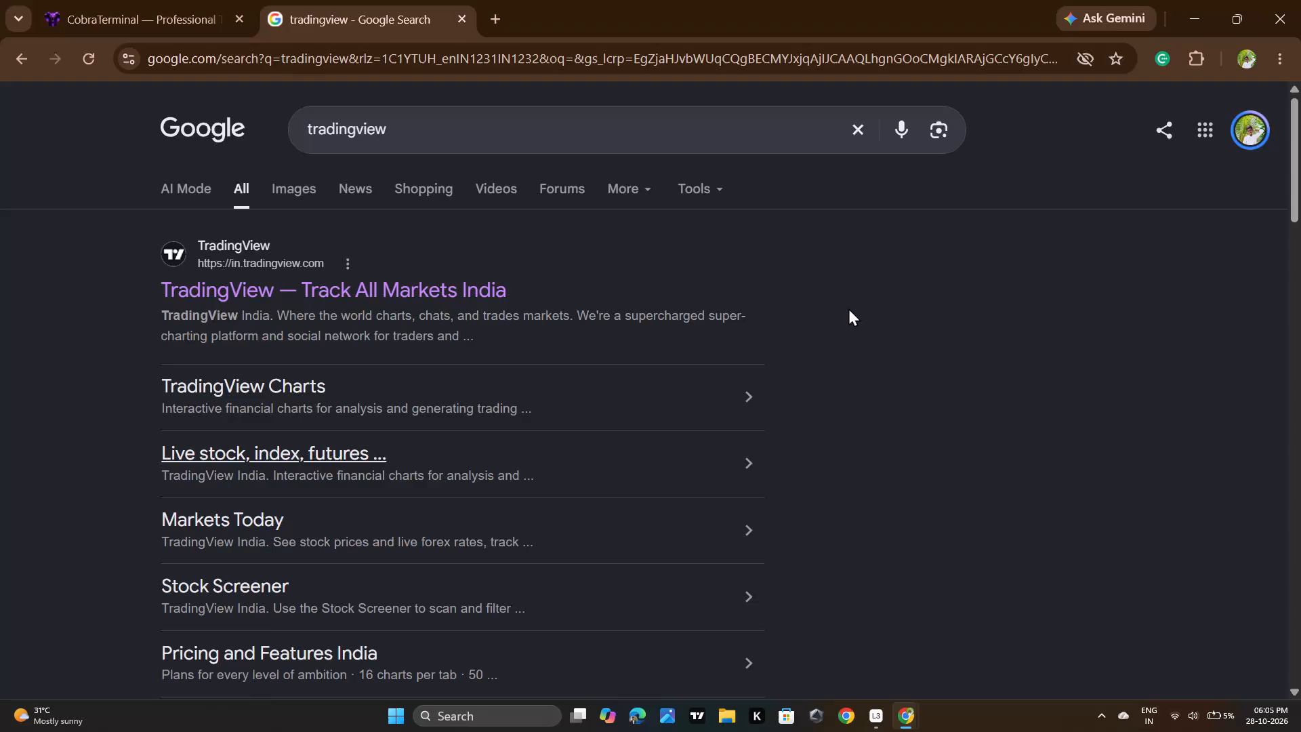
Open TradingView from the search results and bring up the full chart for XAUUSD from the watchlist.
left_click(117, 1)
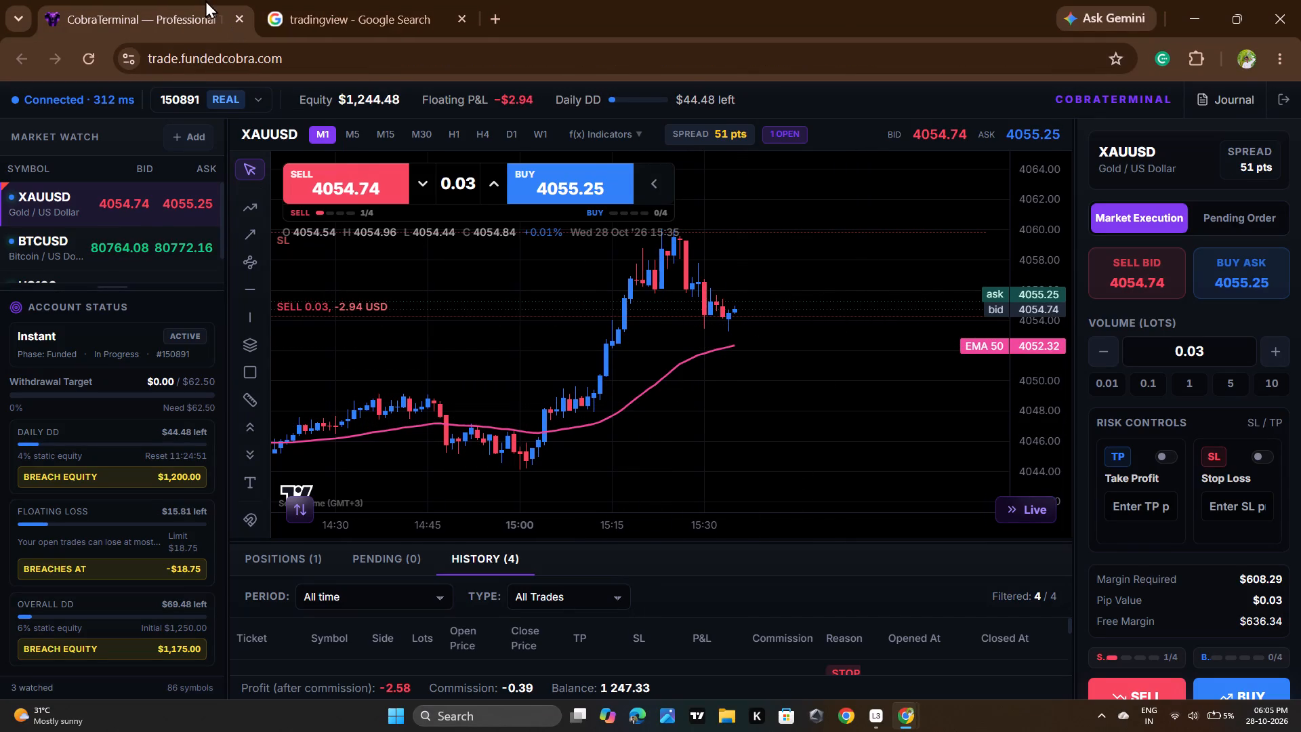
left_click(348, 1)
left_click(479, 289)
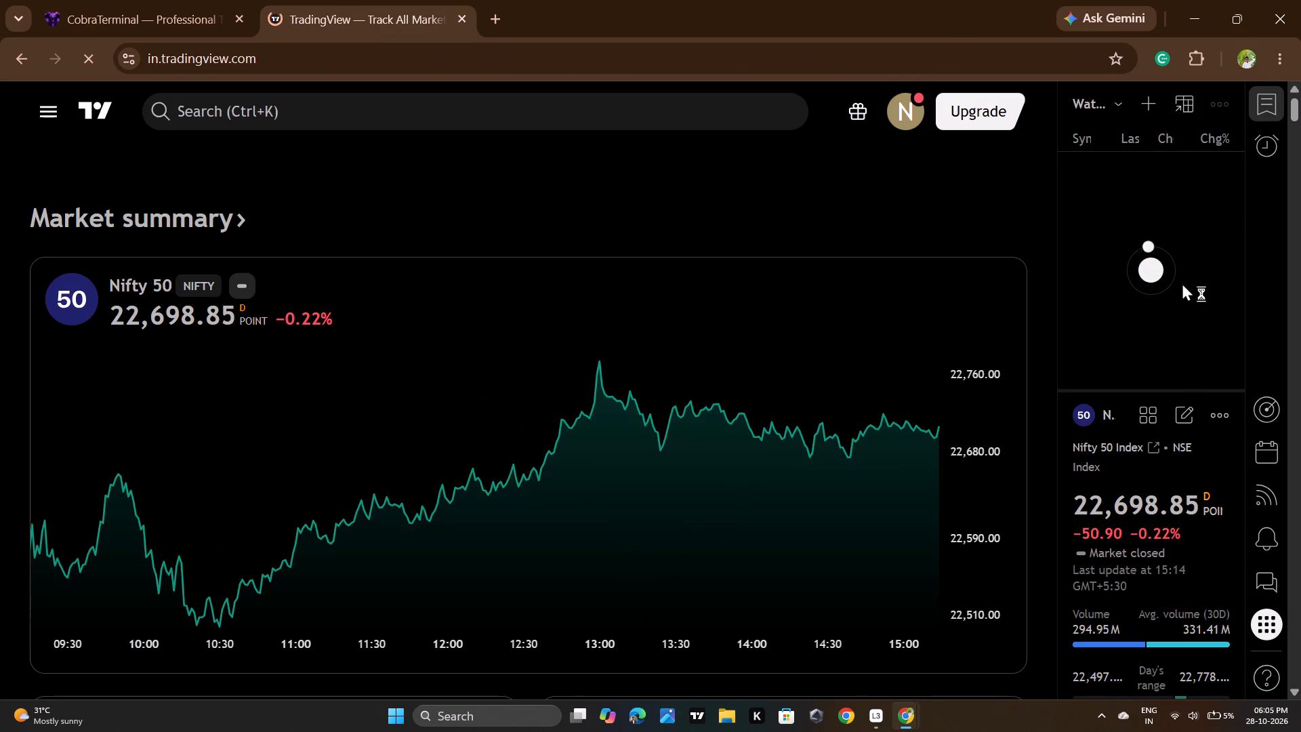
left_click(1192, 182)
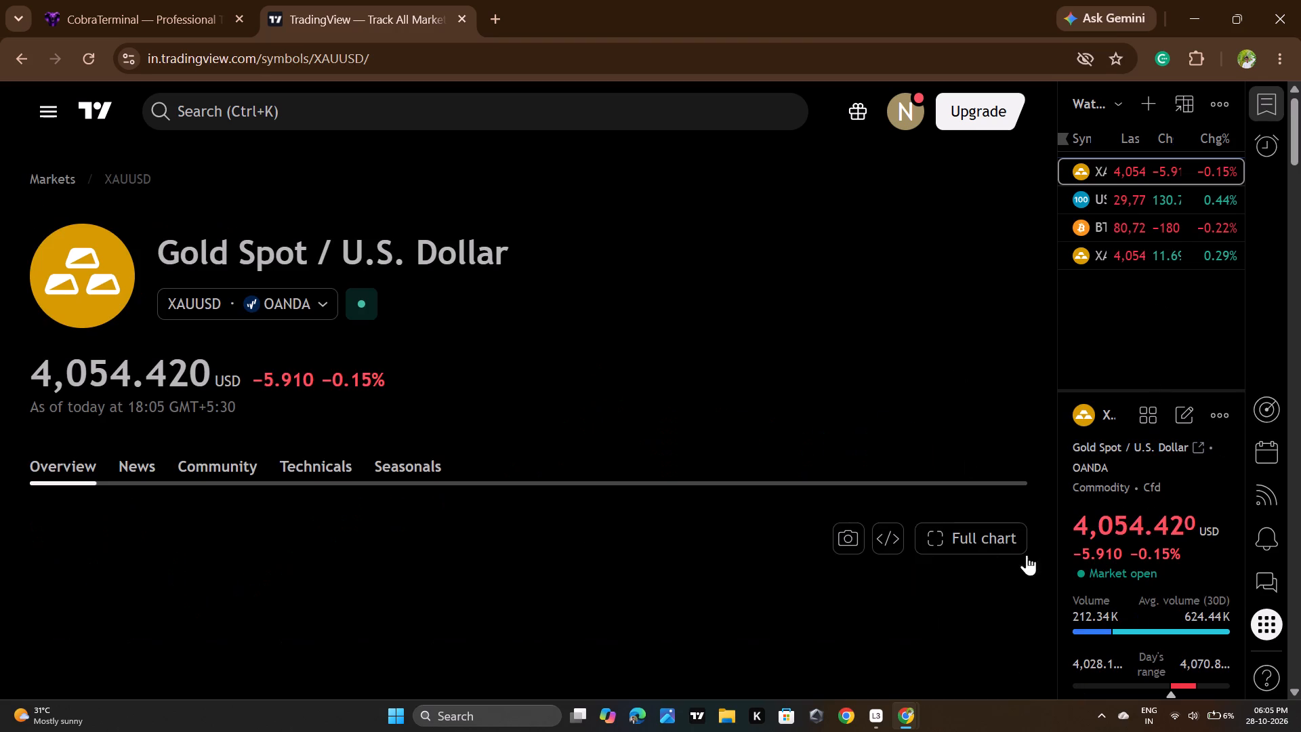
left_click(1012, 542)
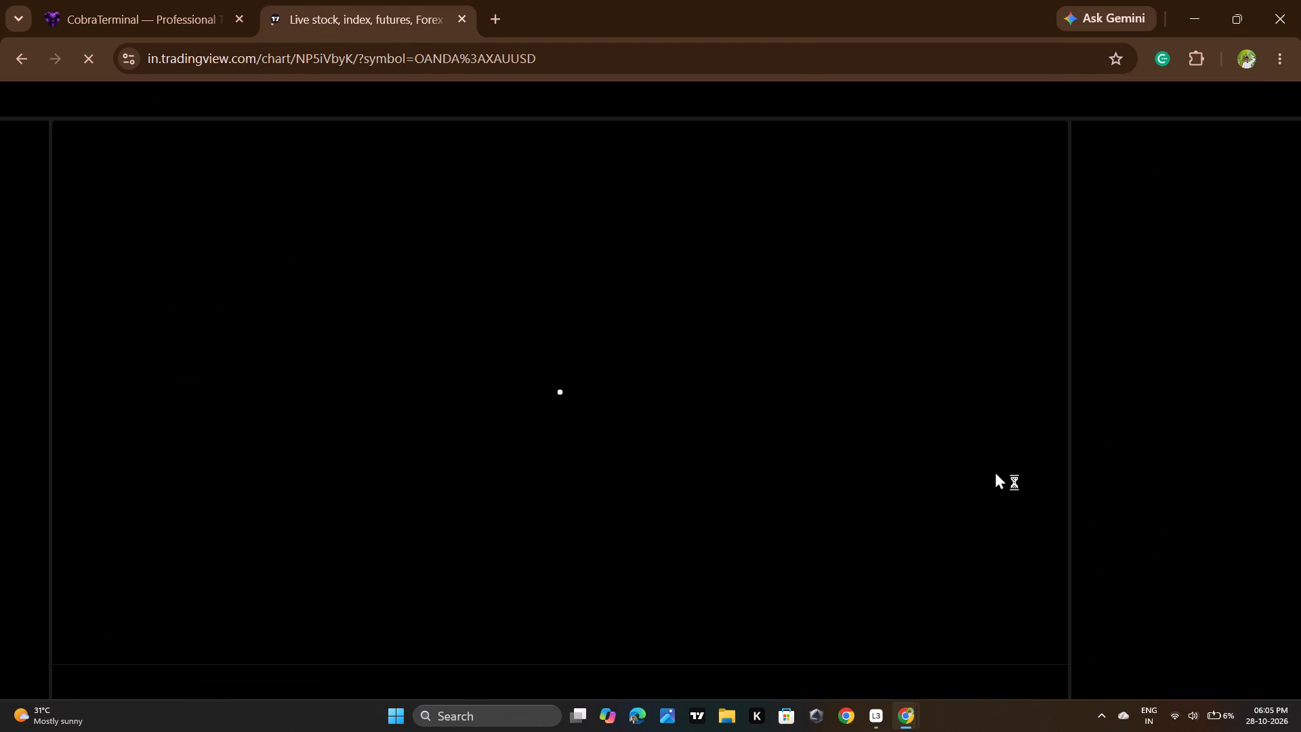
Delete the two overlapping green zones that span the chart's full width between about 4,055 and 4,059.
left_click_drag(903, 462, 810, 480)
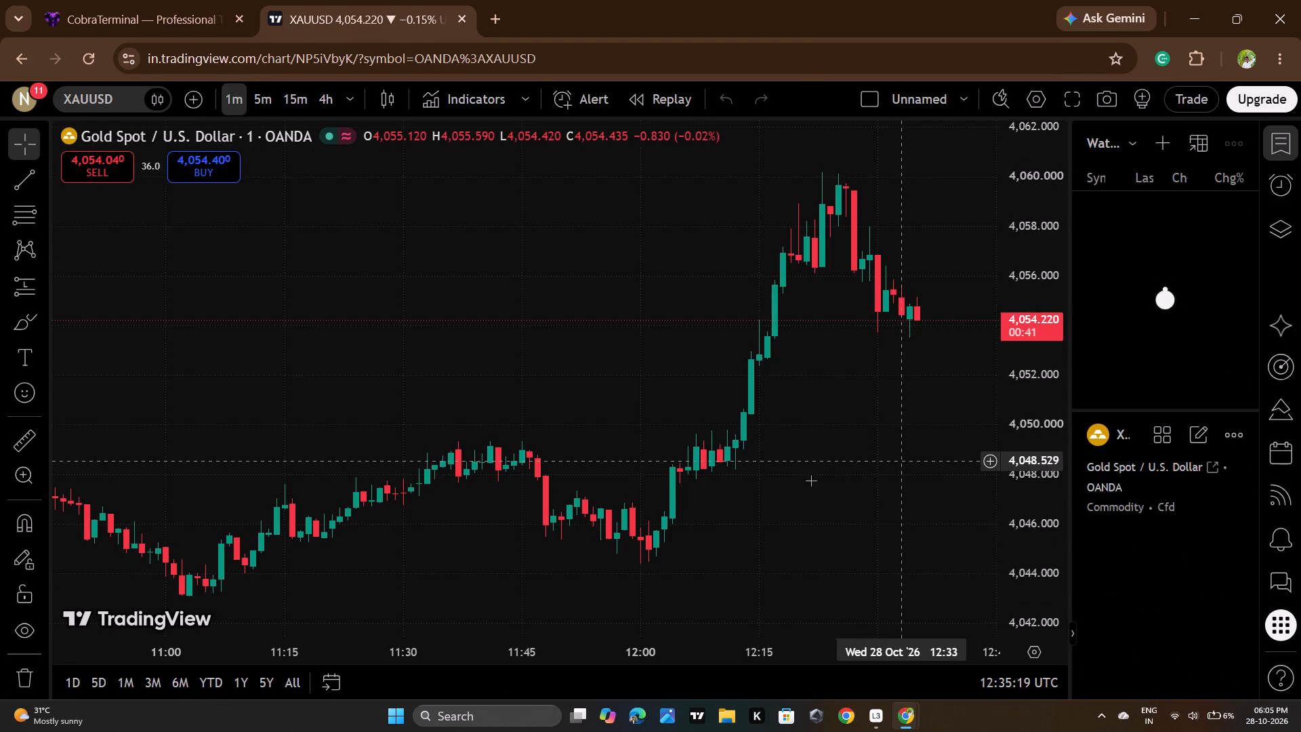
left_click_drag(810, 480, 778, 483)
left_click_drag(903, 457, 667, 500)
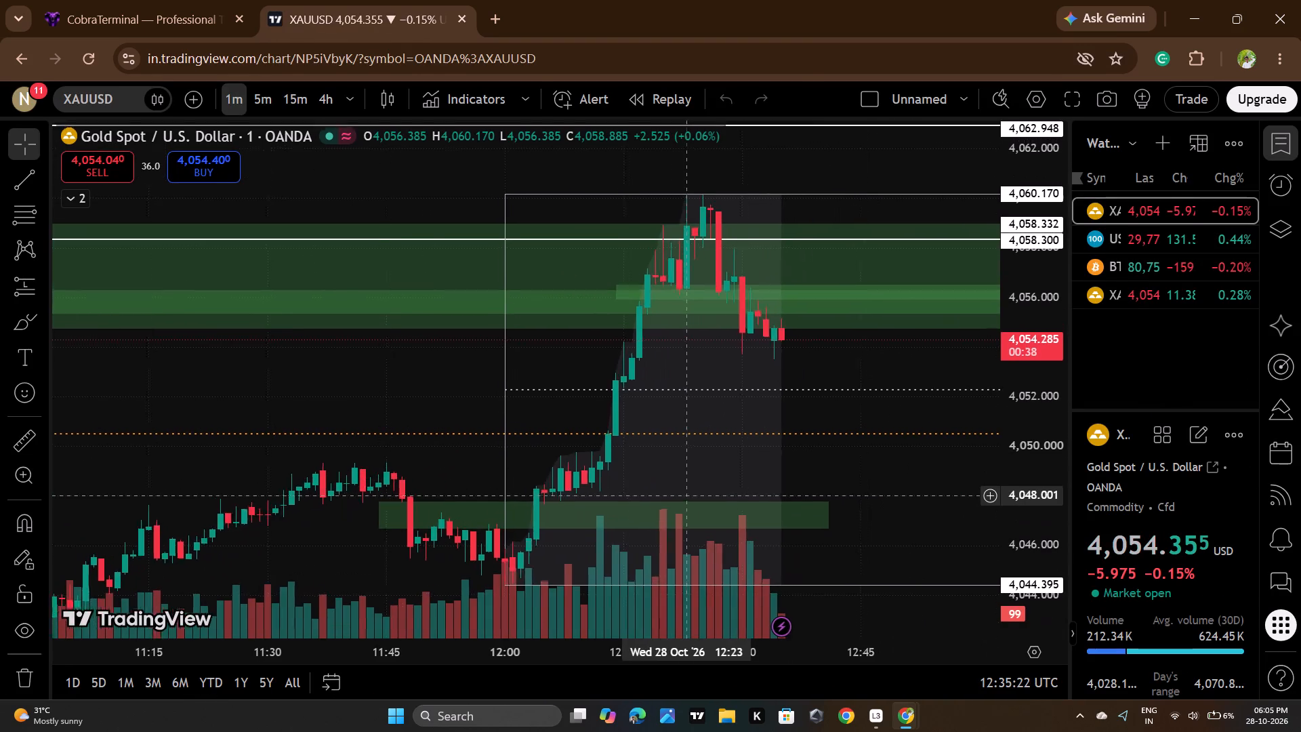
left_click_drag(667, 500, 565, 516)
left_click(911, 347)
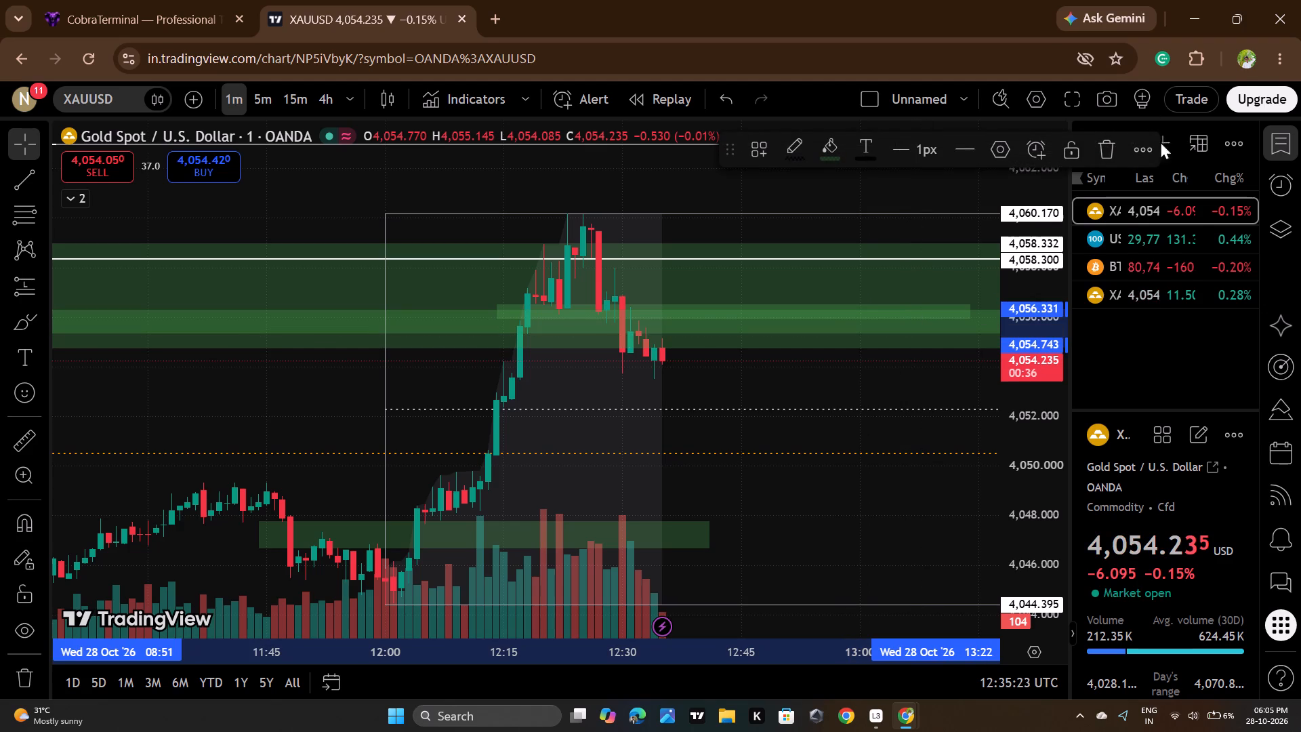
left_click(1100, 155)
left_click(980, 289)
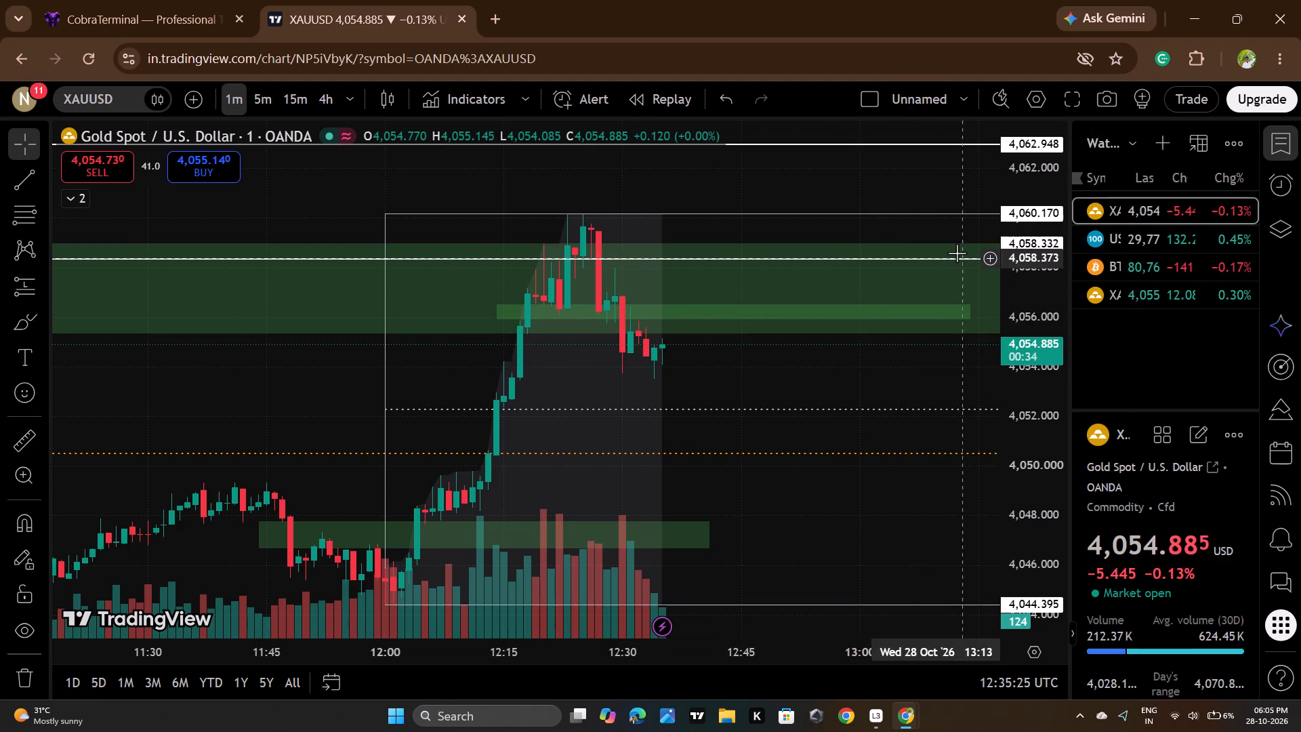
left_click(953, 241)
left_click(1106, 163)
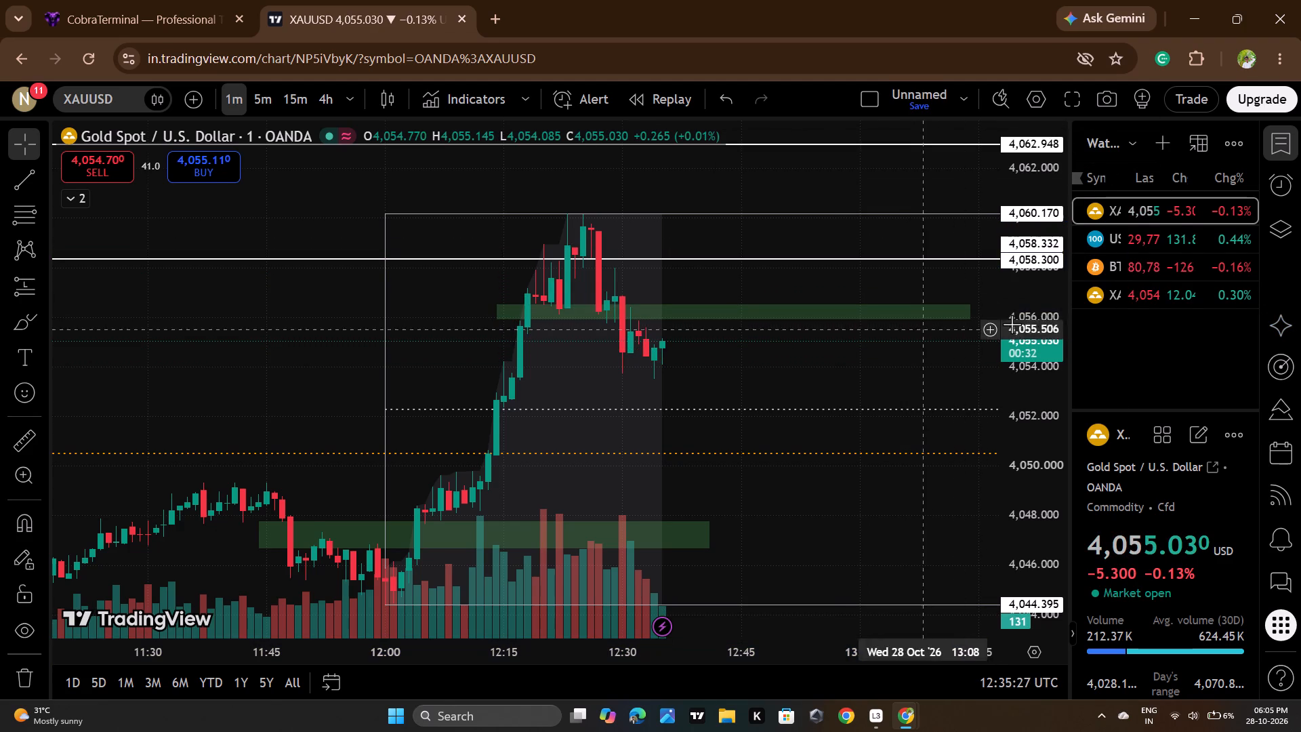
Place a Short position drawing on the latest candles with its entry at about 4,054.66.
scroll(1025, 320, "up", 5)
scroll(772, 378, "up", 3)
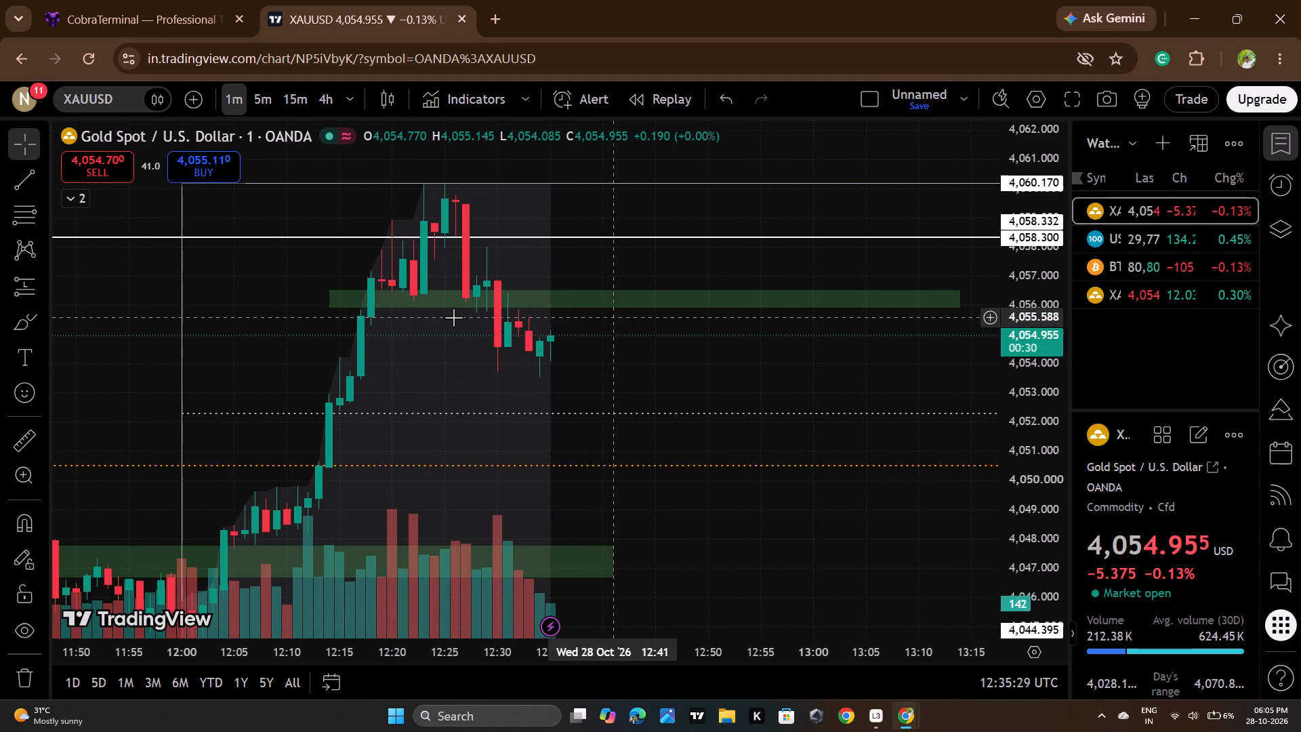
left_click(46, 292)
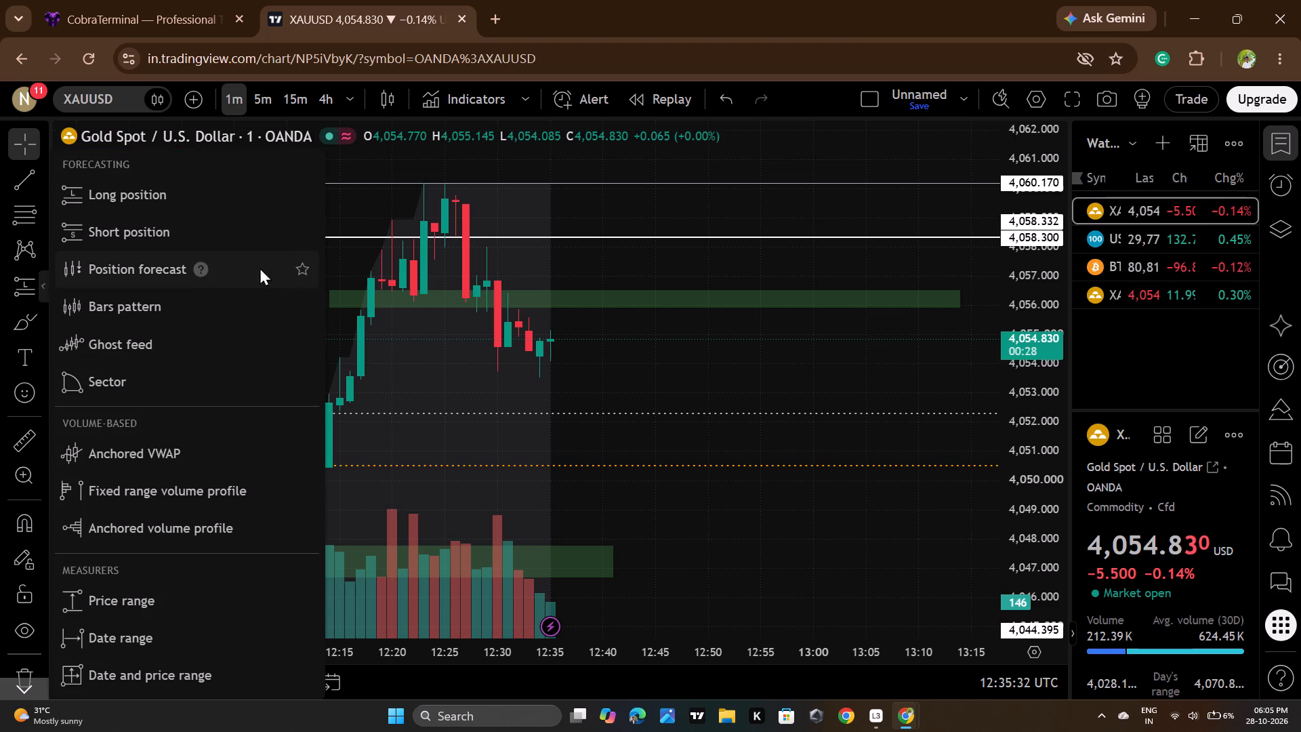
left_click(184, 244)
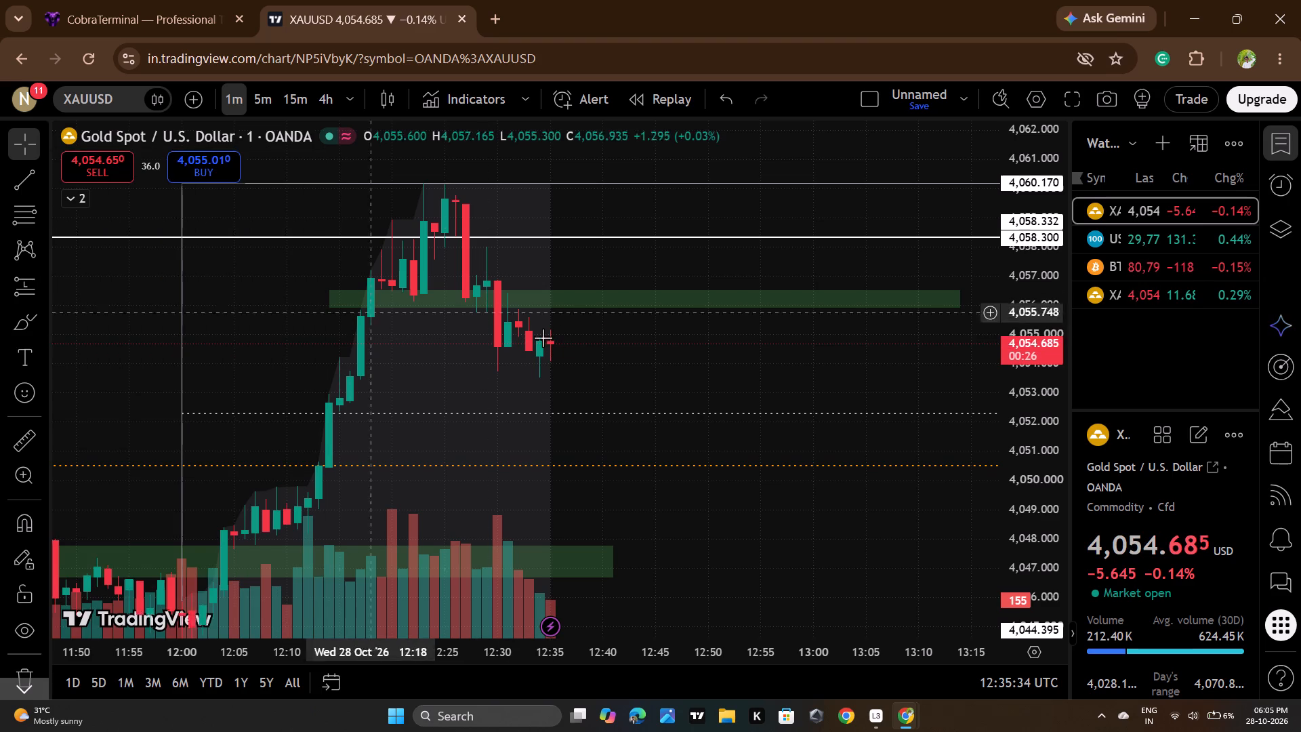
left_click(540, 345)
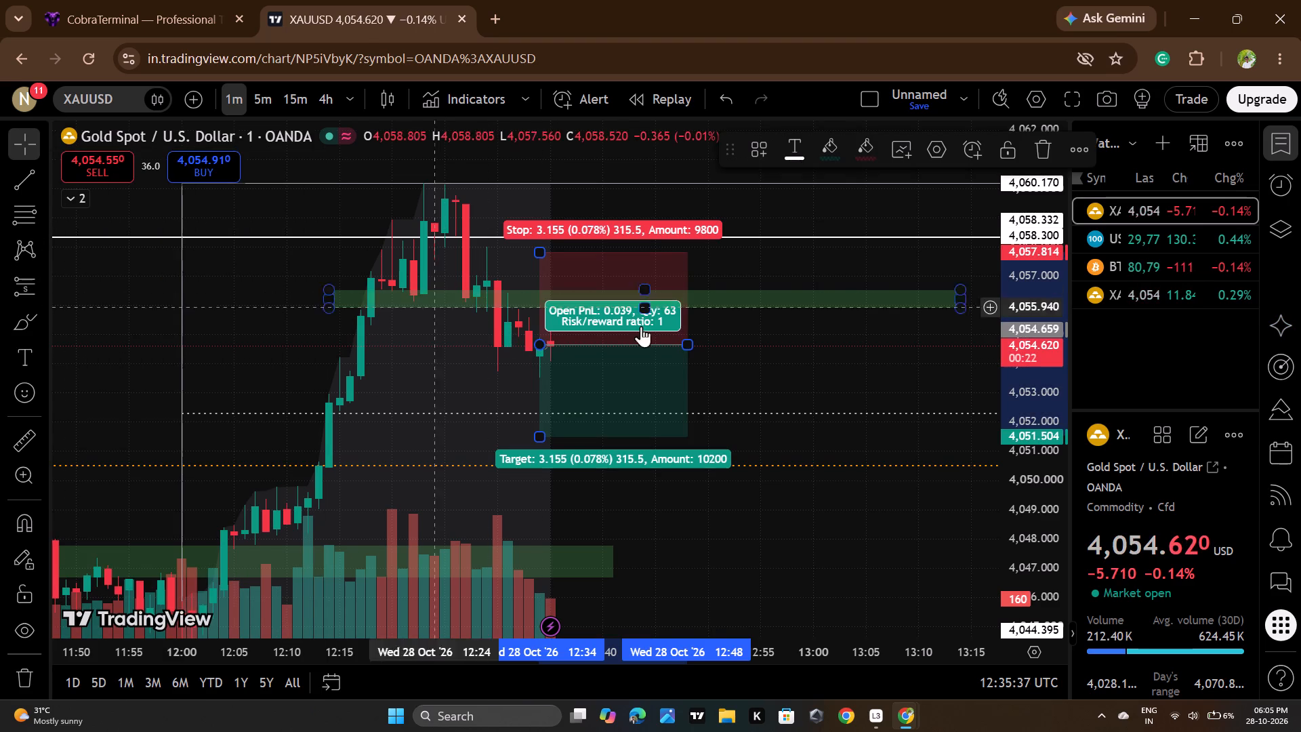
Raise the short position's stop level to about 4,060.23, just above the recent swing high.
left_click(846, 366)
left_click_drag(829, 415, 847, 502)
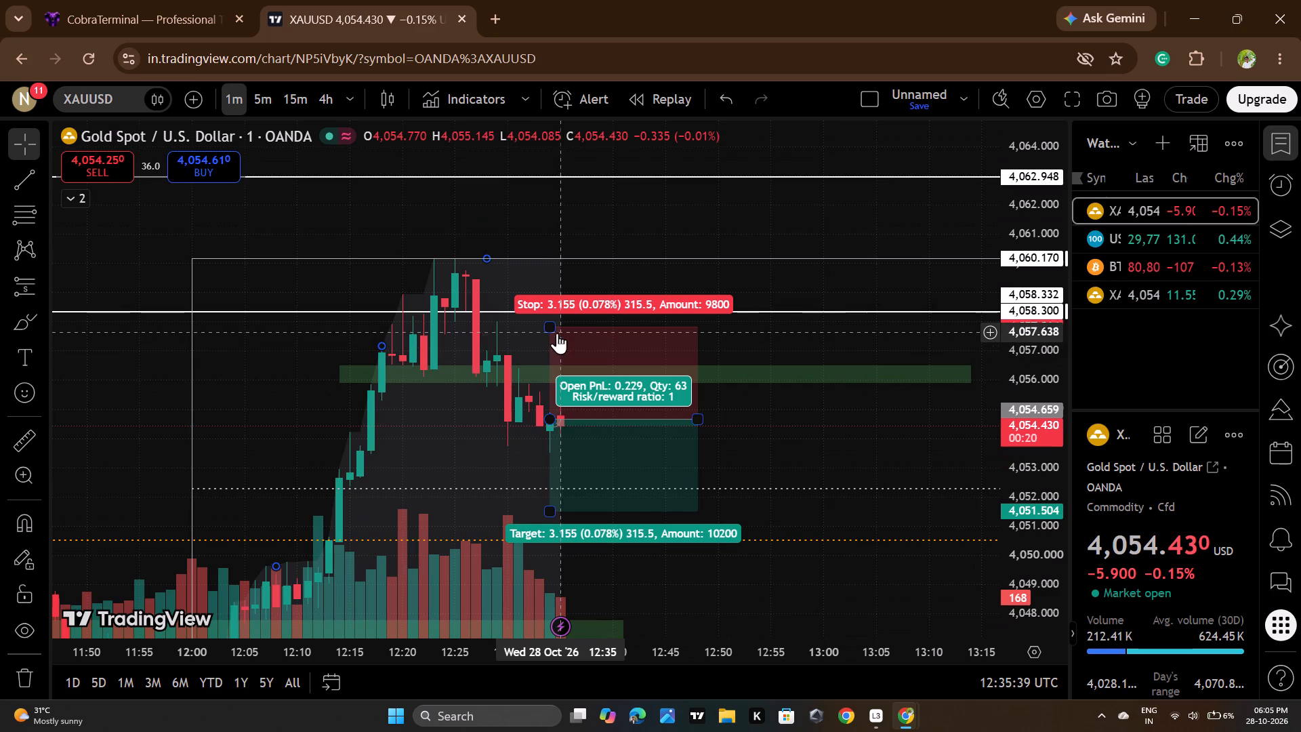
left_click_drag(551, 327, 565, 257)
left_click(883, 451)
Lower the short position's target to about 4,043.48 for a risk/reward ratio of 2.01.
left_click_drag(861, 476, 884, 319)
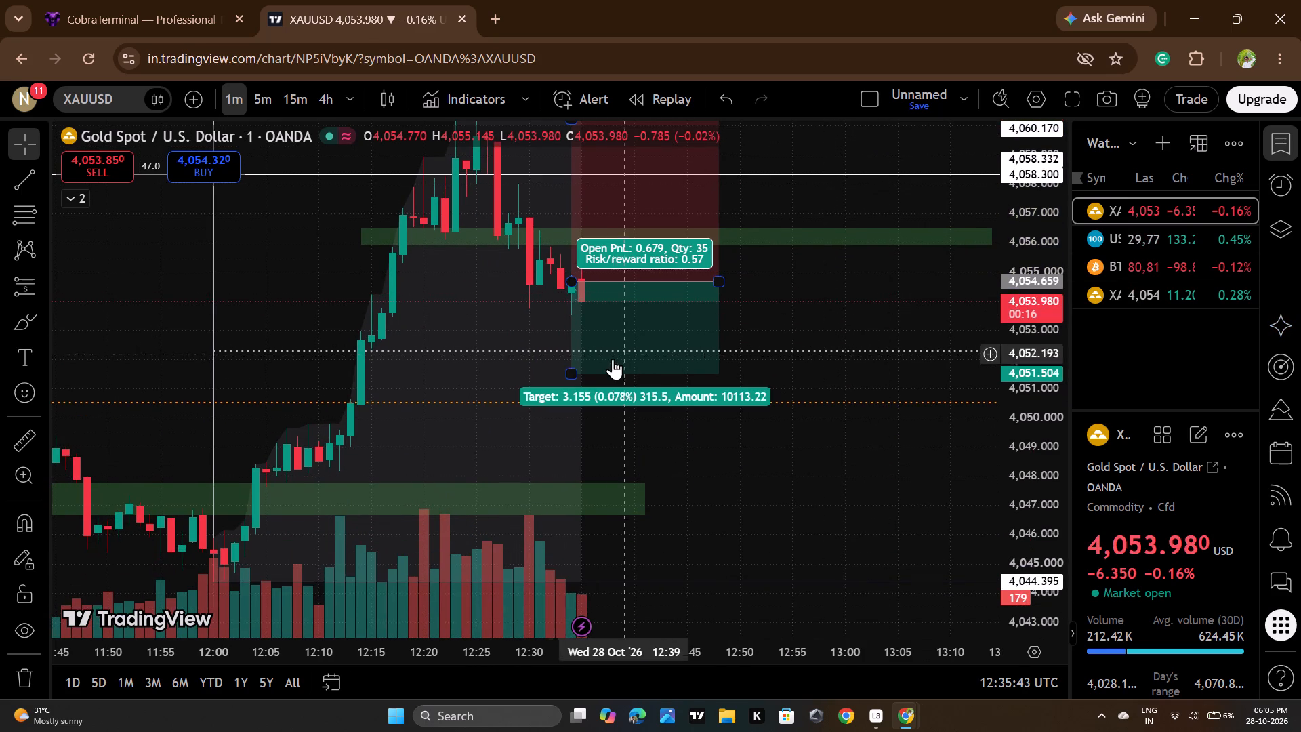
left_click_drag(575, 373, 579, 479)
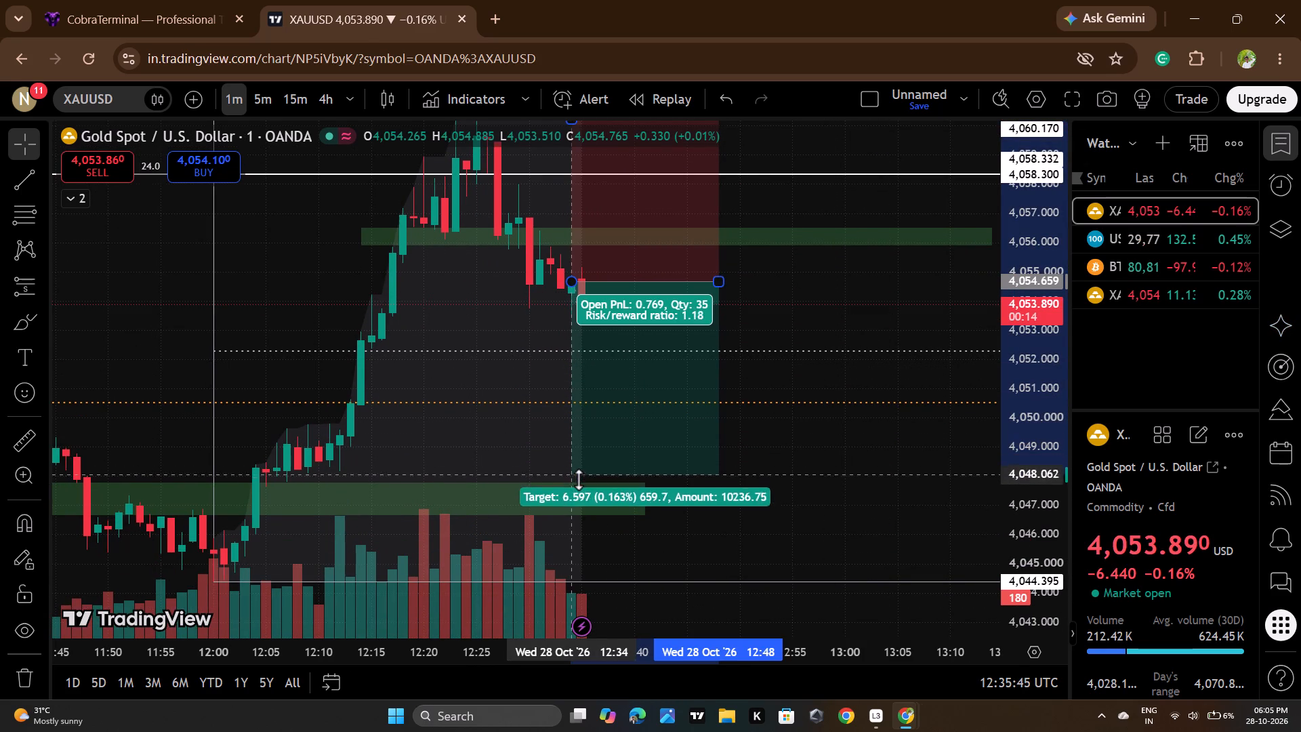
left_click_drag(579, 479, 570, 591)
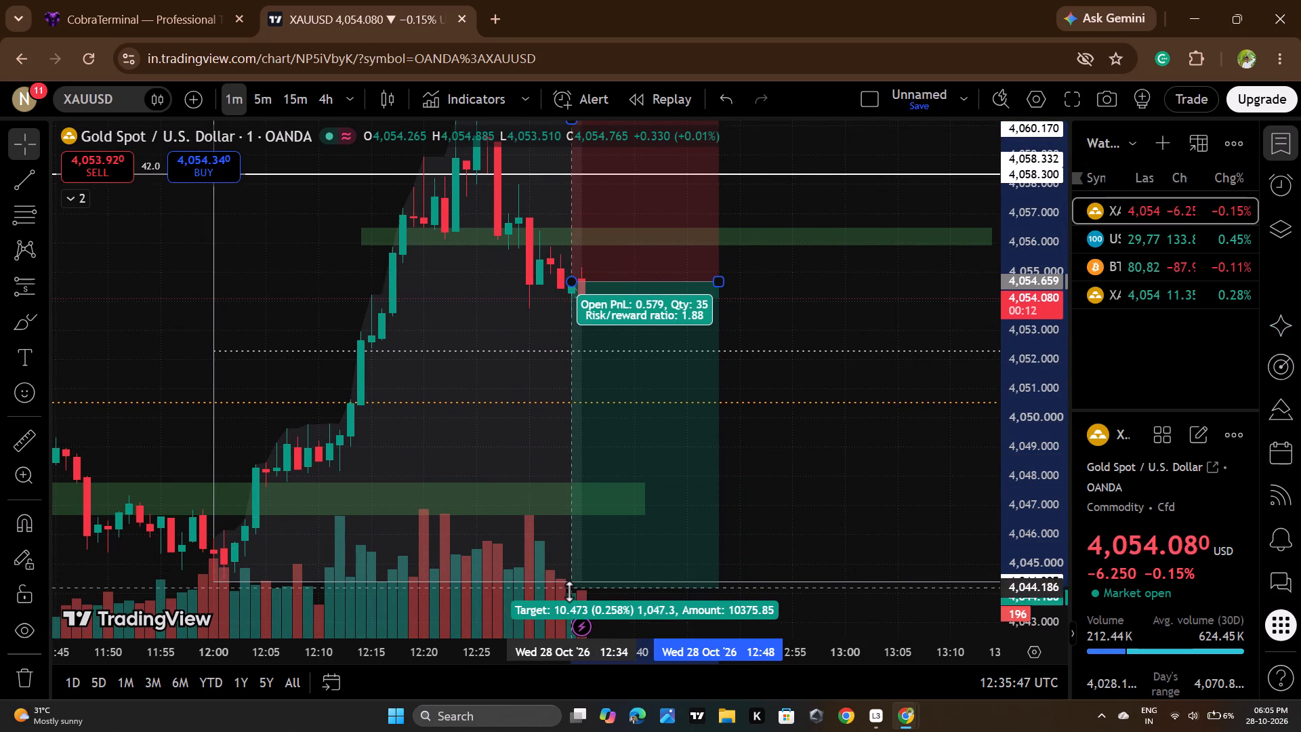
left_click_drag(570, 591, 569, 607)
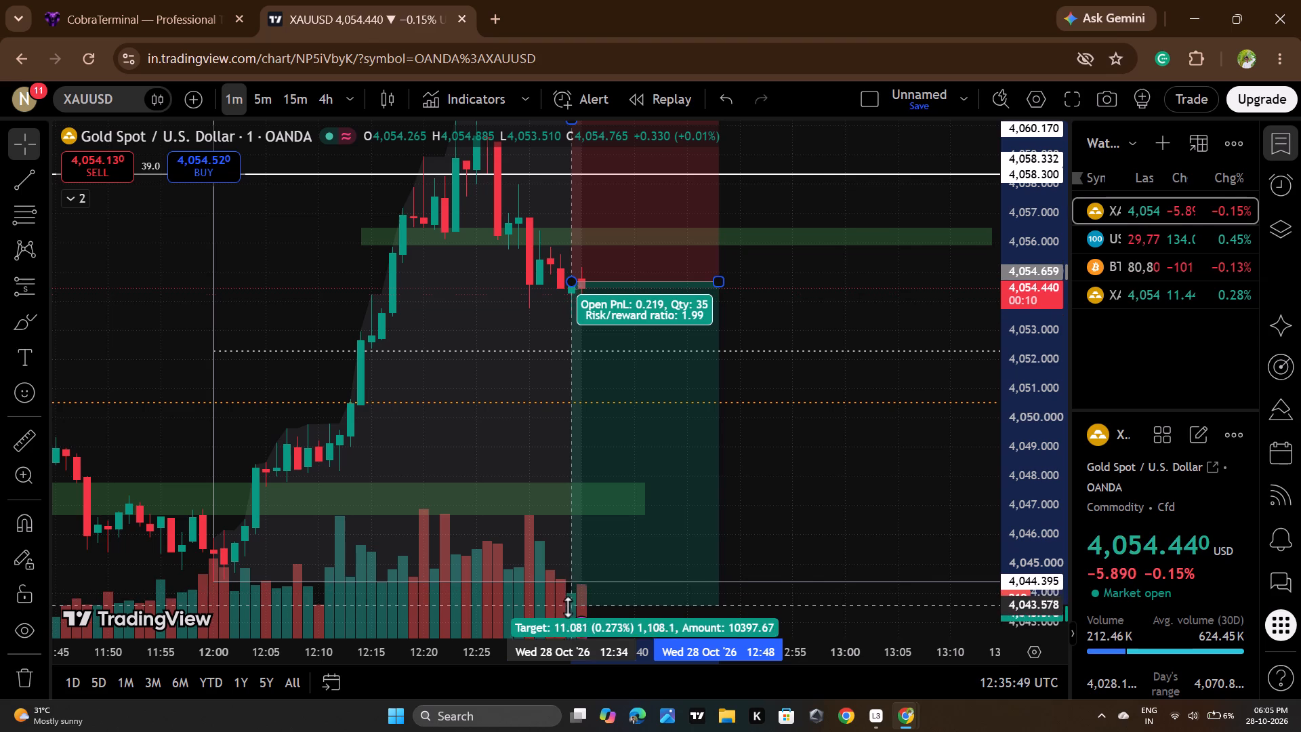
left_click_drag(569, 607, 566, 609)
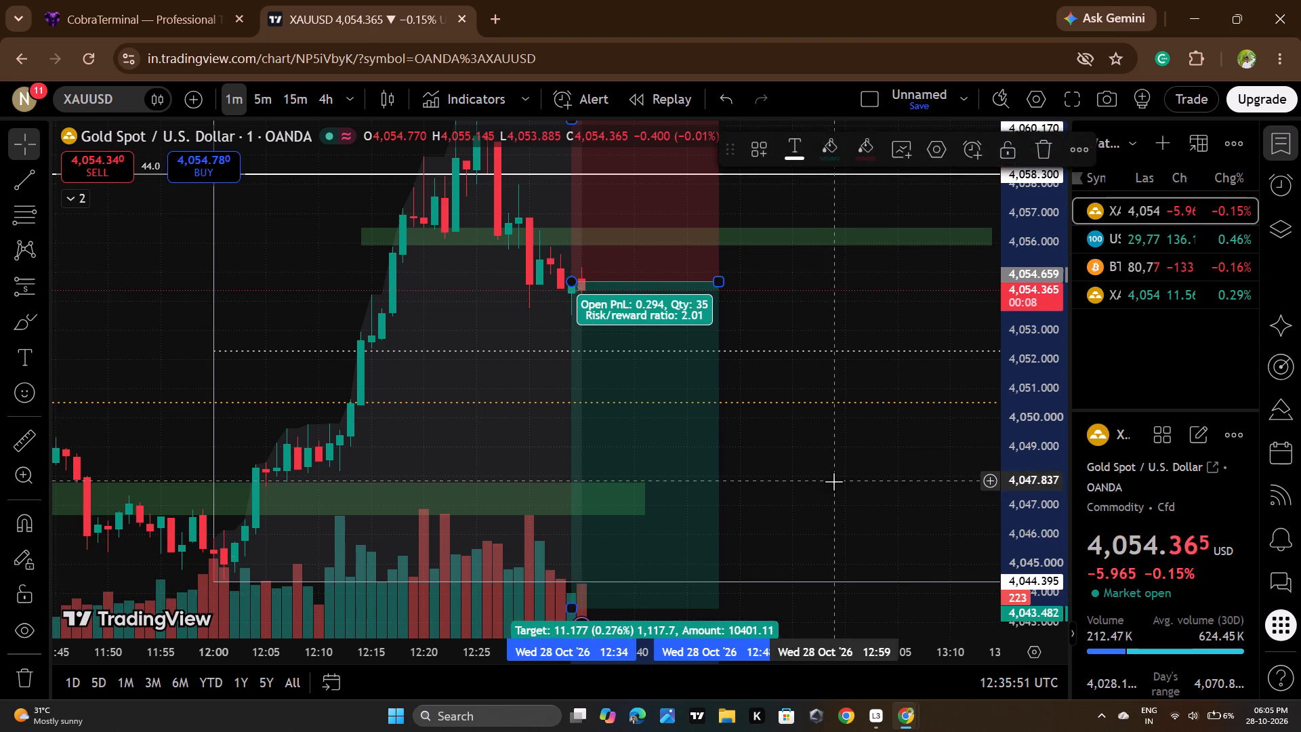
left_click(833, 481)
scroll(1020, 345, "up", 3)
Switch to CobraTerminal and examine the open 0.03-lot XAUUSD sell trade on the M1 chart.
left_click(202, 0)
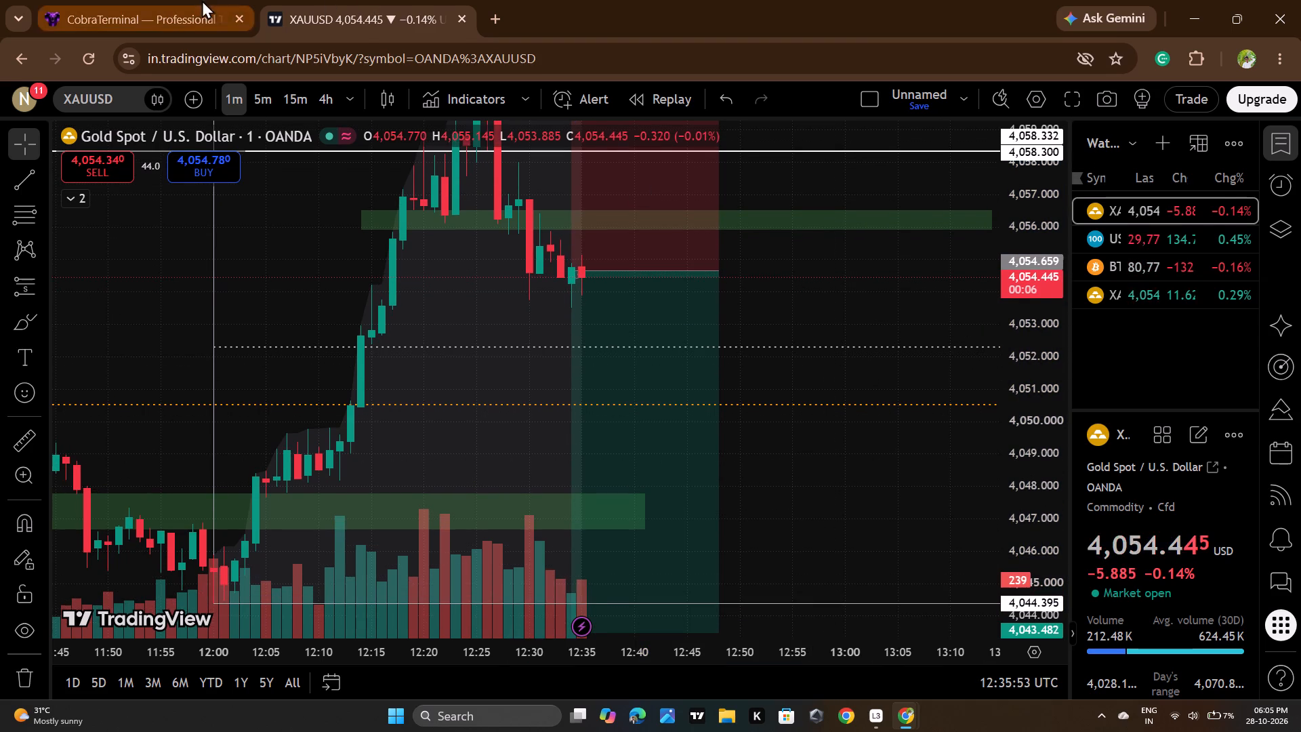
scroll(916, 415, "up", 2)
scroll(916, 415, "down", 3)
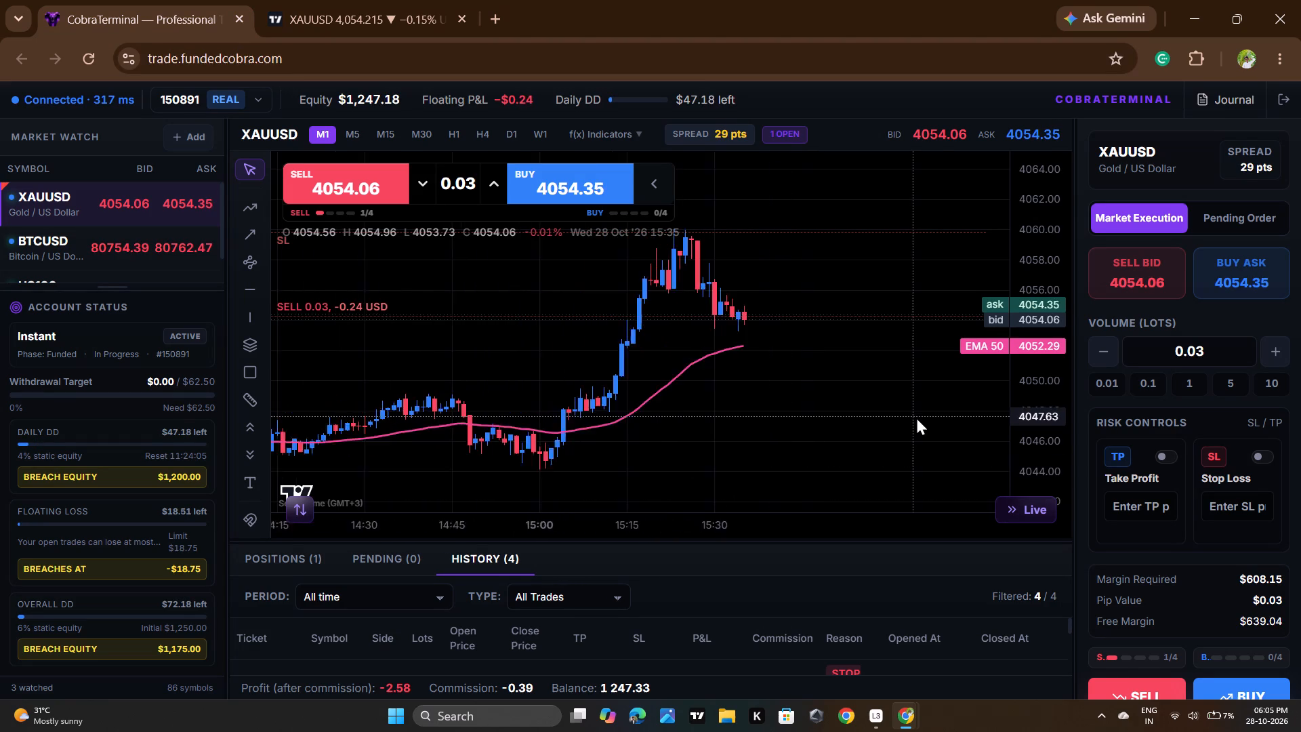
scroll(916, 417, "down", 1)
scroll(916, 417, "up", 5)
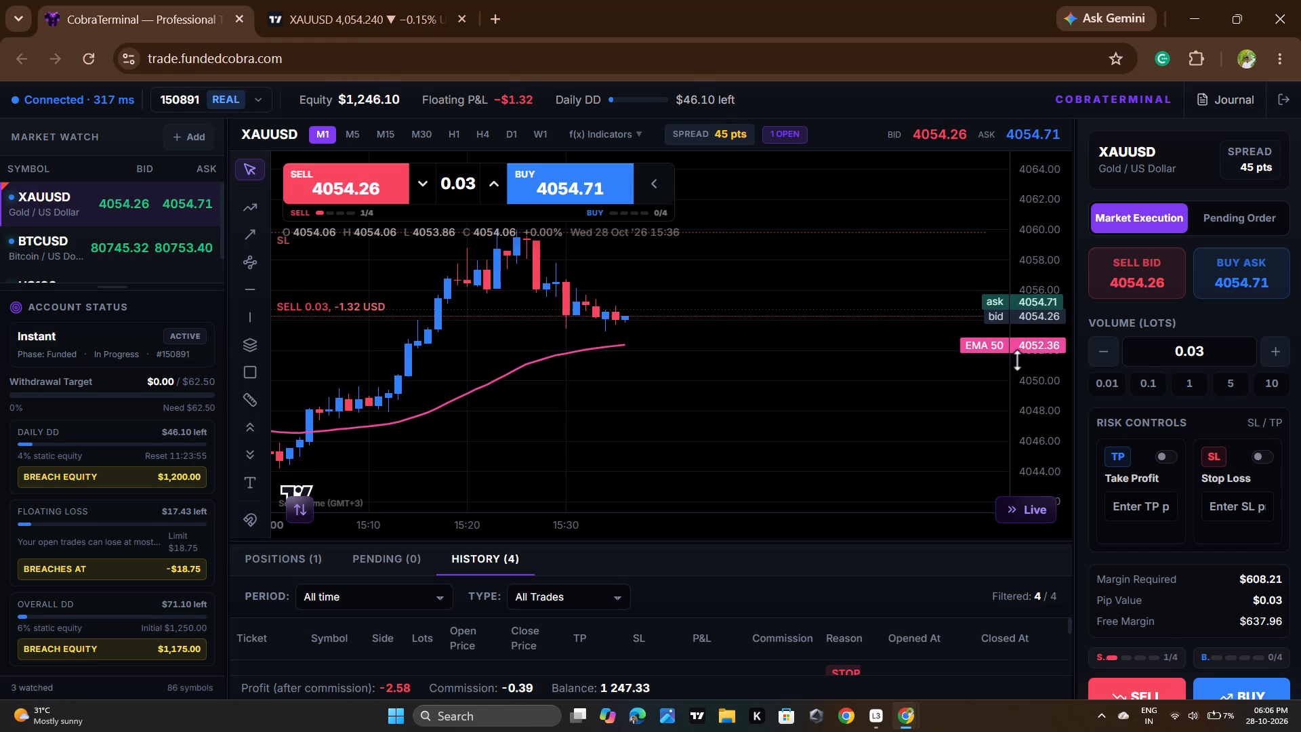
Return to the TradingView chart and examine the price against the short position's entry, stop and target levels.
left_click(332, 17)
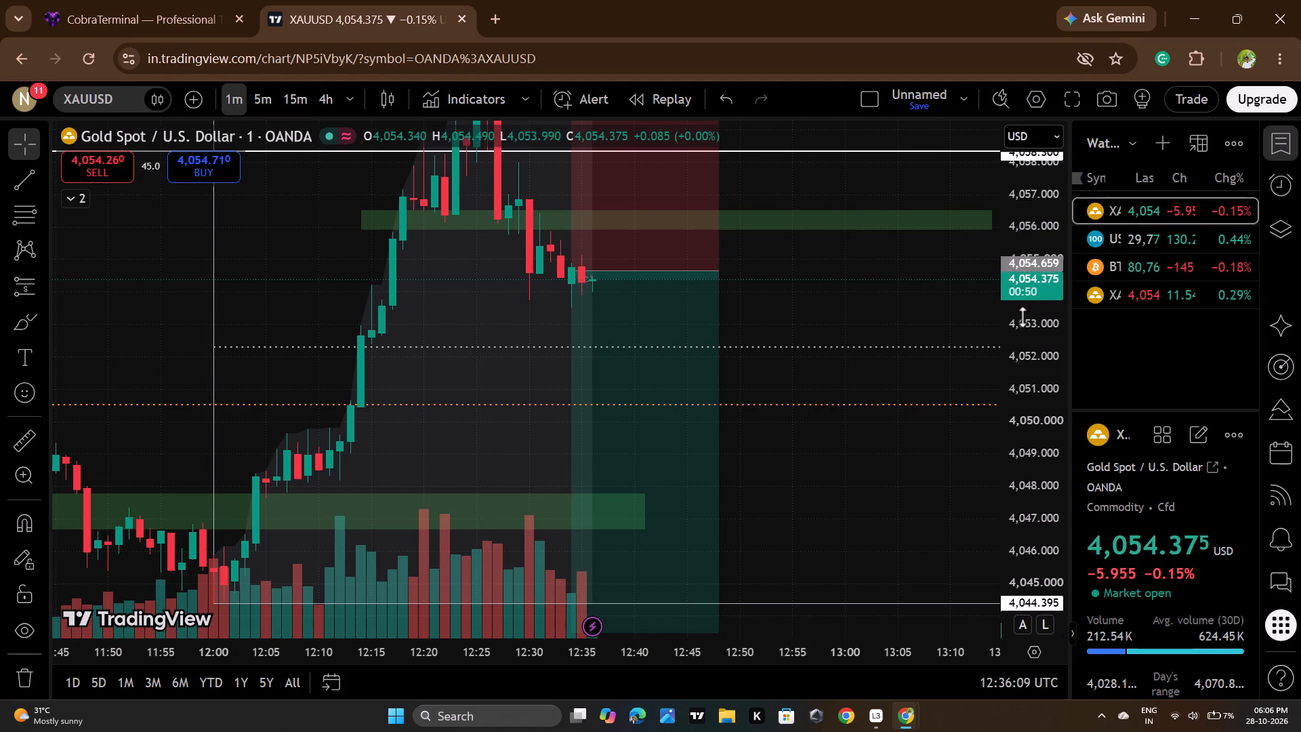
scroll(1023, 316, "up", 5)
left_click_drag(989, 361, 984, 424)
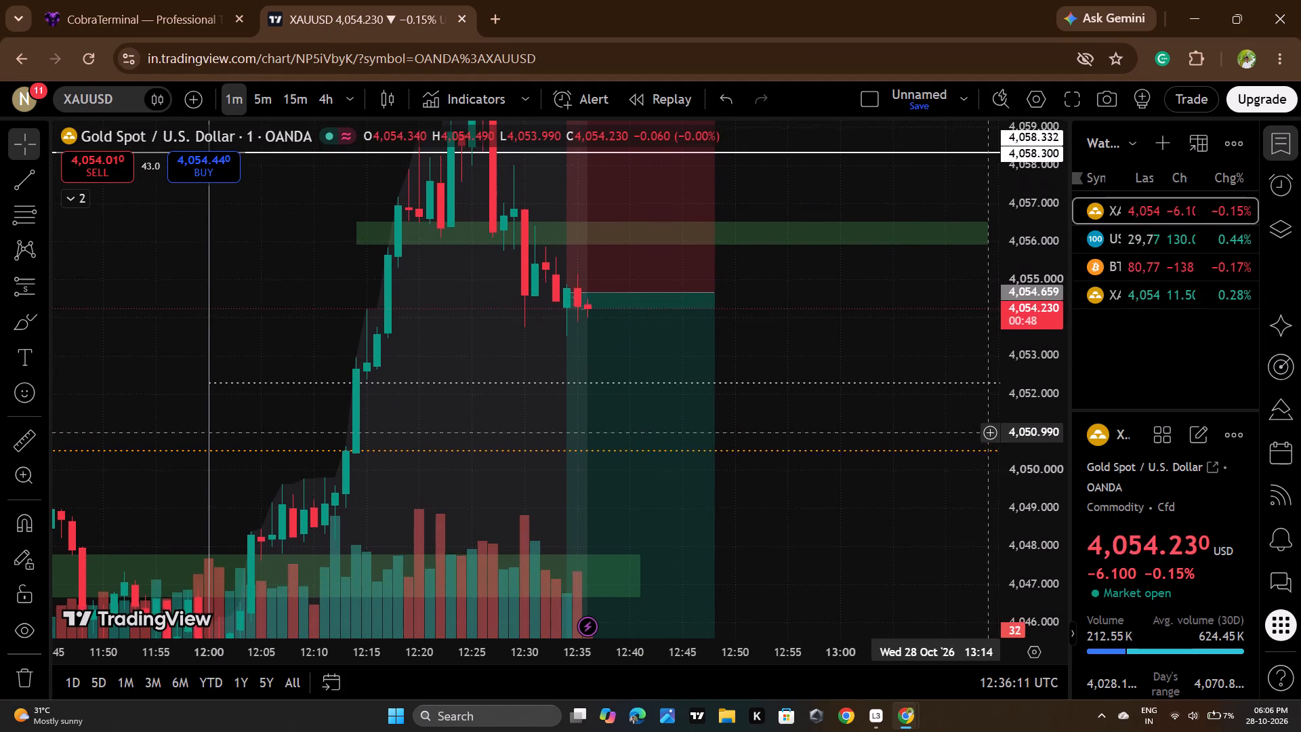
left_click_drag(984, 424, 984, 378)
scroll(1046, 308, "down", 13)
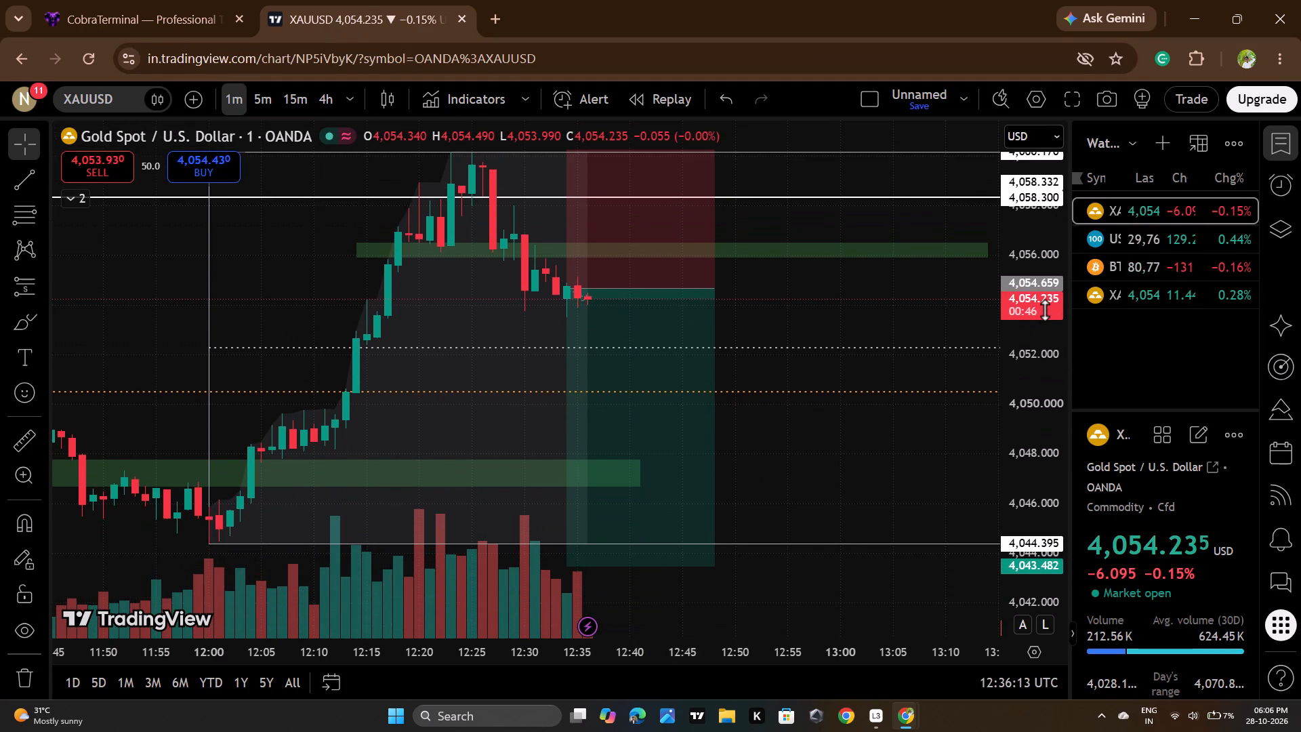
Switch to CobraTerminal and inspect the stop-loss line of the open XAUUSD sell trade.
left_click(207, 2)
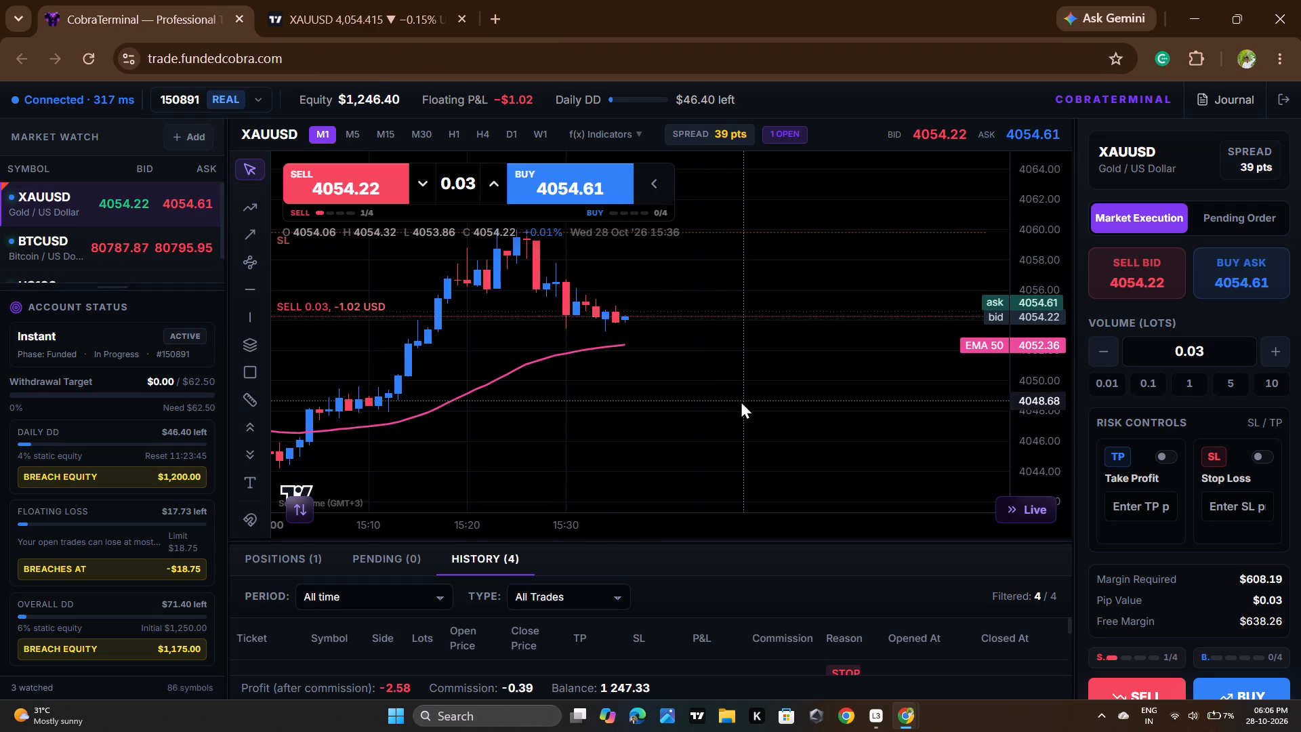
left_click_drag(741, 401, 717, 466)
left_click(932, 232)
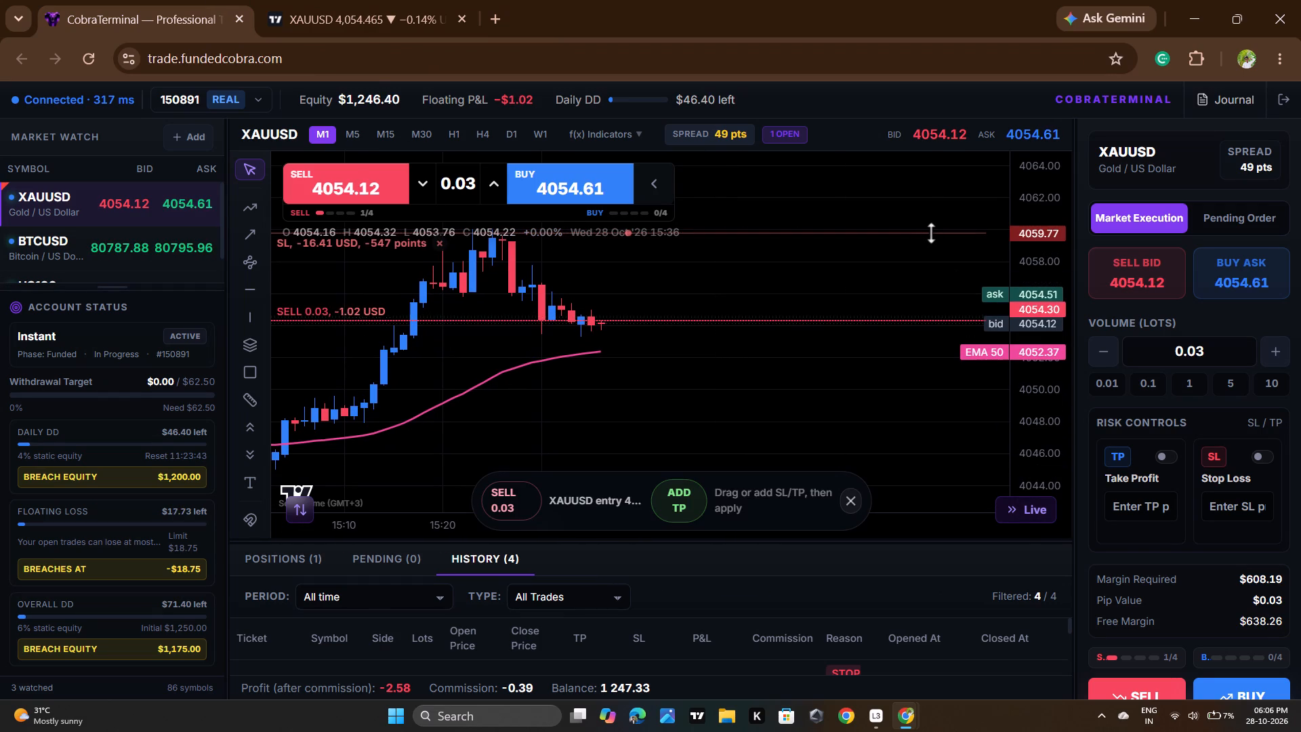
left_click(956, 262)
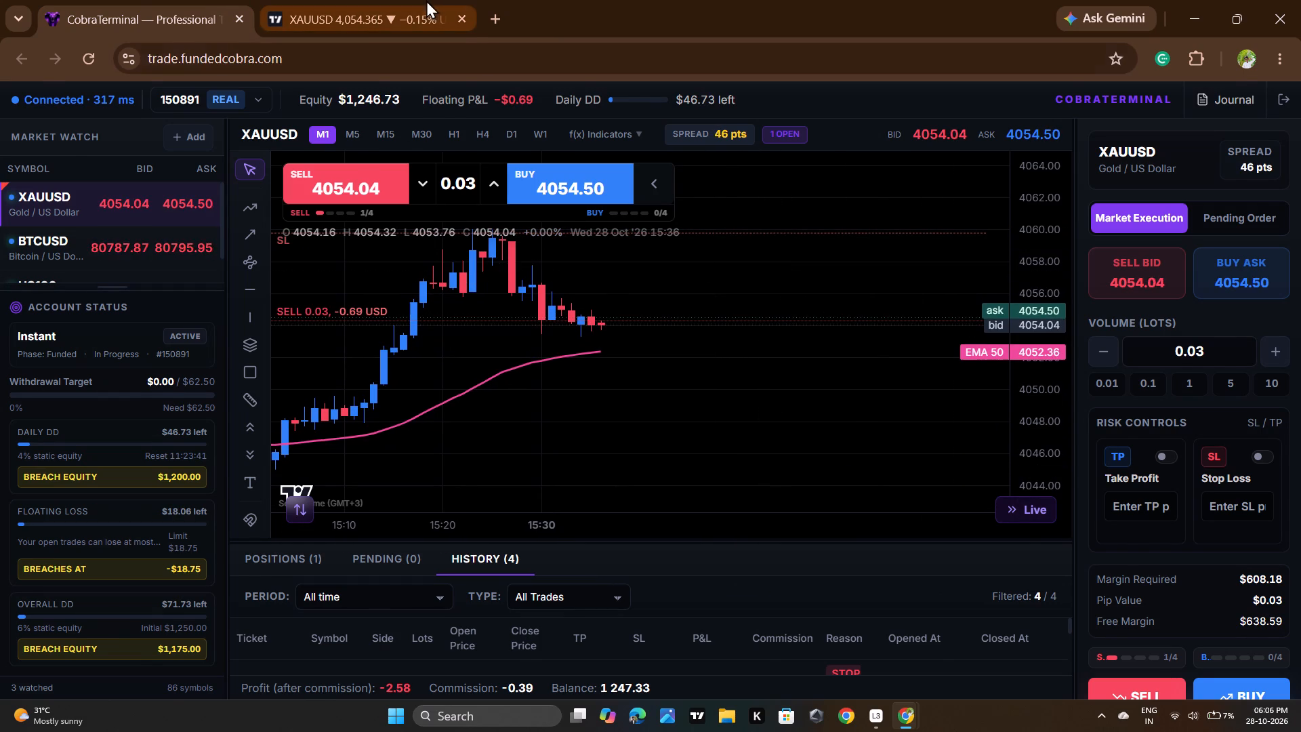
Go back to TradingView and examine XAUUSD price action around the short position and the remaining green zones.
left_click(426, 0)
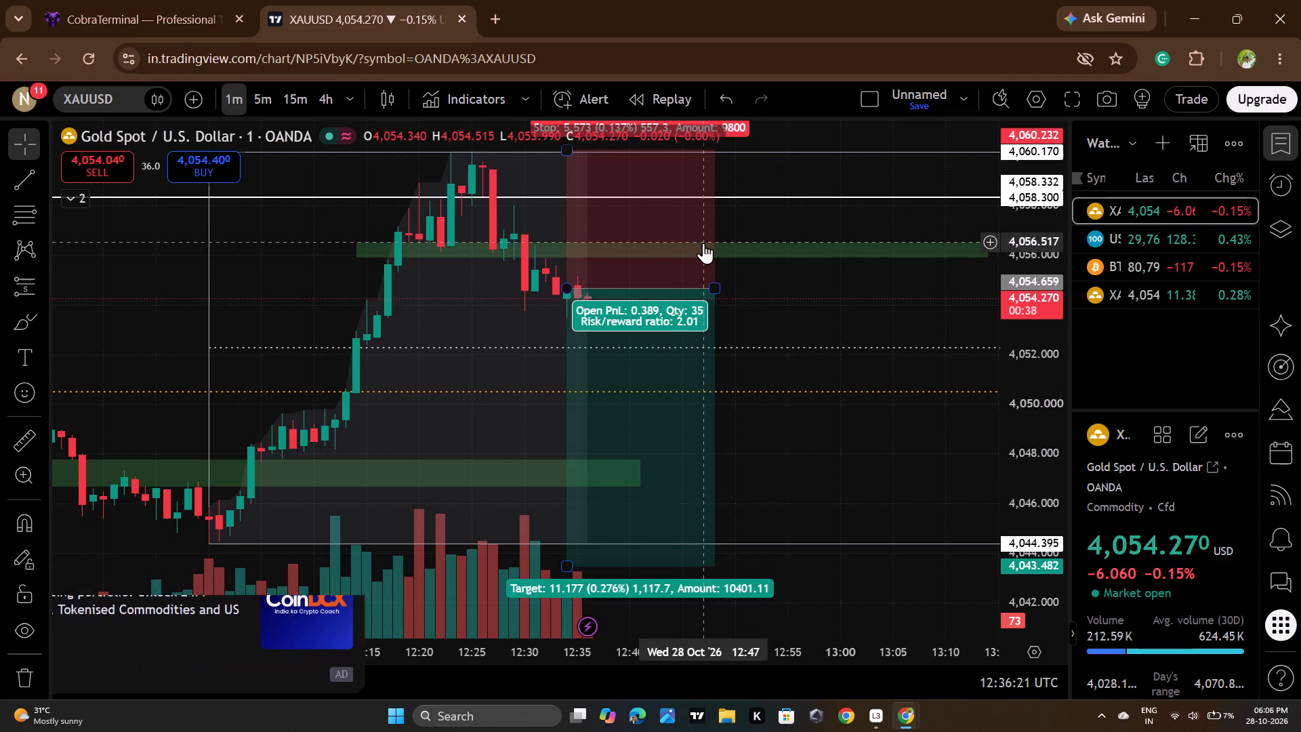
left_click(838, 492)
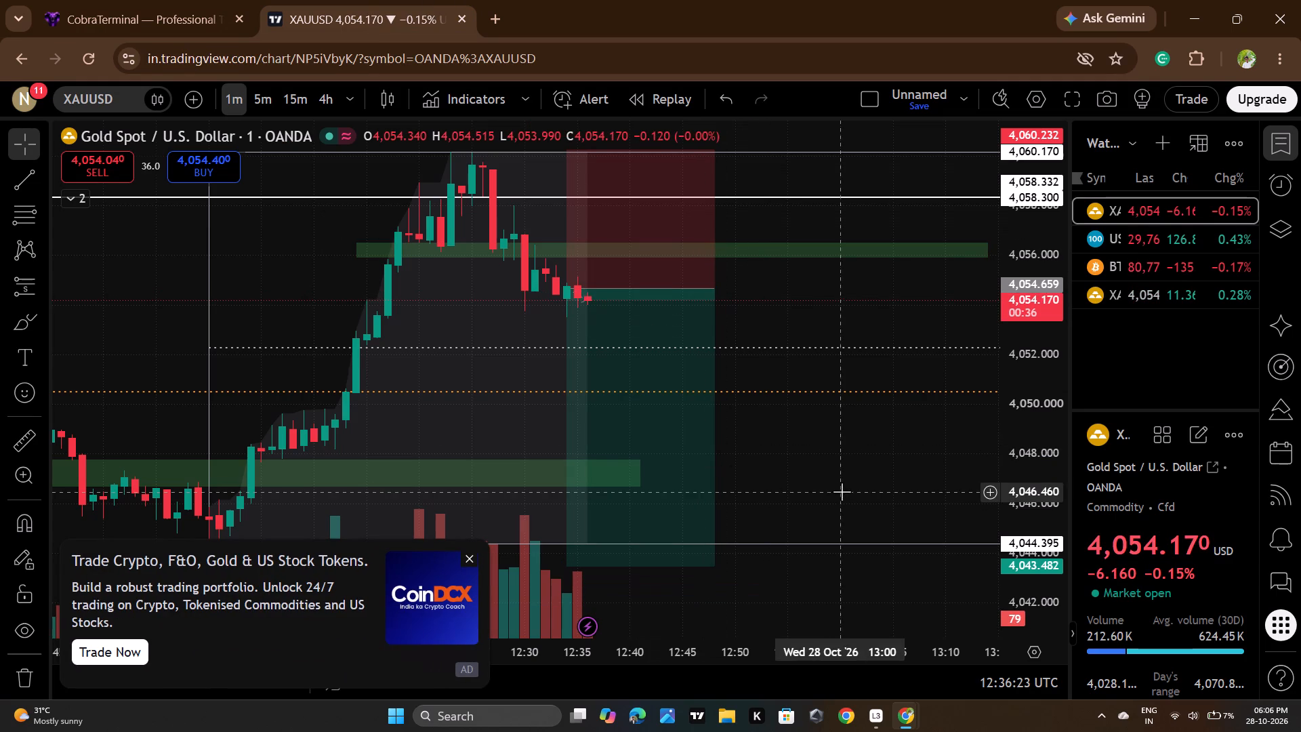
scroll(1000, 359, "up", 2)
scroll(1000, 359, "down", 5)
scroll(785, 420, "down", 3)
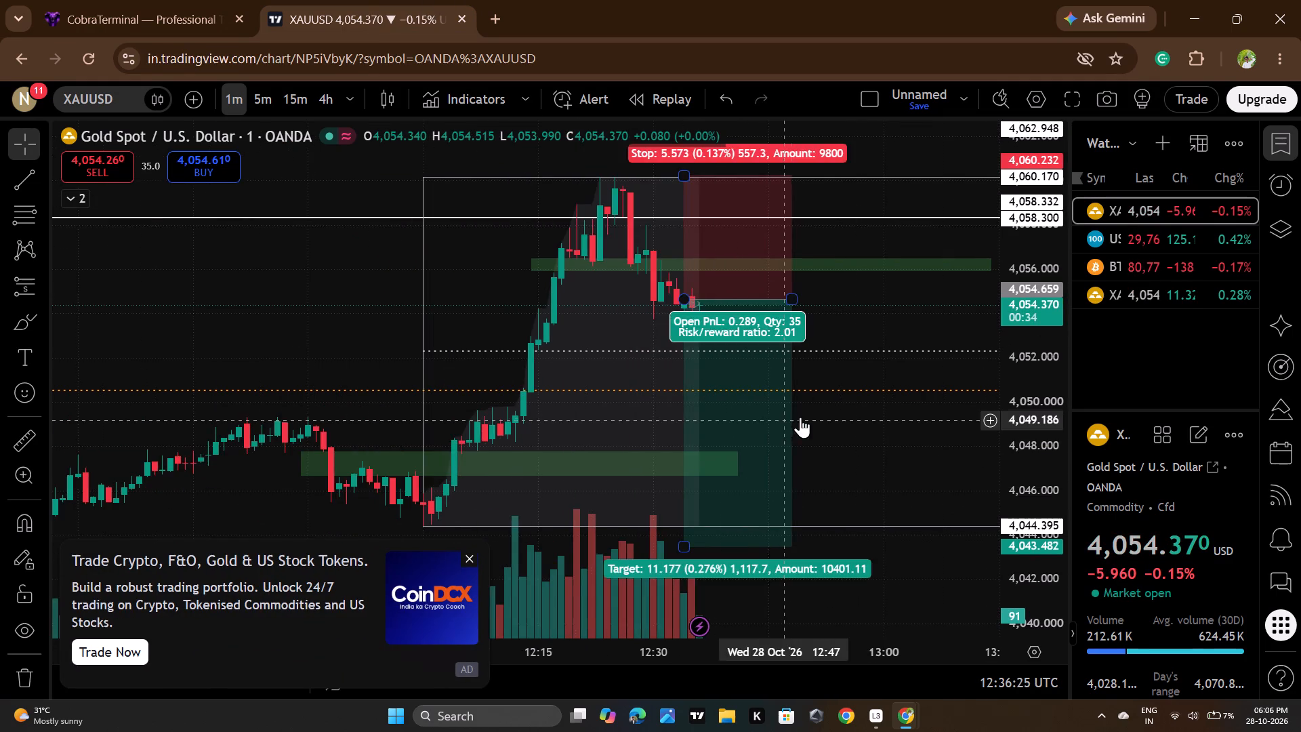
scroll(837, 415, "down", 3)
left_click_drag(918, 439, 879, 411)
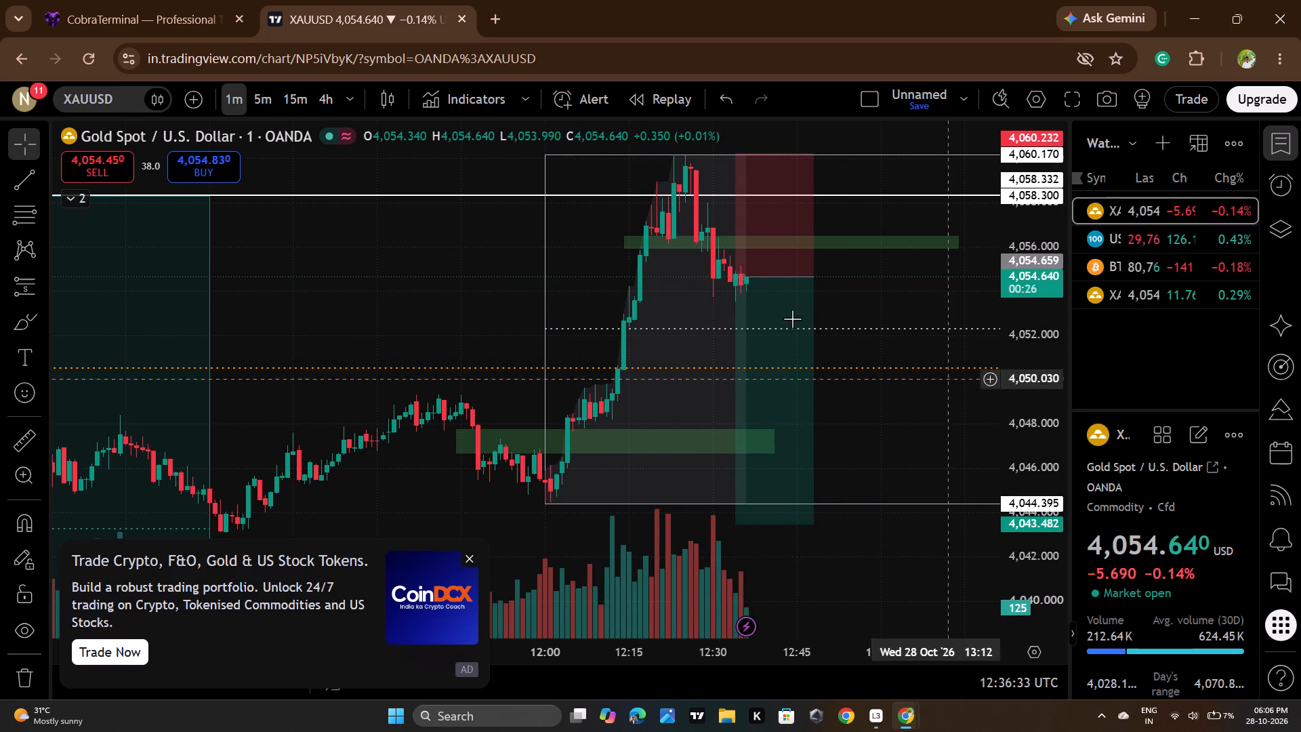
left_click(865, 339)
left_click_drag(941, 348, 865, 391)
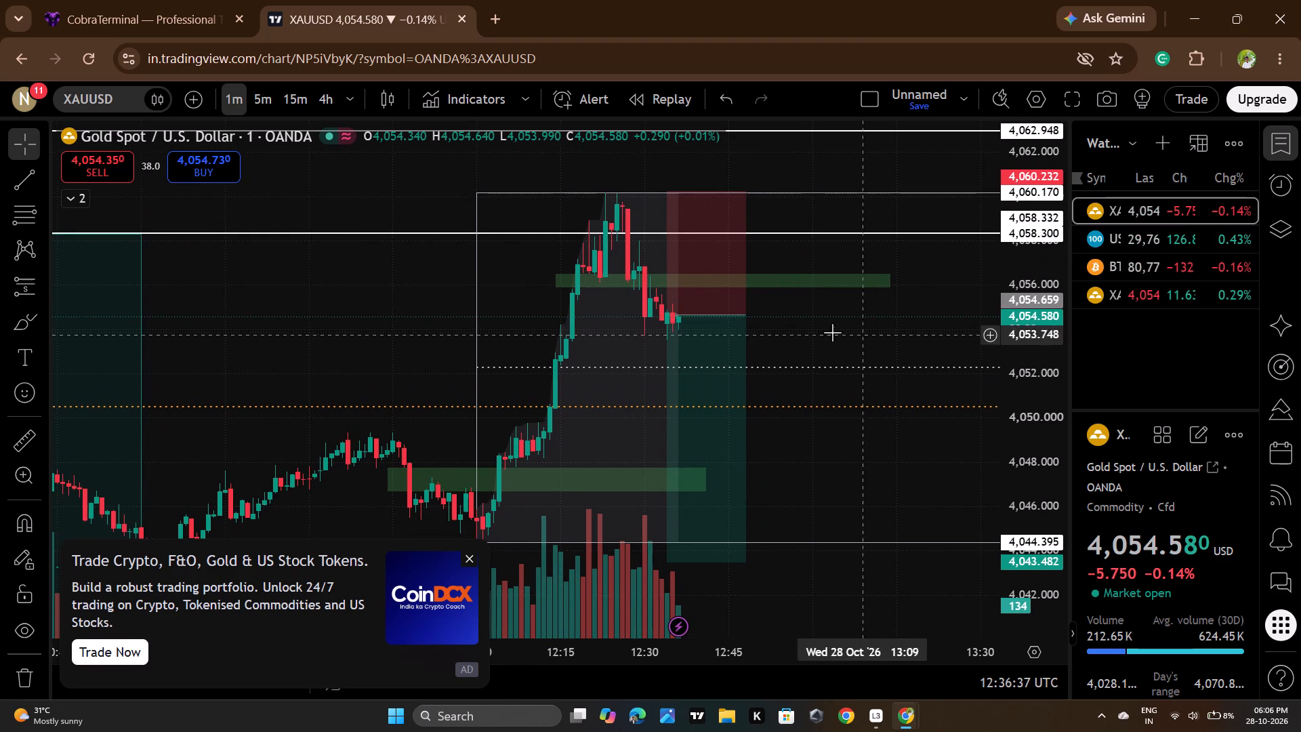
scroll(810, 386, "up", 1)
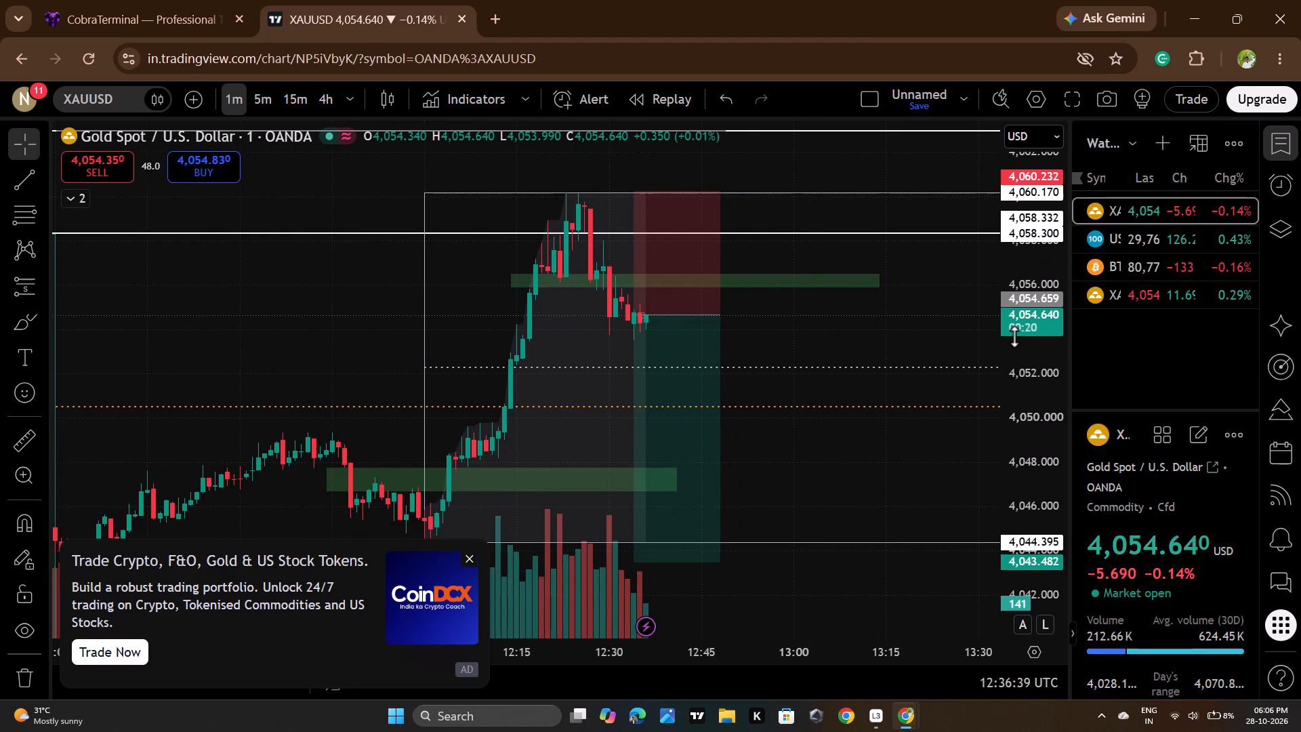
scroll(1015, 336, "up", 4)
scroll(1016, 333, "down", 6)
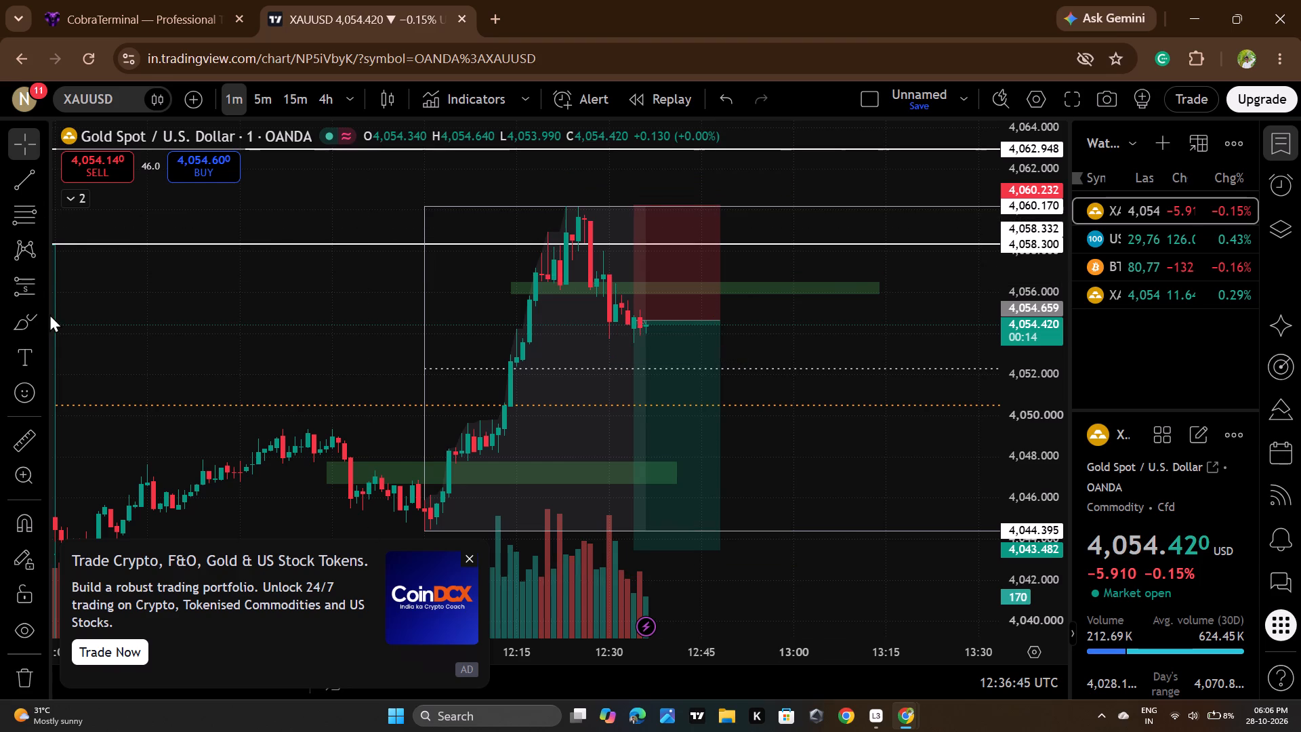
Draw a green rectangle zone from about 4,056.92 to 4,058.15, starting at 12:26 and extending beyond the short position.
left_click(47, 333)
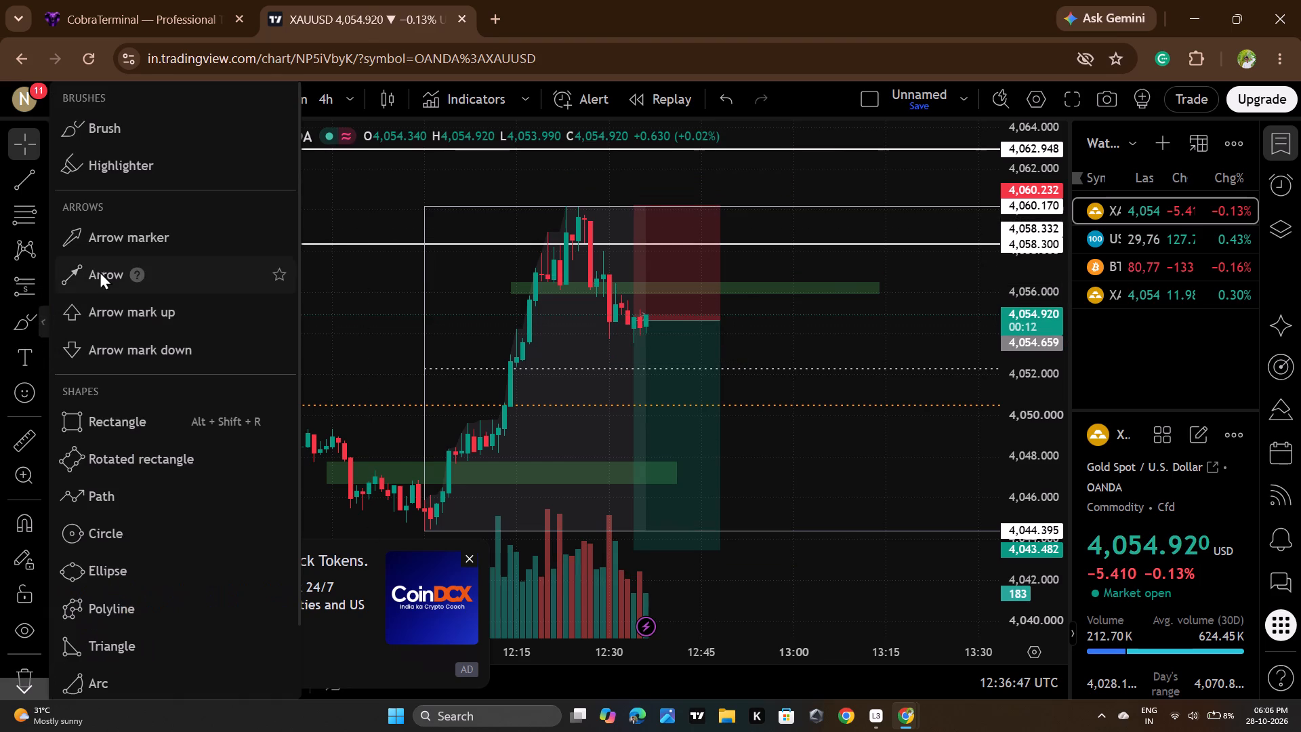
left_click(133, 427)
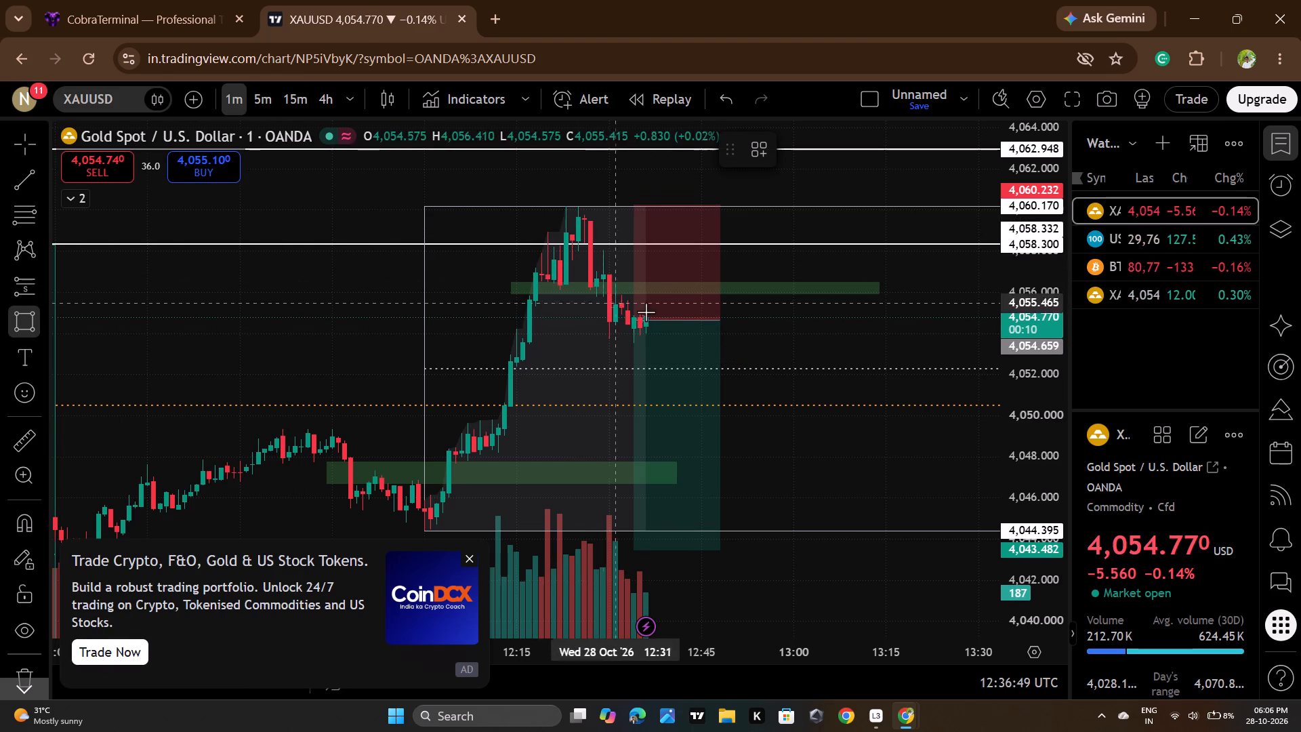
left_click(585, 273)
left_click(758, 249)
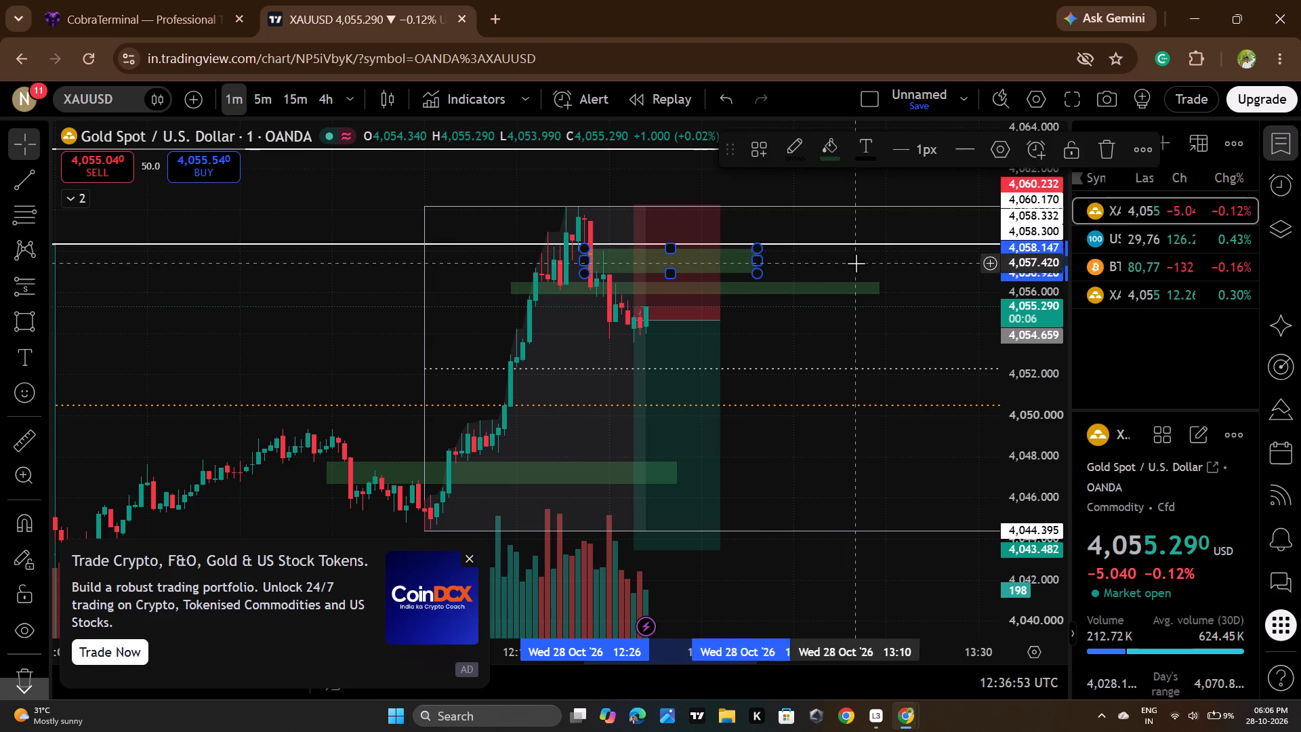
left_click(856, 263)
Switch to CobraTerminal and examine the open XAUUSD sell trade on the M1 chart.
scroll(1014, 320, "up", 4)
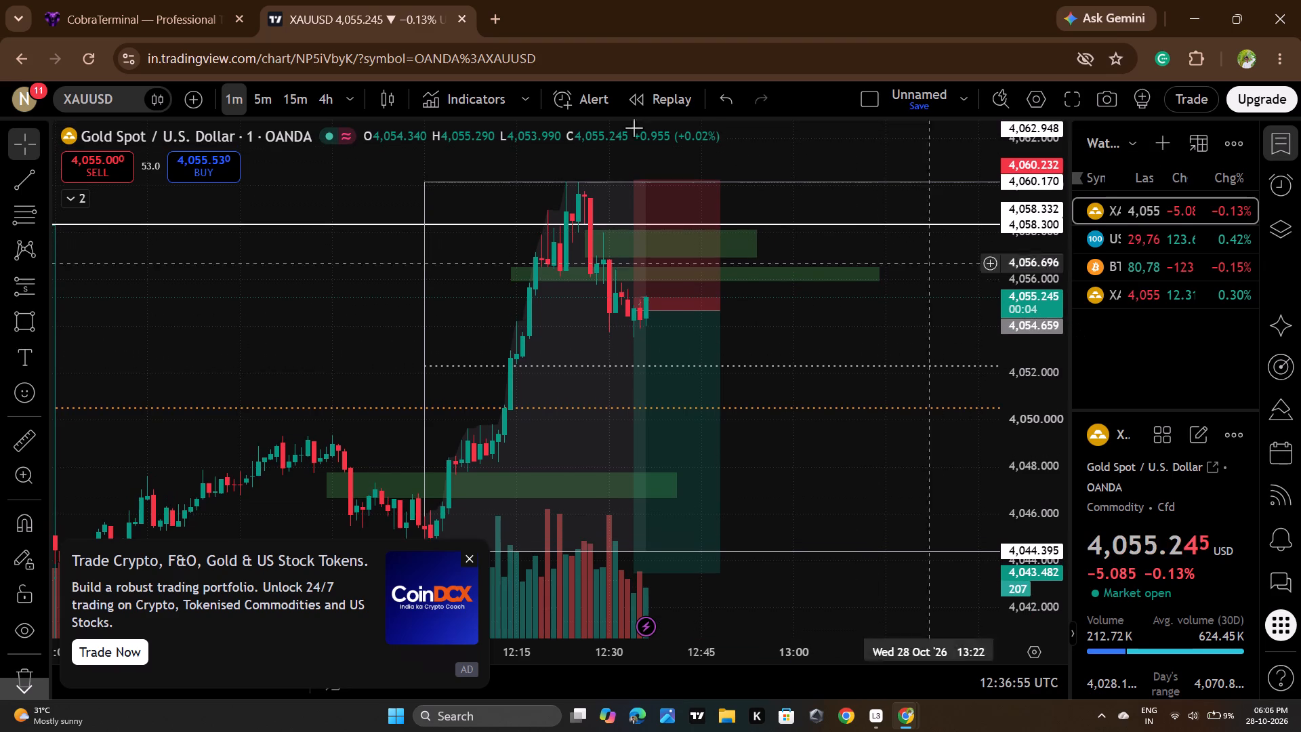
left_click(191, 0)
left_click_drag(705, 406, 610, 436)
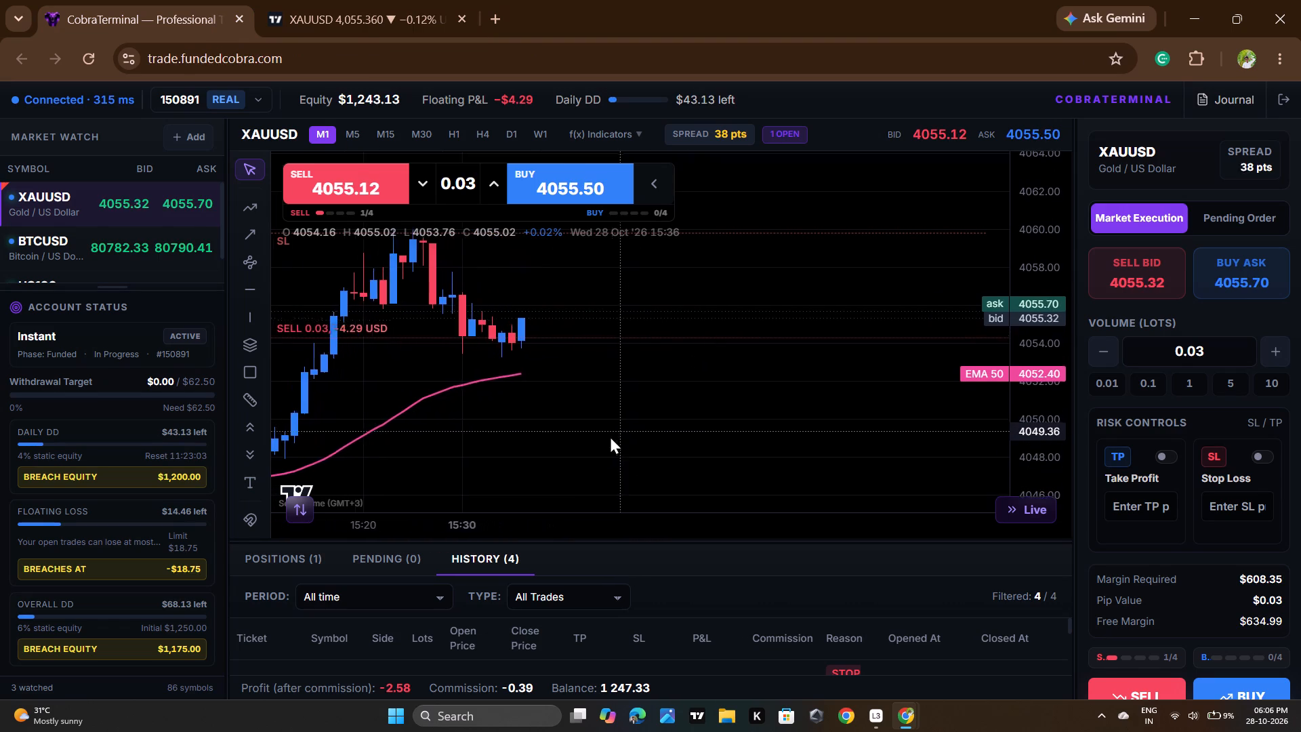
left_click_drag(610, 436, 572, 447)
Return to TradingView and examine earlier XAUUSD price action against the green zones and the short position.
left_click(394, 16)
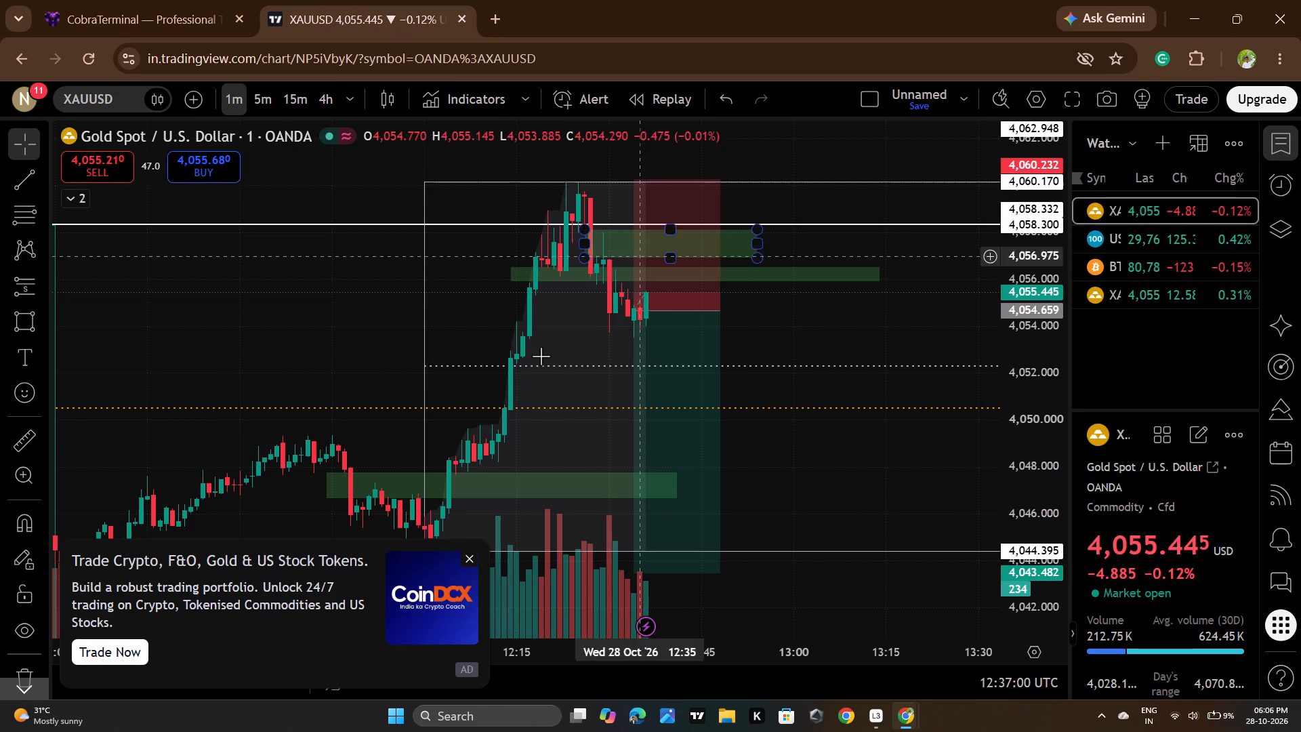
scroll(619, 278, "down", 8)
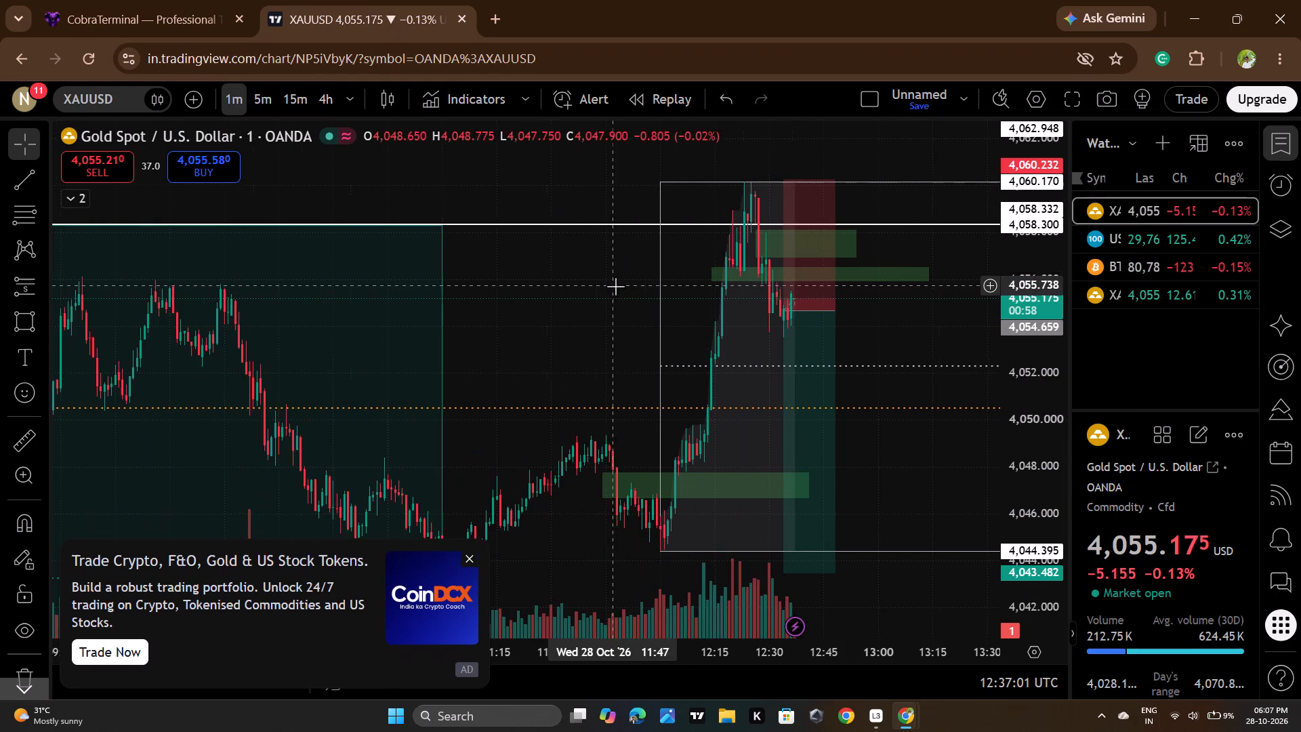
scroll(615, 286, "down", 4)
scroll(627, 281, "up", 3)
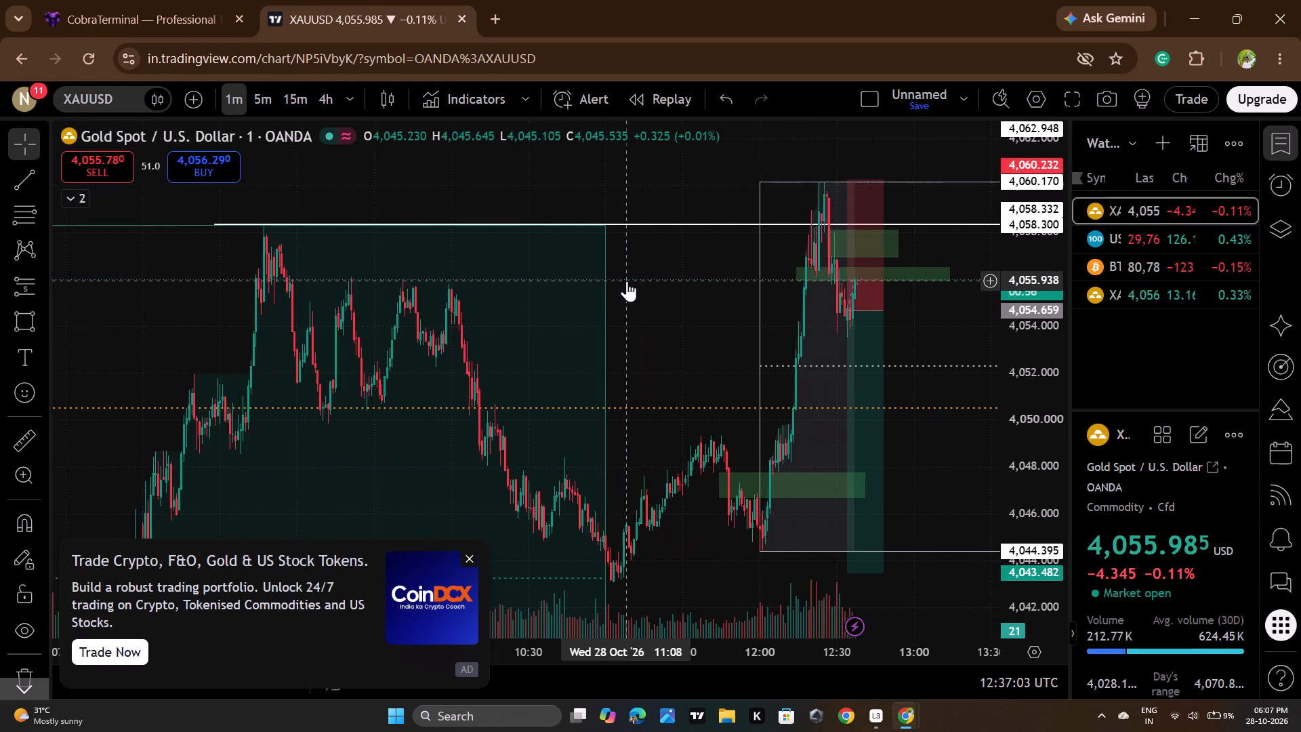
scroll(629, 277, "up", 8)
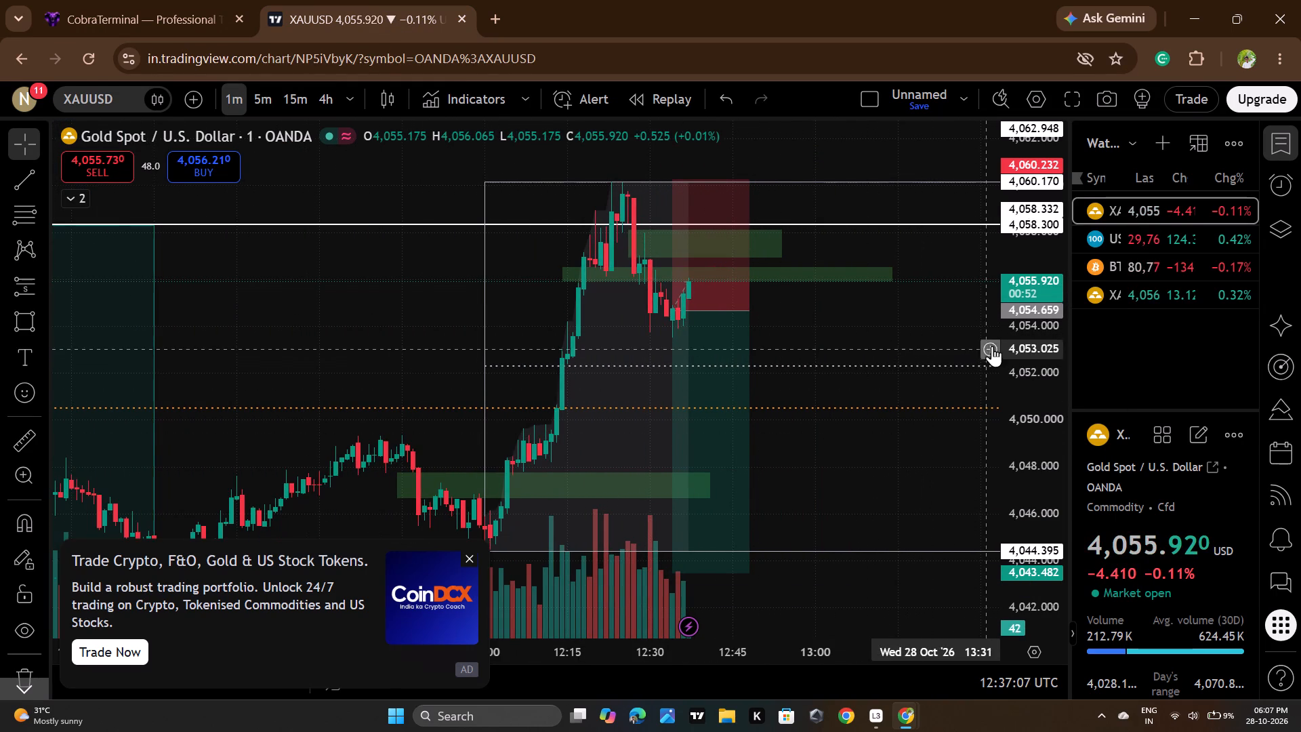
scroll(993, 346, "up", 4)
In CobraTerminal, raise the stop loss of the 0.03-lot XAUUSD sell trade to 4060.15 and apply it.
left_click(337, 1)
left_click(73, 0)
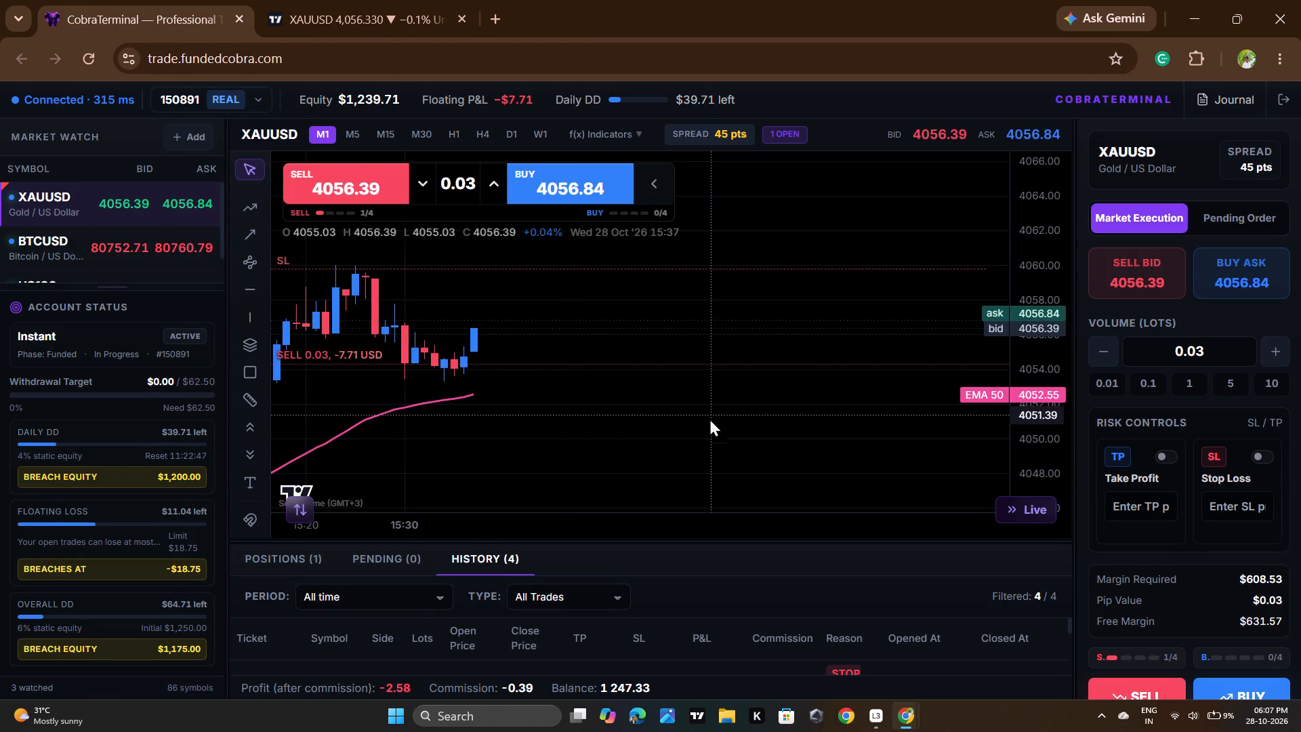
left_click(606, 273)
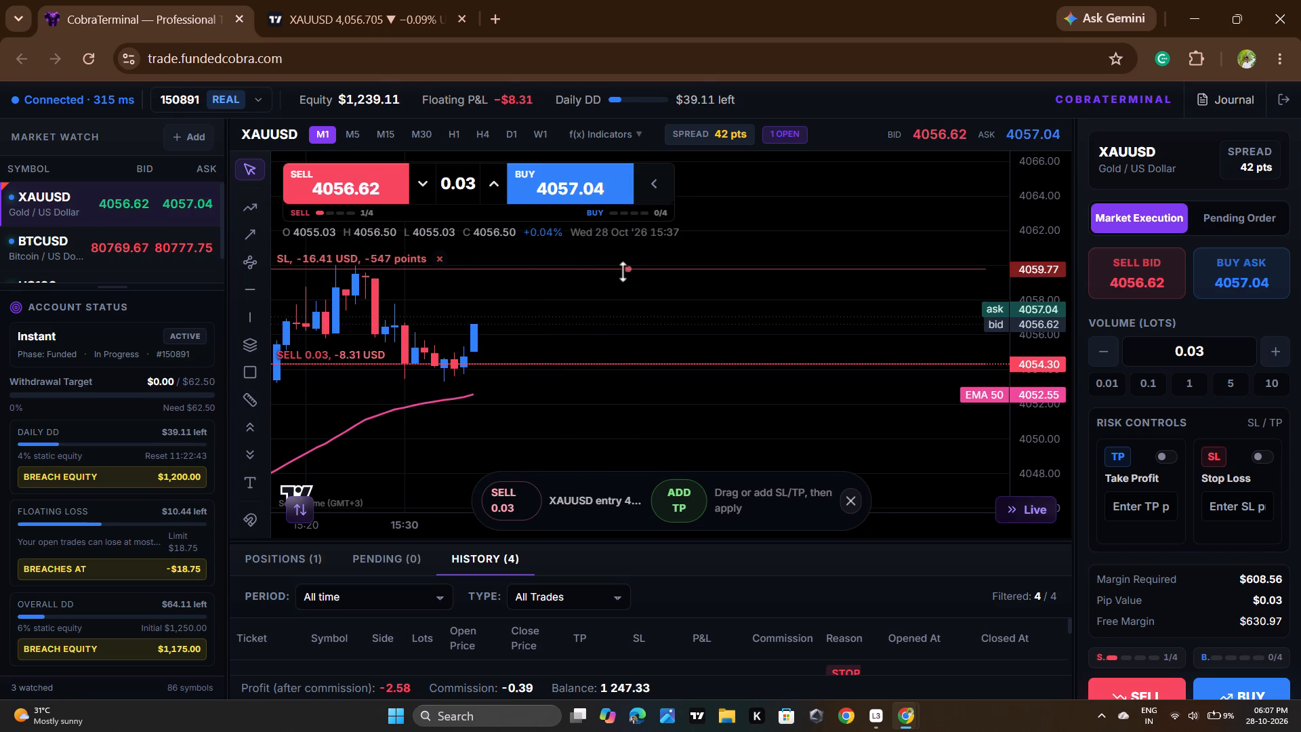
left_click_drag(625, 271, 632, 267)
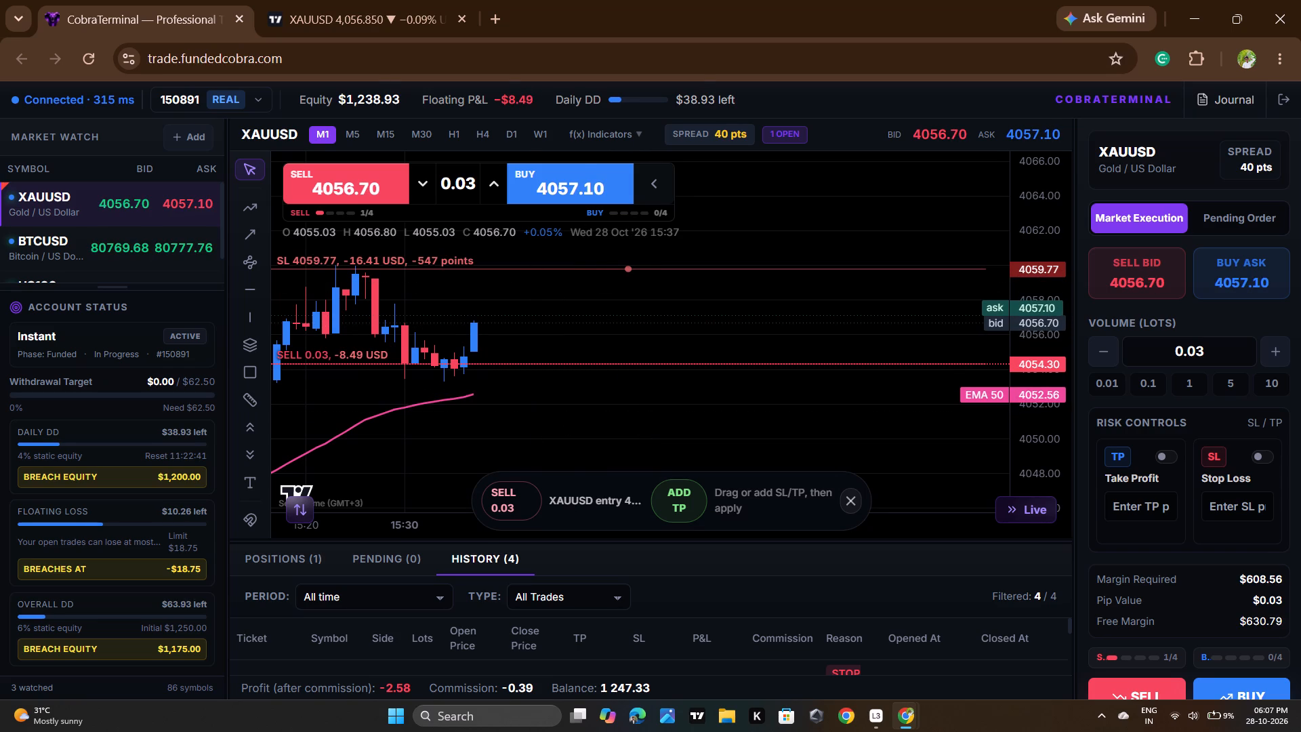
left_click_drag(632, 267, 634, 266)
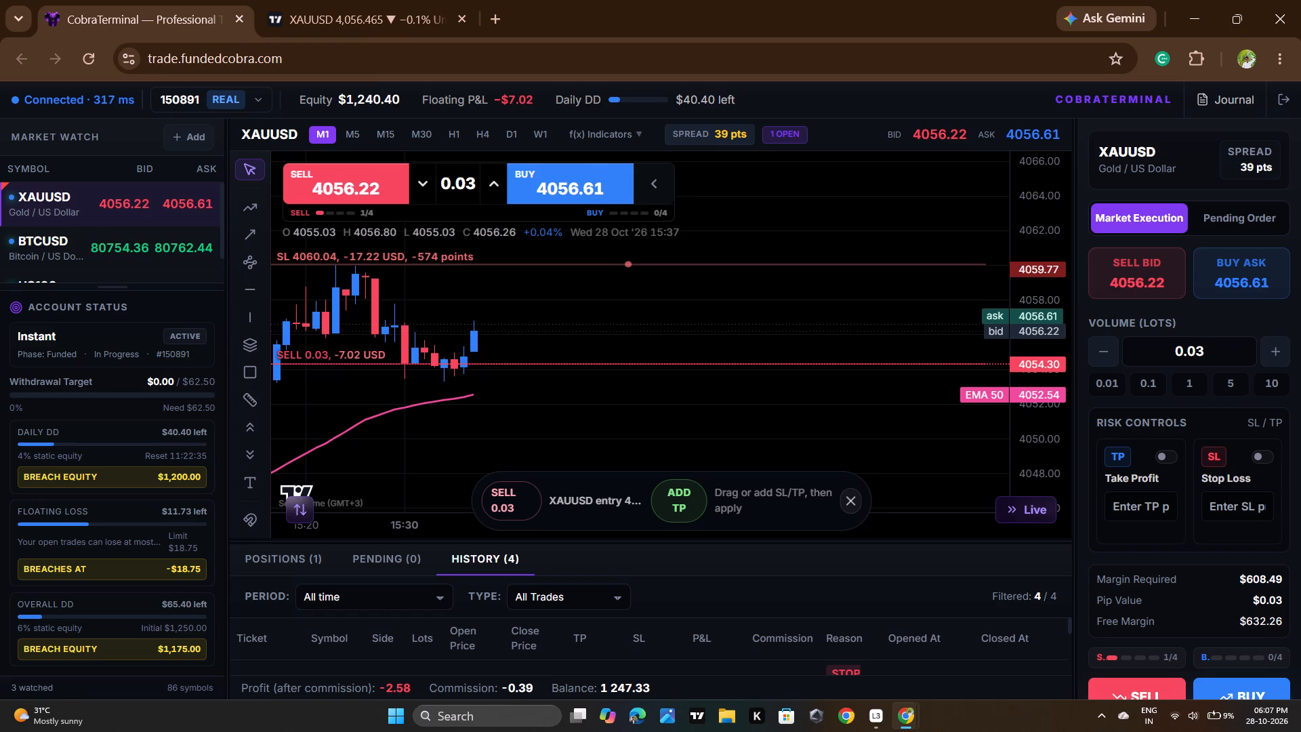
left_click_drag(634, 266, 636, 266)
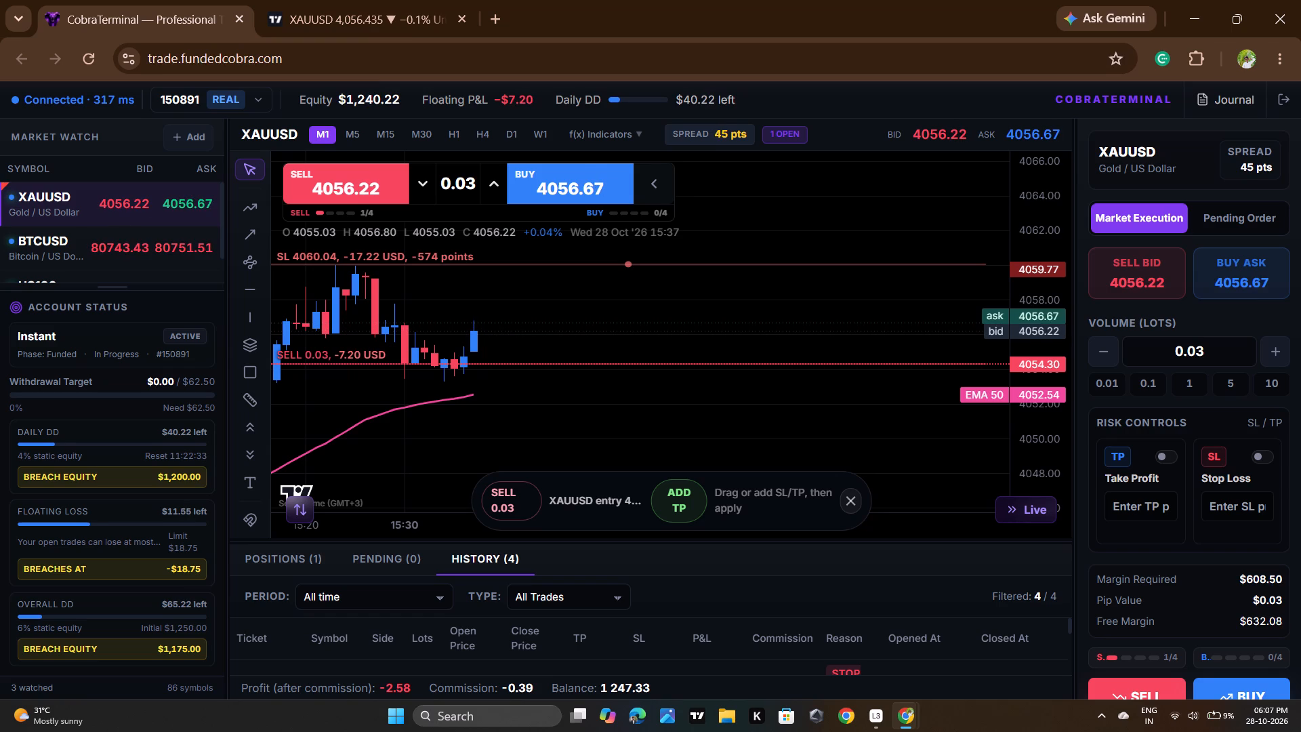
left_click_drag(636, 266, 638, 264)
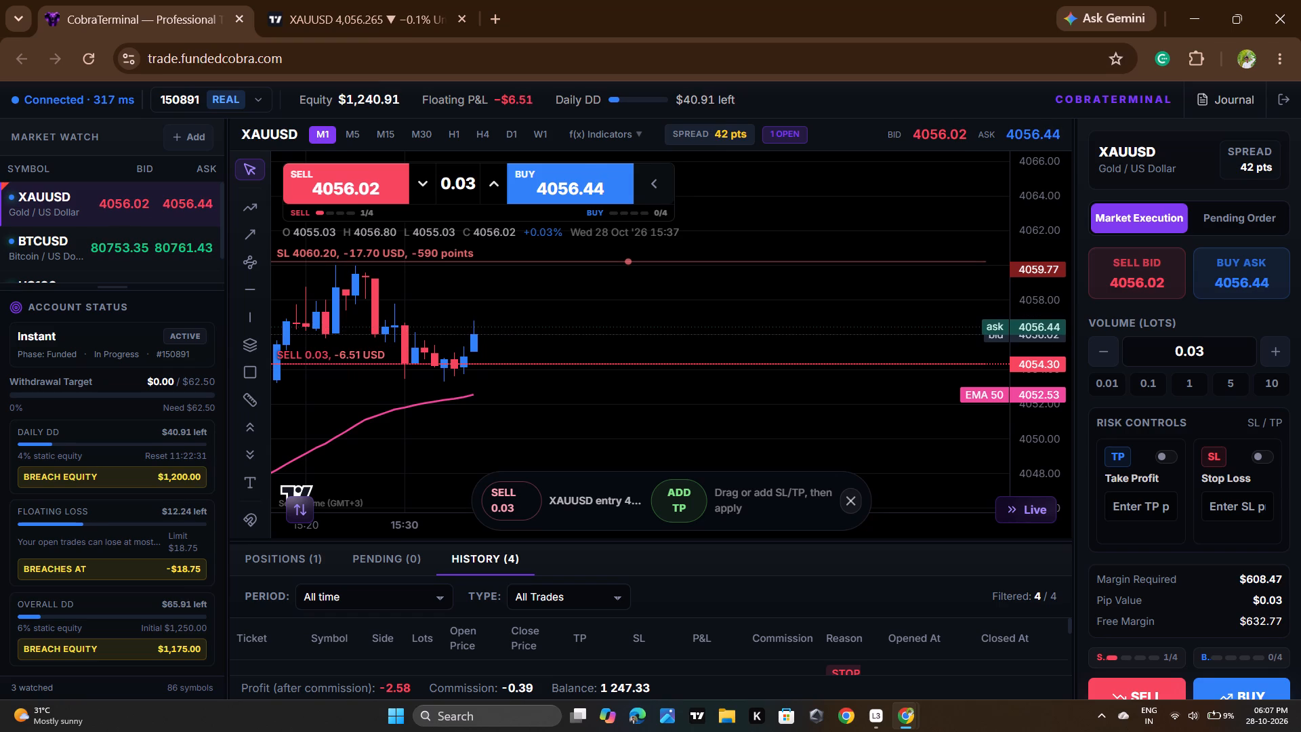
left_click_drag(638, 264, 638, 265)
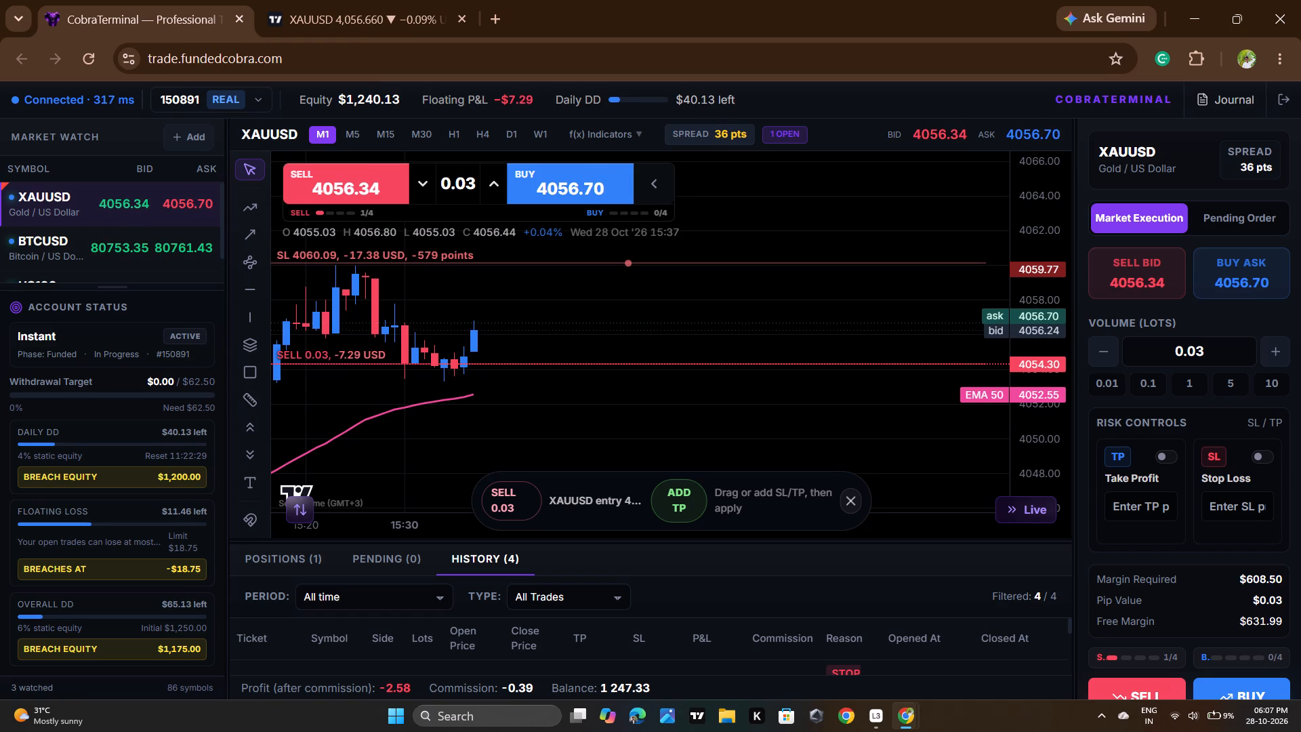
left_click_drag(638, 265, 638, 265)
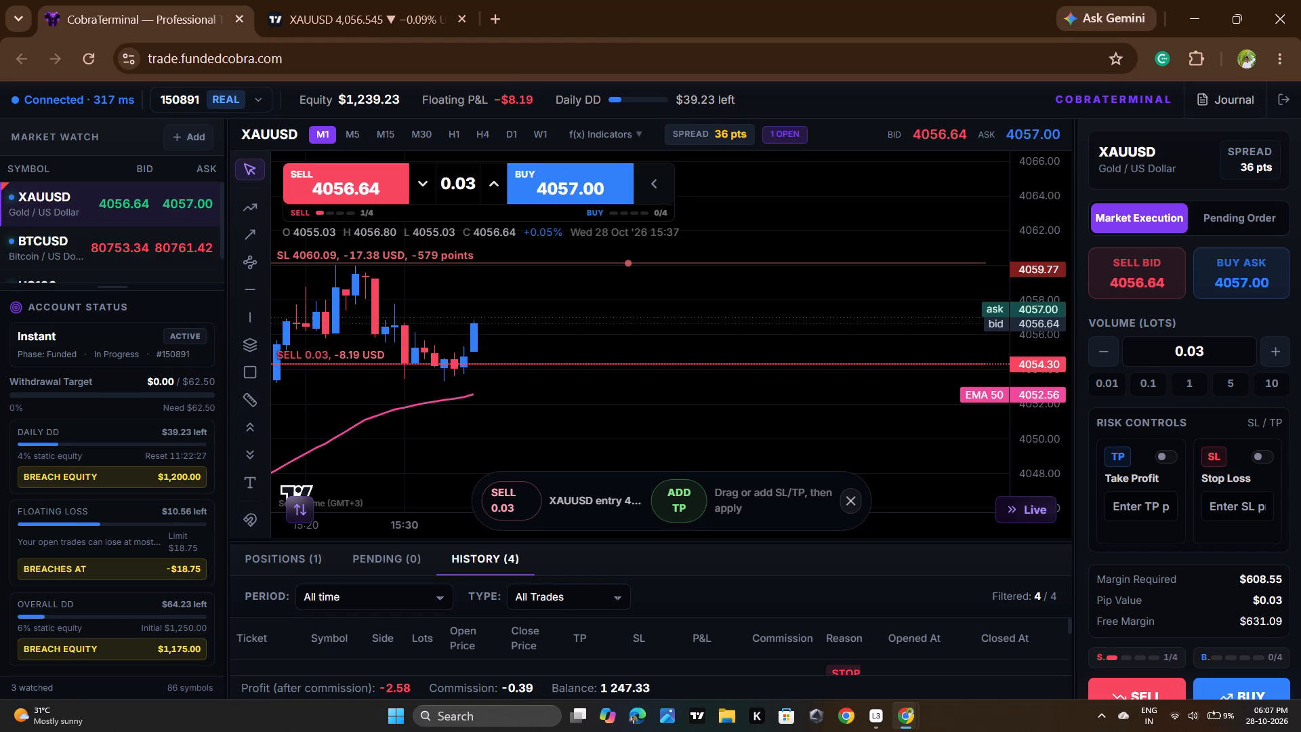
left_click_drag(638, 265, 639, 264)
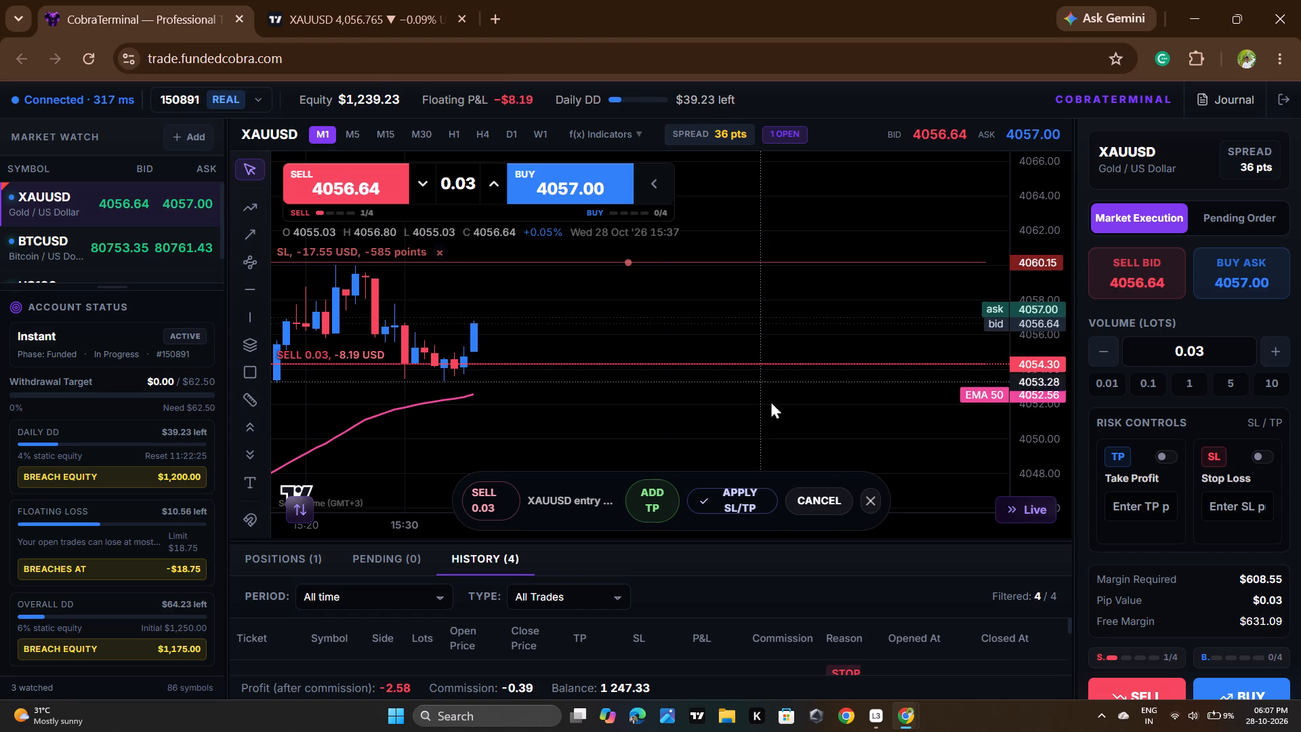
left_click(712, 492)
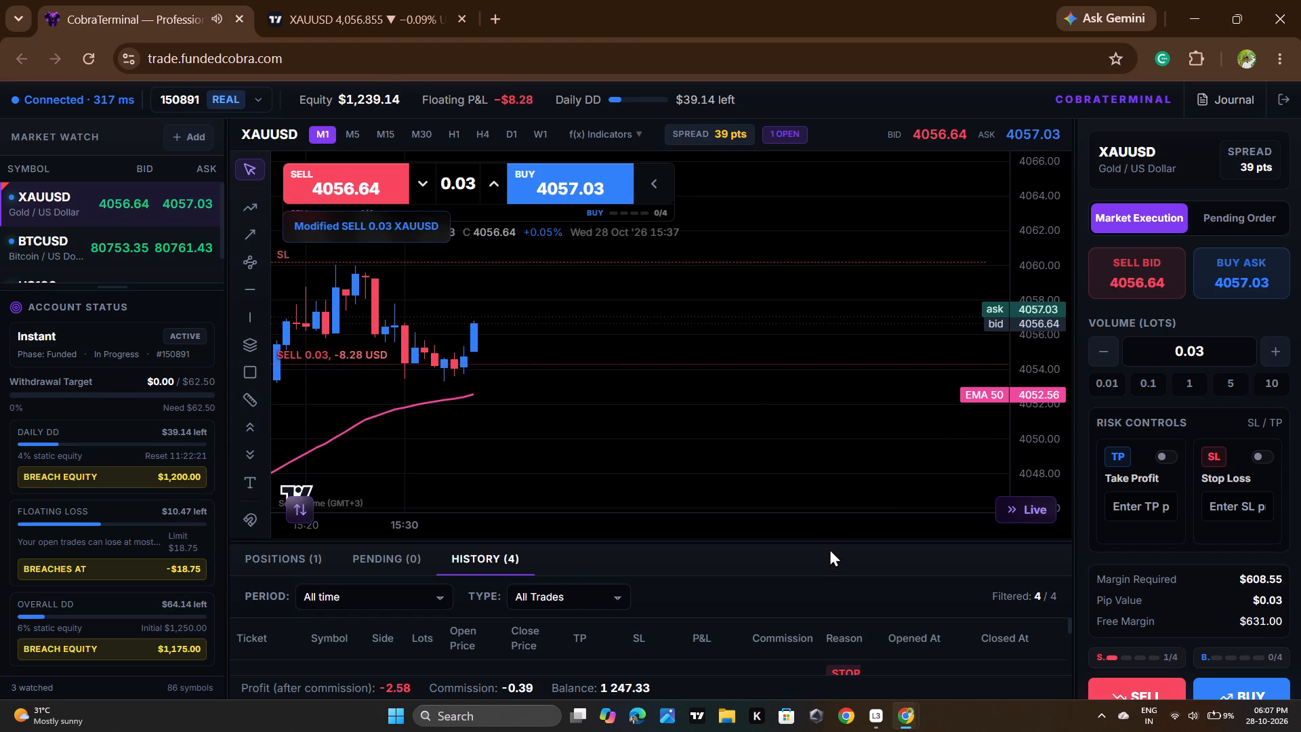
On the TradingView chart, raise the short position's stop level to 4,060.431.
left_click(346, 0)
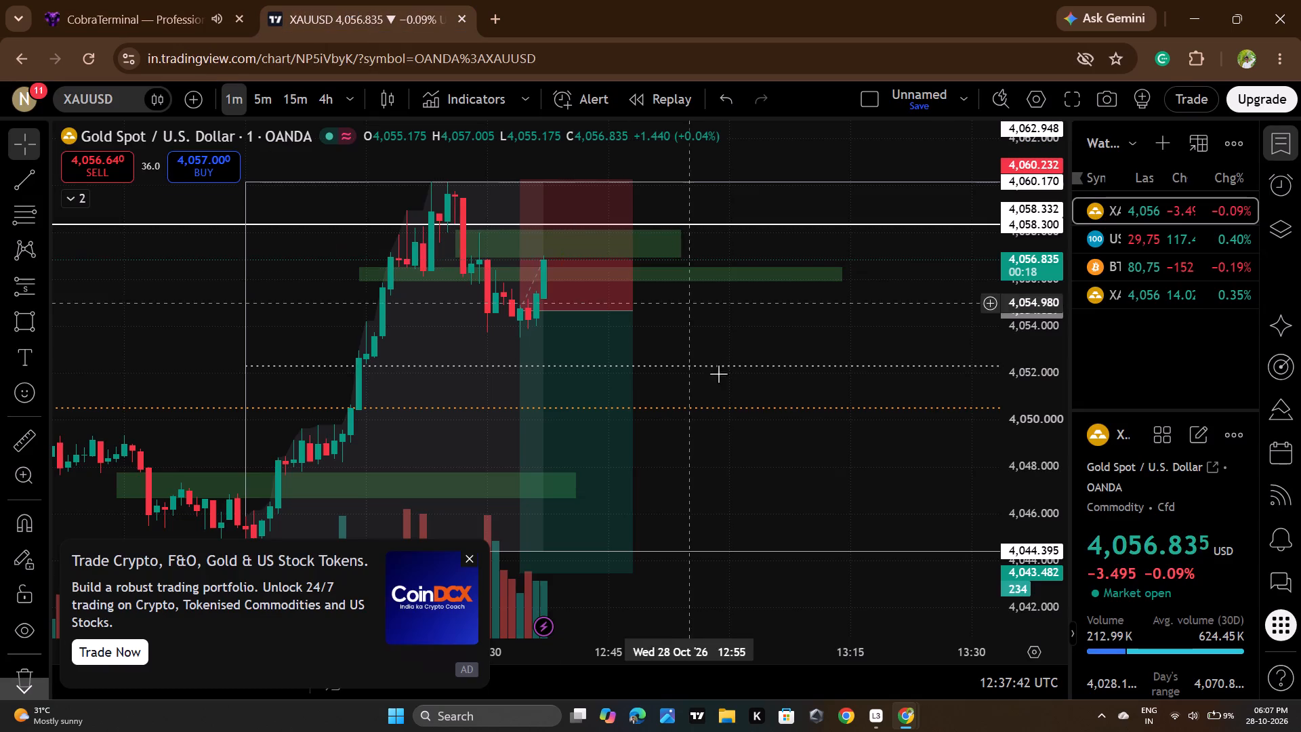
left_click(782, 404)
scroll(1065, 327, "up", 9)
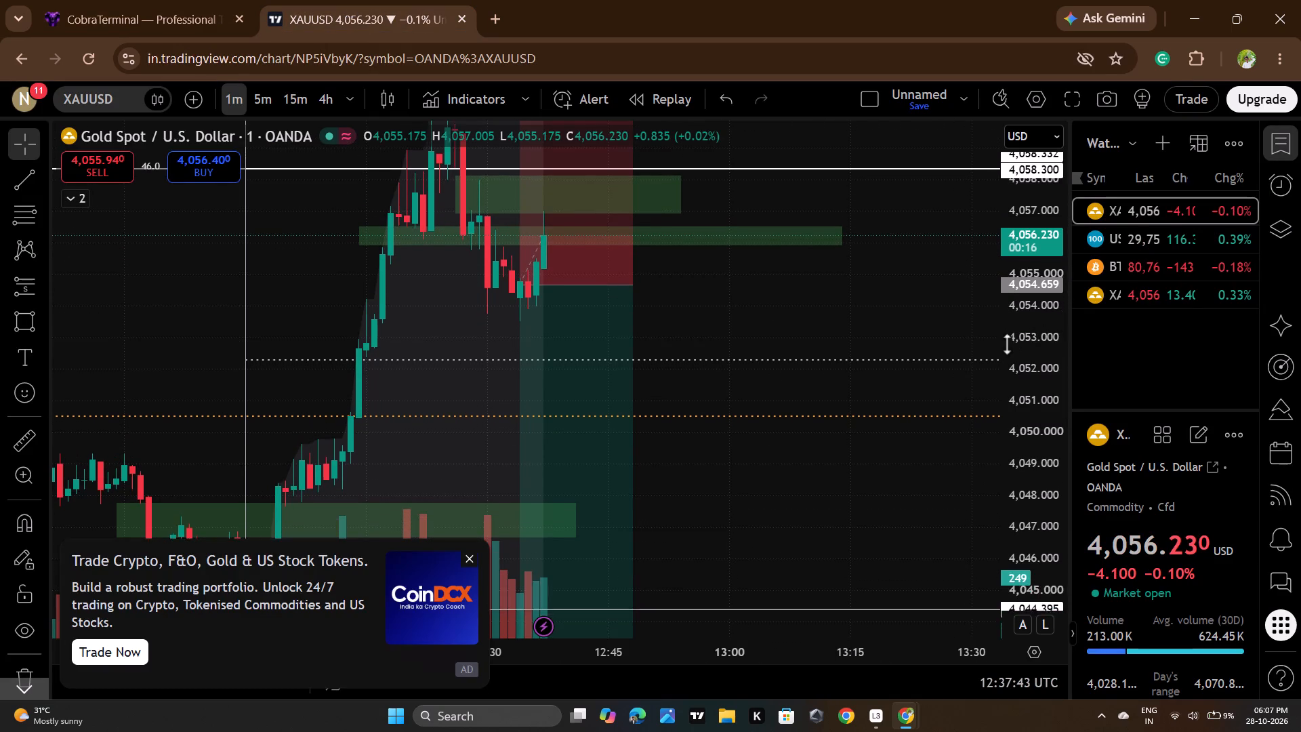
scroll(1008, 344, "up", 2)
left_click_drag(793, 383, 788, 467)
scroll(1037, 306, "down", 1)
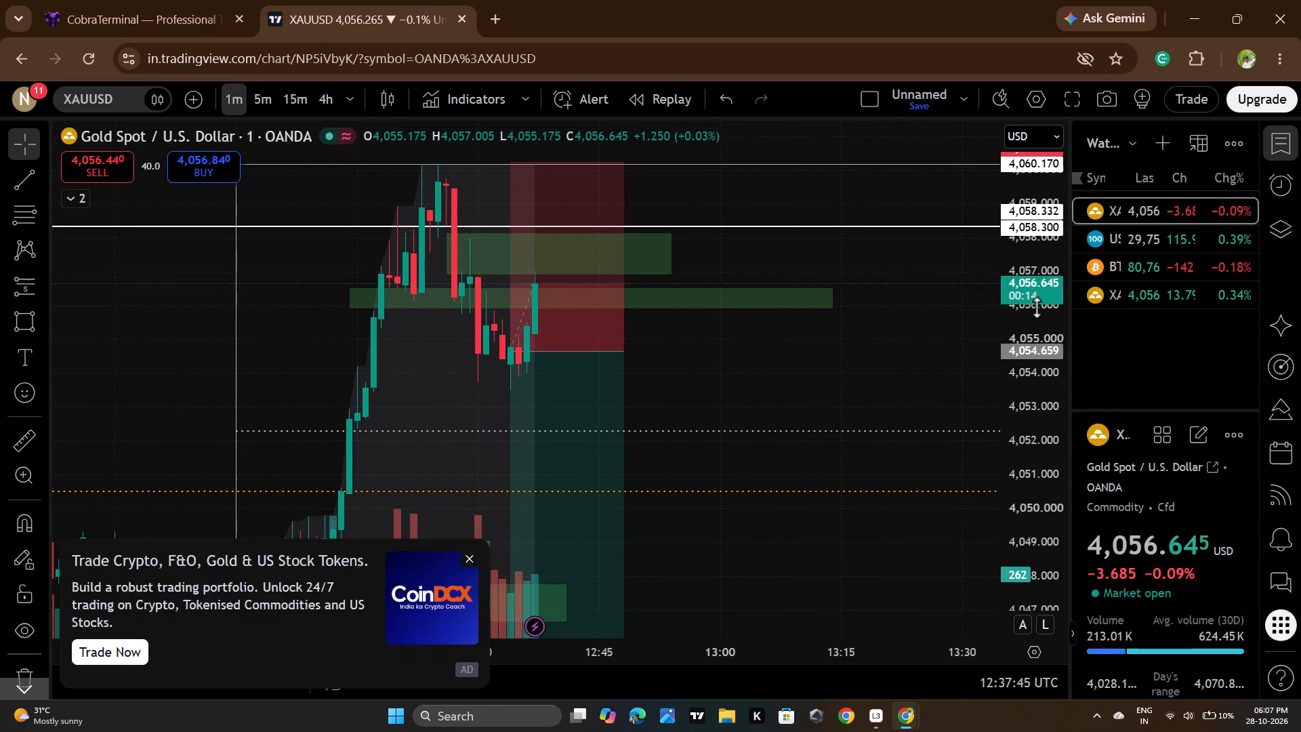
scroll(1037, 307, "down", 4)
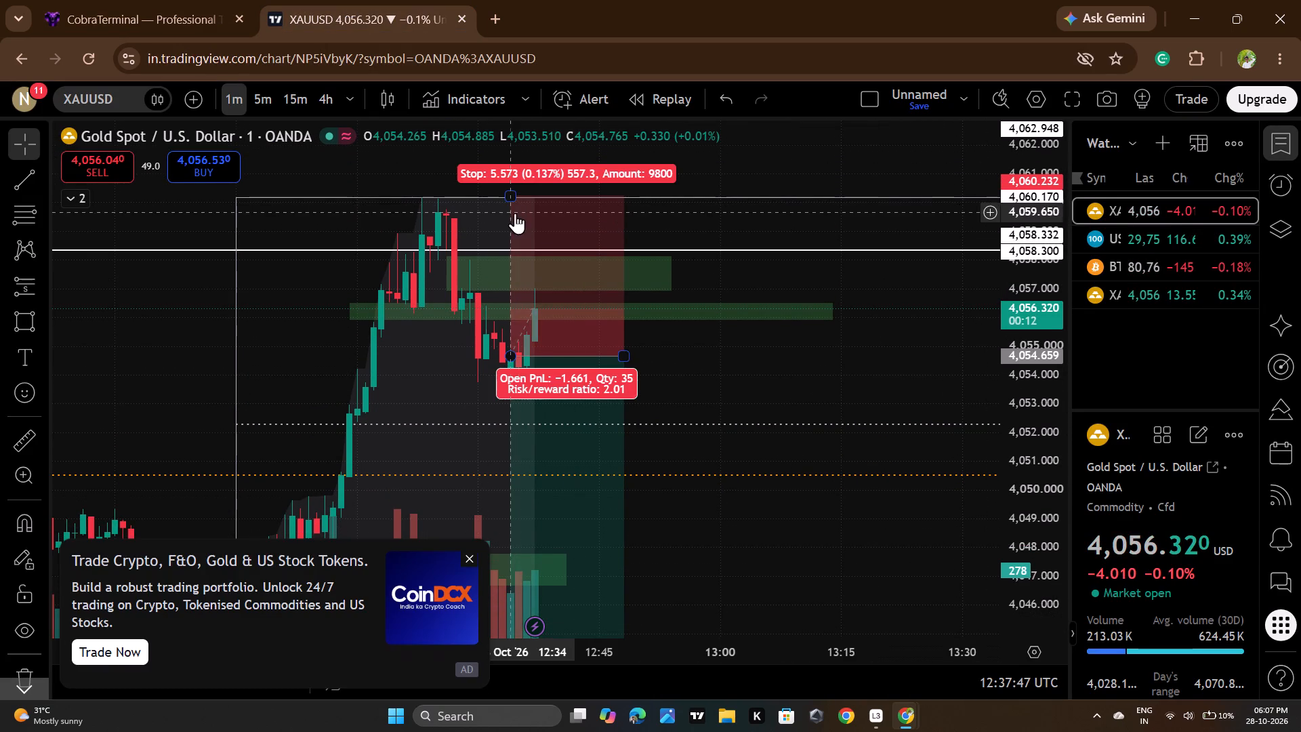
left_click_drag(514, 201, 520, 199)
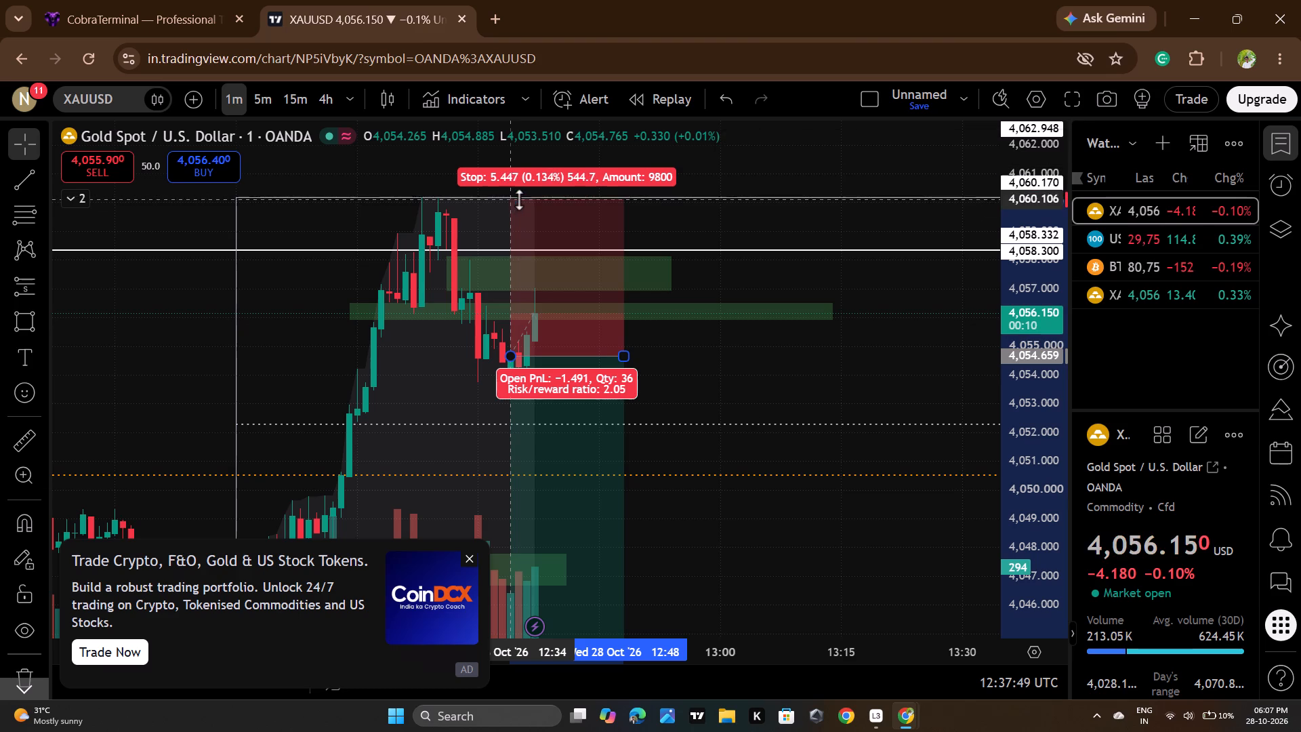
left_click_drag(520, 199, 534, 190)
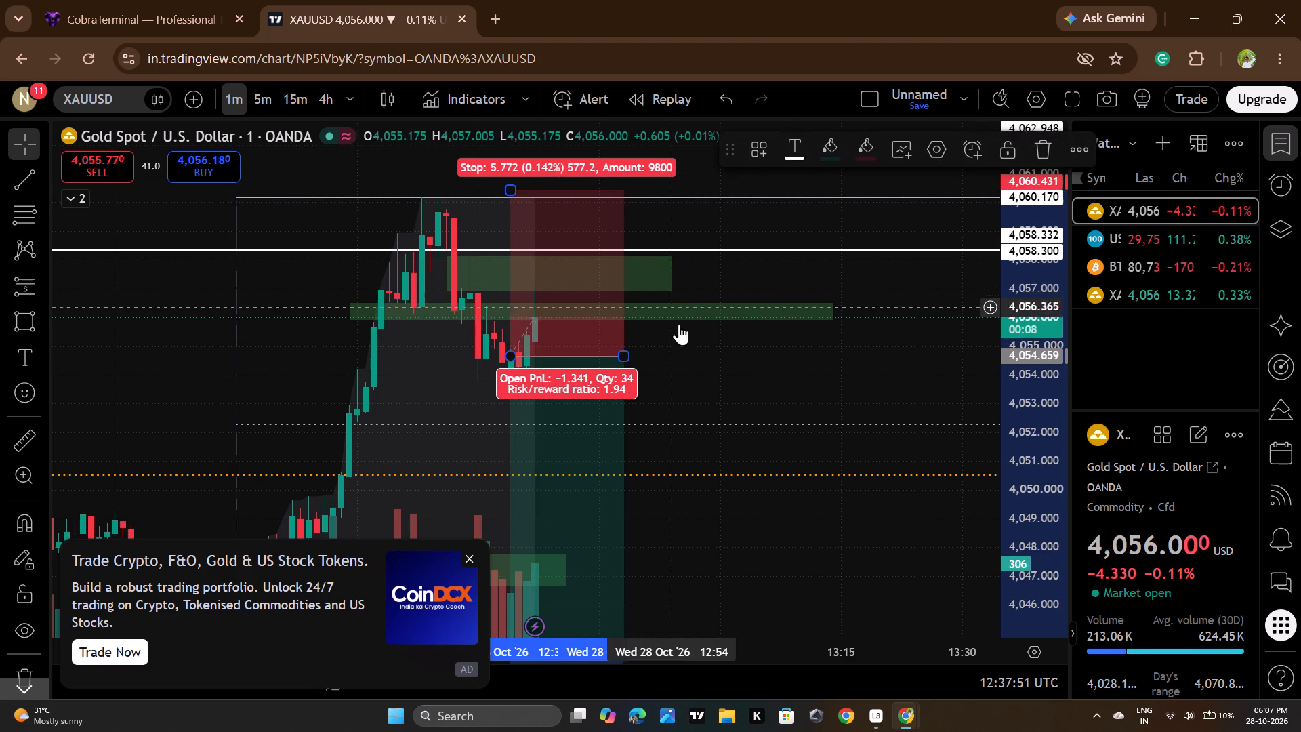
left_click_drag(711, 373, 716, 380)
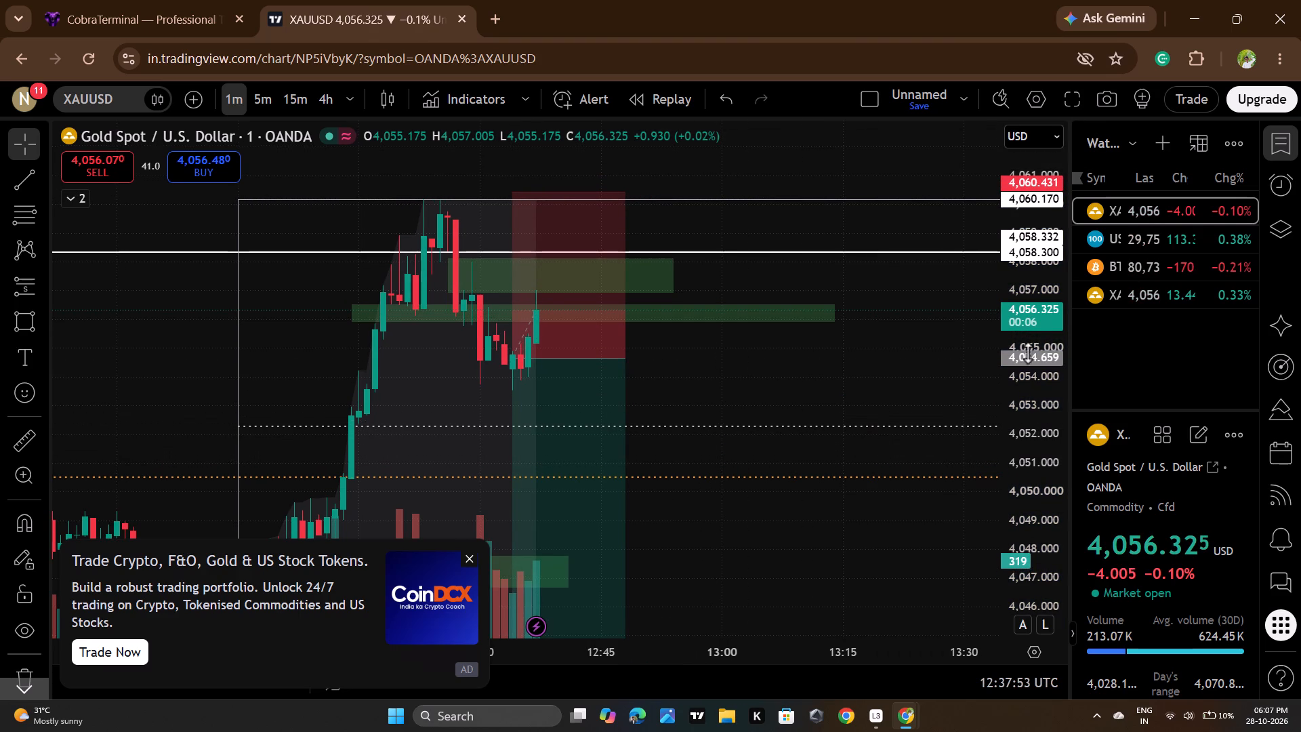
Close the CoinDCX advertisement covering the lower part of the chart.
scroll(1046, 333, "up", 2)
scroll(1046, 333, "down", 5)
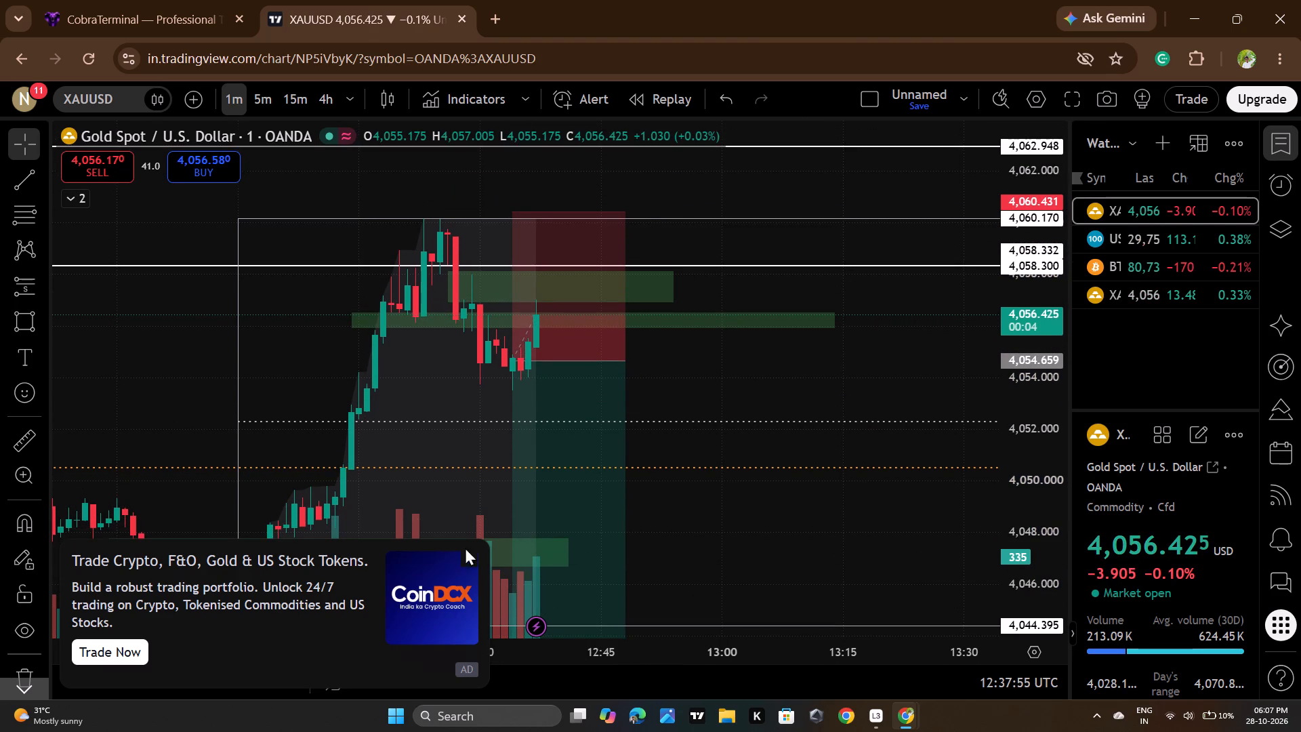
left_click(474, 552)
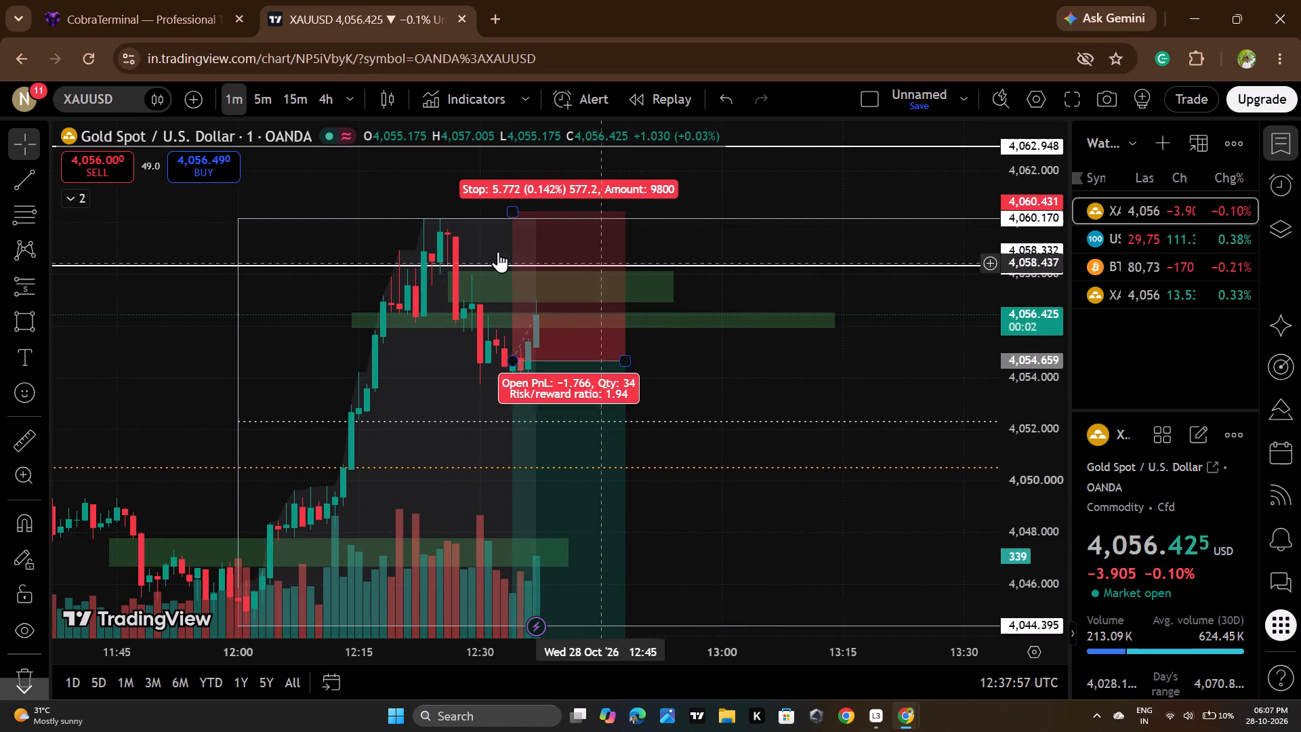
Check the open sell trade in CobraTerminal, and return to TradingView to examine price around the upper green zones.
left_click(112, 0)
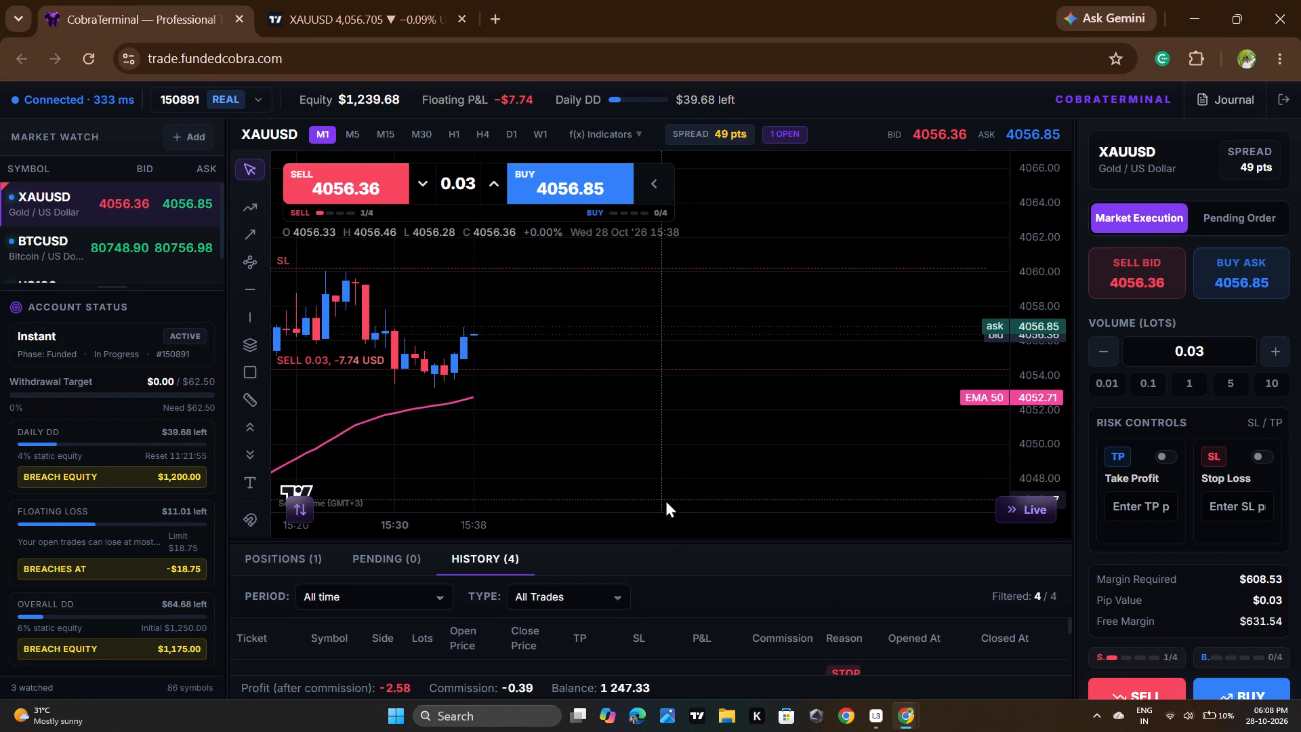
left_click(348, 15)
scroll(1028, 386, "up", 3)
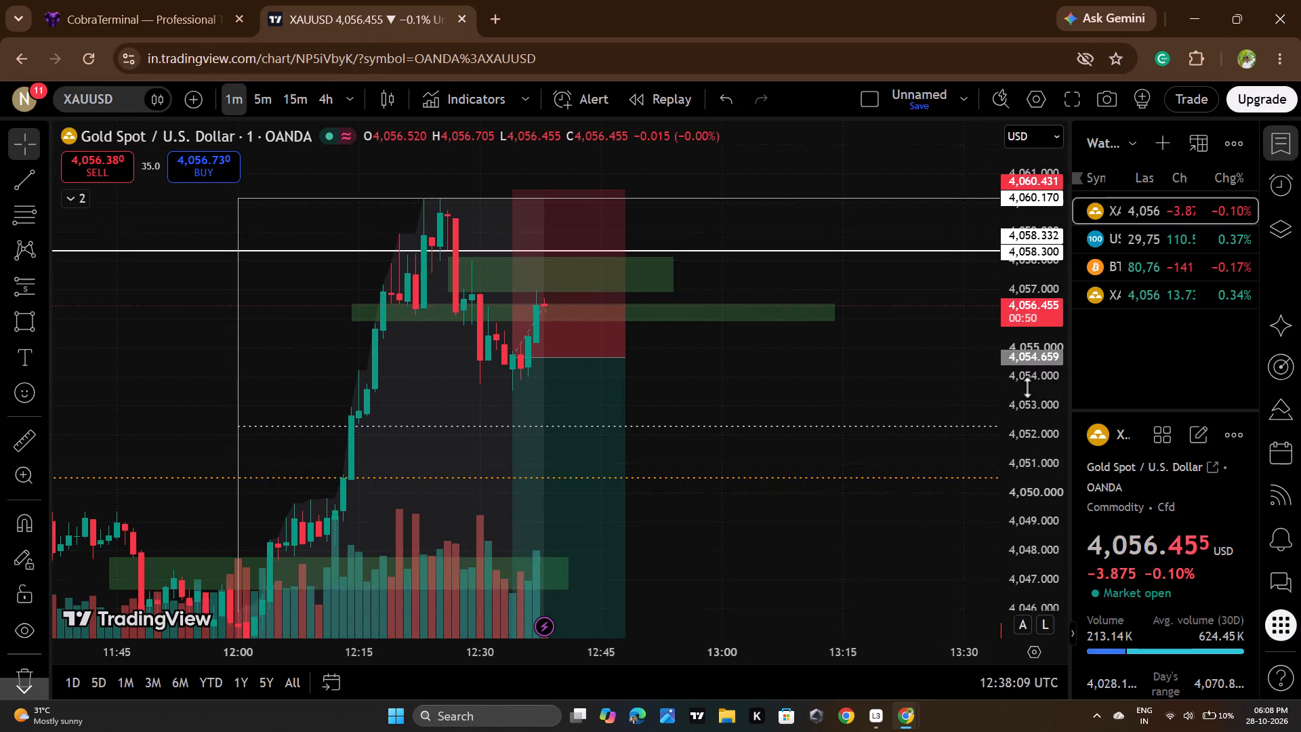
scroll(1028, 387, "up", 9)
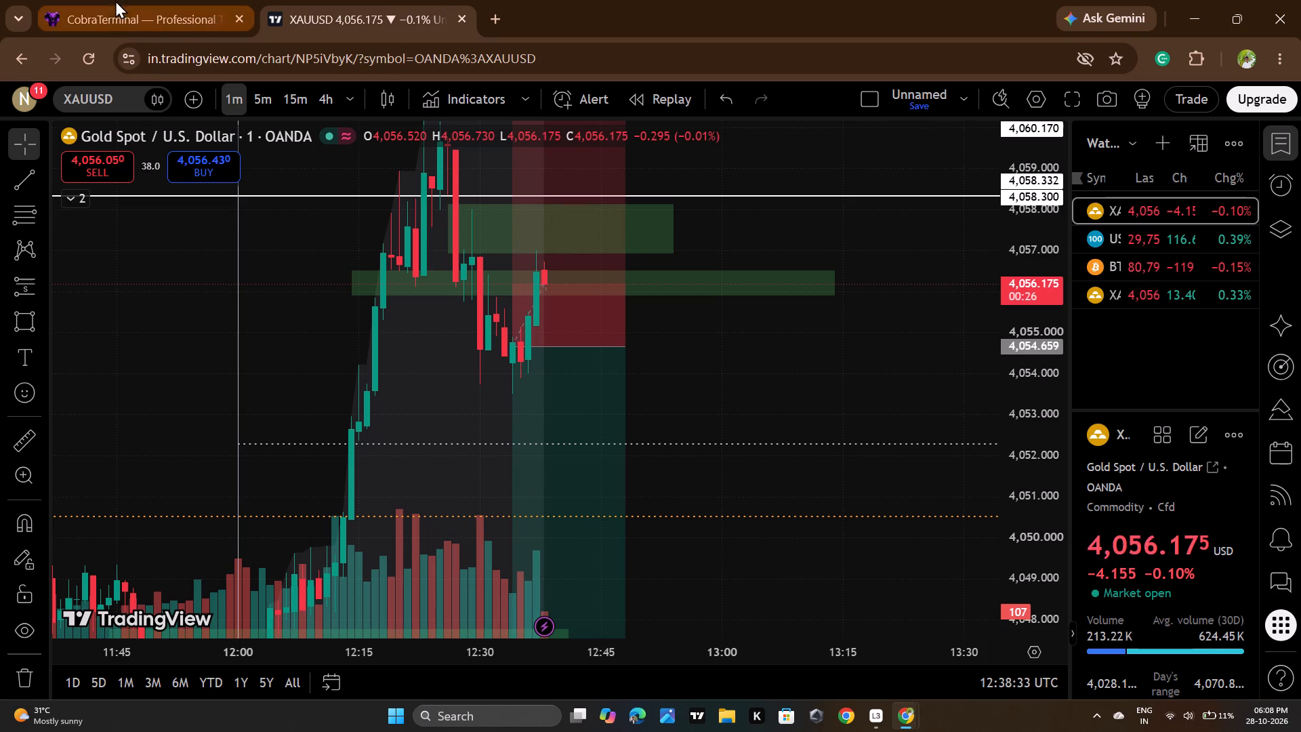
Switch to CobraTerminal and inspect the sell trade's stop-loss line against a wider stretch of M1 price action.
left_click(146, 0)
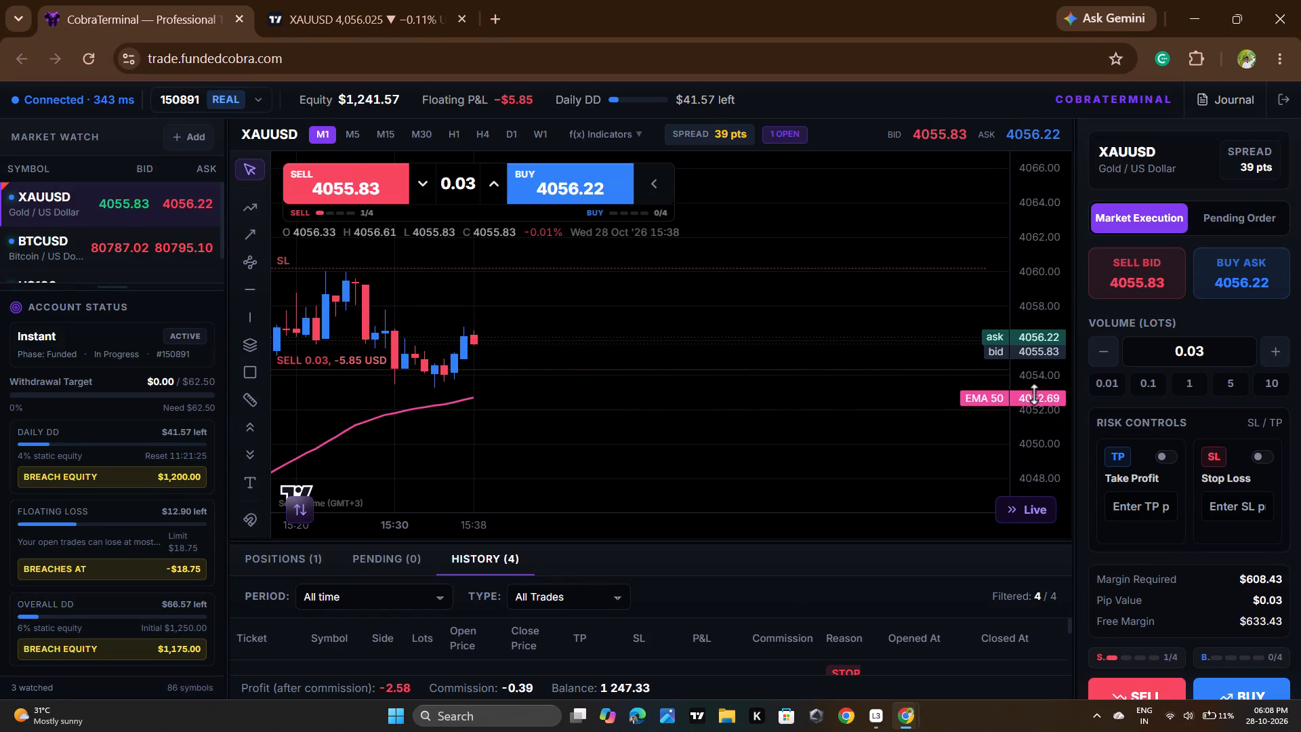
scroll(1035, 394, "up", 4)
scroll(1035, 394, "down", 5)
left_click(1010, 241)
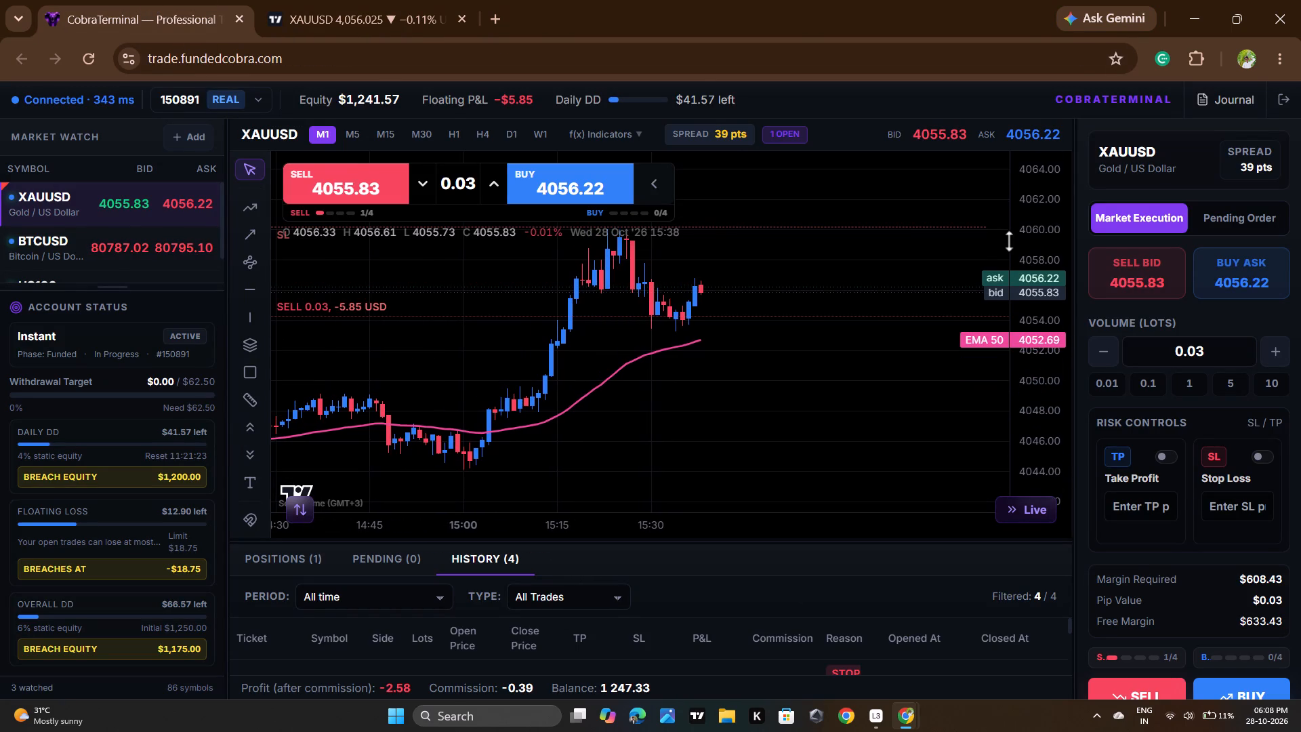
left_click(1006, 226)
left_click(894, 229)
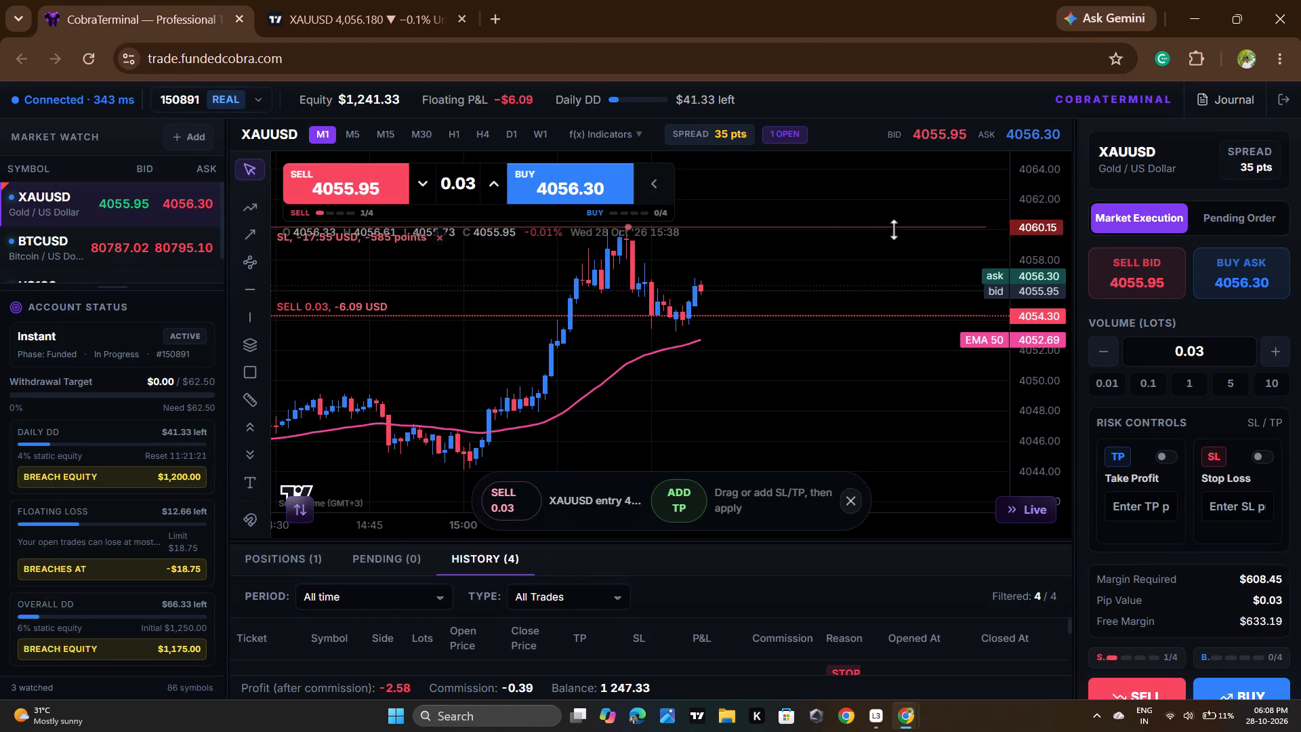
left_click(900, 249)
Switch to TradingView and lower the short position's stop level to 4,060.272, just above the 4,060.170 line.
left_click(344, 0)
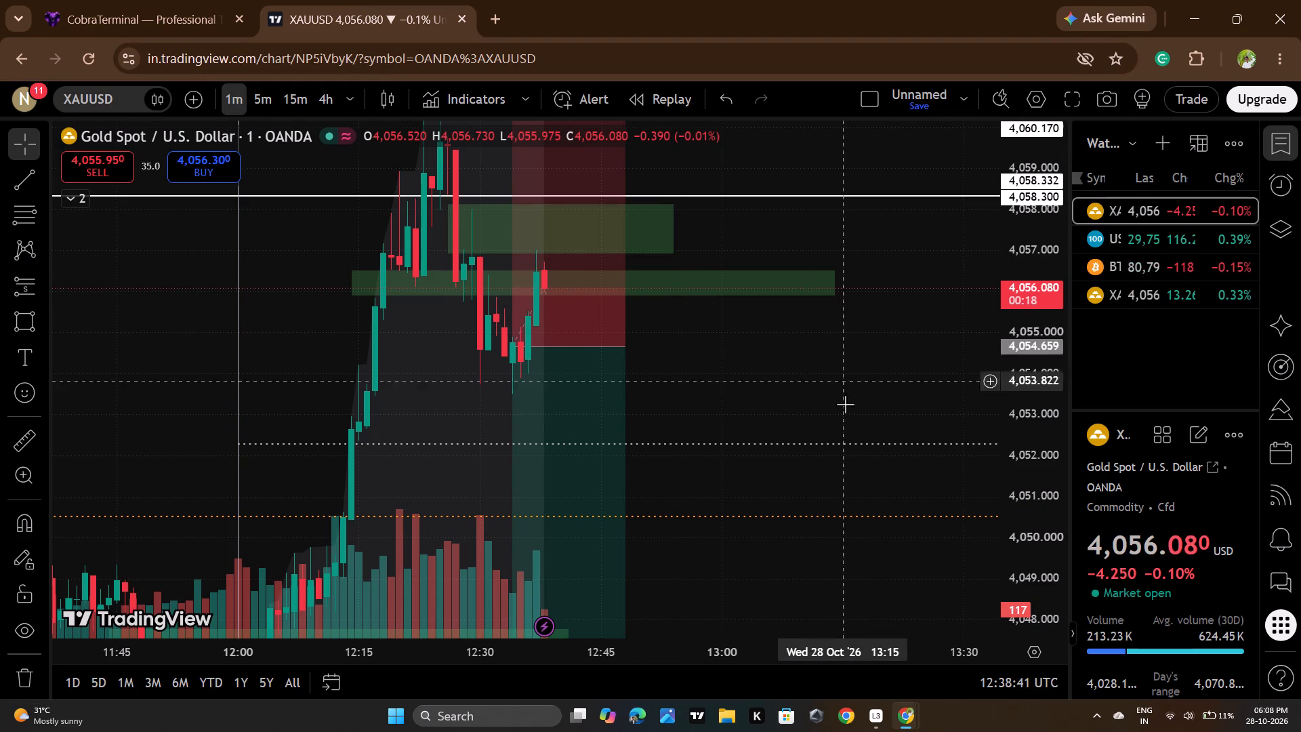
left_click_drag(842, 422, 830, 519)
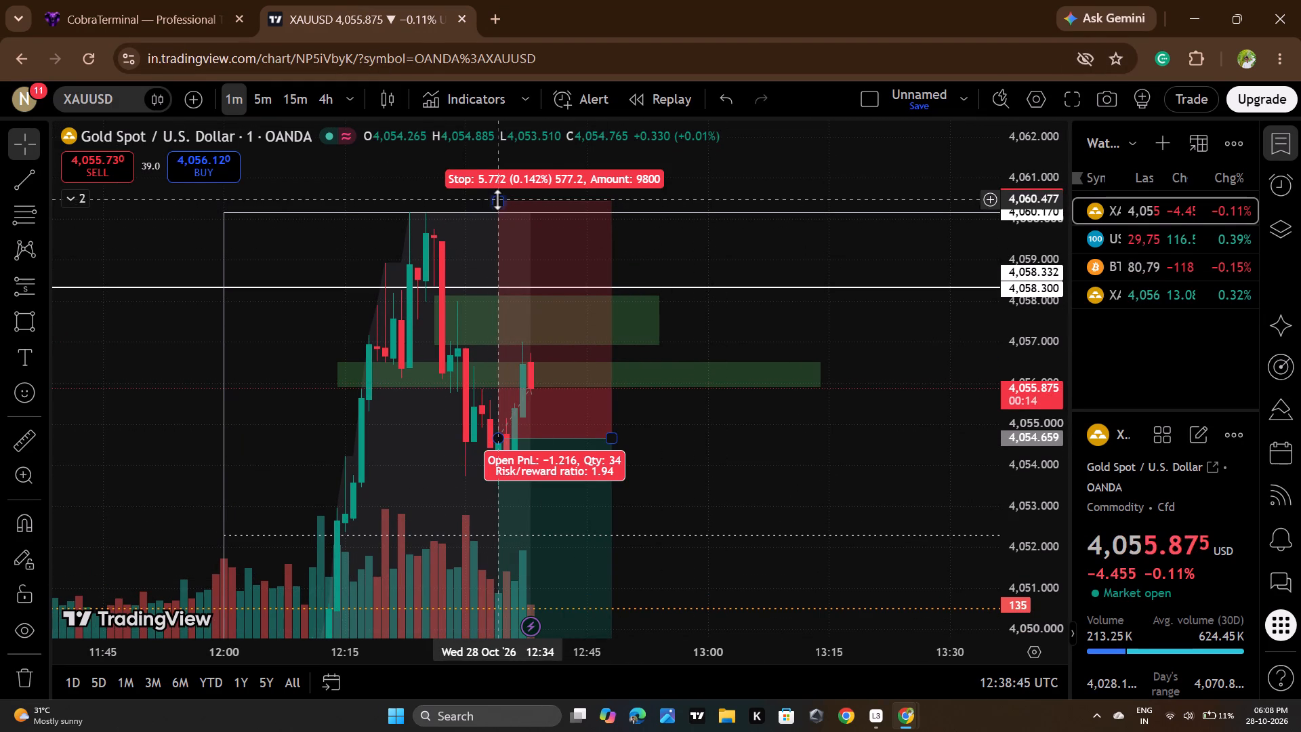
left_click_drag(498, 199, 501, 208)
left_click(770, 261)
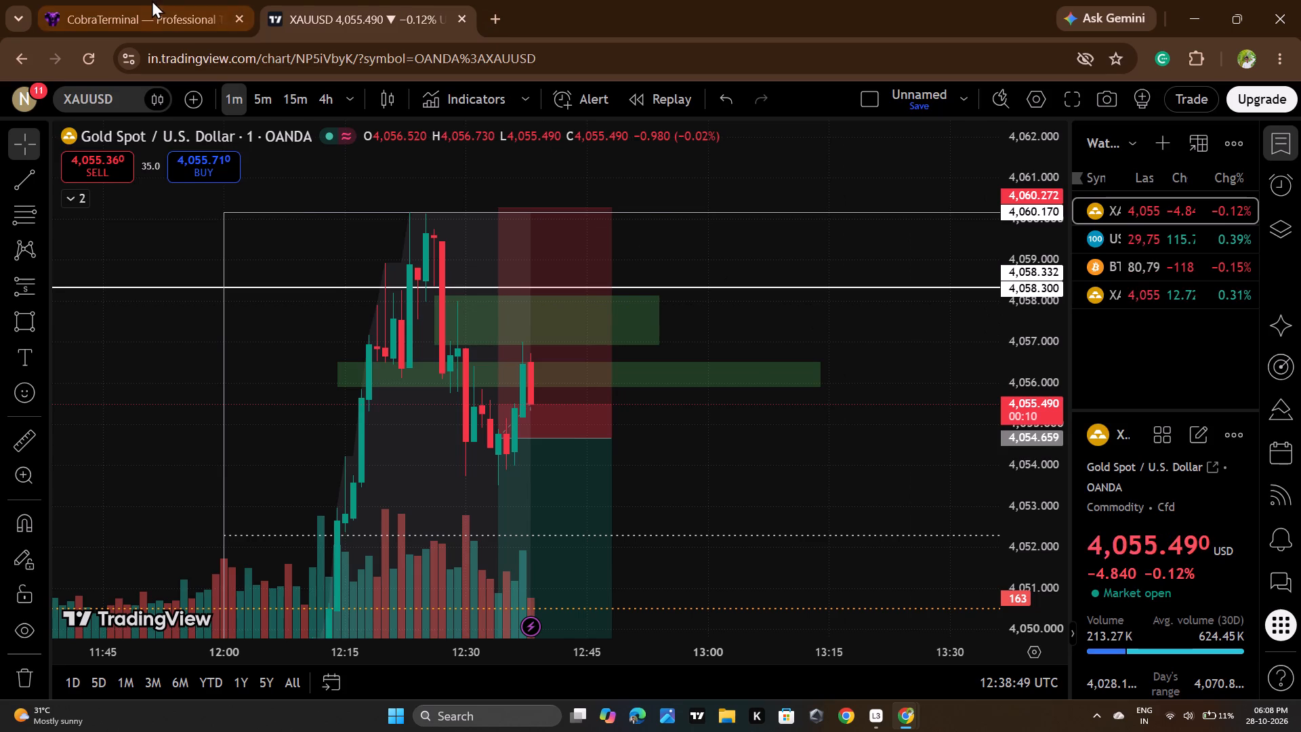
Compare the open sell trade in CobraTerminal with XAUUSD price around the short position on TradingView.
left_click(152, 0)
scroll(790, 422, "up", 2)
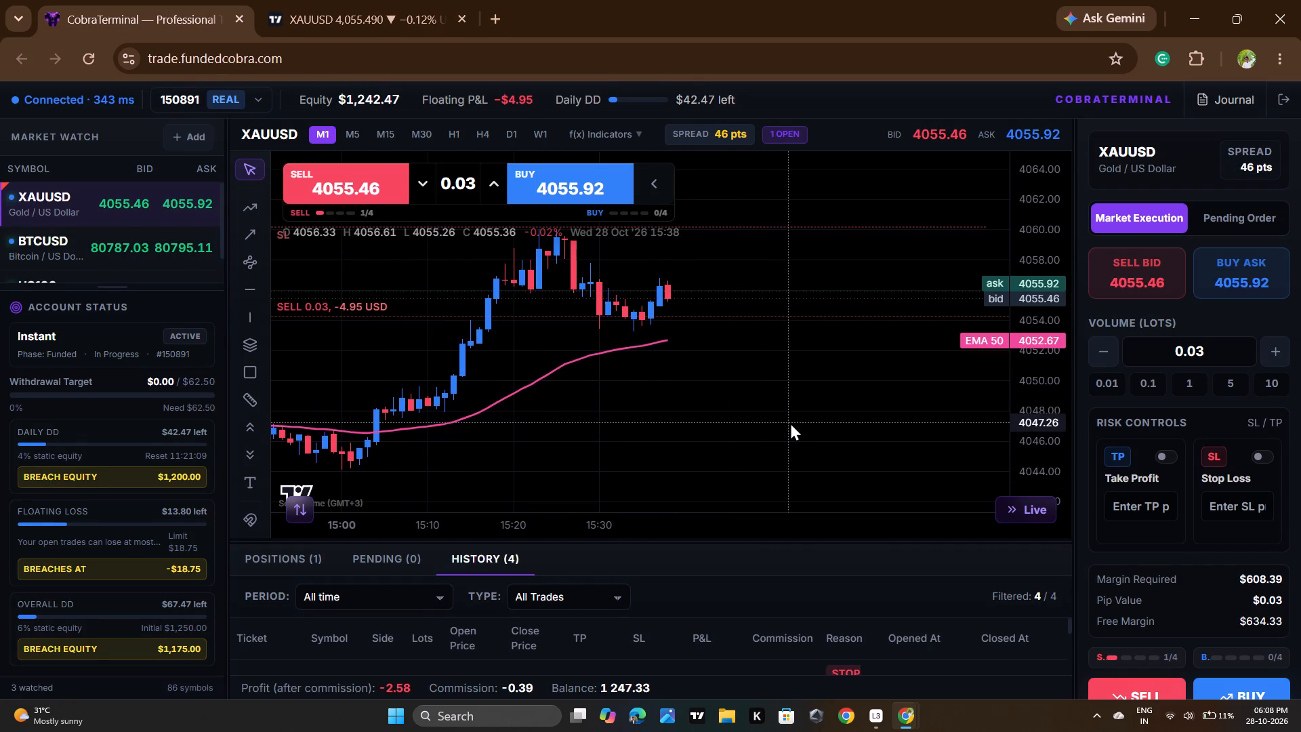
left_click(337, 0)
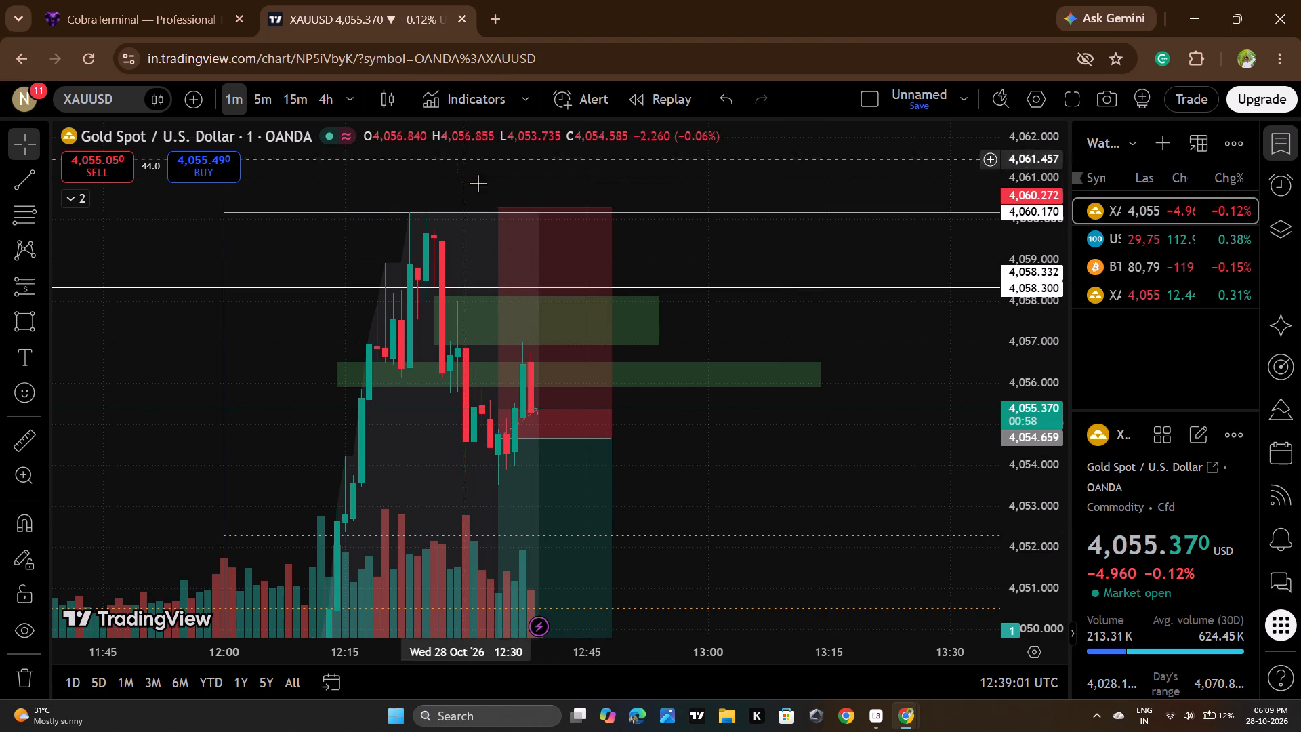
left_click_drag(725, 495, 683, 416)
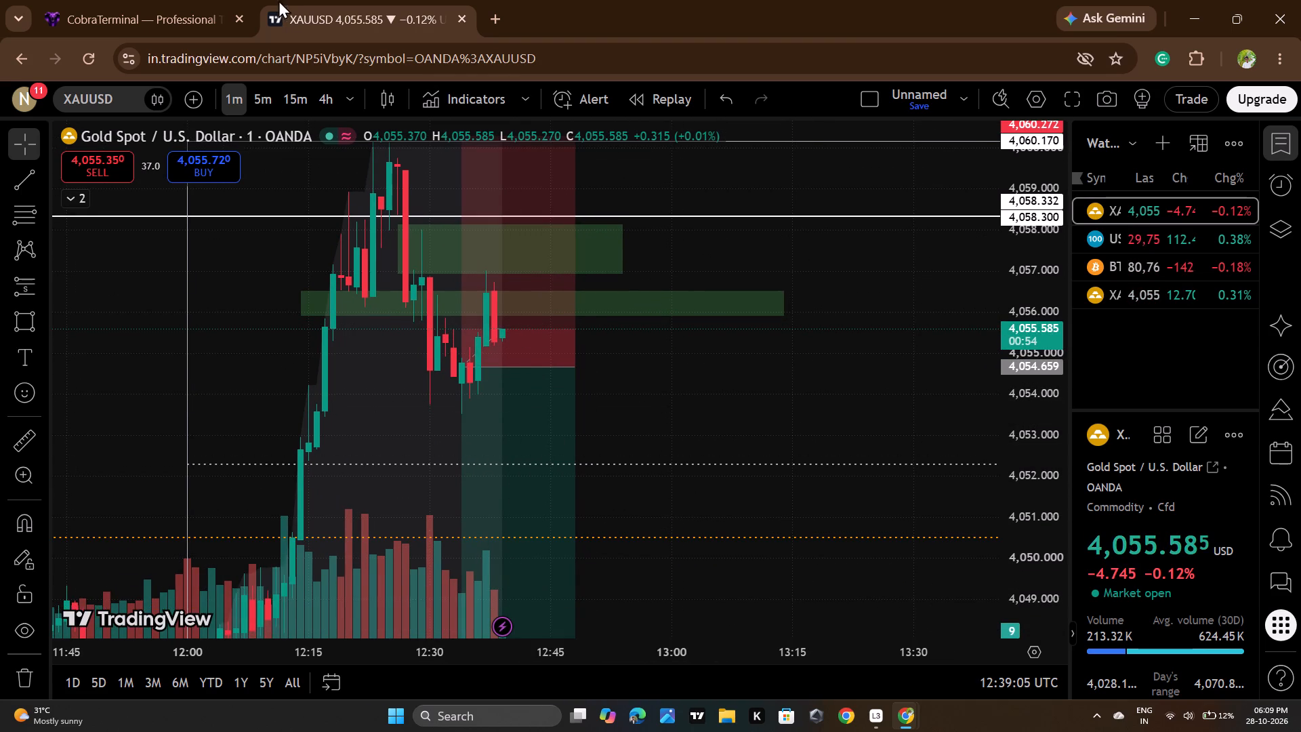
left_click(214, 0)
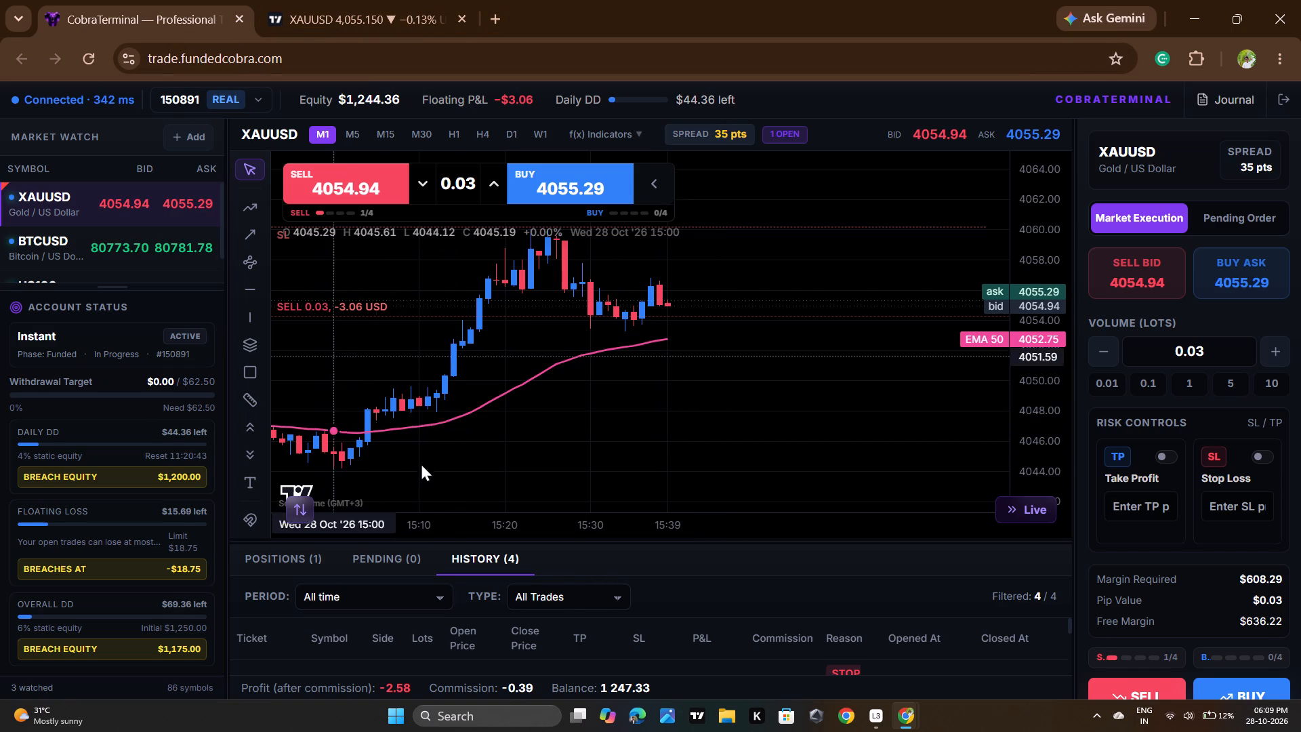
Return to TradingView and examine the short position and green zones against a wider stretch of XAUUSD price history.
left_click(367, 0)
scroll(827, 390, "down", 2)
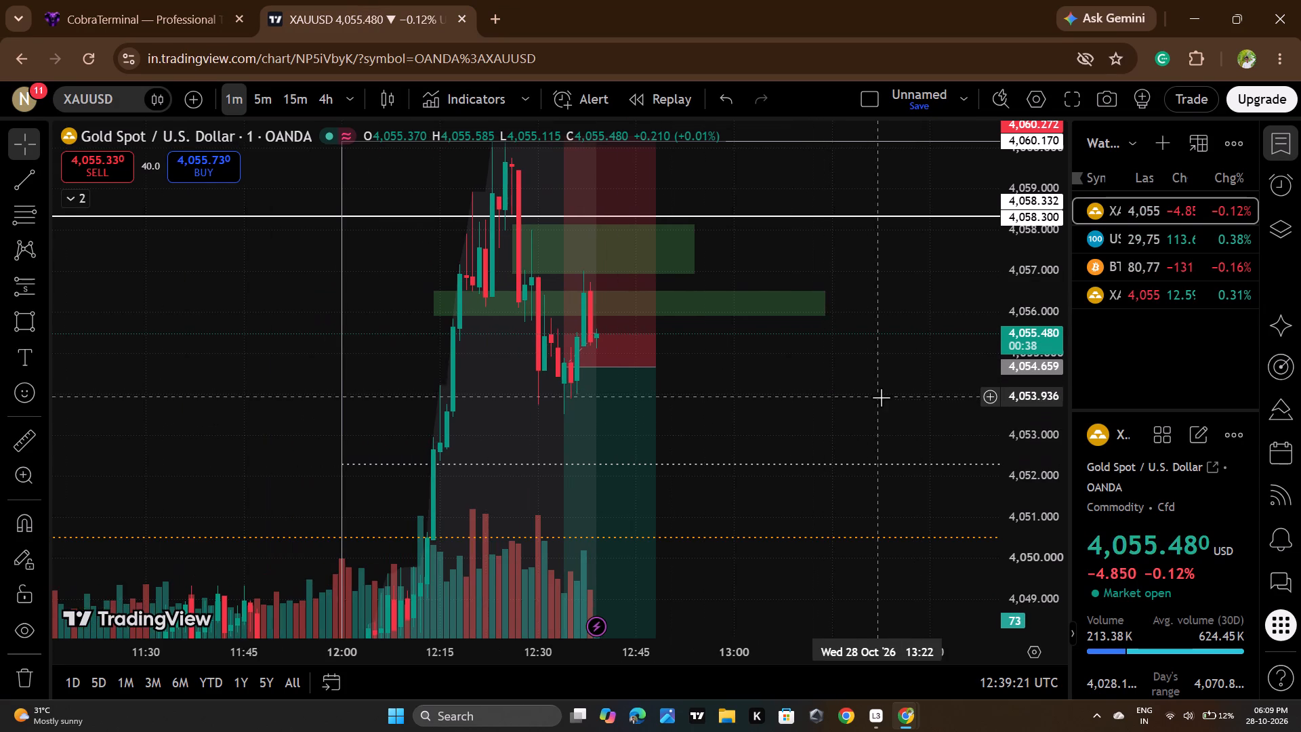
left_click_drag(882, 397, 886, 457)
scroll(648, 344, "down", 3)
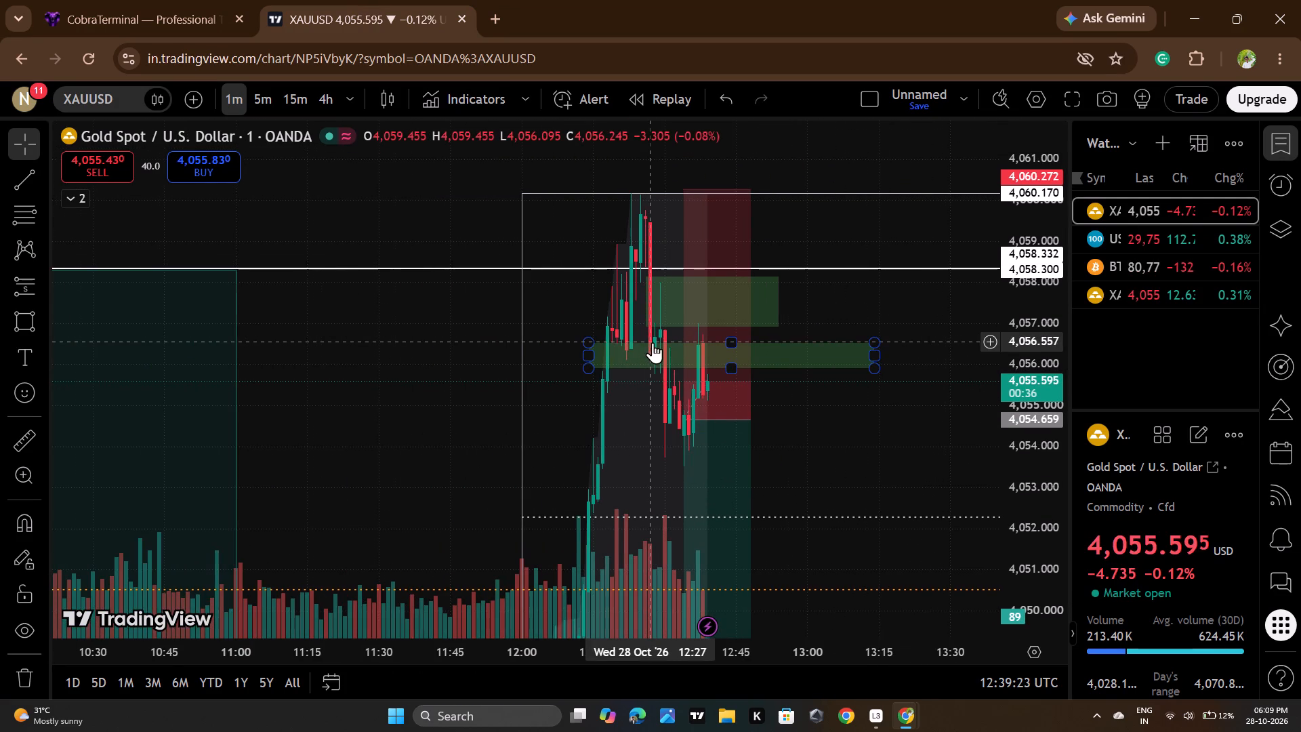
scroll(653, 342, "up", 2)
scroll(1028, 374, "up", 4)
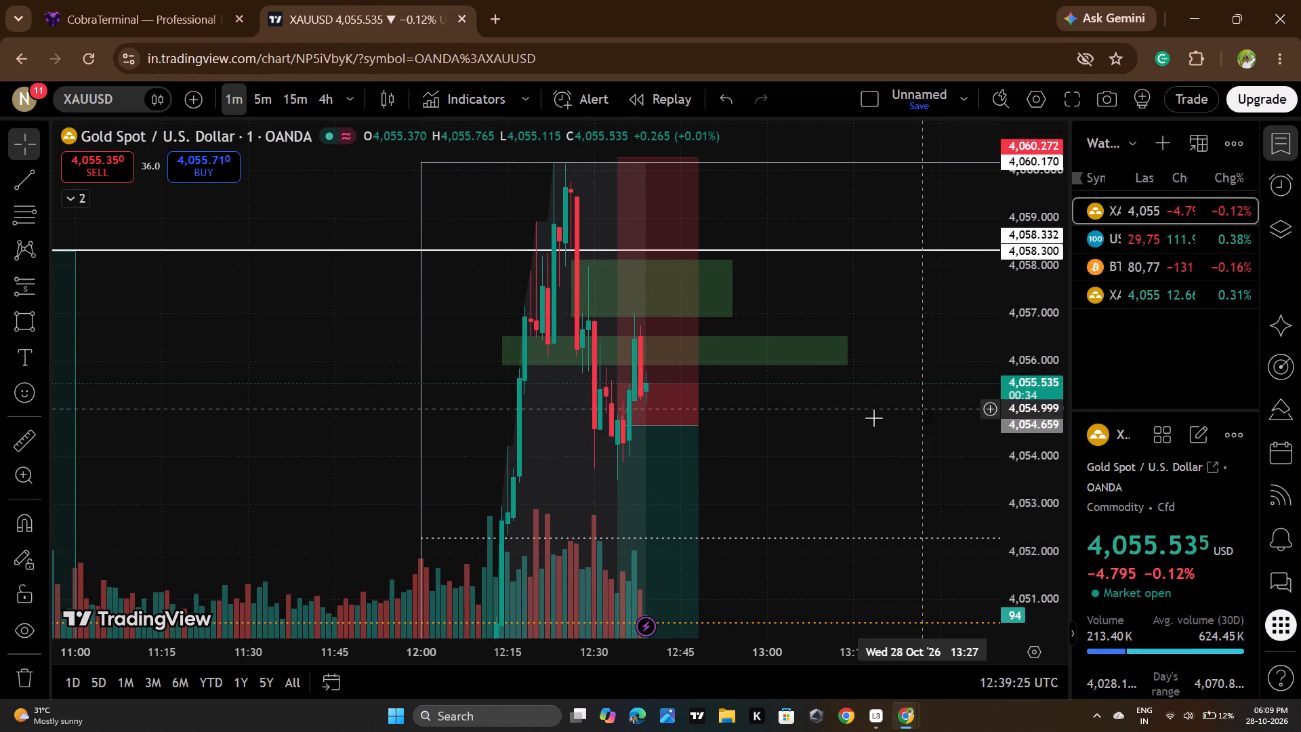
scroll(853, 418, "up", 3)
left_click_drag(881, 458, 882, 336)
scroll(989, 324, "down", 5)
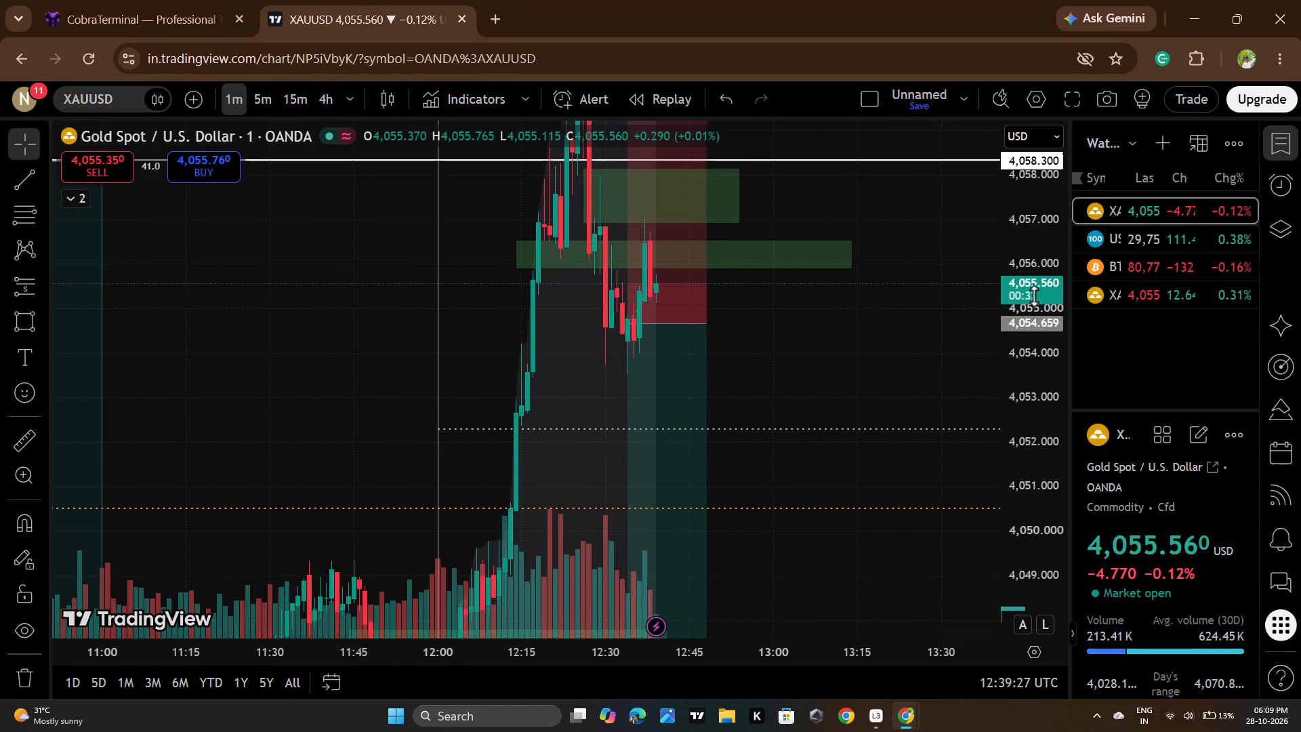
scroll(1034, 298, "down", 20)
scroll(1034, 298, "down", 12)
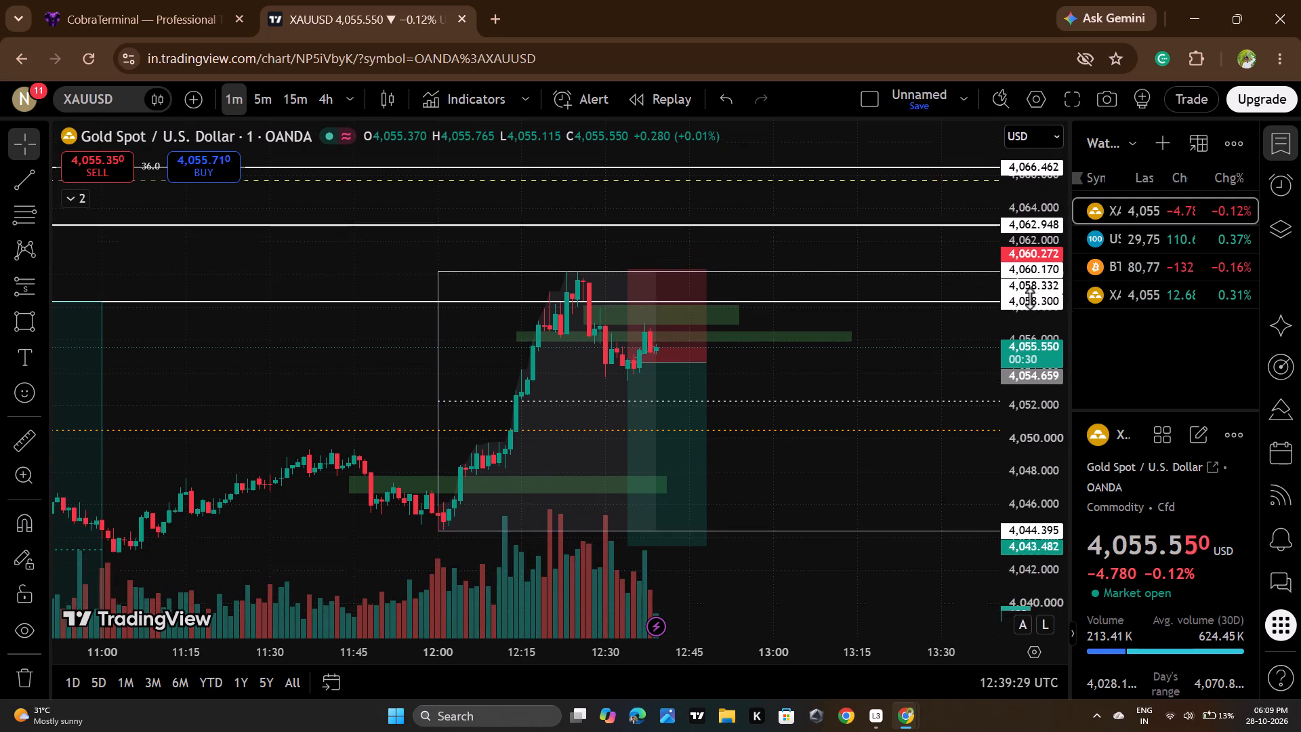
scroll(1031, 298, "down", 1)
scroll(892, 361, "down", 4)
left_click_drag(889, 421, 868, 368)
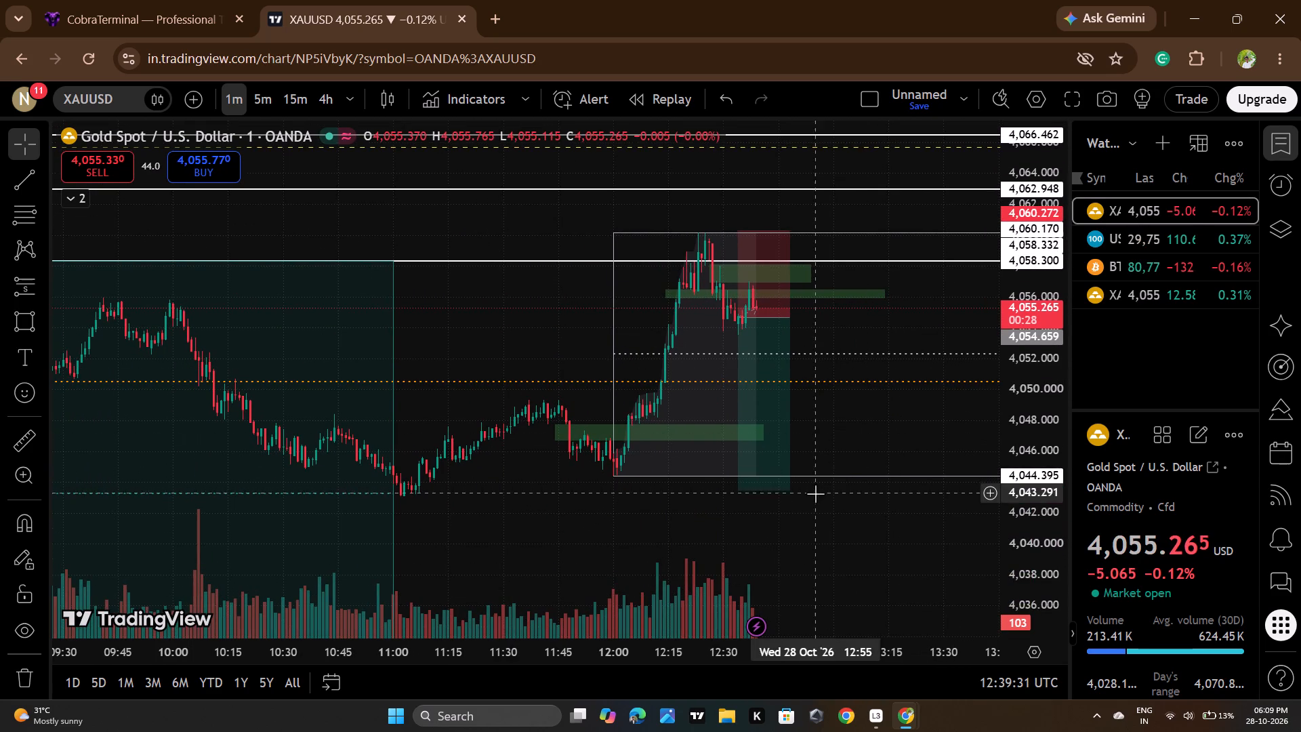
left_click(861, 432)
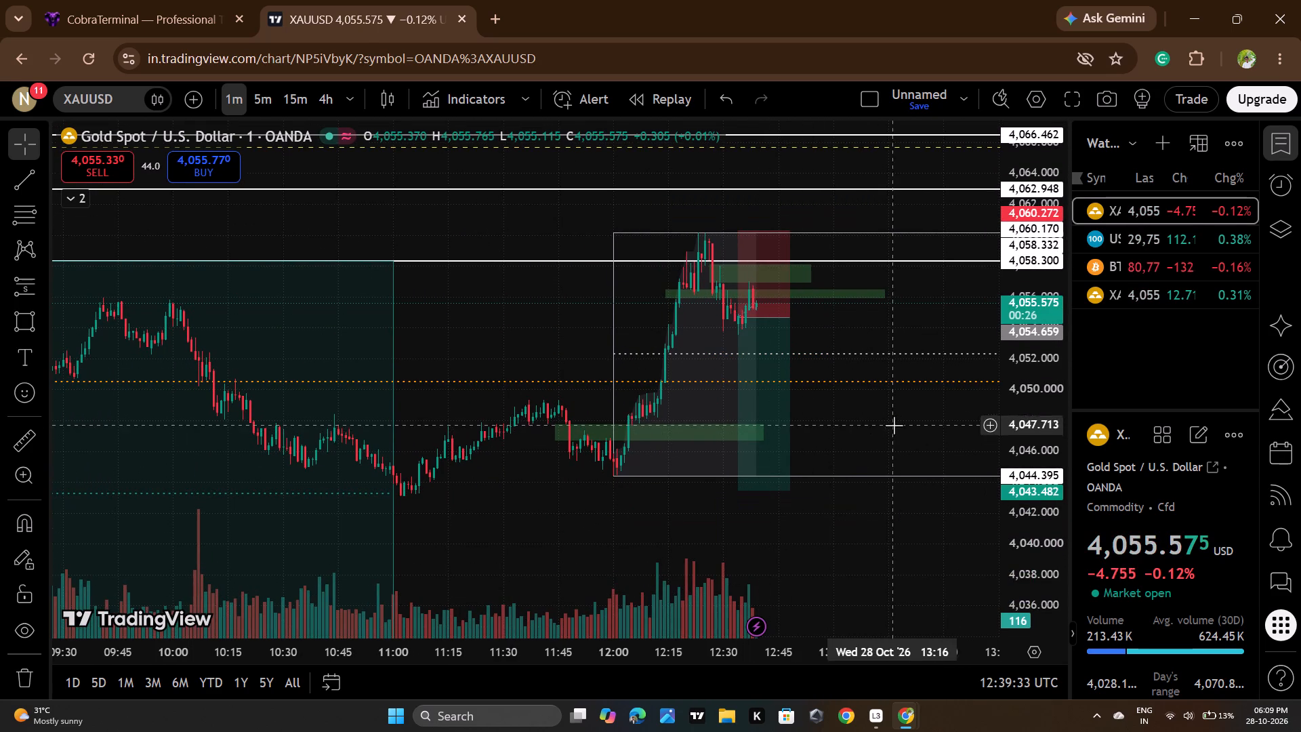
Examine the latest one-minute candles up close around the short position's entry and the two upper green zones.
scroll(899, 407, "up", 4)
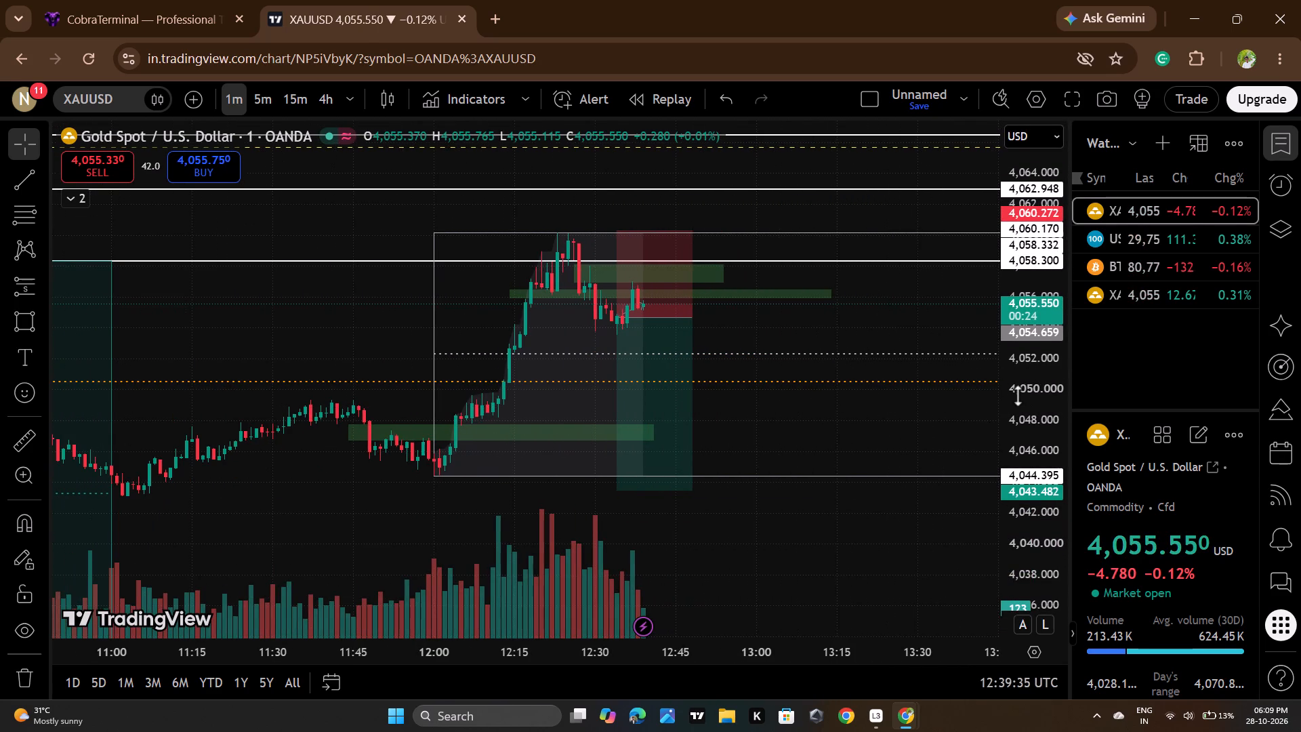
scroll(1013, 395, "up", 9)
scroll(770, 413, "up", 6)
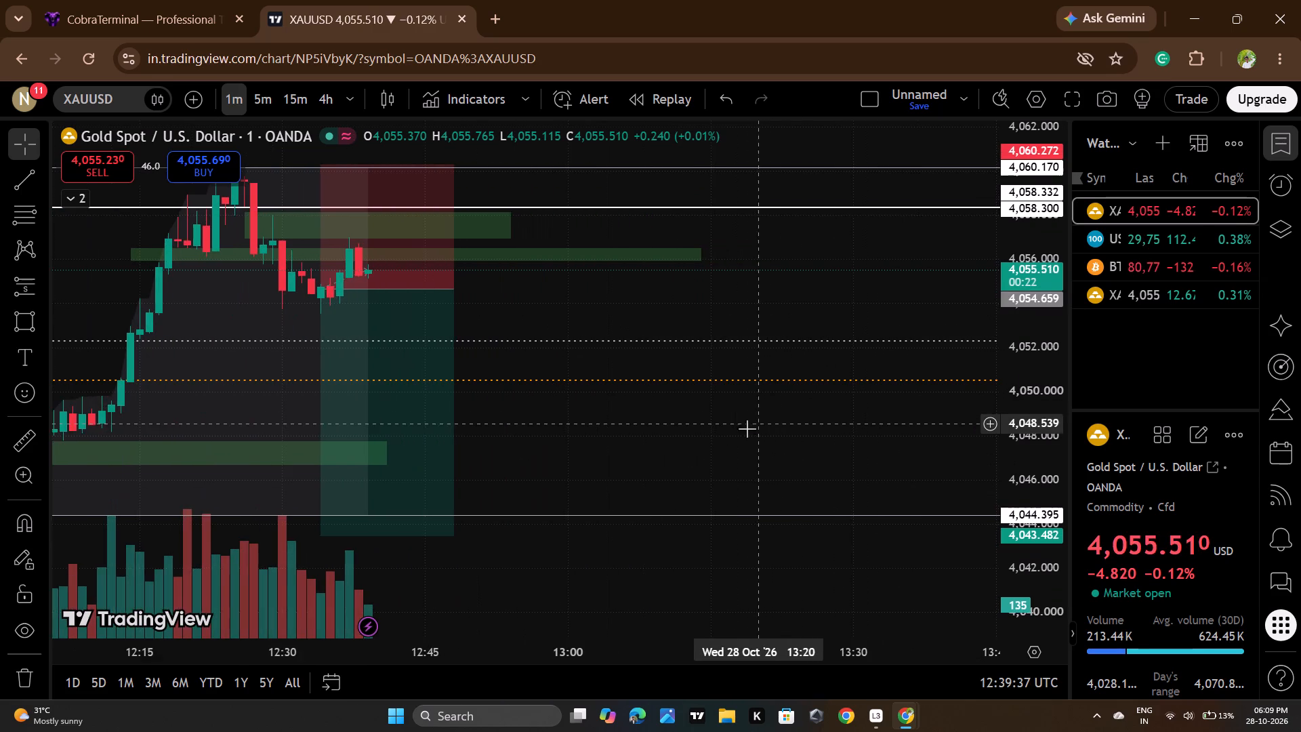
left_click_drag(713, 434, 831, 577)
scroll(1029, 427, "up", 9)
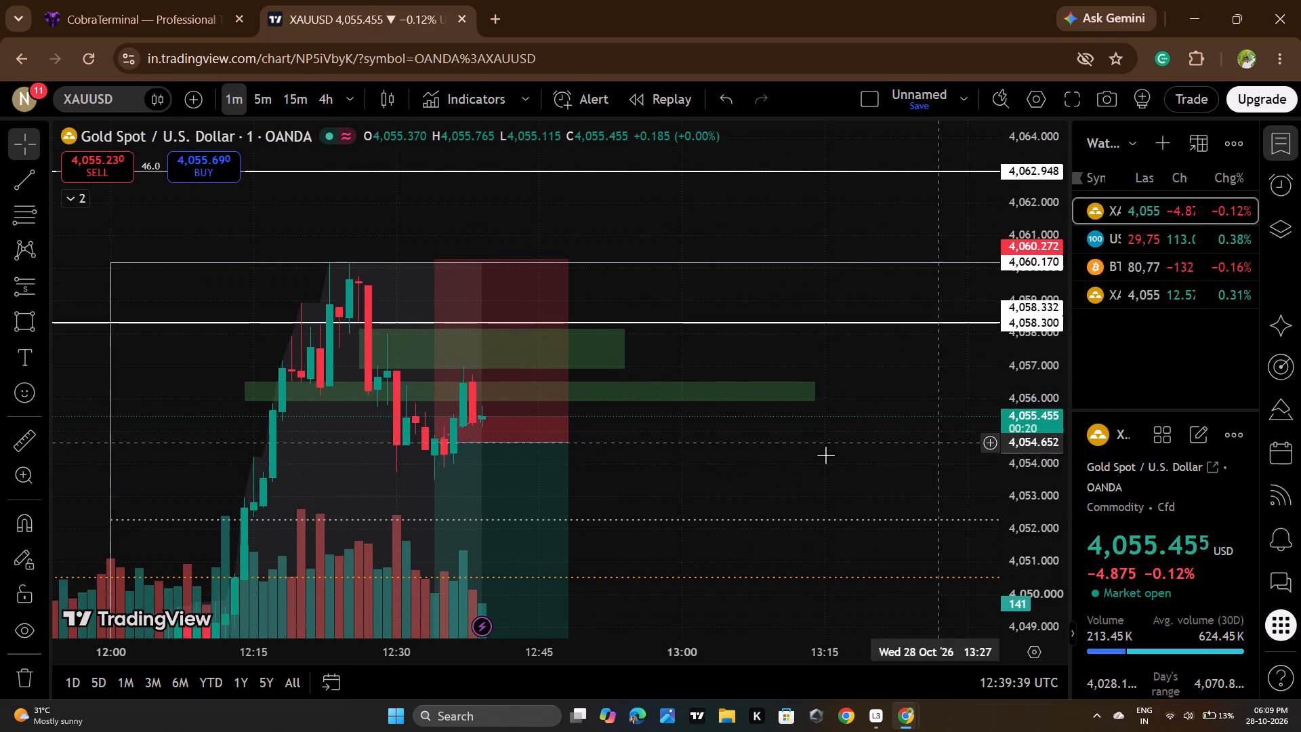
scroll(823, 455, "up", 3)
scroll(823, 455, "down", 2)
left_click_drag(884, 483, 882, 416)
scroll(1035, 382, "up", 3)
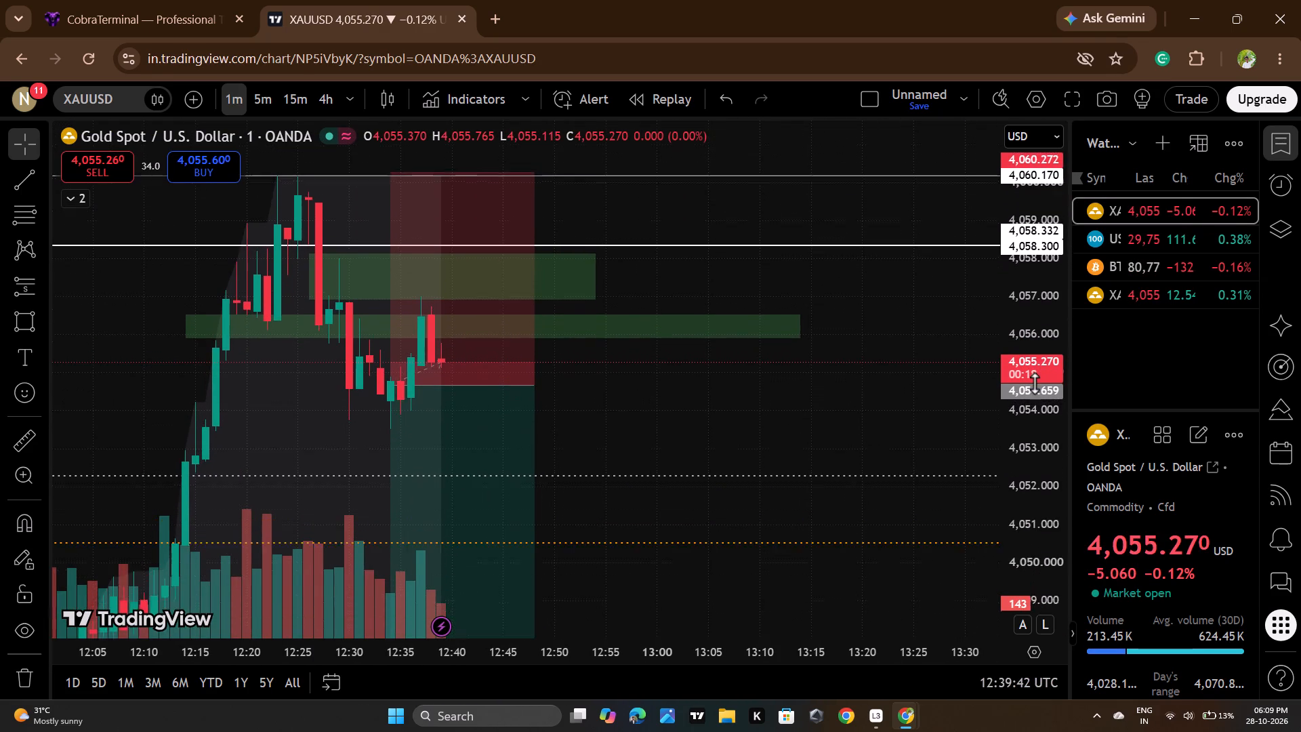
scroll(1035, 383, "up", 10)
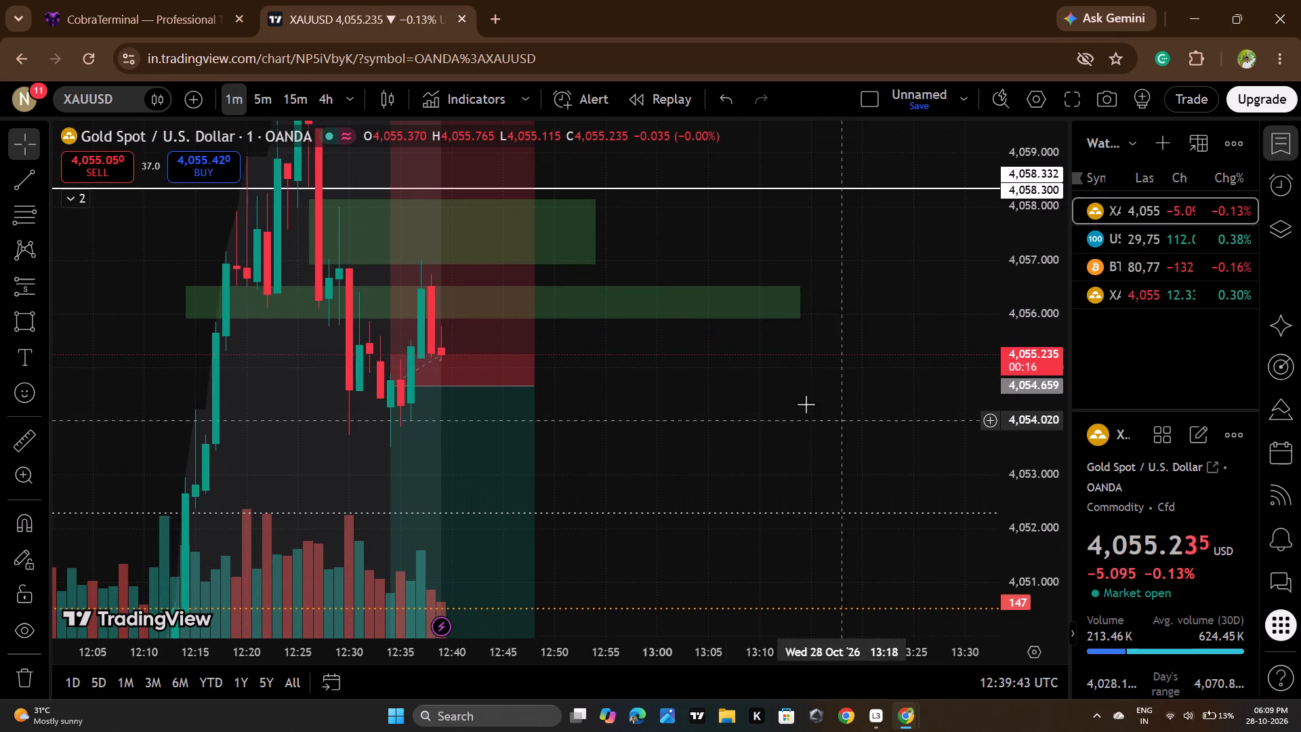
Monitor the open sell trade in CobraTerminal, alternating with TradingView to follow price around the entry level.
left_click(137, 0)
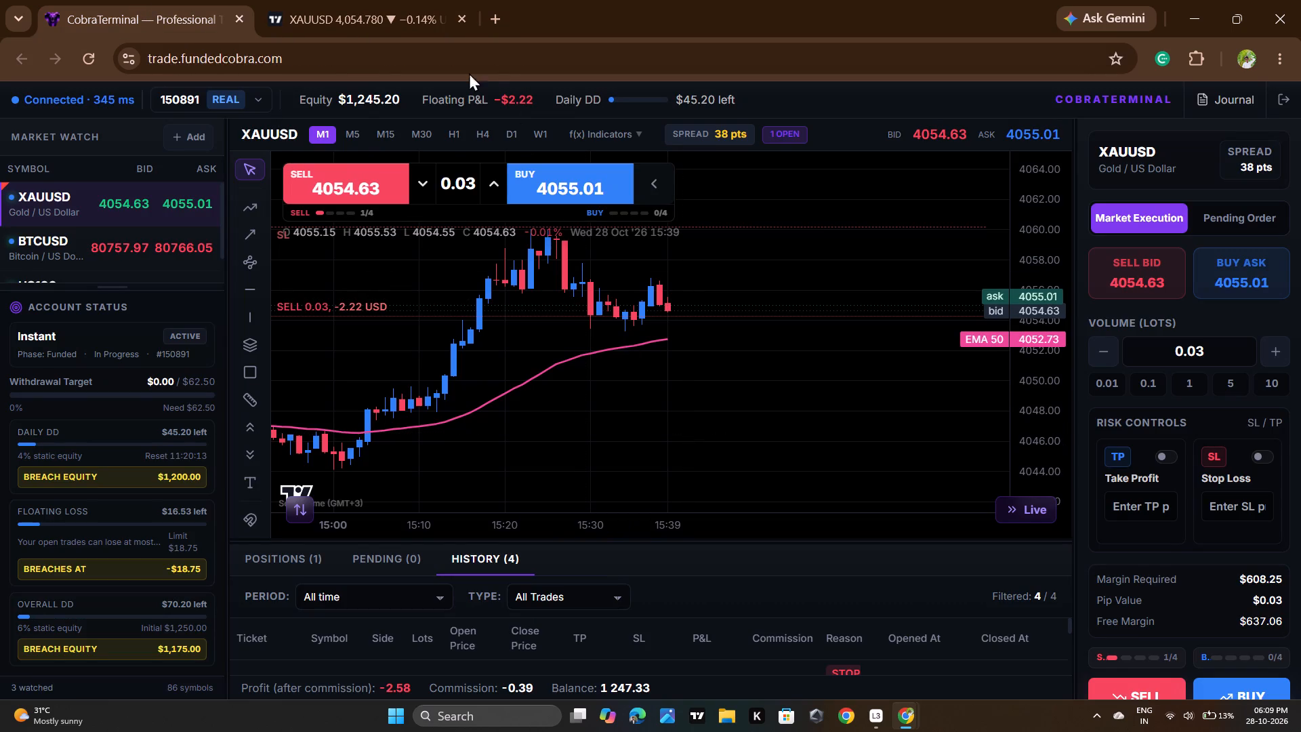
left_click(379, 29)
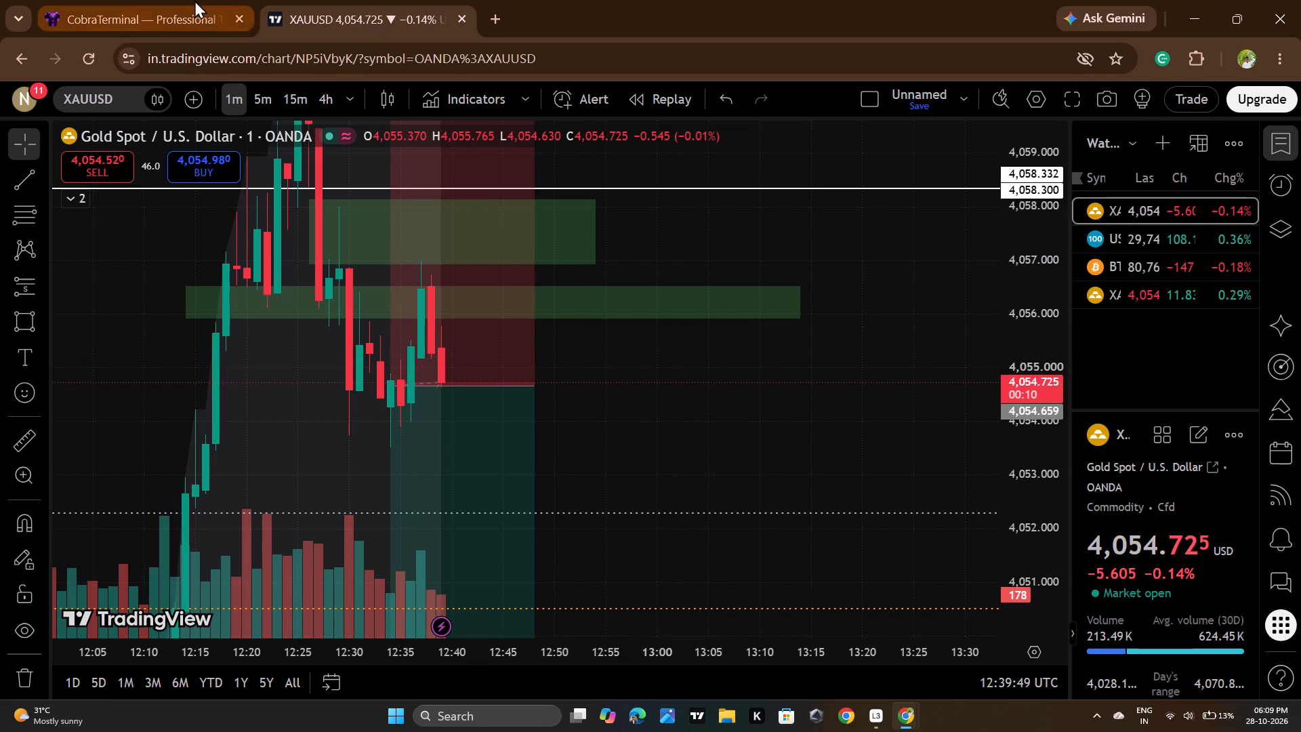
left_click(194, 0)
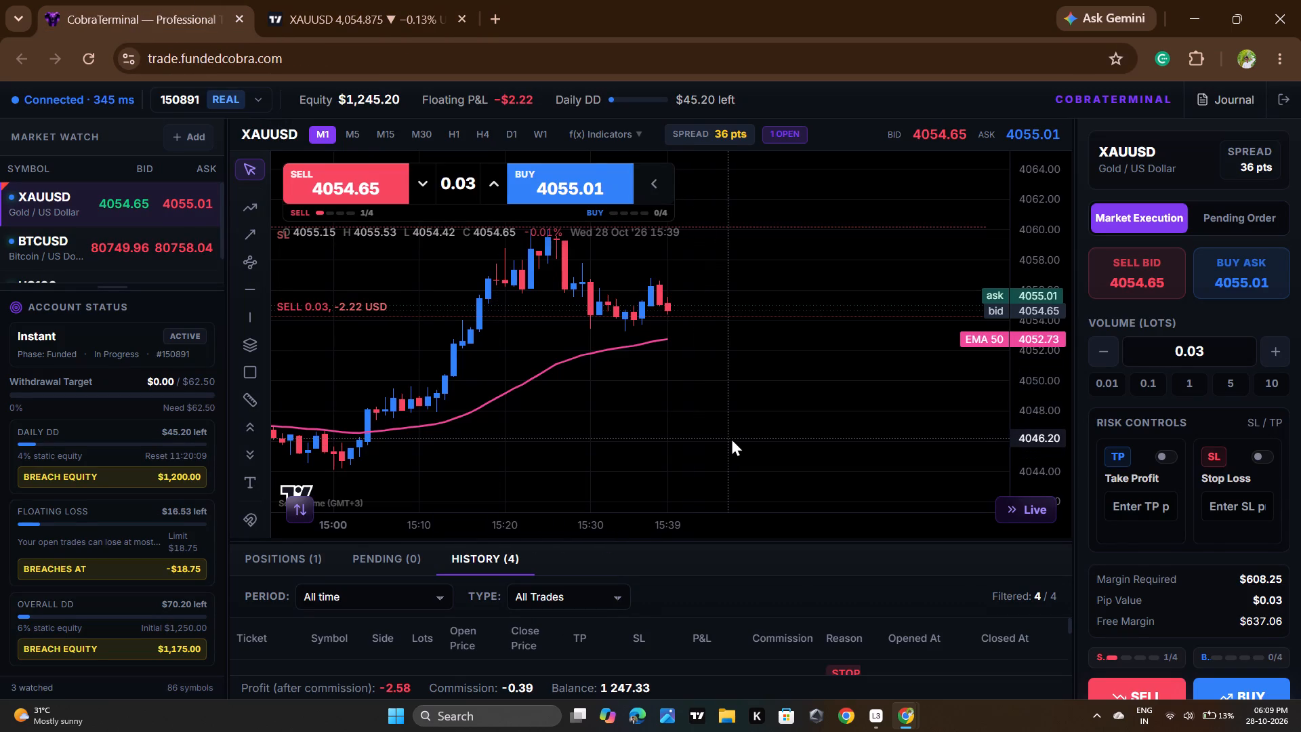
left_click(339, 0)
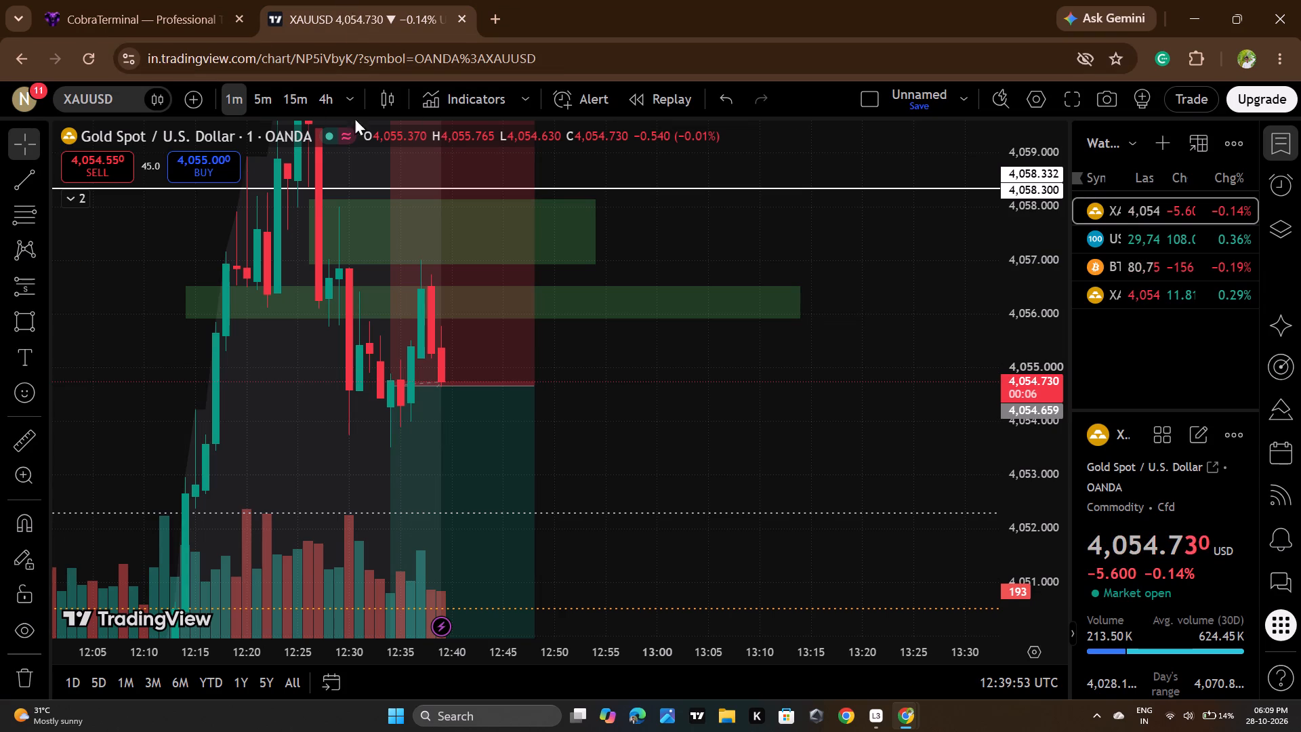
left_click(236, 0)
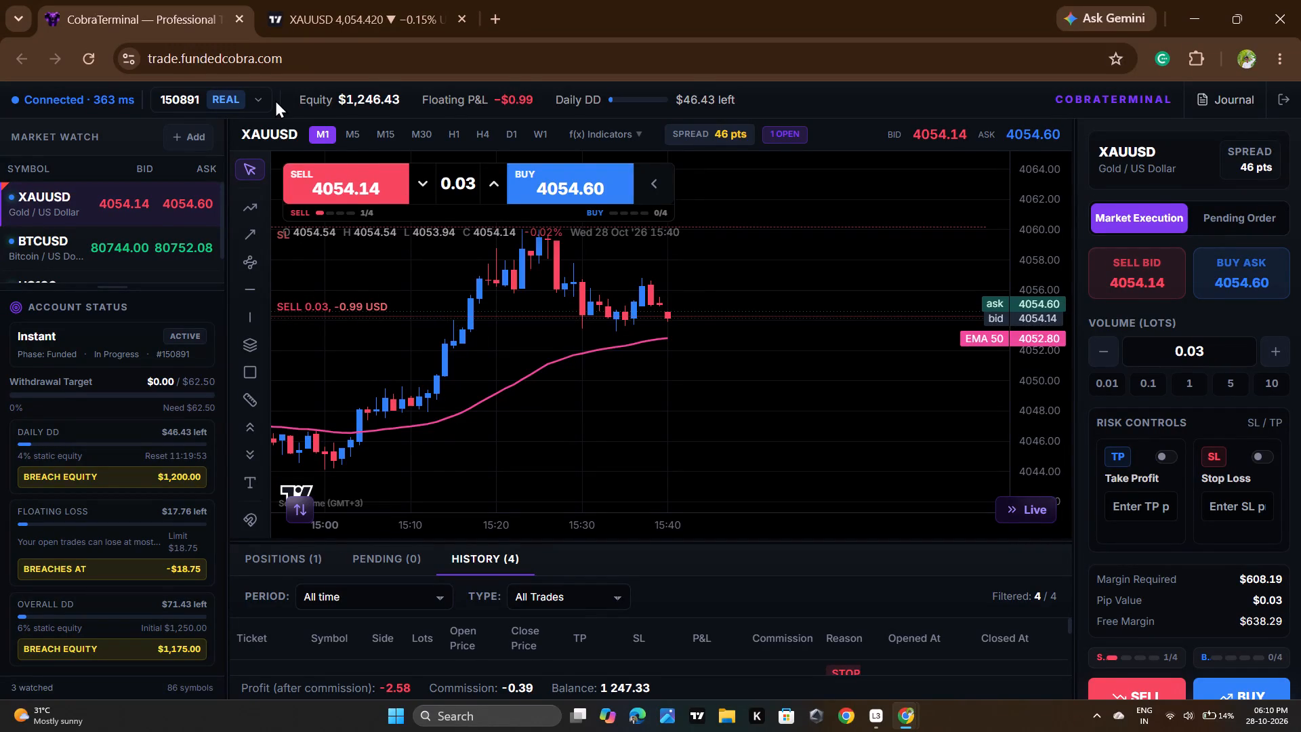
left_click(358, 14)
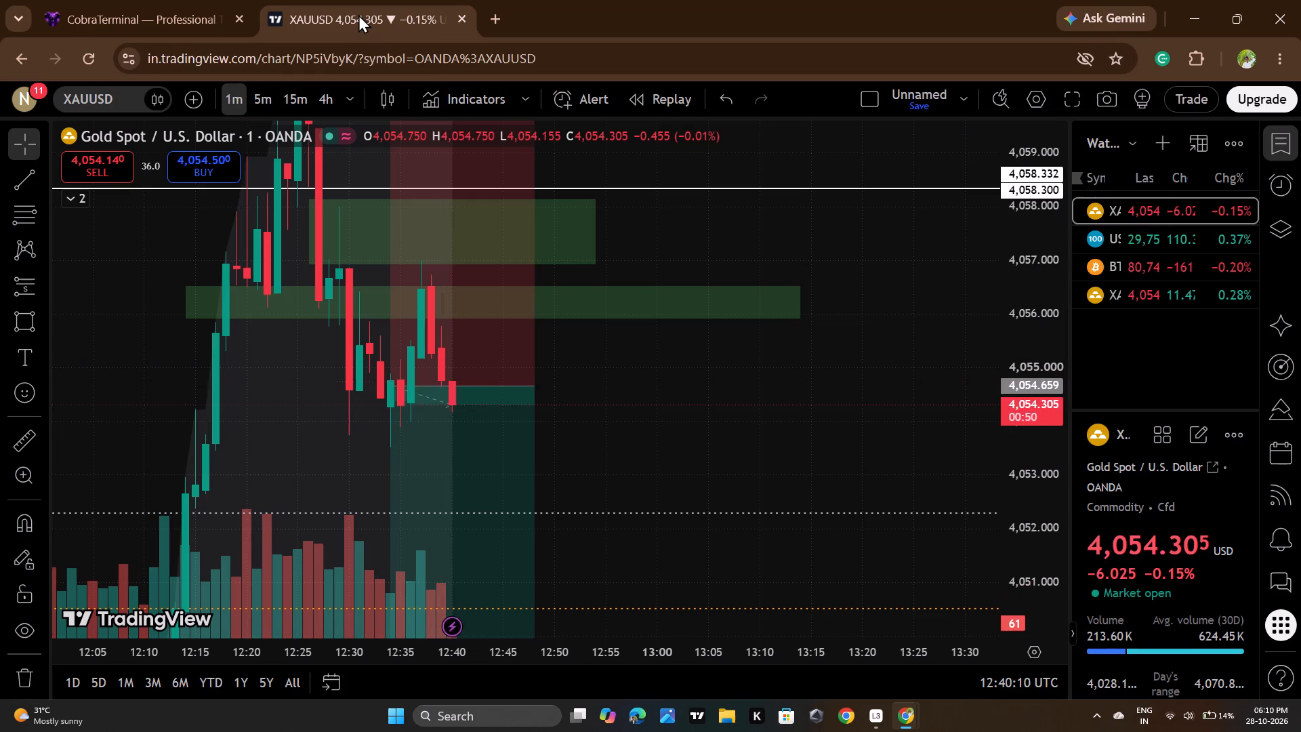
left_click_drag(752, 467, 729, 373)
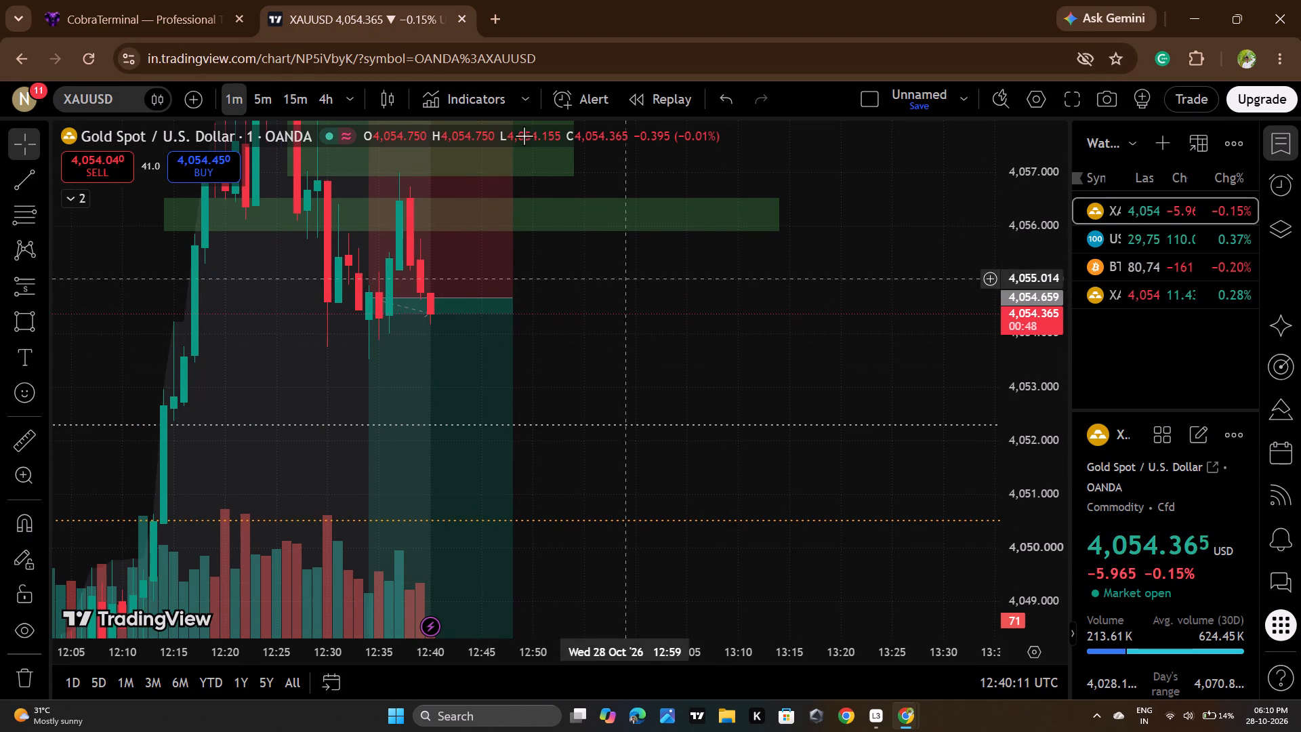
left_click(348, 0)
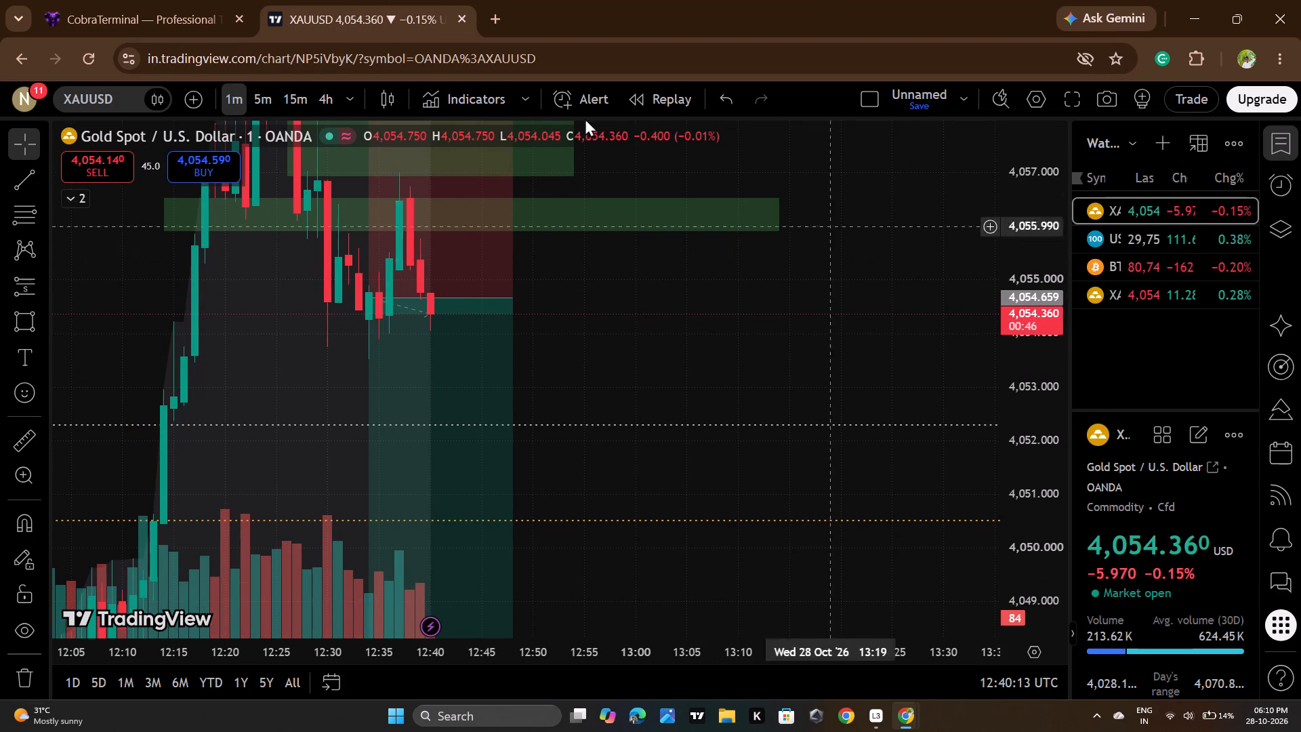
left_click(116, 0)
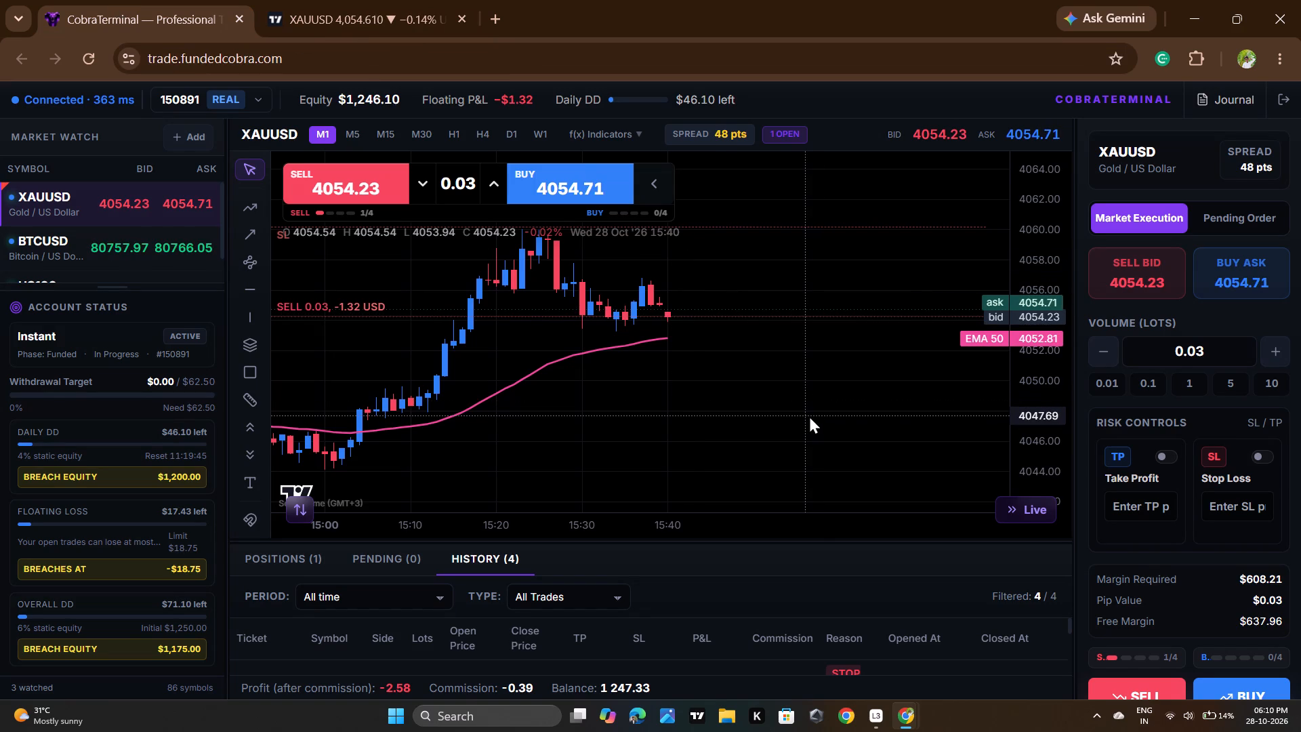
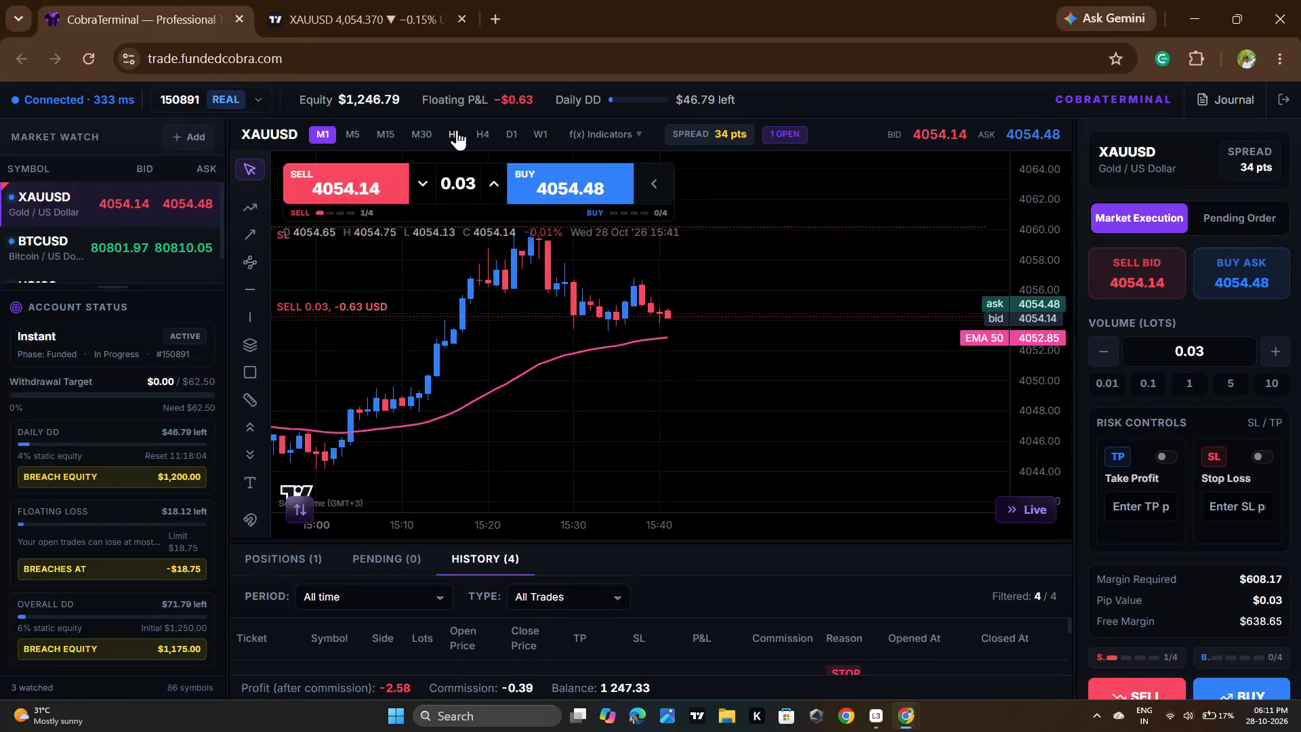
Monitor XAUUSD price around the short position's entry on TradingView, alternating with the open sell trade in CobraTerminal.
left_click(415, 0)
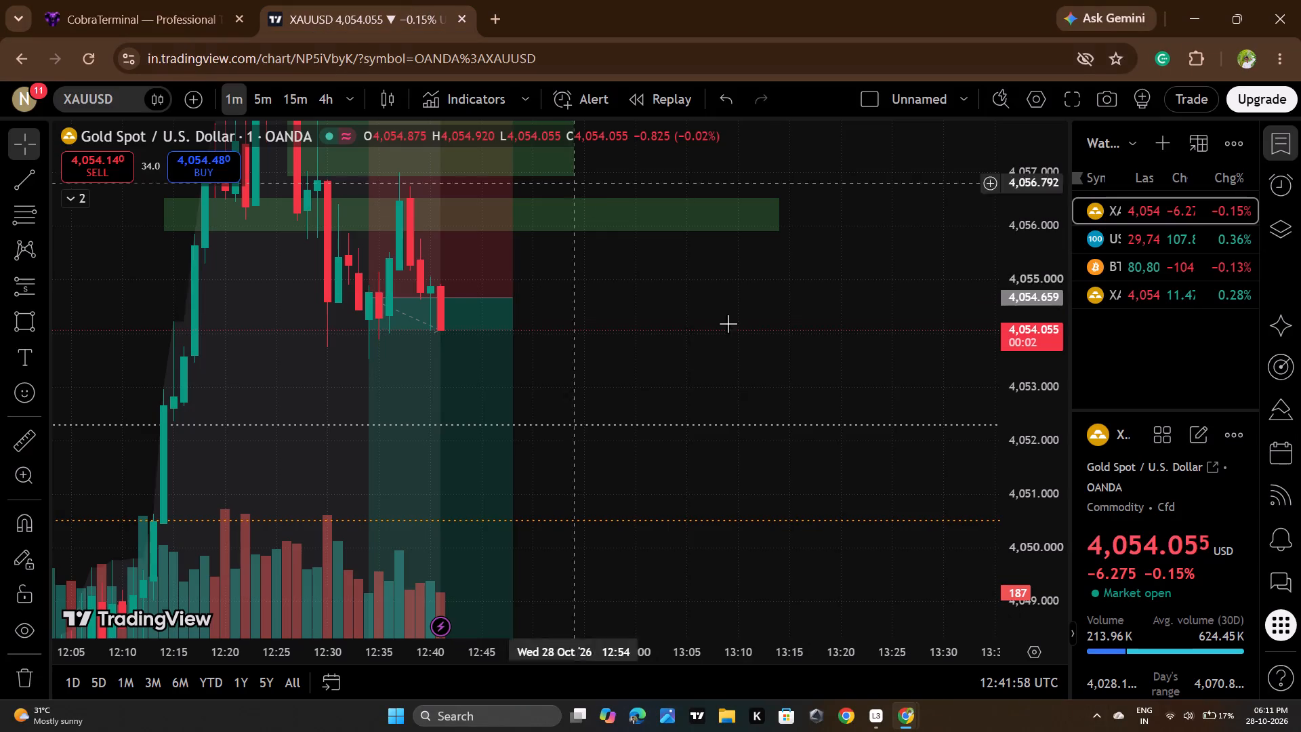
scroll(1046, 302, "down", 5)
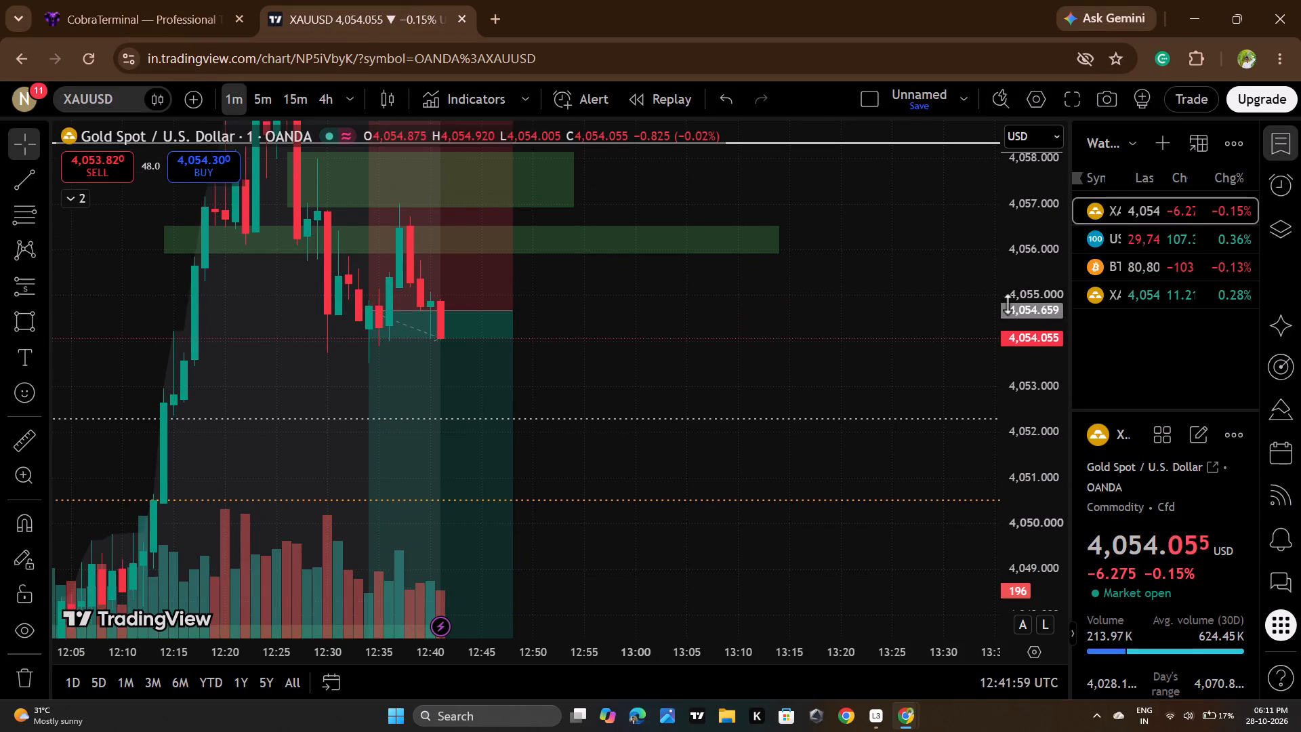
scroll(817, 289, "down", 2)
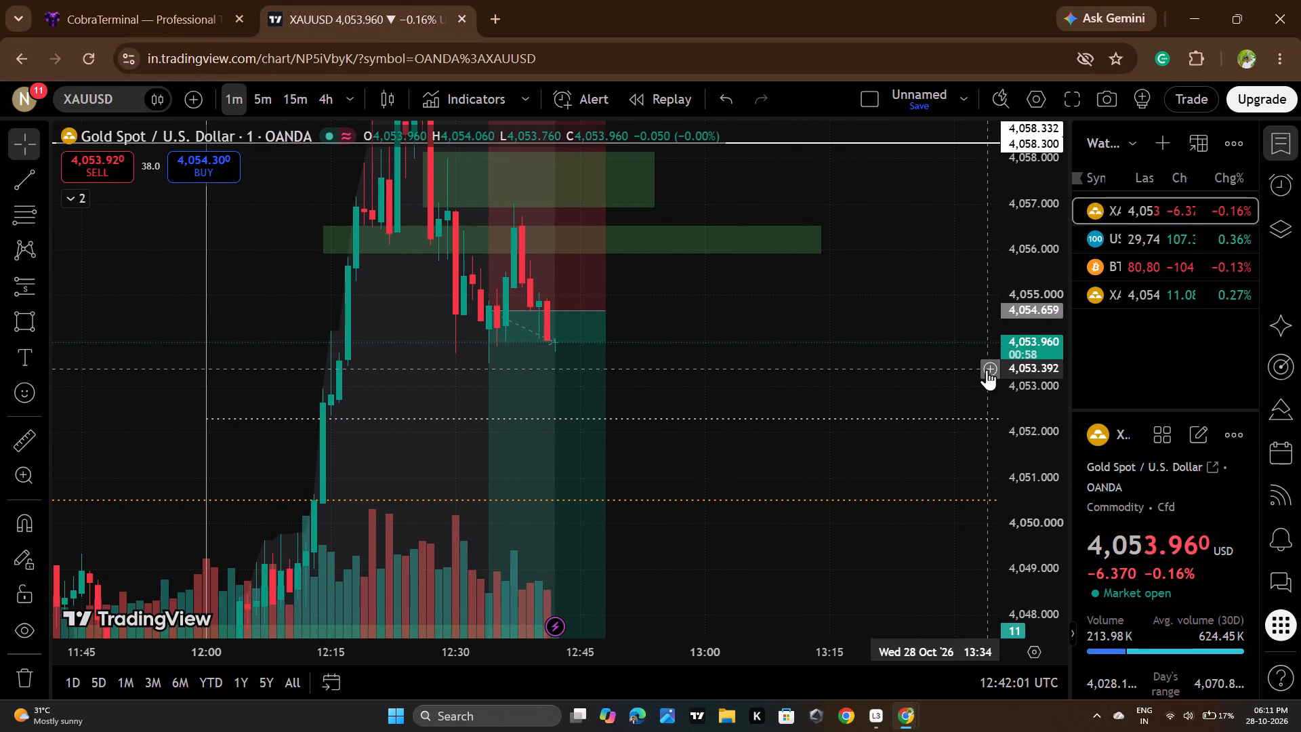
left_click(89, 0)
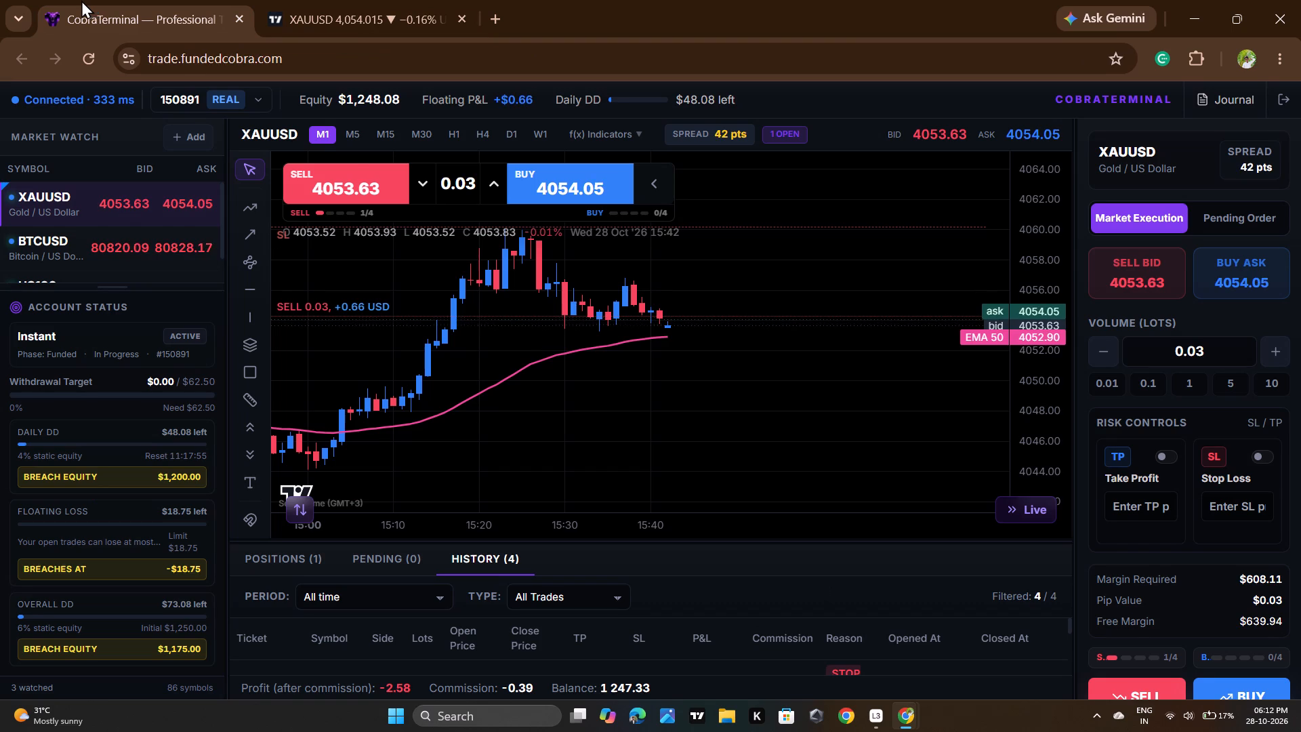
left_click(285, 0)
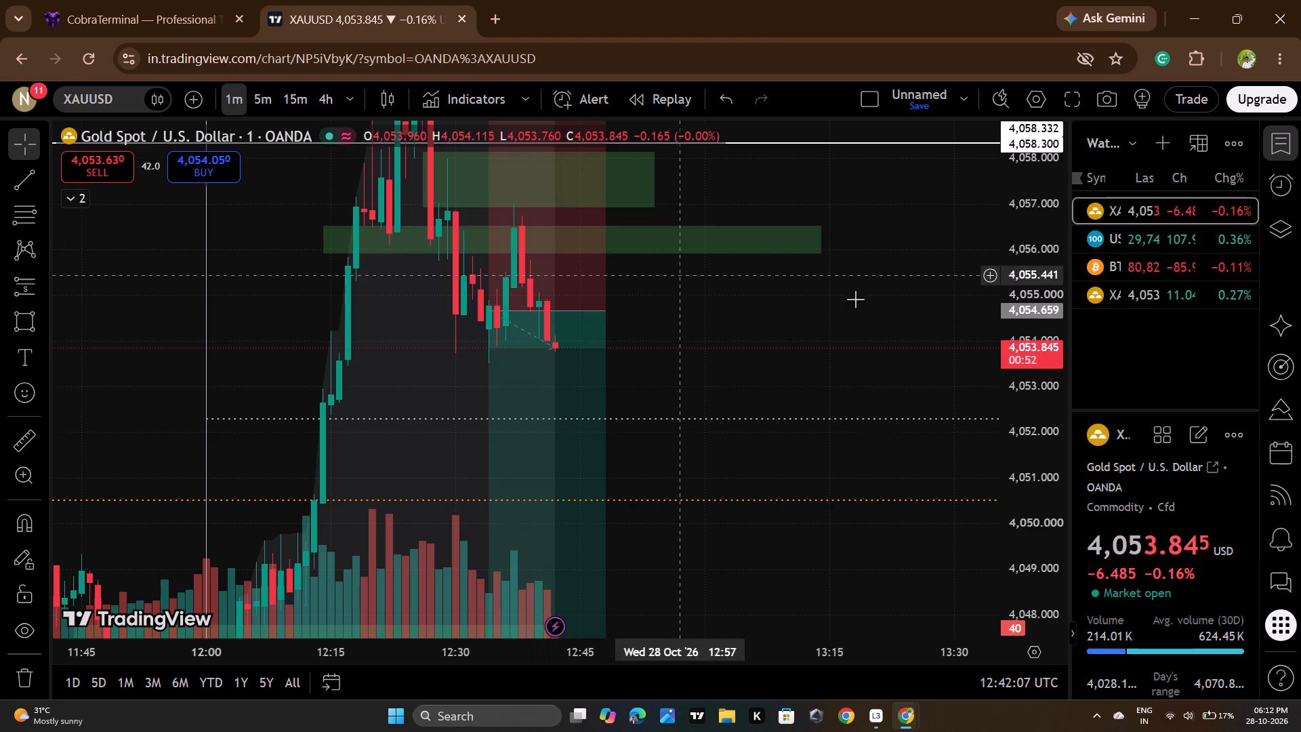
left_click_drag(844, 338, 838, 261)
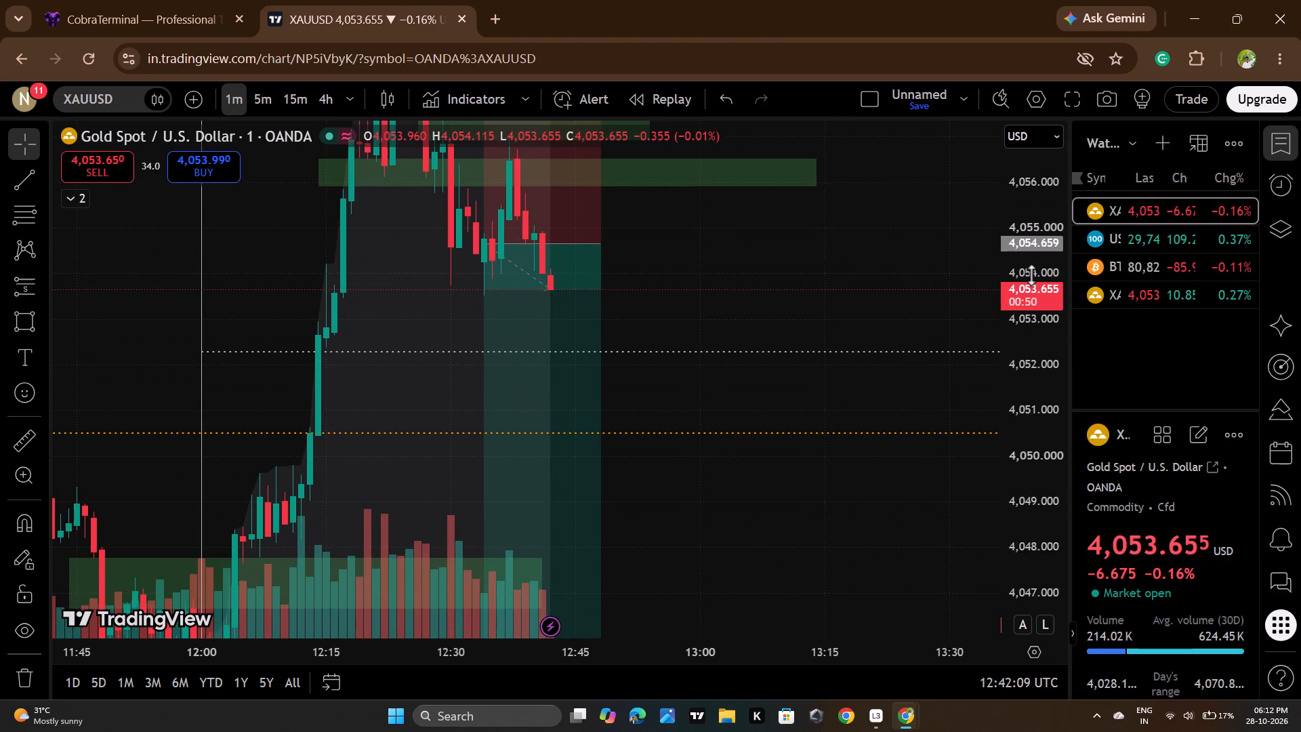
scroll(1018, 253, "down", 5)
left_click(29, 0)
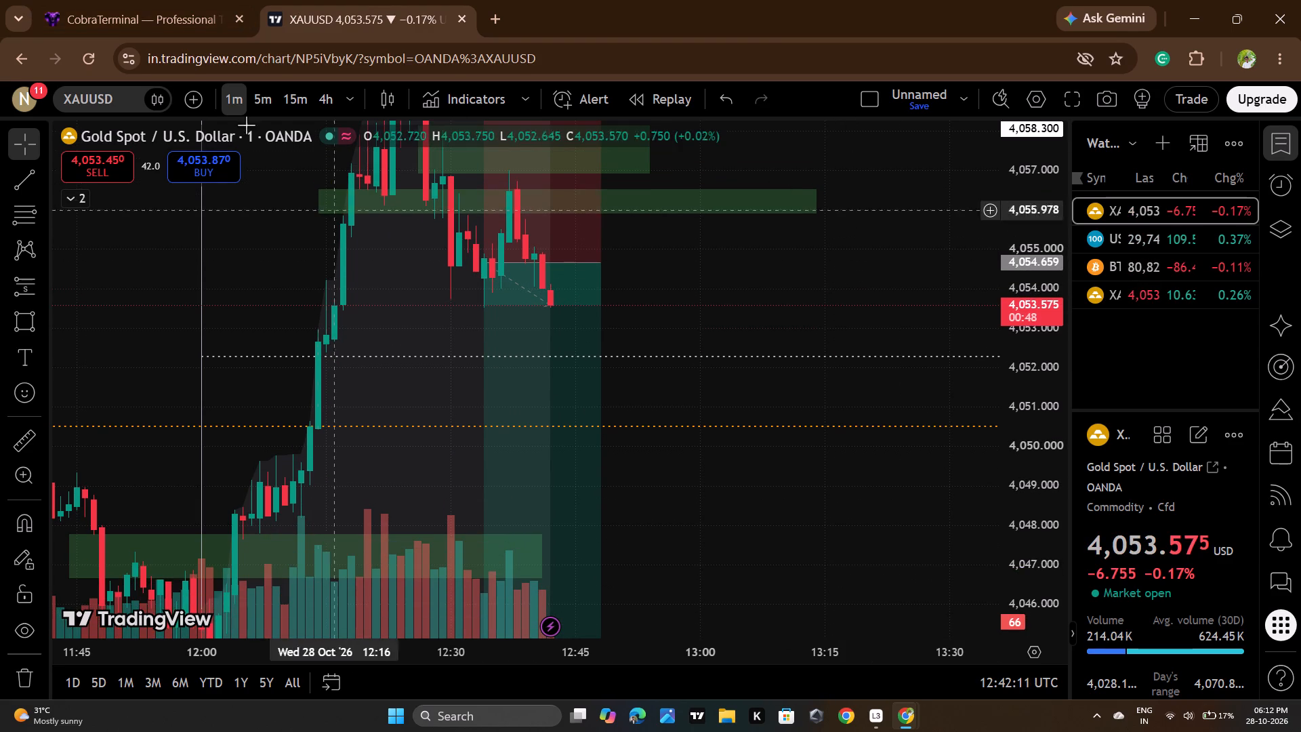
left_click(181, 3)
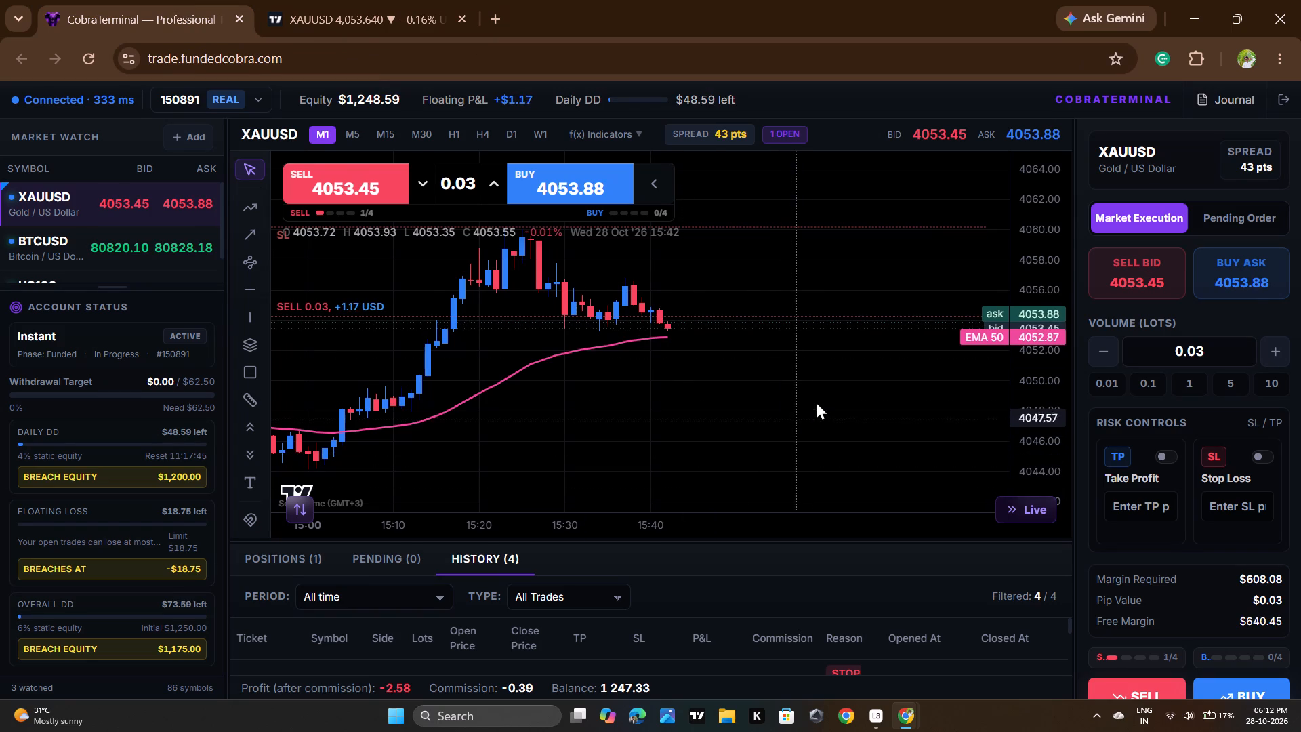
scroll(766, 381, "down", 3)
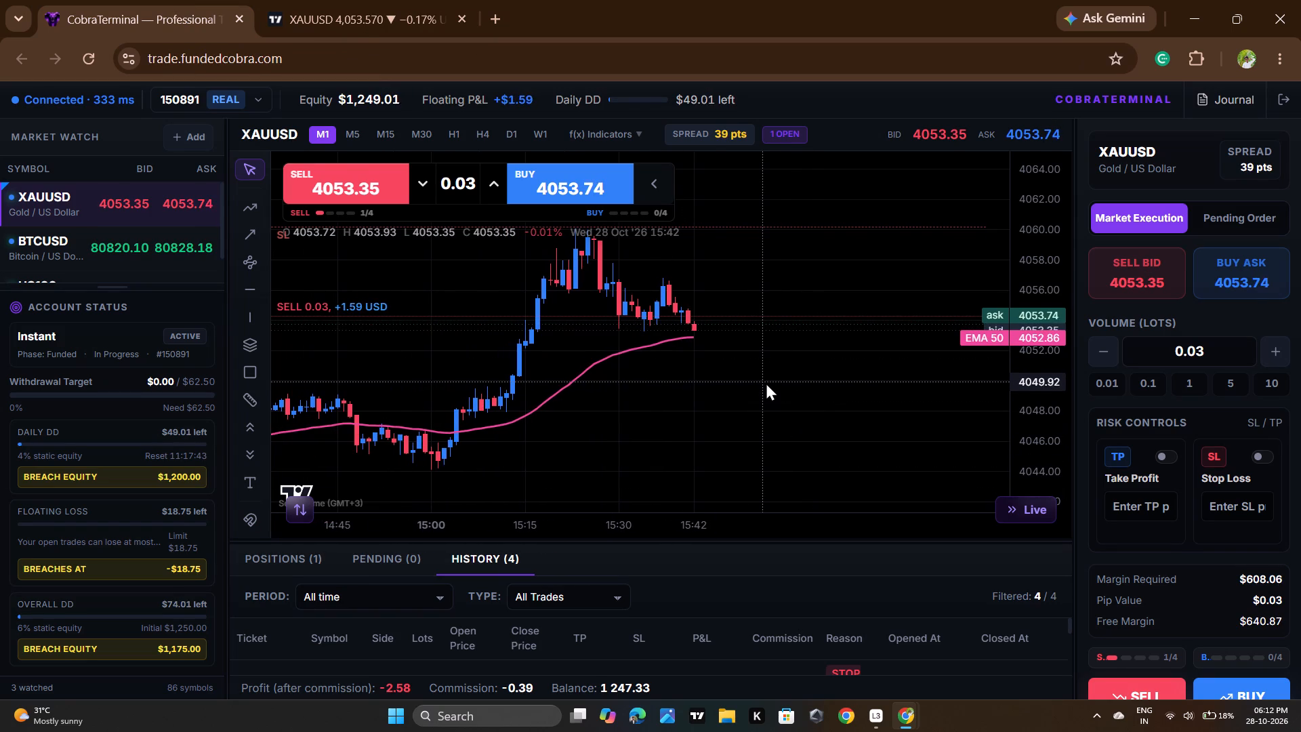
left_click_drag(817, 404, 793, 424)
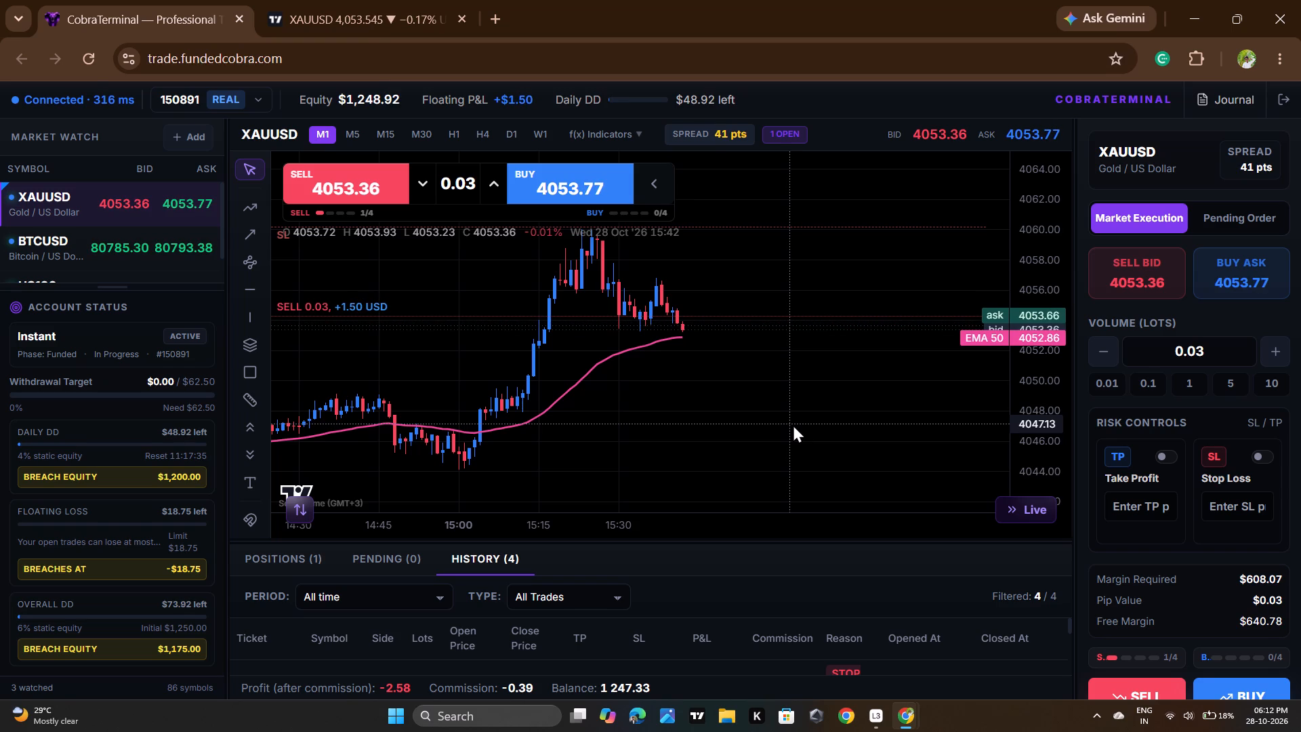
Monitor XAUUSD one-minute price movement around the short position's entry on TradingView, checking back against the open sell trade in CobraTerminal.
left_click(426, 0)
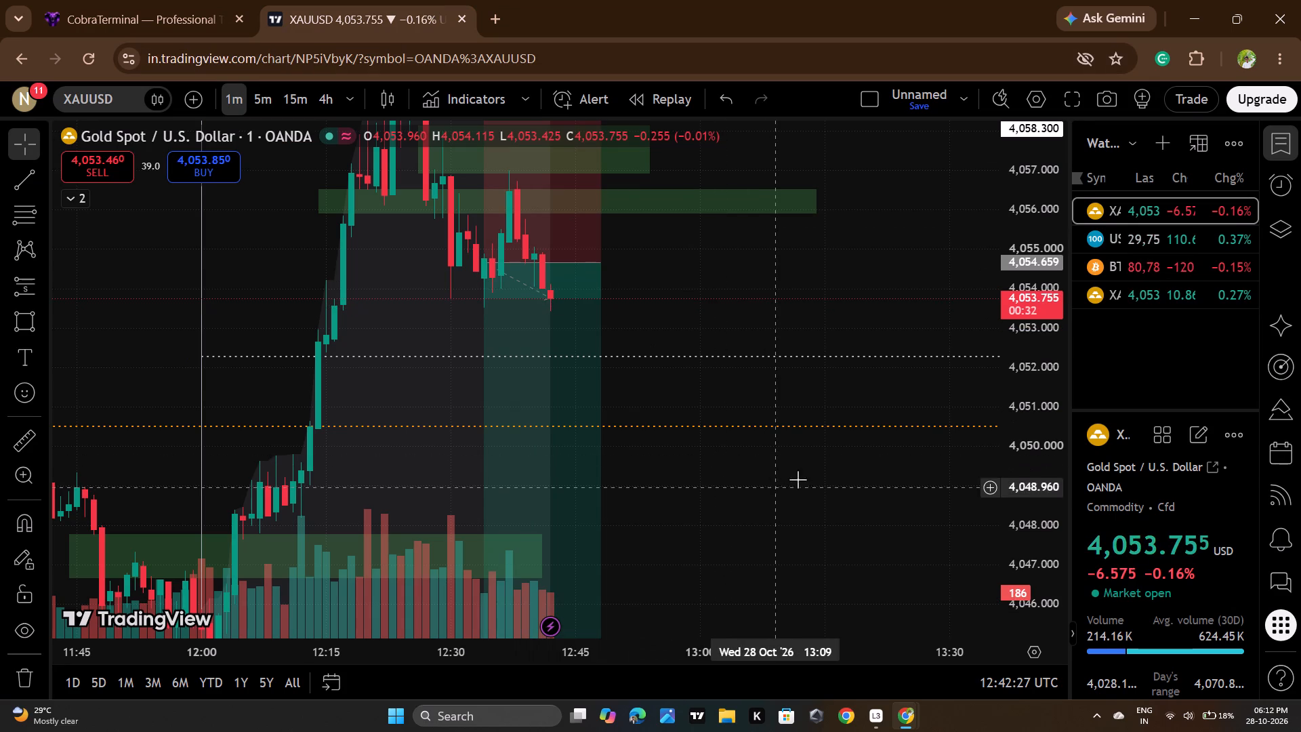
scroll(1001, 348, "up", 3)
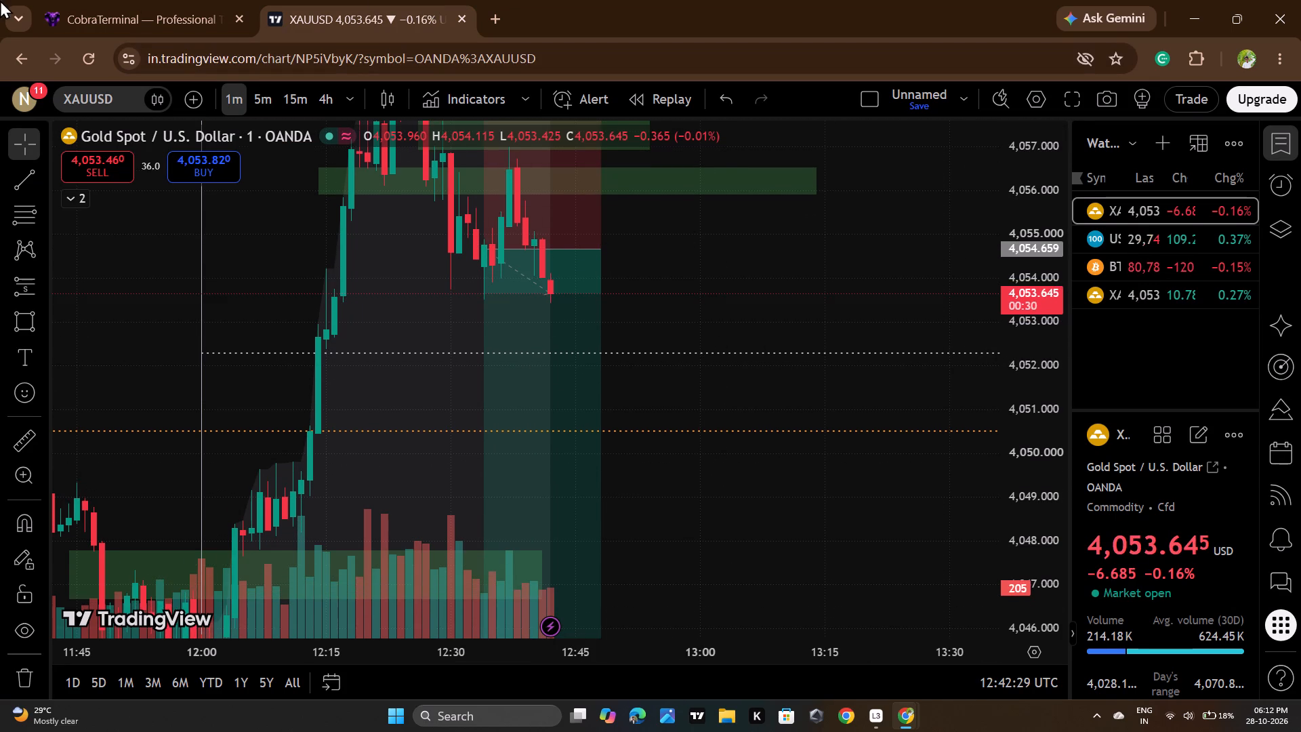
left_click(94, 11)
left_click(388, 0)
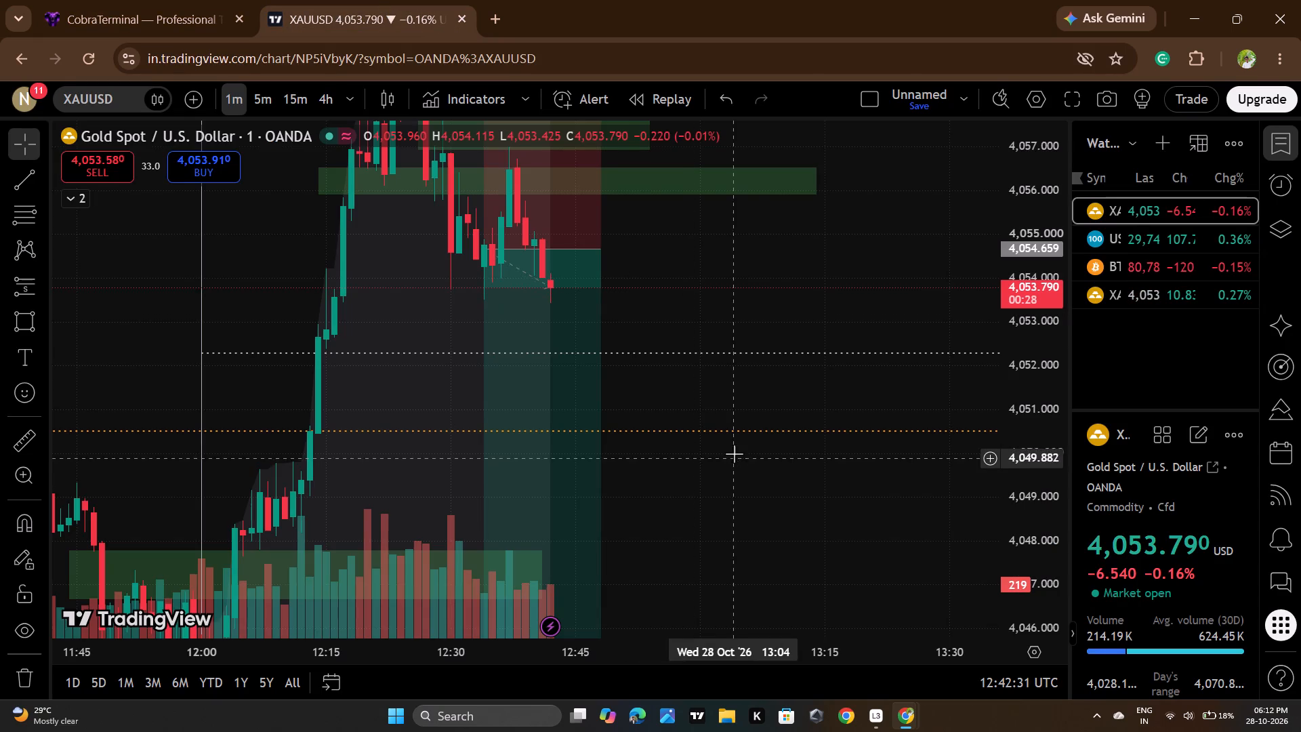
scroll(753, 453, "up", 4)
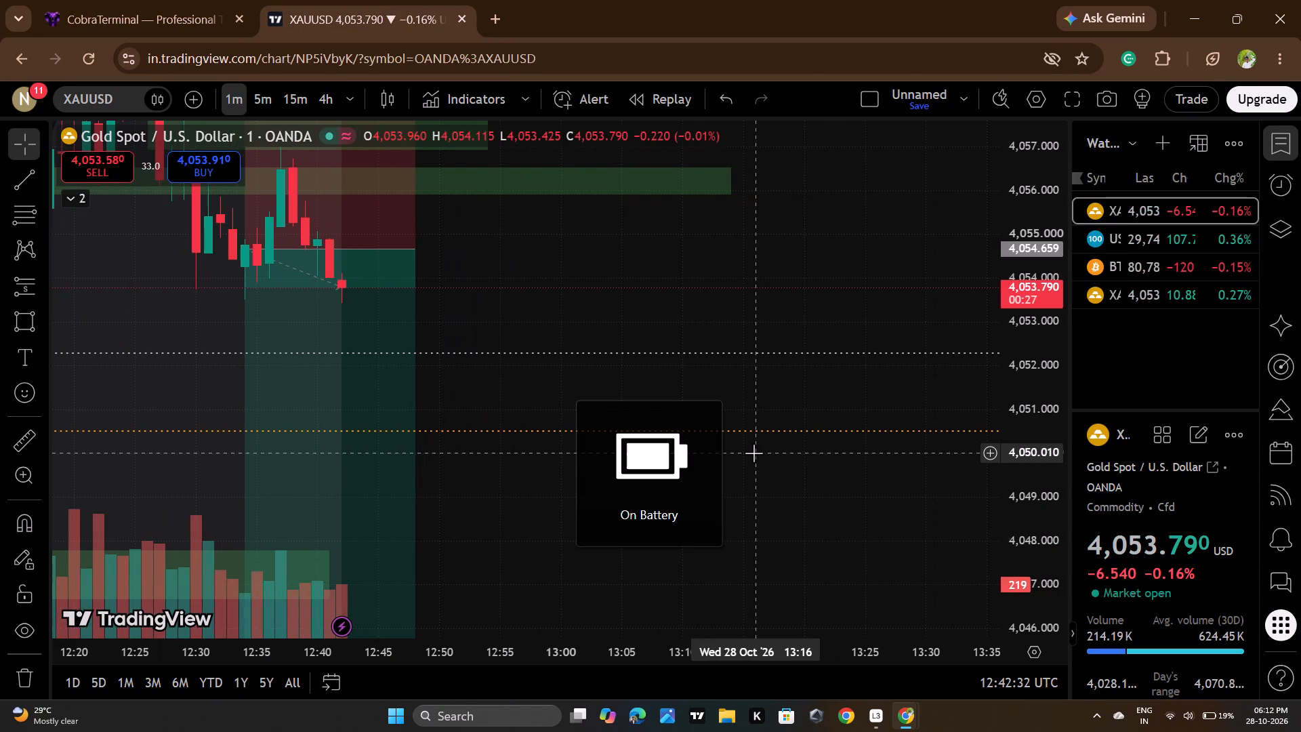
scroll(753, 453, "down", 4)
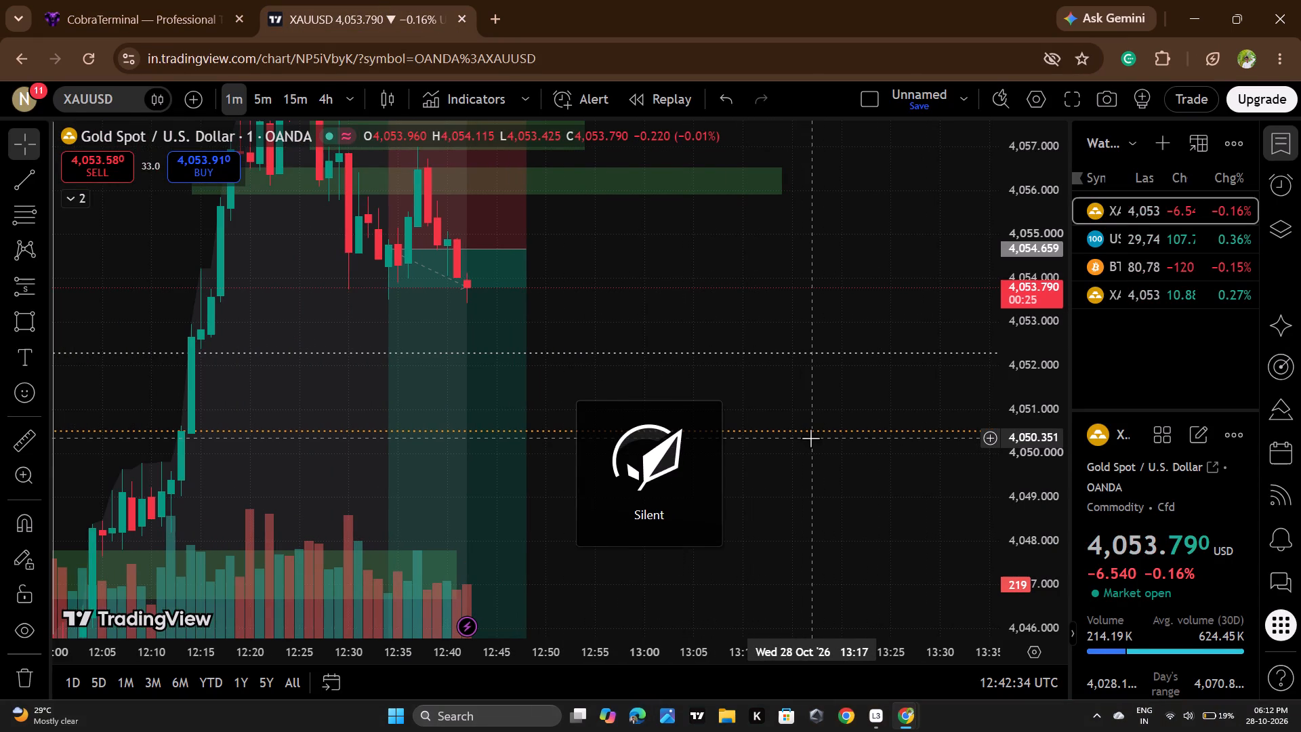
Switch the computer's Wi-Fi connection to the iQOO Z5 network.
left_click(1192, 714)
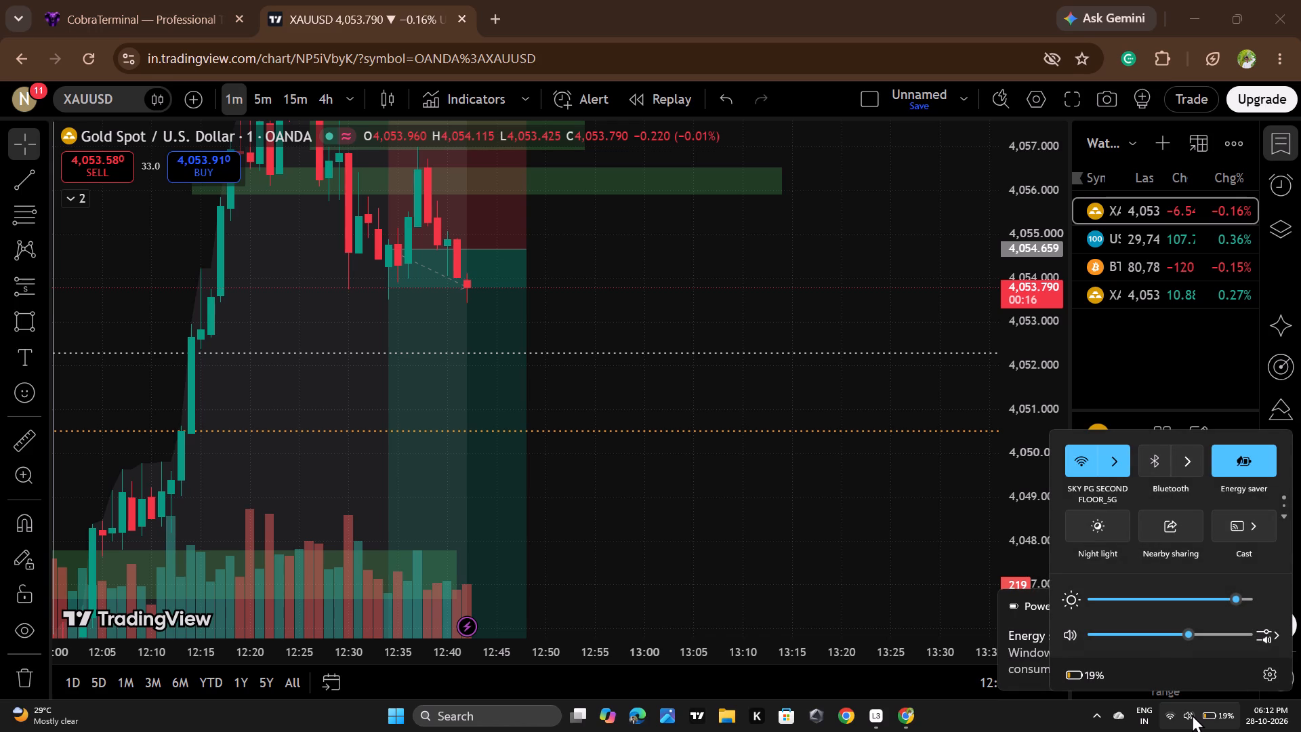
left_click(1123, 480)
left_click(1121, 456)
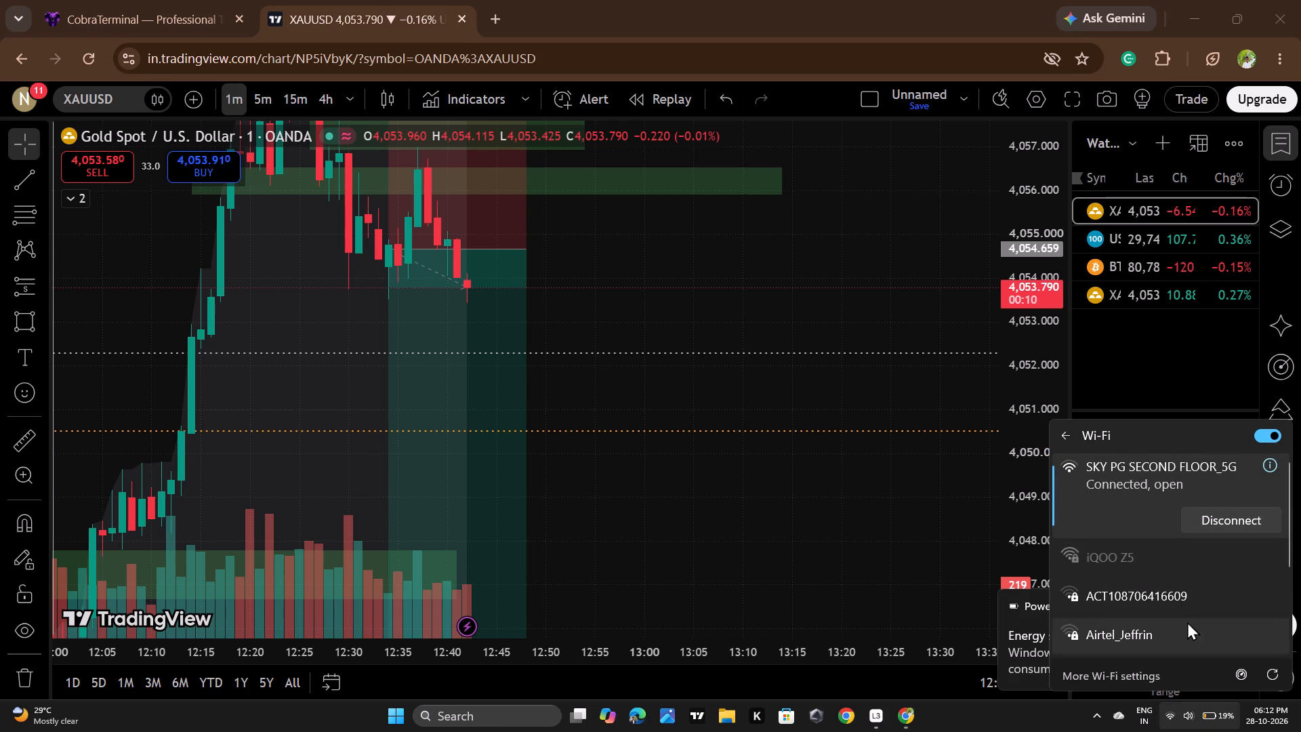
left_click(1172, 548)
left_click(1228, 586)
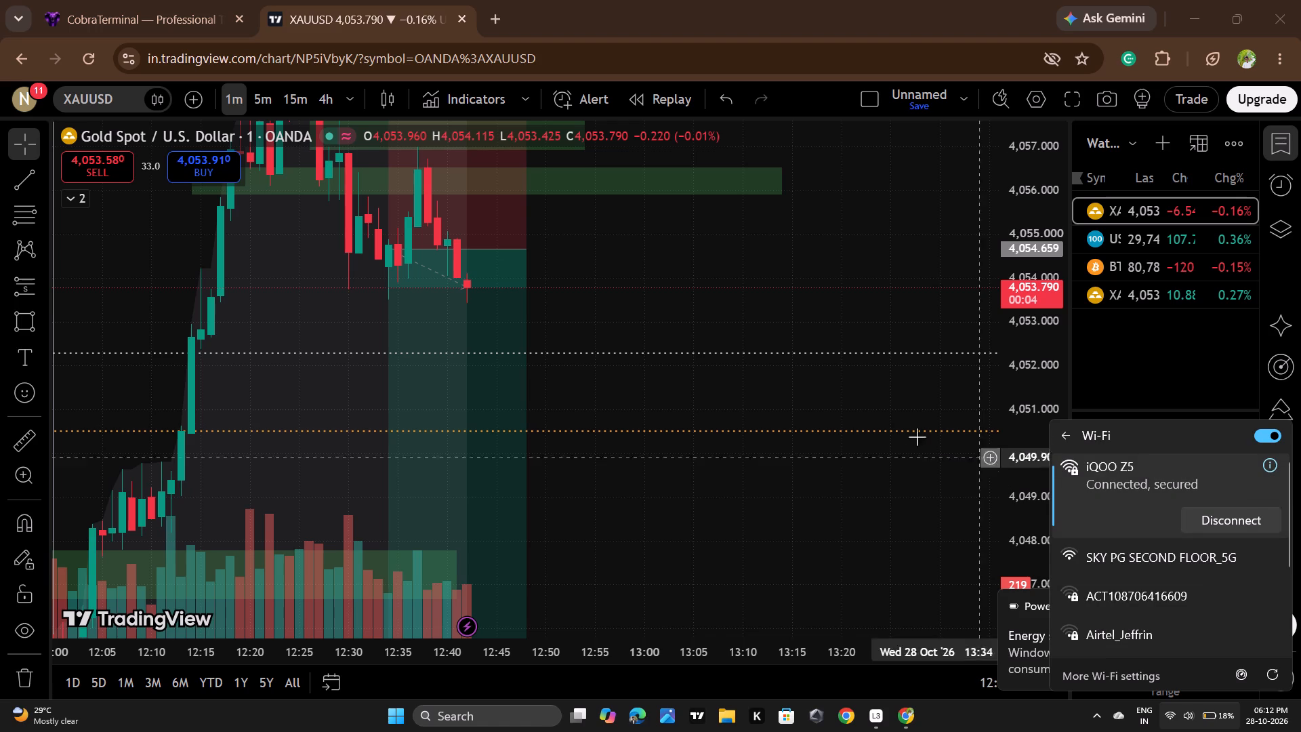
Check the open sell trade in CobraTerminal, and return to TradingView to follow the XAUUSD price near the short position's entry.
left_click(123, 6)
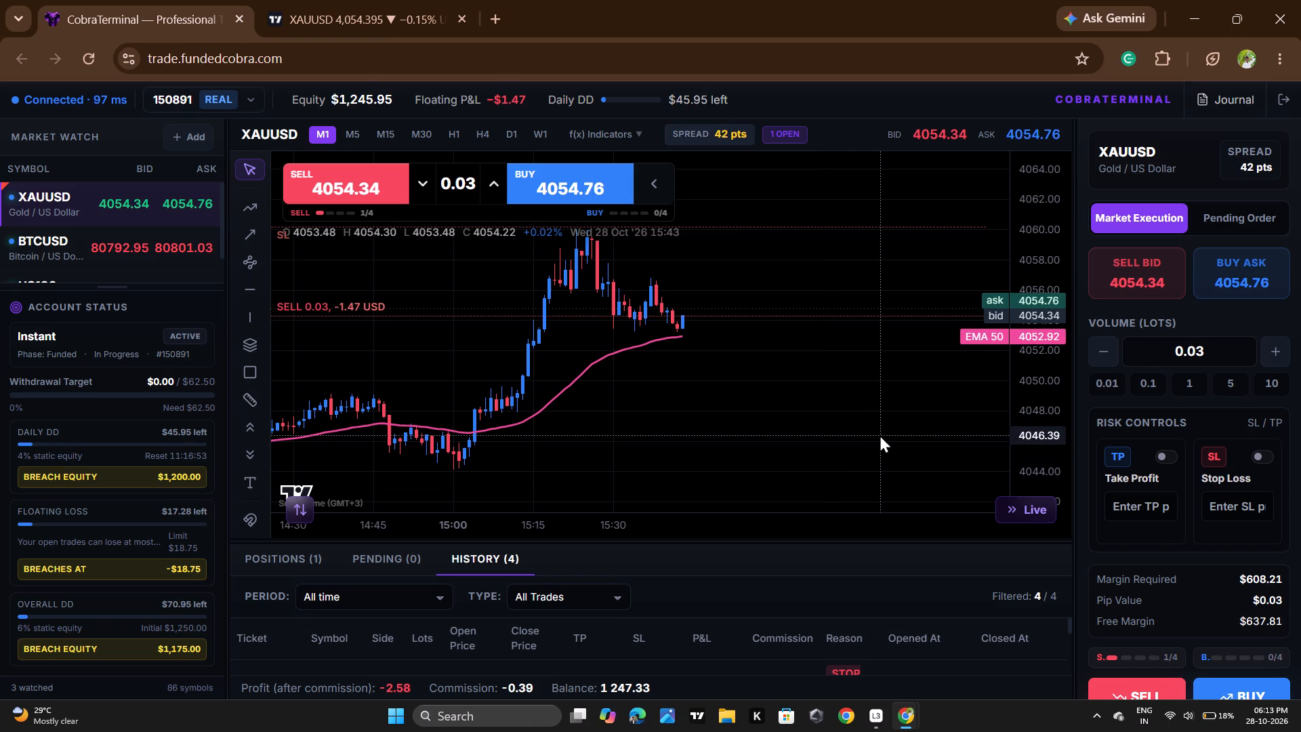
left_click(250, 0)
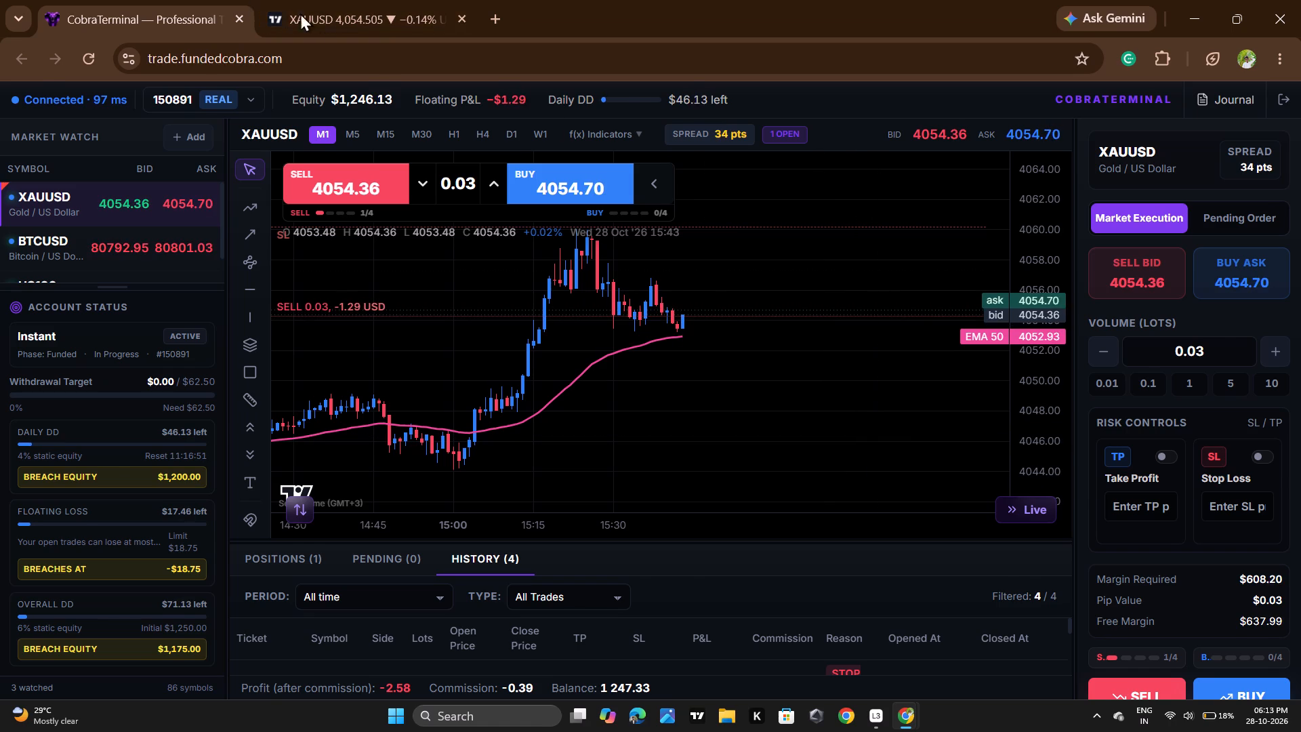
left_click(320, 16)
scroll(672, 349, "down", 2)
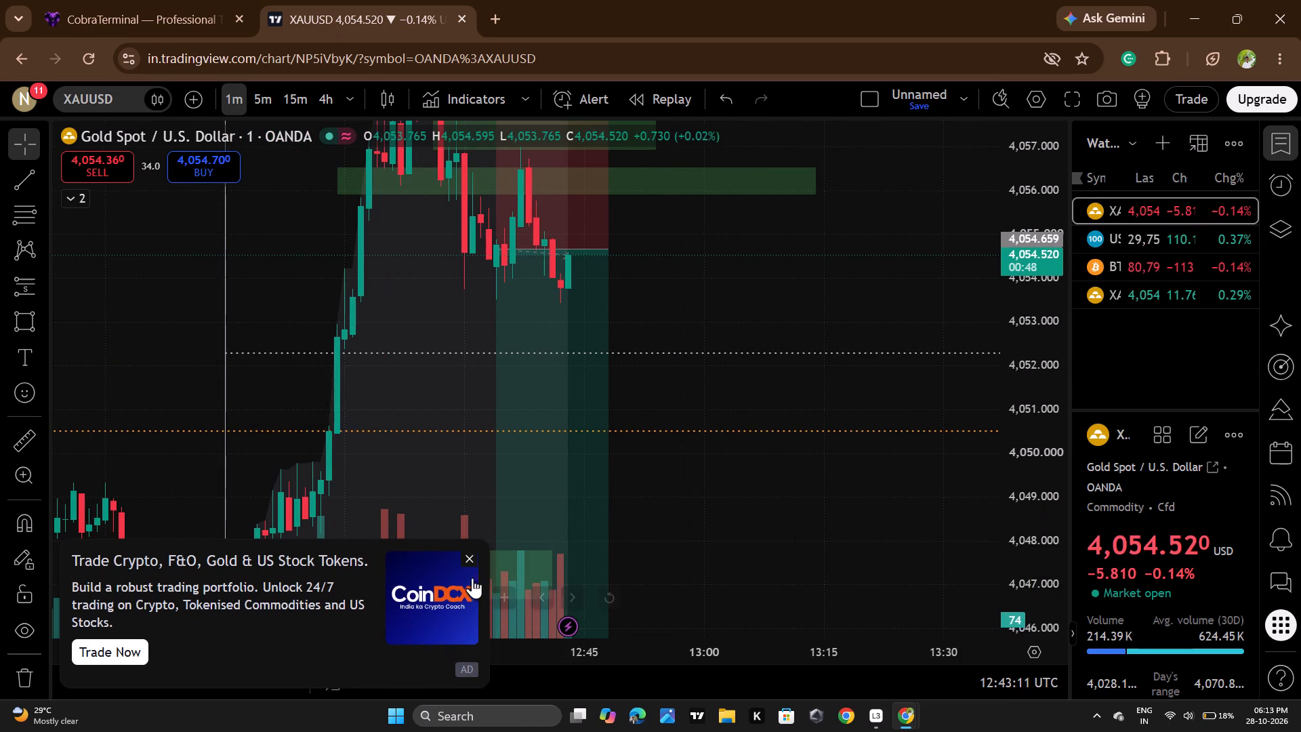
Dismiss the advertisement and shift the short position on TradingView down to an entry of about 4,054.317.
left_click(468, 555)
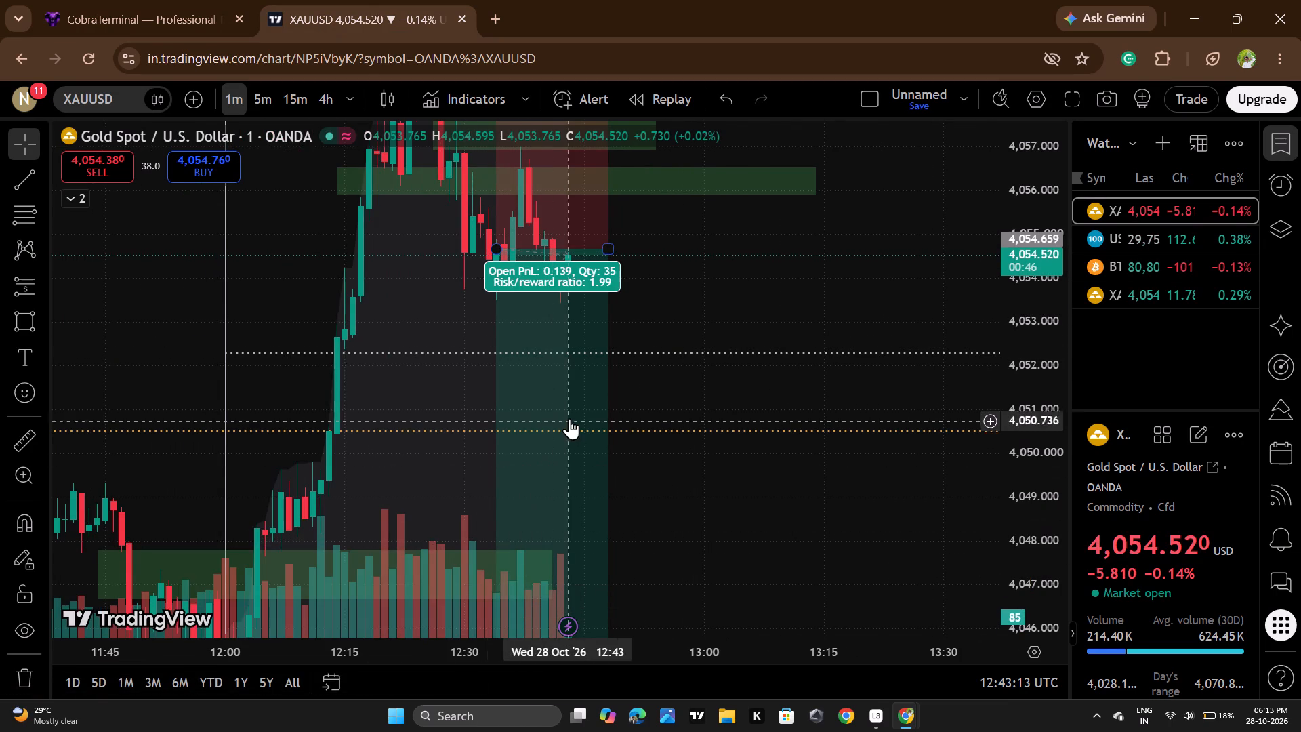
left_click_drag(586, 459, 586, 467)
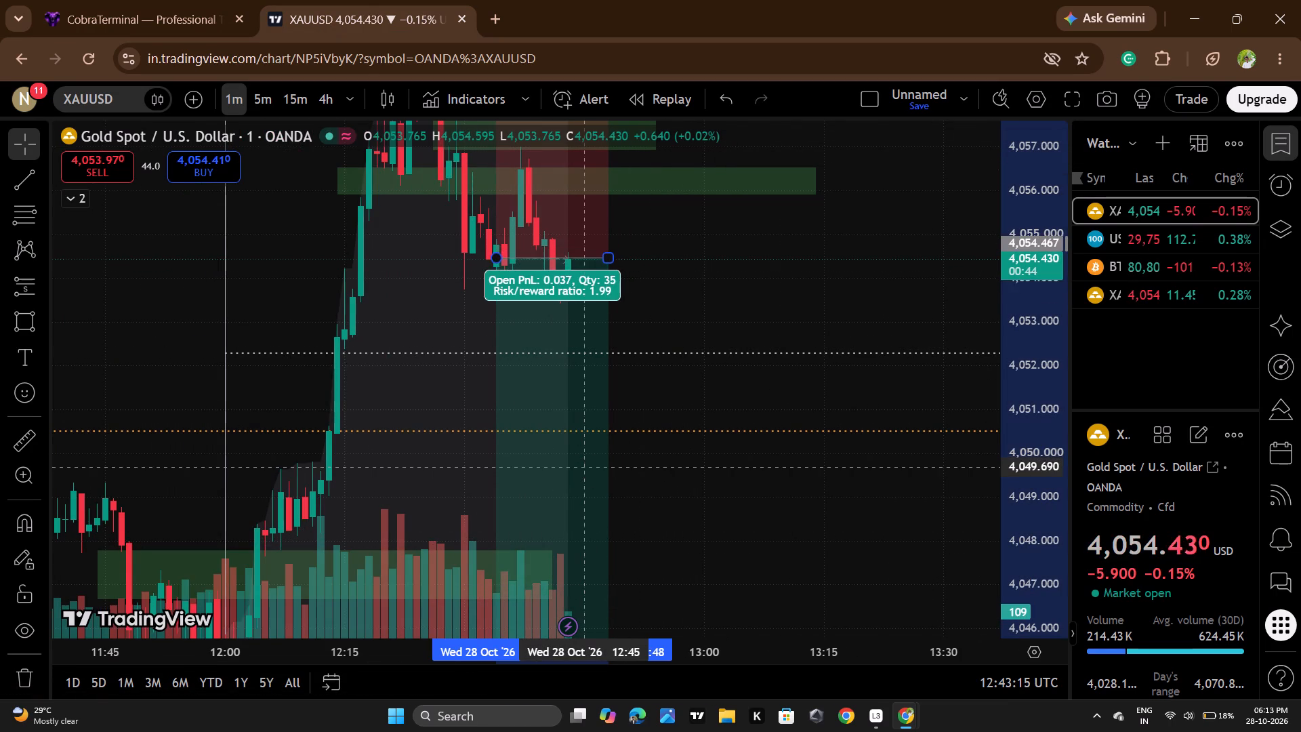
left_click_drag(586, 467, 585, 474)
left_click(824, 445)
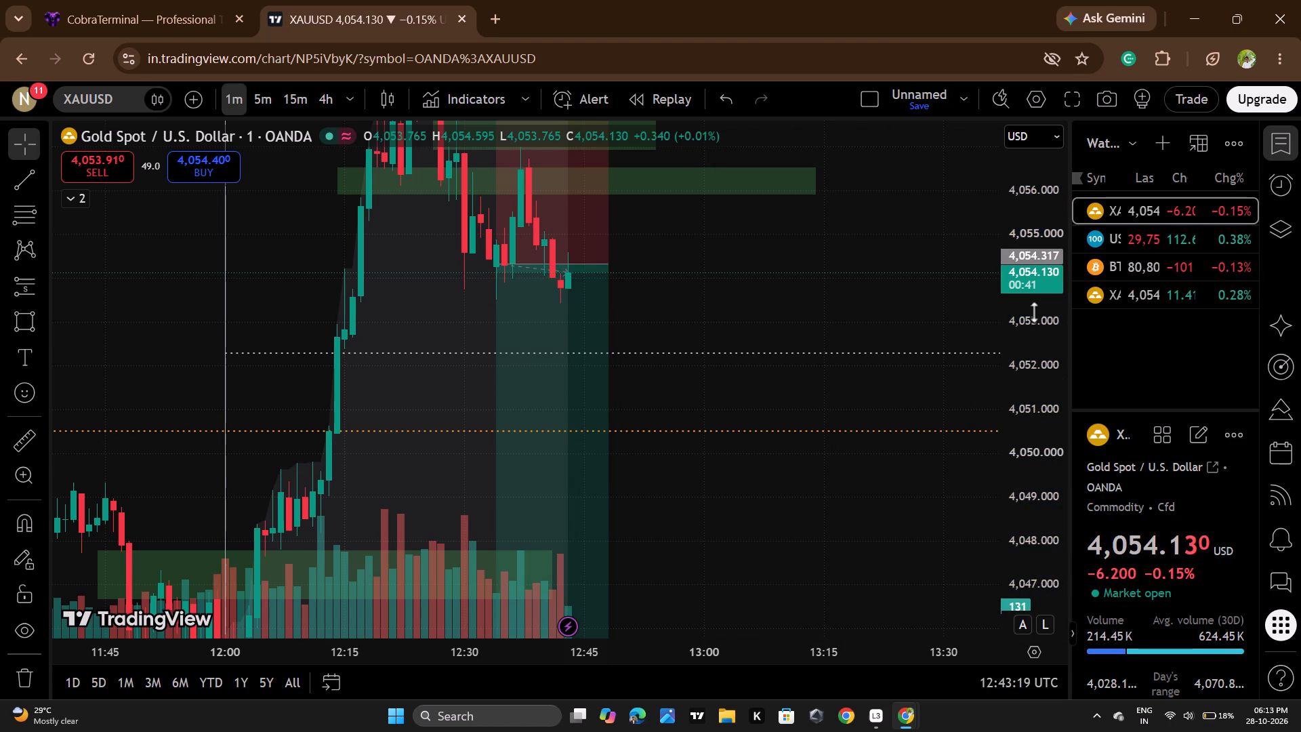
Examine price near the shifted entry, check the open sell trade in CobraTerminal, and return to TradingView.
scroll(1039, 304, "down", 3)
scroll(640, 313, "up", 3)
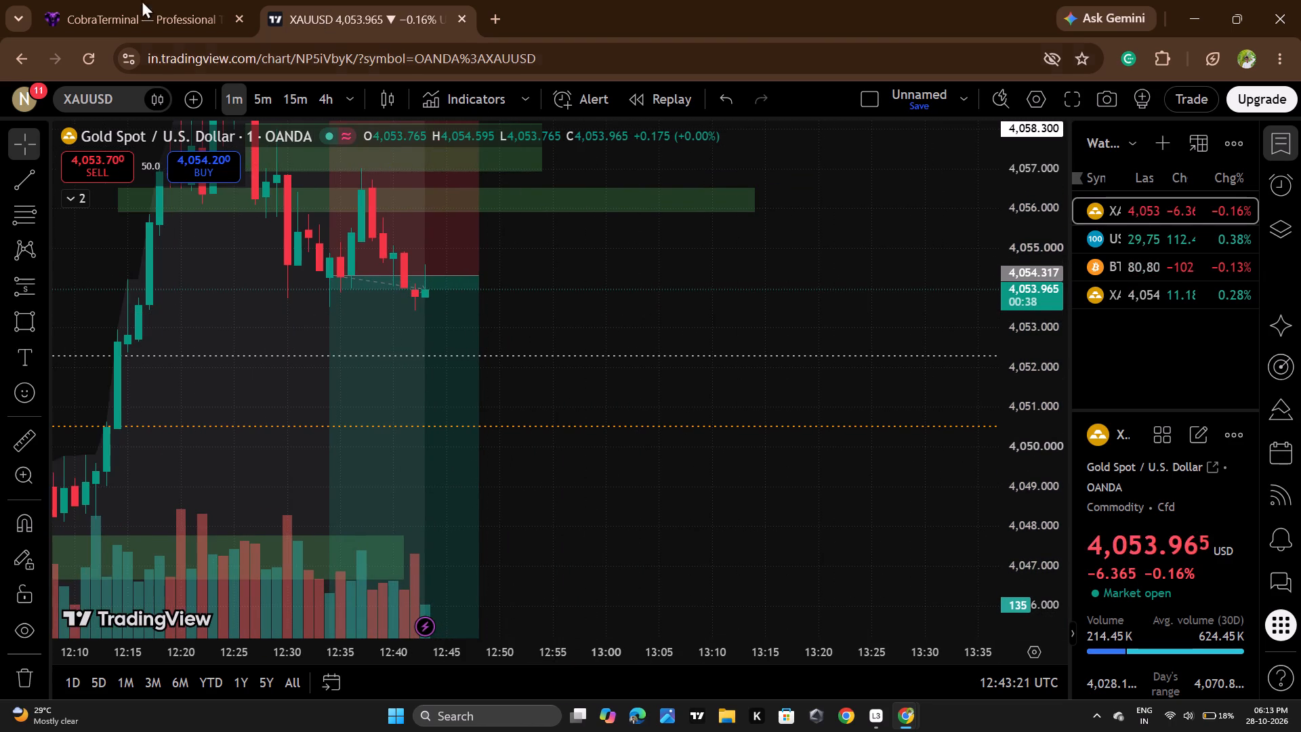
left_click(96, 0)
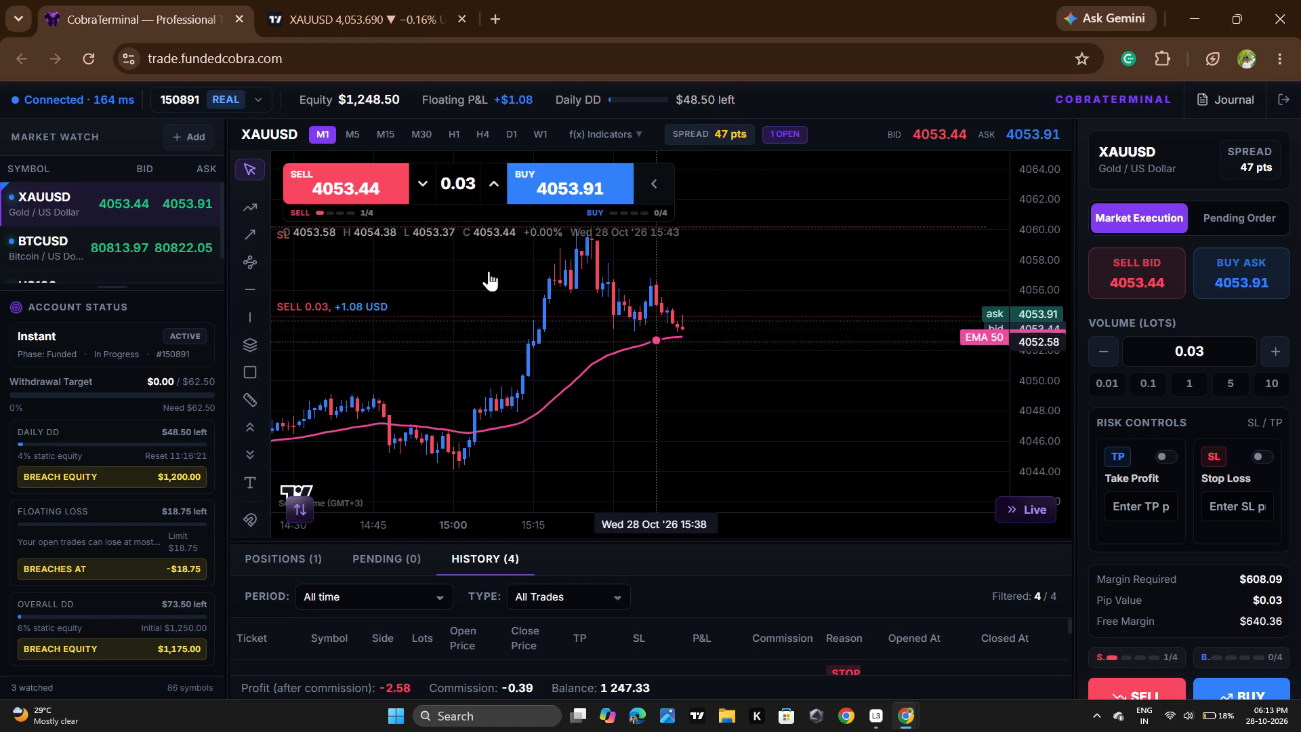
left_click(365, 0)
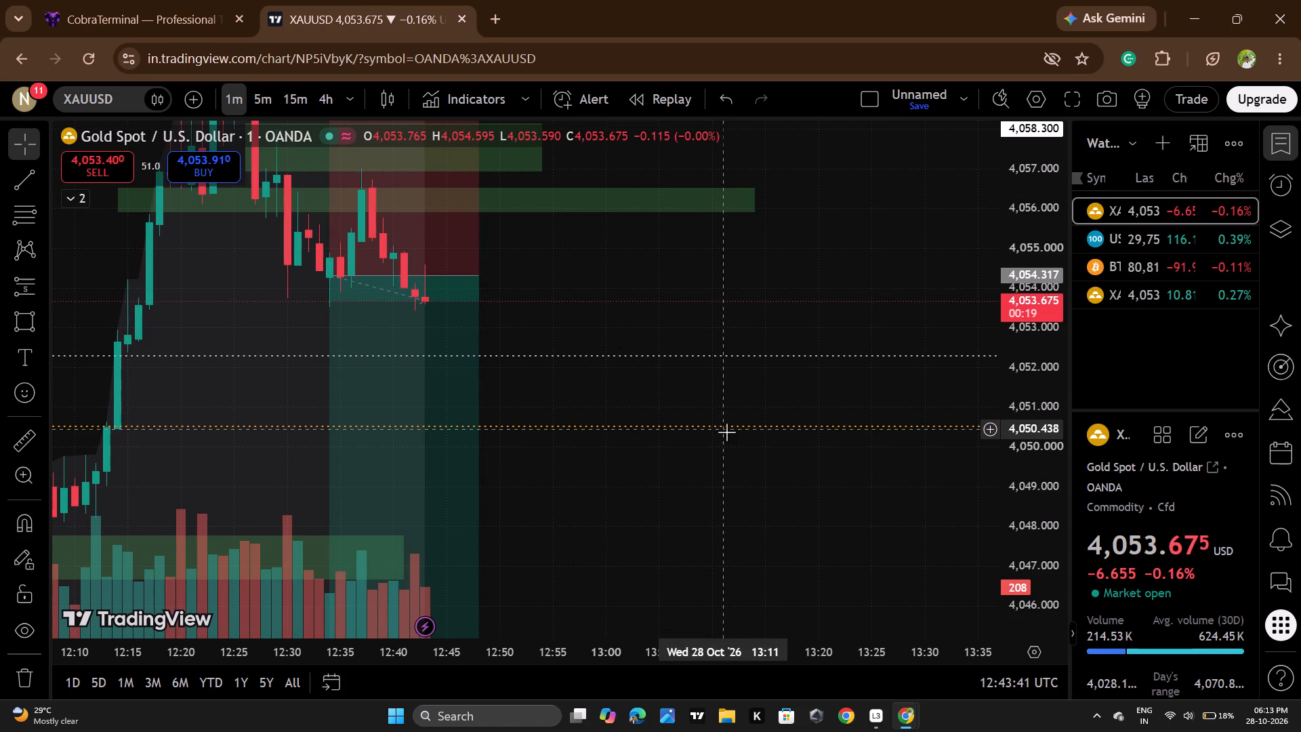
Raise the short position's stop level to about 4,060.175, at the 4,060.170 high line.
scroll(729, 429, "down", 1)
scroll(1030, 365, "up", 2)
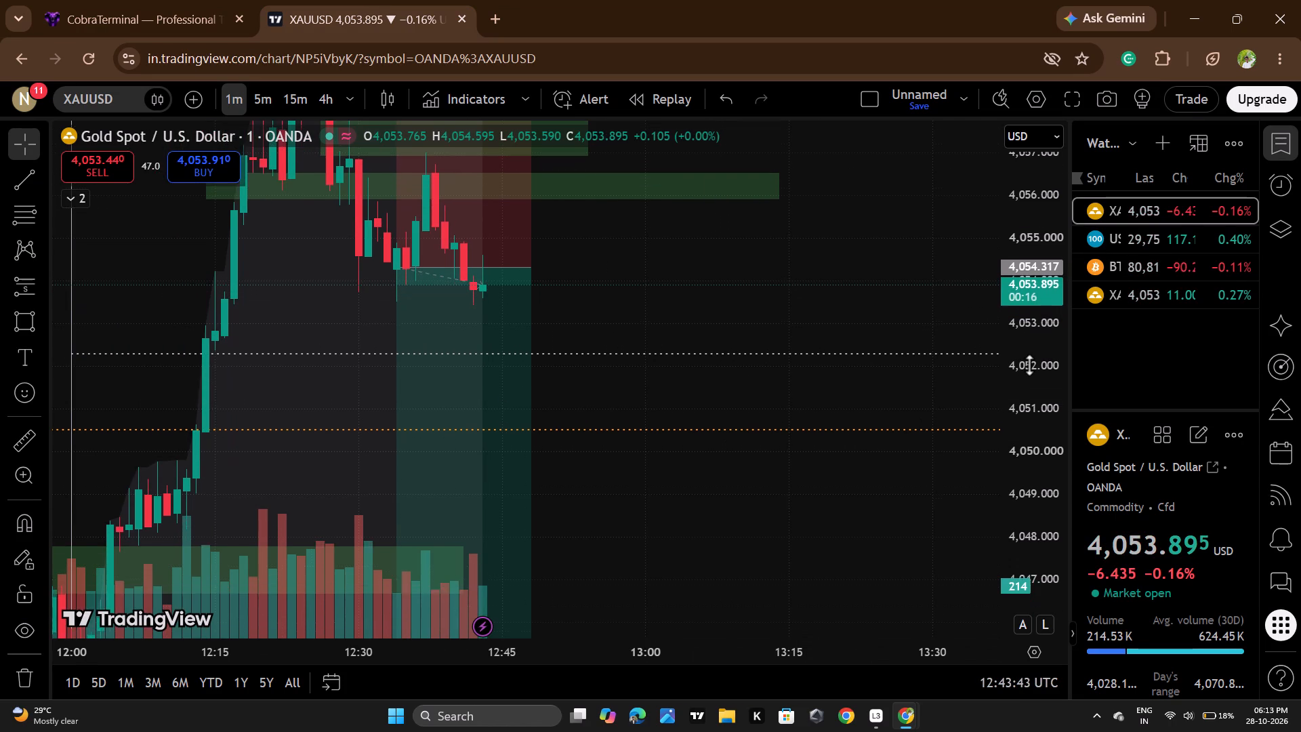
scroll(1030, 365, "up", 2)
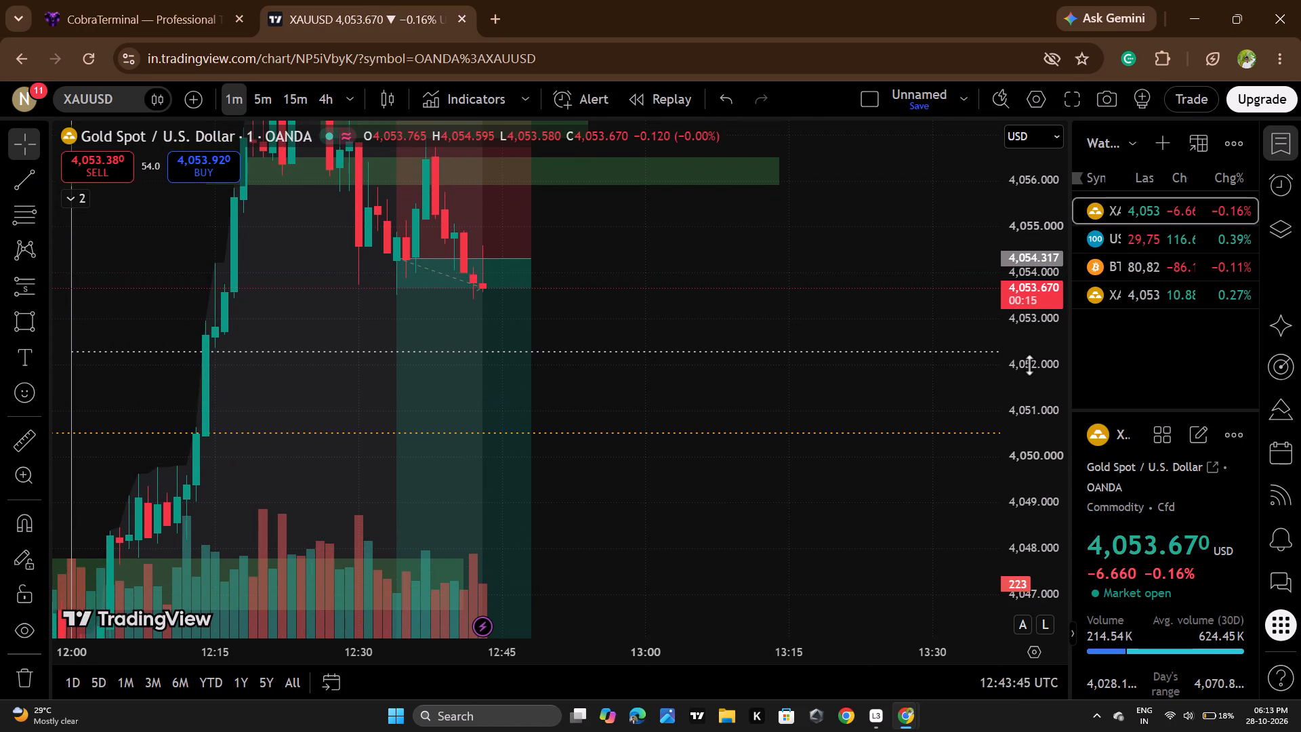
left_click_drag(934, 258, 945, 335)
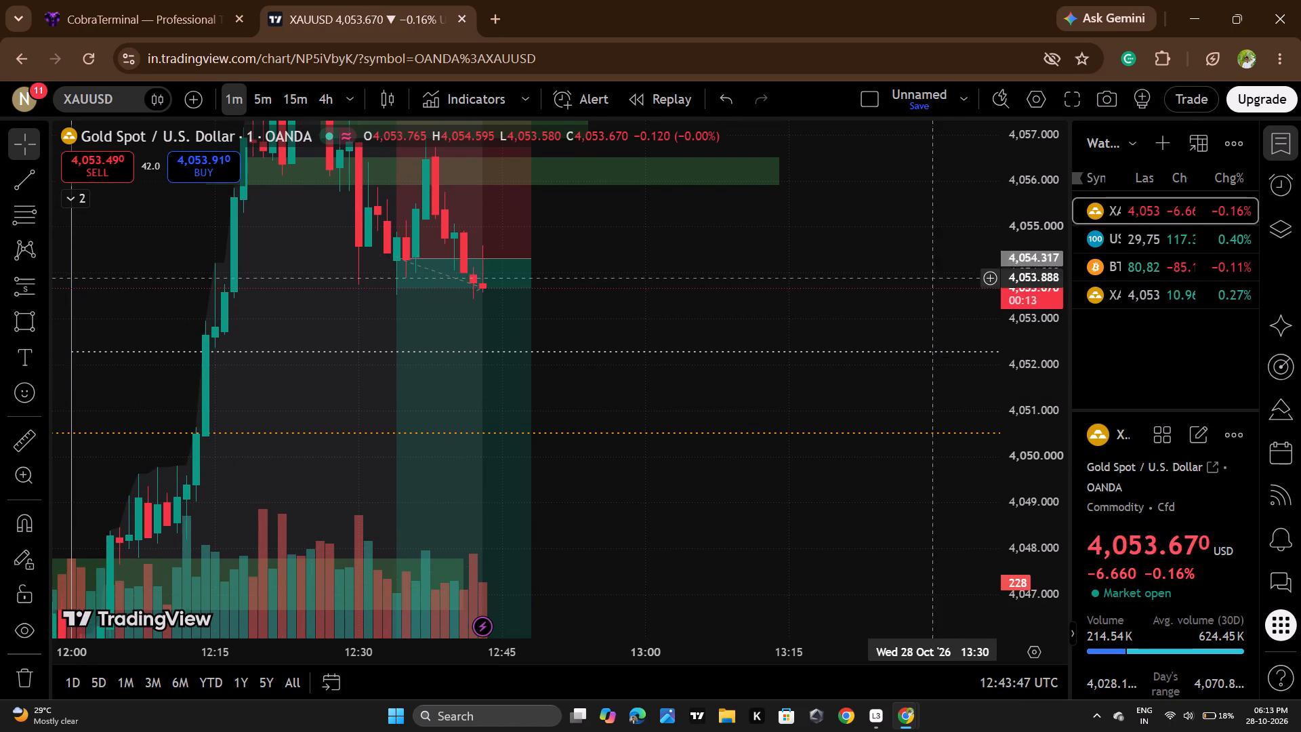
left_click_drag(945, 335, 964, 516)
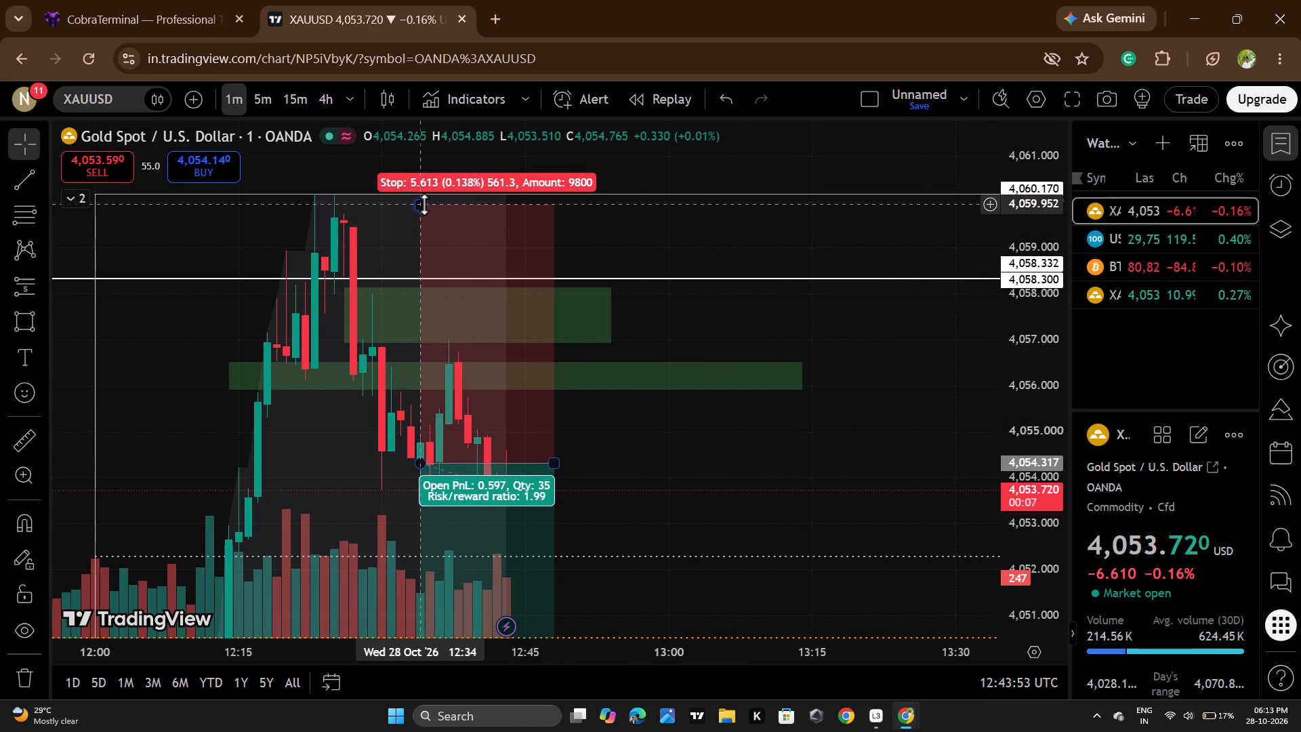
left_click_drag(425, 204, 428, 192)
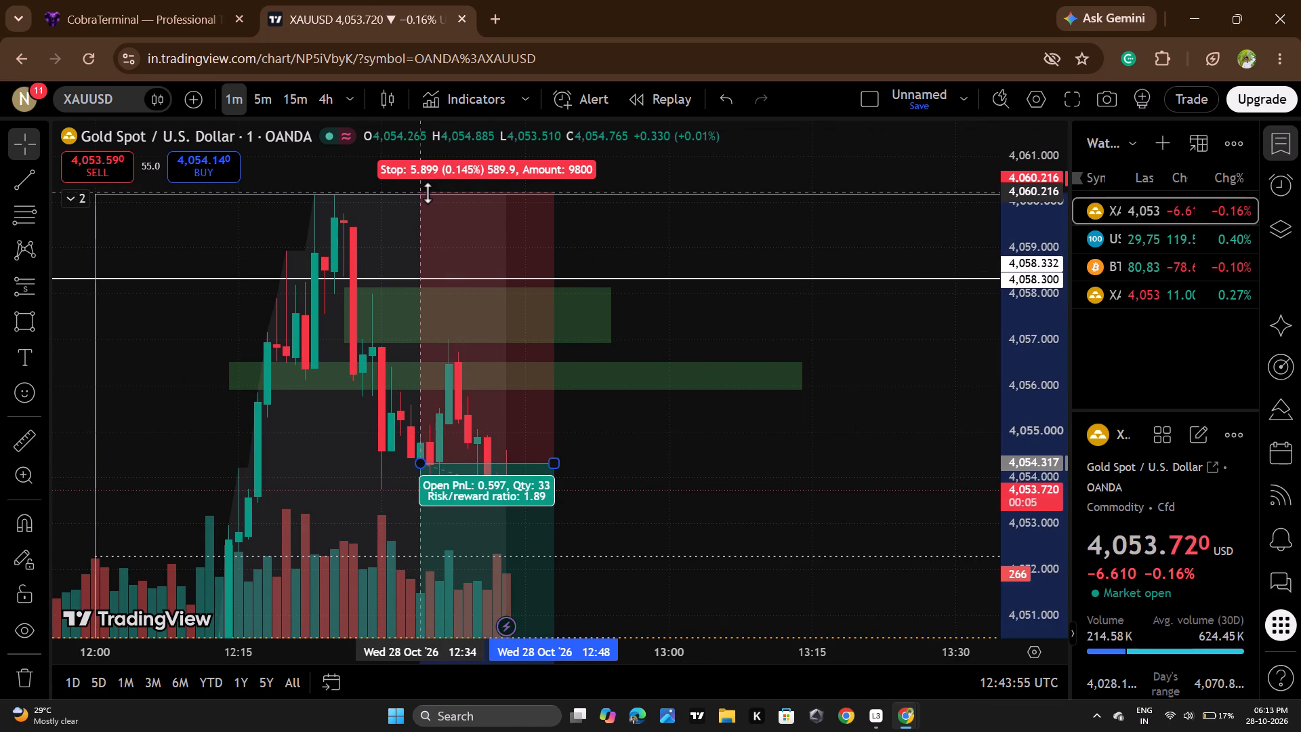
left_click_drag(428, 192, 429, 194)
left_click(752, 447)
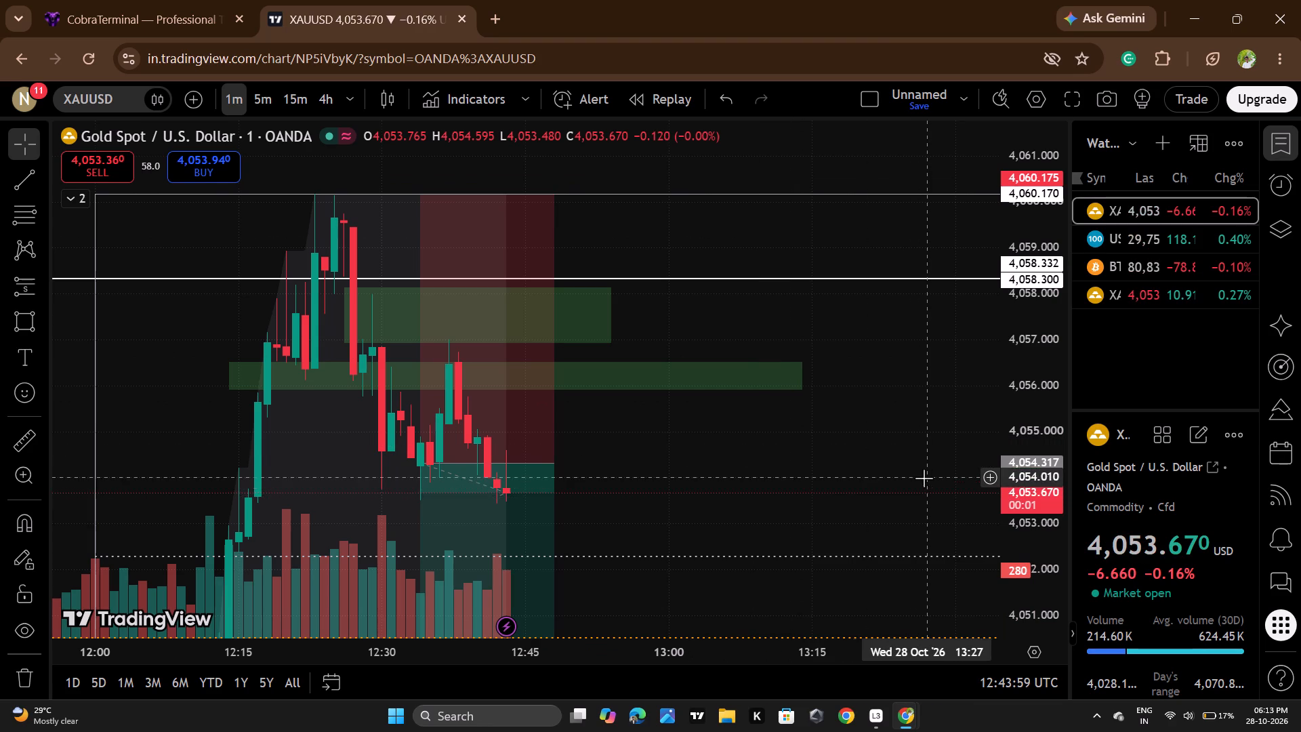
Examine XAUUSD price below the short position's entry on TradingView, and switch to the open sell trade in CobraTerminal.
left_click_drag(924, 463, 924, 414)
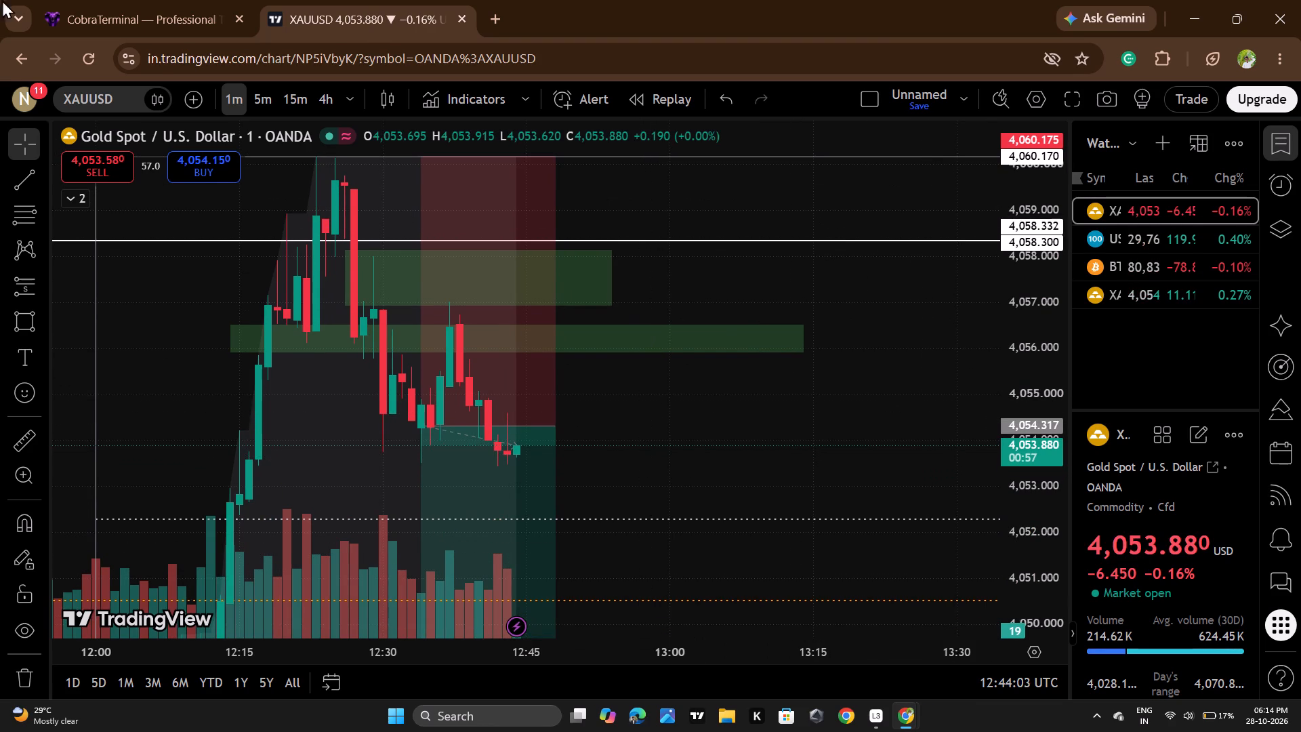
left_click(261, 0)
left_click(197, 0)
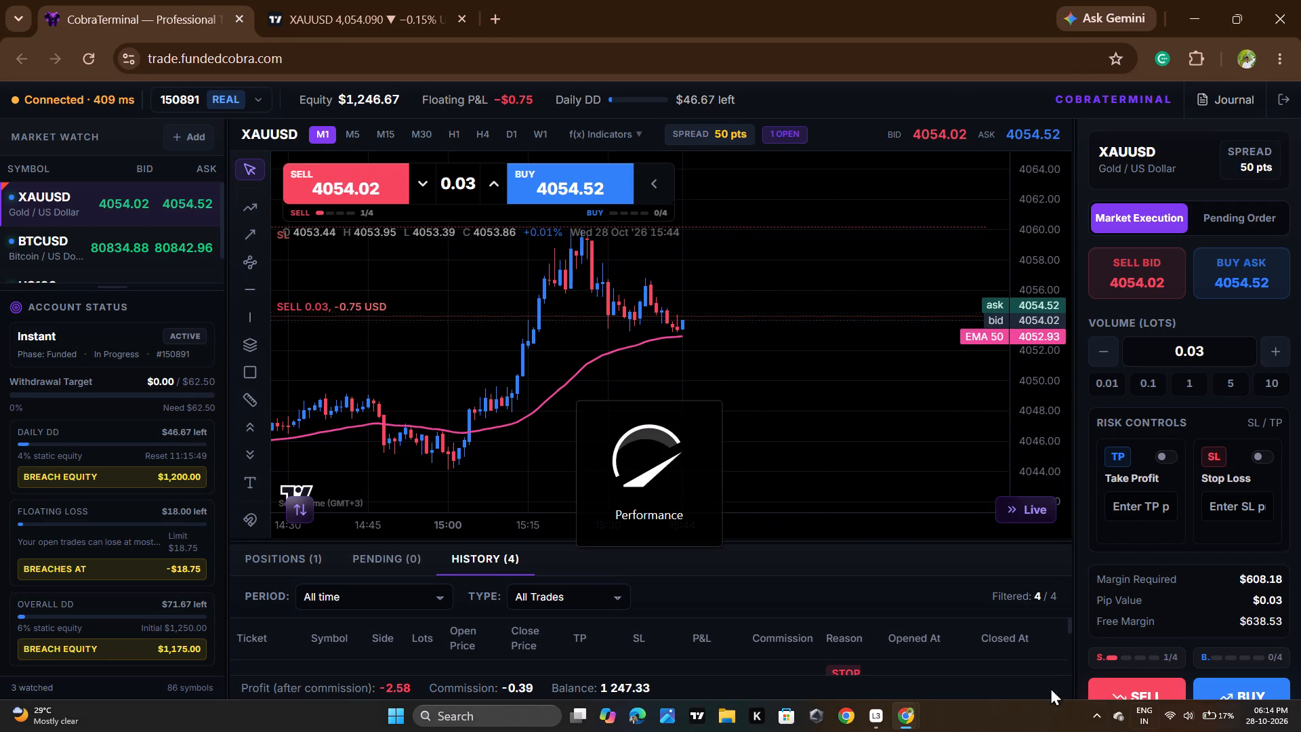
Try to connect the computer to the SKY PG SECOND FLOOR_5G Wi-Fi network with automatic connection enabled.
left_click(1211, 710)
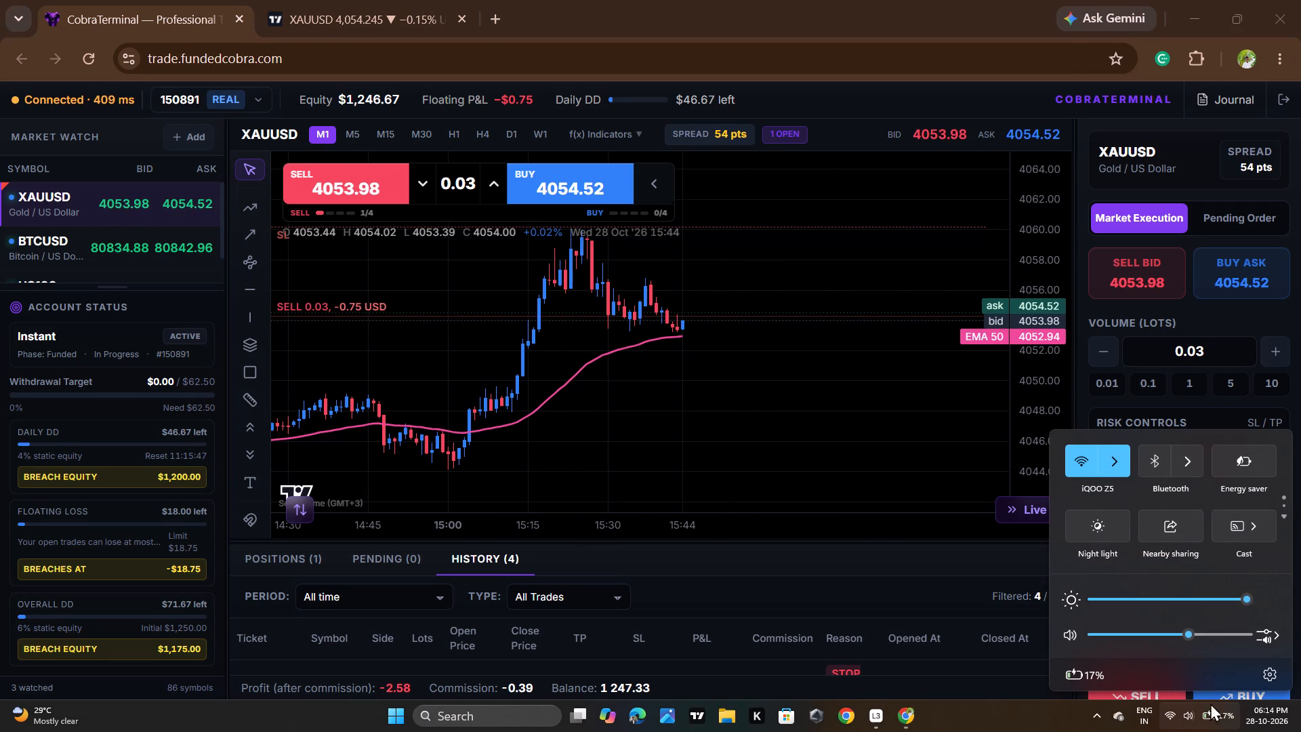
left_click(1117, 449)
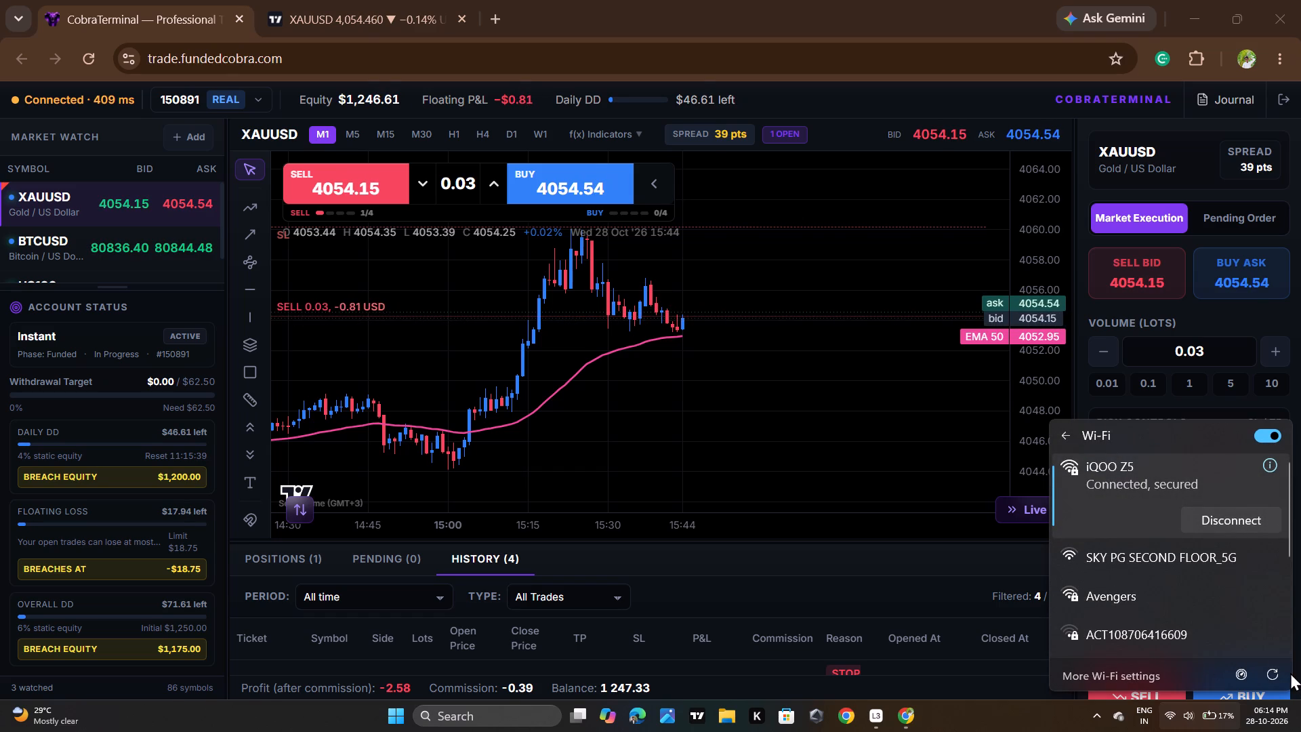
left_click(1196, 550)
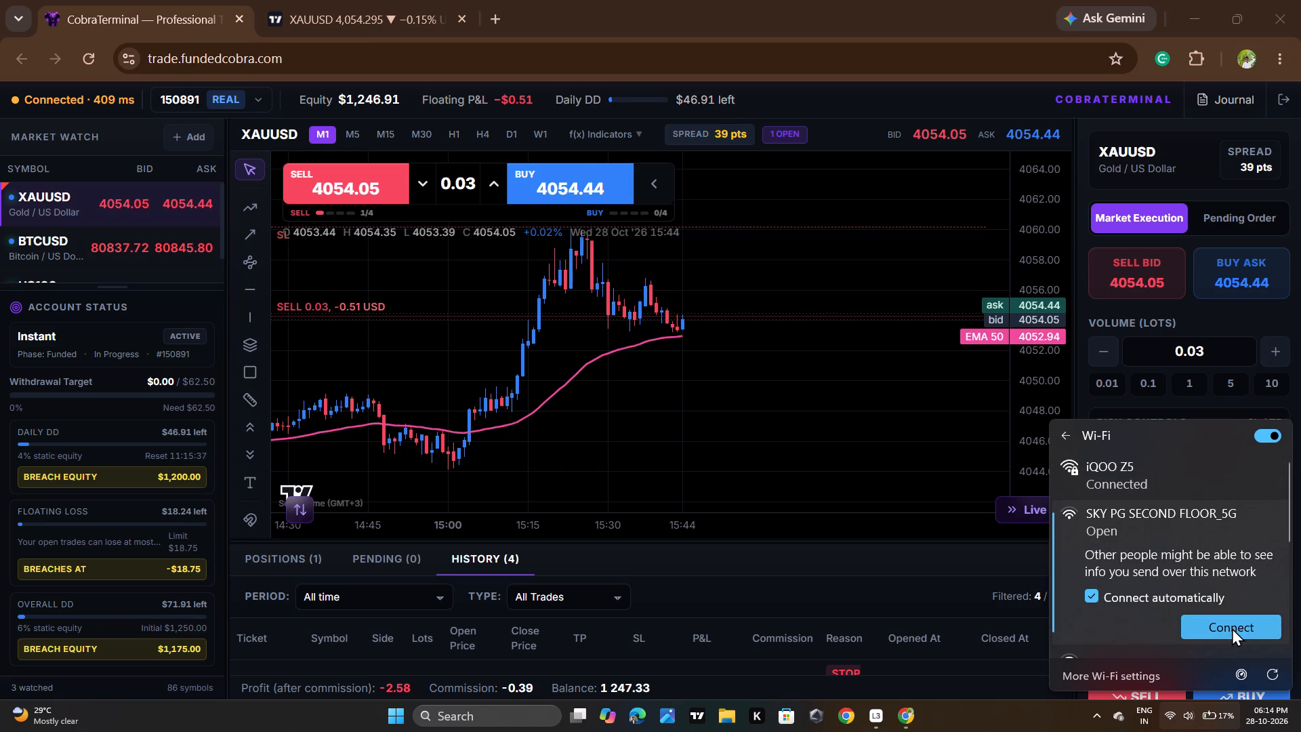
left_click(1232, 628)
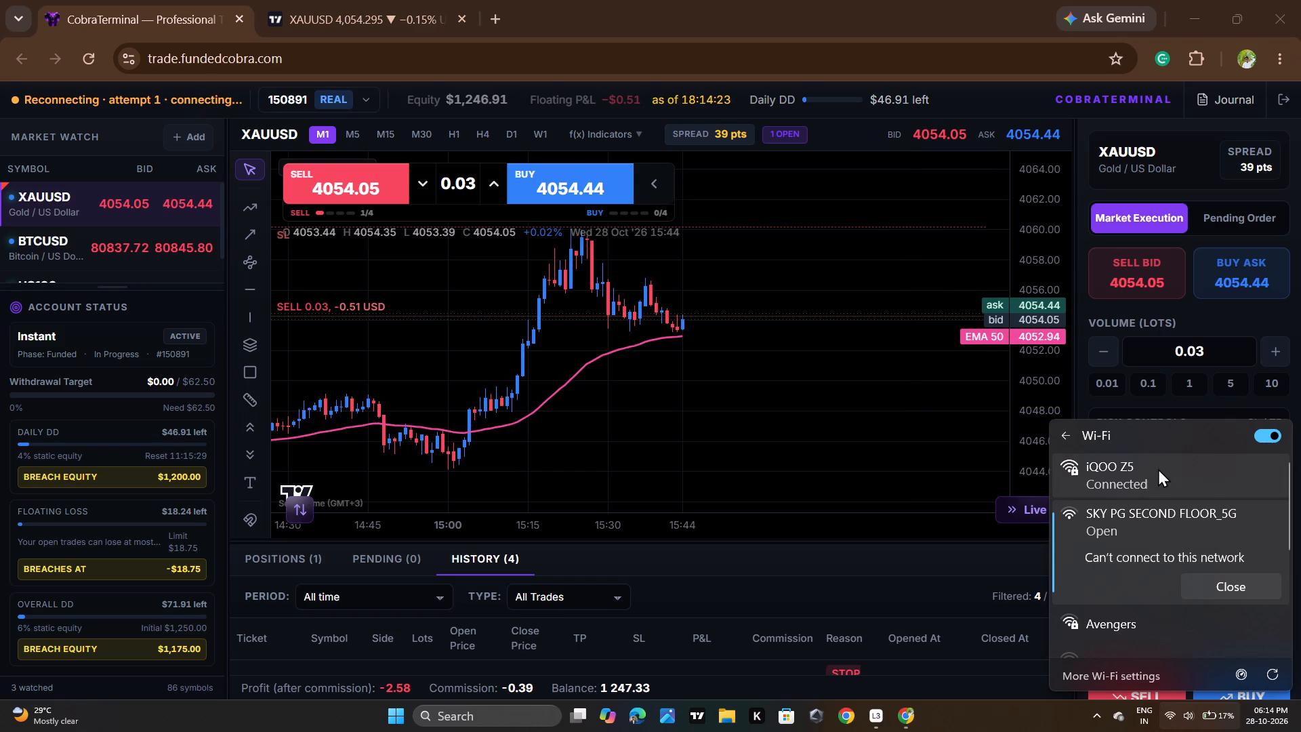
Check the open sell trade on CobraTerminal's chart, and examine price around the short position's entry on TradingView's one-minute chart.
scroll(821, 399, "down", 5)
scroll(821, 395, "up", 3)
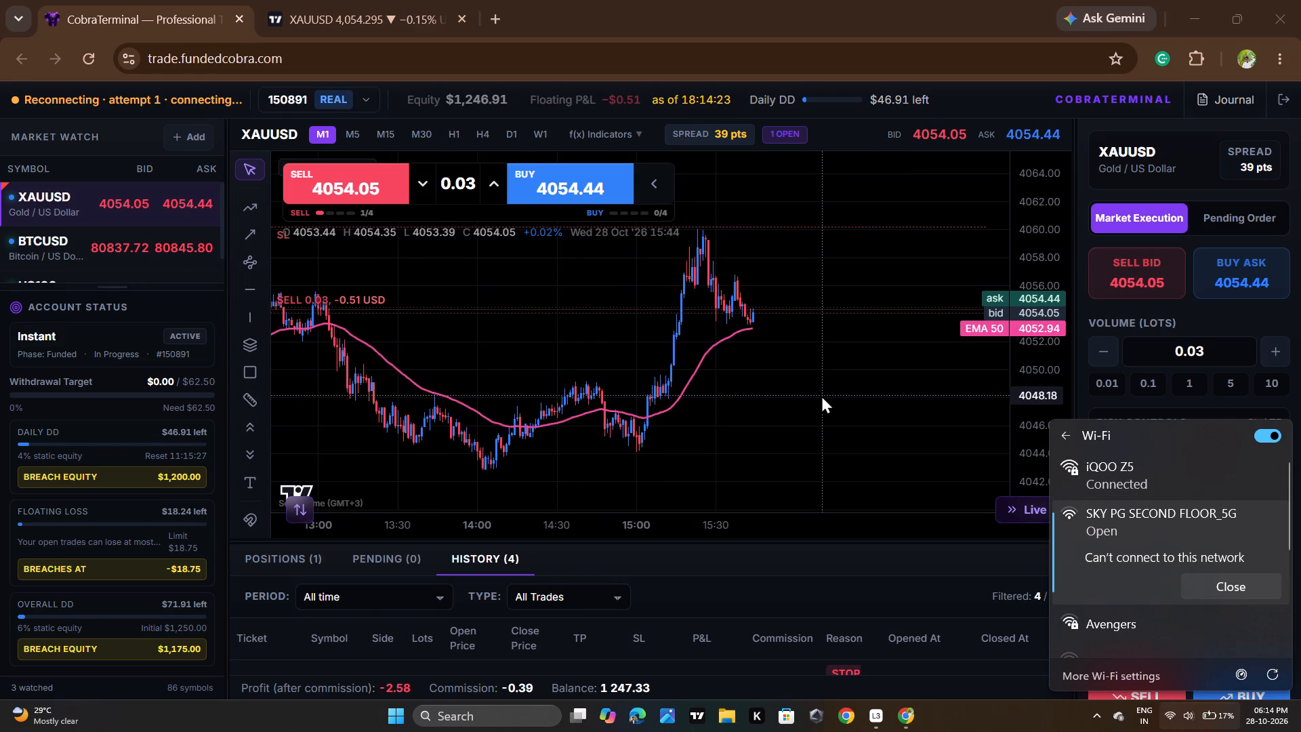
scroll(821, 395, "up", 3)
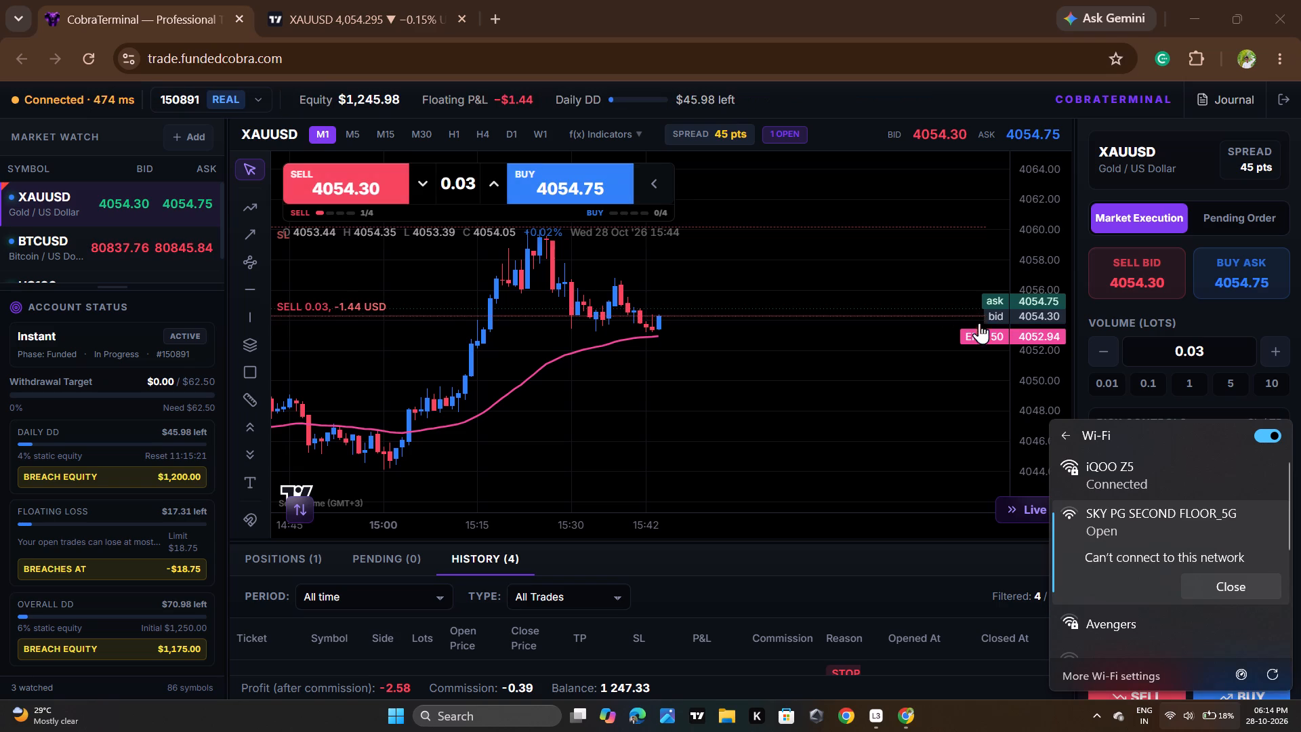
left_click(409, 28)
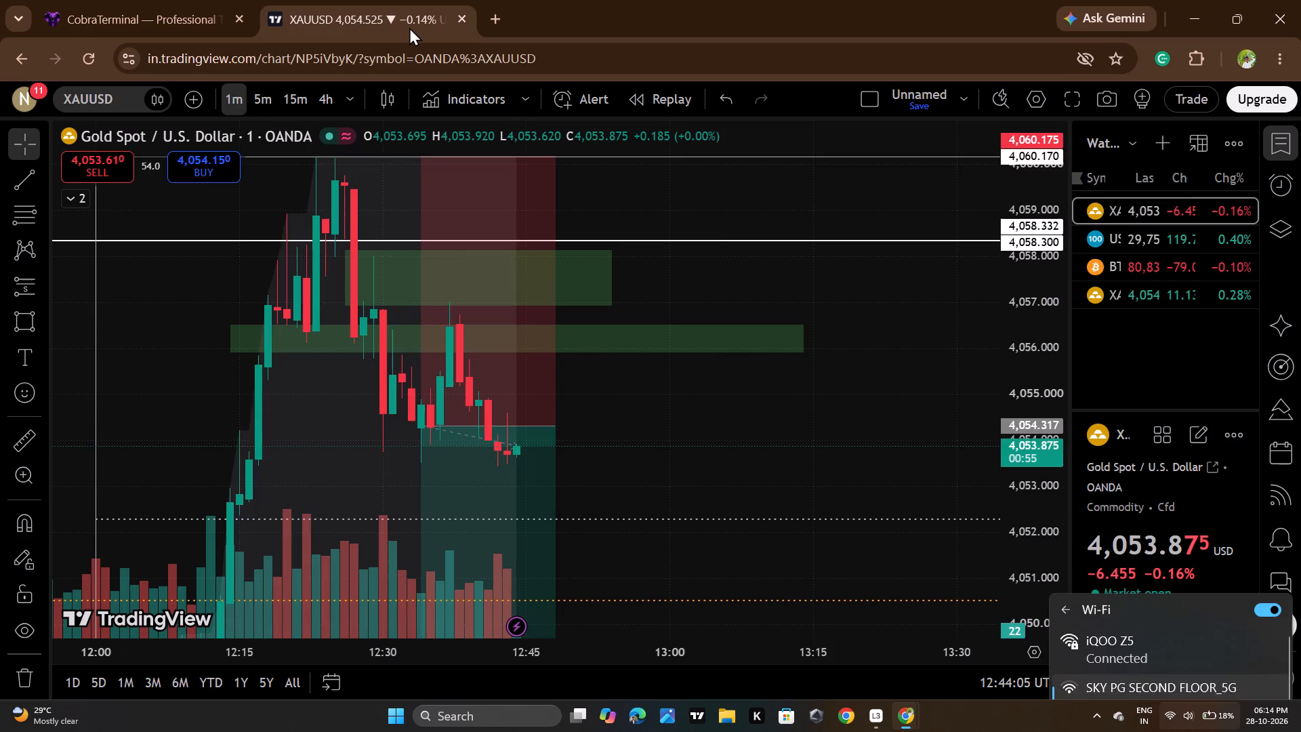
left_click_drag(814, 484, 831, 418)
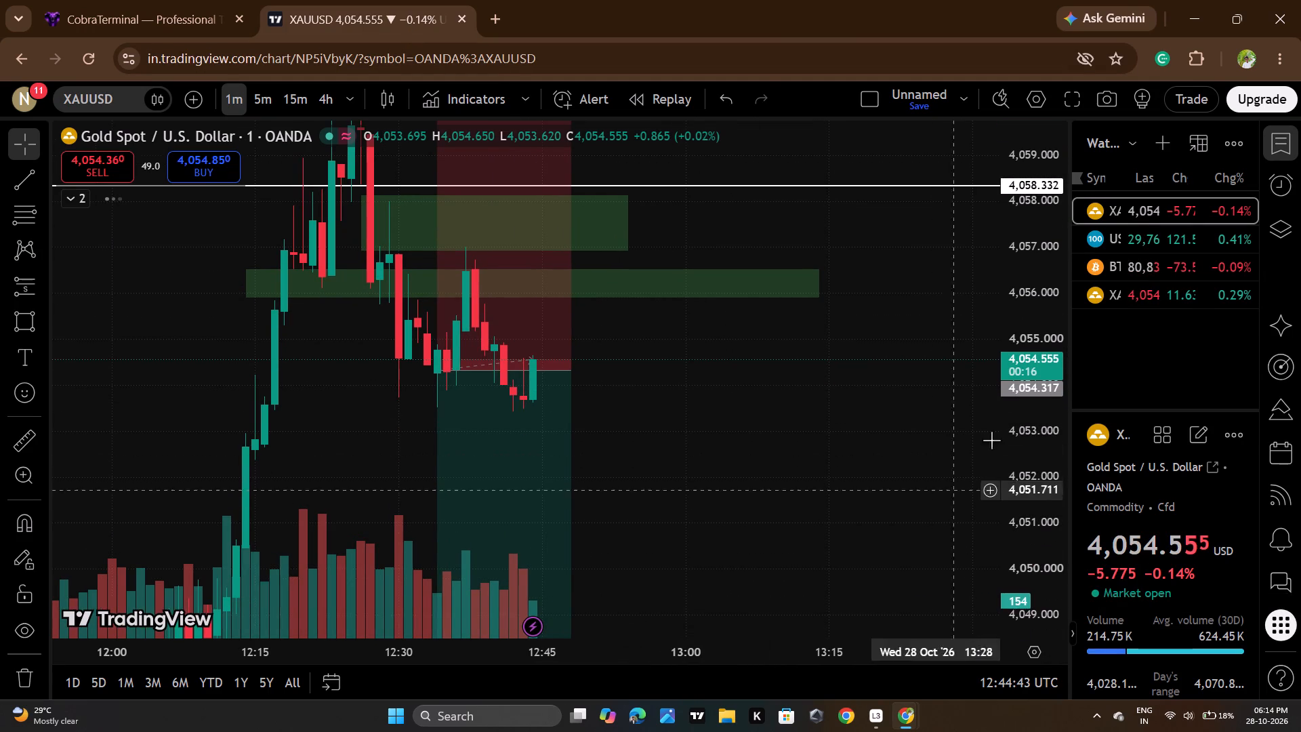
scroll(1027, 368, "down", 9)
scroll(953, 388, "down", 5)
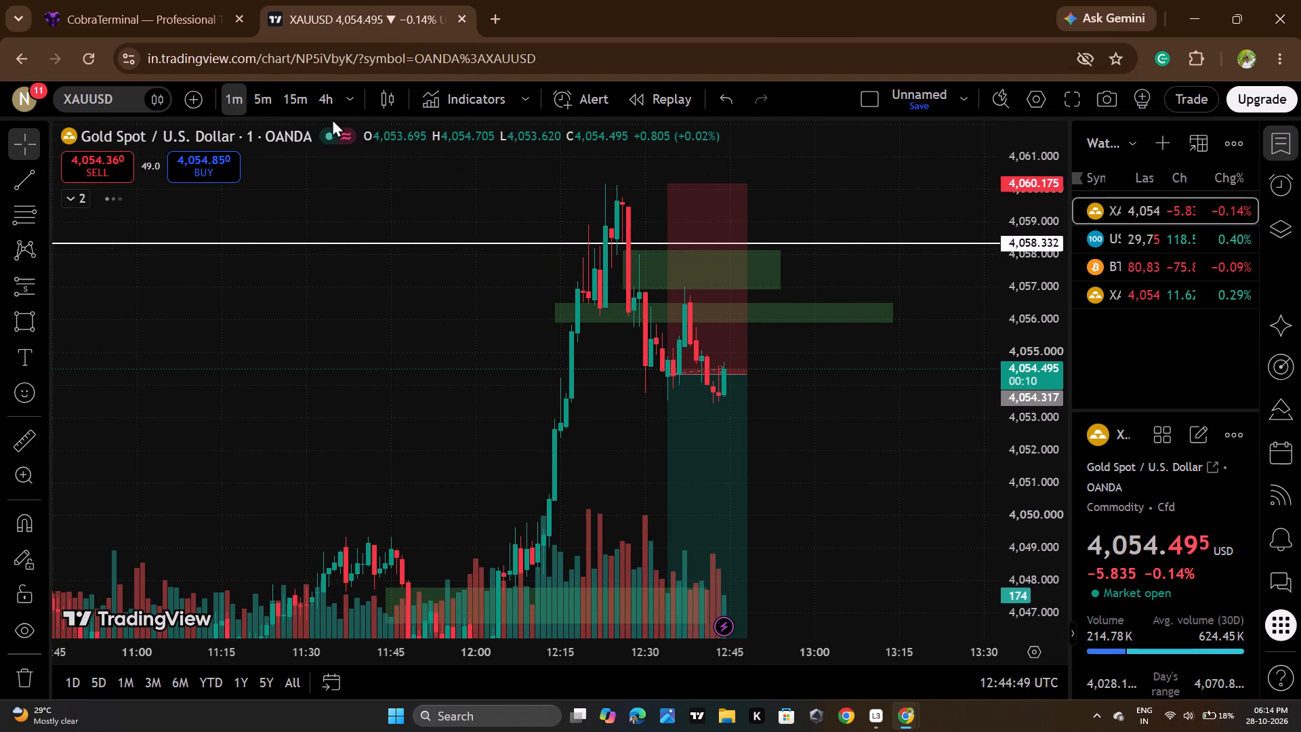
Switch the XAUUSD chart to the 5-minute timeframe and extend the short position's end time to about 12:55.
left_click(257, 90)
scroll(758, 398, "up", 3)
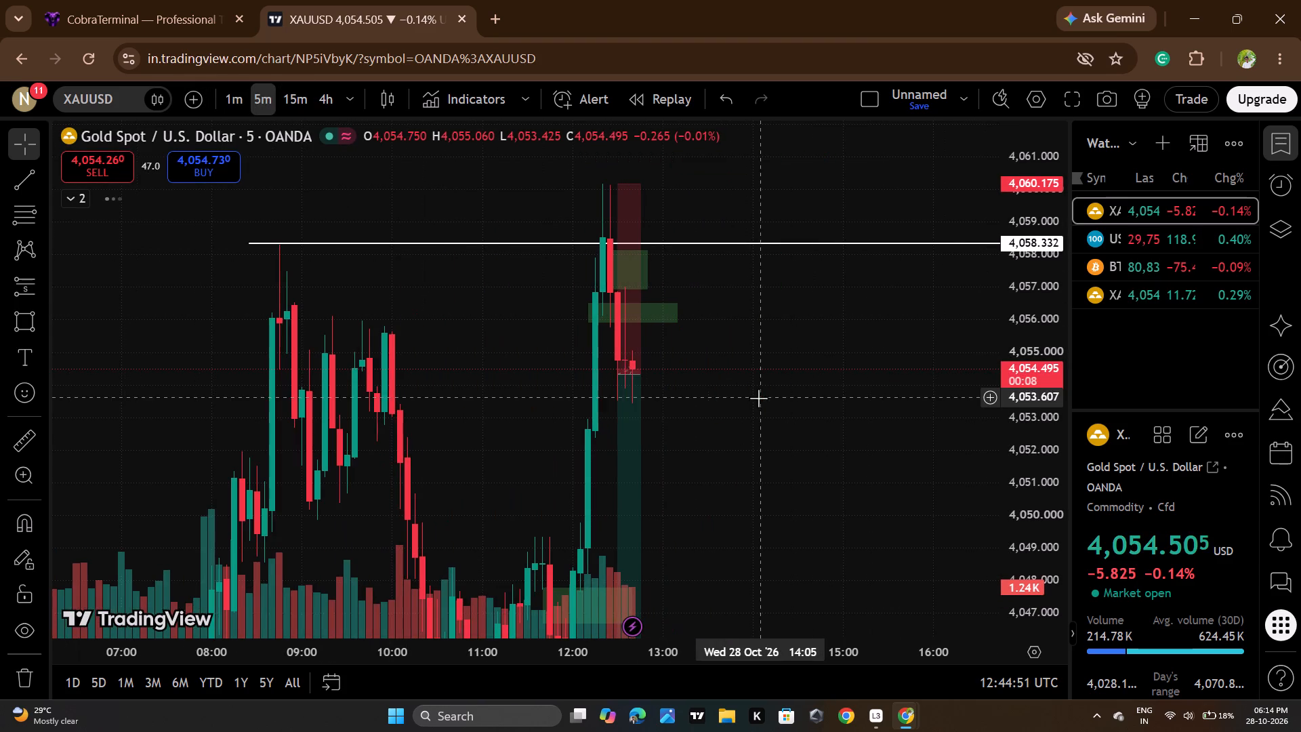
left_click_drag(645, 374, 652, 375)
left_click(863, 408)
Examine the 5-minute XAUUSD price action around the short position and the horizontal levels at 4,058.332 and 4,062.948.
scroll(1045, 332, "down", 8)
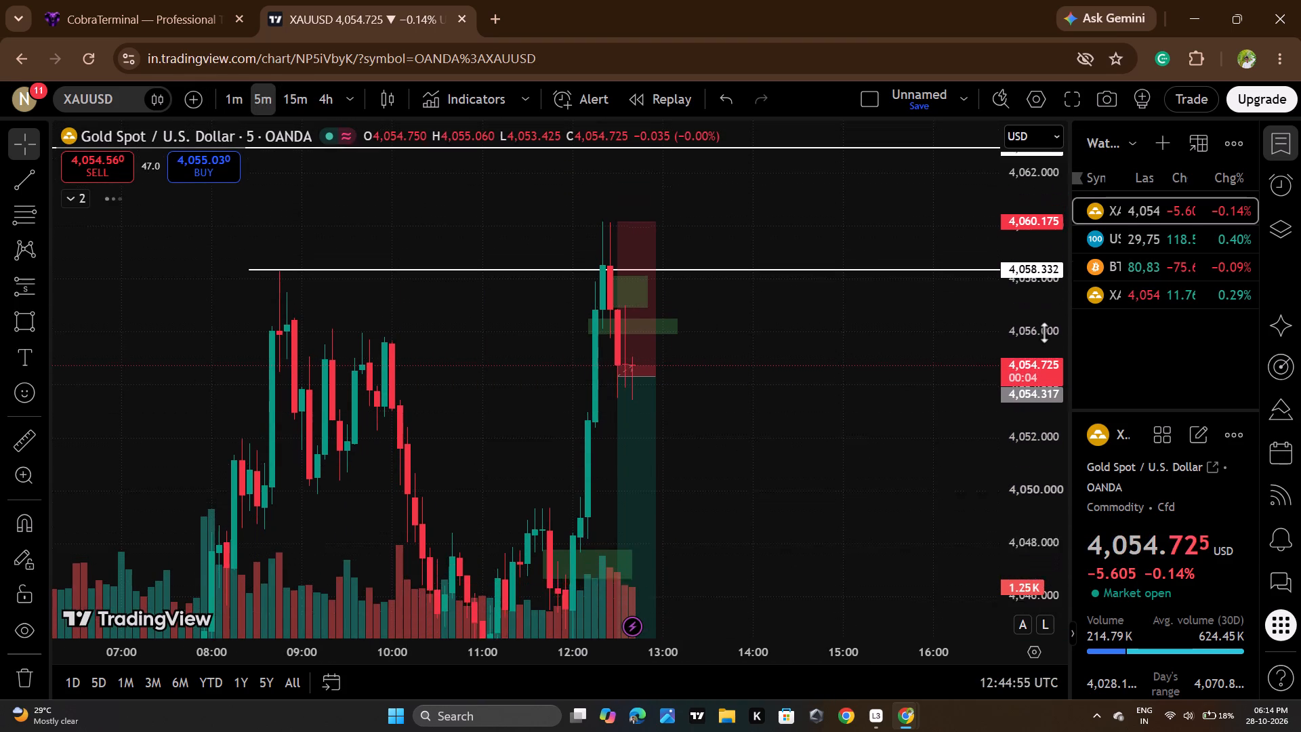
scroll(1045, 332, "down", 1)
scroll(865, 400, "up", 5)
left_click_drag(771, 443, 823, 443)
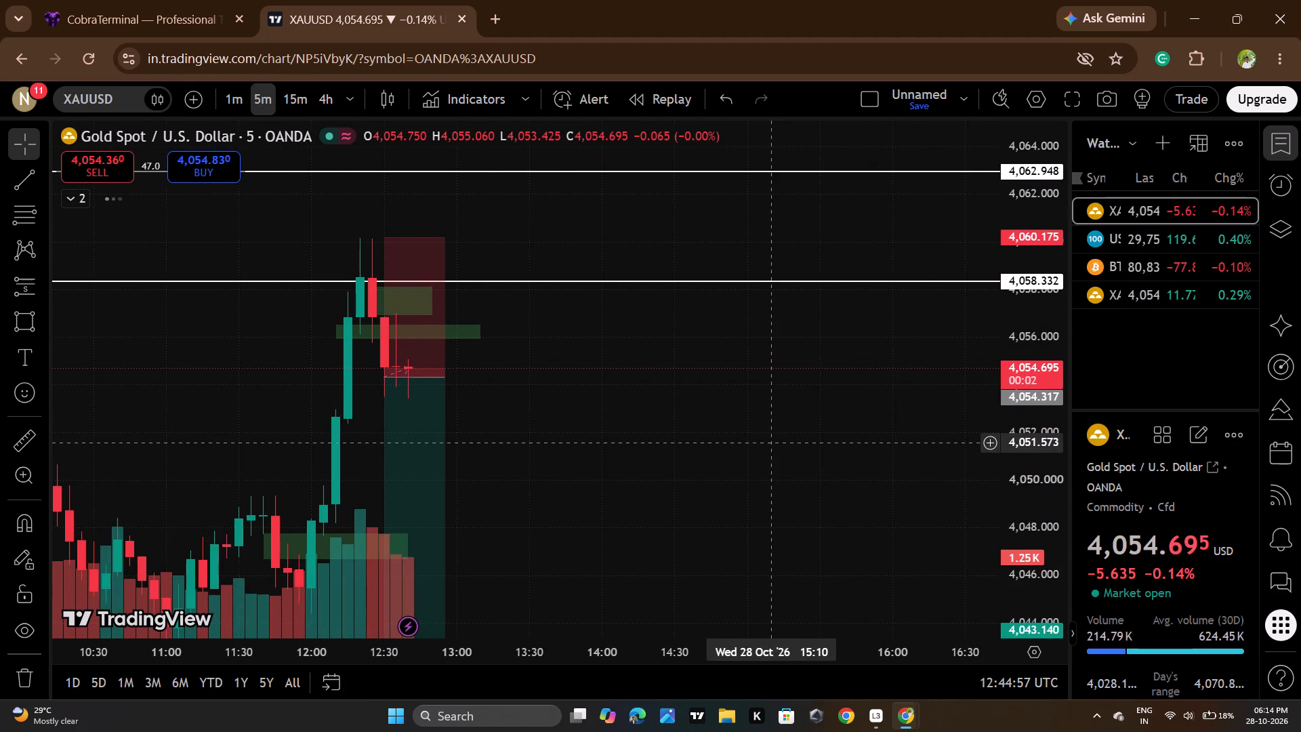
left_click_drag(823, 443, 852, 440)
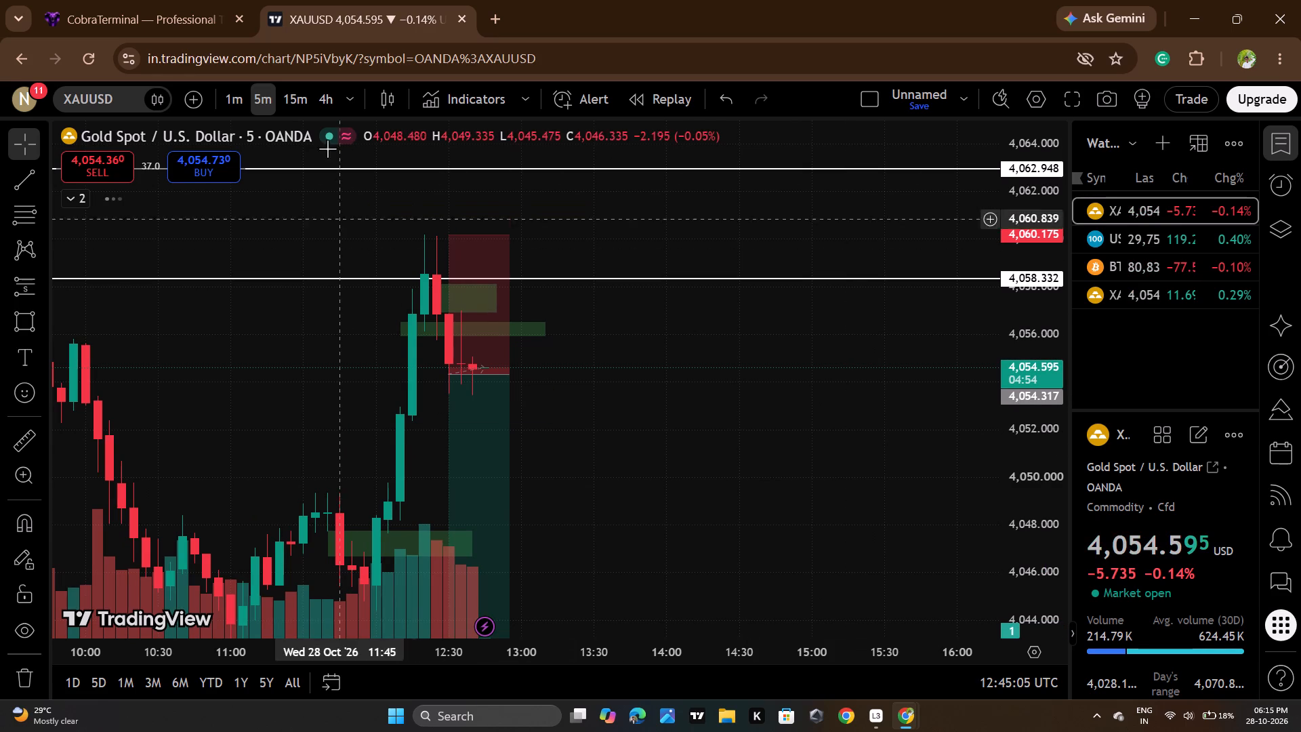
Switch the XAUUSD chart to the 4-hour timeframe.
left_click(337, 100)
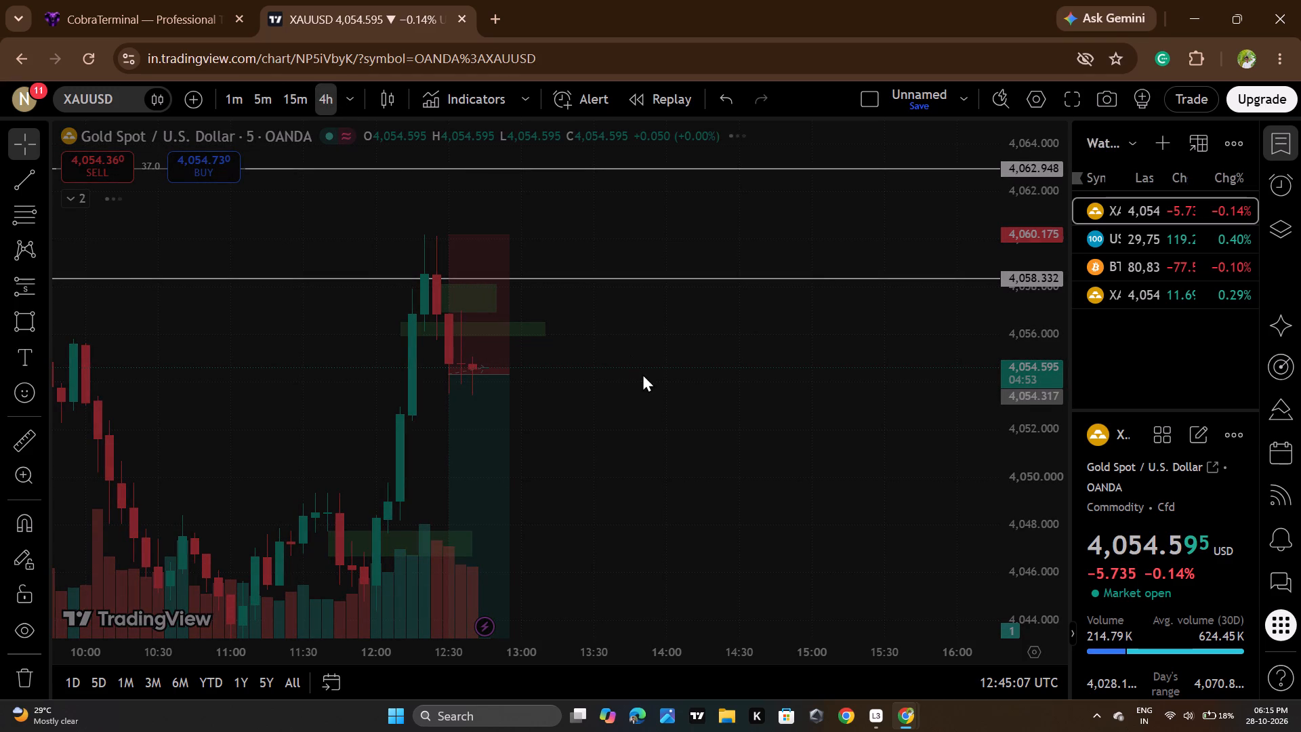
Connect the computer to the SKY PG SECOND FLOOR_5G Wi-Fi network in place of the iQOO Z5 hotspot.
left_click(1211, 709)
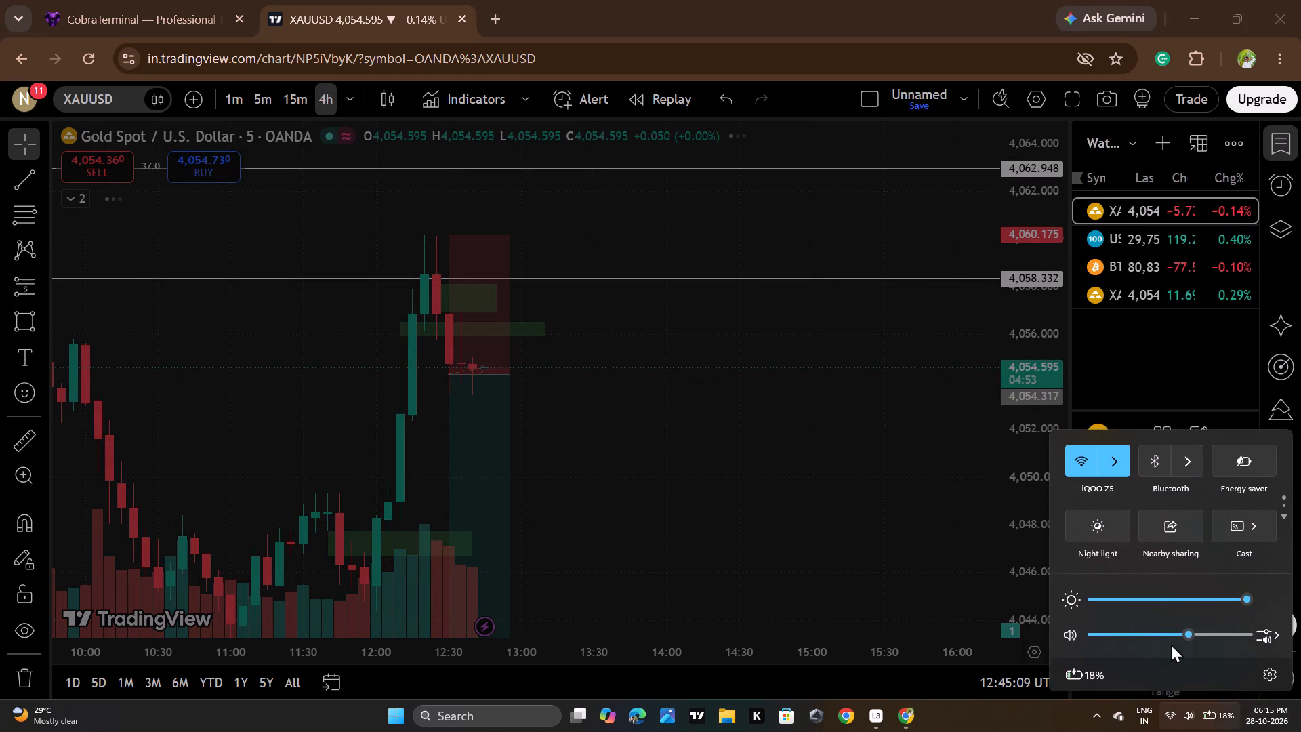
left_click(1119, 474)
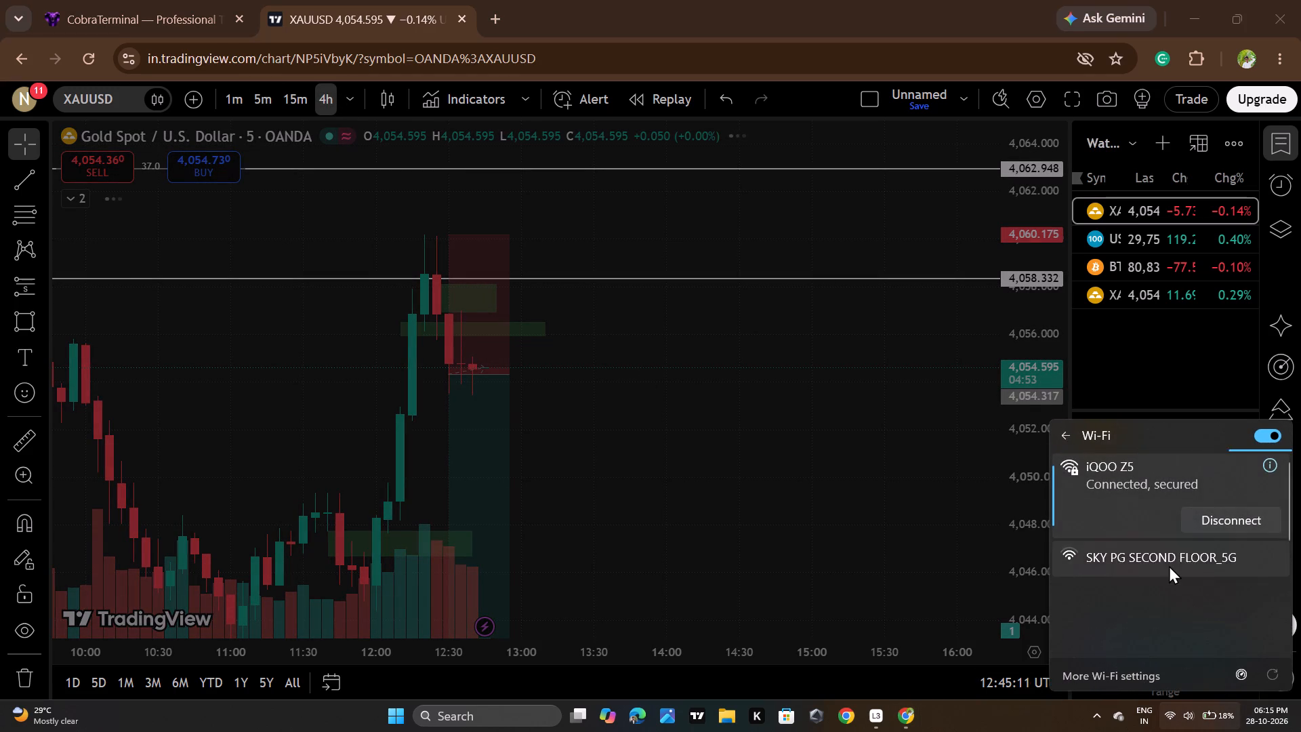
left_click(1169, 565)
left_click(1219, 611)
left_click(1221, 623)
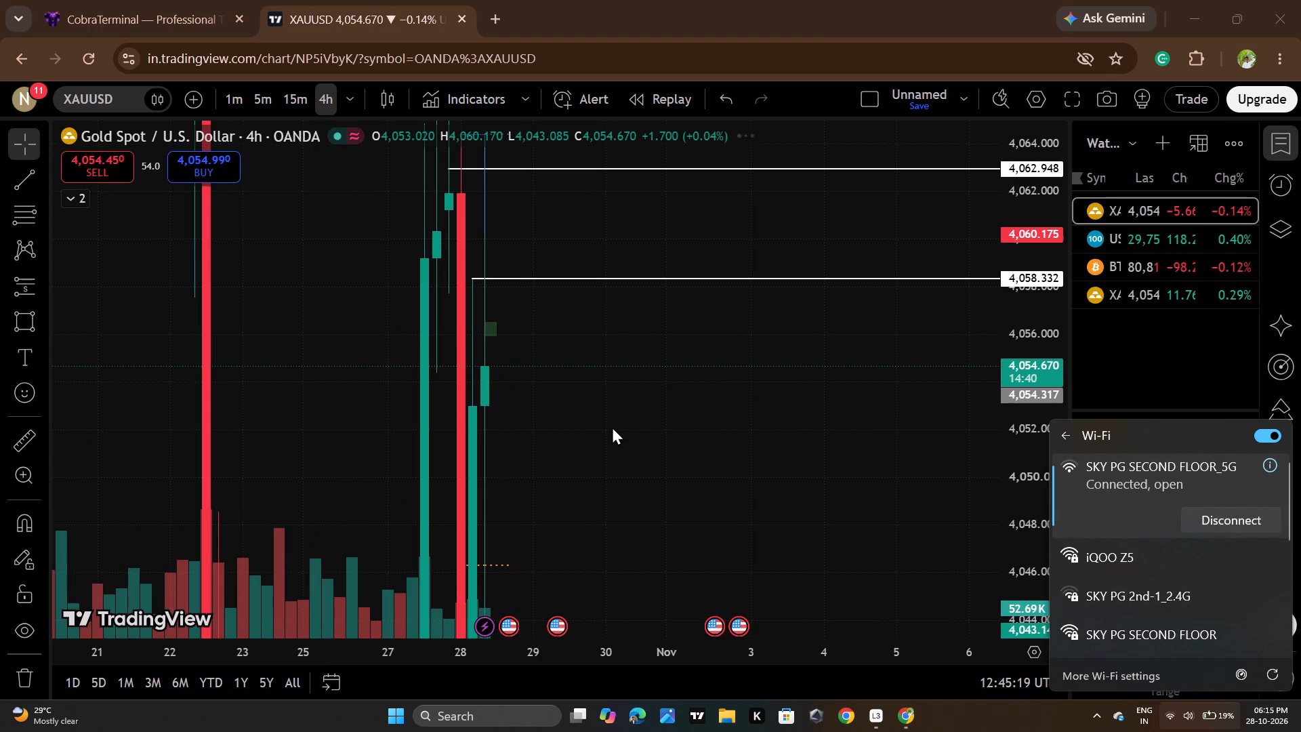
Examine the 4-hour XAUUSD candles against the marked horizontal levels, and check the open sell trade in CobraTerminal.
left_click(729, 478)
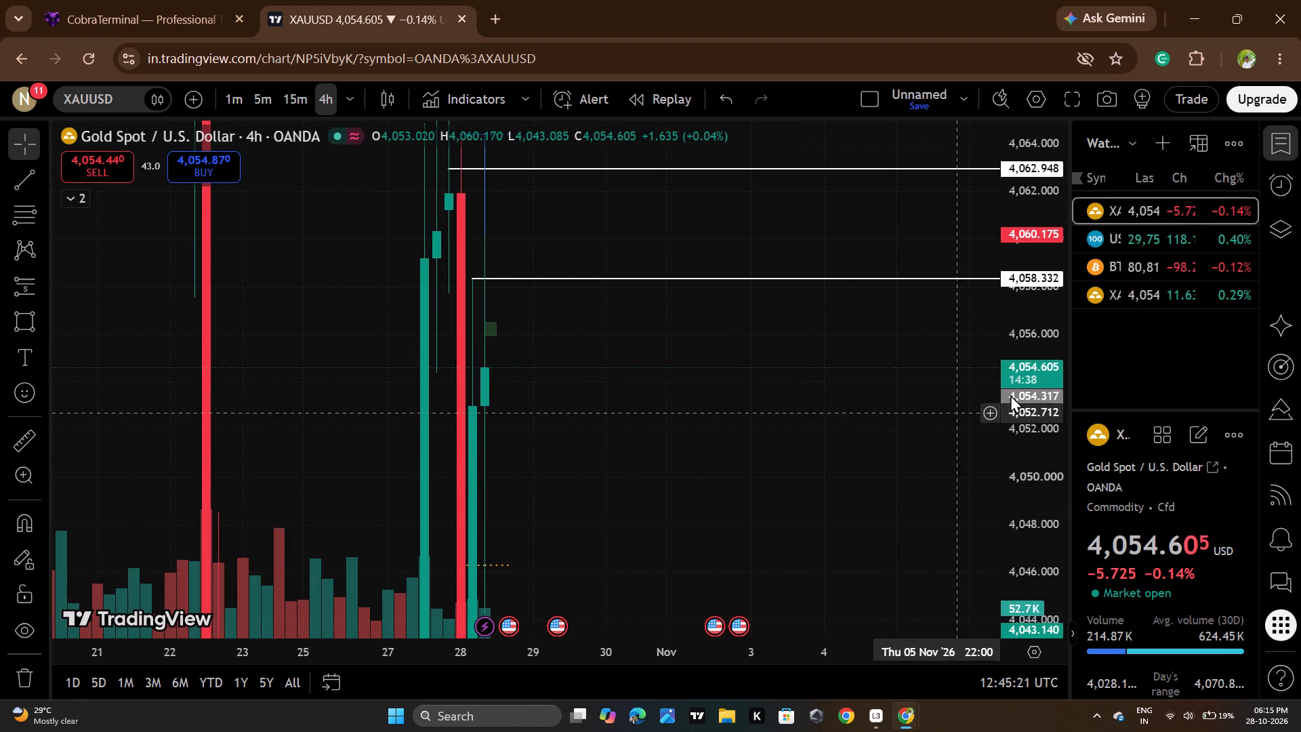
scroll(1028, 385, "down", 2)
scroll(846, 414, "up", 3)
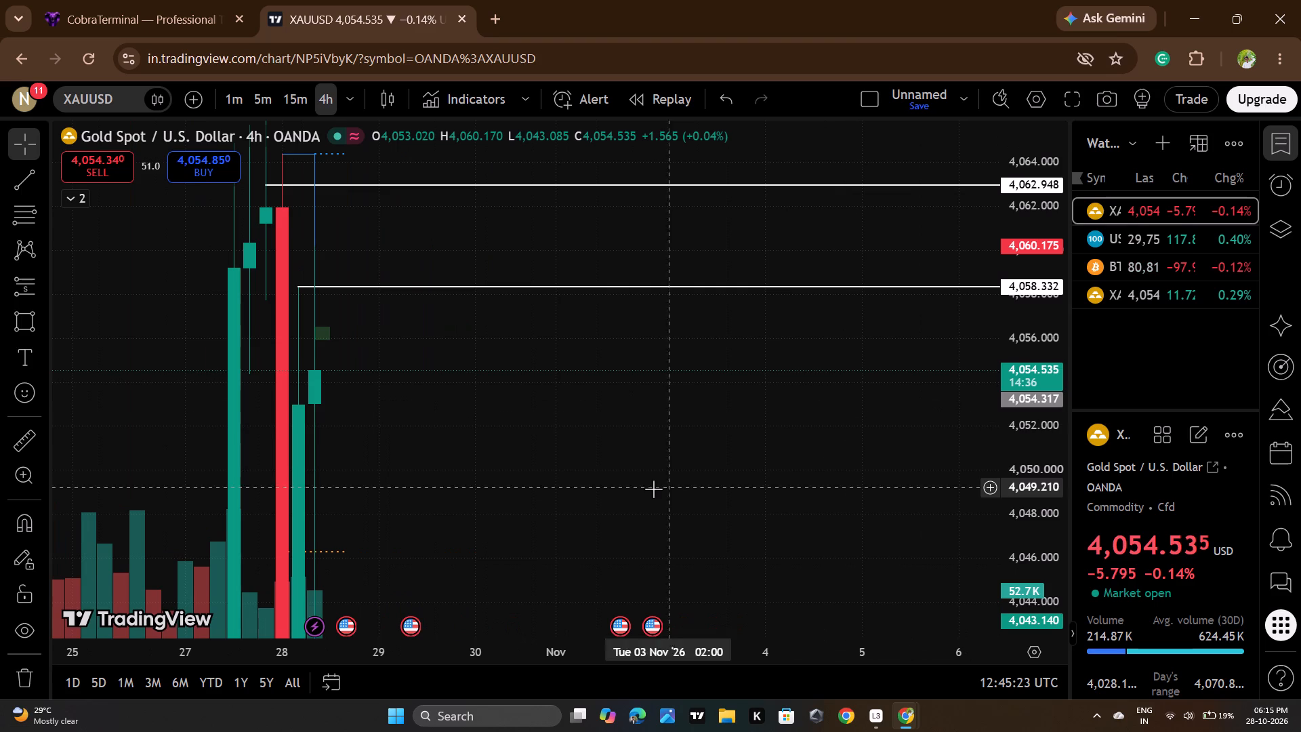
left_click_drag(653, 489, 734, 489)
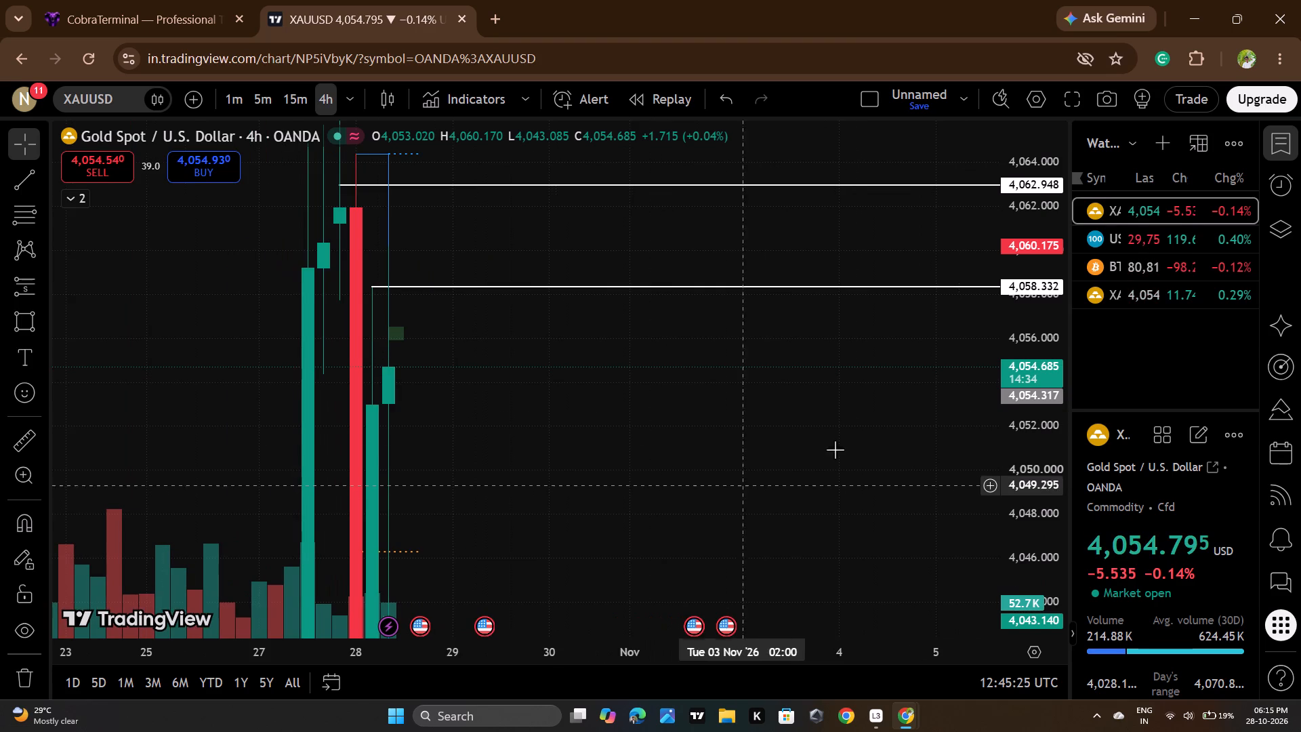
scroll(1045, 371, "down", 5)
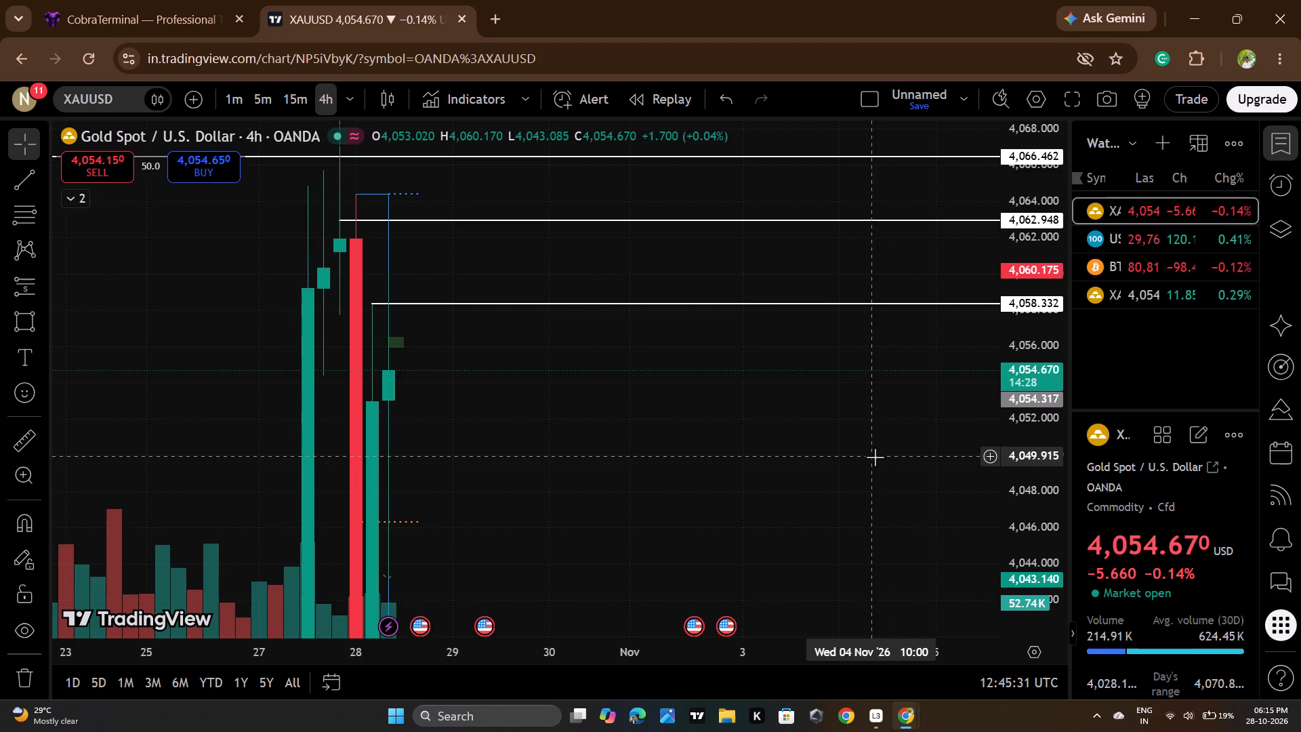
left_click(145, 14)
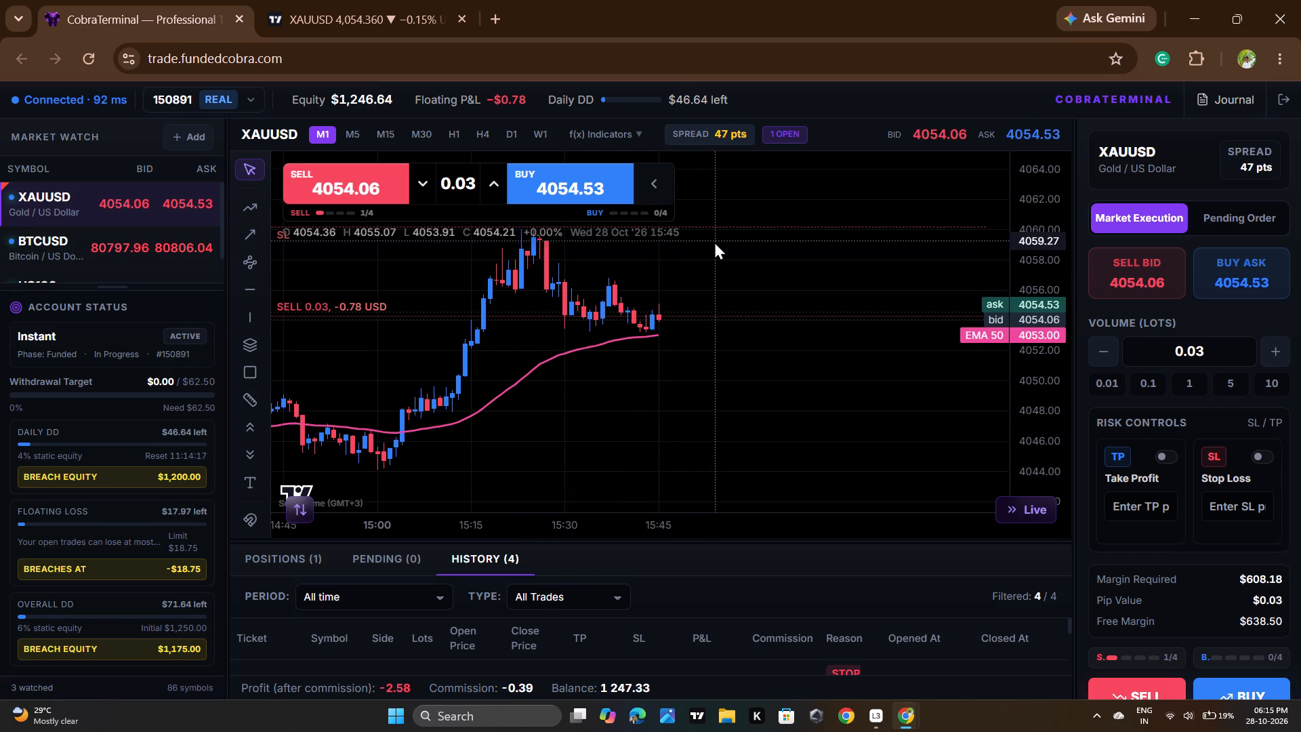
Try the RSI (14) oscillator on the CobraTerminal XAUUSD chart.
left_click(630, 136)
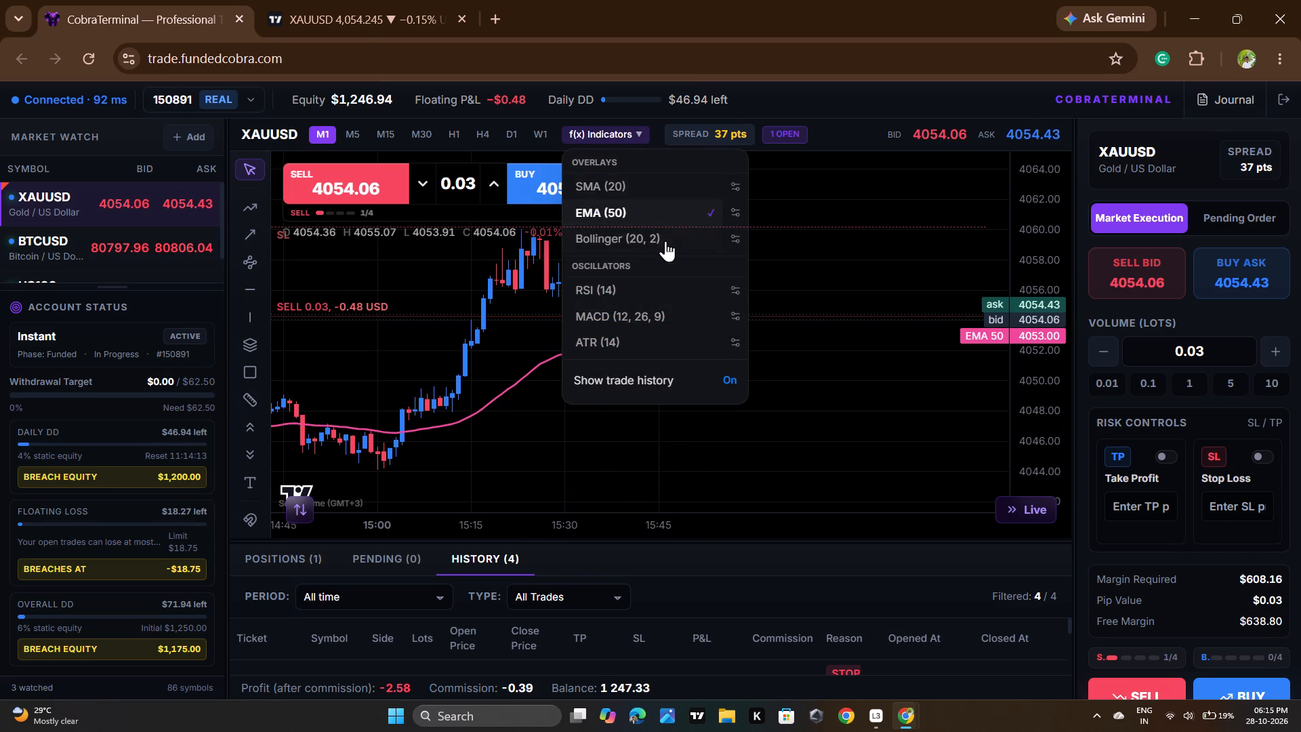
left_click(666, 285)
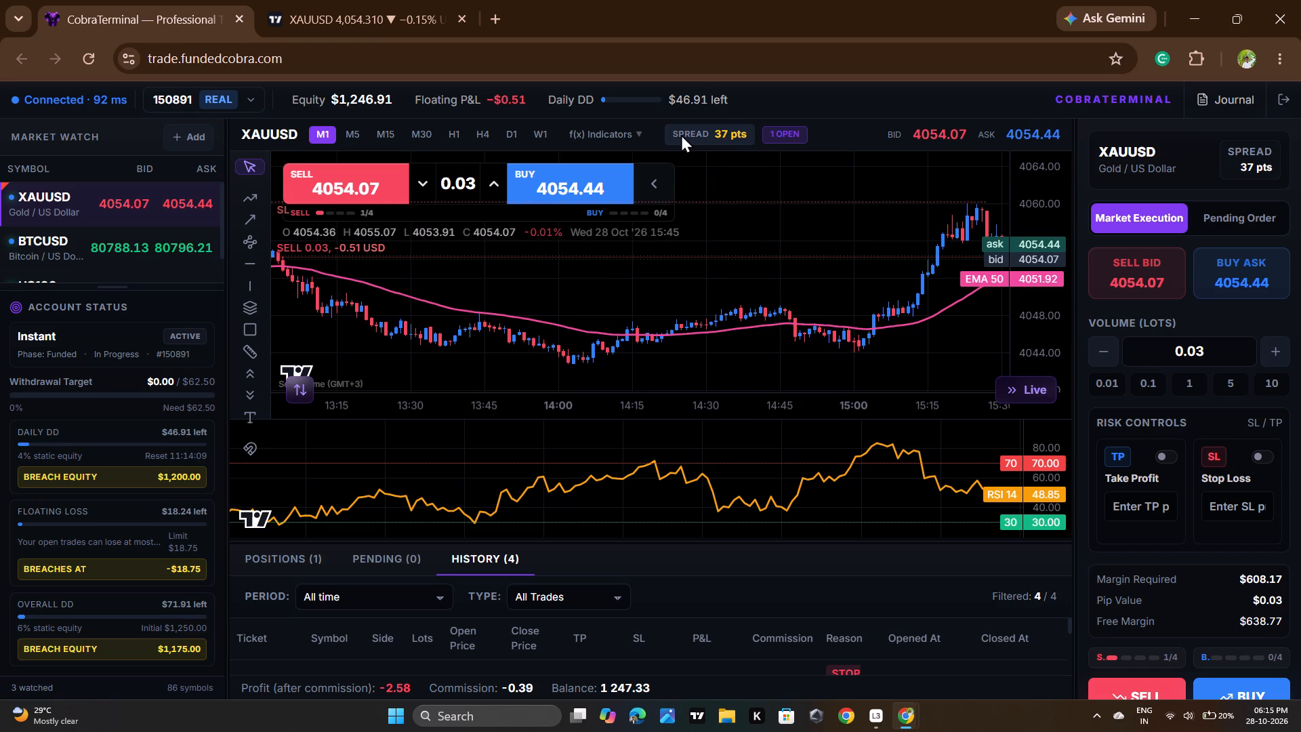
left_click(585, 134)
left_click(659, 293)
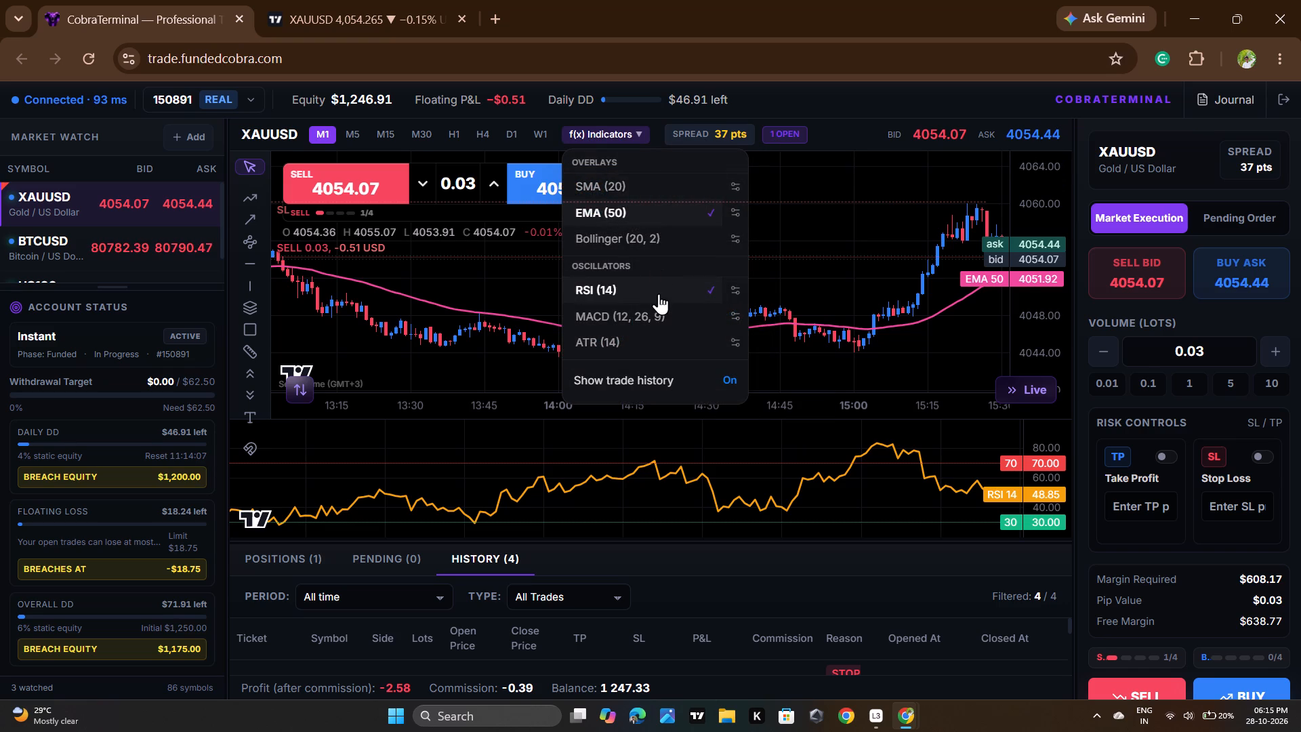
Examine the latest one-minute candles in CobraTerminal and compare them with the 4-hour XAUUSD chart on TradingView.
left_click_drag(649, 330, 425, 340)
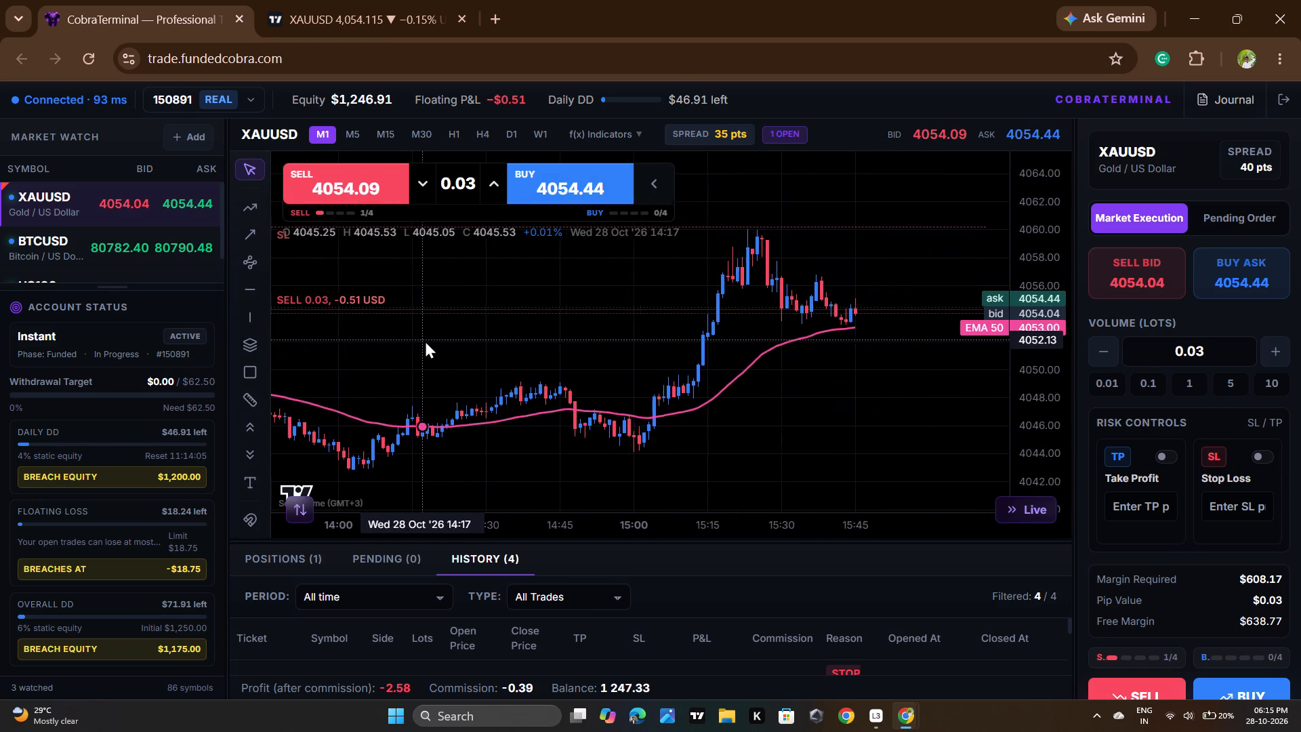
left_click_drag(425, 340, 201, 339)
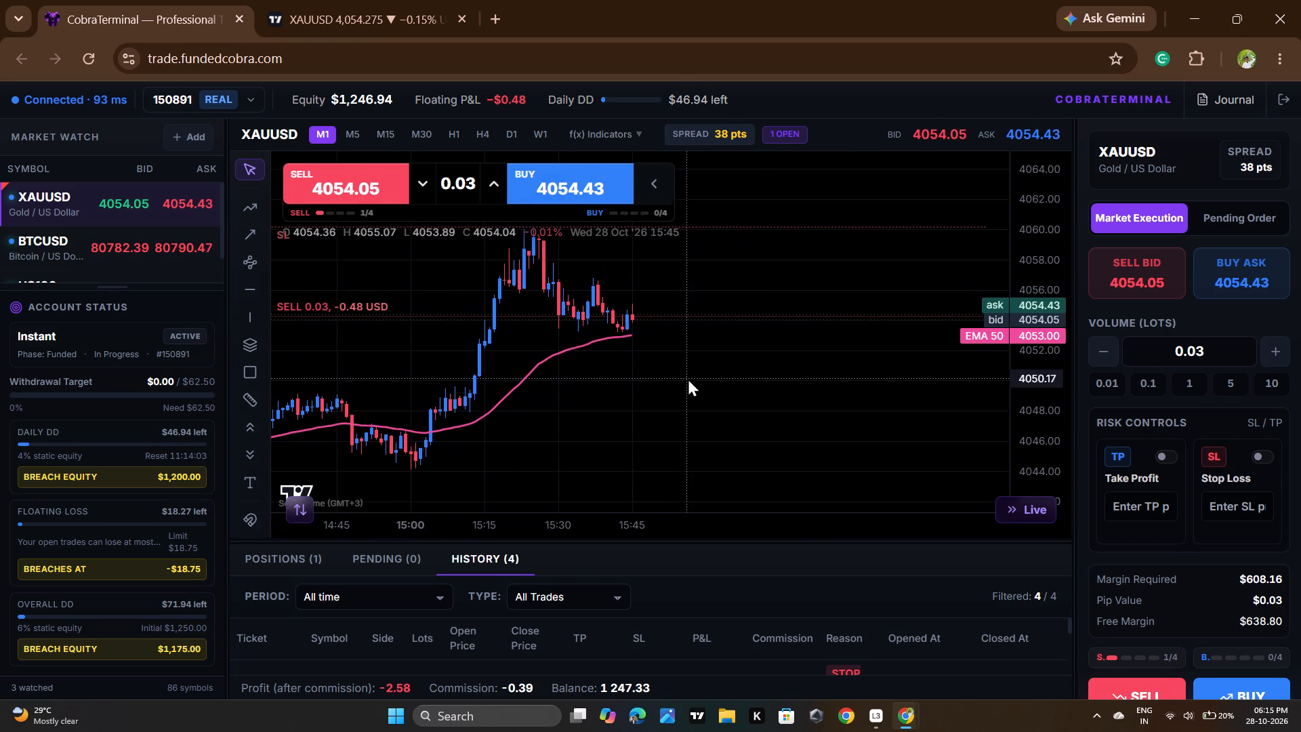
left_click_drag(688, 378, 608, 380)
left_click(372, 14)
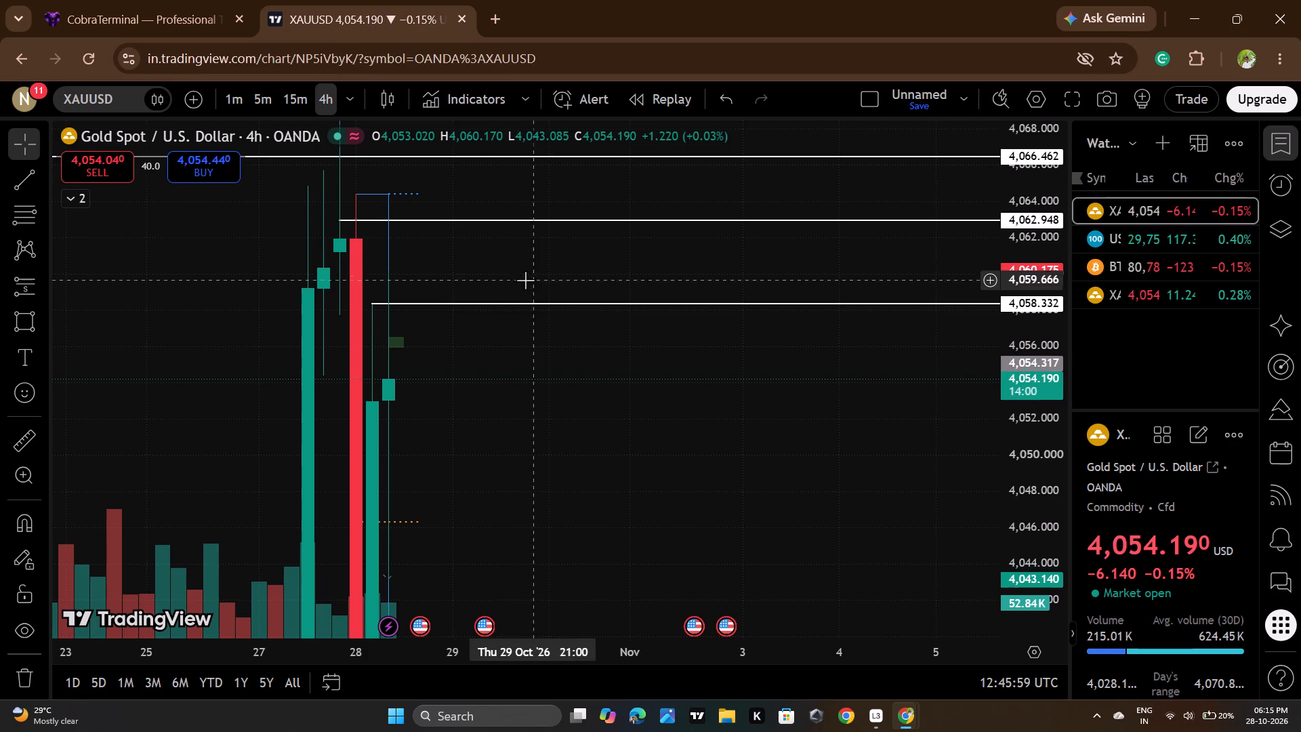
scroll(1051, 399, "down", 4)
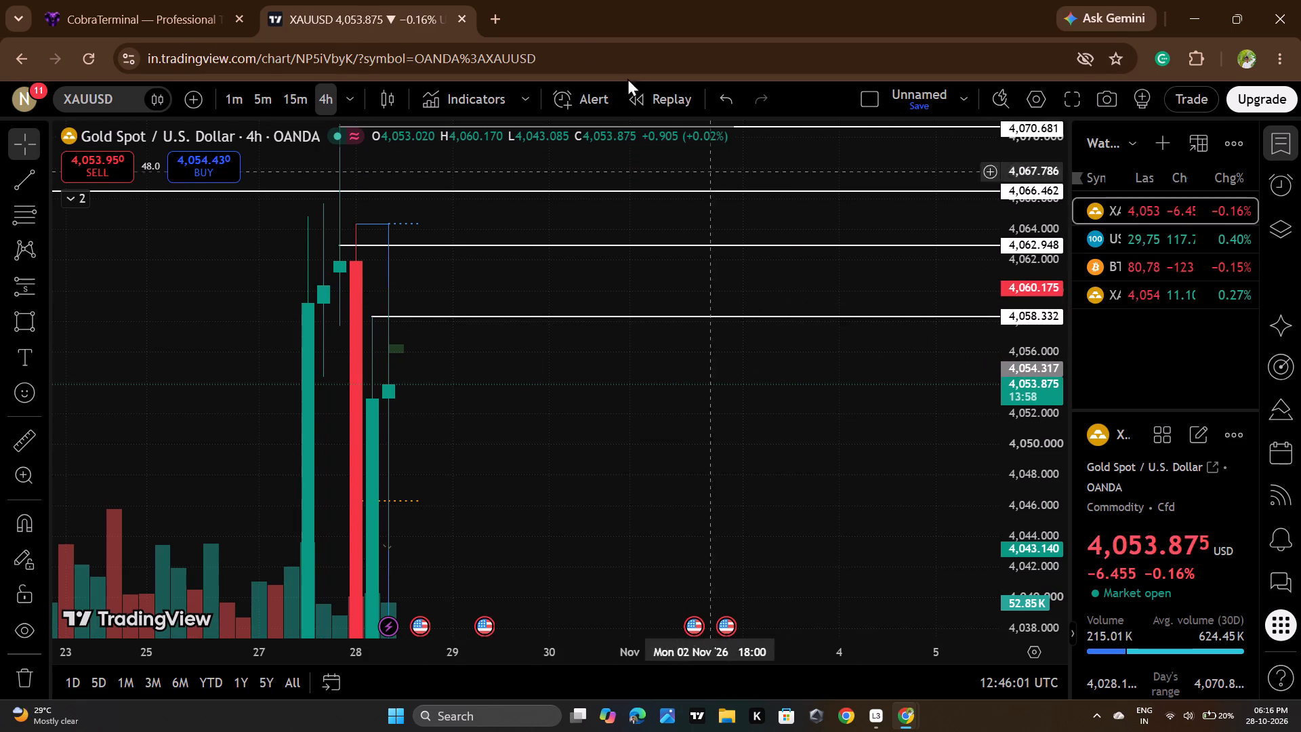
left_click(198, 0)
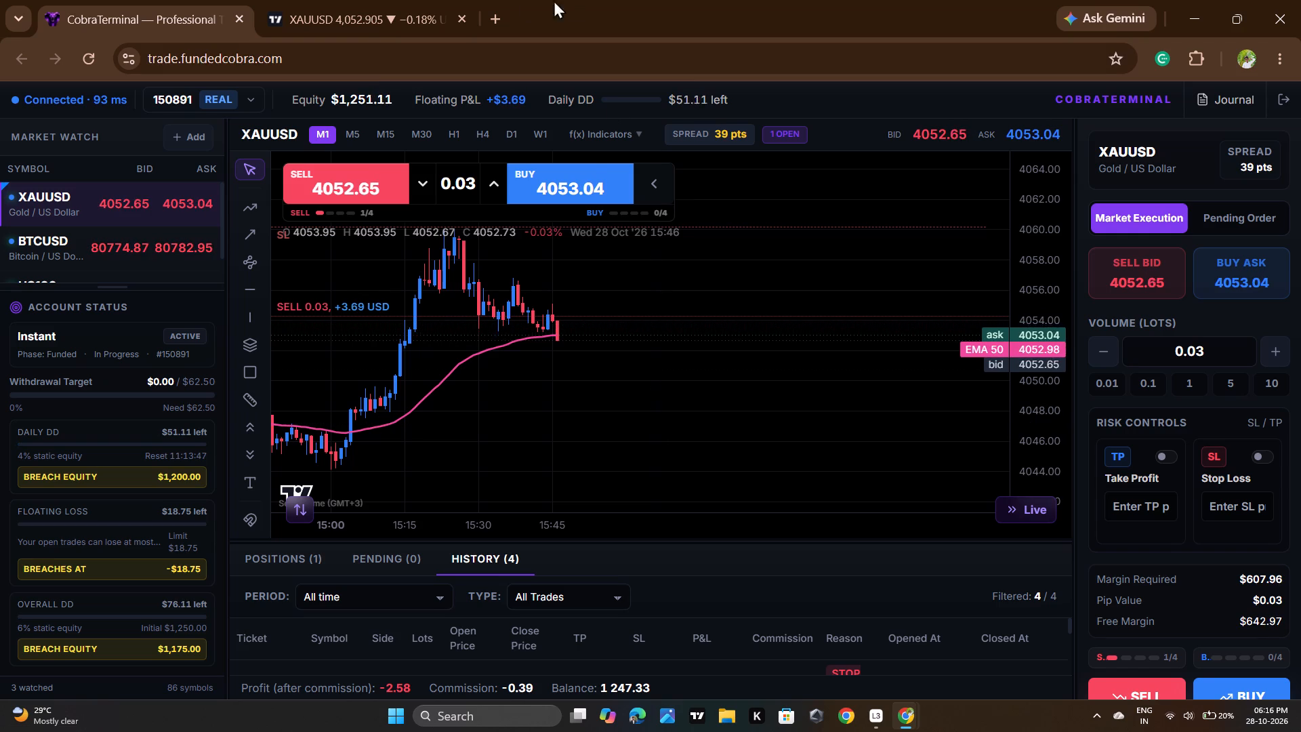
Return to TradingView and switch the XAUUSD chart to the 1-minute timeframe, framing the short position.
left_click(421, 0)
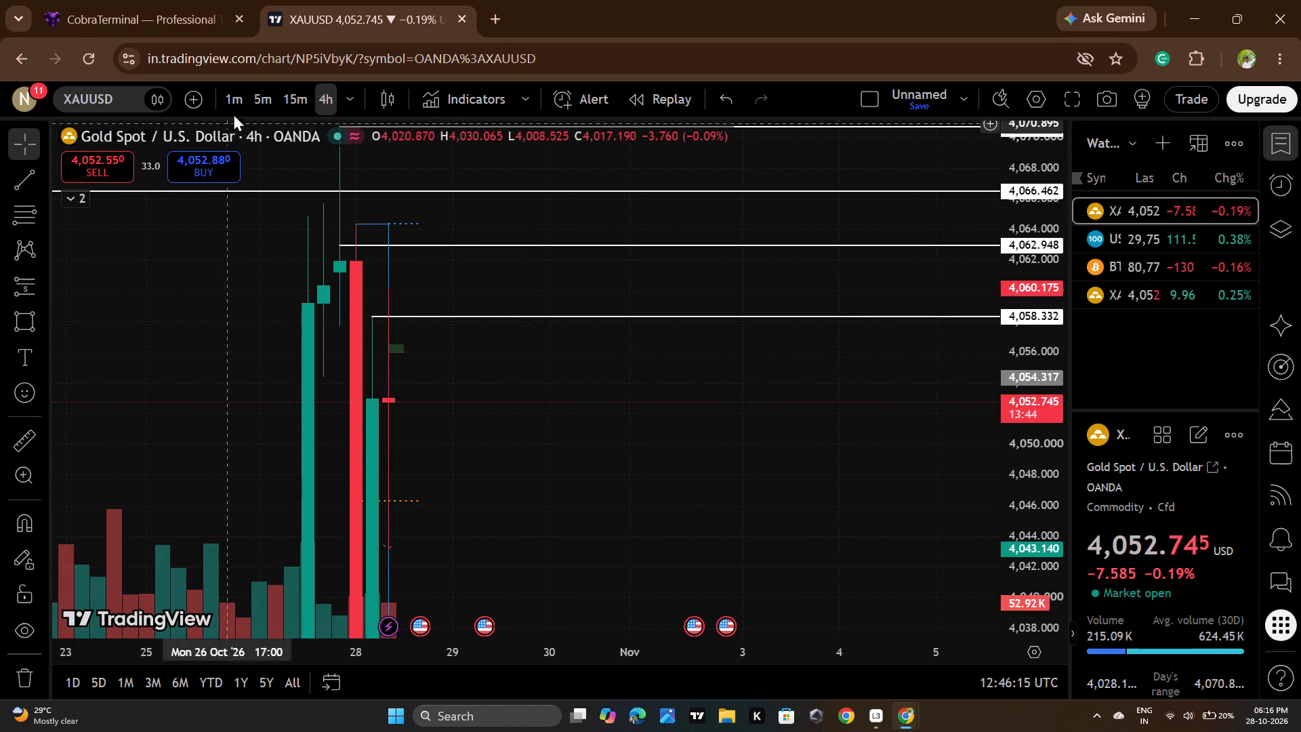
left_click(233, 102)
scroll(772, 414, "down", 5)
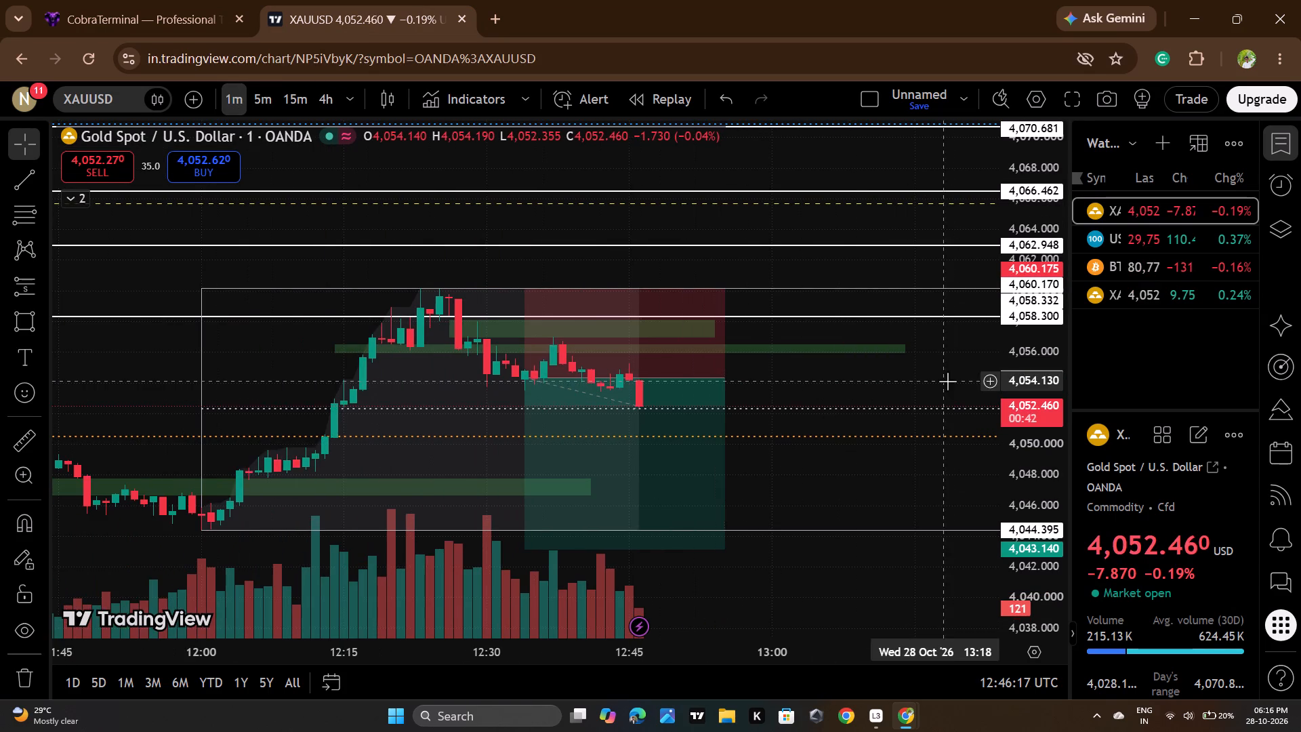
scroll(1039, 375, "up", 10)
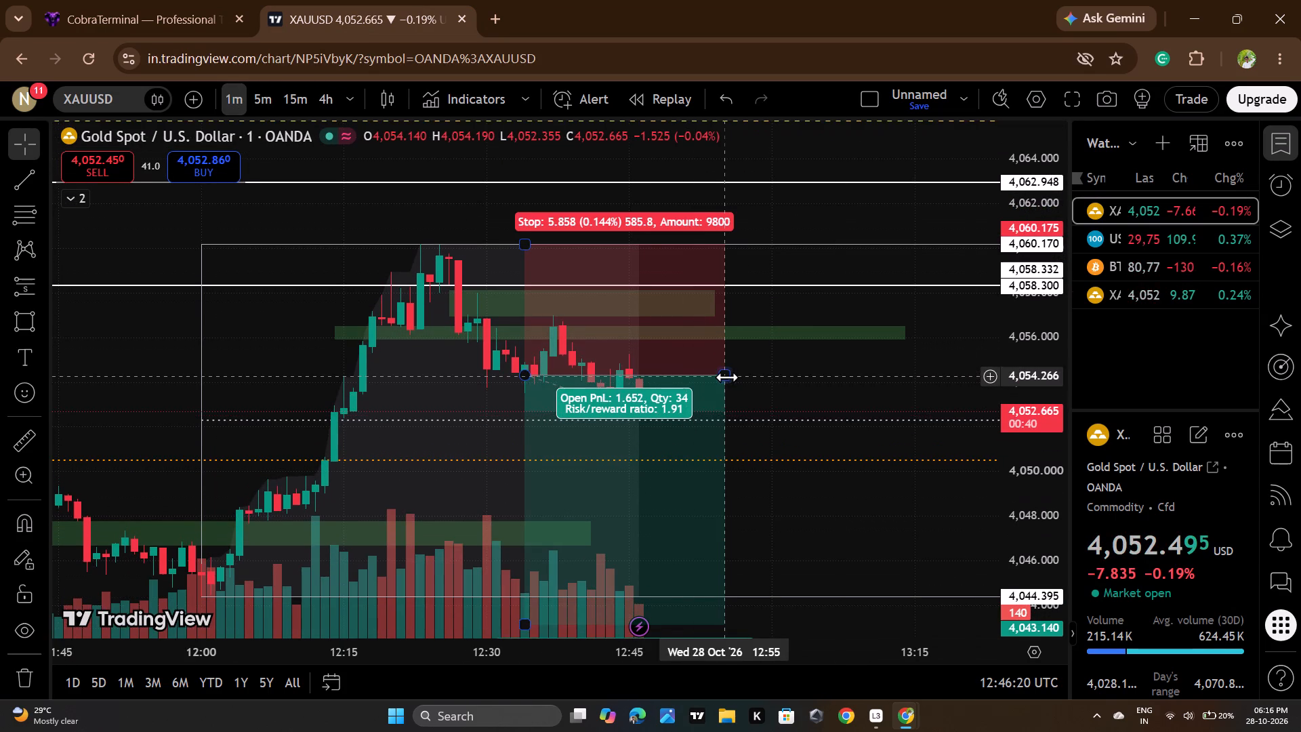
Shorten the short position drawing on the 1-minute XAUUSD chart by pulling its right edge in to about 12:53.
left_click_drag(726, 377, 708, 380)
left_click(839, 384)
Examine XAUUSD price around the short position on TradingView and check the open sell trade in CobraTerminal.
left_click_drag(884, 384, 859, 286)
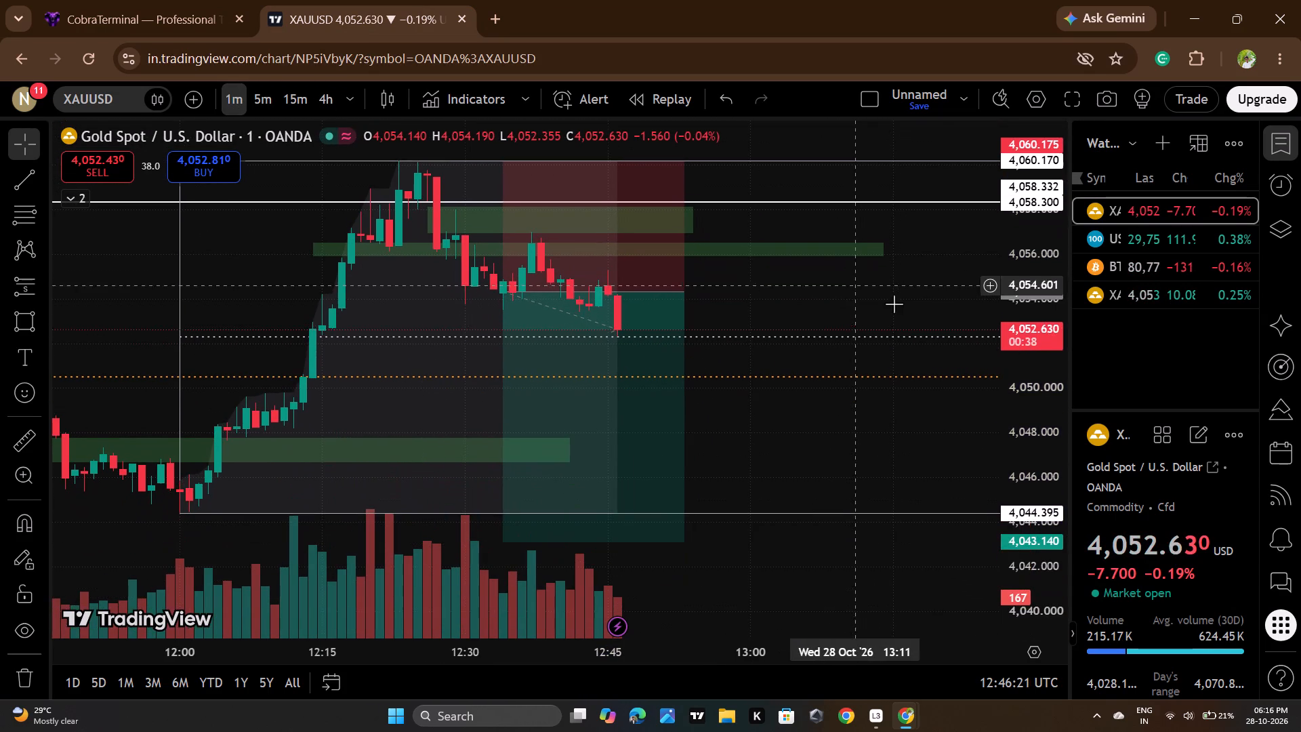
scroll(1056, 349, "up", 15)
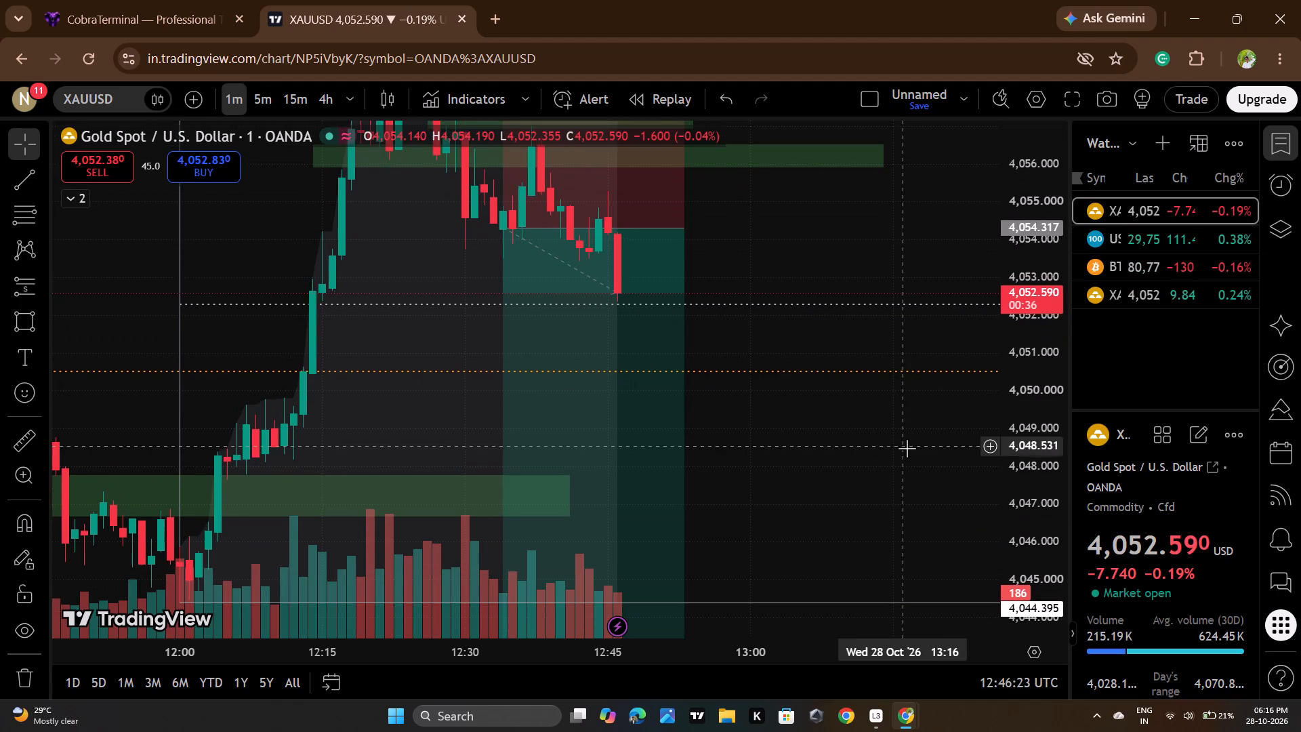
left_click_drag(907, 448, 906, 377)
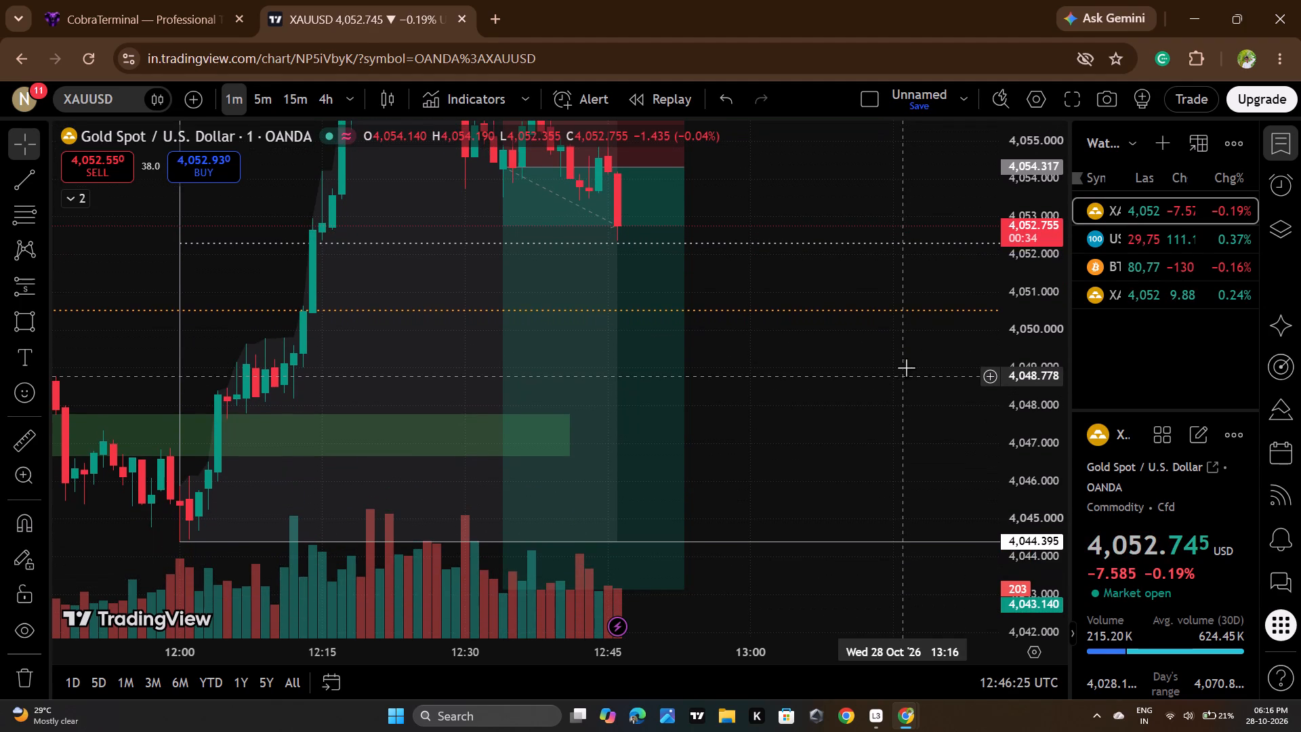
left_click(150, 0)
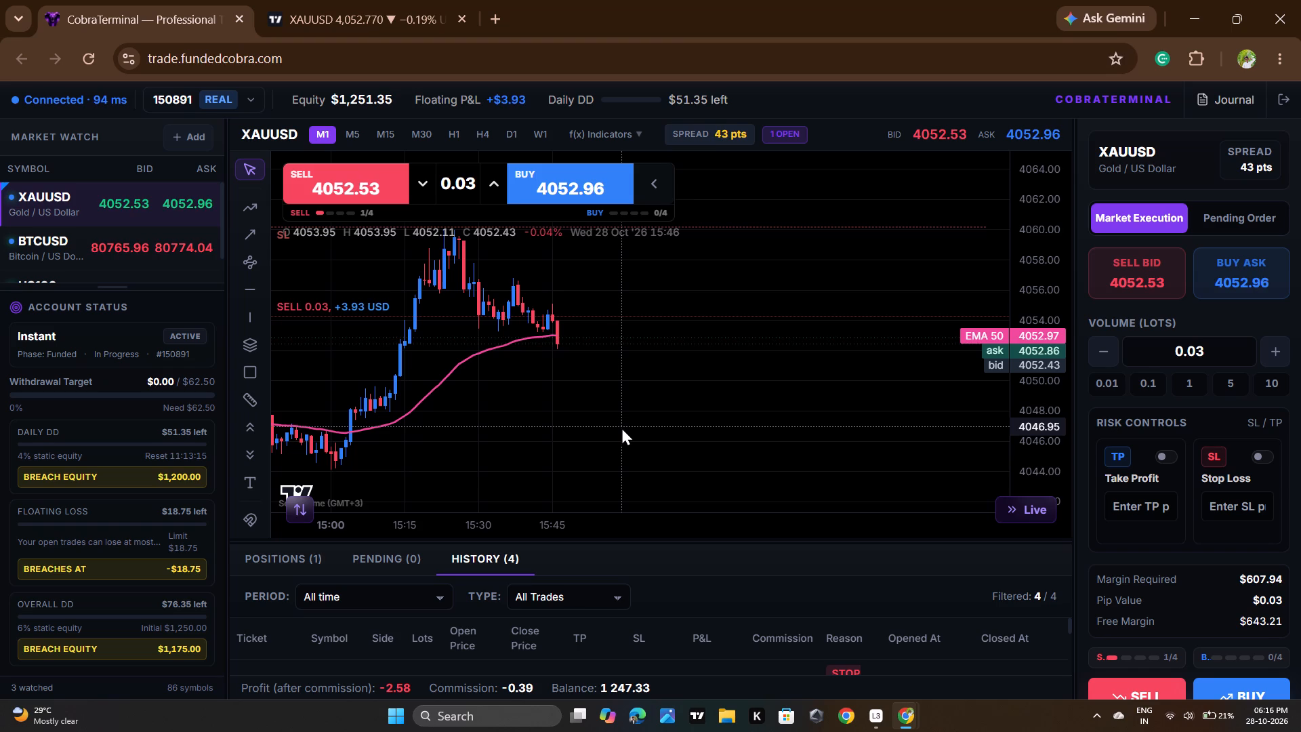
left_click(381, 22)
left_click_drag(915, 393, 908, 453)
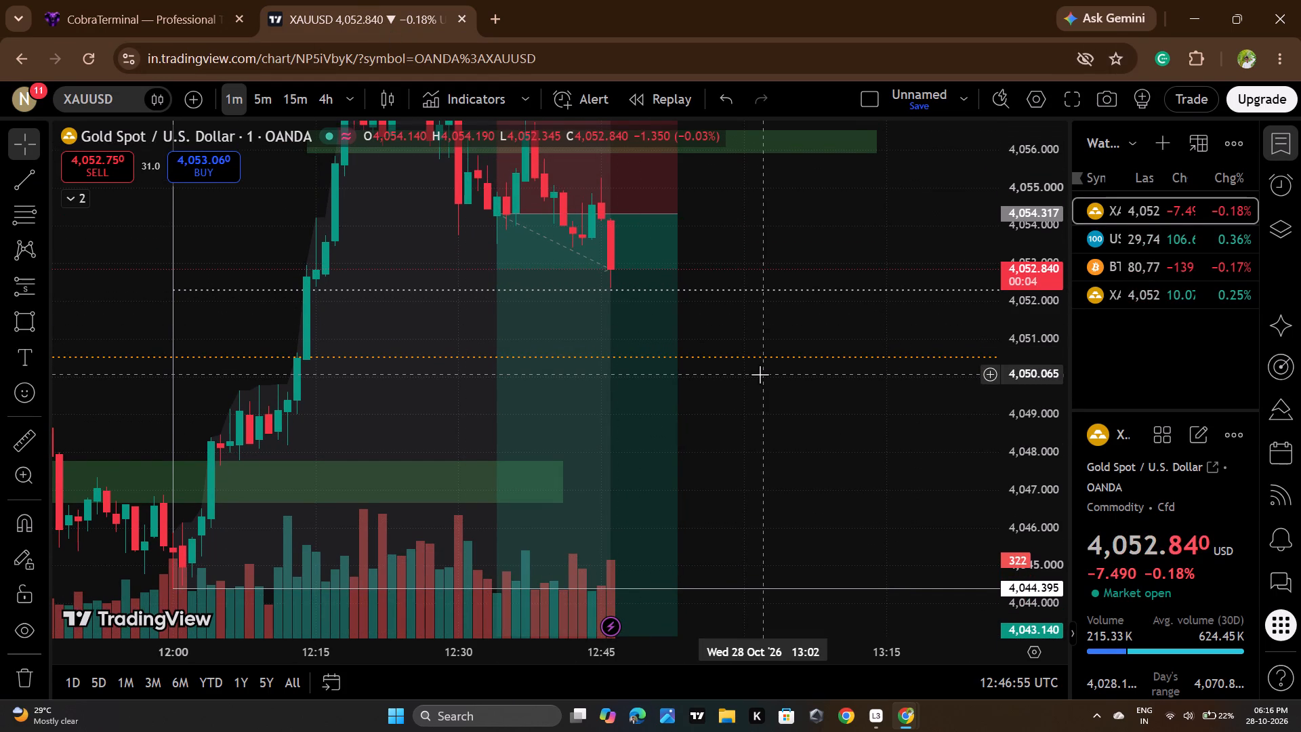
left_click_drag(802, 470, 797, 553)
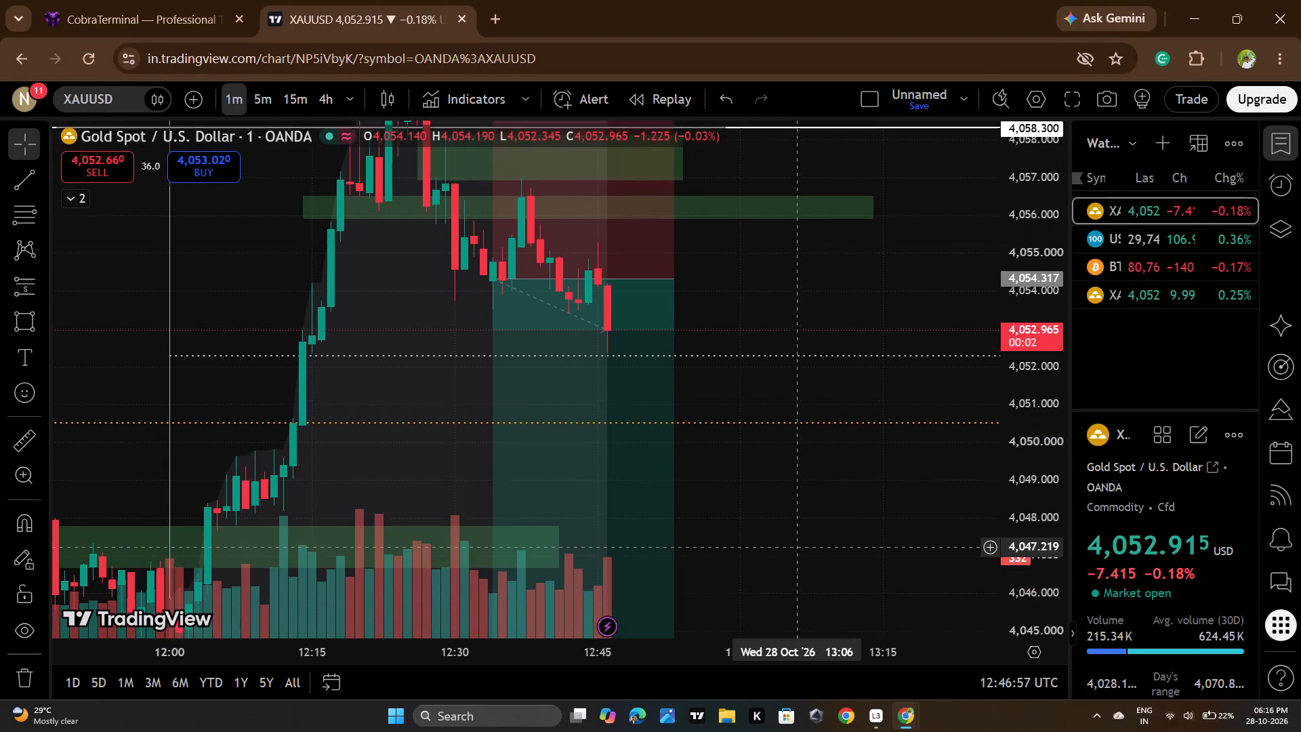
left_click_drag(797, 553, 797, 554)
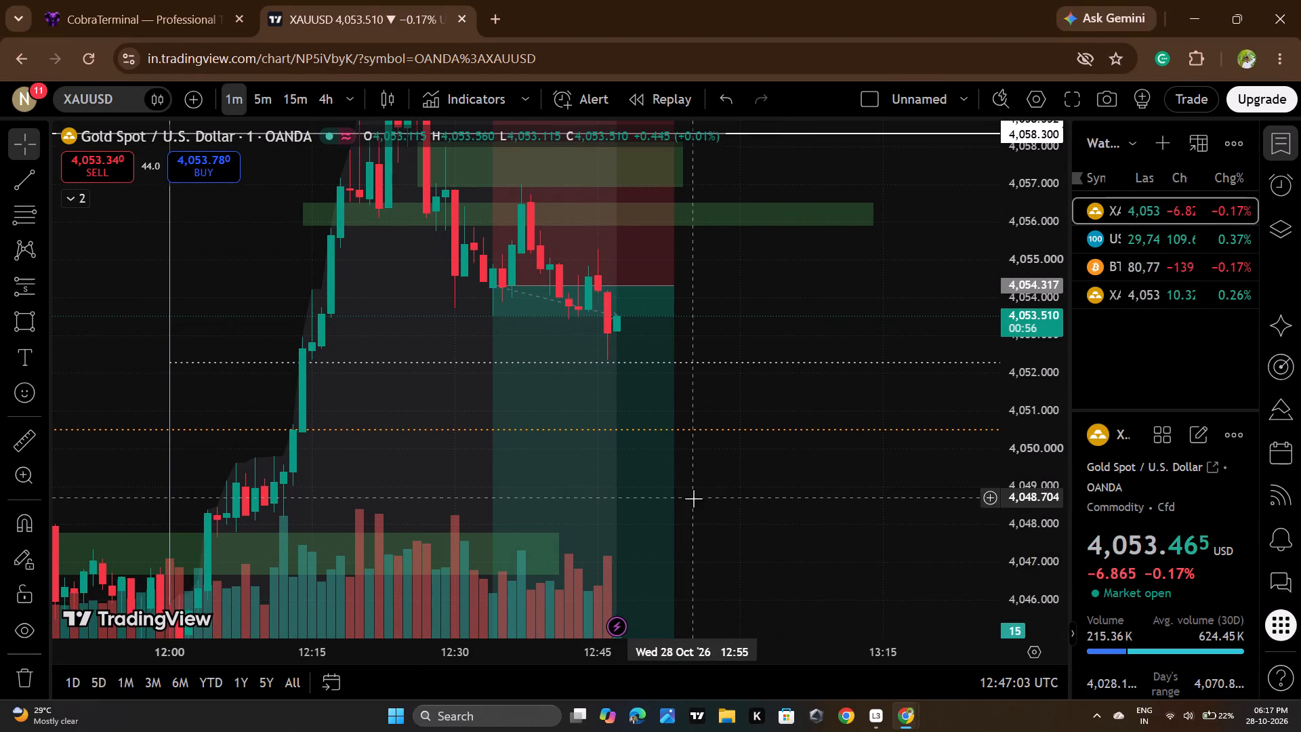
left_click(156, 0)
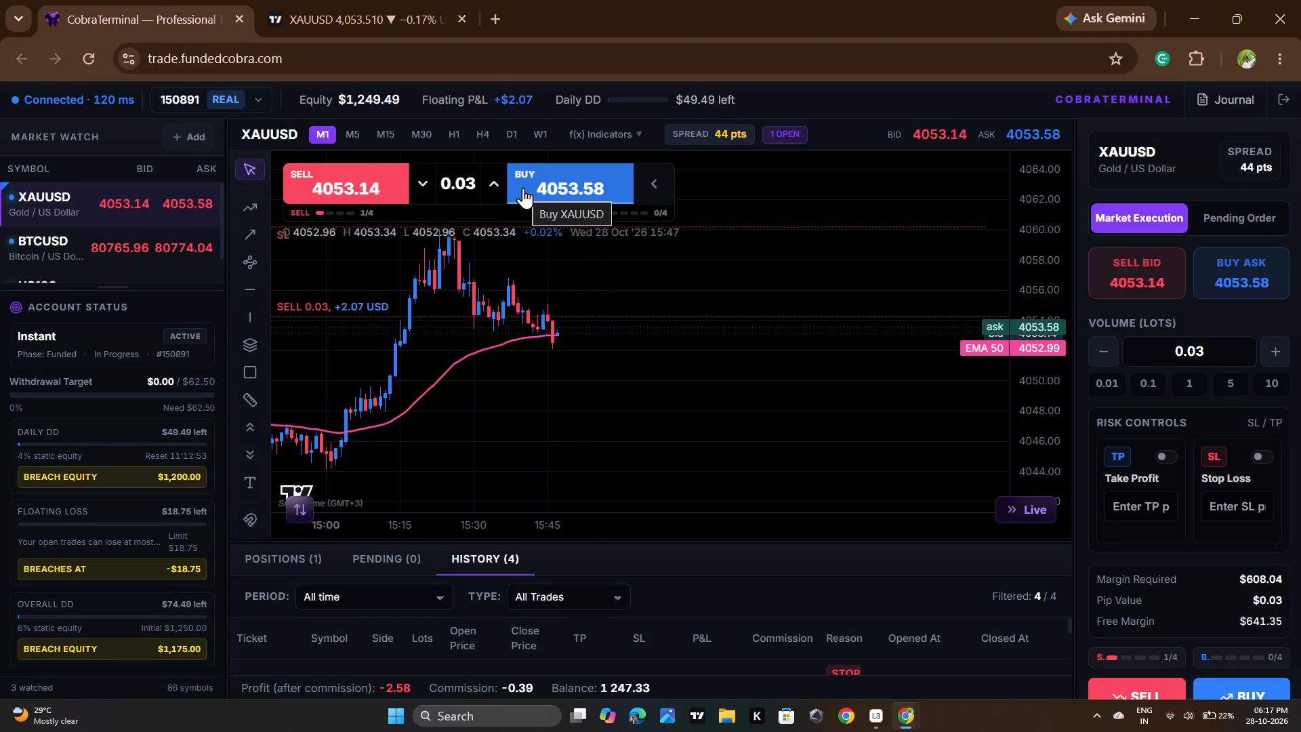
left_click(104, 0)
Return to TradingView and extend the green zone near 4,047 rightward to about 12:59.
left_click(377, 26)
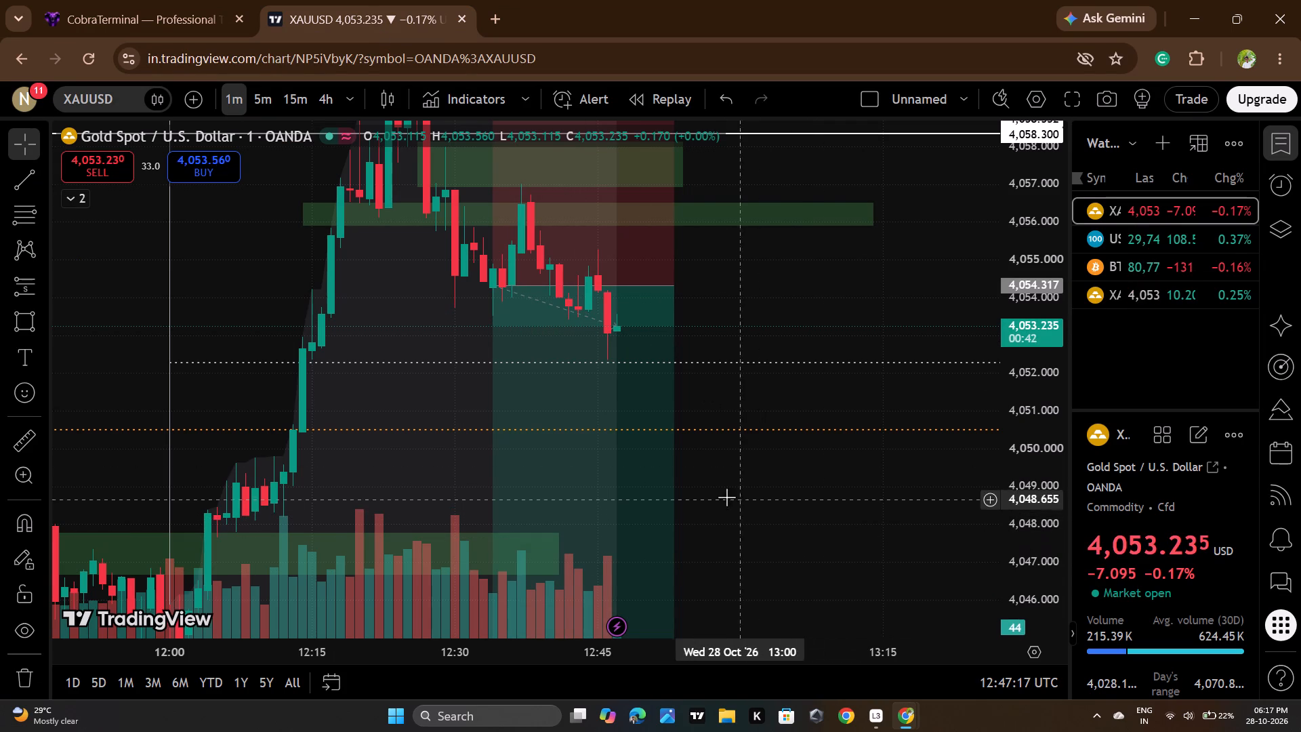
scroll(431, 415, "down", 2)
scroll(1037, 329, "down", 6)
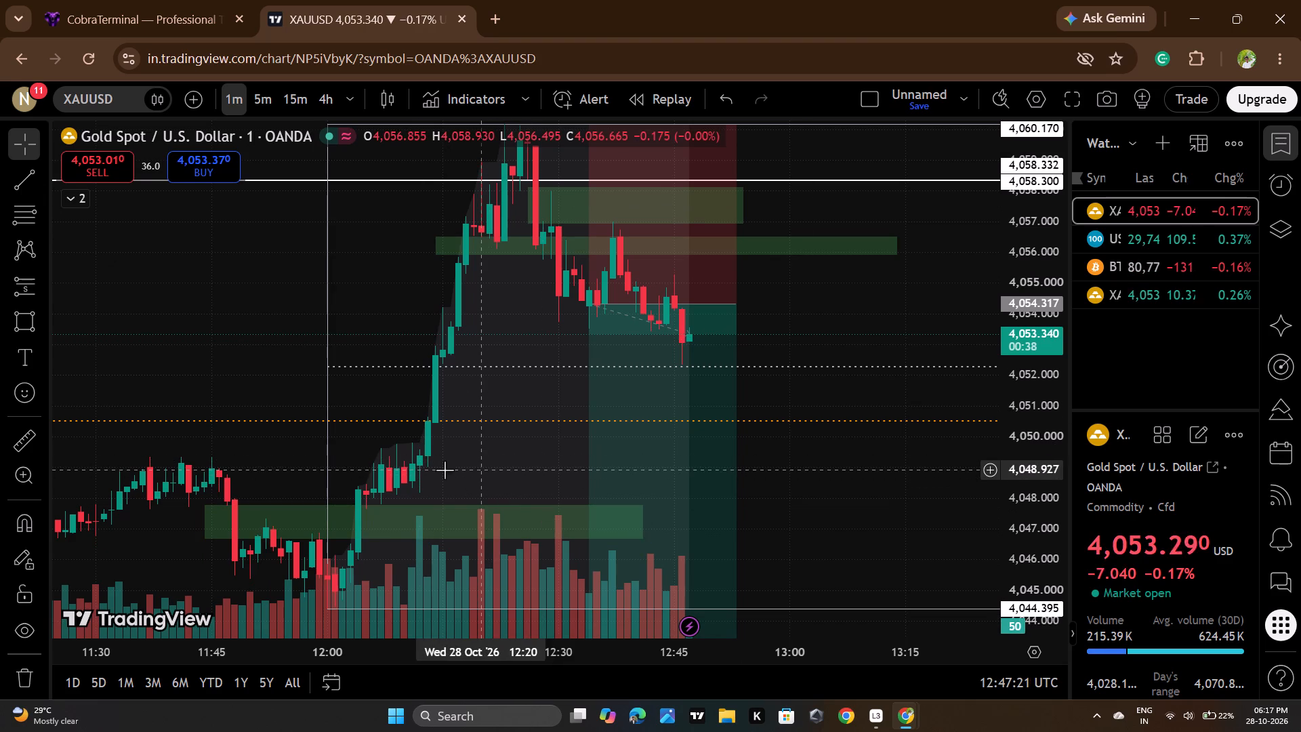
left_click_drag(882, 513, 842, 384)
left_click_drag(611, 413, 748, 411)
left_click(890, 413)
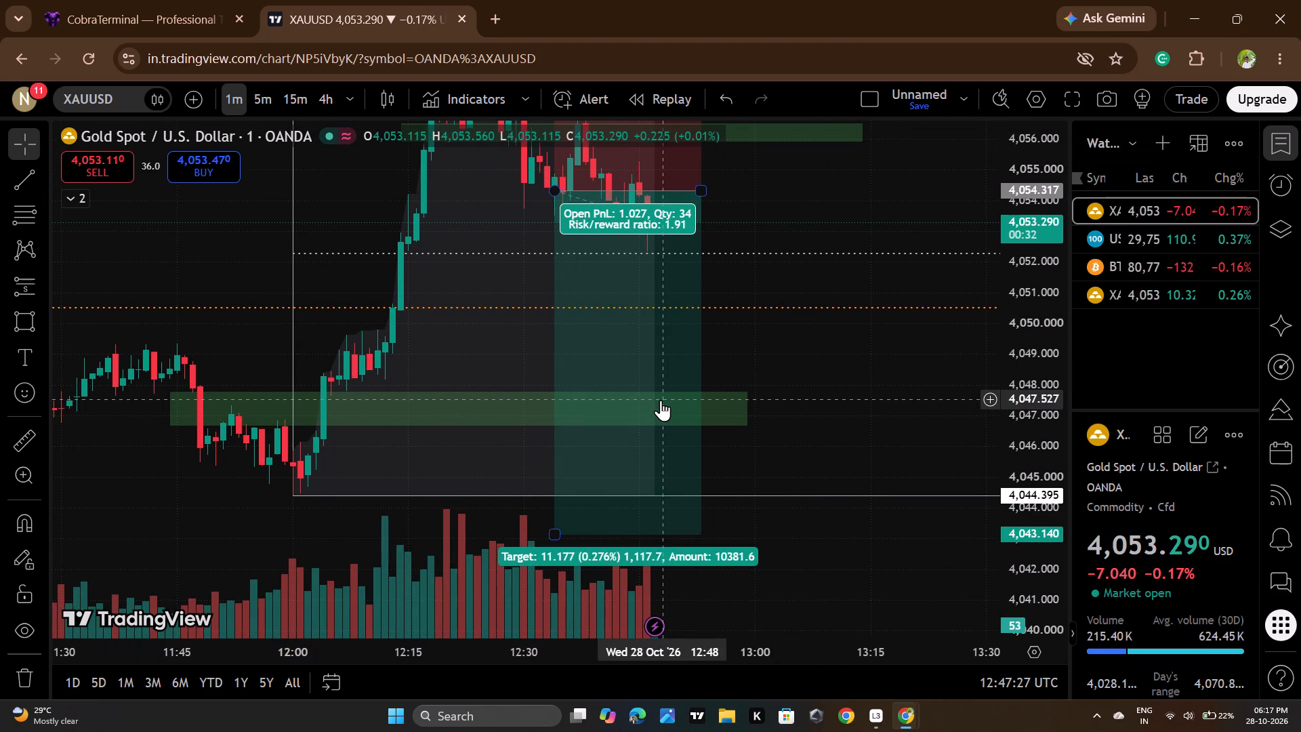
Examine the XAUUSD 1-minute candles between the short position's entry and its target.
left_click_drag(795, 348, 798, 391)
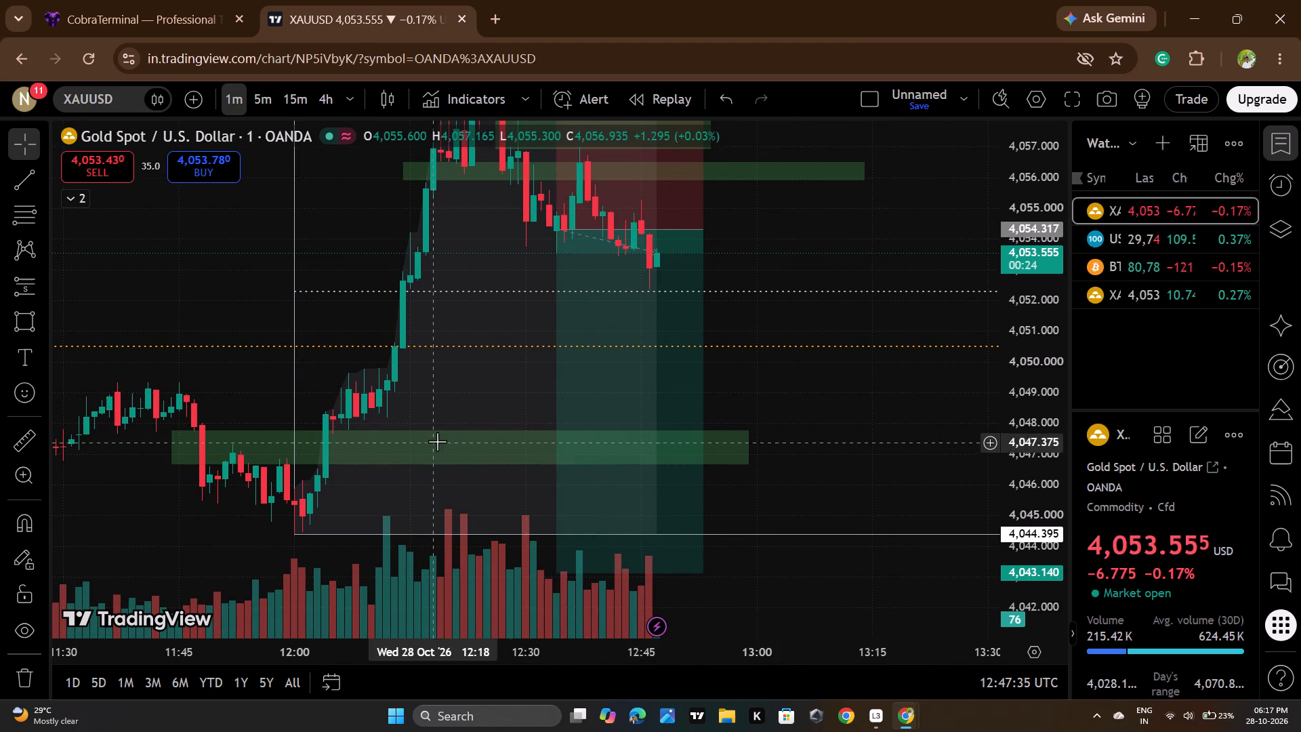
scroll(446, 418, "down", 3)
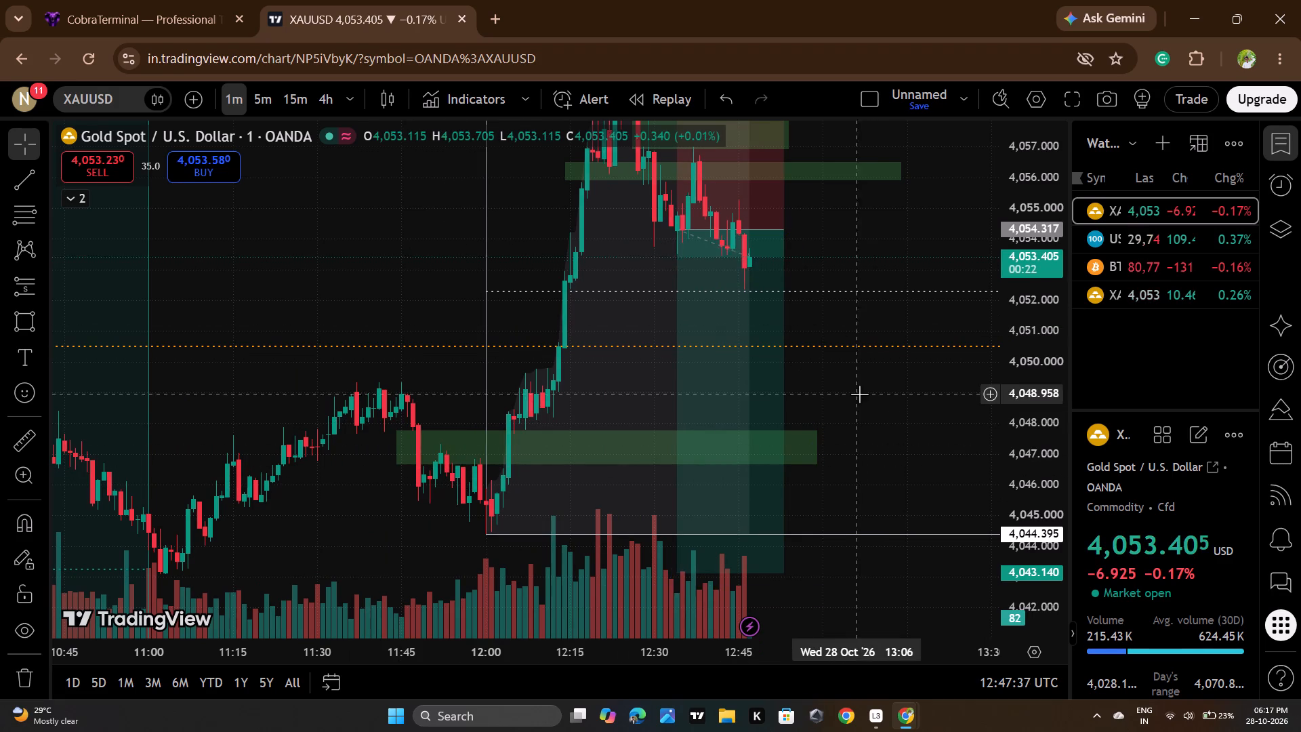
scroll(859, 394, "up", 3)
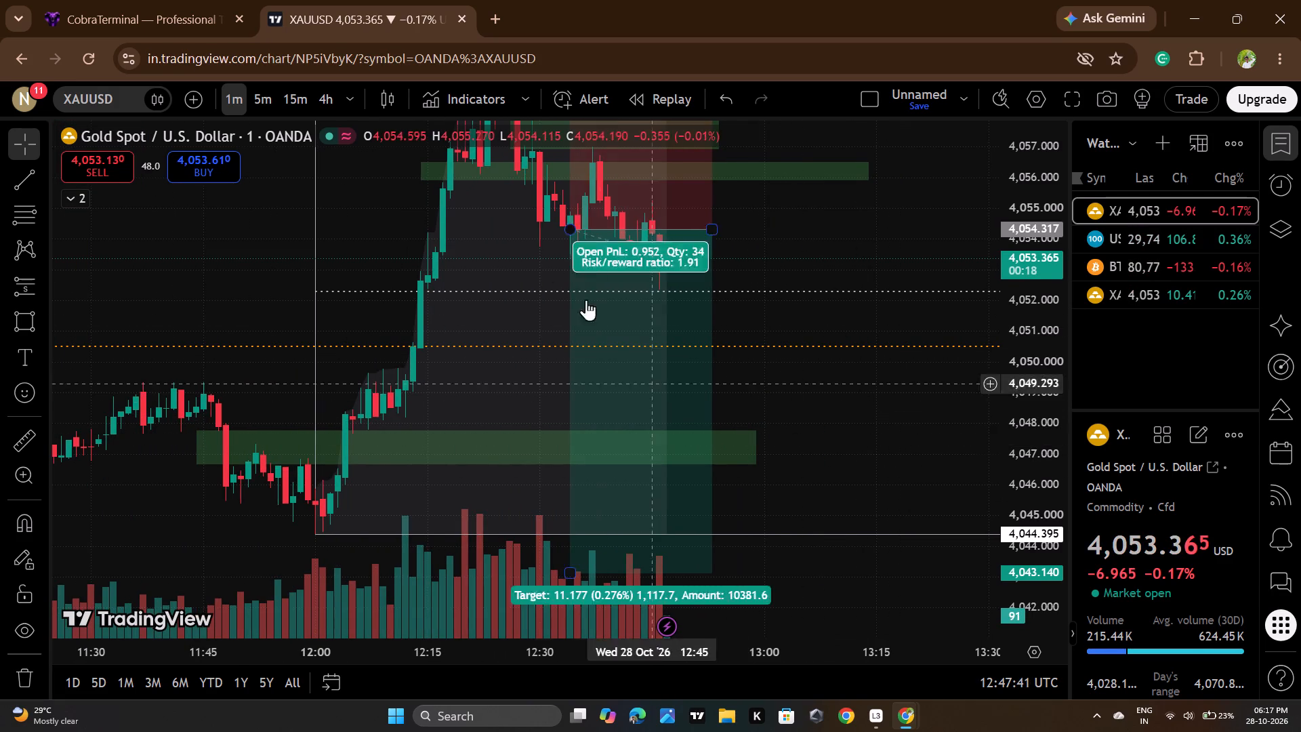
scroll(554, 266, "up", 2)
left_click_drag(769, 245, 775, 291)
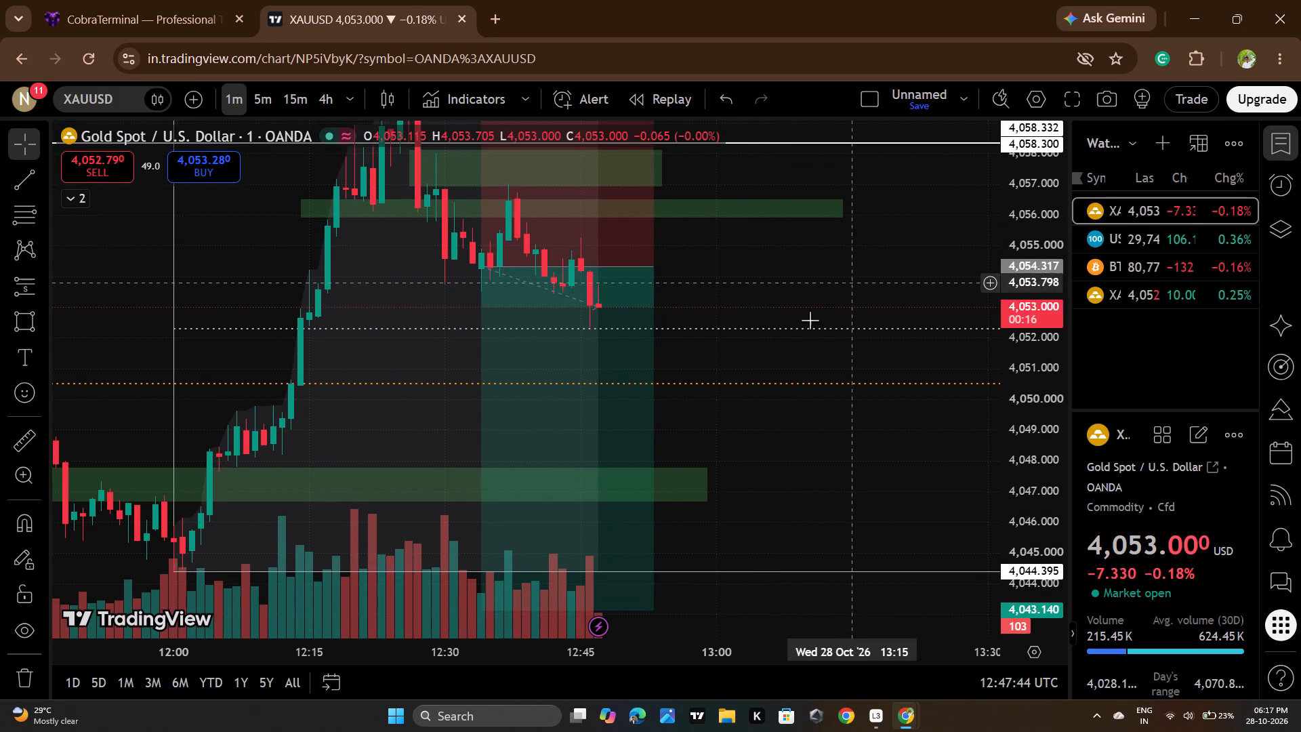
Switch to CobraTerminal and lower the open XAUUSD sell trade's stop loss to 4059.34, applying the change.
left_click(204, 0)
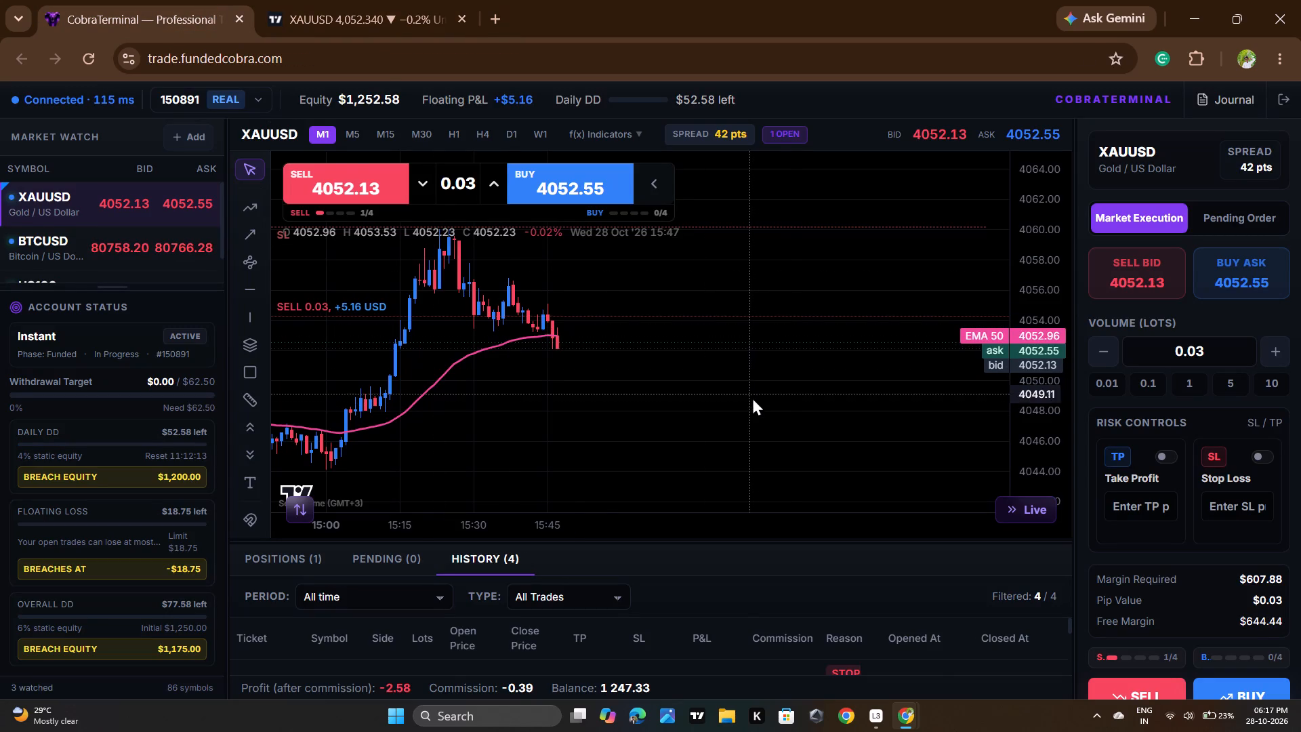
scroll(790, 418, "up", 5)
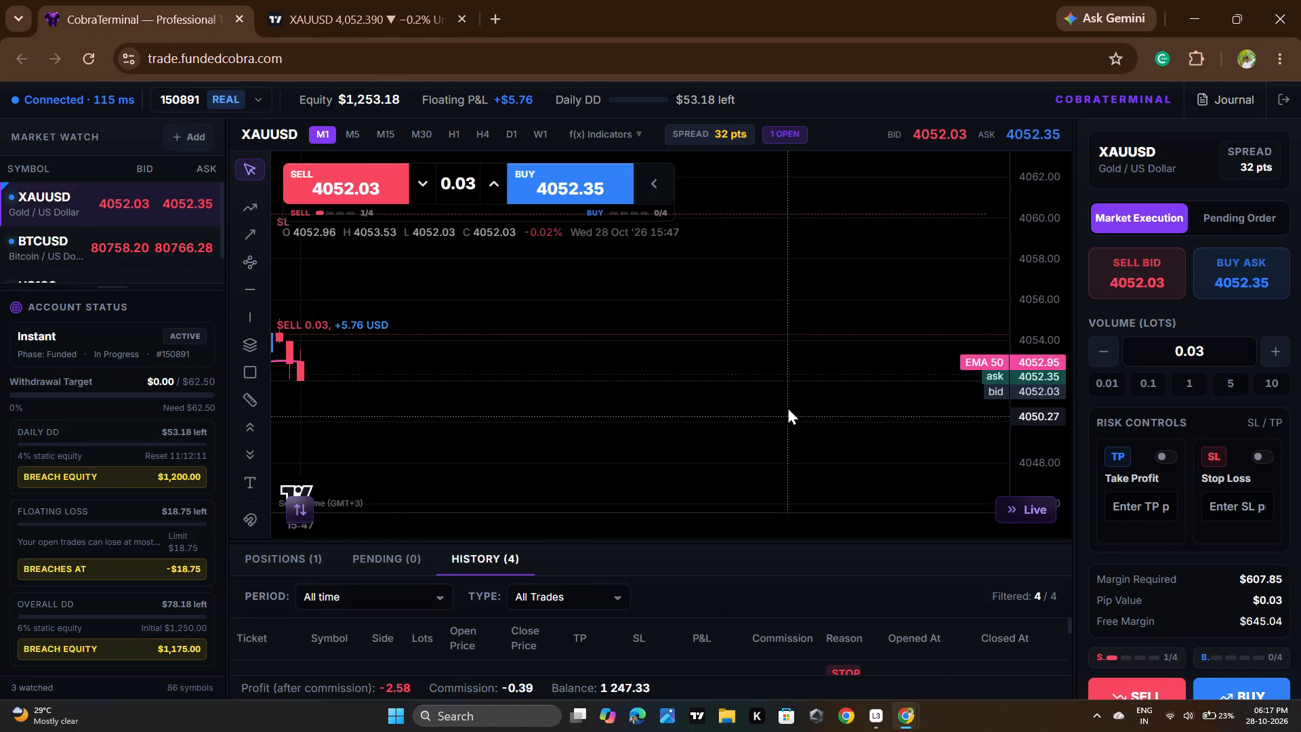
left_click_drag(560, 412, 887, 408)
scroll(1055, 347, "up", 2)
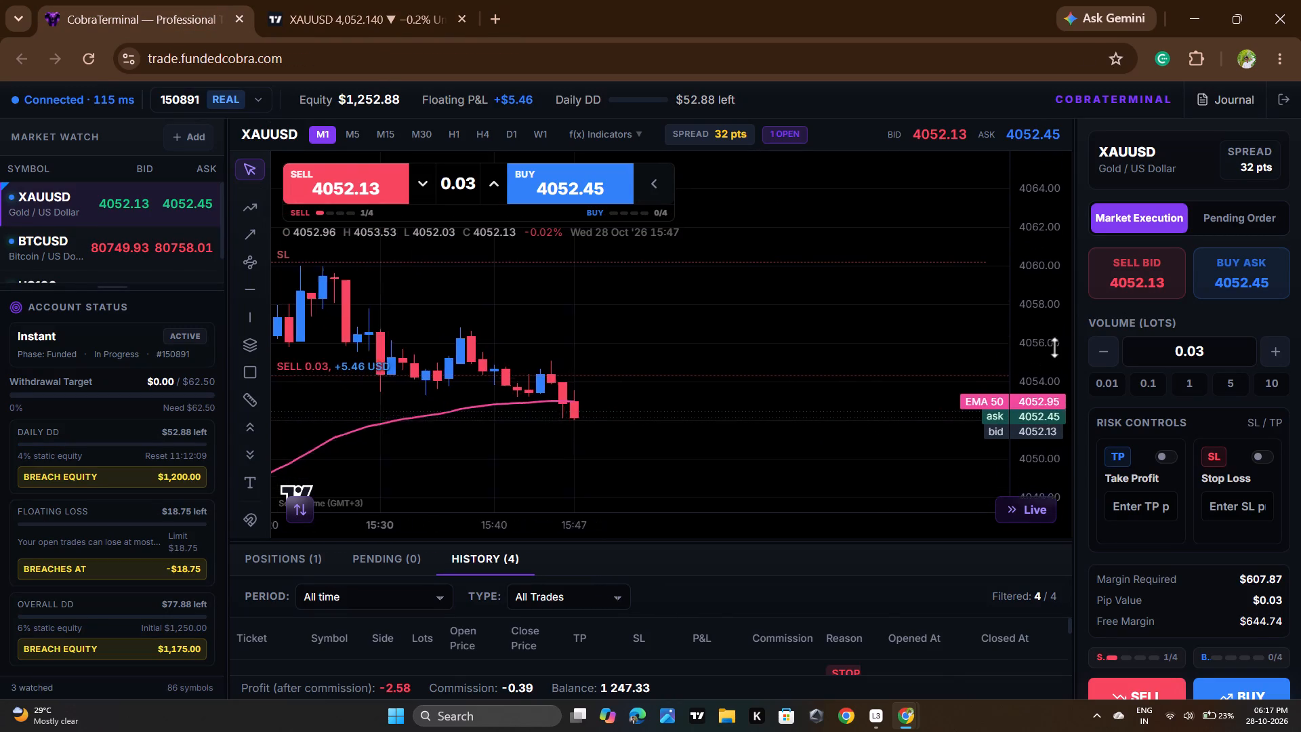
scroll(1055, 347, "up", 2)
left_click_drag(602, 414, 917, 421)
scroll(898, 429, "up", 4)
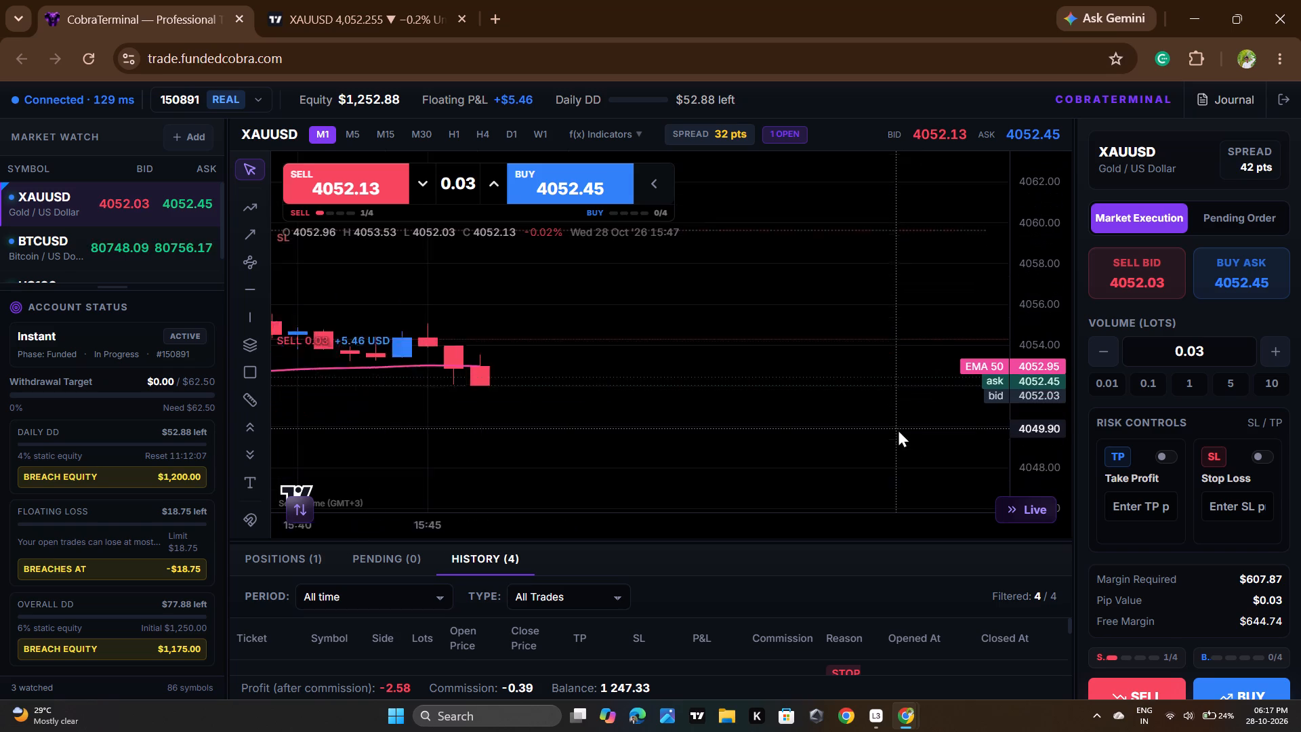
scroll(892, 432, "down", 5)
left_click_drag(810, 447, 880, 435)
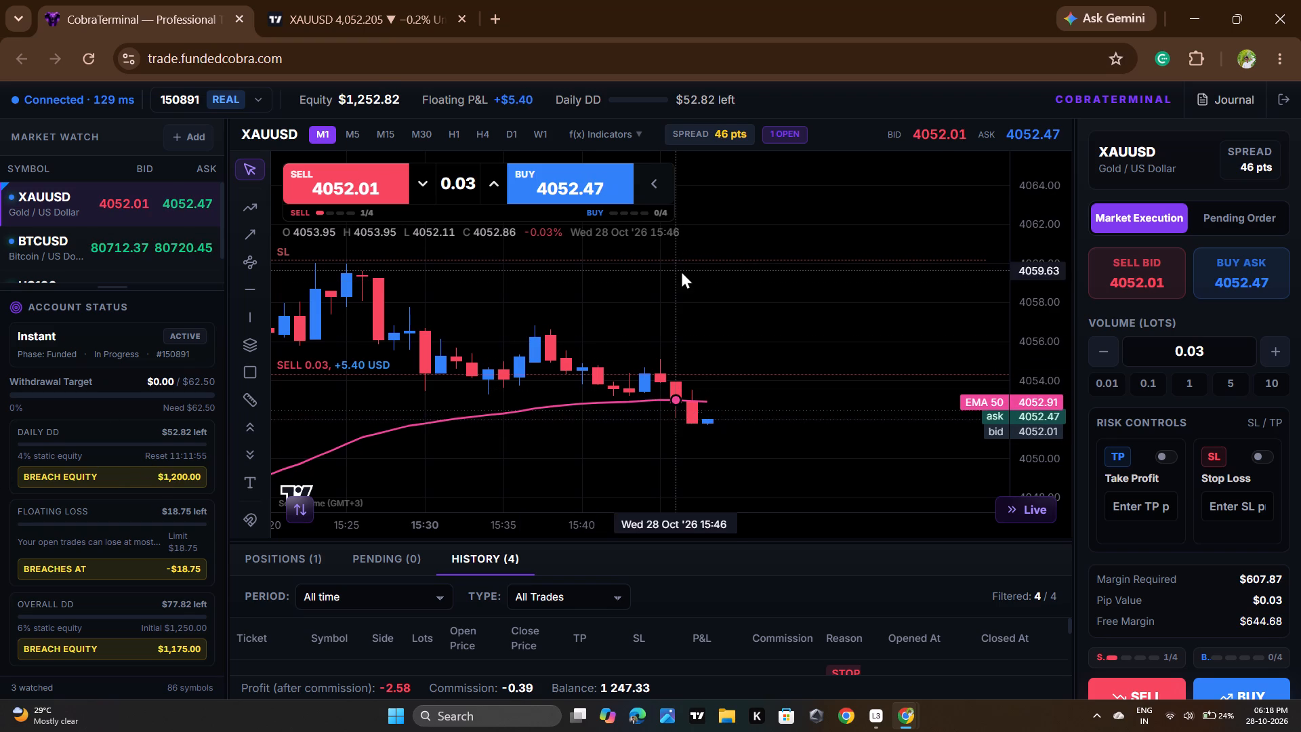
left_click(738, 258)
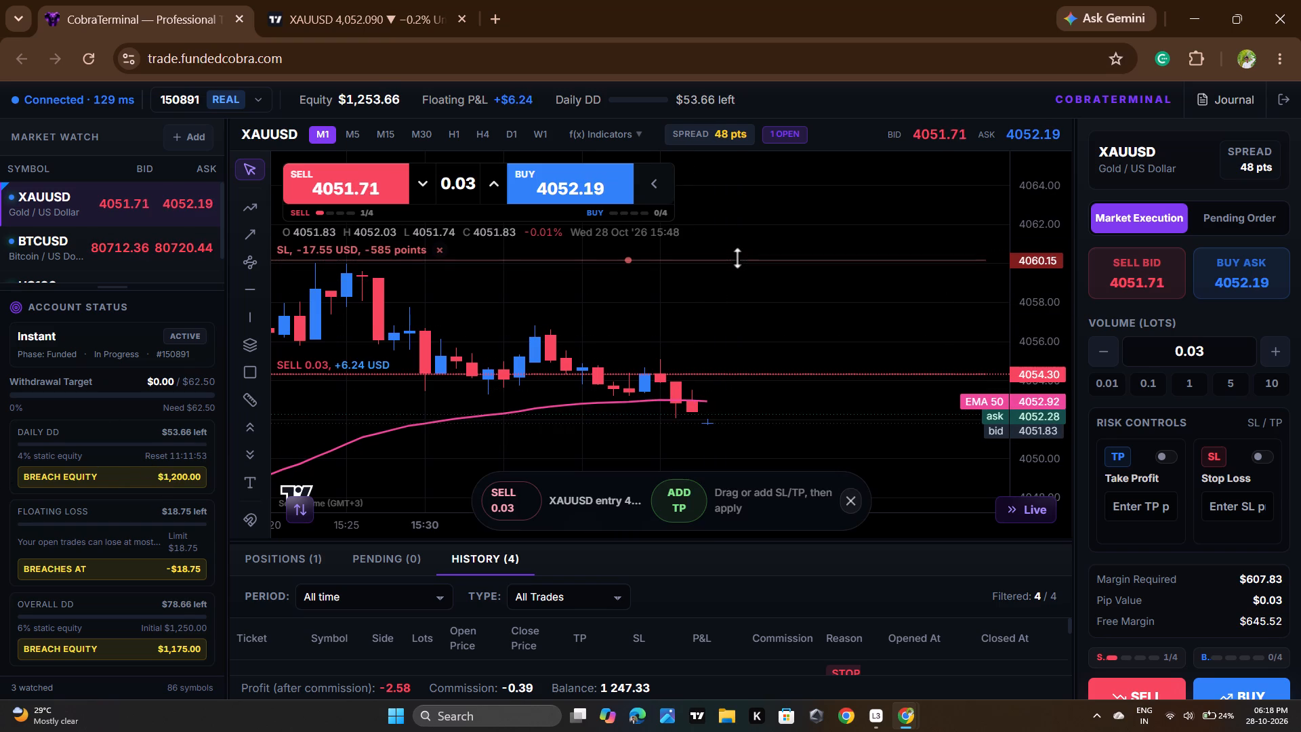
left_click_drag(738, 258, 739, 272)
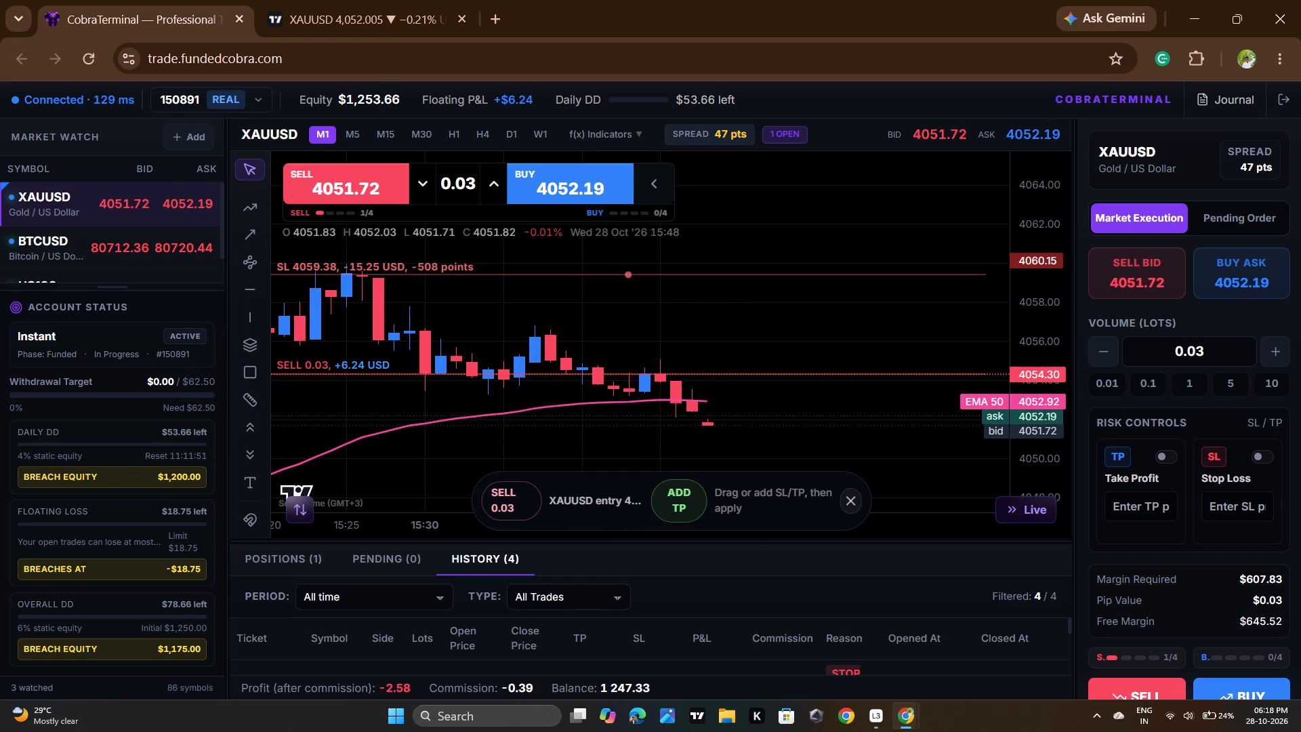
left_click_drag(739, 272, 739, 274)
left_click(743, 506)
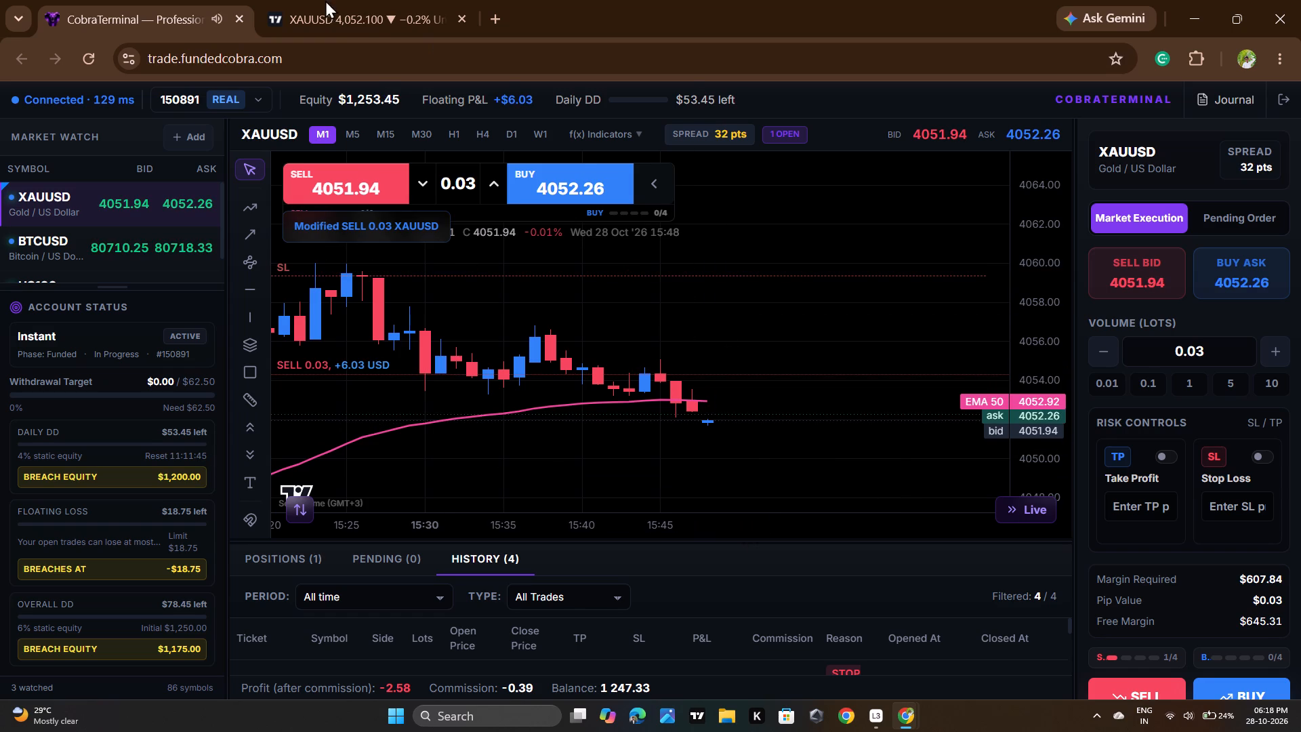
Return to TradingView and dismiss the upgrade advertisement and the ad-free plan offer.
left_click(386, 5)
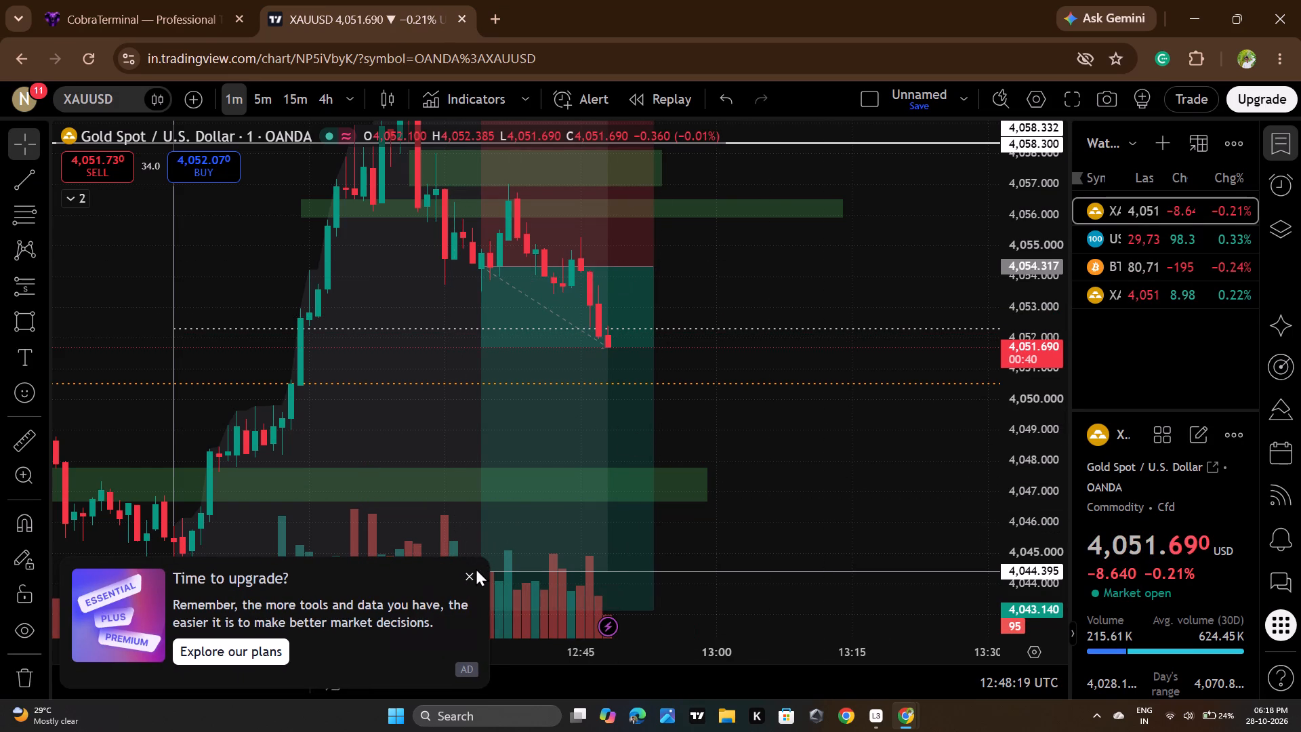
left_click(469, 573)
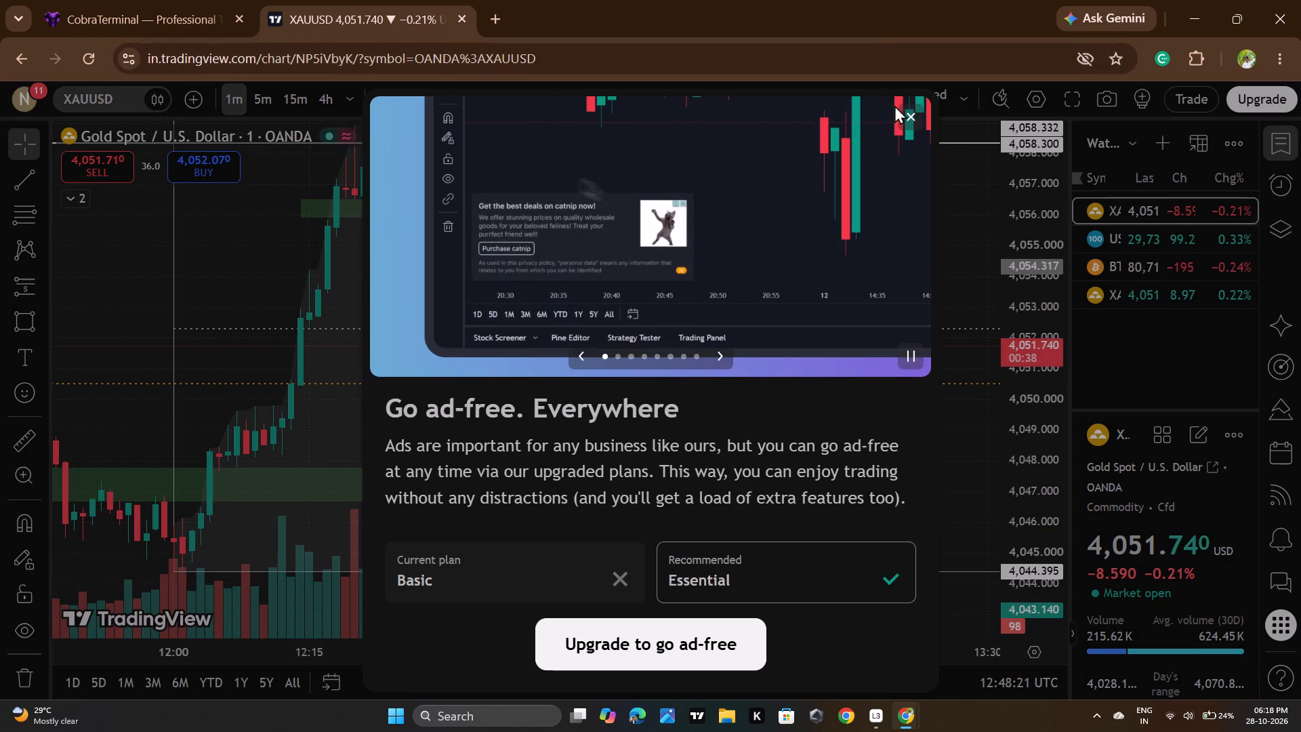
left_click(913, 119)
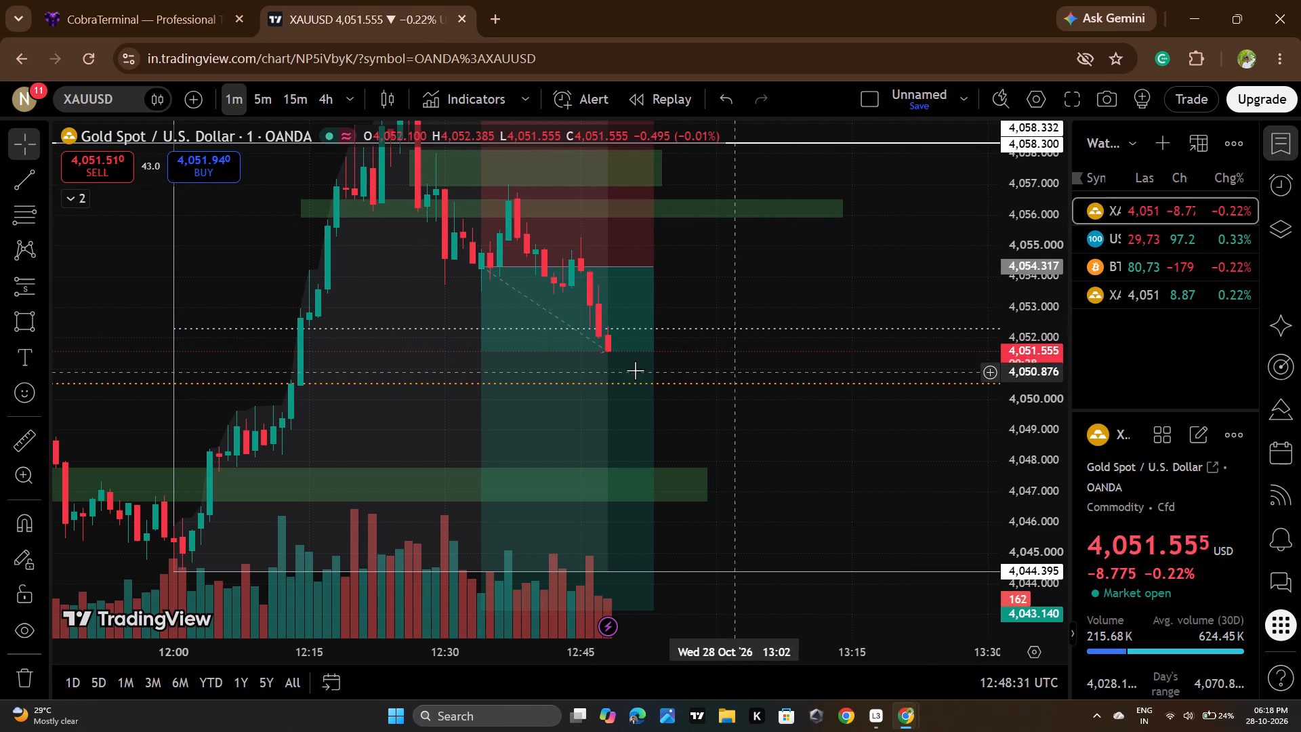
Draw a rectangle zone on the XAUUSD chart from 12:13 to about 13:14, spanning about 4,050.6 to 4,052.3.
left_click(14, 313)
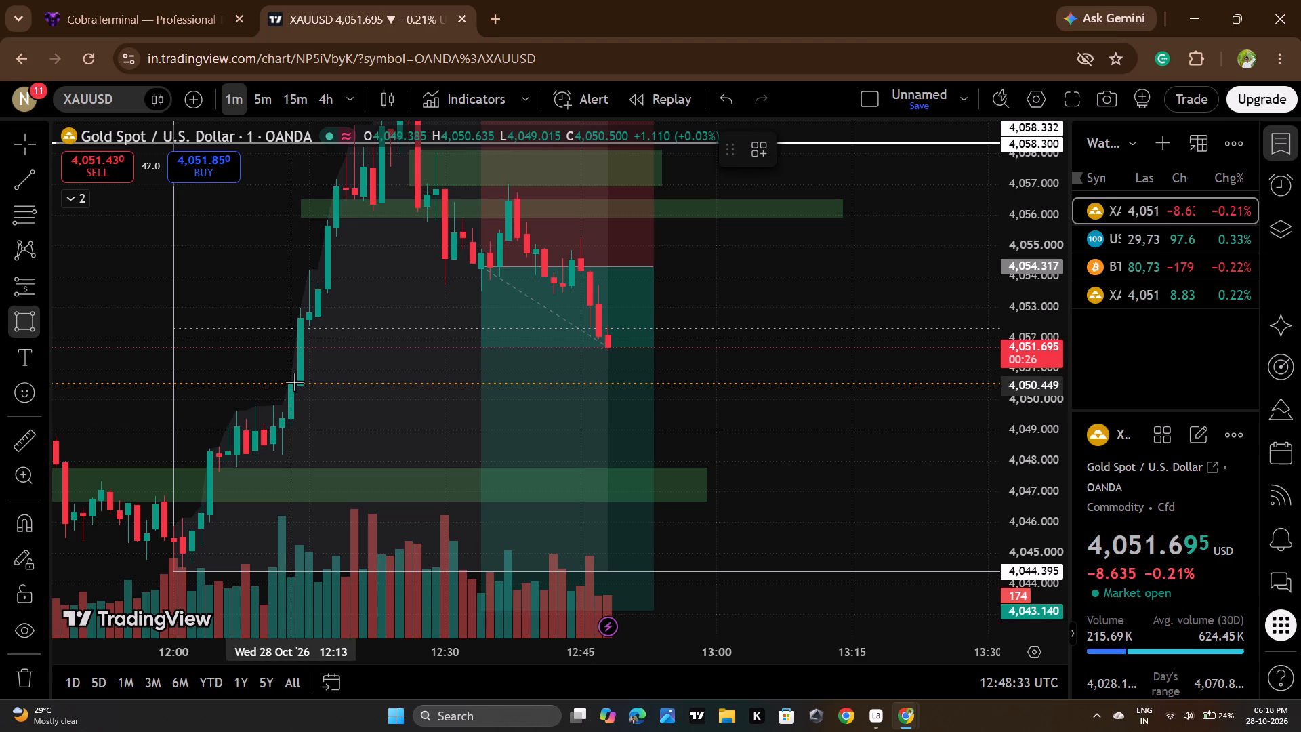
left_click(293, 381)
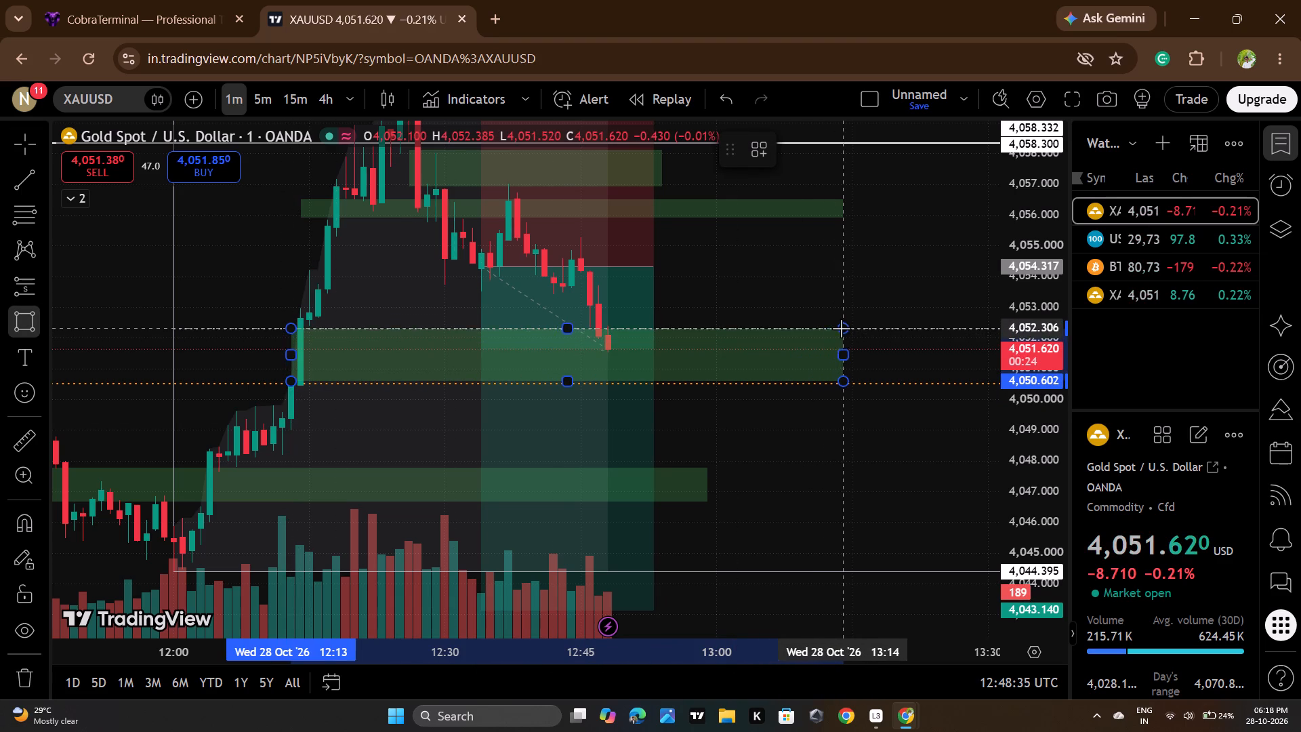
left_click(841, 328)
left_click(869, 487)
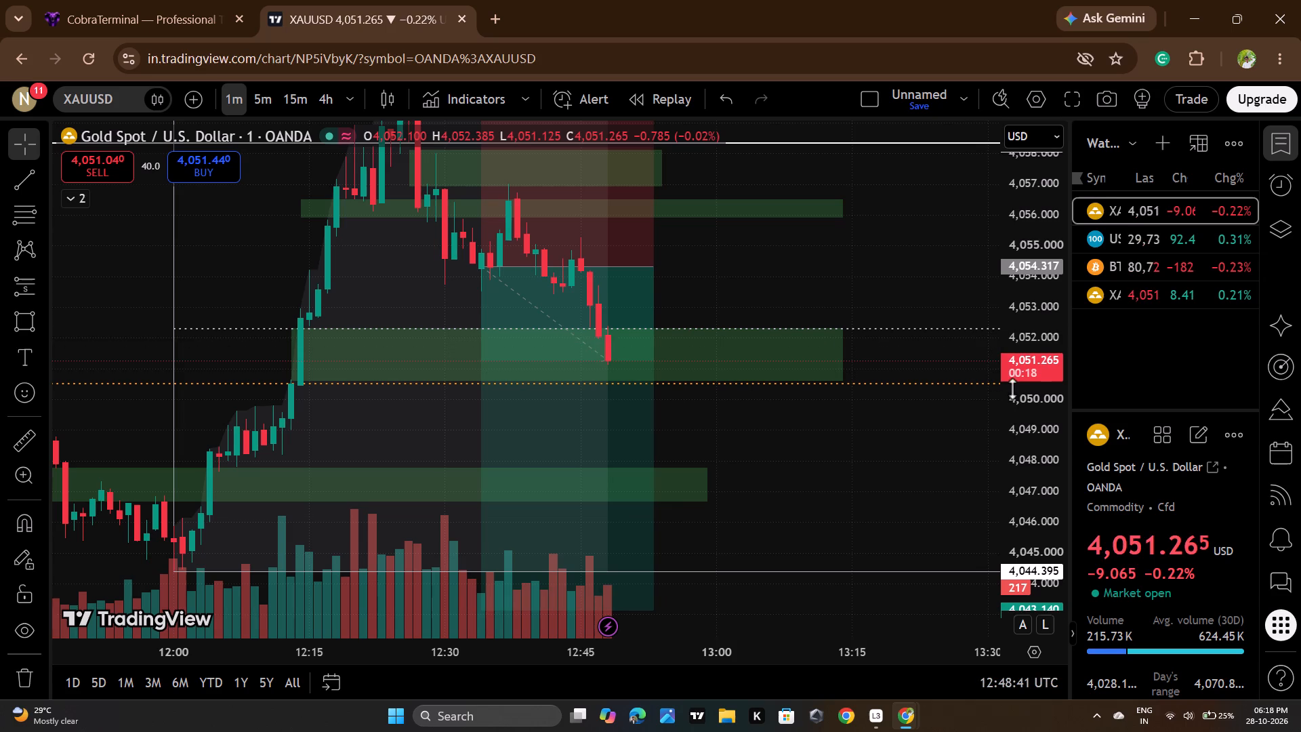
Check the open sell trade in CobraTerminal and compare price with the new zone on TradingView.
scroll(1016, 382, "down", 2)
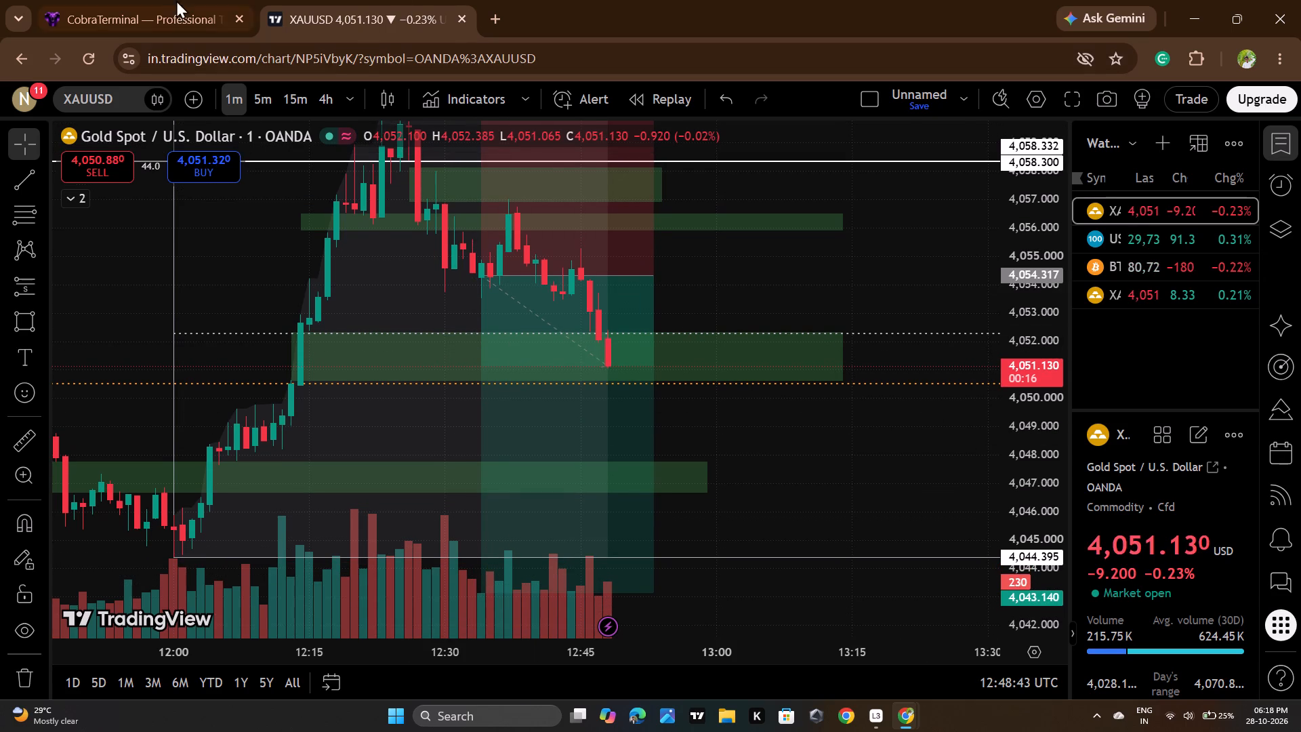
left_click(169, 0)
scroll(759, 390, "up", 2)
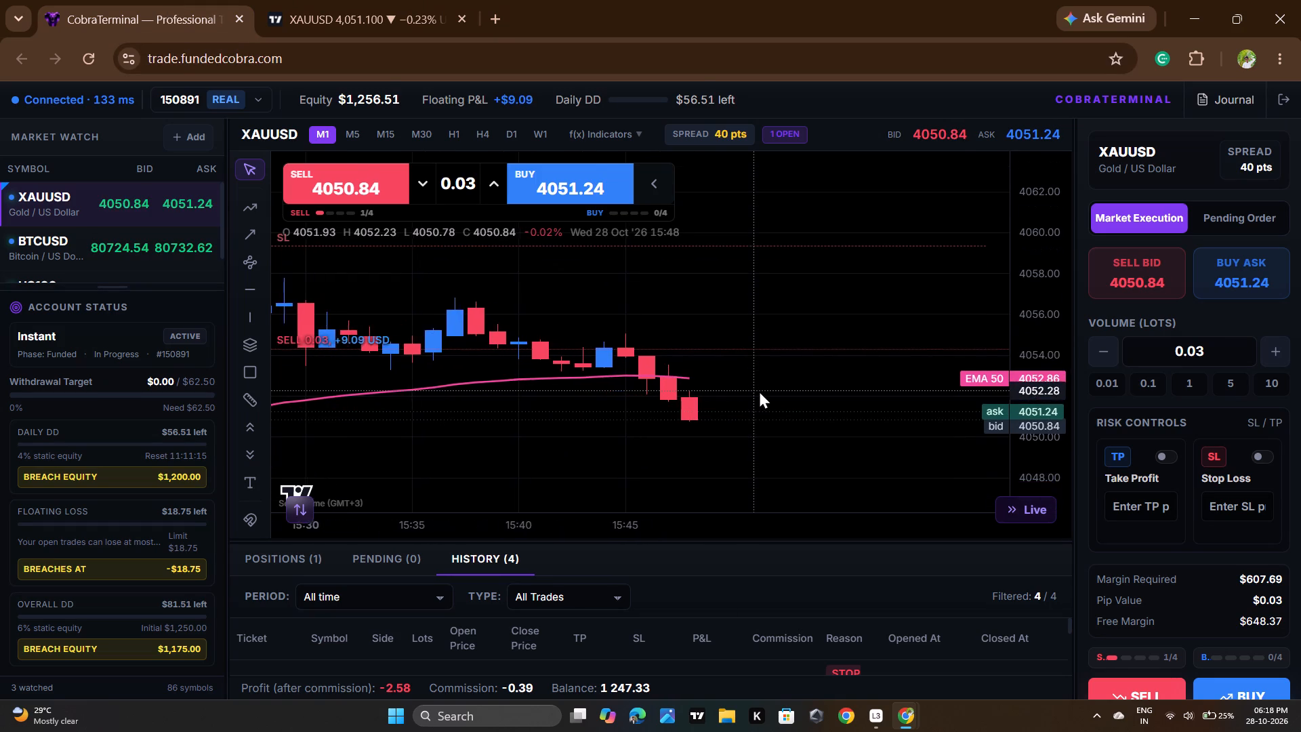
scroll(759, 390, "down", 2)
left_click(352, 0)
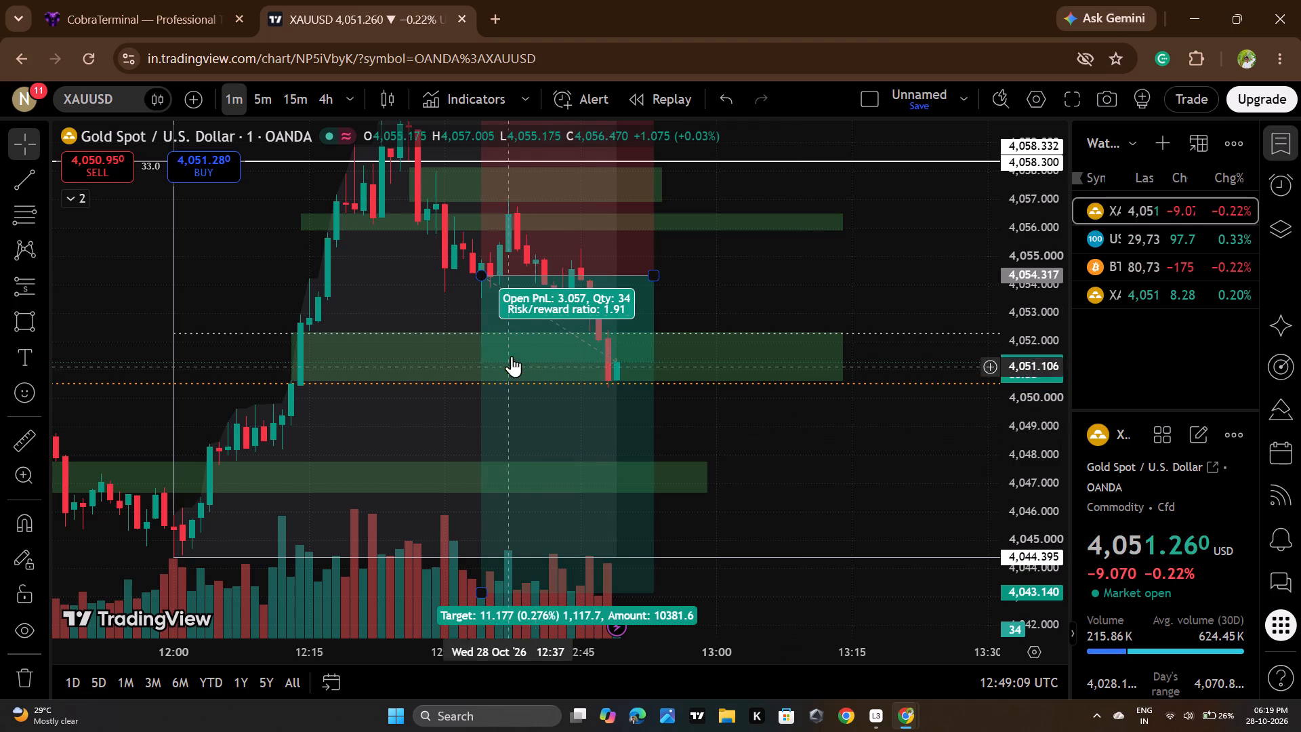
Switch to CobraTerminal, add a take profit at 4042.72 to the open XAUUSD sell trade and apply the change.
left_click(198, 0)
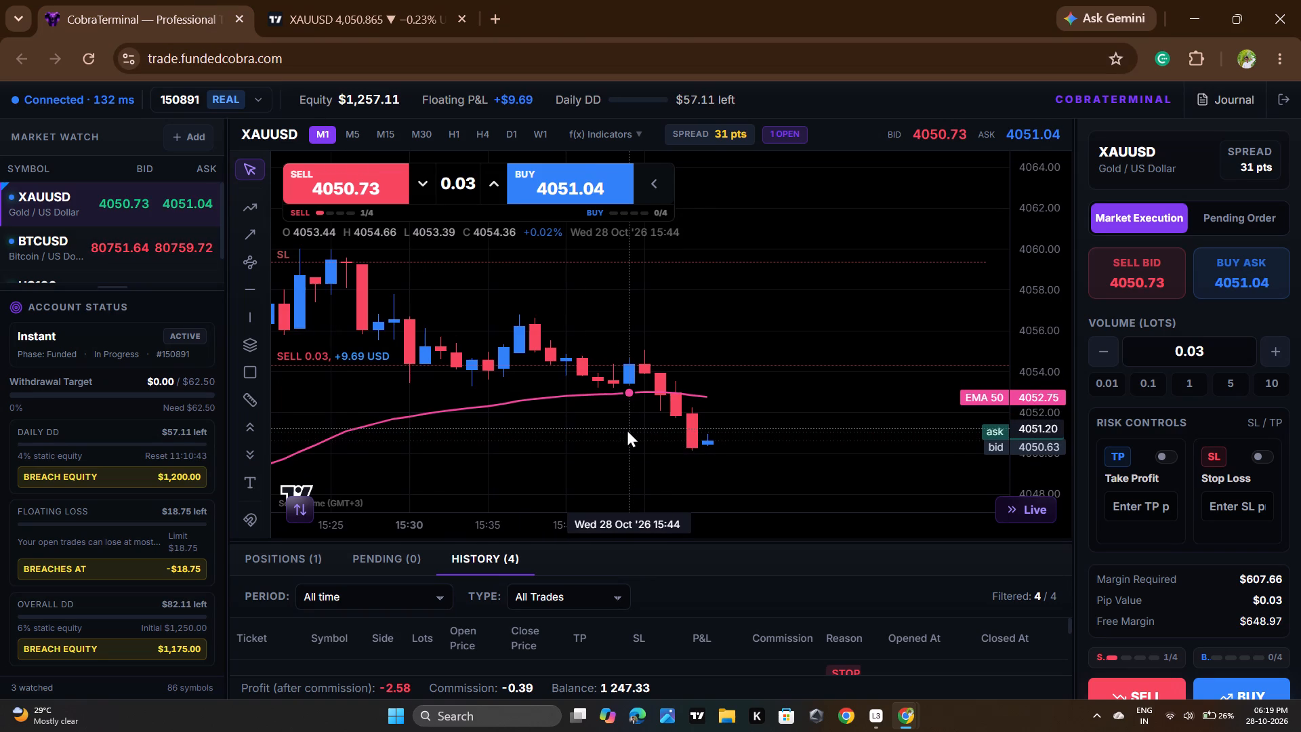
scroll(810, 407, "down", 3)
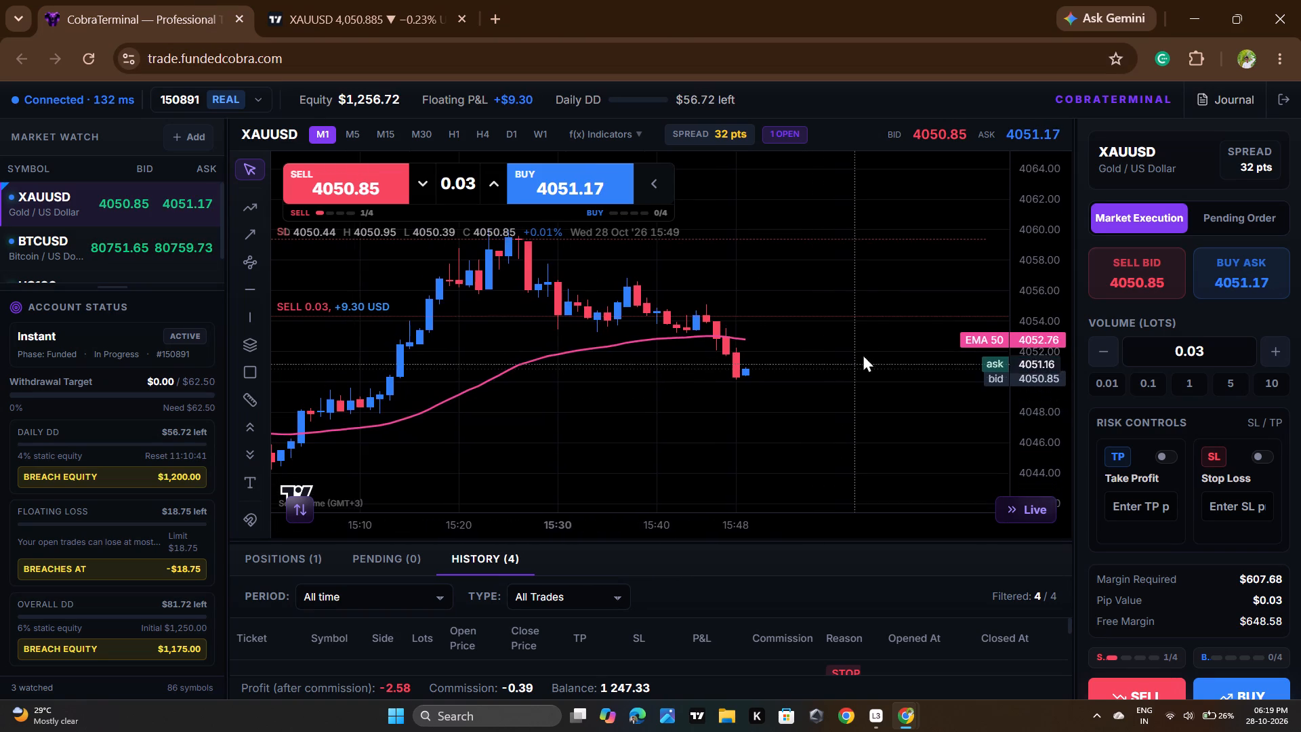
left_click(871, 319)
left_click(680, 500)
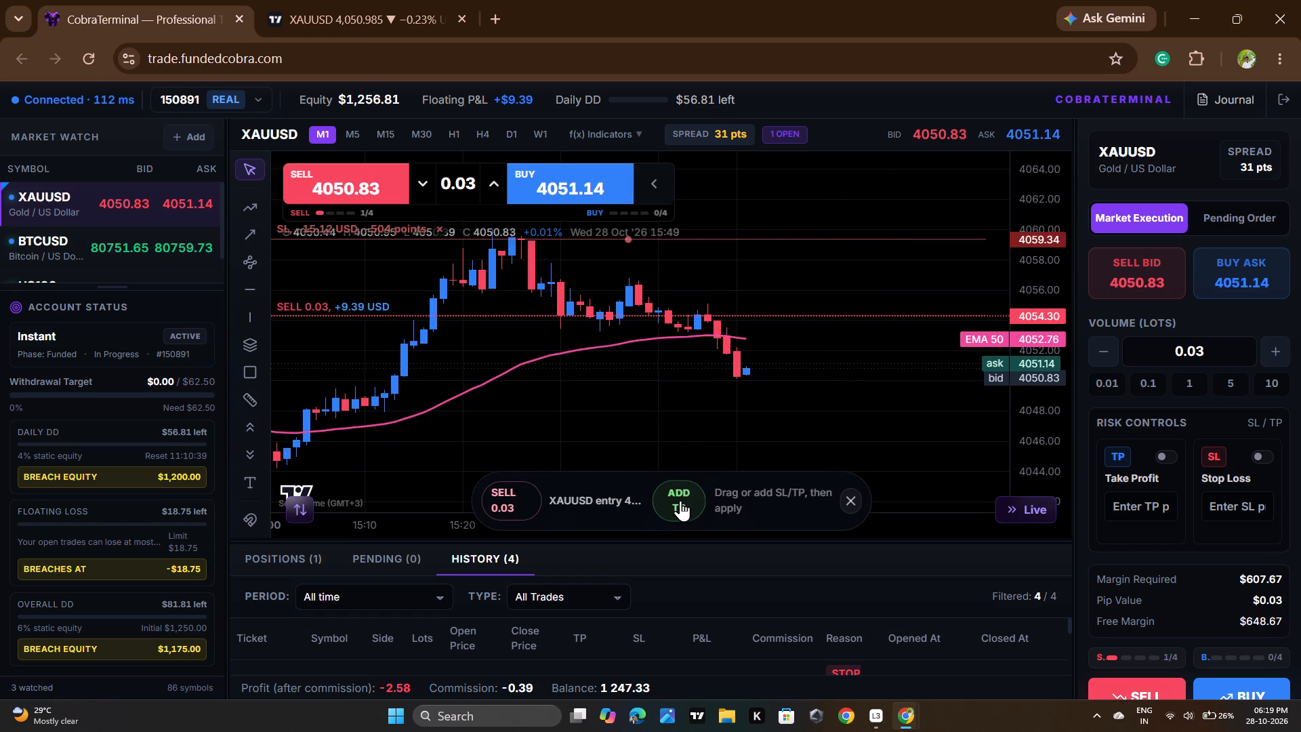
scroll(679, 436, "down", 2)
scroll(668, 339, "down", 4)
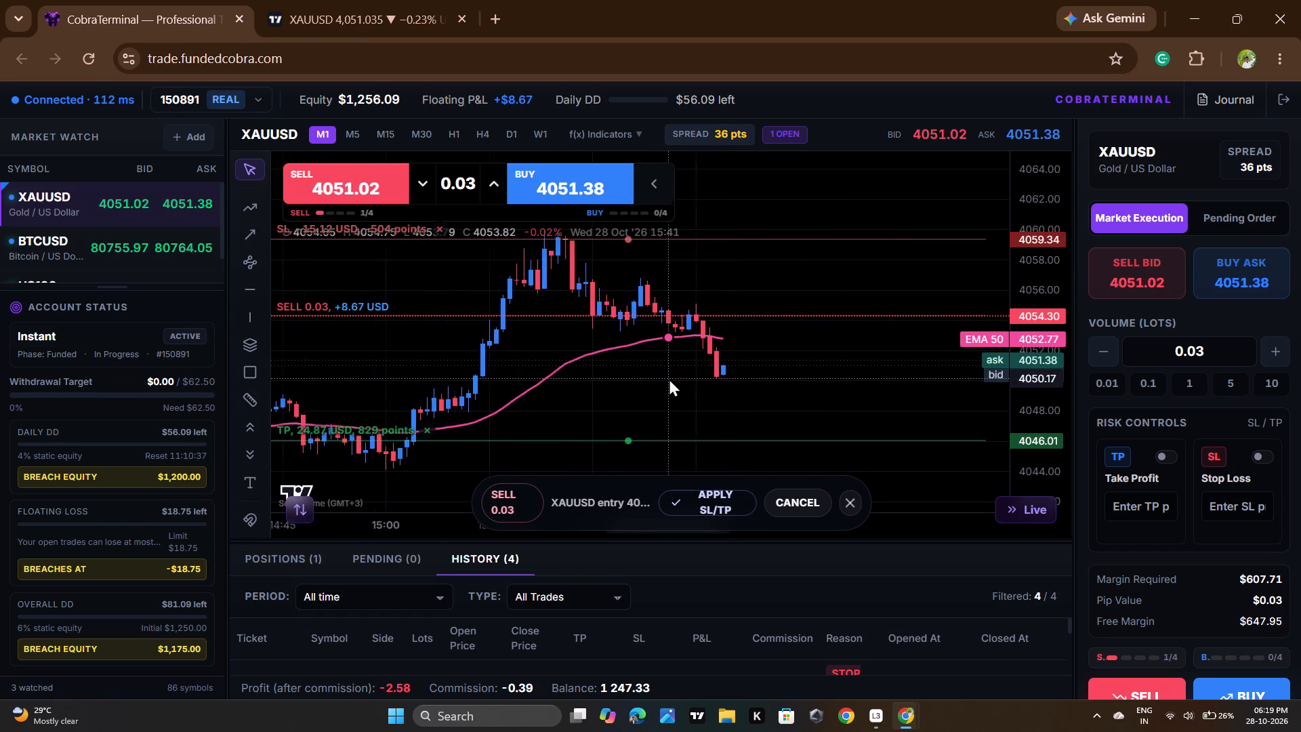
left_click_drag(619, 439, 627, 462)
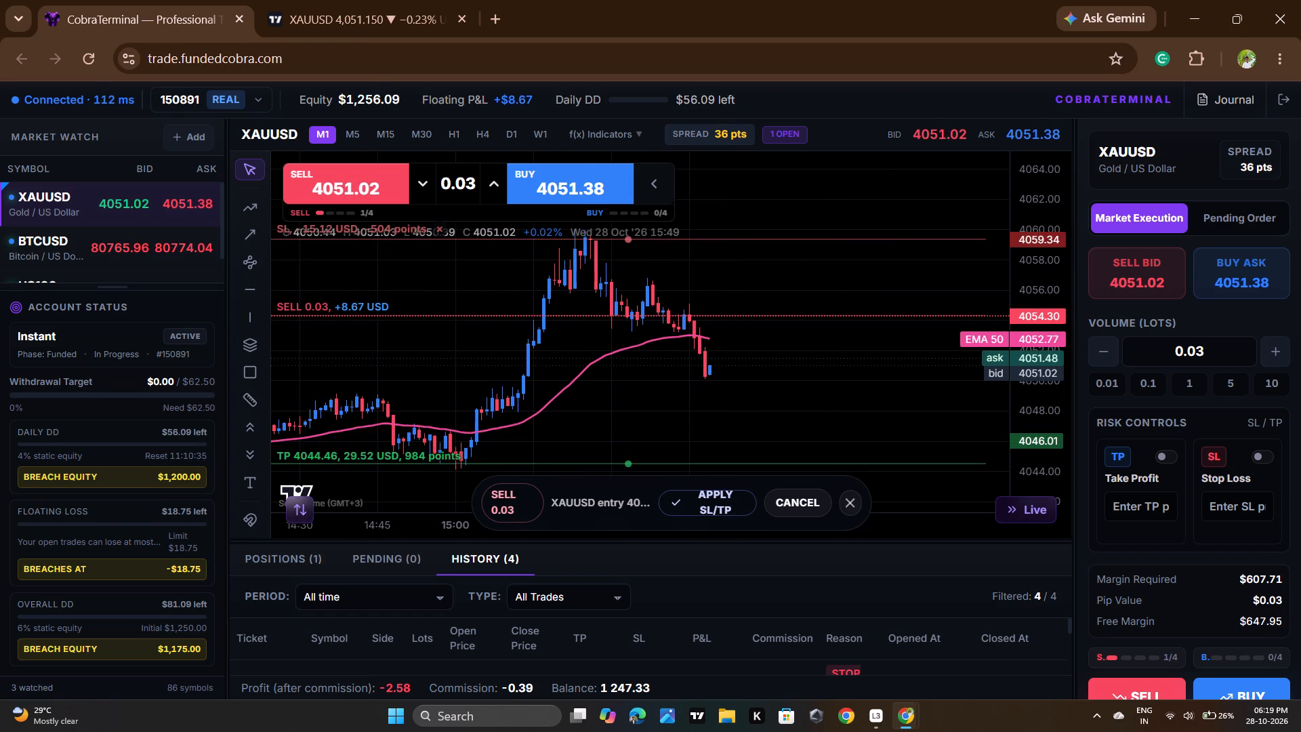
left_click_drag(627, 462, 624, 495)
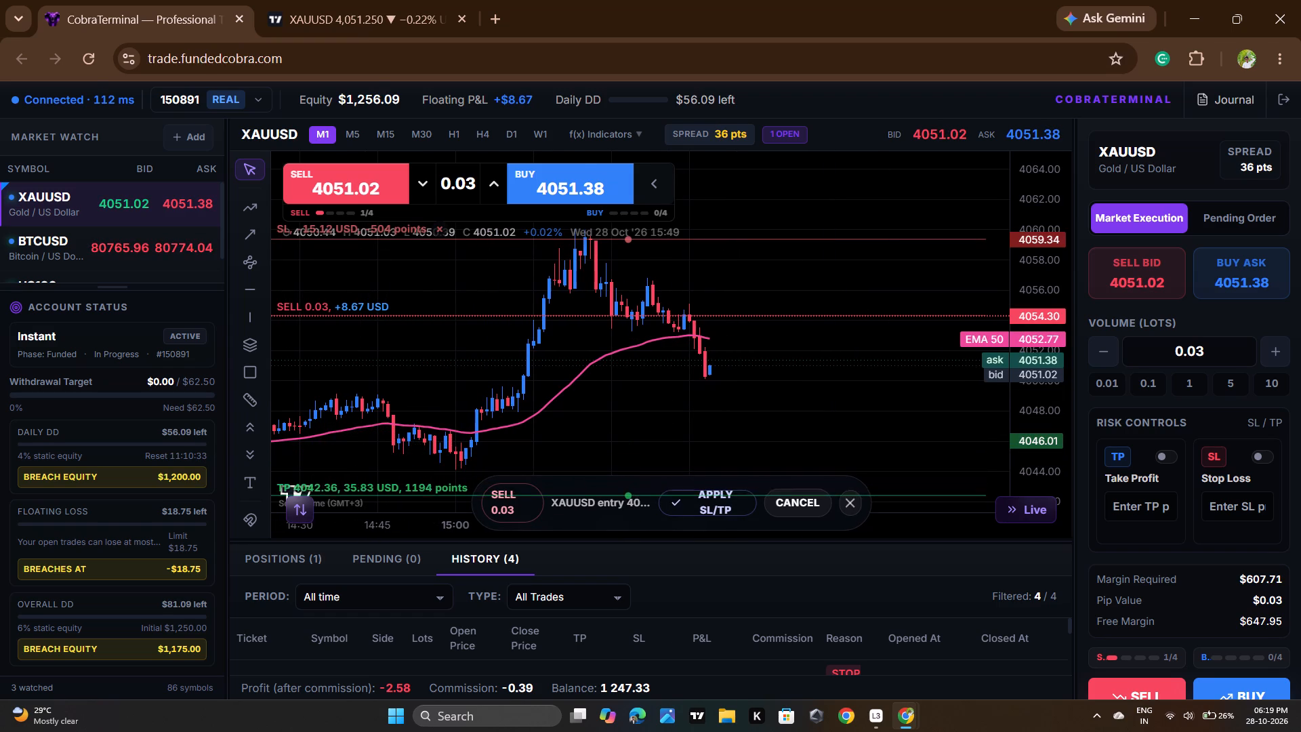
left_click_drag(624, 495, 623, 500)
scroll(648, 432, "down", 3)
left_click_drag(822, 431, 798, 404)
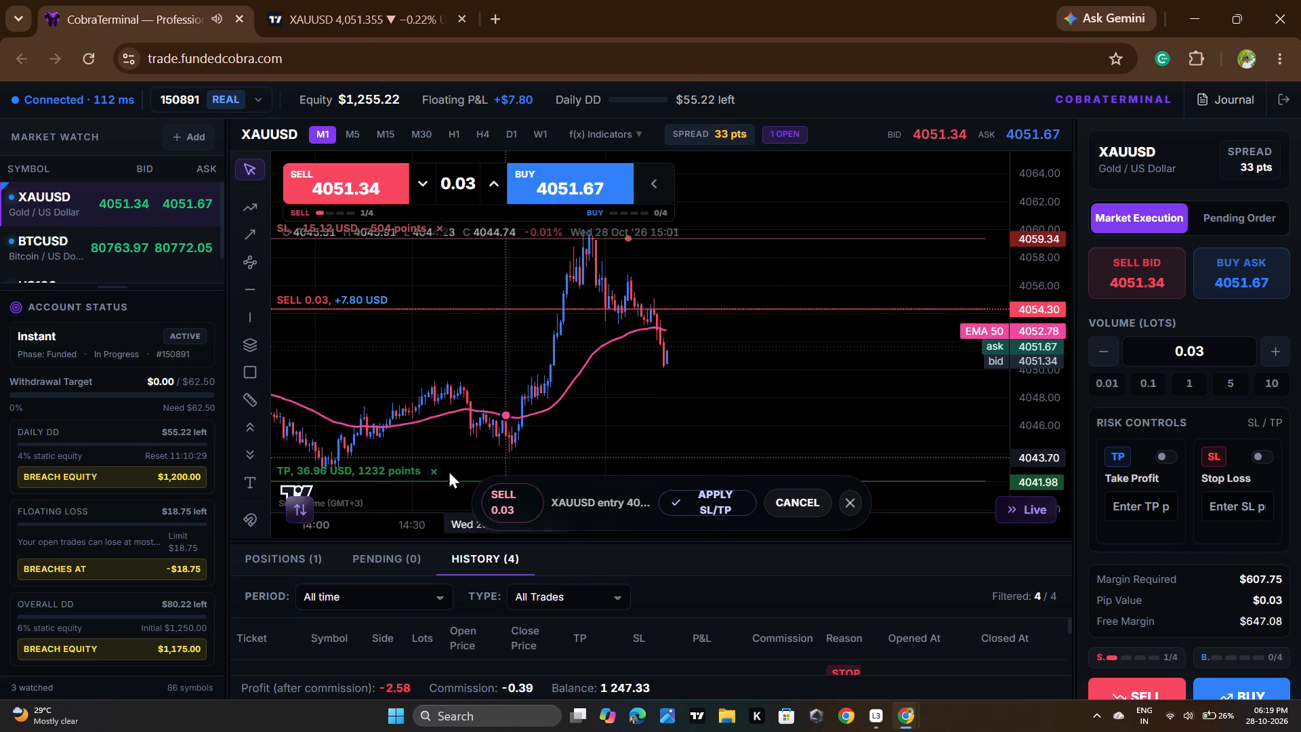
left_click_drag(470, 476, 476, 468)
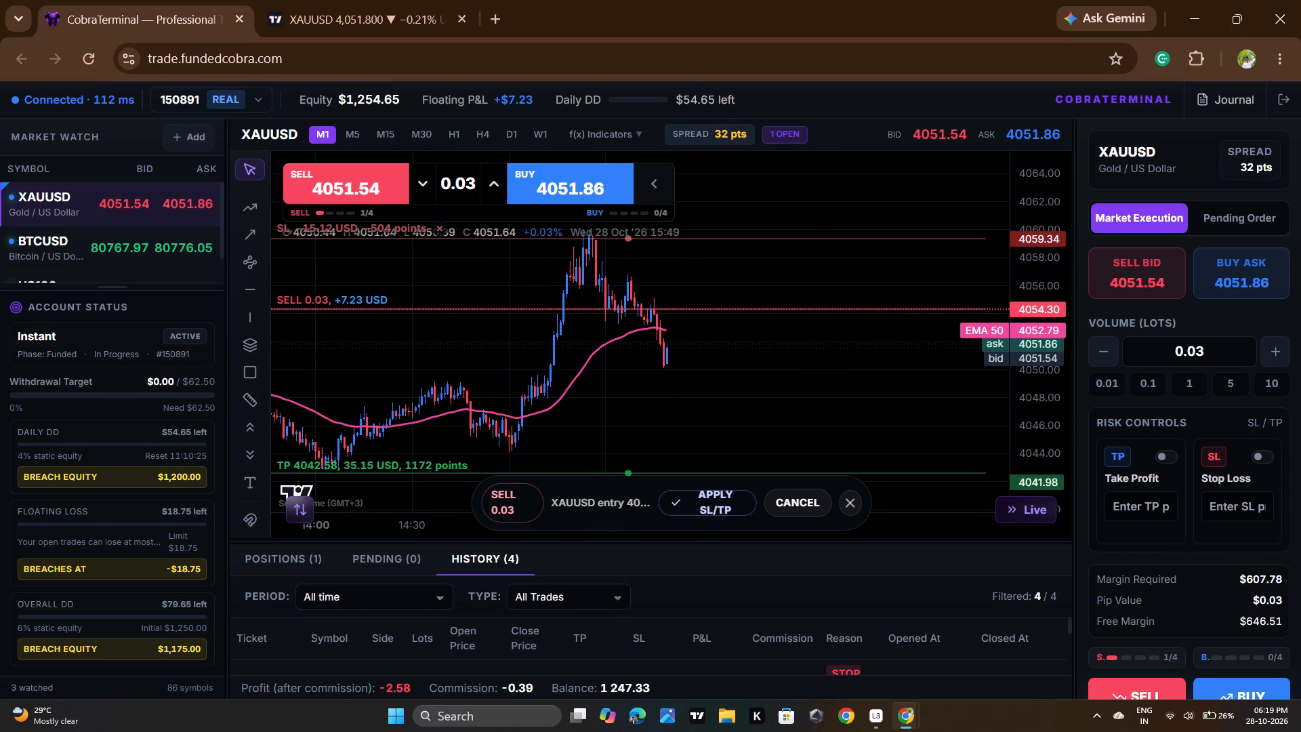
left_click_drag(476, 468, 477, 466)
left_click(728, 500)
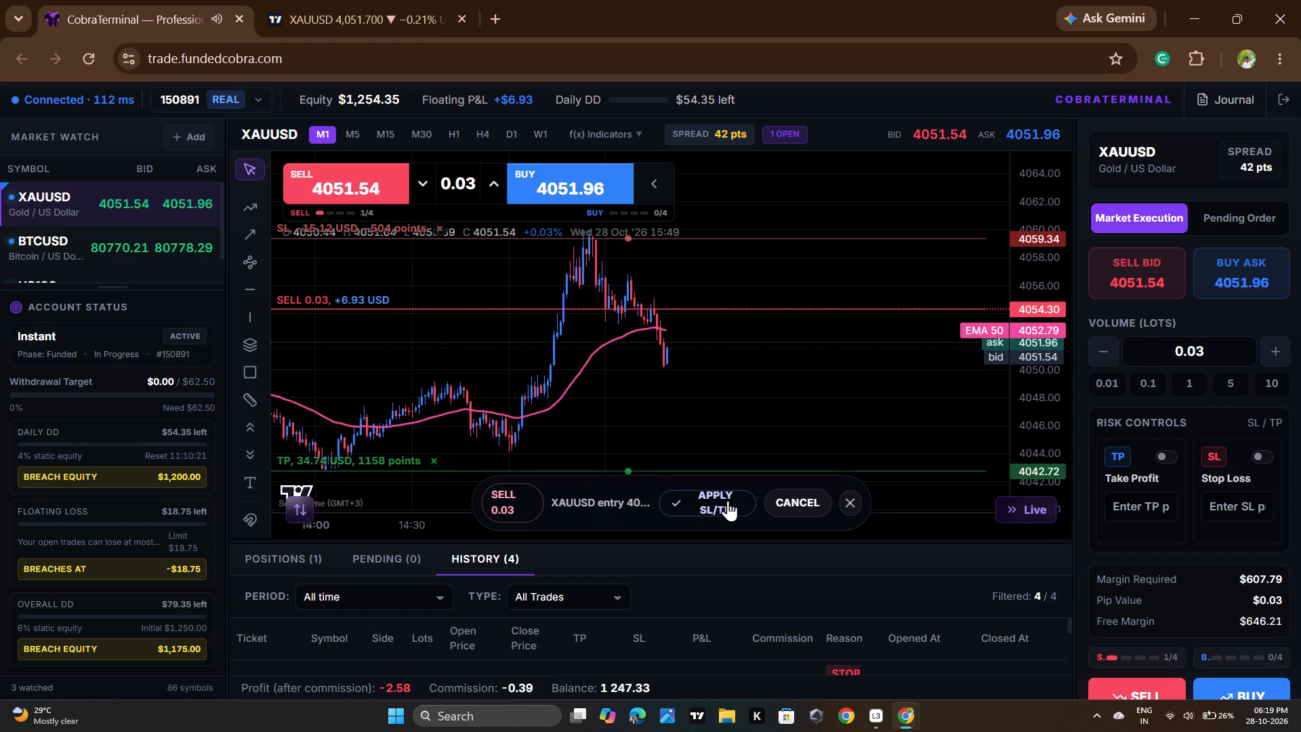
Examine XAUUSD price action around the 12:13 to 13:14 zone on TradingView, checking the open sell trade in CobraTerminal in between.
left_click(261, 0)
scroll(794, 548, "up", 2)
scroll(1029, 392, "up", 1)
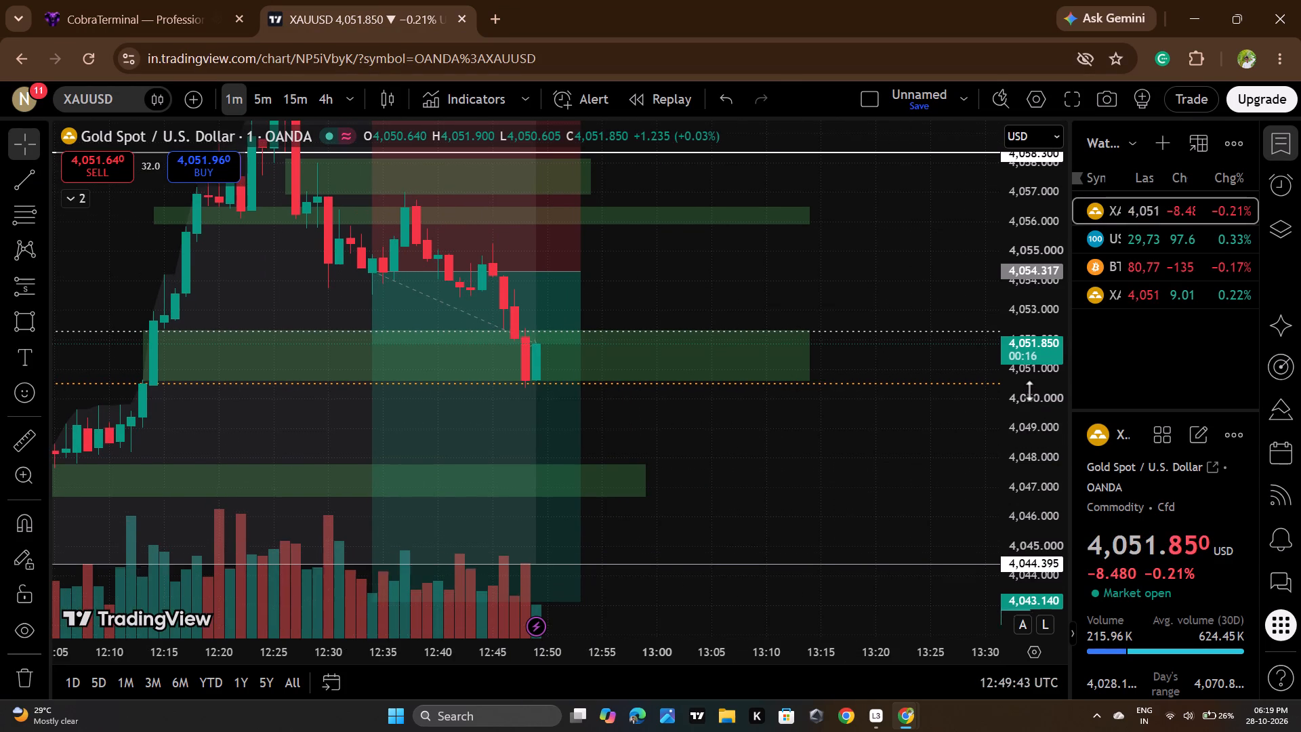
scroll(1030, 390, "up", 19)
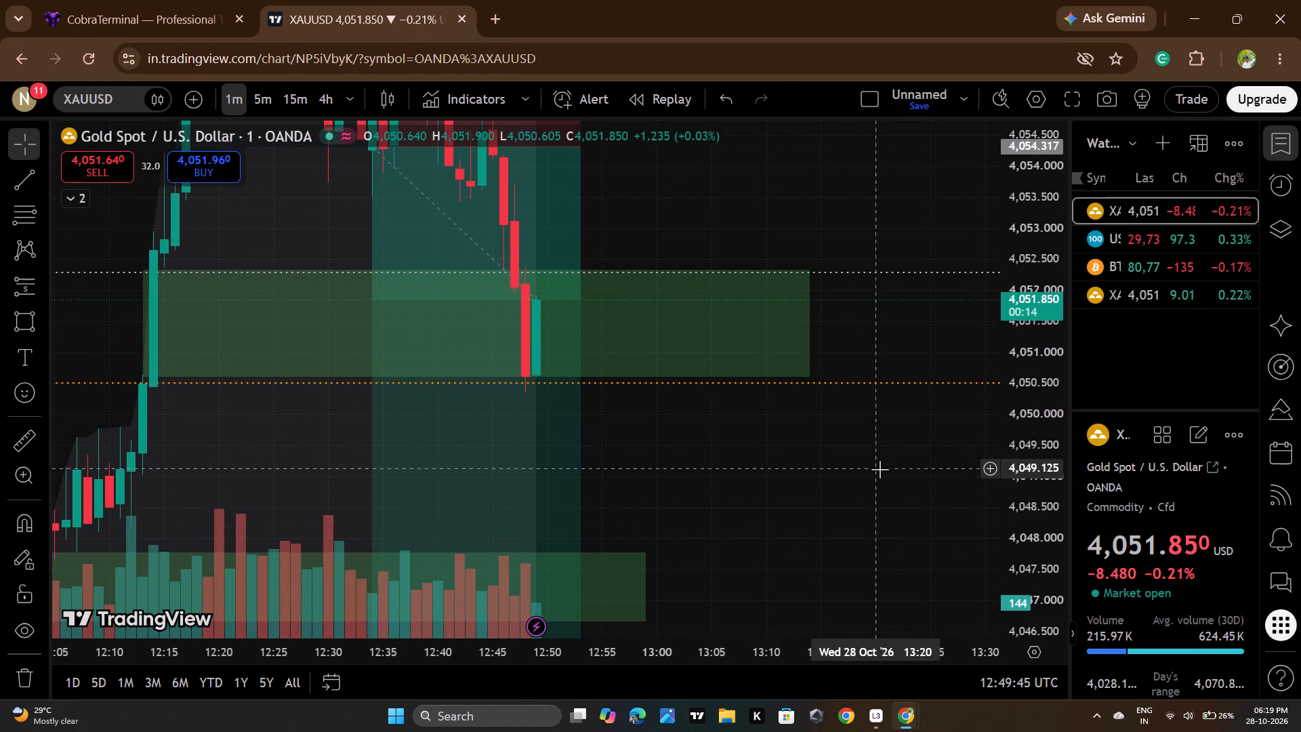
left_click_drag(880, 469, 891, 563)
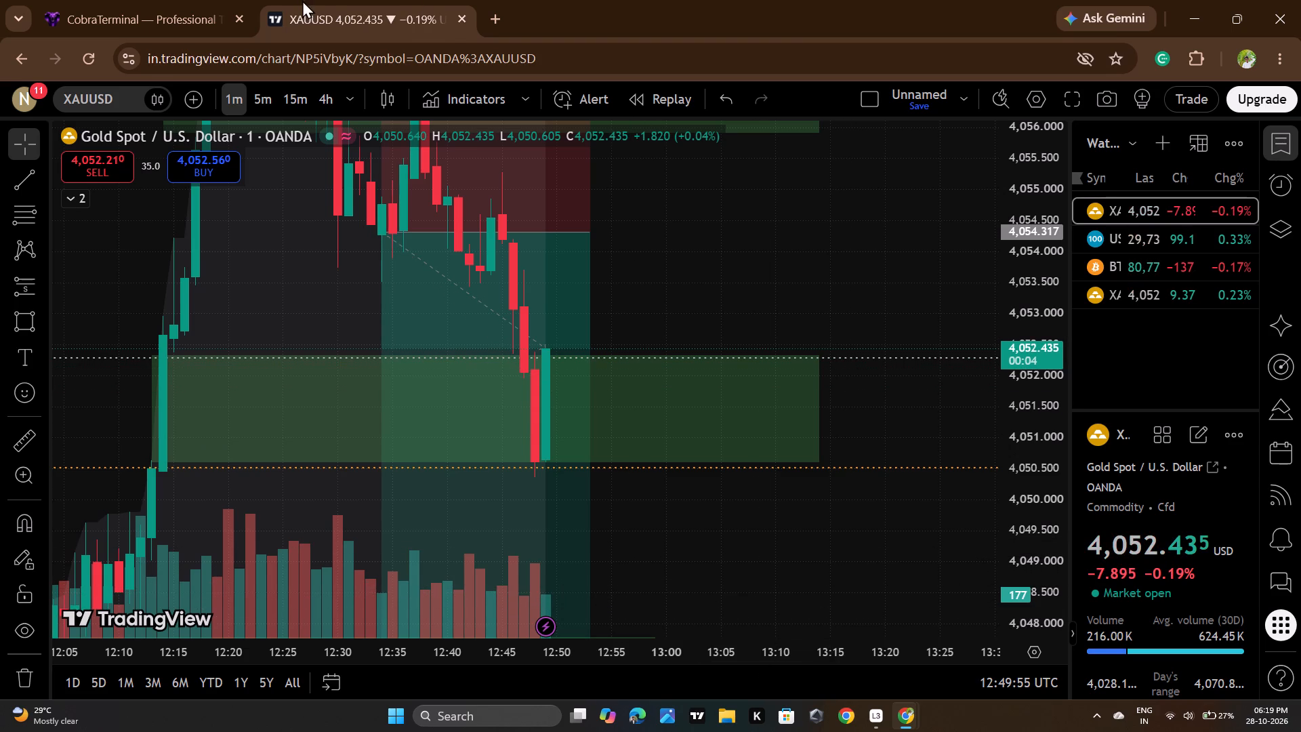
left_click(74, 0)
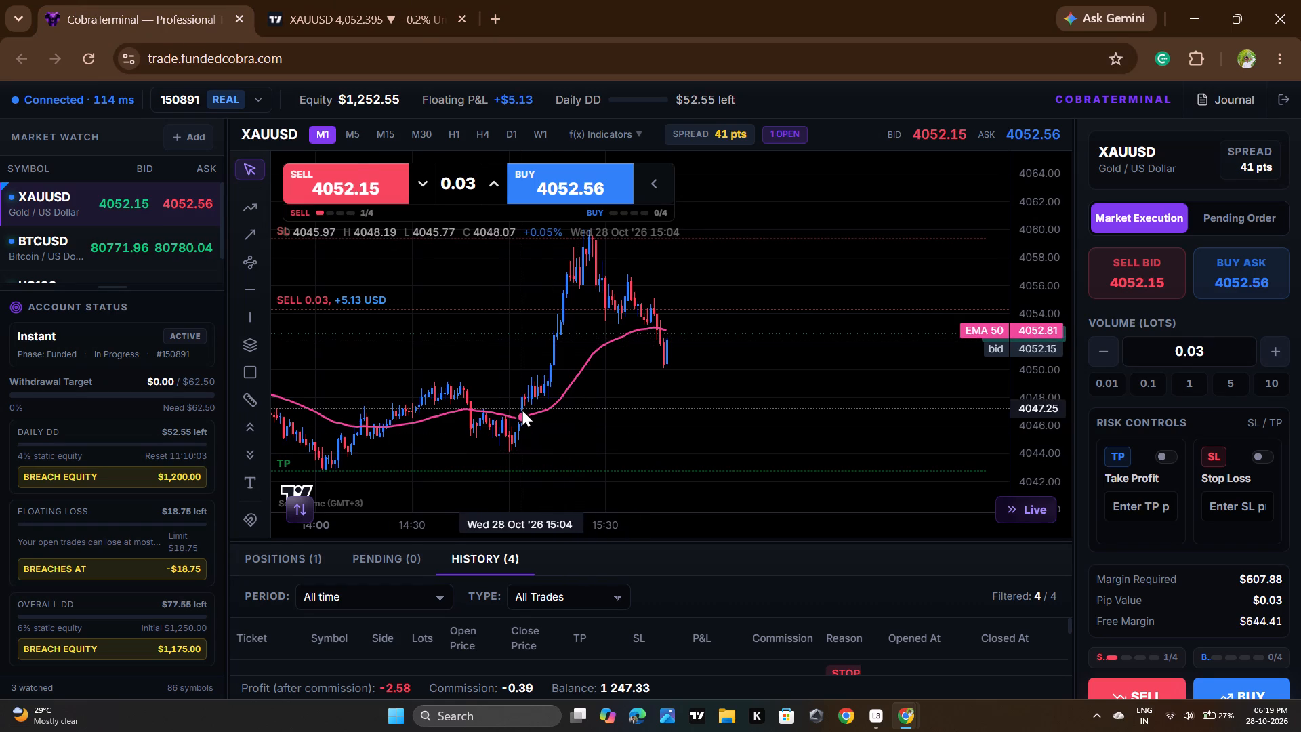
left_click(406, 0)
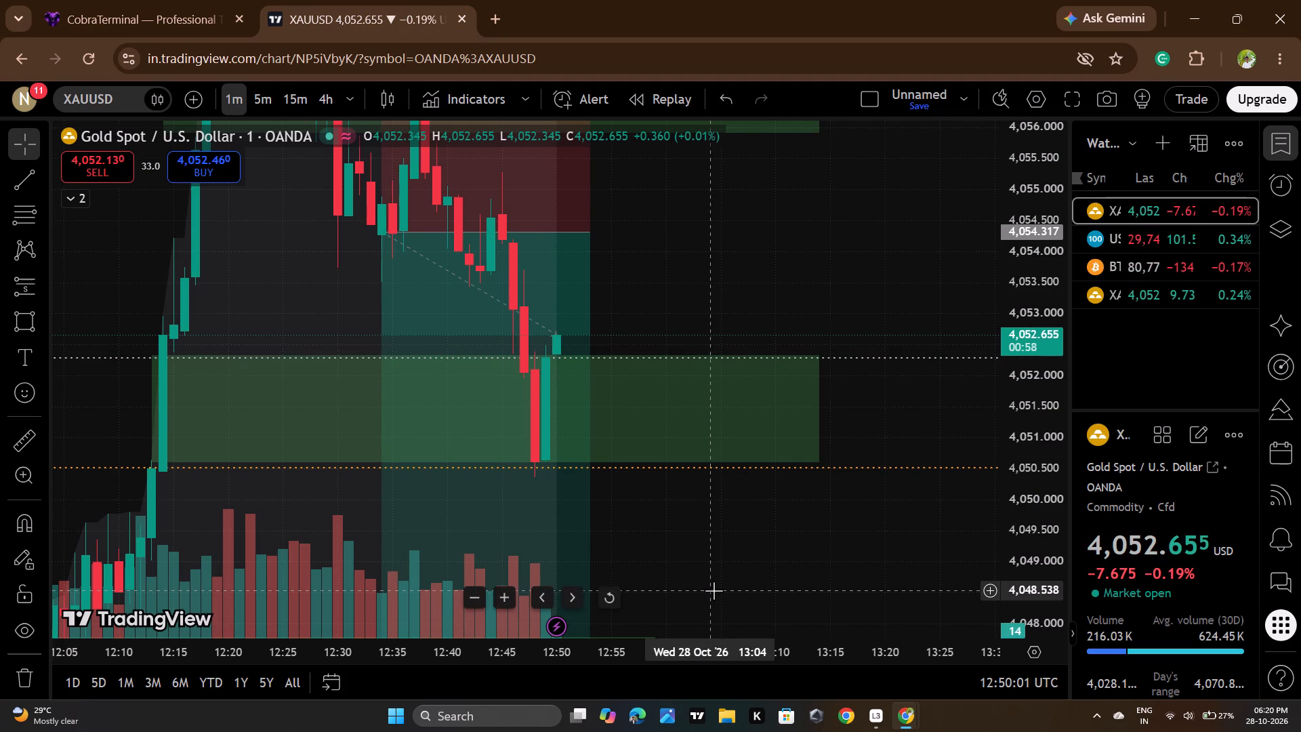
left_click_drag(848, 514, 850, 594)
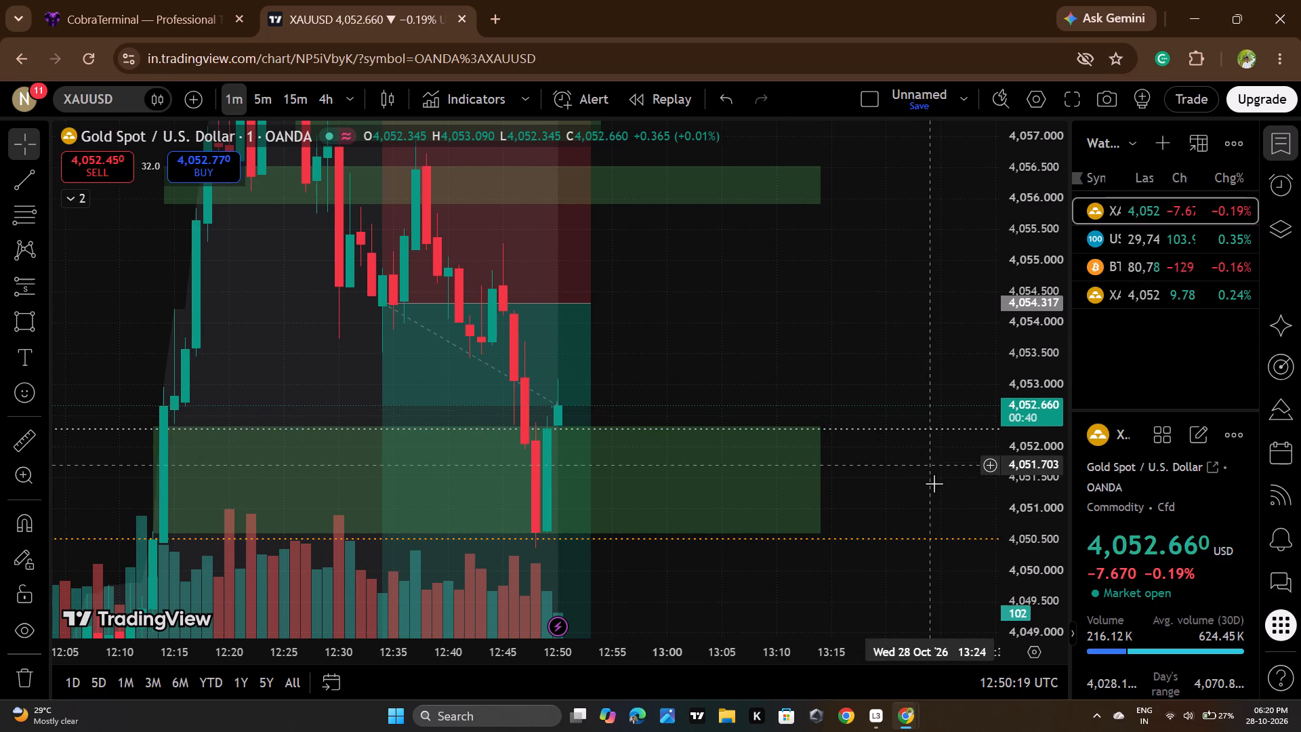
scroll(934, 483, "down", 5)
scroll(1048, 370, "down", 8)
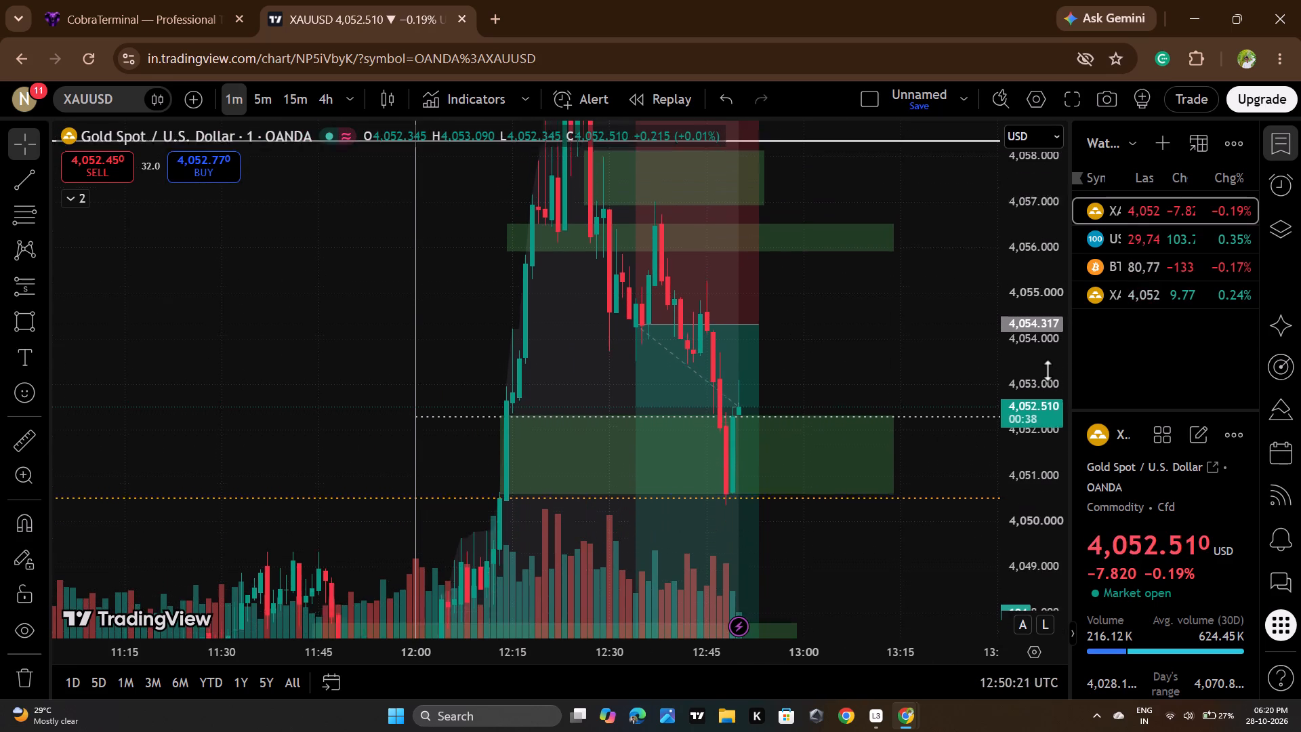
scroll(1048, 370, "down", 7)
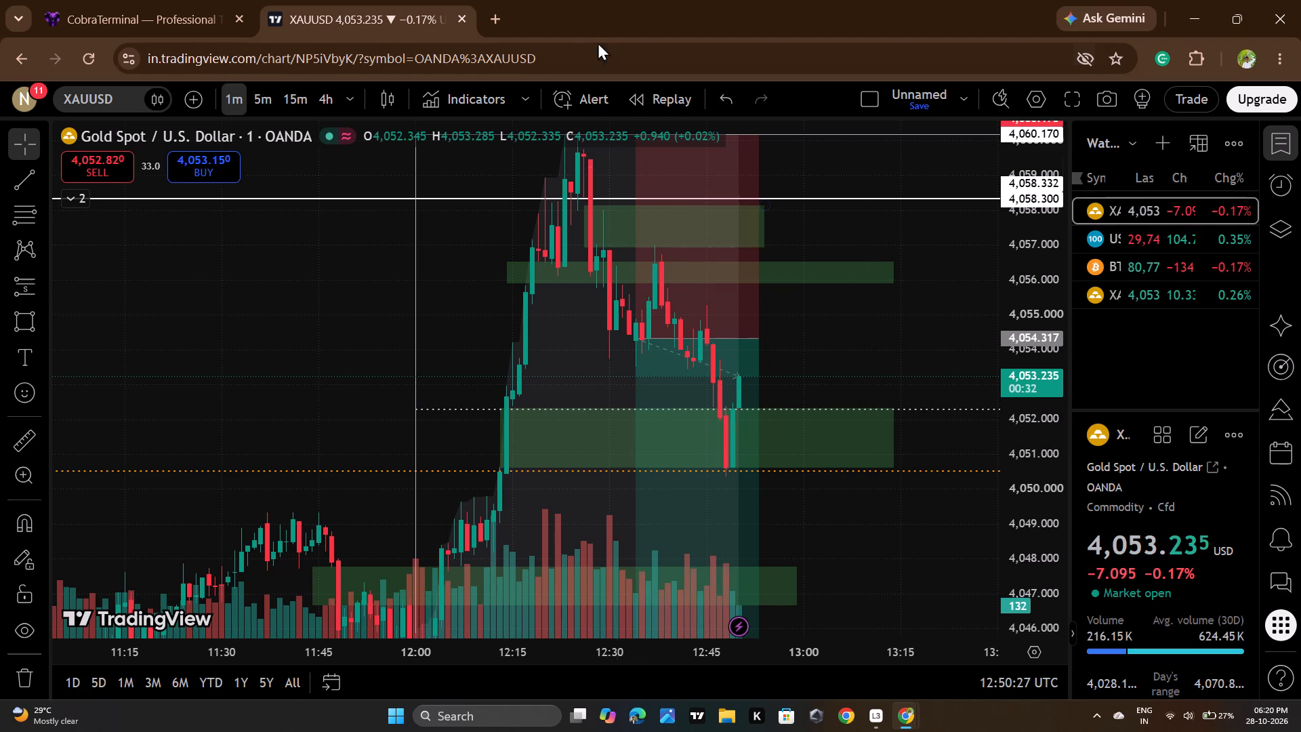
Review the sell trade in CobraTerminal's chart and open positions list, comparing it with the price and drawn zones on TradingView.
left_click(150, 0)
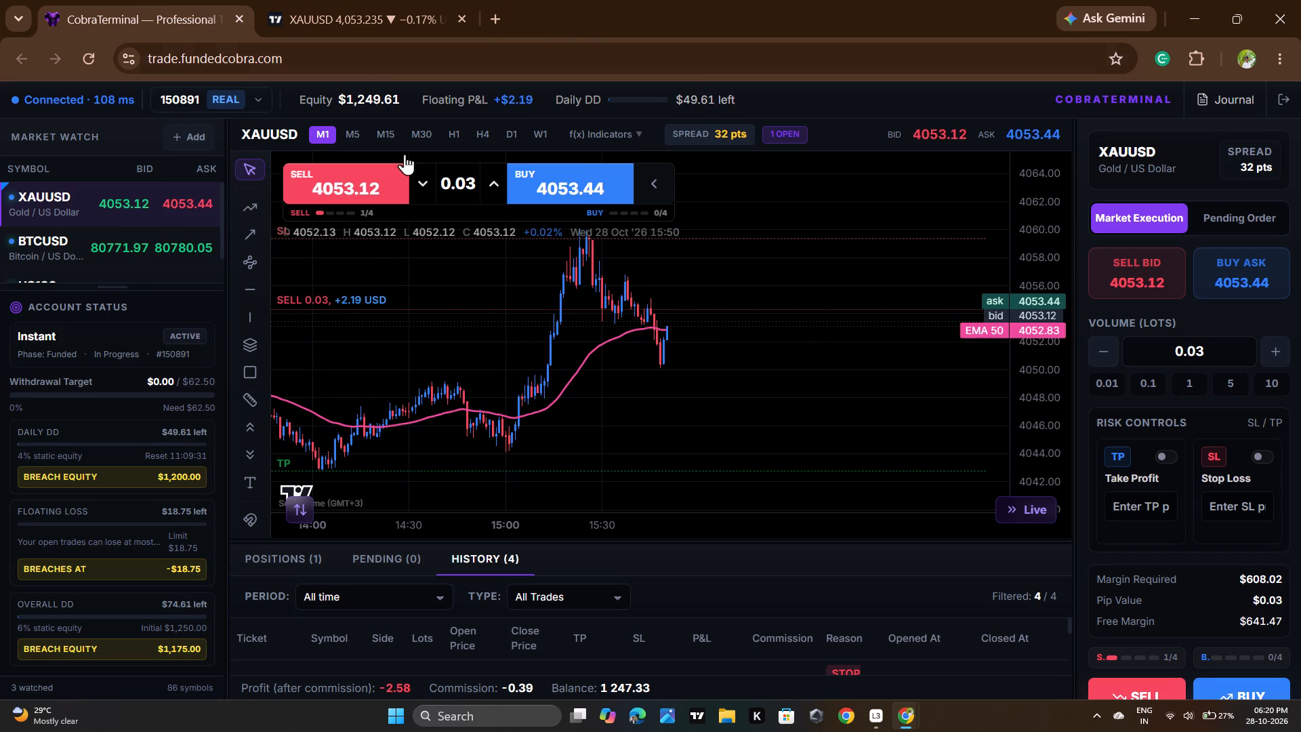
scroll(784, 394, "up", 6)
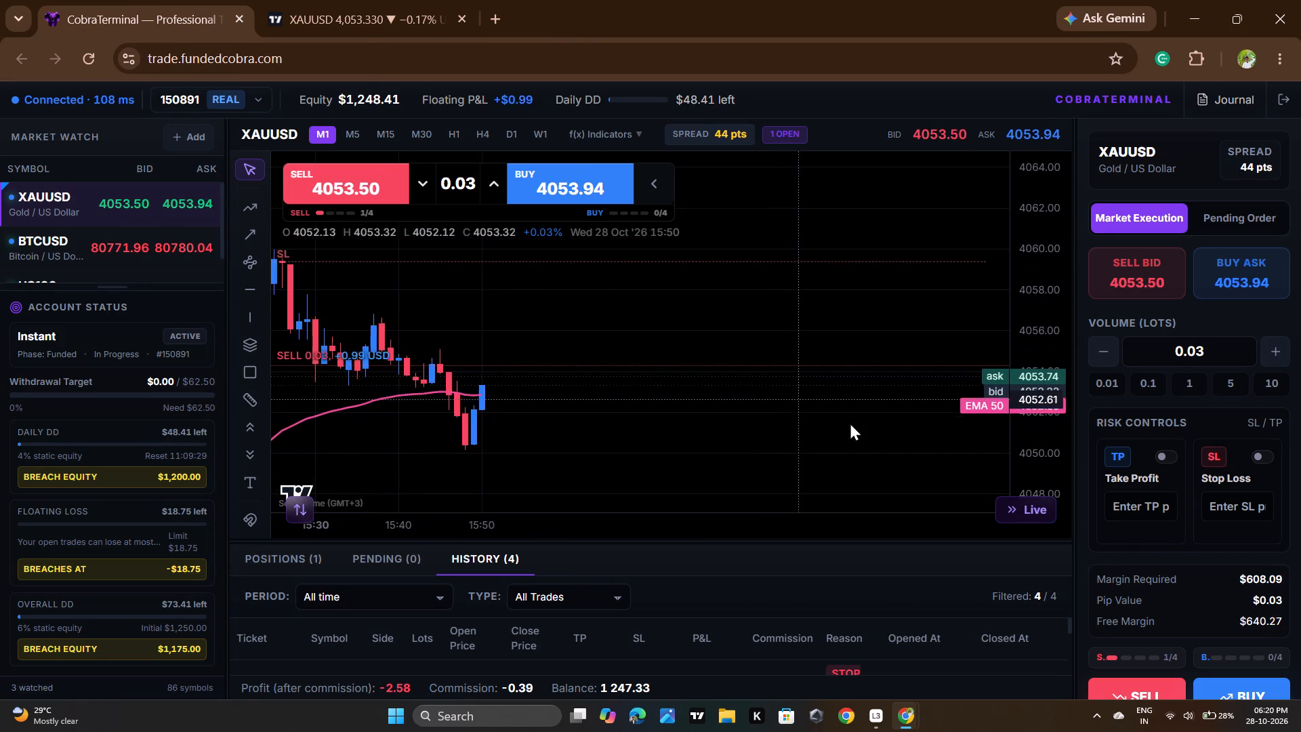
scroll(877, 416, "down", 2)
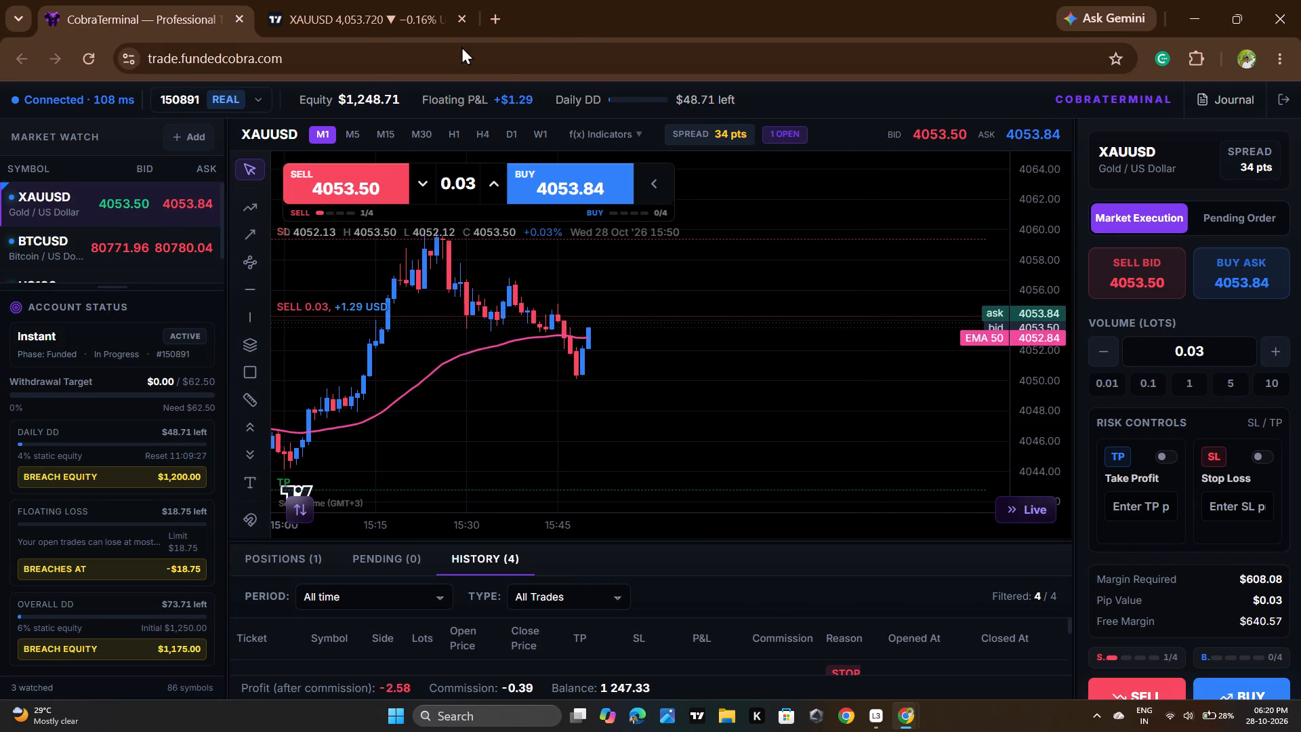
left_click(360, 0)
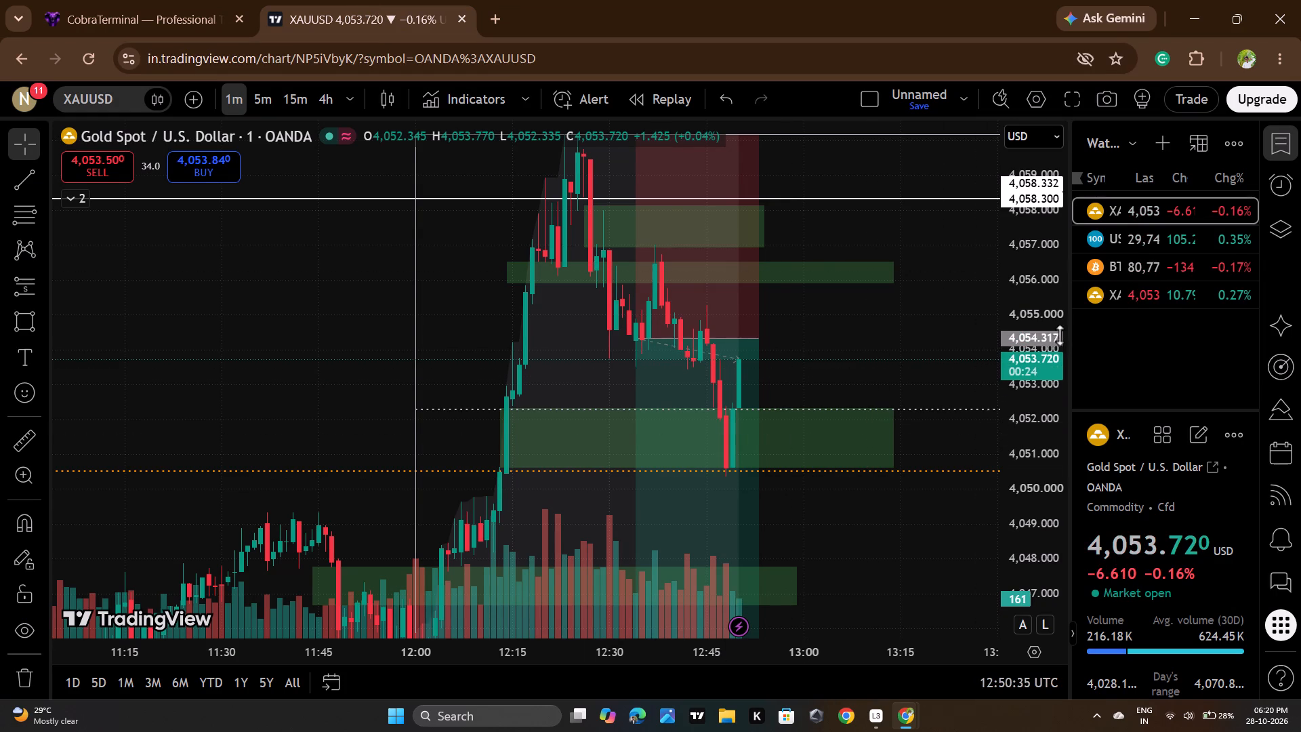
scroll(1060, 351, "down", 4)
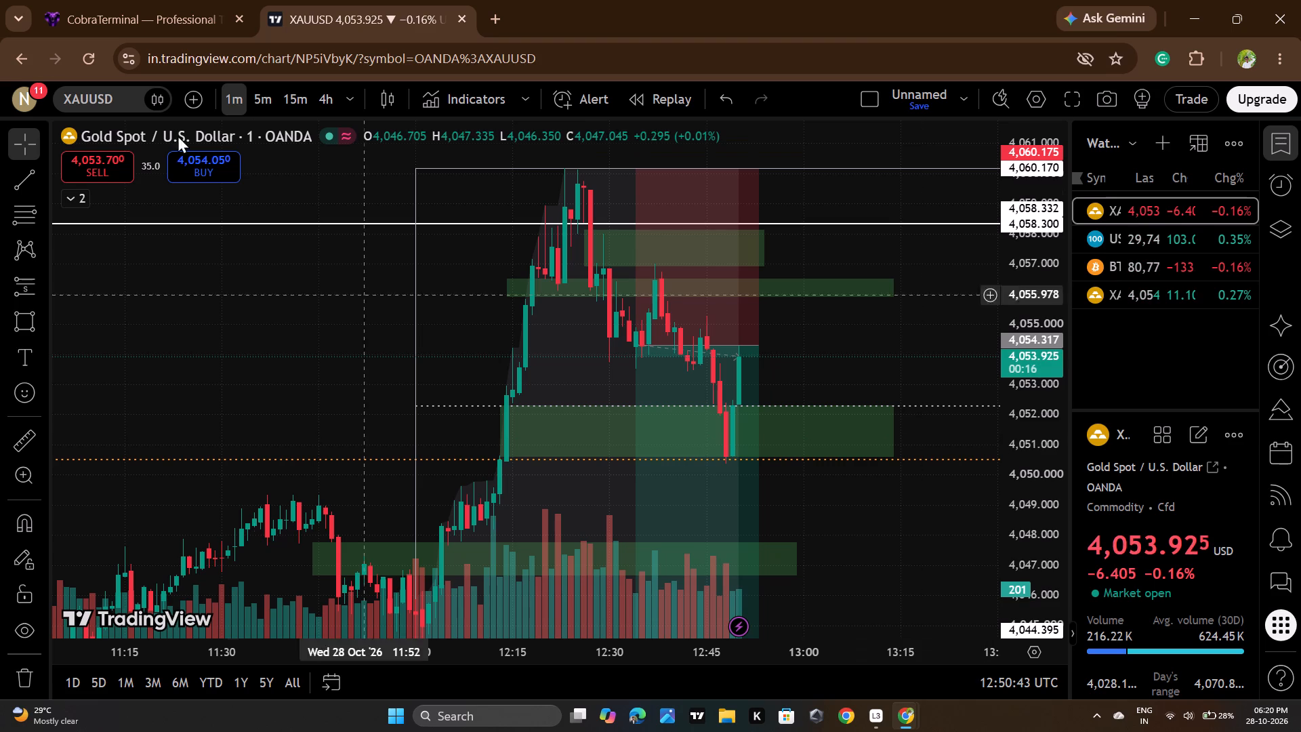
left_click(172, 0)
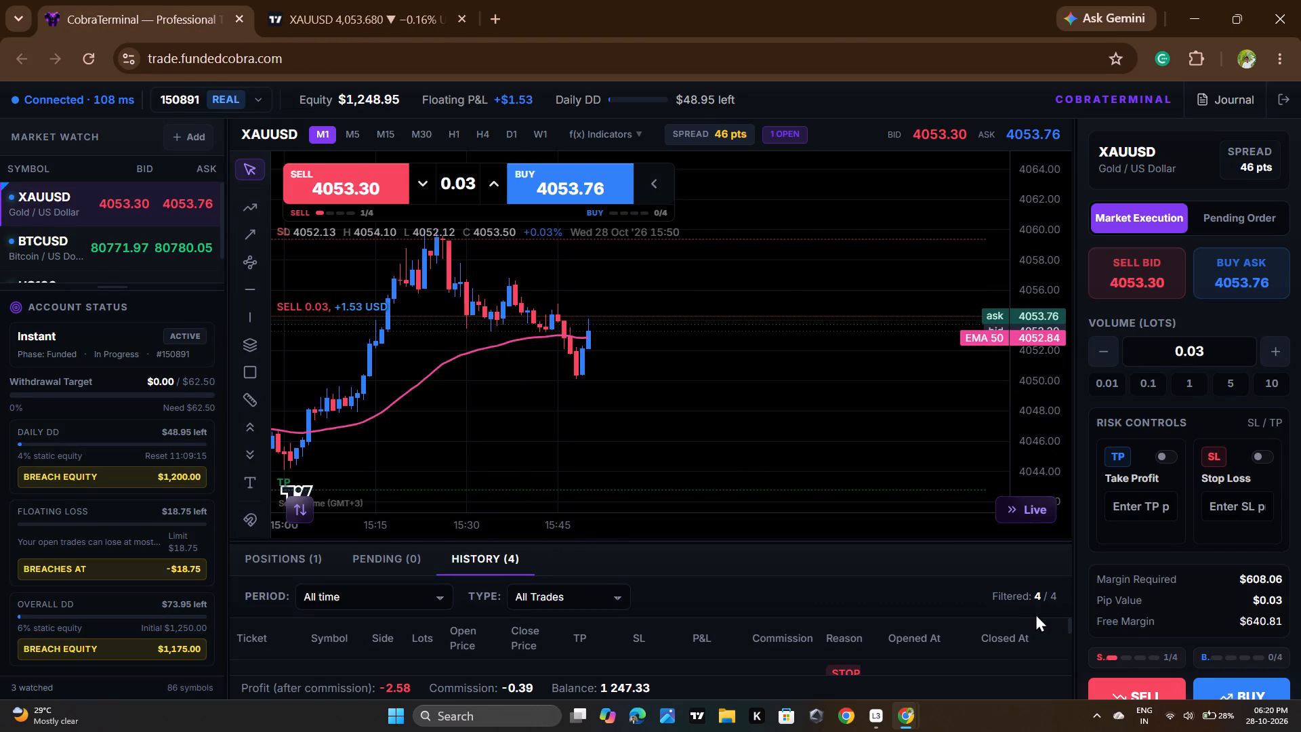
scroll(956, 608, "down", 2)
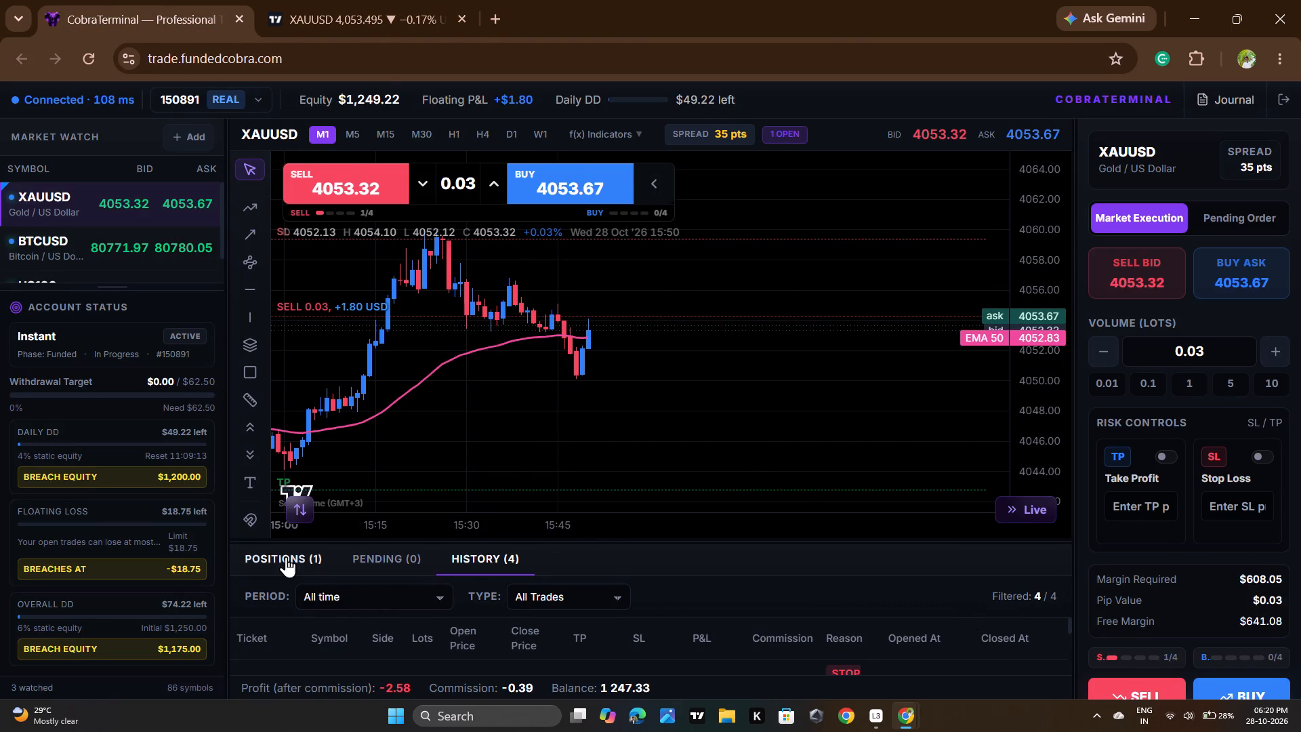
left_click(286, 556)
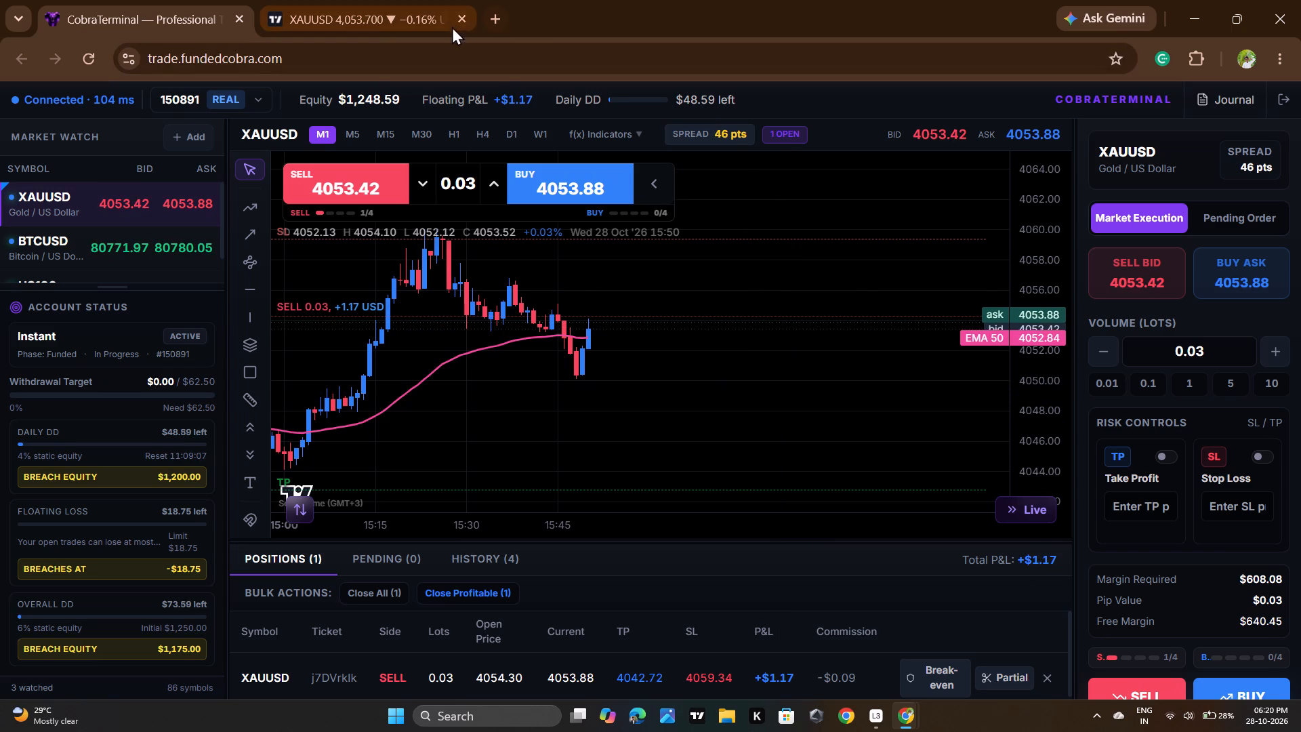
left_click(350, 0)
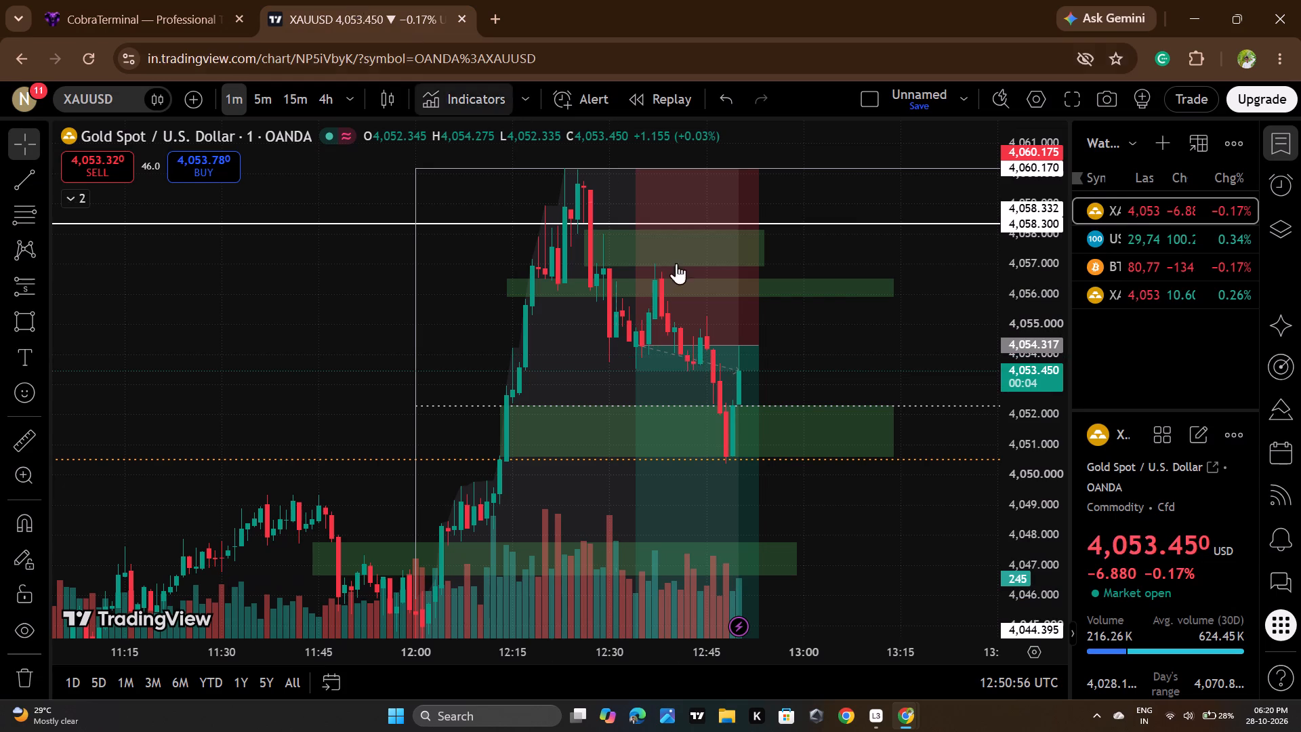
scroll(888, 395, "up", 2)
scroll(1044, 411, "up", 4)
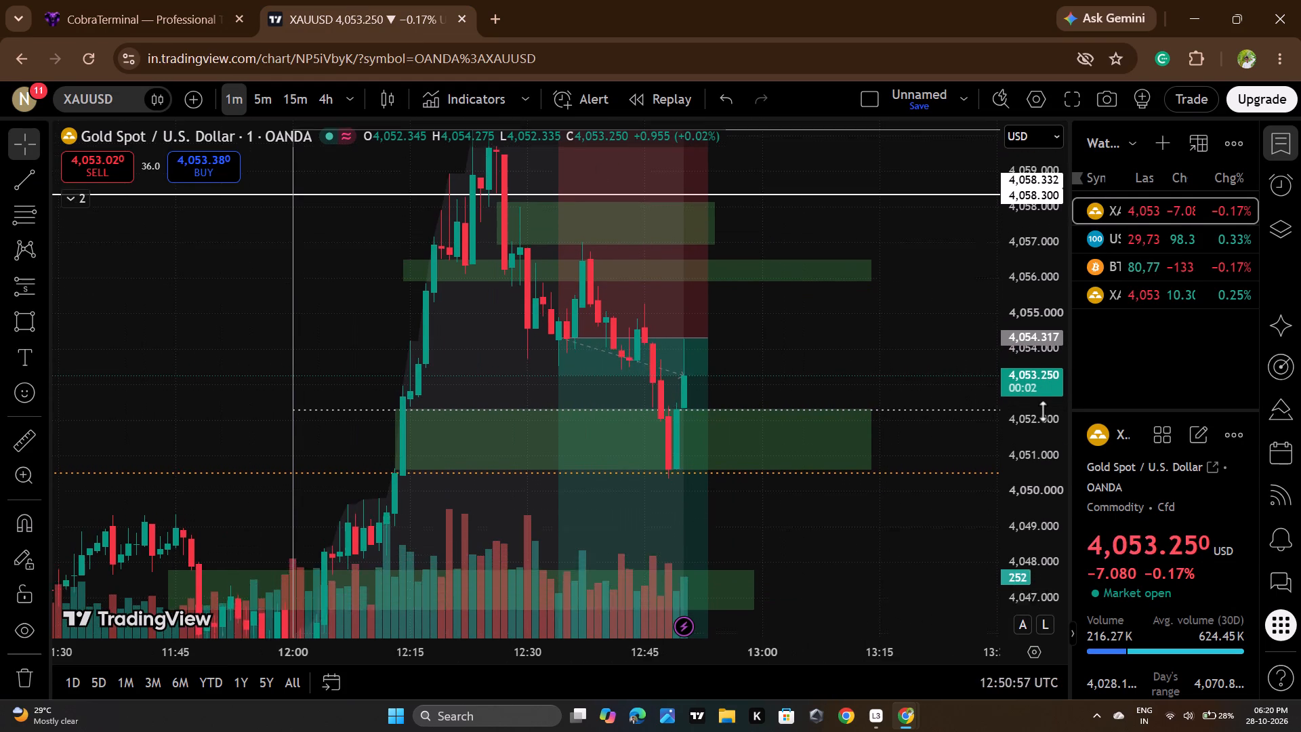
scroll(1044, 411, "up", 9)
scroll(844, 407, "up", 3)
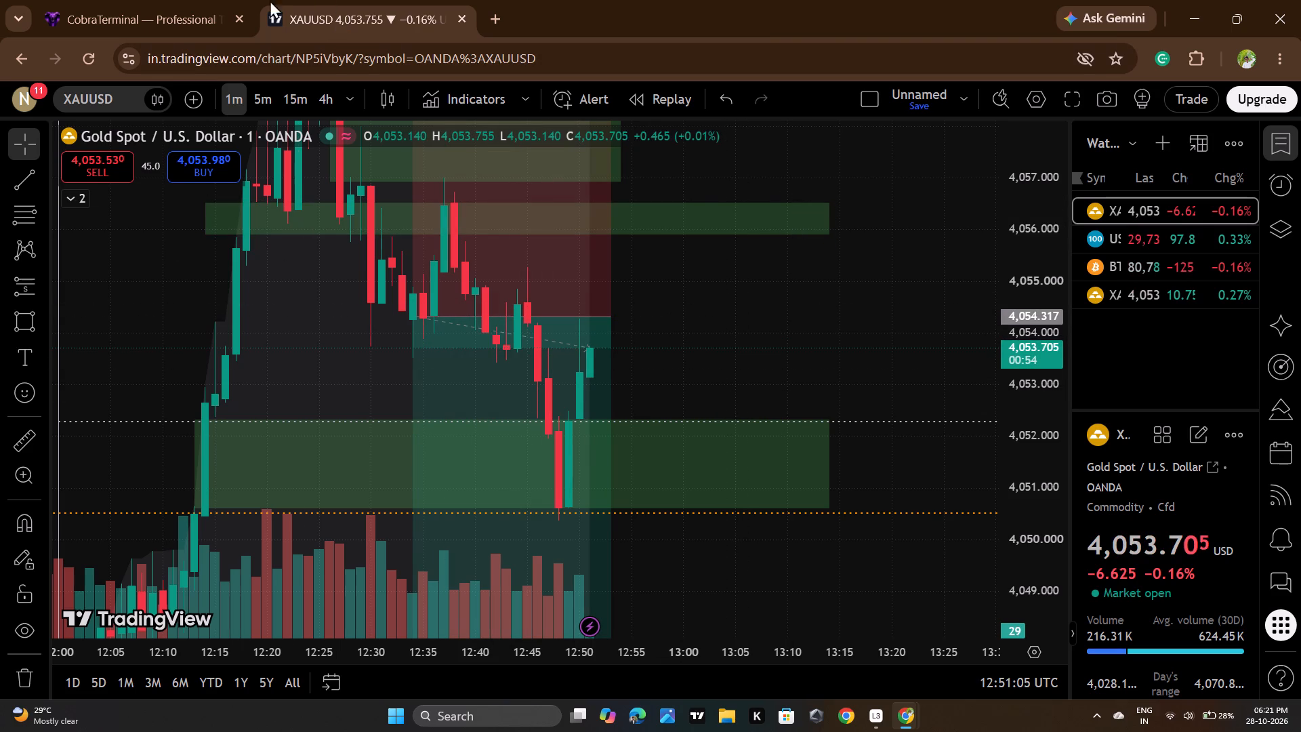
Return to CobraTerminal and move the open XAUUSD sell trade's stop loss line down to 4056.77.
left_click(205, 4)
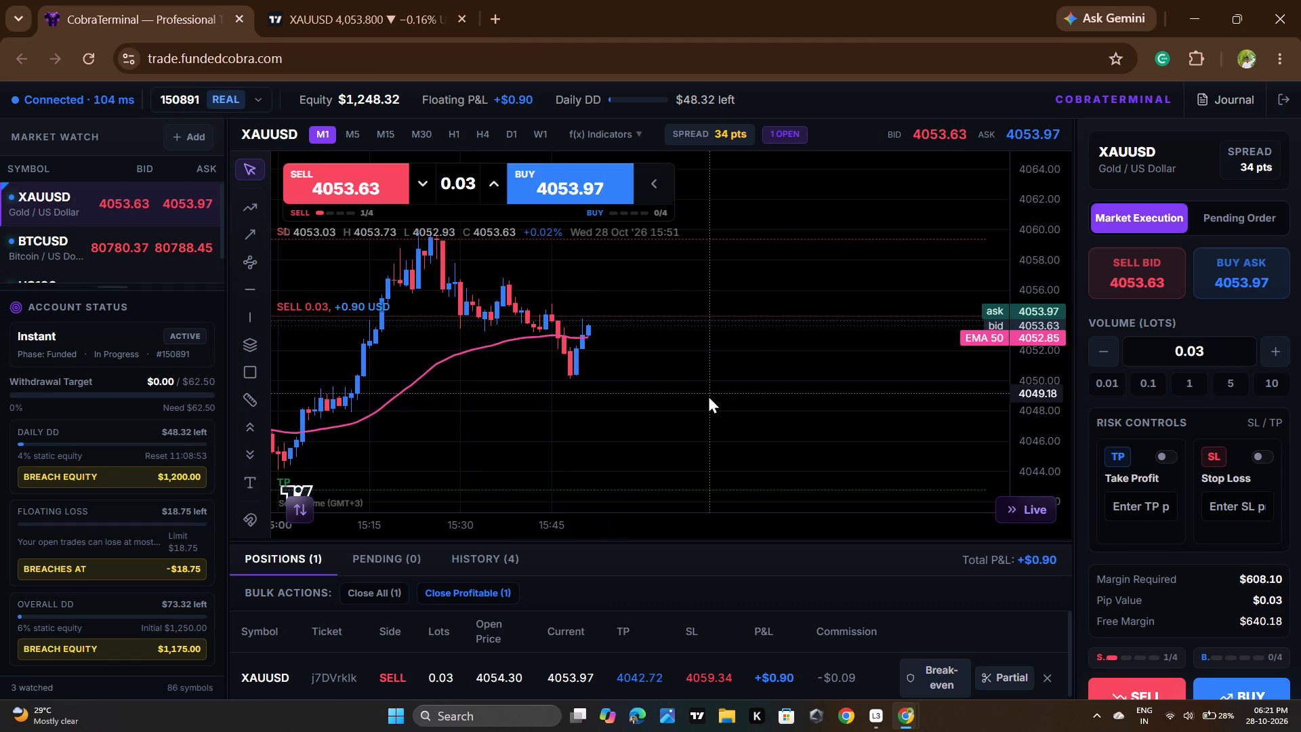
left_click_drag(708, 395, 694, 472)
scroll(754, 405, "up", 1)
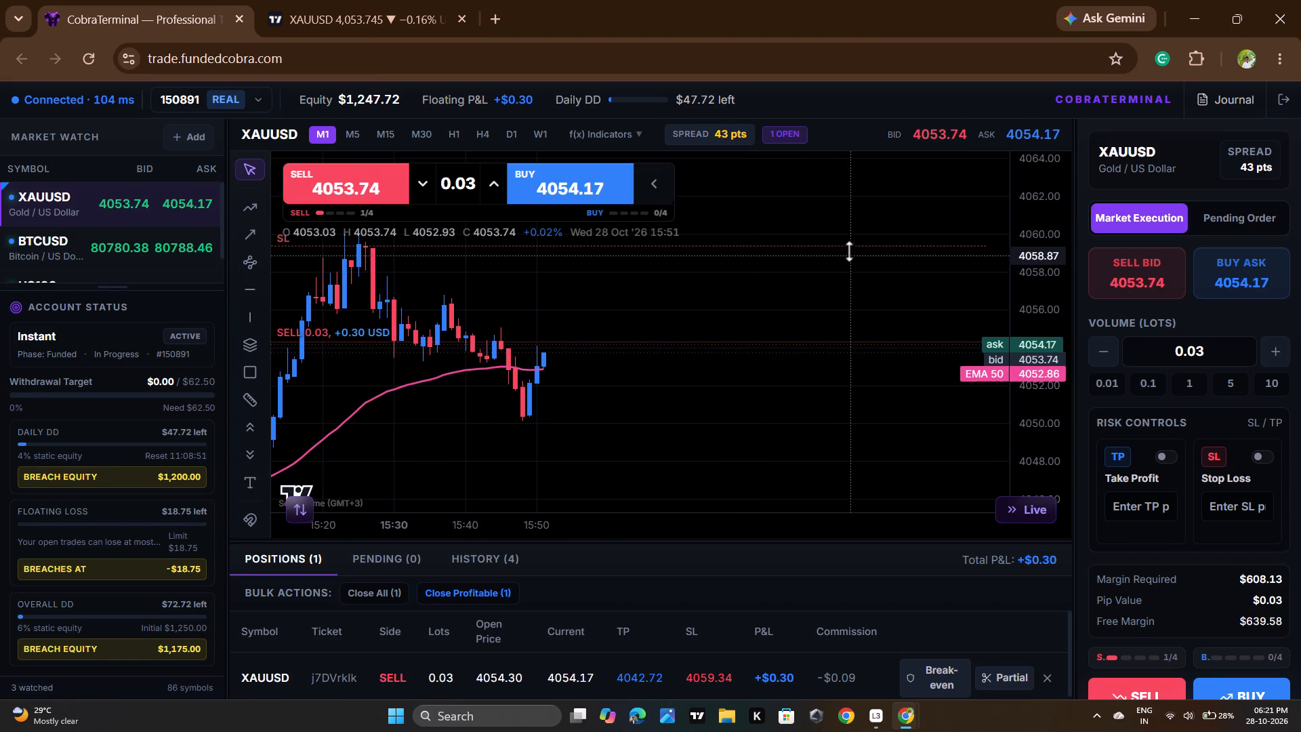
left_click(850, 246)
left_click_drag(850, 246, 849, 289)
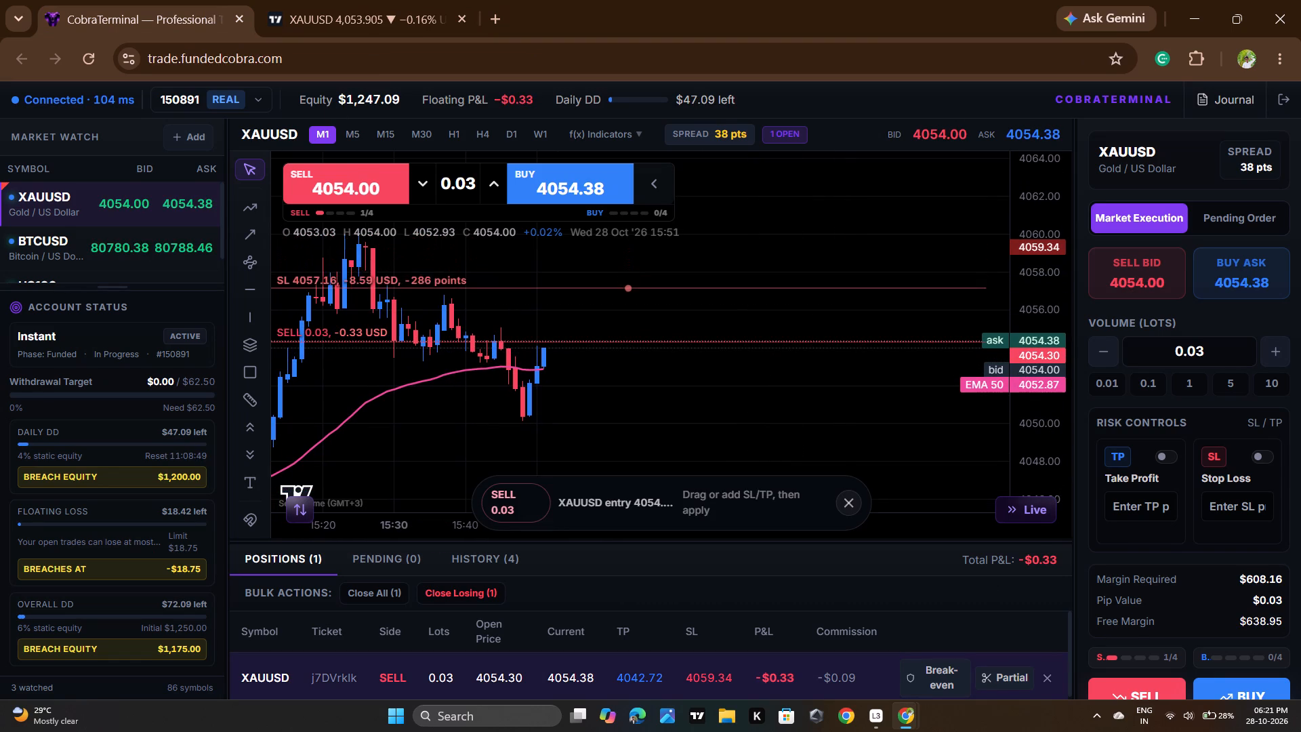
left_click_drag(849, 289, 844, 310)
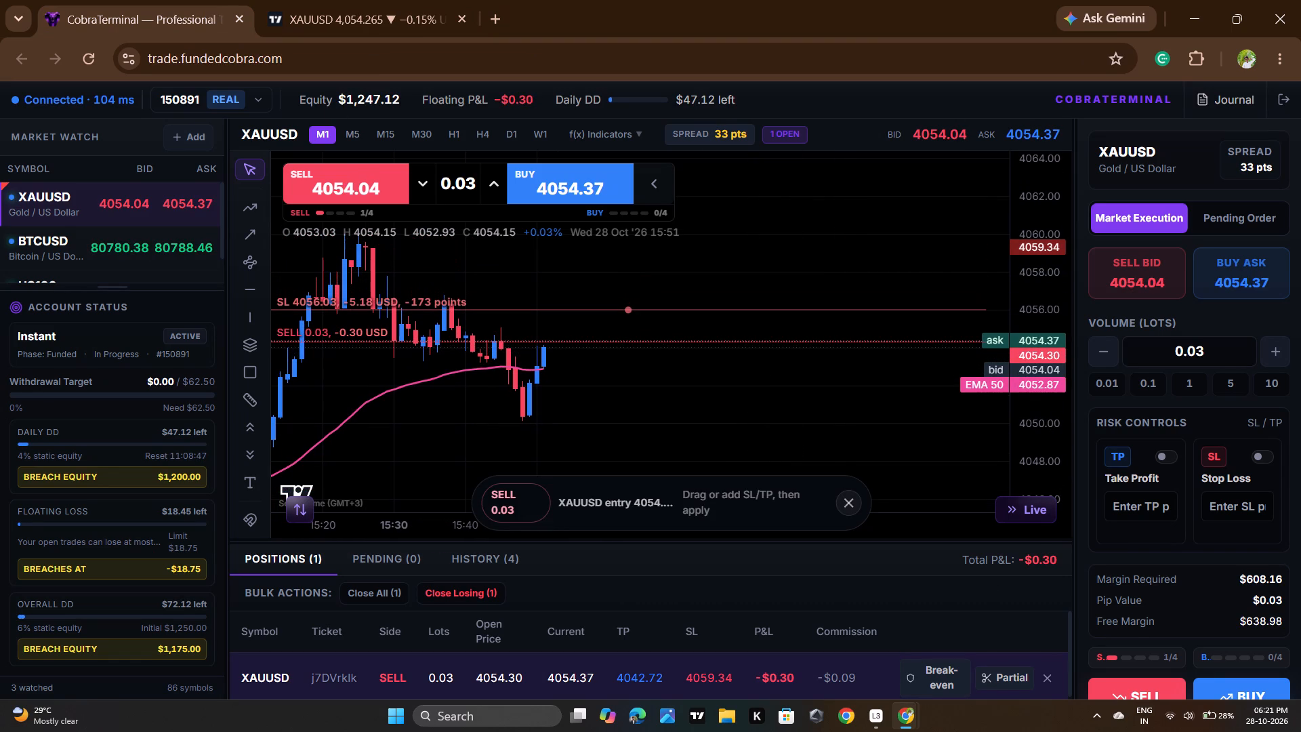
left_click_drag(844, 310, 844, 310)
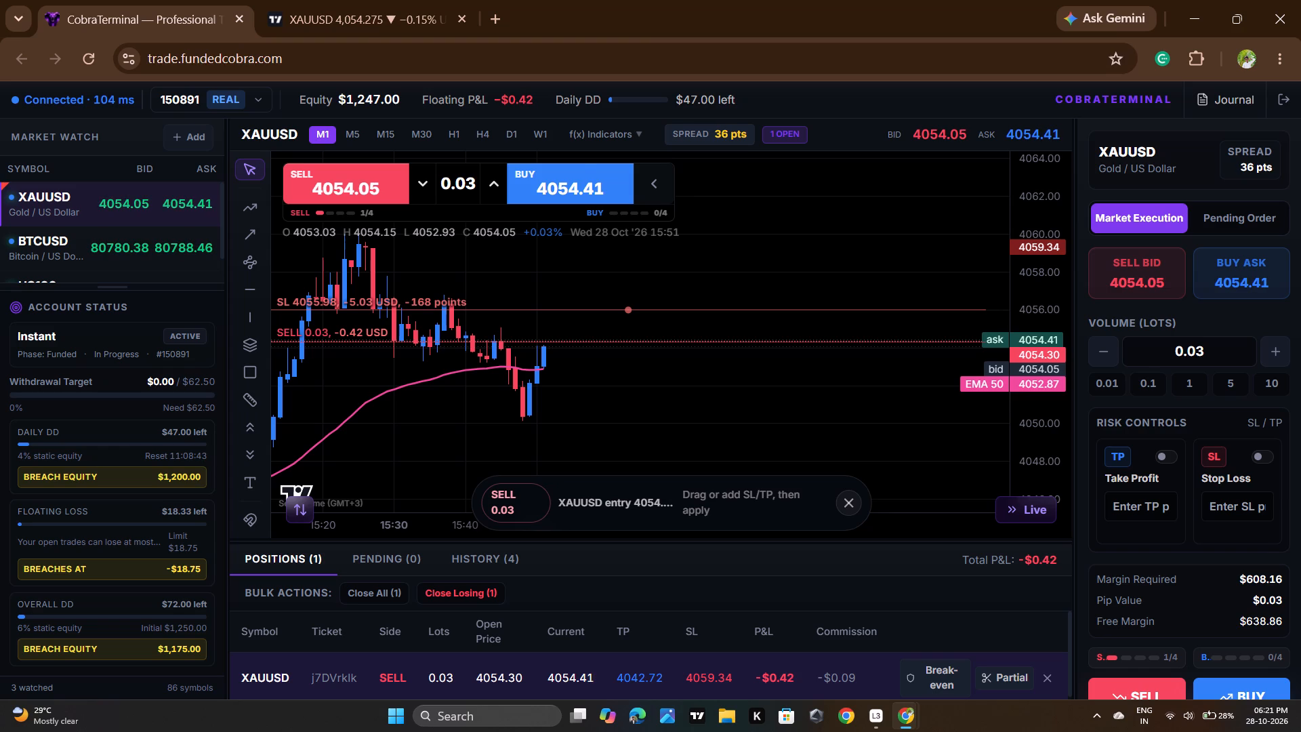
left_click_drag(844, 310, 844, 295)
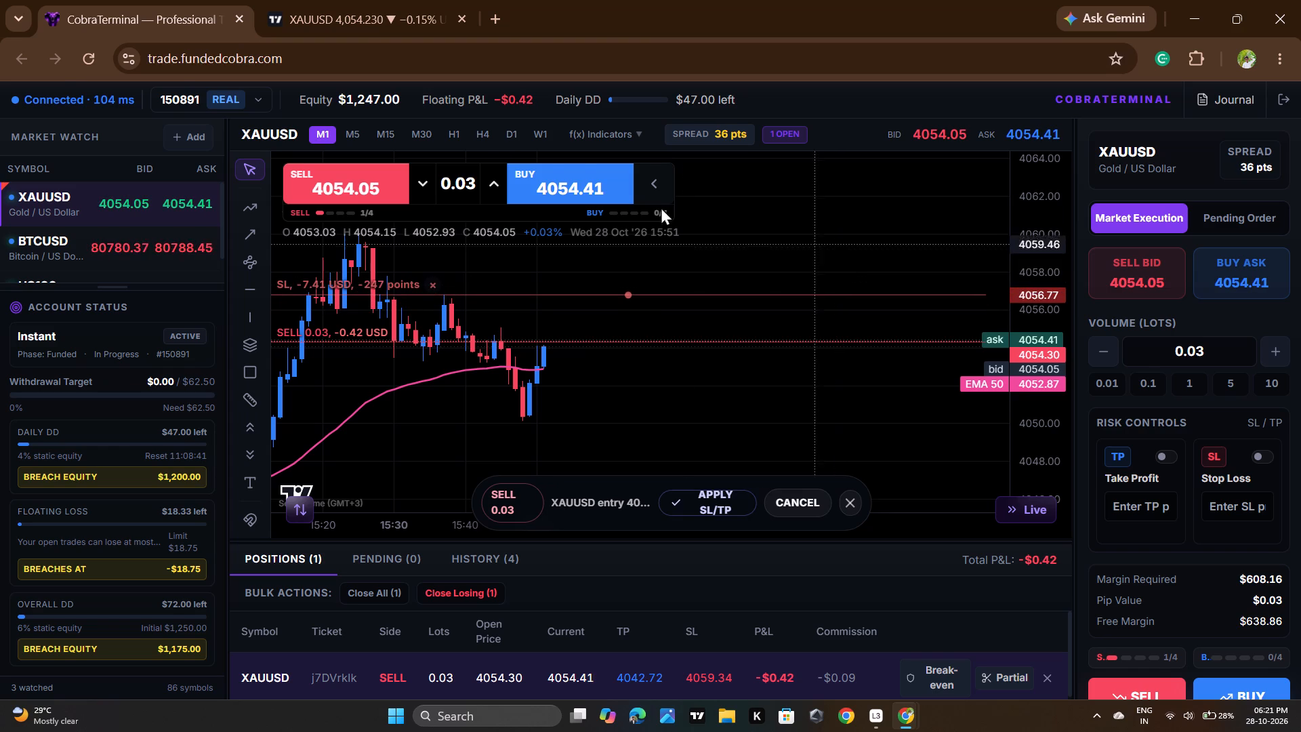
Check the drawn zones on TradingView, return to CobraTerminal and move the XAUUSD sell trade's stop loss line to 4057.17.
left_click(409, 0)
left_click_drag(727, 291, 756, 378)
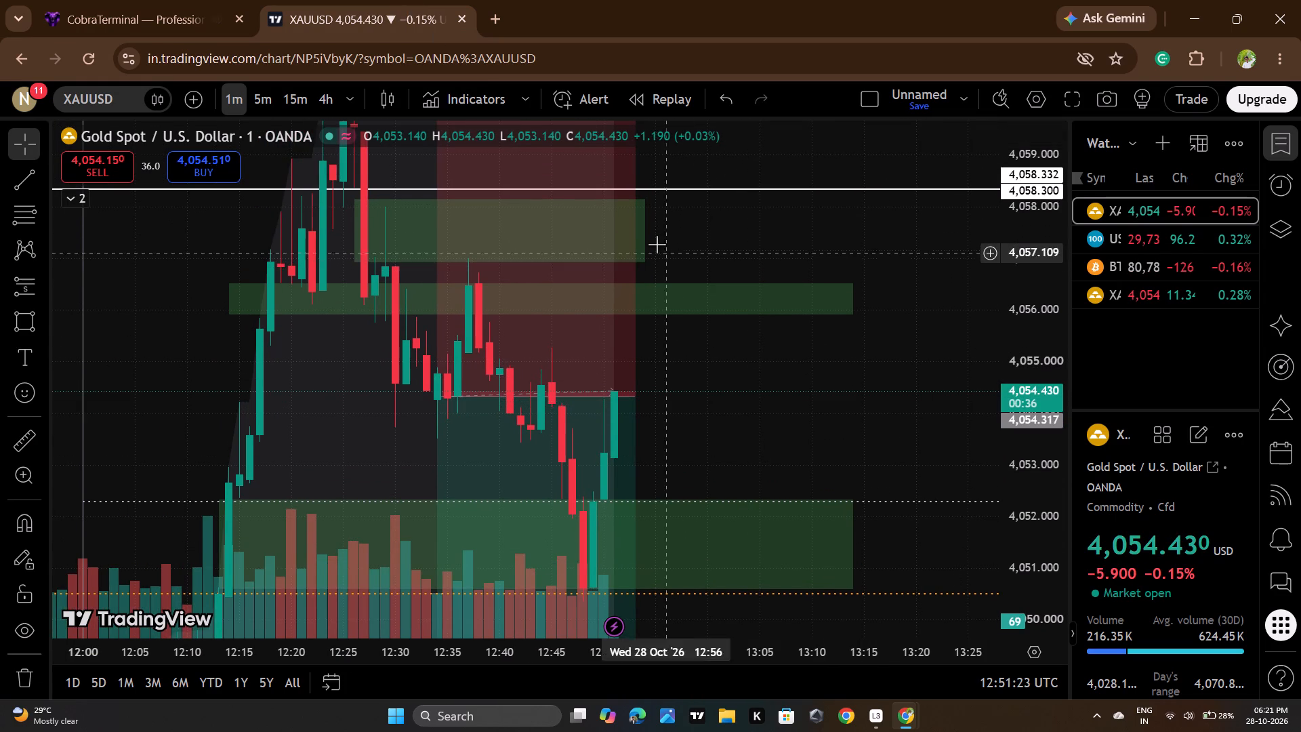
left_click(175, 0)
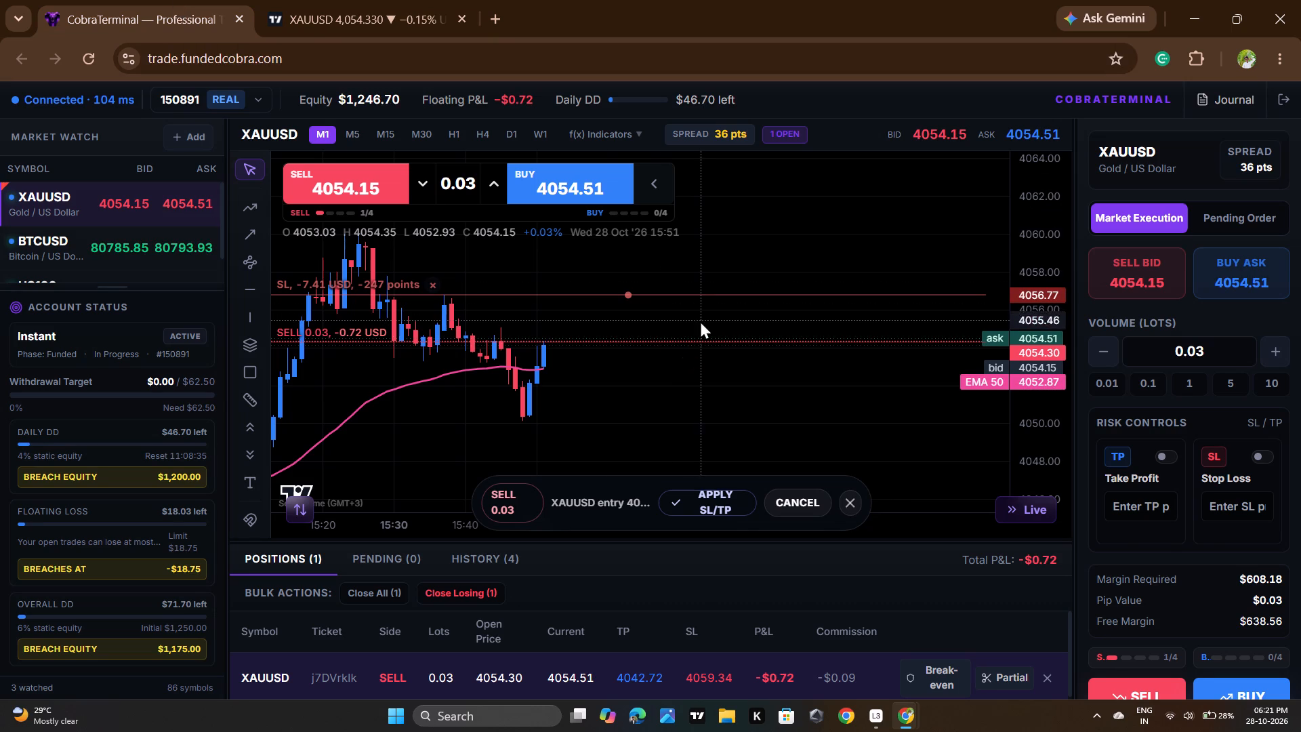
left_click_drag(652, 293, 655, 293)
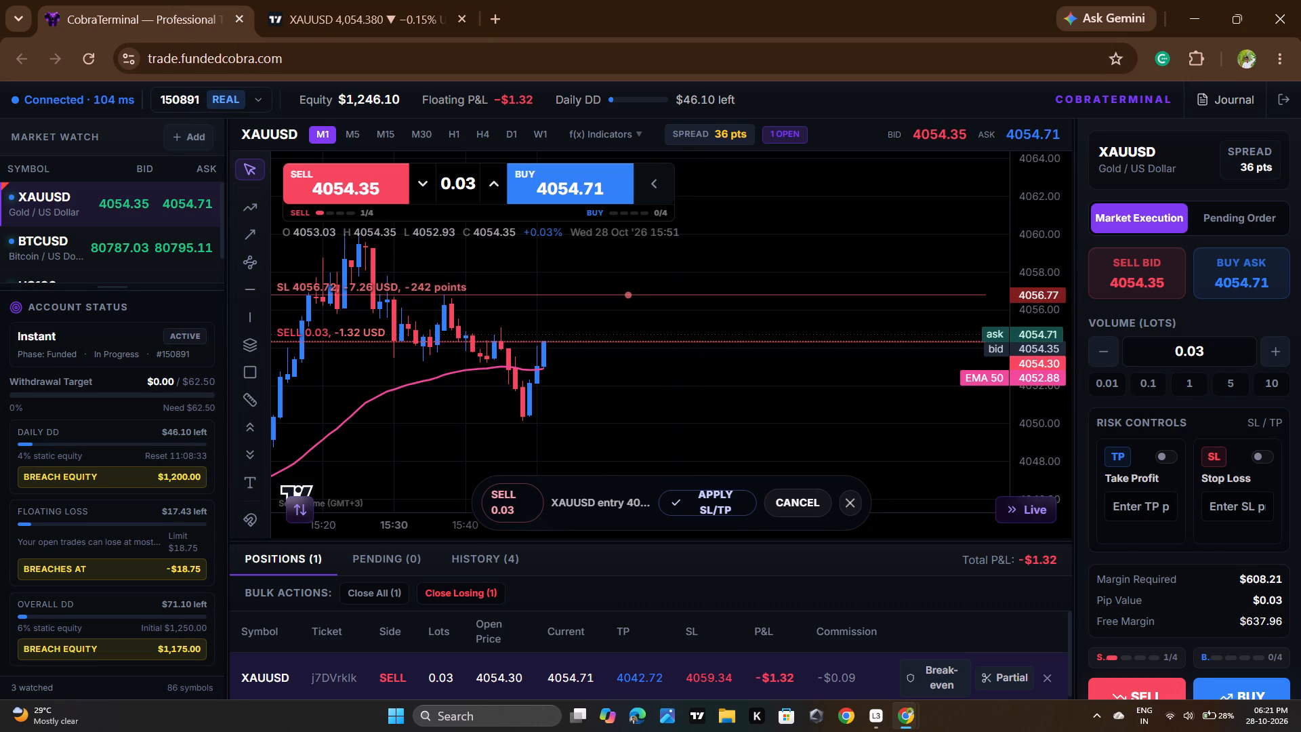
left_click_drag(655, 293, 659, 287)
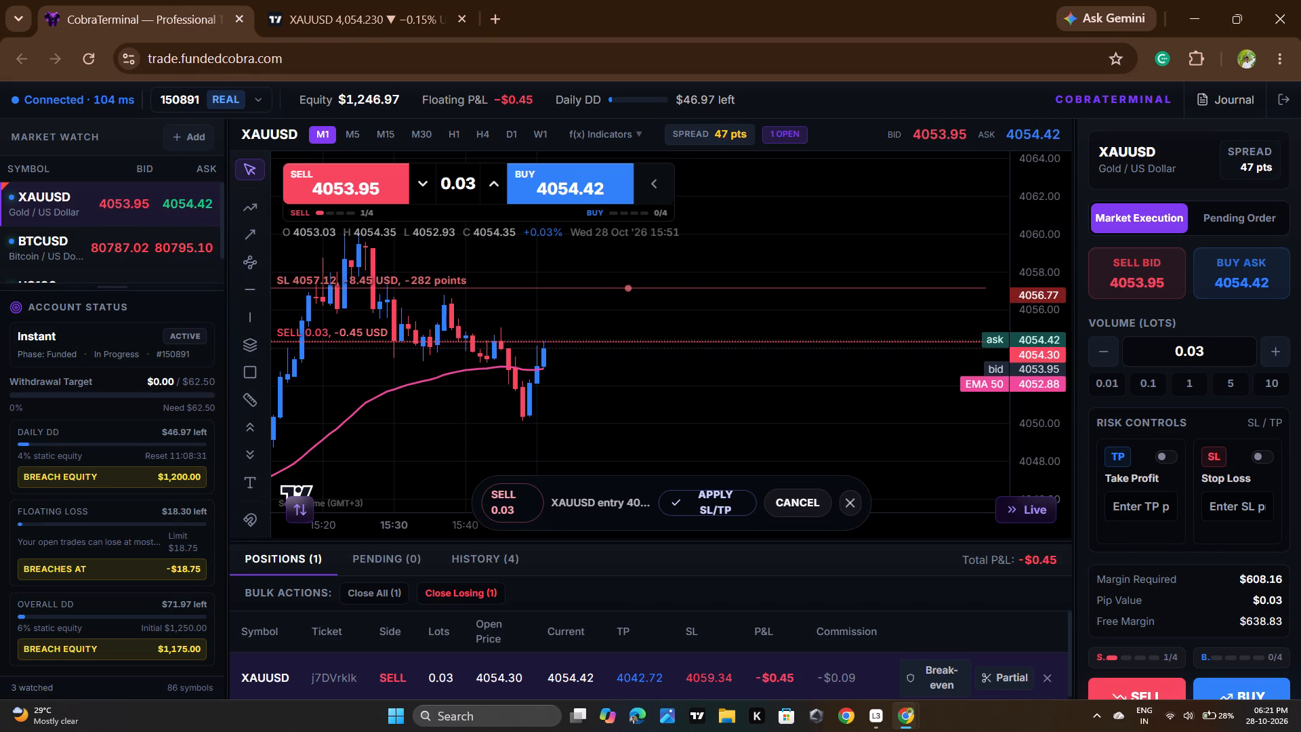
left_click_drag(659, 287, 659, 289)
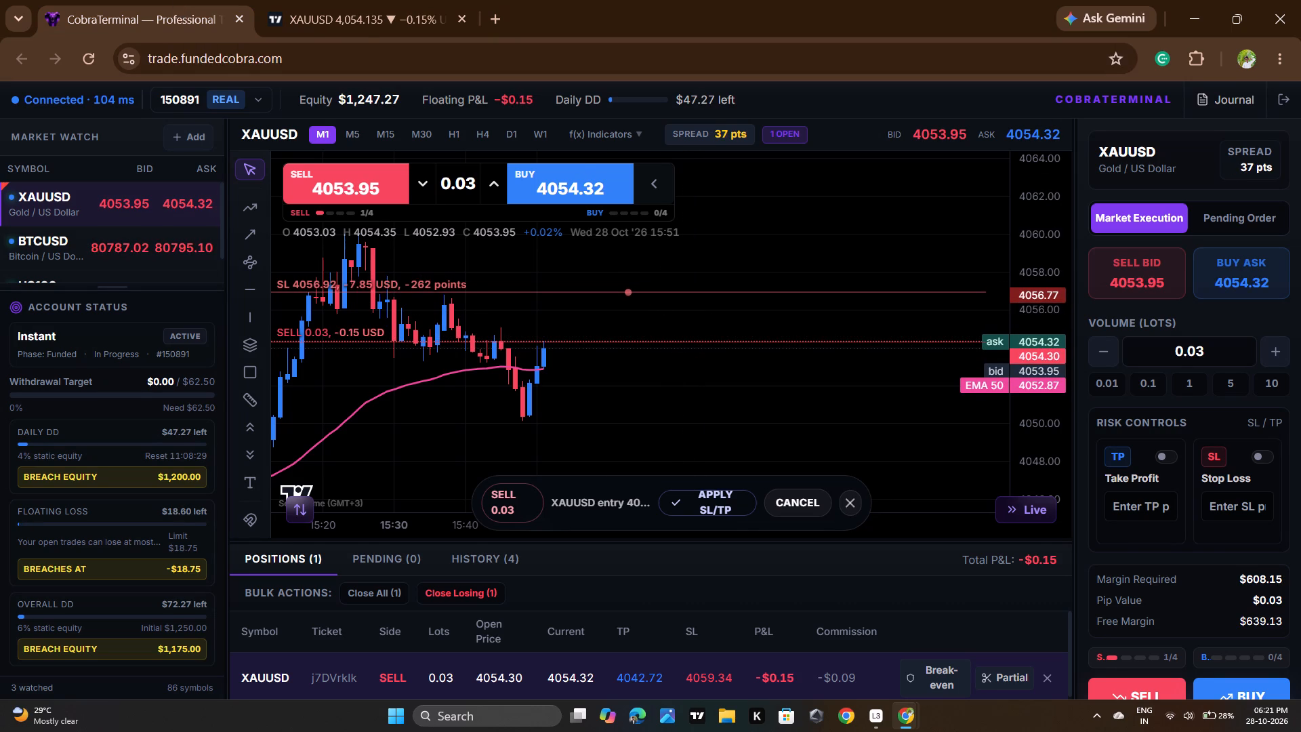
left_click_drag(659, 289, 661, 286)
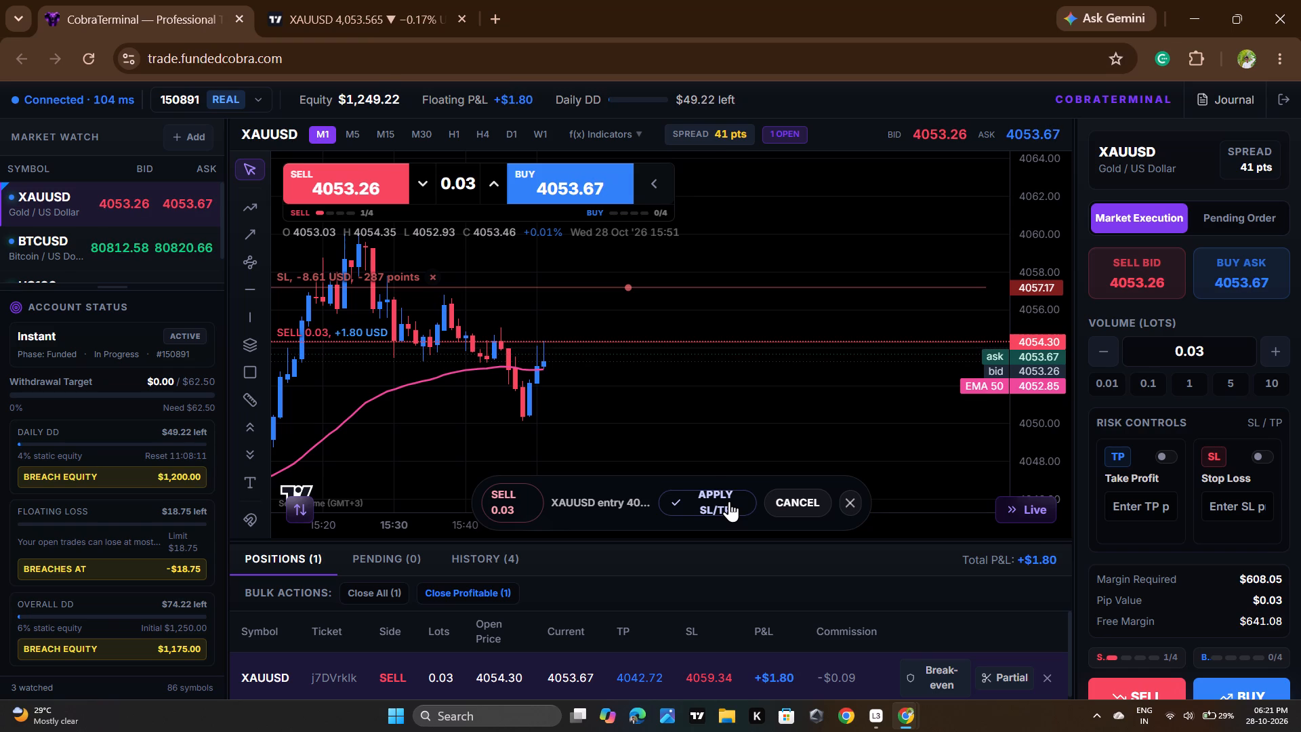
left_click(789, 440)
Switch to TradingView and examine the latest XAUUSD one-minute candles against the drawn zones and the short position.
left_click(386, 0)
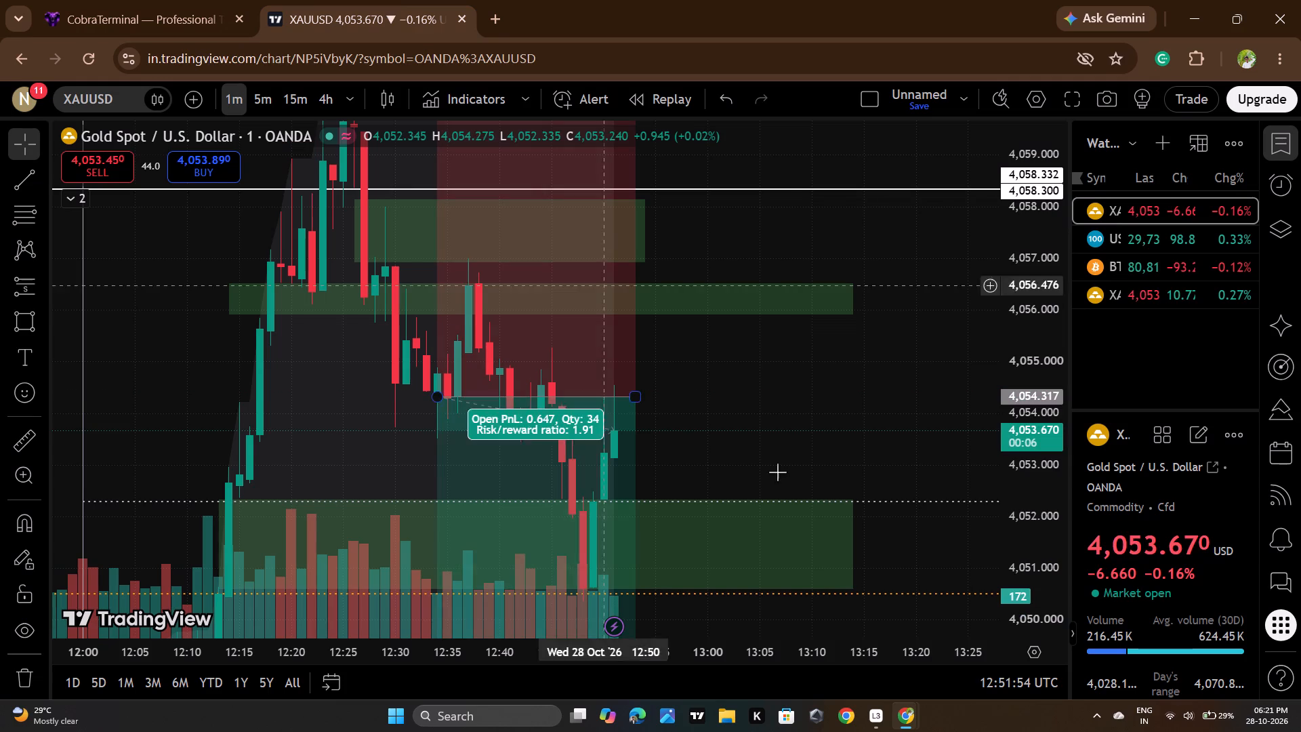
left_click_drag(843, 449, 825, 348)
scroll(1022, 361, "up", 3)
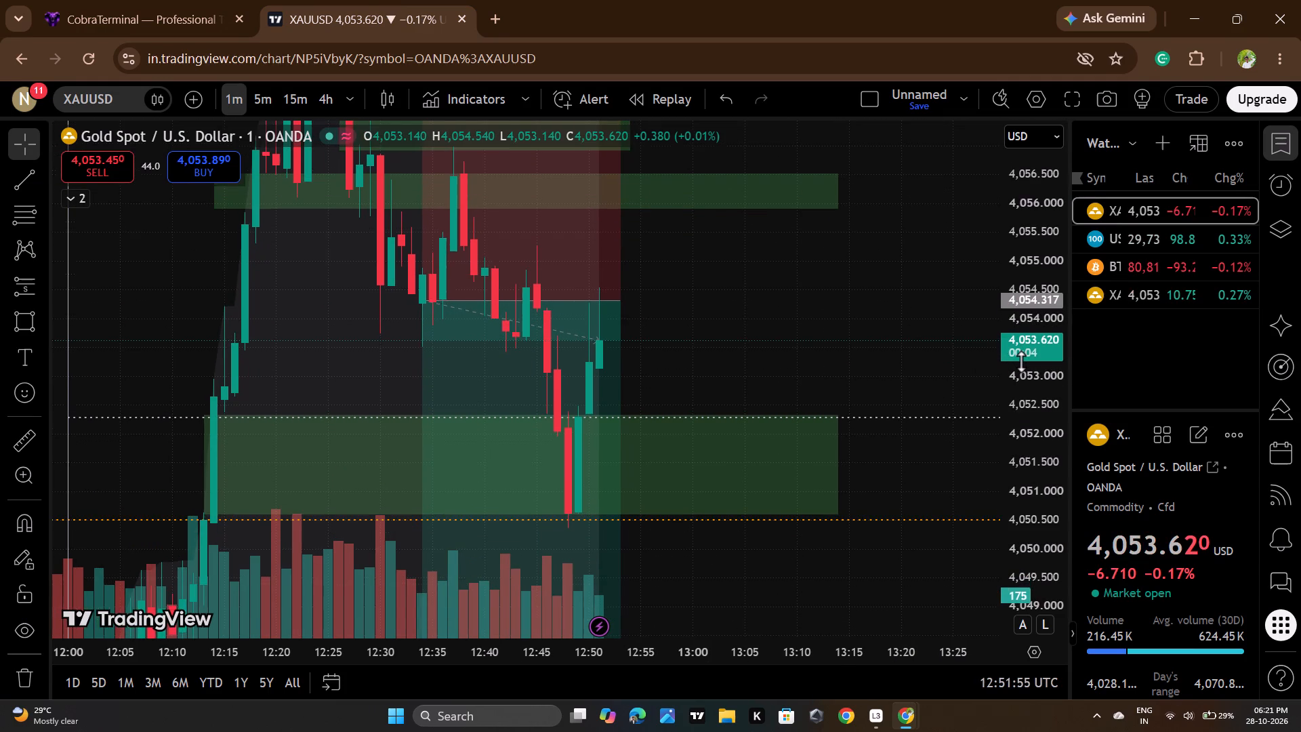
scroll(865, 349, "up", 2)
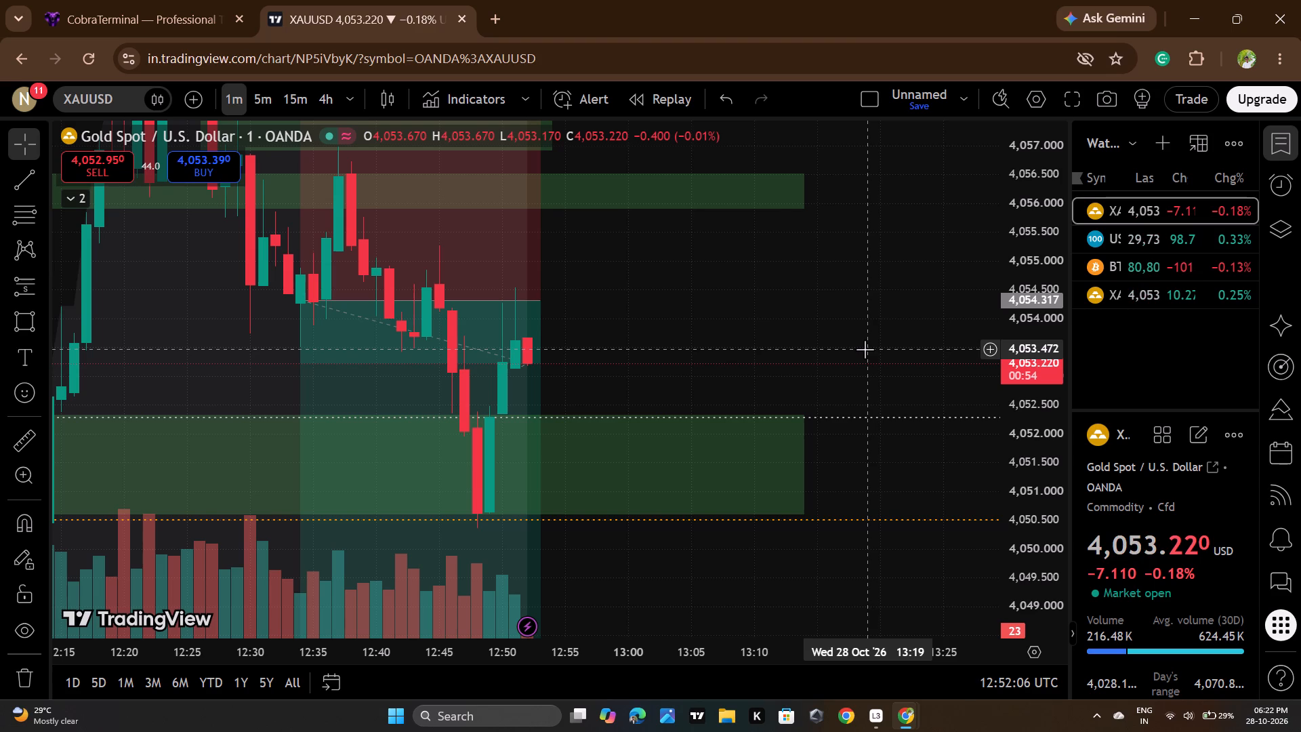
scroll(865, 349, "down", 1)
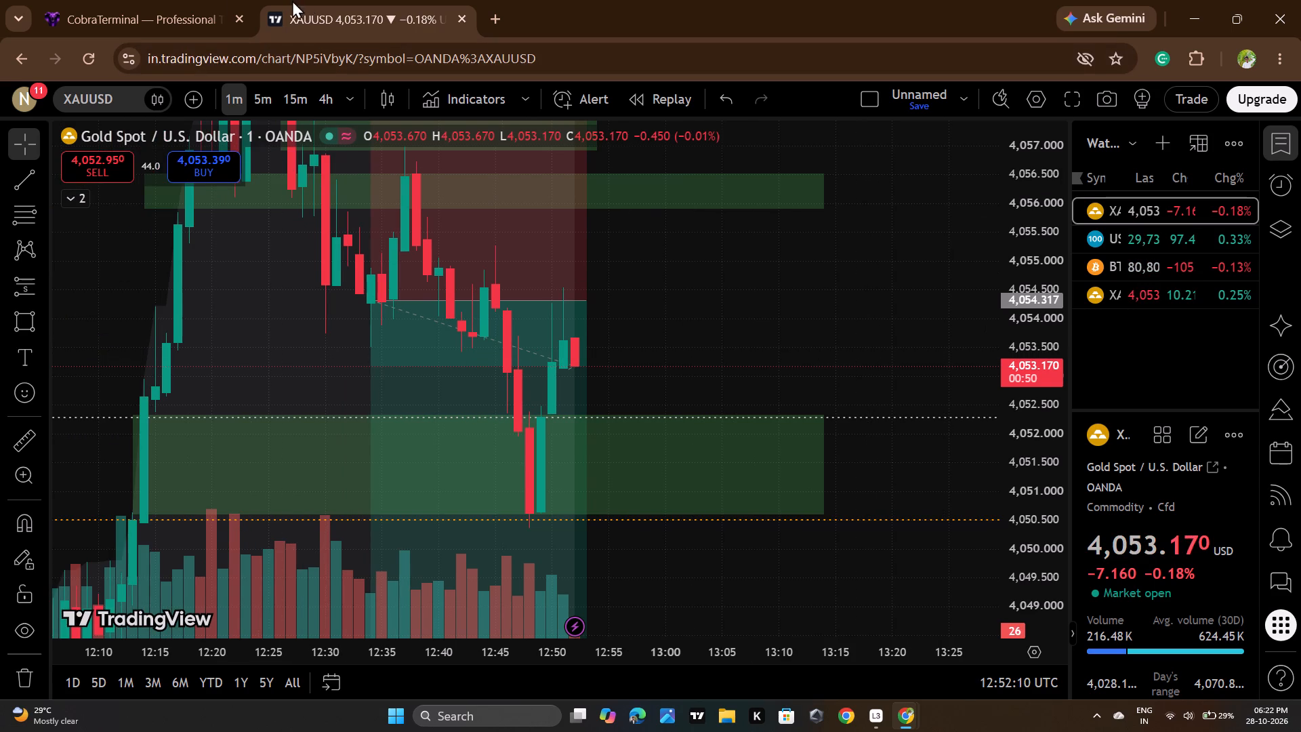
Return to CobraTerminal, lower the open XAUUSD sell trade's stop loss to 4056.93 and apply the change.
left_click(207, 0)
scroll(585, 391, "up", 2)
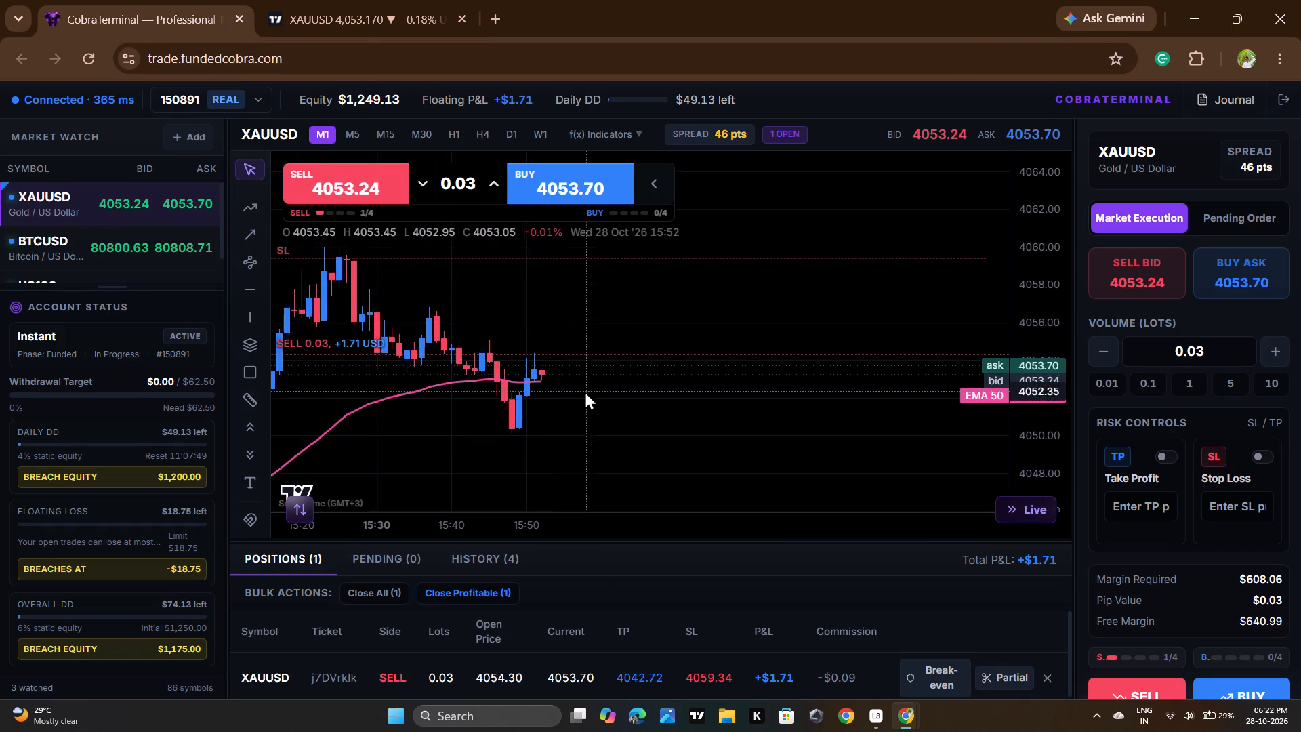
scroll(724, 290, "down", 1)
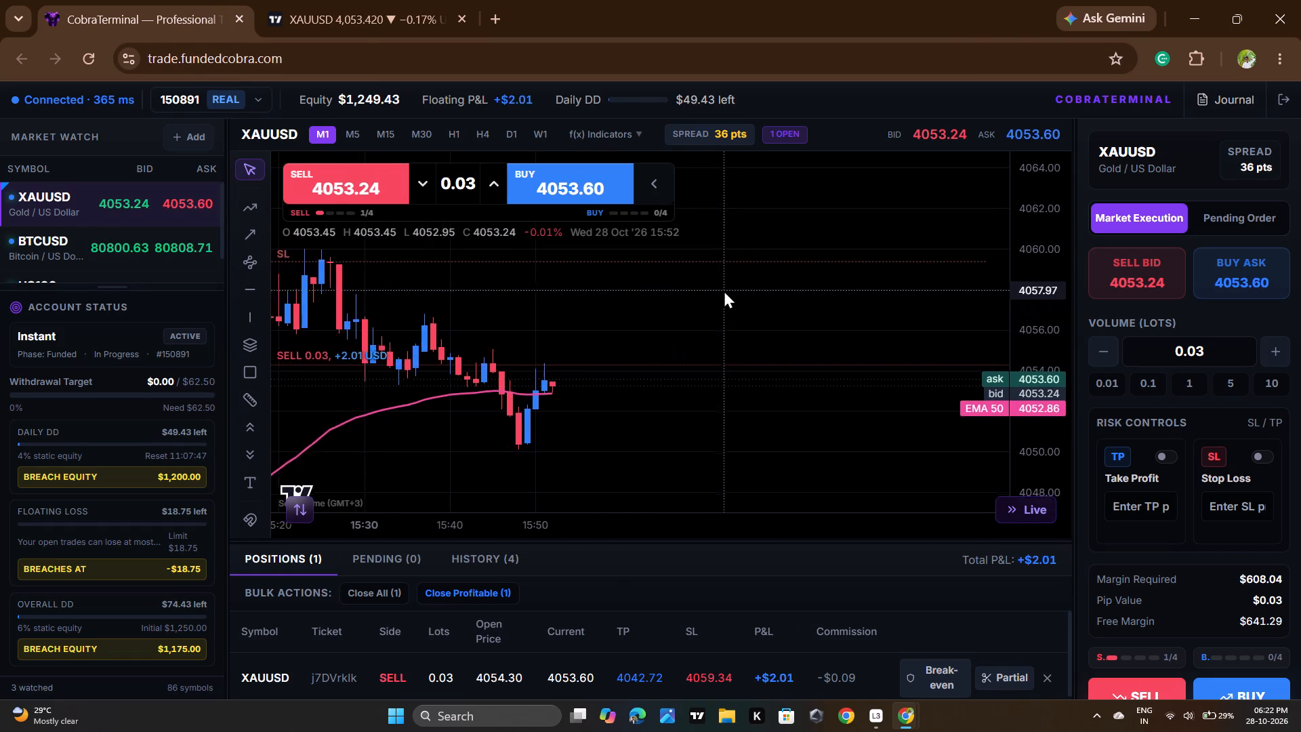
left_click_drag(829, 260, 830, 269)
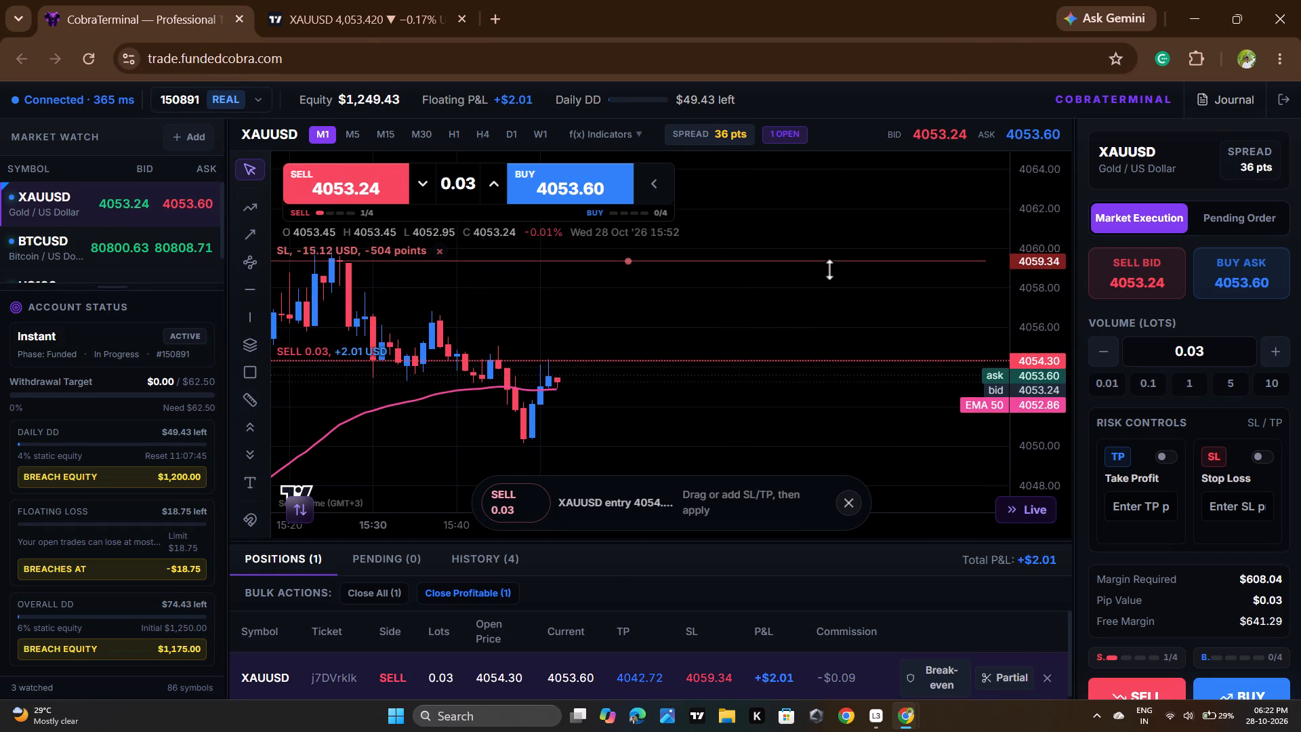
left_click_drag(830, 269, 827, 305)
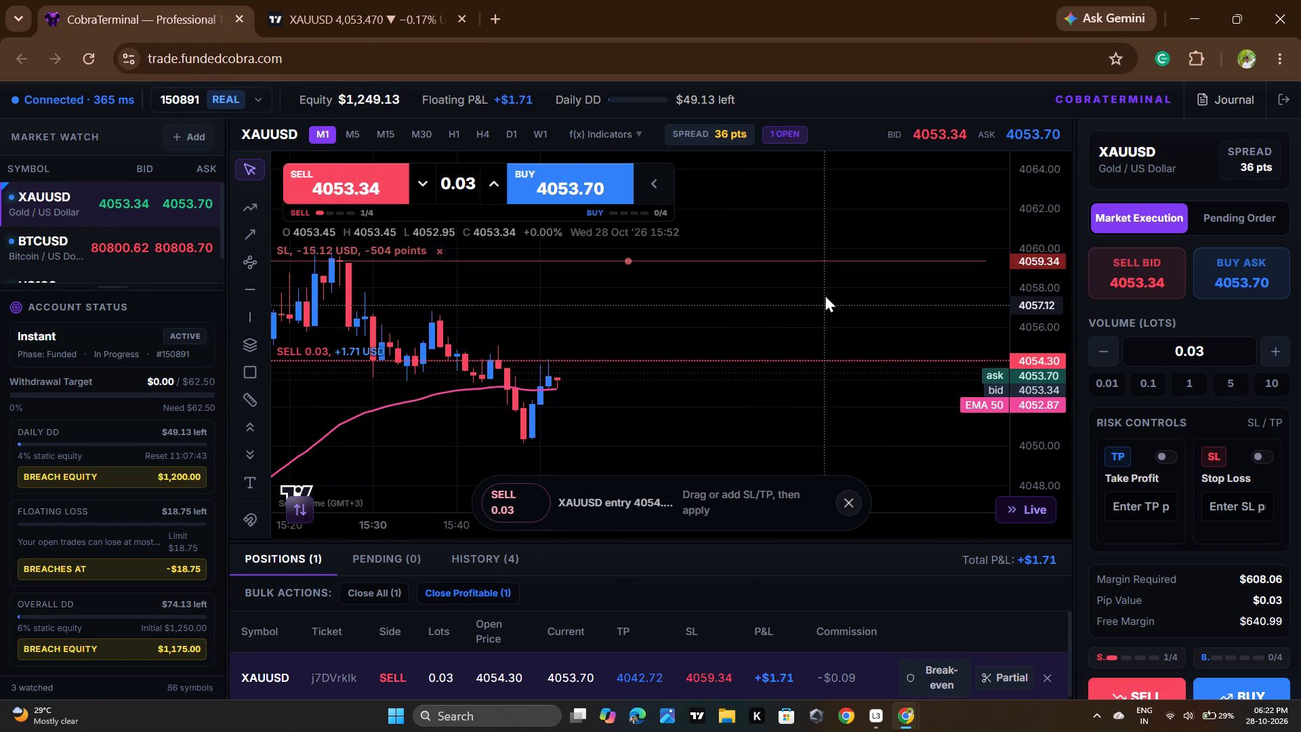
left_click_drag(836, 257, 835, 296)
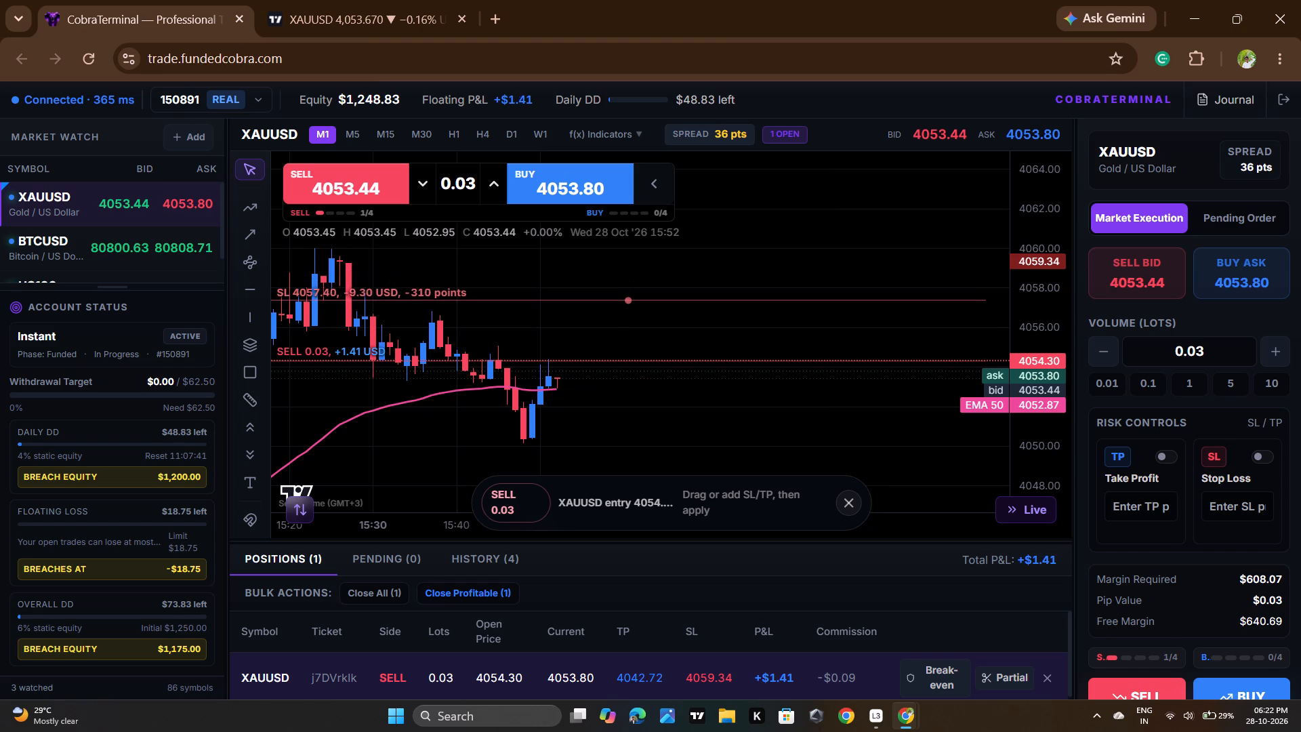
left_click_drag(835, 296, 835, 305)
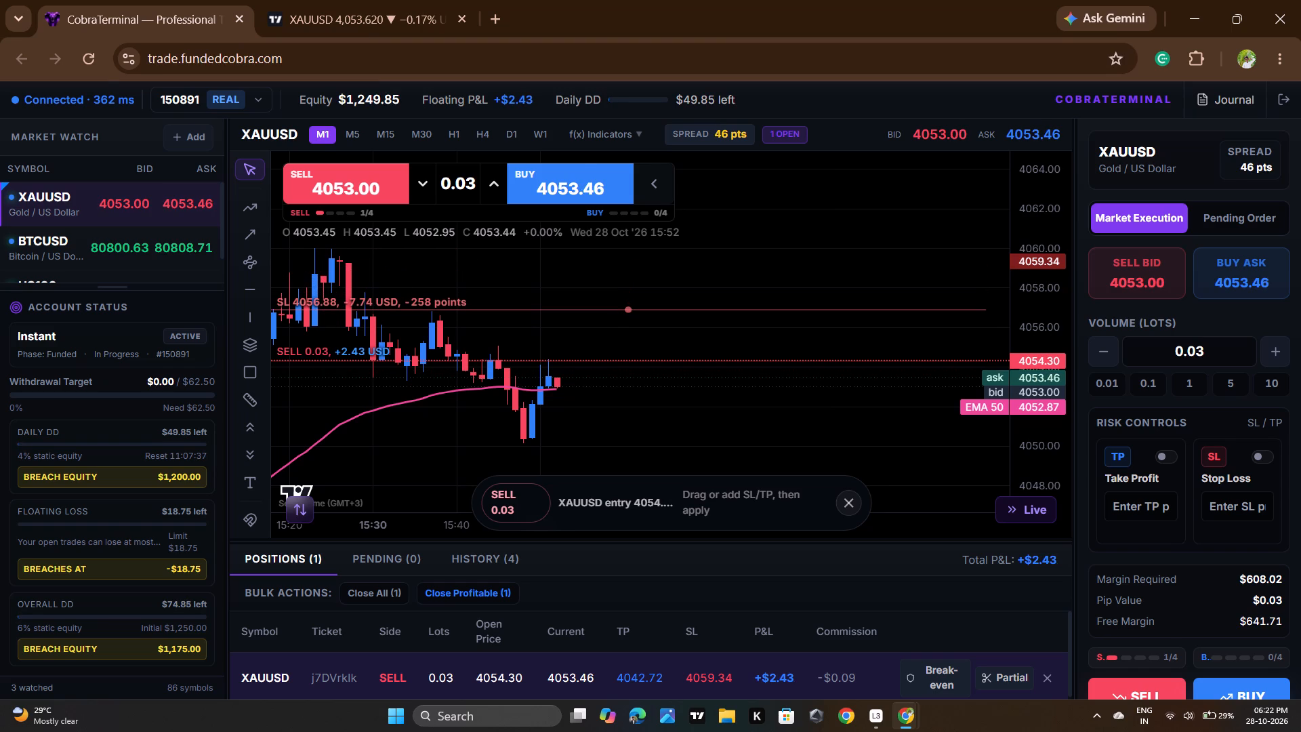
left_click_drag(835, 305, 835, 304)
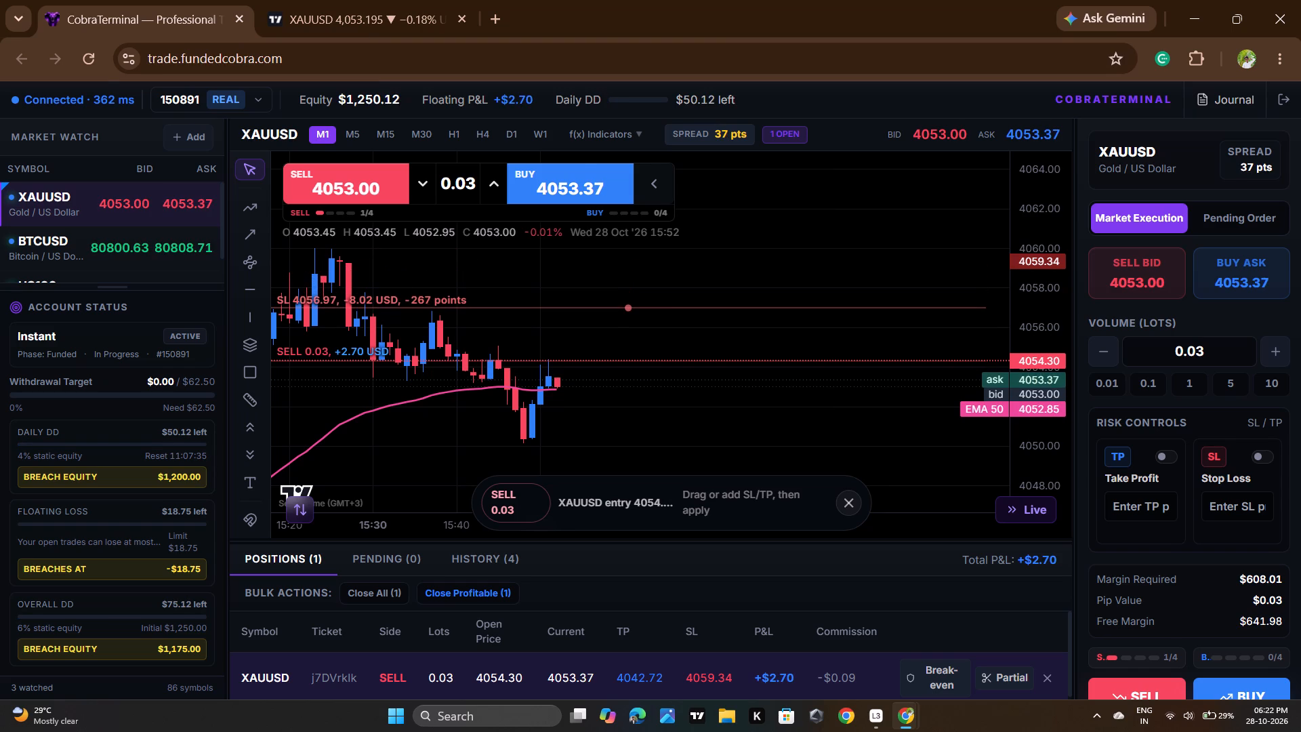
left_click_drag(835, 304, 835, 303)
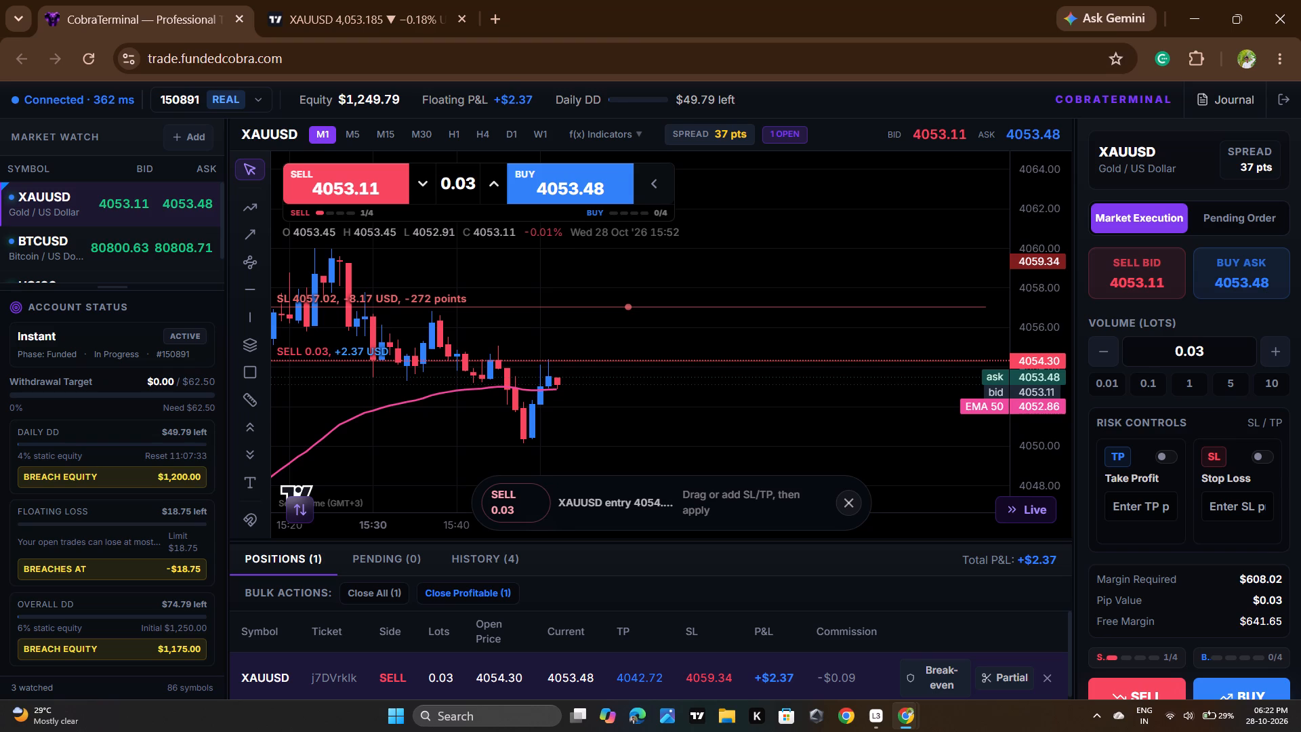
left_click_drag(835, 303, 835, 302)
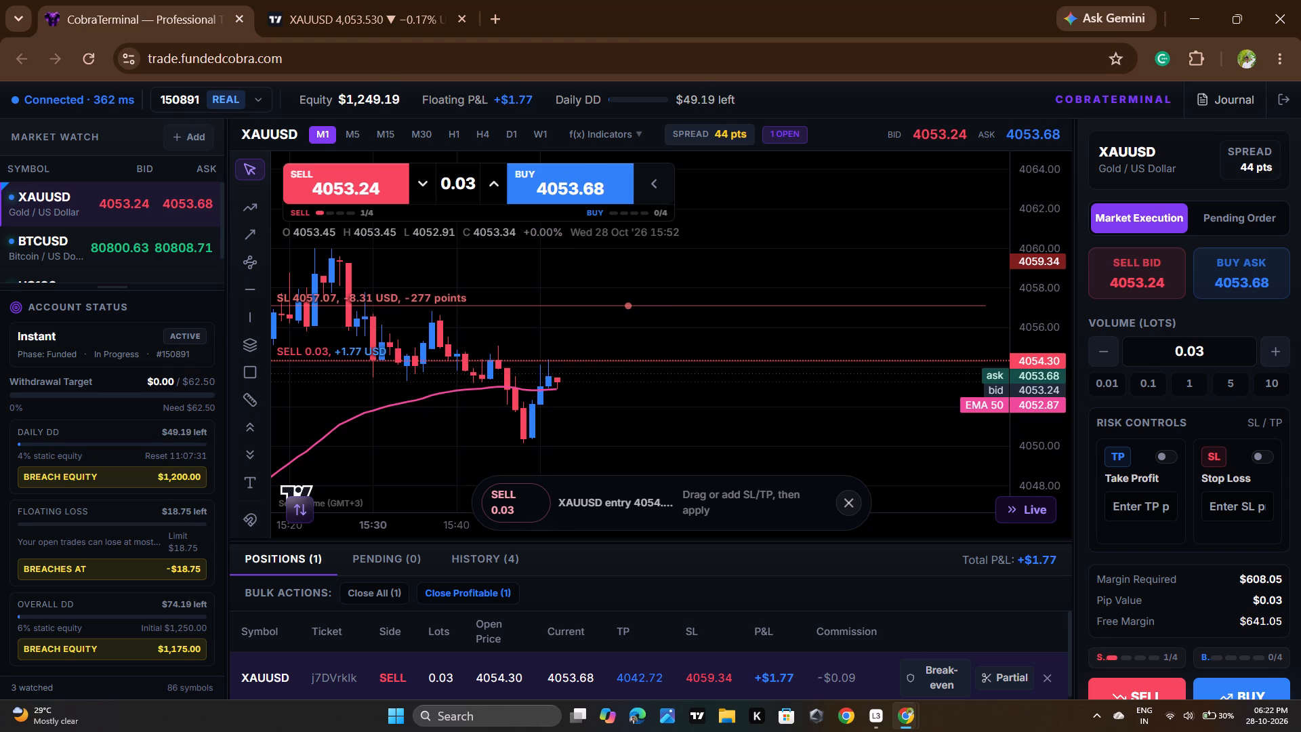
left_click_drag(835, 302, 835, 304)
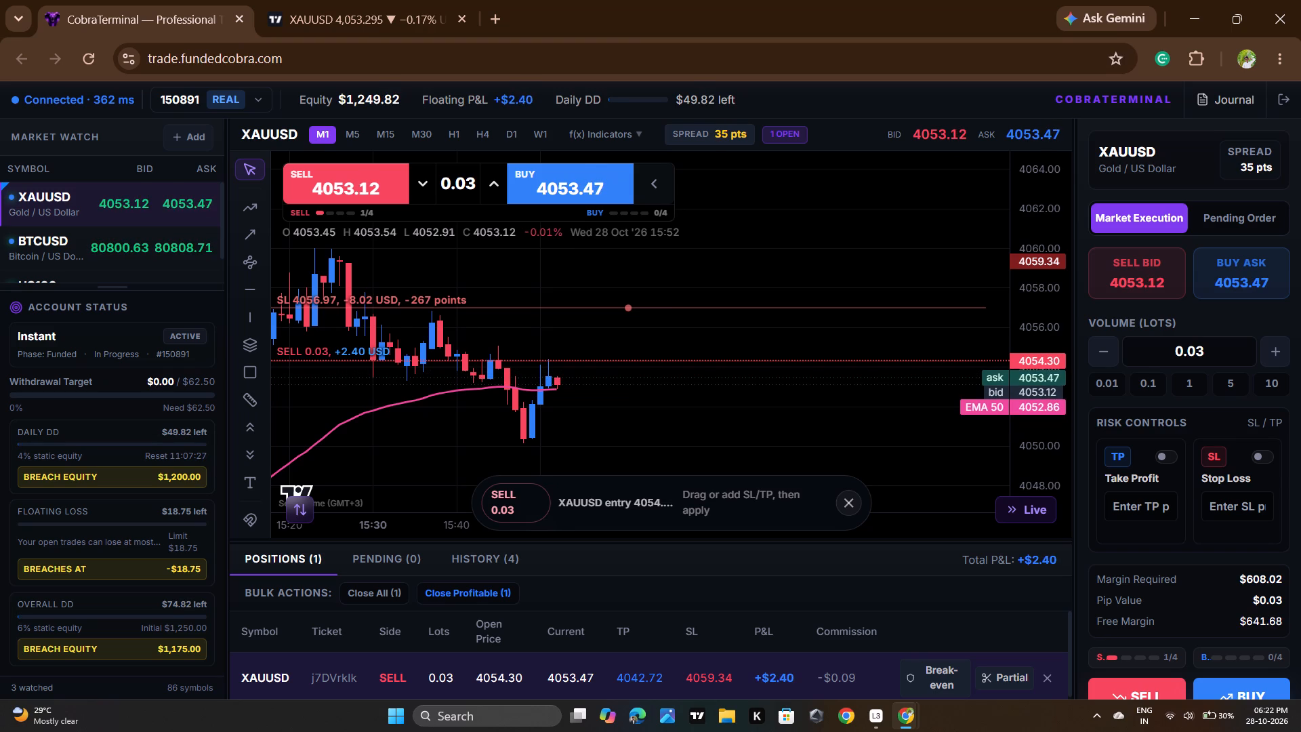
left_click_drag(835, 304, 835, 304)
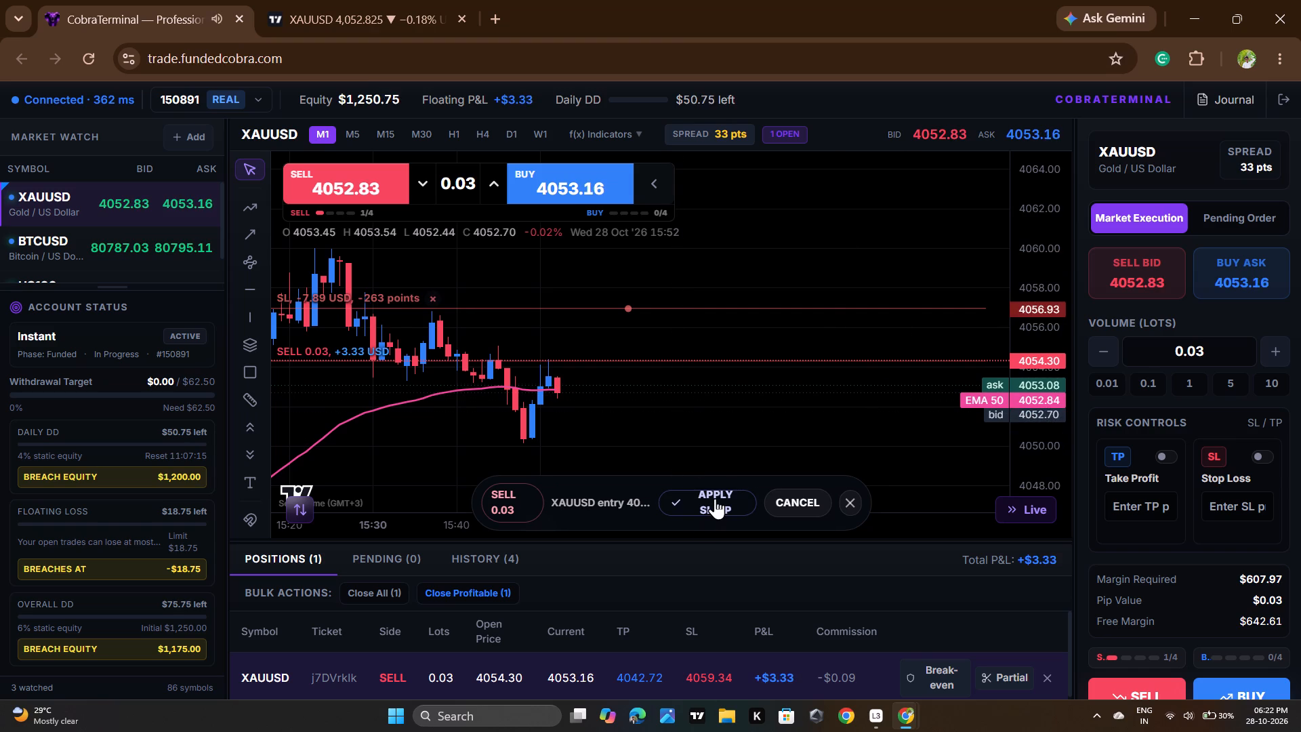
left_click(715, 498)
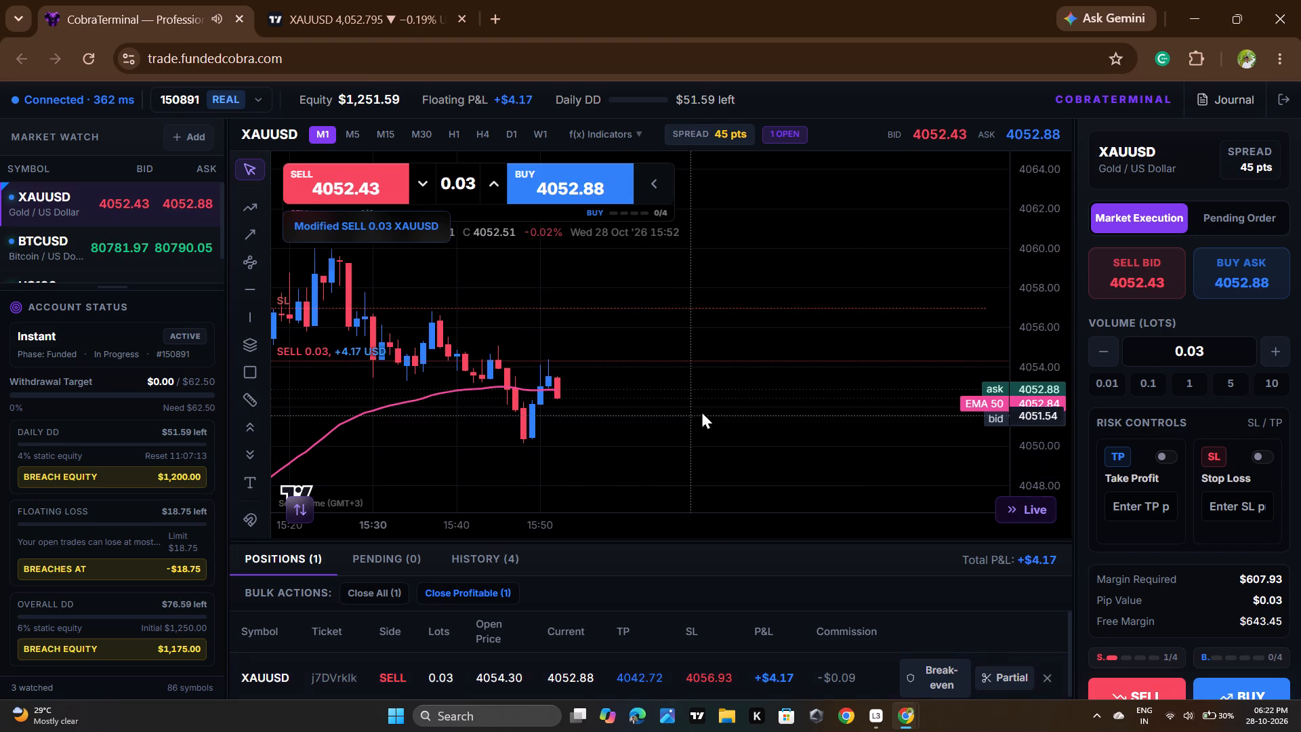
Check the sell trade's levels in CobraTerminal, switch to TradingView and lower the short position drawing's stop level to 4056.981.
scroll(701, 411, "down", 3)
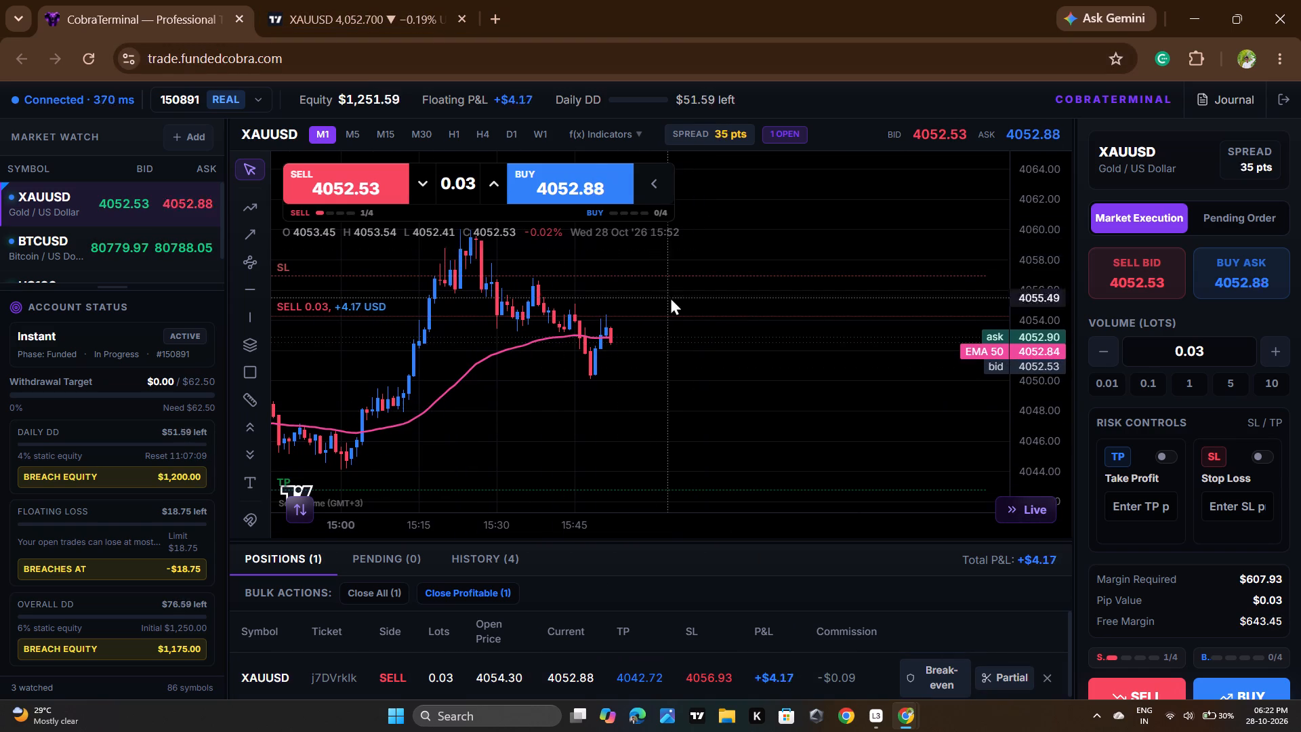
left_click(681, 280)
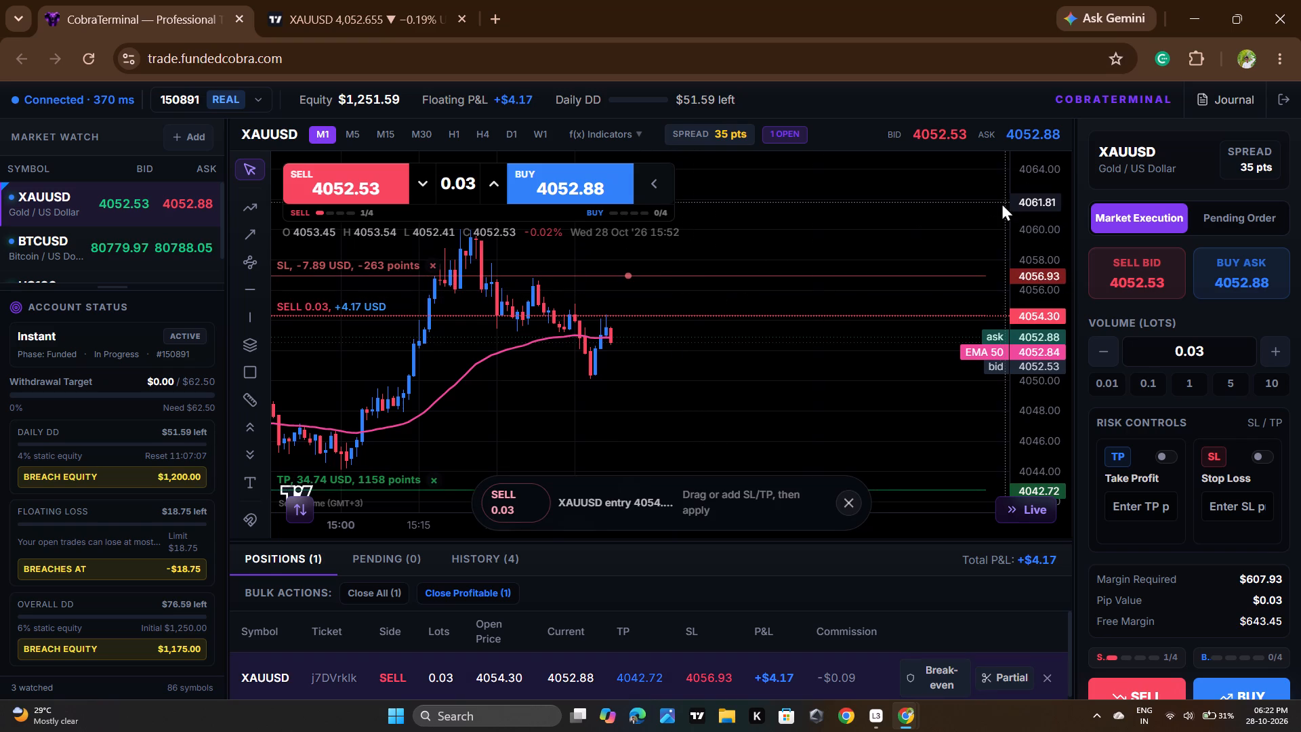
left_click(993, 203)
left_click(426, 0)
left_click_drag(768, 338, 891, 492)
scroll(1075, 244, "down", 4)
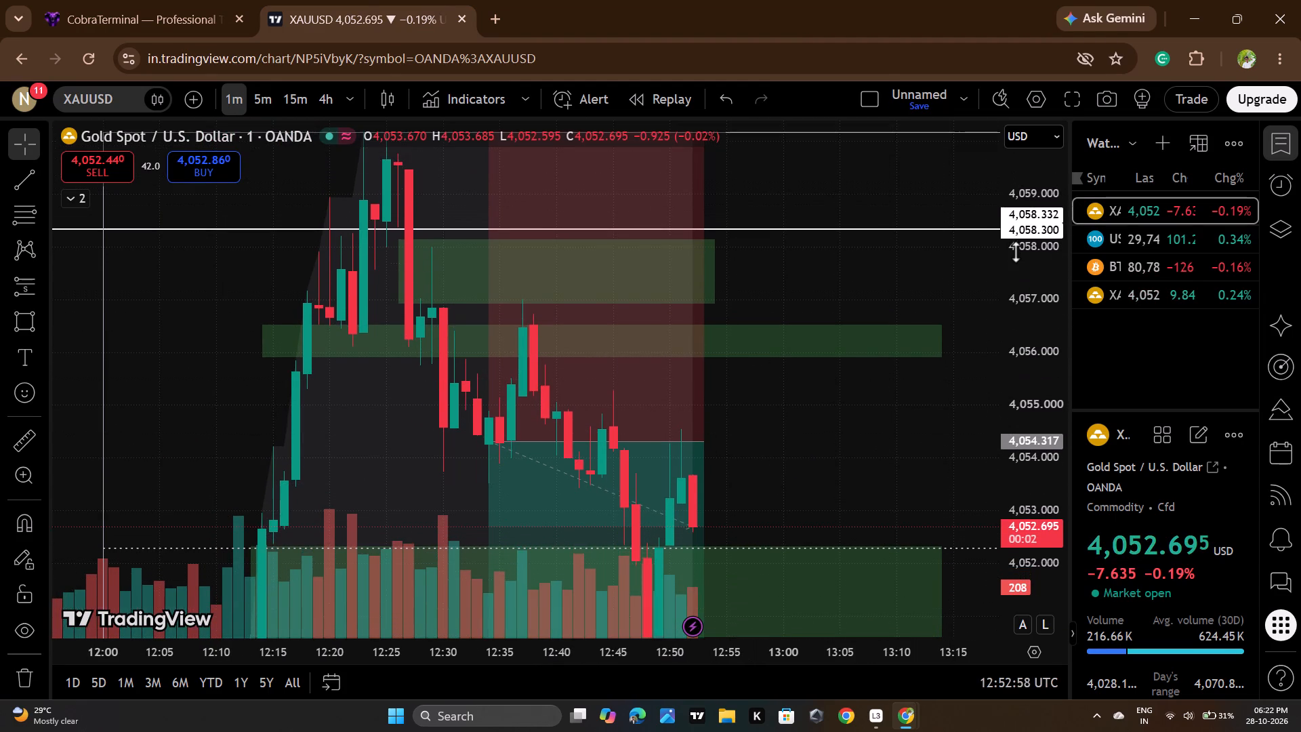
scroll(1016, 252, "down", 4)
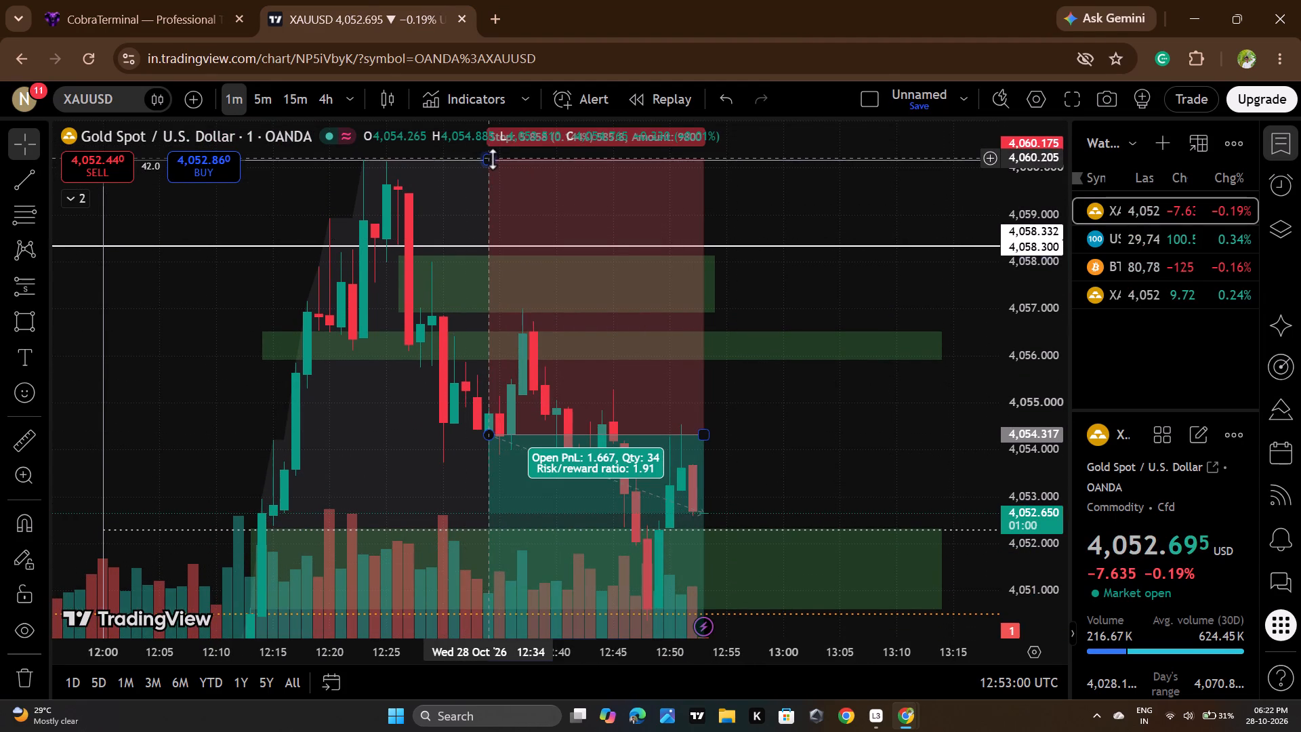
left_click_drag(493, 159, 509, 273)
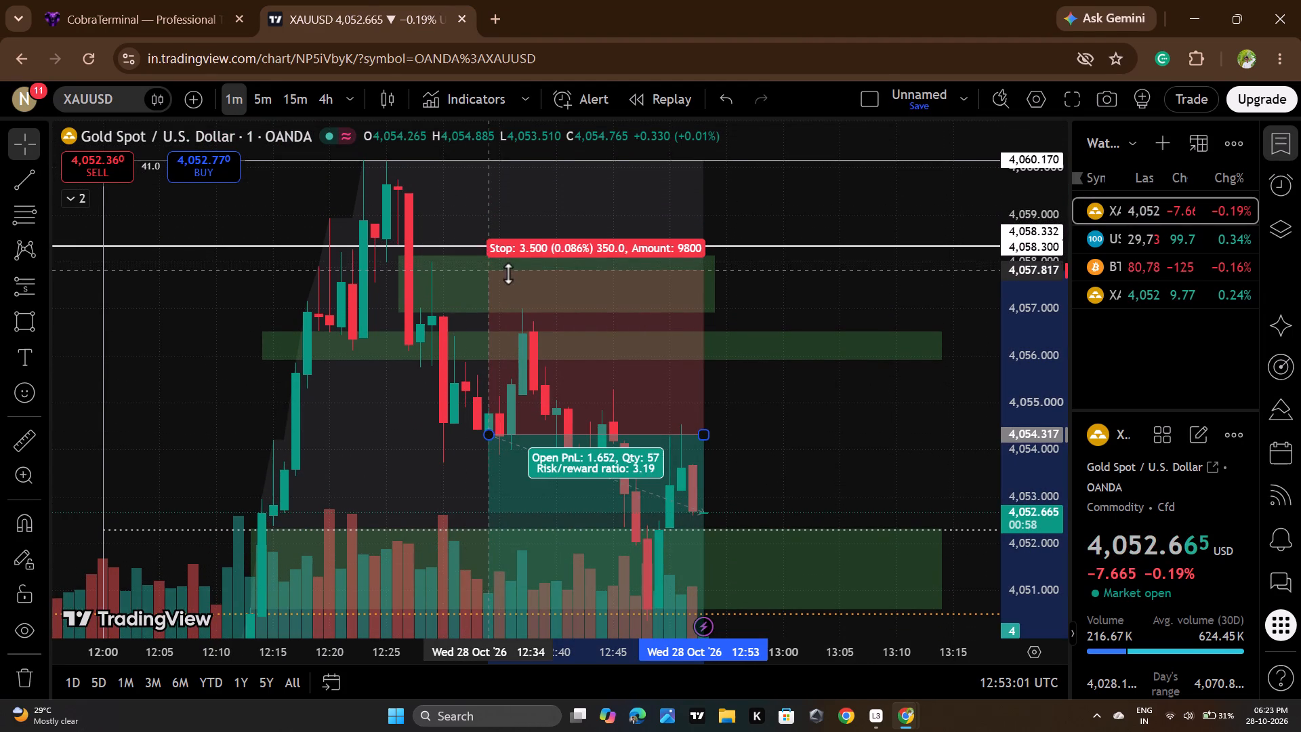
left_click_drag(509, 273, 508, 310)
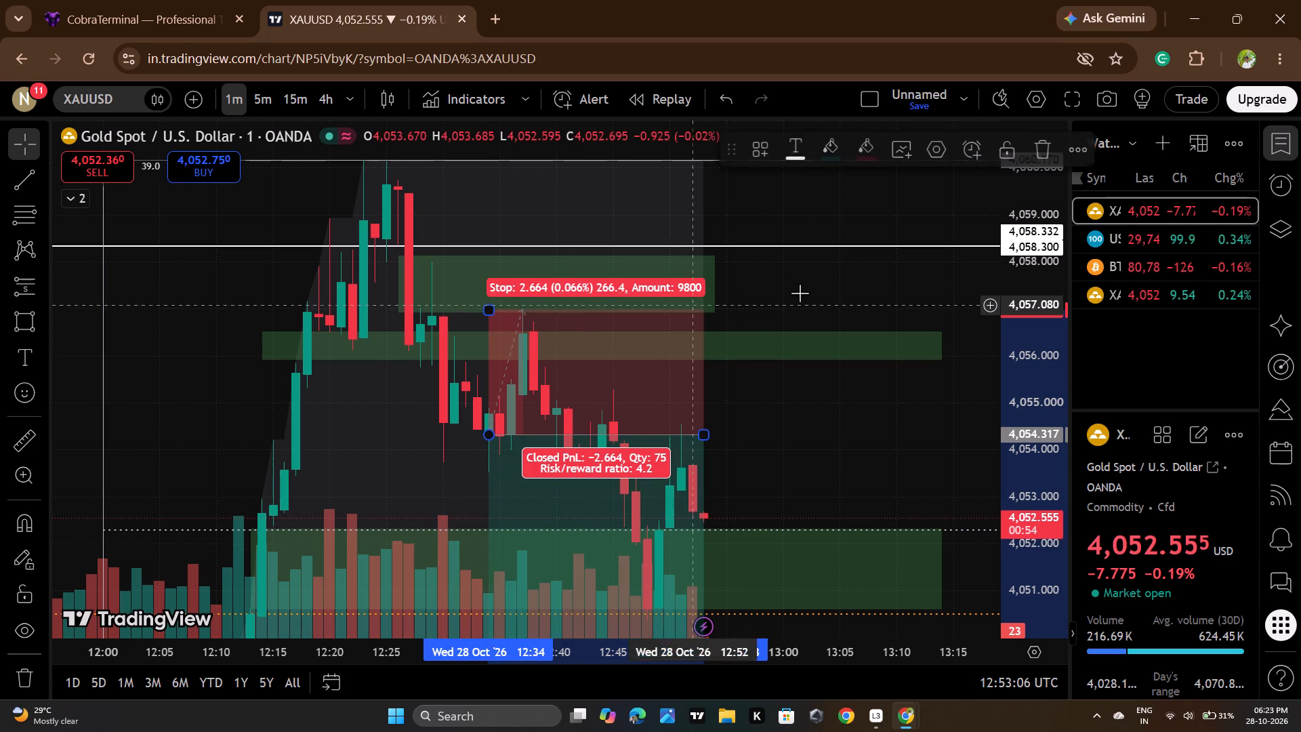
left_click(804, 293)
Examine XAUUSD price action between the upper and lower green zones around the short position drawing, dismissing the upgrade advert.
scroll(1025, 342, "up", 5)
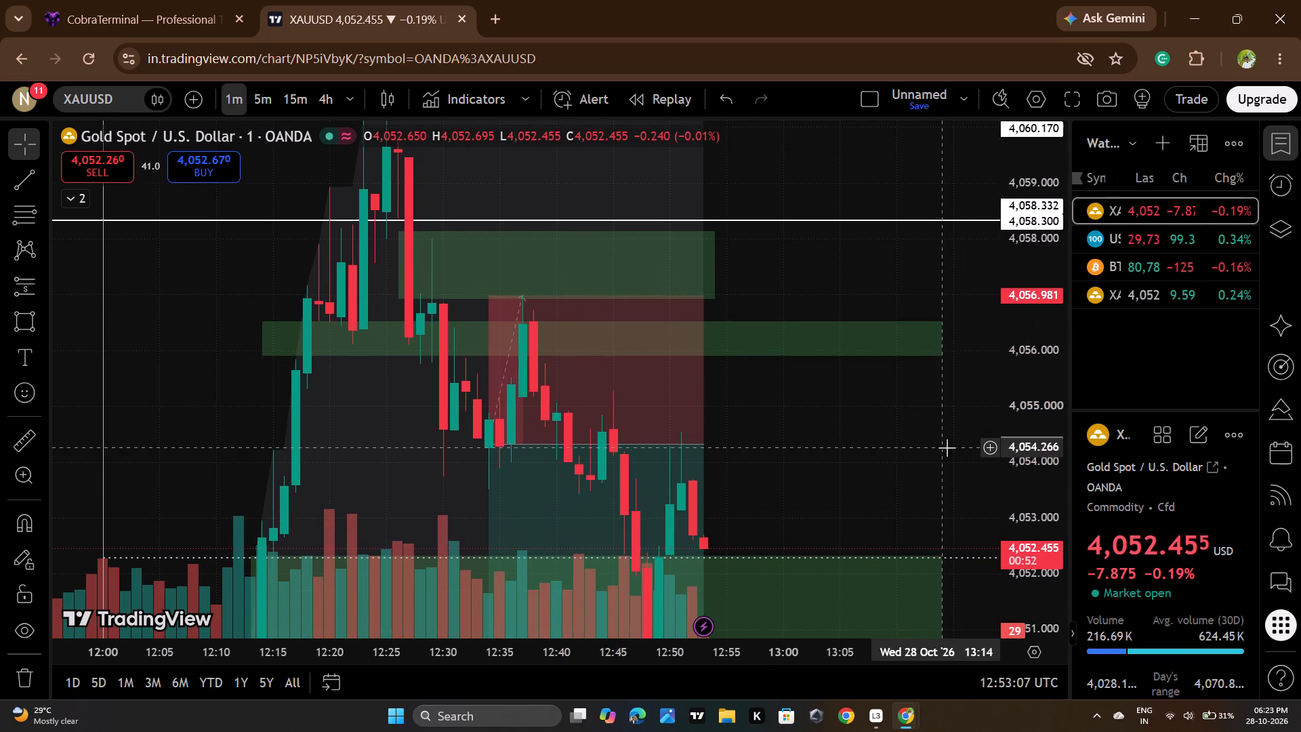
left_click_drag(947, 447, 902, 318)
left_click_drag(851, 336, 848, 321)
left_click_drag(857, 321, 865, 352)
scroll(1042, 295, "down", 5)
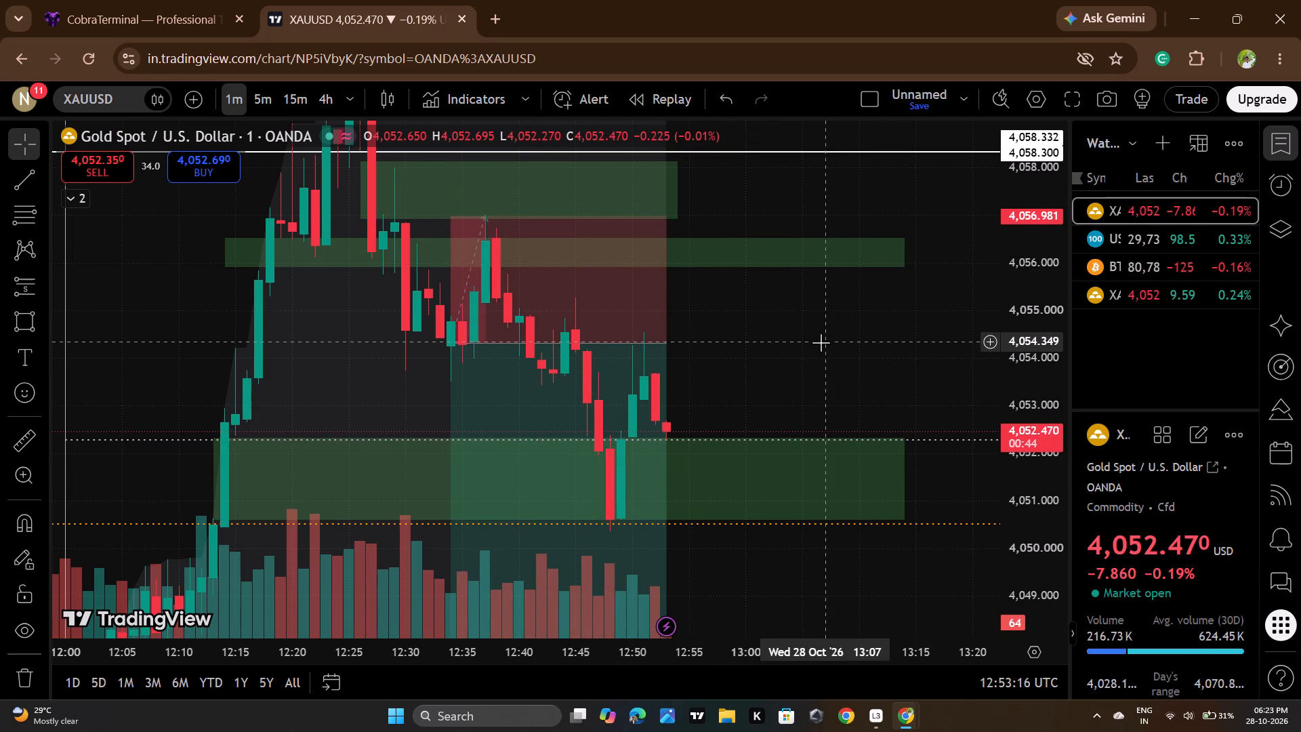
left_click_drag(817, 274, 835, 404)
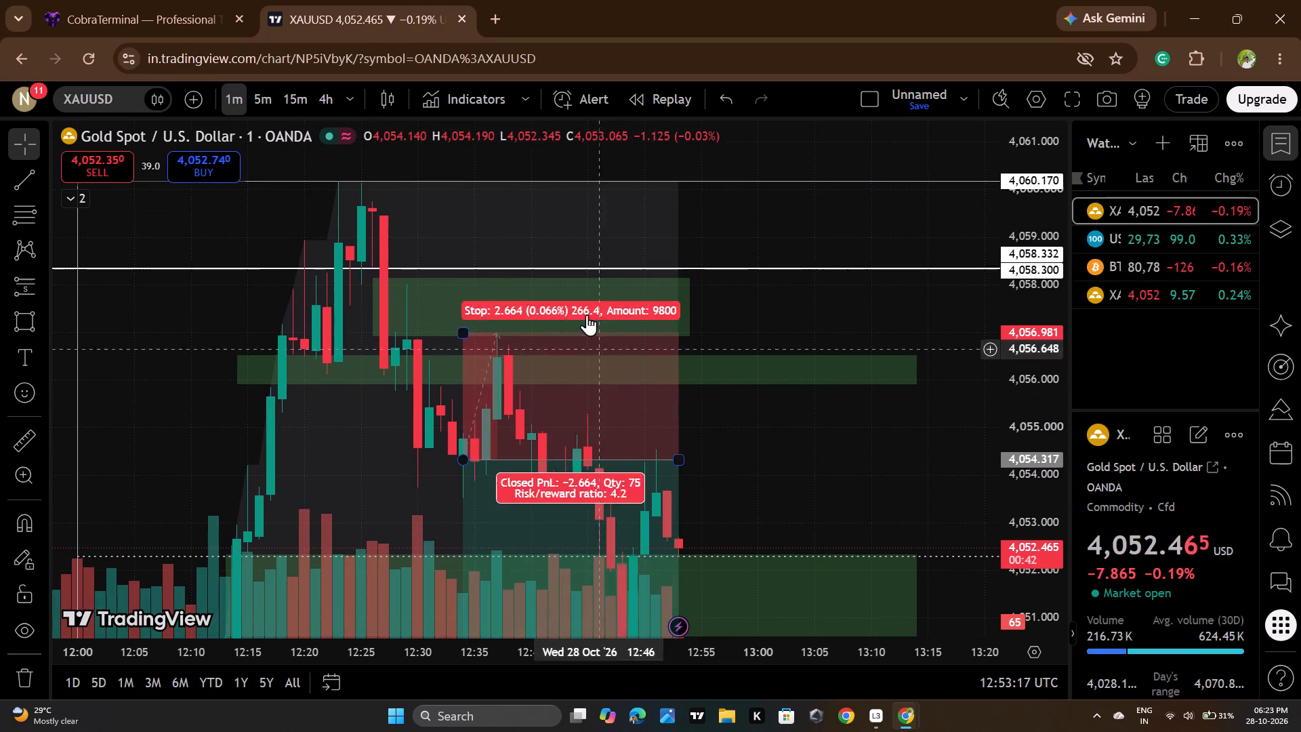
left_click_drag(885, 470, 884, 454)
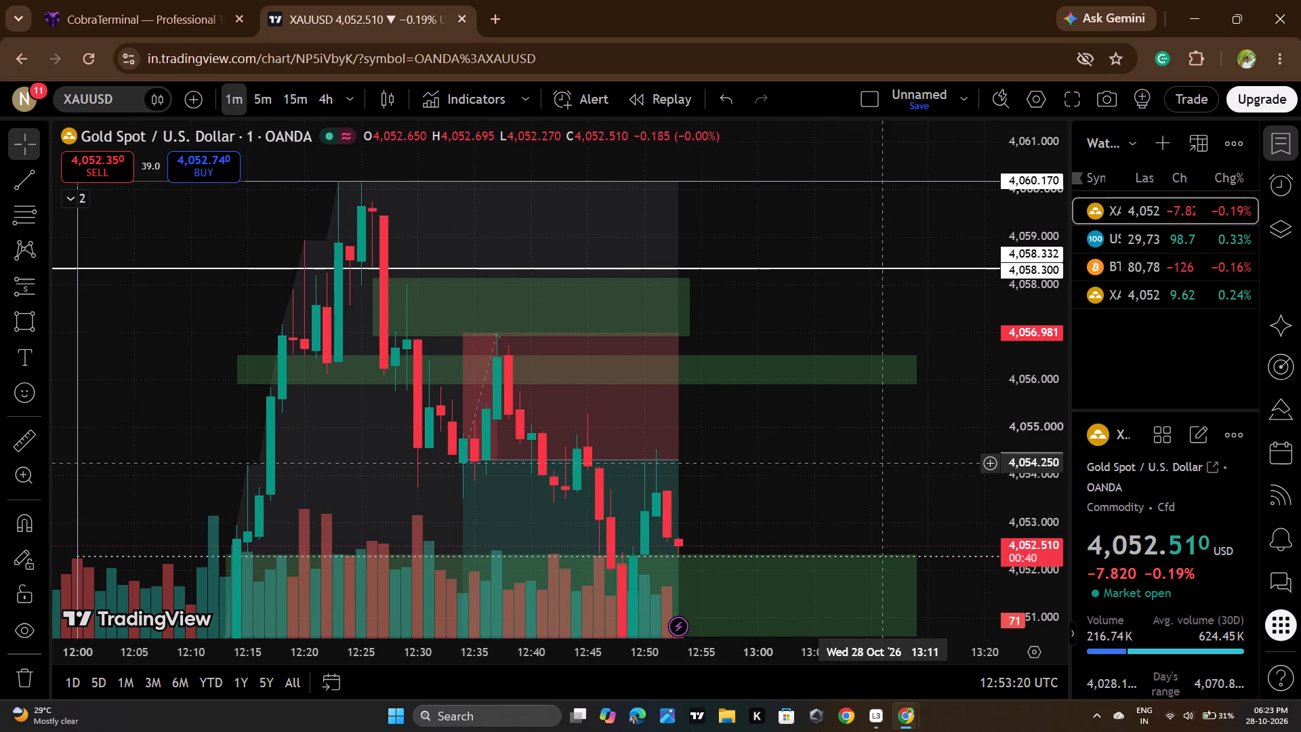
left_click_drag(884, 454, 882, 358)
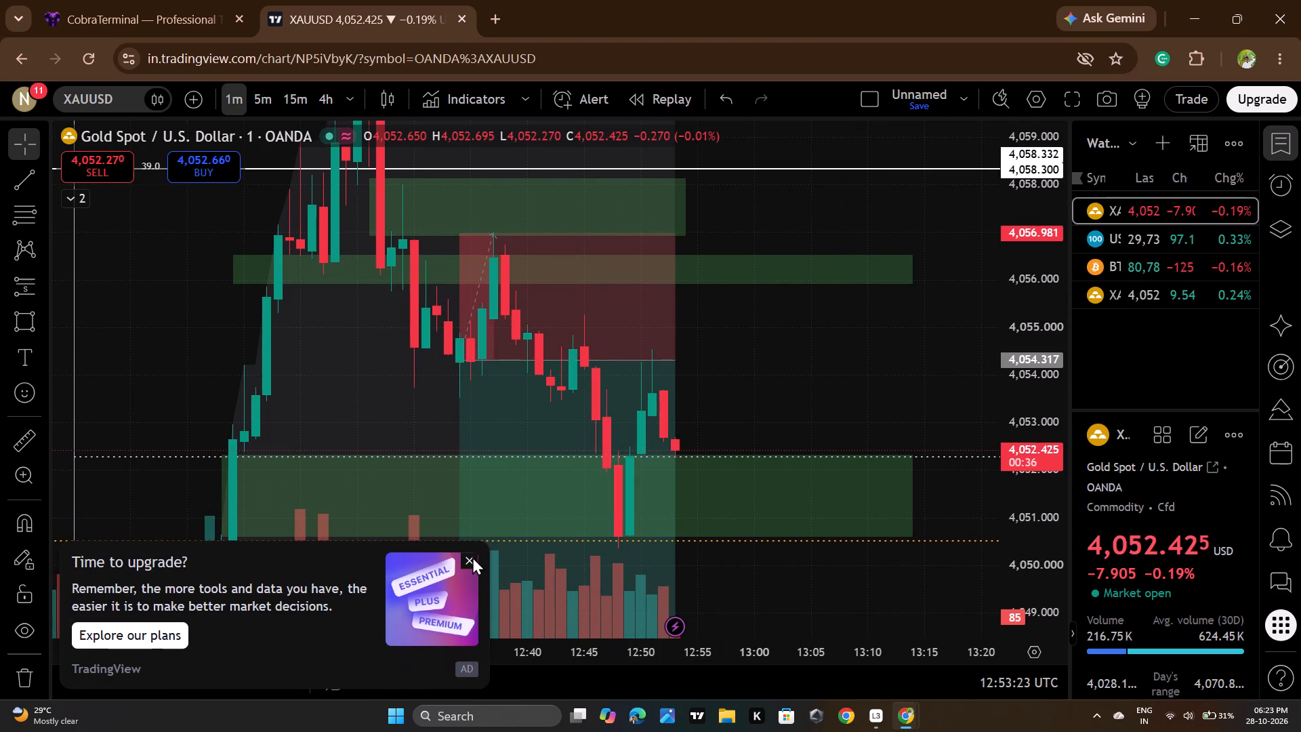
left_click(472, 557)
left_click_drag(829, 380, 850, 502)
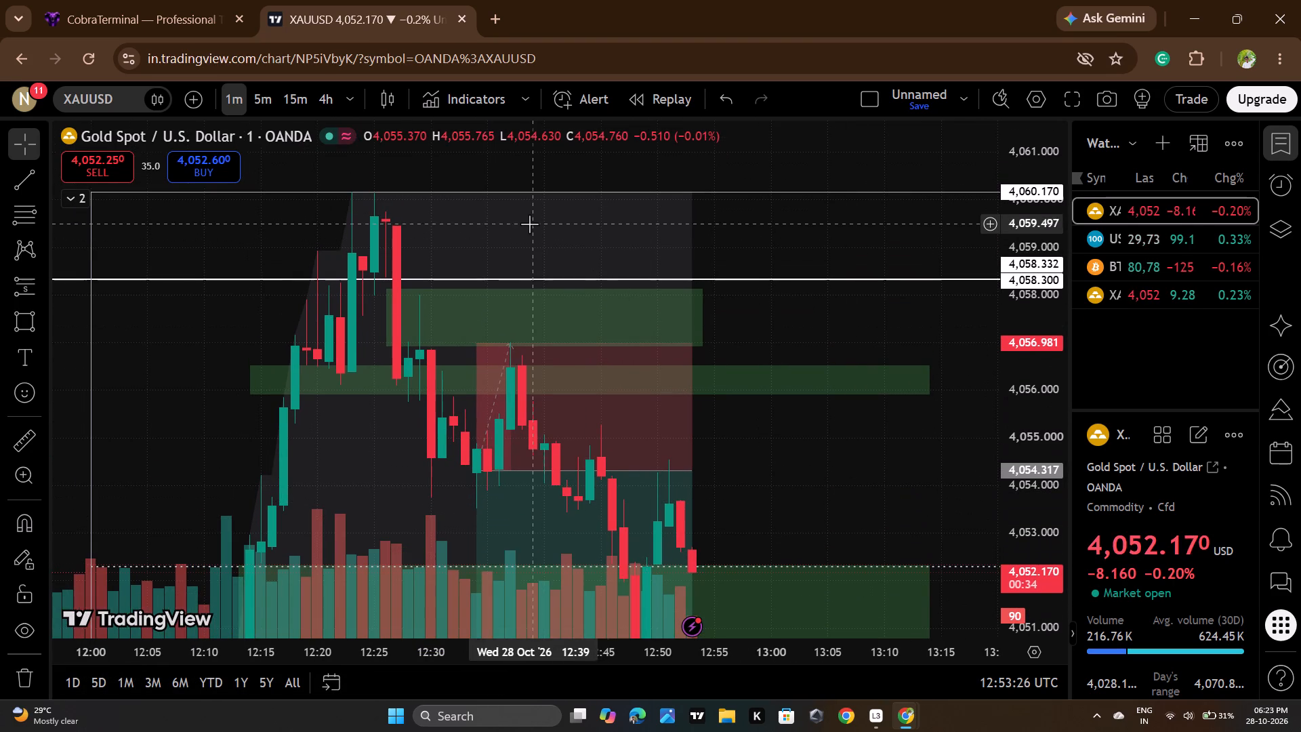
left_click_drag(868, 461, 856, 396)
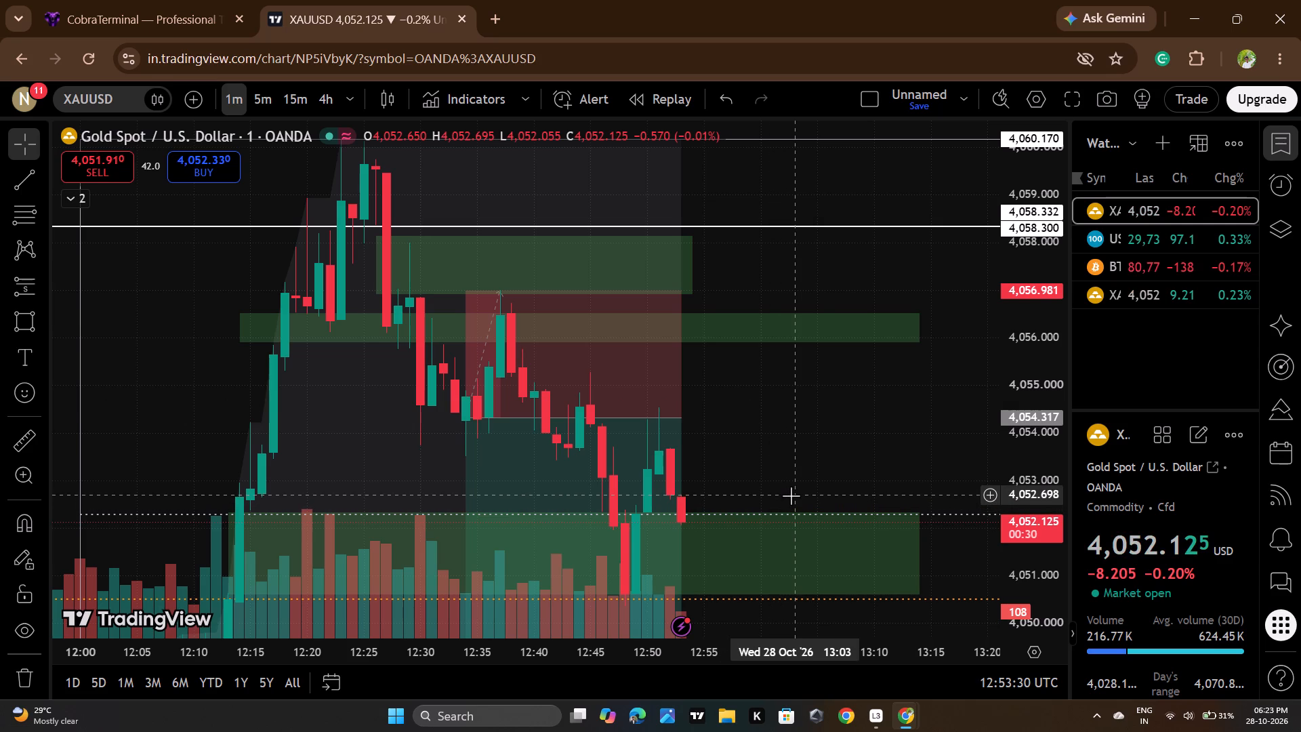
Return to CobraTerminal, raise the open XAUUSD sell trade's stop loss to 4057.74 and apply the change.
left_click(175, 0)
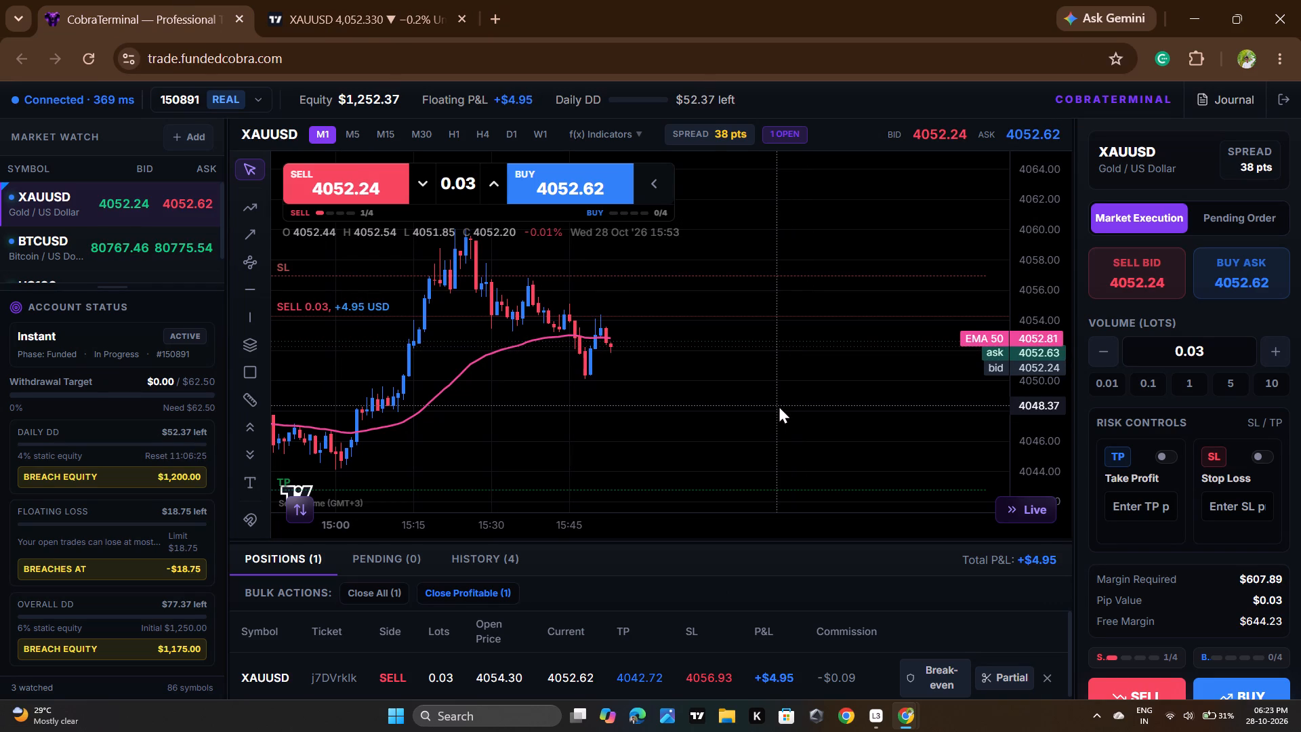
left_click_drag(779, 405, 793, 472)
left_click_drag(807, 272, 825, 249)
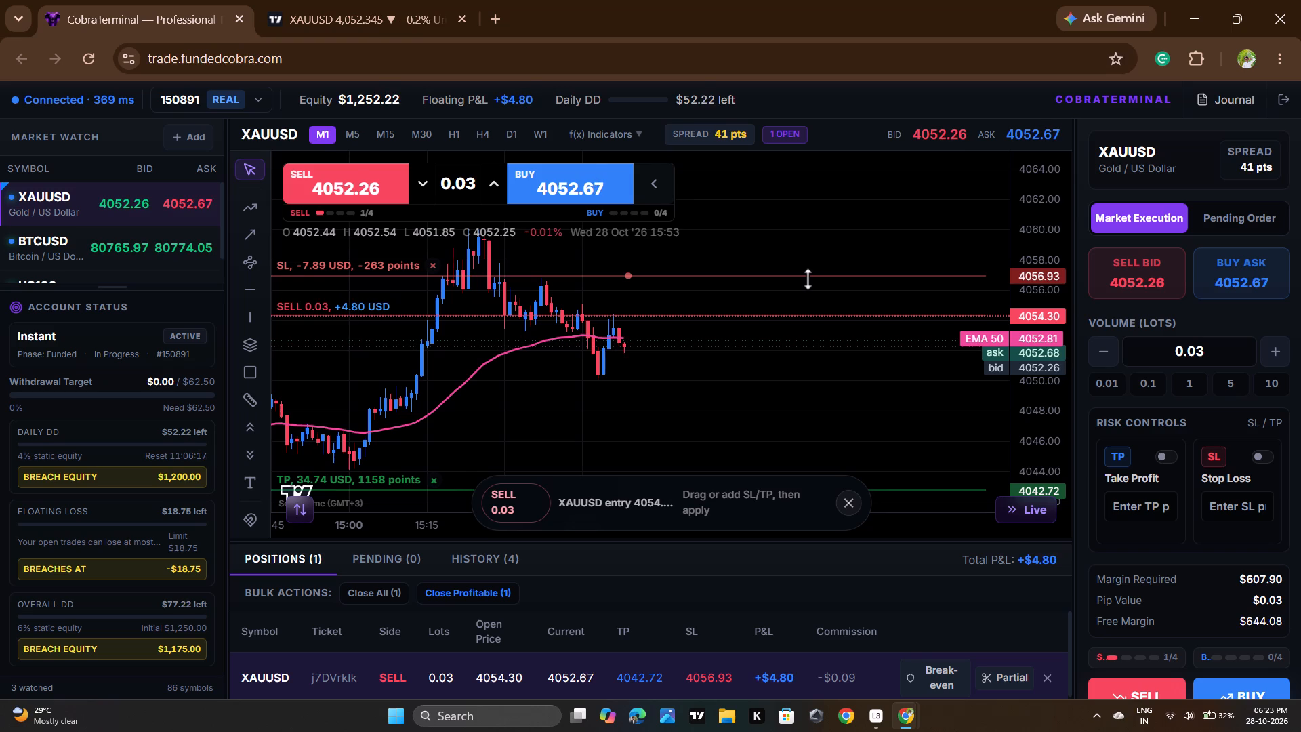
left_click_drag(808, 279, 815, 265)
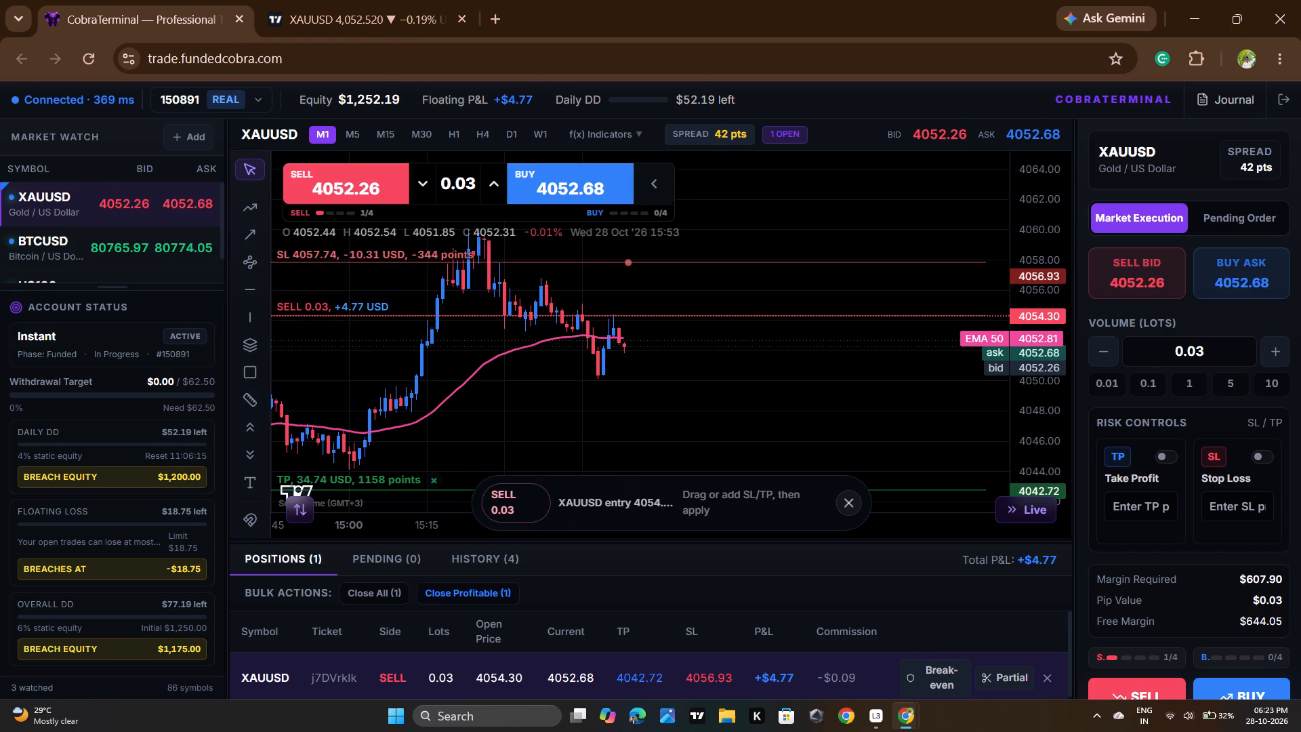
left_click_drag(815, 265, 817, 266)
left_click(718, 494)
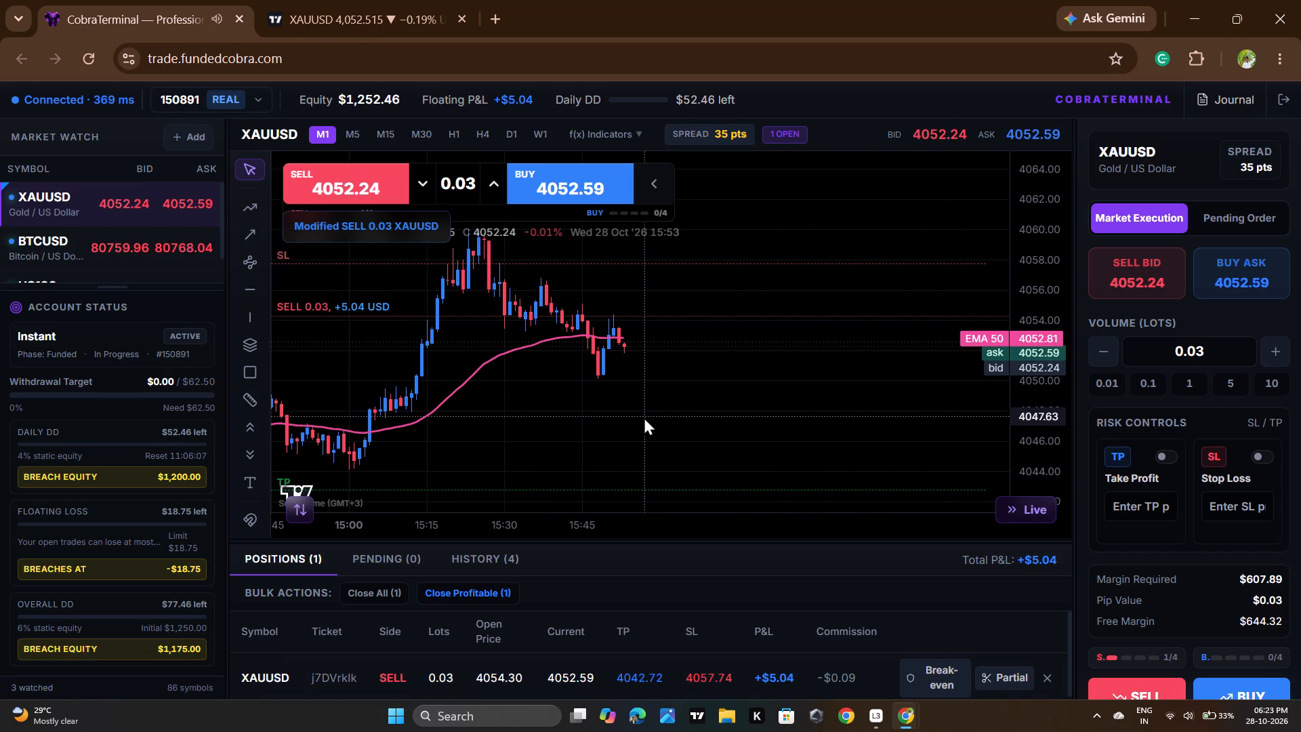
Examine the latest XAUUSD one-minute candles in CobraTerminal and against the green zones and short position drawing on TradingView.
scroll(1054, 278, "up", 2)
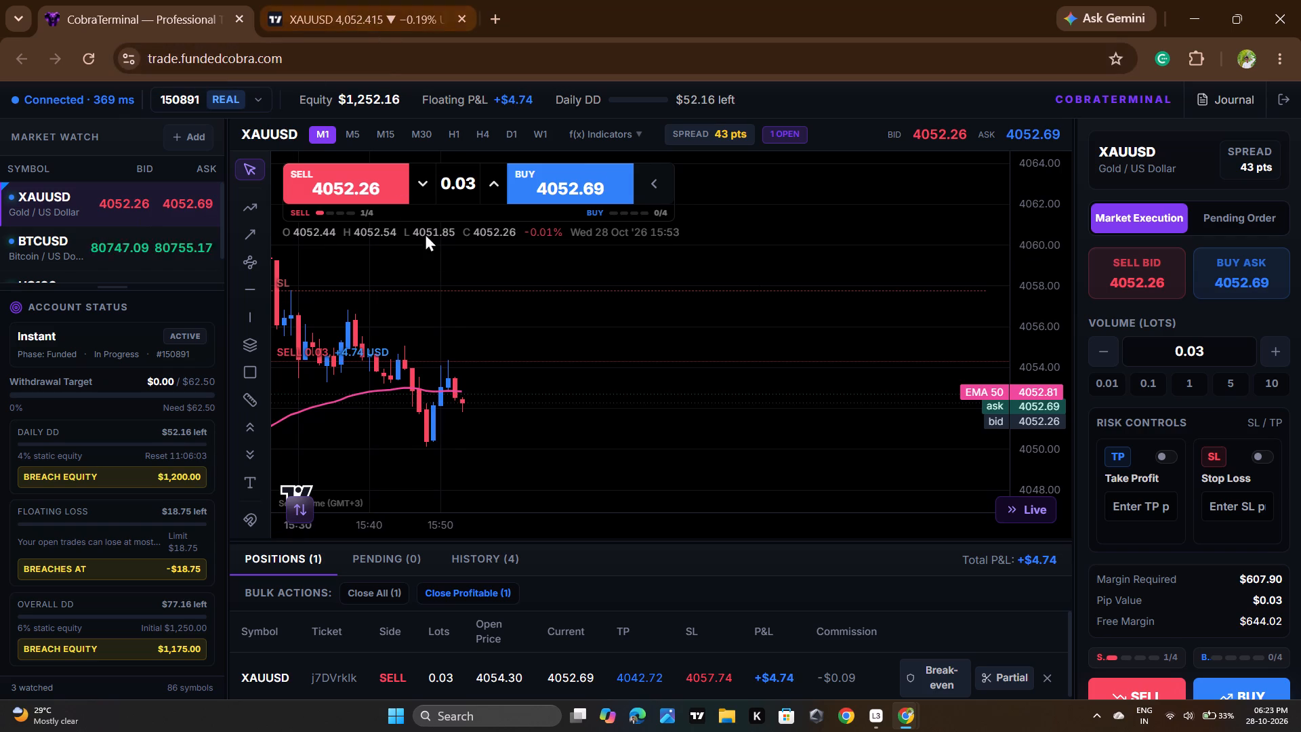
scroll(455, 265, "down", 2)
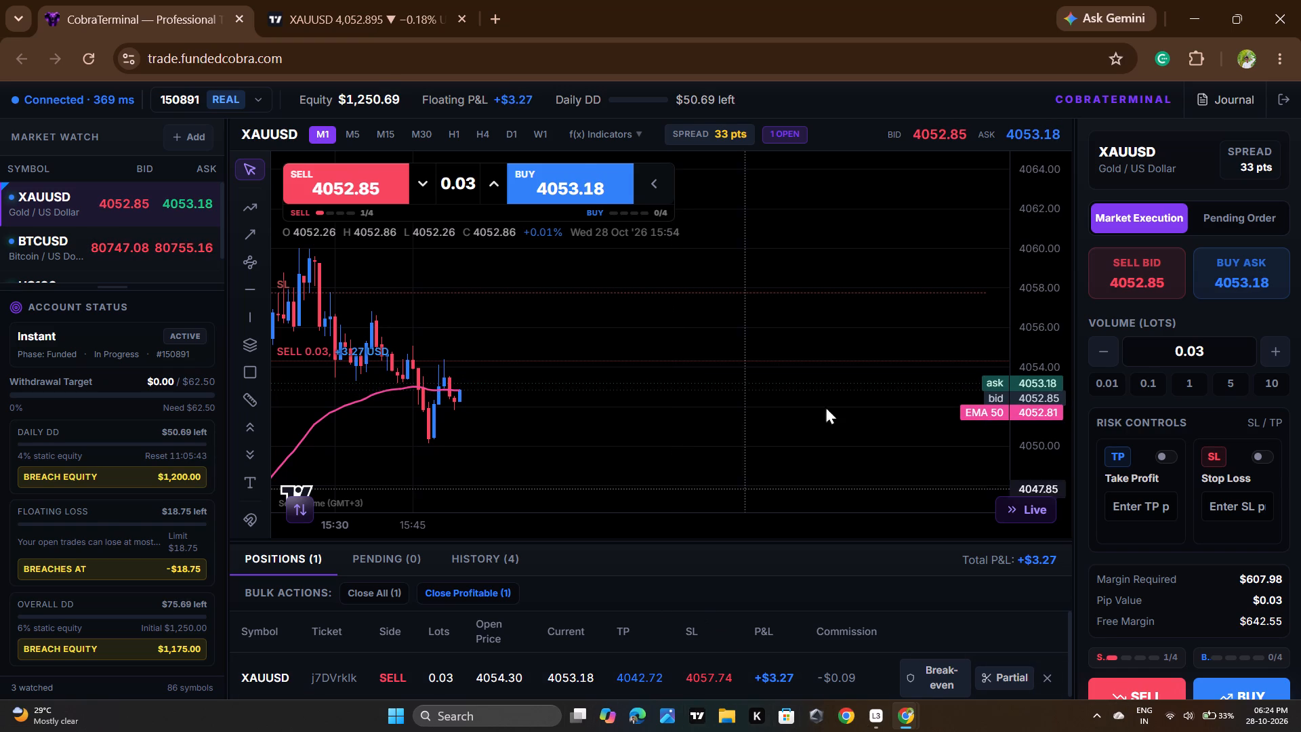
left_click(348, 0)
scroll(848, 456, "down", 3)
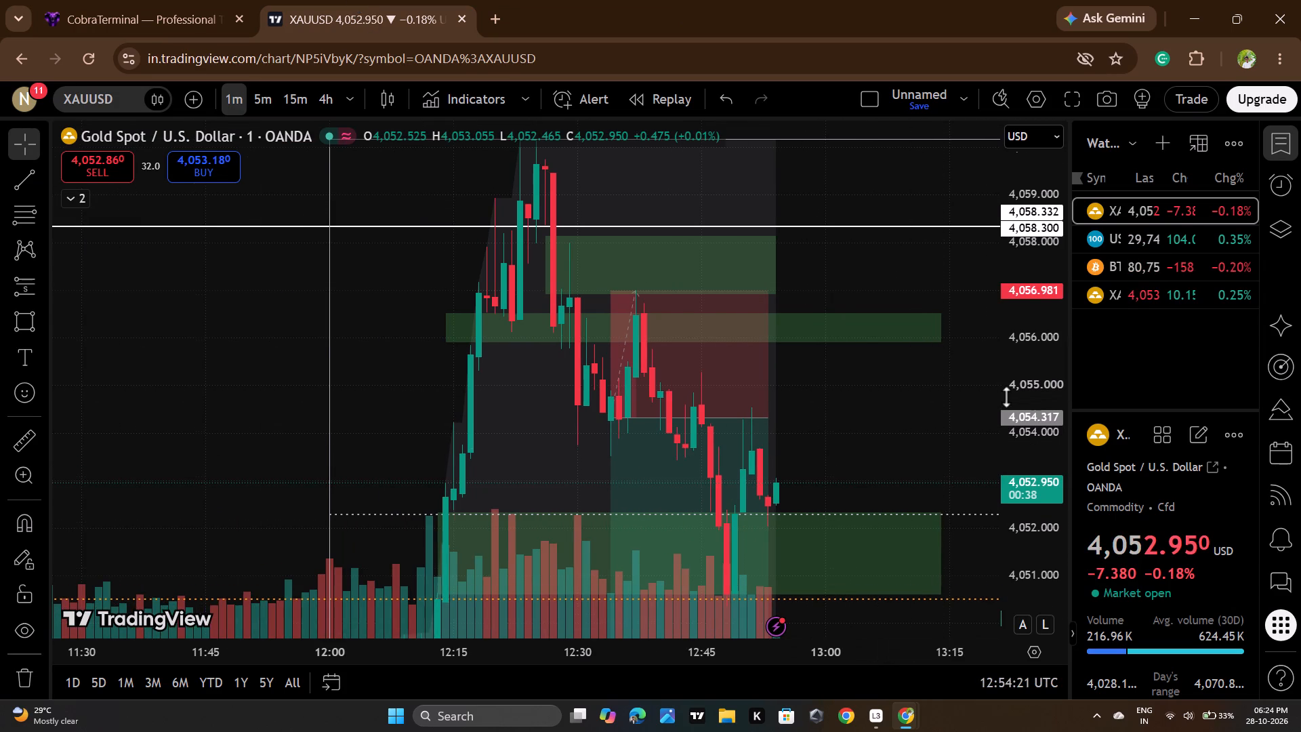
scroll(1007, 396, "down", 9)
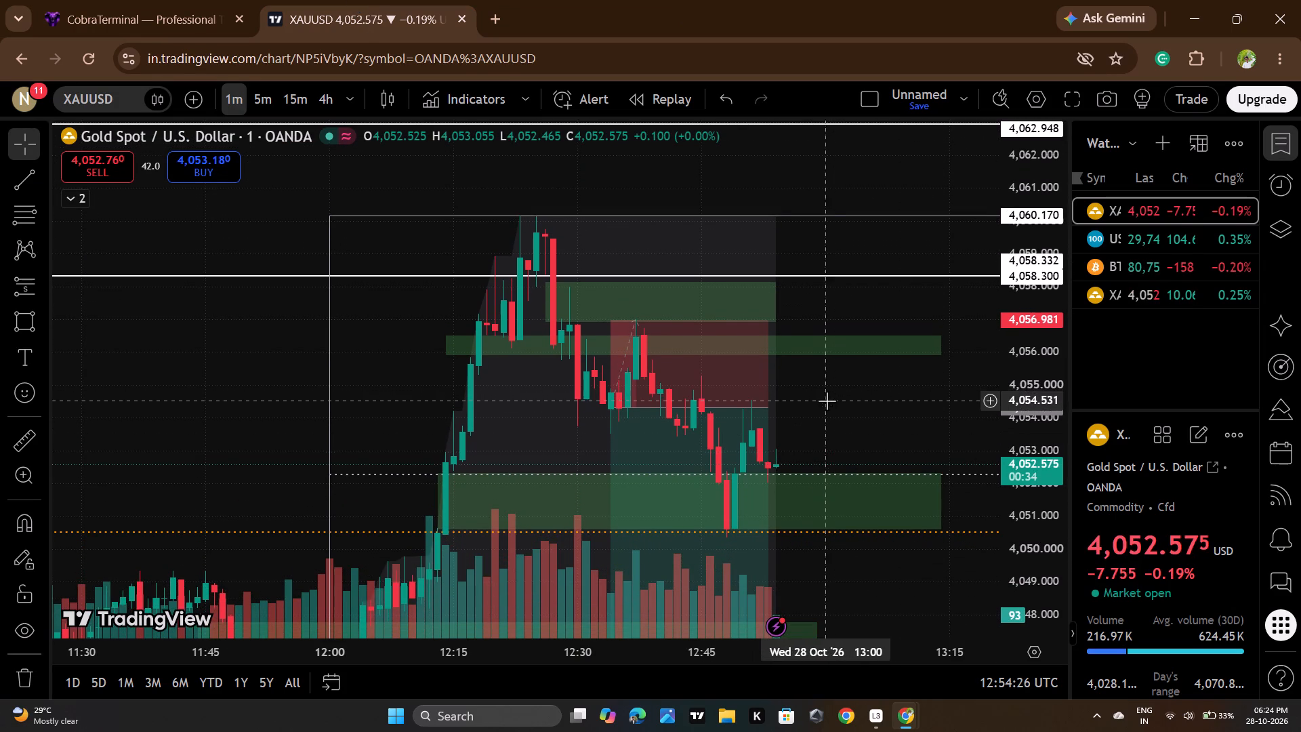
left_click_drag(856, 452, 838, 363)
left_click_drag(930, 489, 923, 455)
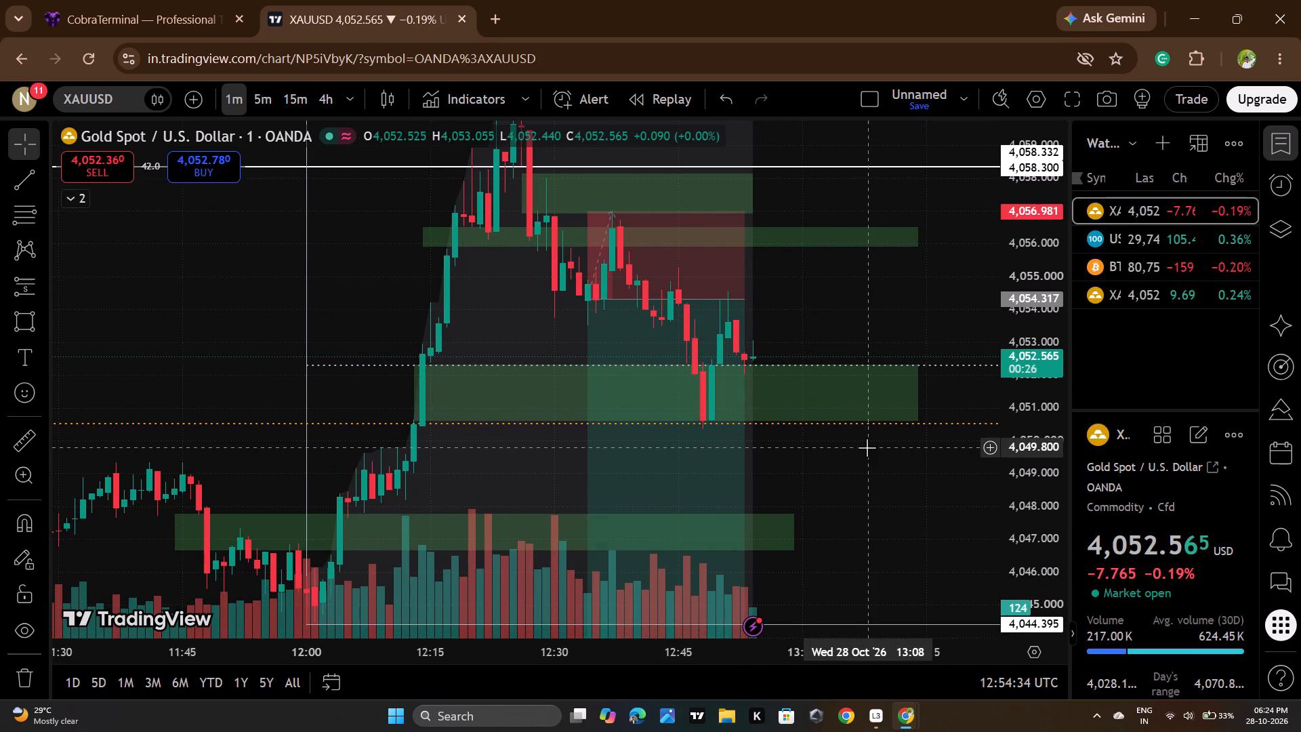
left_click(235, 0)
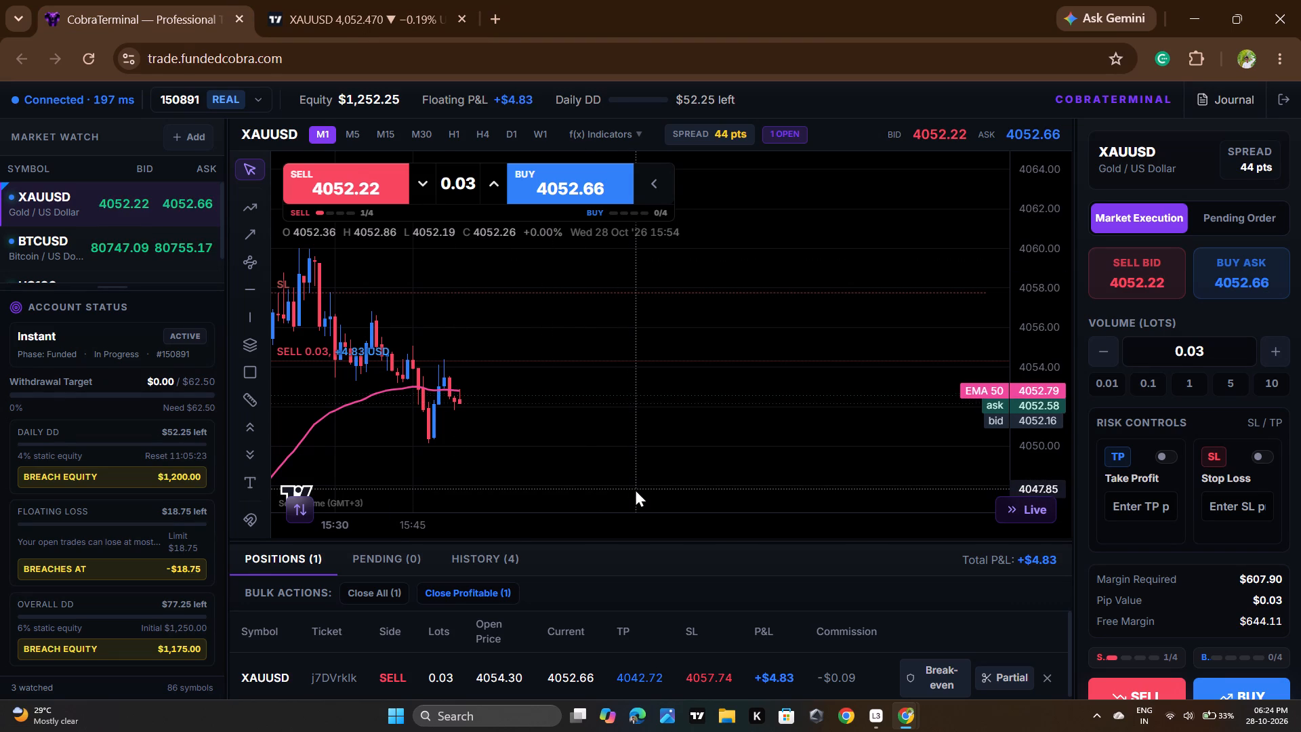
left_click(305, 0)
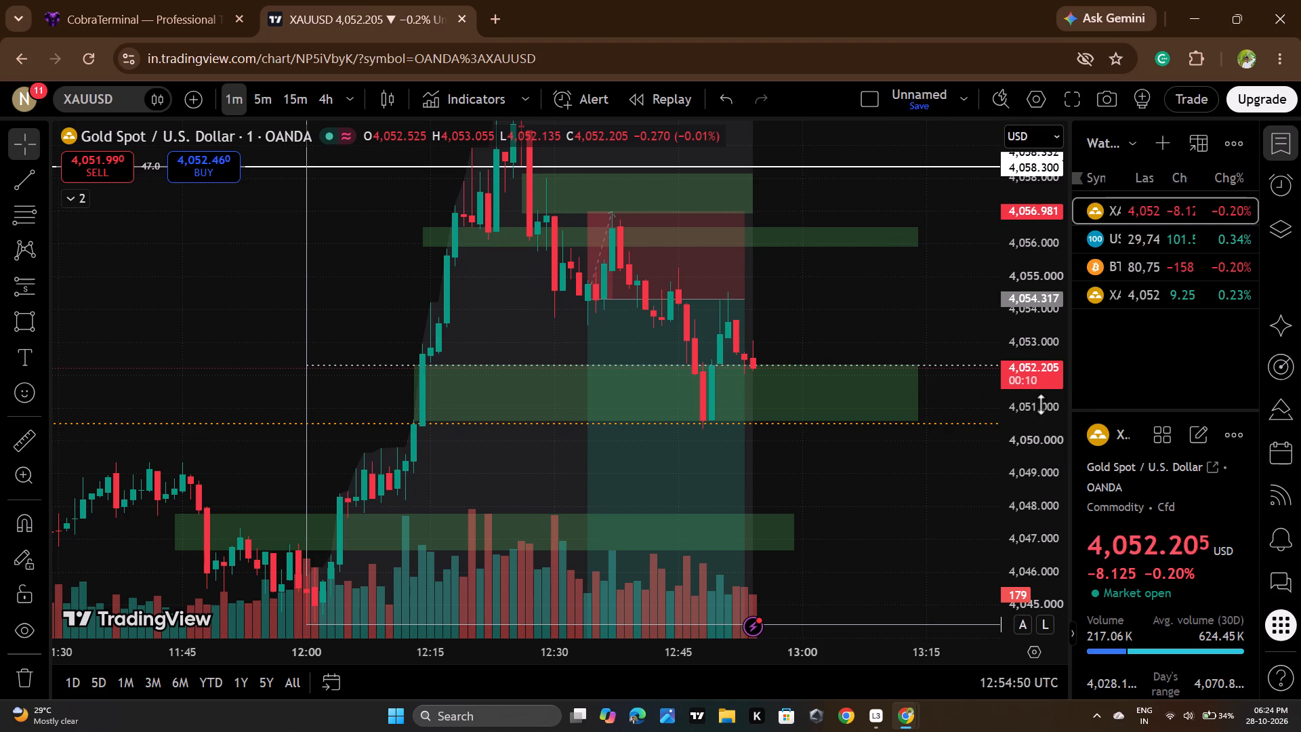
scroll(1023, 408, "up", 3)
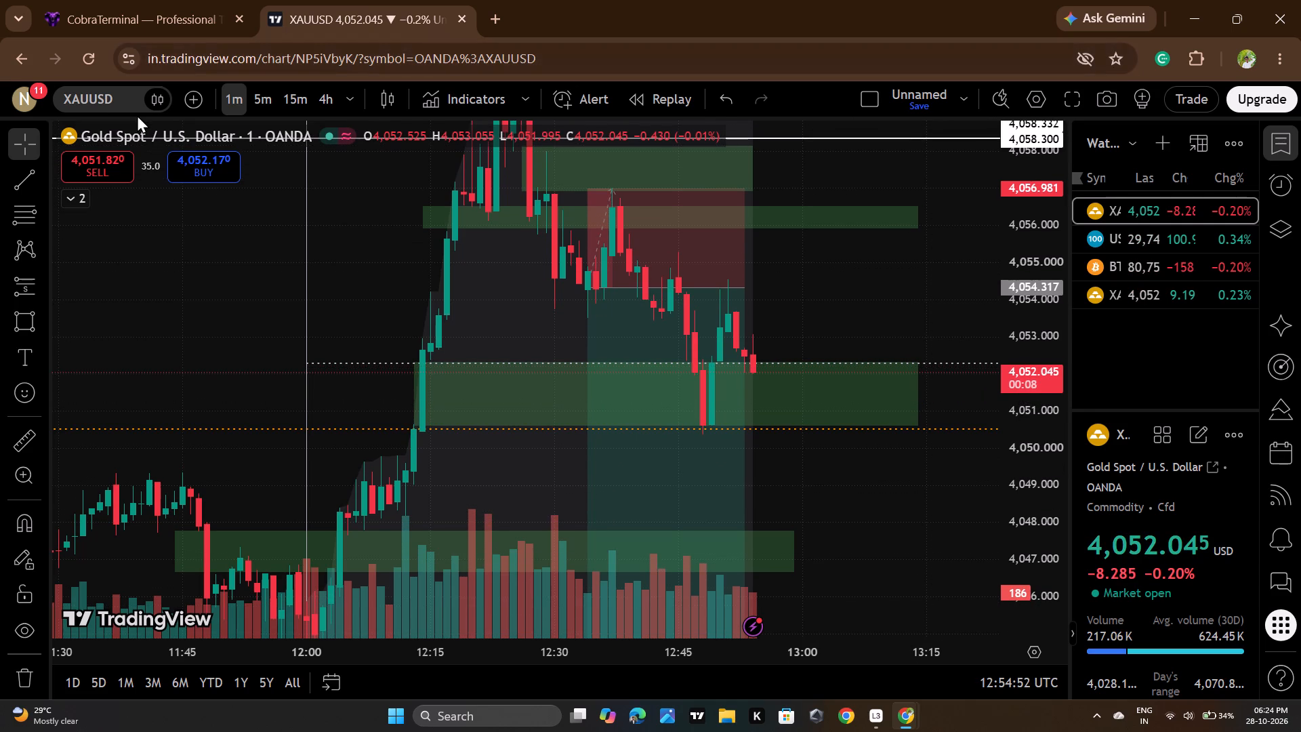
Search the TradingView symbols for XAG and switch the chart to OANDA's XAGUSD silver symbol.
left_click(132, 104)
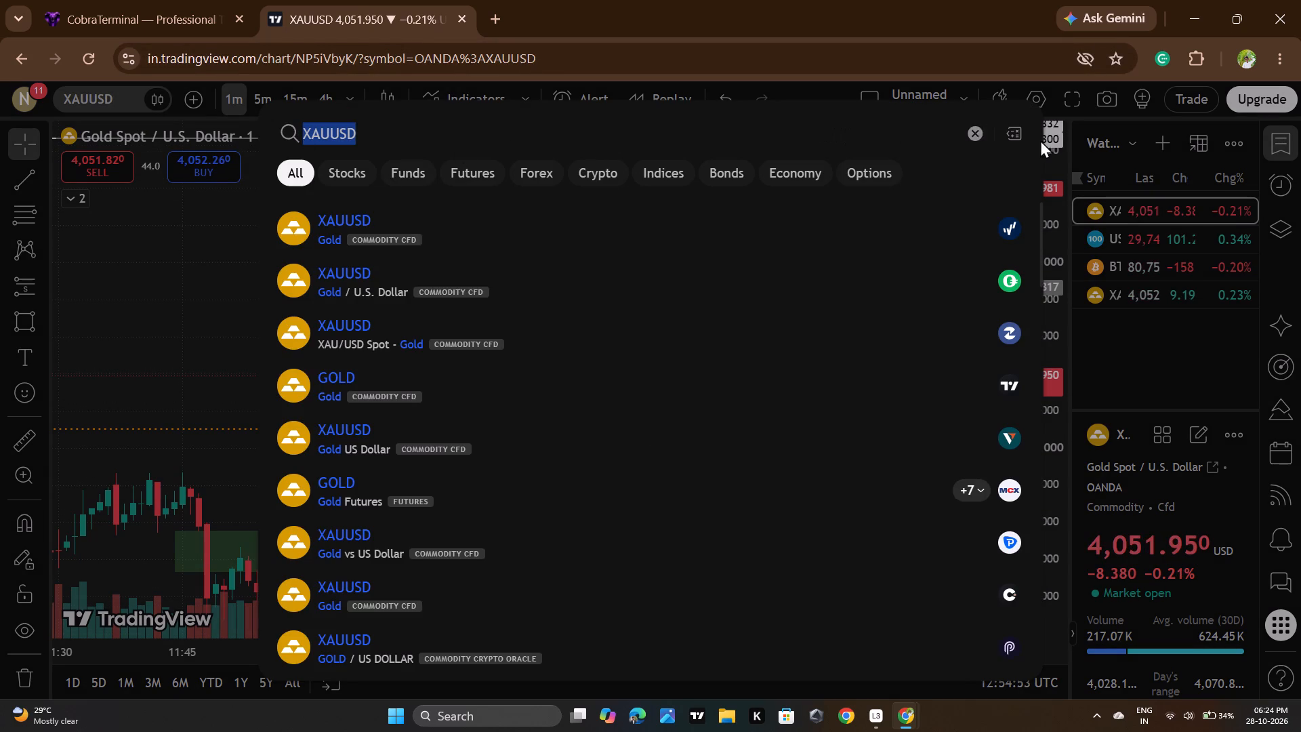
left_click(974, 132)
type("xafg")
key("BackSpace")
key("BackSpace")
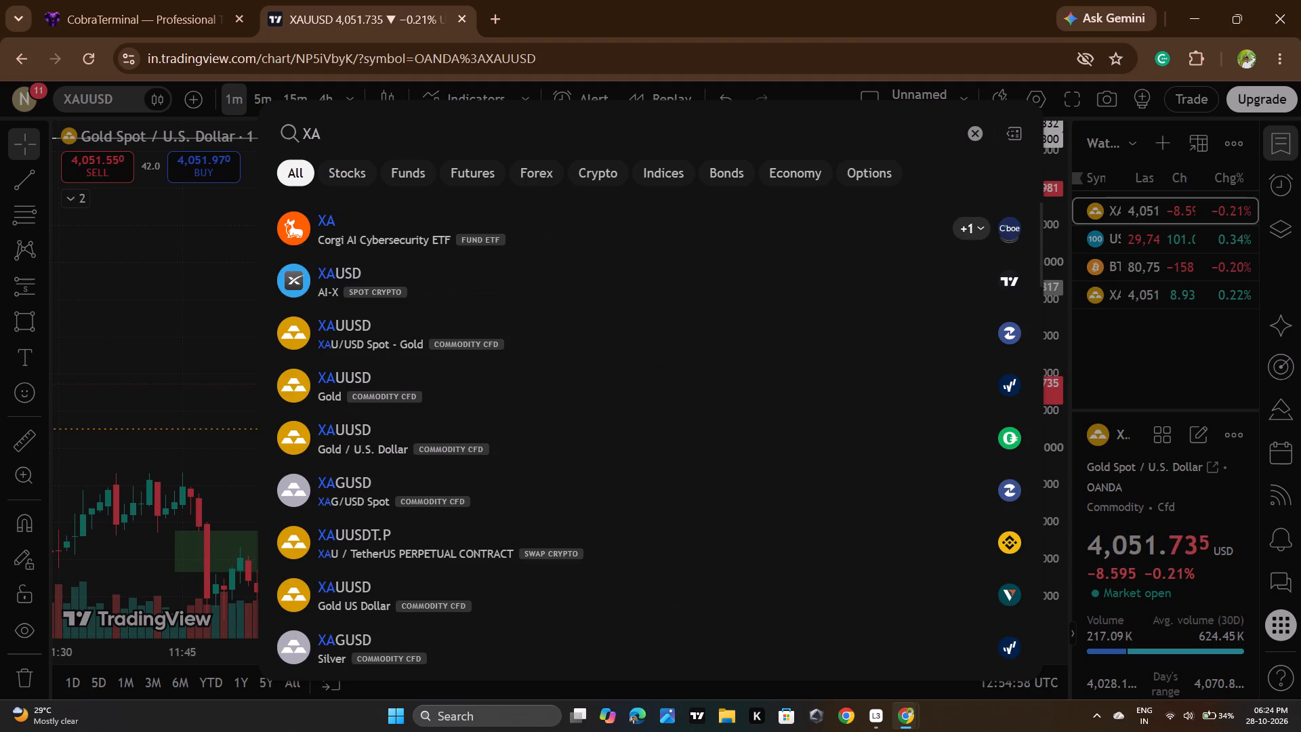
key("g")
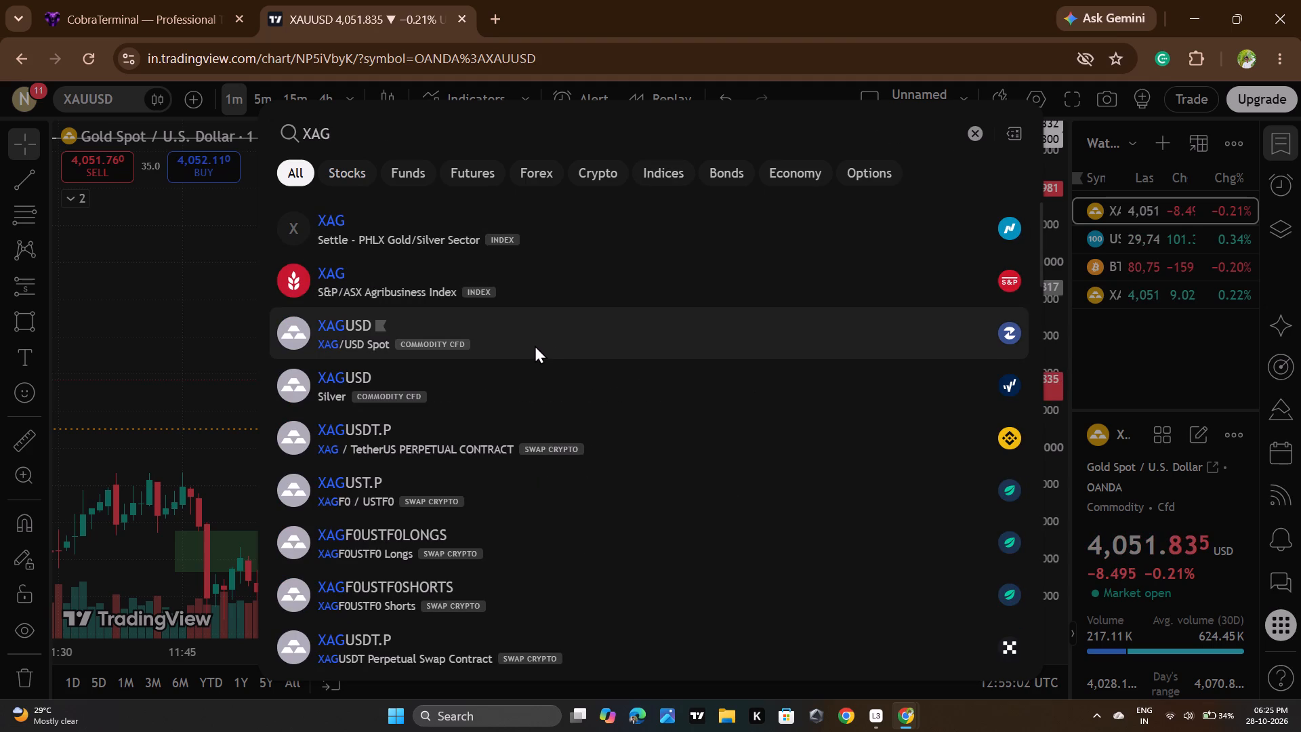
left_click(578, 398)
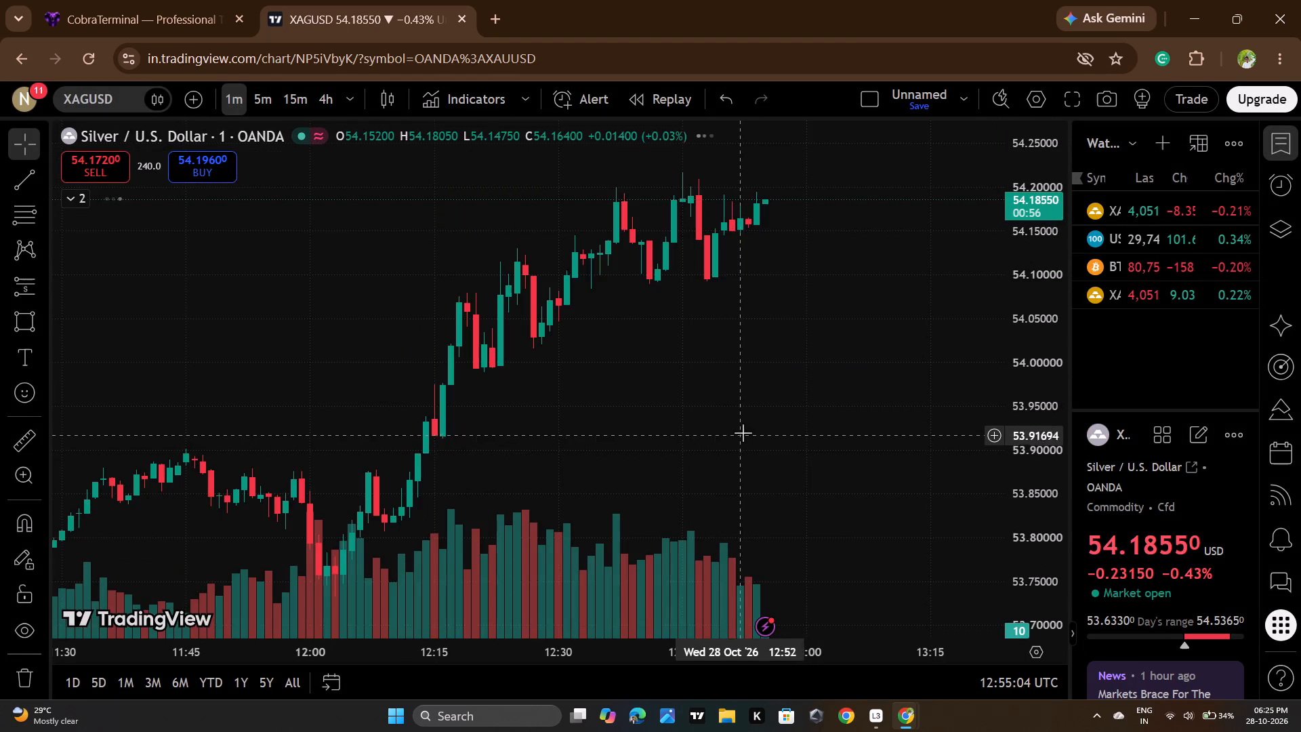
Draw a horizontal ray on the silver chart at about 54.120, along the upper edge of the earlier green session box.
scroll(743, 432, "down", 5)
scroll(1031, 312, "down", 5)
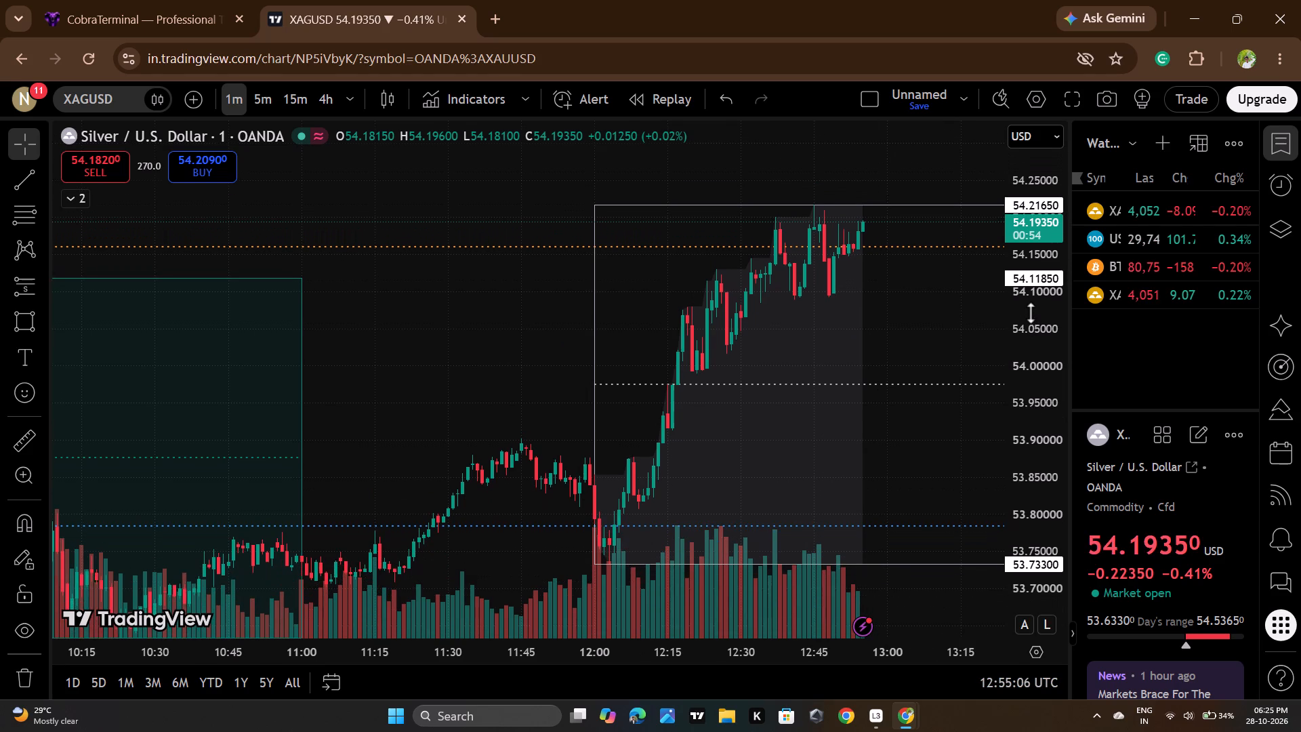
scroll(1031, 312, "down", 5)
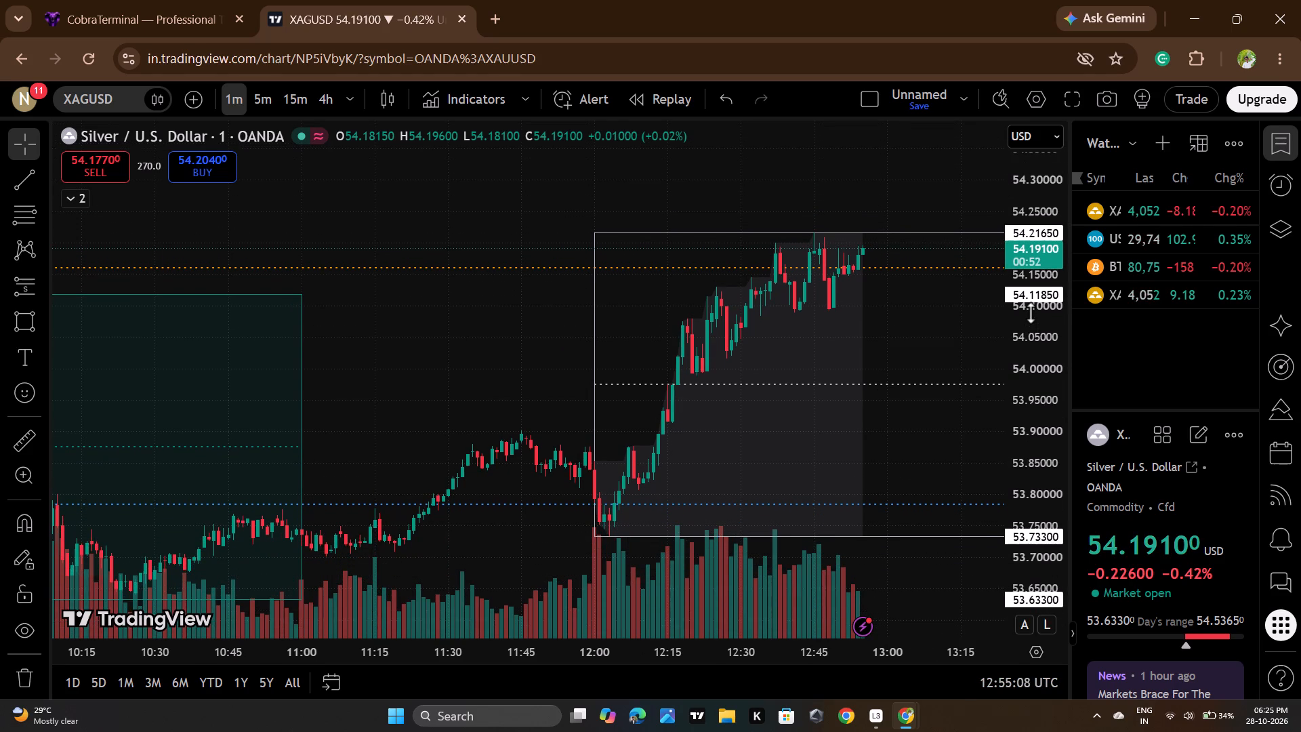
scroll(1031, 312, "down", 5)
scroll(868, 329, "down", 4)
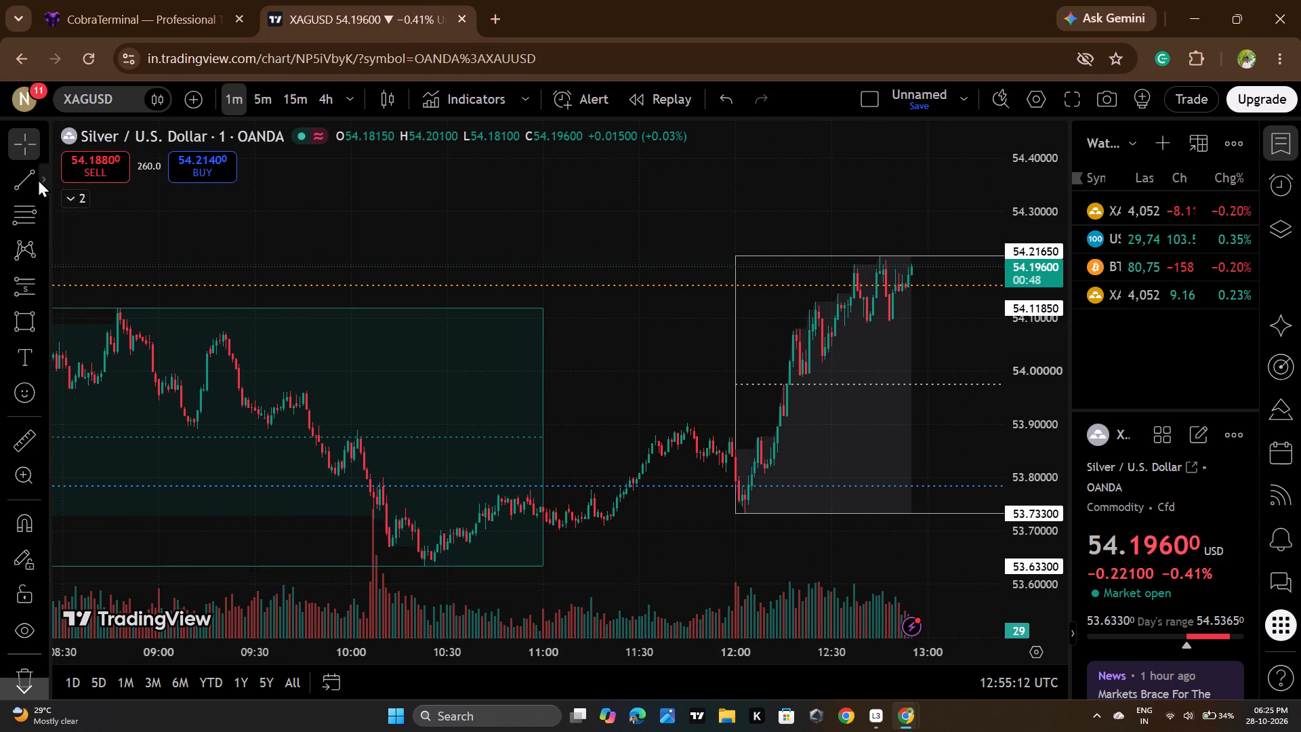
left_click(84, 6)
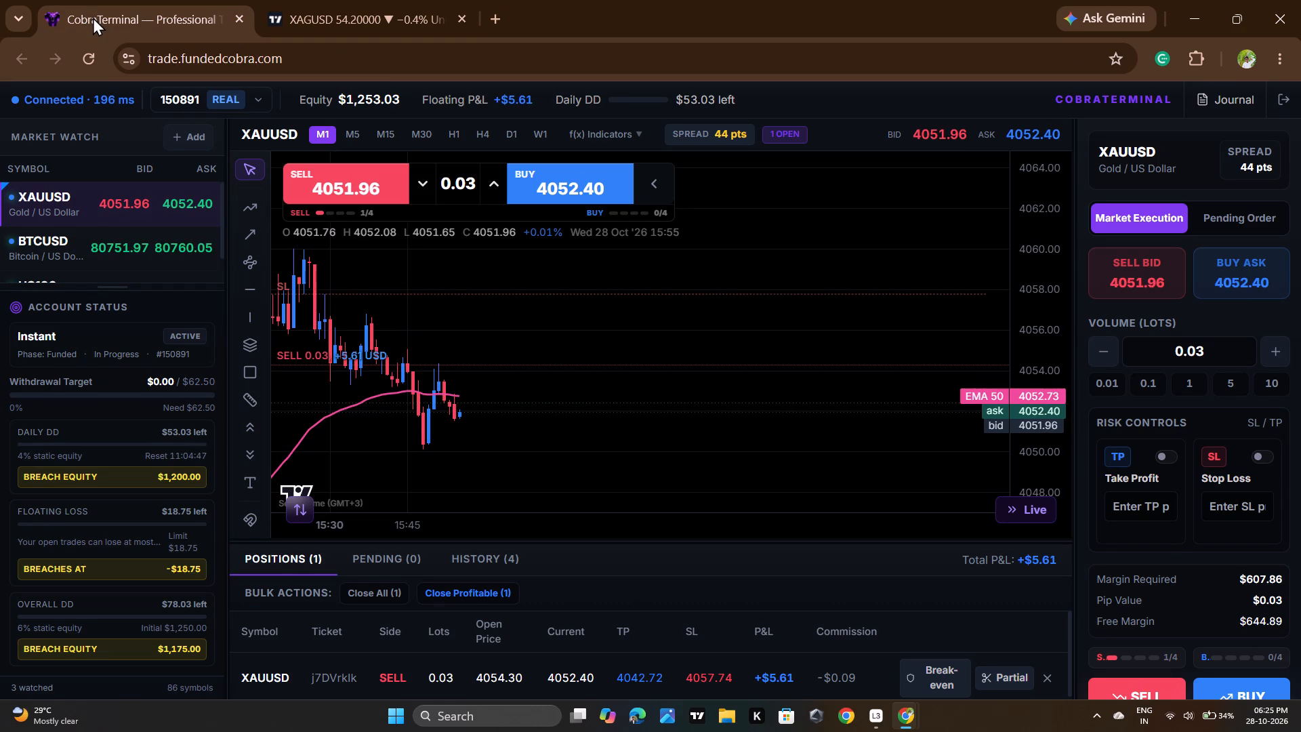
left_click(327, 0)
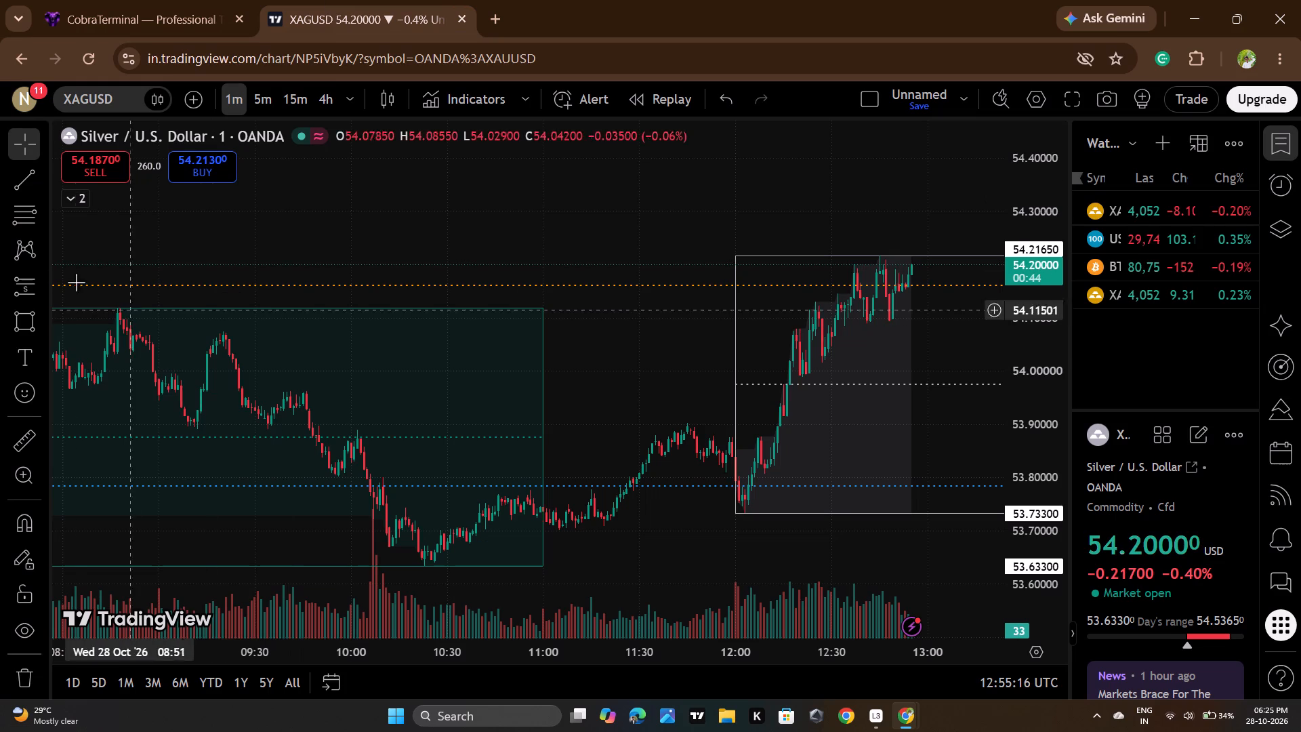
left_click(44, 187)
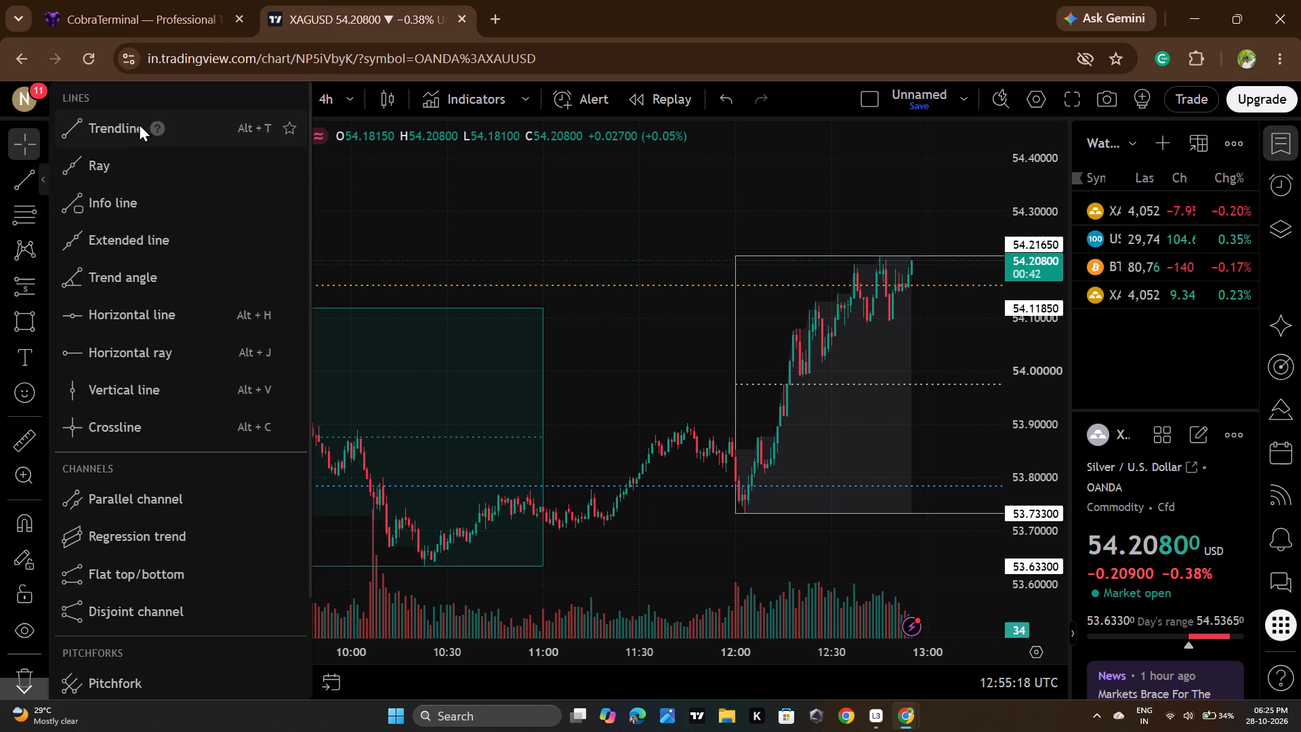
left_click(110, 364)
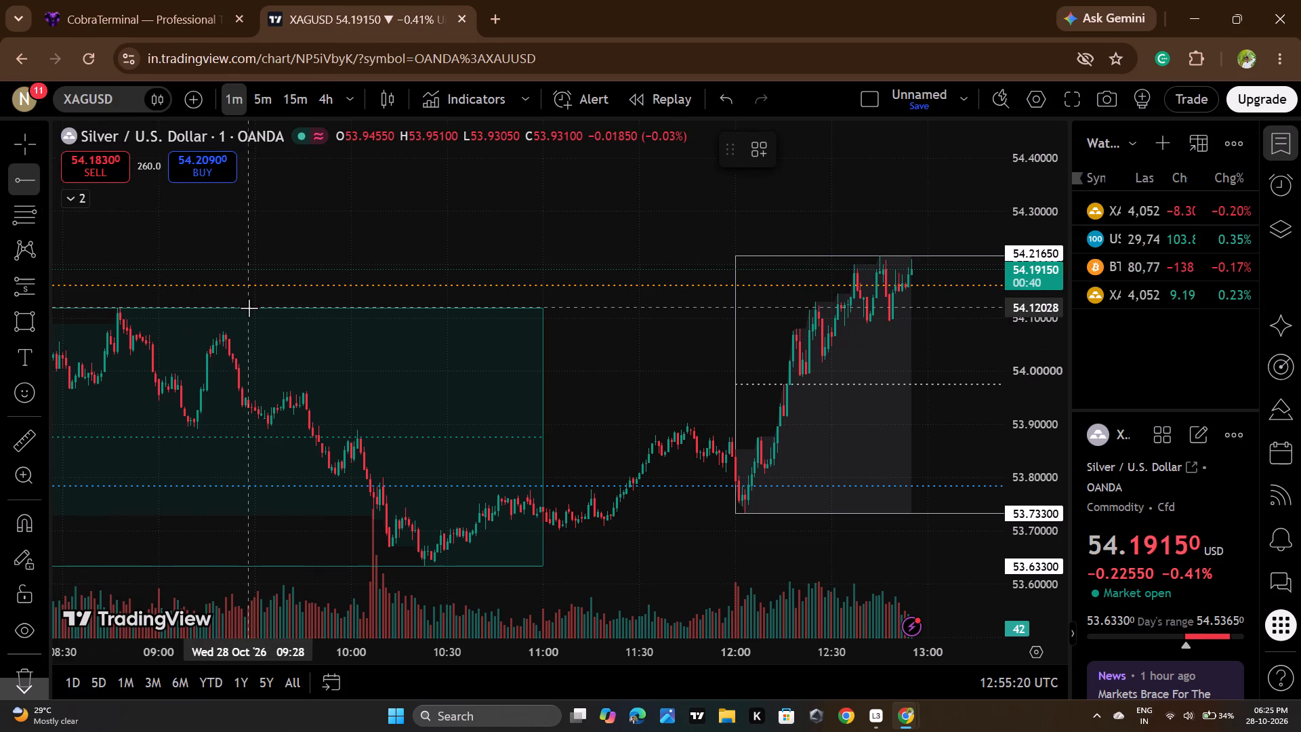
left_click(249, 308)
left_click(604, 380)
Draw a second horizontal ray on the silver chart at about 54.213, starting at 12:35 near the recent highs.
scroll(1052, 285, "up", 4)
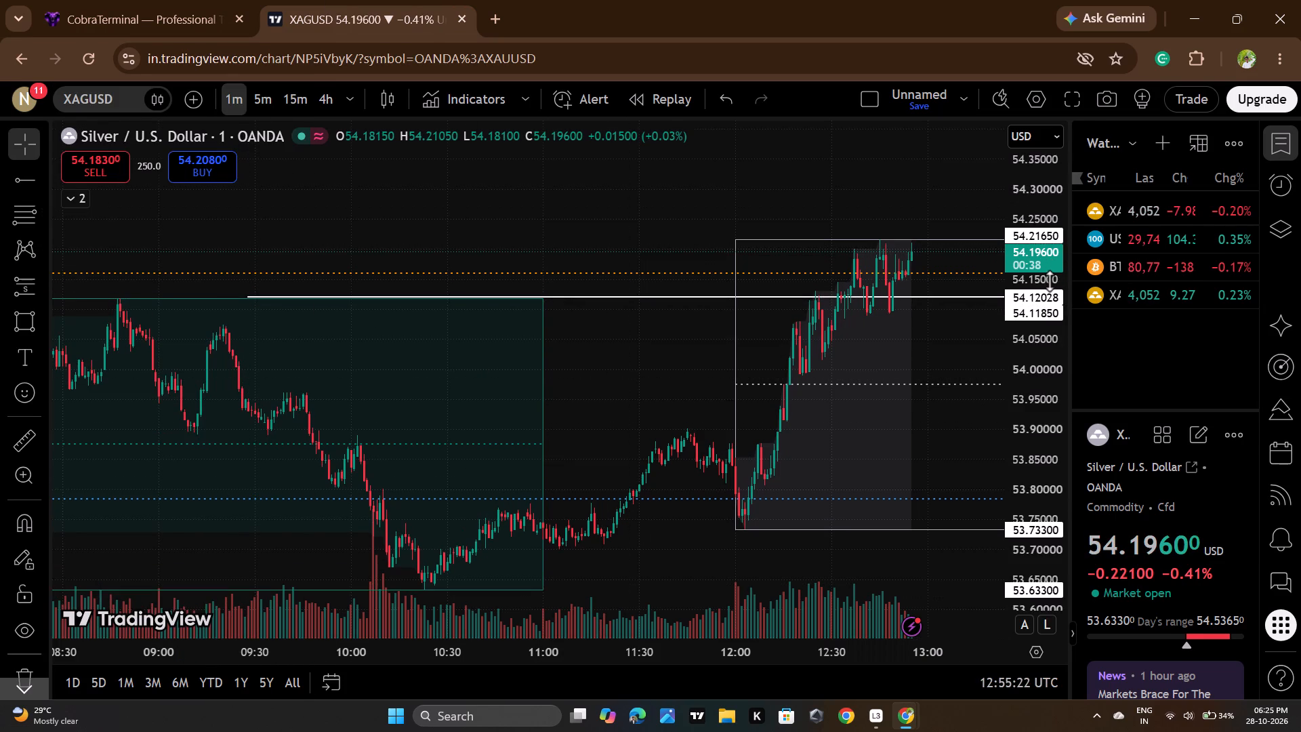
scroll(1050, 281, "up", 15)
left_click_drag(634, 356, 531, 442)
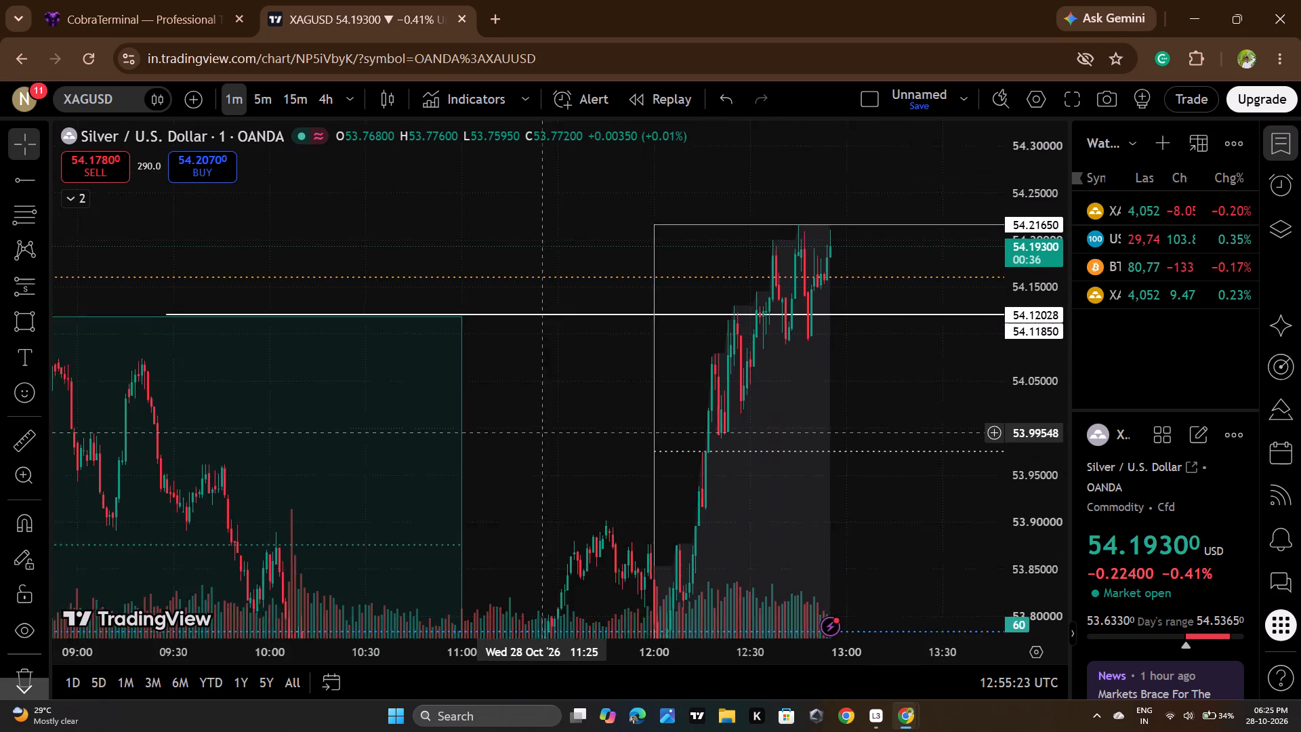
left_click_drag(531, 442, 451, 503)
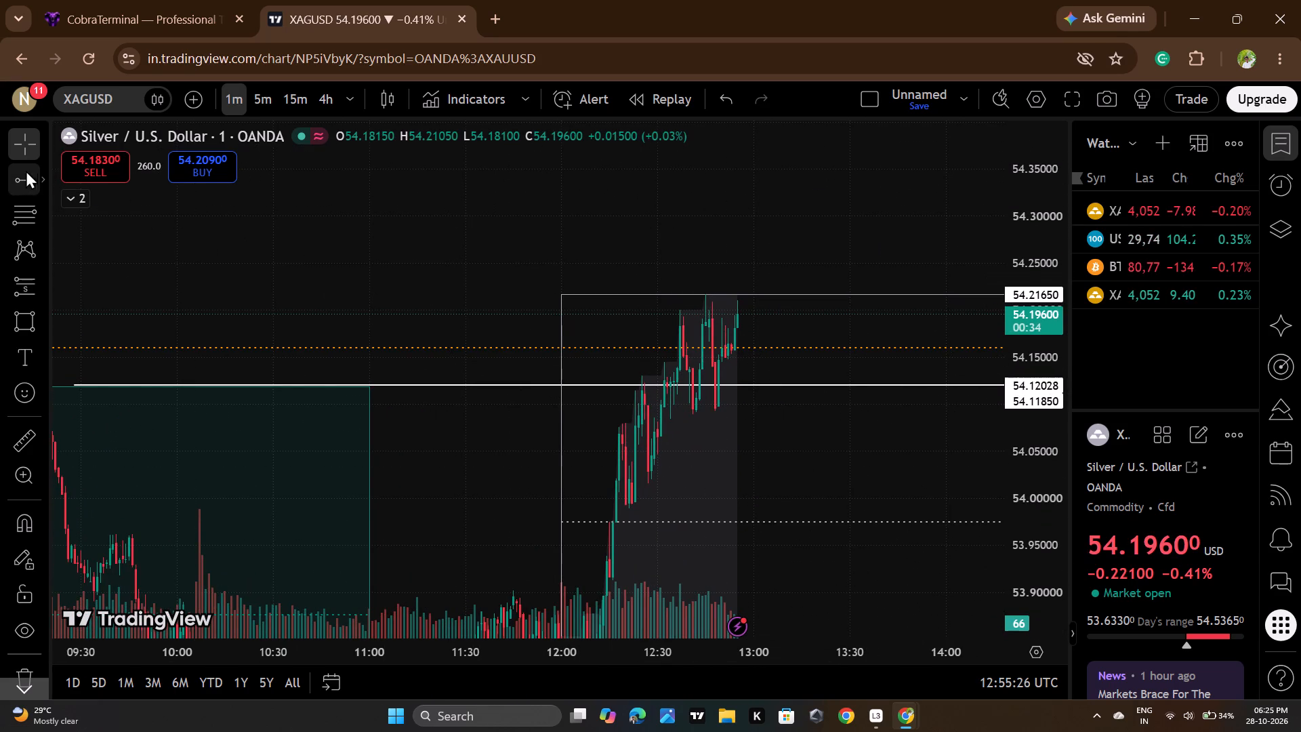
left_click(15, 186)
left_click(674, 298)
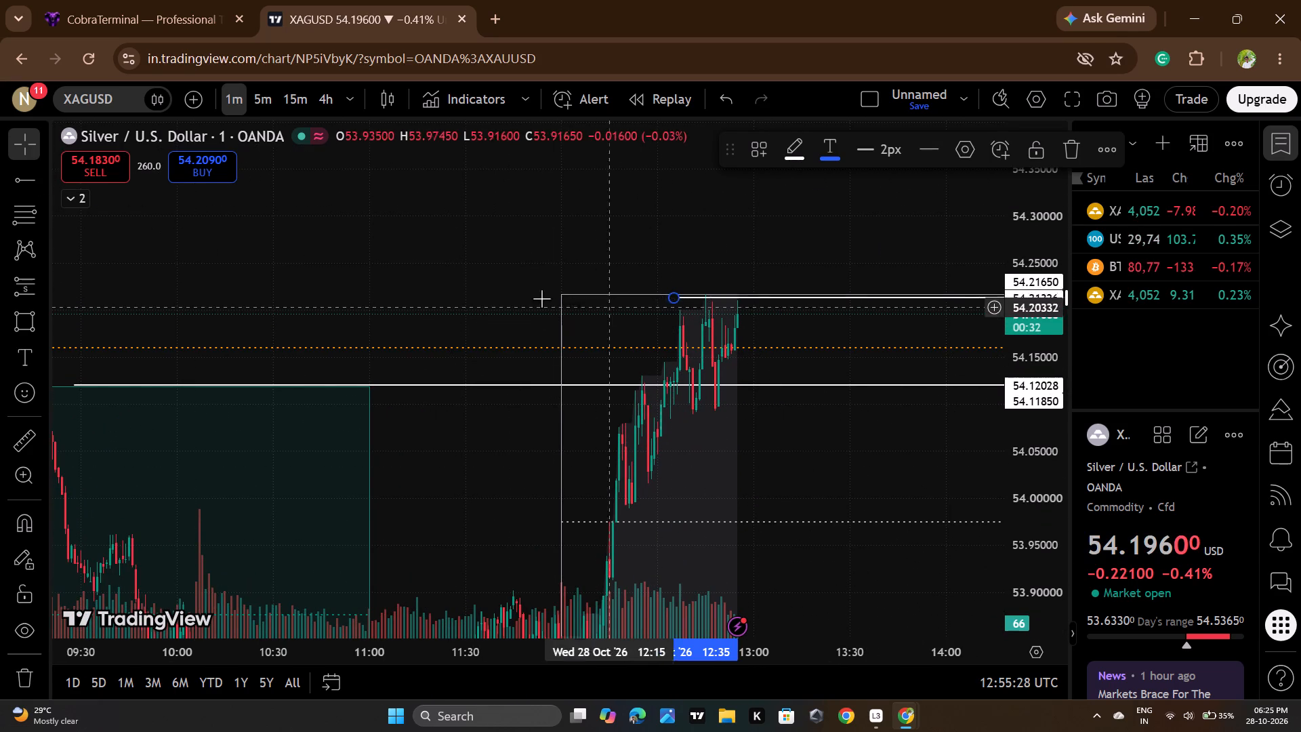
left_click(148, 12)
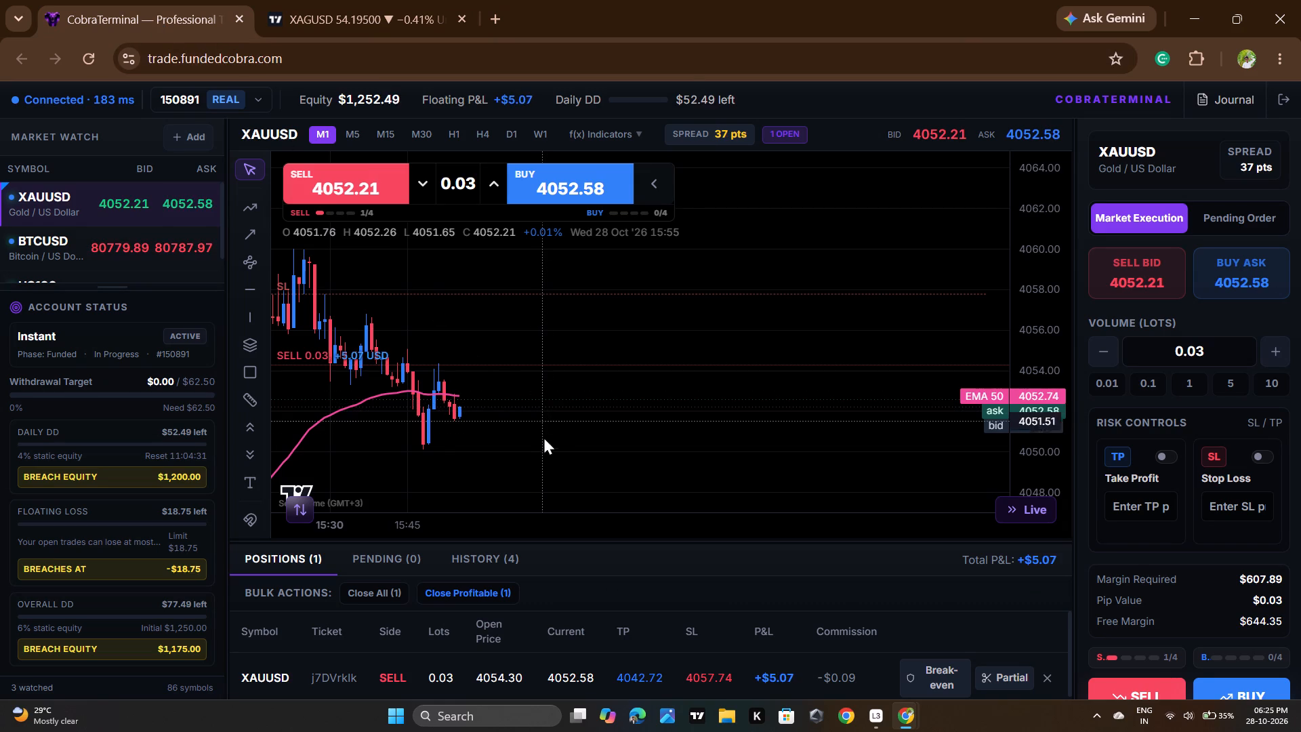
left_click(367, 0)
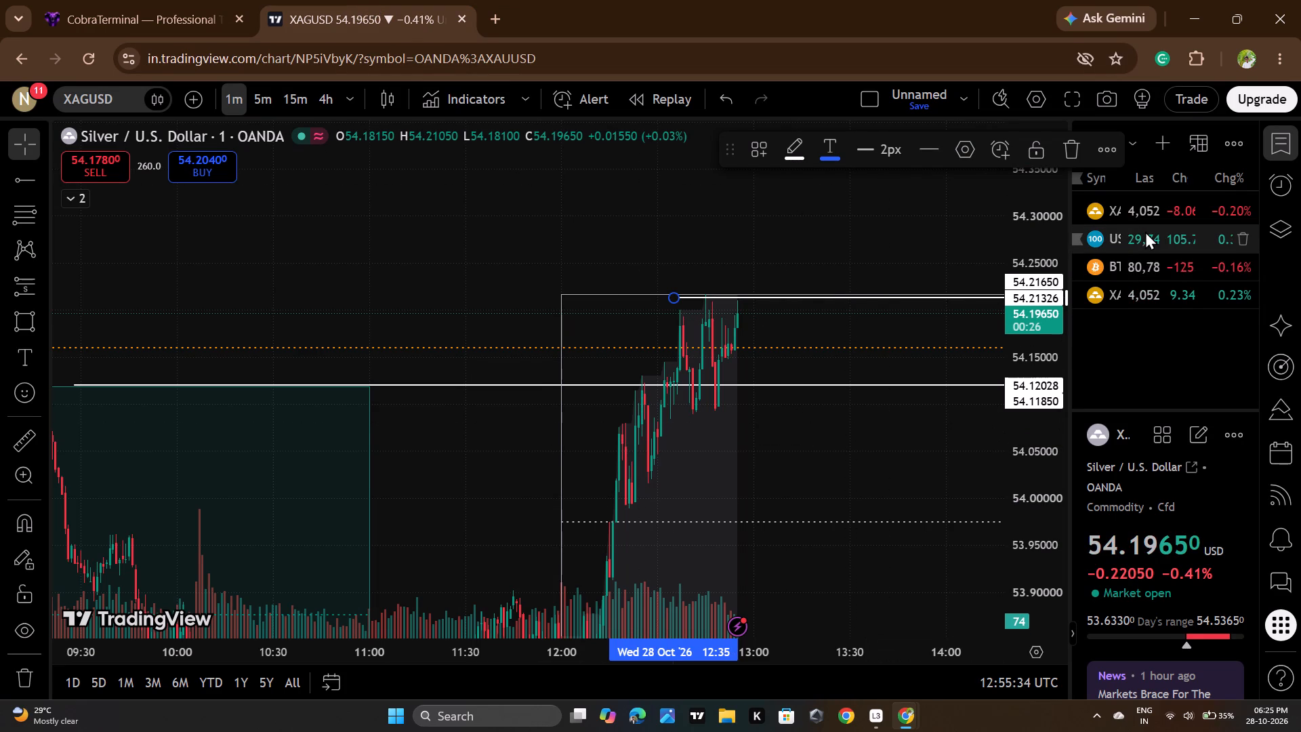
left_click(810, 223)
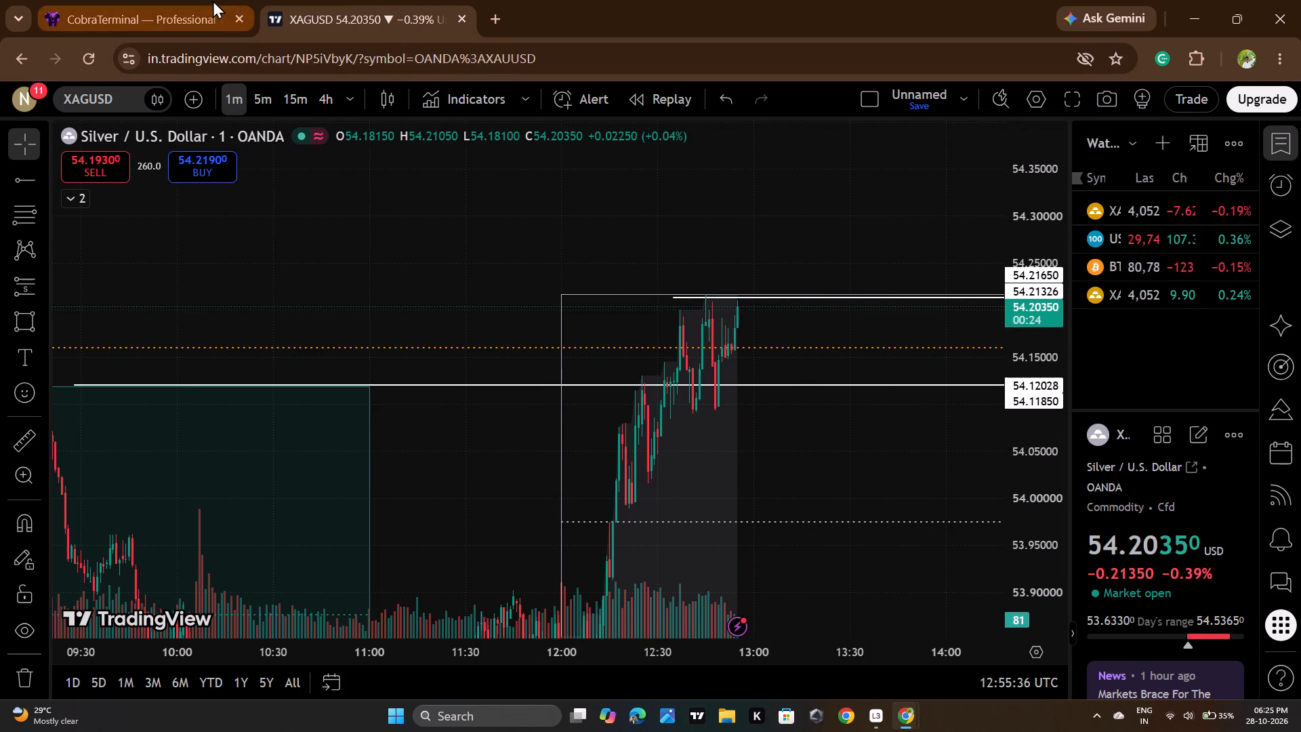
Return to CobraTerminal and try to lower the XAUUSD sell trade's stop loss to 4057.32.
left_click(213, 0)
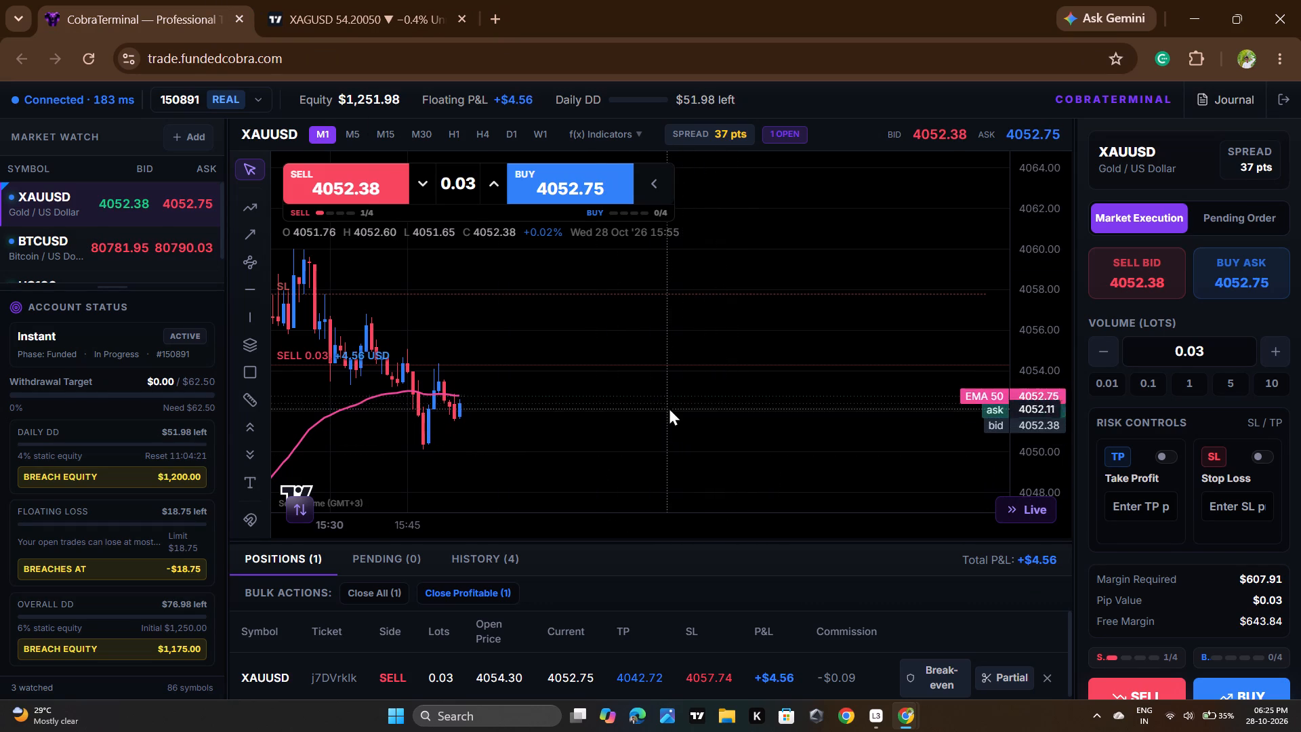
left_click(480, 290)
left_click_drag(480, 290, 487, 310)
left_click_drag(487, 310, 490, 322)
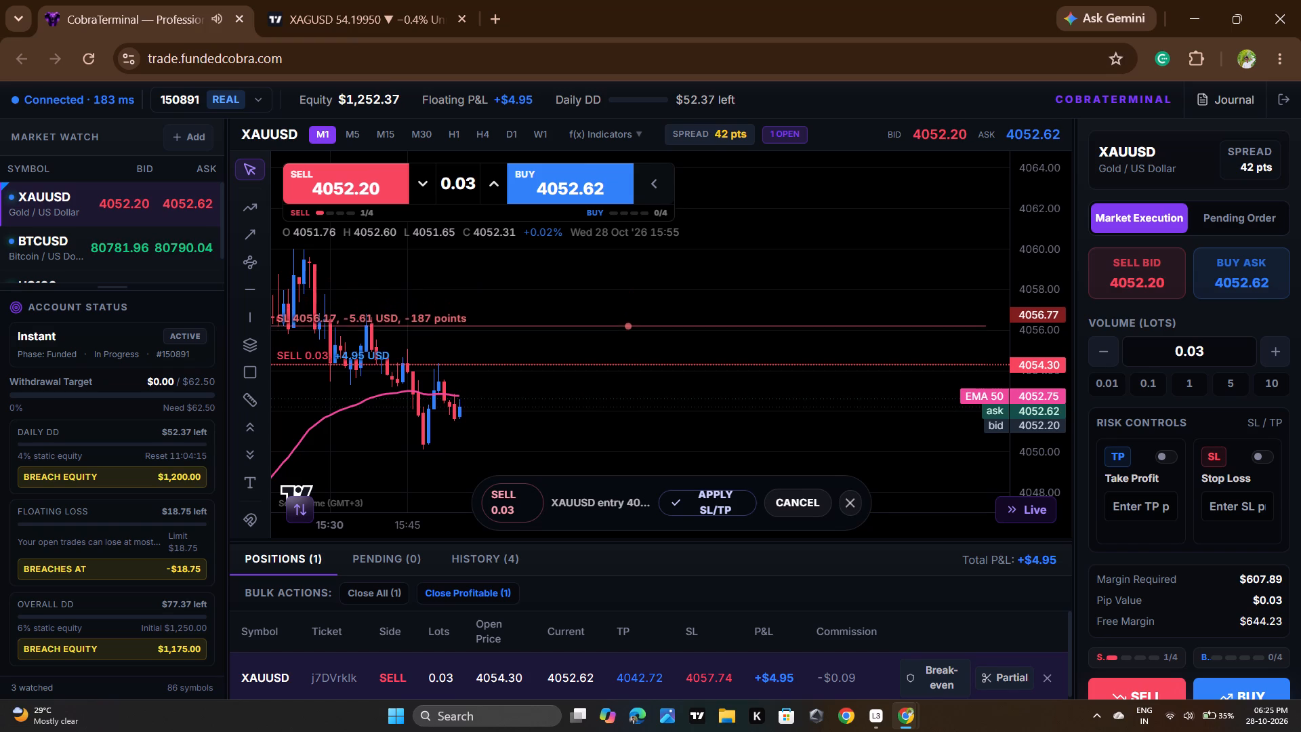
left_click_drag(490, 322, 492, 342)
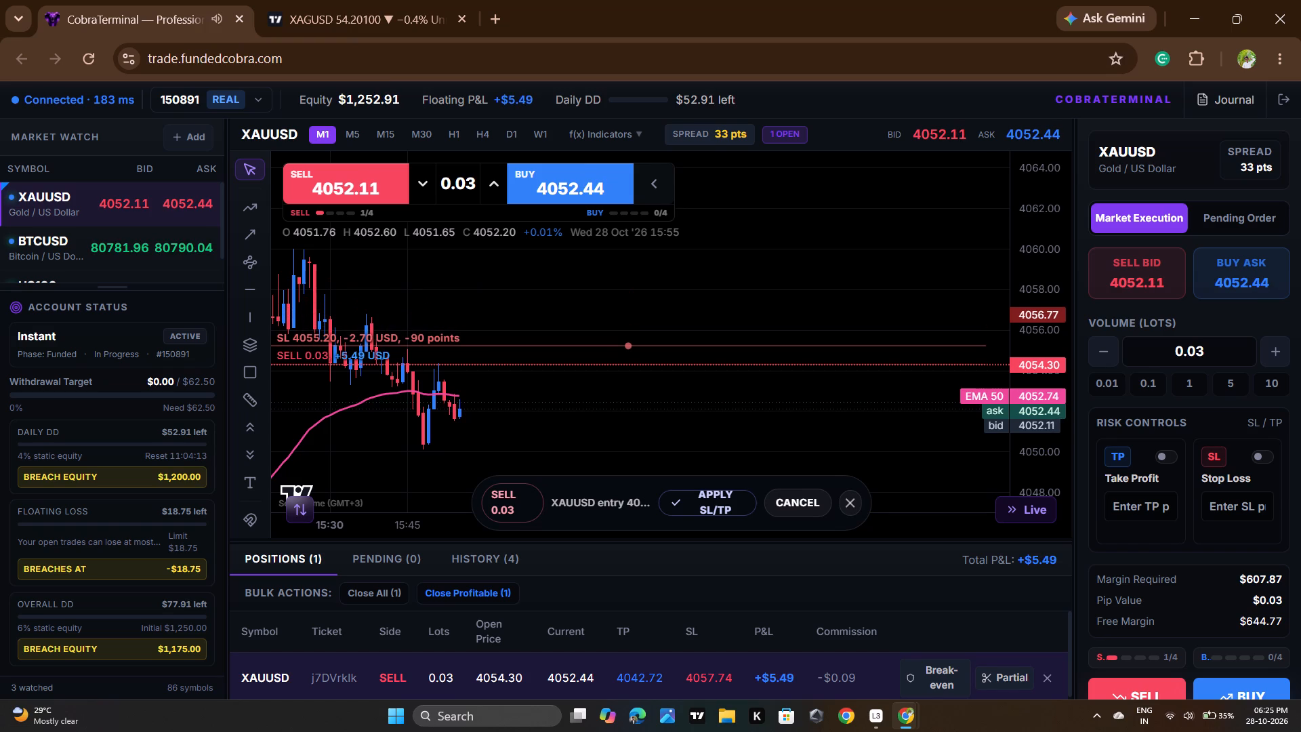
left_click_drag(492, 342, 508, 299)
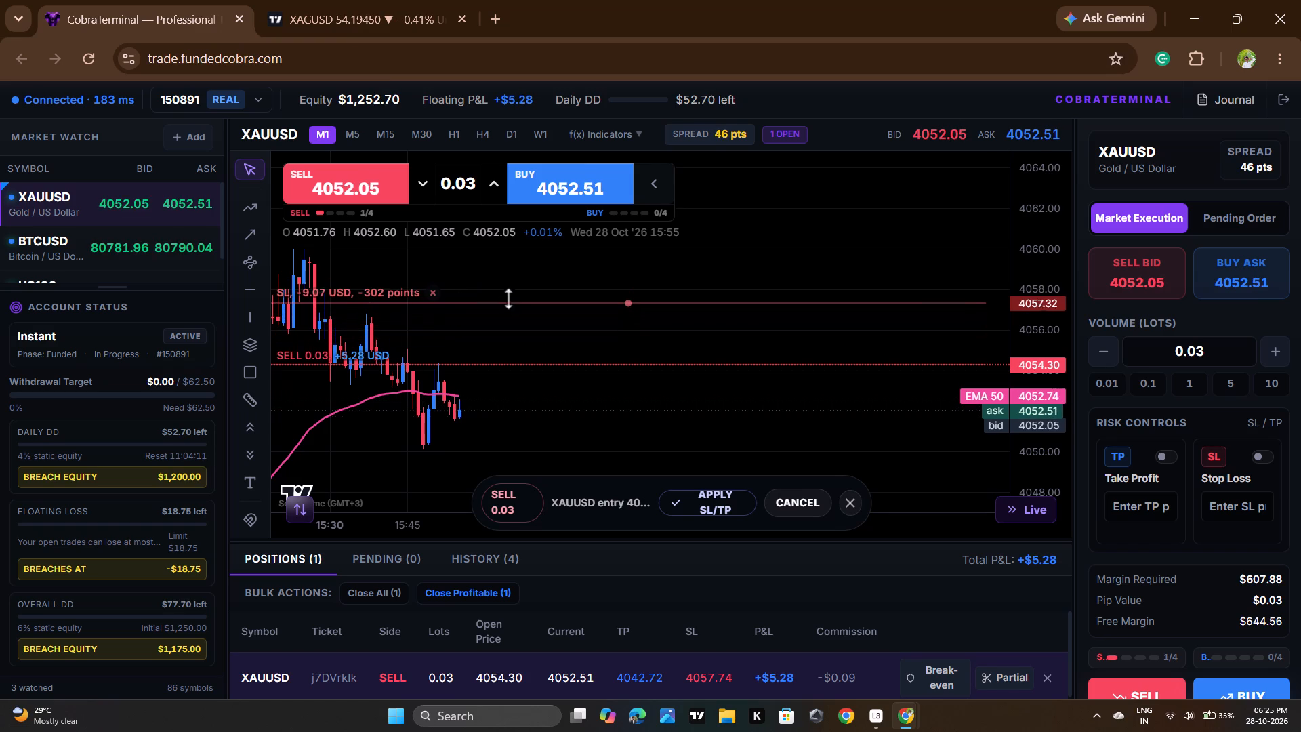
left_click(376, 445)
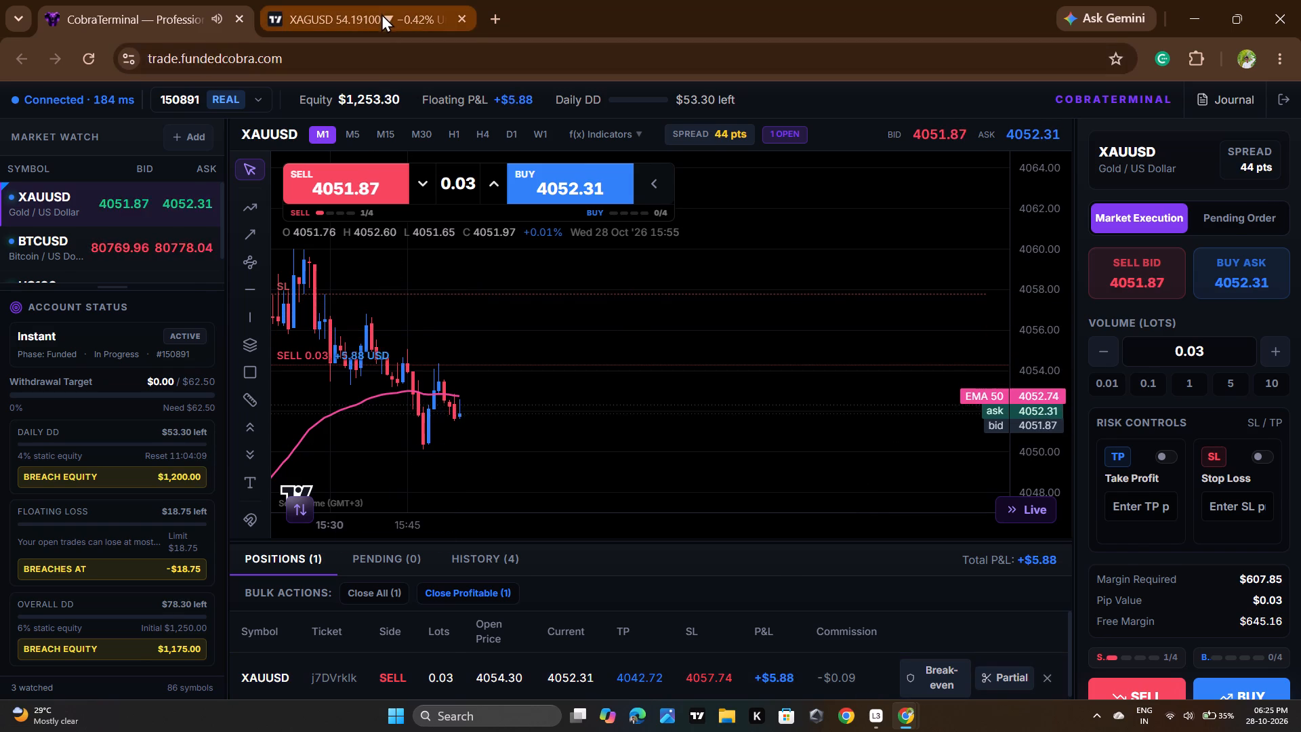
Switch to TradingView and add OANDA's XAGUSD silver symbol to the watchlist.
left_click(381, 14)
scroll(812, 439, "up", 2)
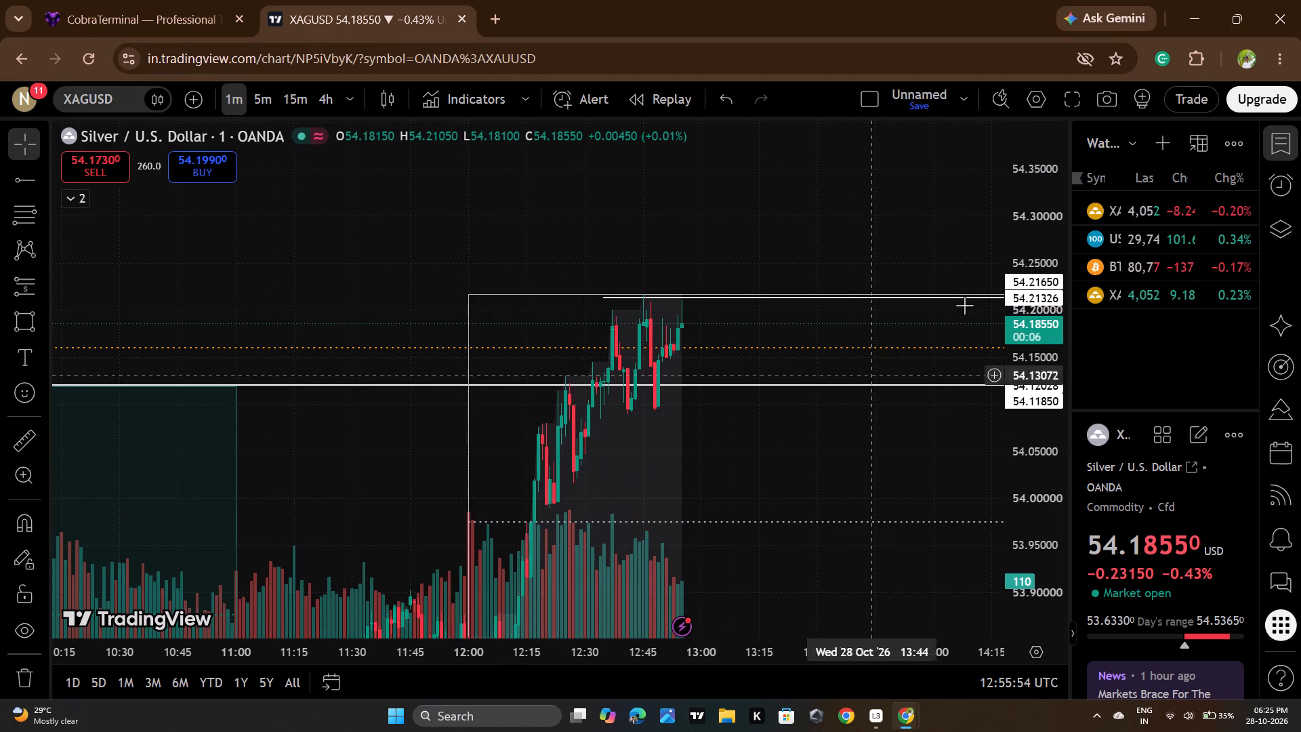
left_click(1169, 147)
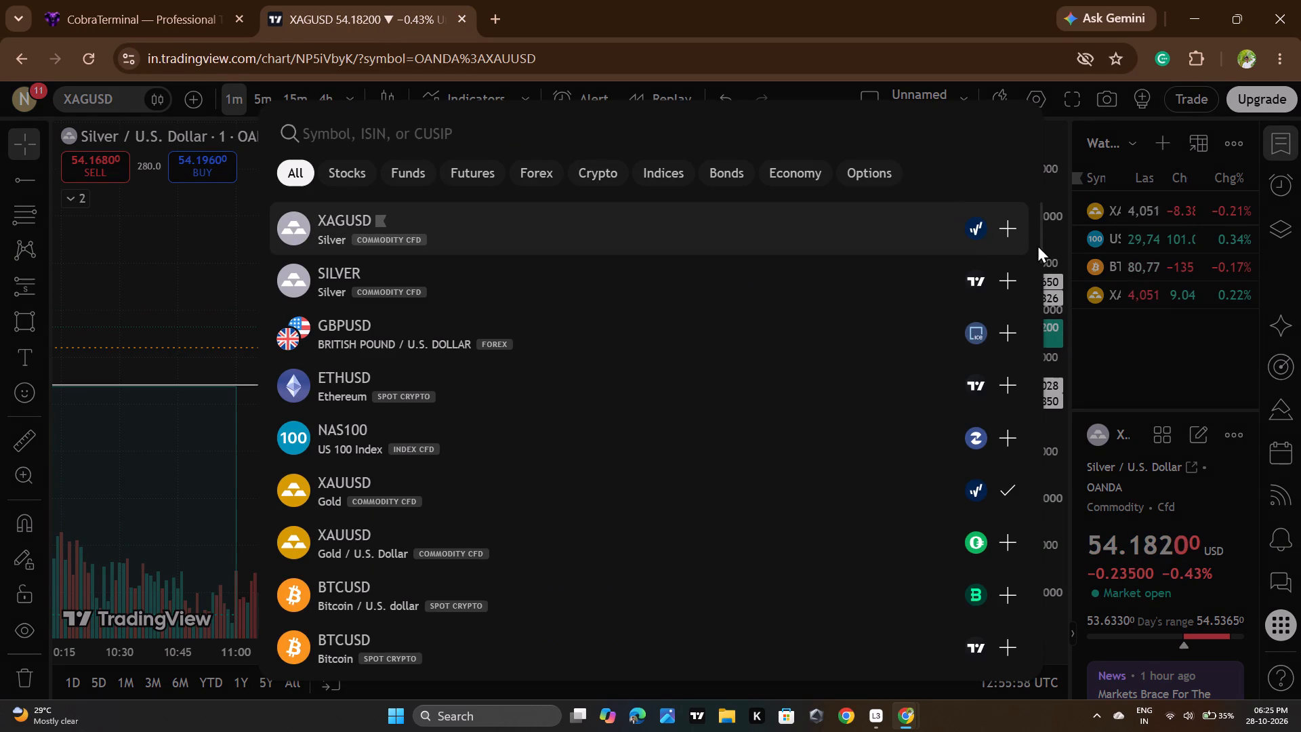
left_click(997, 237)
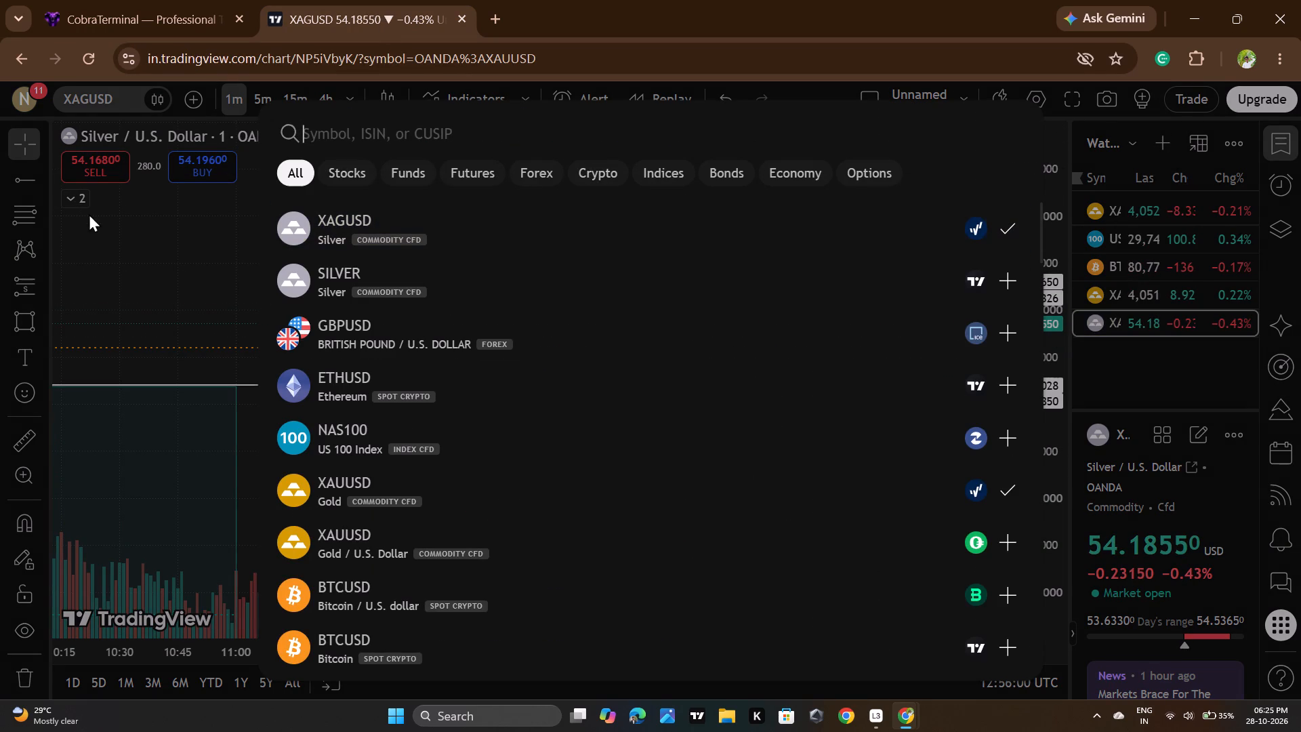
left_click(92, 217)
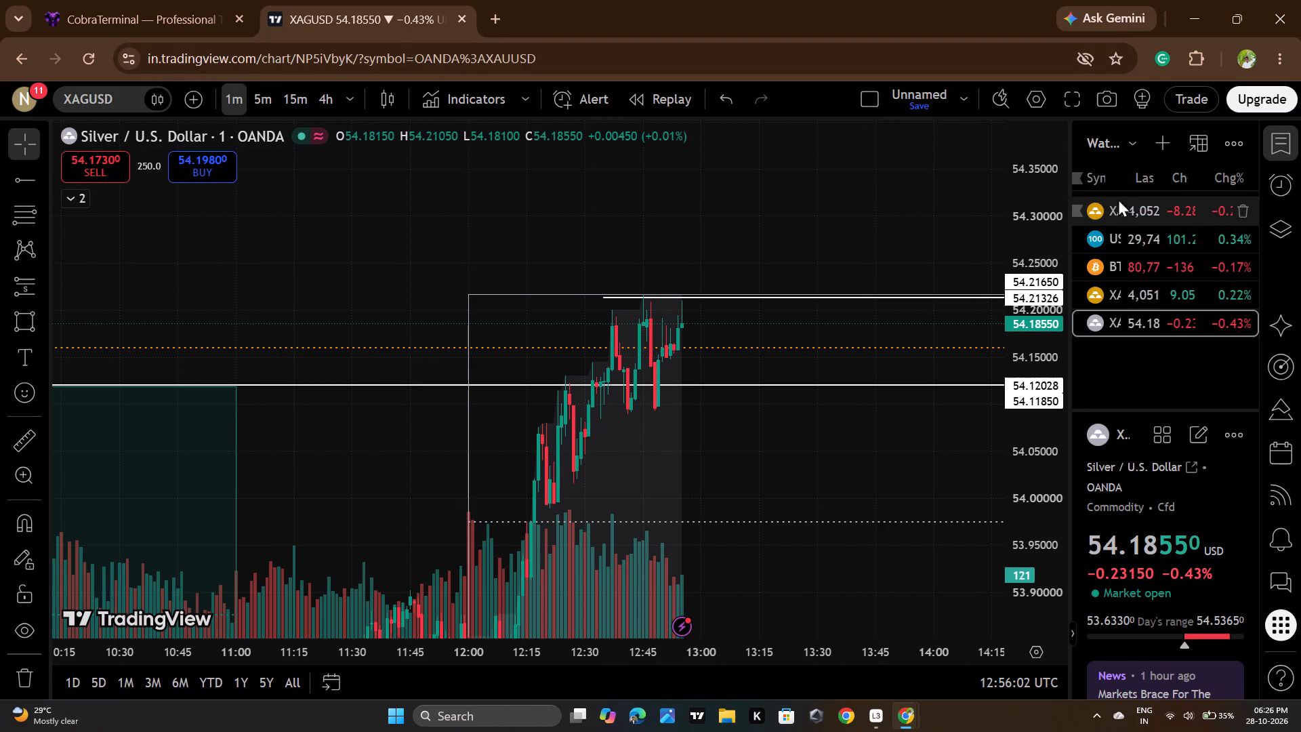
Open the OANDA XAUUSD chart from the watchlist and extend the short position box's end time to about 13:07.
left_click(1129, 203)
scroll(895, 442, "down", 4)
scroll(1040, 446, "up", 2)
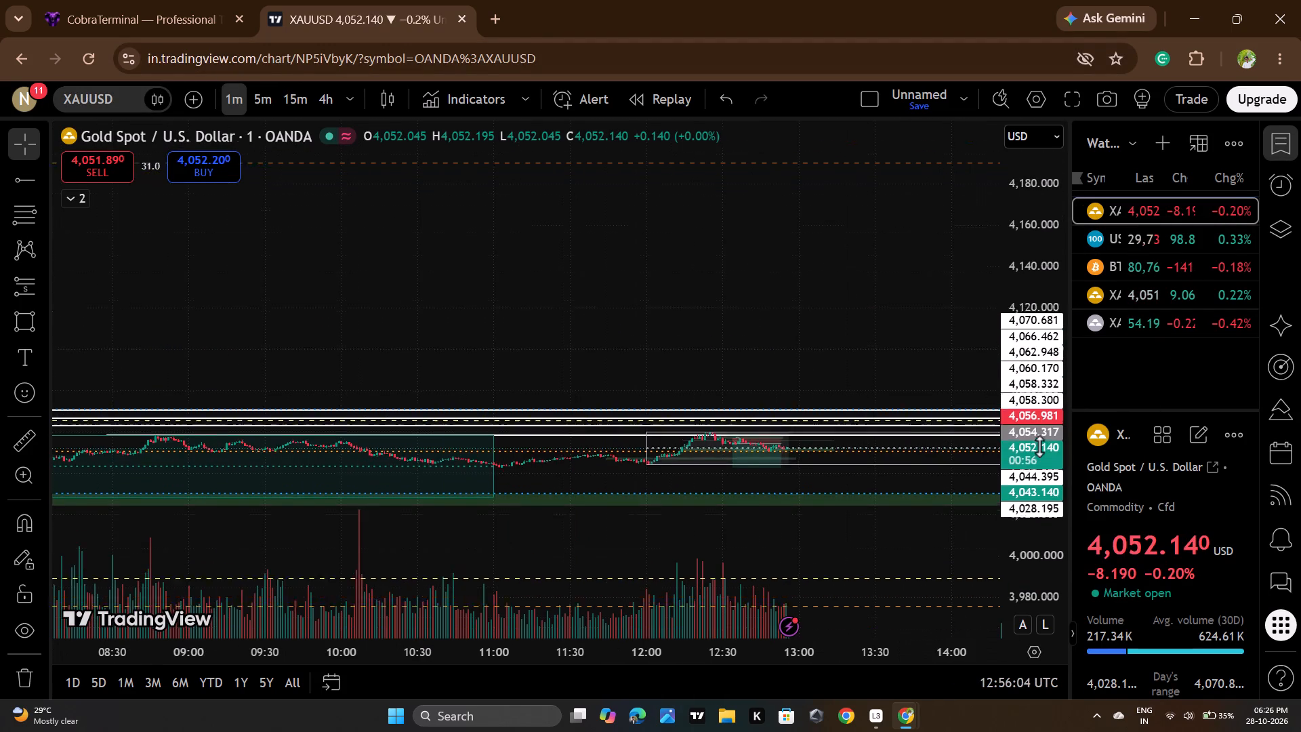
scroll(1040, 446, "up", 20)
scroll(1040, 446, "up", 20)
scroll(1040, 446, "up", 7)
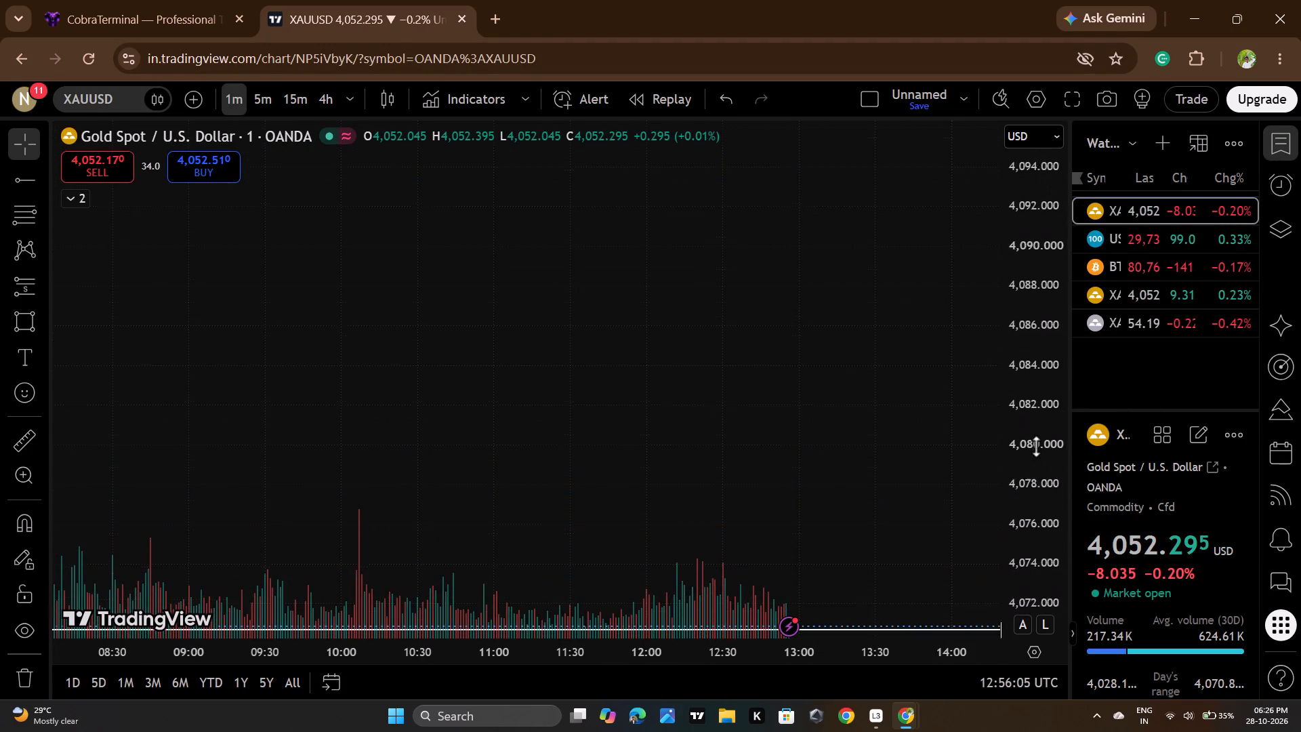
scroll(1037, 446, "up", 19)
left_click_drag(834, 508, 760, 159)
left_click_drag(857, 451, 821, 378)
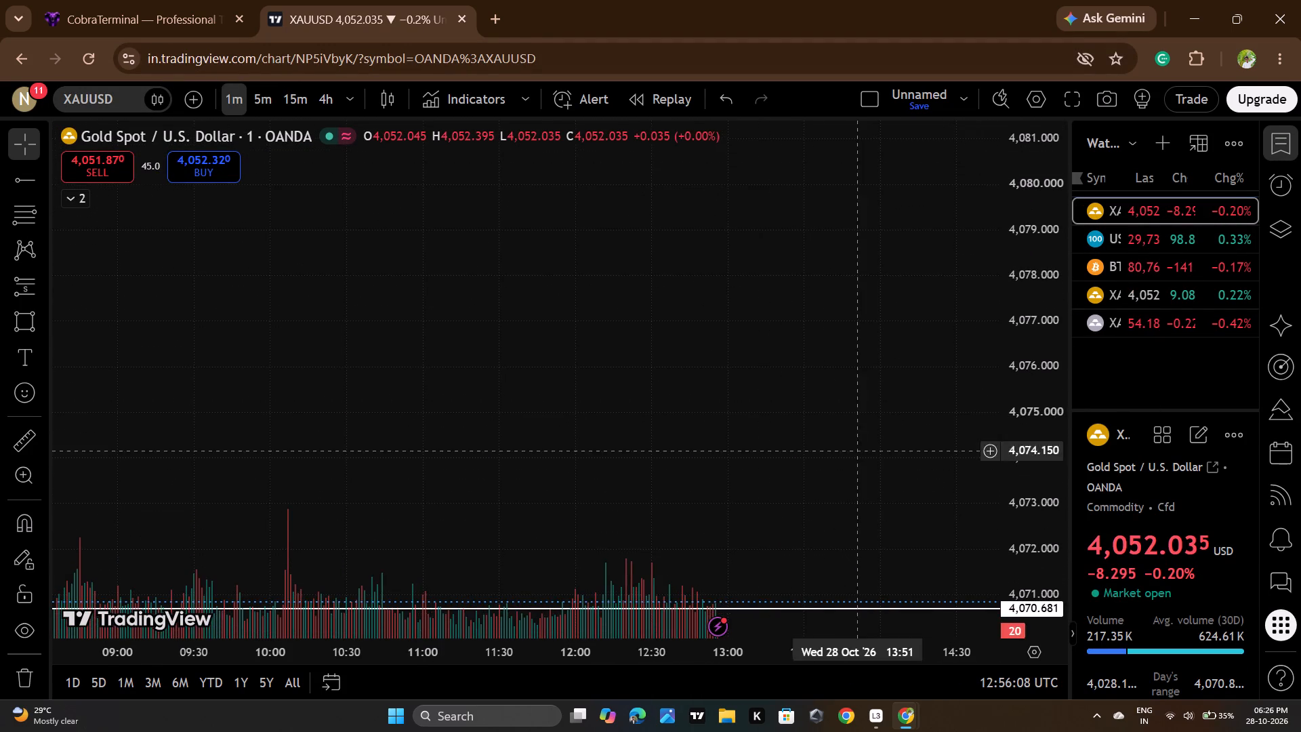
left_click_drag(821, 378, 686, 114)
left_click_drag(817, 555, 644, 95)
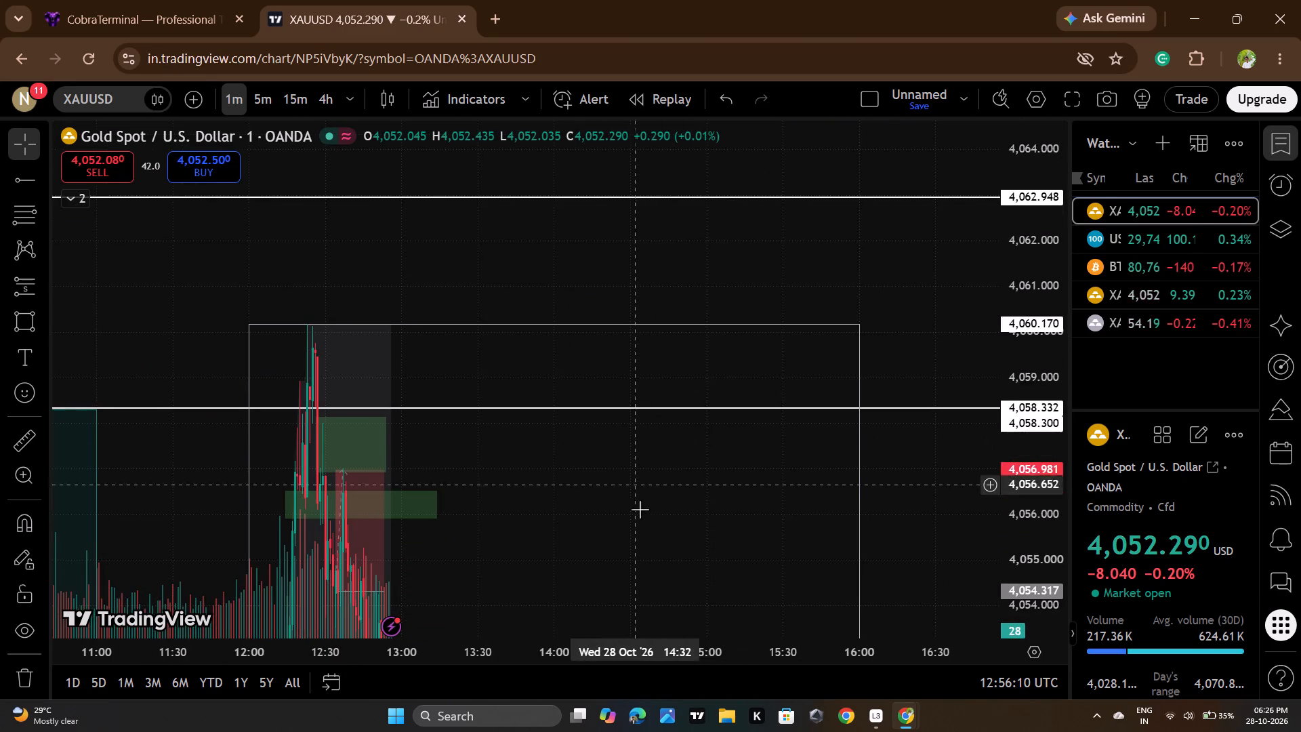
left_click_drag(647, 517, 925, 308)
scroll(843, 395, "up", 3)
left_click_drag(770, 430, 973, 213)
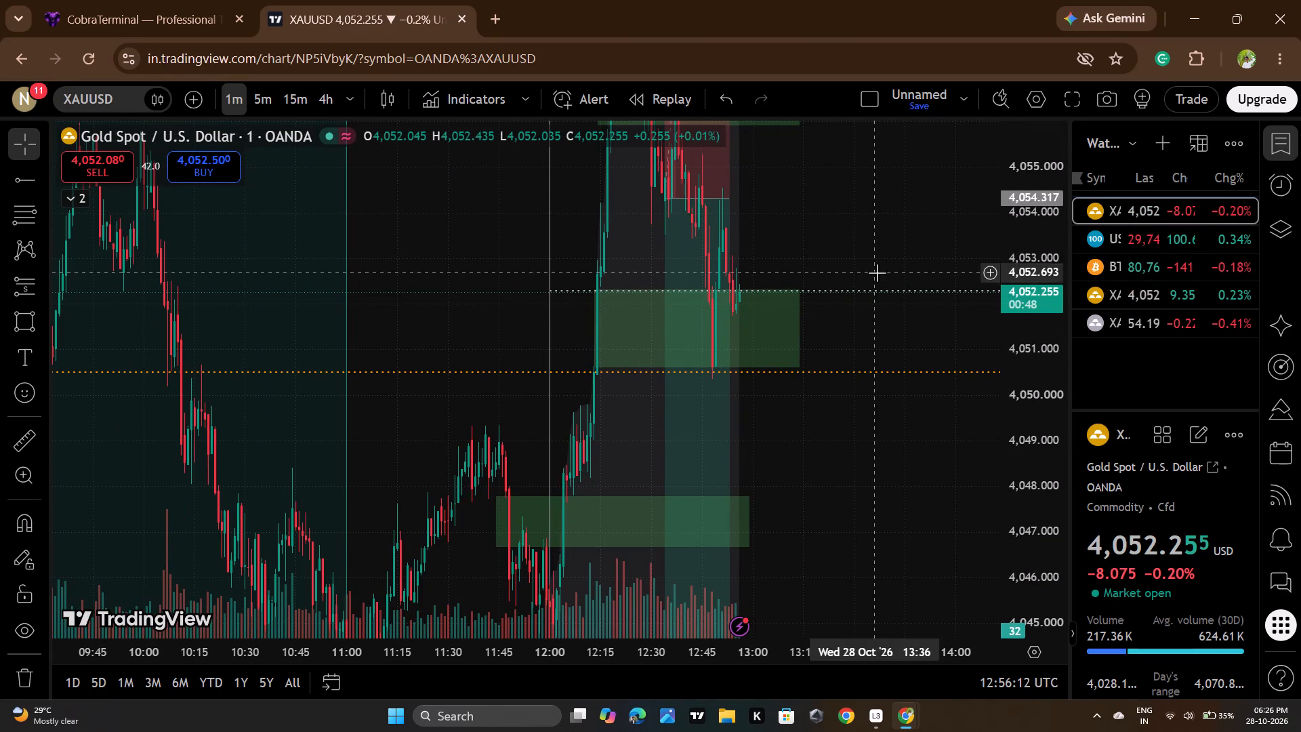
scroll(989, 303, "up", 4)
scroll(847, 340, "up", 5)
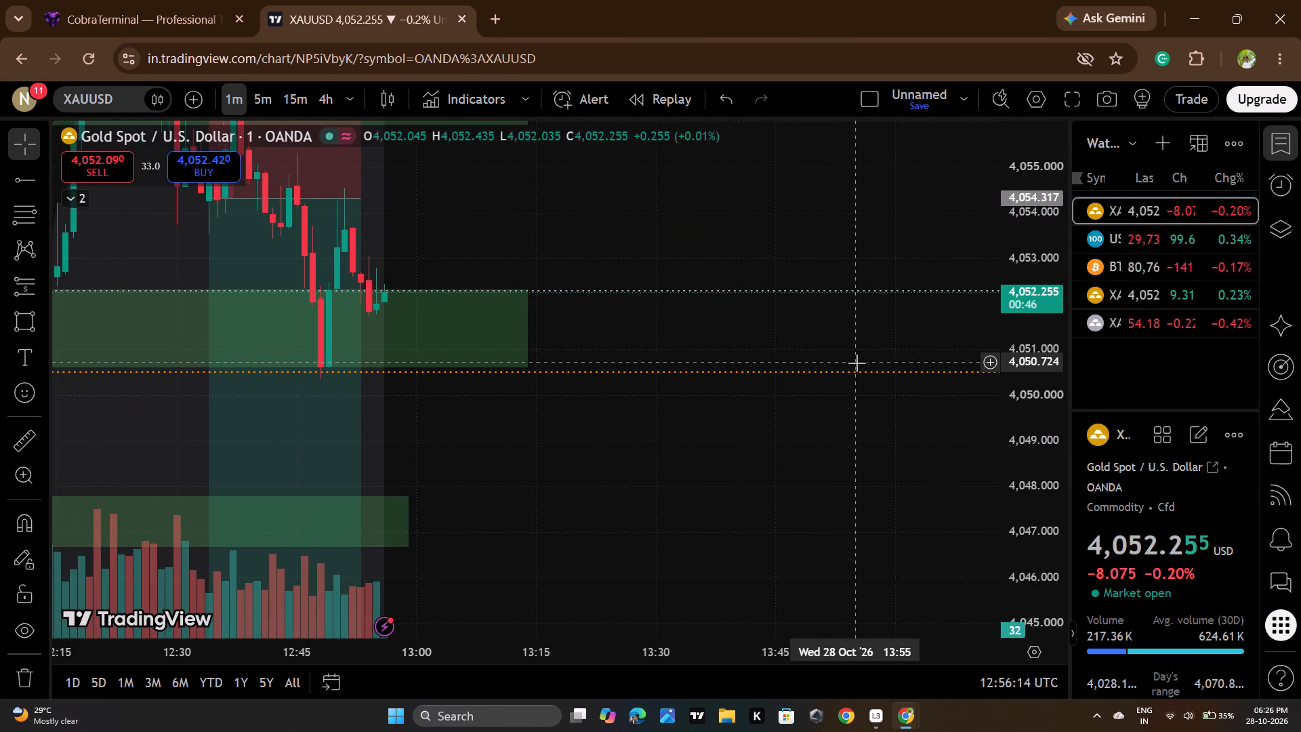
left_click_drag(781, 412, 840, 553)
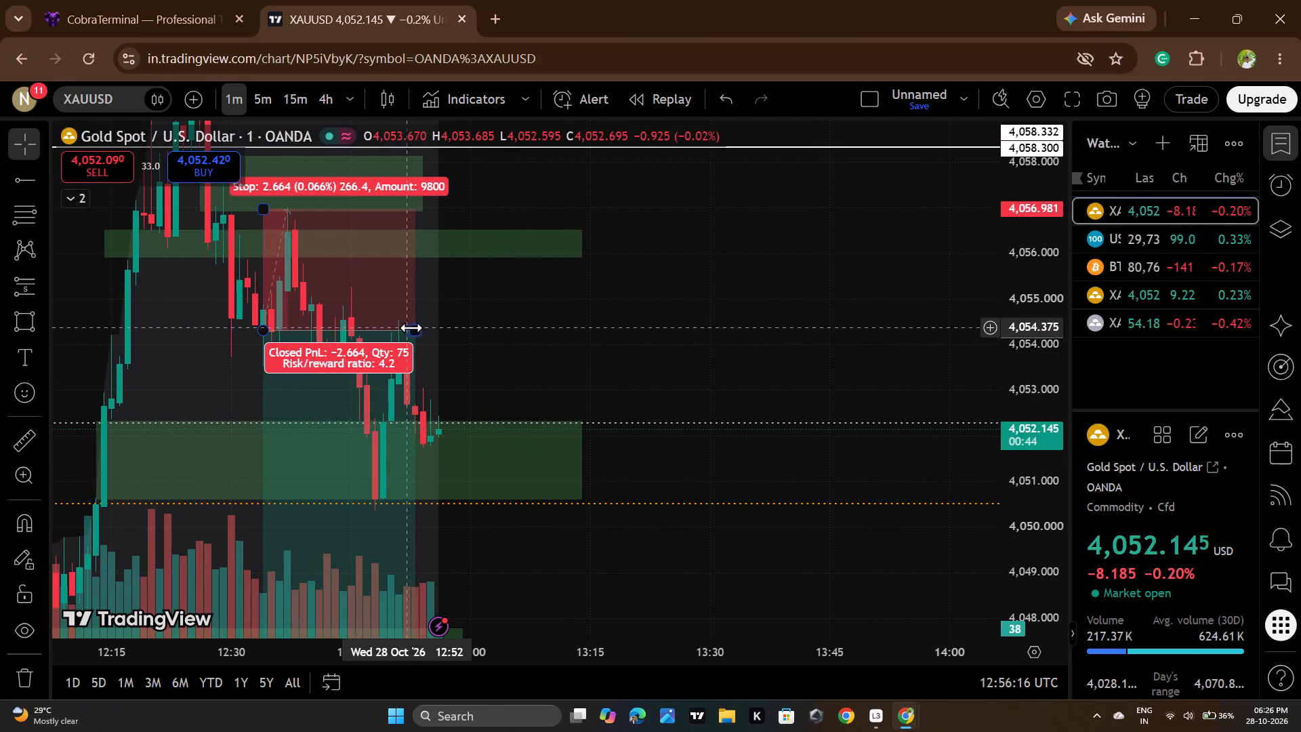
left_click_drag(411, 327, 526, 329)
left_click(751, 363)
left_click_drag(783, 431, 834, 312)
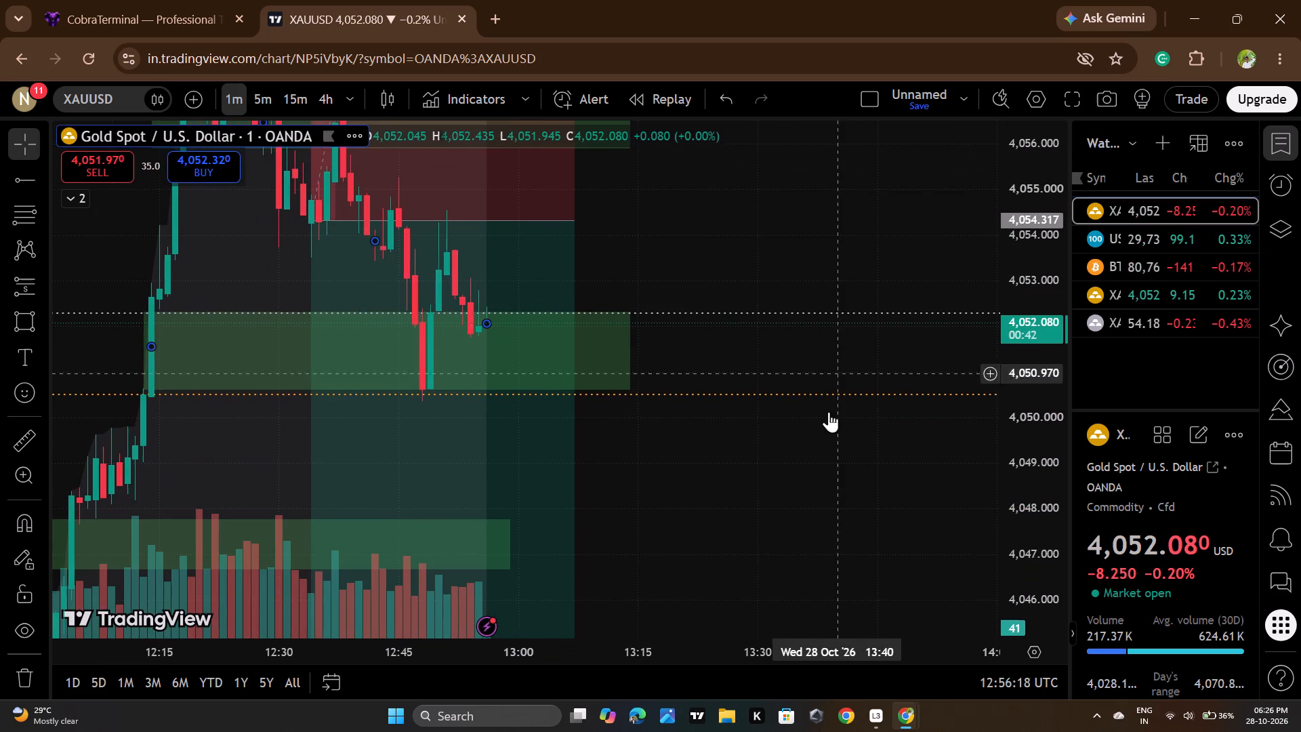
Check the sell trade in CobraTerminal, and examine TradingView's XAGUSD one-minute candles around the two horizontal rays.
left_click(201, 0)
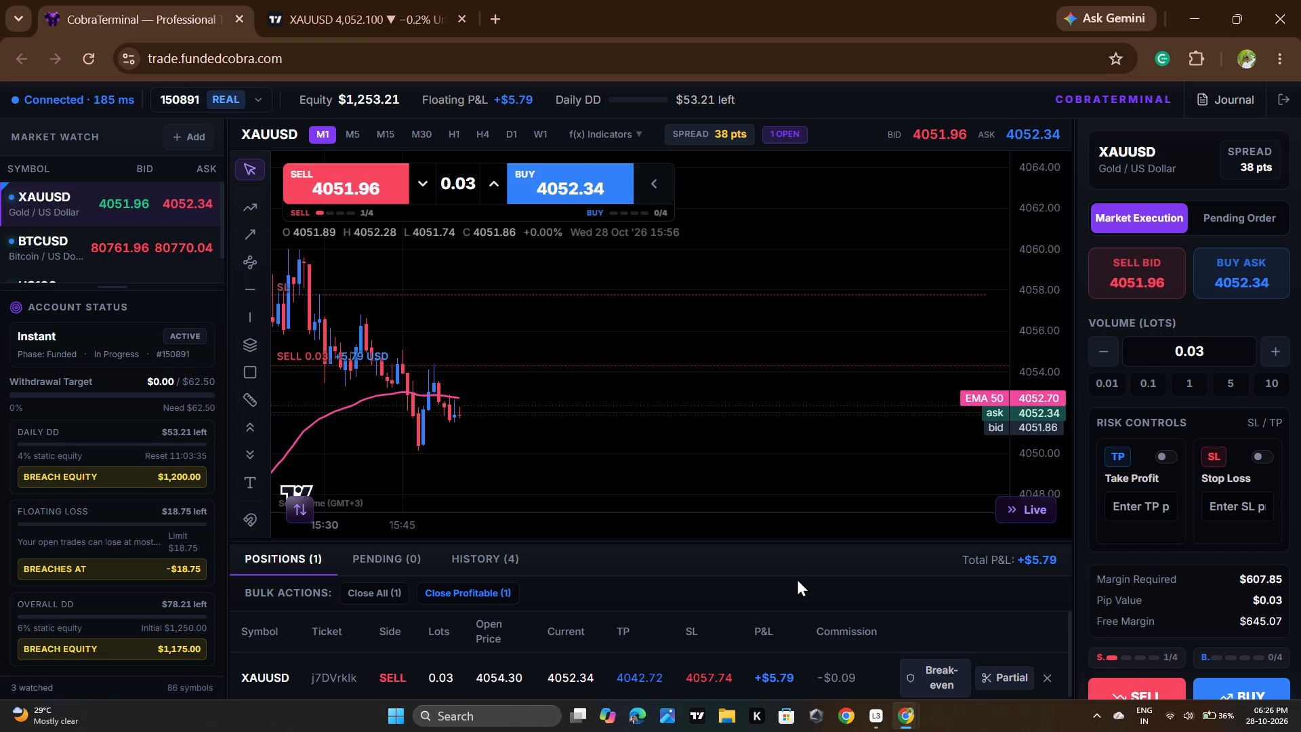
left_click(372, 0)
left_click(1179, 322)
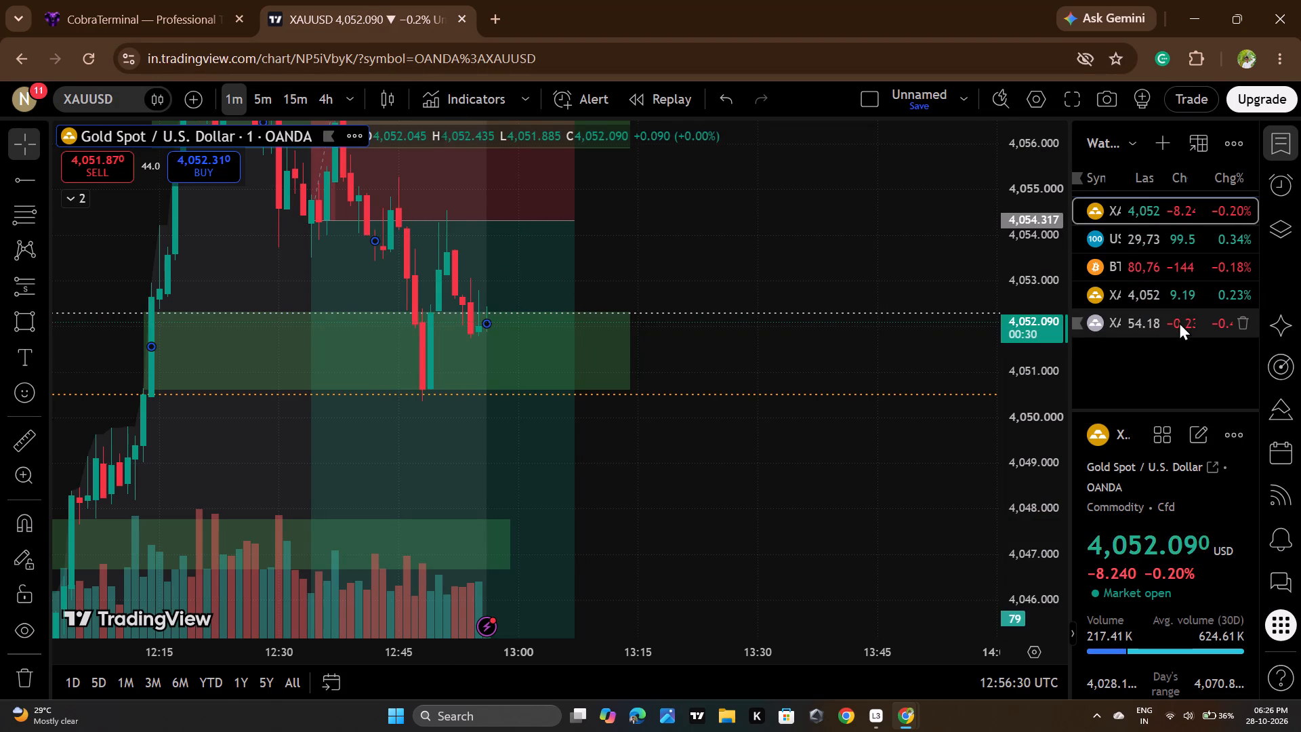
scroll(1041, 394, "up", 5)
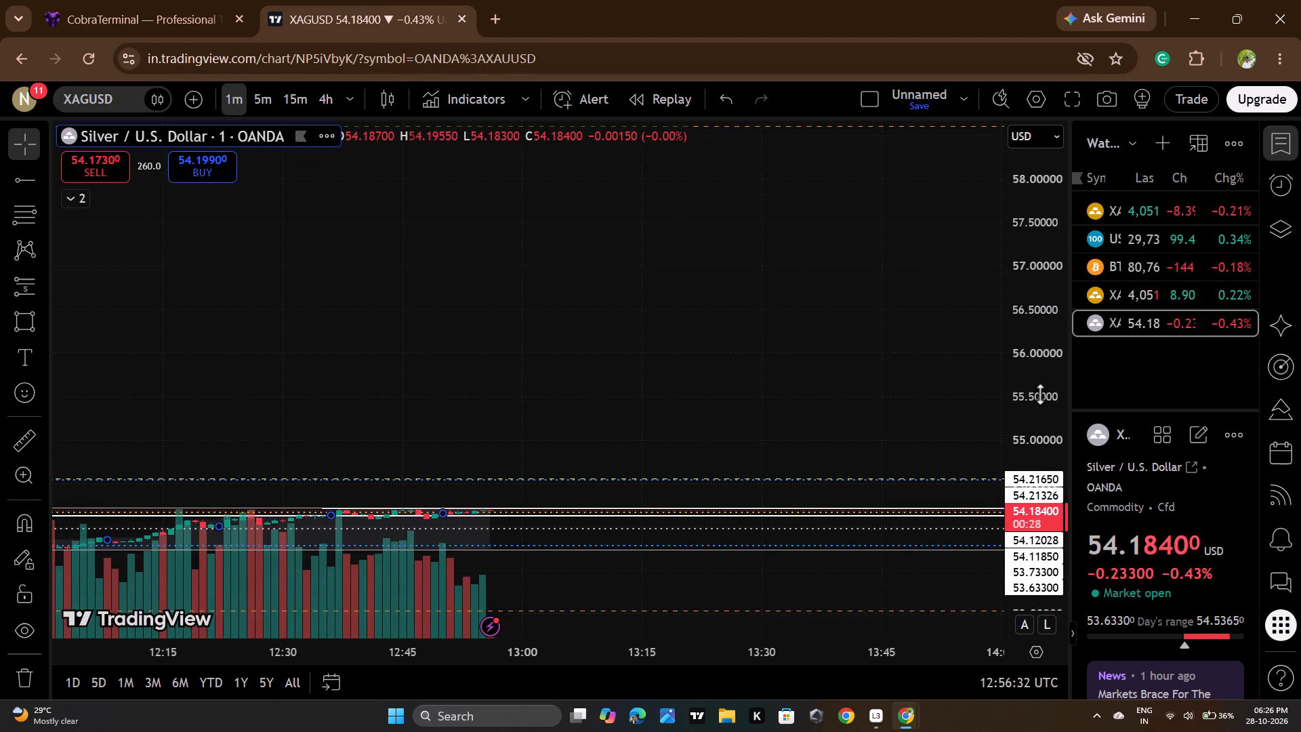
scroll(1041, 394, "up", 20)
scroll(1041, 394, "up", 15)
left_click_drag(721, 469, 717, 449)
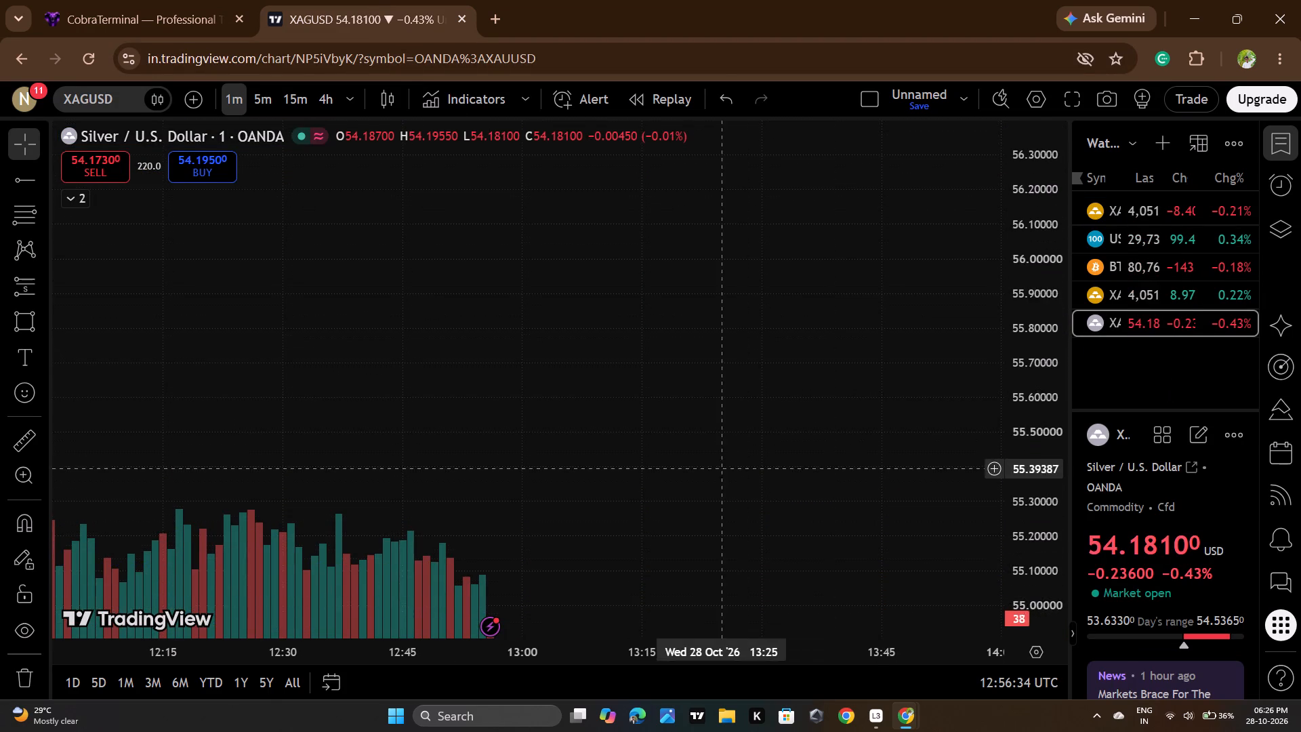
left_click_drag(717, 449, 718, 45)
left_click_drag(720, 367, 835, 111)
scroll(1061, 345, "up", 10)
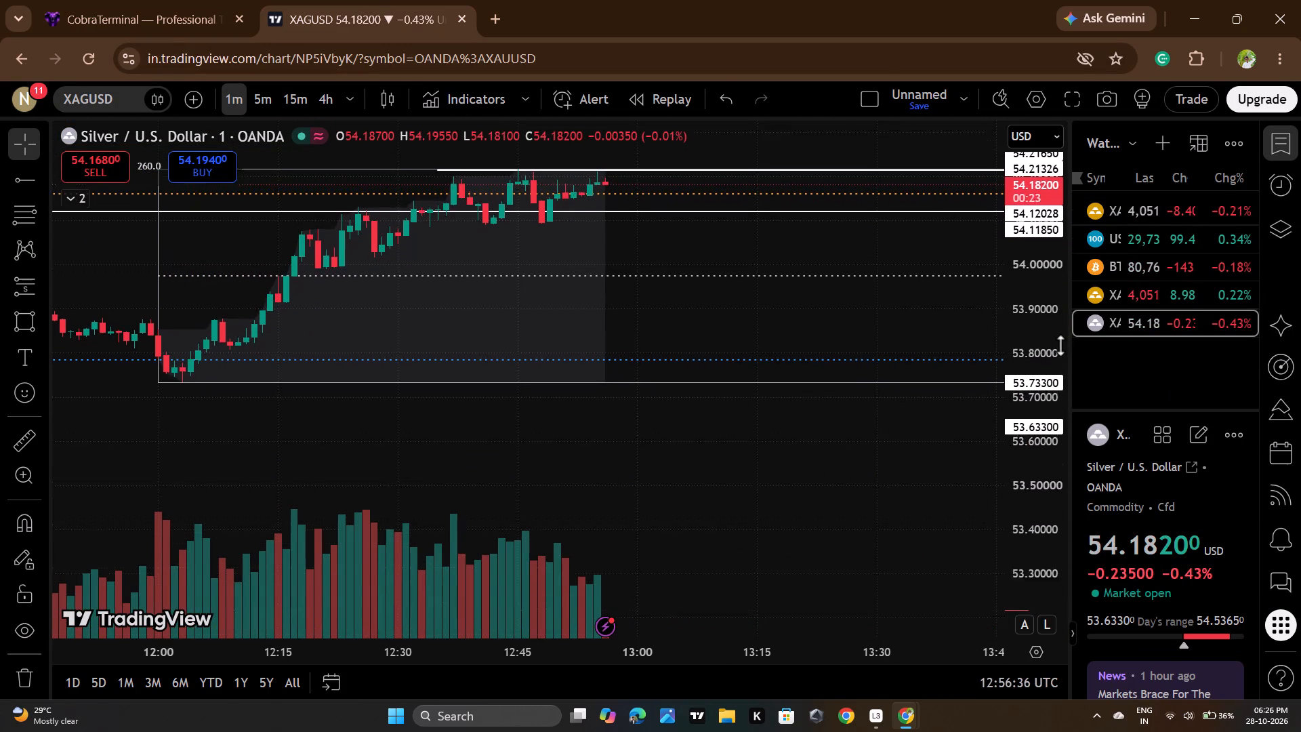
scroll(1061, 345, "up", 20)
scroll(1061, 345, "up", 14)
left_click_drag(848, 178, 866, 247)
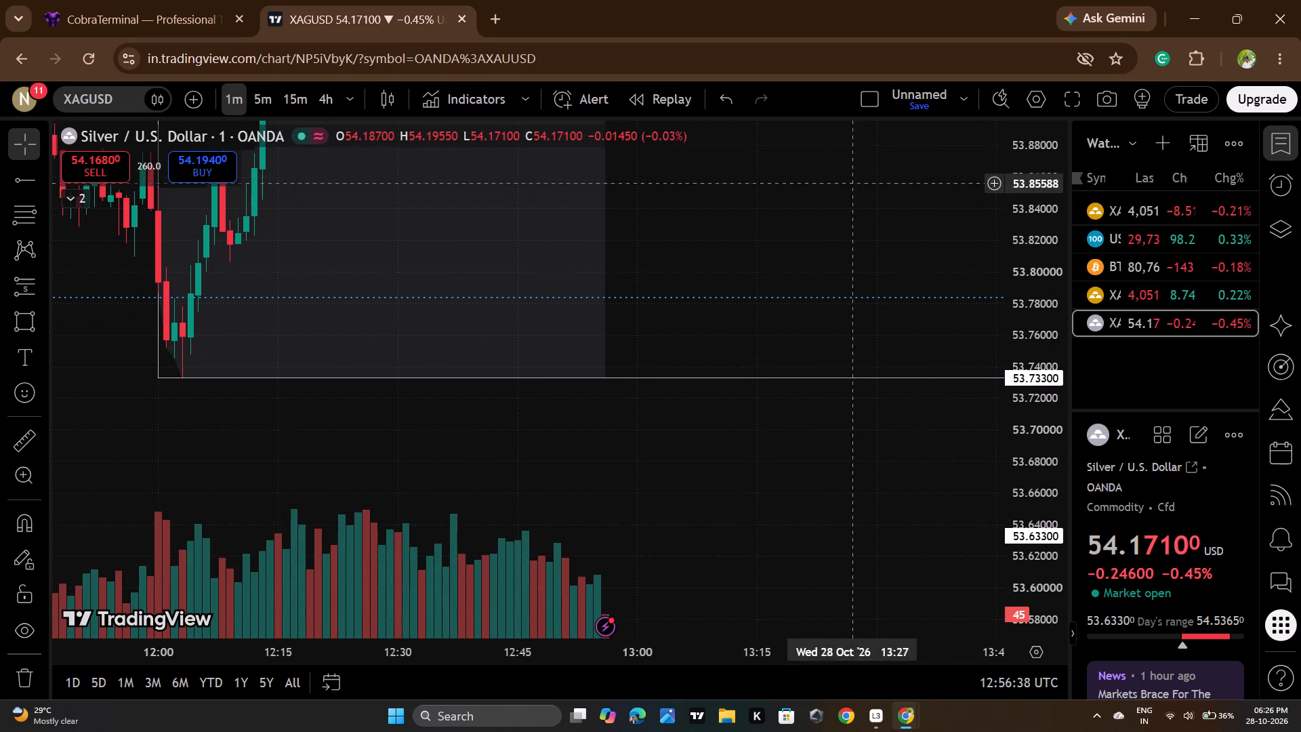
left_click_drag(866, 247, 922, 556)
left_click_drag(808, 320, 823, 601)
left_click_drag(819, 577, 814, 546)
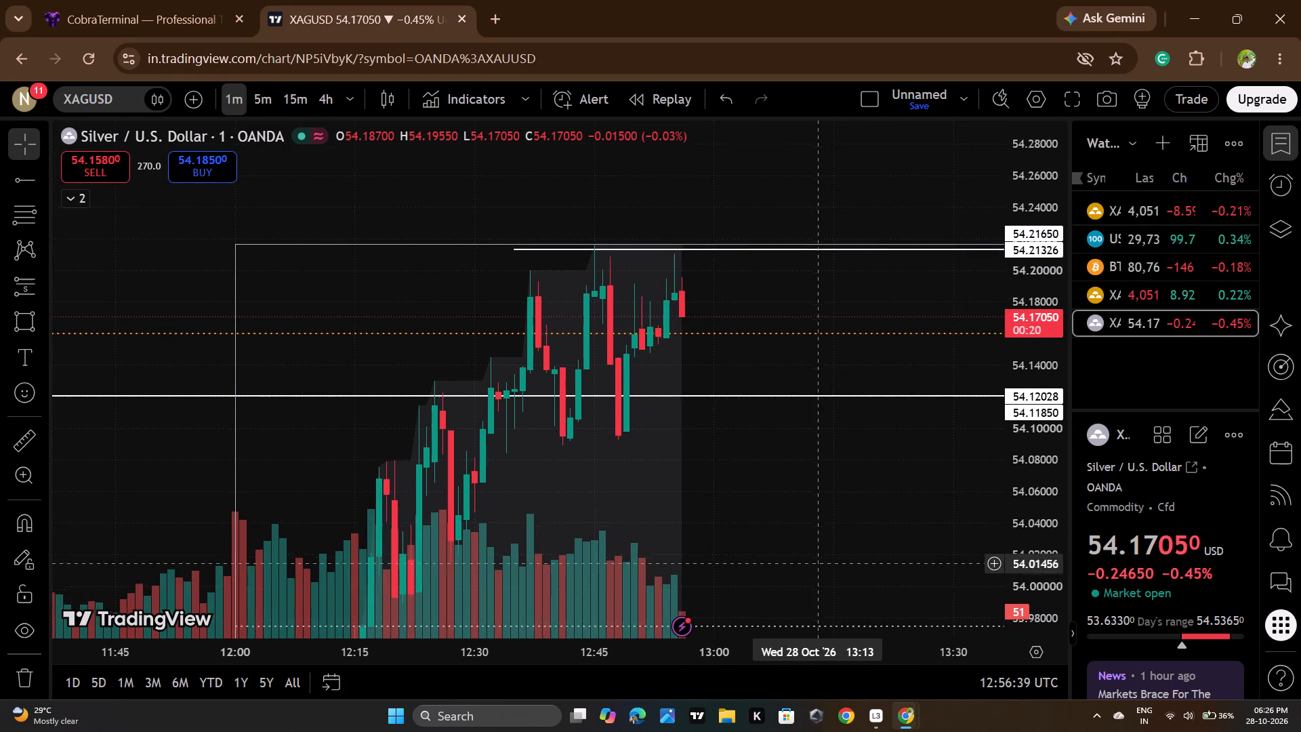
left_click_drag(814, 546, 807, 518)
Monitor the open XAUUSD sell trade and its recent candles in CobraTerminal against the silver price action on TradingView.
left_click(131, 0)
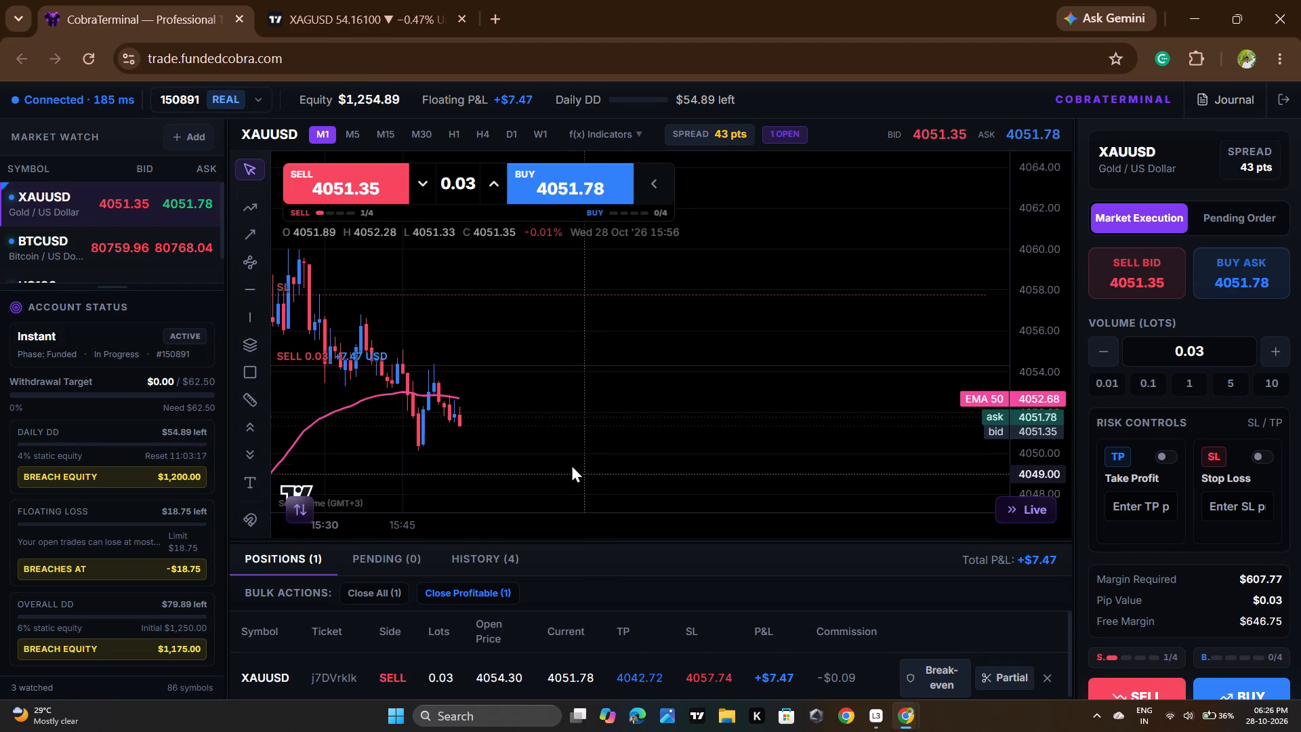
left_click(373, 0)
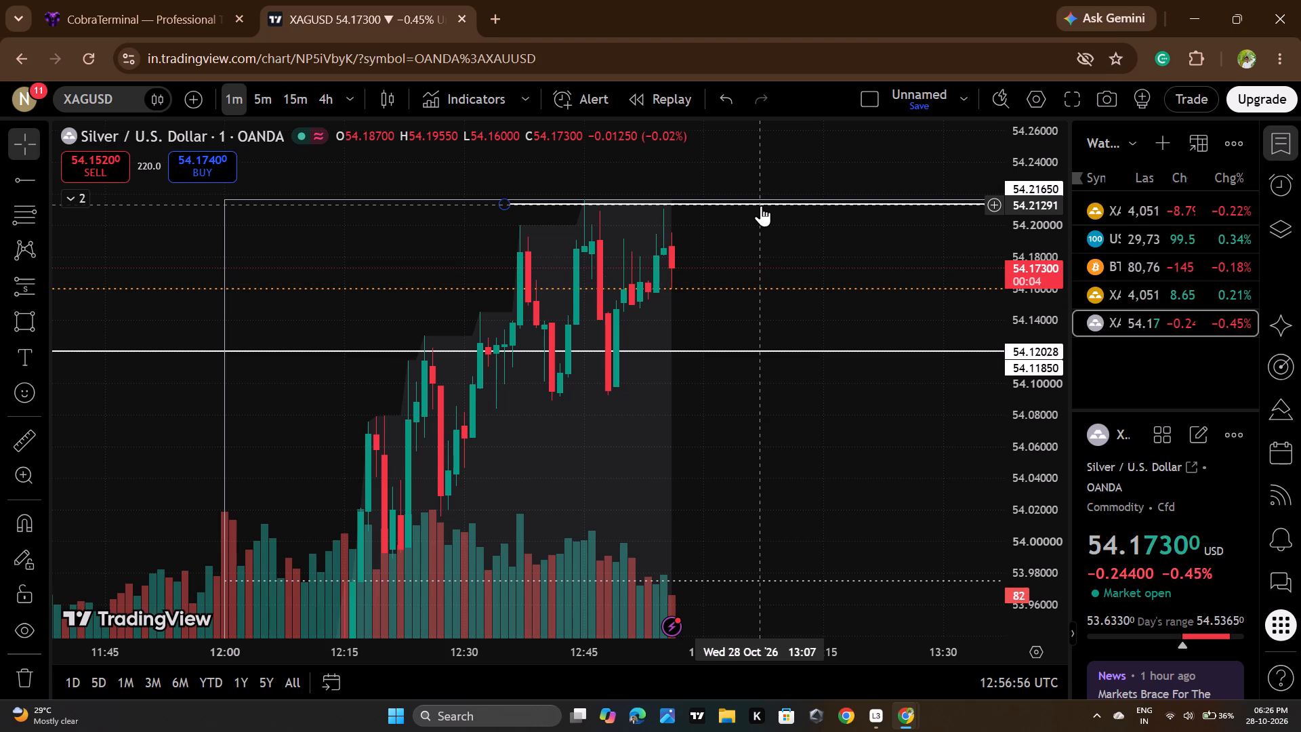
left_click(144, 0)
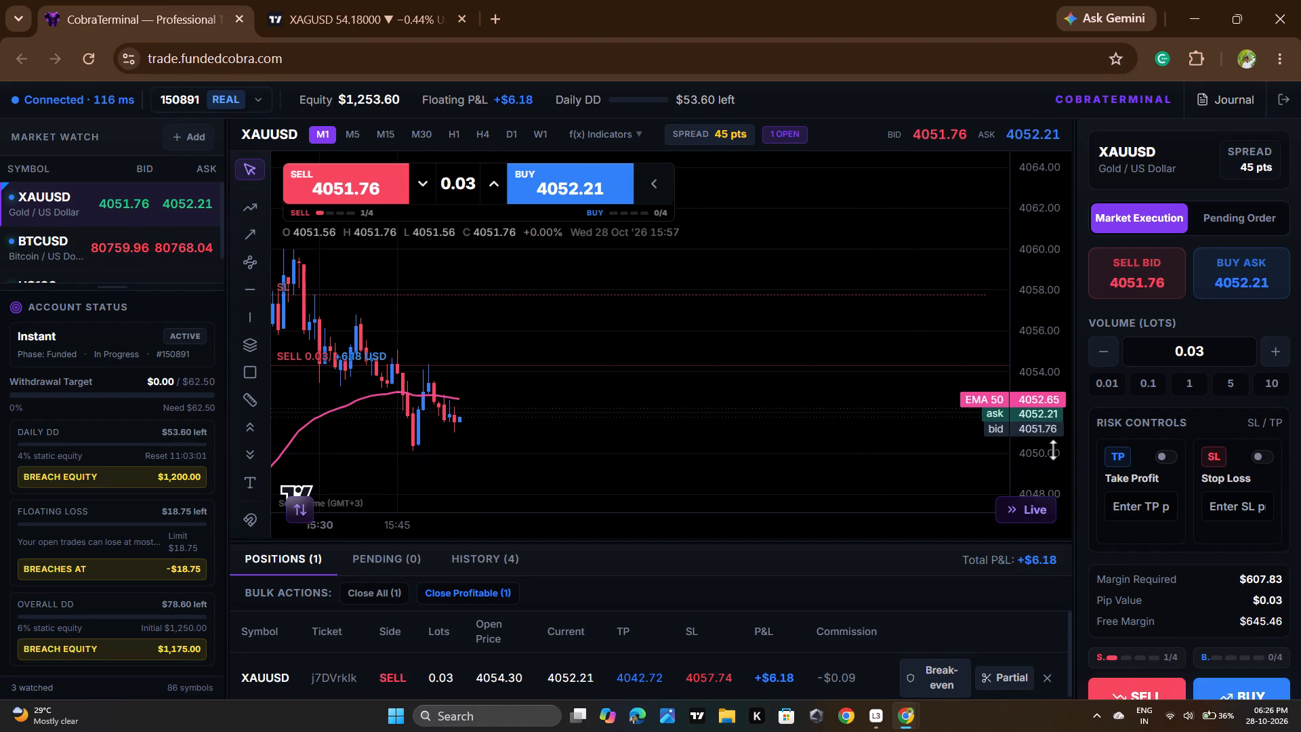
scroll(1054, 449, "up", 3)
left_click_drag(570, 453, 854, 462)
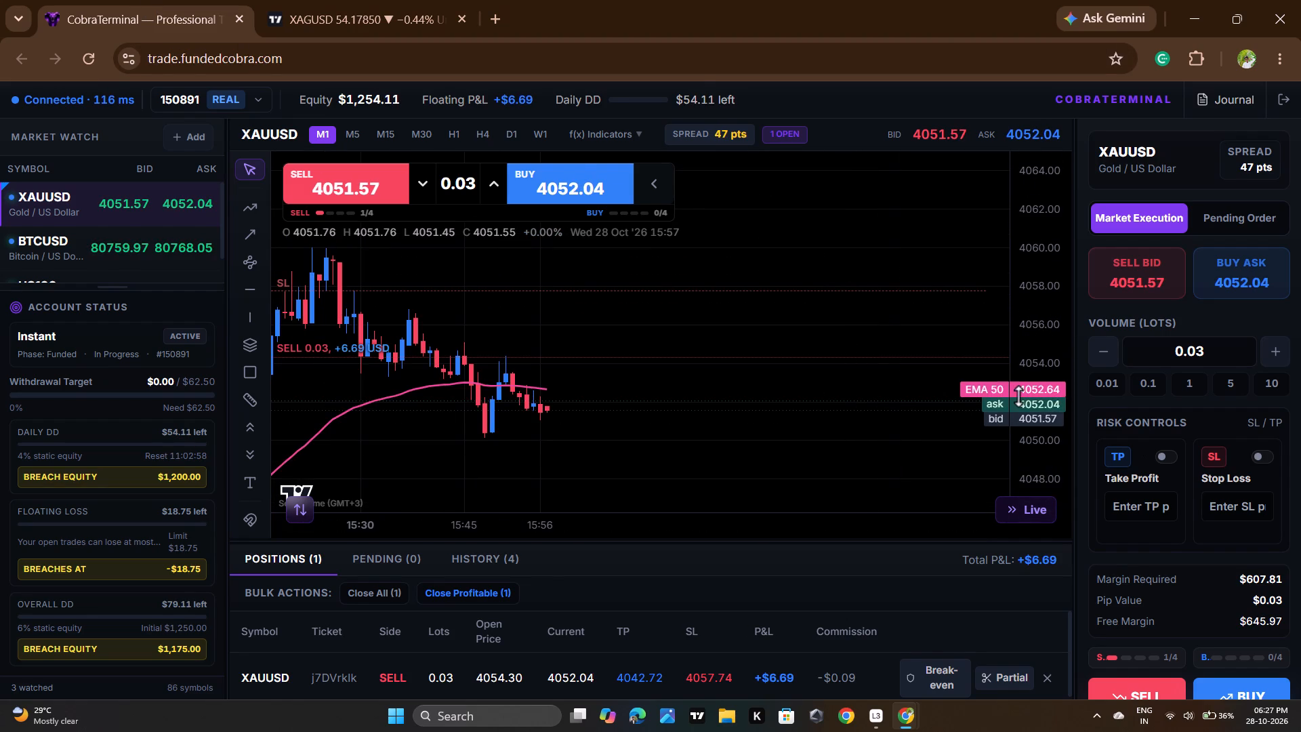
scroll(1019, 396, "up", 5)
left_click_drag(432, 436, 761, 479)
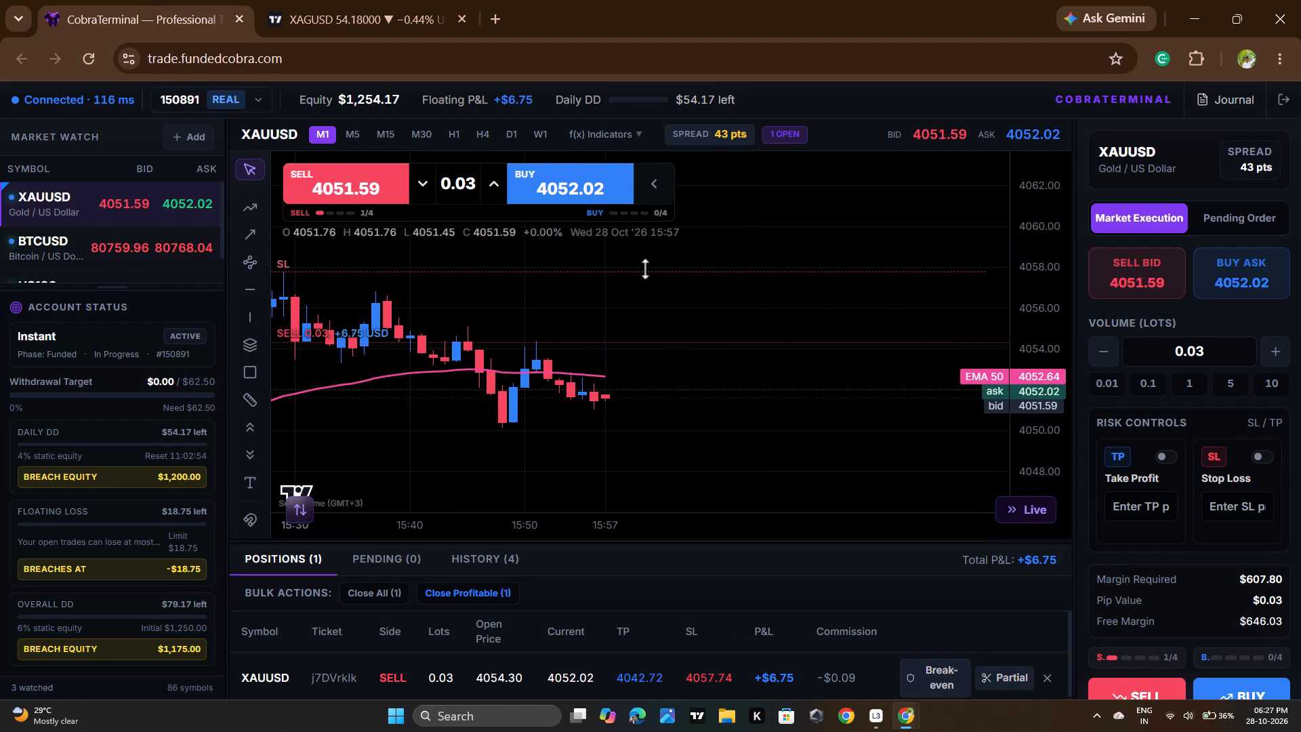
left_click_drag(650, 451, 473, 464)
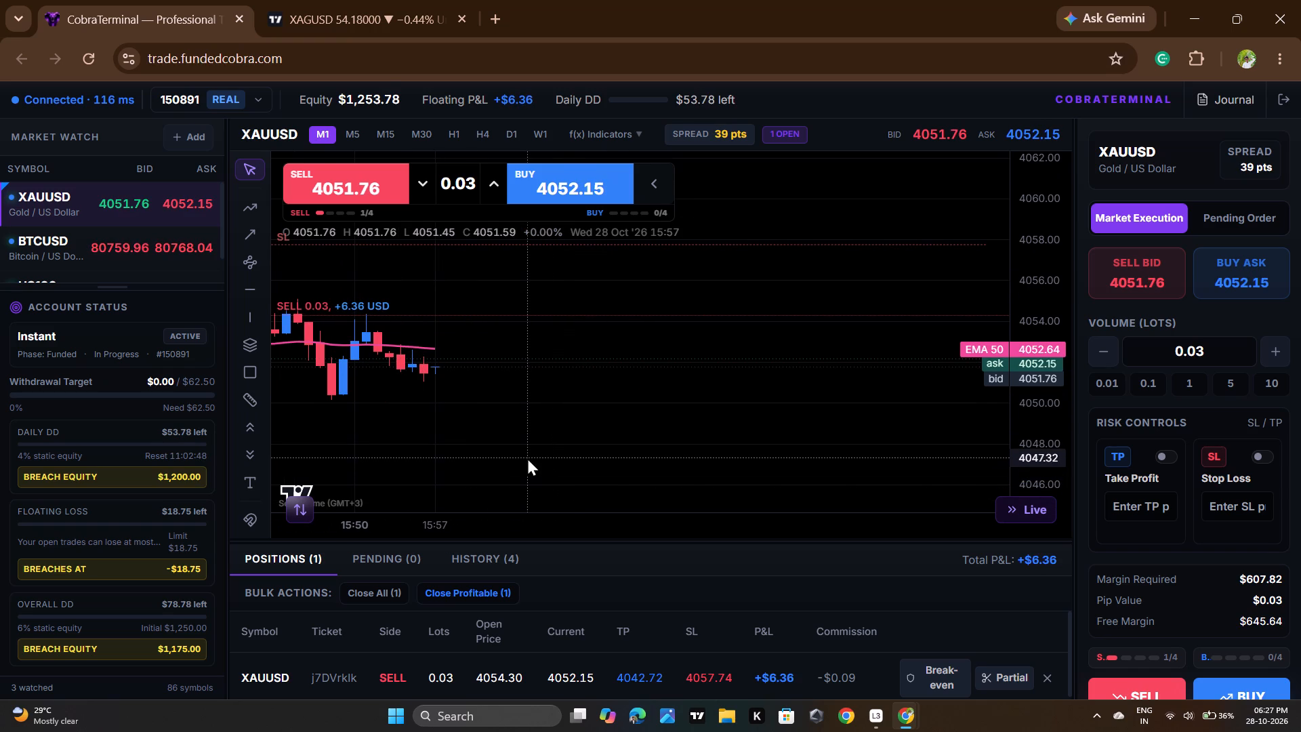
left_click(344, 0)
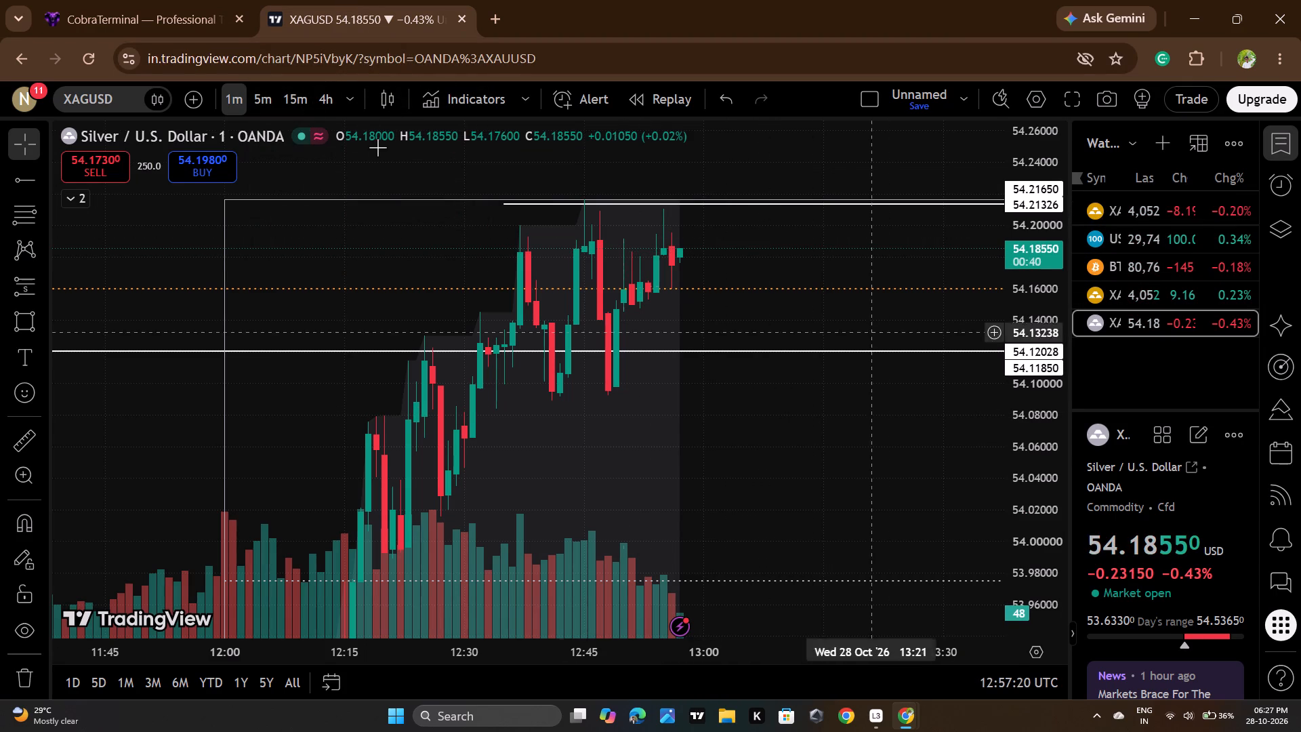
left_click(67, 1)
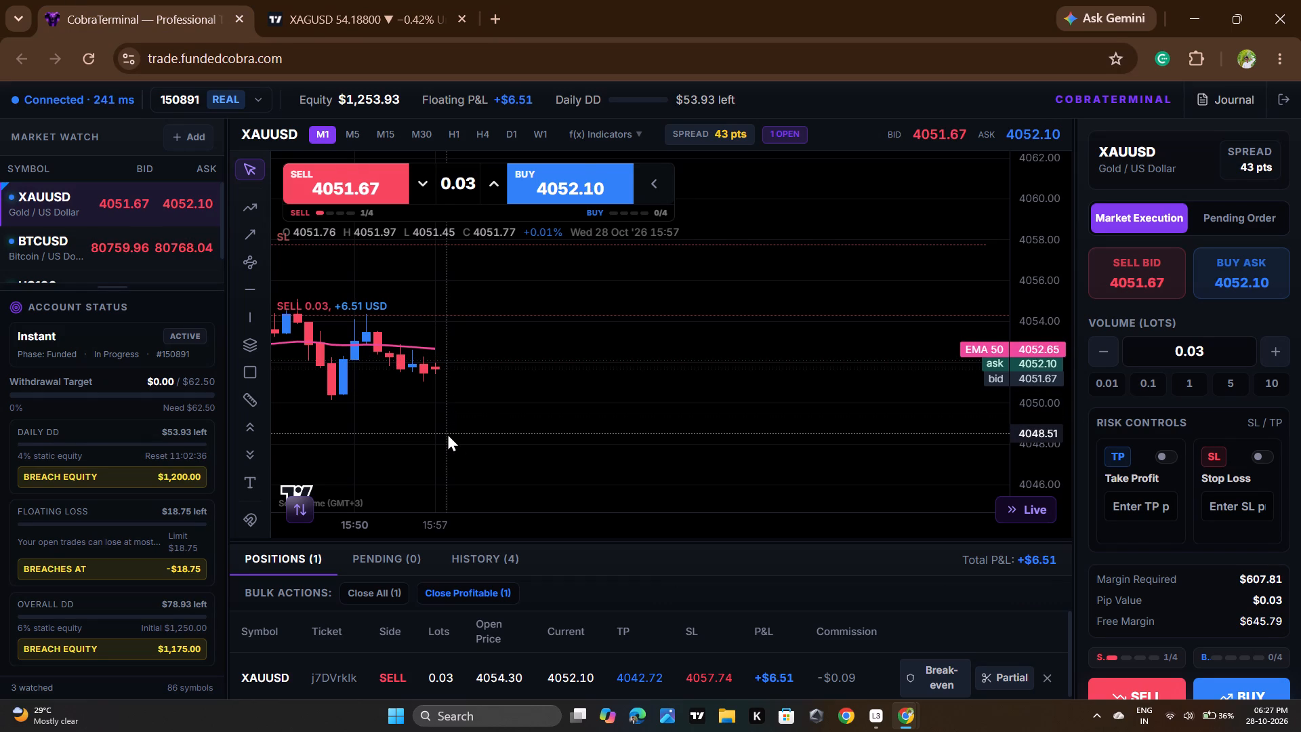
left_click(307, 0)
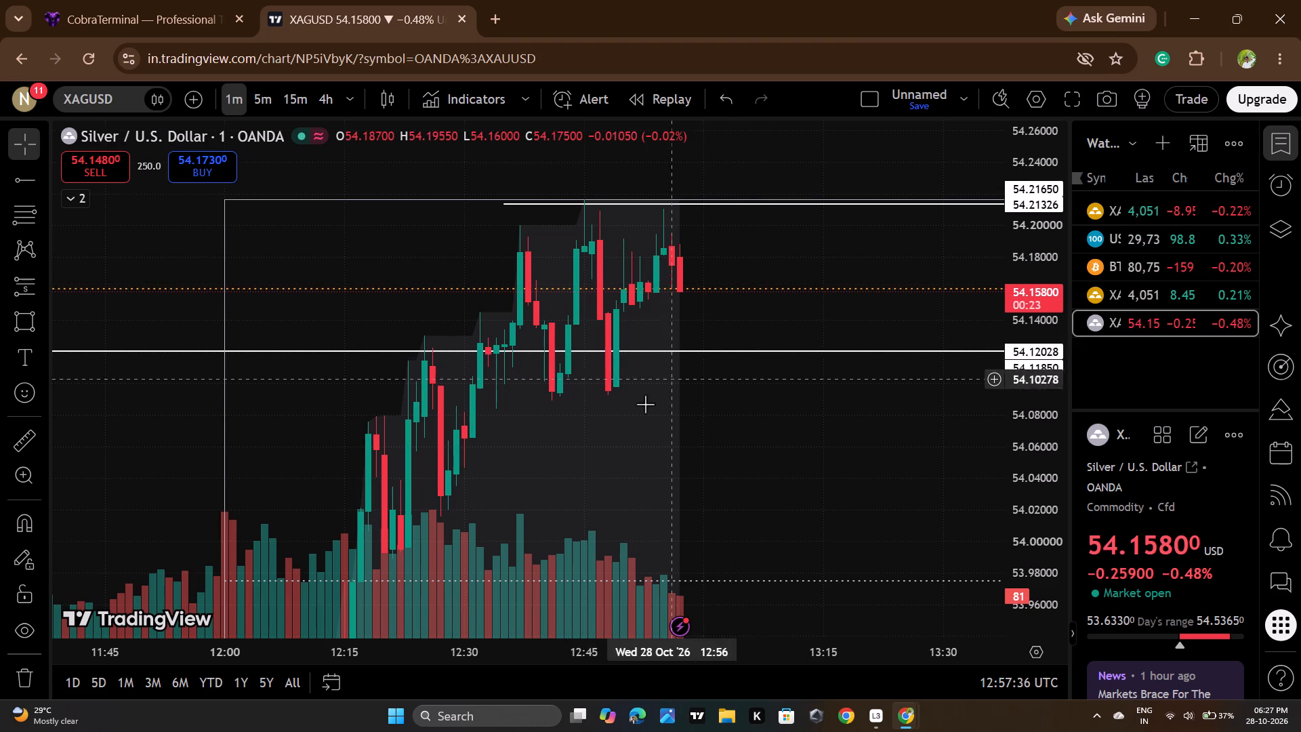
left_click(228, 0)
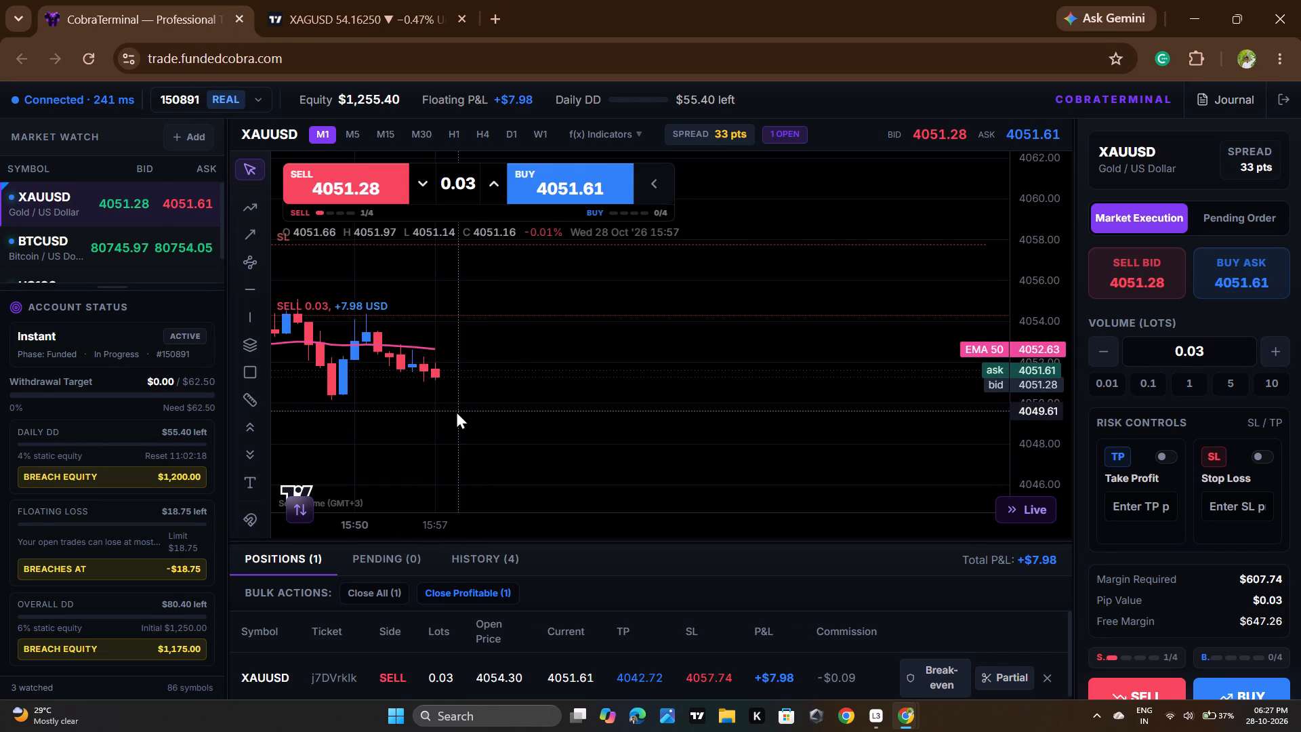
left_click(373, 0)
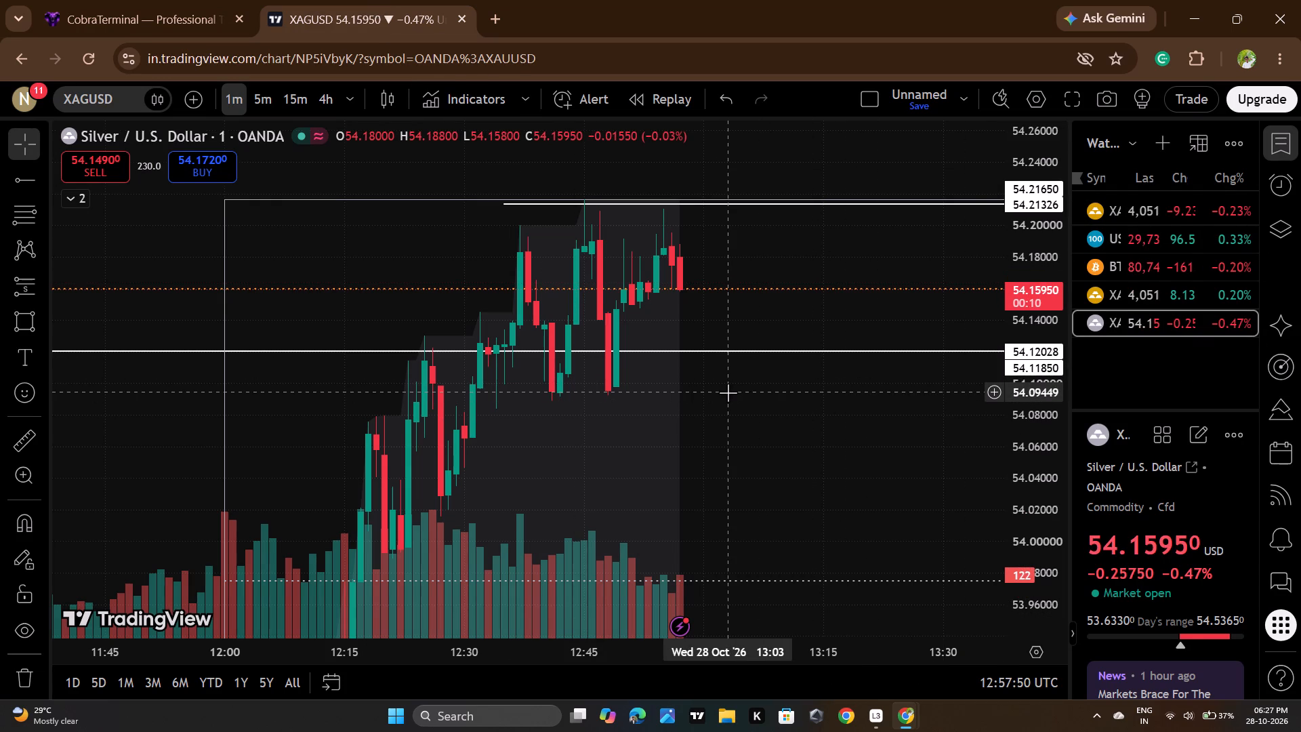
left_click(0, 0)
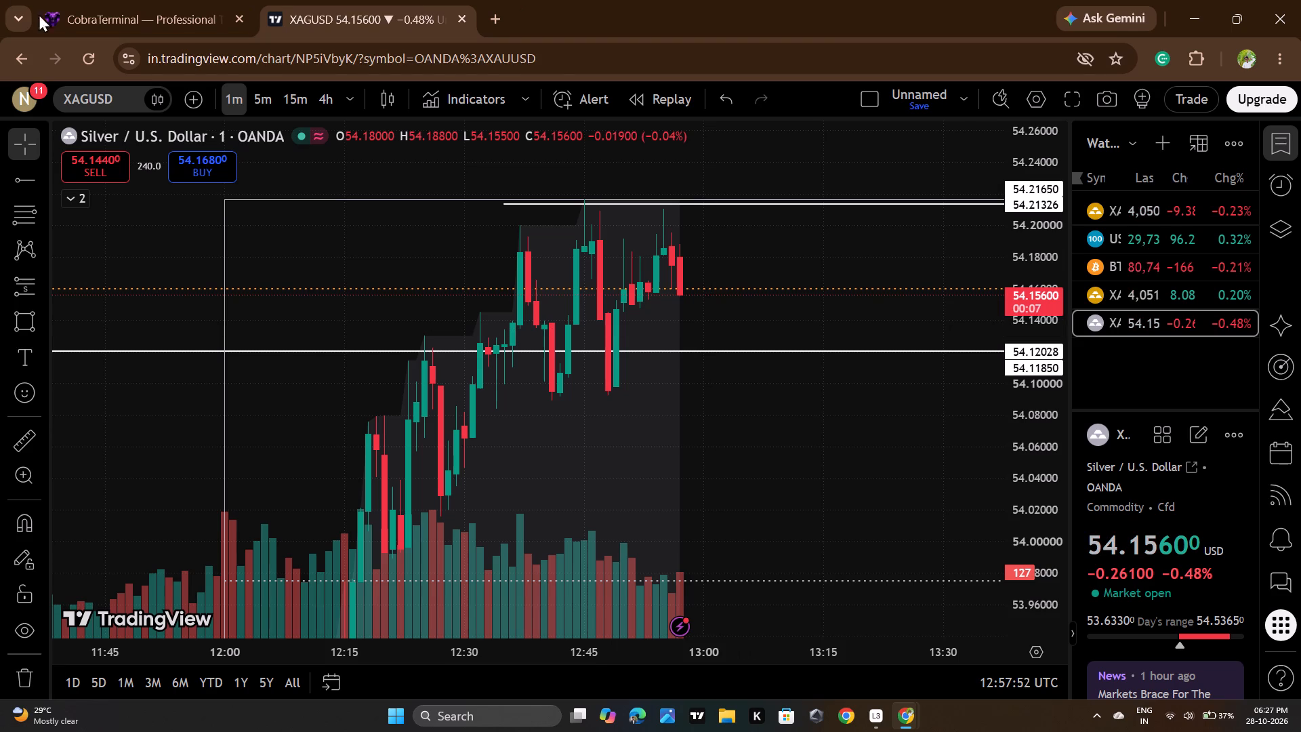
Return to CobraTerminal and draw a horizontal line on the XAUUSD chart at about 4050.1, along the recent swing low.
left_click(63, 10)
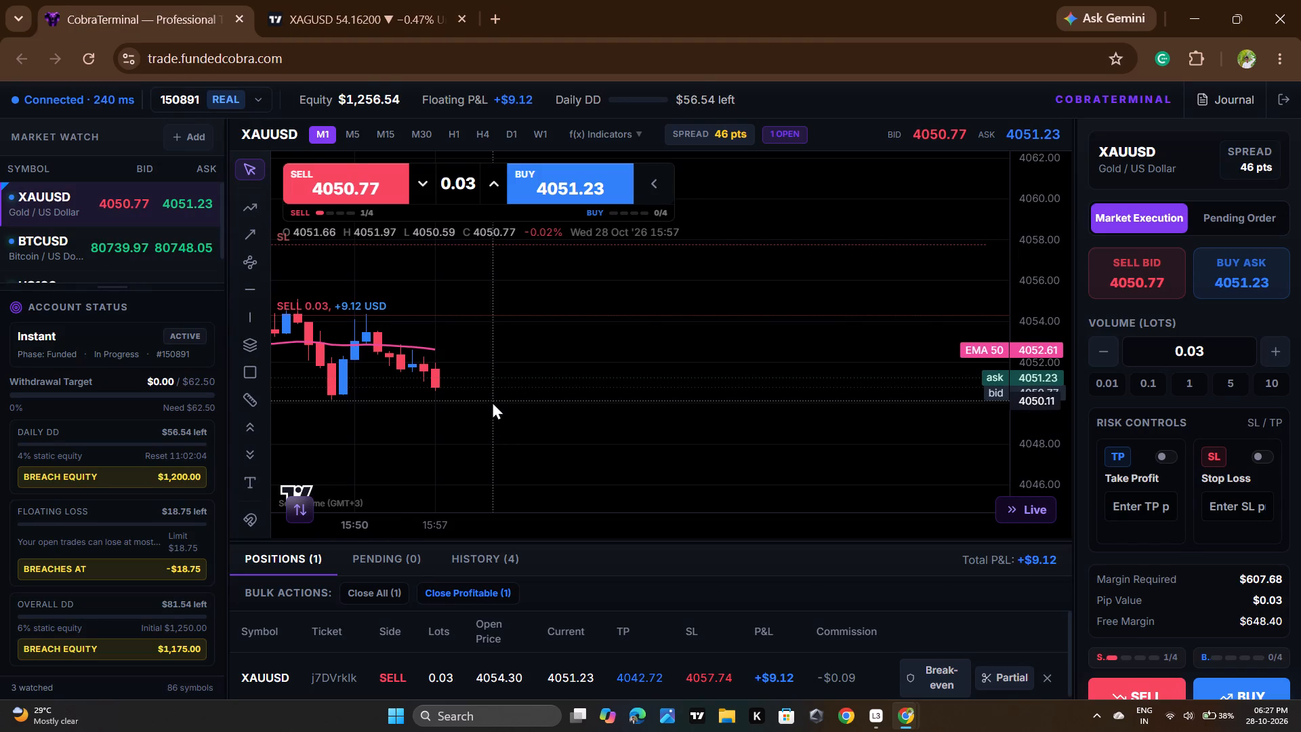
left_click(247, 287)
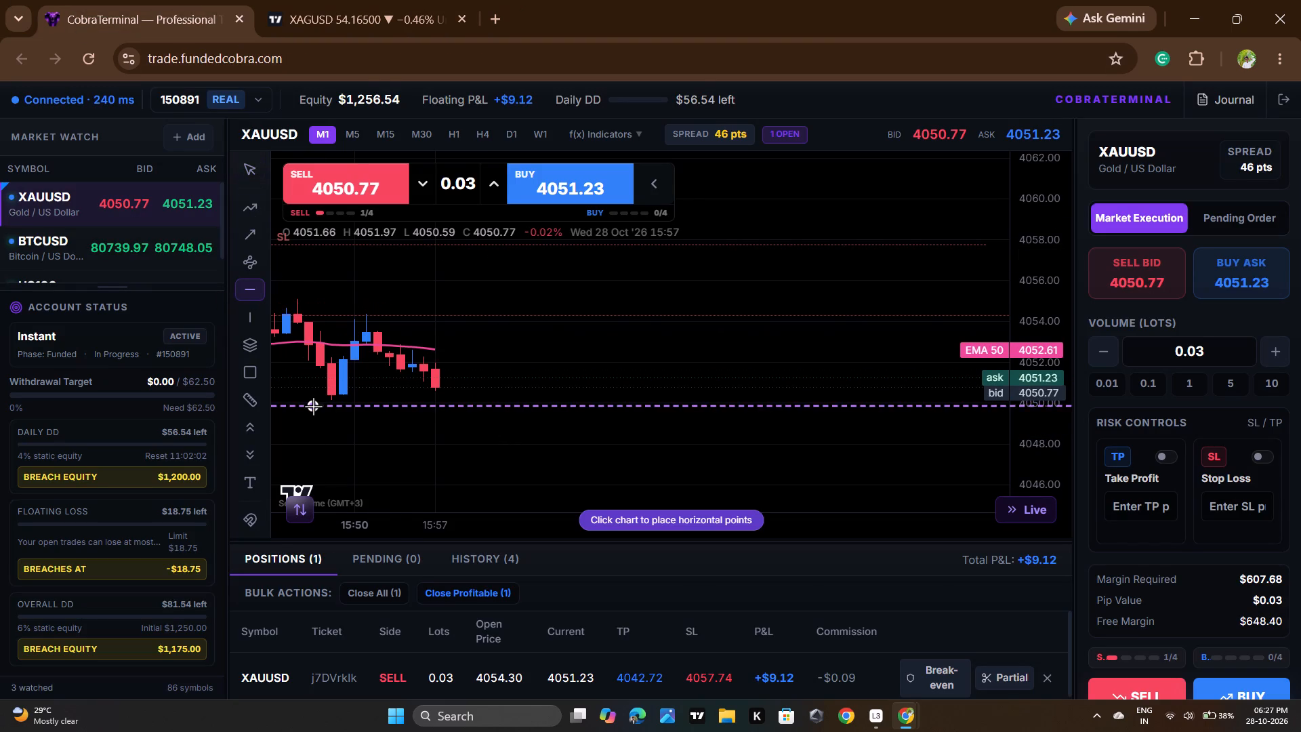
left_click(315, 401)
left_click(491, 460)
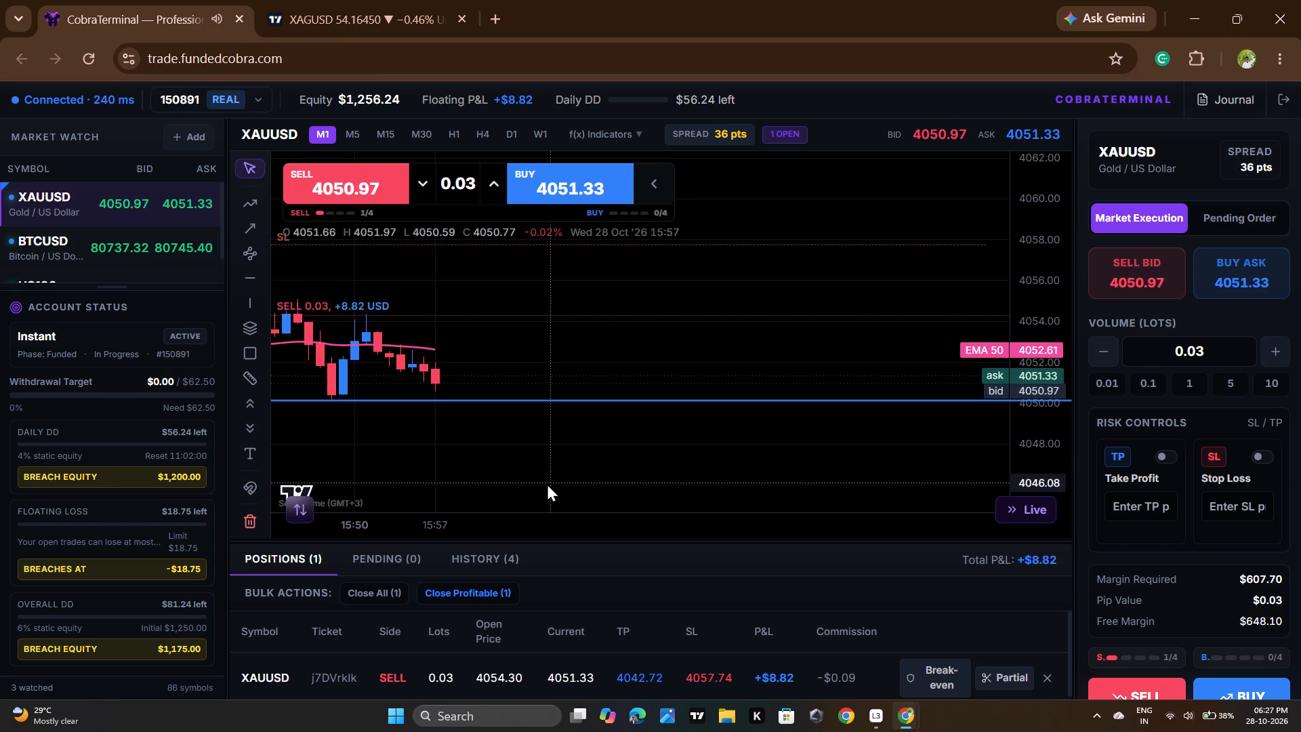
left_click_drag(407, 450, 534, 447)
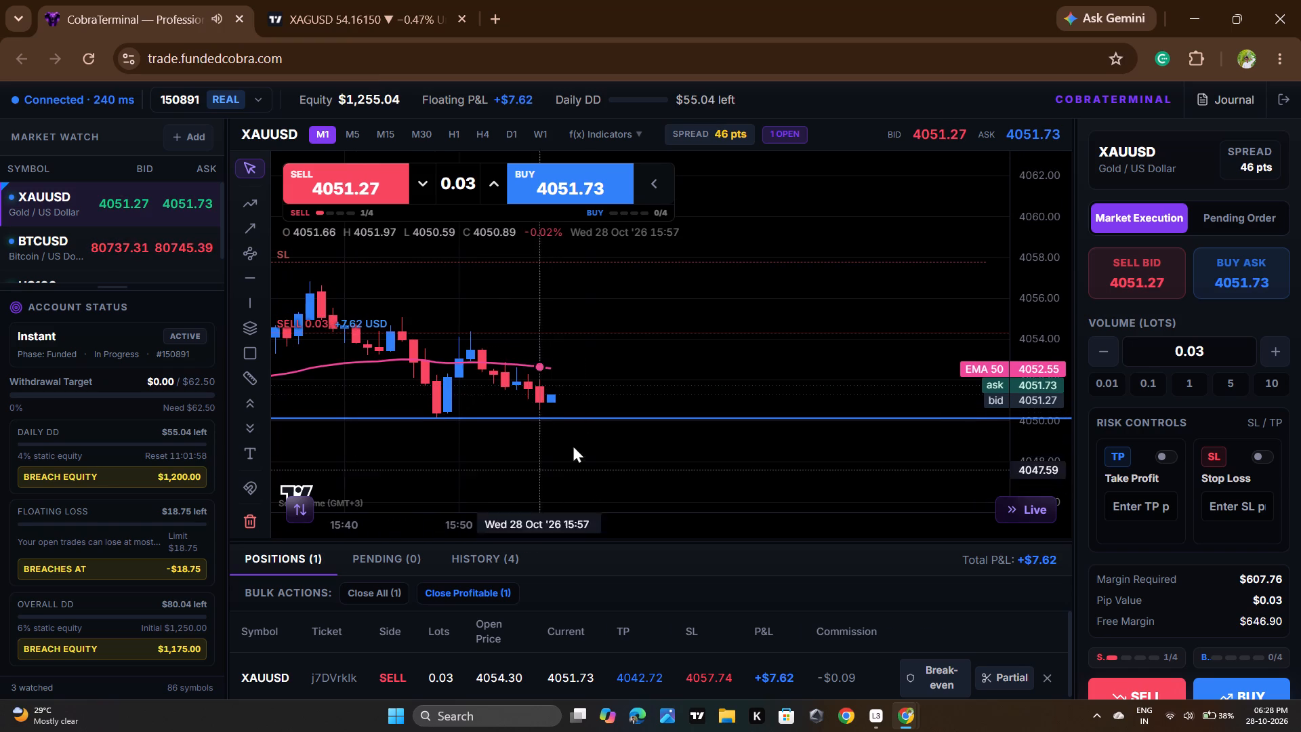
Compare the latest XAUUSD candles near the horizontal line in CobraTerminal with the XAGUSD one-minute candles on TradingView.
left_click_drag(533, 443, 459, 427)
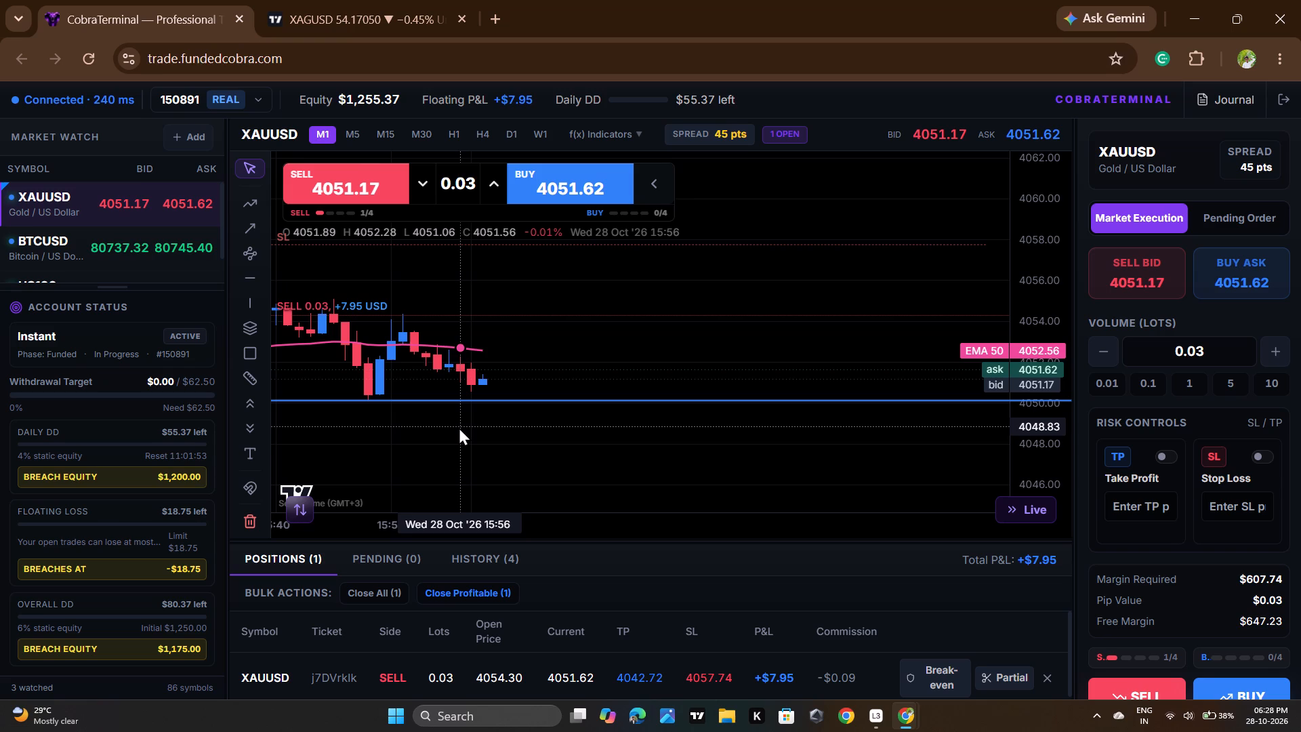
left_click(375, 0)
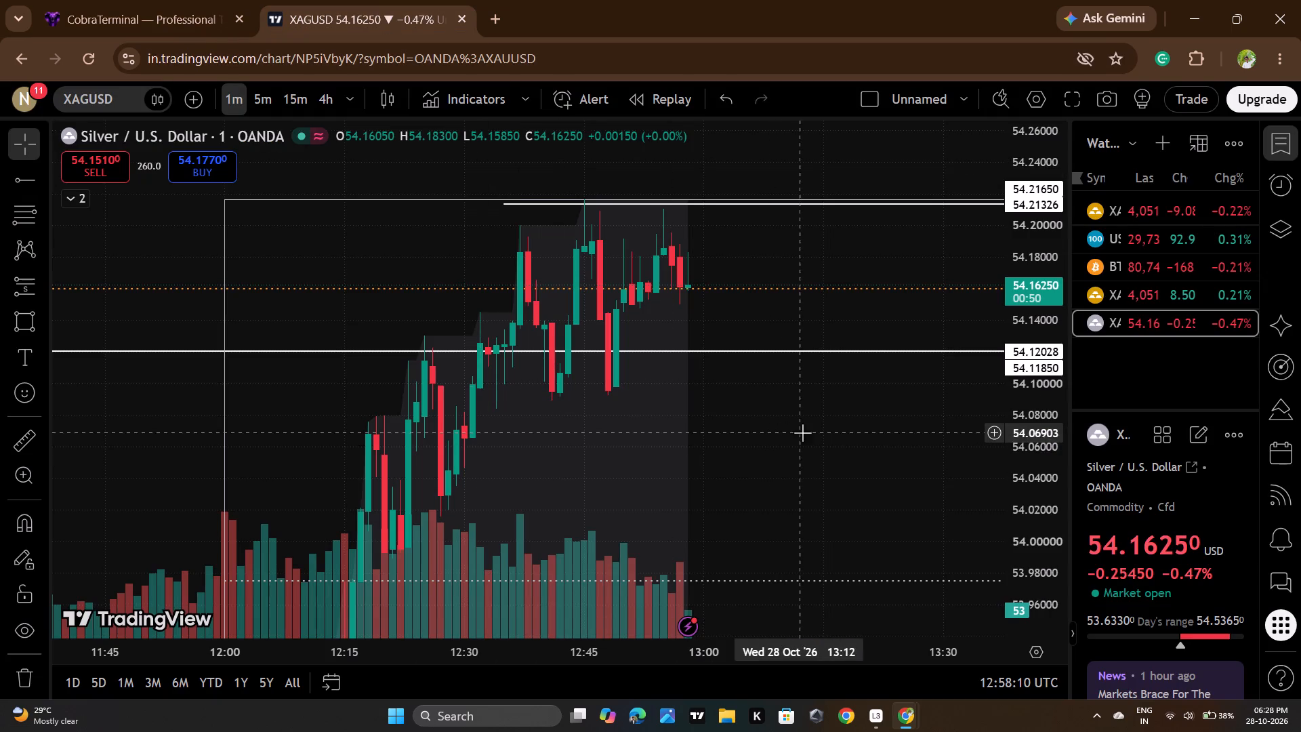
scroll(785, 431, "up", 2)
left_click(165, 0)
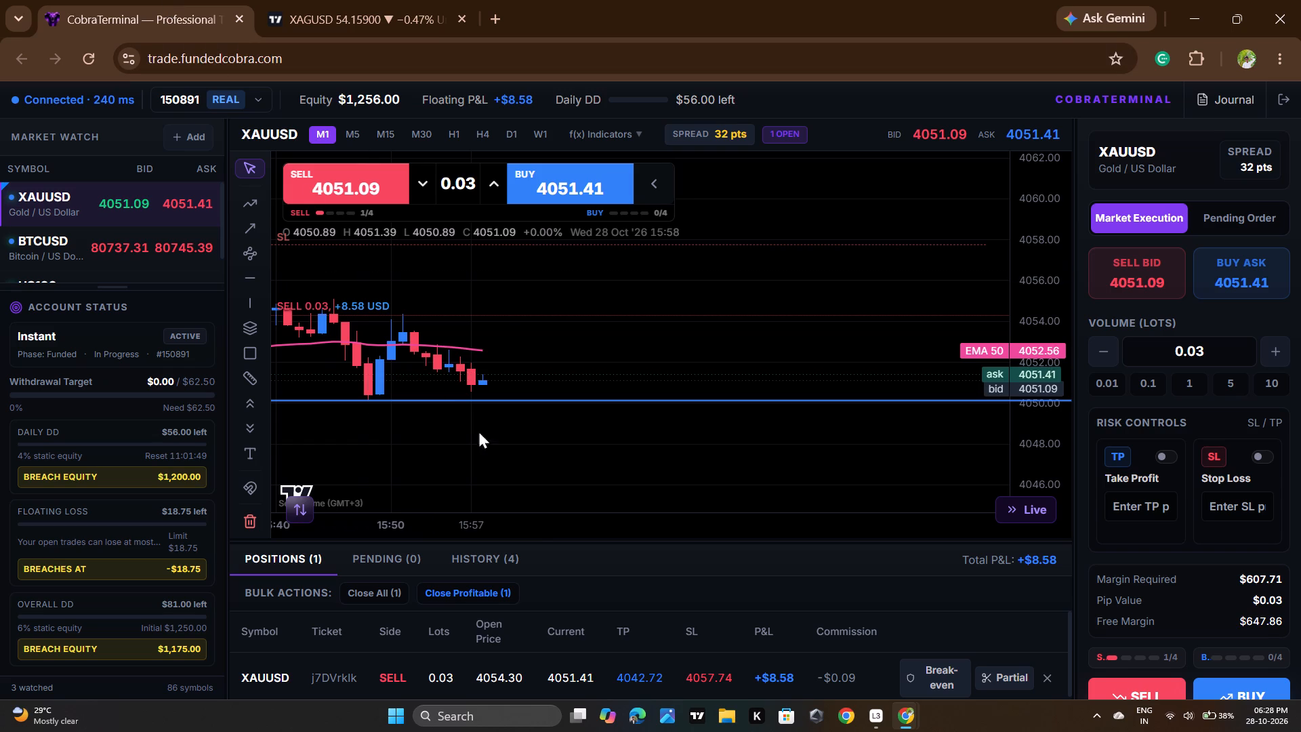
left_click(367, 0)
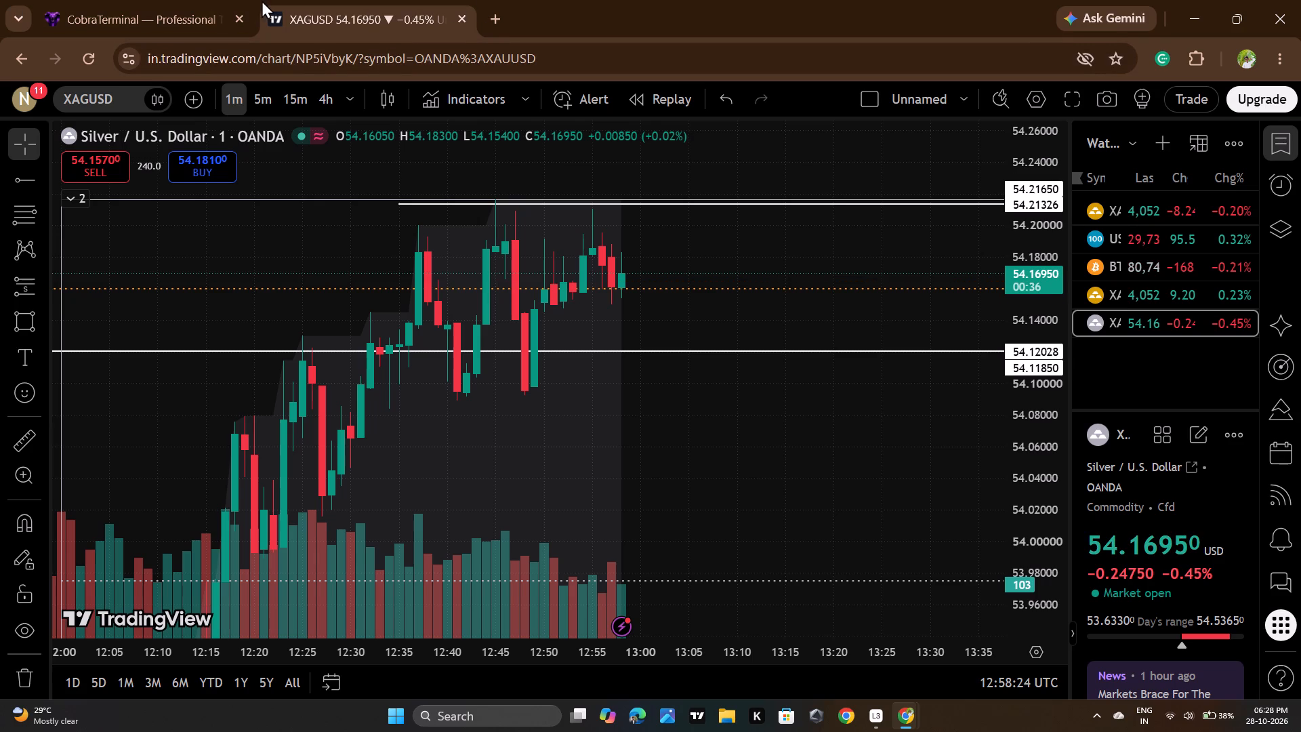
left_click(202, 0)
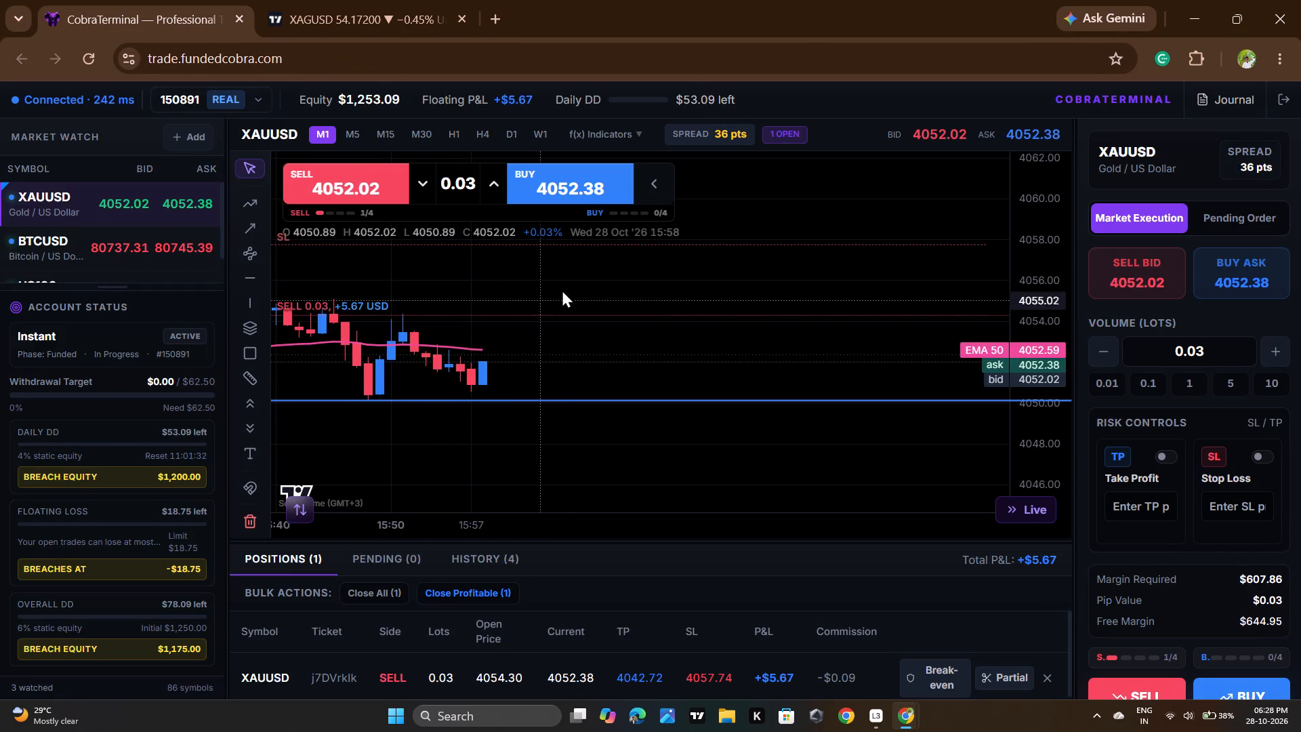
left_click(289, 0)
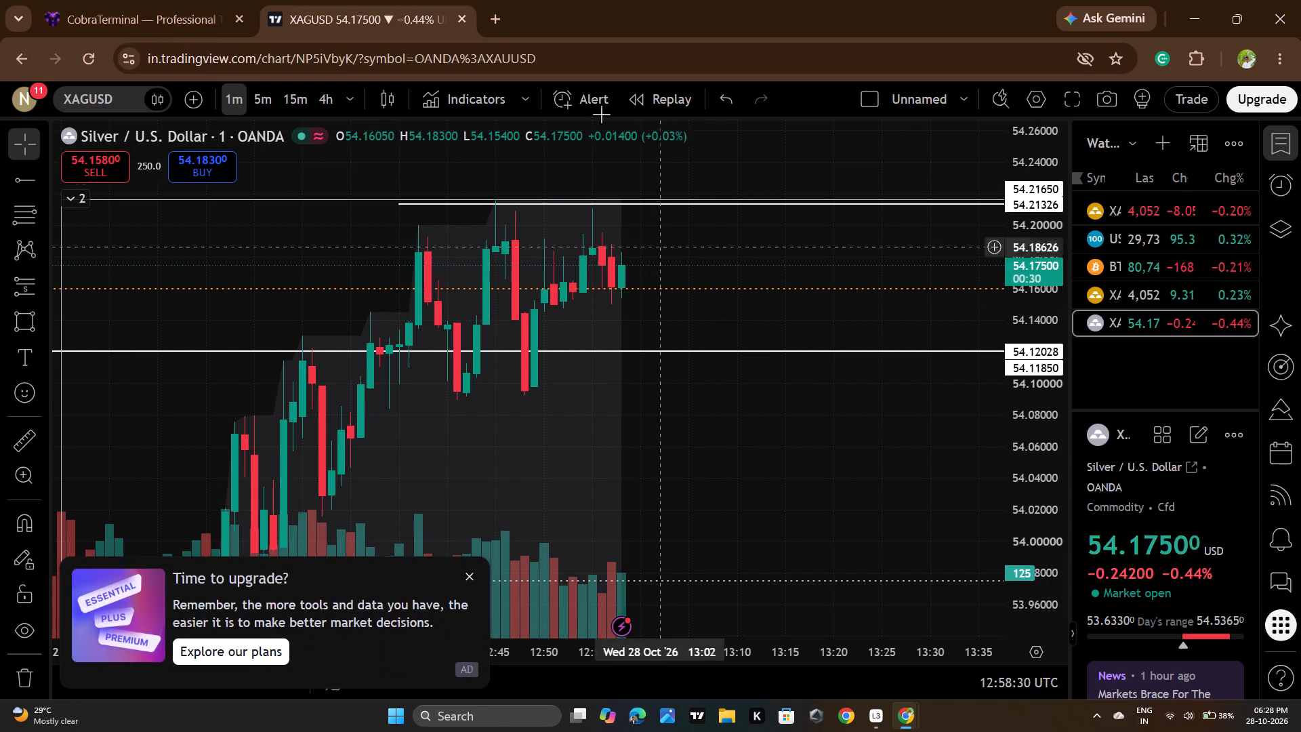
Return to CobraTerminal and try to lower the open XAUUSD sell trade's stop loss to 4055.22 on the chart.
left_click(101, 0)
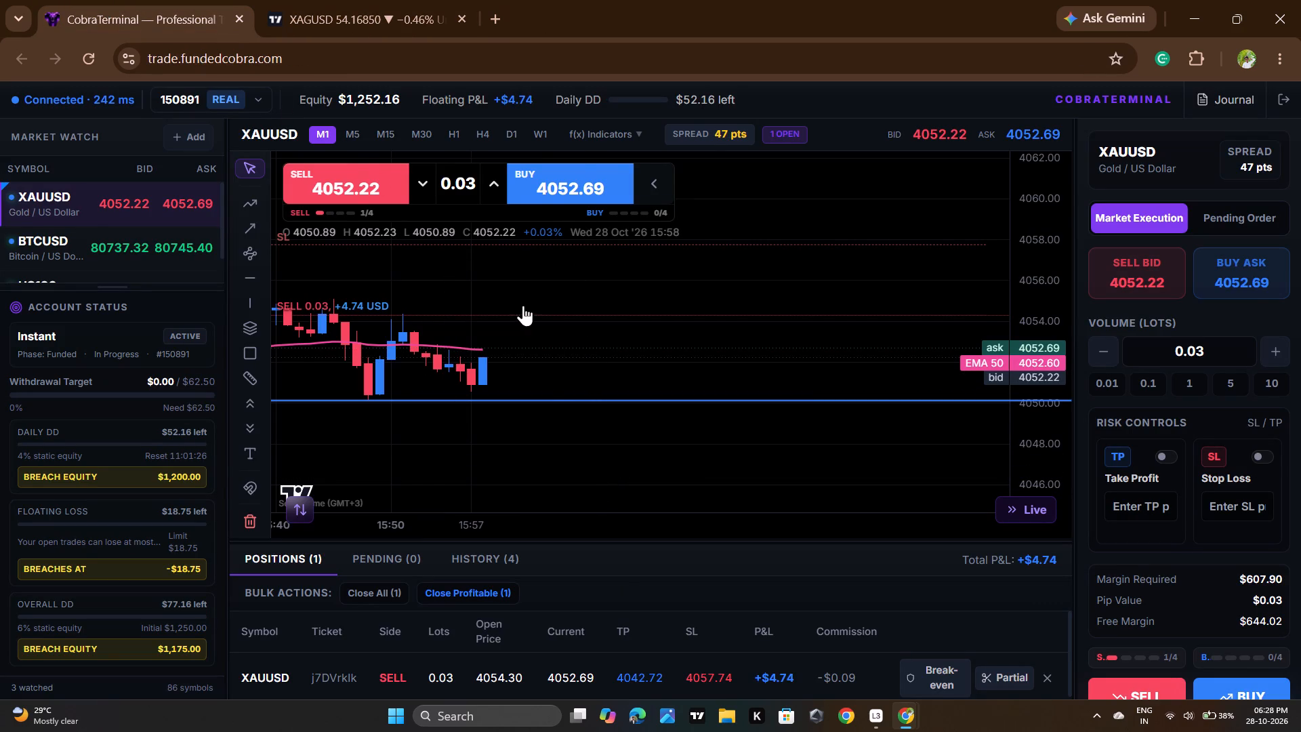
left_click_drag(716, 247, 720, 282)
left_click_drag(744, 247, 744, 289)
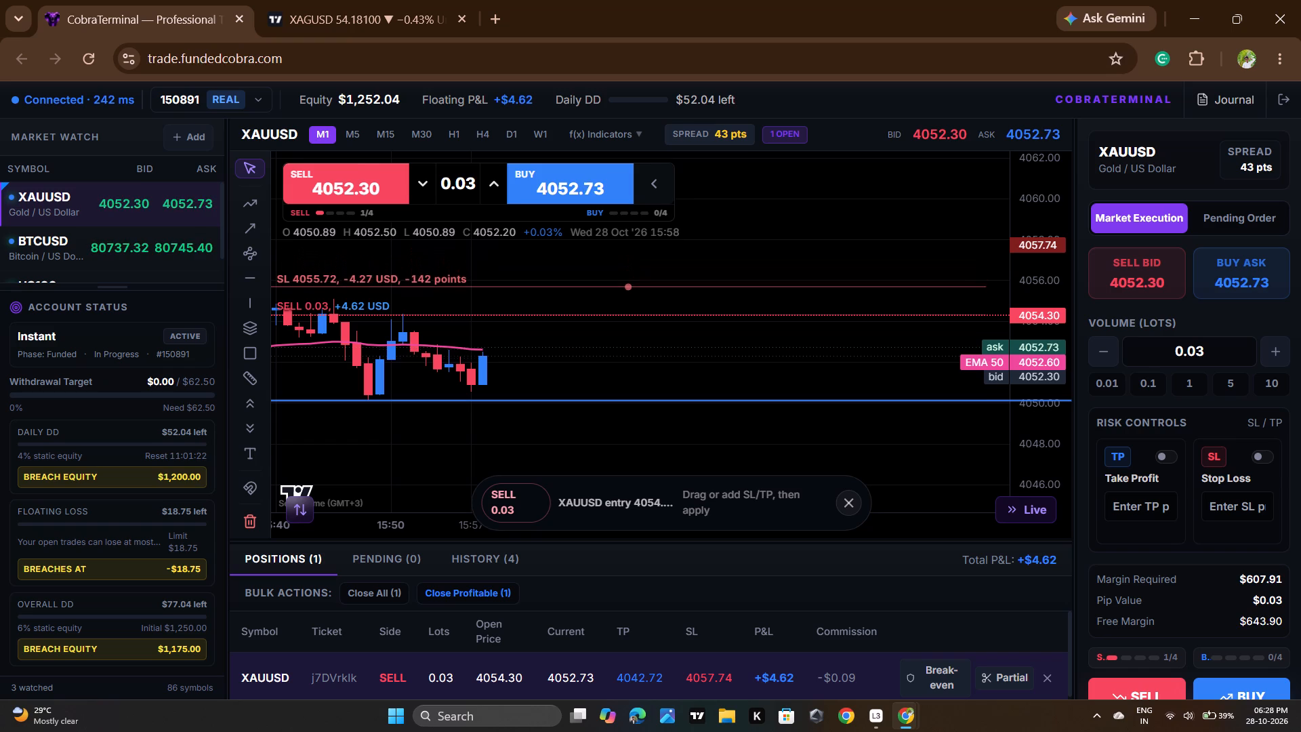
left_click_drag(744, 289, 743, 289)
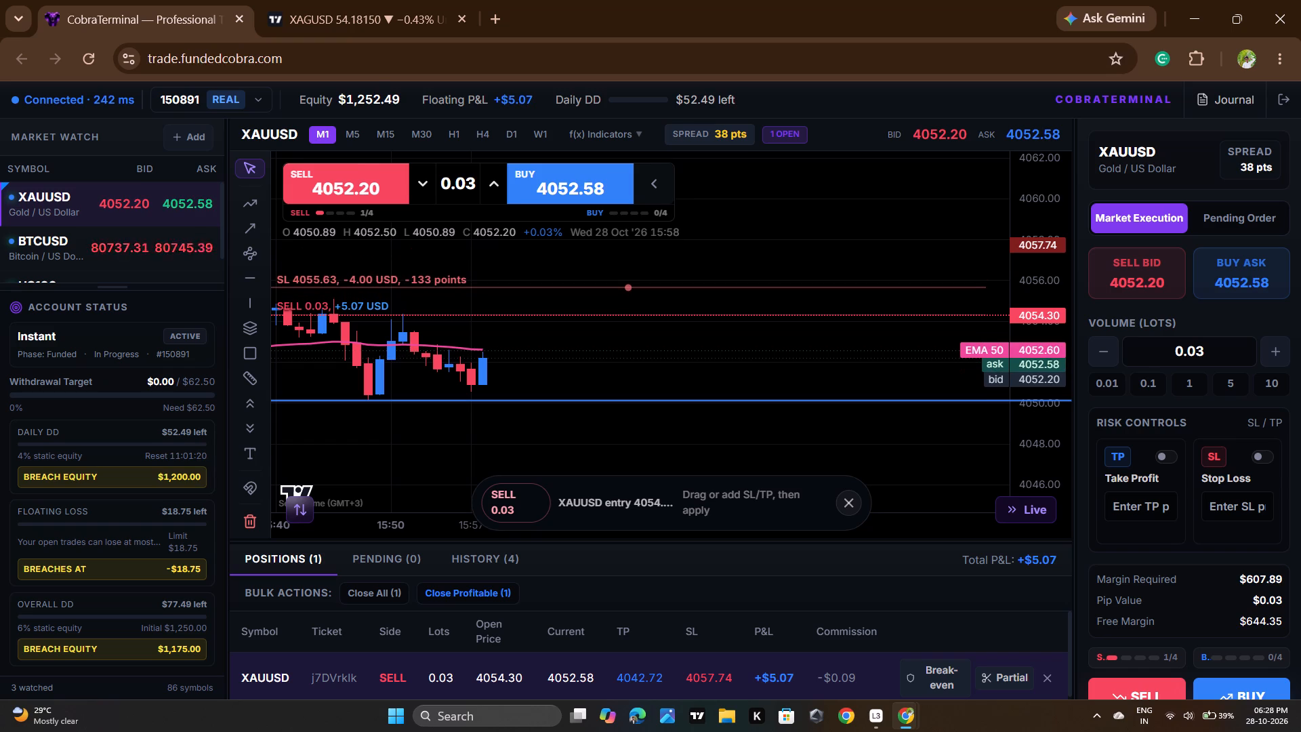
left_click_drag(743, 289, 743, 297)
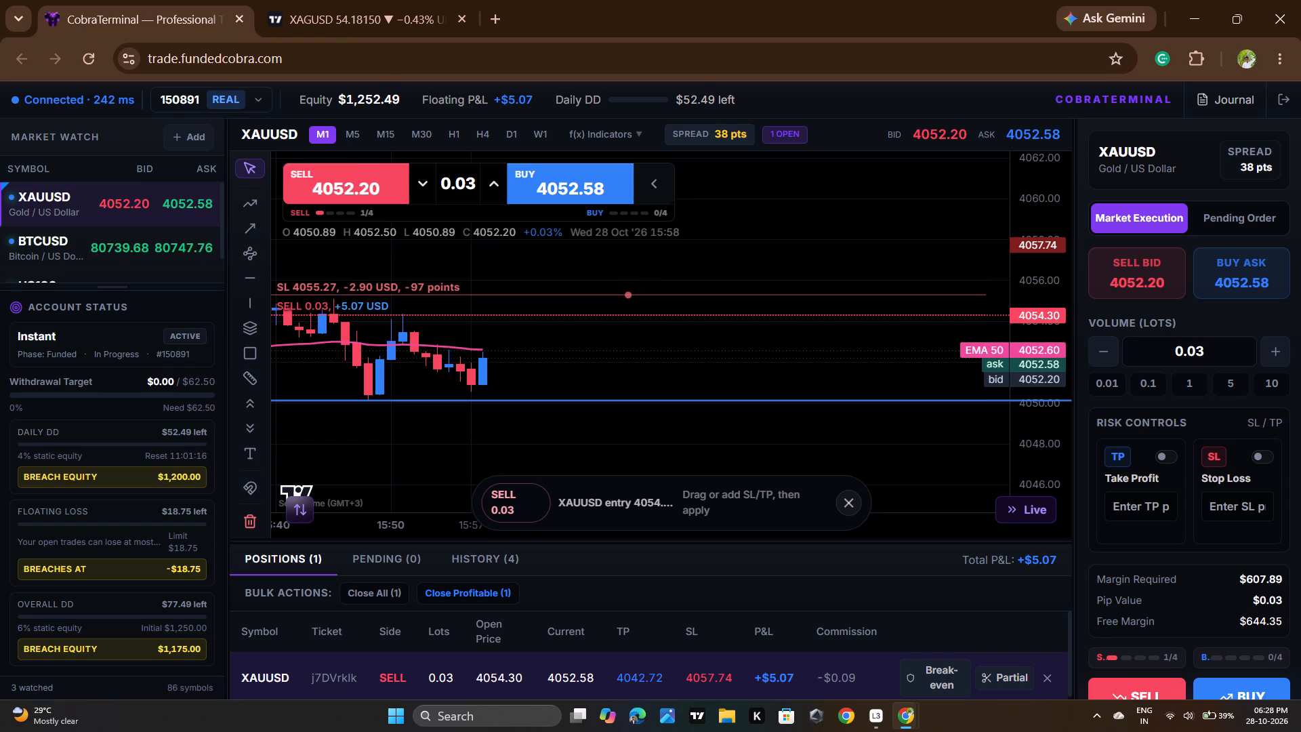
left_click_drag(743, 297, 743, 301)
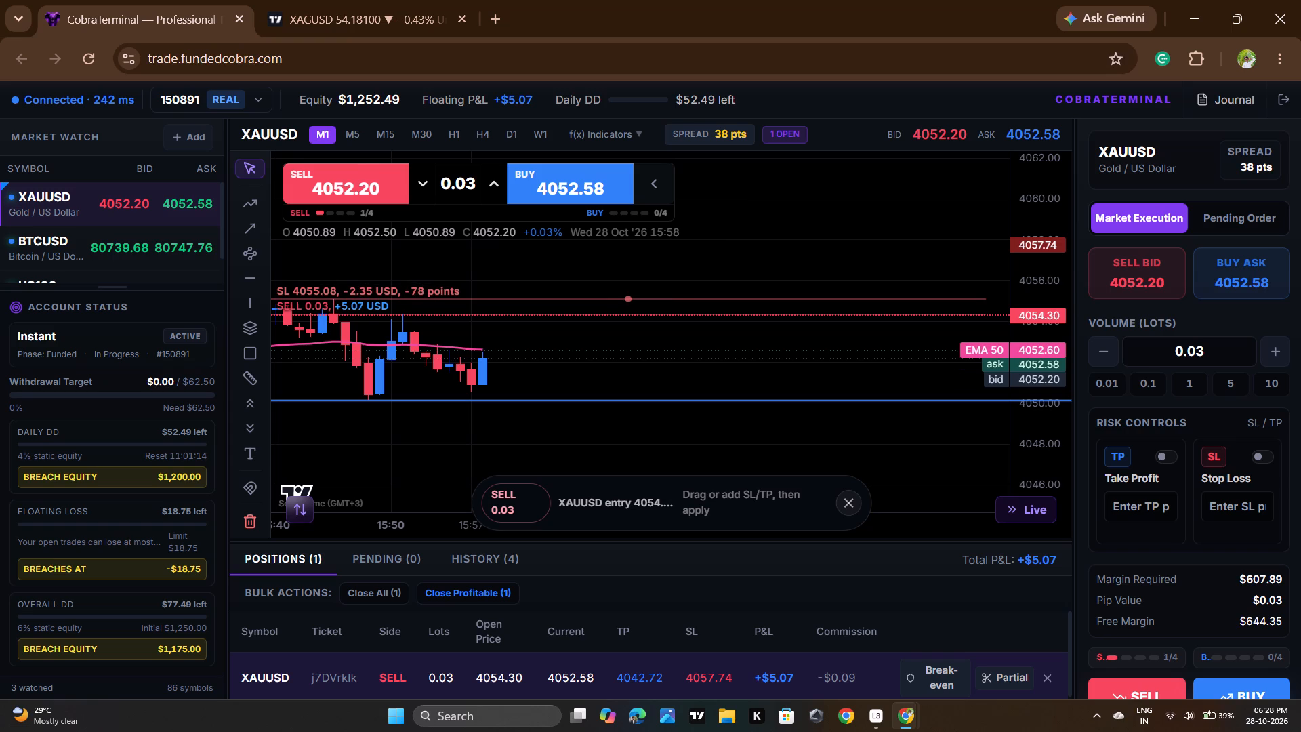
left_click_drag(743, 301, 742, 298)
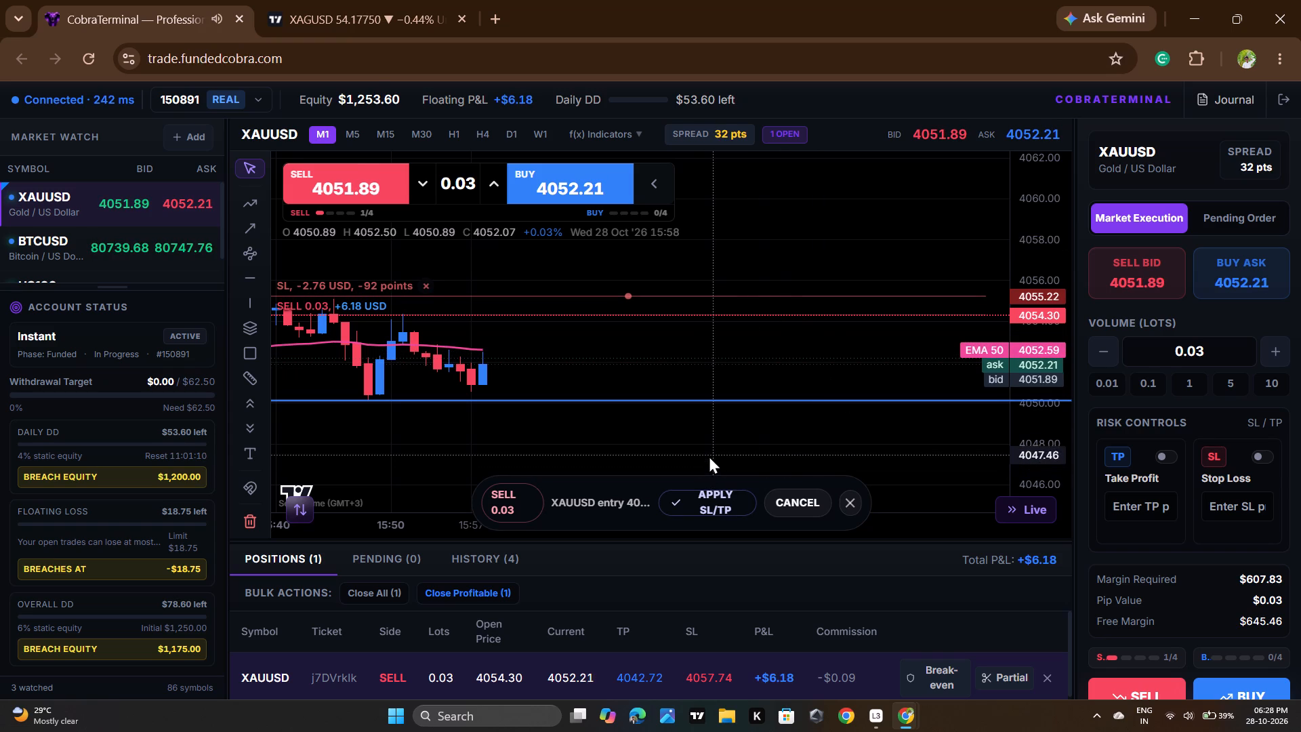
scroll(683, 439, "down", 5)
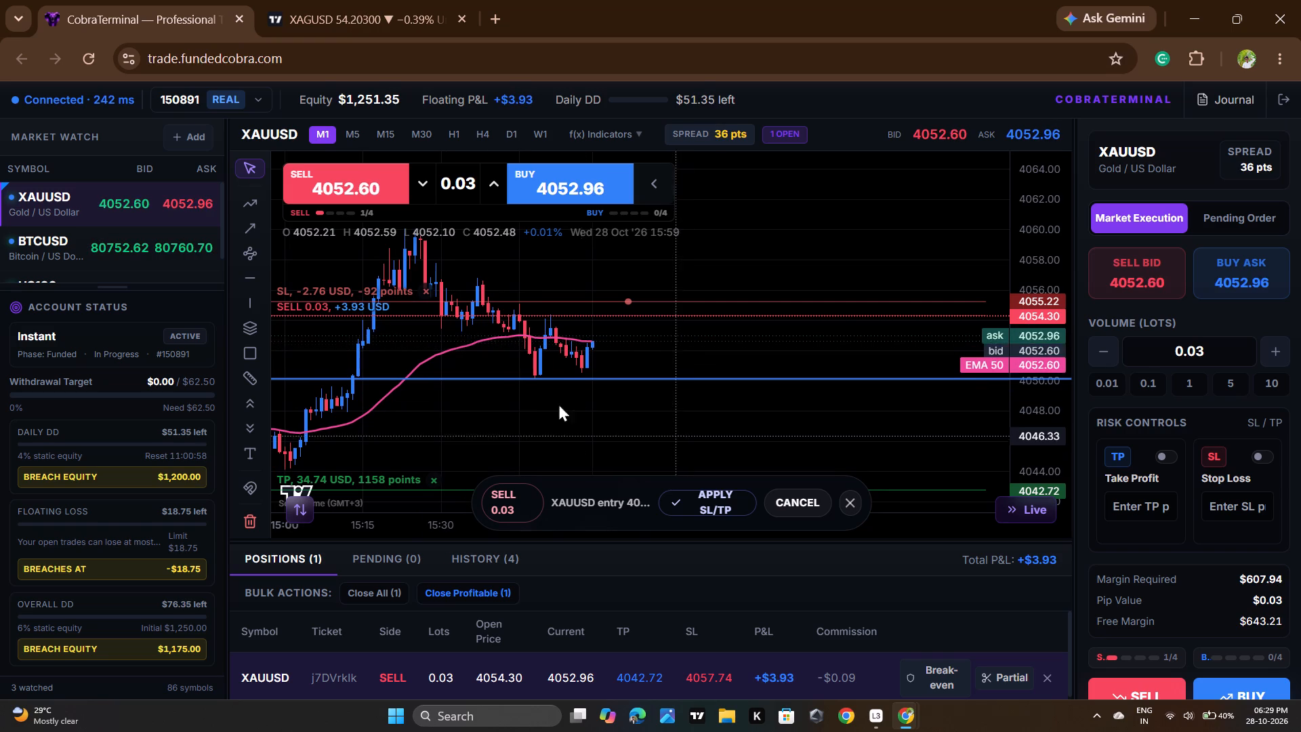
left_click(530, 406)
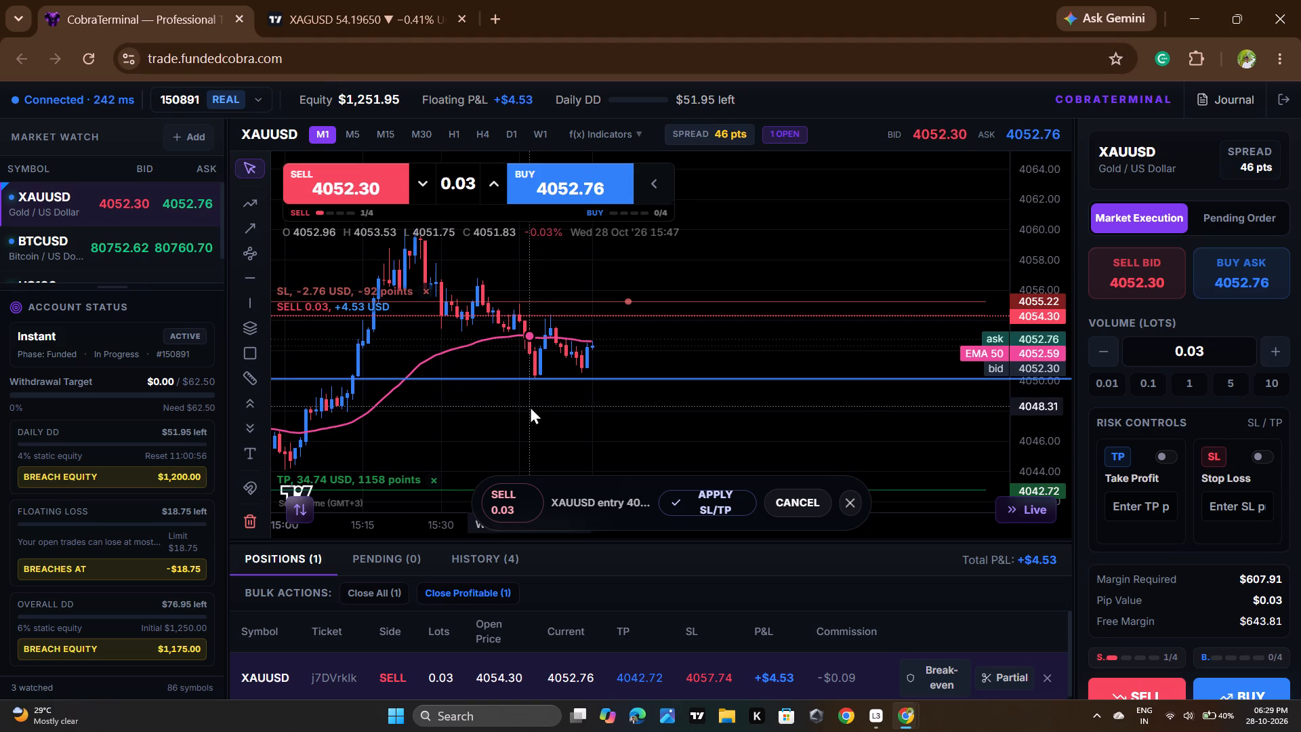
Check the newest XAGUSD candle against the upper horizontal ray on TradingView, and return to the sell trade in CobraTerminal.
left_click(423, 0)
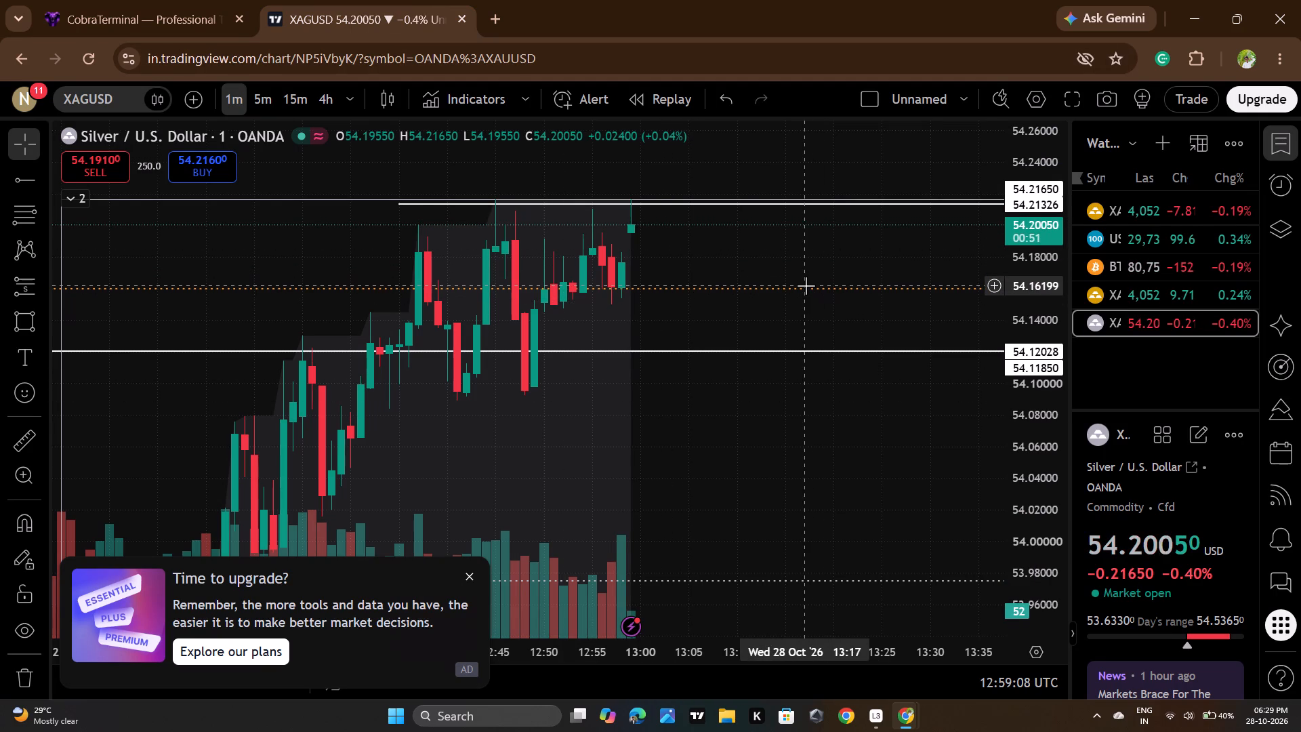
left_click(181, 0)
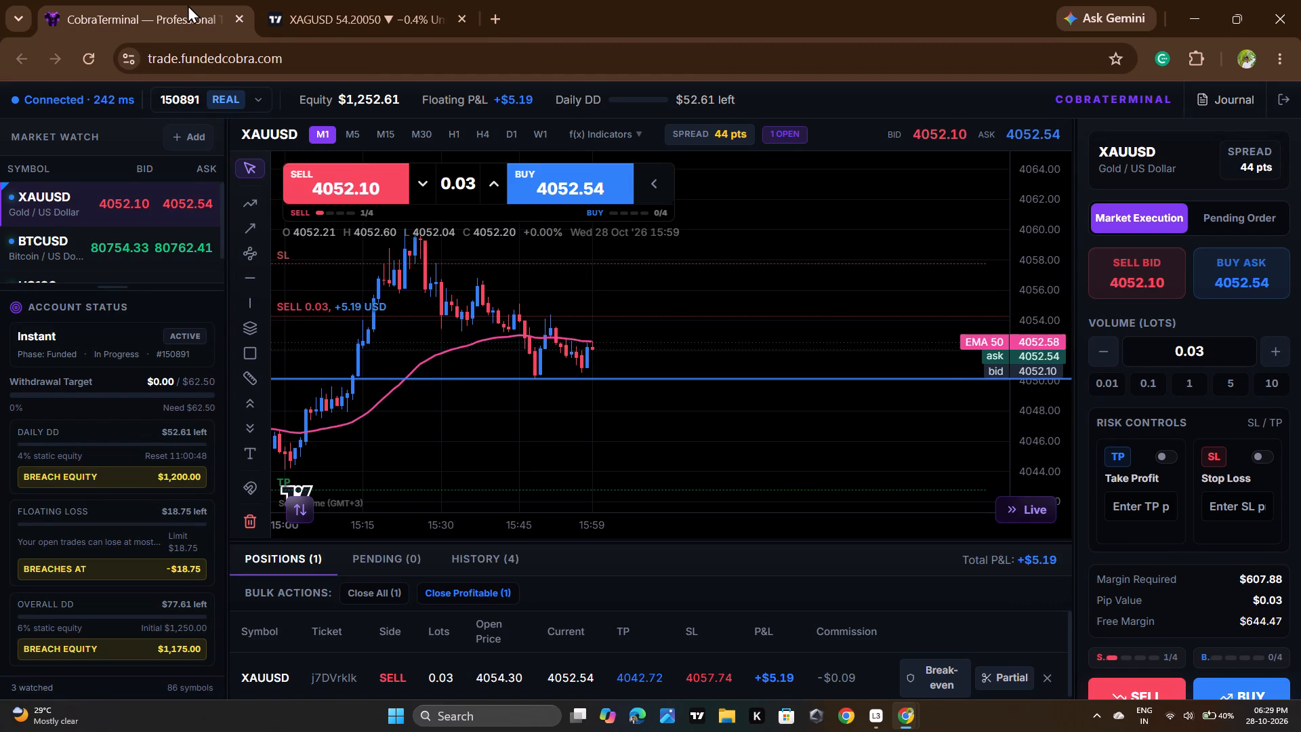
Open TradingView's OANDA XAUUSD chart and examine the recent candles around the green zone and short position, checking them against the CobraTerminal trade.
left_click(323, 0)
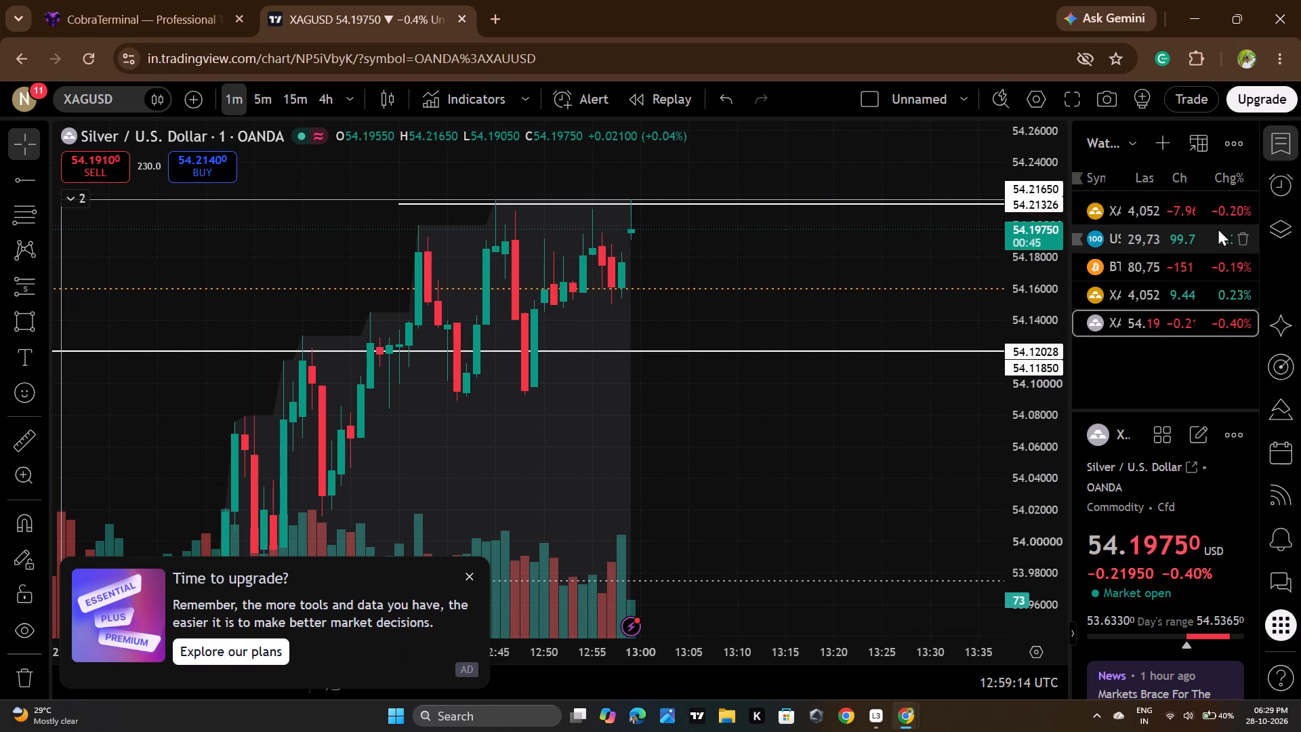
left_click(1180, 214)
scroll(817, 407, "down", 2)
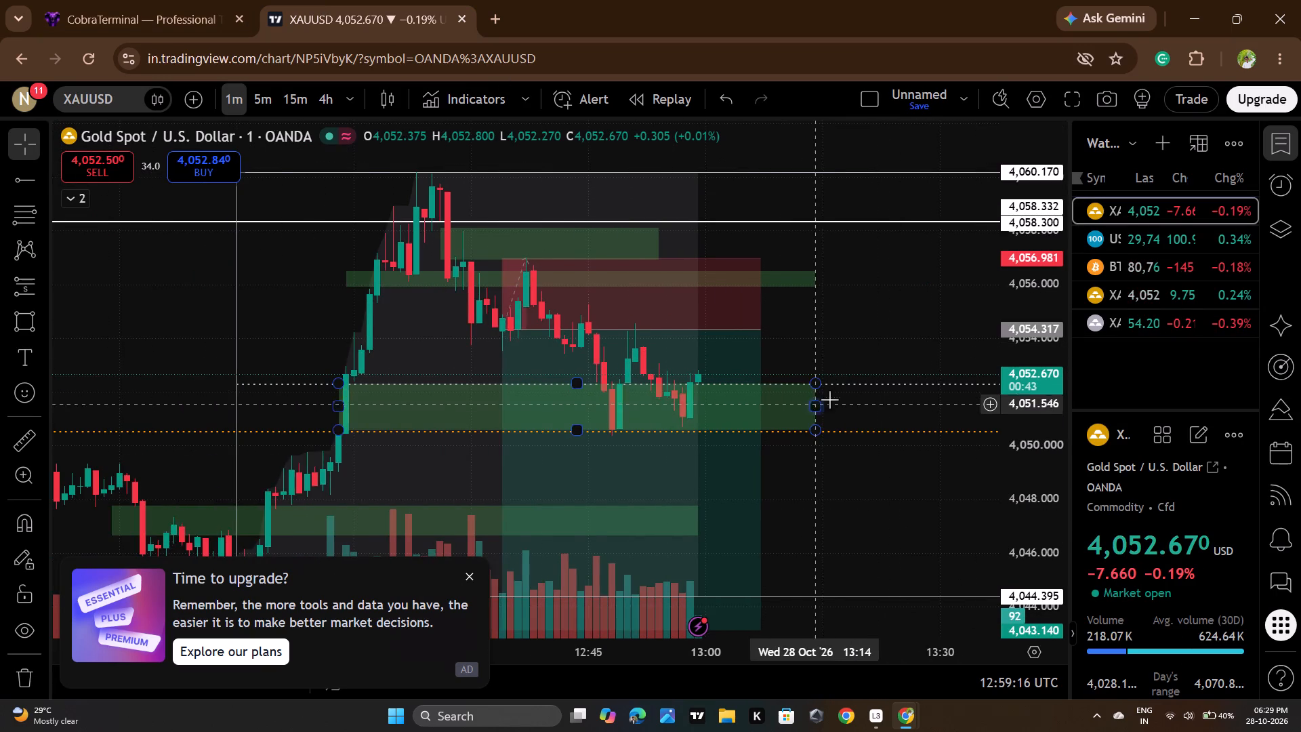
scroll(837, 394, "down", 2)
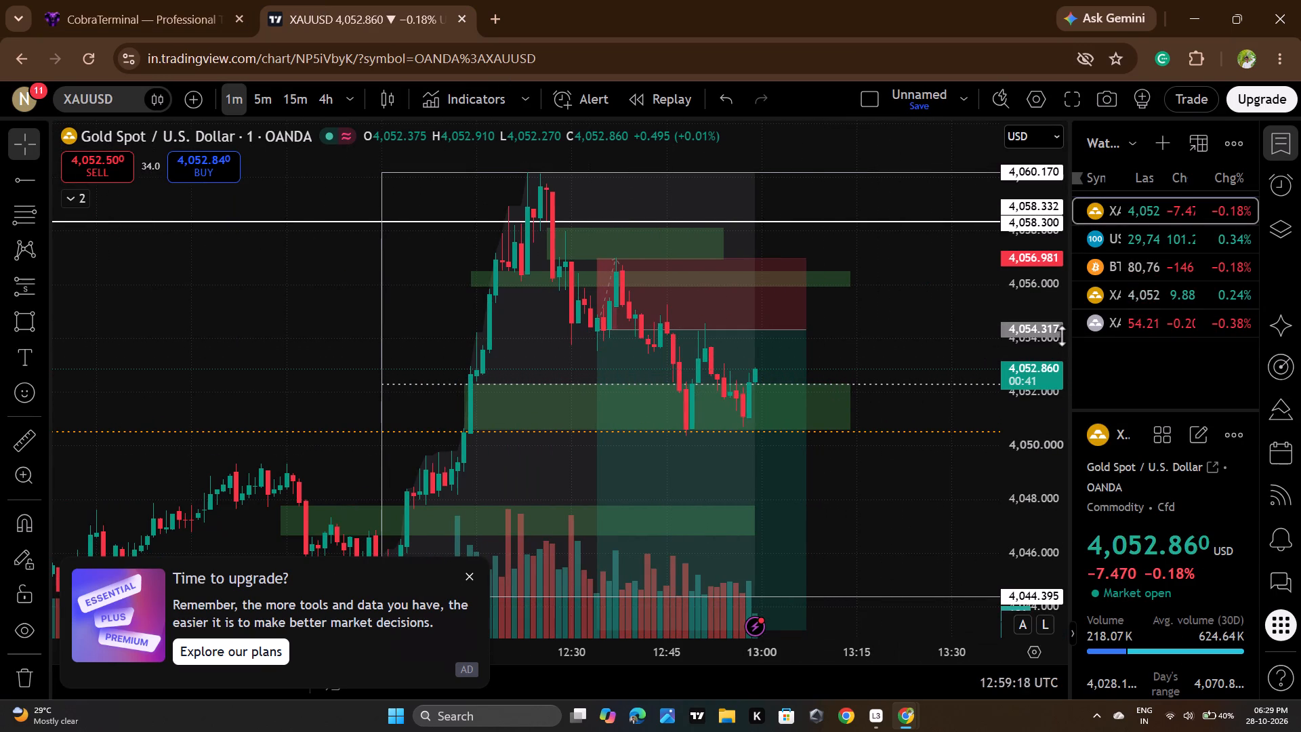
scroll(1051, 334, "up", 7)
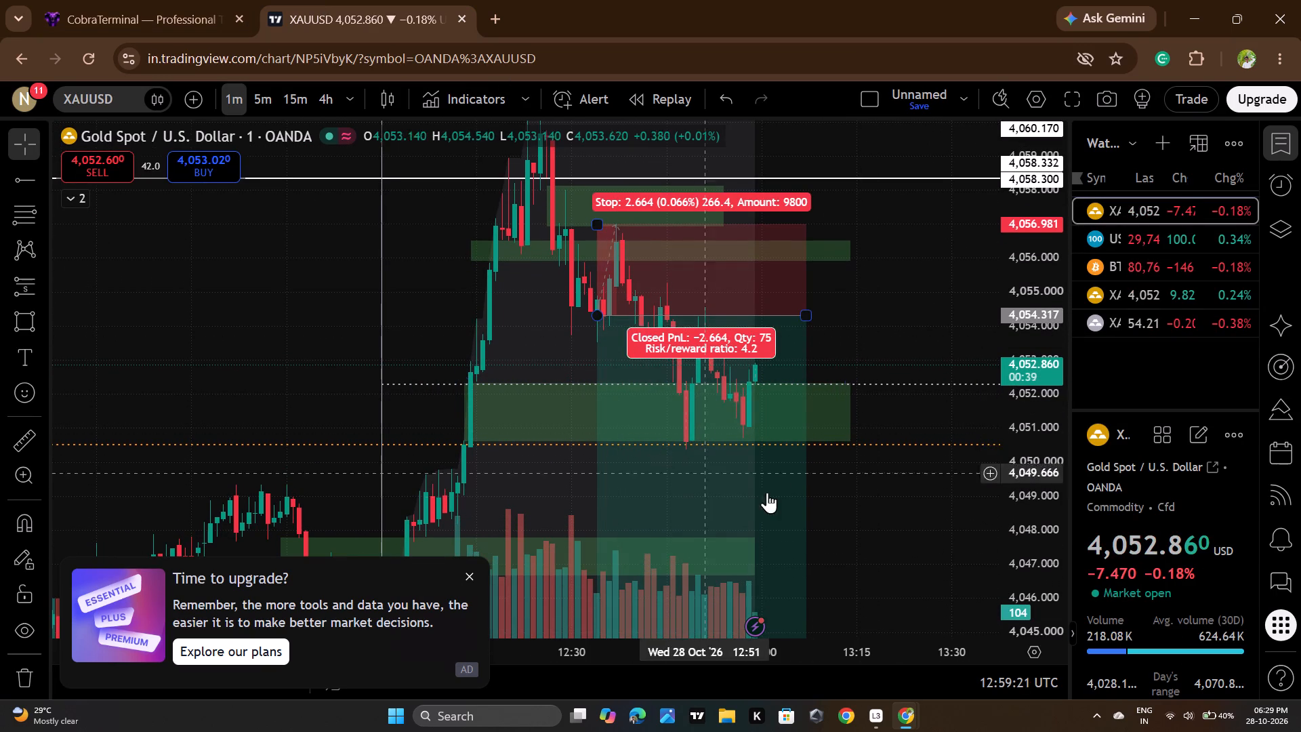
left_click(822, 498)
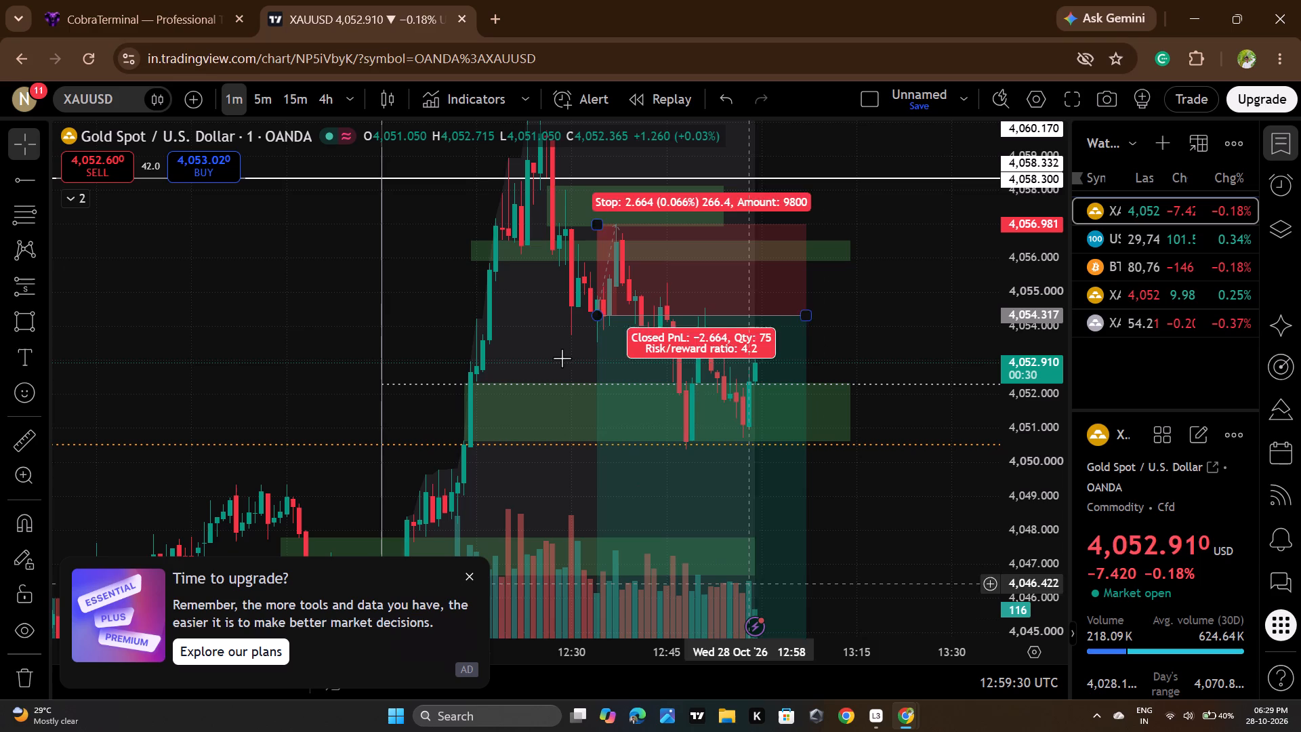
left_click(175, 23)
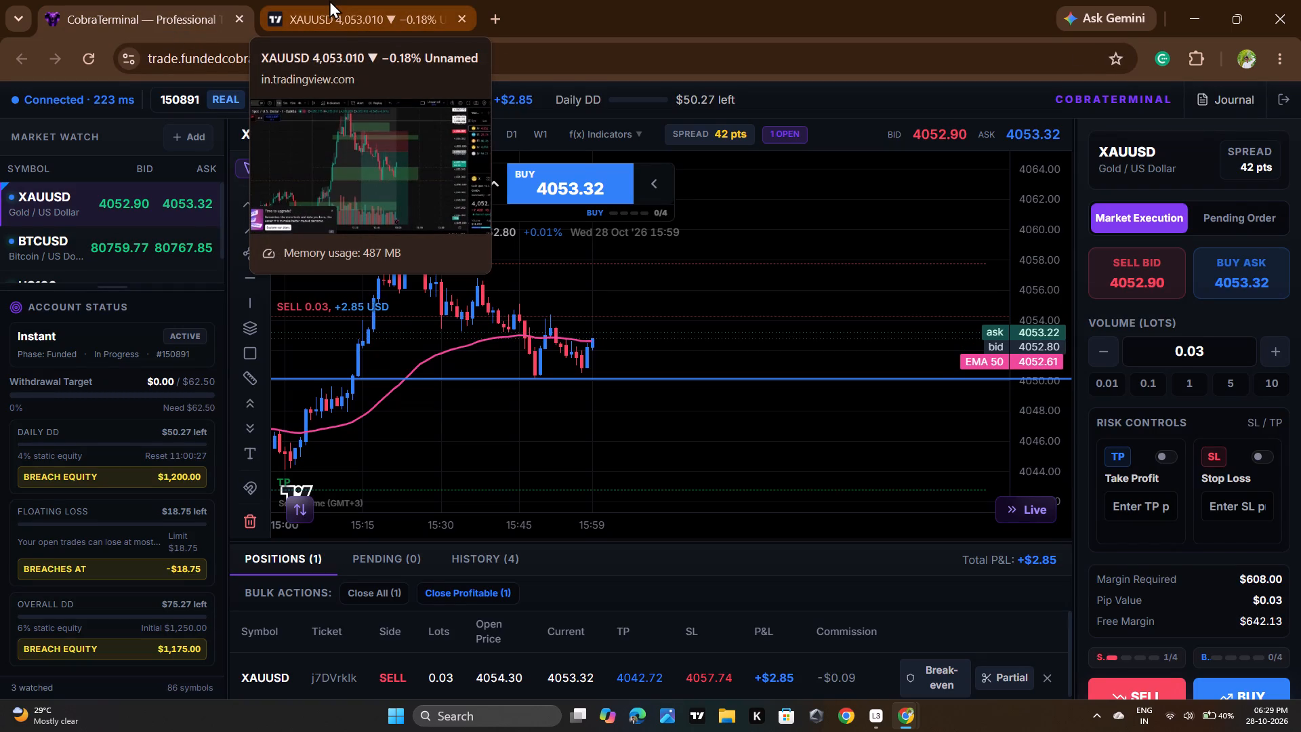
left_click(329, 0)
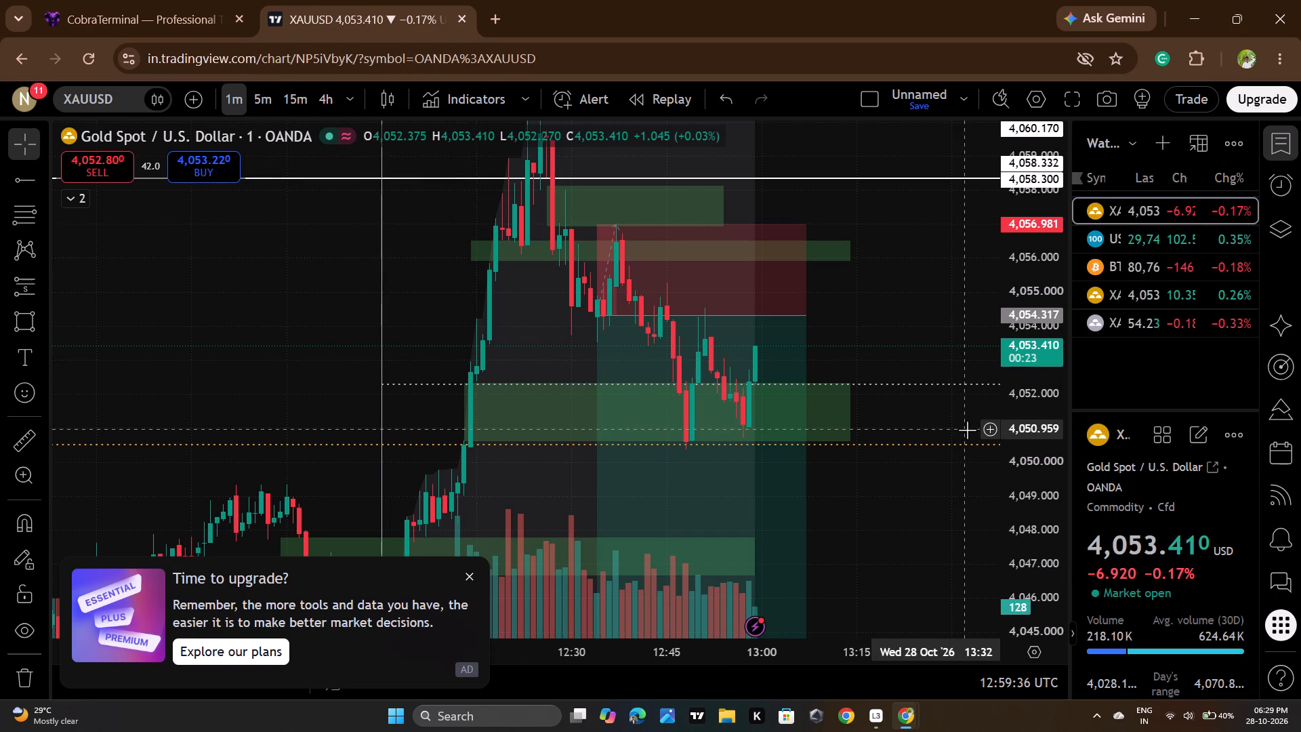
left_click(140, 13)
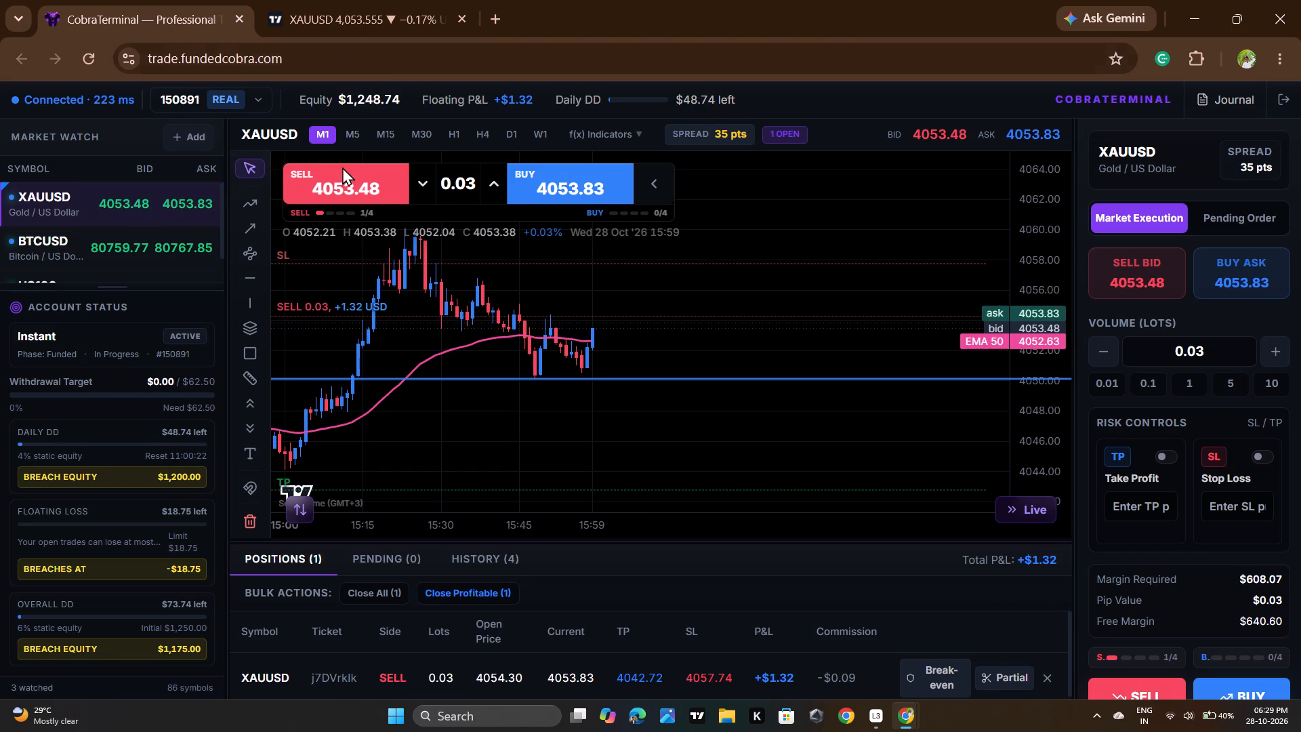
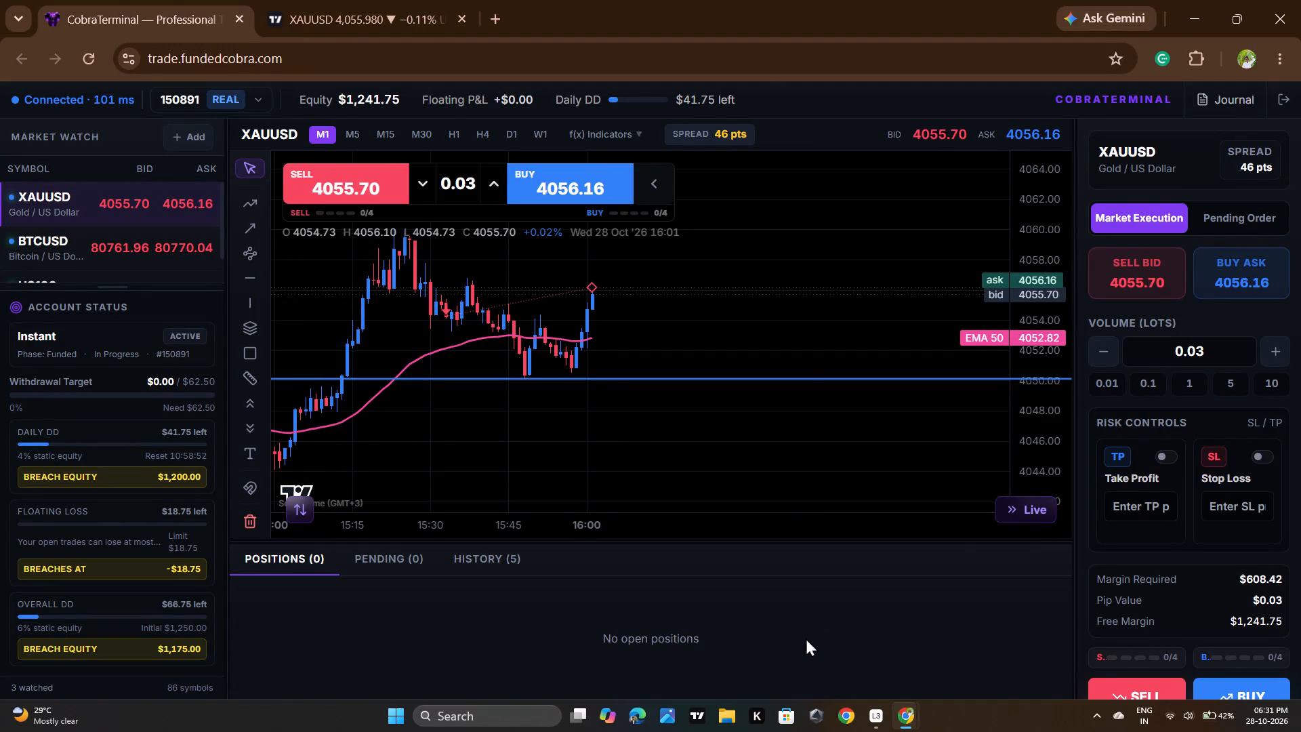
Compare the newest XAUUSD and XAGUSD one-minute candles on TradingView with the XAUUSD chart in CobraTerminal.
left_click(333, 0)
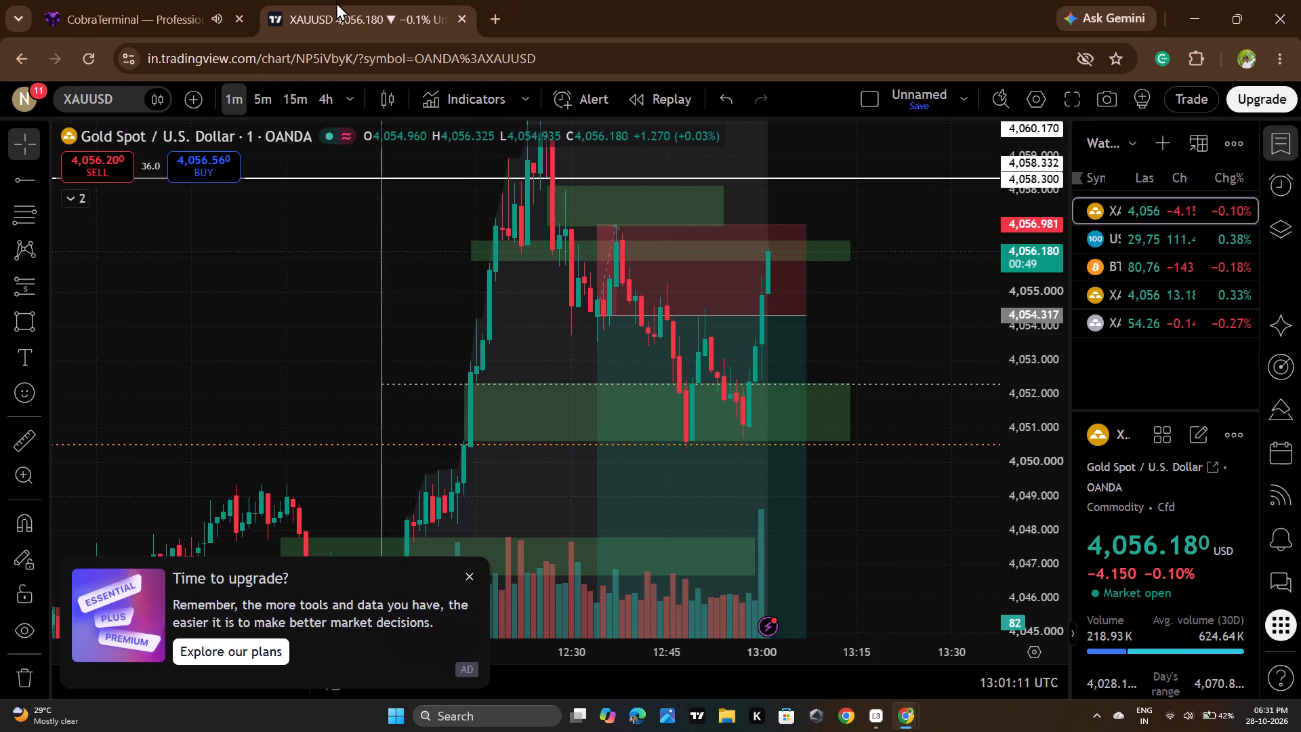
scroll(911, 333, "down", 1)
scroll(911, 333, "up", 2)
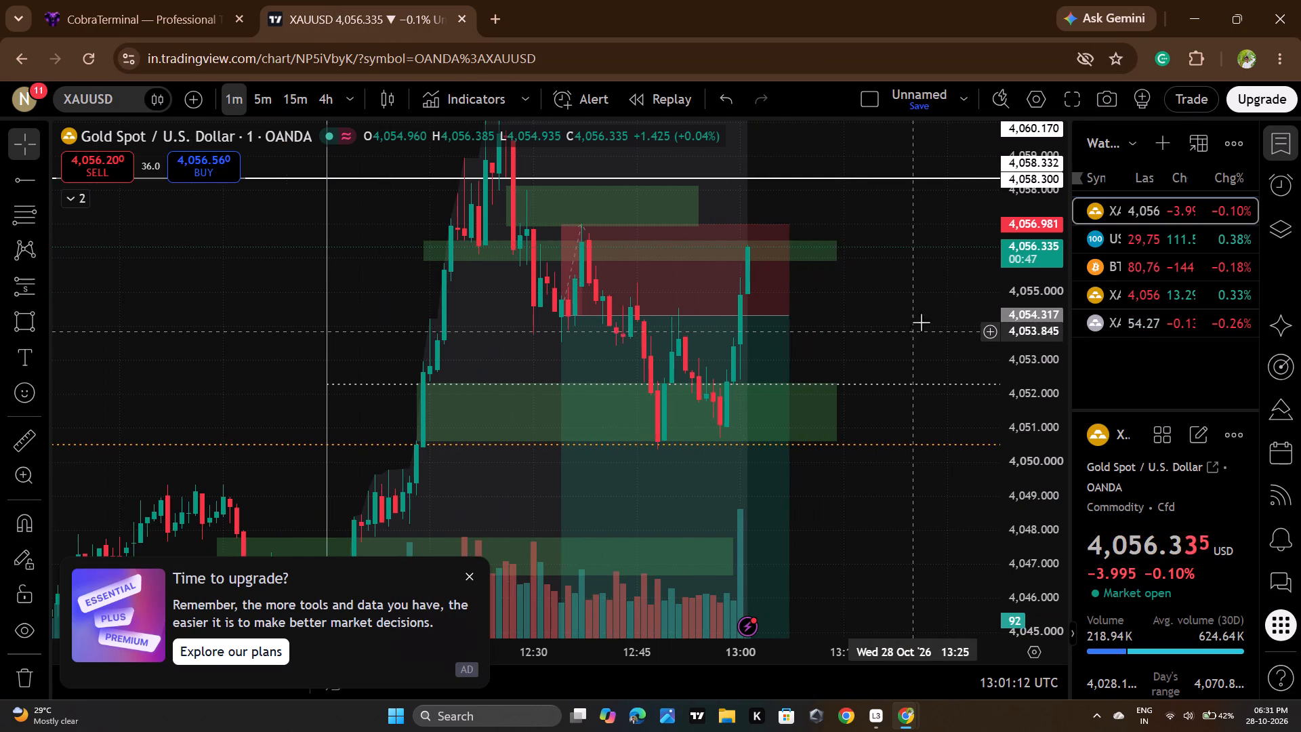
scroll(1023, 247, "down", 3)
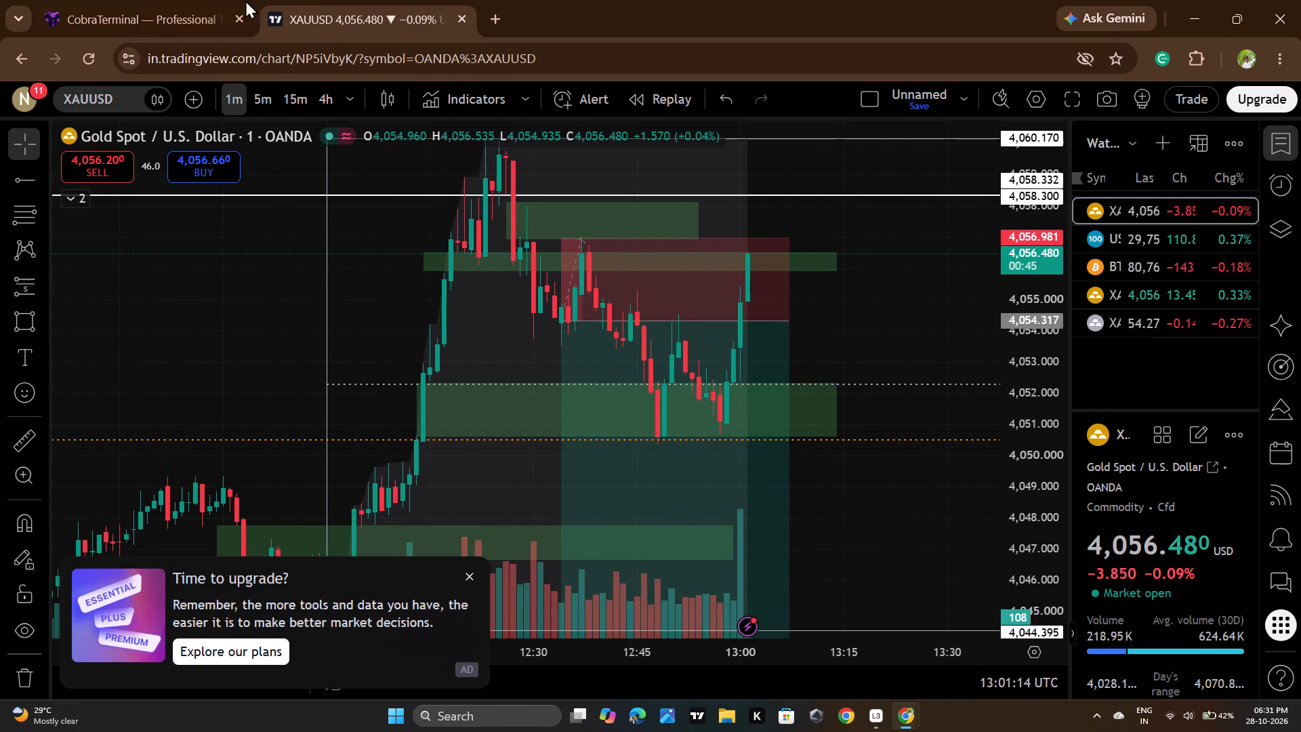
left_click(1211, 327)
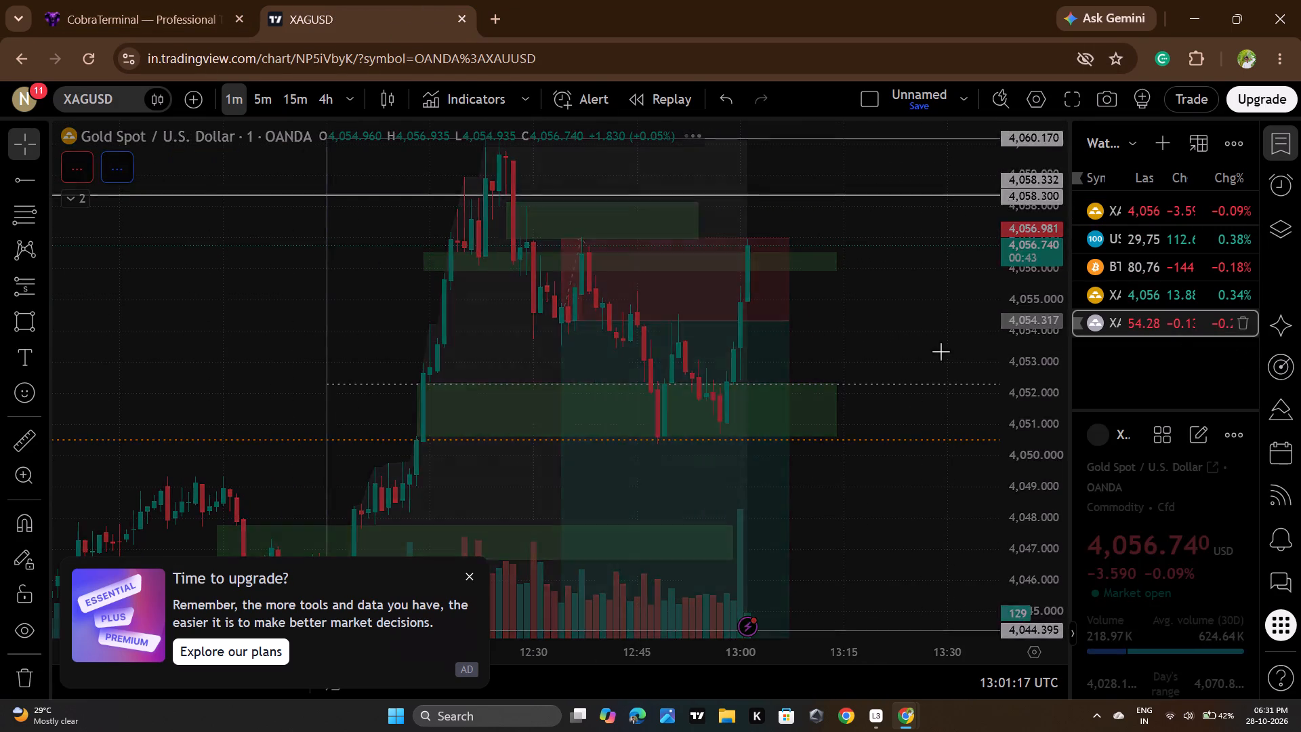
scroll(890, 324, "down", 7)
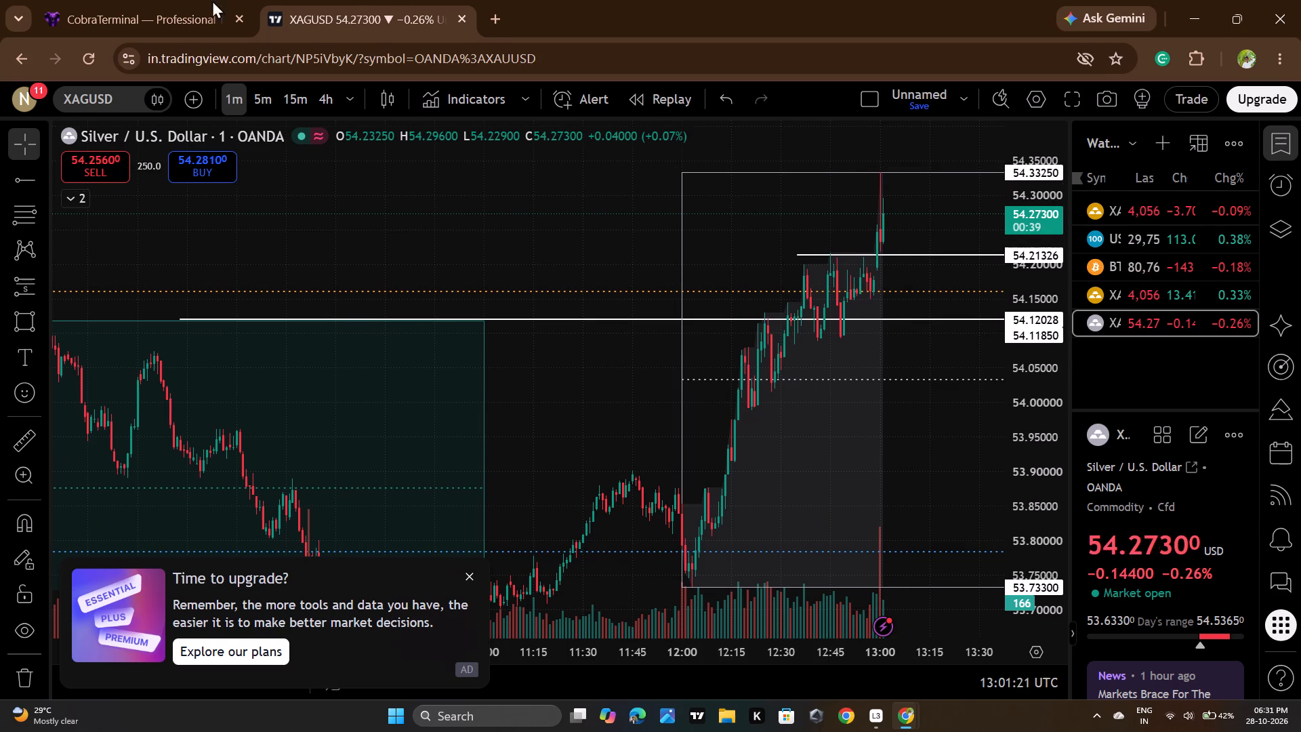
left_click(192, 0)
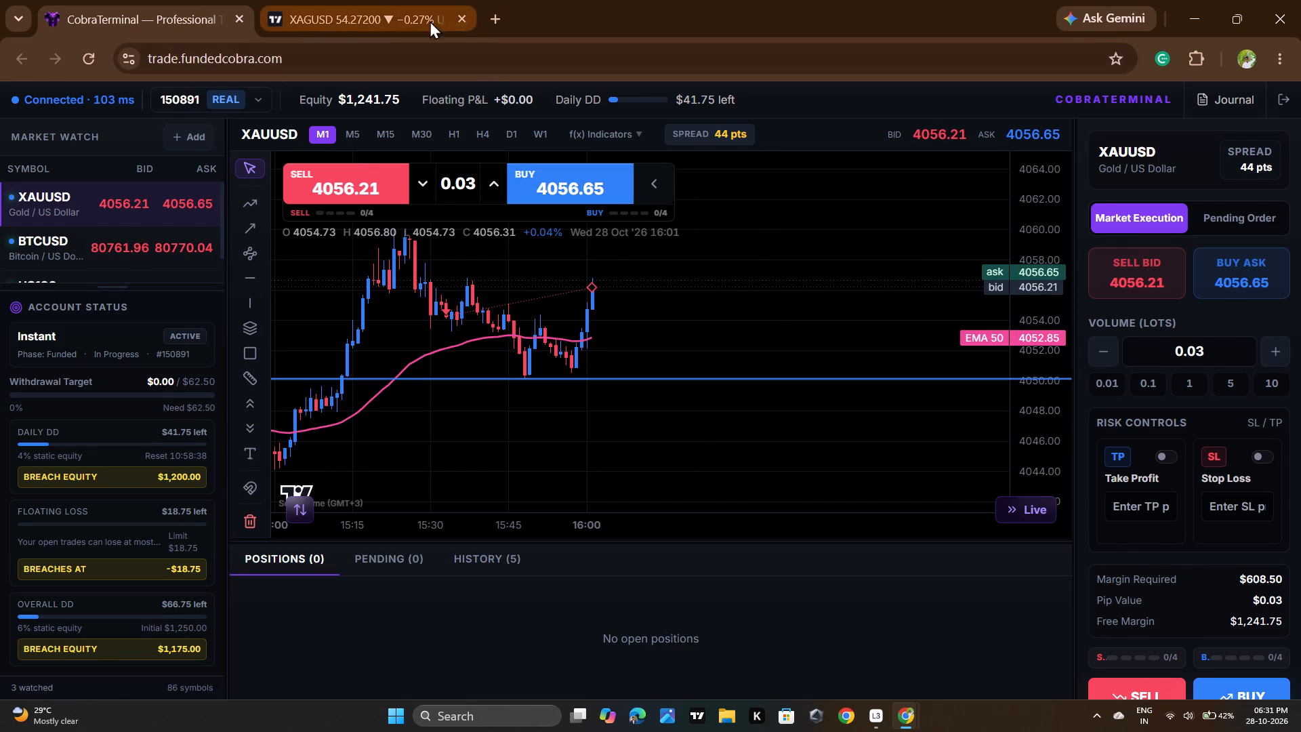
left_click(384, 16)
On TradingView's XAUUSD chart, extend the green zone just below the 4,058.300 line forward in time to about 13:15.
left_click(1146, 220)
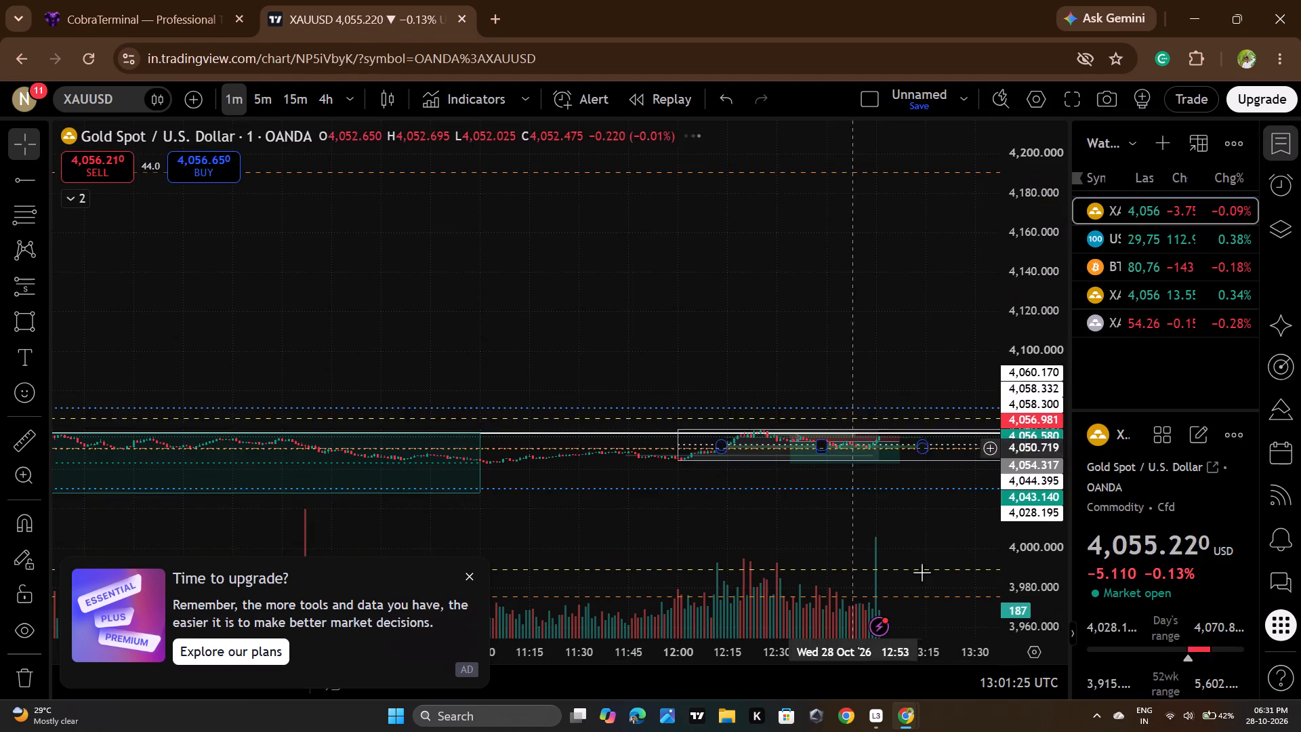
scroll(1041, 422, "up", 20)
scroll(1041, 422, "up", 3)
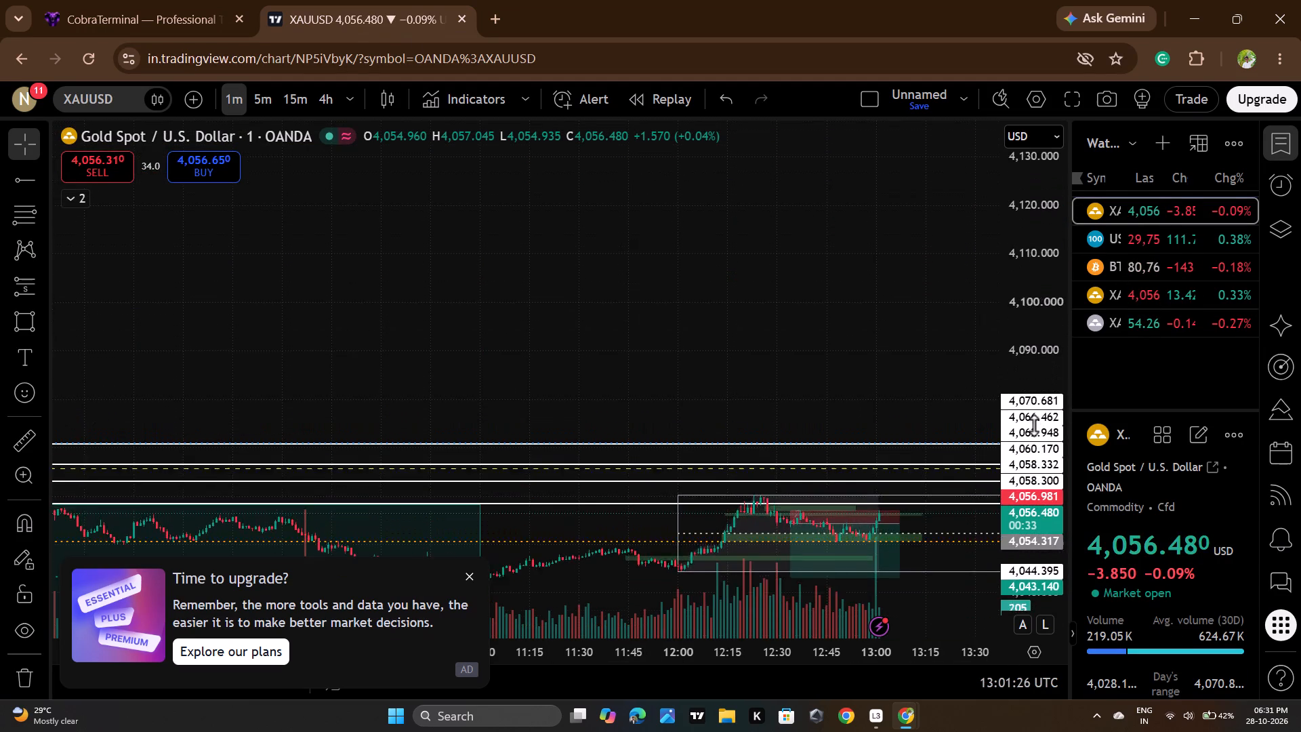
scroll(1035, 425, "up", 20)
scroll(1035, 425, "up", 9)
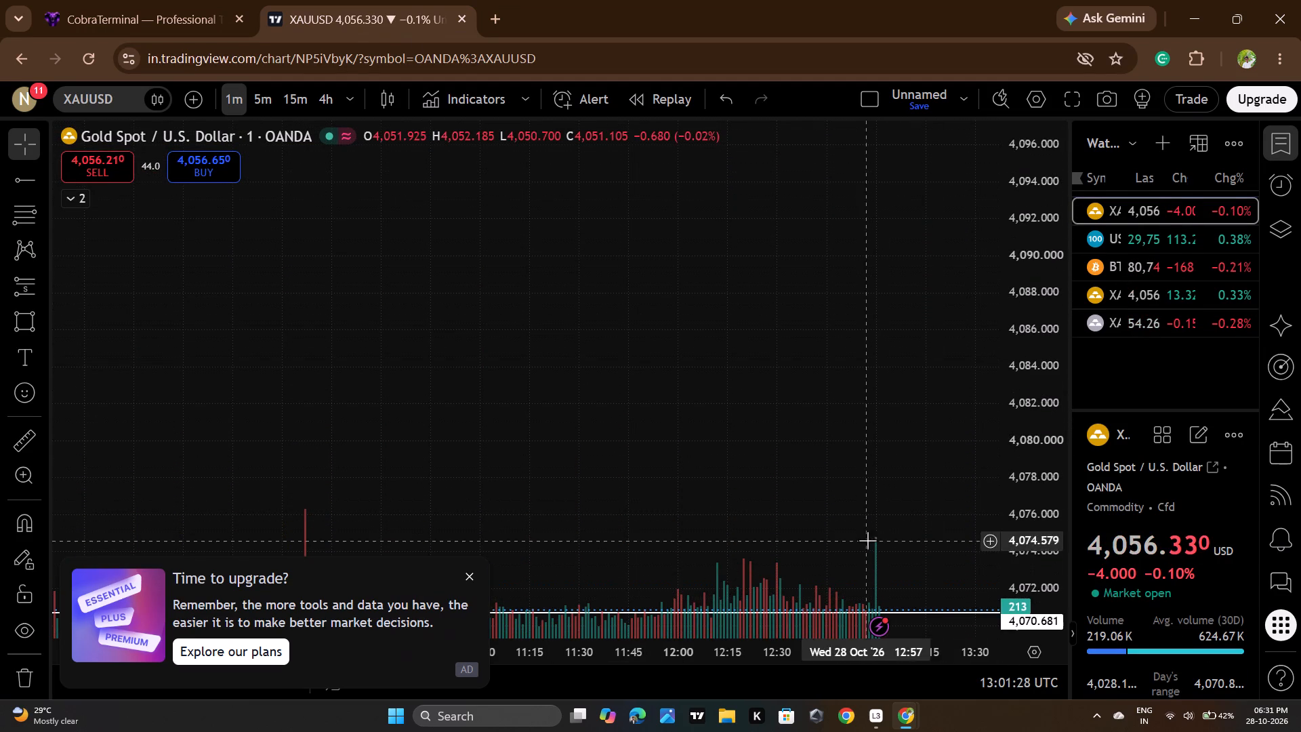
left_click_drag(867, 540, 743, 163)
left_click_drag(847, 440, 807, 326)
scroll(886, 428, "up", 3)
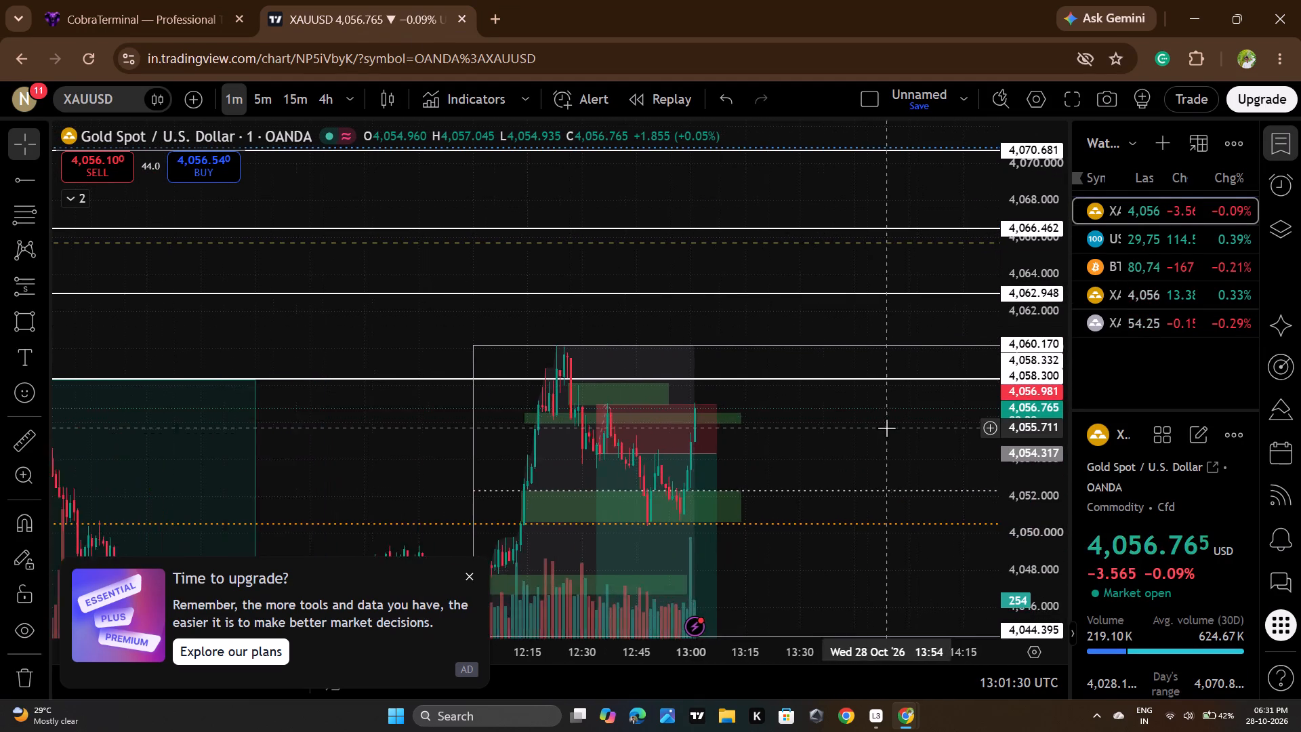
scroll(886, 428, "up", 2)
scroll(1012, 409, "up", 18)
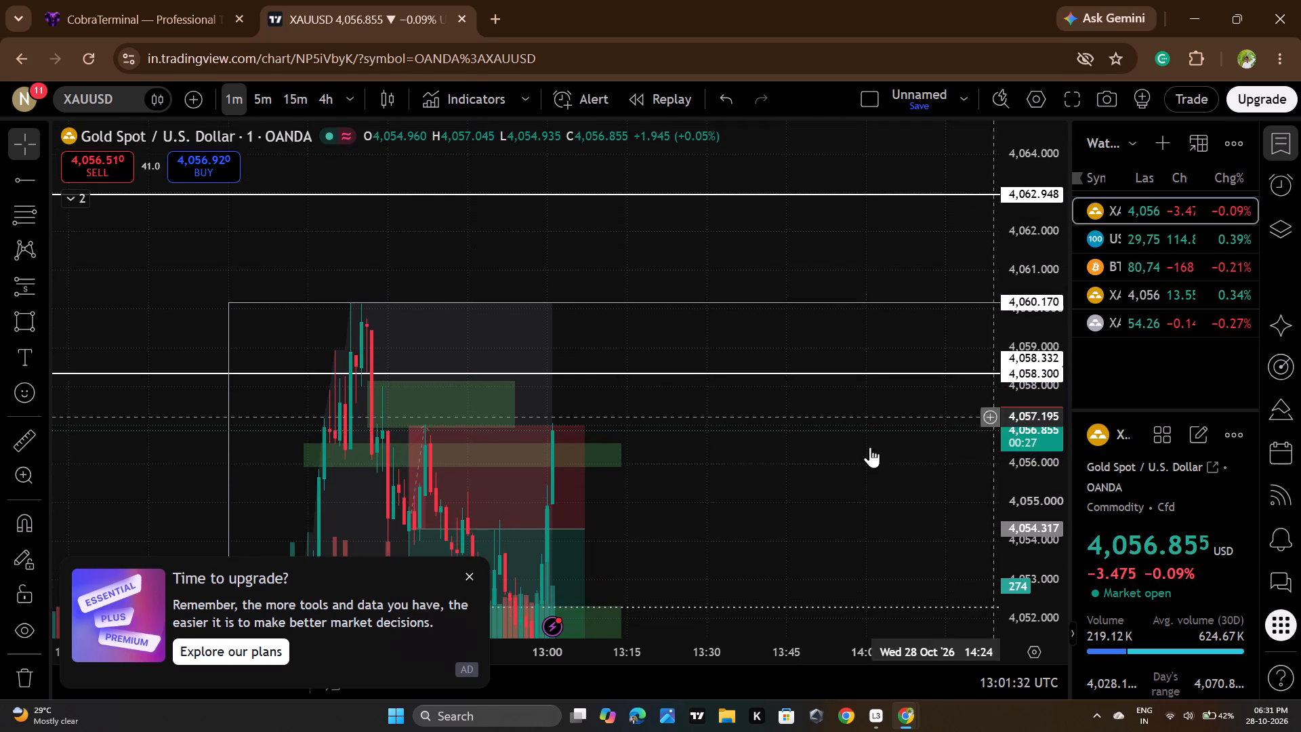
scroll(785, 484, "up", 3)
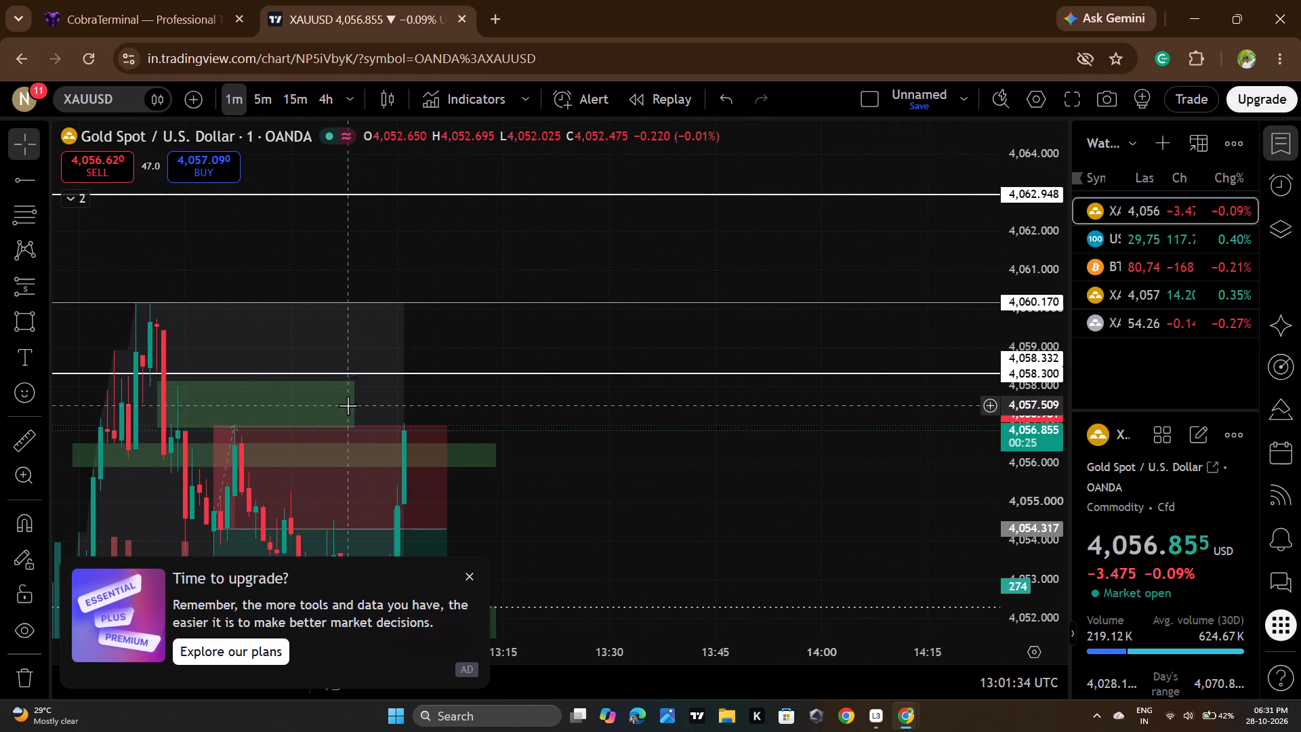
left_click_drag(353, 400, 503, 411)
left_click(621, 460)
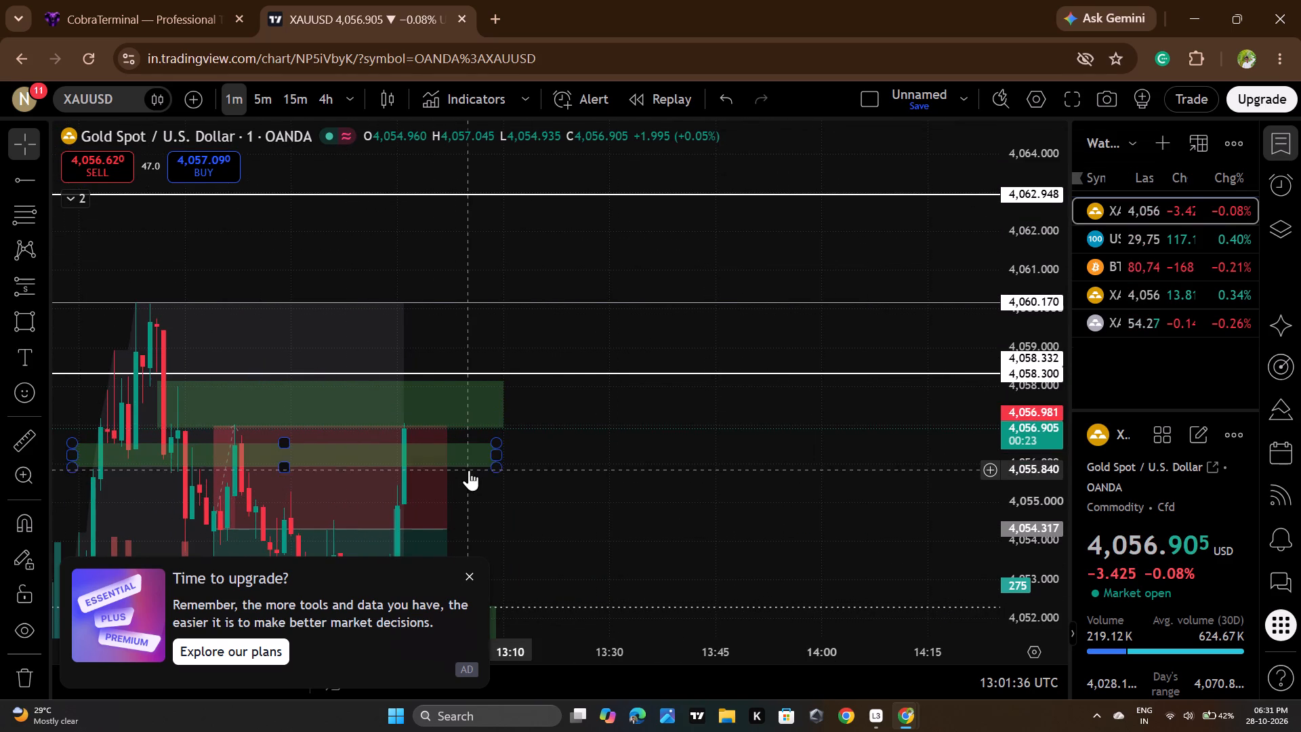
Delete the thin green zone near 4,056 and the green zone between about 4,050.6 and 4,052.3.
left_click(465, 465)
left_click(1115, 142)
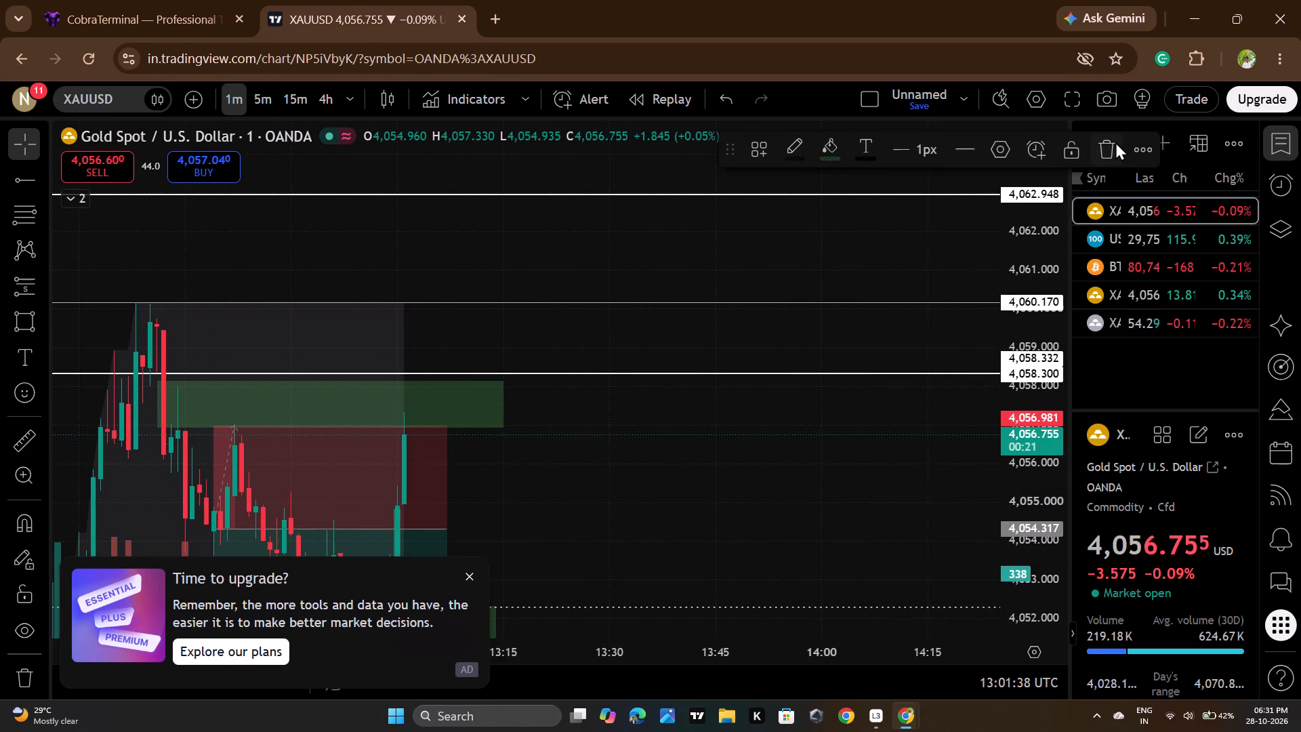
left_click_drag(558, 485, 686, 369)
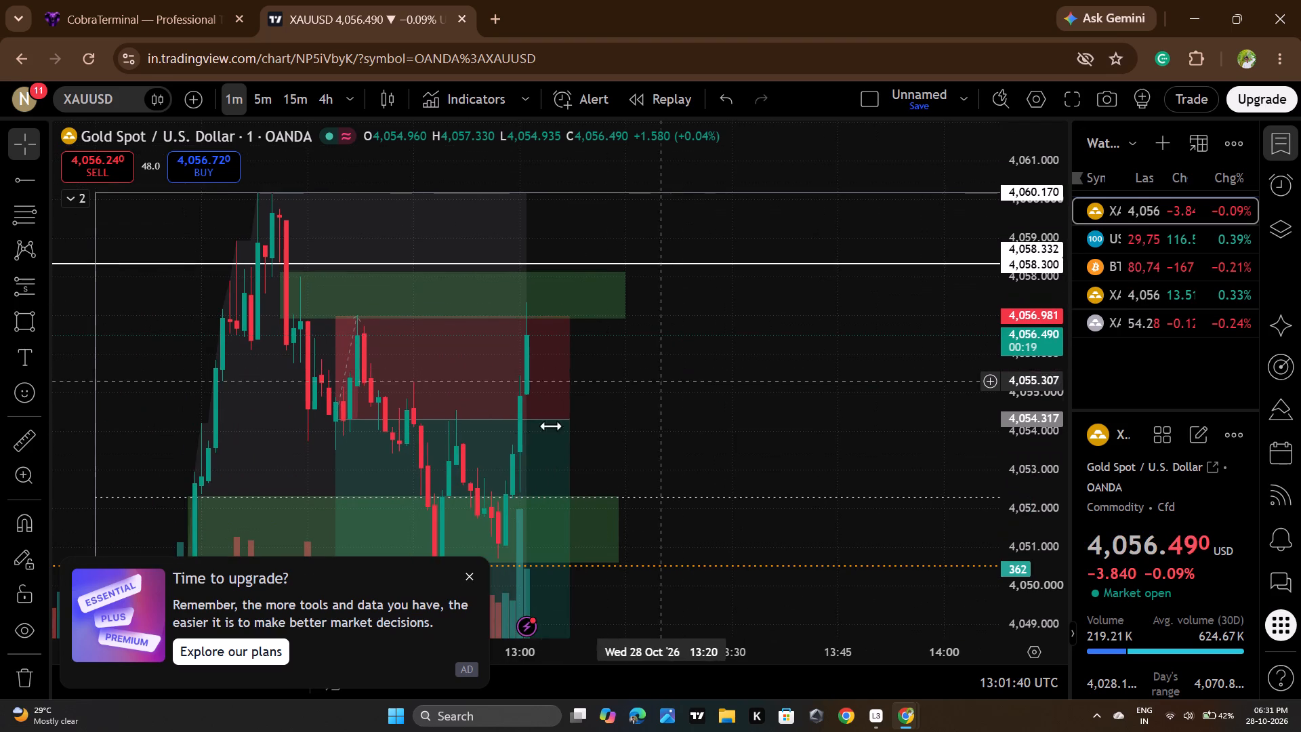
left_click(621, 520)
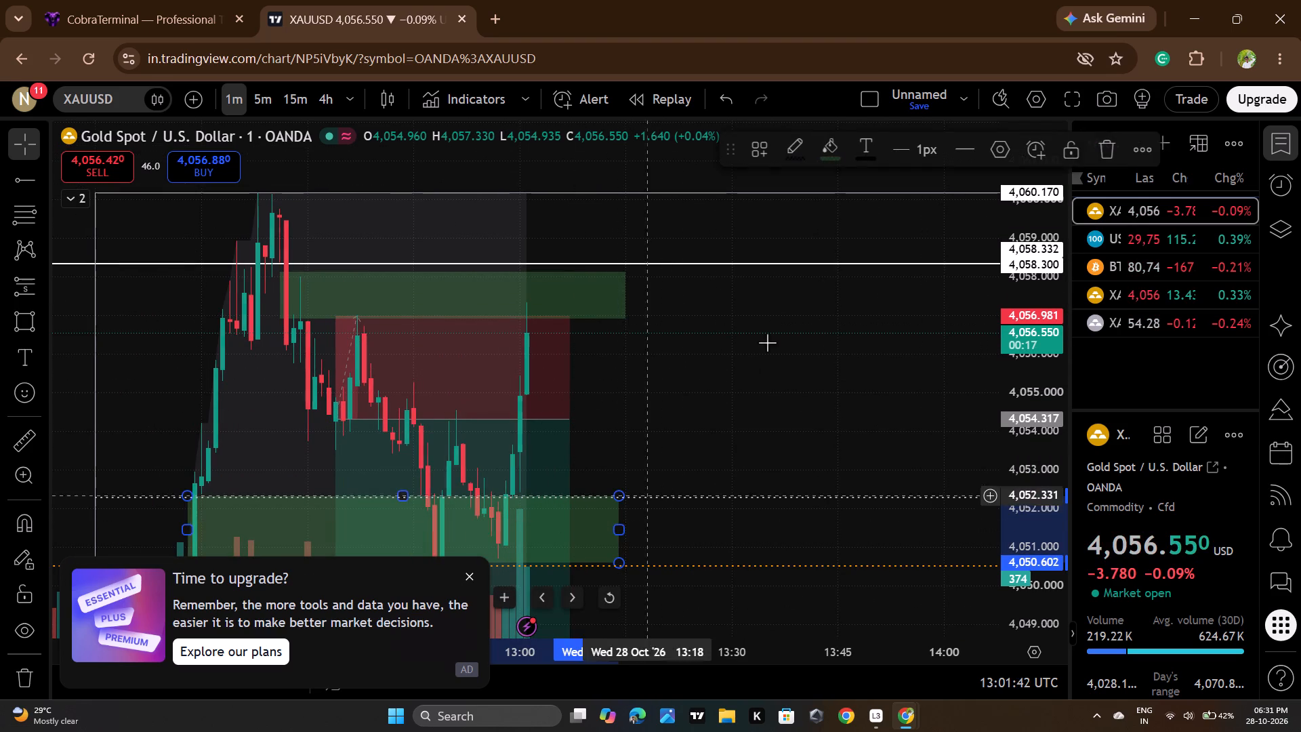
left_click(1107, 146)
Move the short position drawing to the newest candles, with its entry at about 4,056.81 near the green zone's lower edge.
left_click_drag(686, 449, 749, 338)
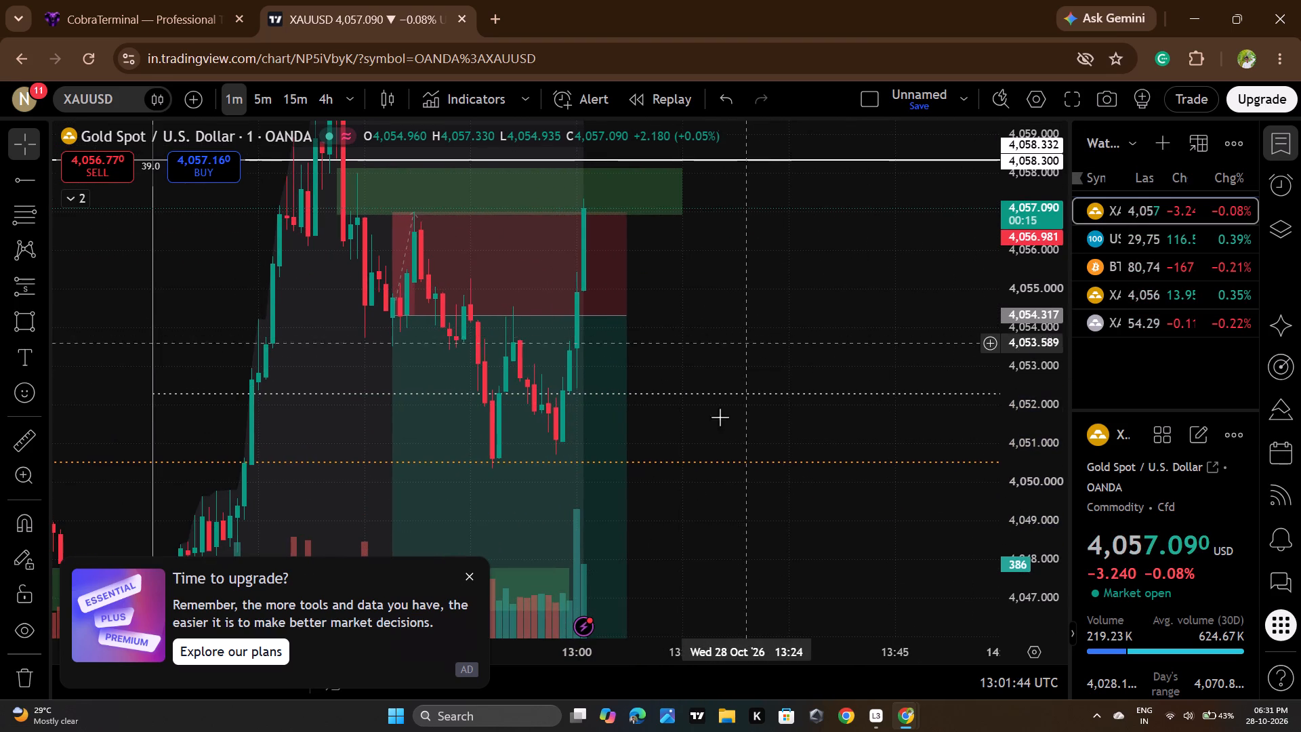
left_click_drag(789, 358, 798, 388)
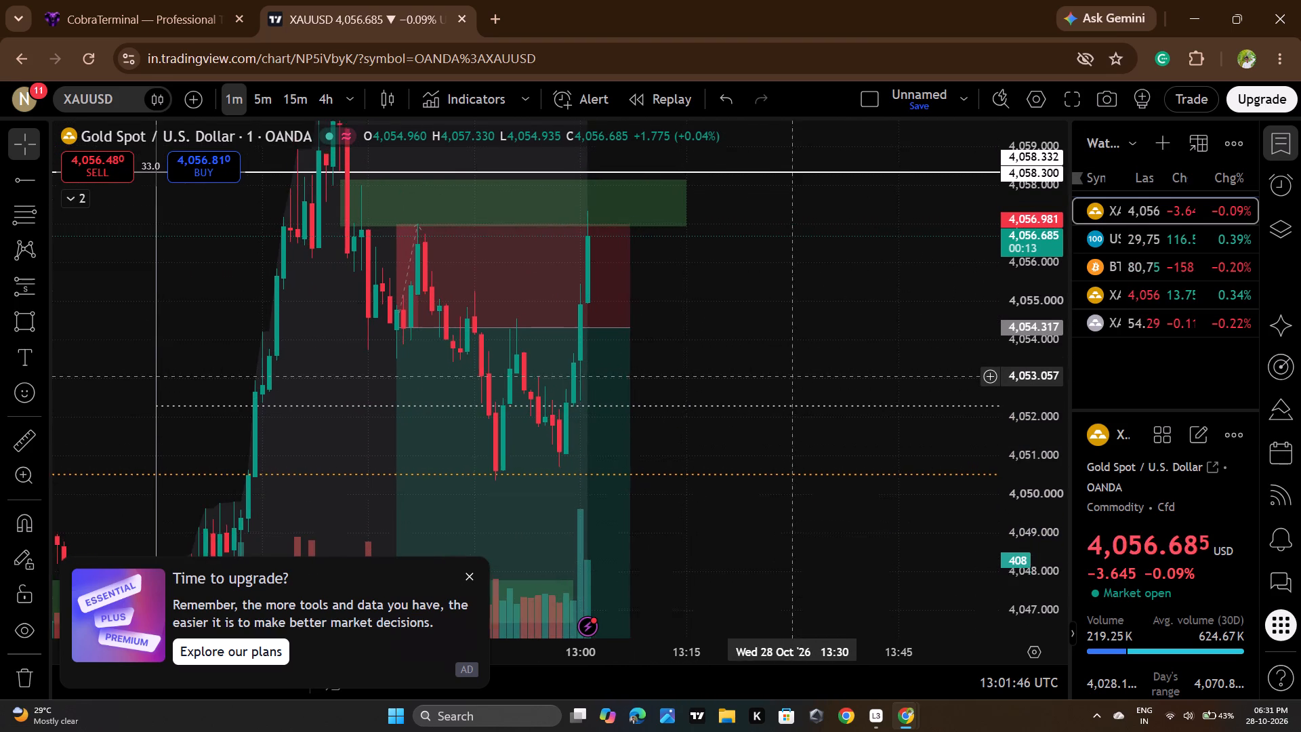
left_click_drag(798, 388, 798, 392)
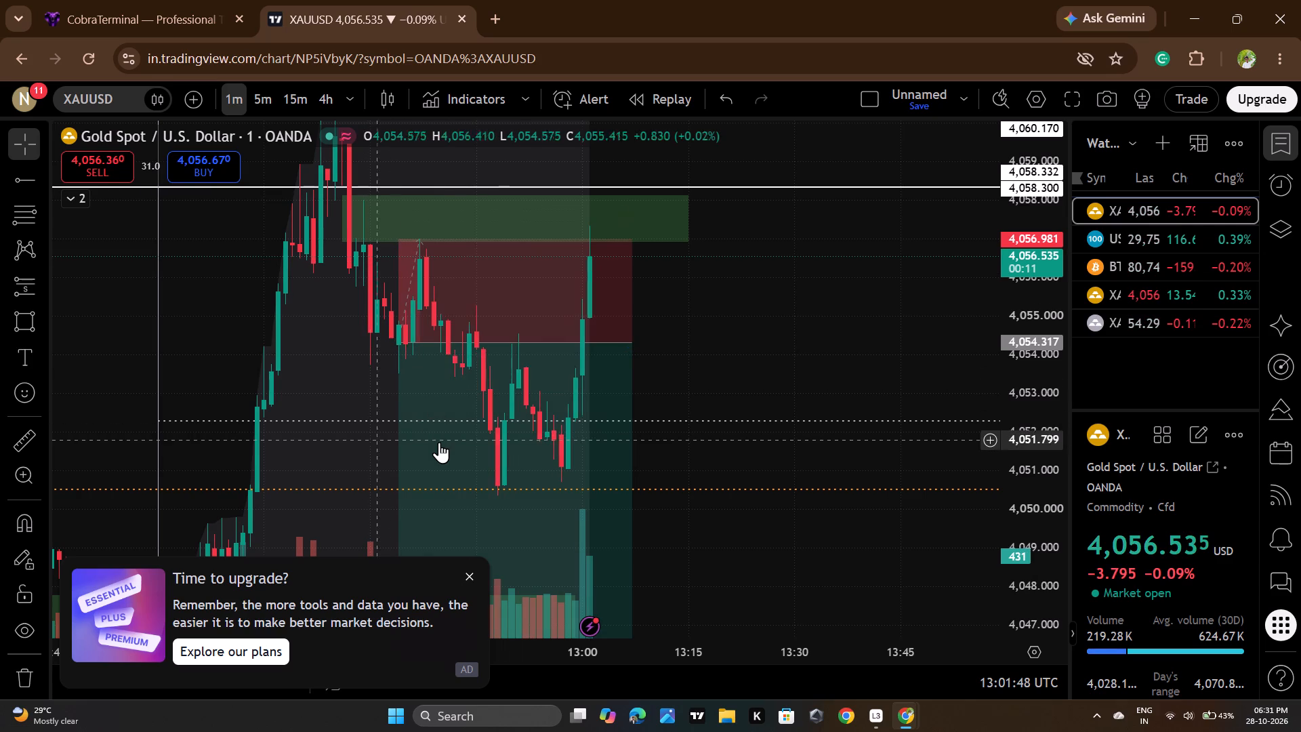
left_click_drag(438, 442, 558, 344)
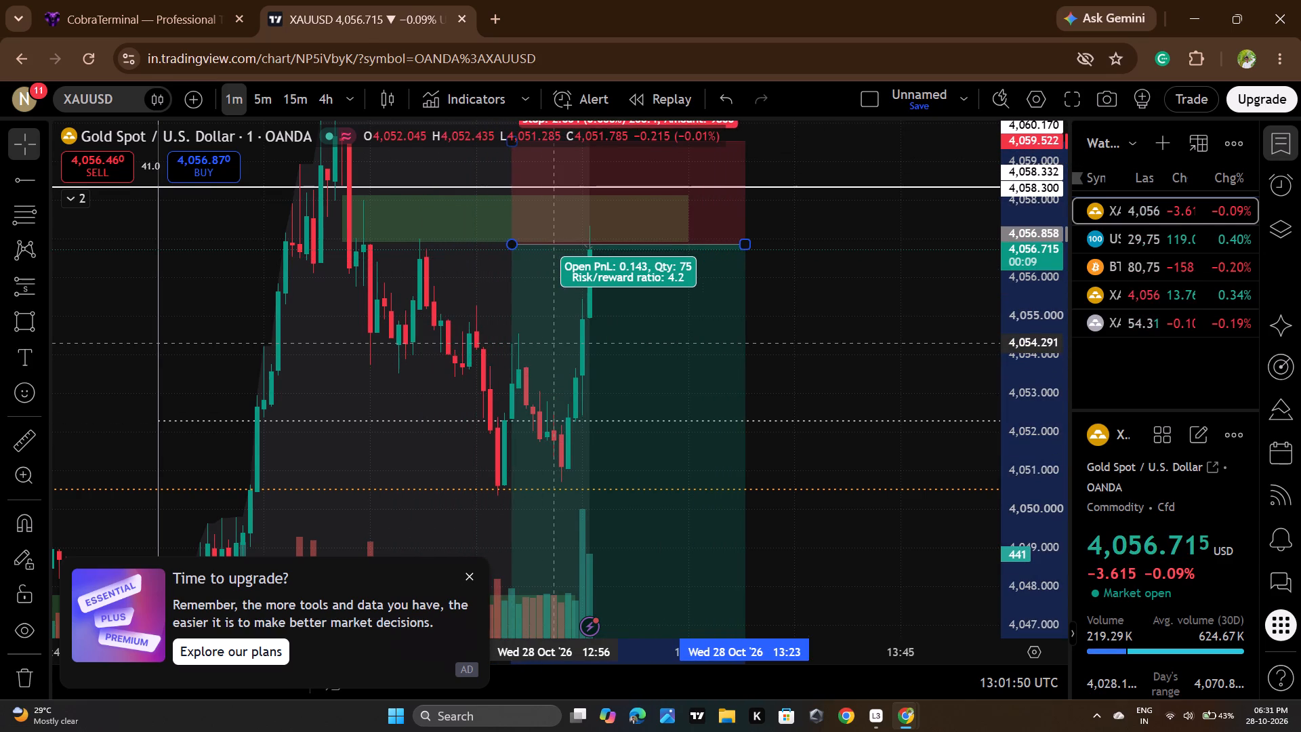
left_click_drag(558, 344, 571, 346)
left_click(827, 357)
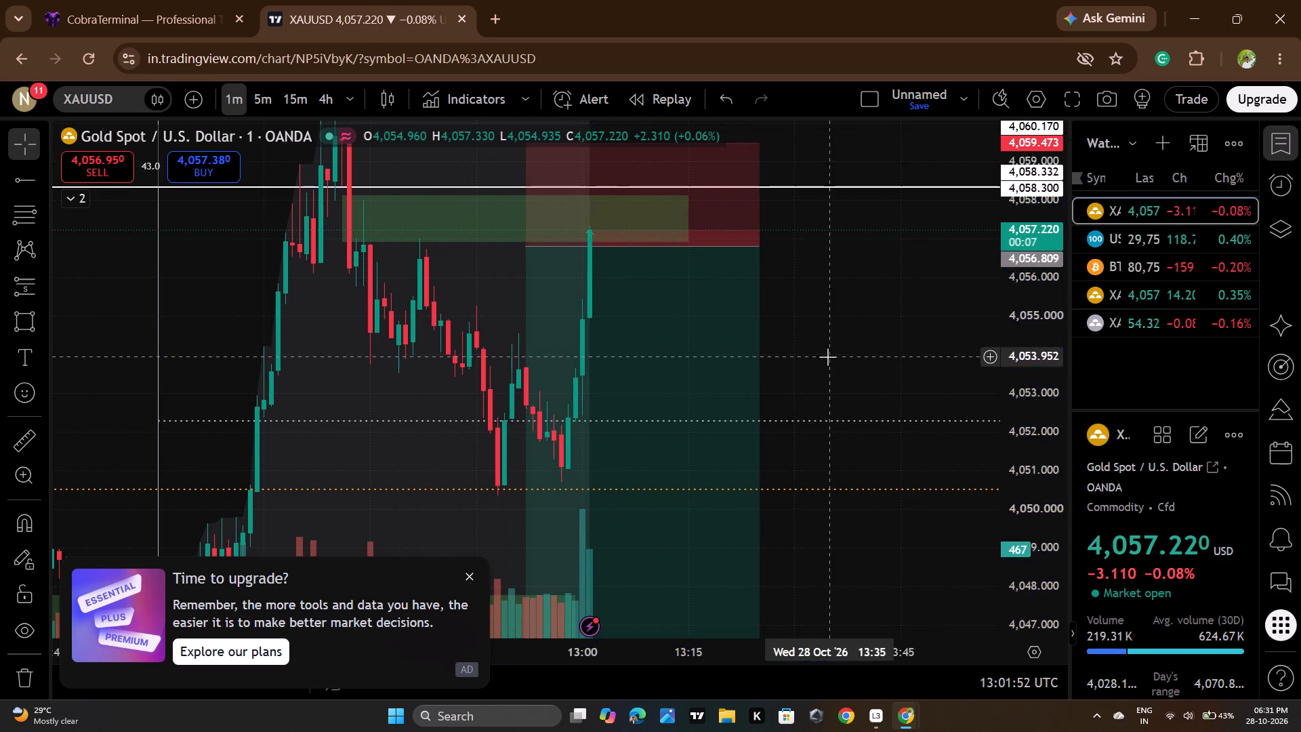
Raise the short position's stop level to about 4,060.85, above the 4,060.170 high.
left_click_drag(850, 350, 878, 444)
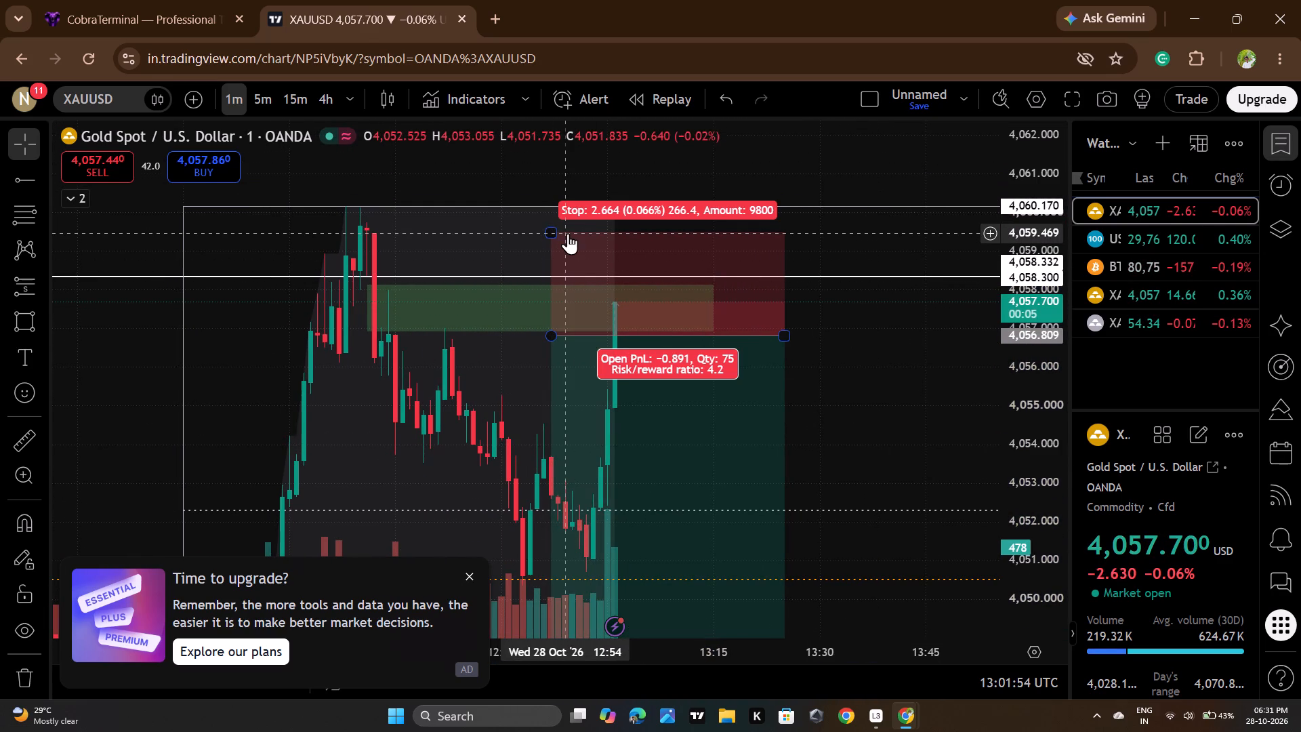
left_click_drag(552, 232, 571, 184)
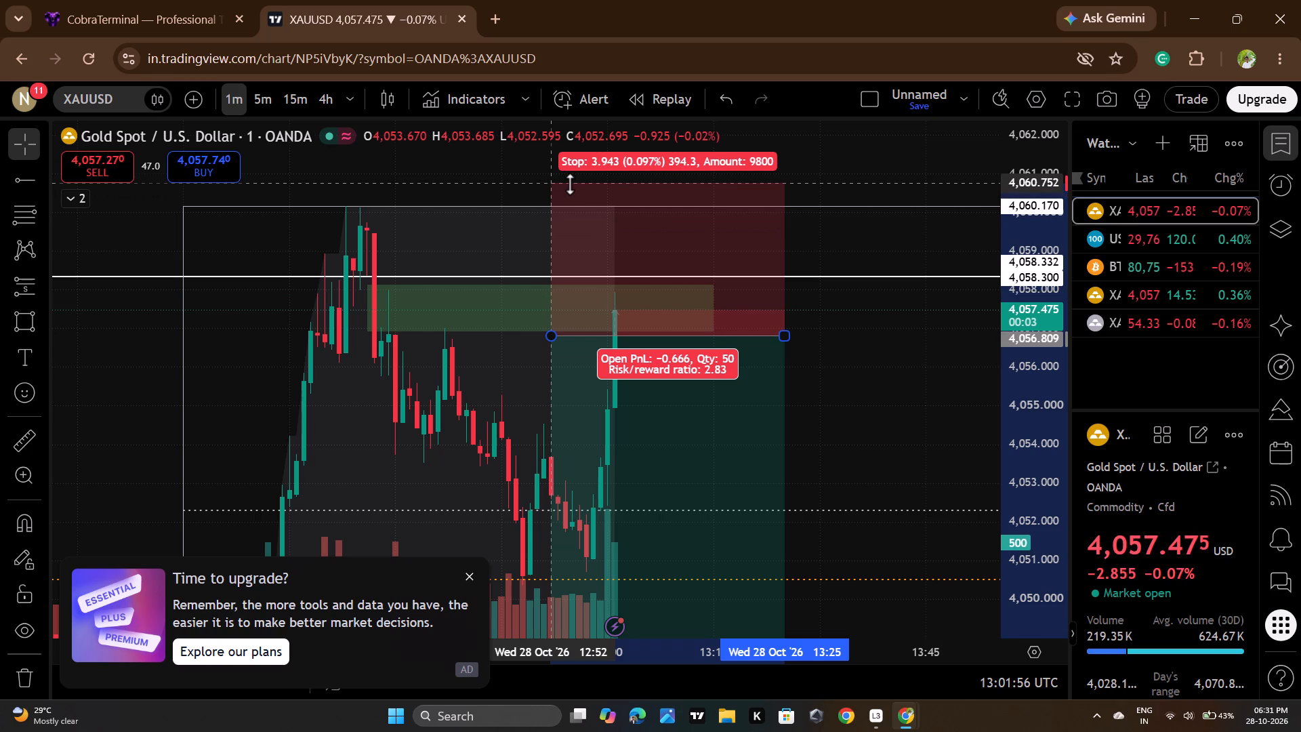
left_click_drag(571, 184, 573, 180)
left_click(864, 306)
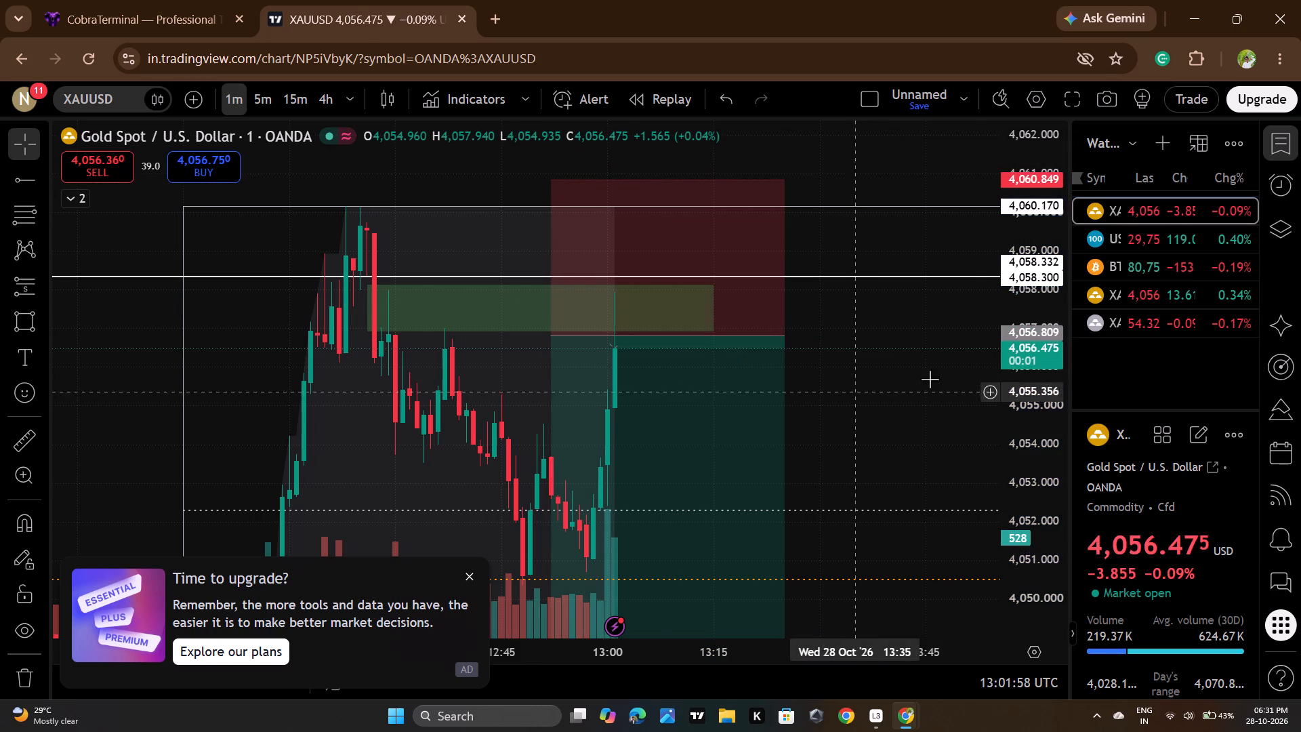
Examine the wider XAUUSD price action around the short position and check the newest candle in CobraTerminal.
scroll(997, 310, "down", 11)
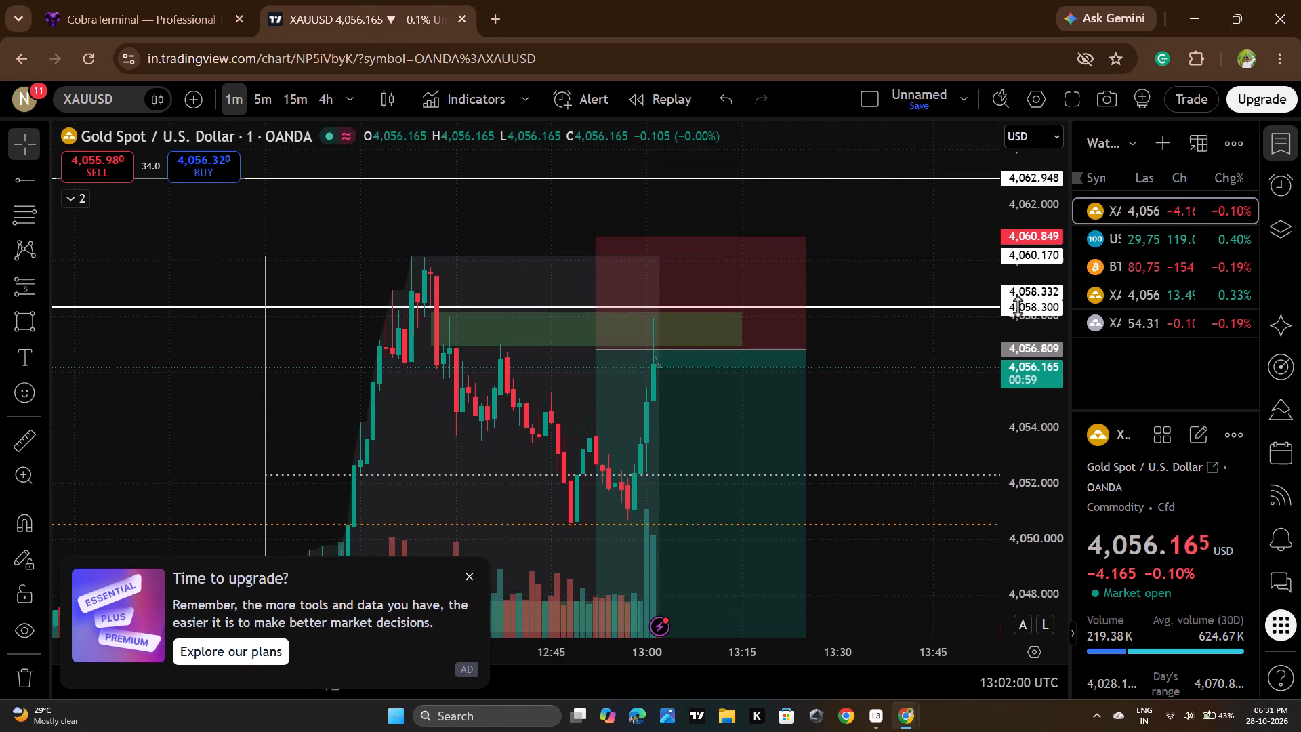
scroll(1018, 306, "down", 3)
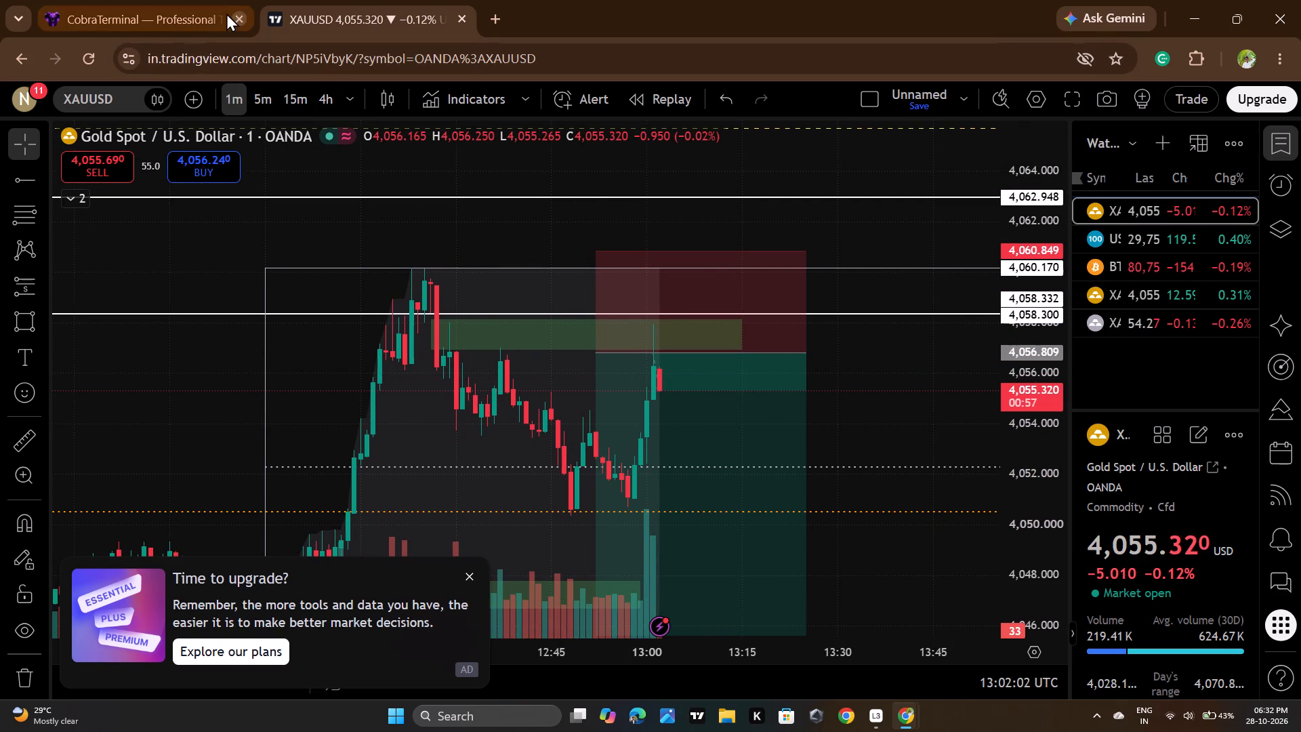
left_click(223, 12)
scroll(712, 357, "up", 2)
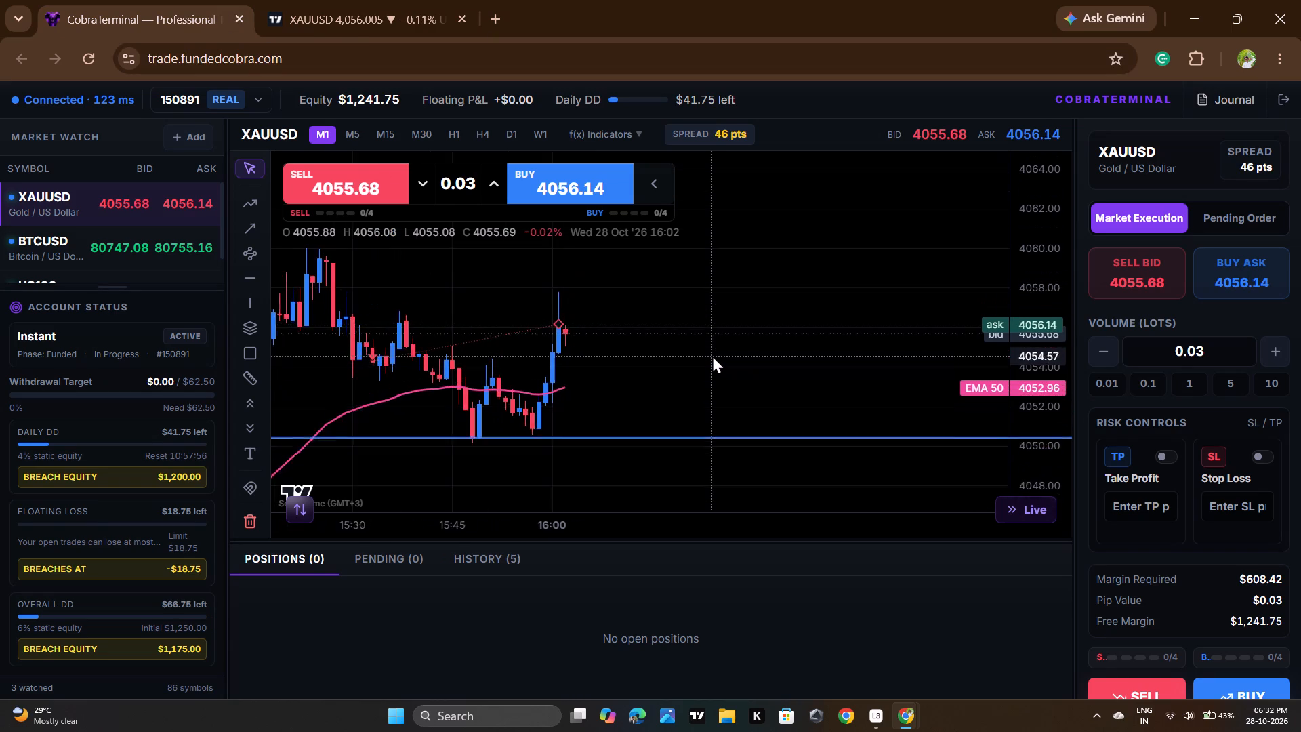
scroll(713, 355, "up", 2)
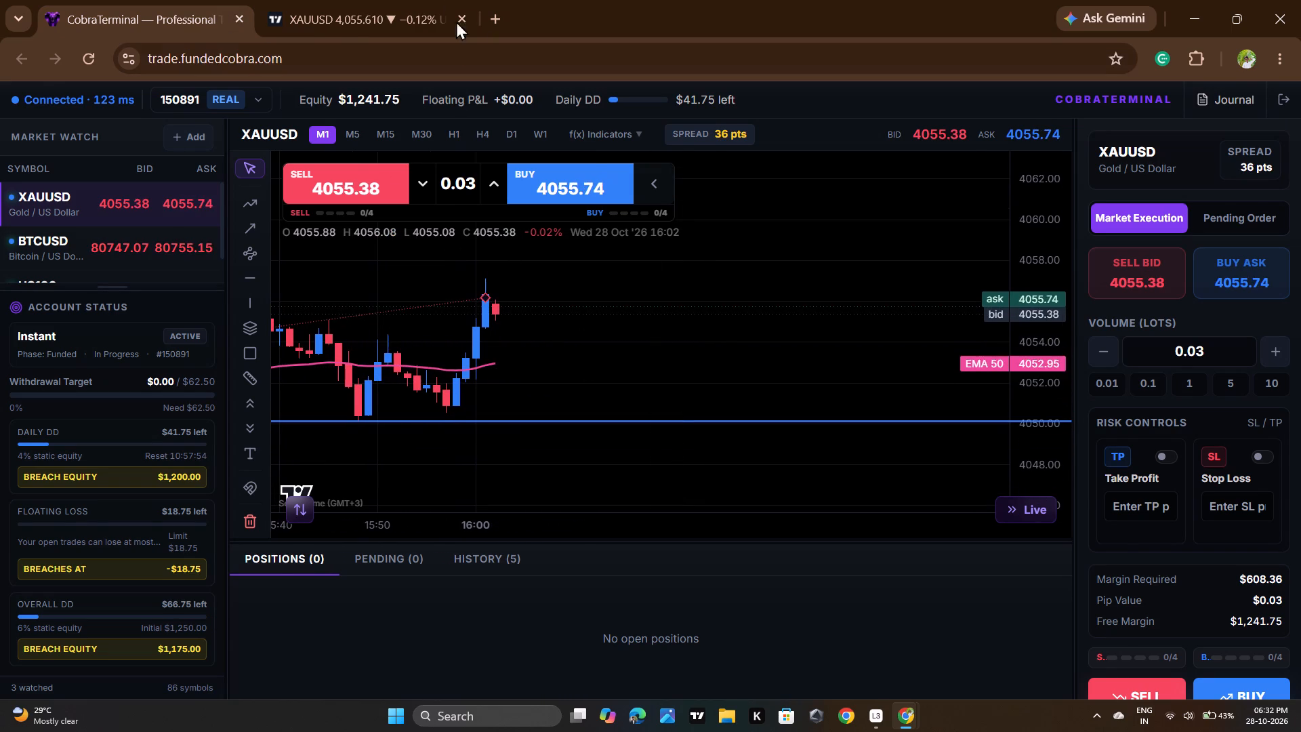
Back on TradingView, move the short position drawing down to an entry of about 4,054.85 and a stop of about 4,058.89.
left_click(428, 0)
left_click_drag(762, 460, 797, 510)
left_click(907, 493)
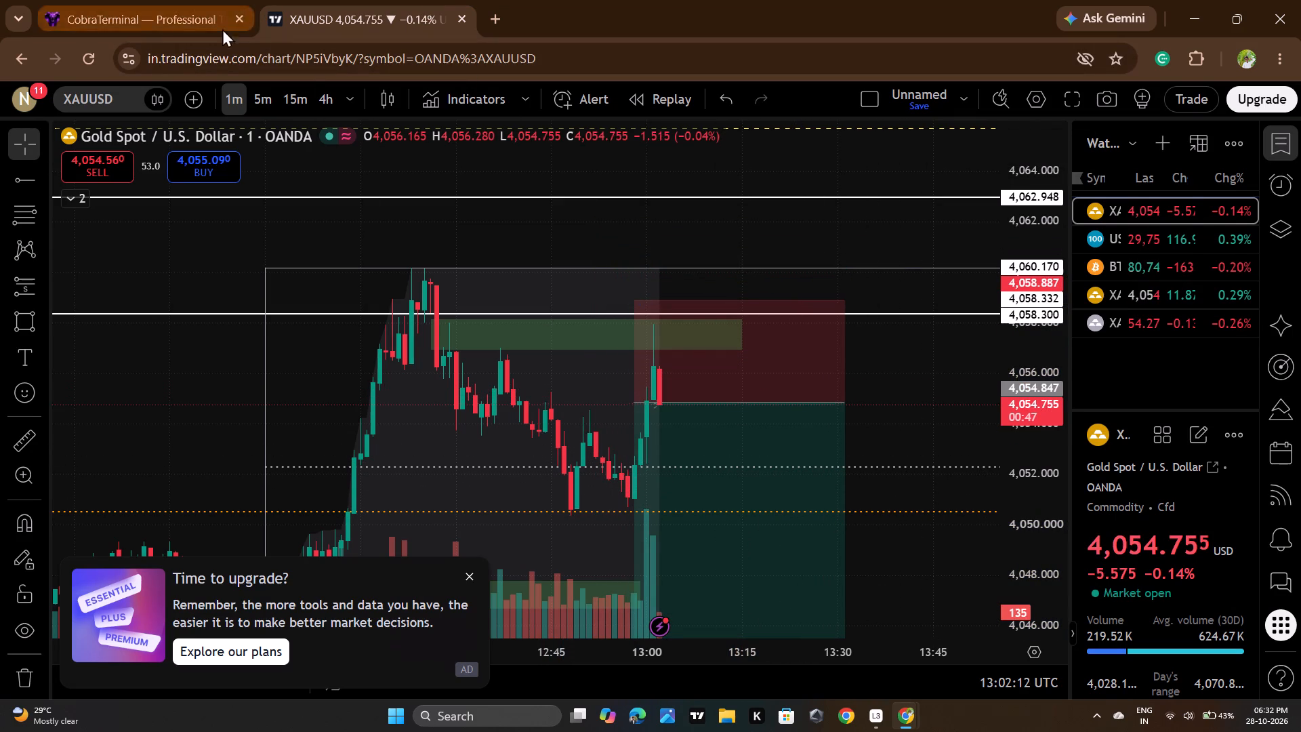
Return to CobraTerminal and examine the latest XAUUSD candles in relation to the EMA 50 and the blue horizontal line.
left_click(0, 0)
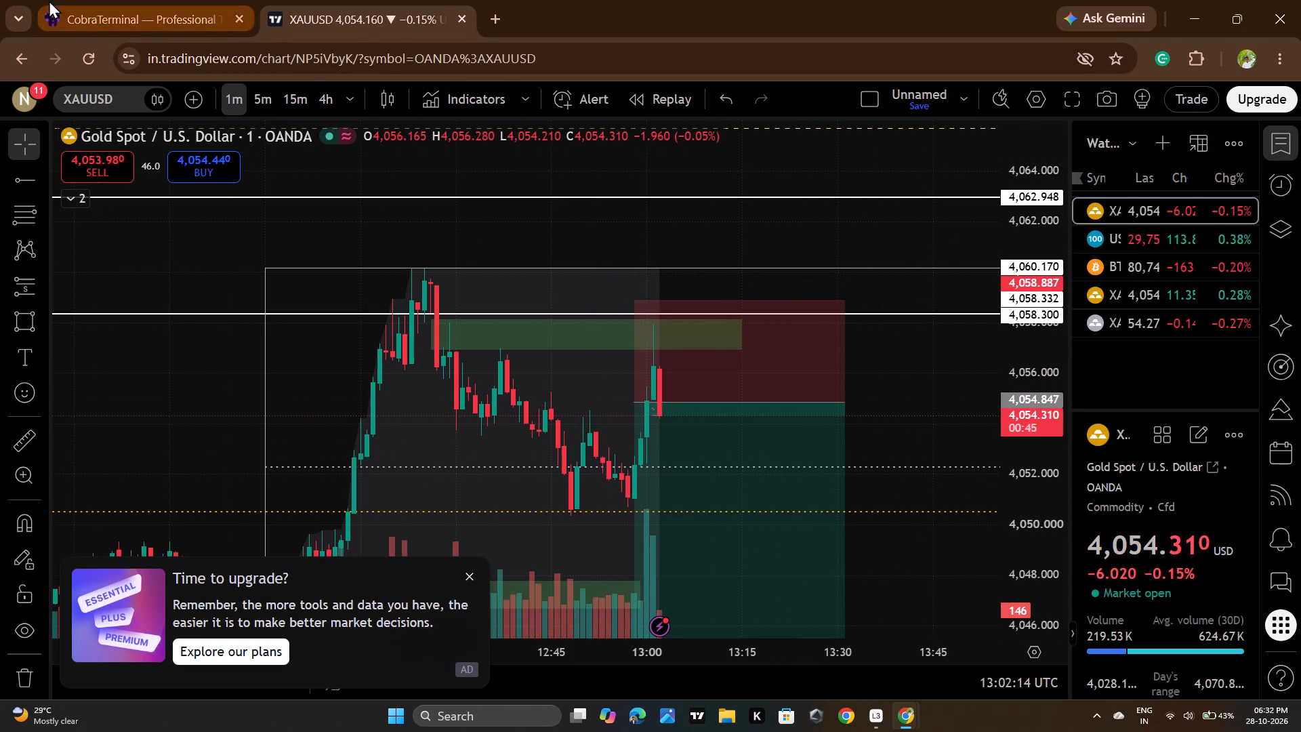
left_click(49, 0)
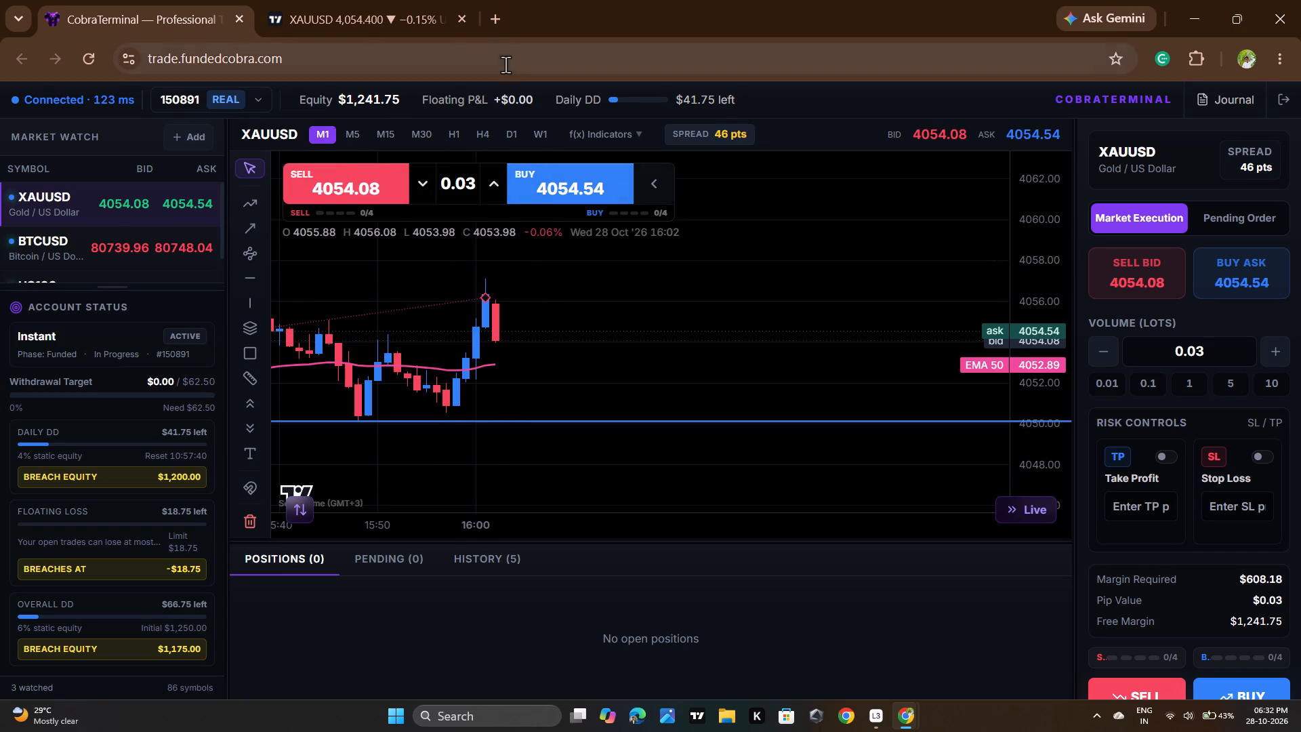
scroll(541, 292, "down", 6)
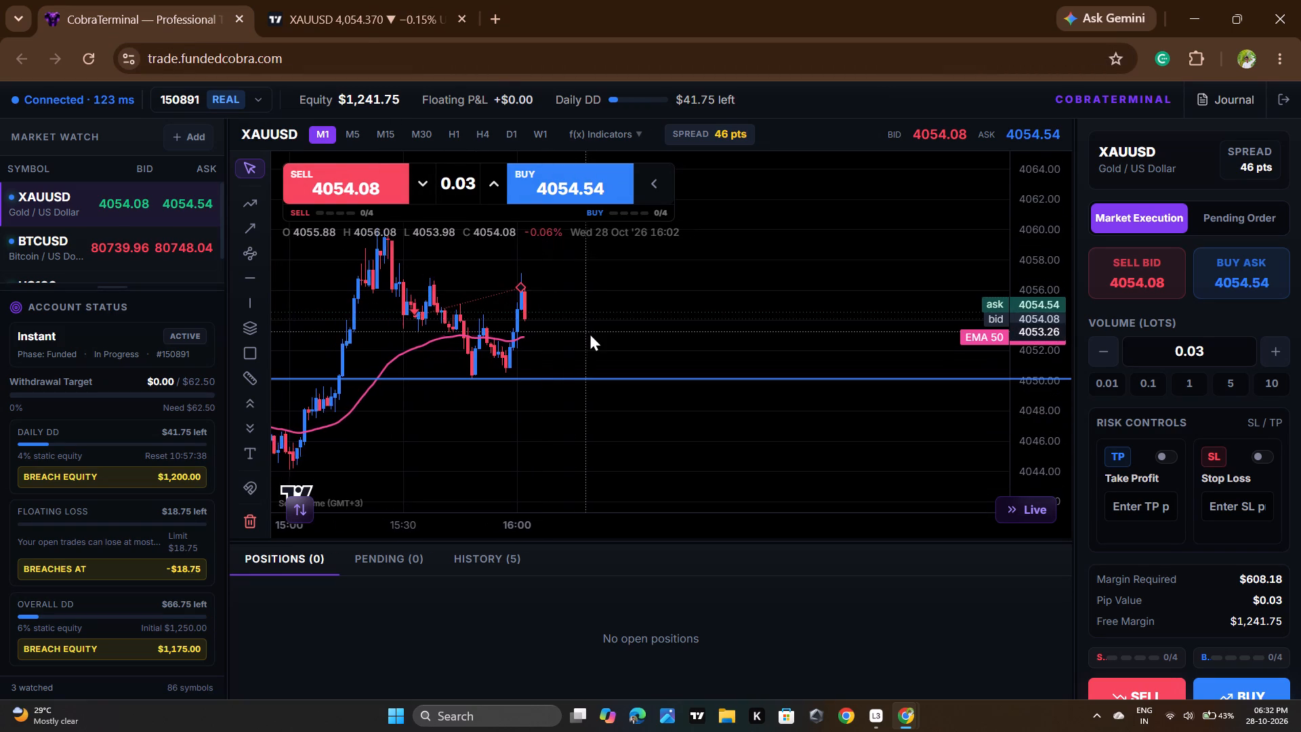
left_click_drag(590, 333, 592, 344)
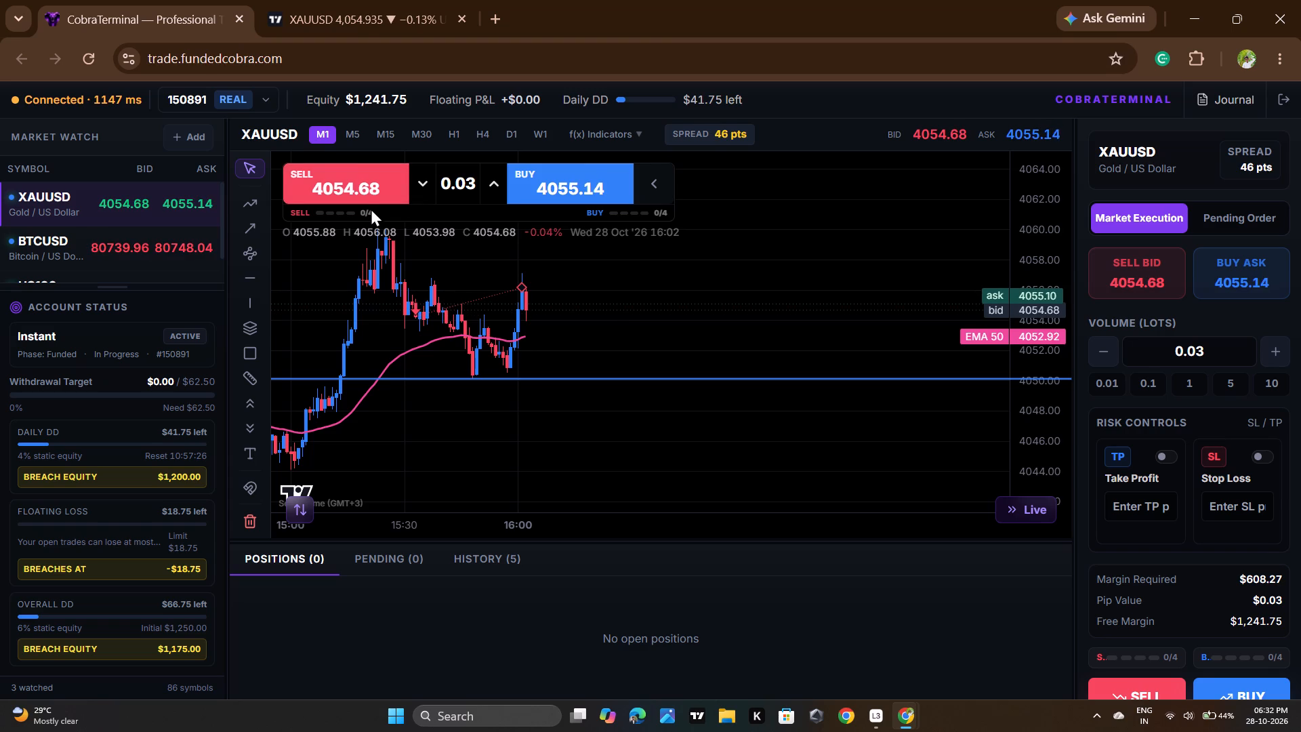
Back on TradingView, raise the short position's stop level to about 4,060.51, just above the 4,060.170 high.
left_click(389, 9)
scroll(709, 335, "up", 2)
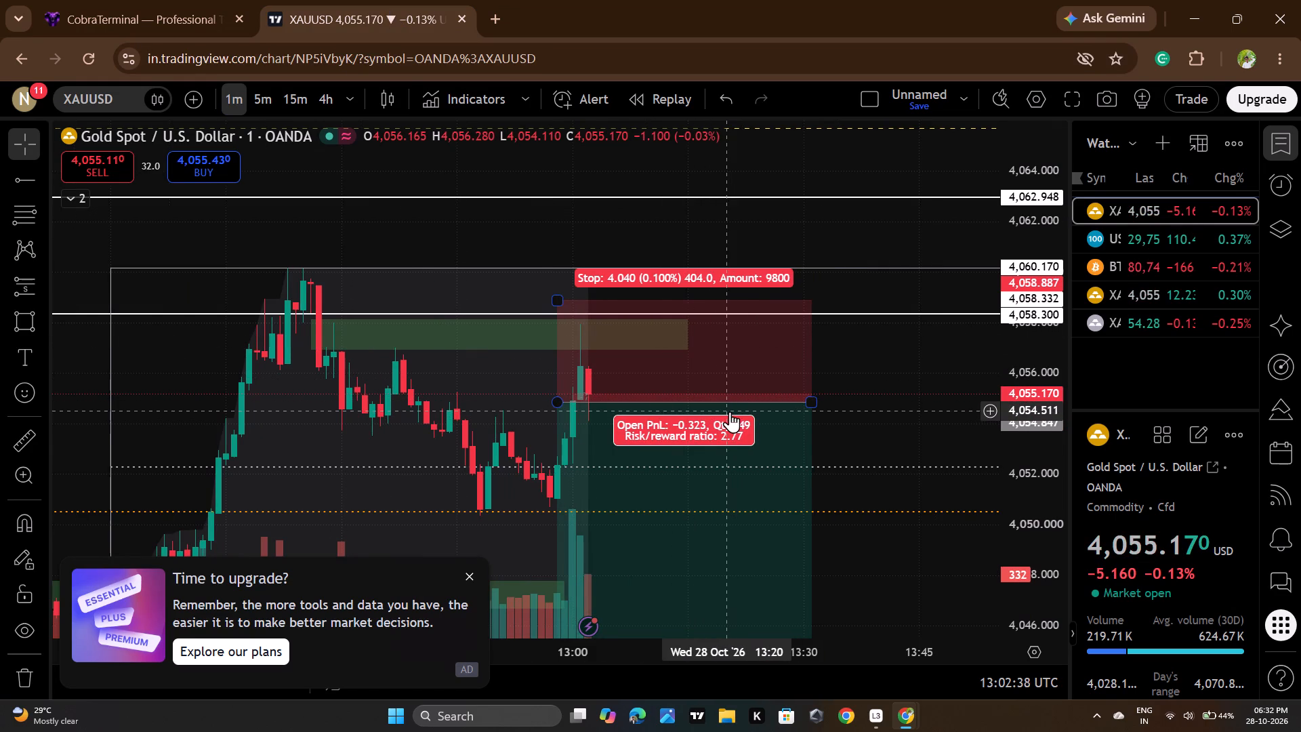
left_click_drag(557, 302, 558, 268)
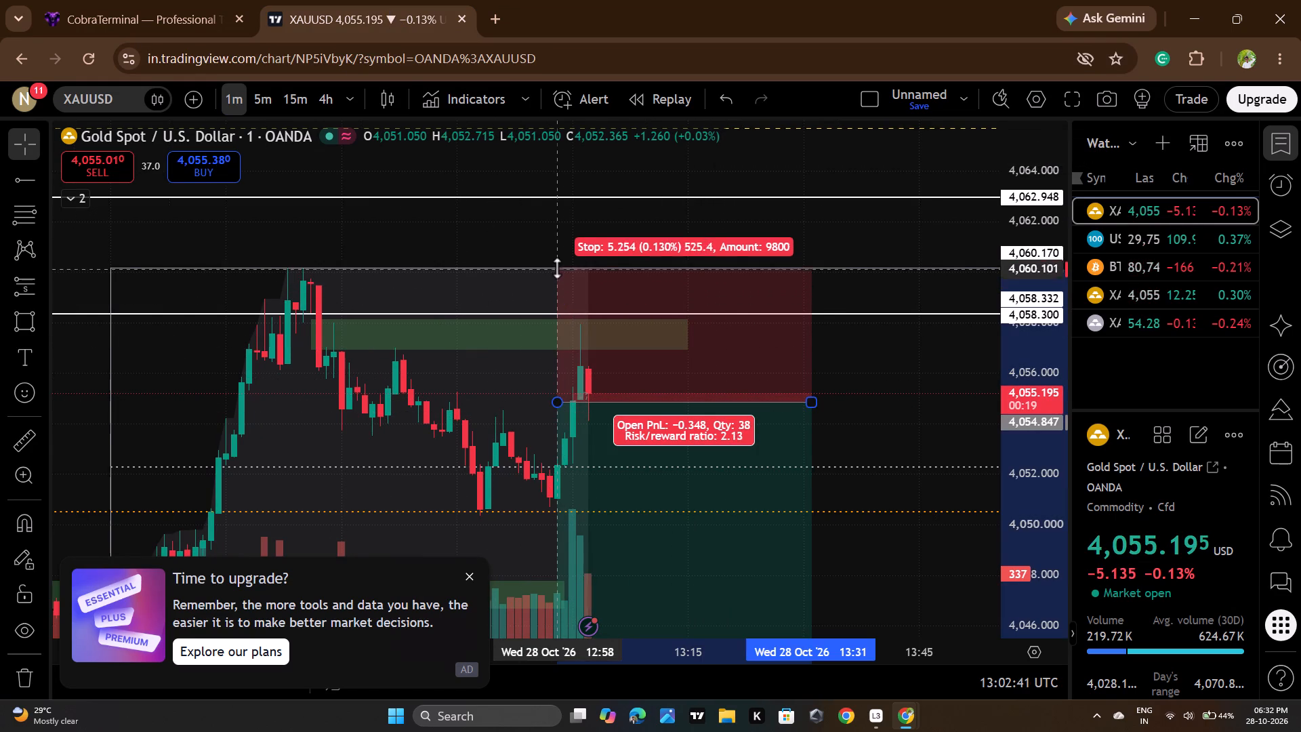
left_click_drag(558, 268, 559, 260)
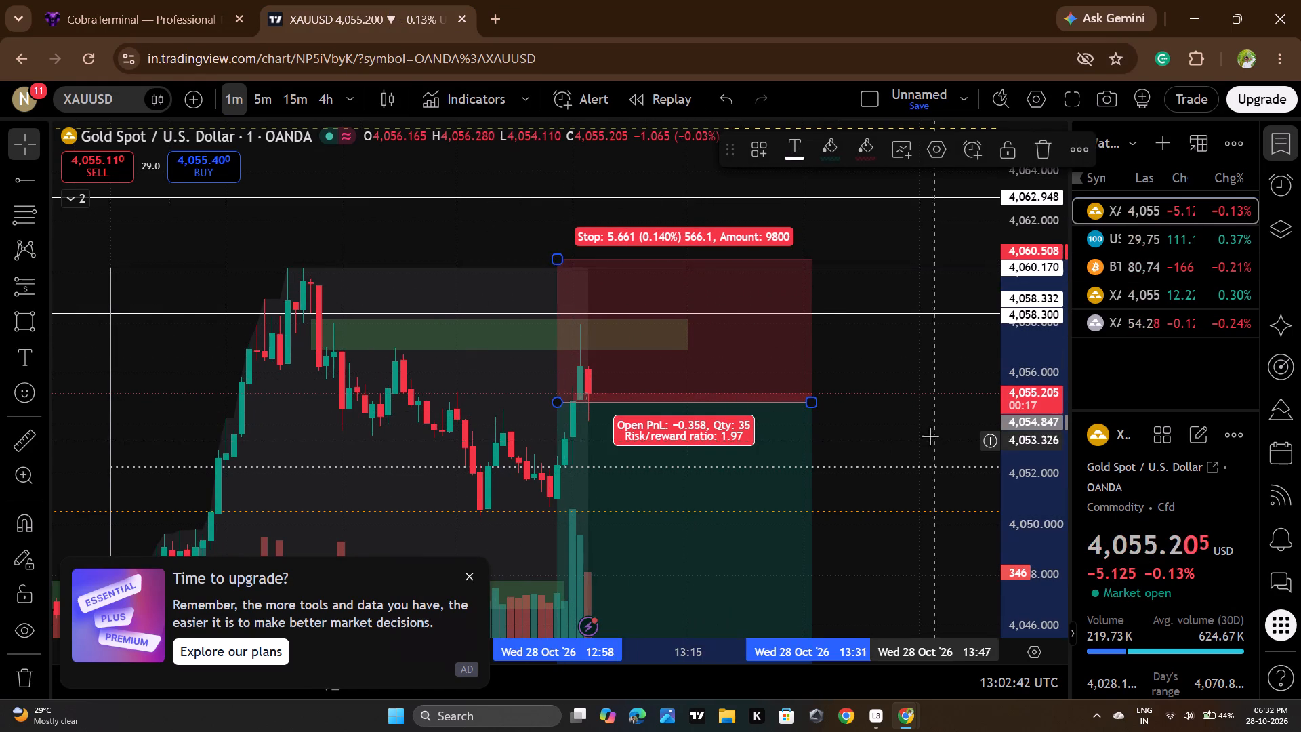
Bring the short position's target level up to about 4,046.48, just below the lower green zone.
left_click_drag(926, 432, 863, 245)
scroll(964, 327, "down", 4)
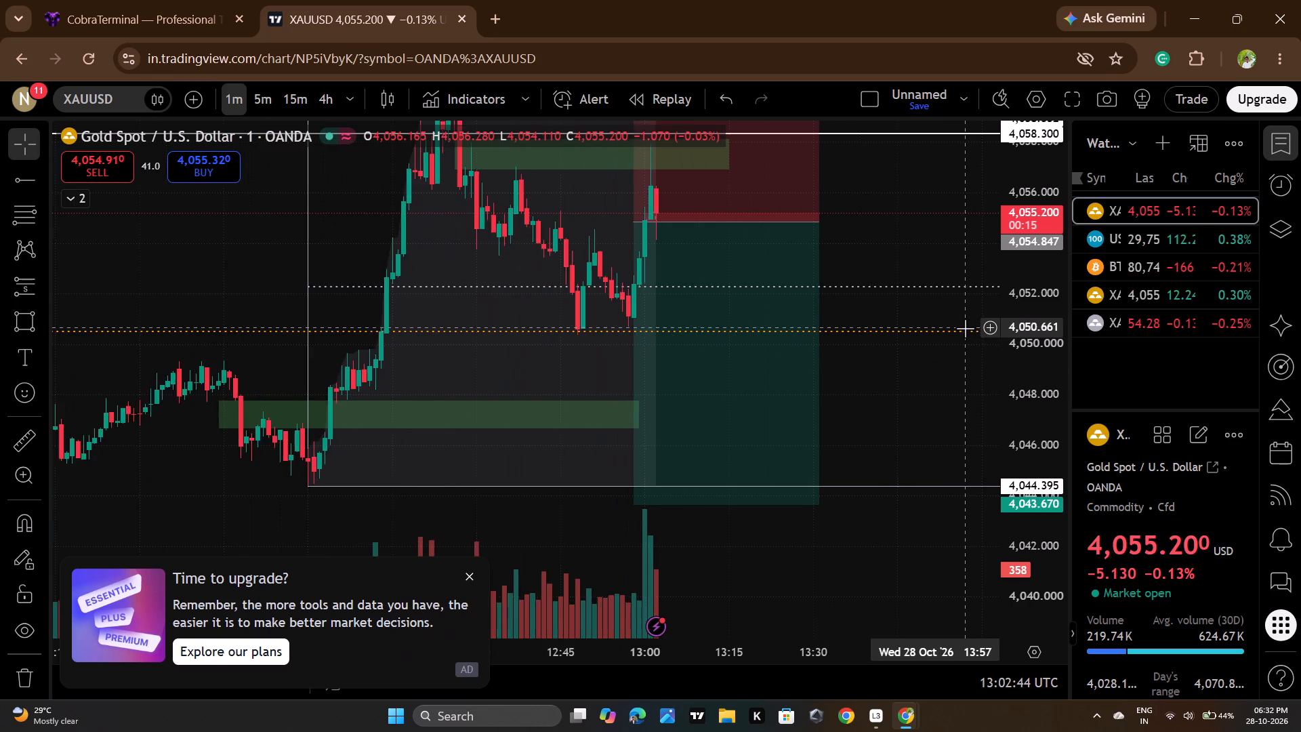
left_click_drag(902, 321, 929, 431)
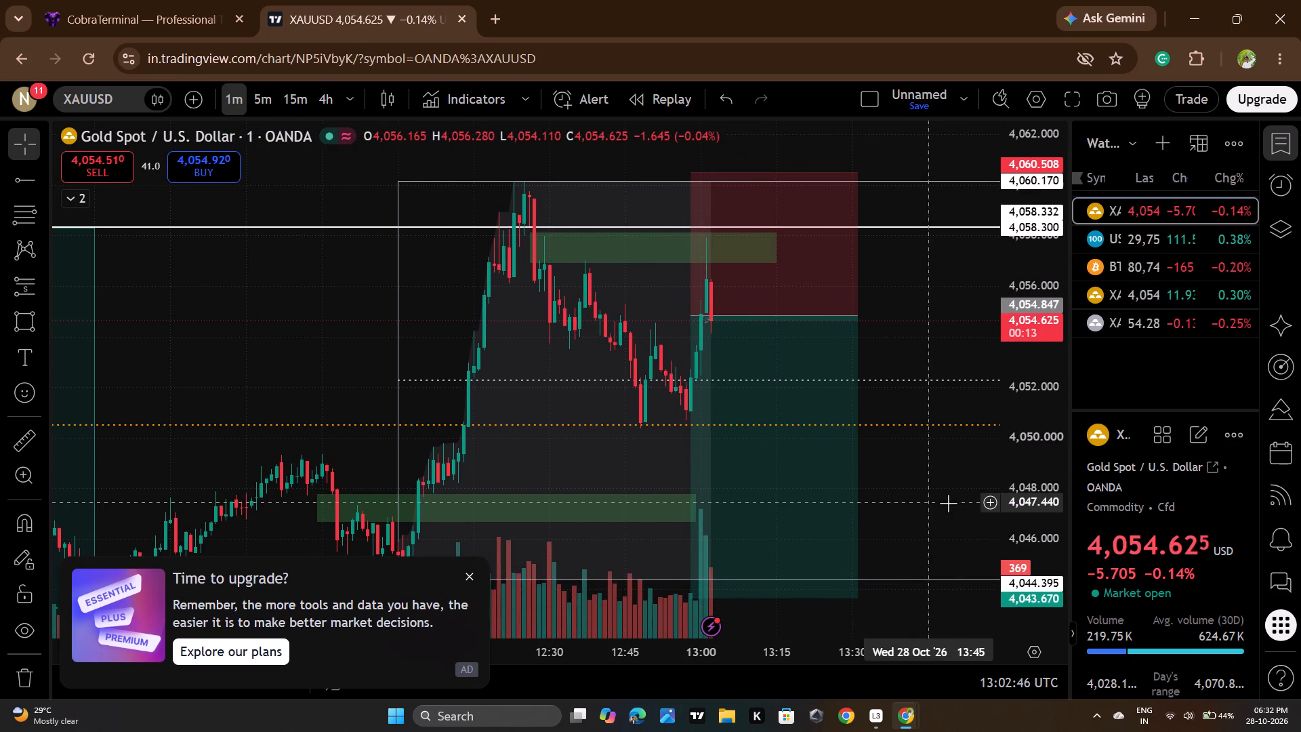
left_click_drag(948, 503, 920, 424)
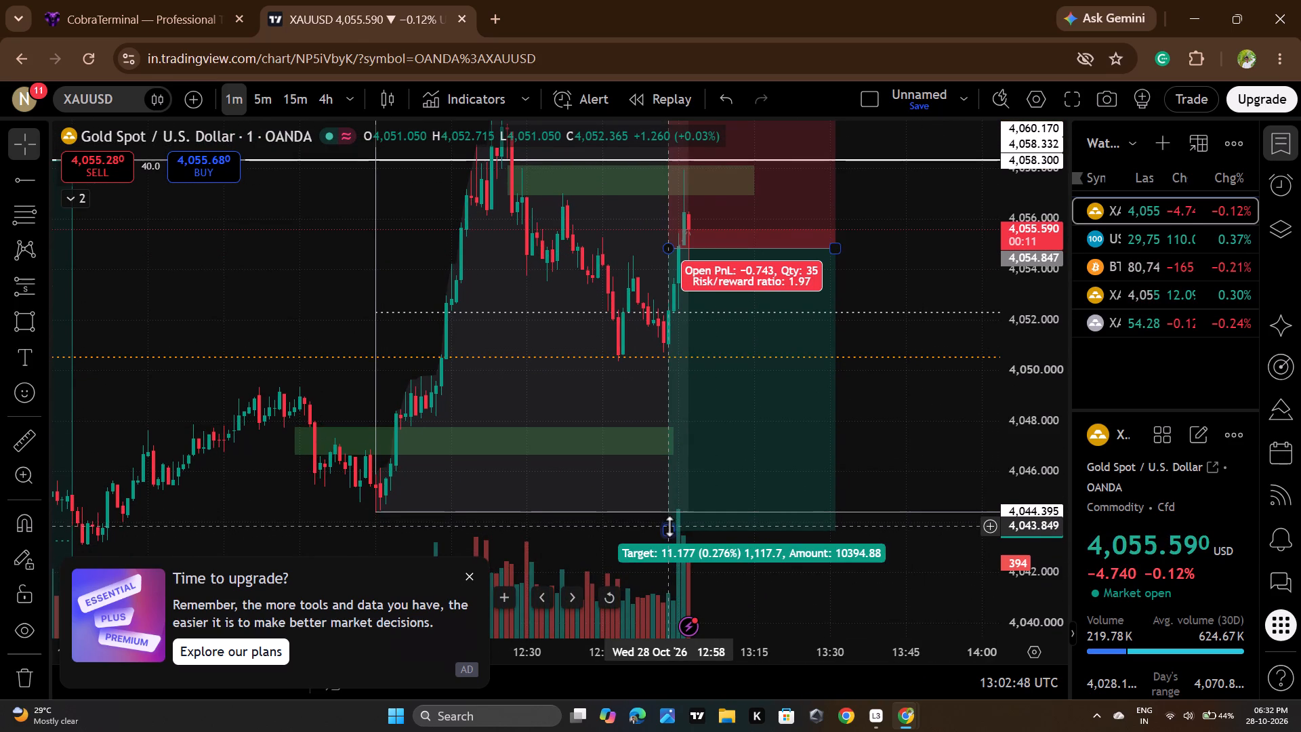
left_click_drag(670, 526, 679, 460)
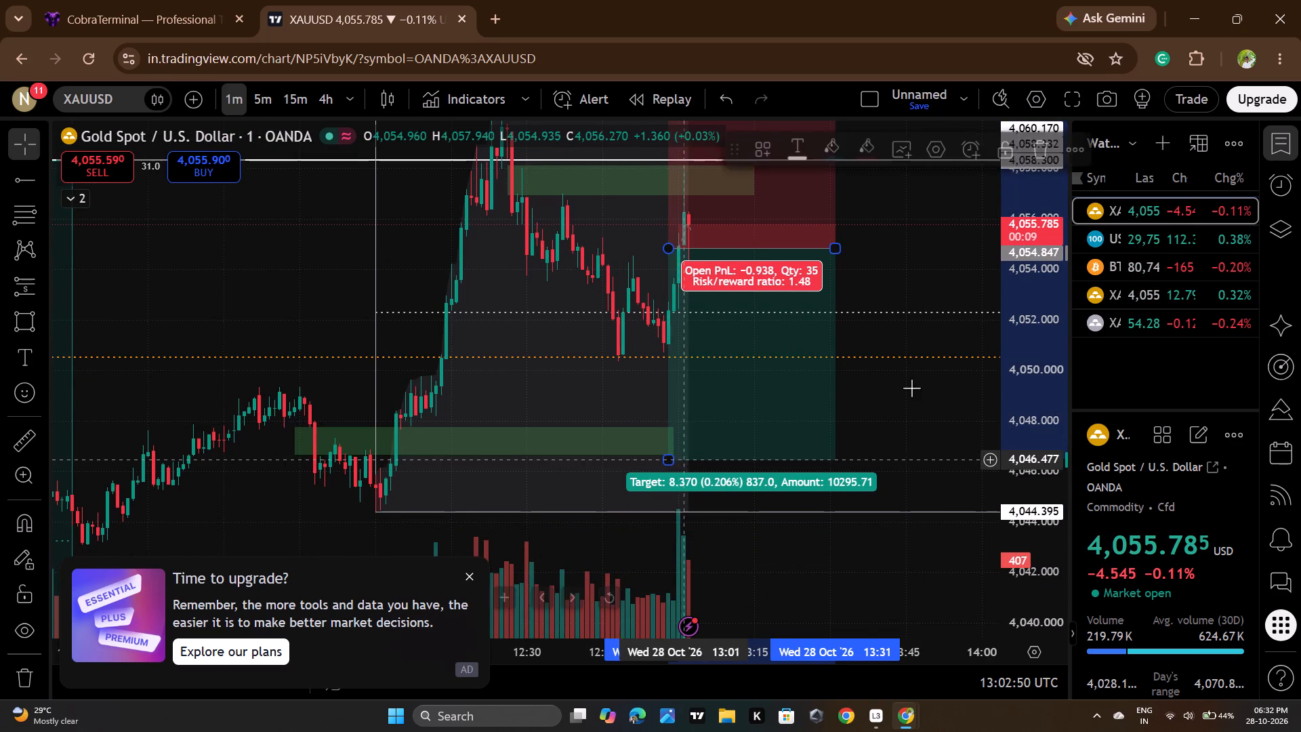
left_click(909, 383)
Move the whole short position up to an entry of about 4,056.85, at the lower edge of the upper green zone.
left_click_drag(897, 390, 924, 525)
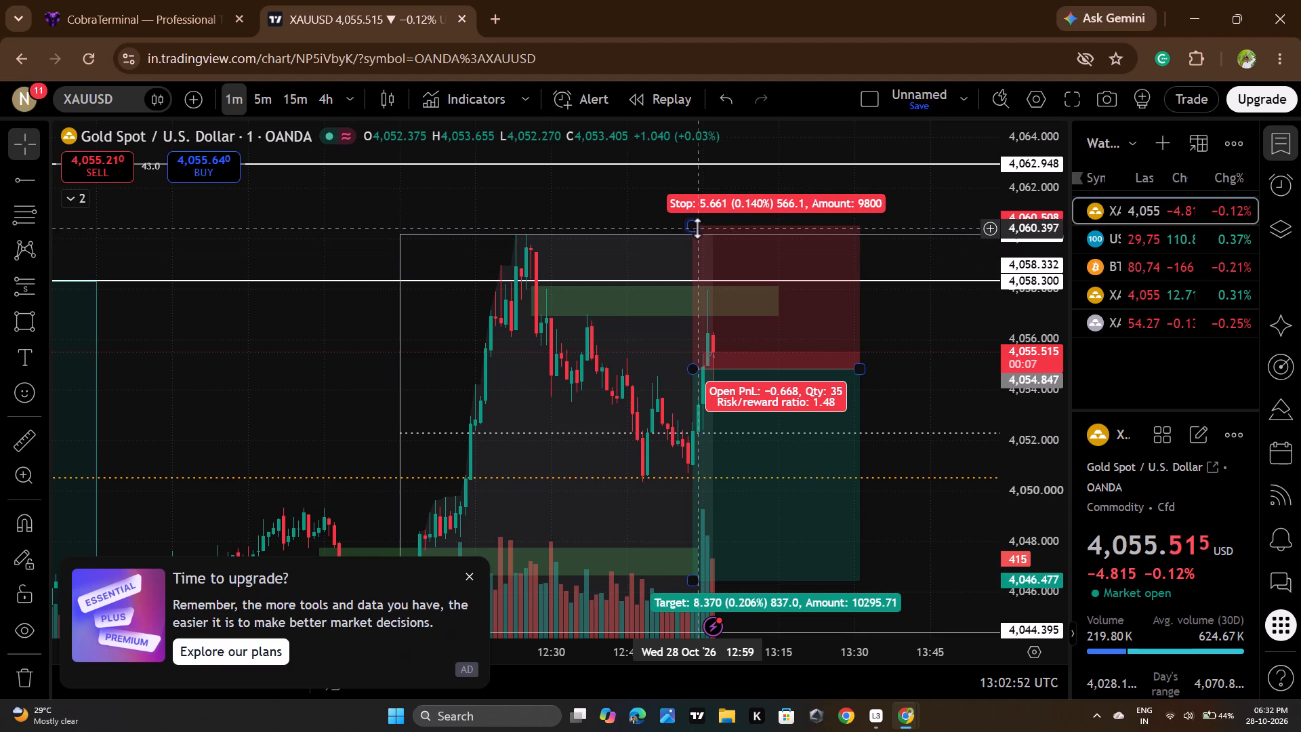
left_click_drag(807, 376, 803, 367)
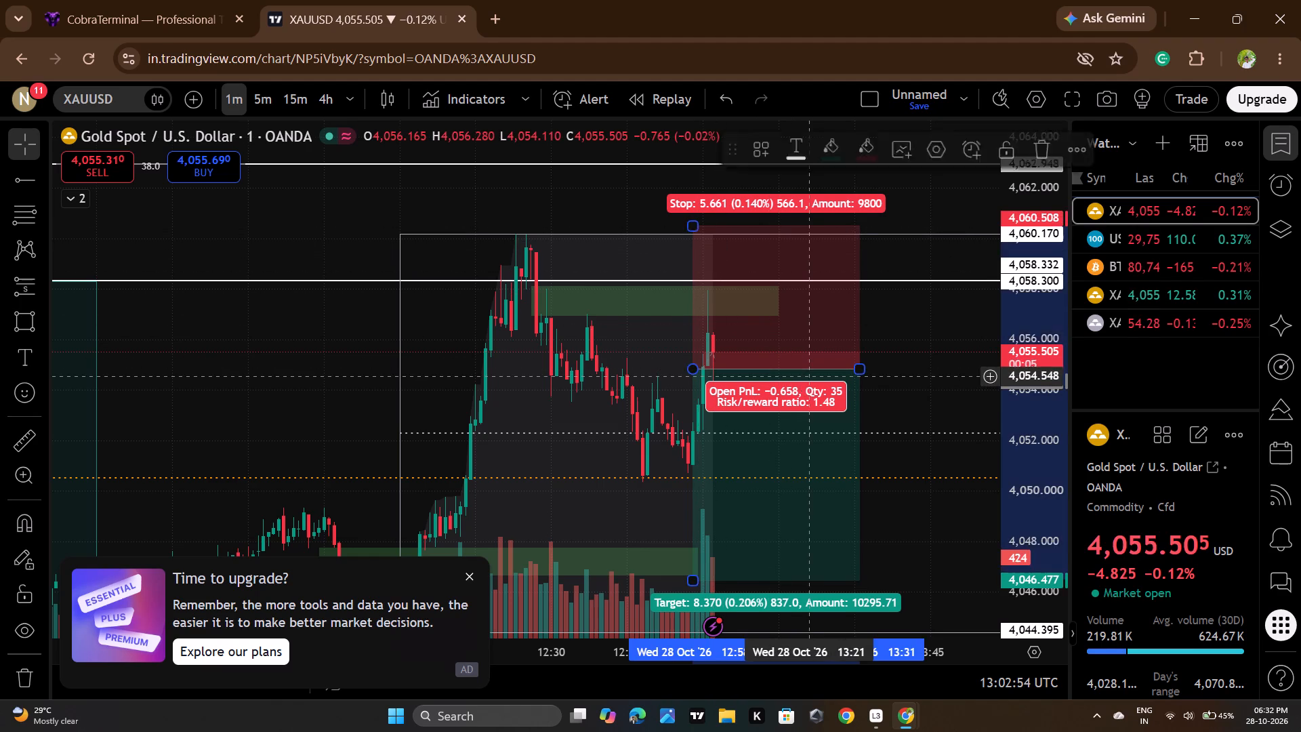
left_click_drag(803, 367, 816, 326)
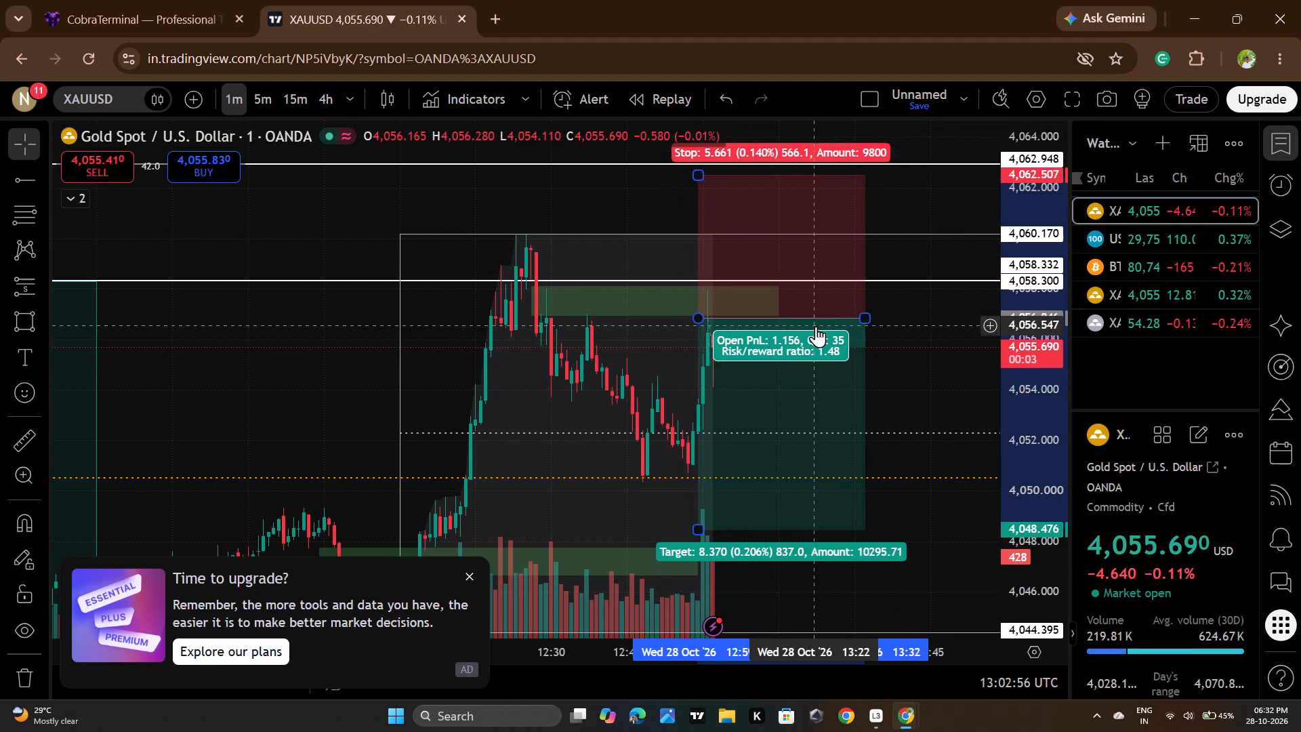
left_click(880, 407)
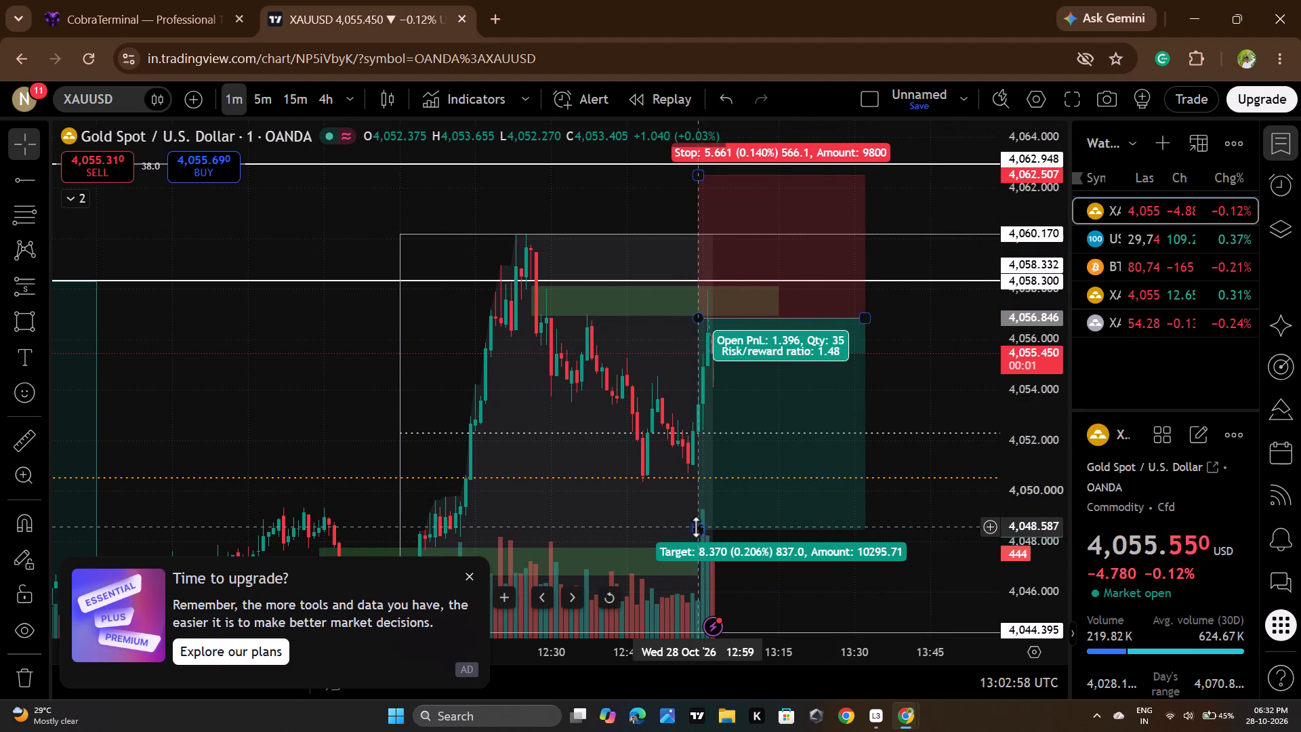
Lower the short position's stop level to about 4,061.21, keeping it above the 4,060.170 high.
left_click_drag(701, 173, 711, 205)
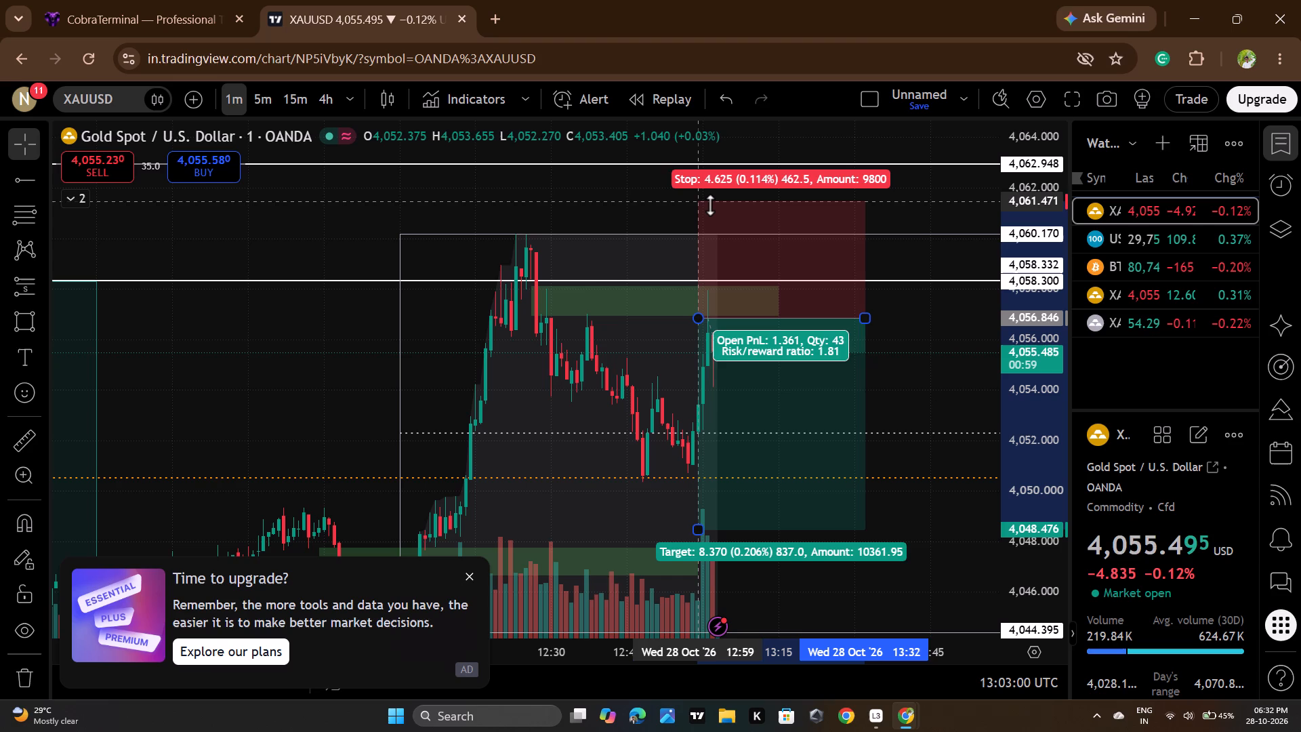
left_click_drag(711, 205, 711, 208)
left_click(941, 399)
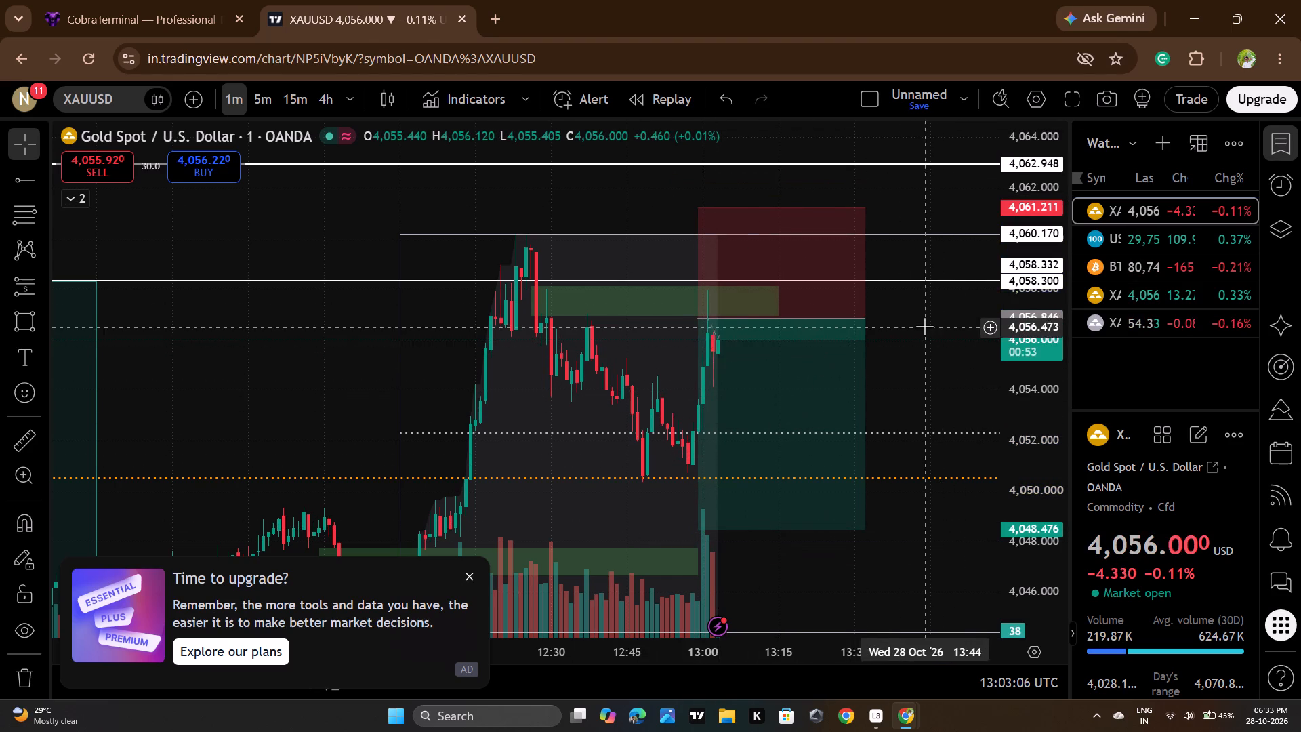
Measure the price drop from the 12:36 swing high near 4,056.92 down to the dotted orange line near 4,050.44.
scroll(924, 326, "down", 3)
scroll(994, 302, "down", 2)
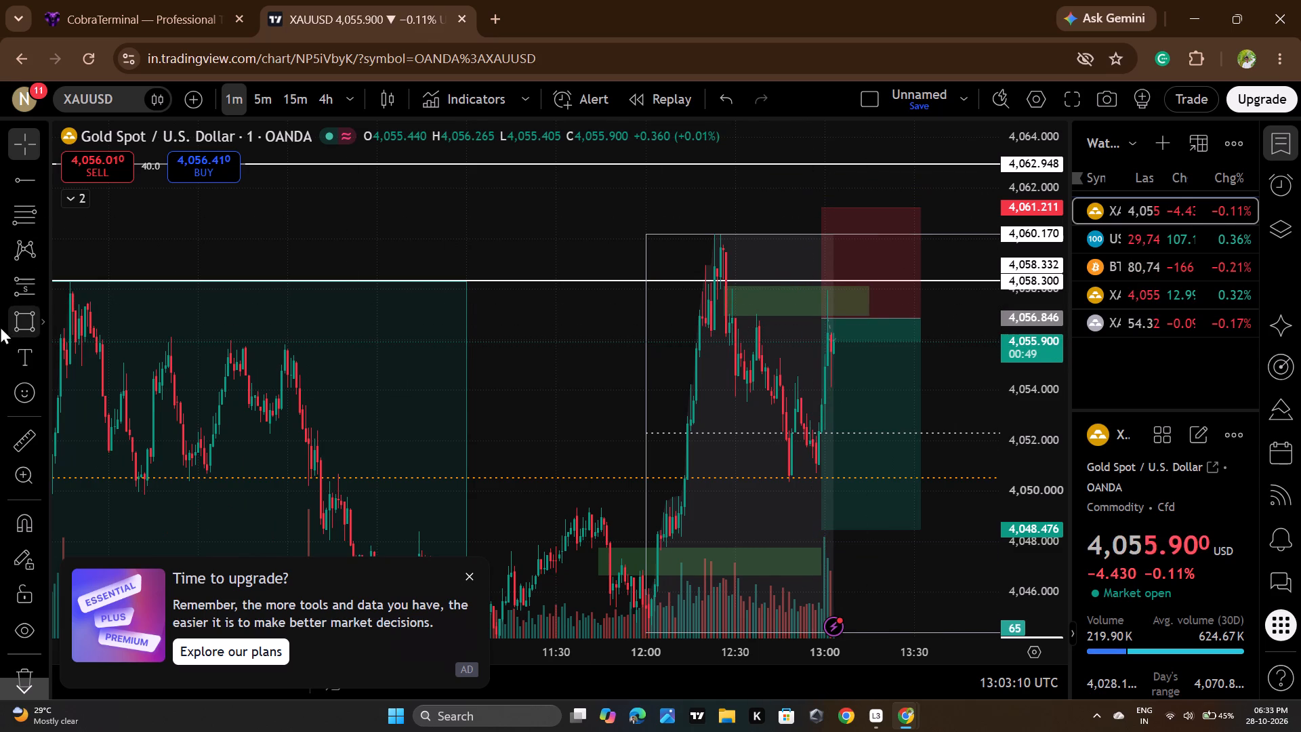
left_click_drag(15, 451, 23, 452)
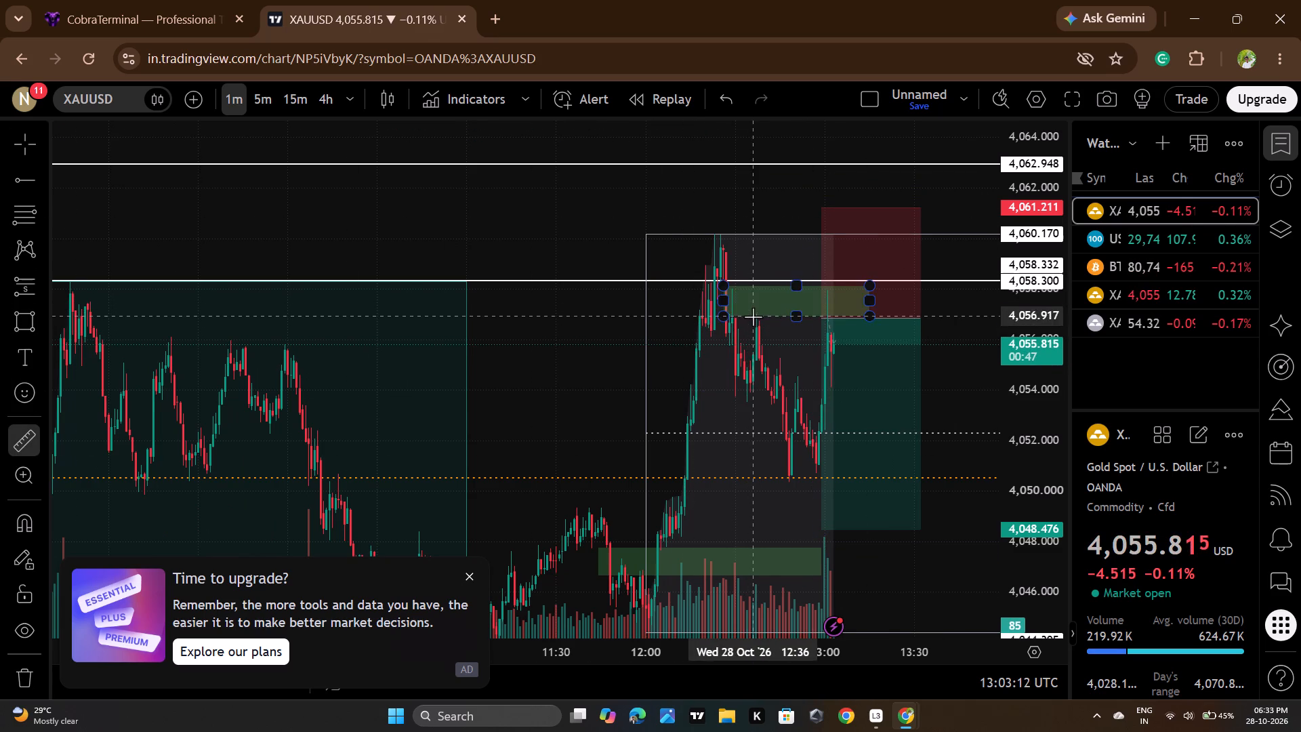
left_click(753, 317)
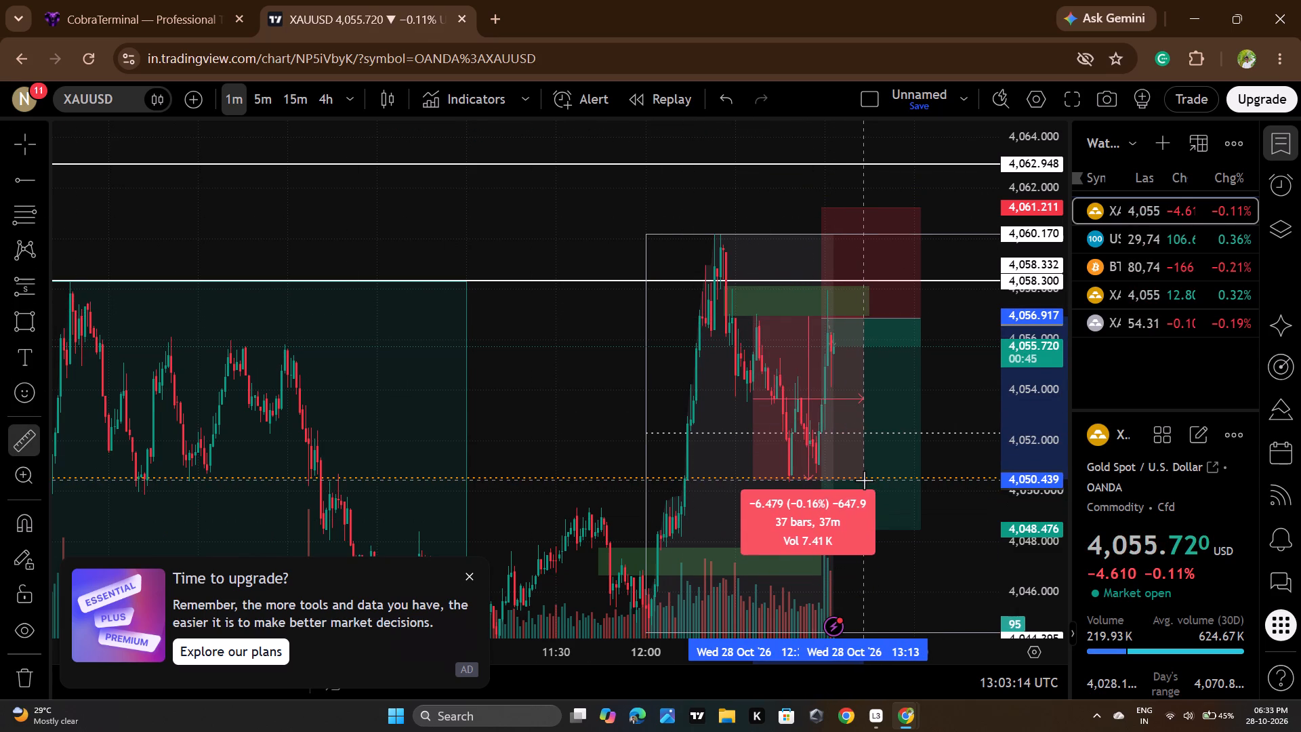
left_click(864, 480)
left_click(962, 411)
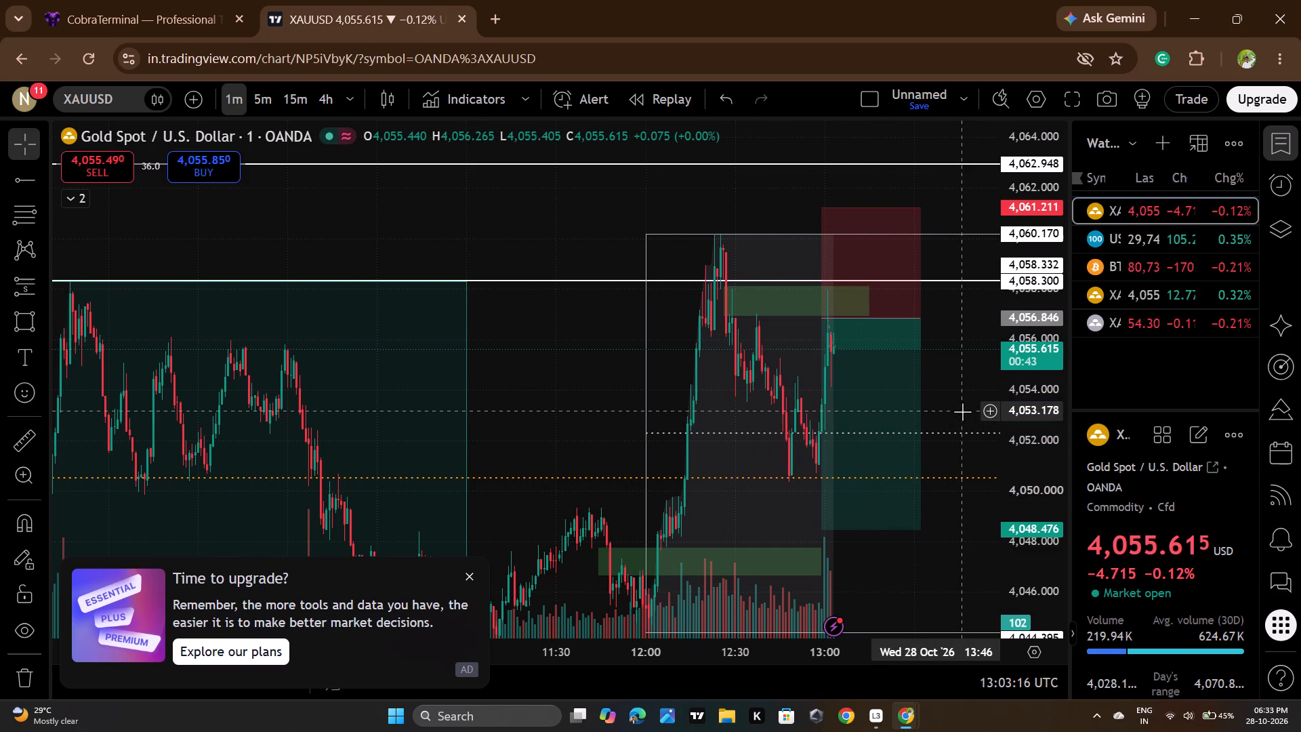
Dismiss the upgrade promotion covering the chart.
left_click(468, 571)
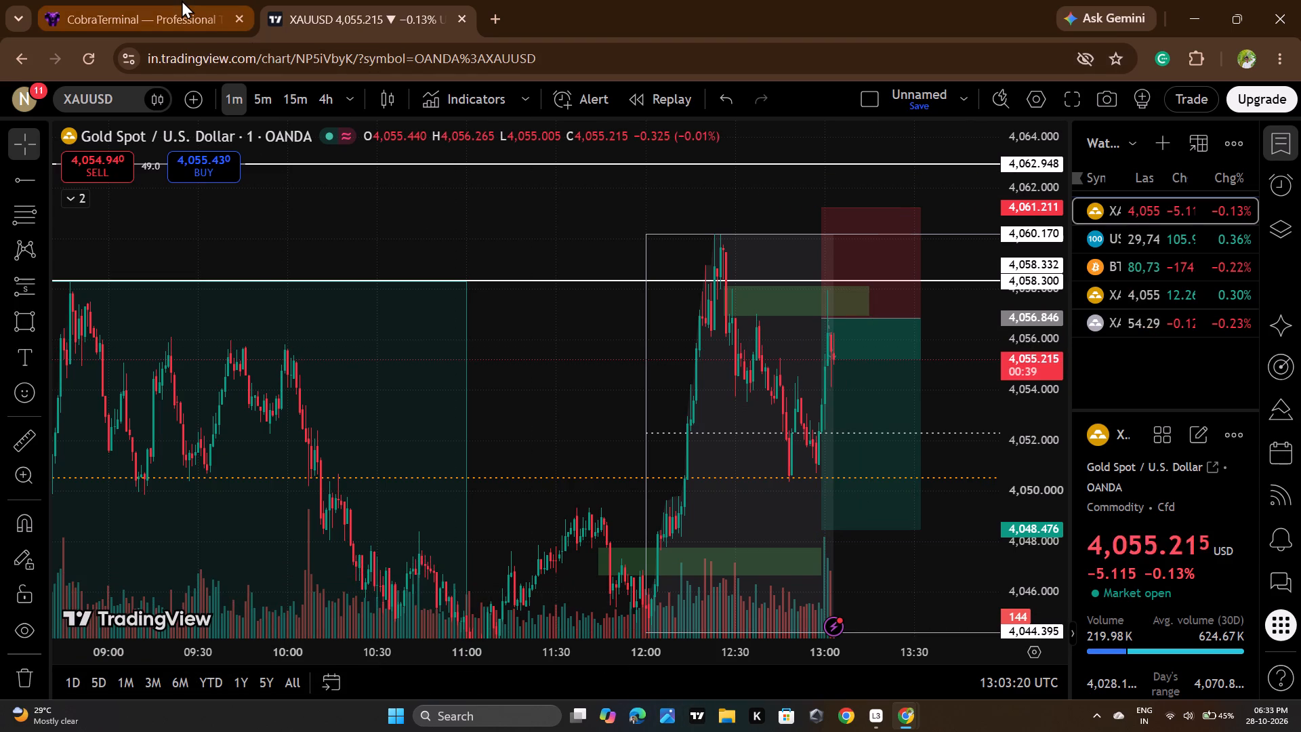
Switch to CobraTerminal and set the XAUUSD order volume to 0.04 lots.
left_click(182, 0)
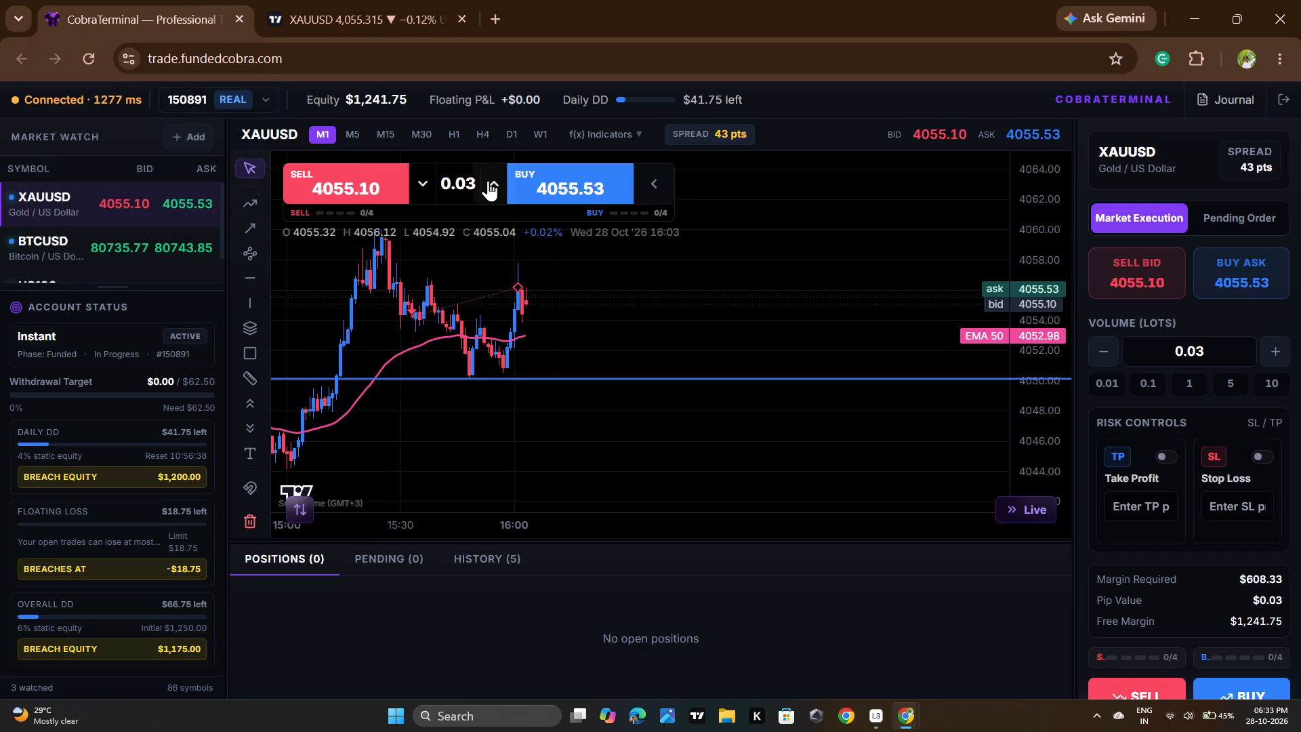
left_click(488, 182)
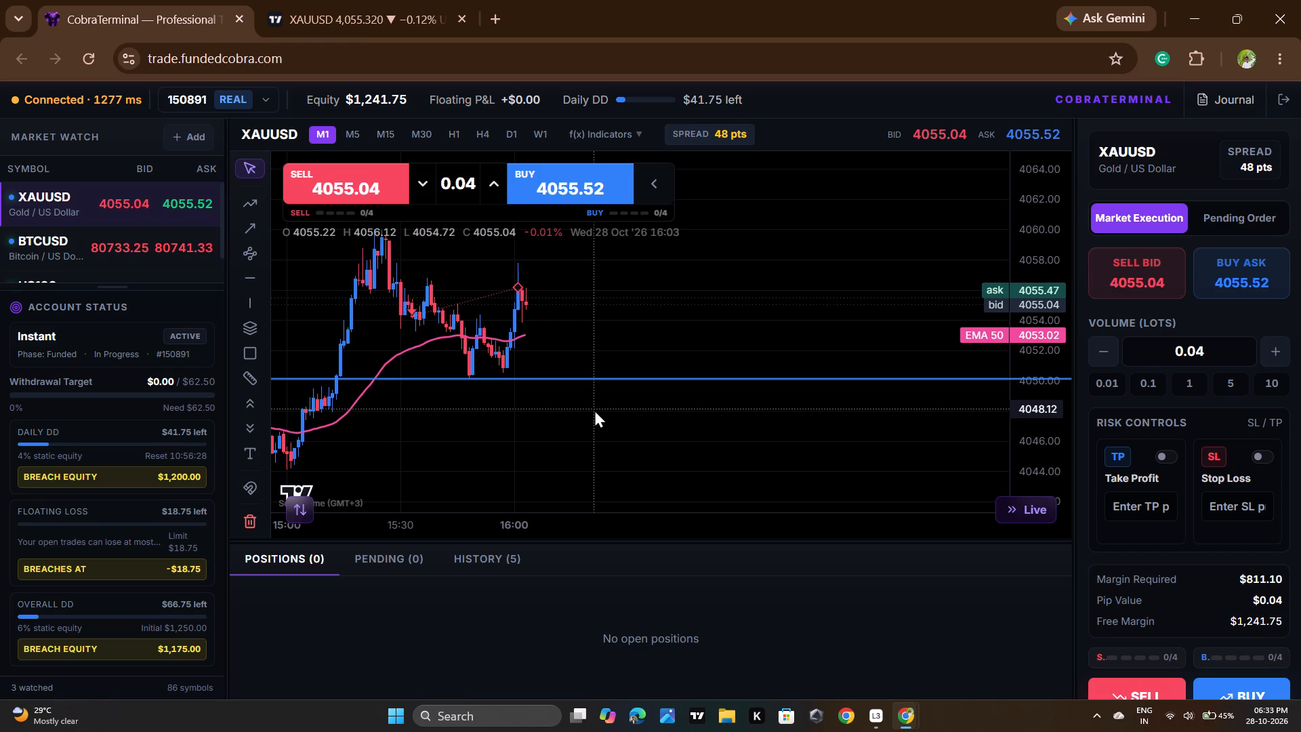
Return to TradingView and examine the wider one-minute XAUUSD price action around the short position and both green zones.
left_click(335, 0)
scroll(964, 400, "up", 7)
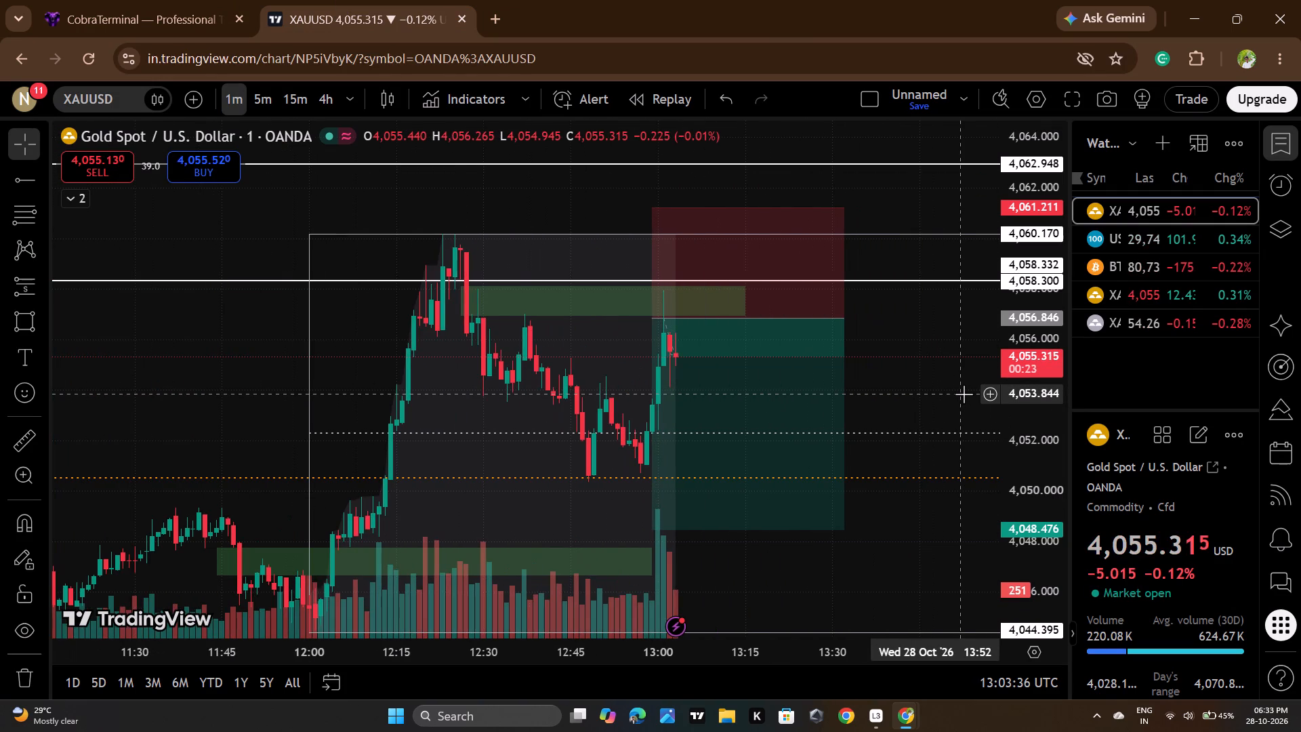
scroll(964, 394, "down", 11)
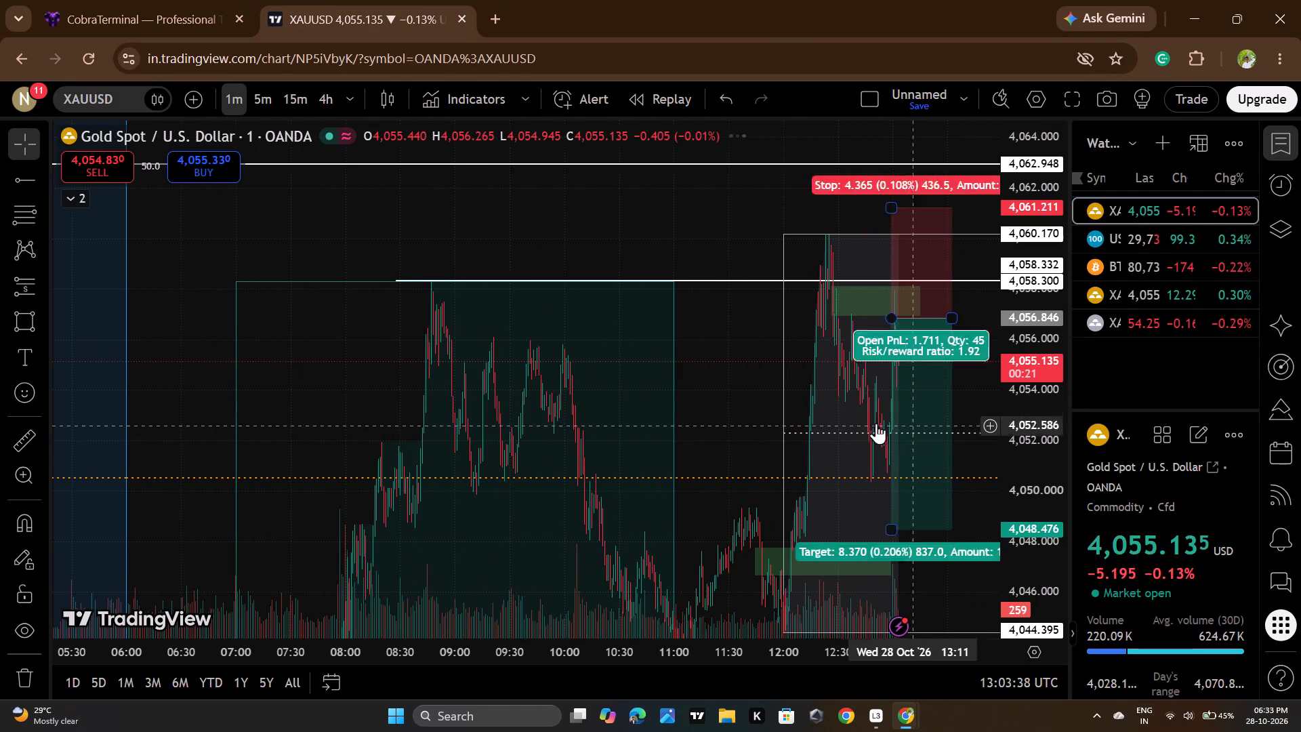
left_click_drag(738, 434, 706, 250)
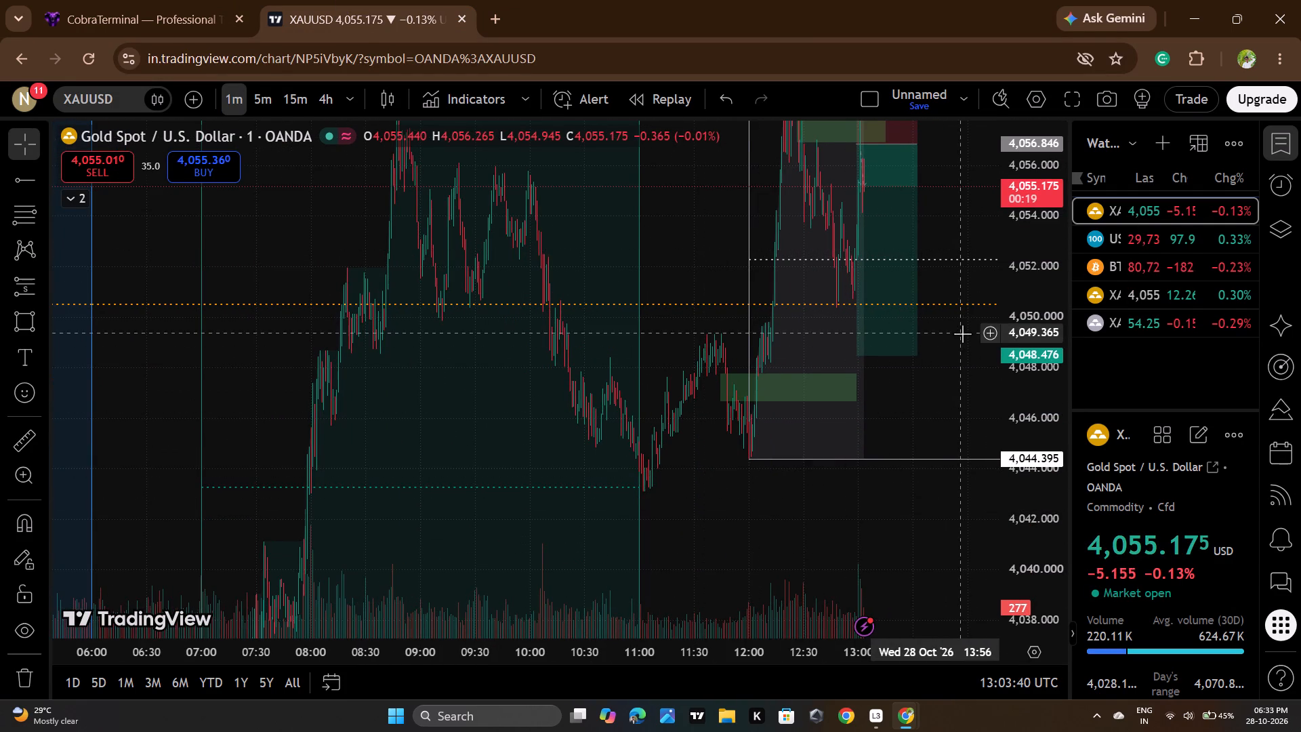
scroll(863, 469, "up", 7)
left_click_drag(896, 434, 895, 552)
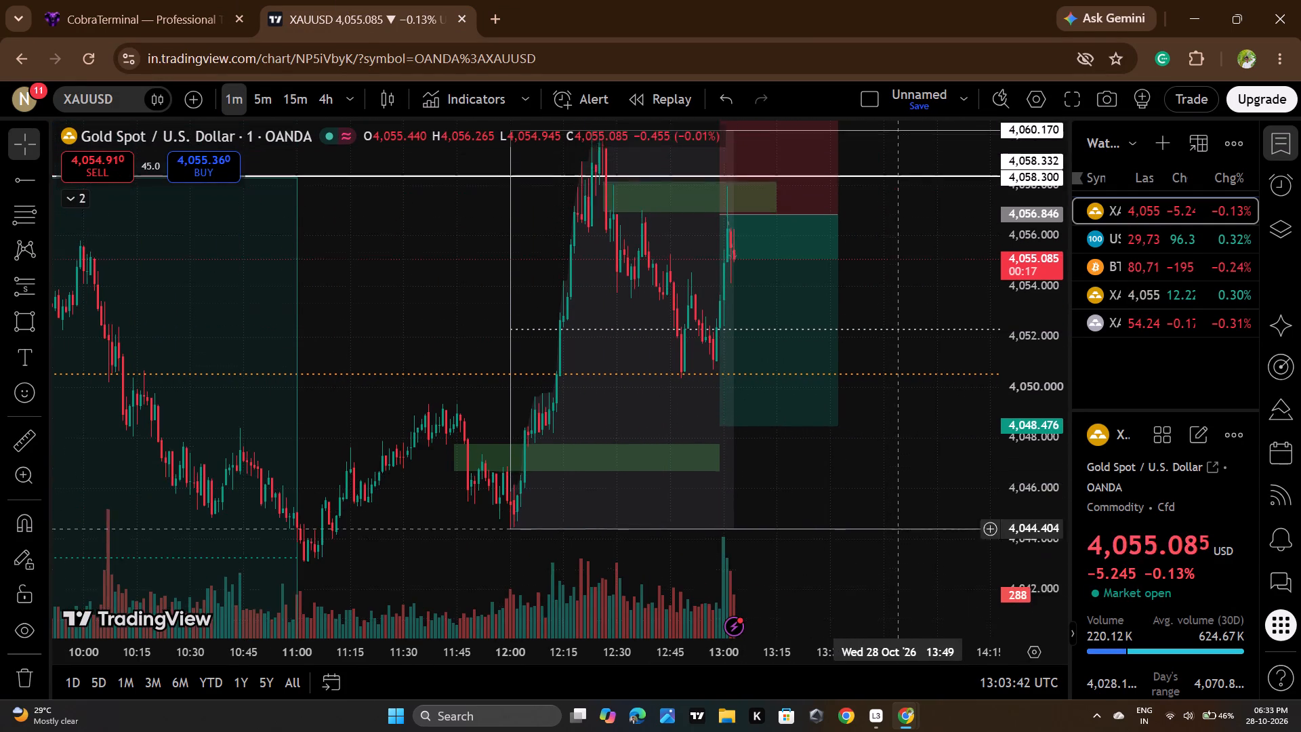
left_click_drag(895, 552, 886, 620)
scroll(859, 489, "down", 4)
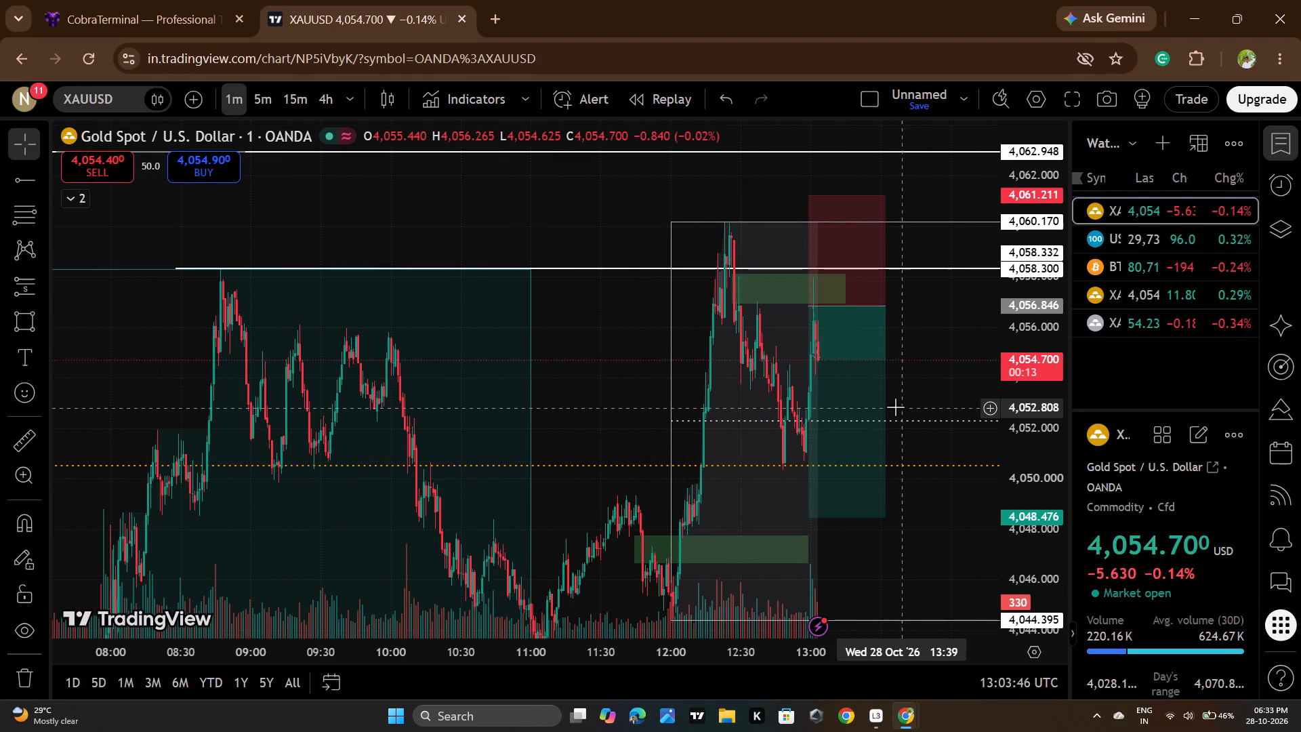
scroll(895, 407, "up", 7)
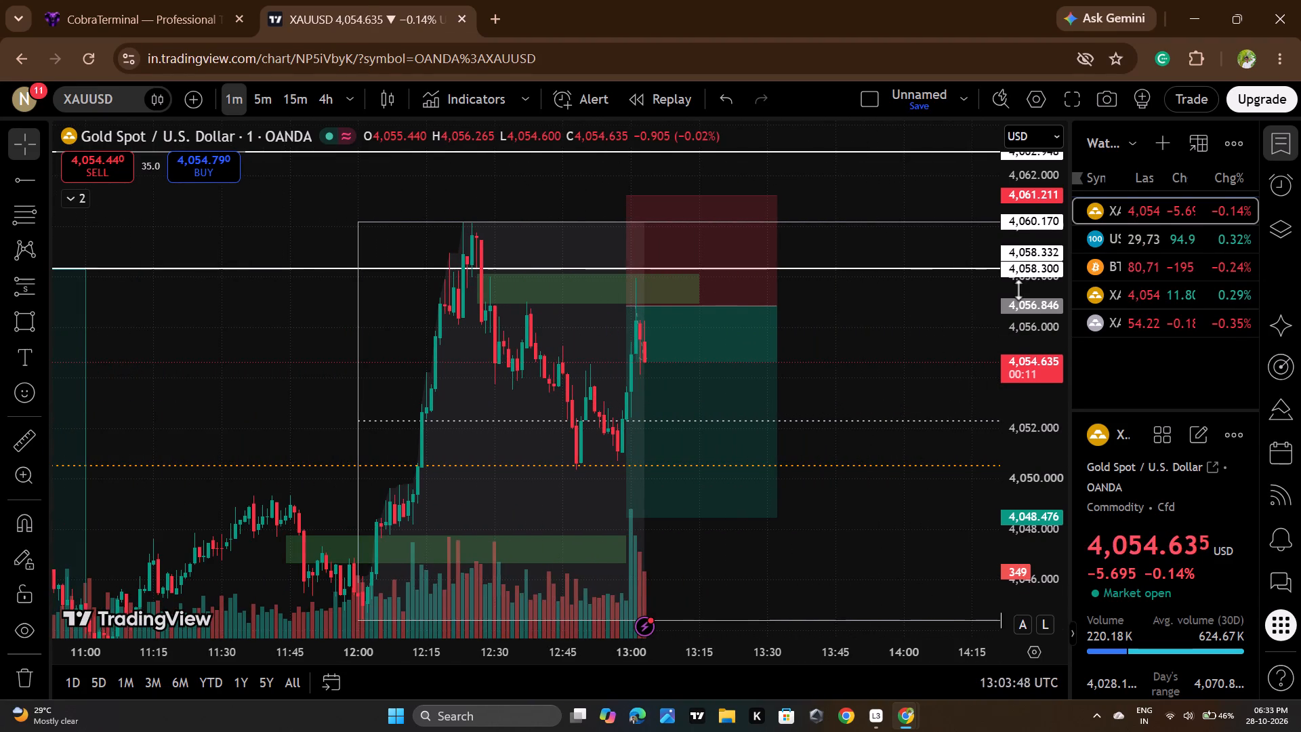
scroll(1024, 296, "down", 4)
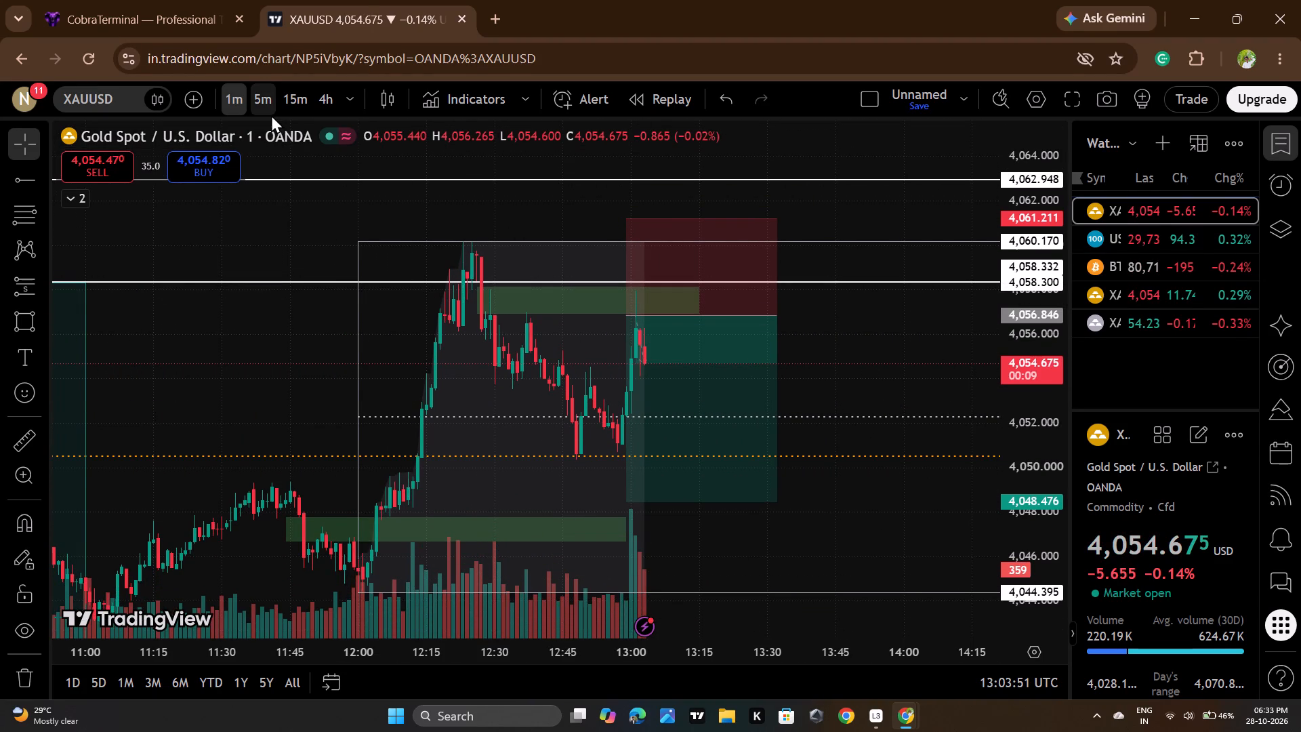
Check the short setup on the 5-minute chart, and re-examine it on the 1-minute chart.
left_click(271, 115)
scroll(762, 370, "up", 5)
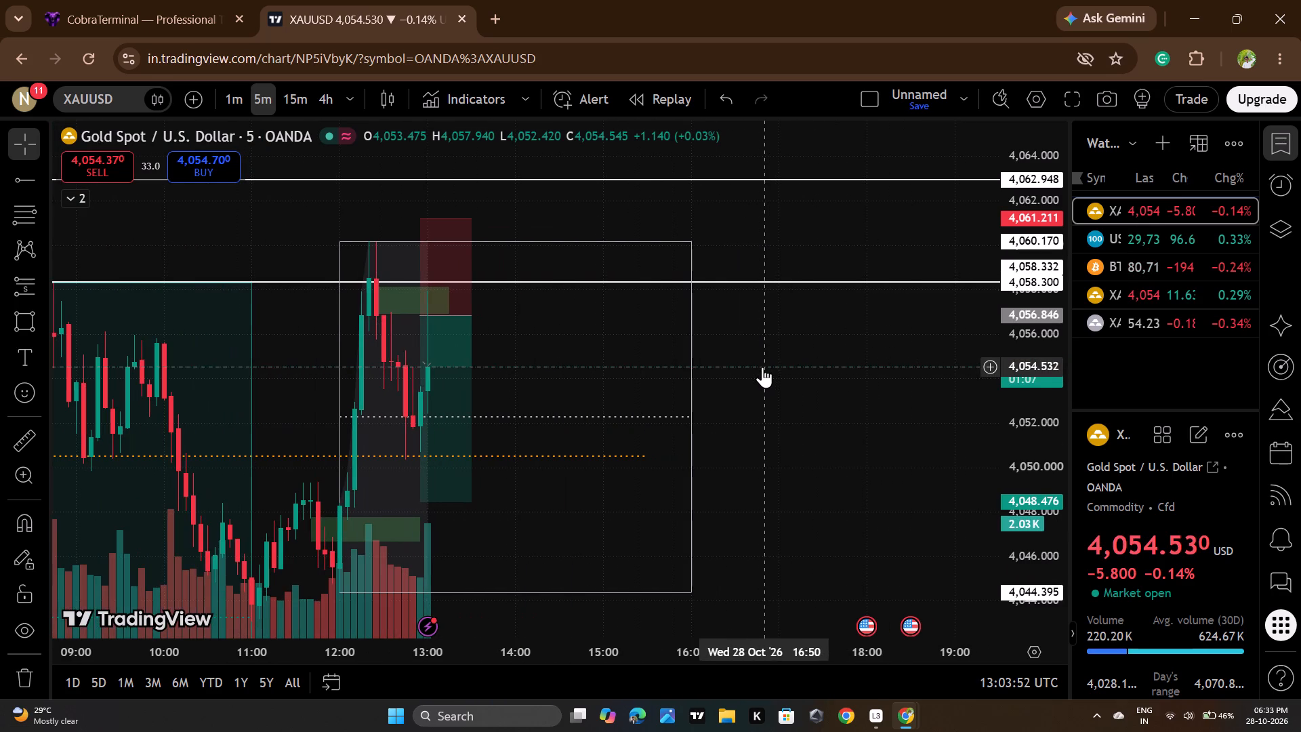
scroll(1021, 312, "down", 9)
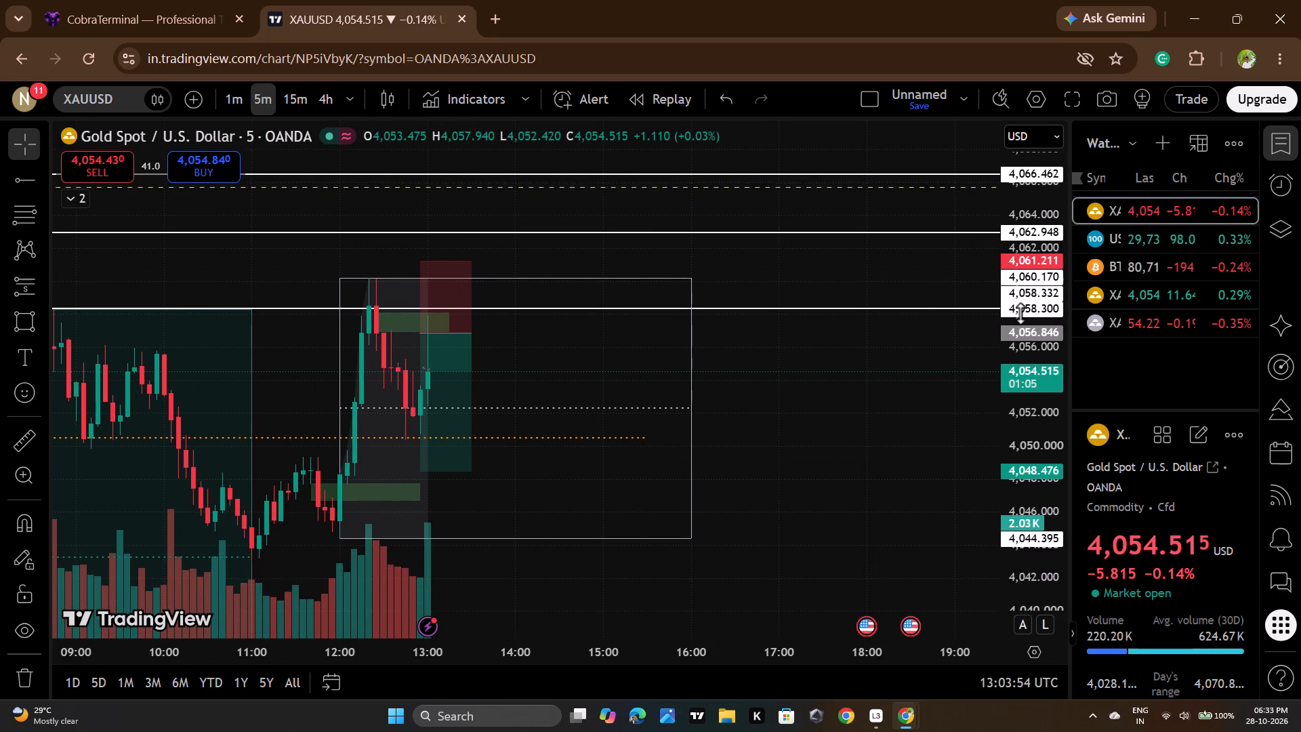
left_click(223, 91)
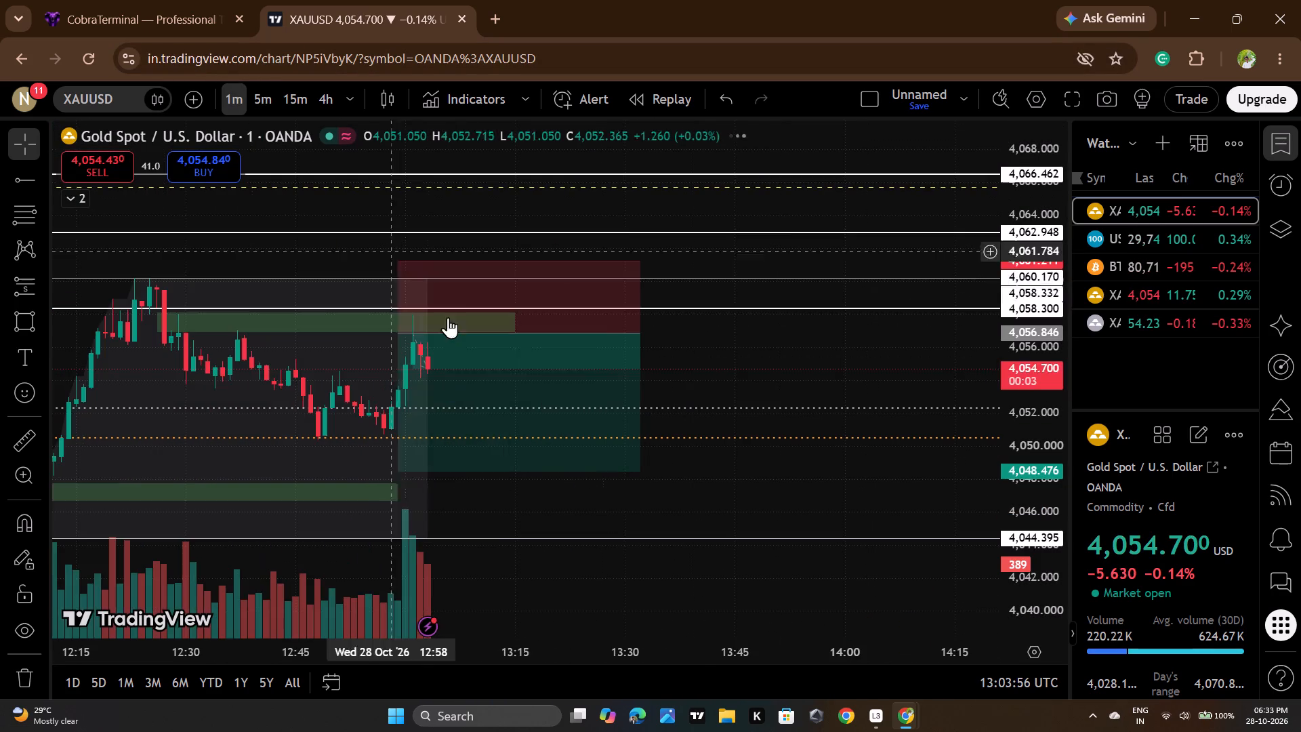
scroll(501, 385, "down", 4)
scroll(1030, 331, "up", 5)
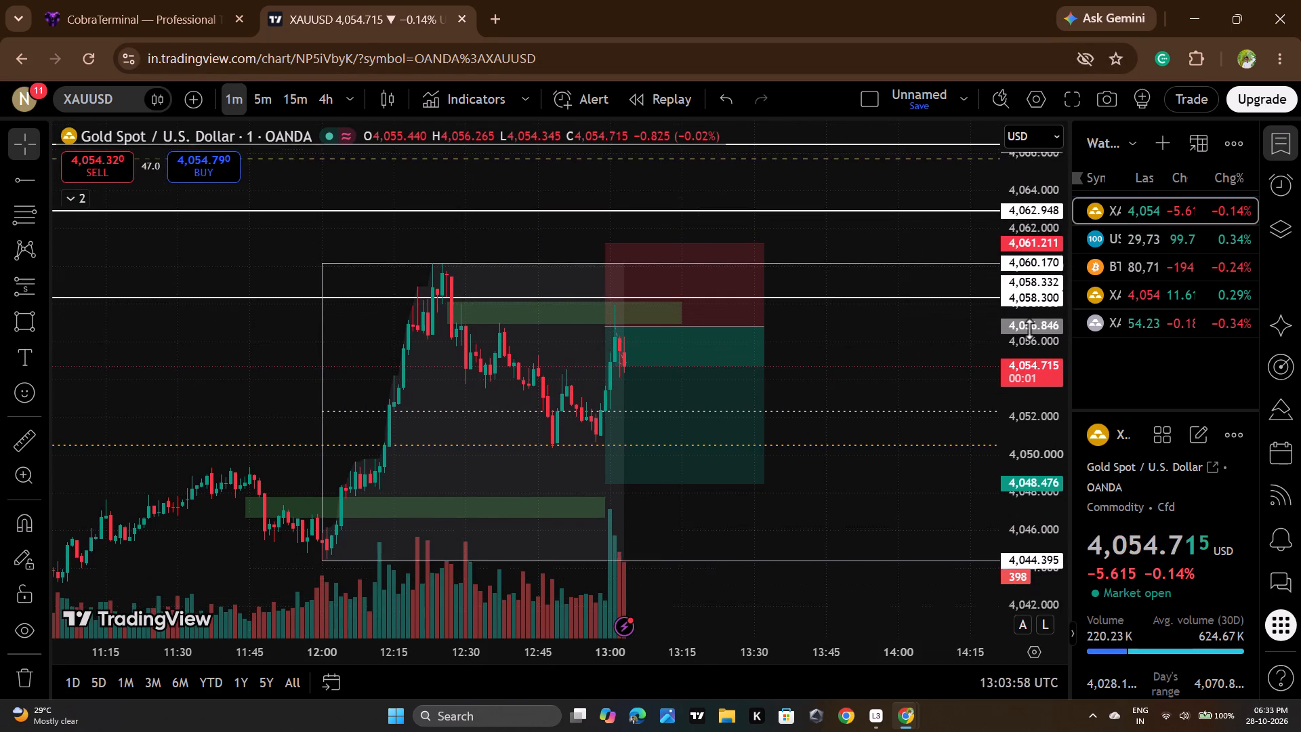
scroll(1030, 327, "up", 13)
scroll(1030, 327, "down", 3)
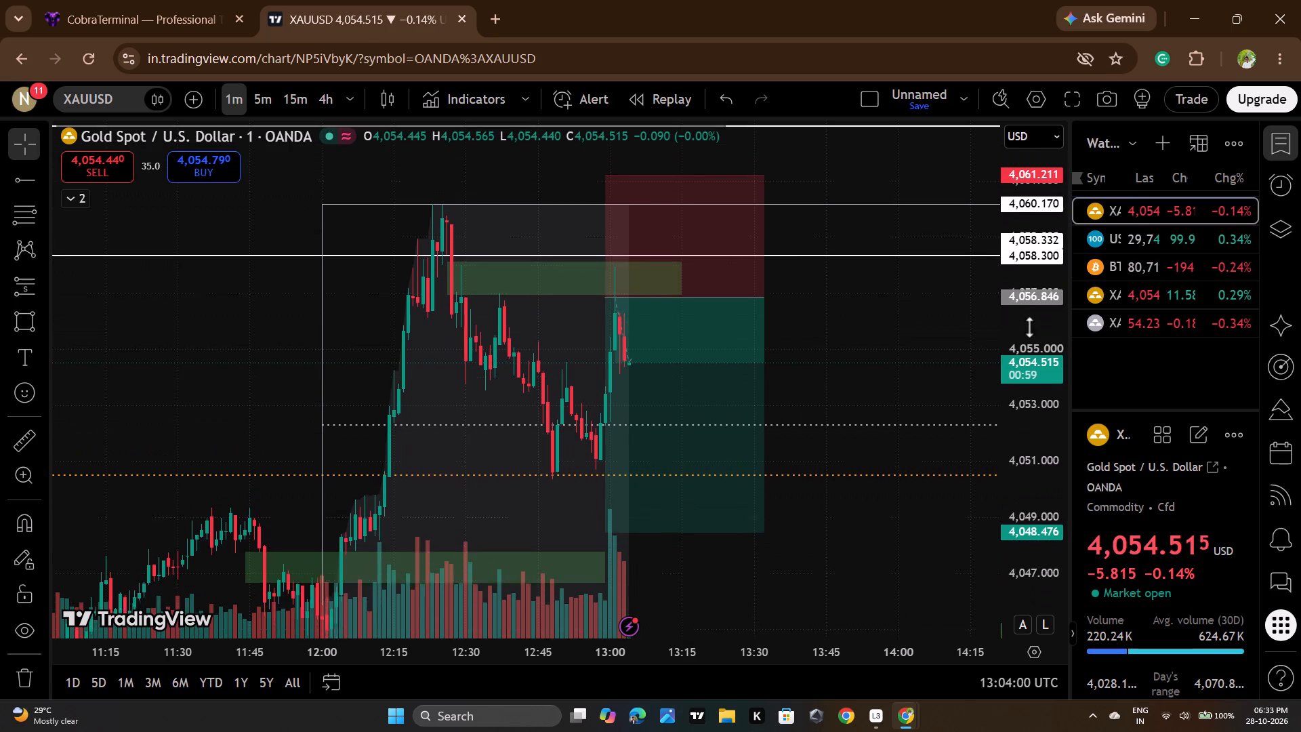
scroll(1030, 327, "down", 2)
scroll(737, 390, "up", 2)
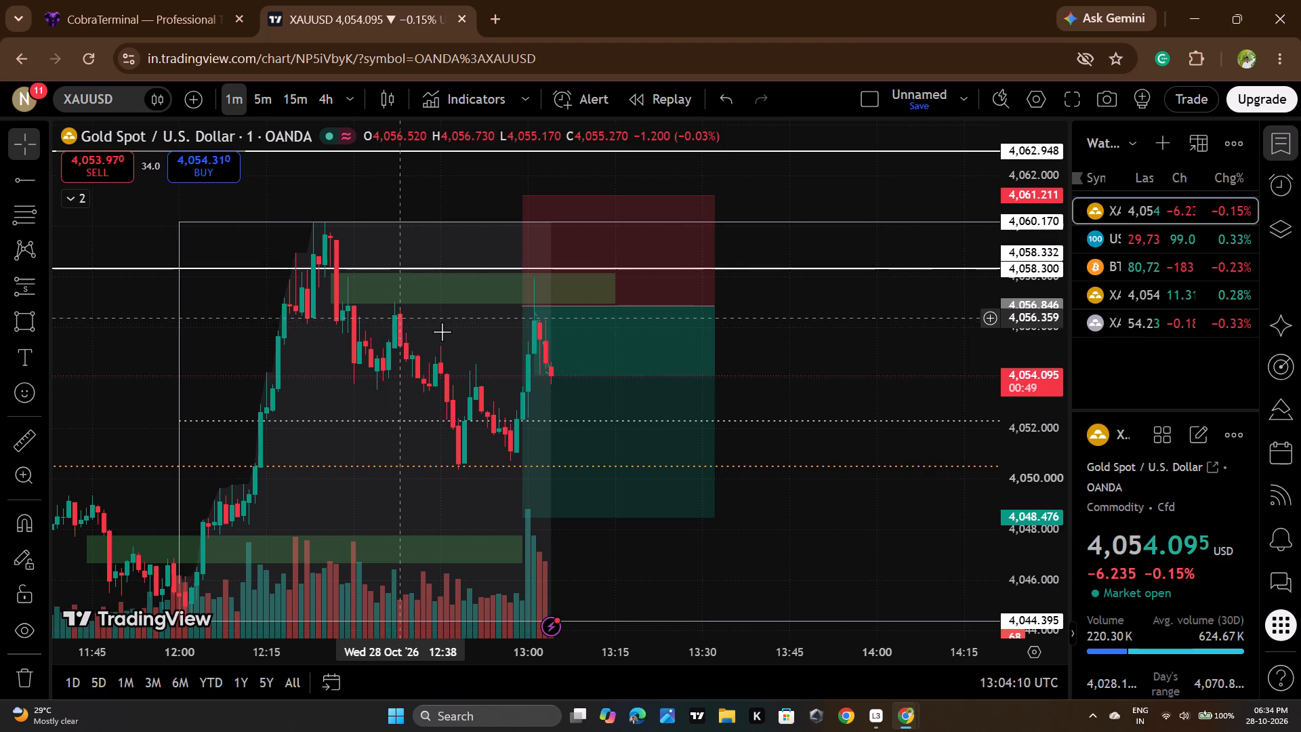
Draw a green rectangle zone around the latest candles, from about 4,053.66 to 4,054.7, extending from 12:59 to about 13:38.
left_click(15, 336)
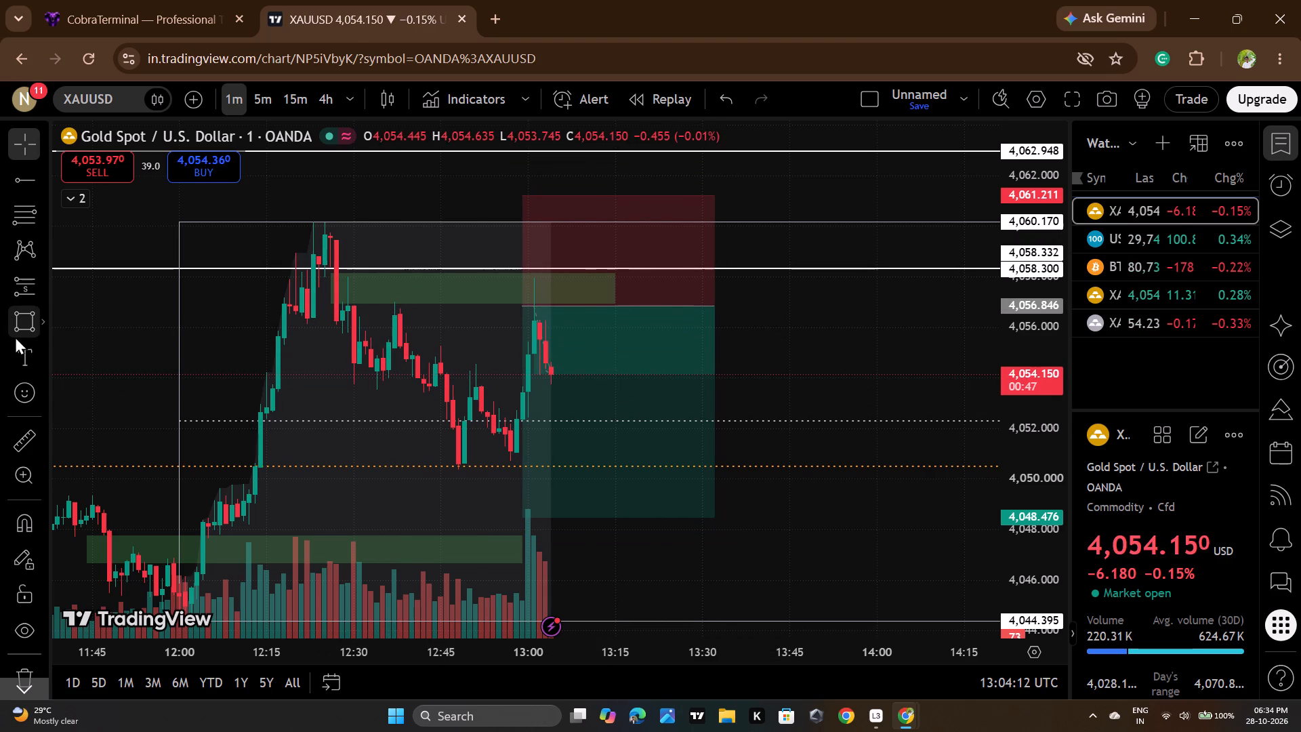
left_click(521, 387)
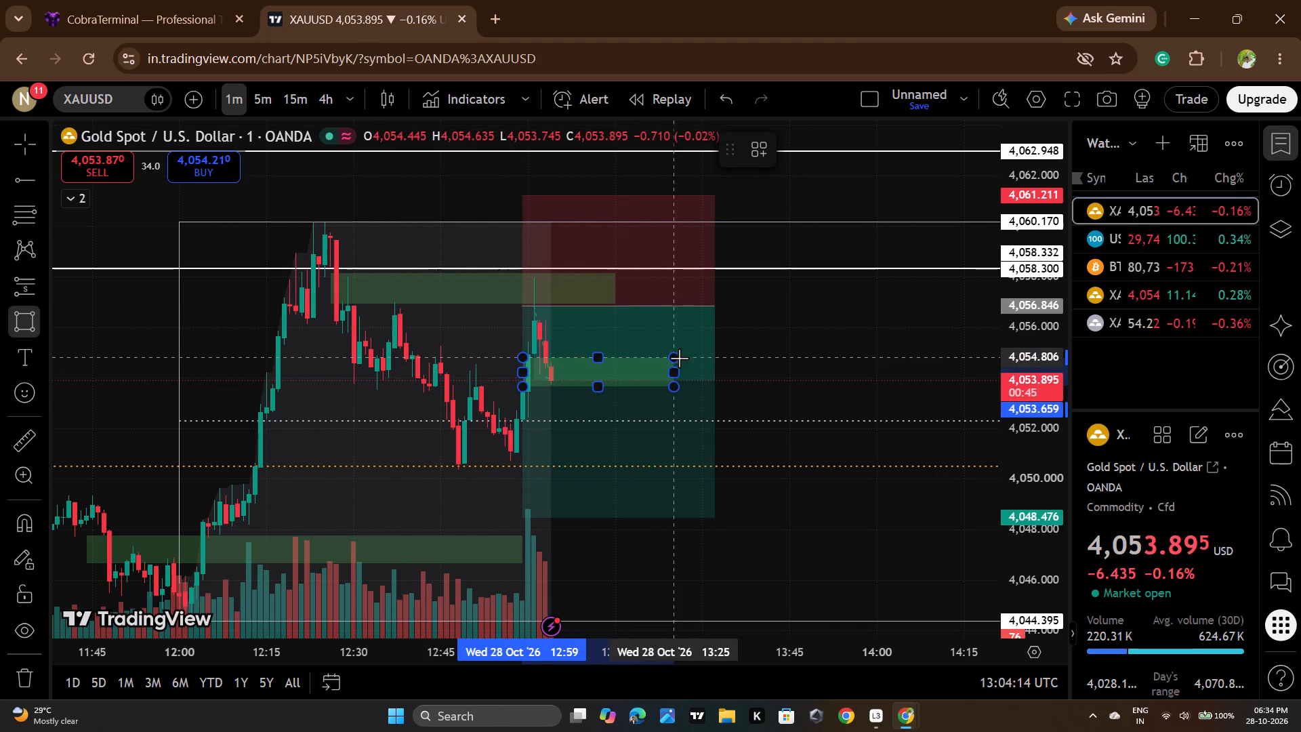
left_click(752, 360)
left_click(817, 369)
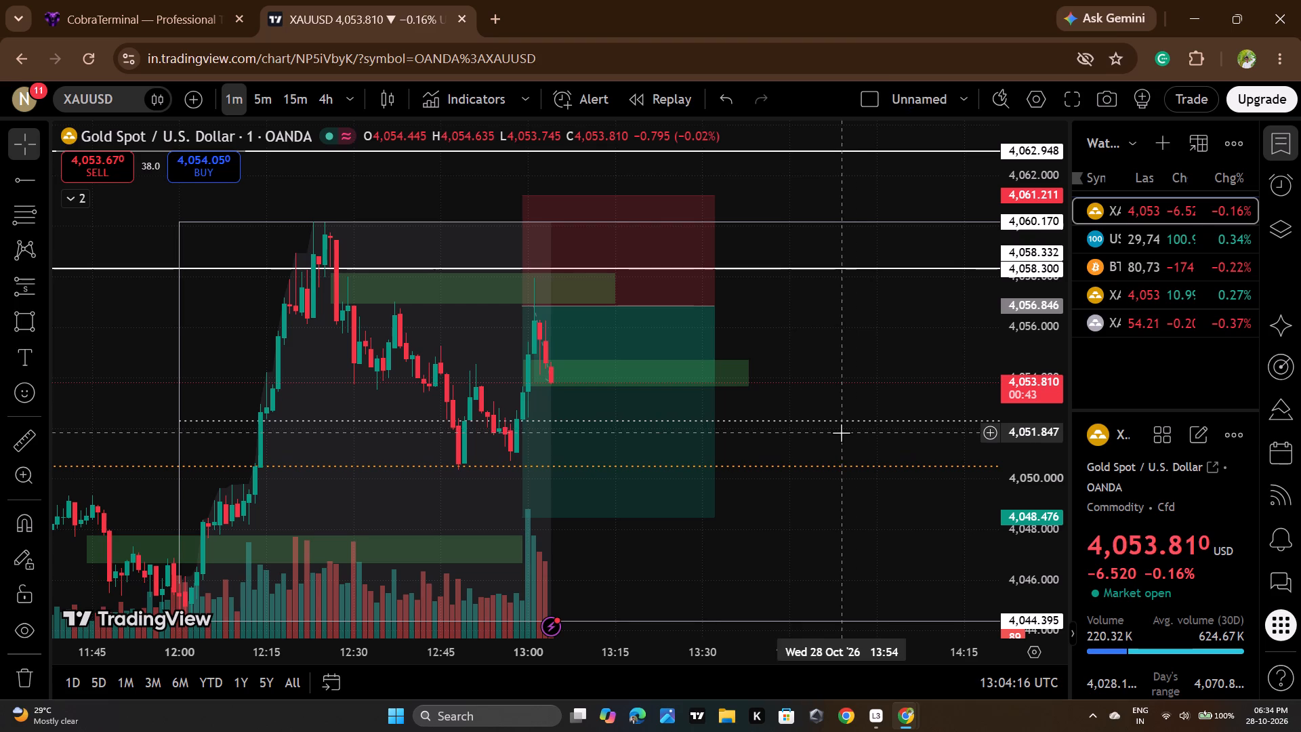
Move the short position to an entry of about 4,053.81 at the new zone's lower edge and raise its stop to about 4,058.43.
left_click_drag(638, 418, 666, 481)
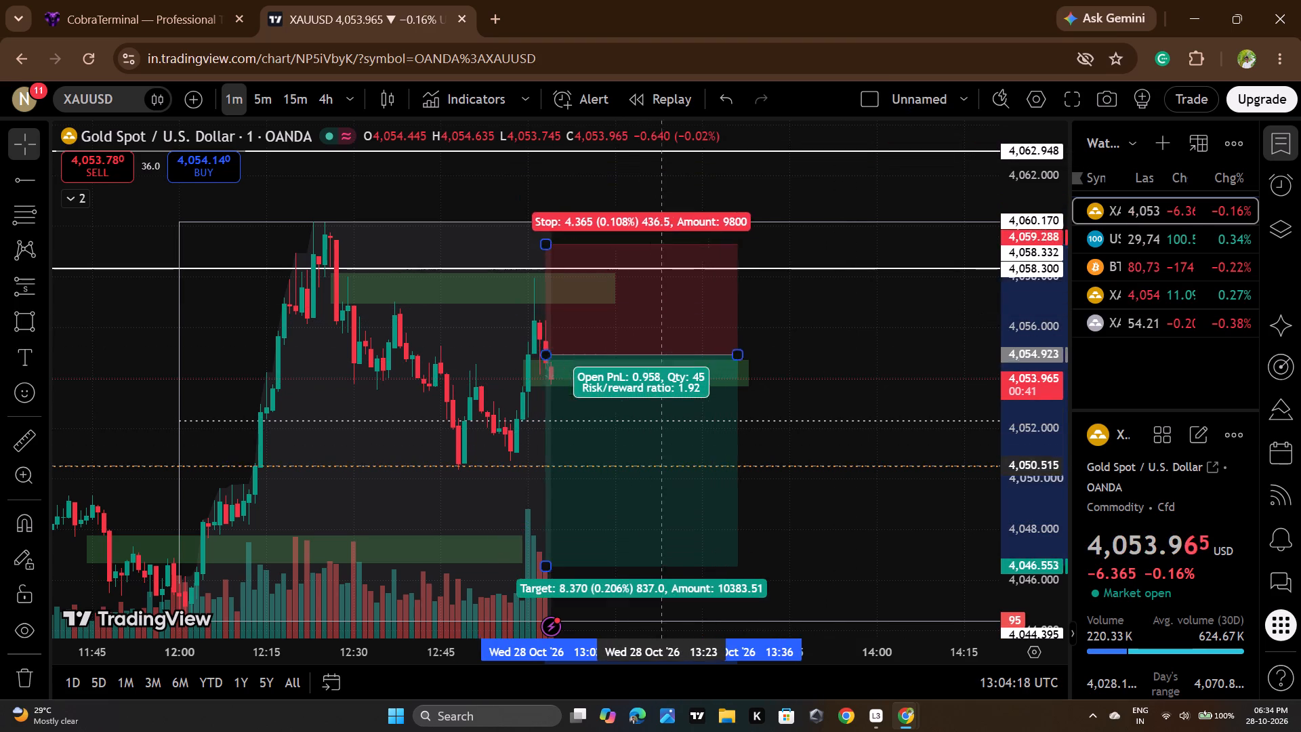
left_click_drag(666, 481, 672, 494)
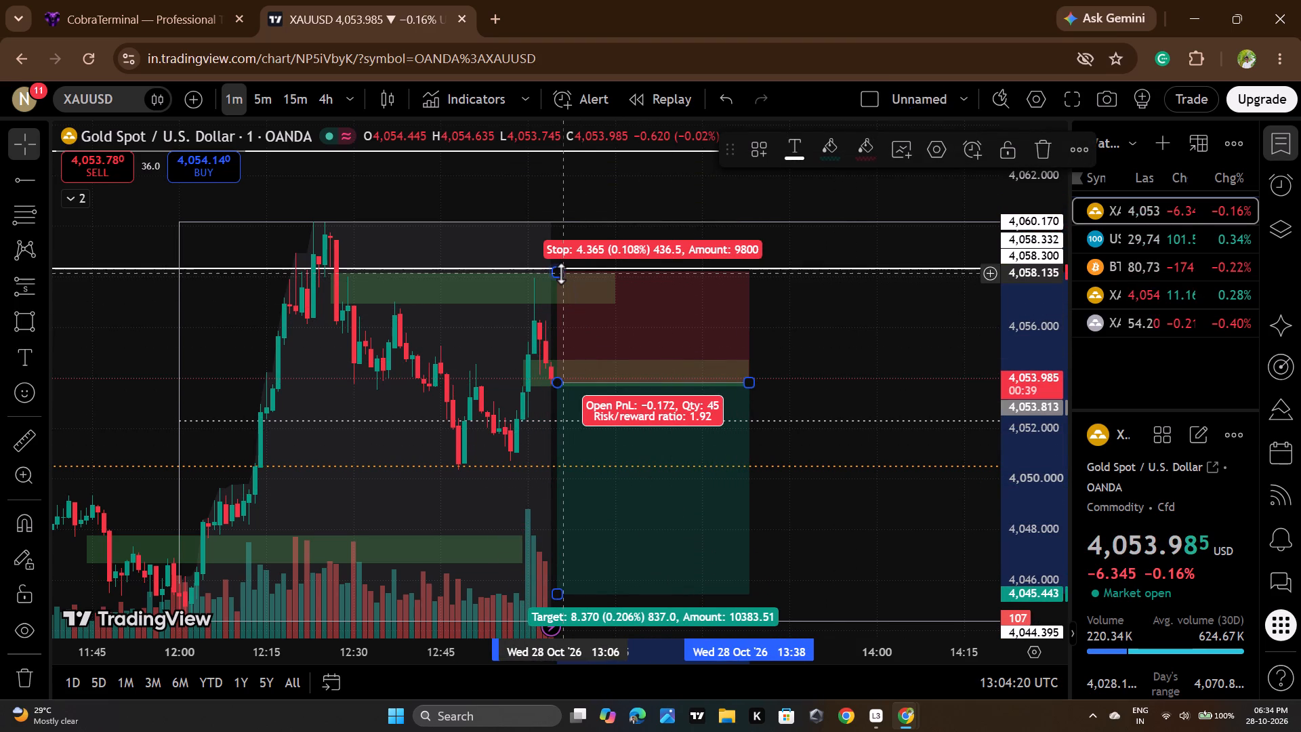
left_click_drag(562, 273, 565, 266)
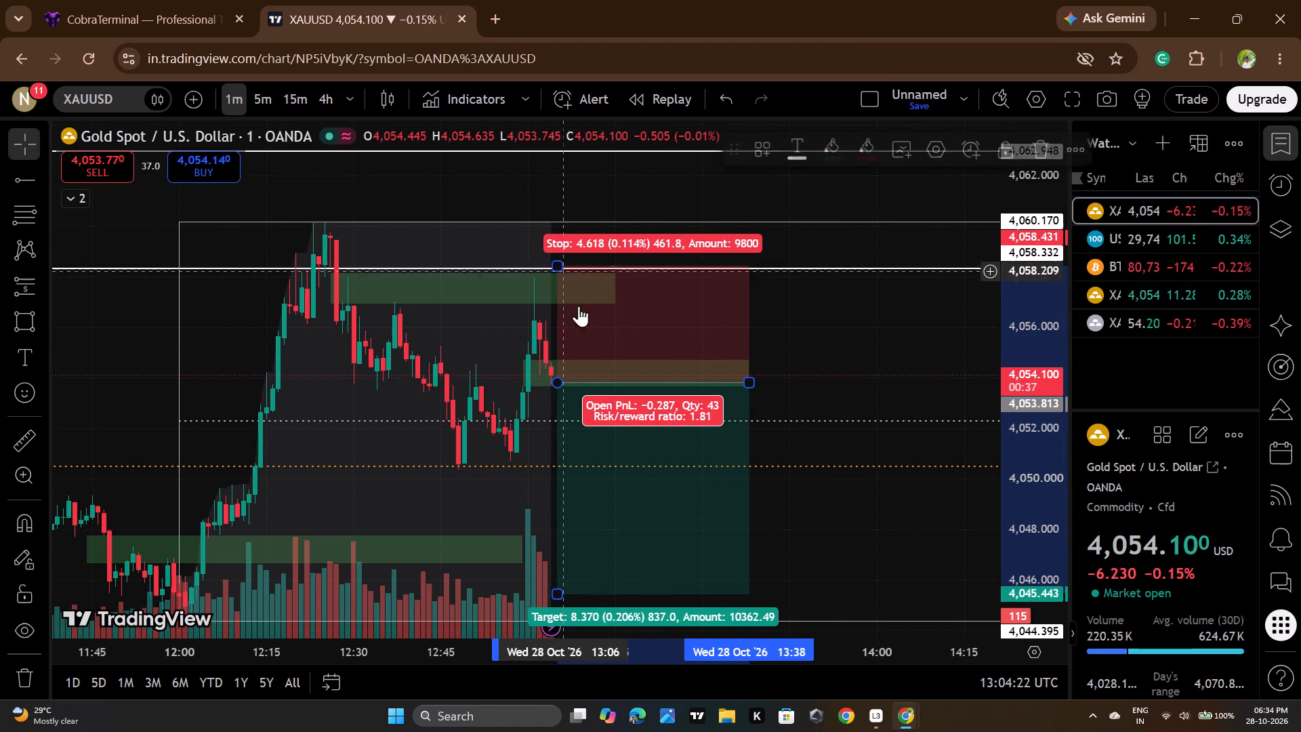
left_click(824, 350)
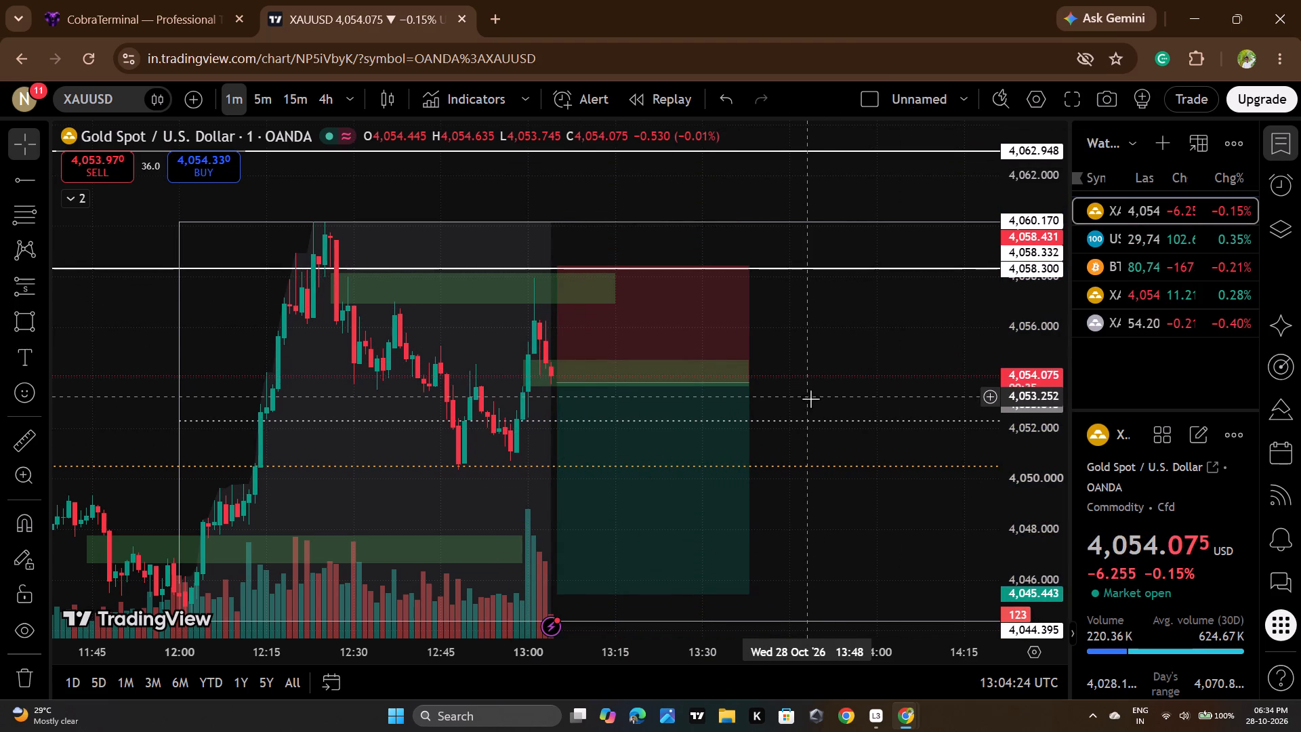
Adjust the short position's target to about 4,044.41, near the session box's low.
scroll(798, 454, "up", 3)
scroll(798, 454, "down", 3)
left_click_drag(832, 474, 825, 412)
left_click_drag(564, 546, 572, 517)
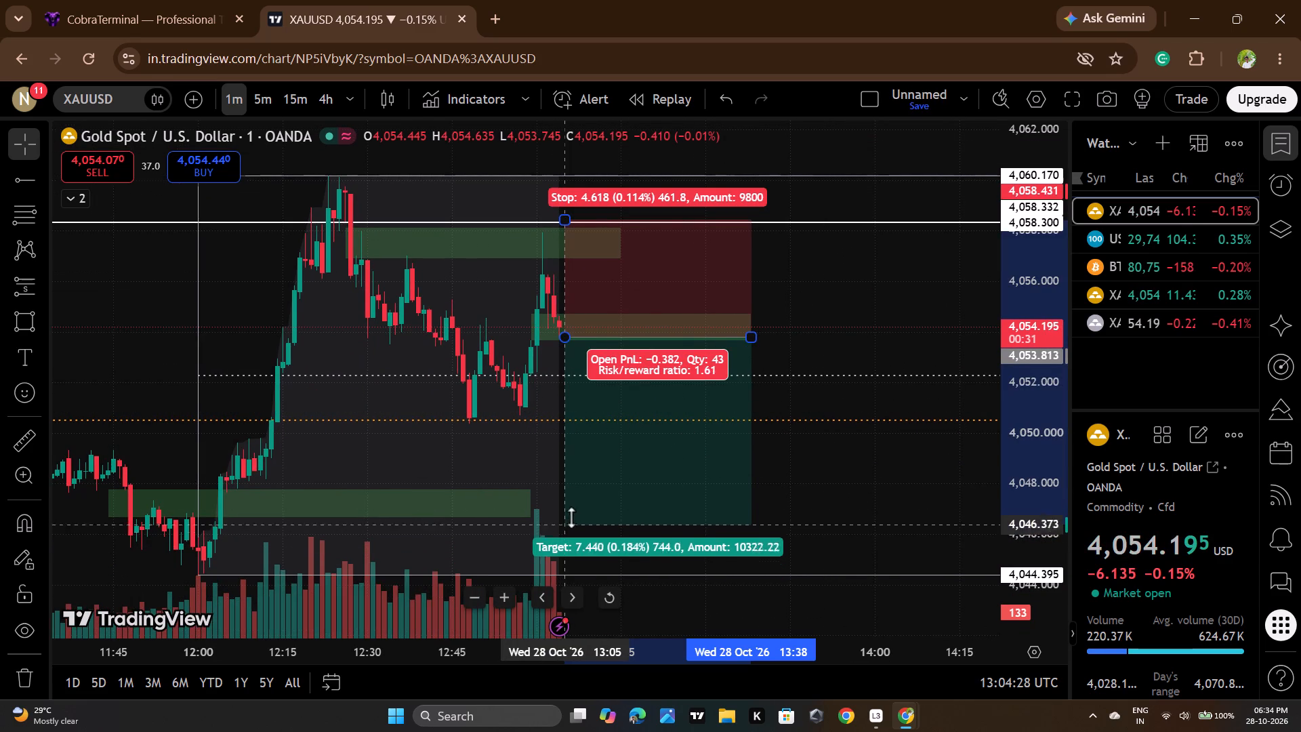
left_click_drag(572, 517, 578, 487)
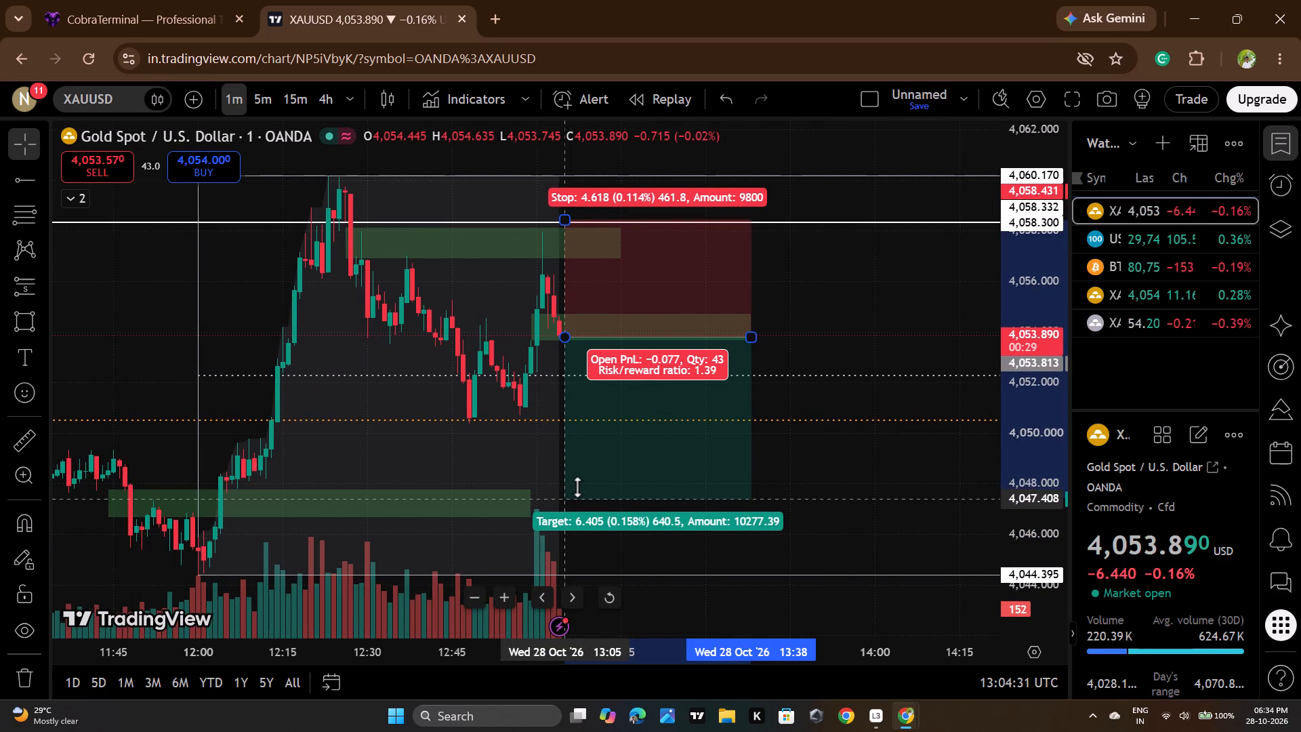
left_click_drag(578, 487, 587, 544)
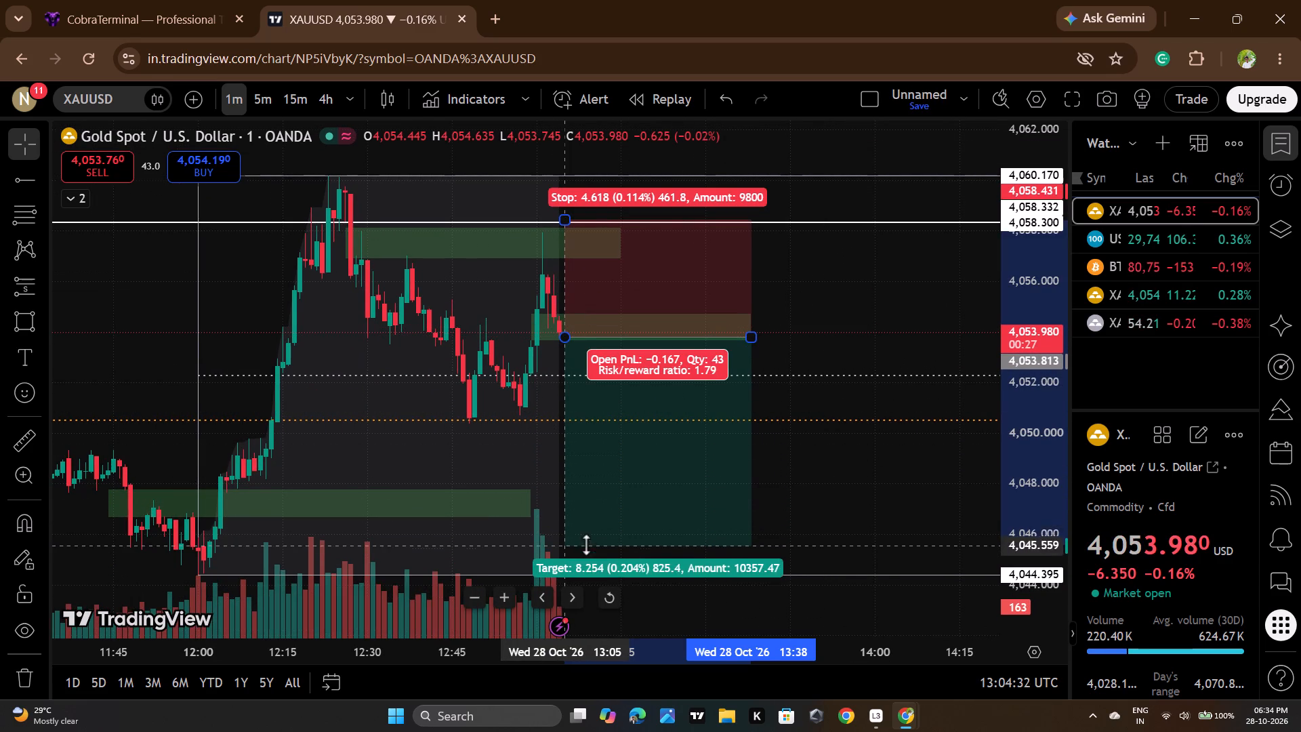
left_click_drag(587, 544, 584, 575)
left_click(816, 458)
Nudge the short position slightly down and back in time, with entry at 4,053.734 and stop at 4,058.352.
scroll(1044, 380, "up", 3)
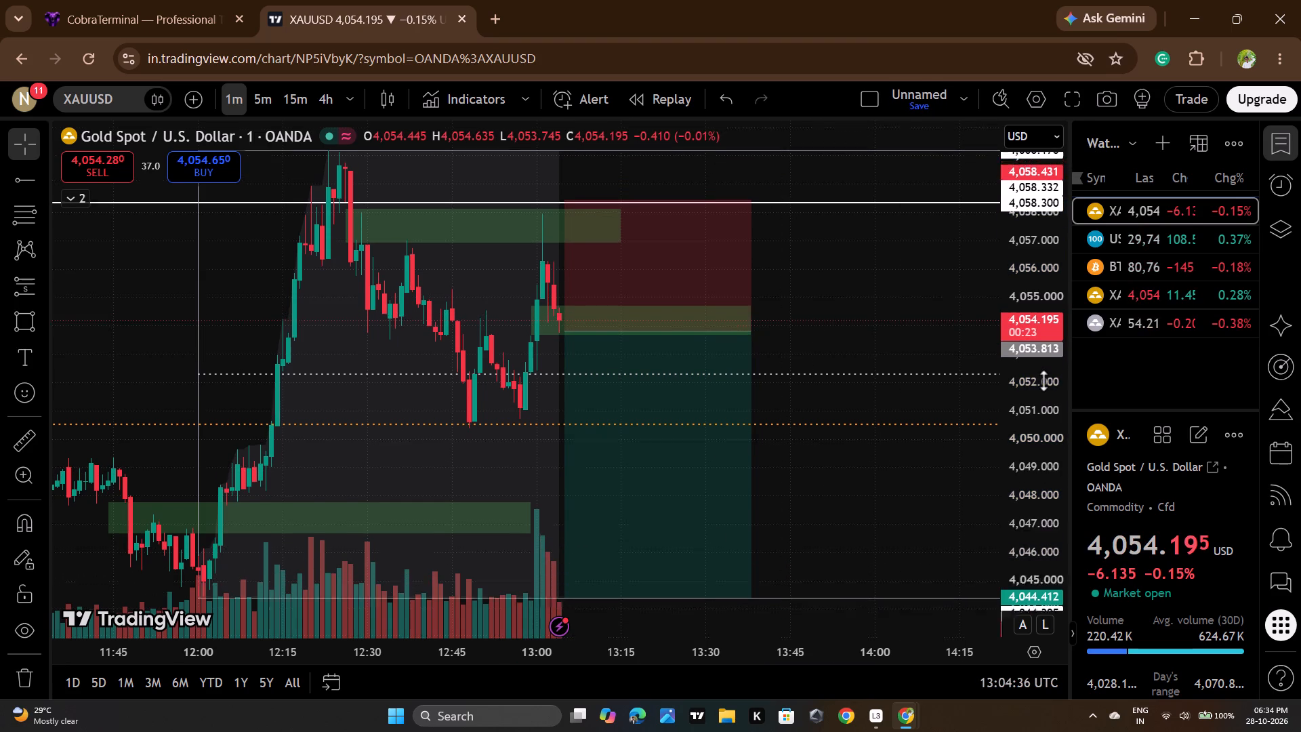
scroll(1044, 380, "up", 6)
scroll(845, 379, "up", 2)
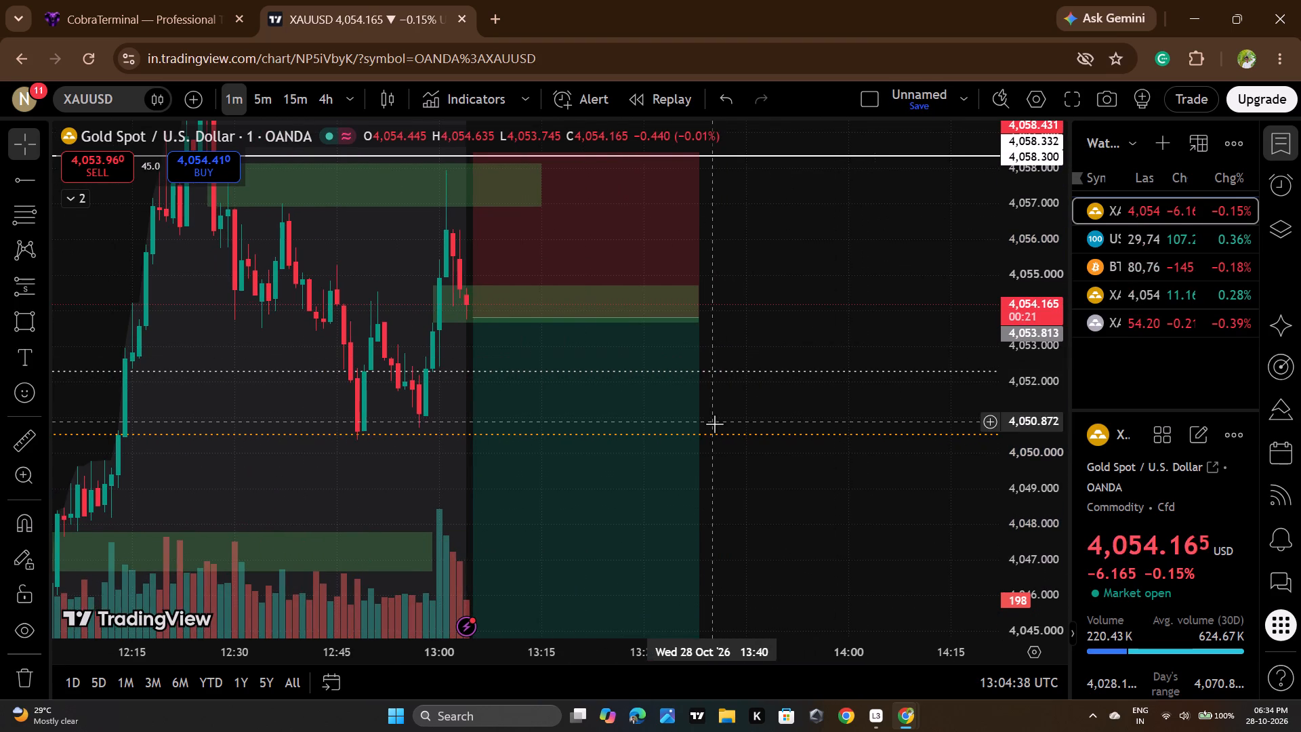
left_click_drag(693, 430, 683, 433)
left_click(783, 430)
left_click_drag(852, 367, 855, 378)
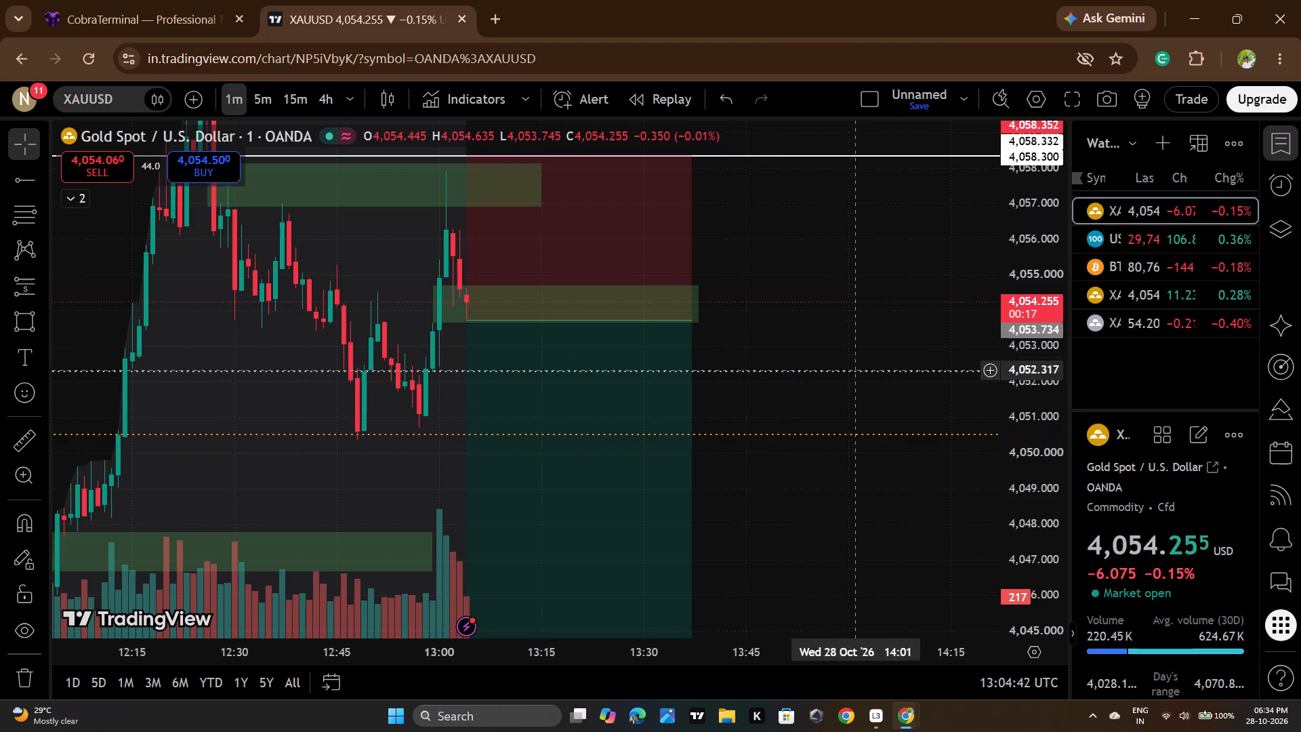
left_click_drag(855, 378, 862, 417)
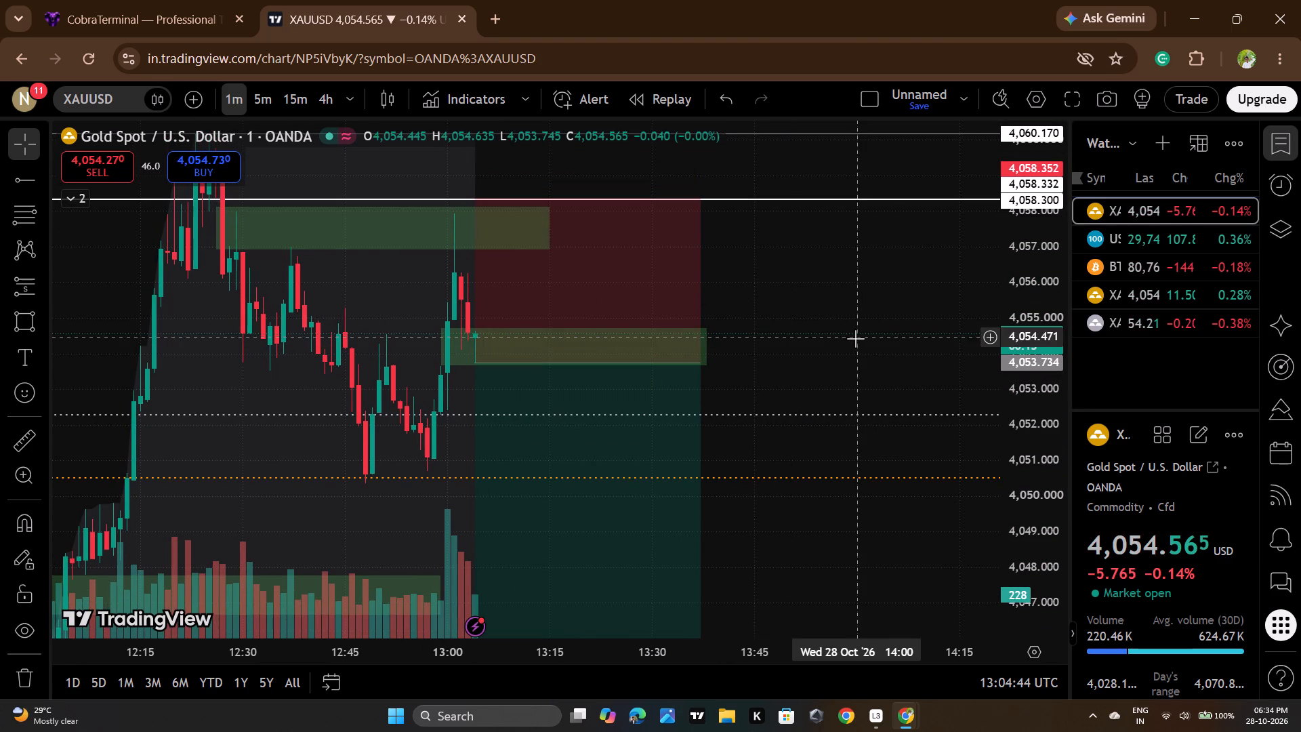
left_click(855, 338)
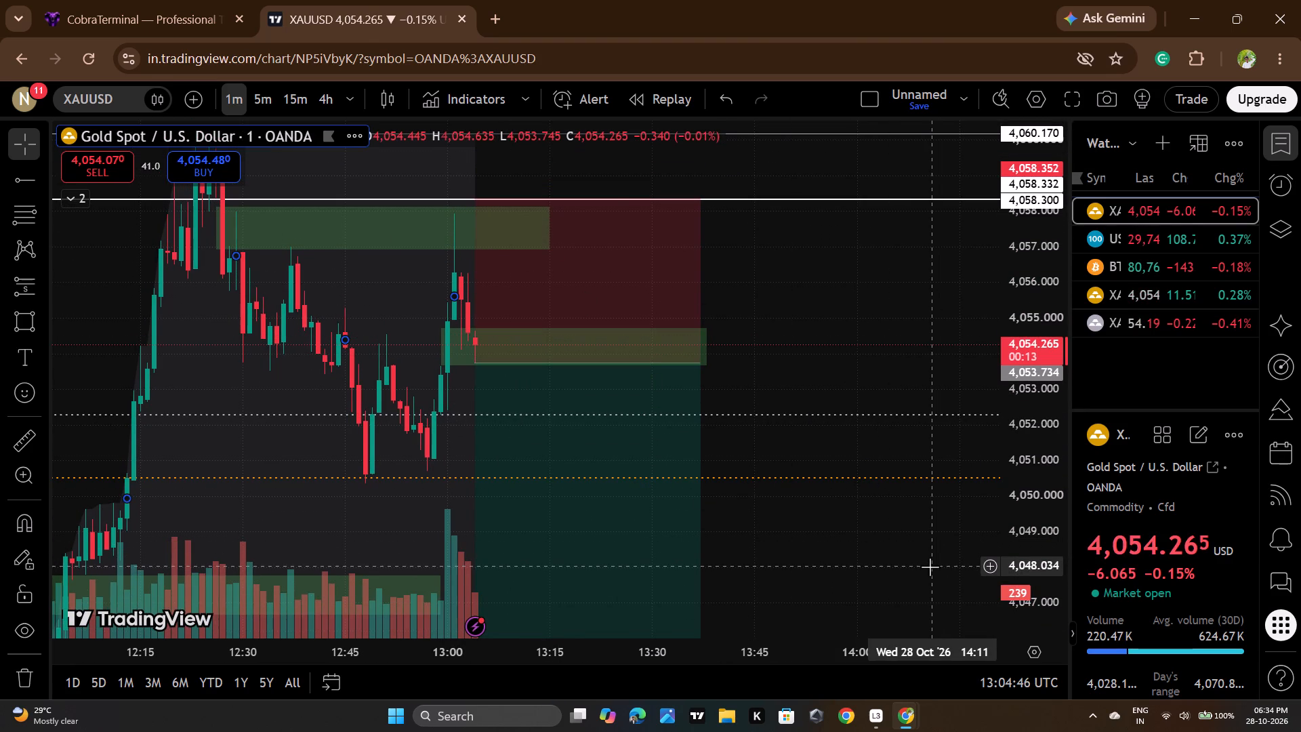
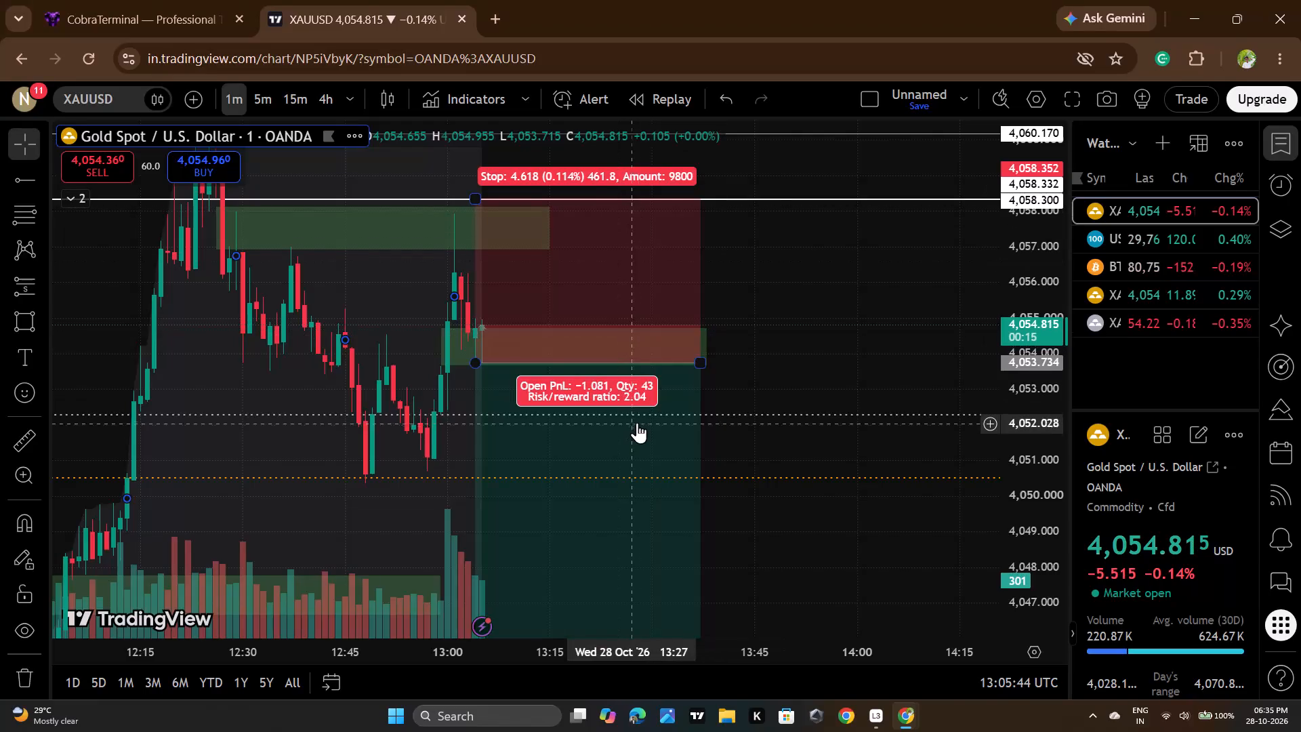
Examine the XAUUSD short setup against the wider one-minute price action back to about 08:00.
scroll(637, 422, "down", 5)
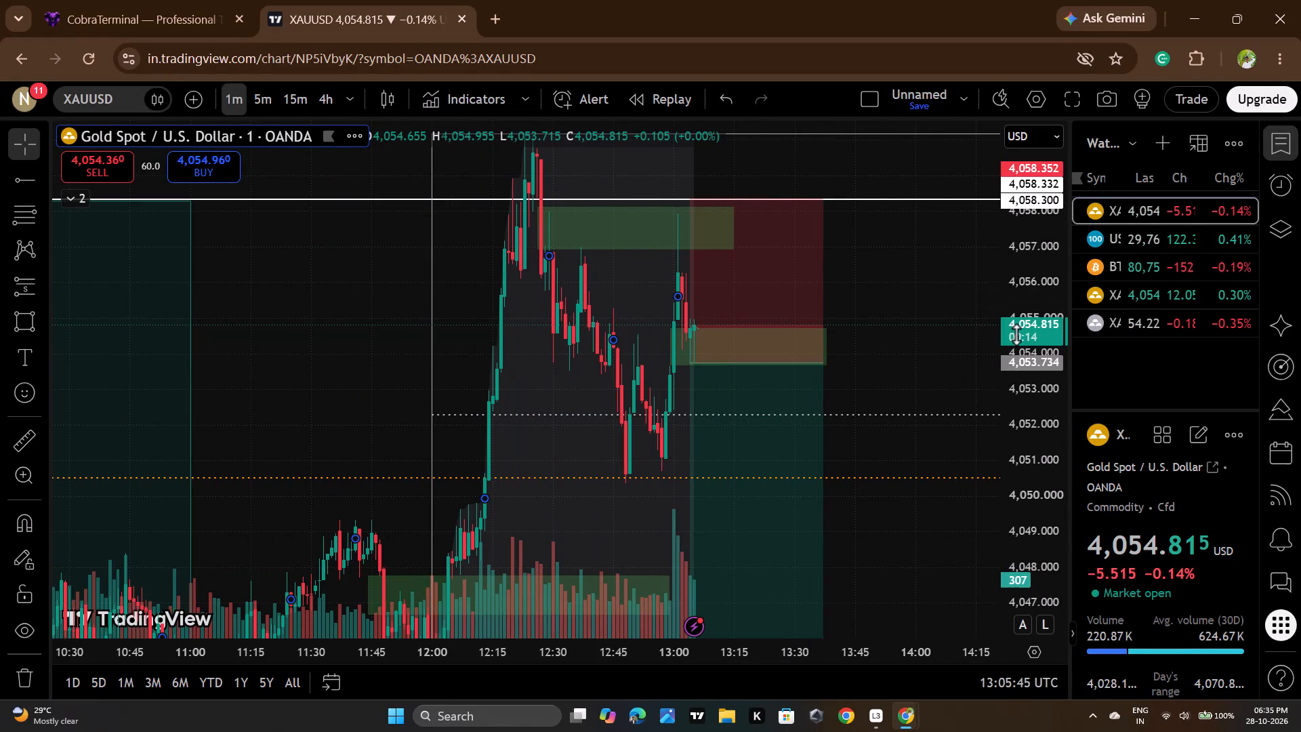
scroll(1024, 328, "down", 13)
scroll(928, 356, "down", 3)
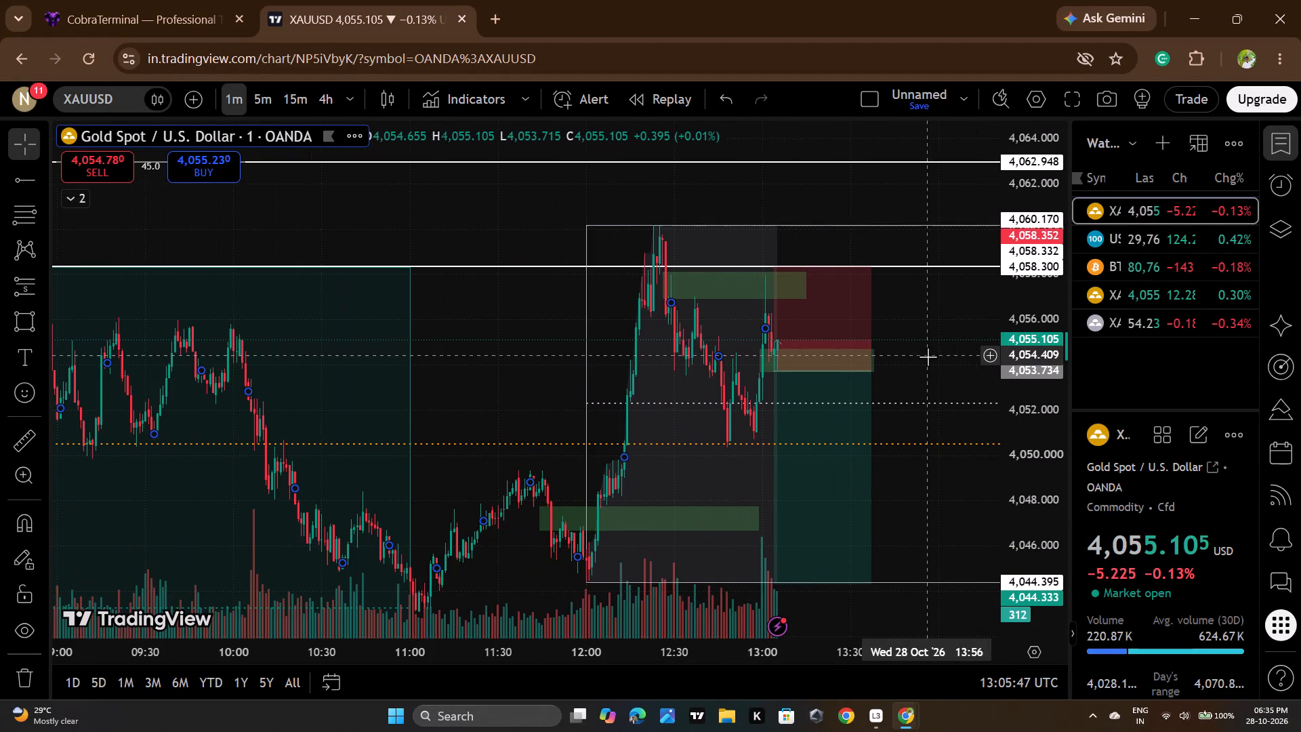
scroll(928, 357, "down", 2)
scroll(1004, 334, "down", 7)
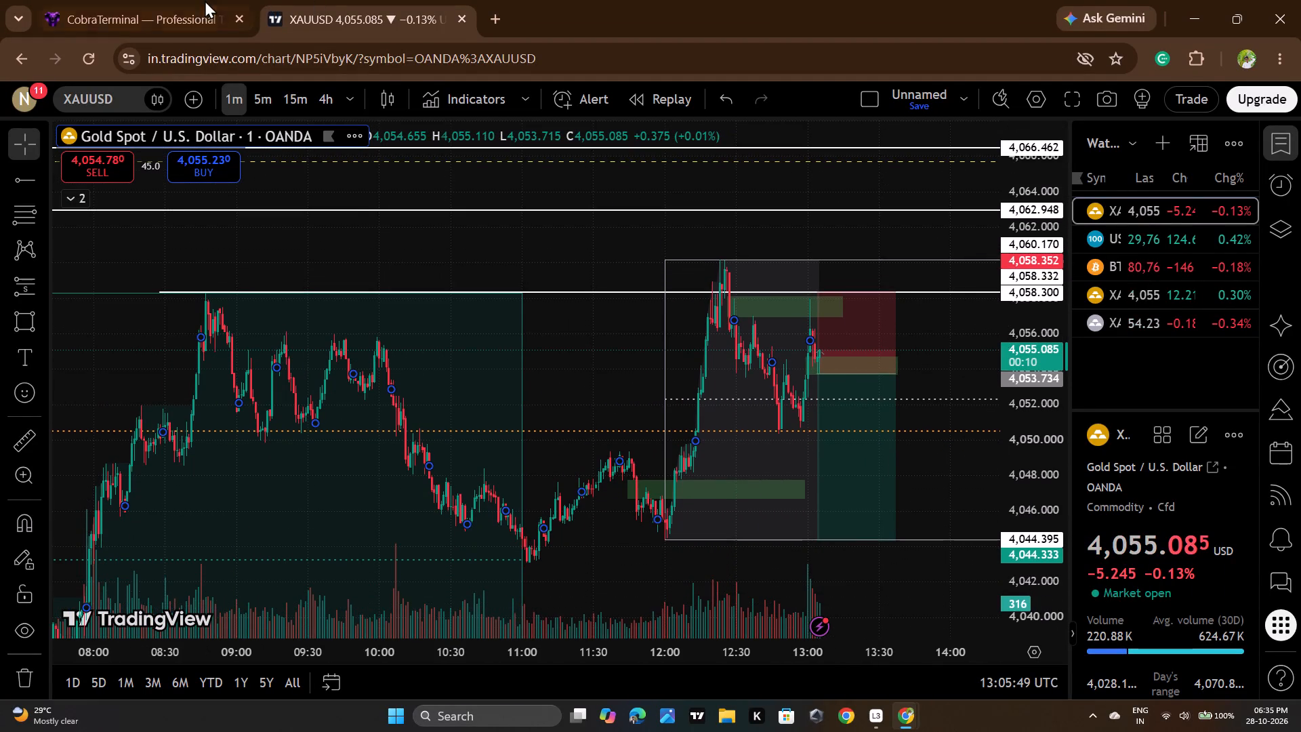
Switch to CobraTerminal and review the past trades in the account's trade history.
left_click(203, 1)
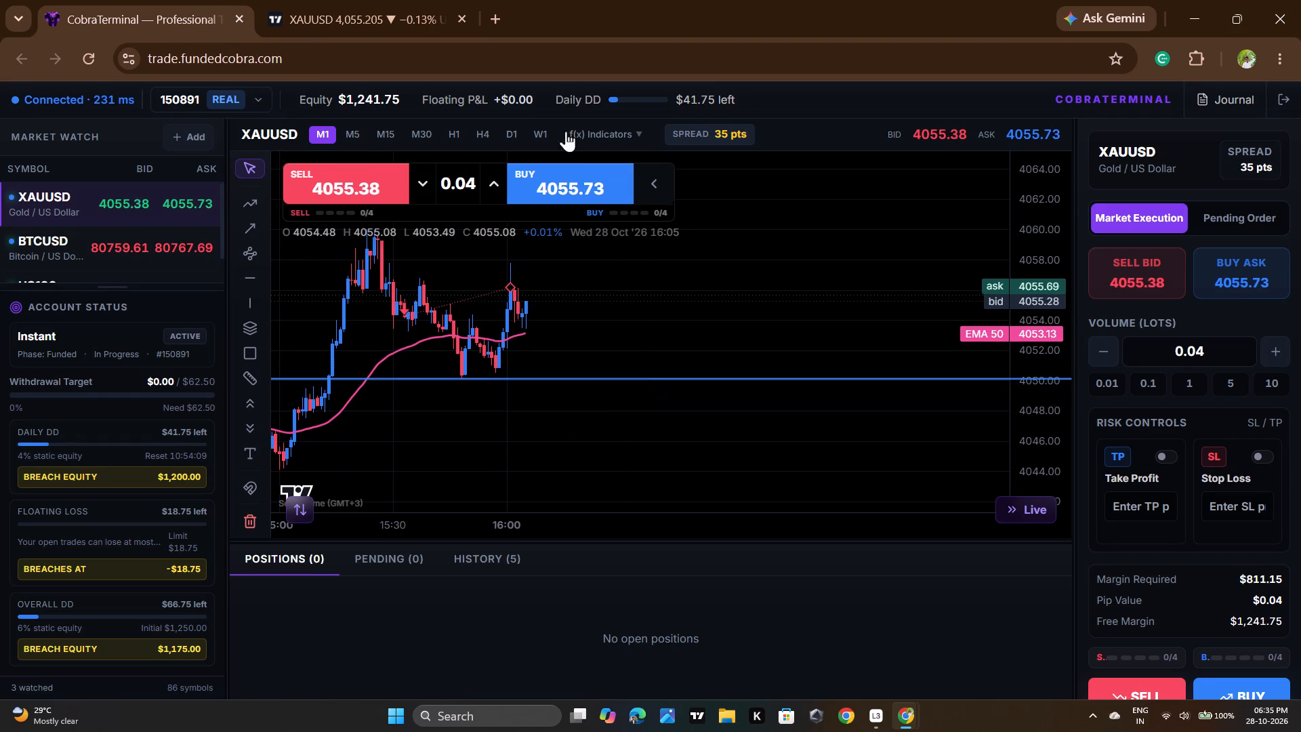
scroll(775, 537, "down", 4)
left_click(520, 562)
scroll(787, 592, "down", 3)
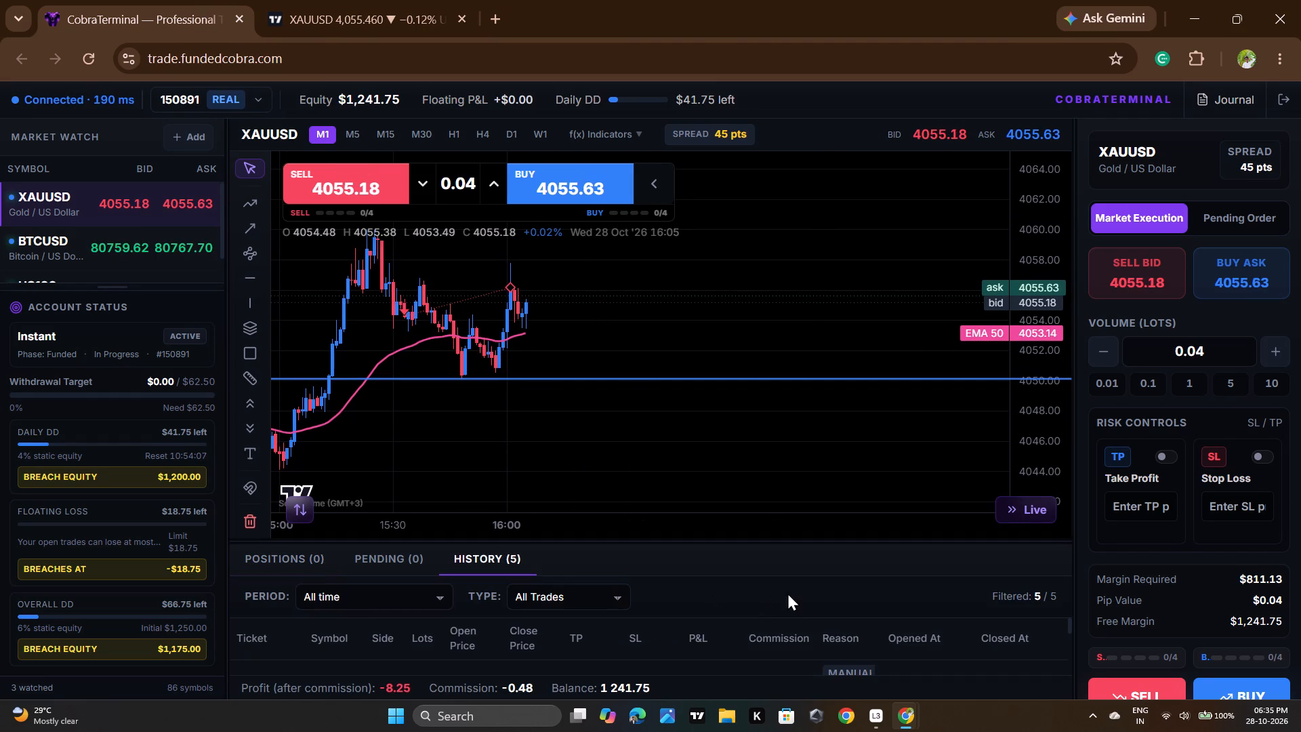
scroll(872, 686, "down", 10)
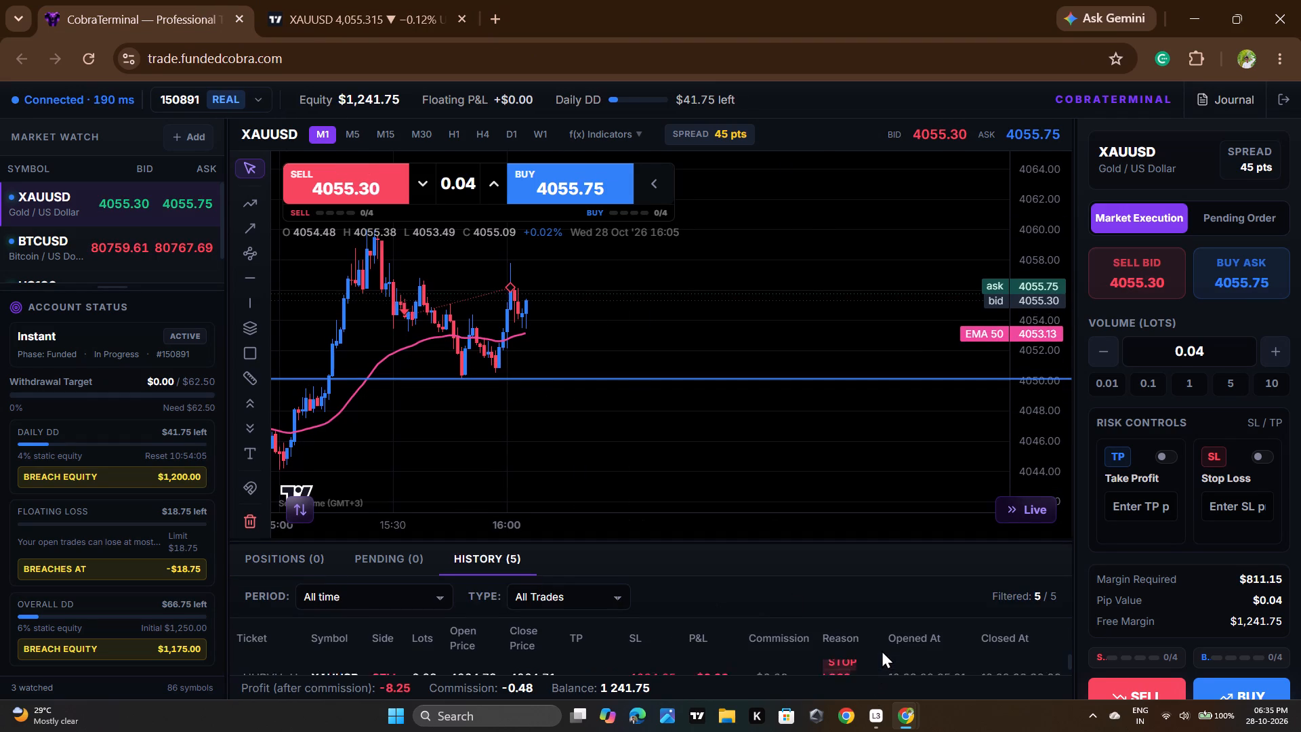
scroll(880, 651, "down", 2)
scroll(880, 651, "up", 1)
scroll(880, 651, "down", 6)
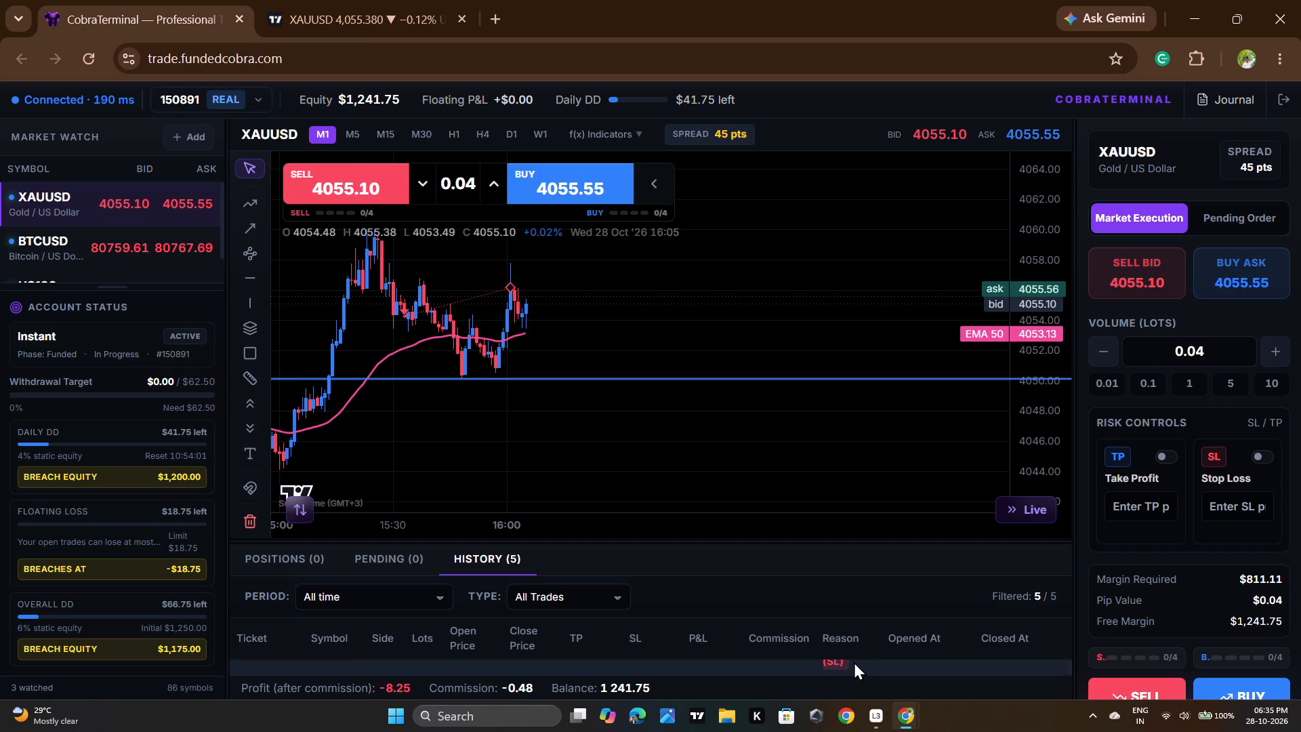
scroll(853, 662, "up", 3)
scroll(853, 662, "down", 1)
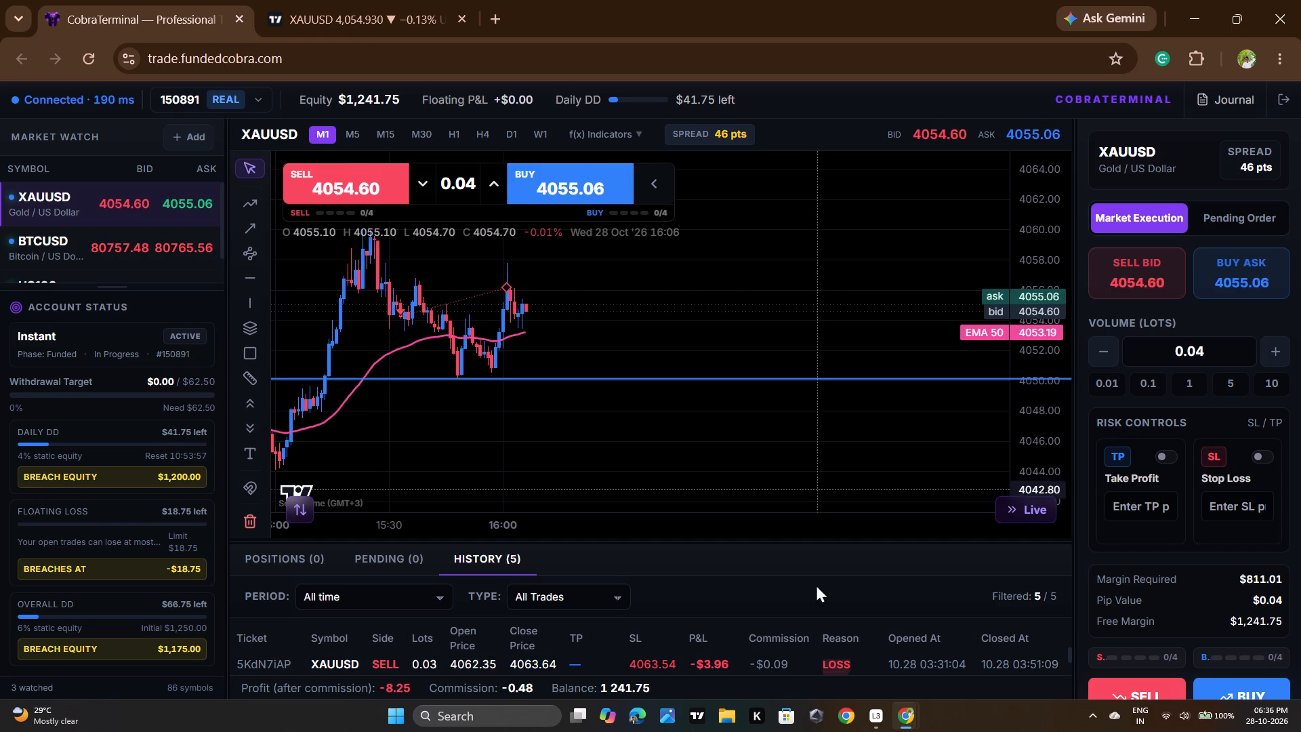
Switch to TradingView and remove the second gold symbol, between Bitcoin and silver, from the watchlist.
left_click(329, 4)
scroll(719, 379, "up", 4)
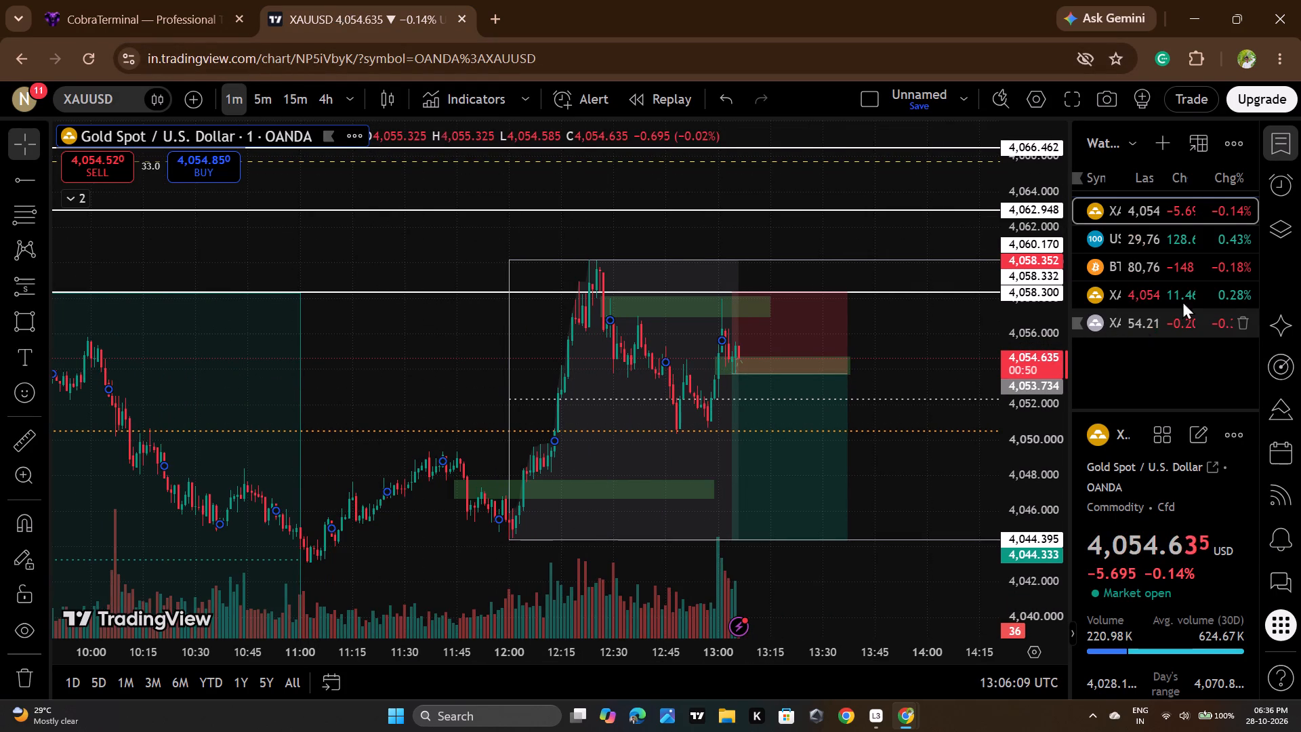
left_click(1250, 293)
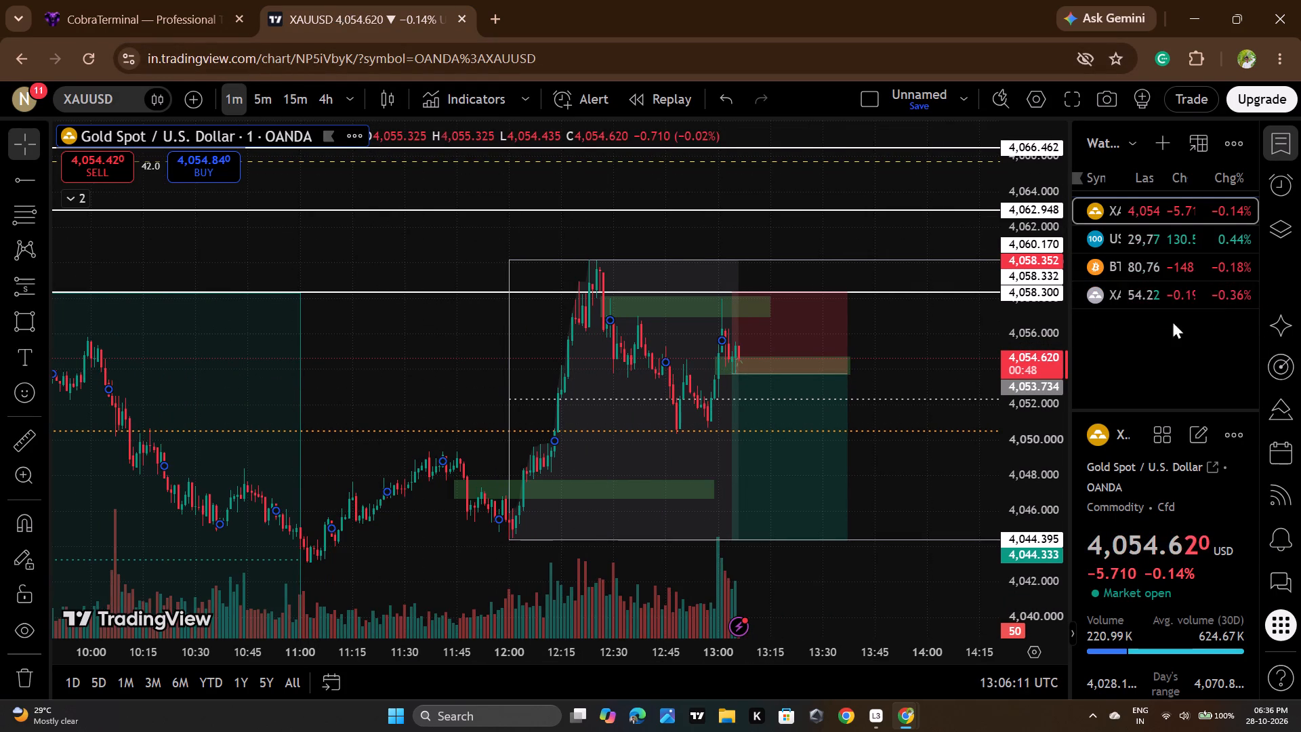
On the XAGUSD chart, draw a green rectangle zone from about 54.189 to 54.222, spanning 12:36 to about 13:58.
left_click(1159, 296)
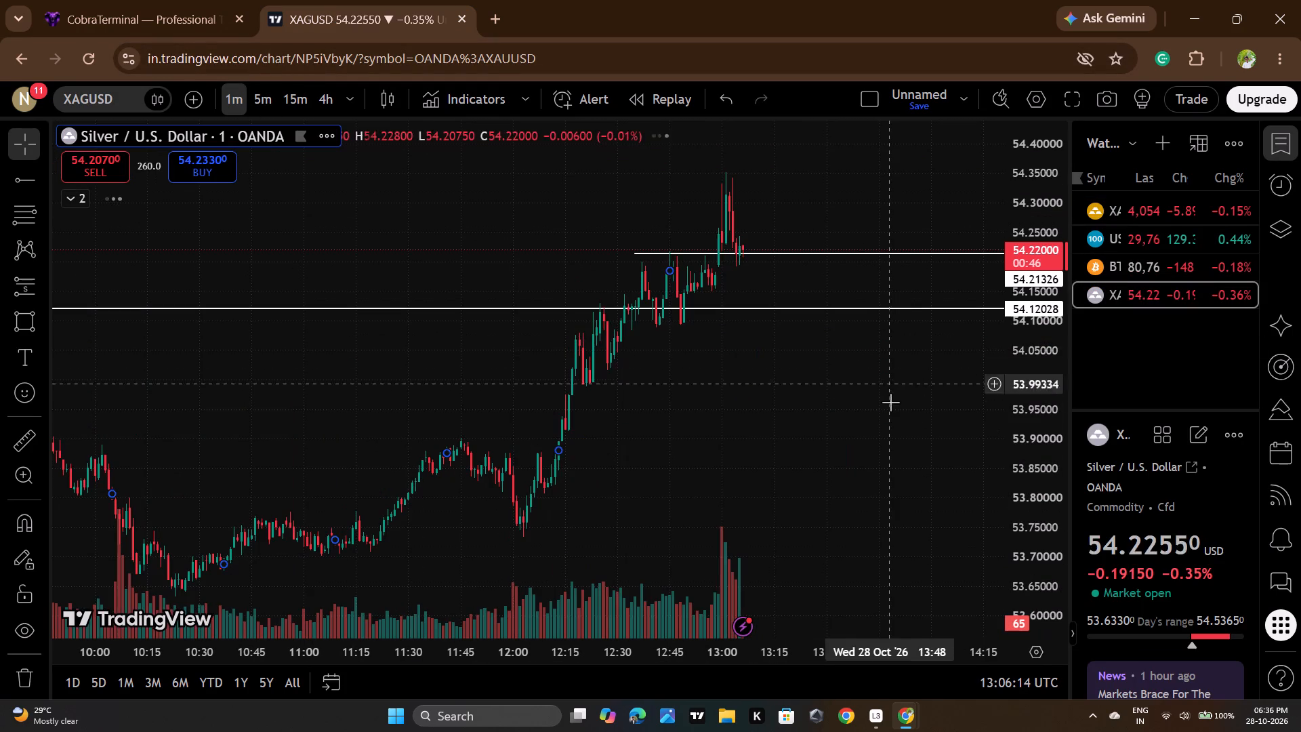
scroll(778, 415, "up", 3)
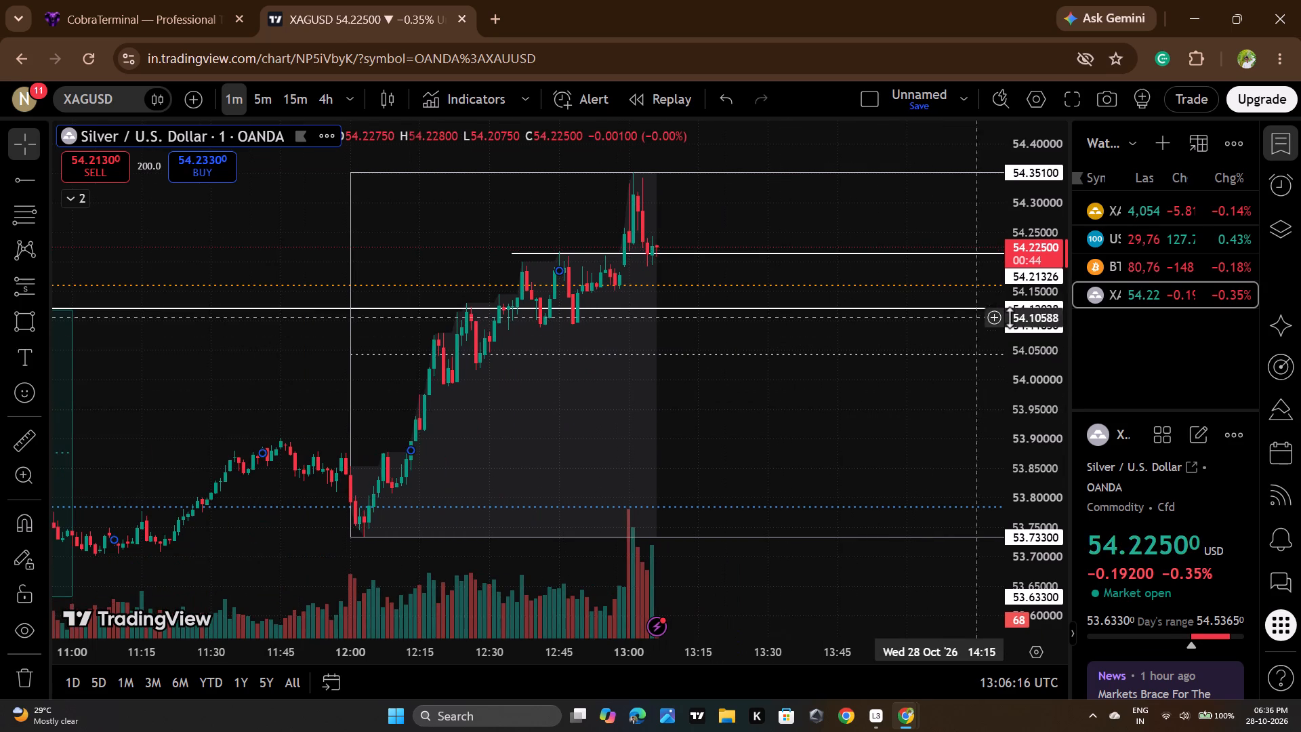
scroll(1012, 314, "up", 9)
left_click_drag(902, 367, 913, 476)
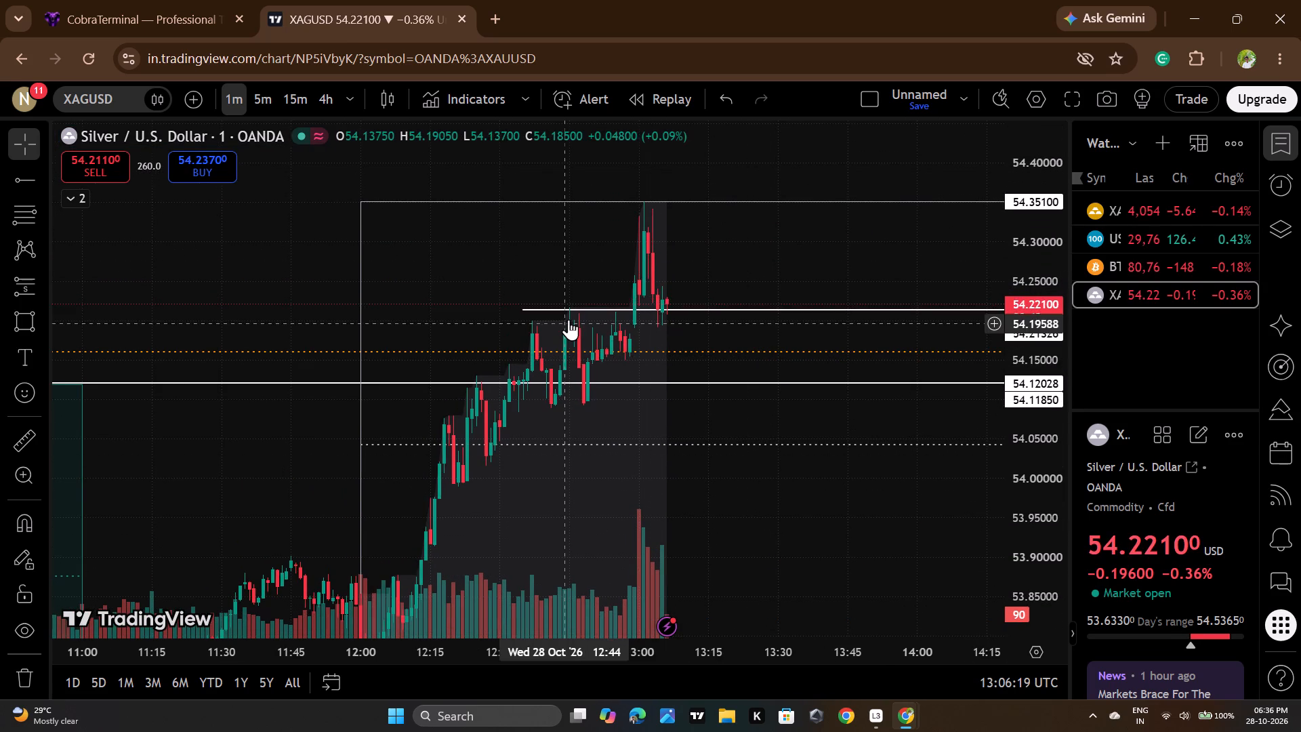
scroll(569, 319, "down", 1)
left_click(18, 325)
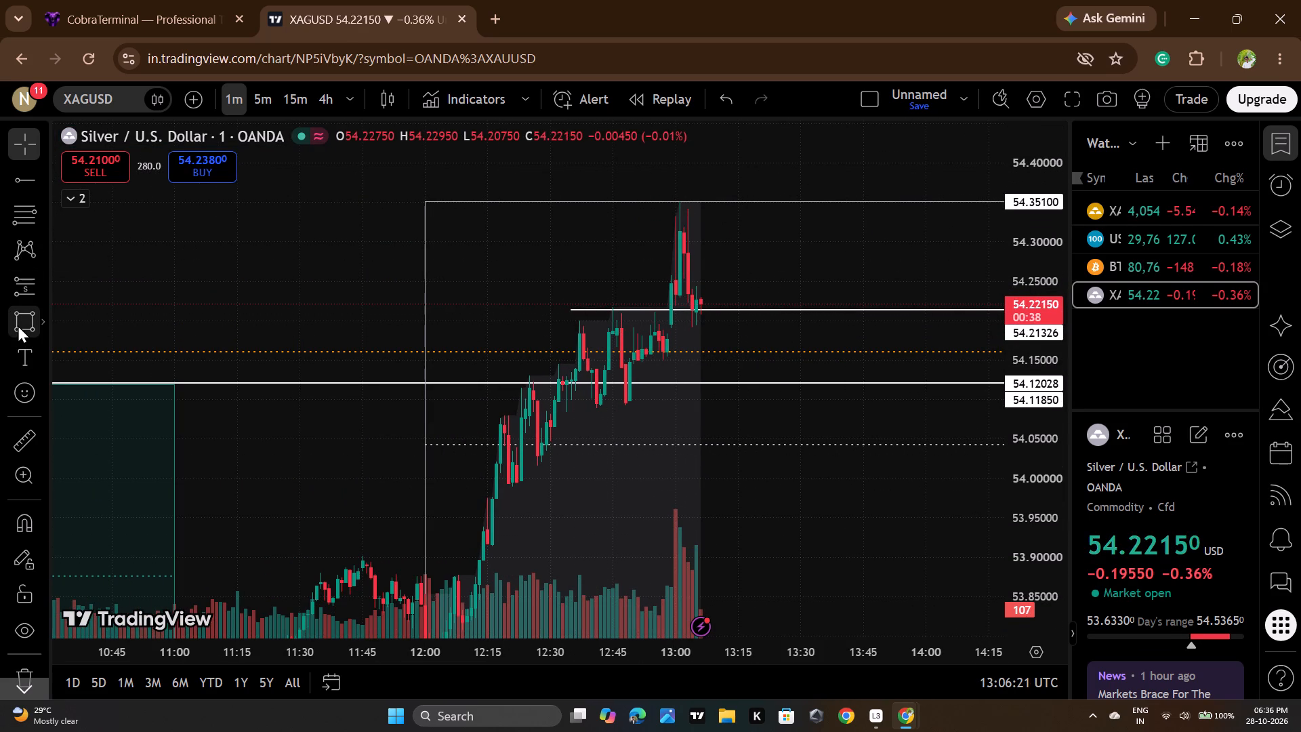
left_click(573, 330)
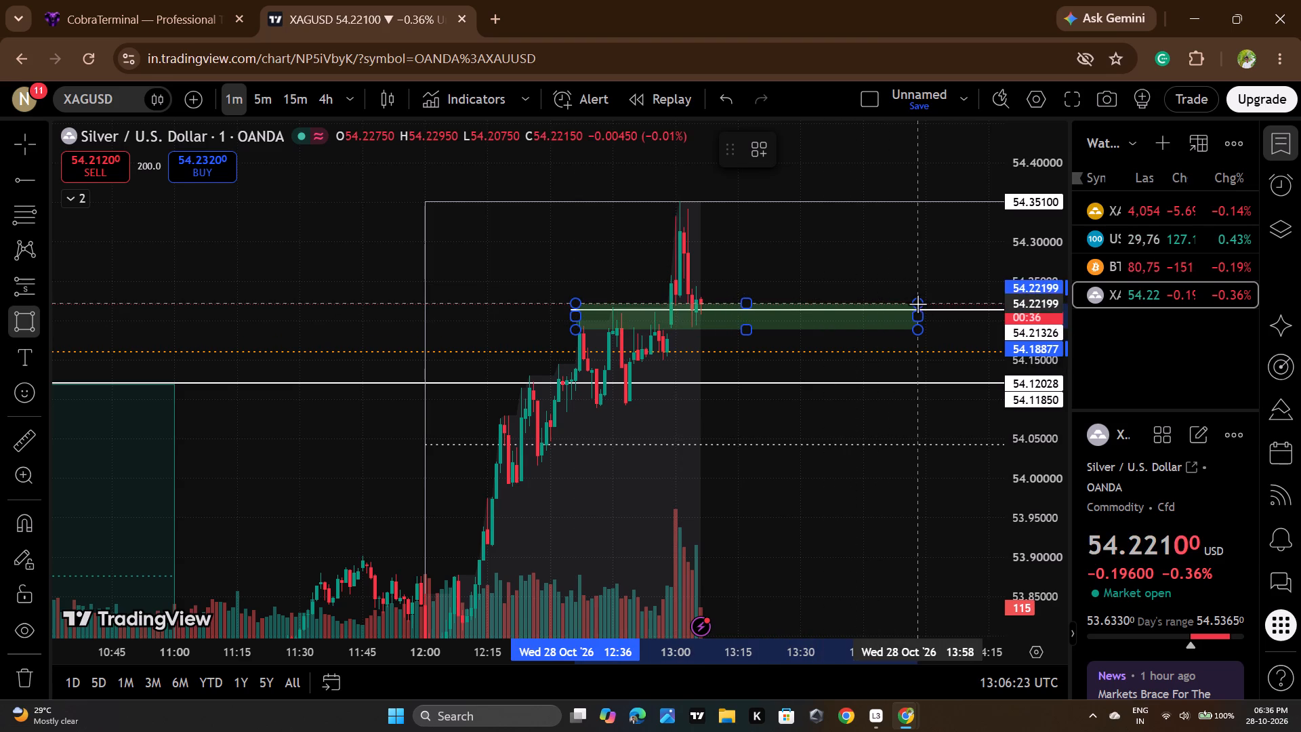
left_click(918, 305)
left_click(863, 449)
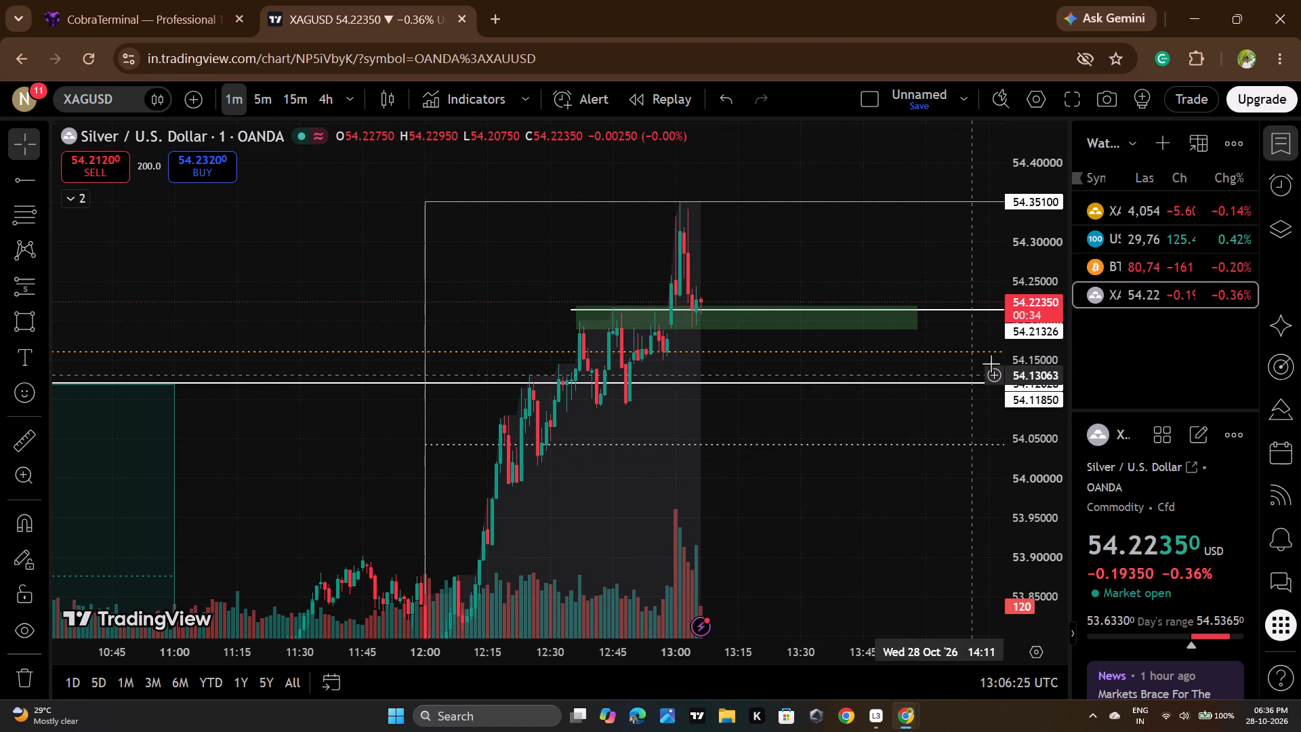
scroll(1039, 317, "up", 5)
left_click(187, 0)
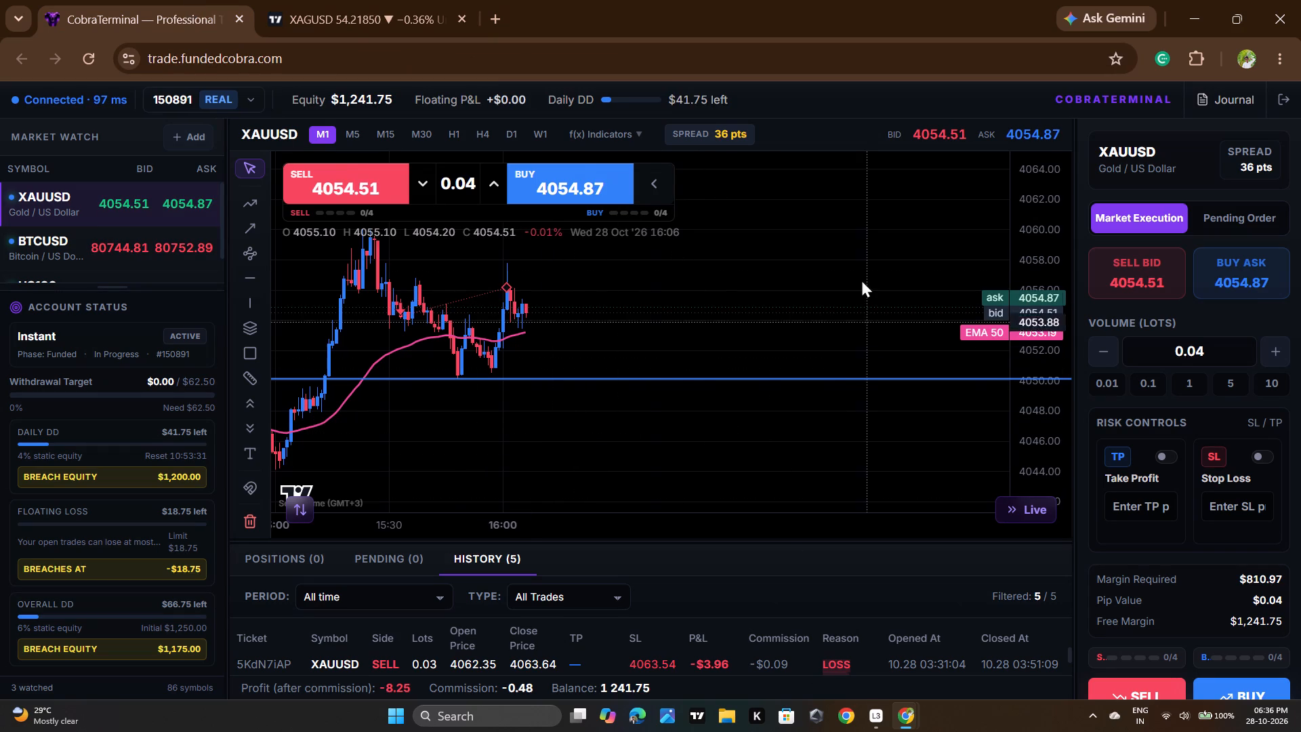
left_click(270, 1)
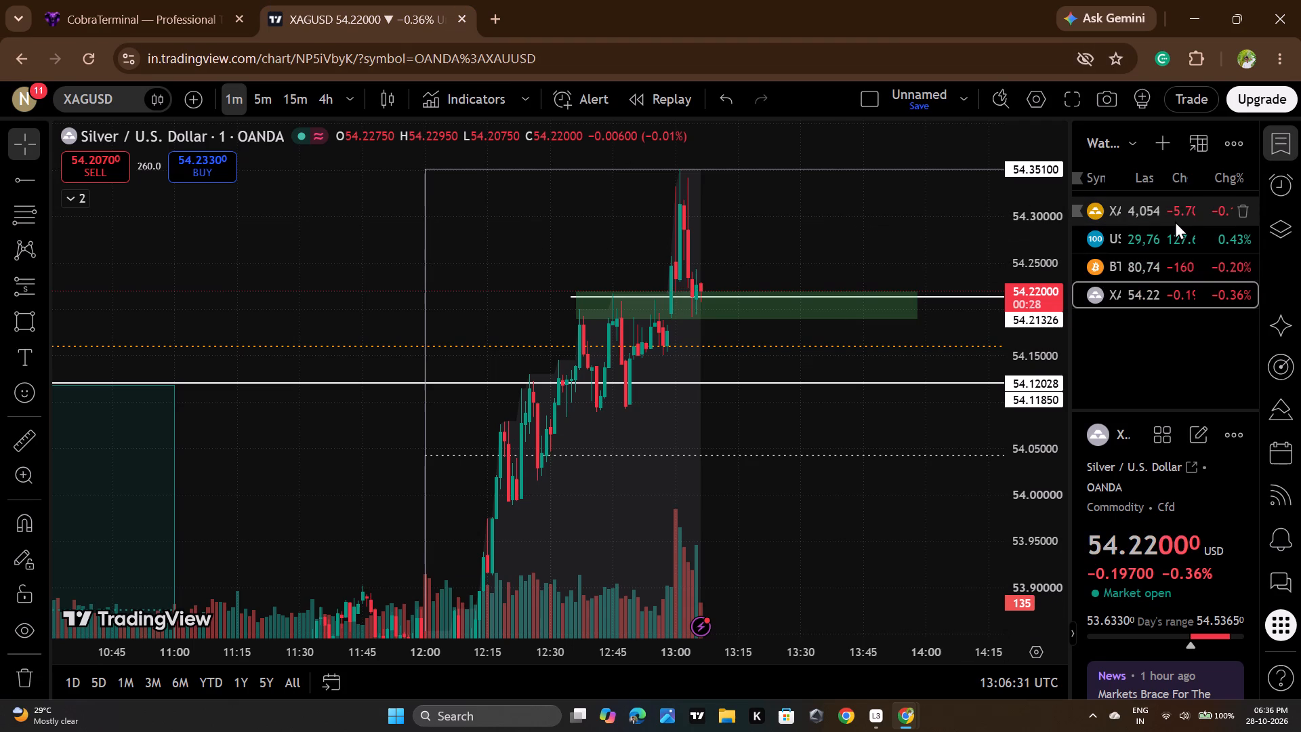
Return to the XAUUSD chart and delete the short position with the 4,053.734 entry.
left_click(1175, 221)
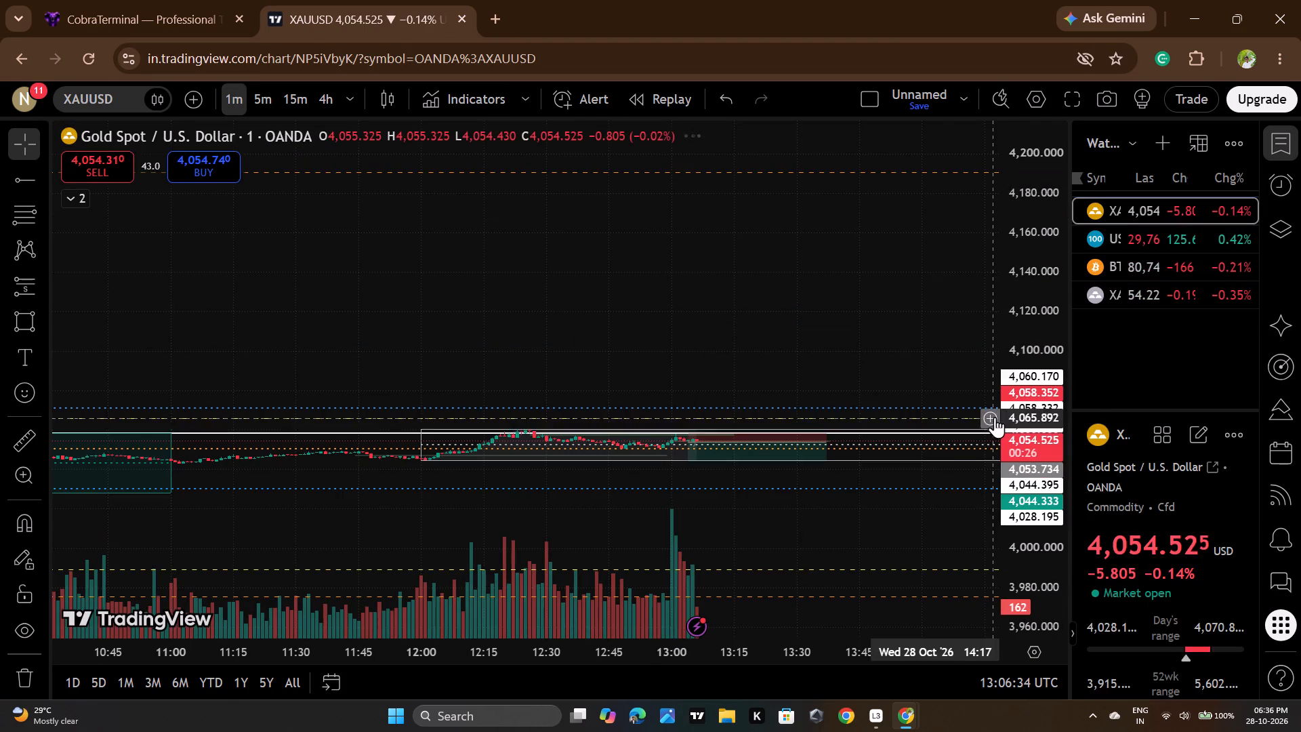
scroll(1029, 443, "up", 20)
scroll(1029, 443, "up", 9)
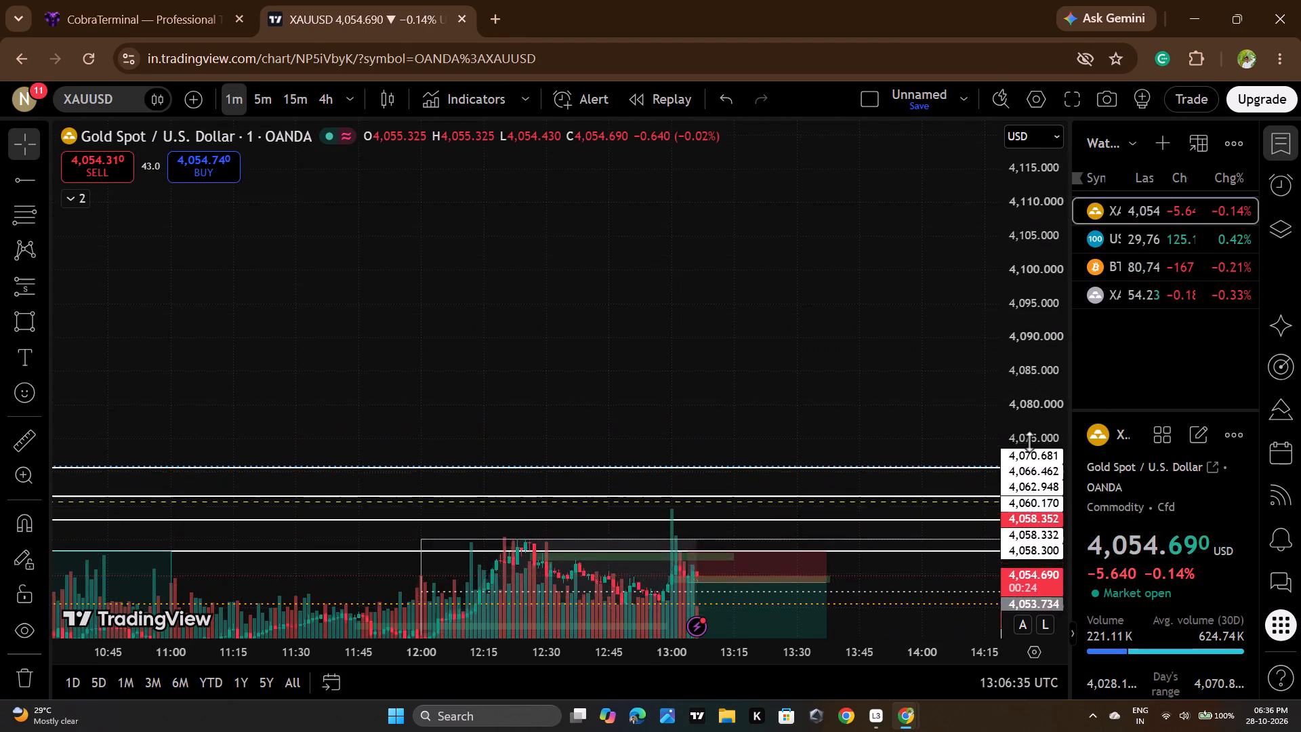
scroll(1030, 441, "up", 20)
left_click_drag(722, 455, 659, 58)
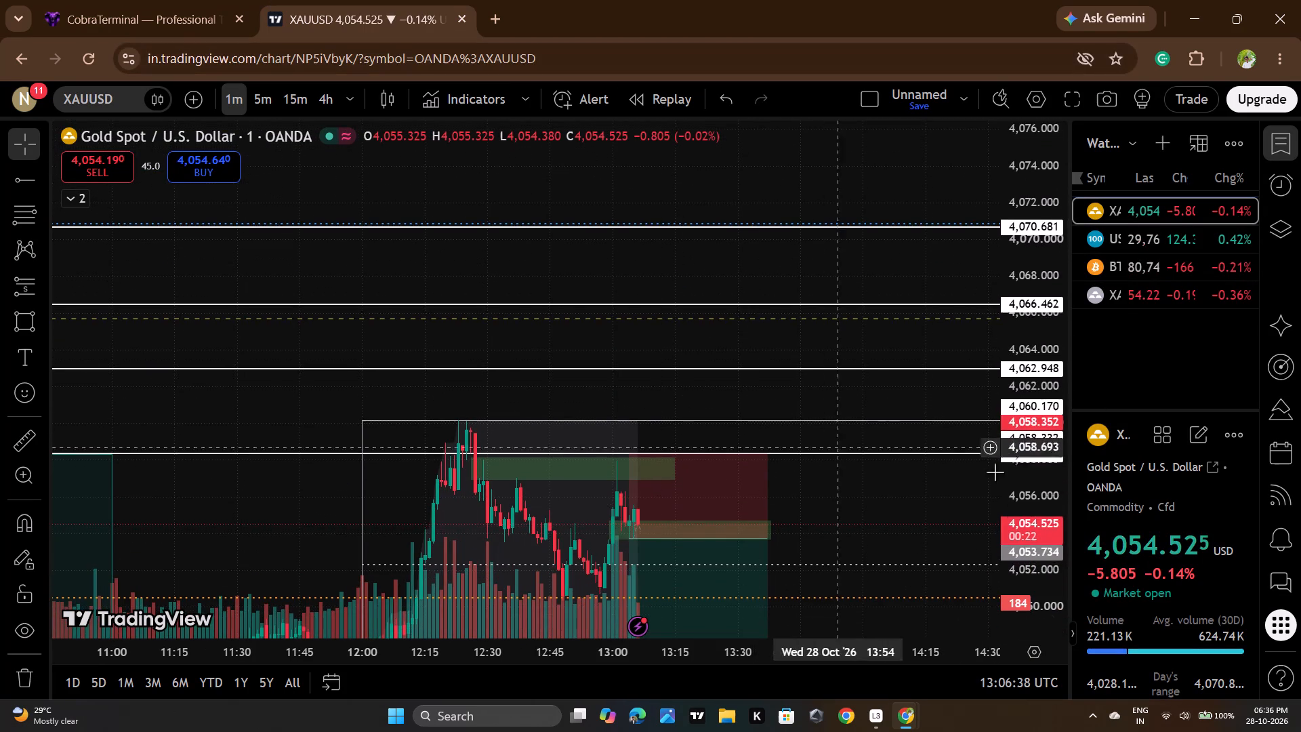
left_click_drag(979, 530, 938, 337)
scroll(1044, 367, "up", 9)
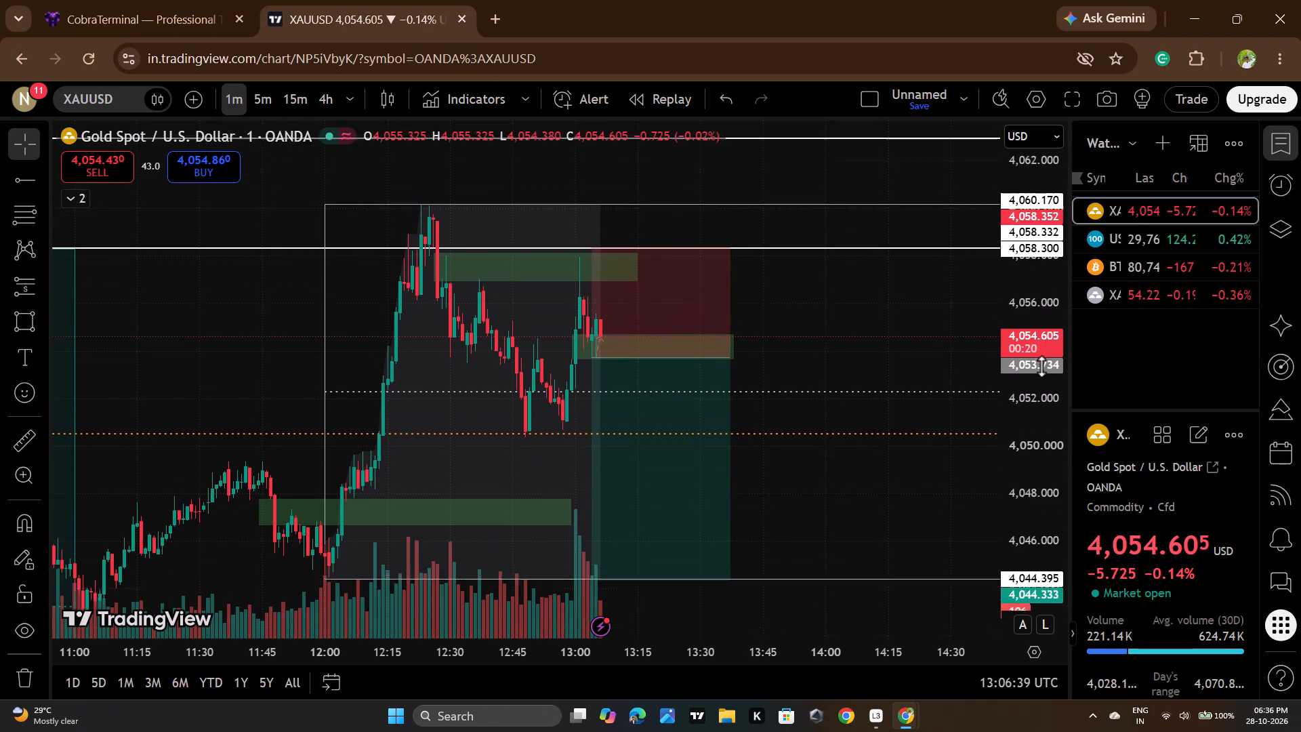
scroll(1042, 366, "up", 3)
scroll(606, 389, "up", 1)
scroll(717, 386, "up", 2)
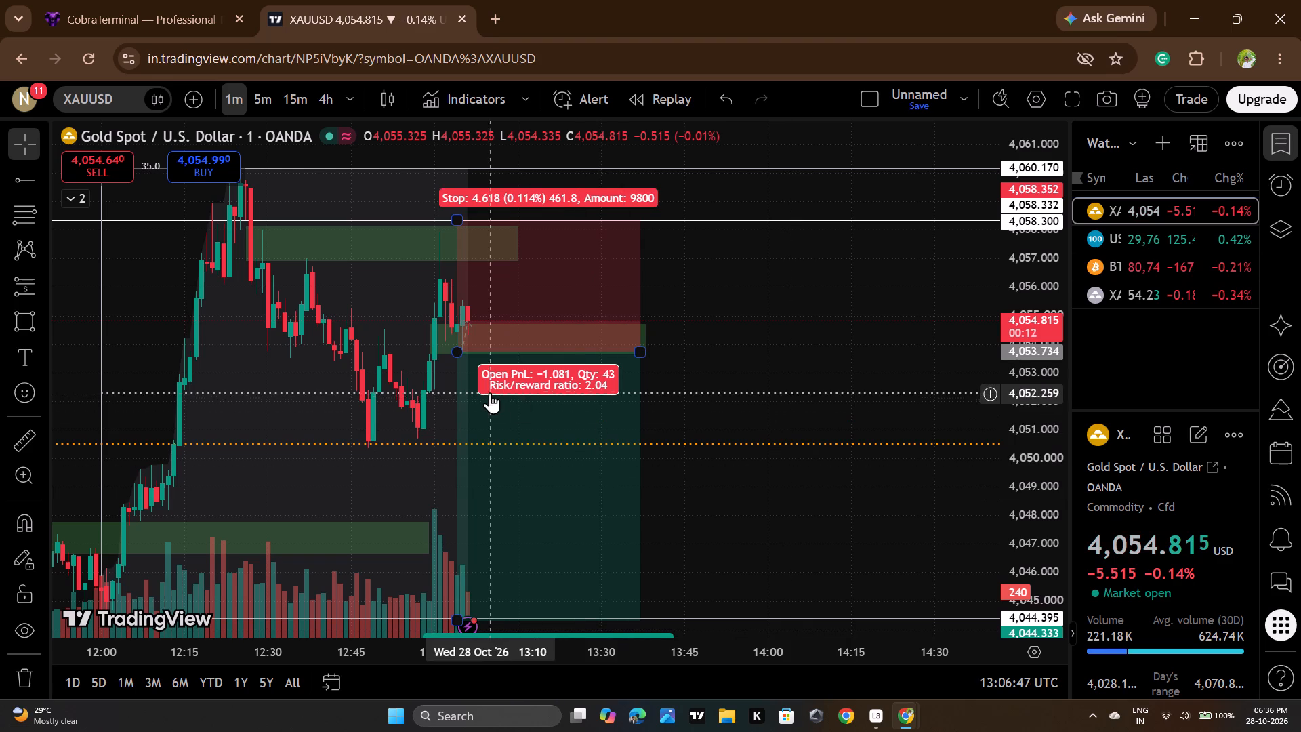
left_click(648, 290)
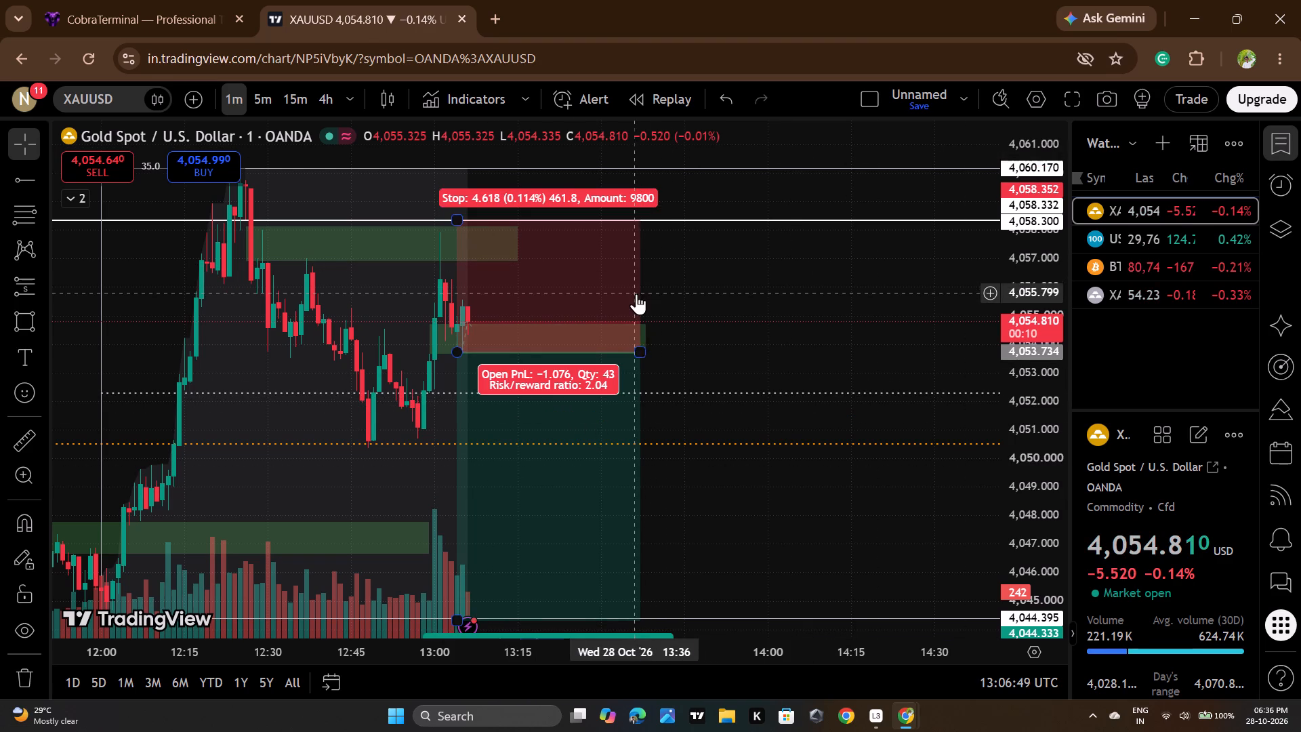
left_click(636, 293)
left_click(1038, 146)
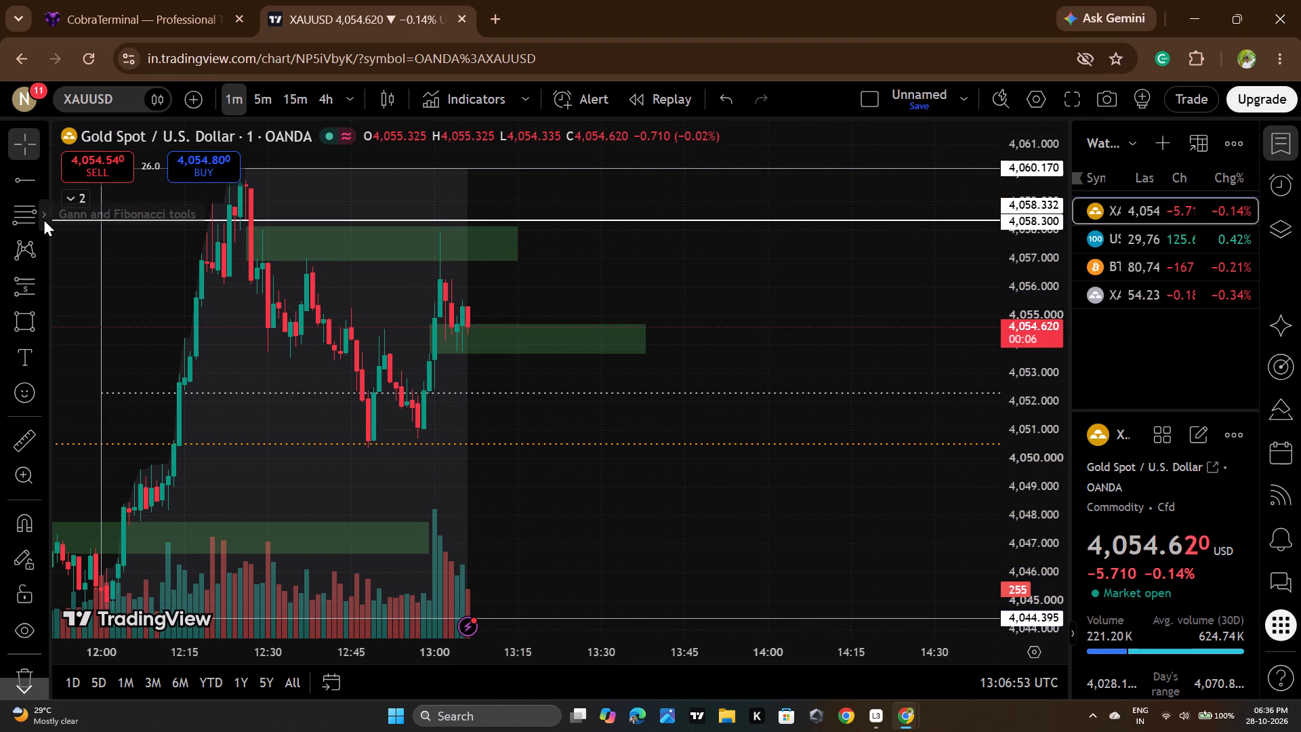
Place a long position at the latest zone's lower edge, with entry about 4,053.668 and stop about 4,050.194.
left_click(43, 218)
left_click(39, 283)
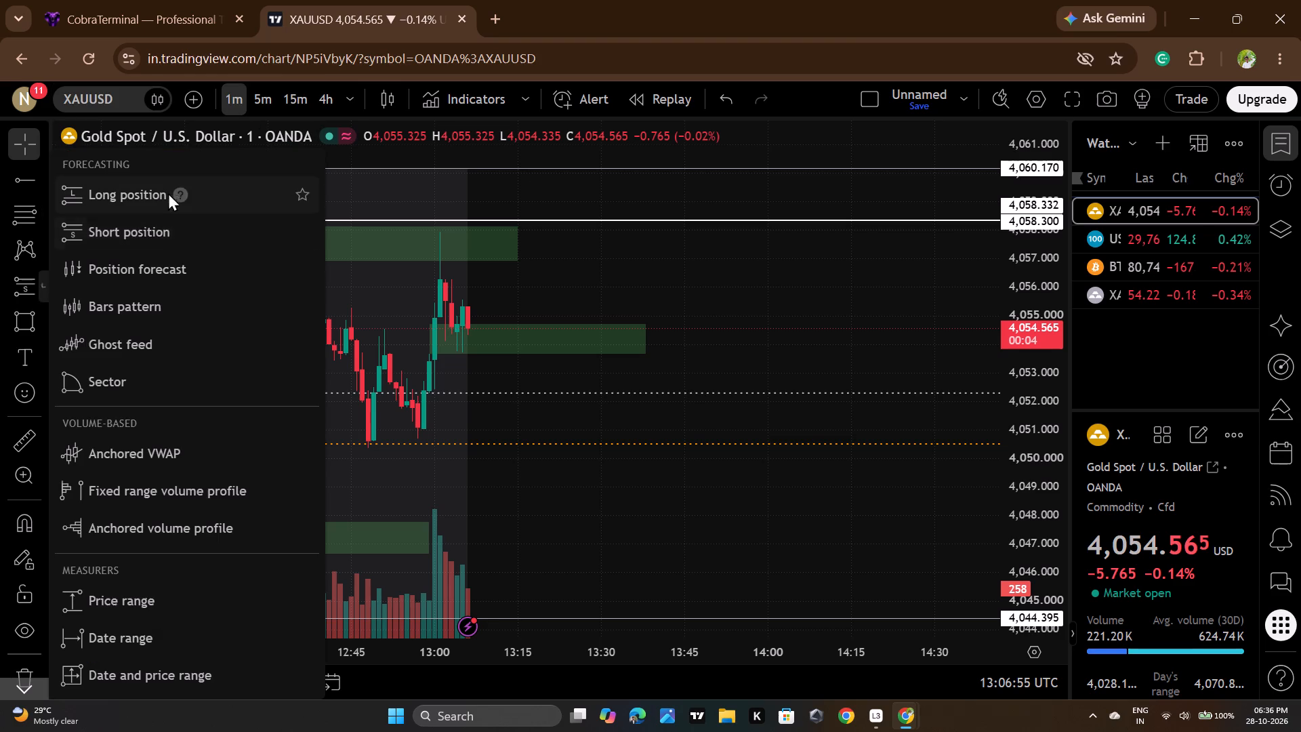
left_click_drag(199, 198, 205, 201)
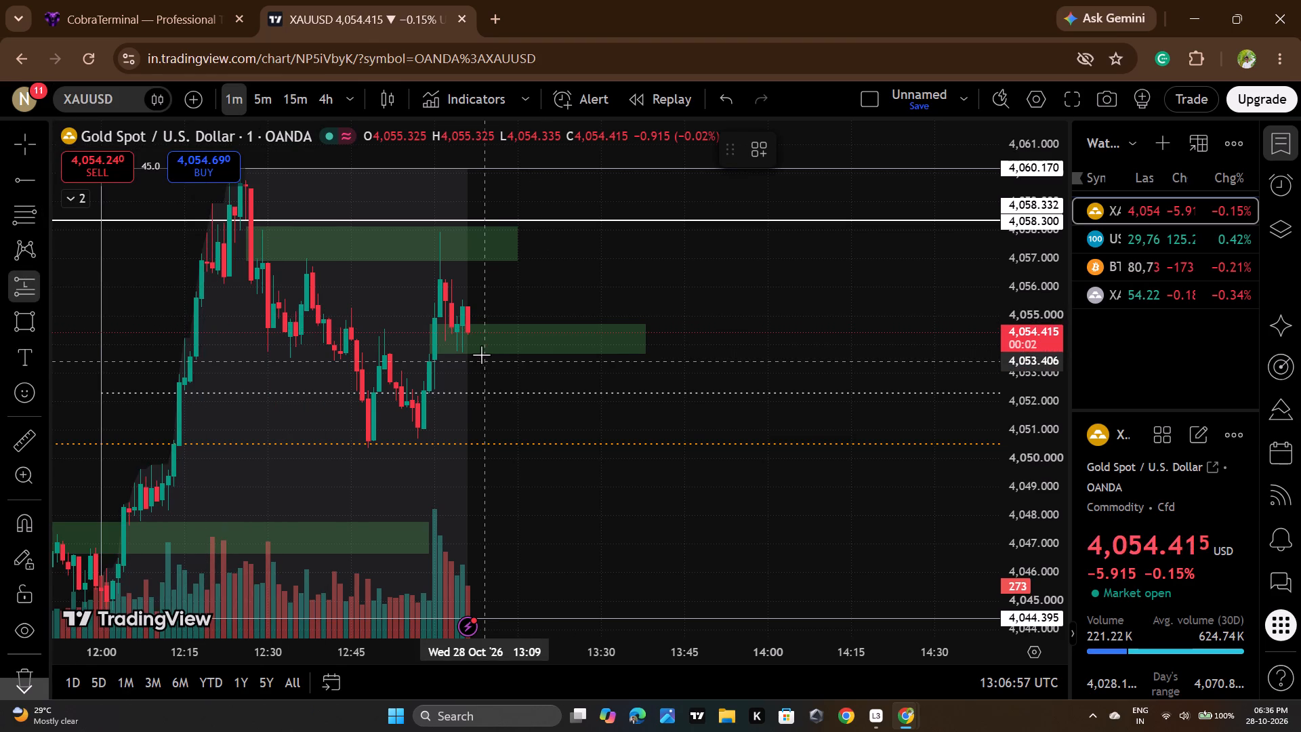
left_click(481, 354)
left_click_drag(484, 439, 484, 453)
Raise the long position's target to about 4,063.043, just above the 4,062.948 horizontal line.
scroll(757, 289, "down", 2)
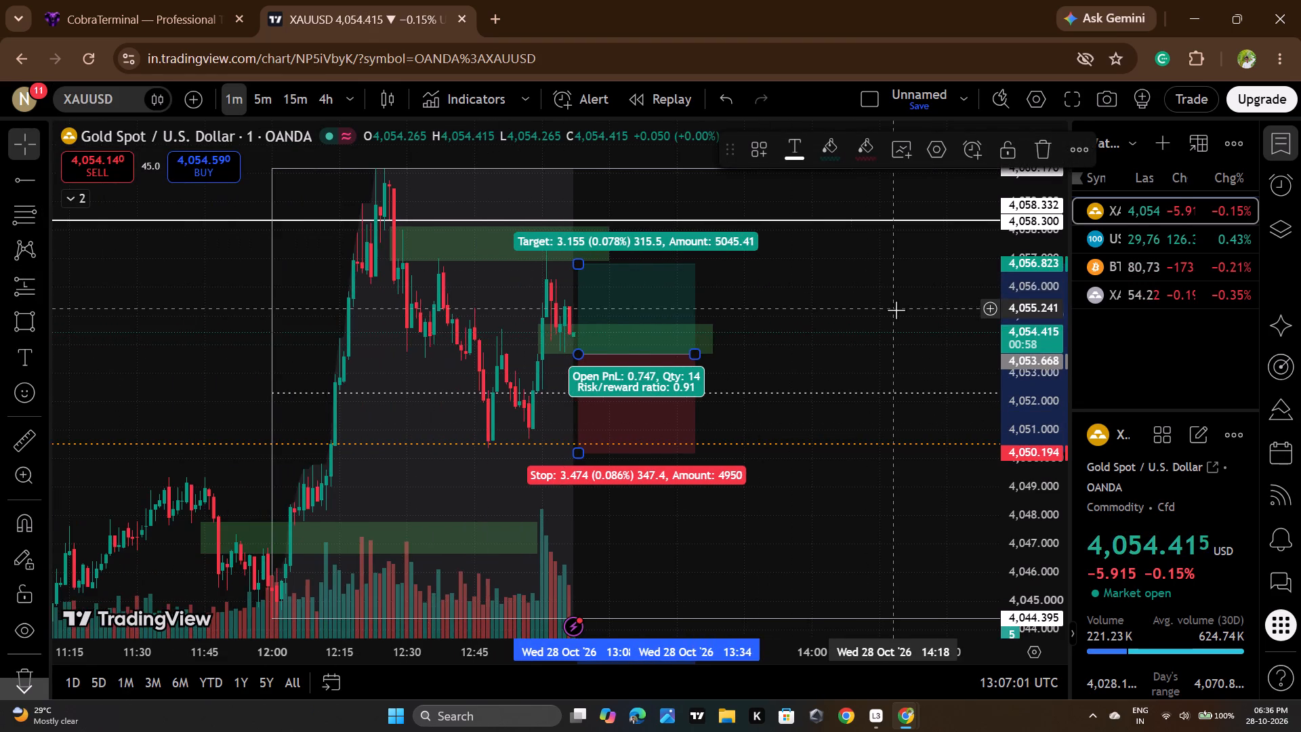
left_click_drag(896, 310, 901, 497)
left_click_drag(578, 440, 598, 411)
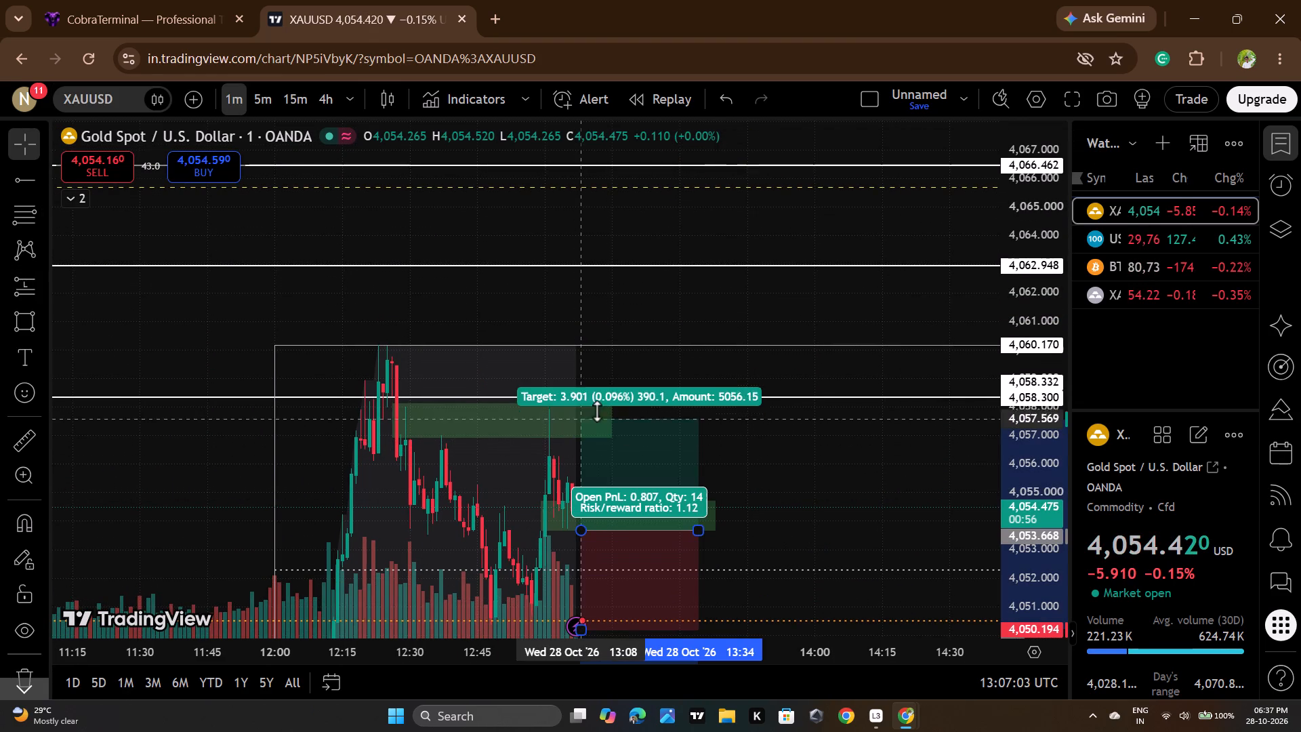
left_click_drag(598, 411, 612, 272)
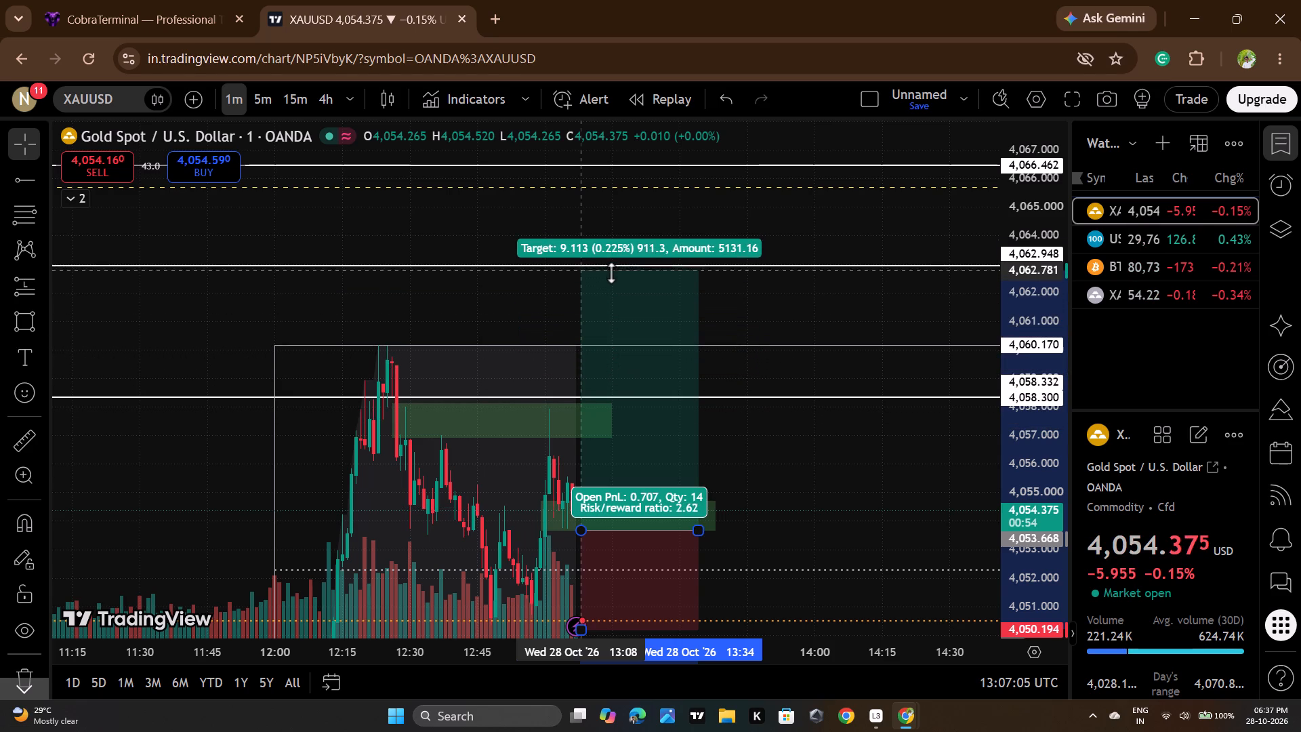
left_click_drag(612, 272, 612, 264)
left_click(888, 396)
Examine the new long setup on the XAUUSD chart alongside the live quotes in CobraTerminal.
scroll(847, 491, "up", 2)
left_click_drag(846, 495, 865, 407)
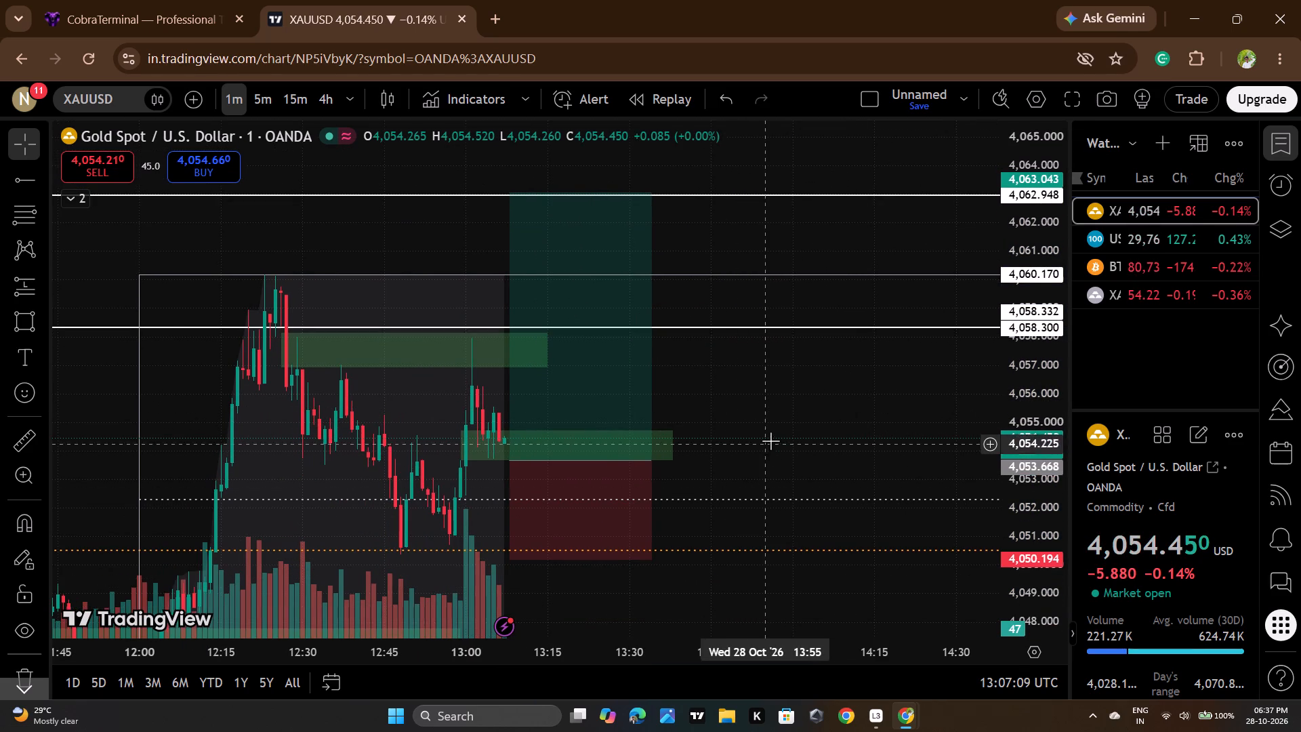
scroll(771, 439, "up", 1)
left_click_drag(759, 441, 850, 383)
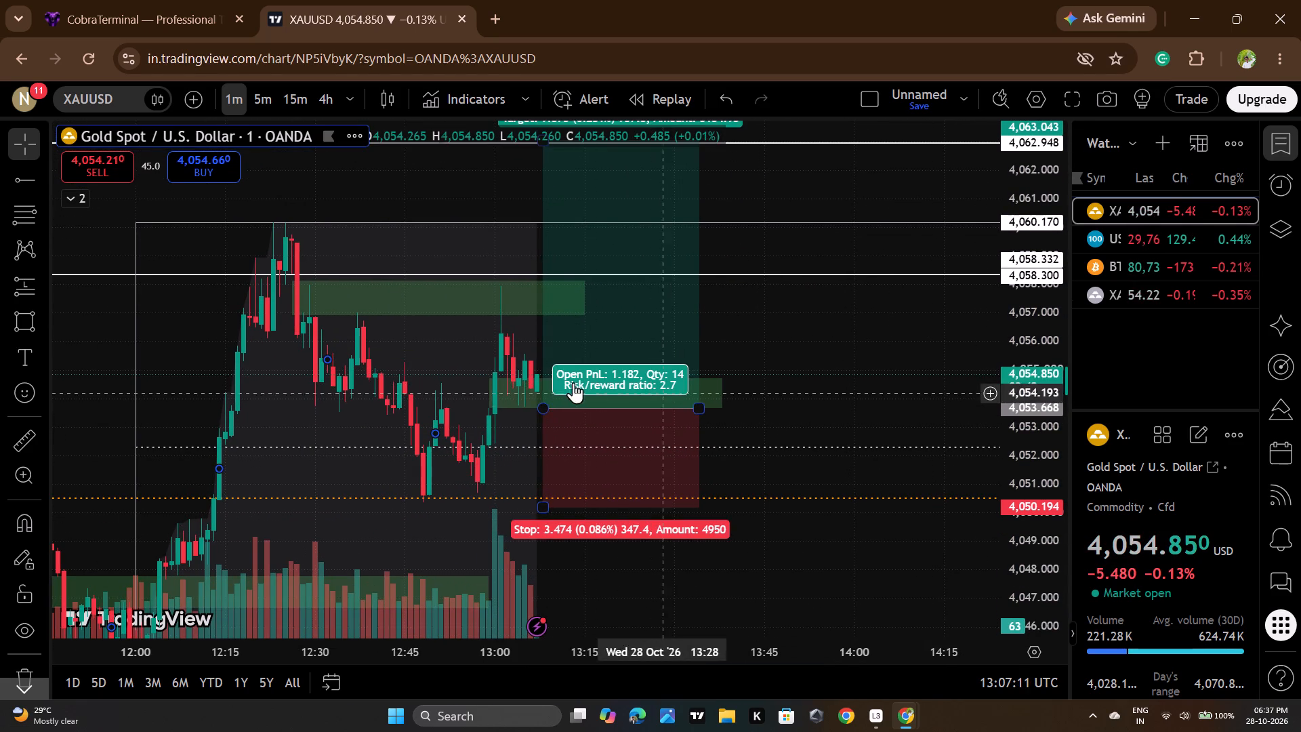
left_click(197, 0)
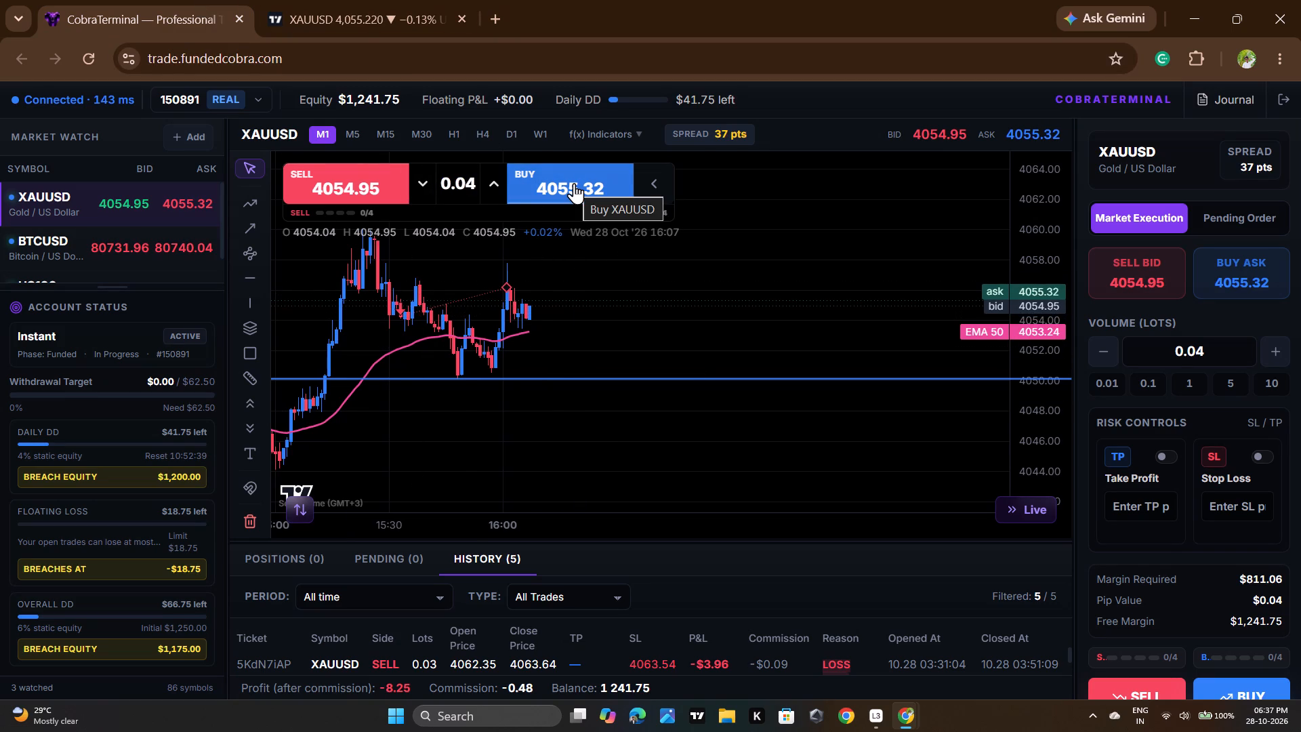
left_click(298, 1)
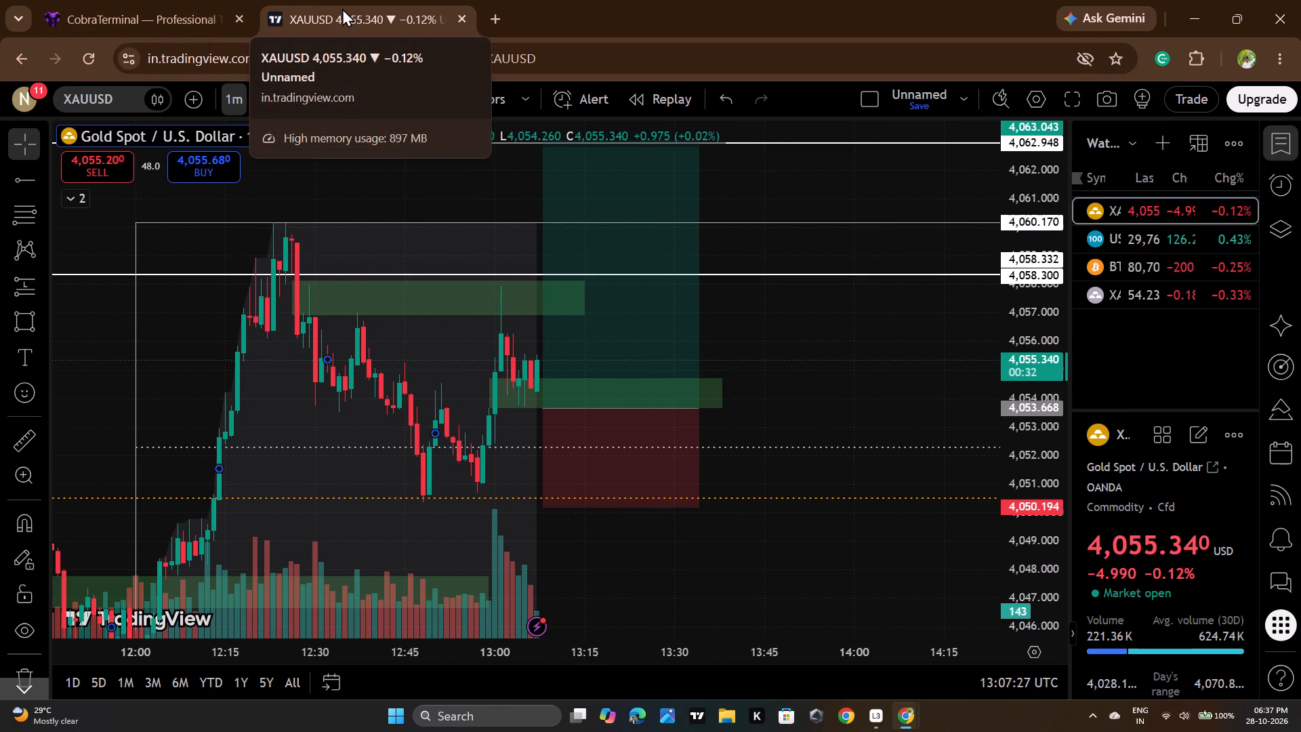
scroll(530, 346, "down", 3)
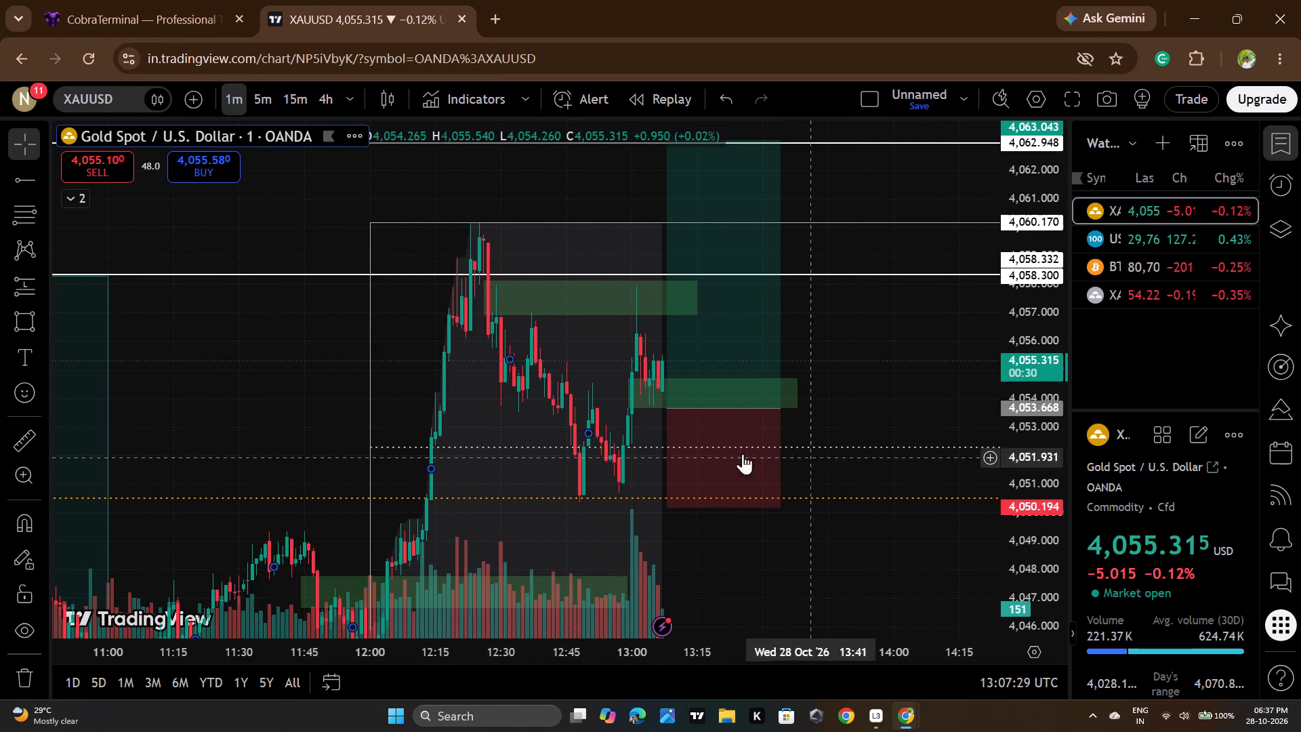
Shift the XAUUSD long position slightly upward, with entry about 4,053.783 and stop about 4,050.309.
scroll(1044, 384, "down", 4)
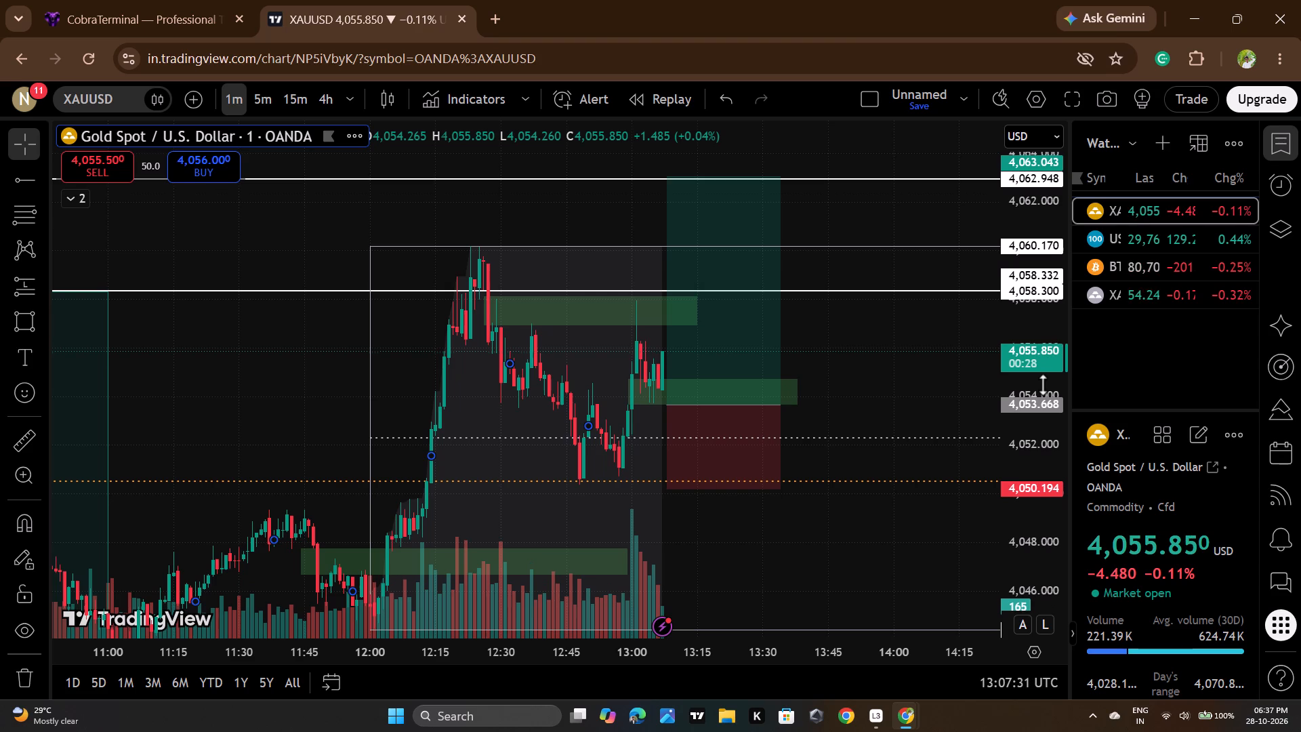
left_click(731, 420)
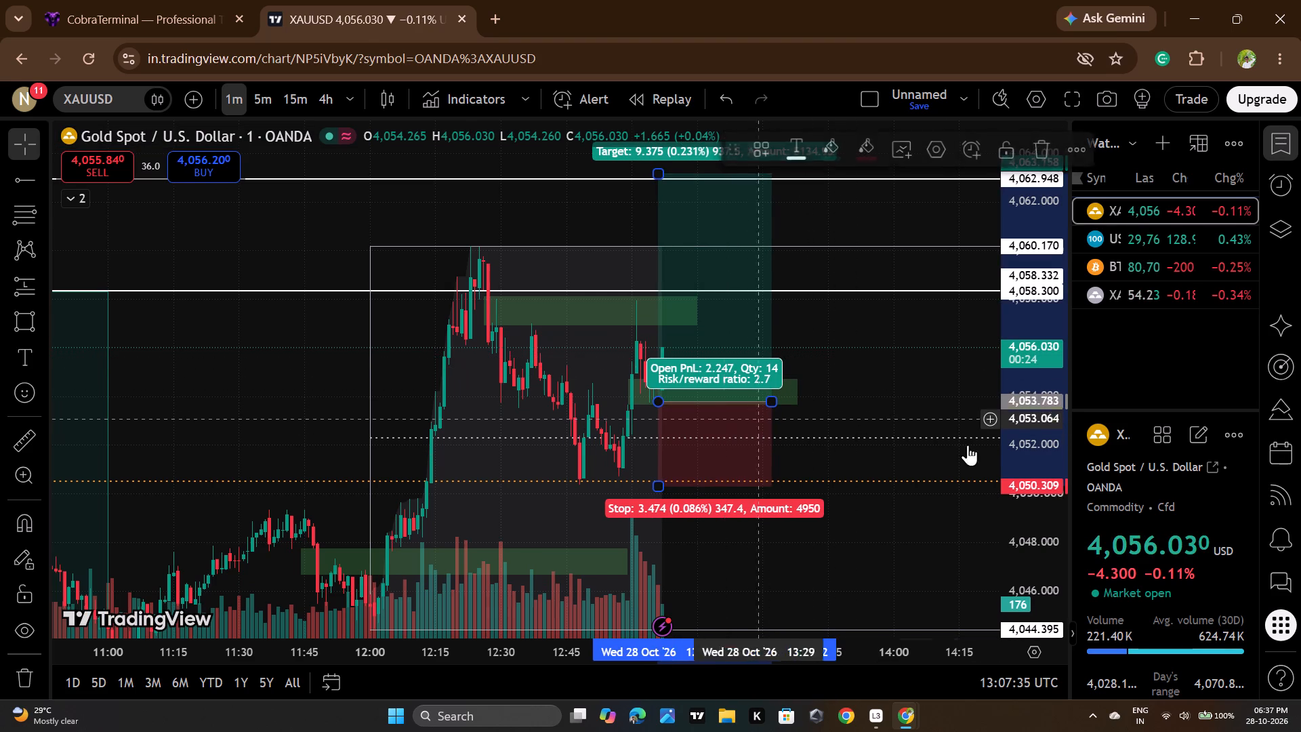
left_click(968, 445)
Switch to CobraTerminal and reduce the XAUUSD order volume to 0.03 lots.
left_click(211, 0)
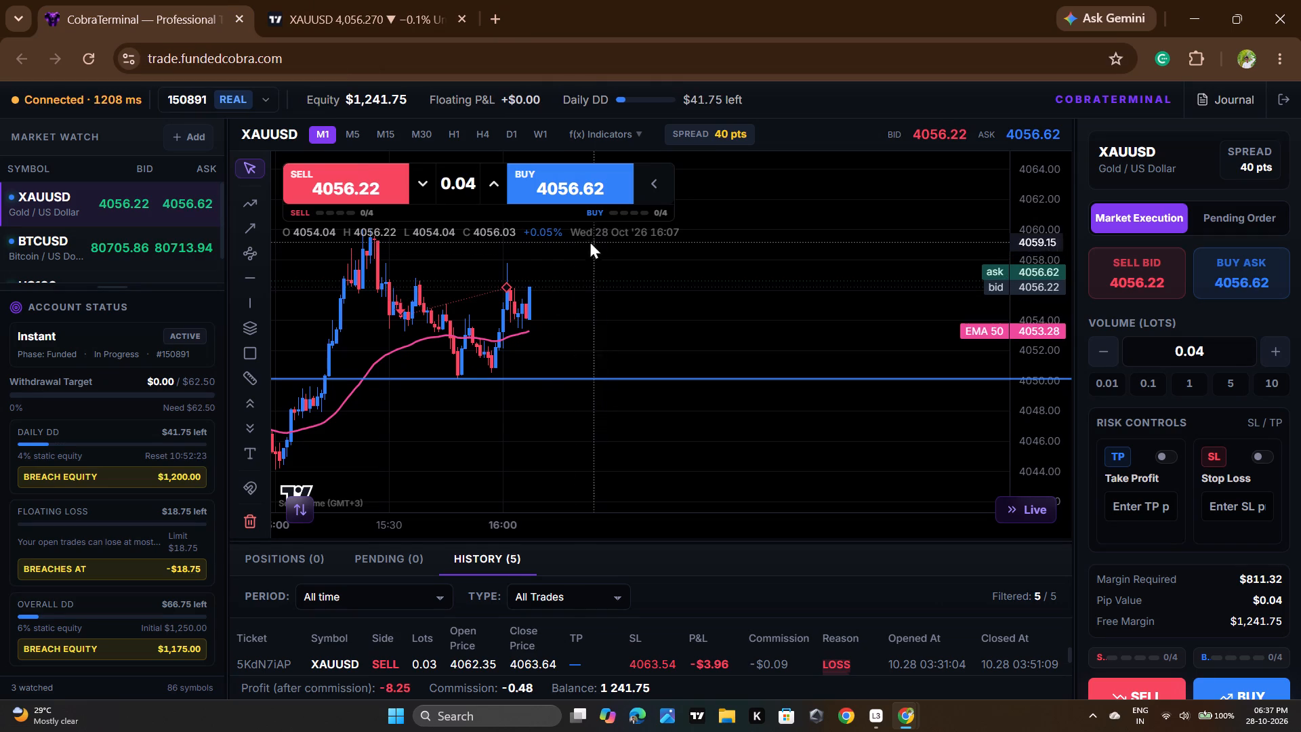
left_click(428, 181)
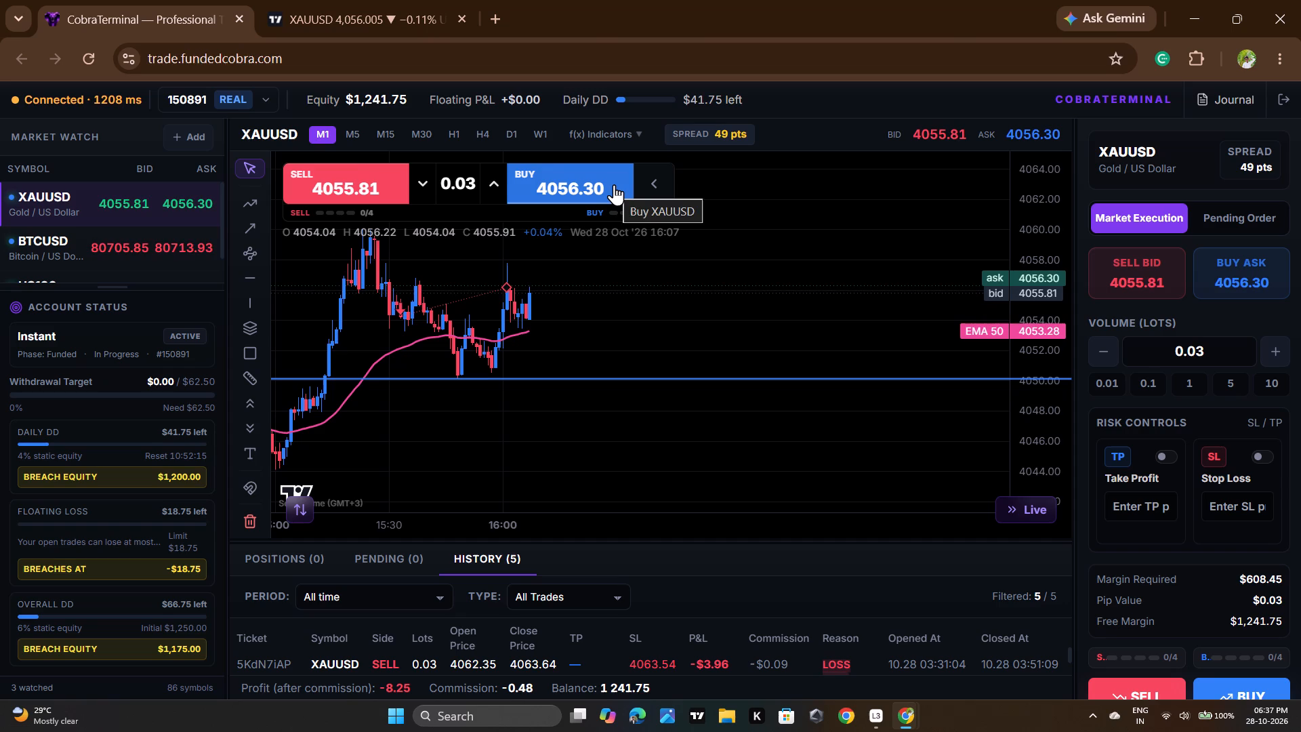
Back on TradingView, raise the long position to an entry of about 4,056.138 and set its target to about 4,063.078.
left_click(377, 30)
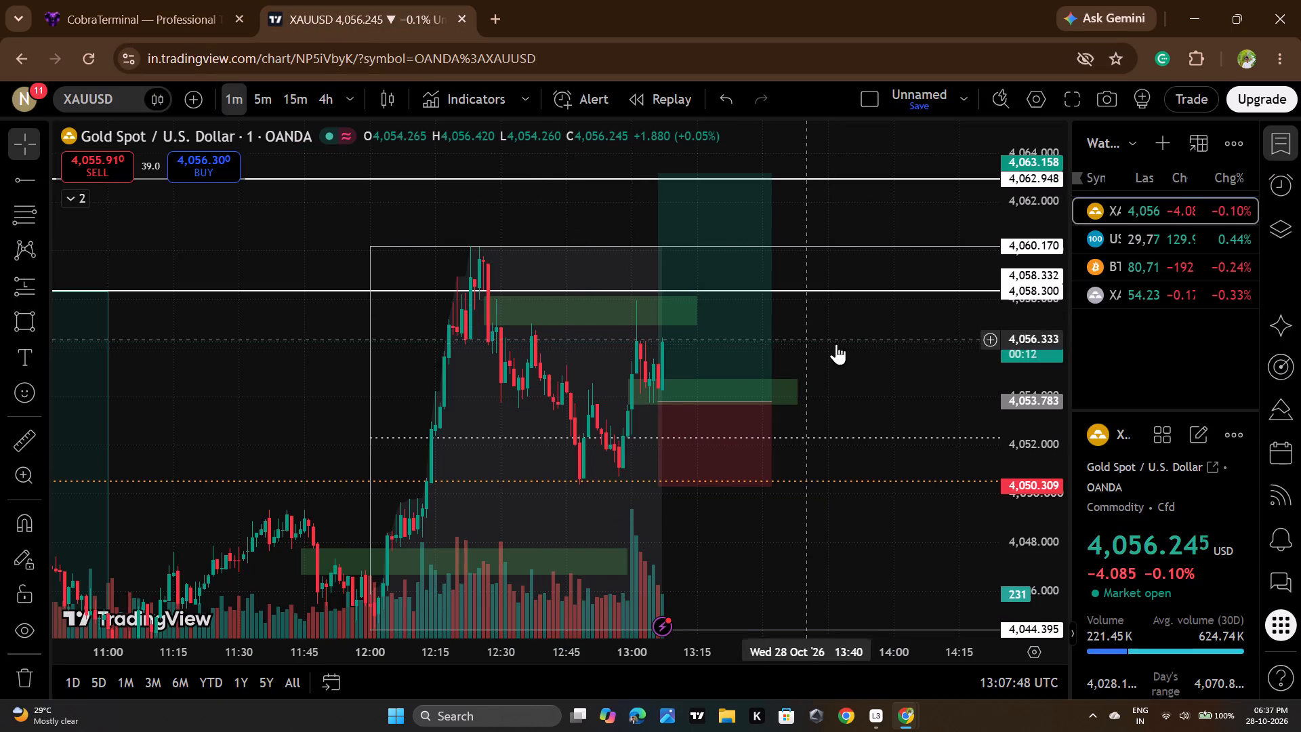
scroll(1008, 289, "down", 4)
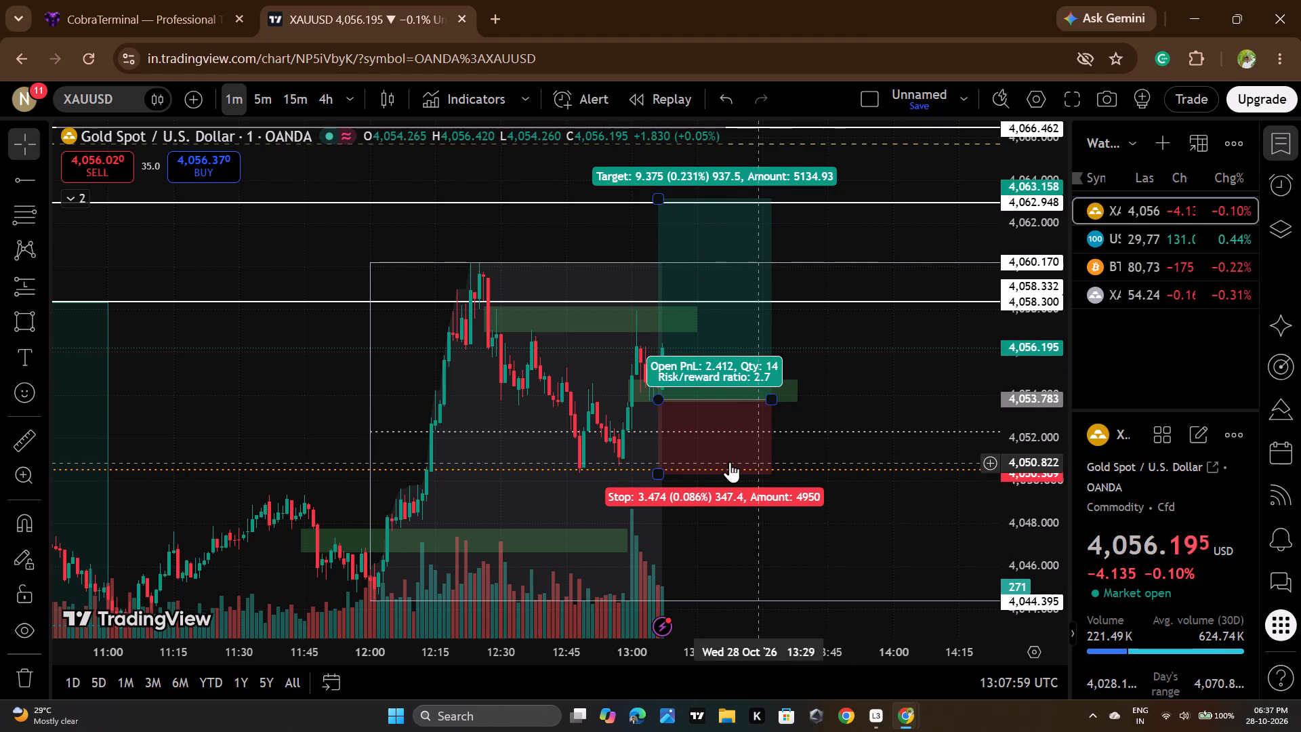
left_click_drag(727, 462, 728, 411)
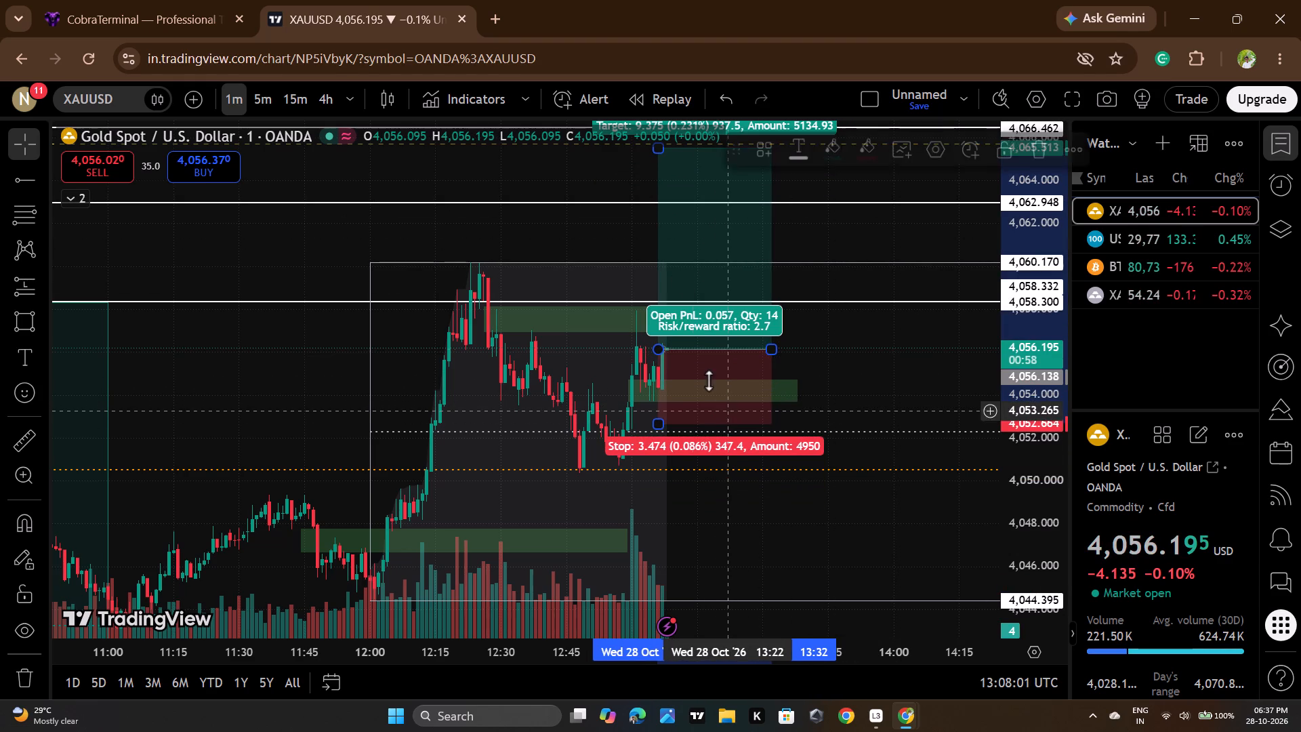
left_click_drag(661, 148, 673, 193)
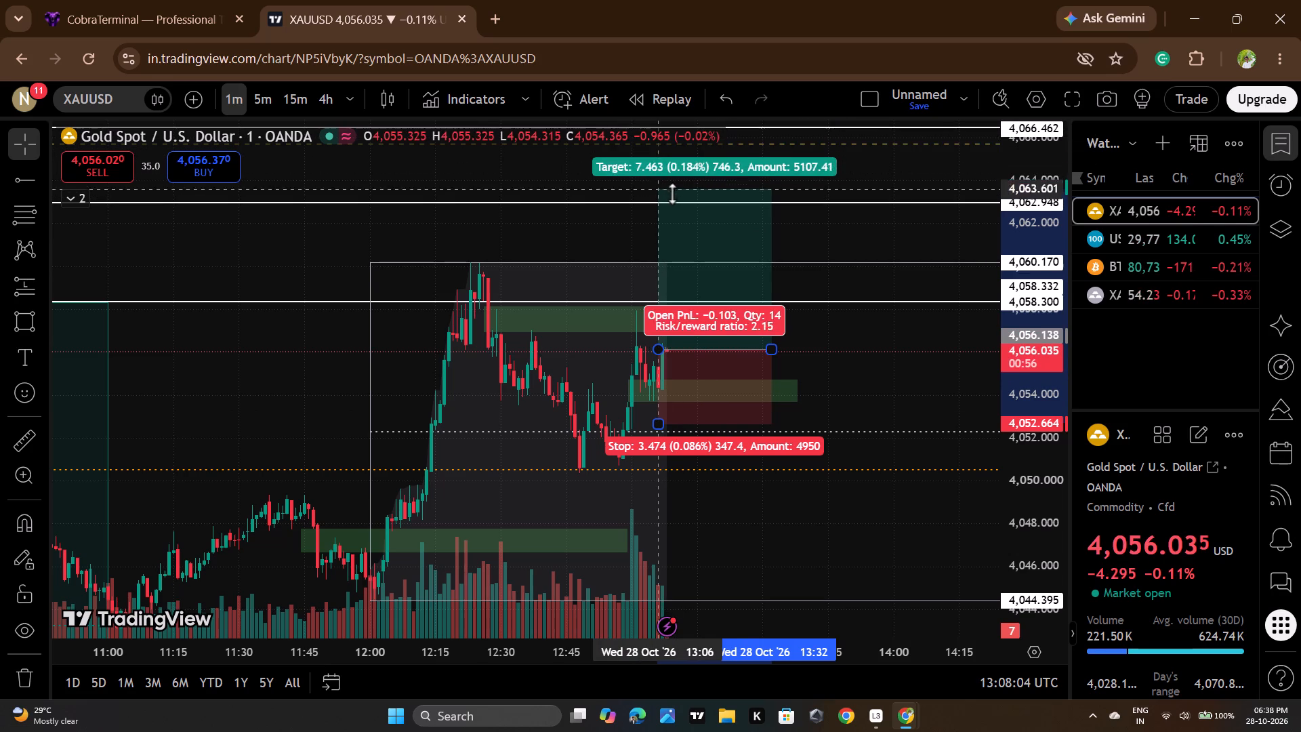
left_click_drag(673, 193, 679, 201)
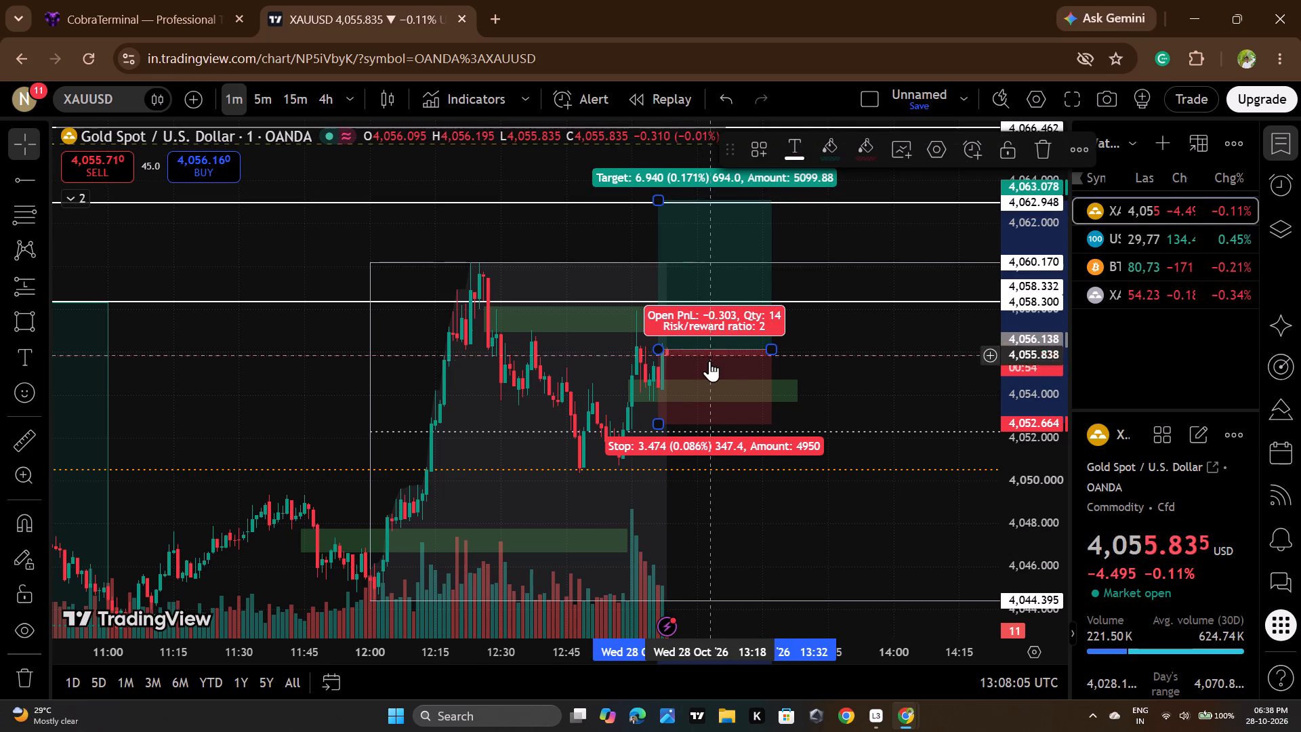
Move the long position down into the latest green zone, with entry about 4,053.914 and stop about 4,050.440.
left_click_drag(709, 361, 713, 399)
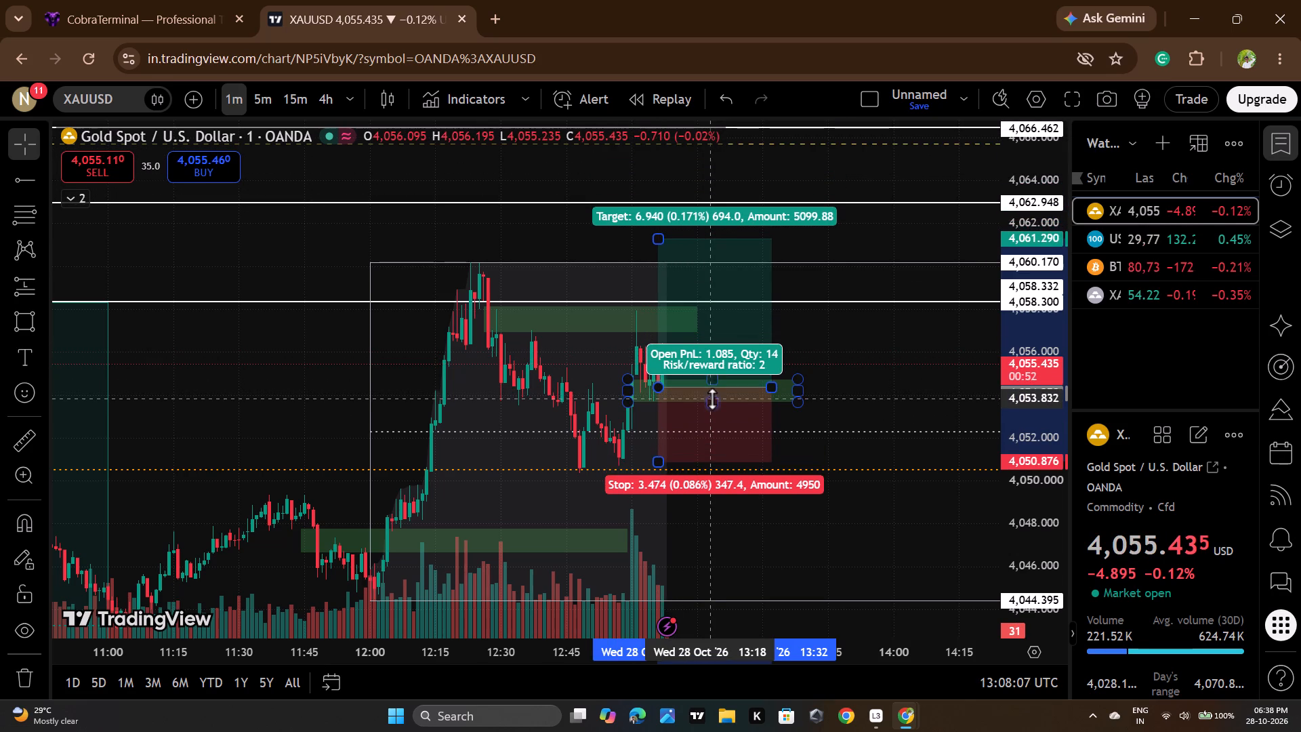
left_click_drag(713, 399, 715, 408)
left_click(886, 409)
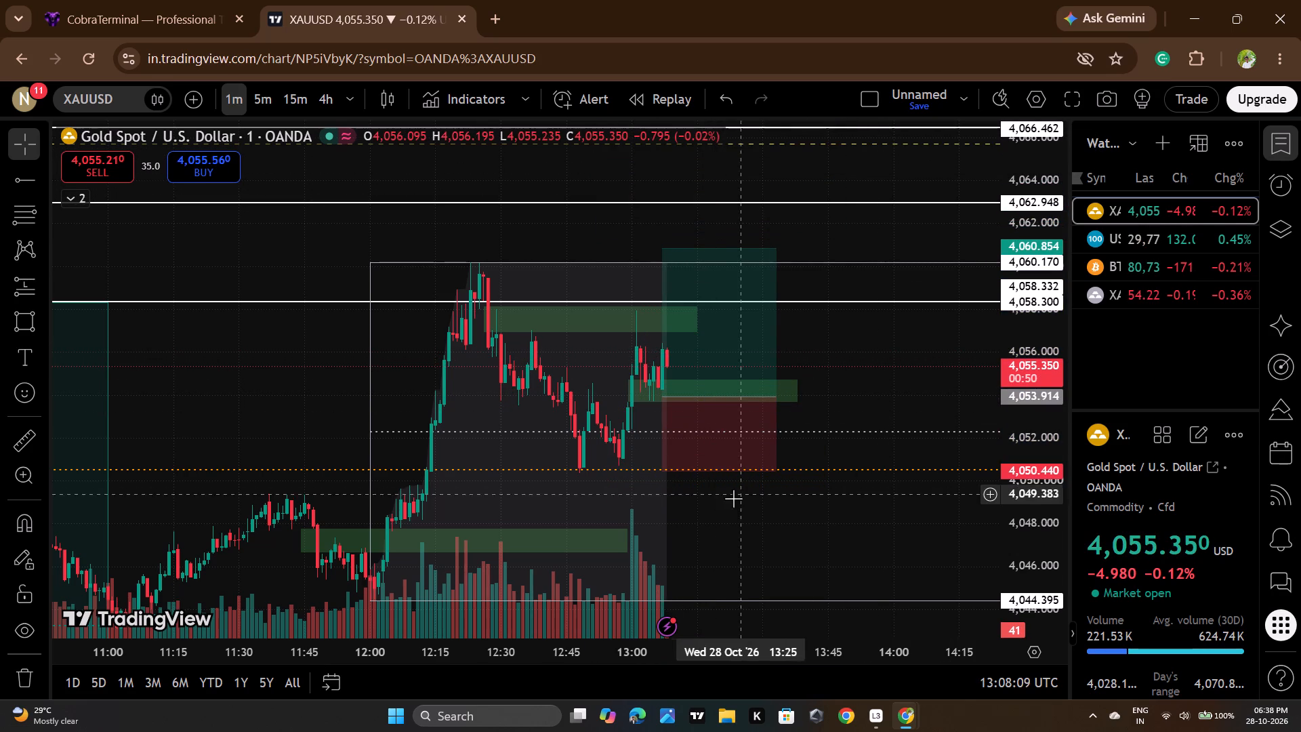
Check the live XAUUSD quotes in CobraTerminal, and examine the wider price structure on TradingView's 4-hour chart.
left_click(141, 0)
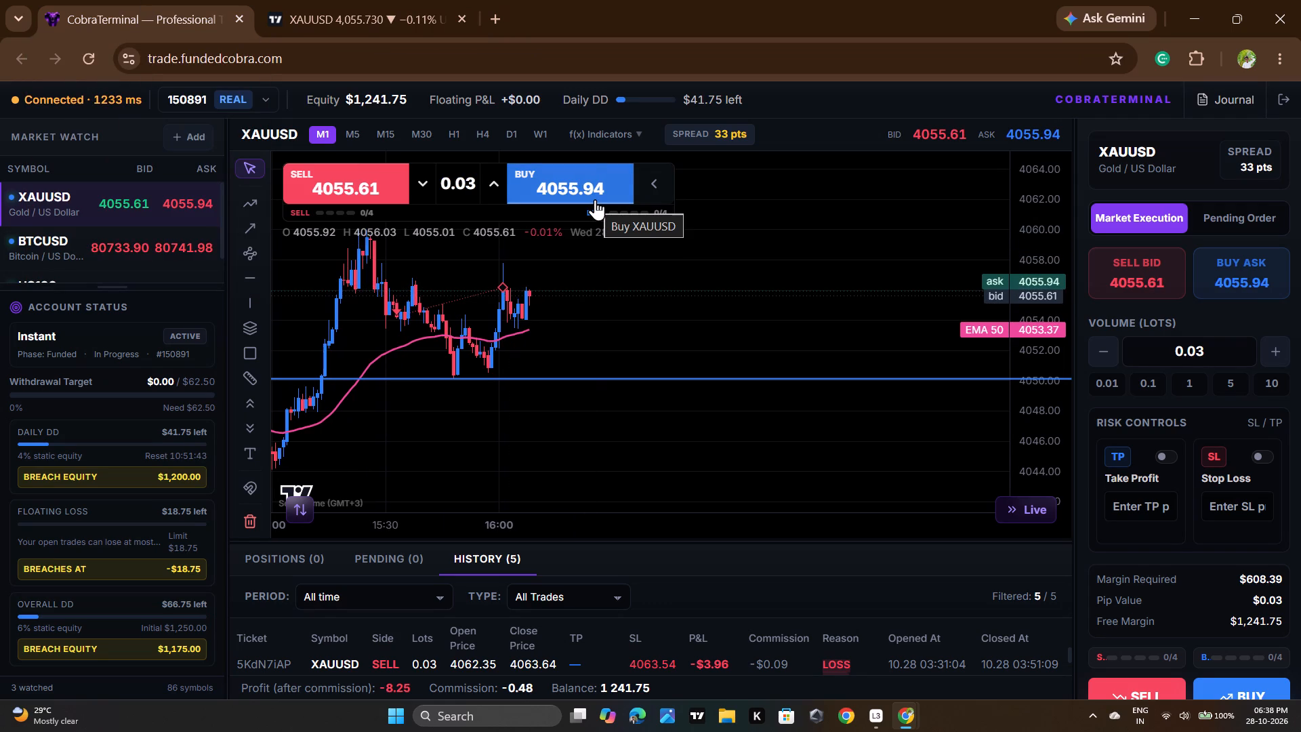
left_click(305, 0)
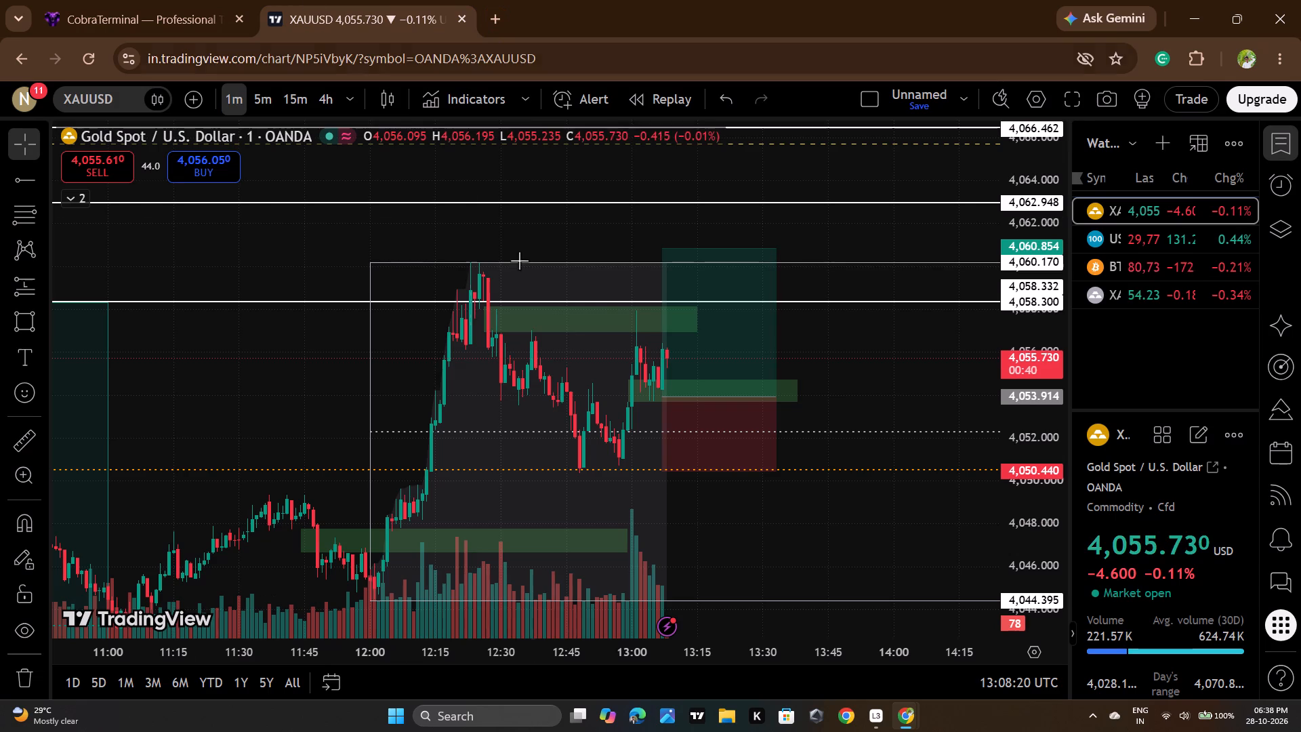
left_click(321, 99)
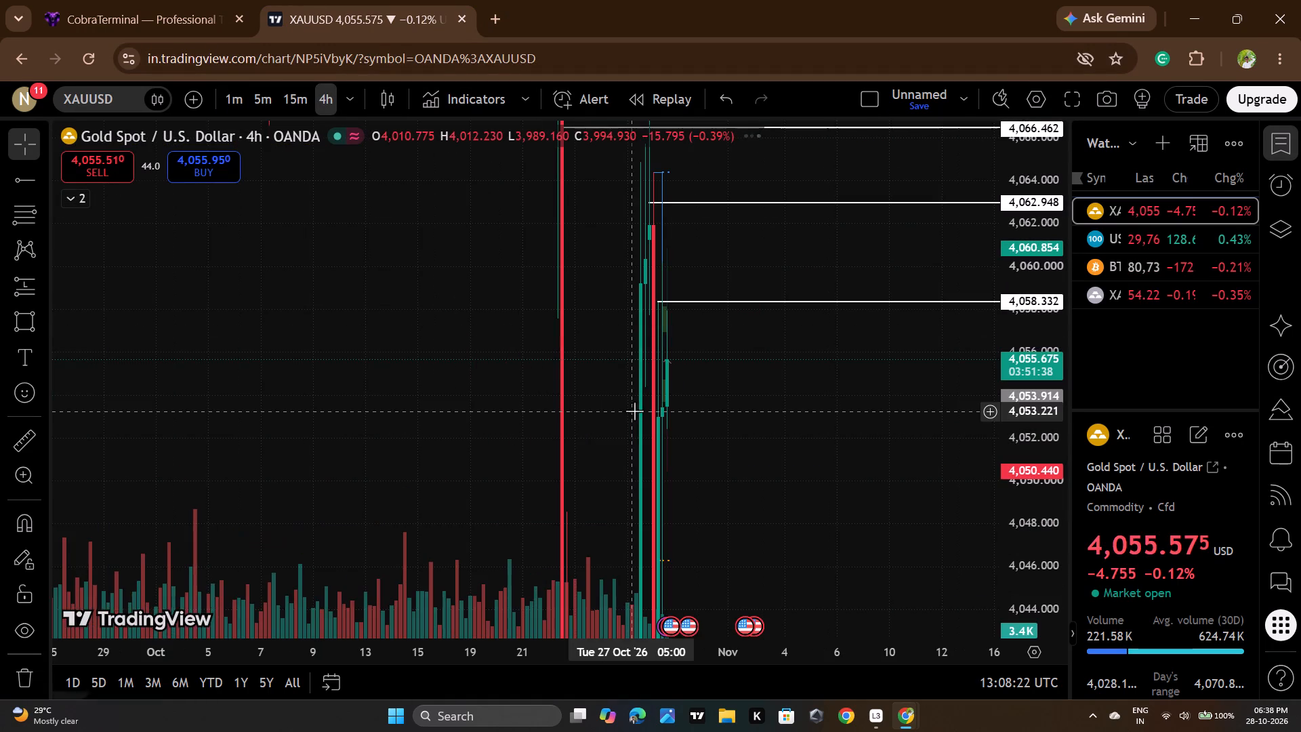
scroll(1037, 321, "down", 20)
scroll(1037, 321, "down", 8)
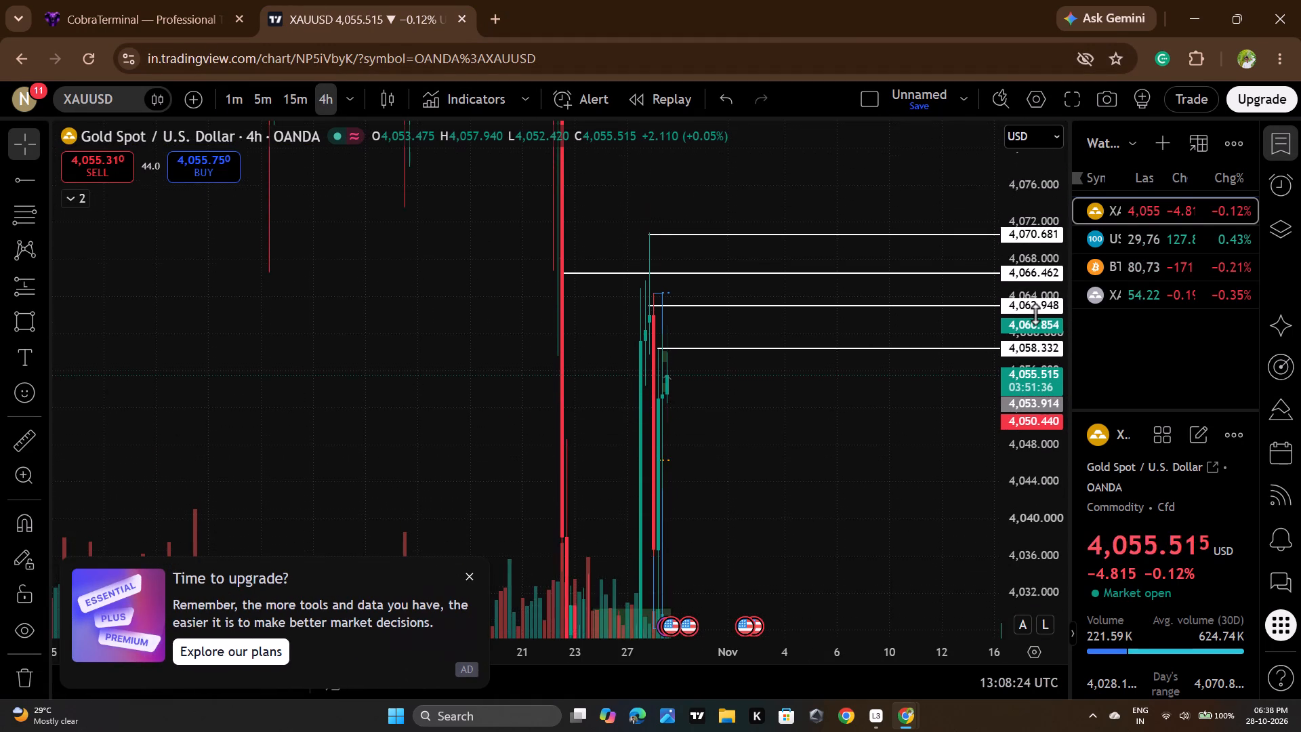
scroll(1036, 314, "down", 20)
scroll(1036, 314, "down", 5)
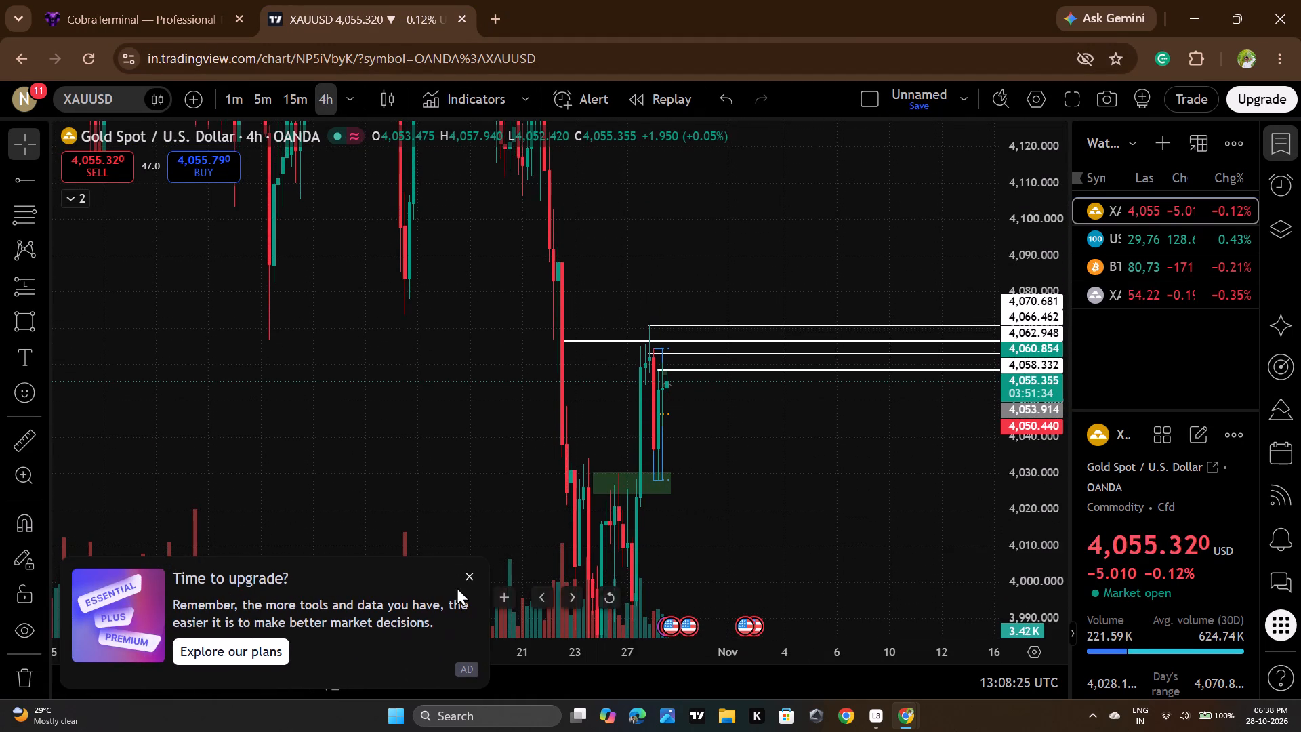
left_click(462, 582)
scroll(758, 491, "up", 5)
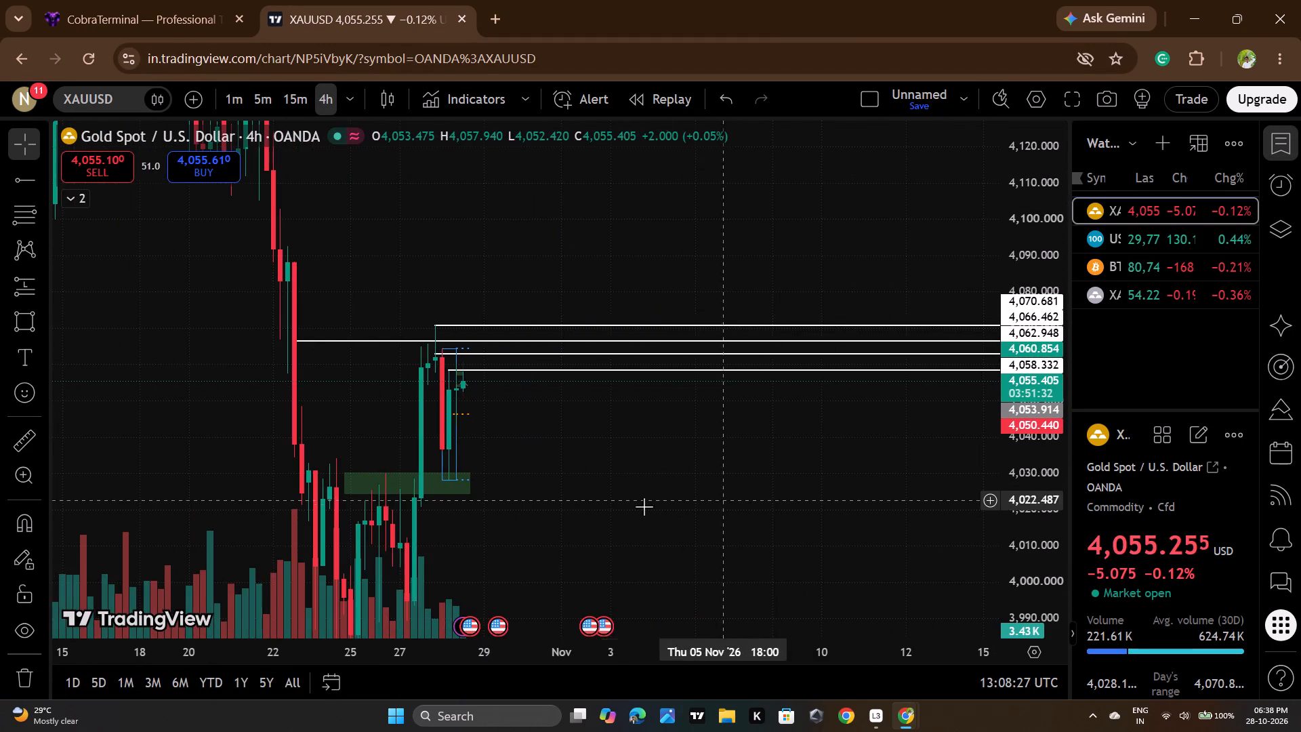
left_click_drag(634, 506, 729, 483)
scroll(997, 357, "down", 4)
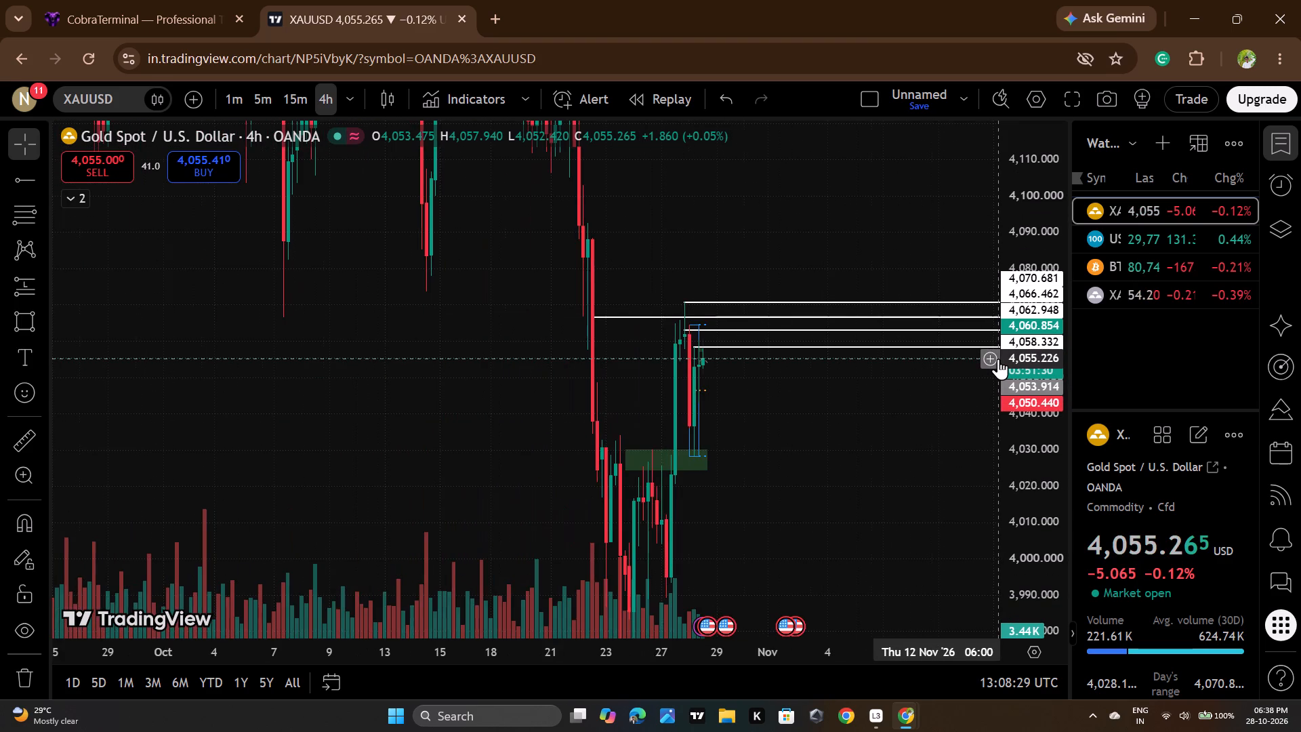
scroll(998, 359, "up", 6)
left_click_drag(829, 436, 838, 294)
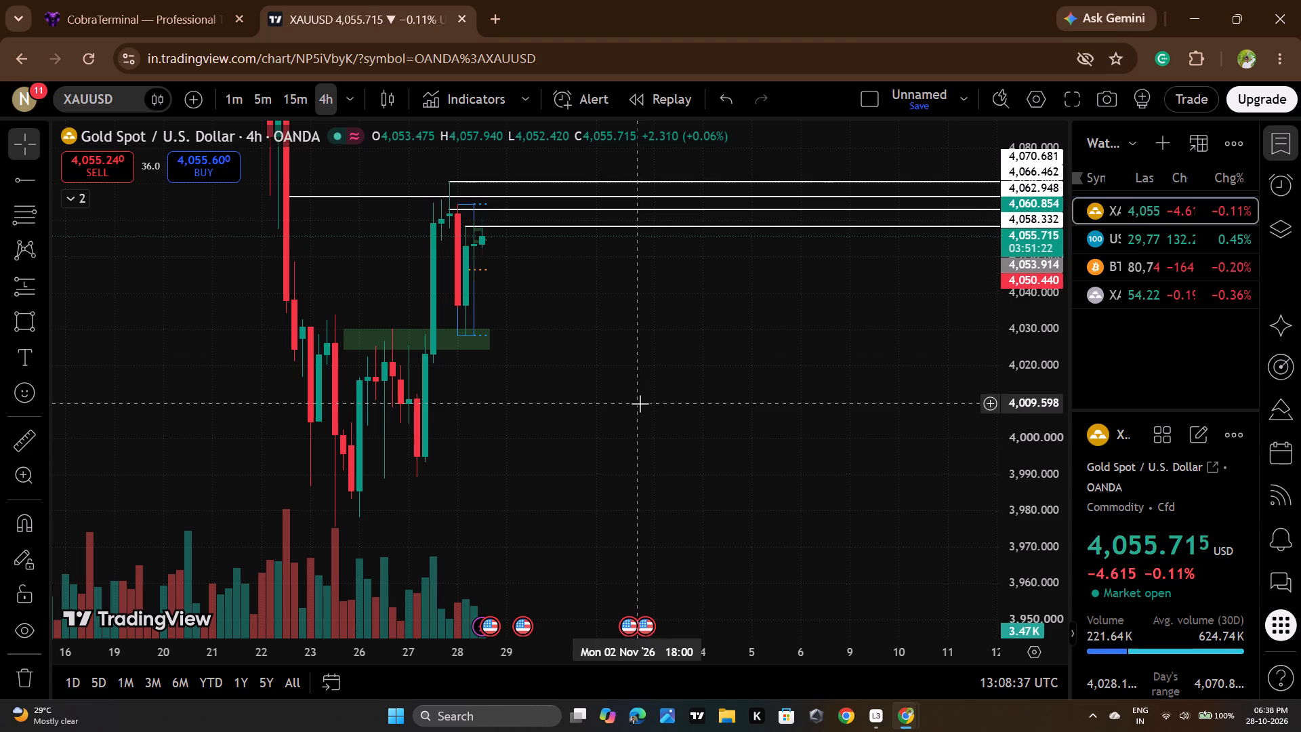
Examine recent XAUUSD price action against the EMA 50 on CobraTerminal's M1 chart.
left_click(202, 0)
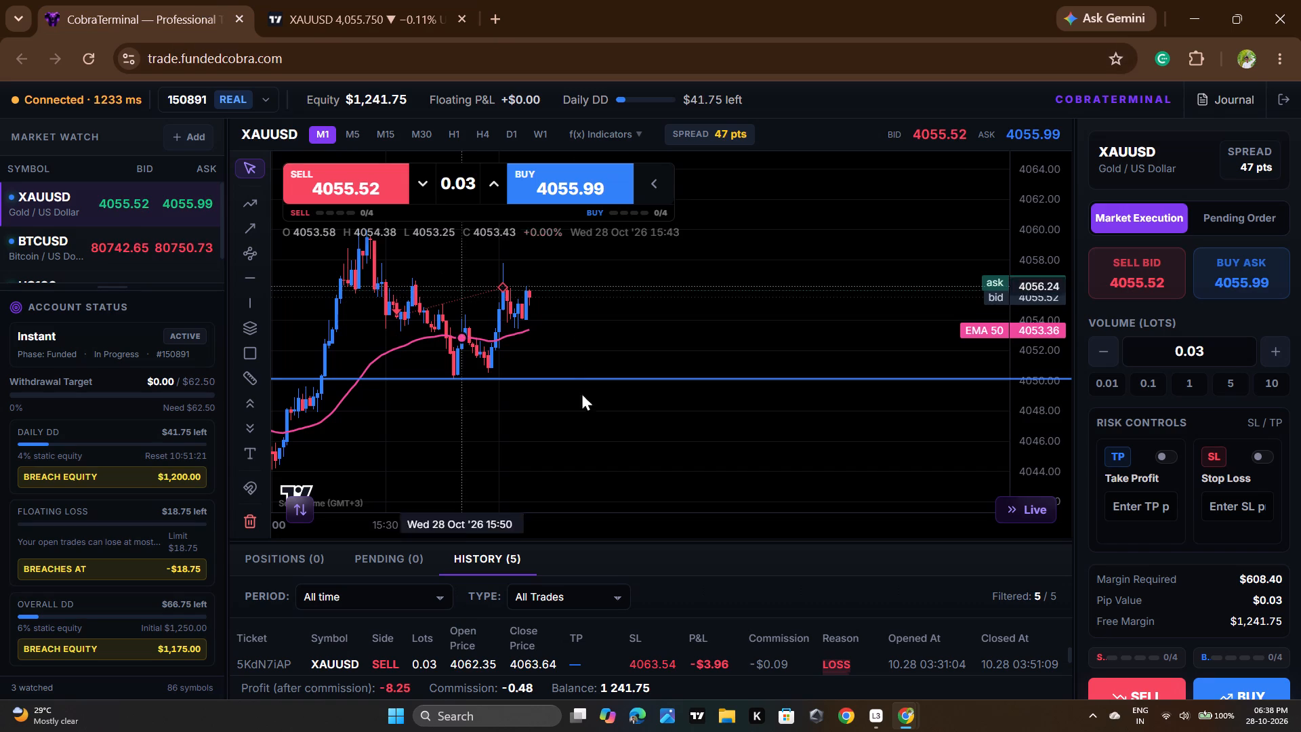
scroll(635, 392, "down", 2)
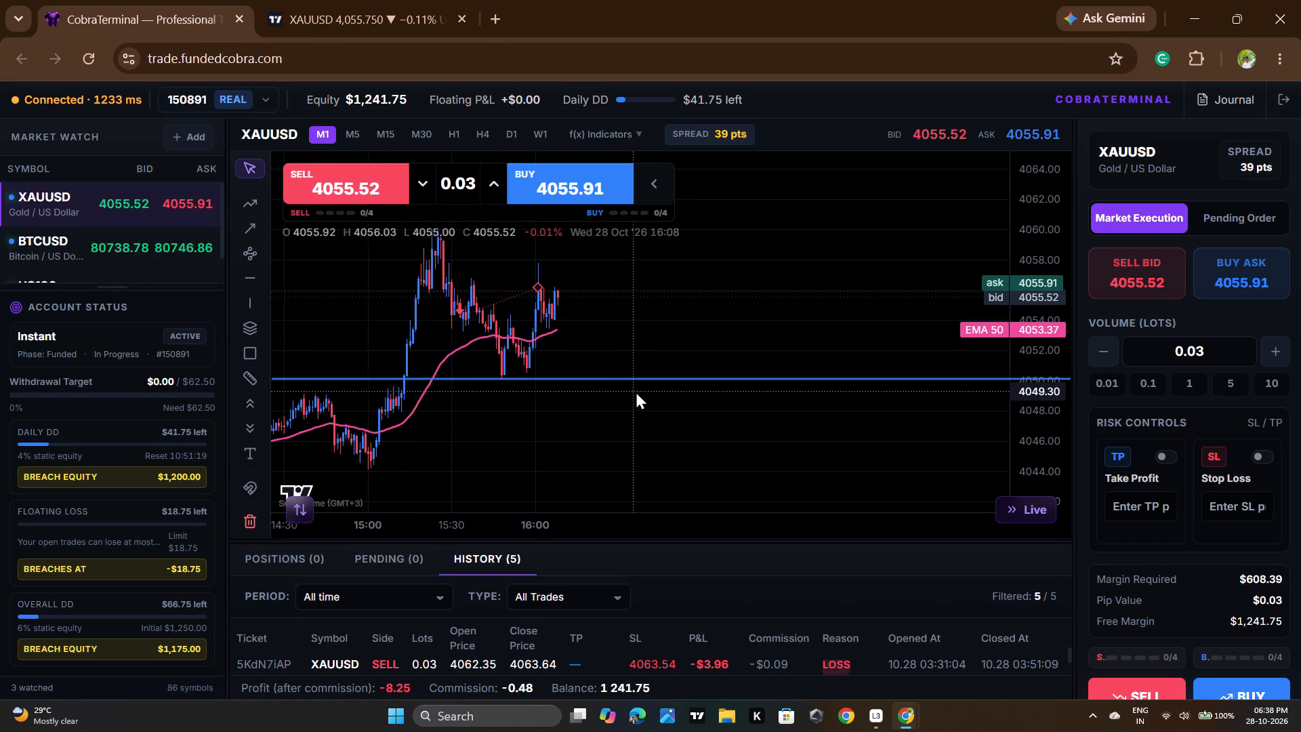
left_click_drag(799, 299, 808, 343)
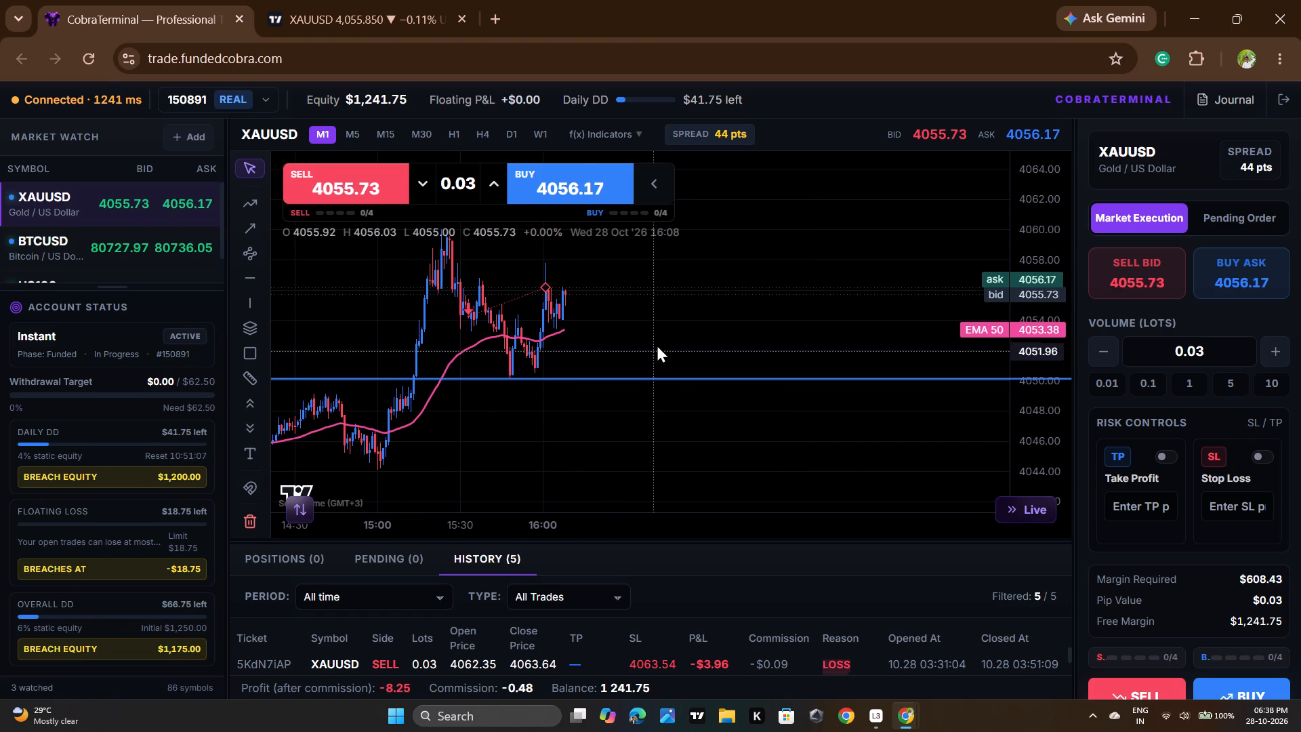
scroll(661, 323, "up", 3)
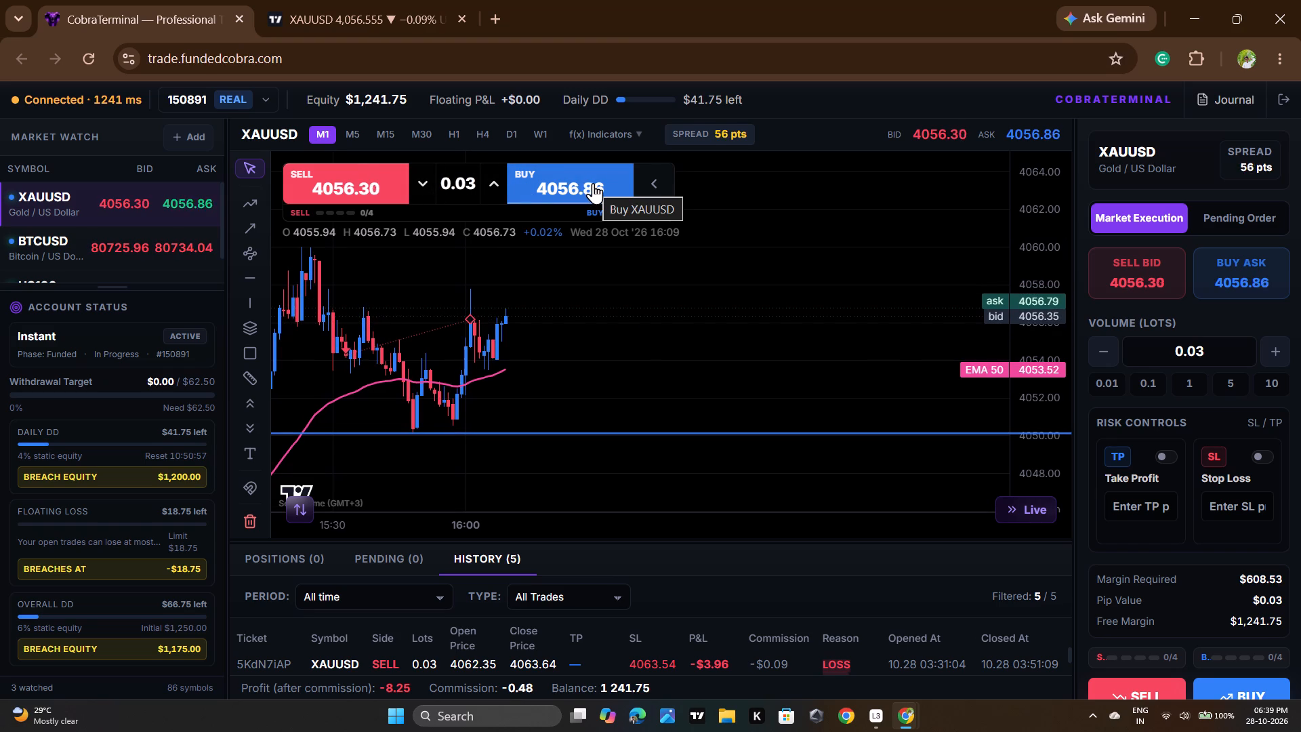
Return to the 1-minute XAUUSD chart on TradingView and delete the long position with the 4,053.914 entry.
left_click(314, 0)
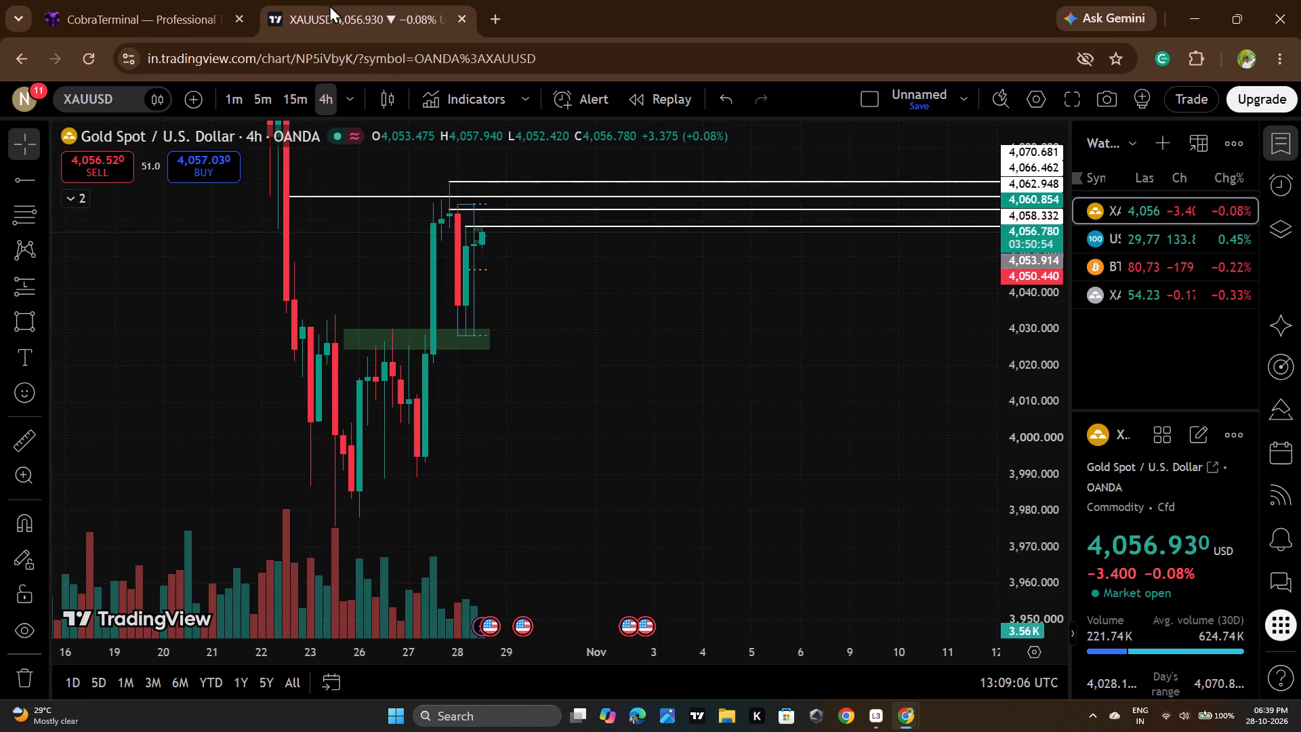
left_click(239, 100)
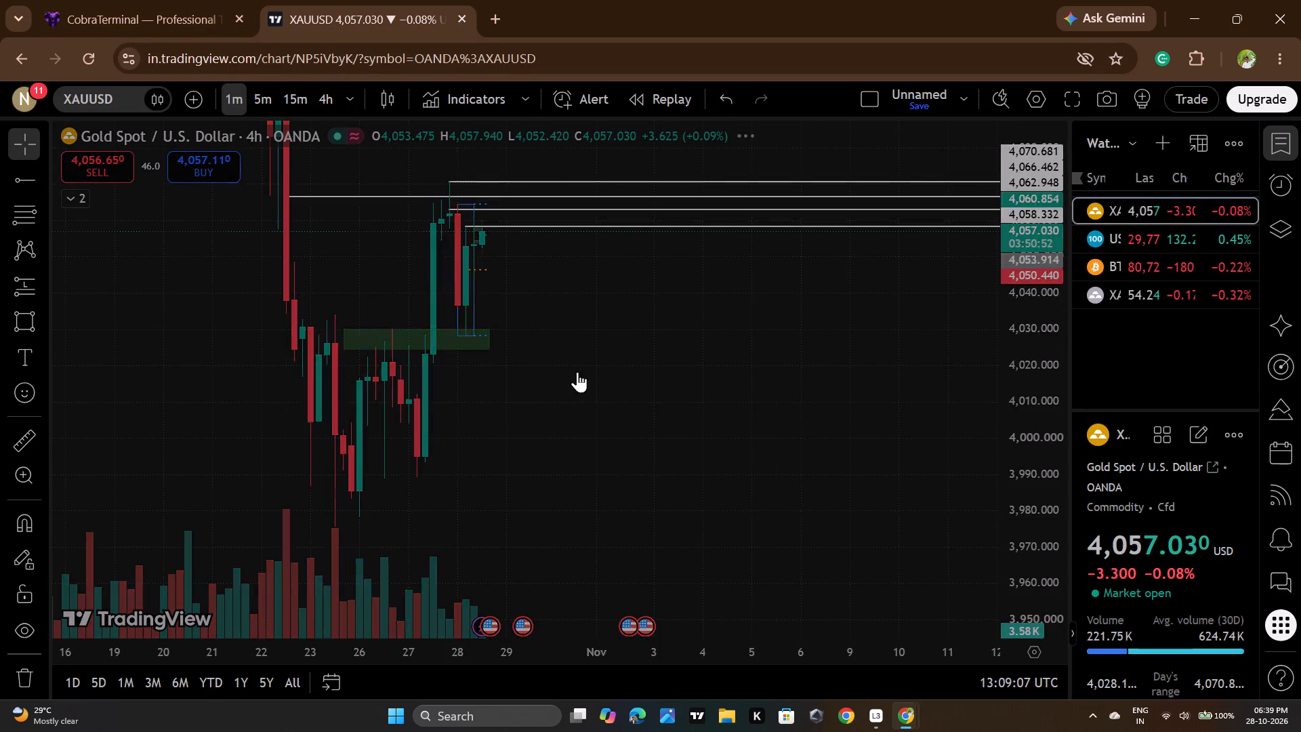
scroll(657, 476, "down", 1)
left_click_drag(650, 471, 738, 718)
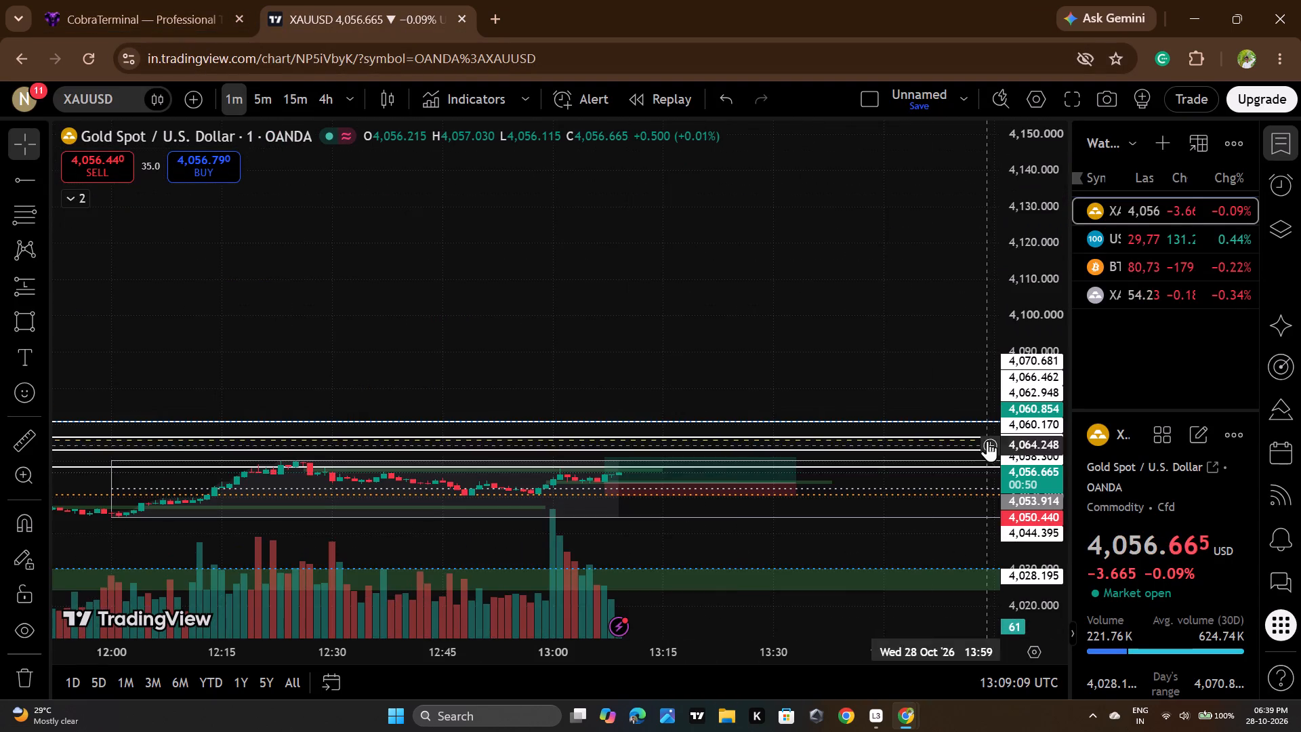
scroll(1009, 460, "up", 20)
scroll(1009, 460, "up", 9)
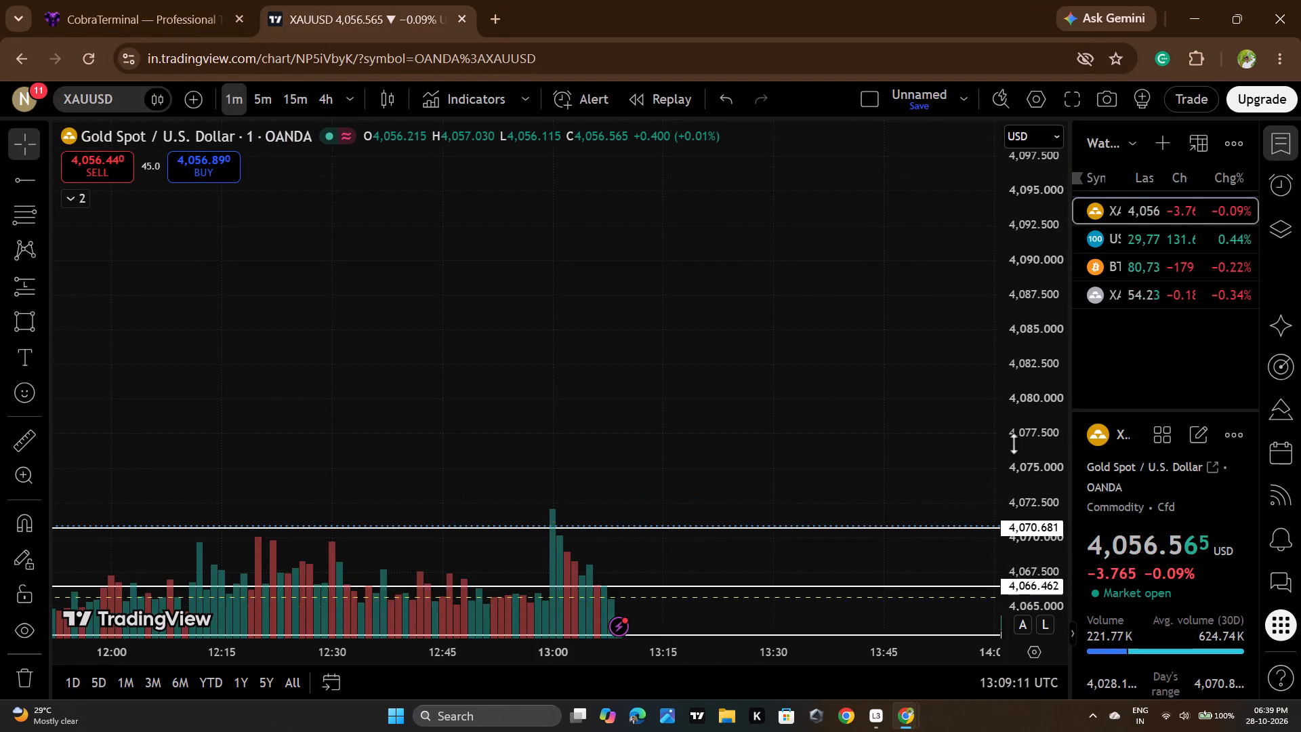
scroll(1014, 443, "up", 20)
left_click_drag(780, 479, 663, 86)
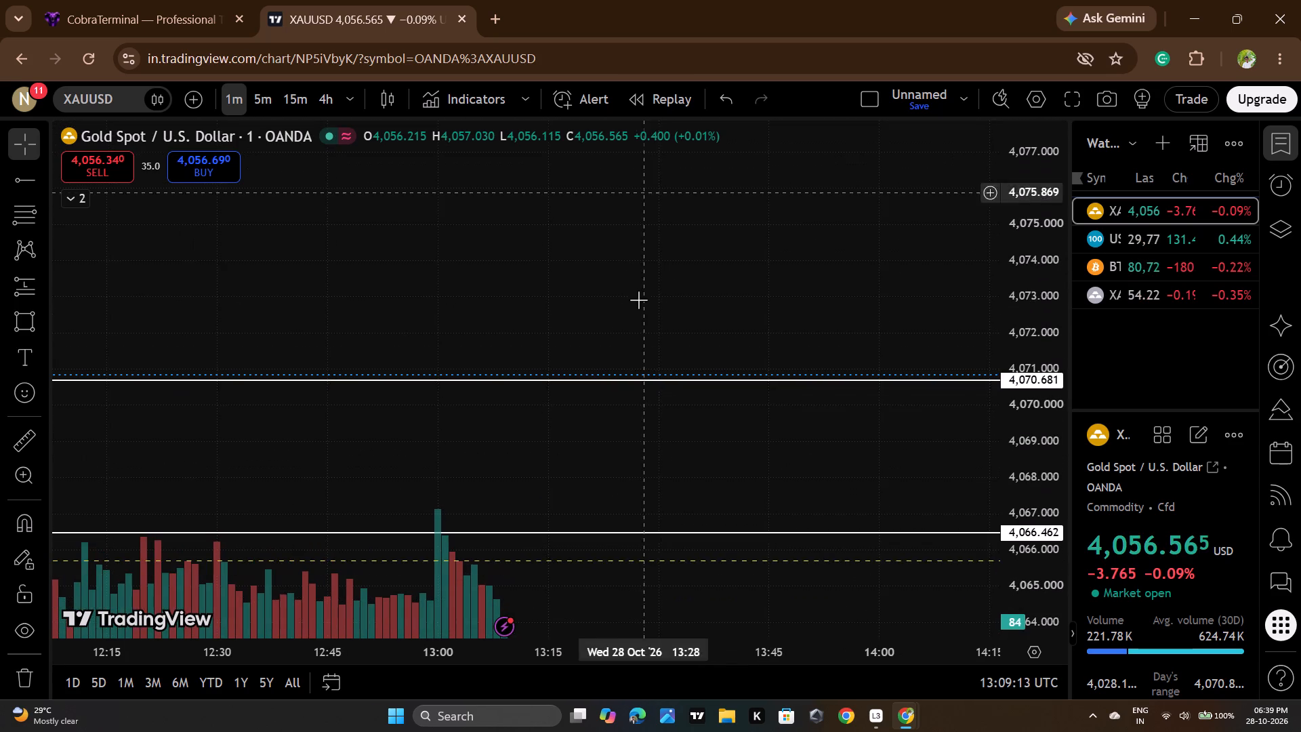
left_click_drag(722, 474, 681, 89)
left_click_drag(758, 421, 803, 226)
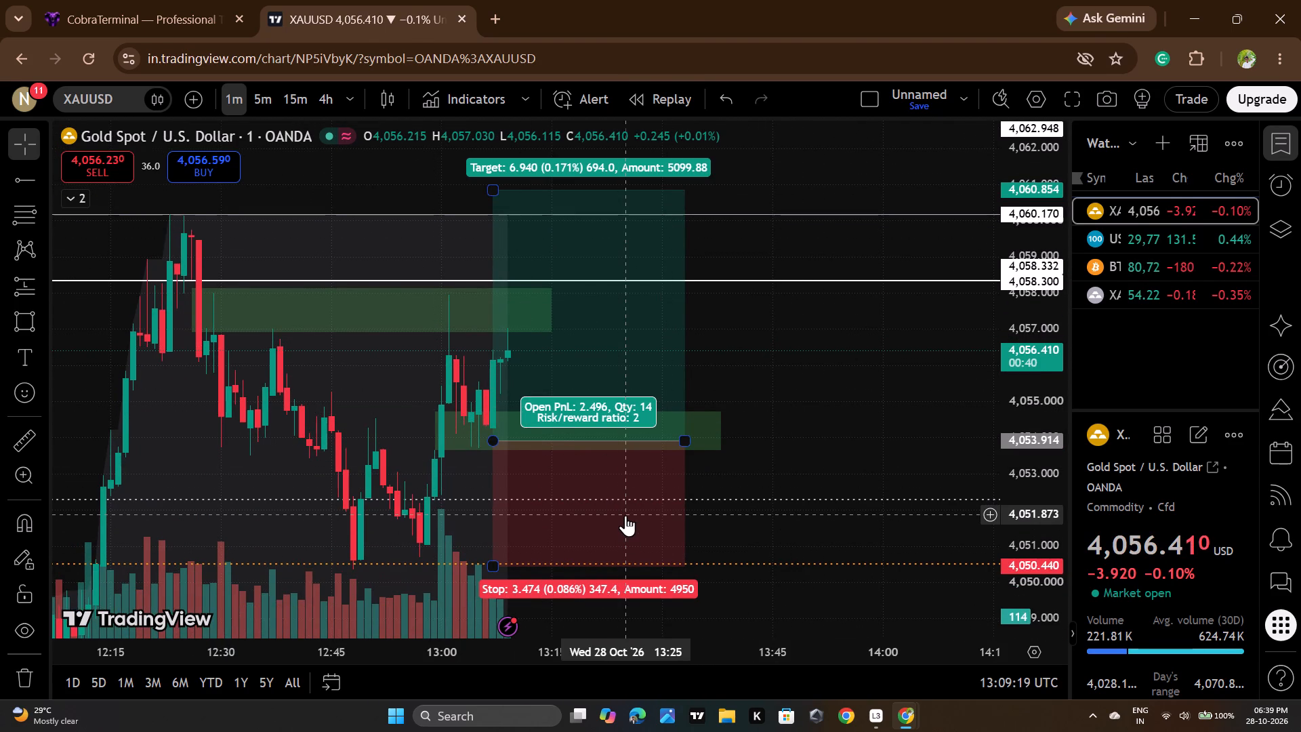
left_click(593, 451)
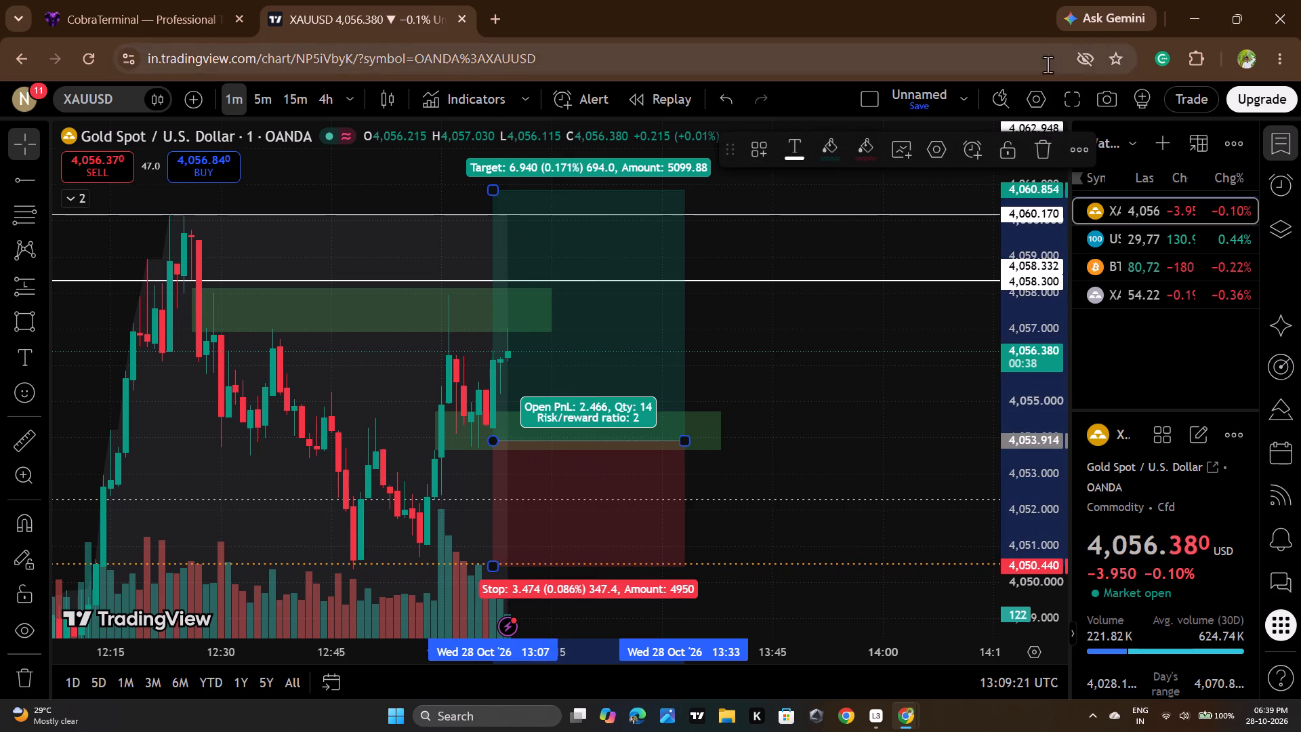
left_click(1052, 154)
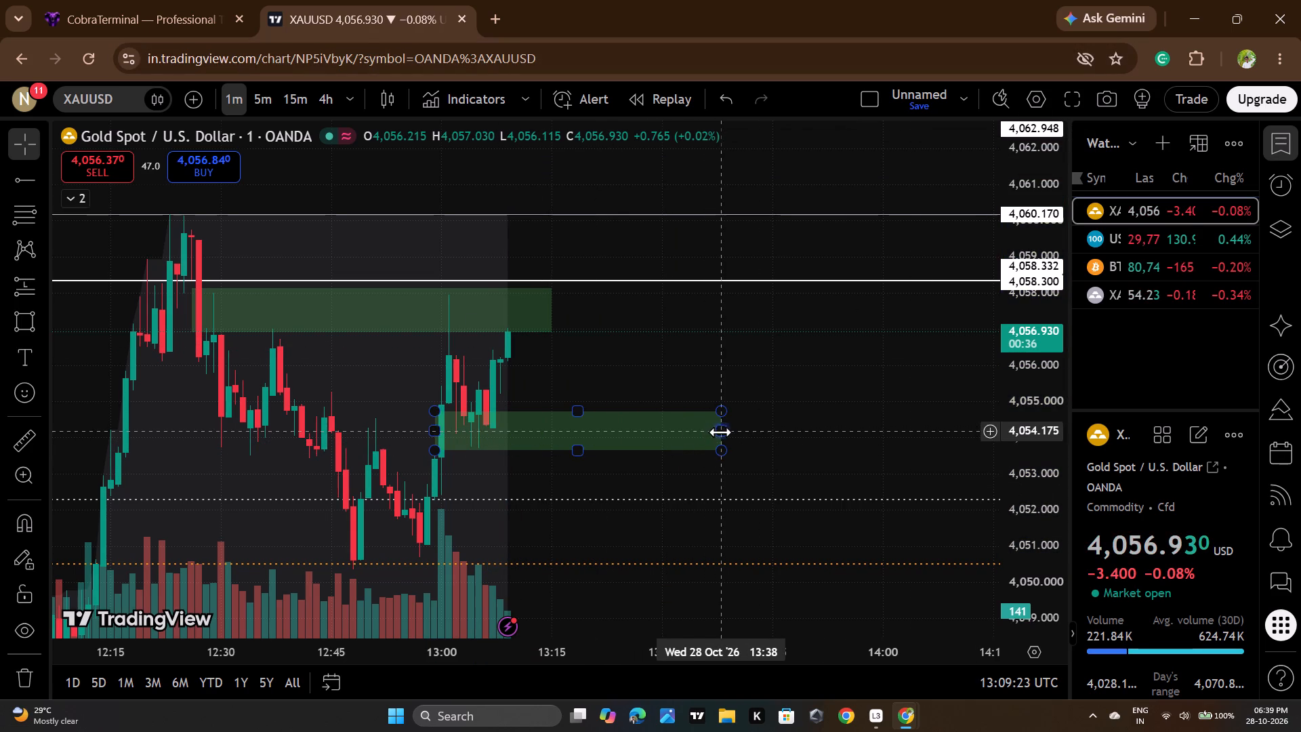
Delete the latest green zone around 4,054 on the XAUUSD chart.
left_click(720, 433)
left_click(1101, 153)
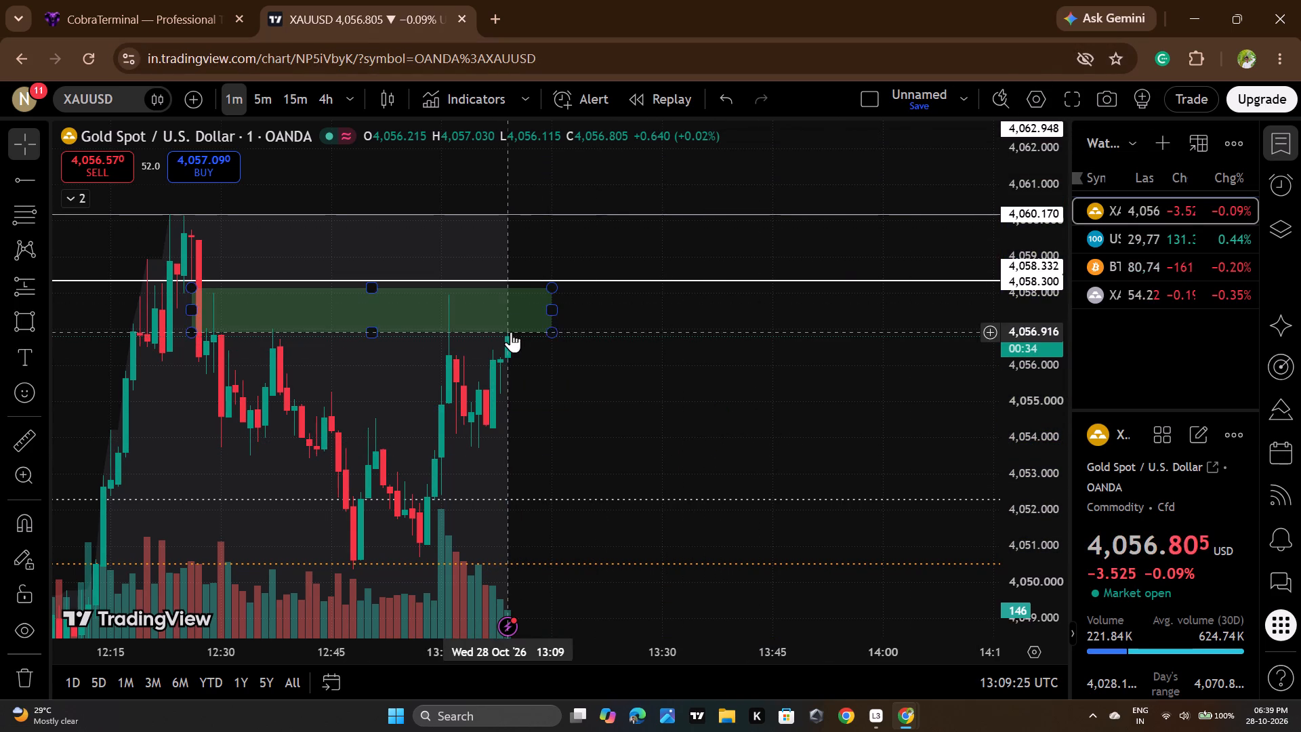
Extend the lower green zone between 4,046.664 and 4,047.789 forward in time to about 13:18.
left_click_drag(577, 443, 745, 264)
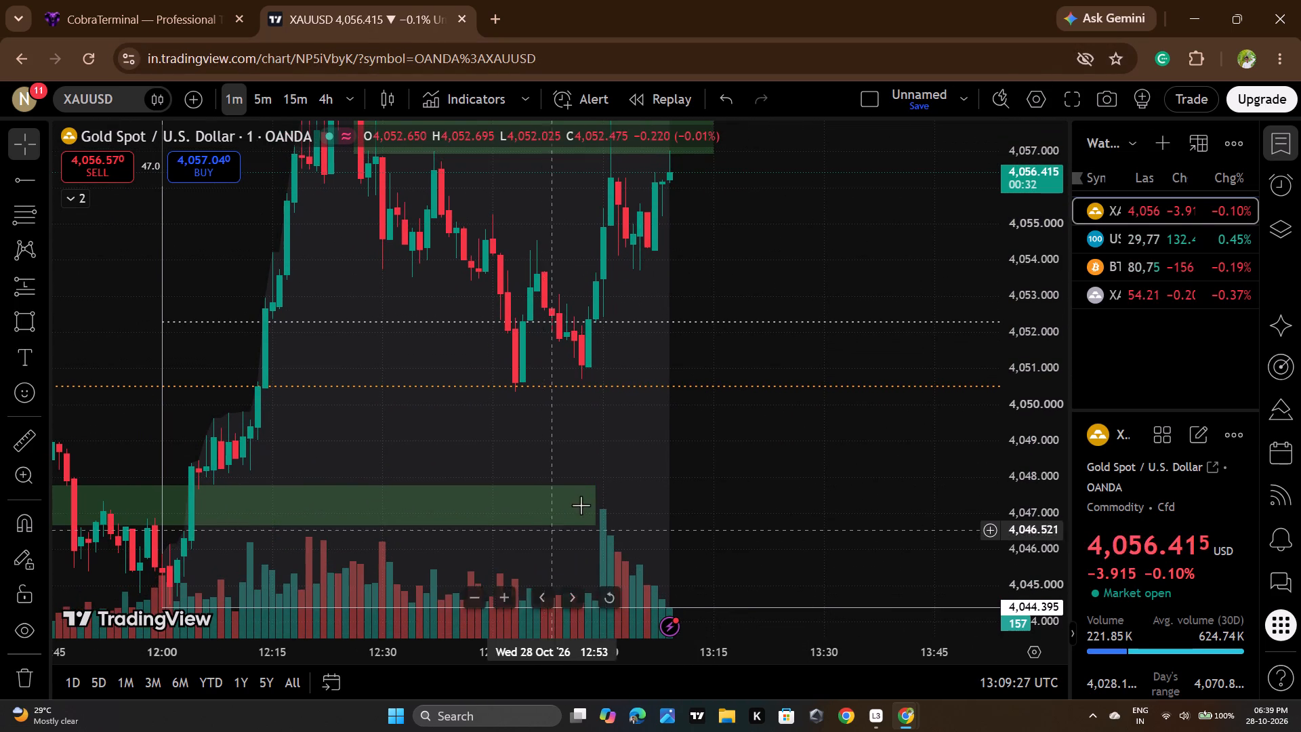
left_click(597, 506)
left_click_drag(597, 506, 714, 504)
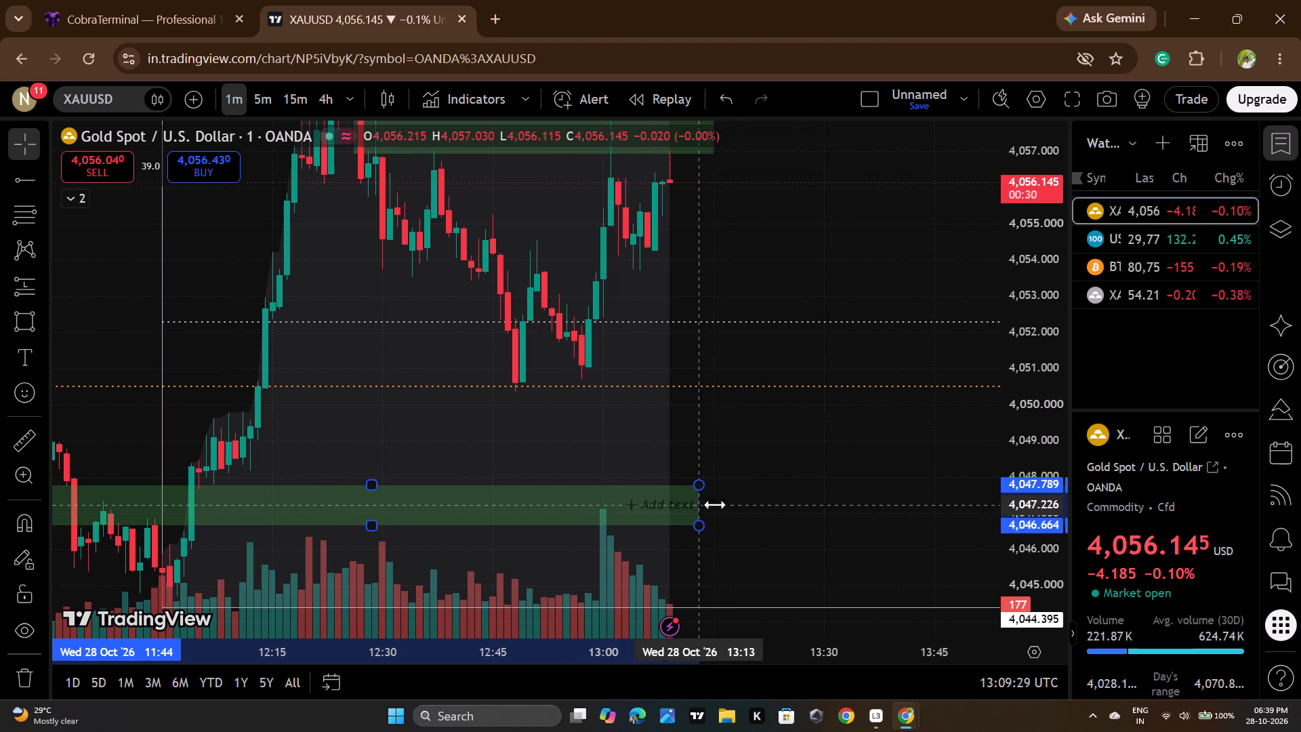
left_click_drag(714, 504, 736, 502)
left_click(497, 518)
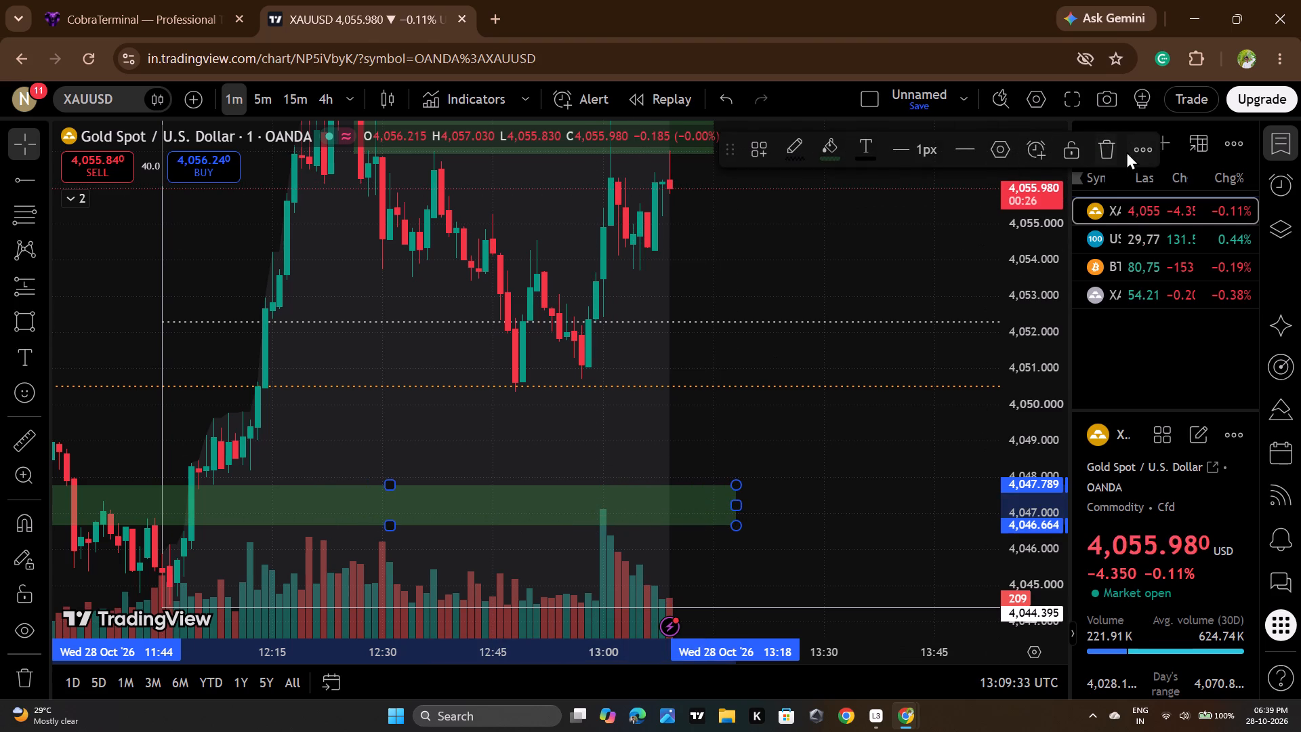
Delete the lower green zone between 4,046.664 and 4,047.789 from the XAUUSD chart.
left_click(1115, 151)
Examine XAUUSD price action on the 1-minute chart around the remaining green zone and the horizontal levels from 4,058.300 to 4,066.462.
left_click_drag(848, 348, 855, 469)
scroll(880, 391, "down", 3)
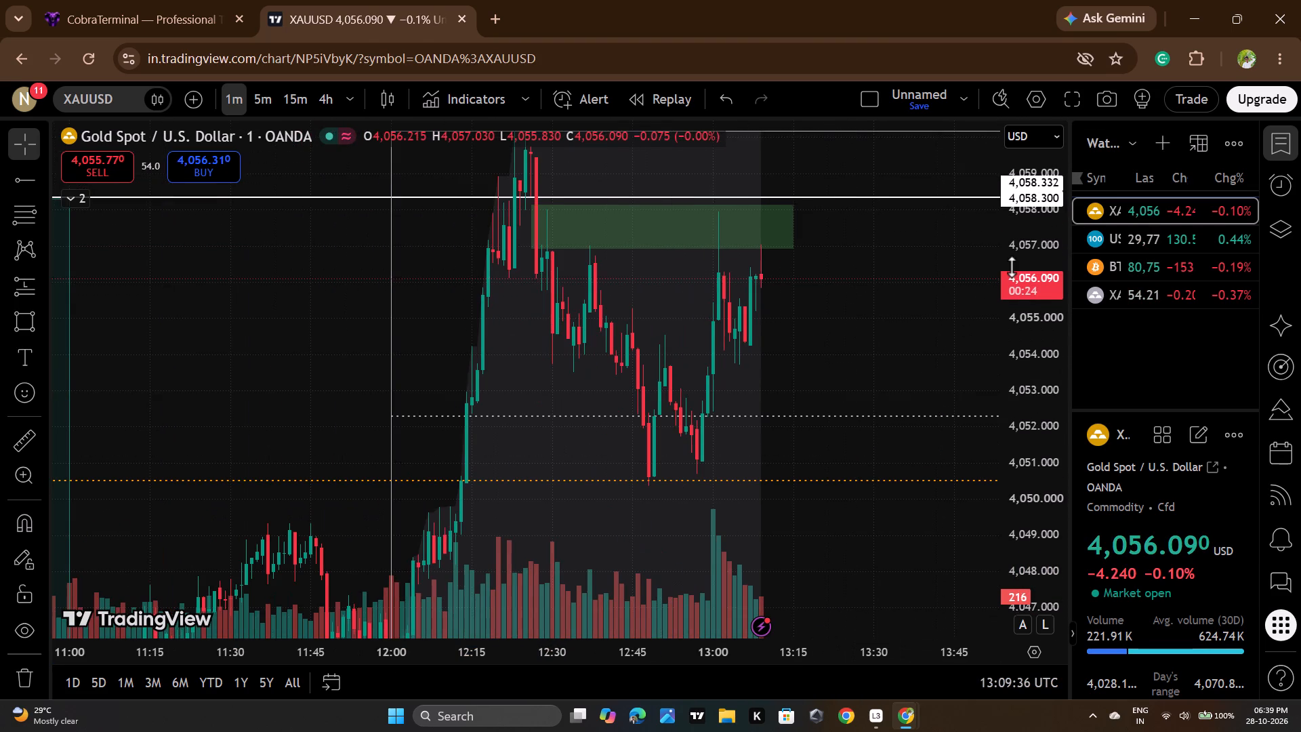
scroll(1012, 266, "down", 14)
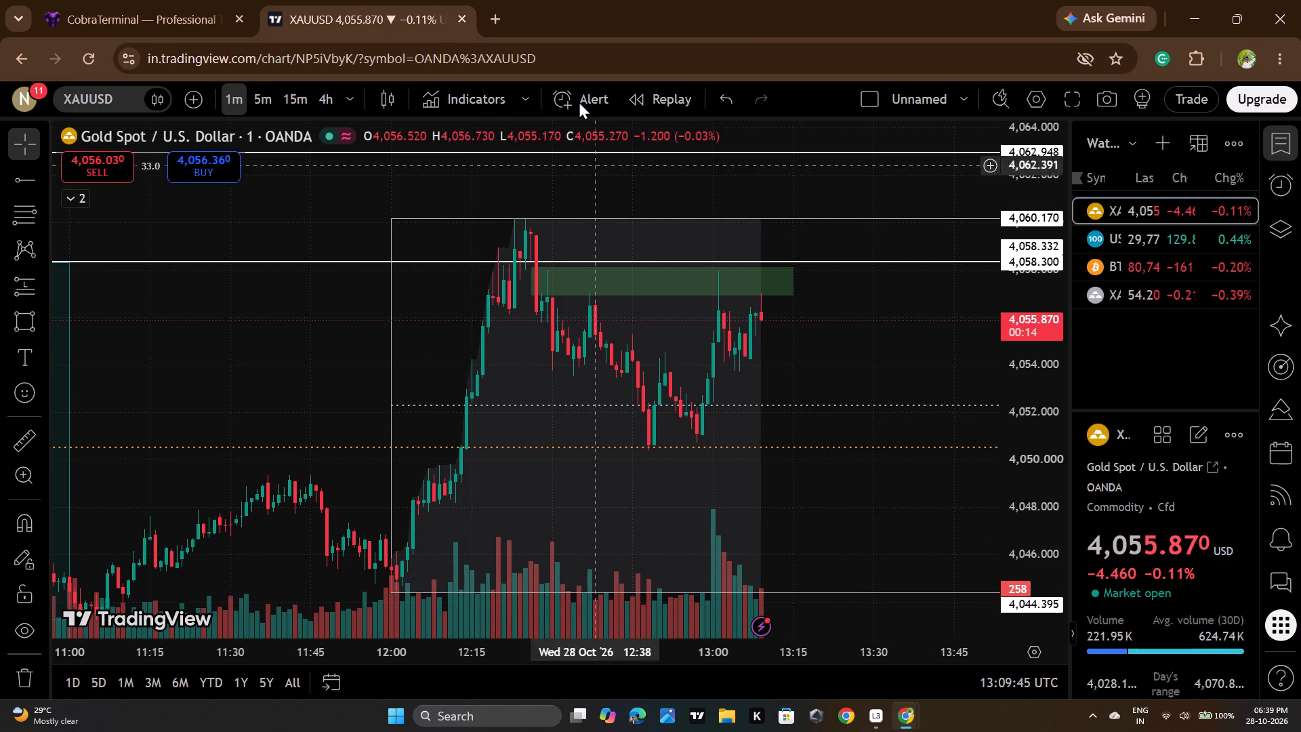
left_click_drag(731, 185, 803, 334)
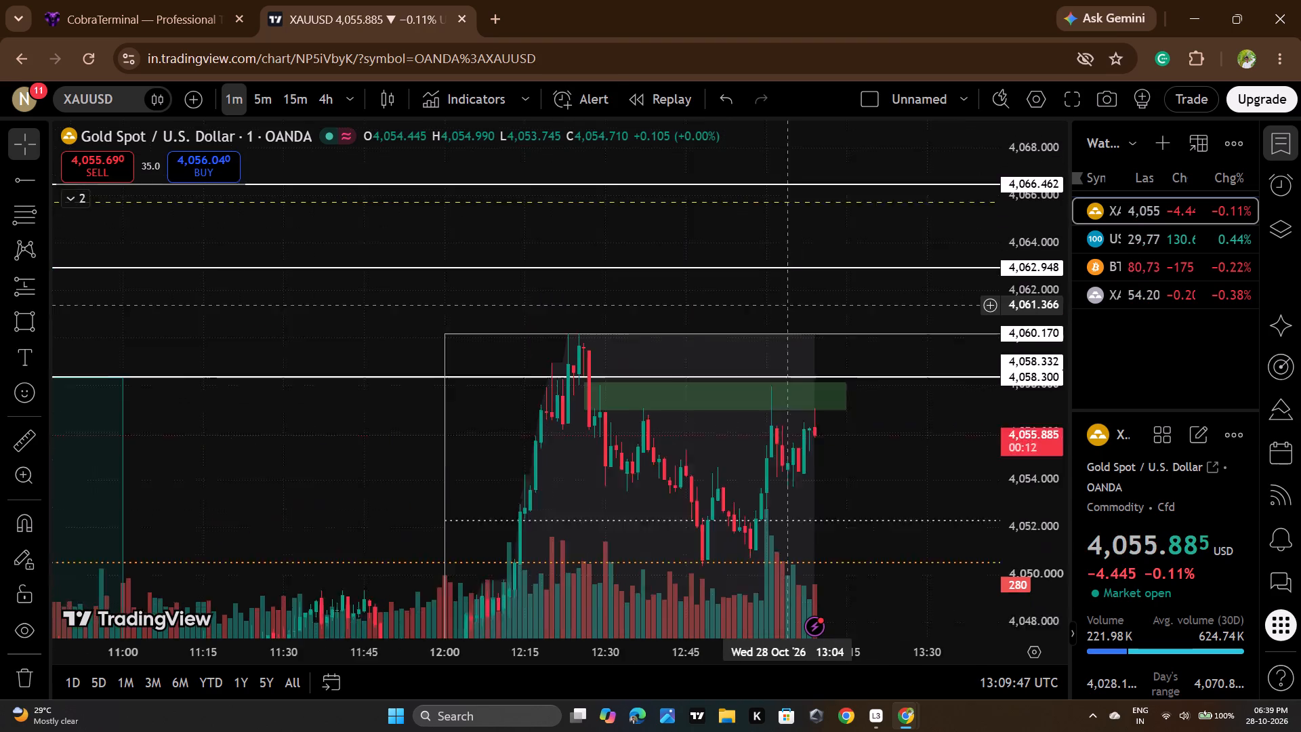
left_click_drag(803, 334, 808, 350)
scroll(799, 345, "down", 10)
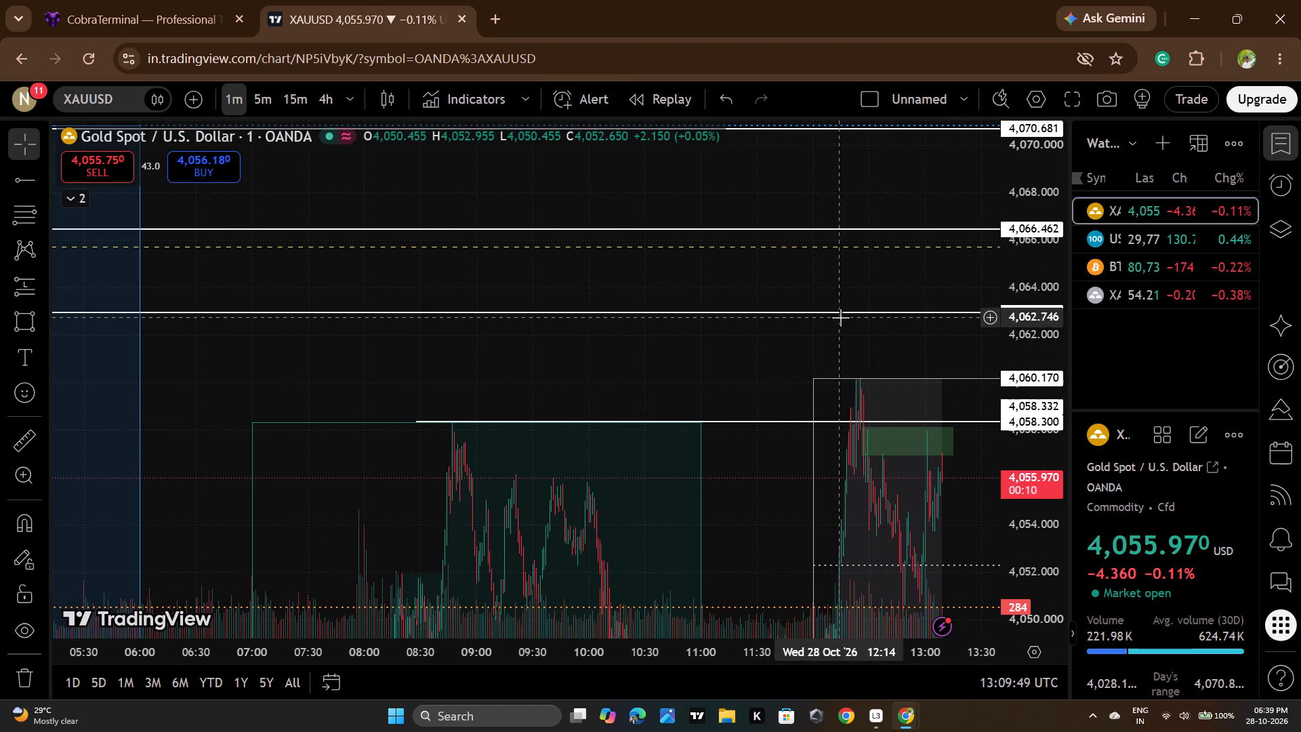
scroll(838, 329, "up", 13)
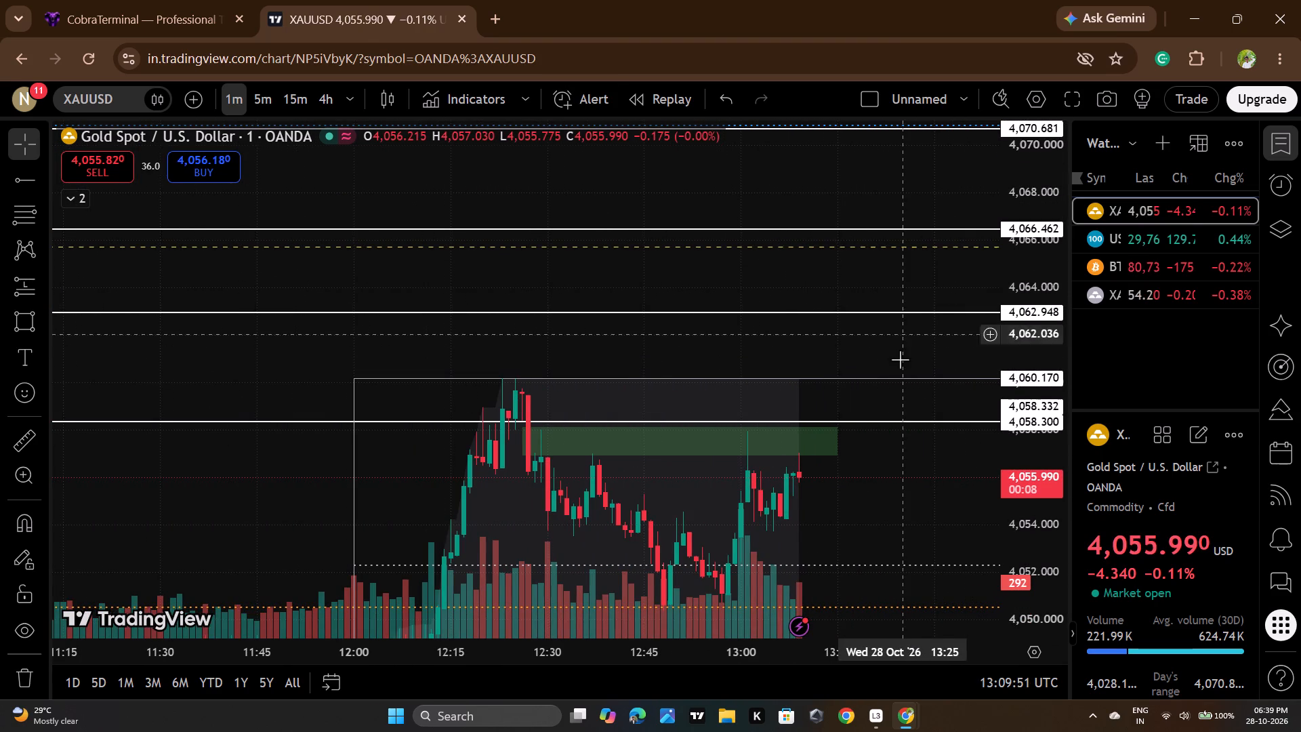
left_click_drag(955, 487, 955, 425)
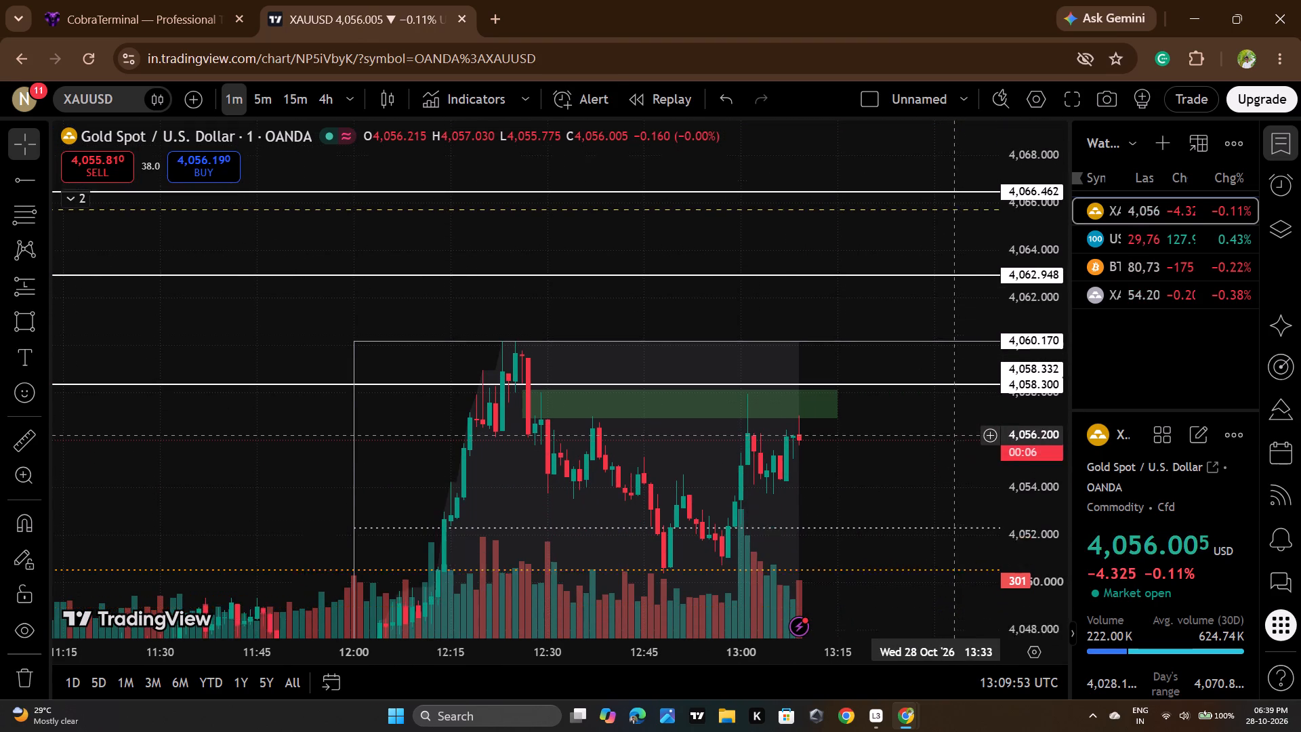
left_click_drag(955, 425, 955, 424)
left_click_drag(893, 429, 901, 280)
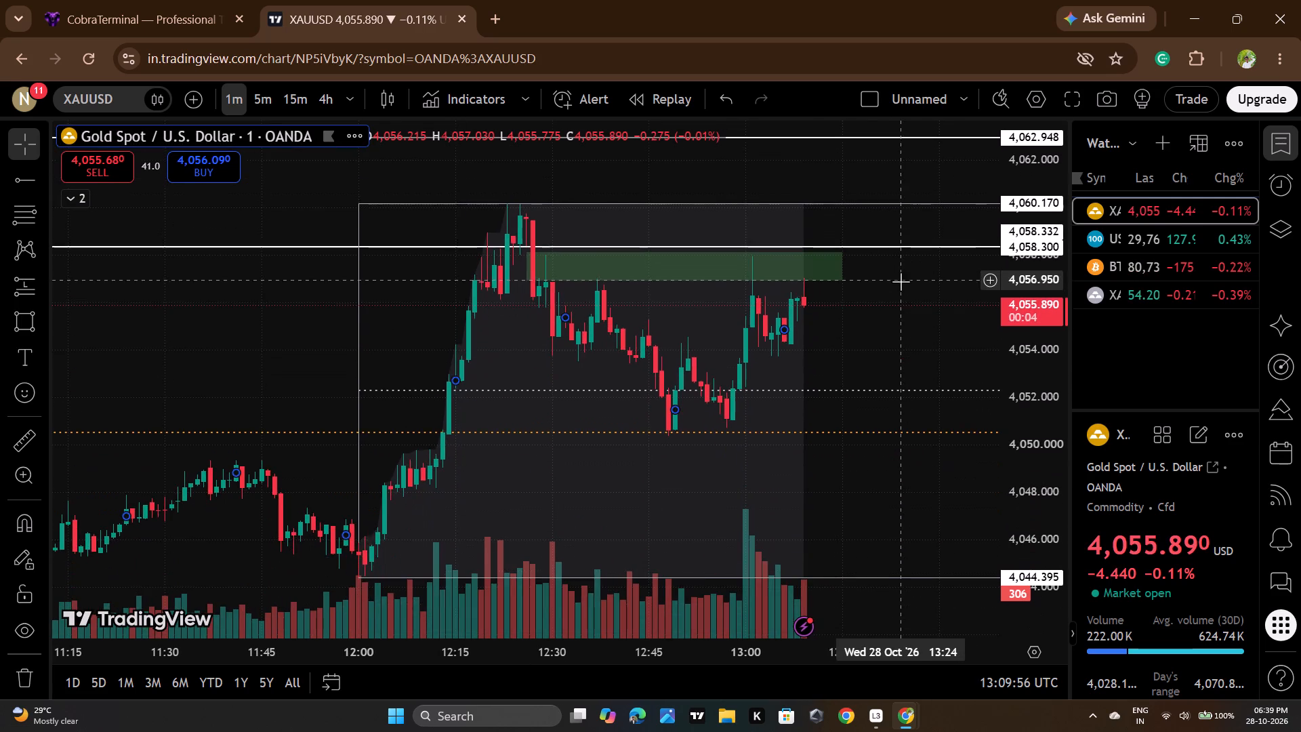
scroll(901, 313, "down", 2)
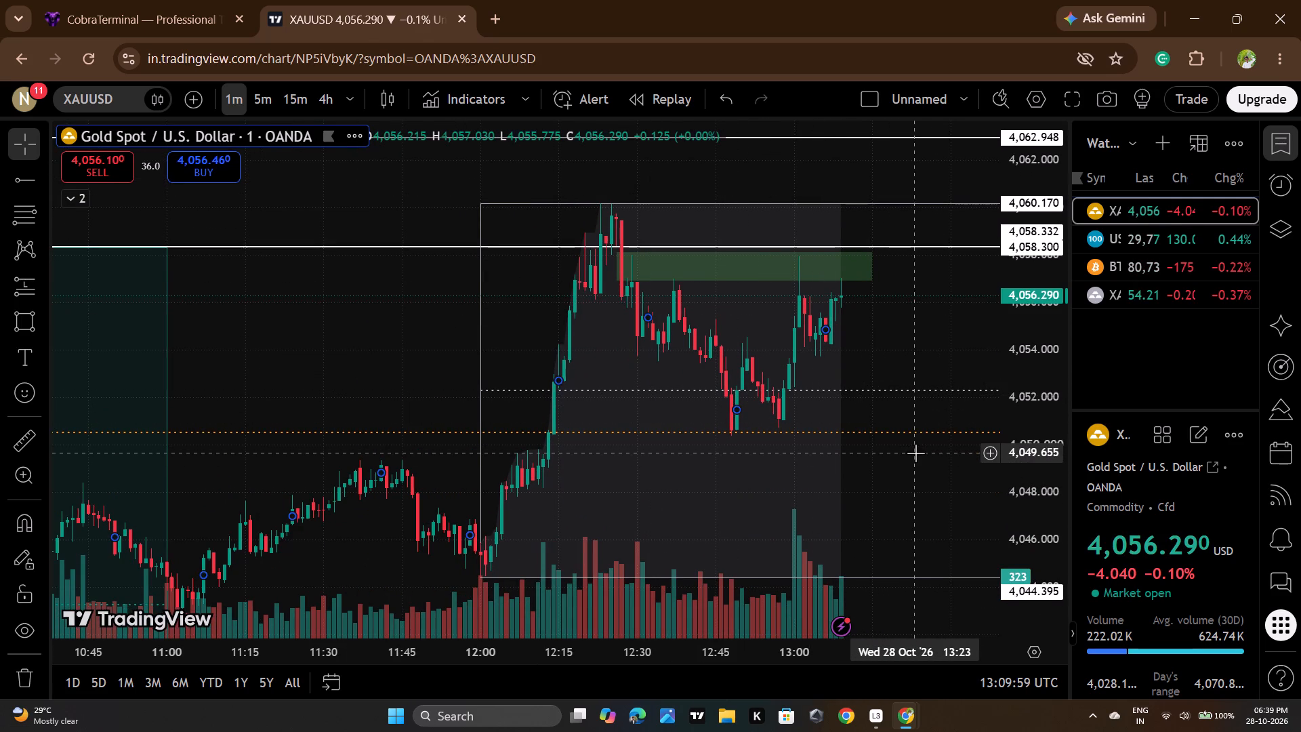
left_click_drag(916, 453, 917, 483)
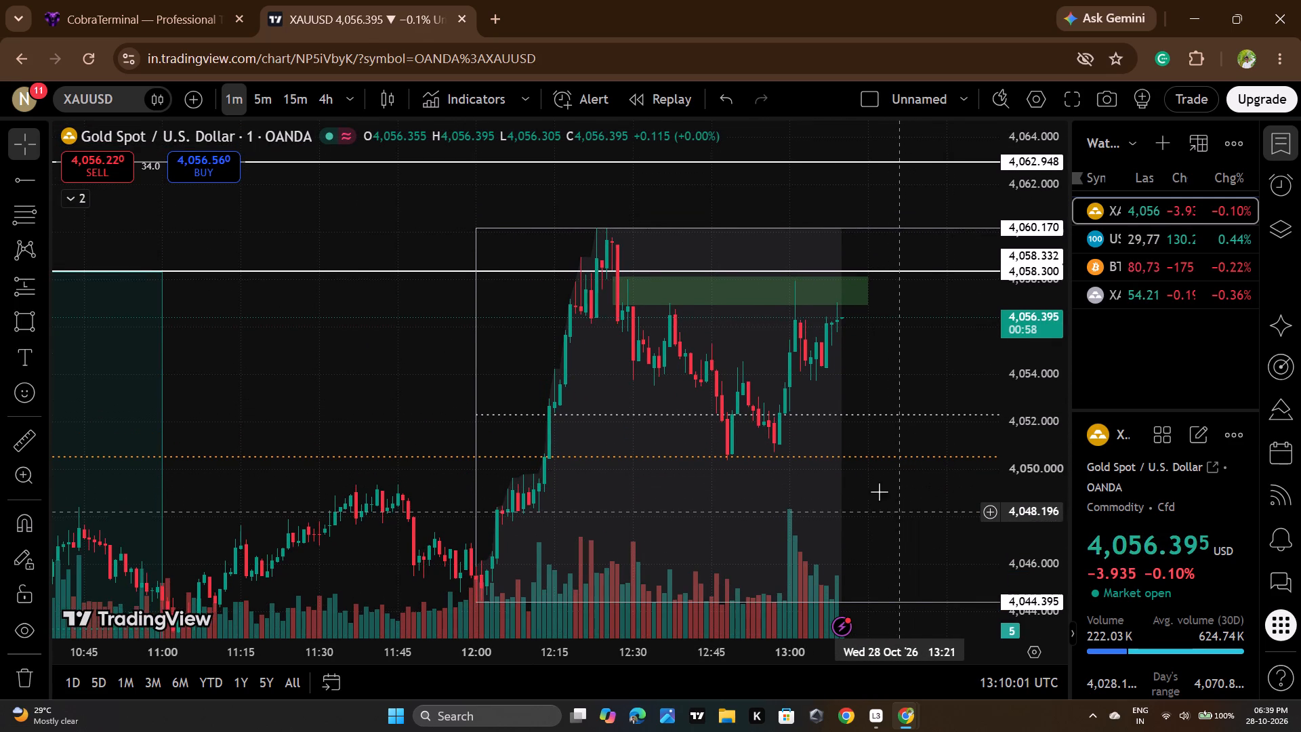
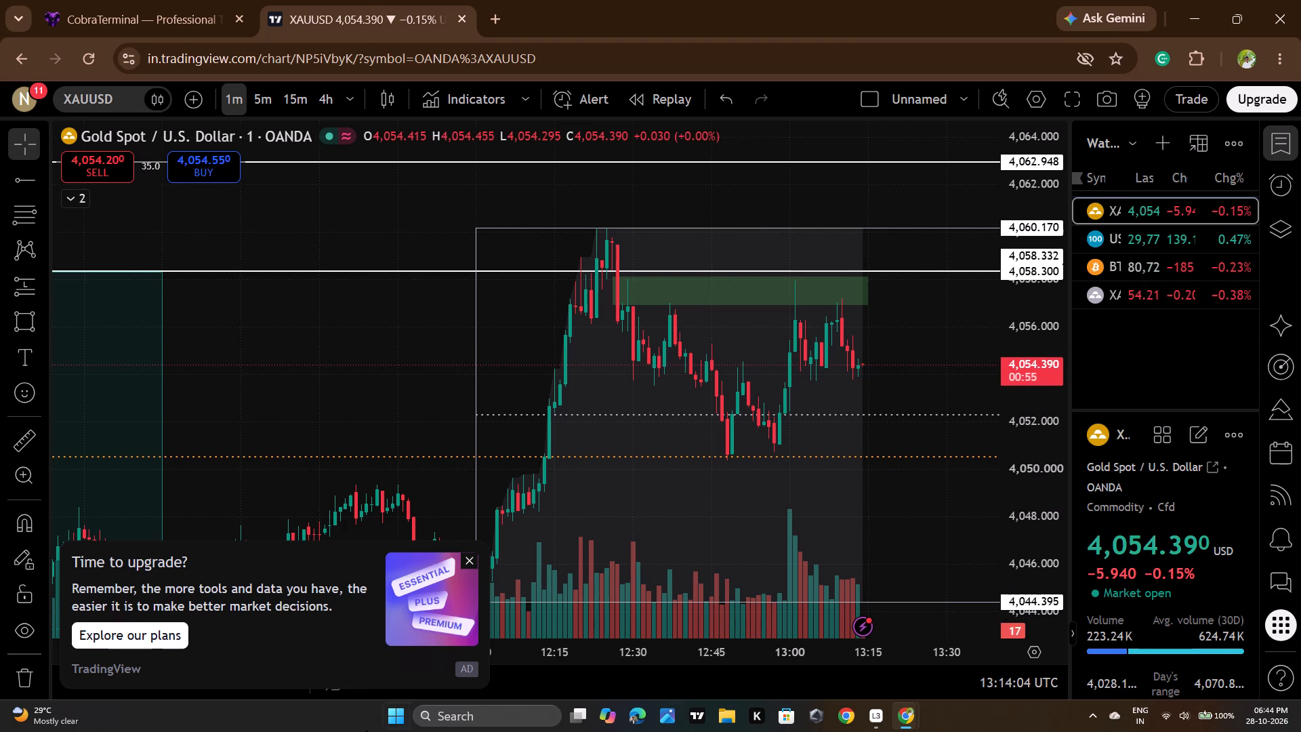
Dismiss the upgrade advertisement covering the XAUUSD chart.
left_click(467, 563)
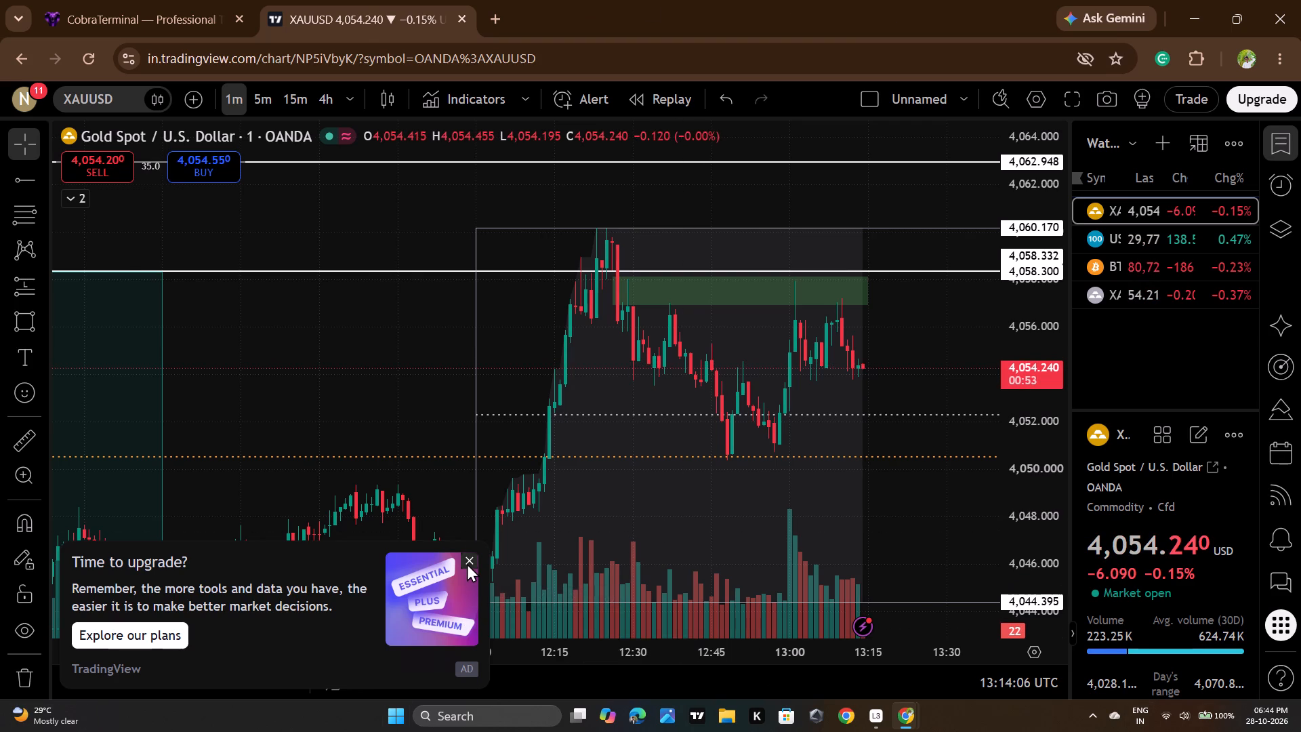
Extend the upper green zone just below the 4,058.300 line forward in time to about 13:27.
scroll(1053, 441, "down", 5)
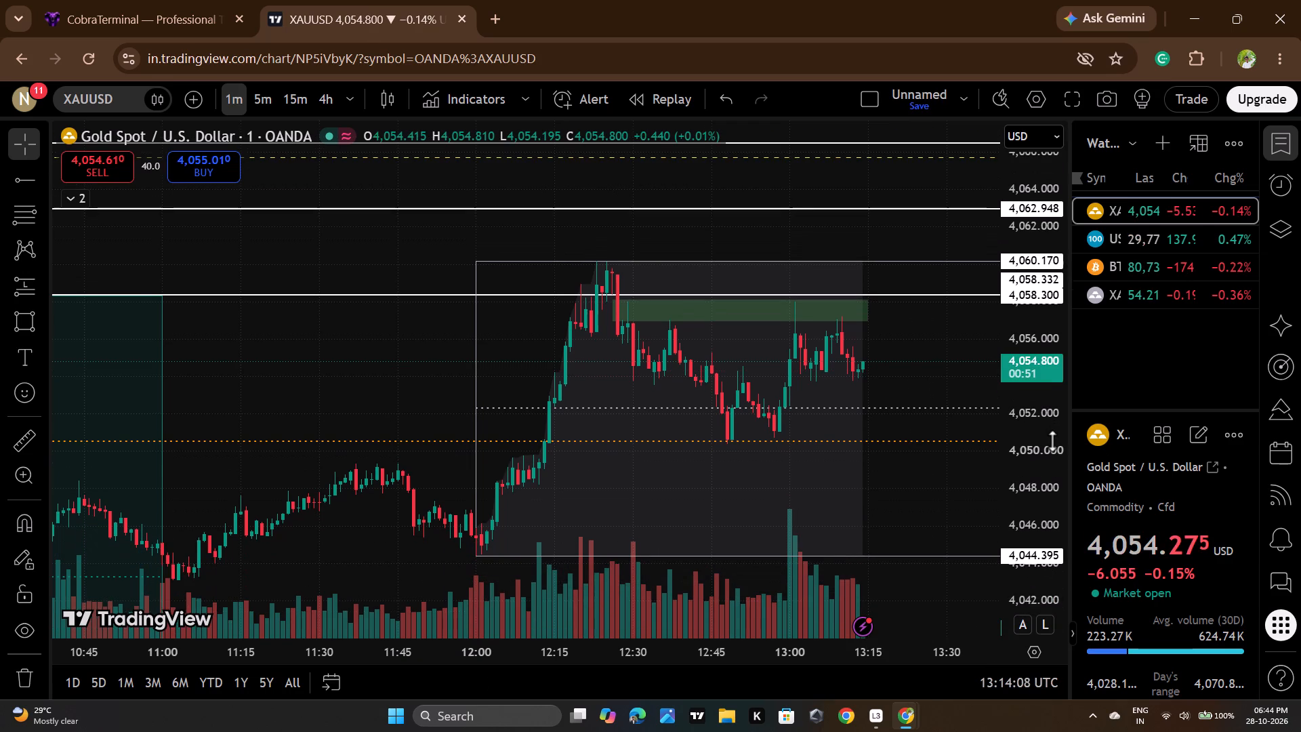
scroll(850, 481, "up", 3)
scroll(850, 481, "down", 4)
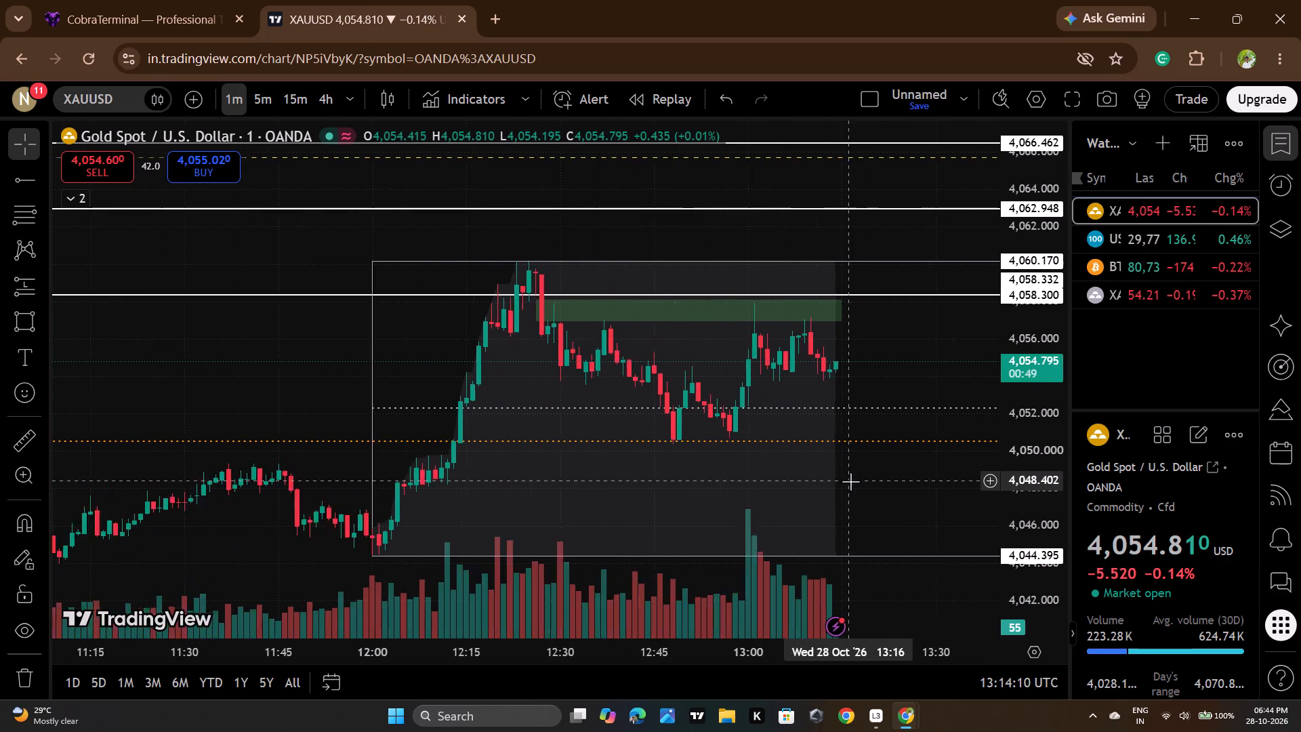
scroll(1031, 418, "up", 9)
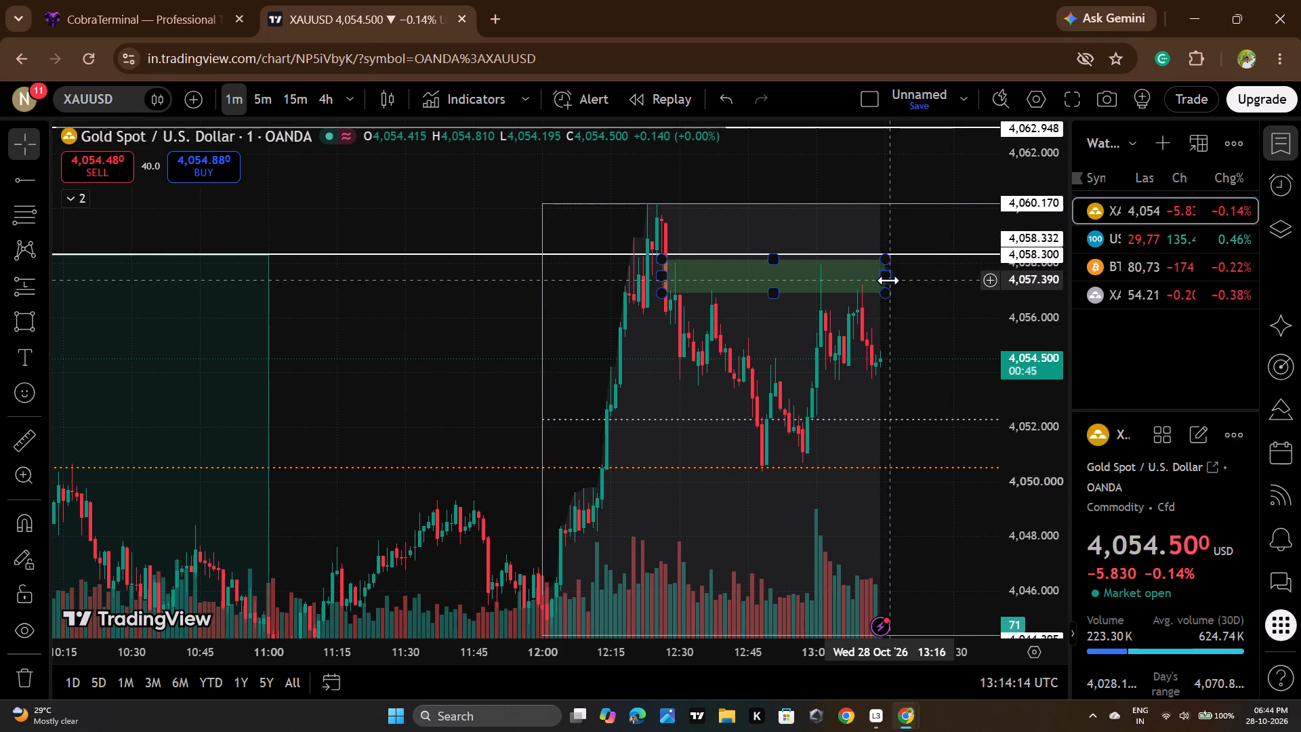
left_click_drag(887, 281, 940, 286)
left_click(932, 361)
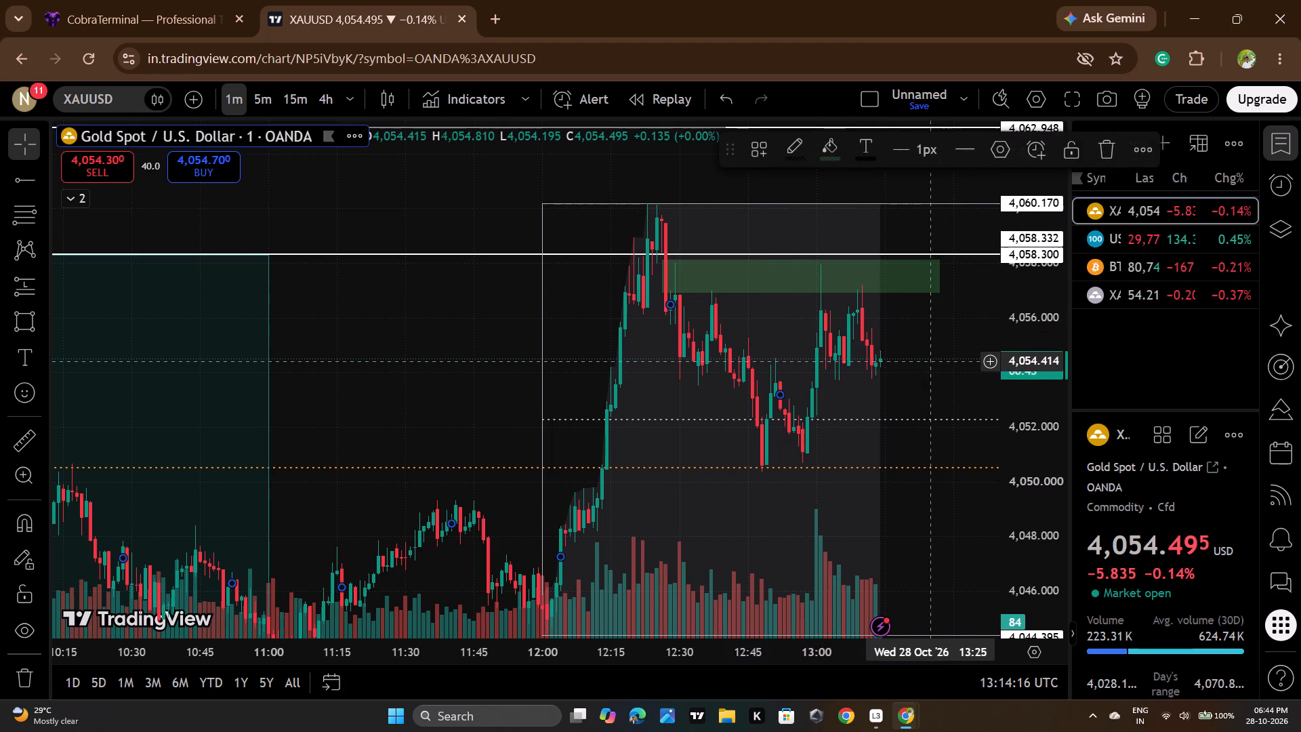
Examine XAUUSD 1-minute price action between the upper green zone and the 4,044.395 range low, including the latest candles.
scroll(1018, 289, "down", 3)
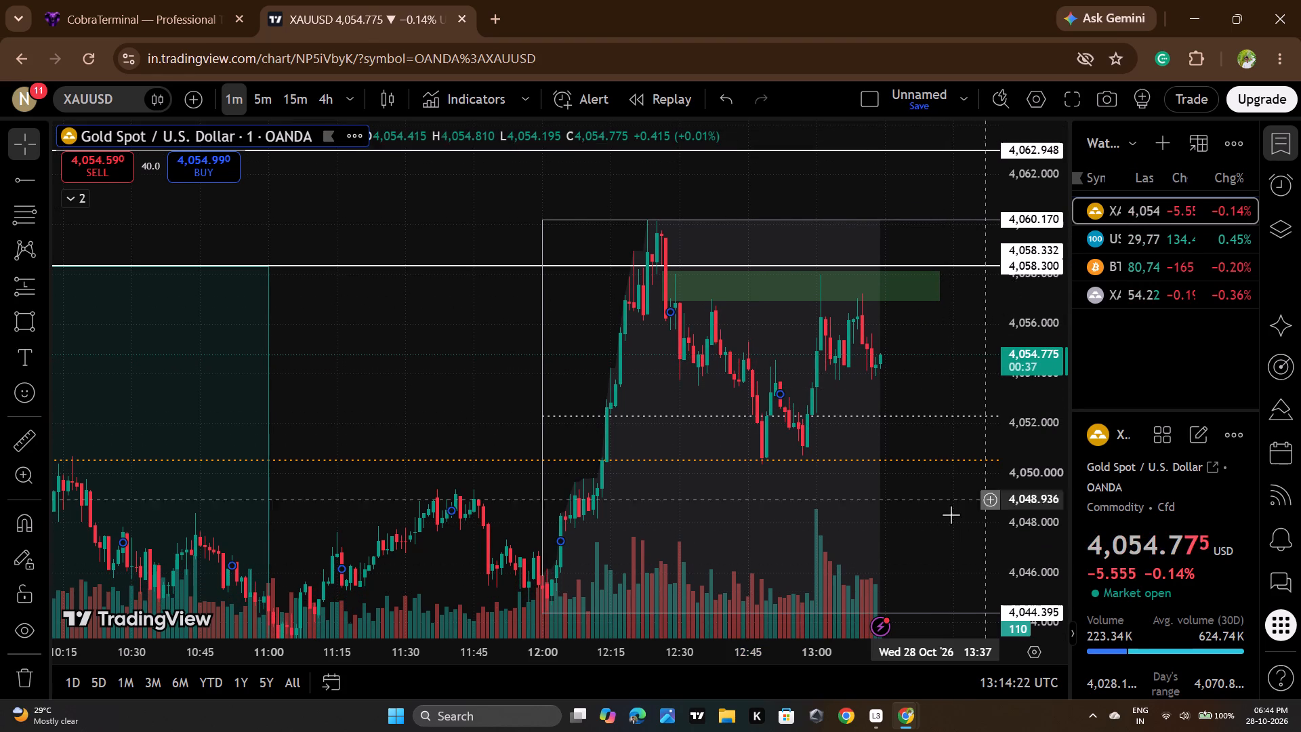
left_click_drag(917, 521, 917, 469)
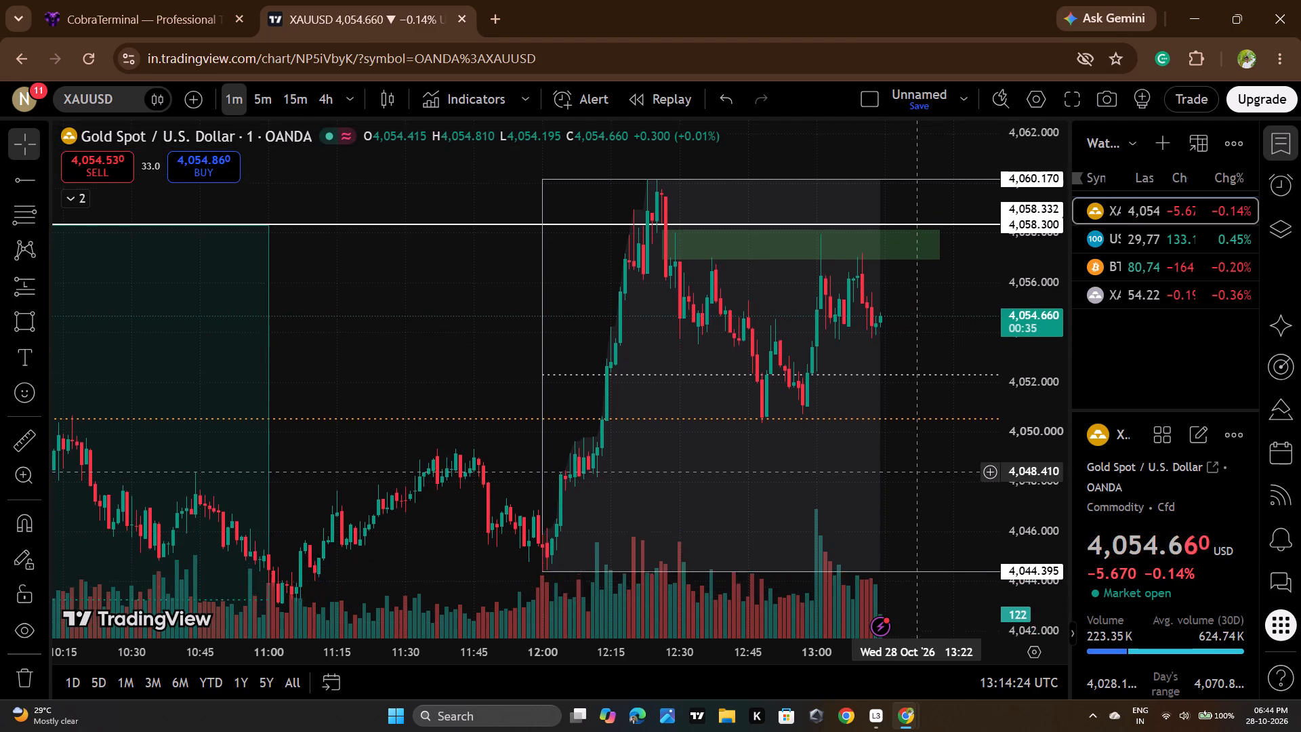
left_click_drag(917, 469, 842, 425)
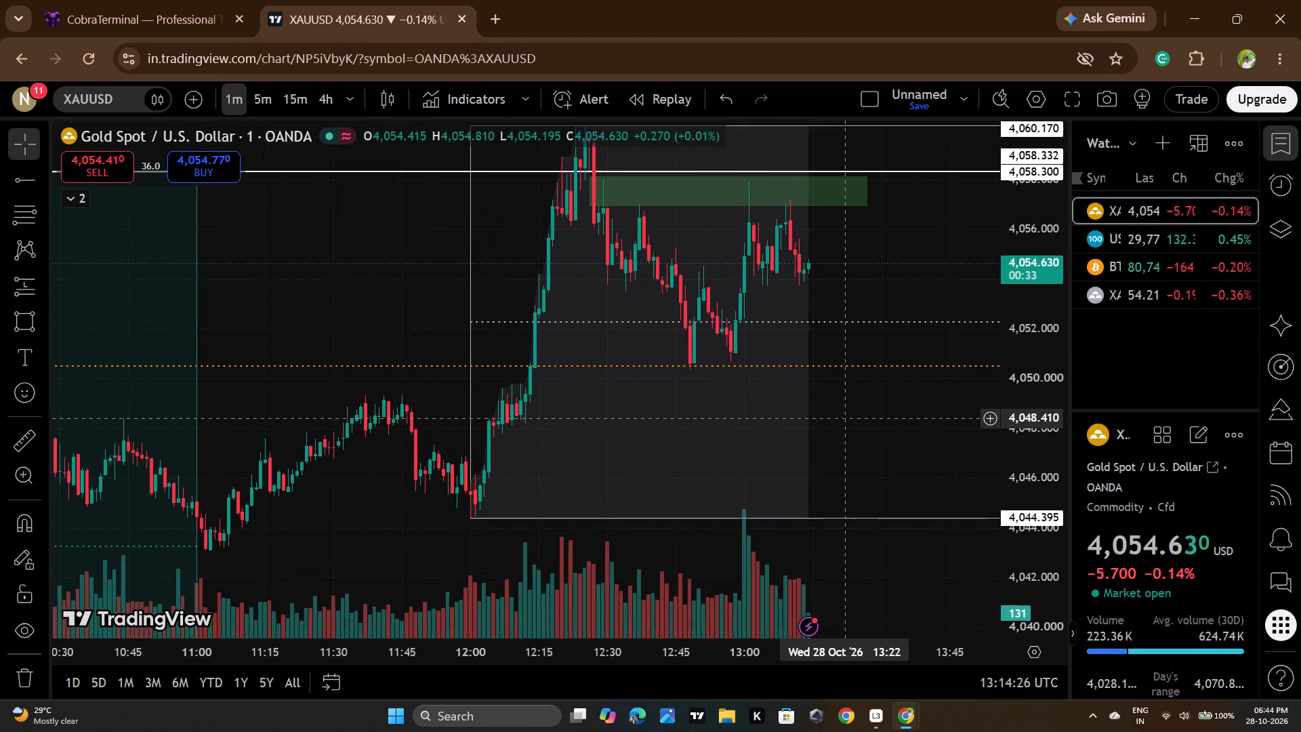
left_click_drag(842, 425, 825, 444)
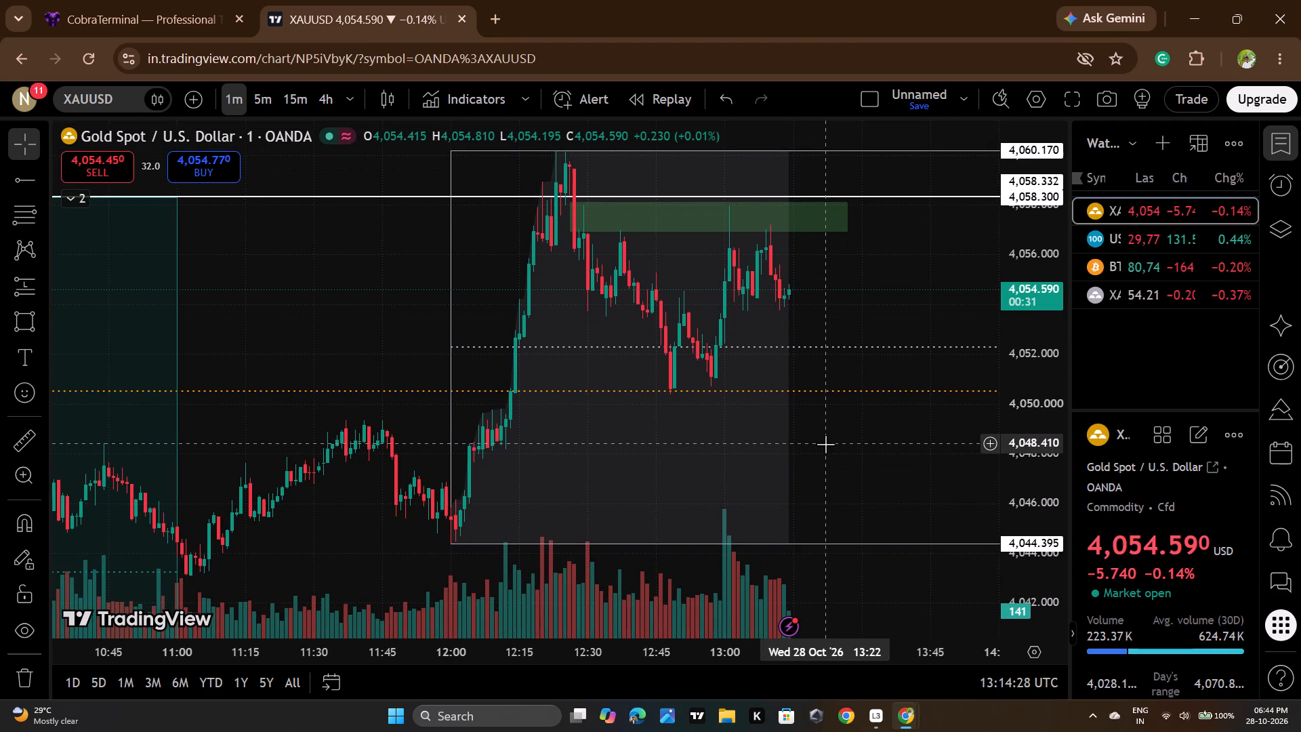
scroll(1014, 338, "down", 3)
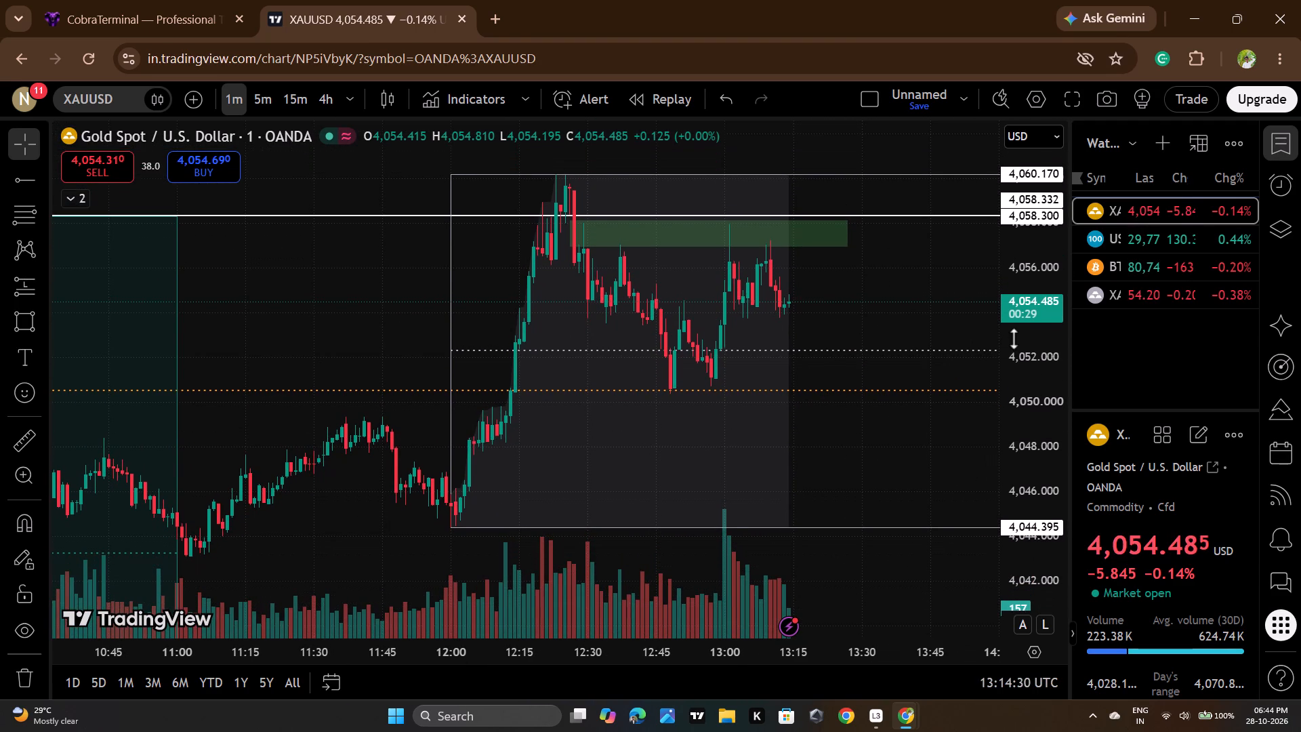
scroll(1014, 338, "down", 1)
scroll(889, 411, "down", 1)
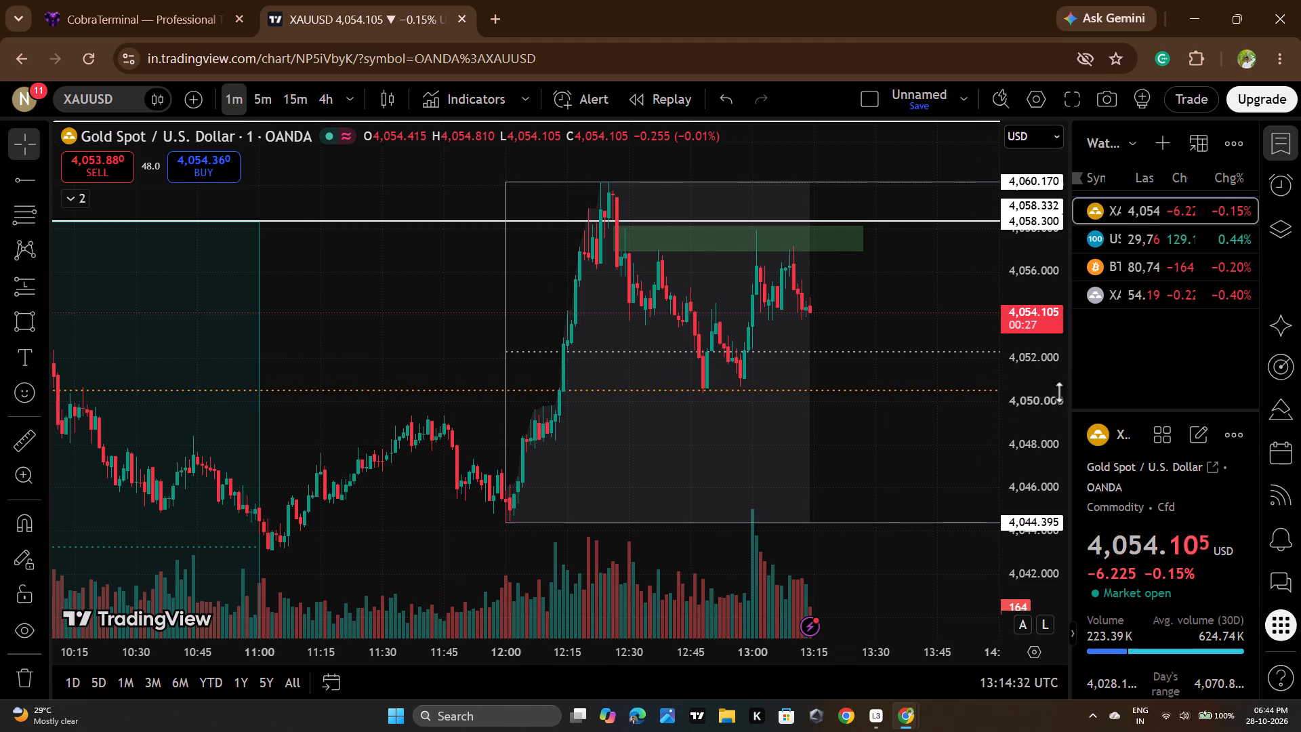
scroll(1015, 388, "up", 12)
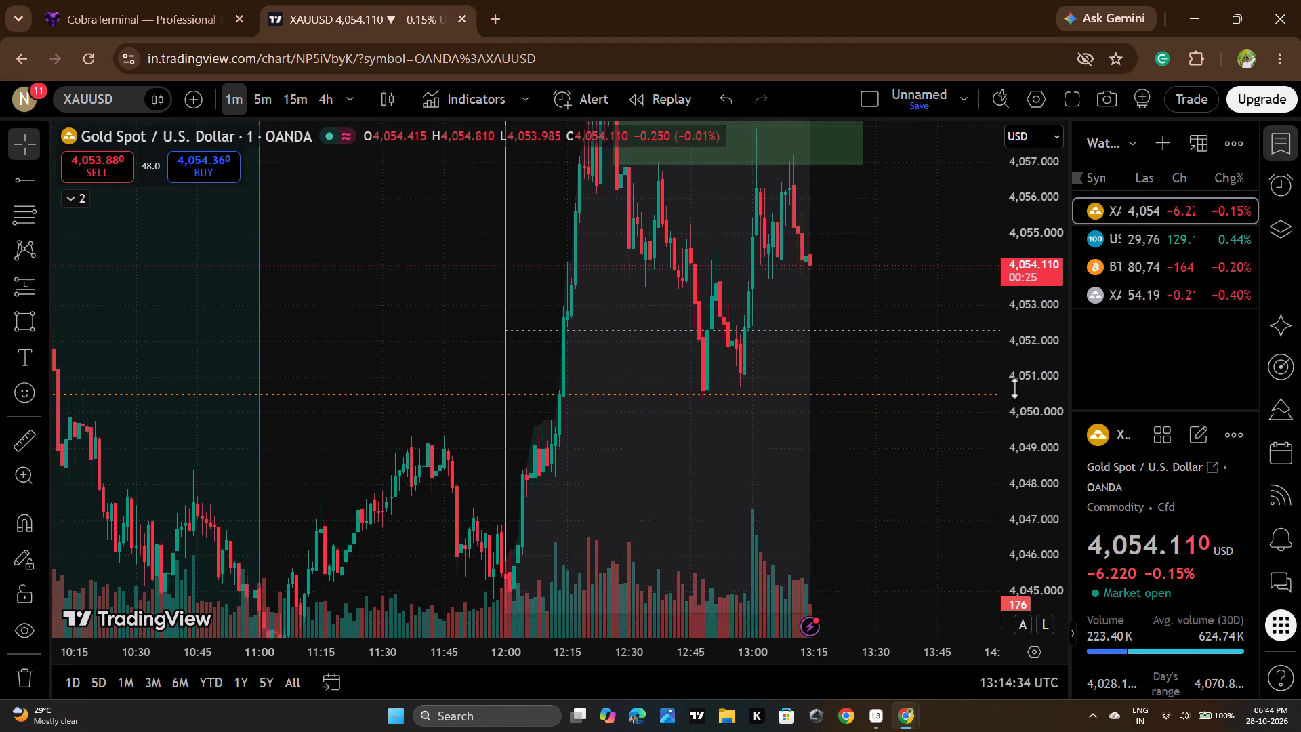
scroll(1015, 388, "up", 2)
left_click_drag(934, 399, 920, 588)
scroll(1014, 470, "up", 4)
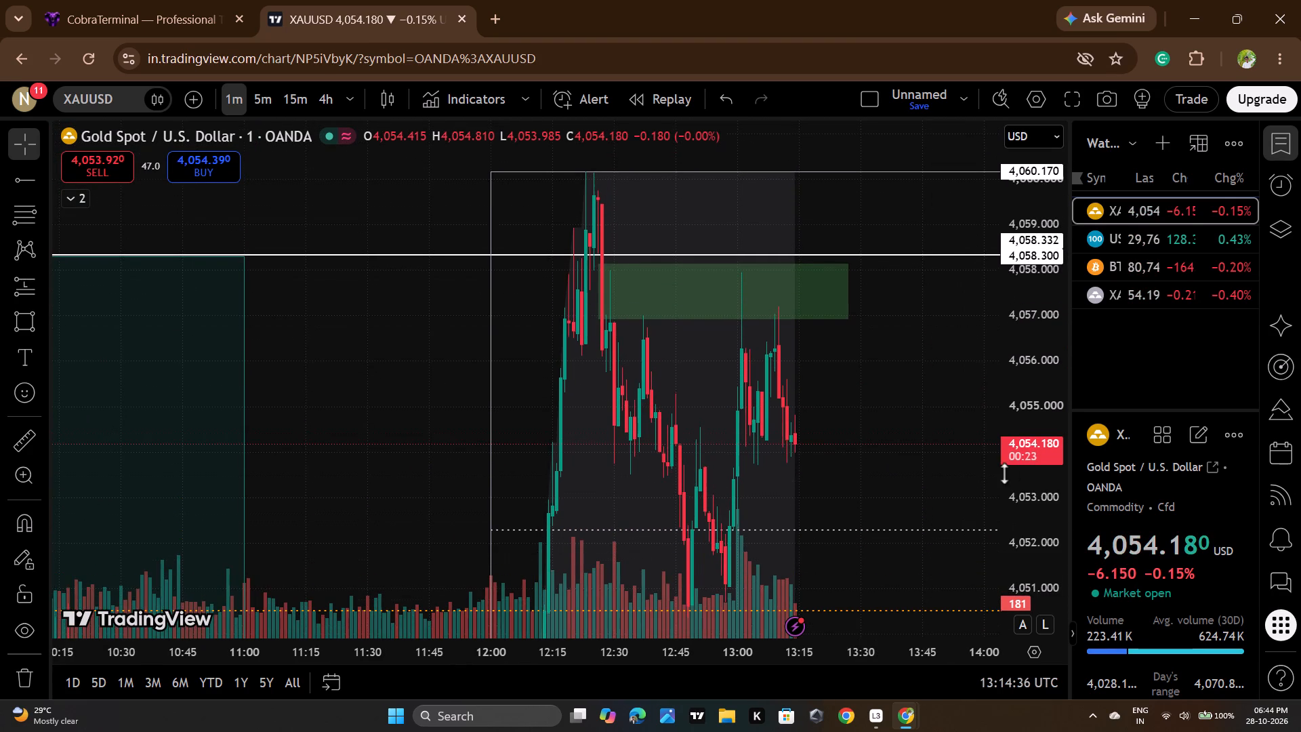
scroll(990, 485, "up", 4)
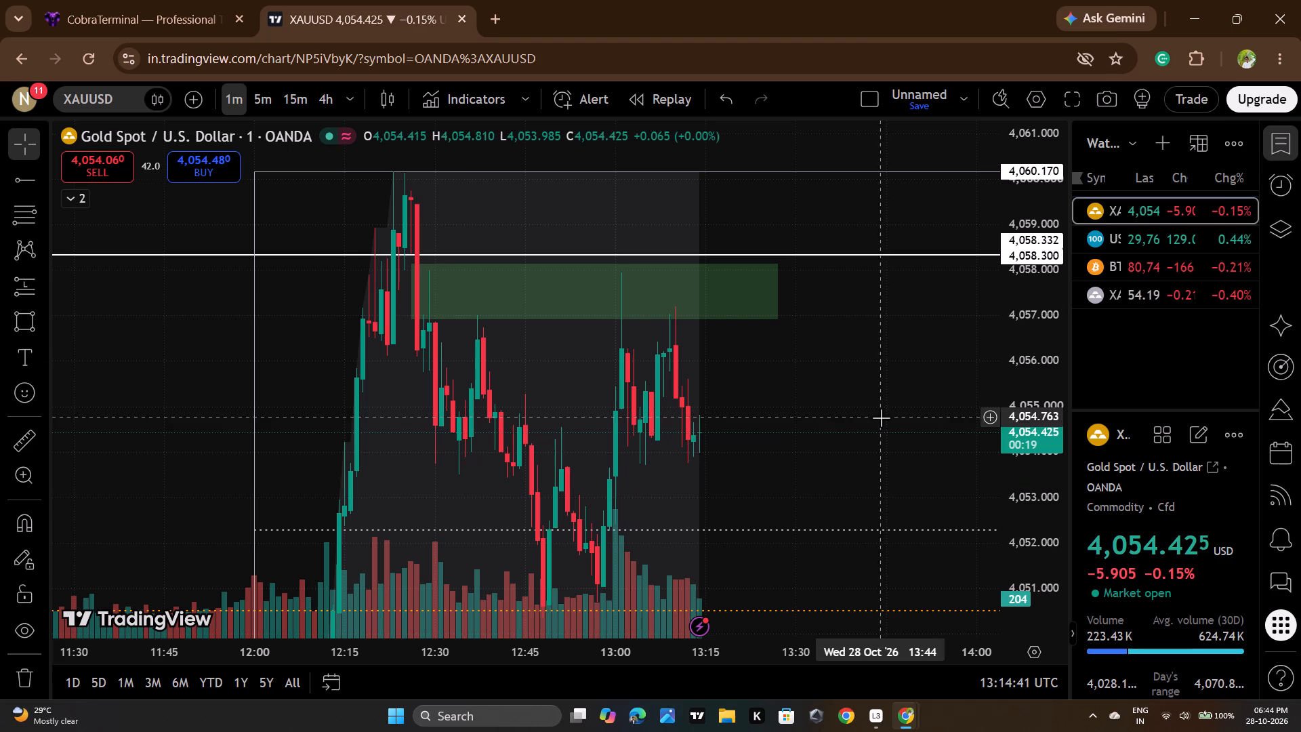
Draw a green rectangle zone between about 4,053.6 and 4,054.9 and position it across the recent candles from 12:46 to 13:29.
left_click(20, 310)
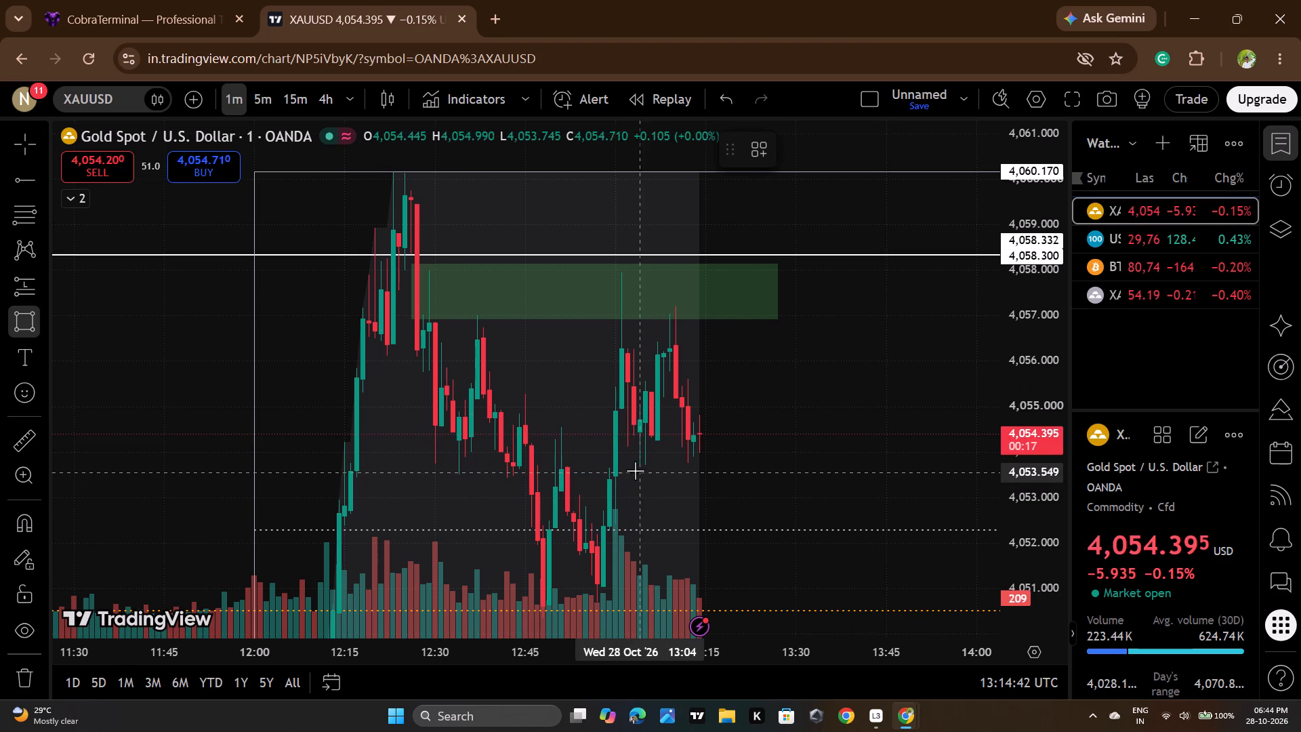
left_click(632, 469)
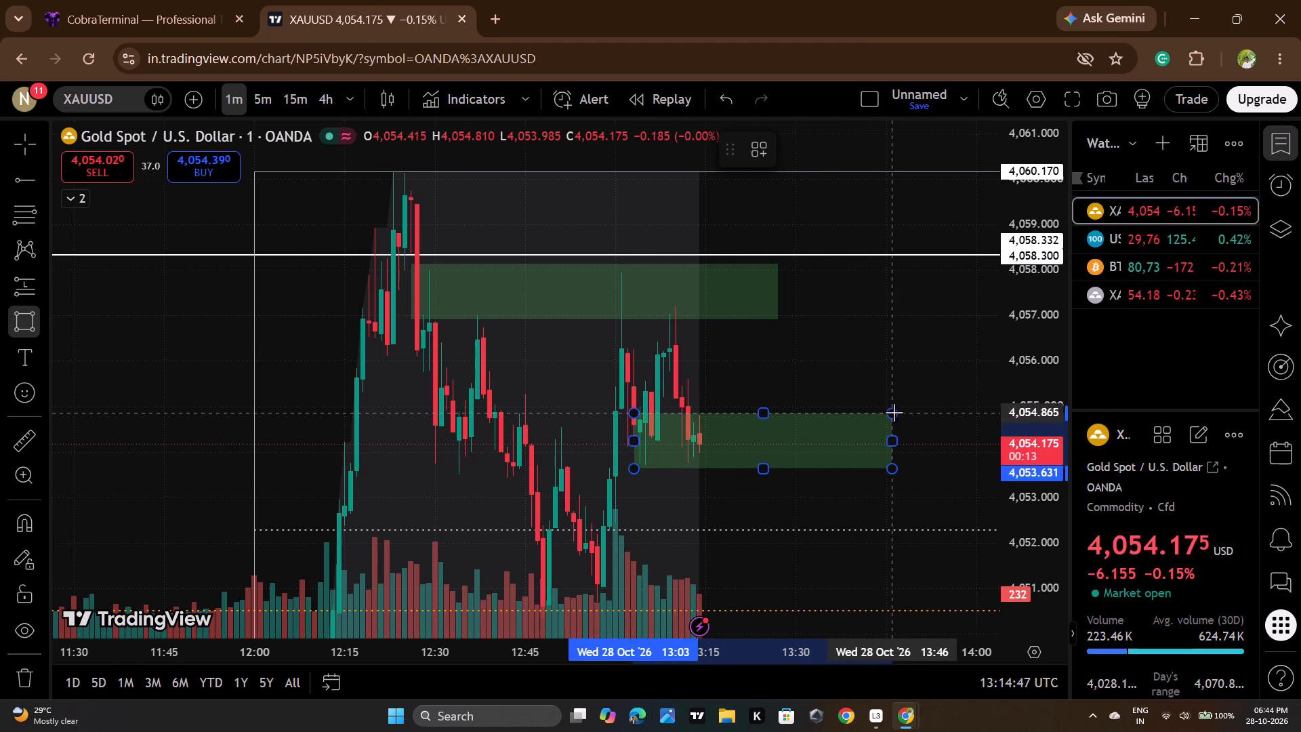
left_click(894, 412)
left_click_drag(832, 420, 730, 418)
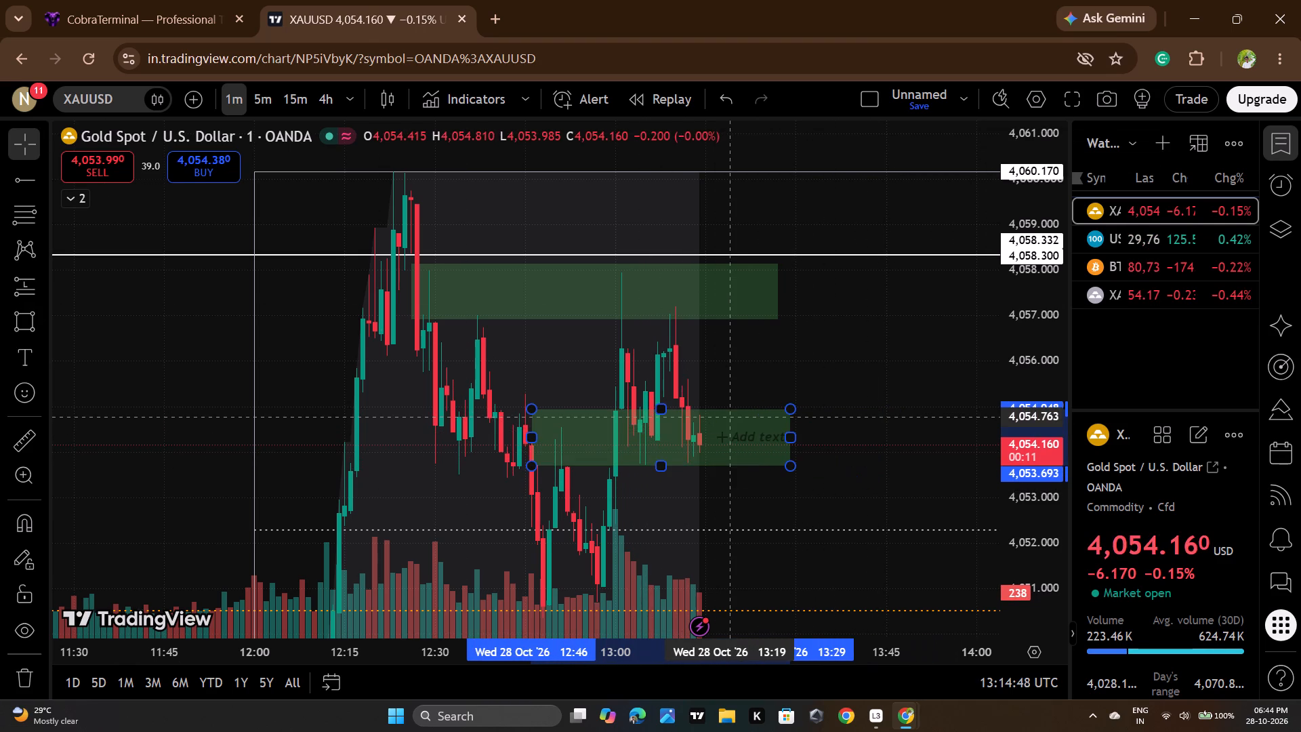
left_click_drag(730, 418, 728, 421)
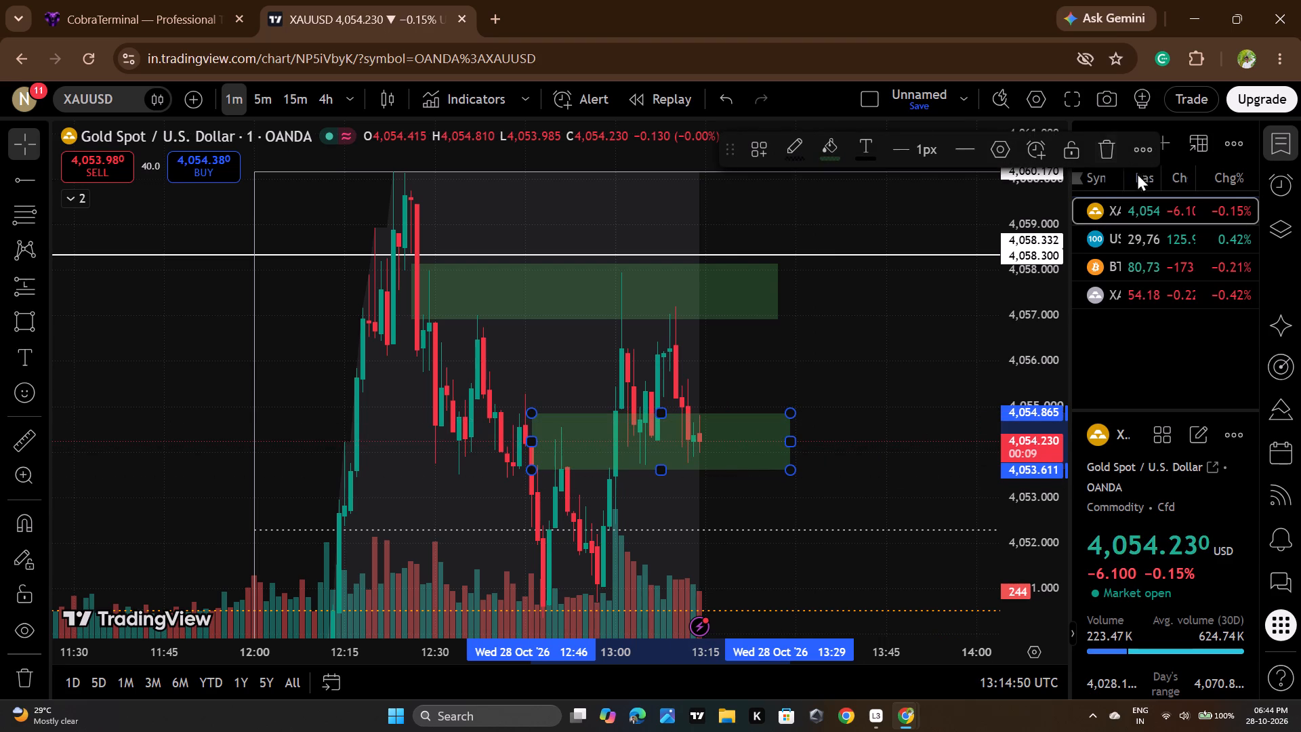
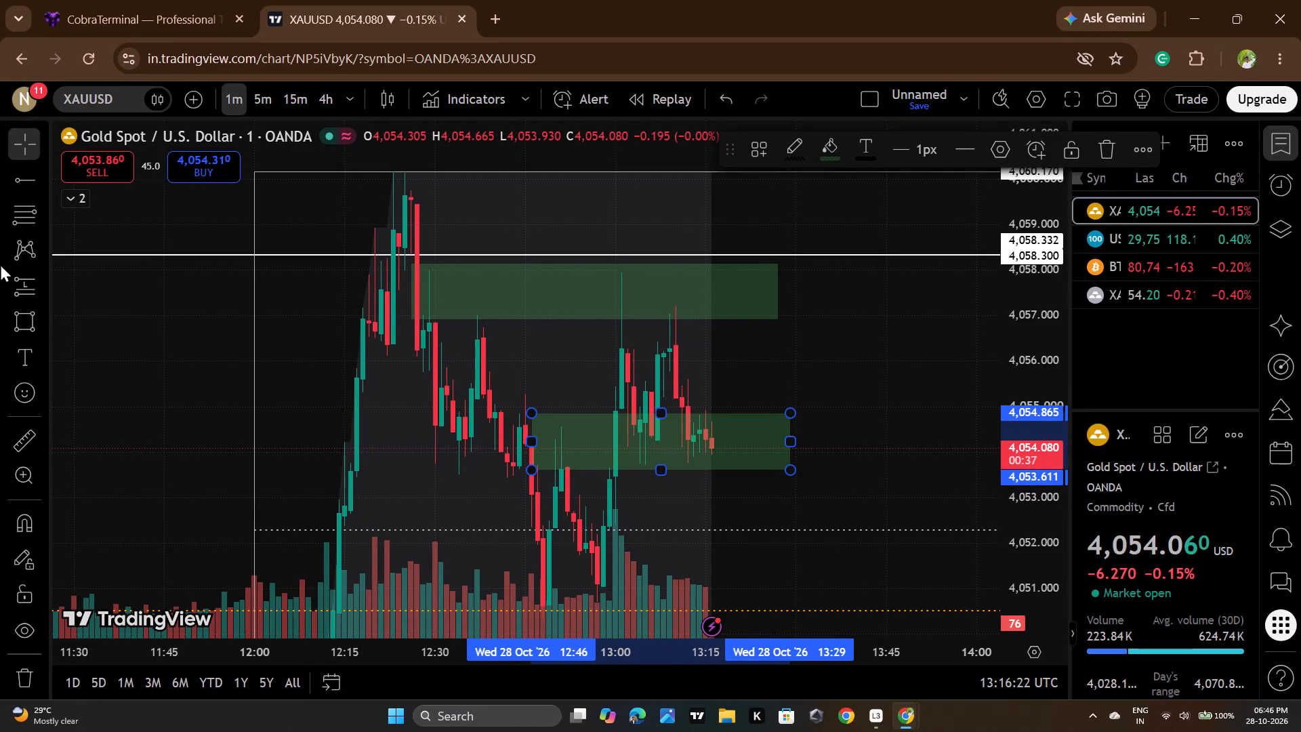
Extend the upper green zone just below the 4,058.300 line forward in time to about 13:51.
left_click(861, 357)
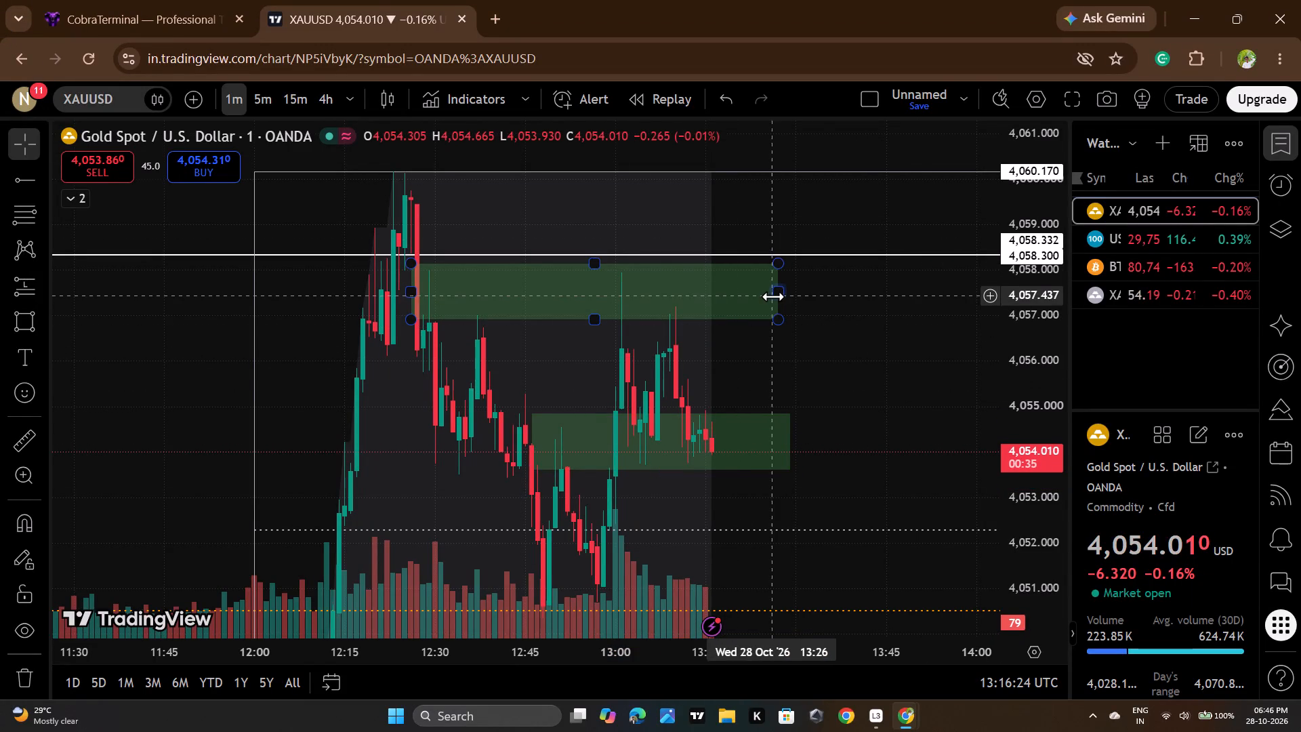
left_click_drag(781, 293, 924, 310)
left_click(892, 374)
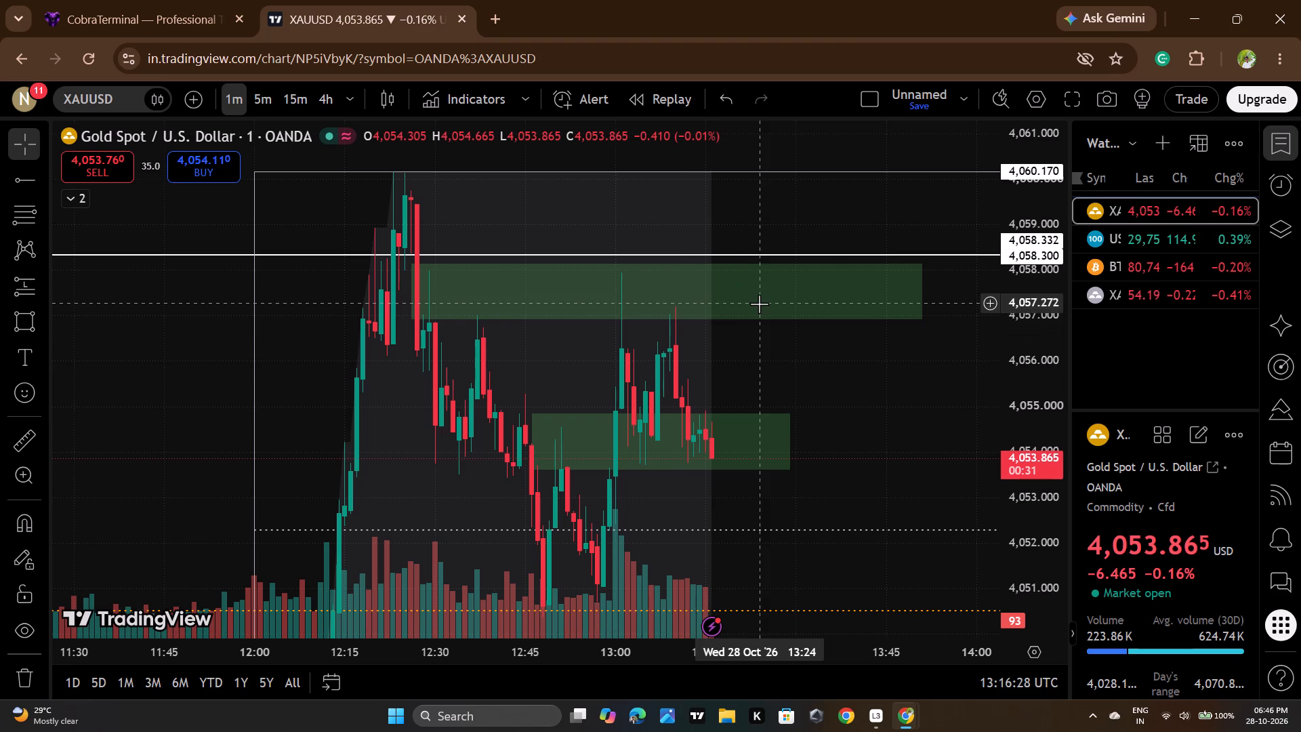
Extend the lower green zone between about 4,053.6 and 4,054.9 forward in time to about 13:45.
scroll(693, 344, "down", 4)
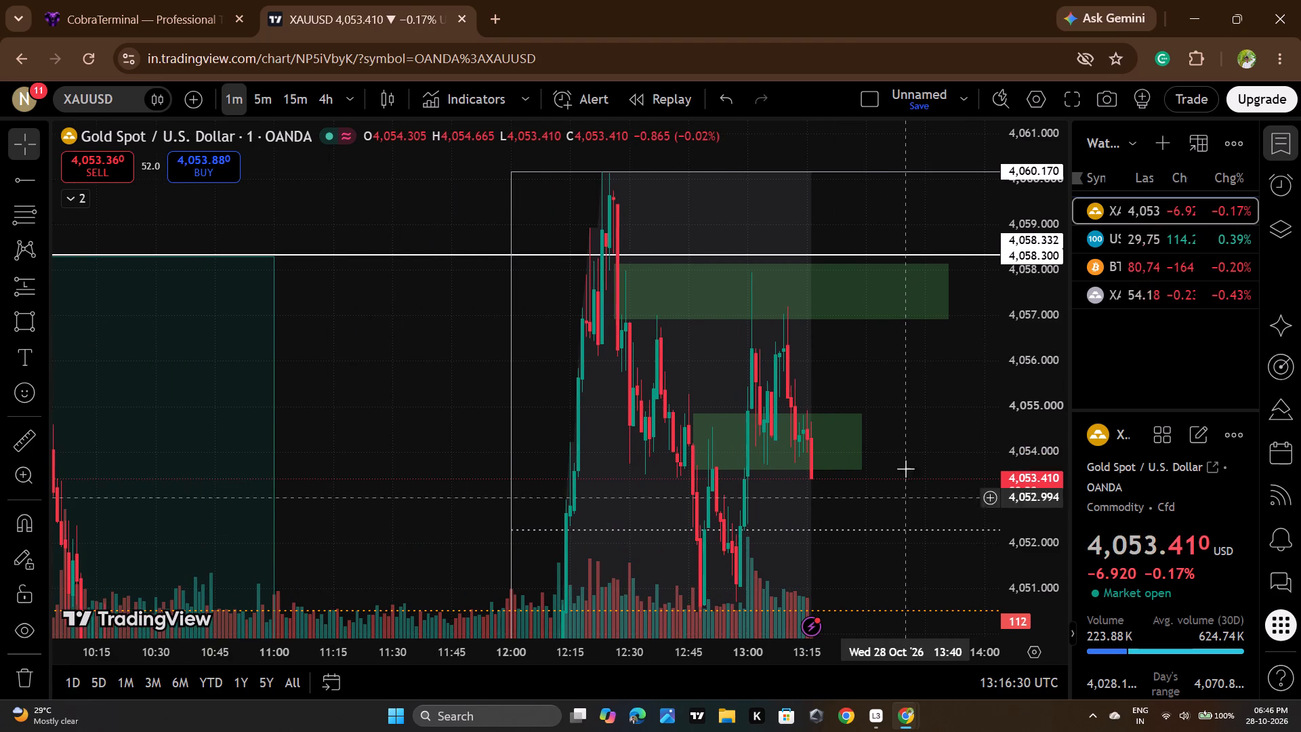
left_click_drag(905, 468, 908, 328)
scroll(1031, 312, "down", 5)
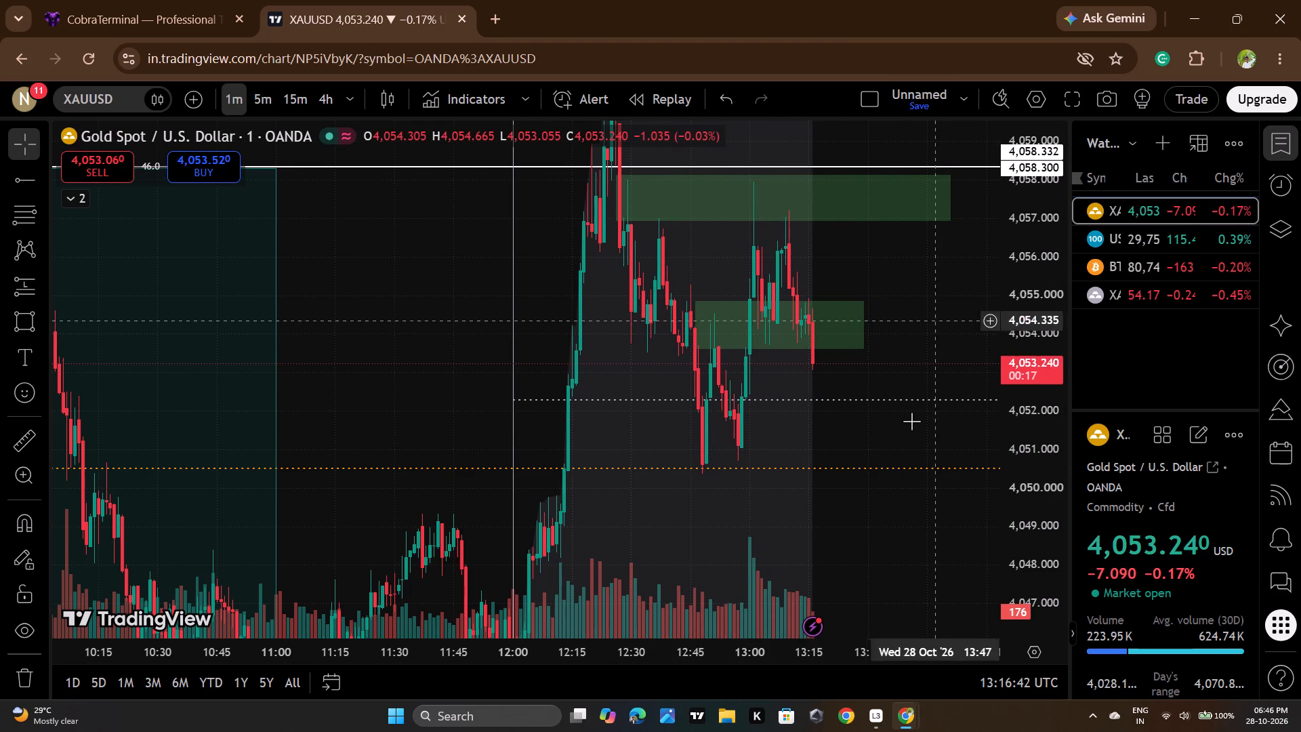
scroll(926, 410, "up", 3)
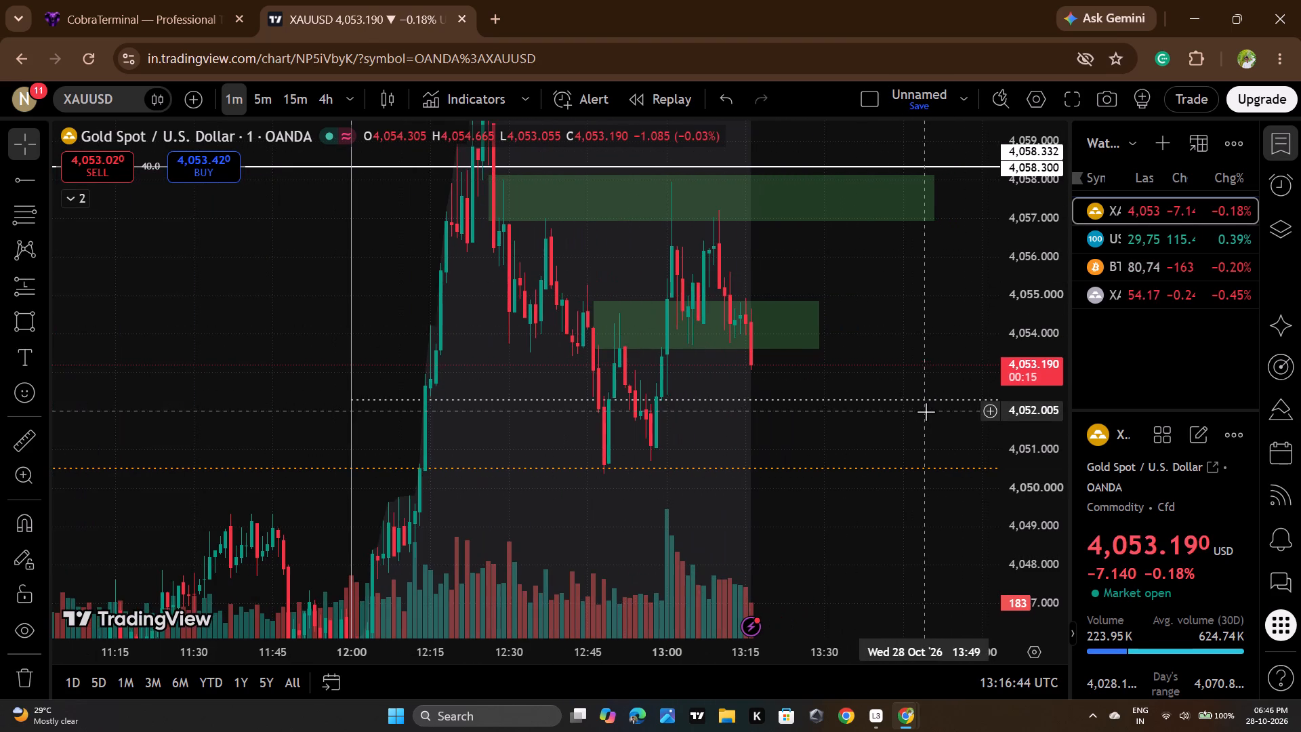
scroll(1014, 378, "up", 8)
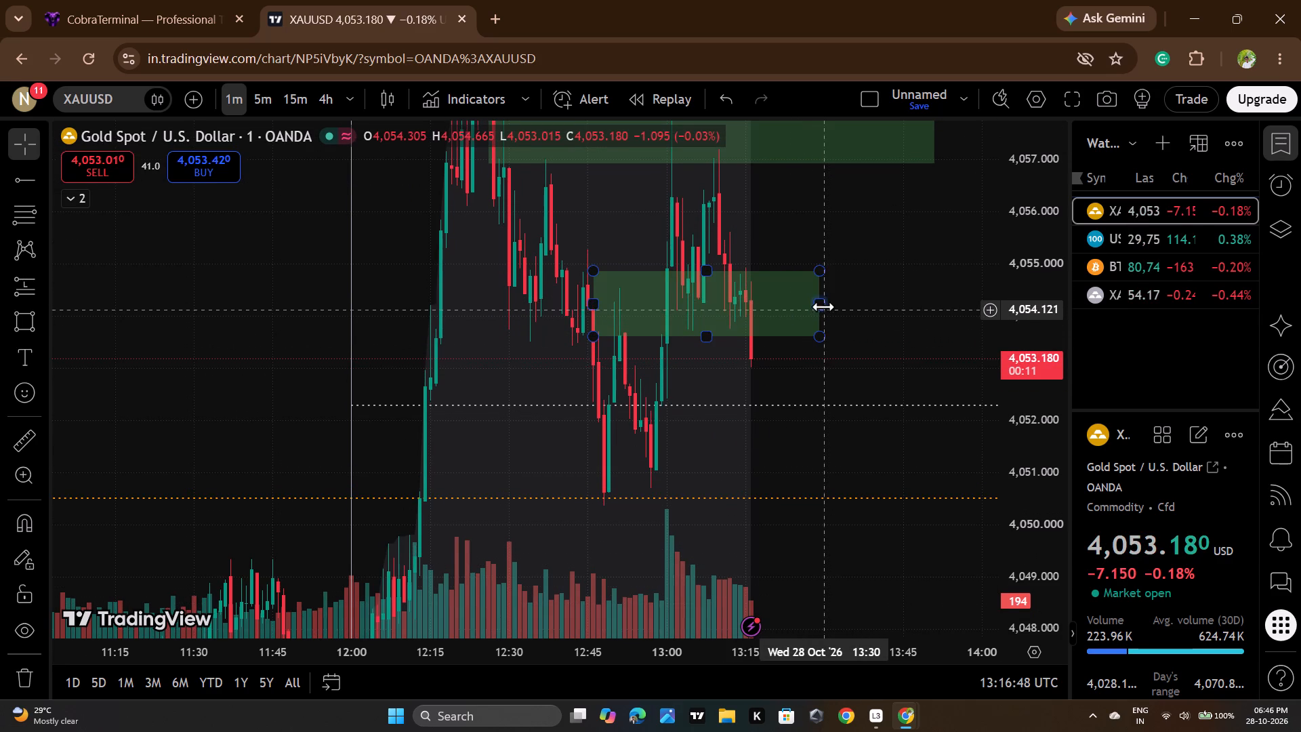
left_click_drag(824, 300, 904, 324)
left_click(894, 407)
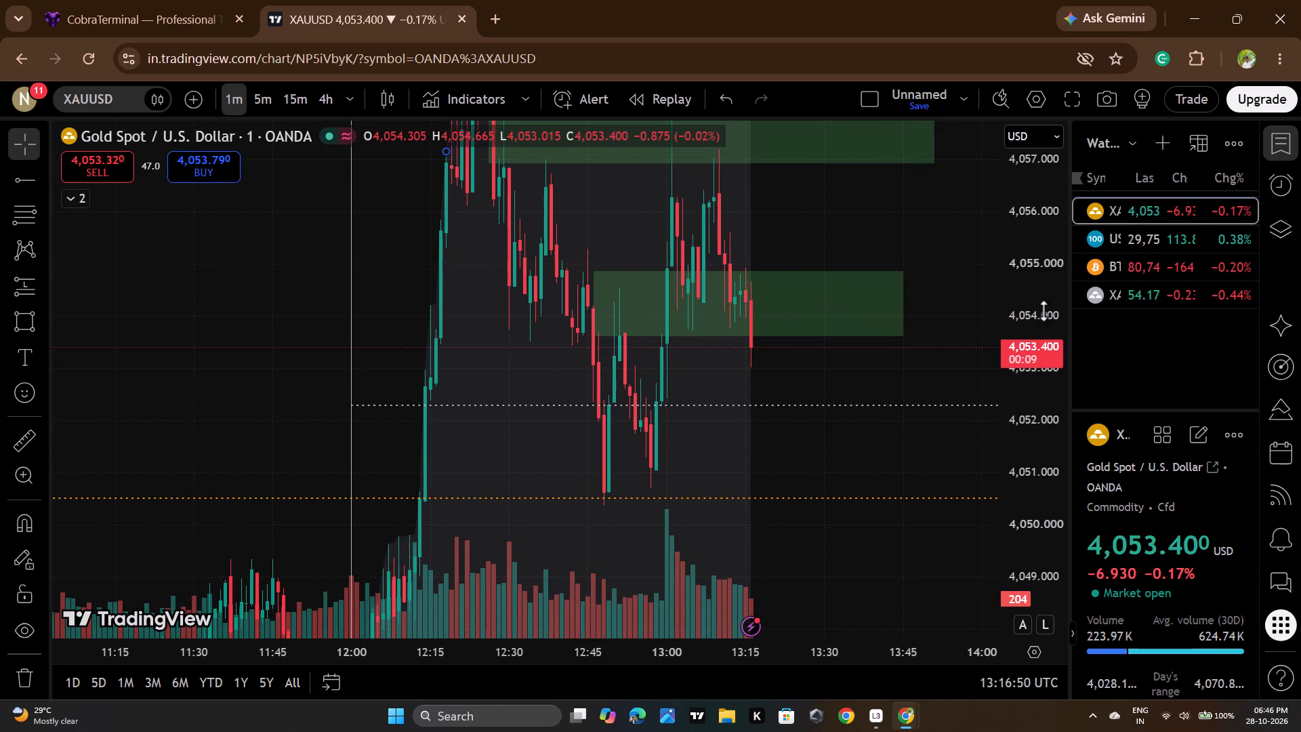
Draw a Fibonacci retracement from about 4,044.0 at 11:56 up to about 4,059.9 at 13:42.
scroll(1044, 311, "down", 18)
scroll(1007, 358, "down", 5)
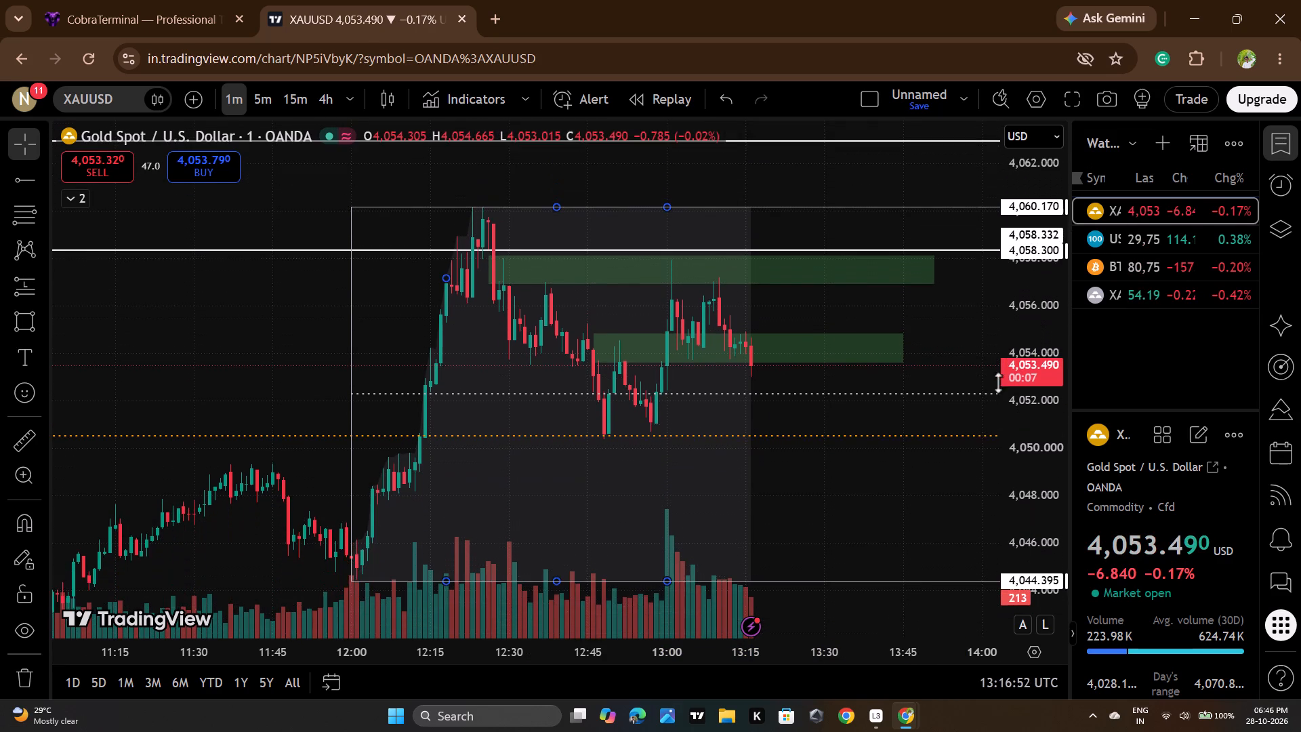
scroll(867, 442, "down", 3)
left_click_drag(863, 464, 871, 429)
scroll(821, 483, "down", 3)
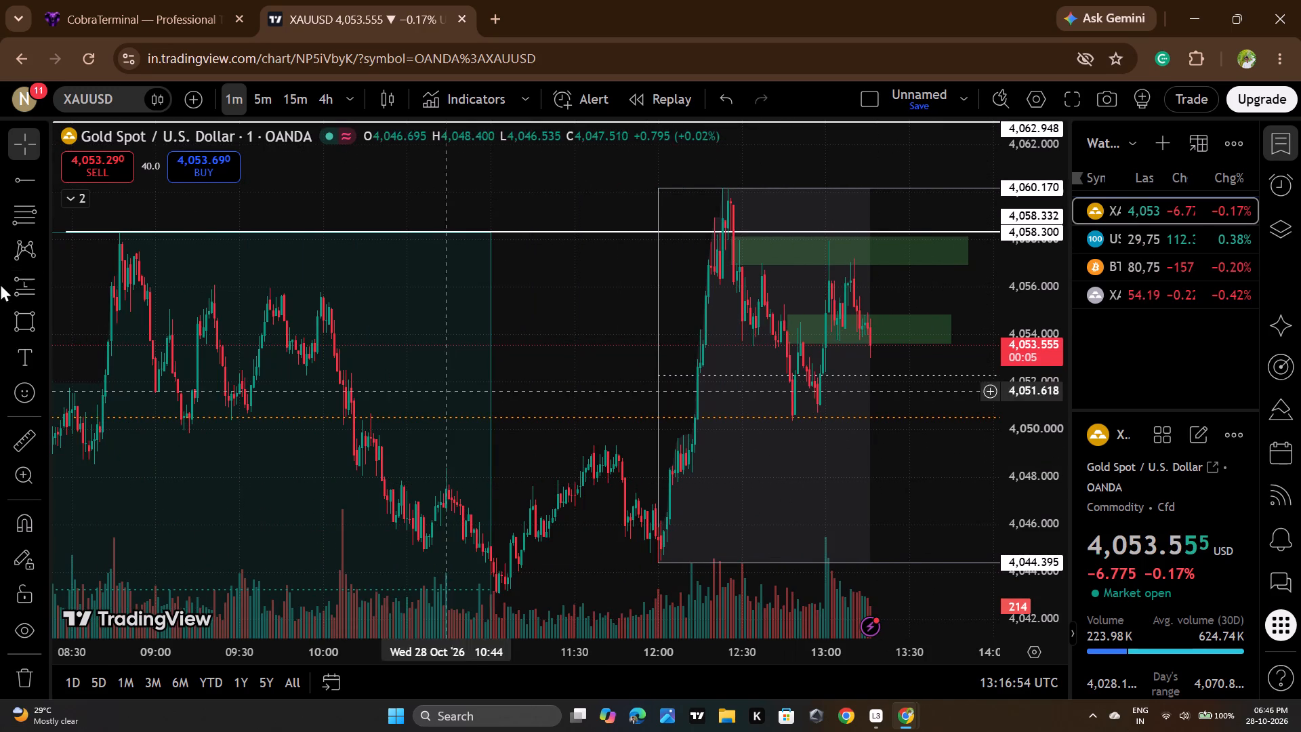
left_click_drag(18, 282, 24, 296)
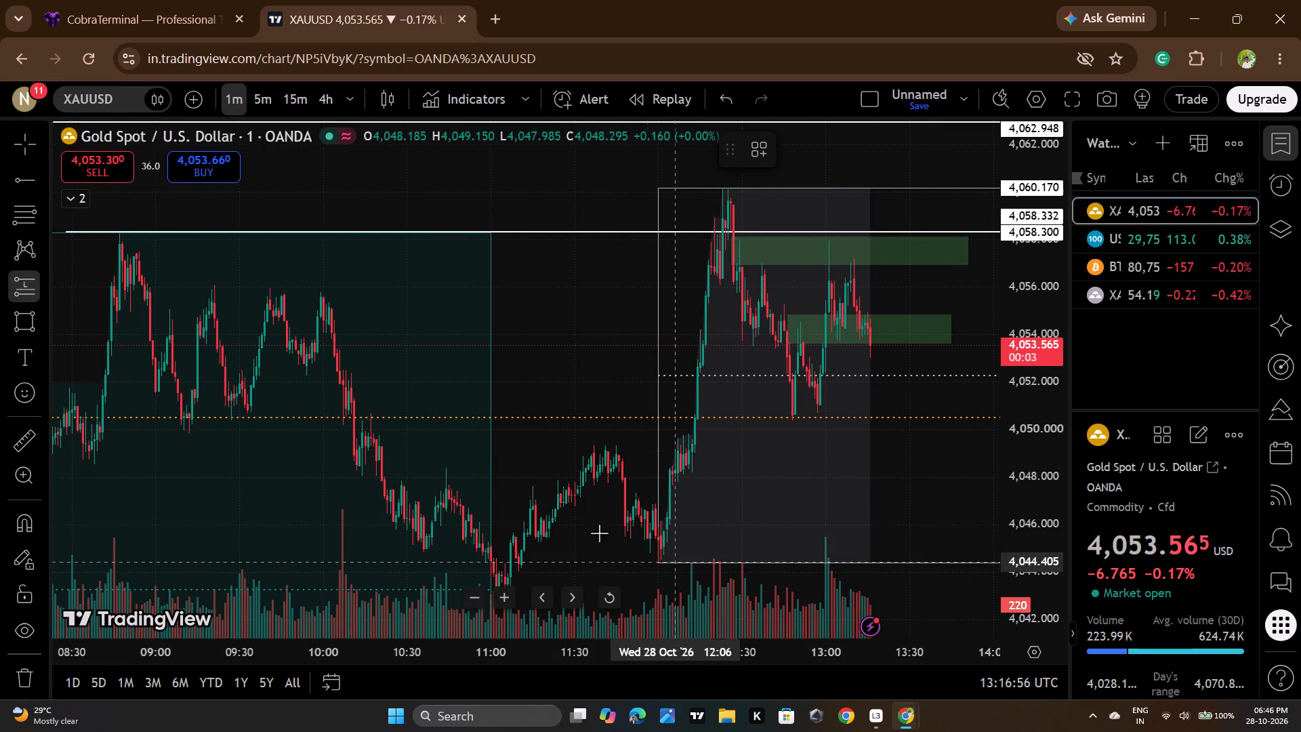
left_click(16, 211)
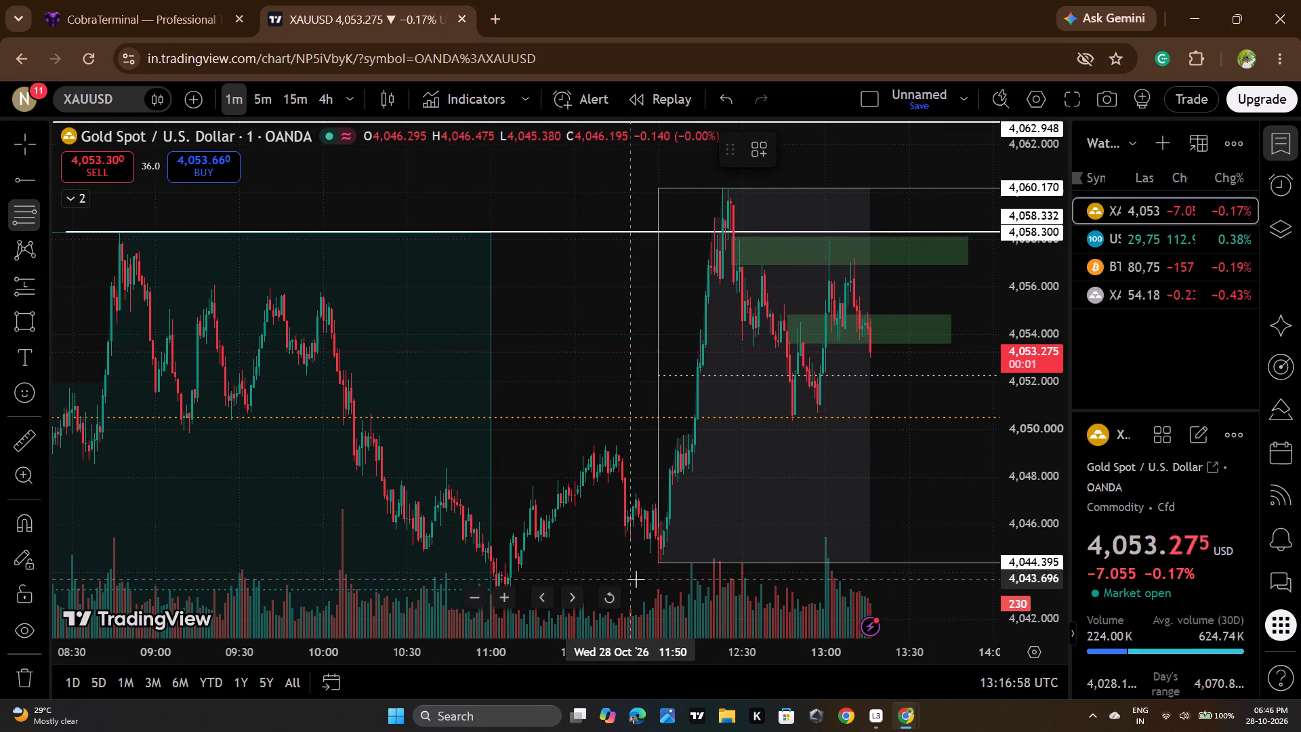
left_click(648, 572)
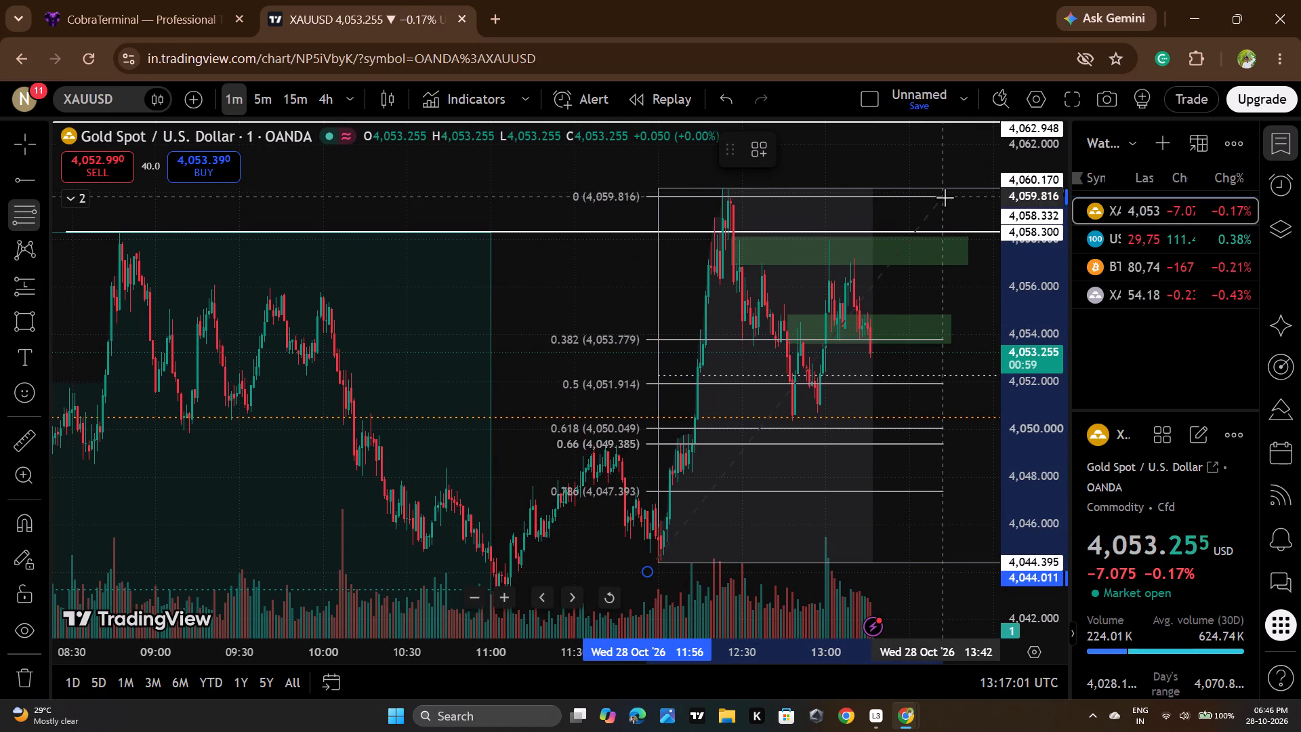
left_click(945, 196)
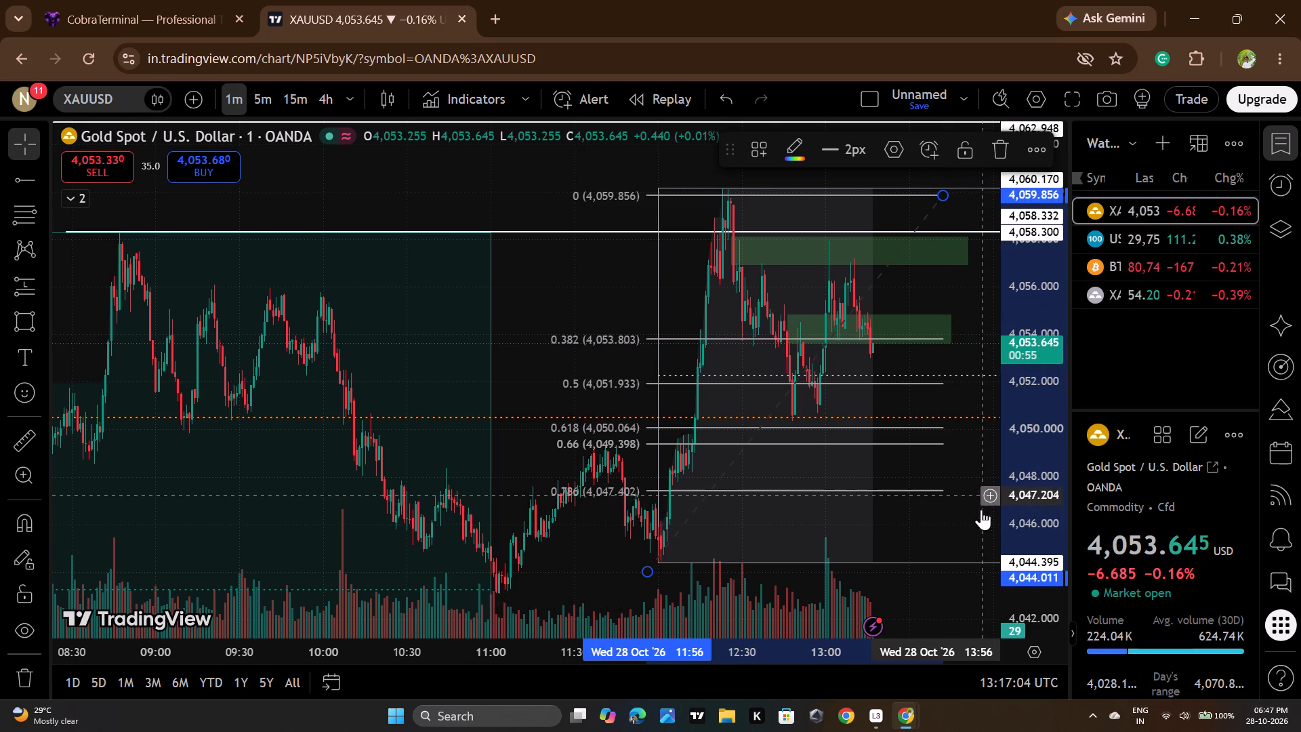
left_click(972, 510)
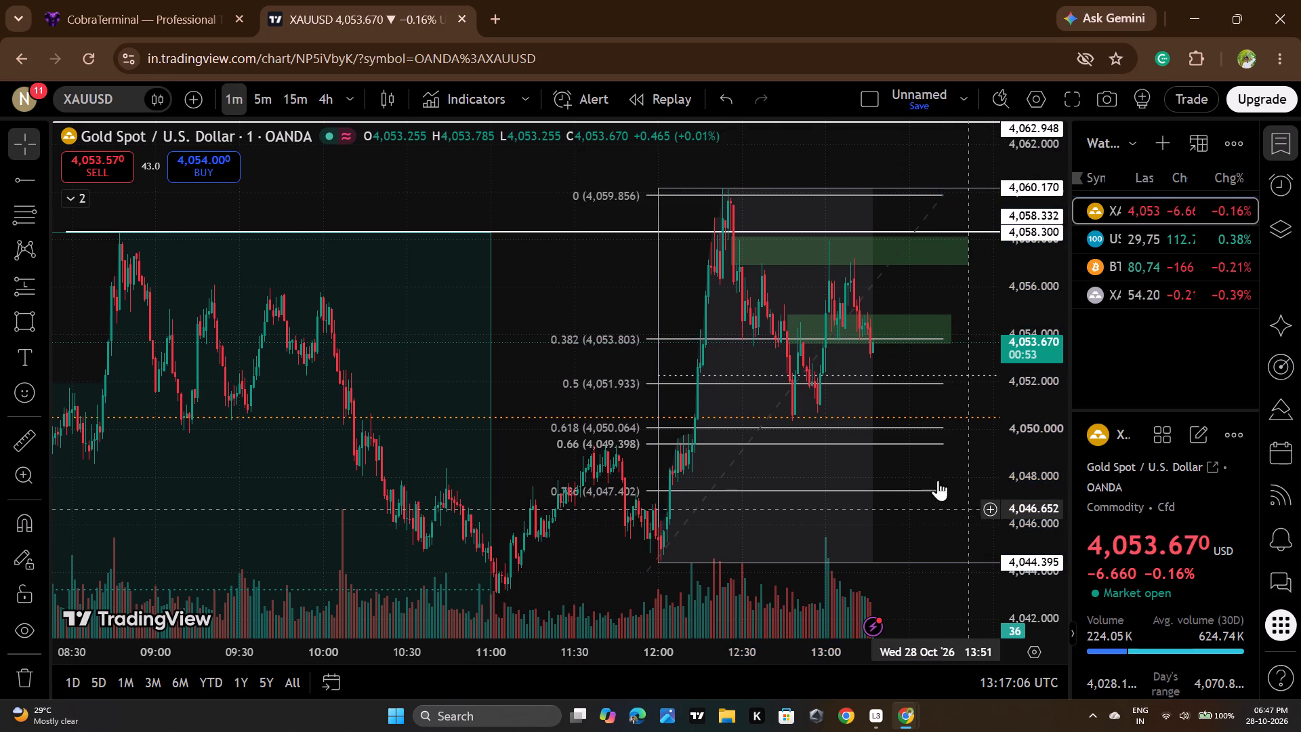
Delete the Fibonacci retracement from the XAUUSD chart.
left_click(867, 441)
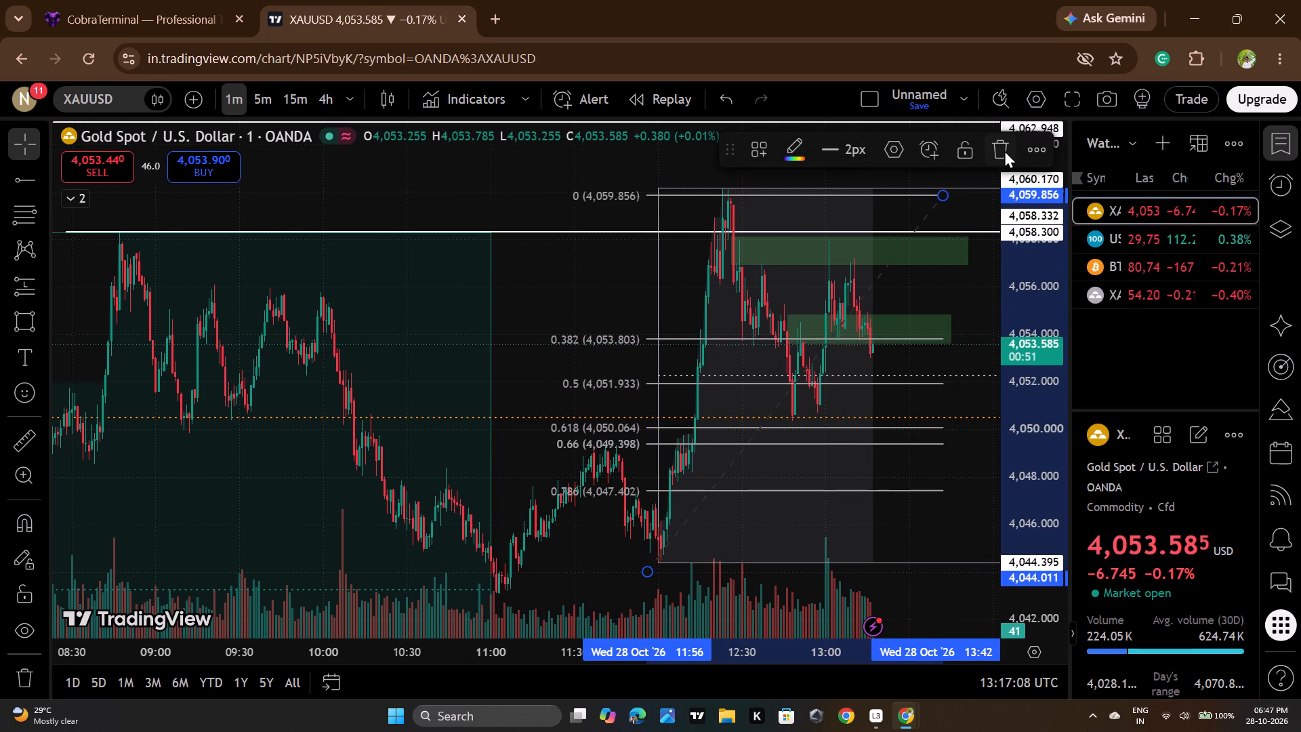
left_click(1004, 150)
Switch to CobraTerminal and sell 0.03 lots of XAUUSD at market.
scroll(951, 401, "up", 6)
scroll(1031, 324, "up", 8)
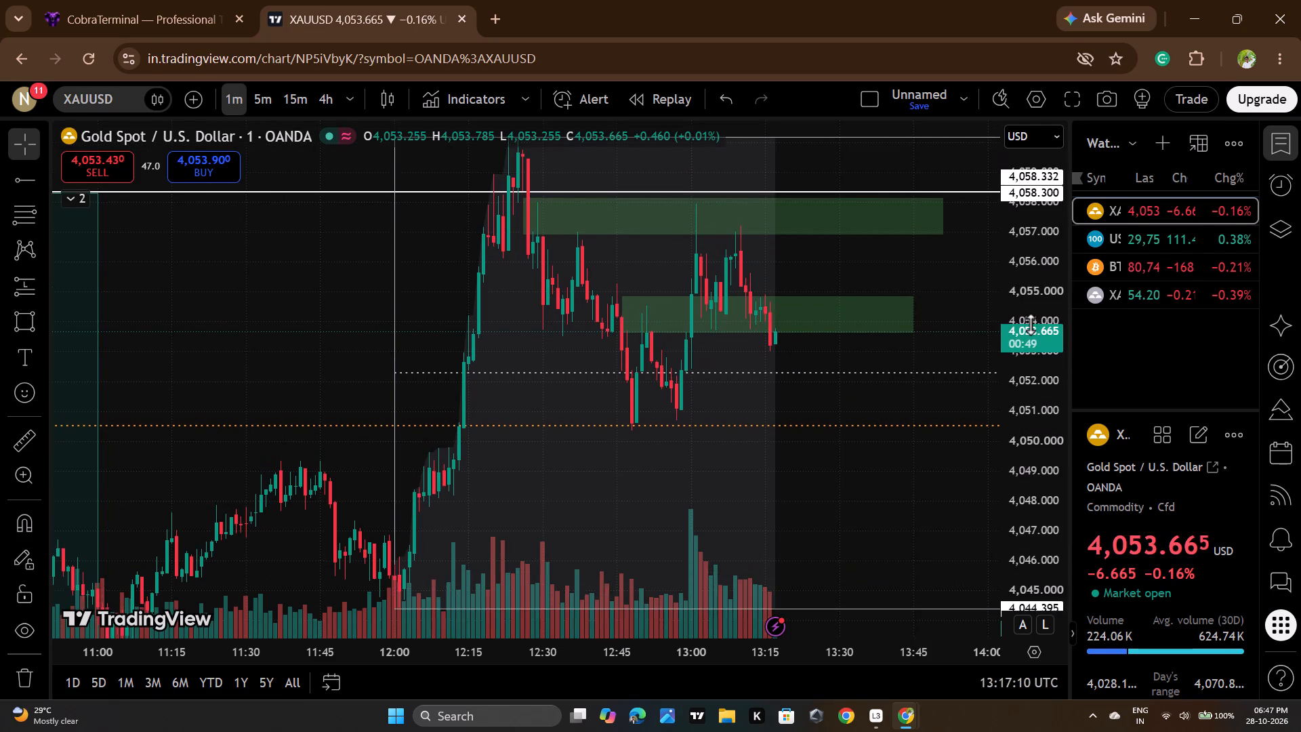
scroll(1031, 324, "up", 15)
scroll(901, 405, "up", 4)
left_click_drag(877, 425, 888, 484)
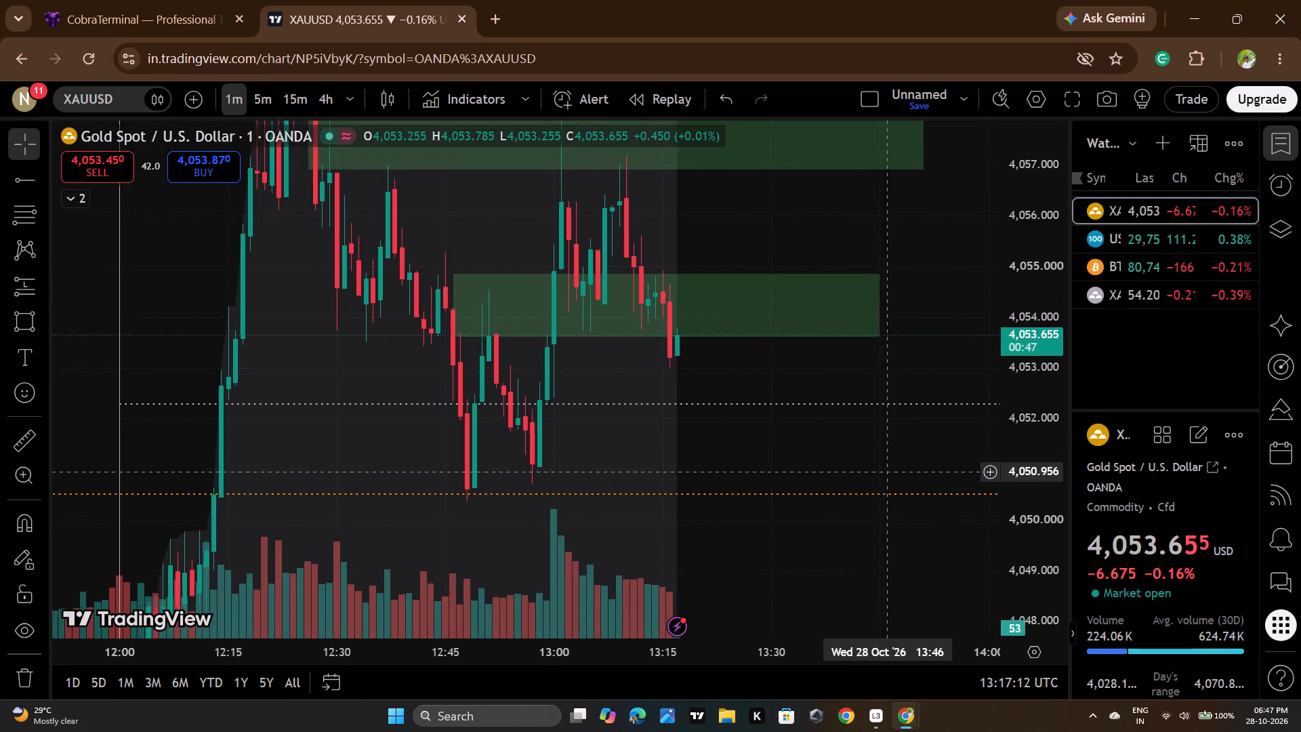
left_click_drag(888, 484, 890, 499)
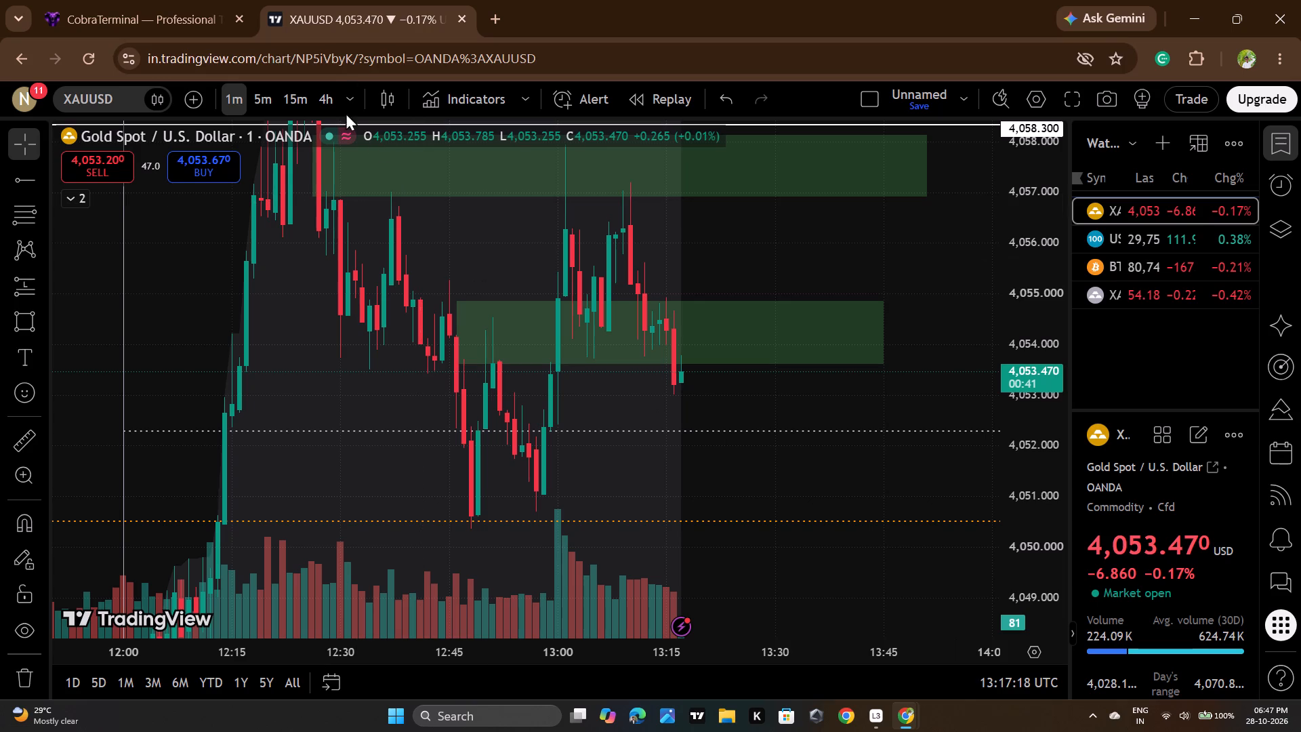
left_click(168, 0)
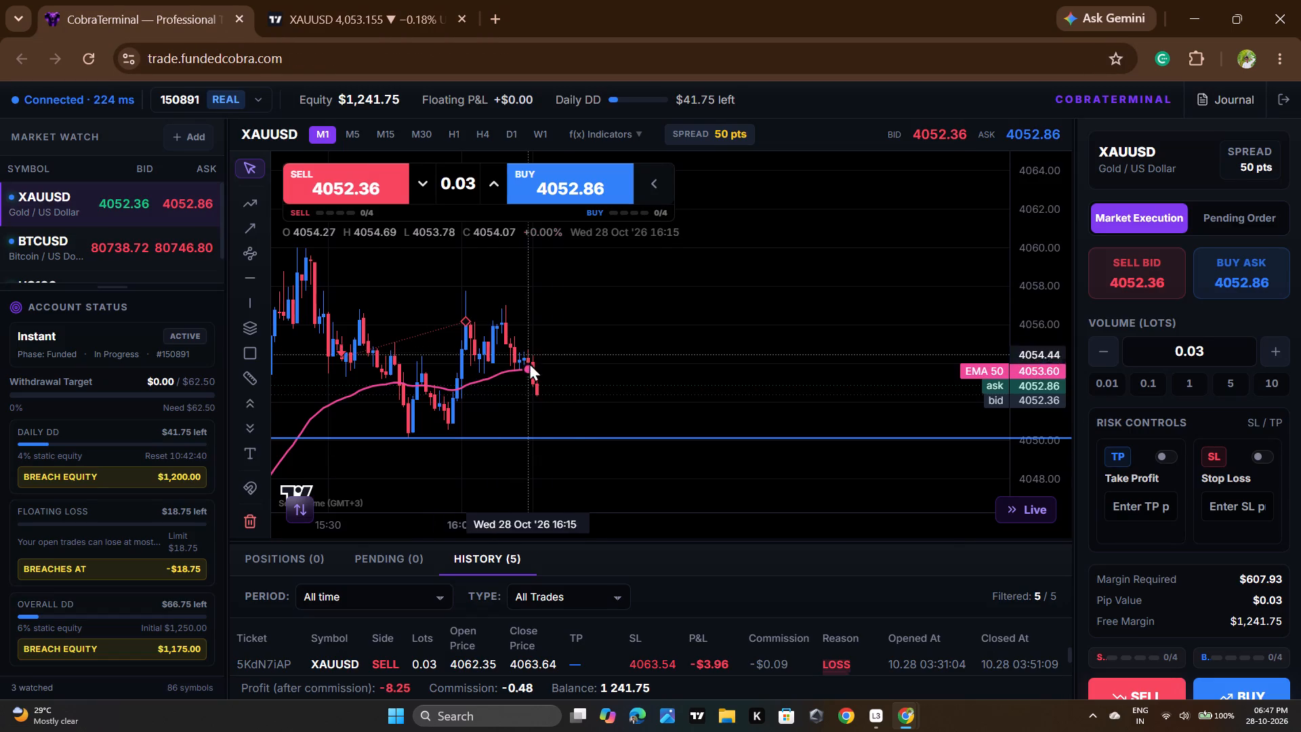
left_click_drag(668, 357, 720, 359)
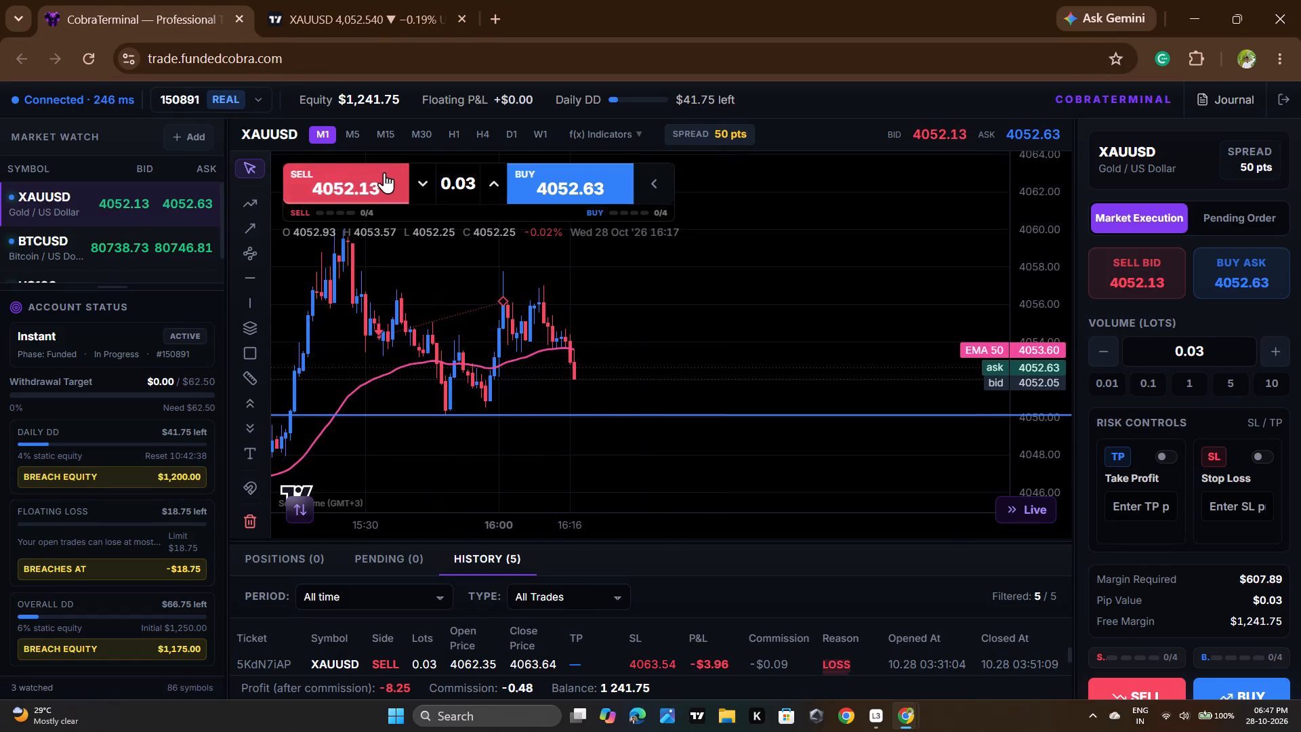
left_click(379, 169)
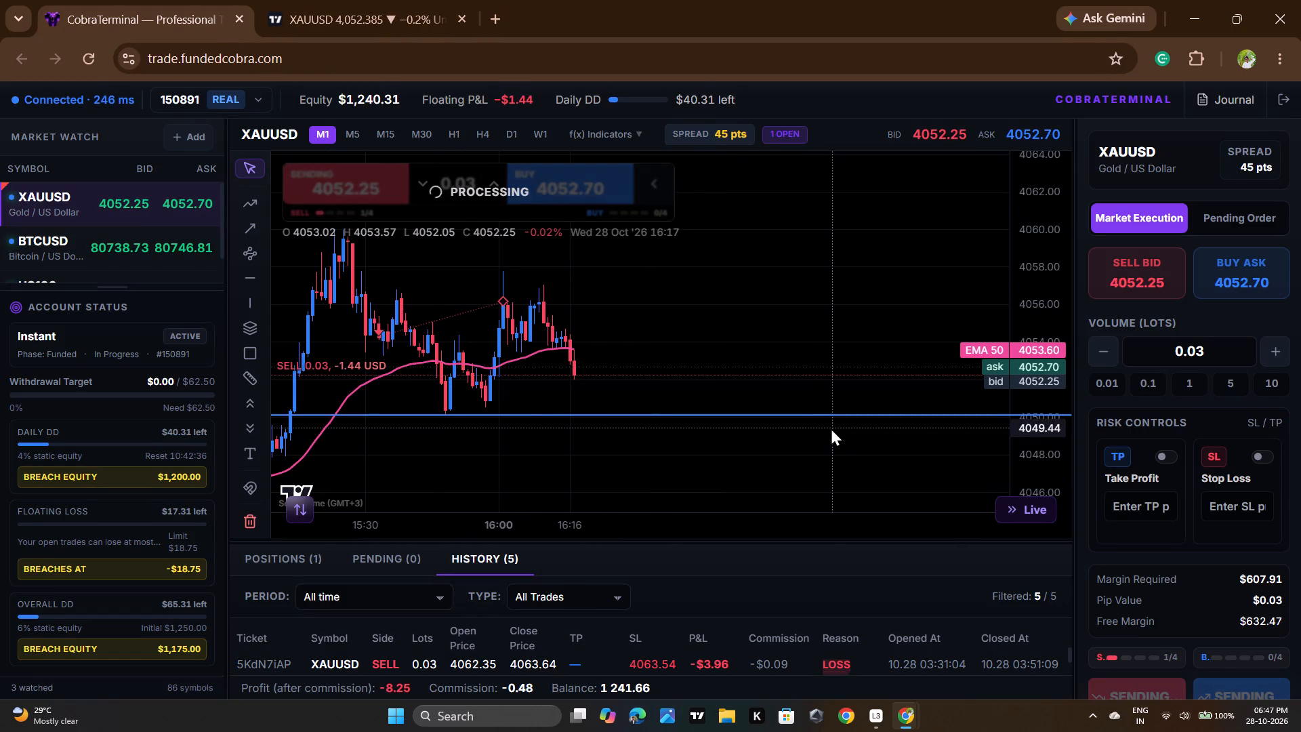
Add a stop loss at about 4057.80 to the open 0.03-lot XAUUSD sell position and apply it.
scroll(789, 309, "down", 1)
left_click_drag(818, 291, 823, 356)
scroll(817, 354, "up", 2)
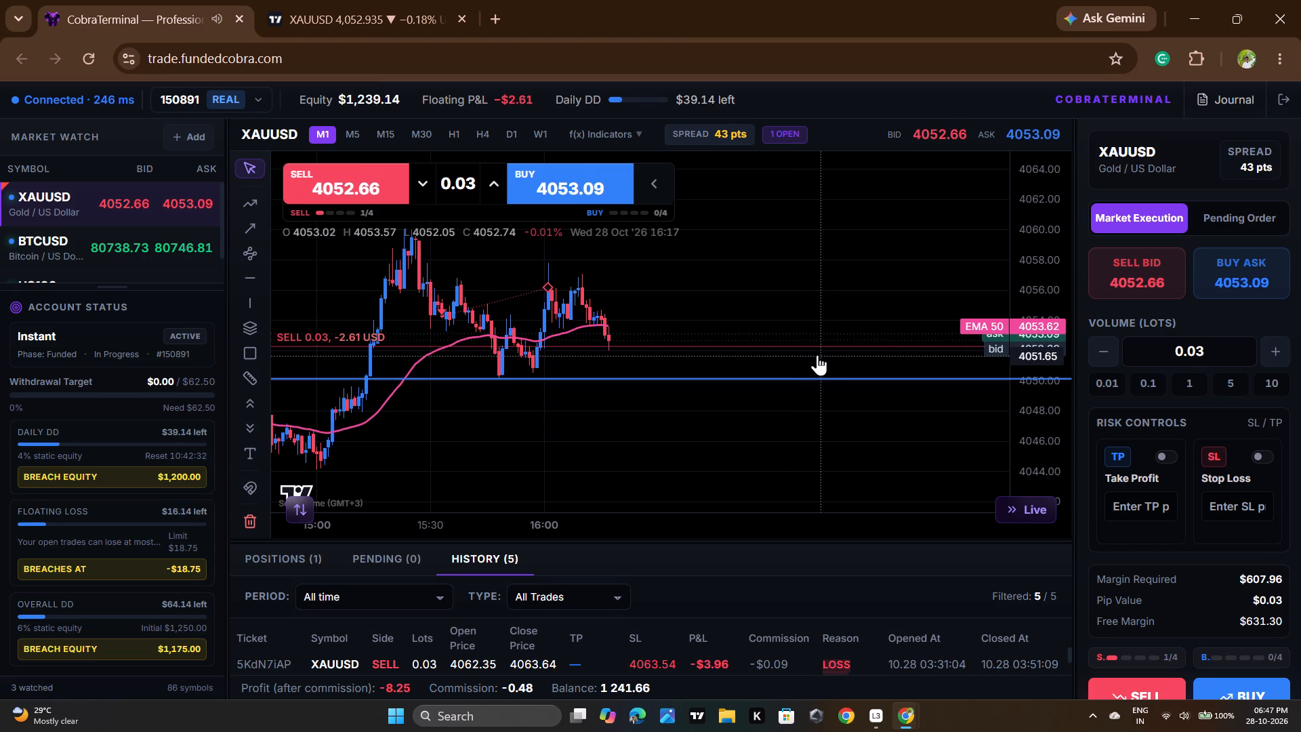
scroll(758, 389, "up", 2)
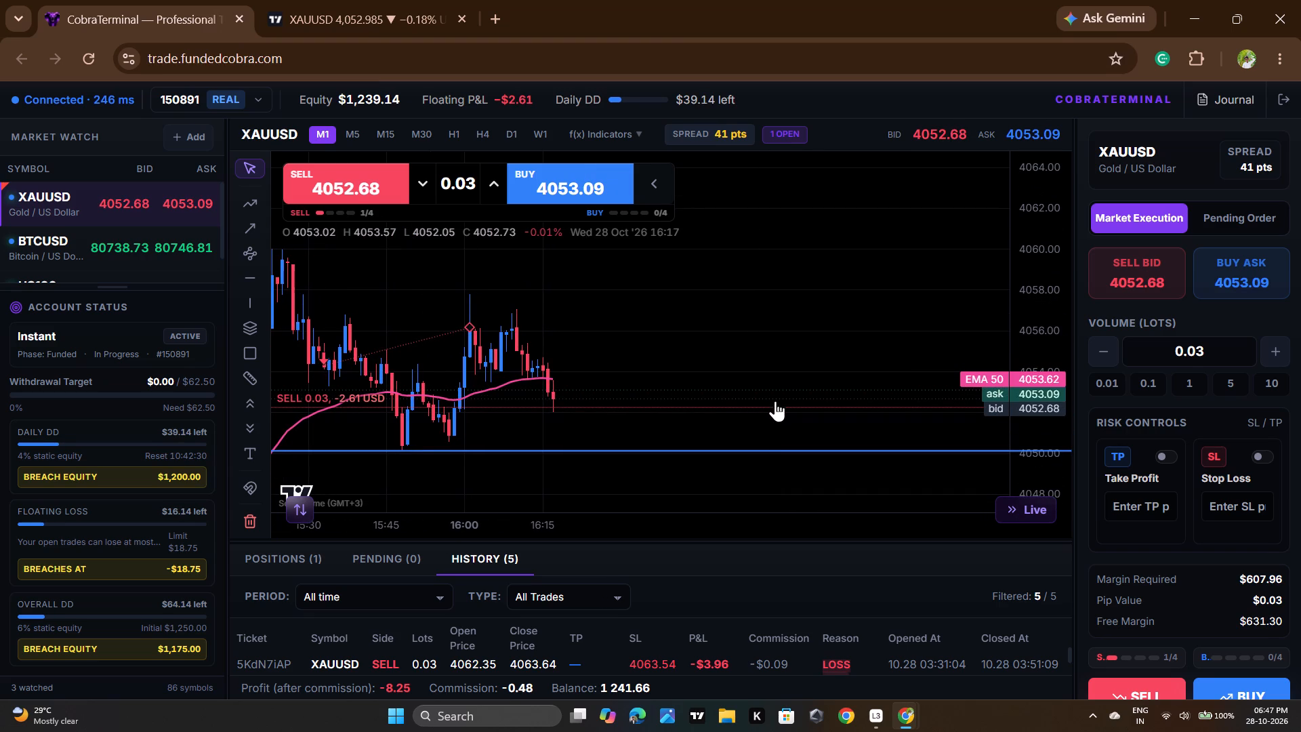
left_click(775, 405)
left_click(650, 499)
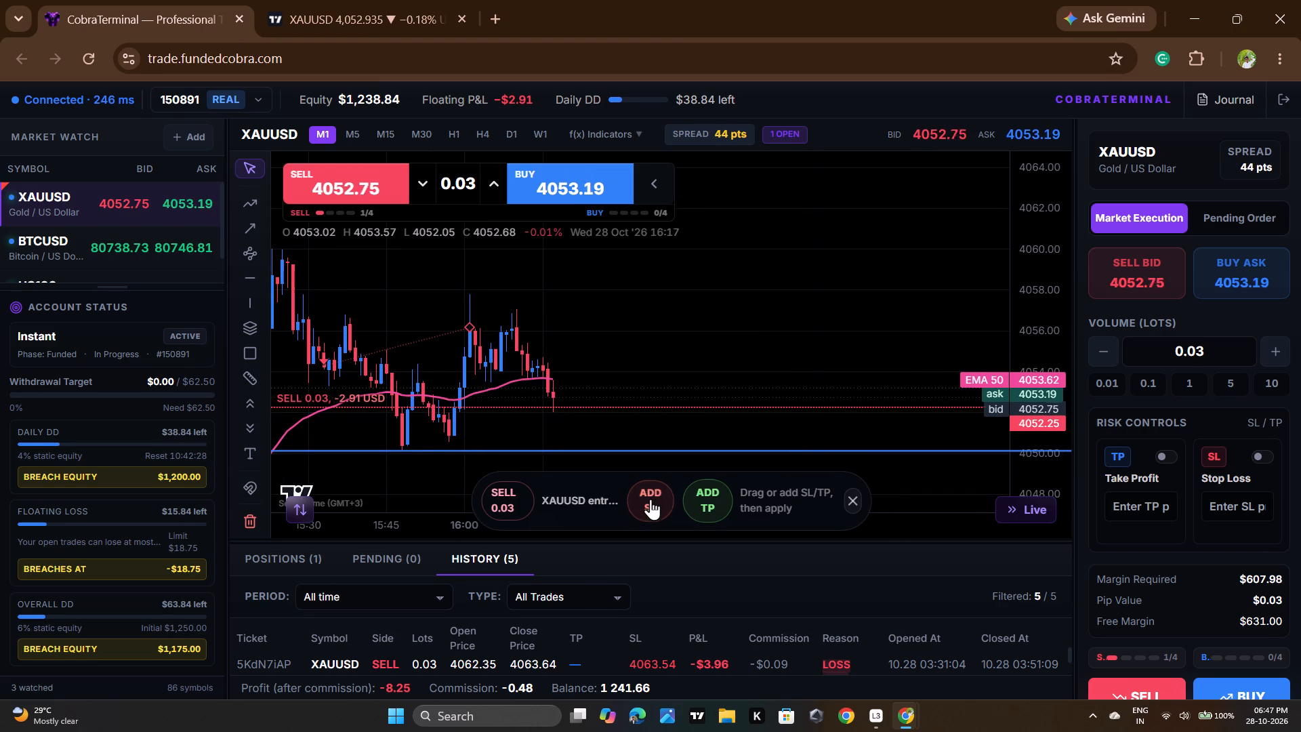
left_click_drag(621, 314, 641, 304)
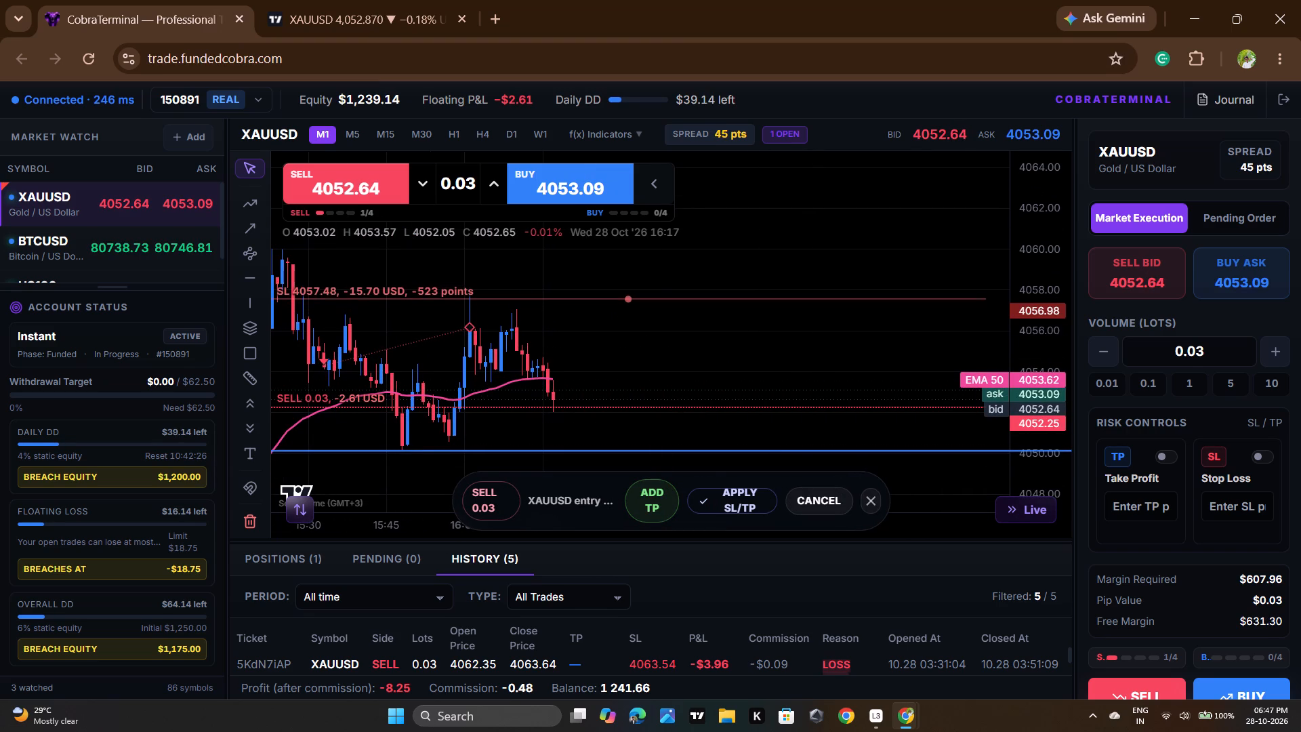
left_click_drag(641, 304, 643, 298)
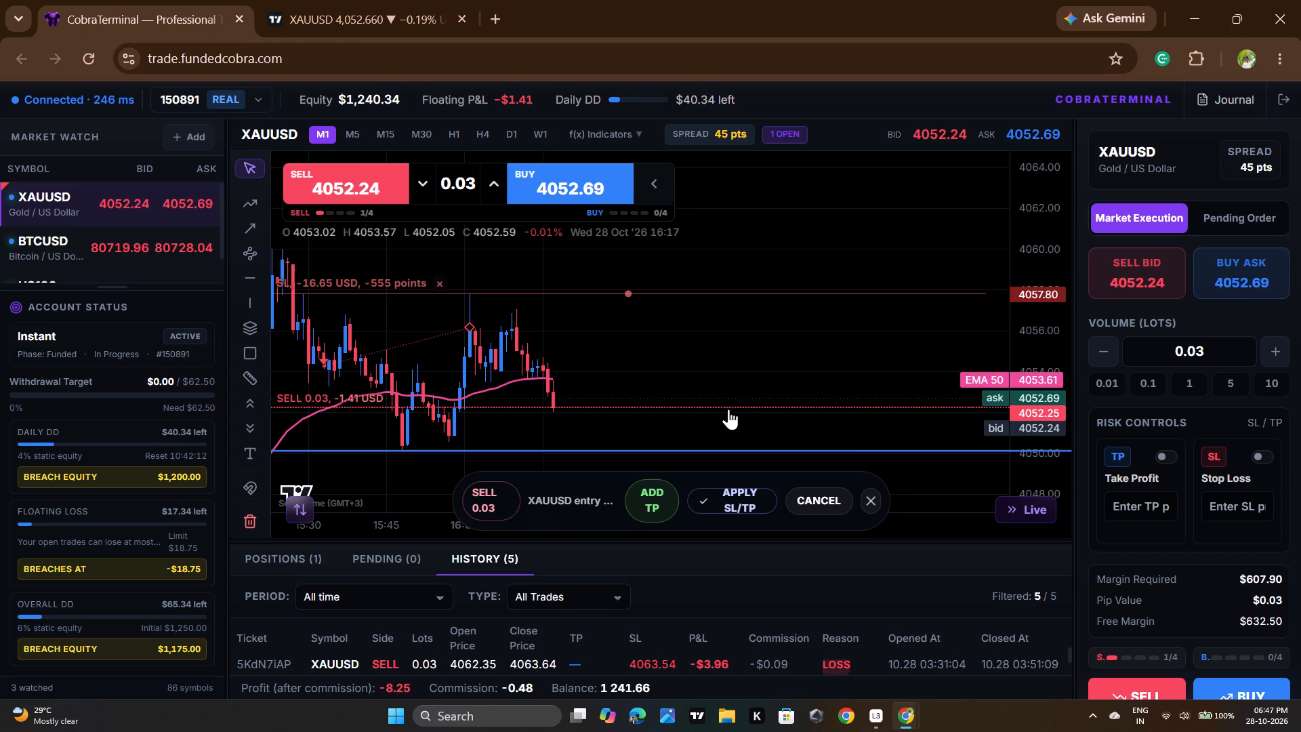
left_click(725, 489)
Examine recent XAUUSD 1-minute price action around the open sell position, comparing the CobraTerminal and TradingView charts.
scroll(672, 467, "down", 2)
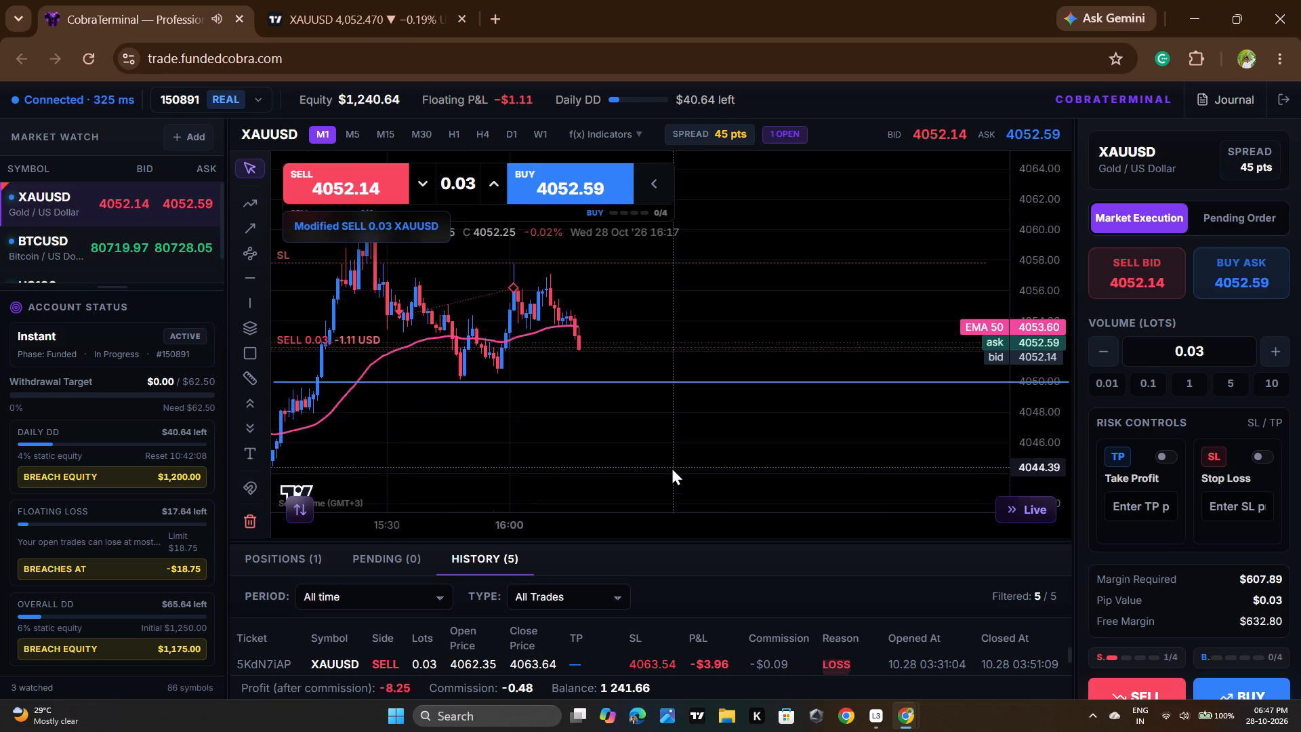
scroll(672, 467, "up", 2)
scroll(672, 458, "down", 2)
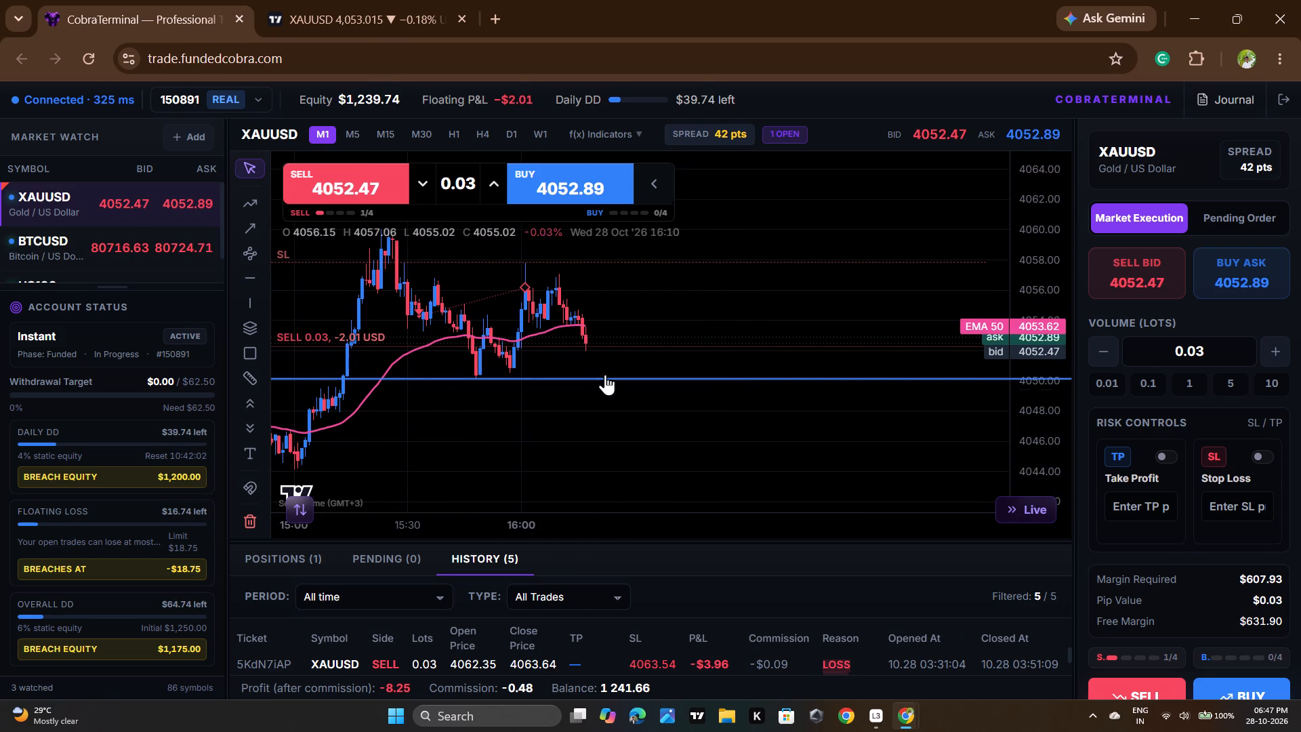
scroll(729, 386, "down", 1)
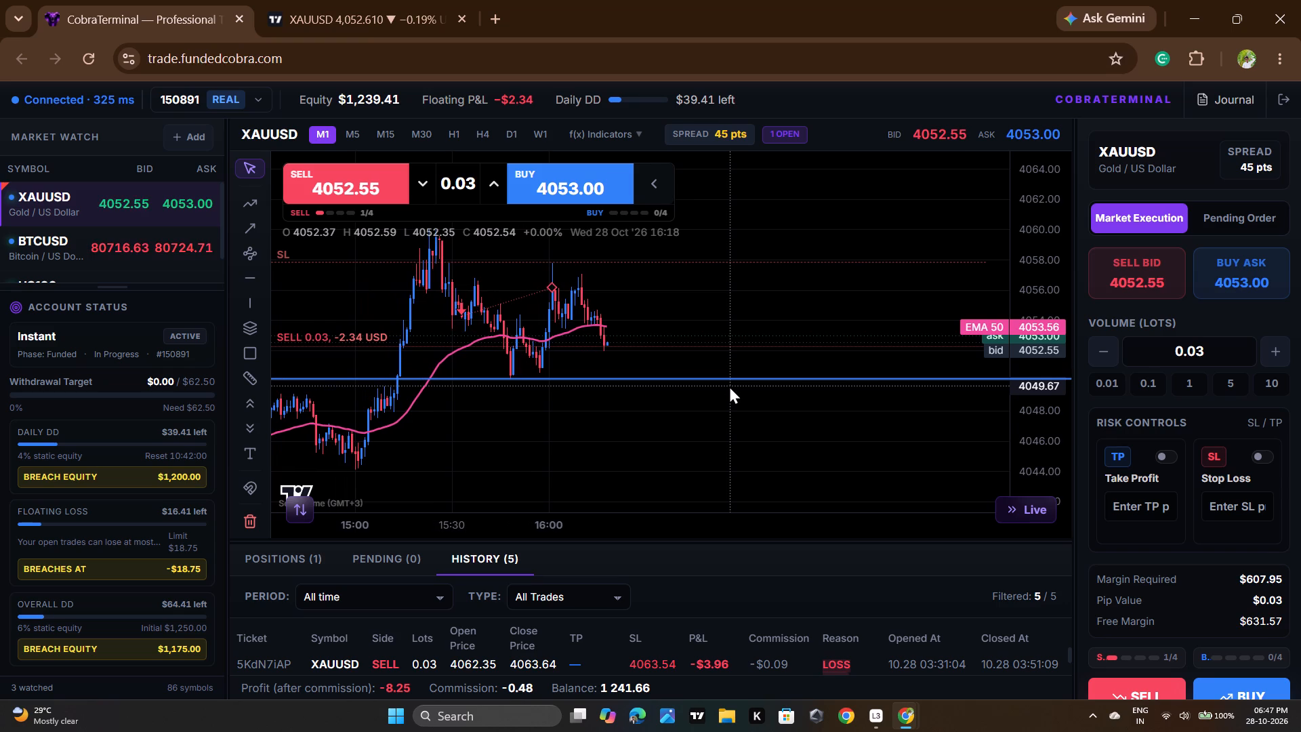
scroll(811, 362, "up", 7)
scroll(733, 408, "up", 3)
left_click_drag(552, 479, 989, 502)
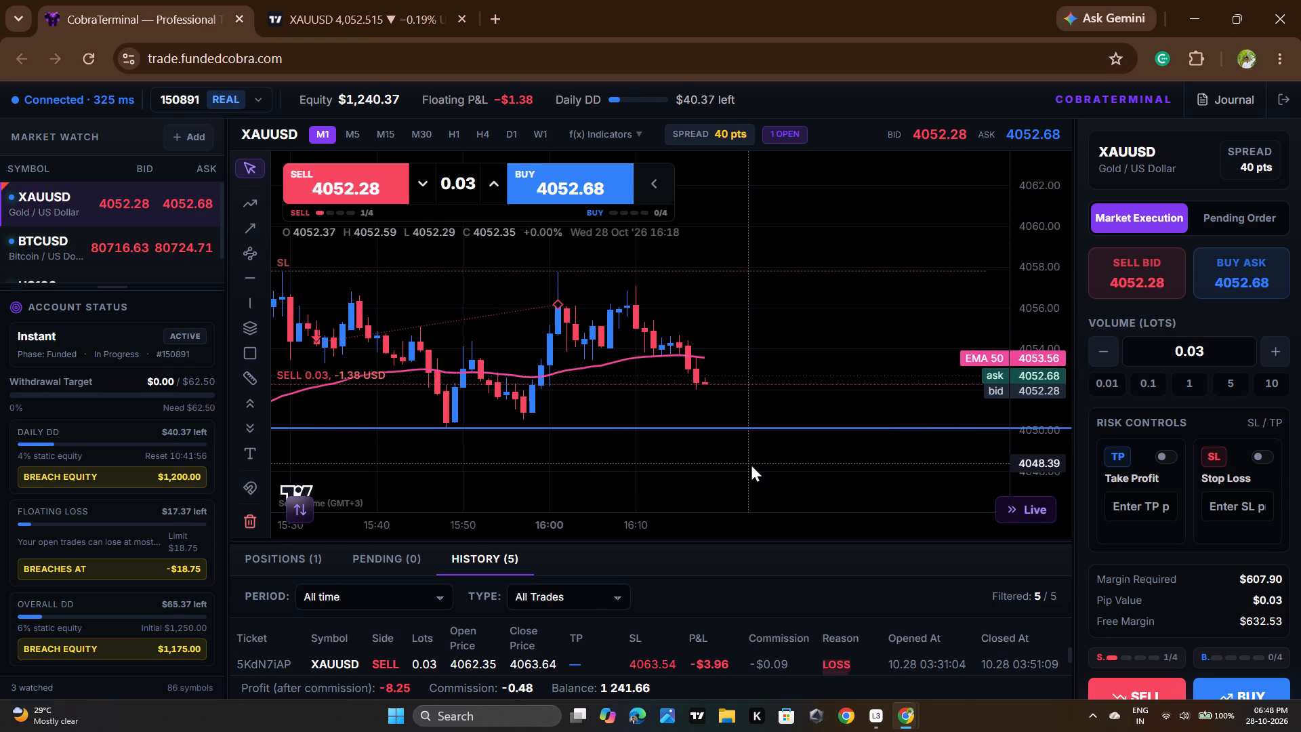
left_click(296, 0)
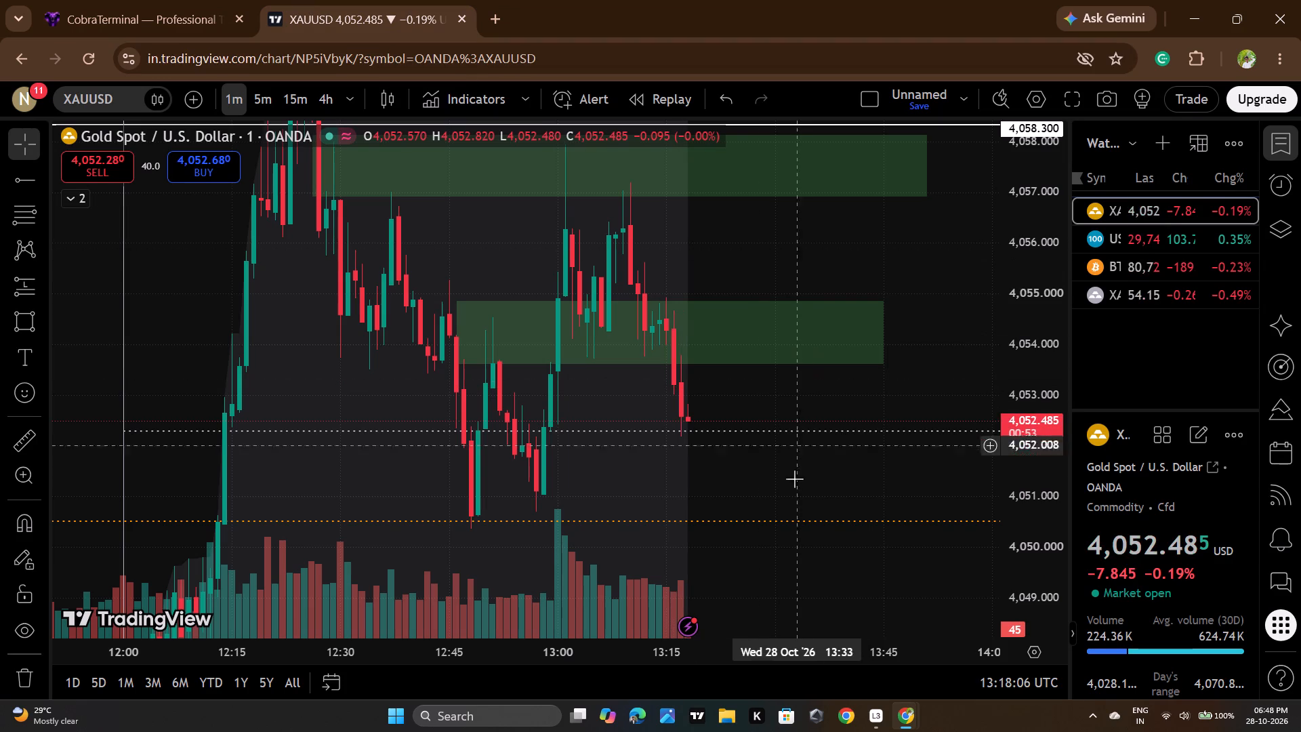
scroll(788, 479, "down", 1)
scroll(788, 478, "up", 3)
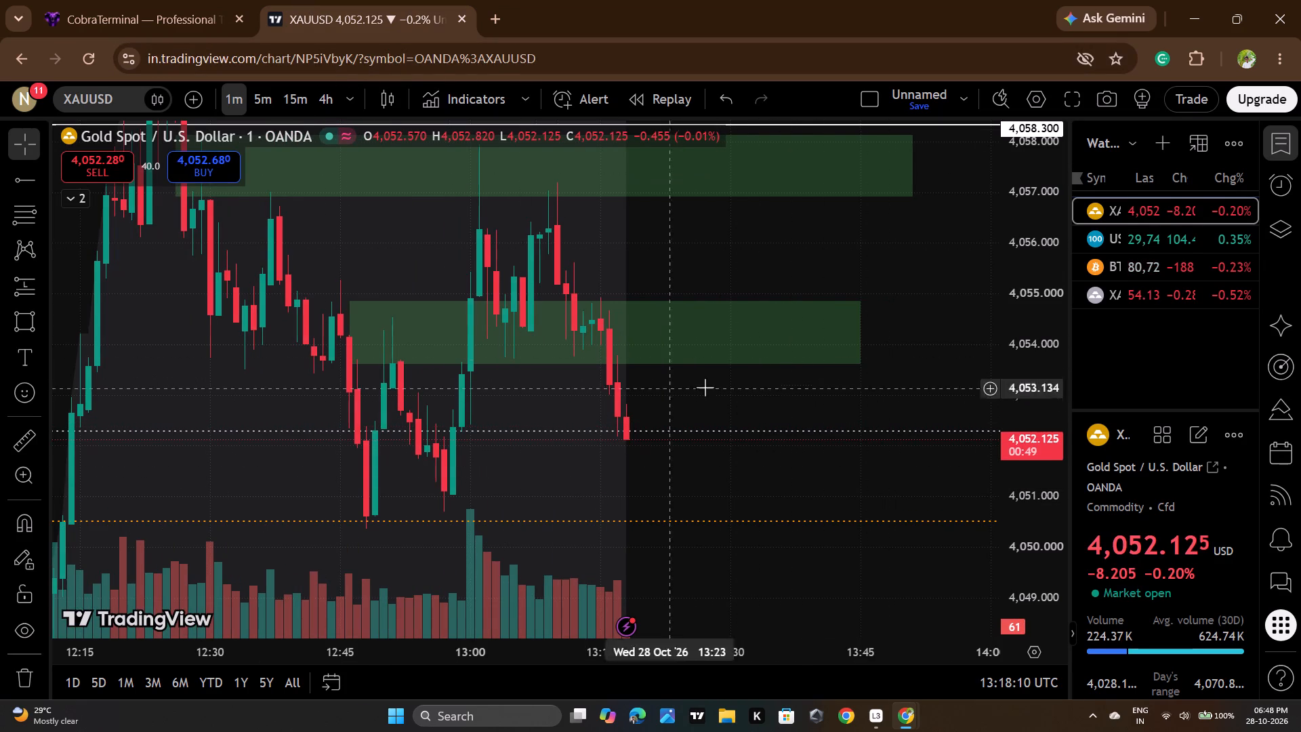
left_click(135, 0)
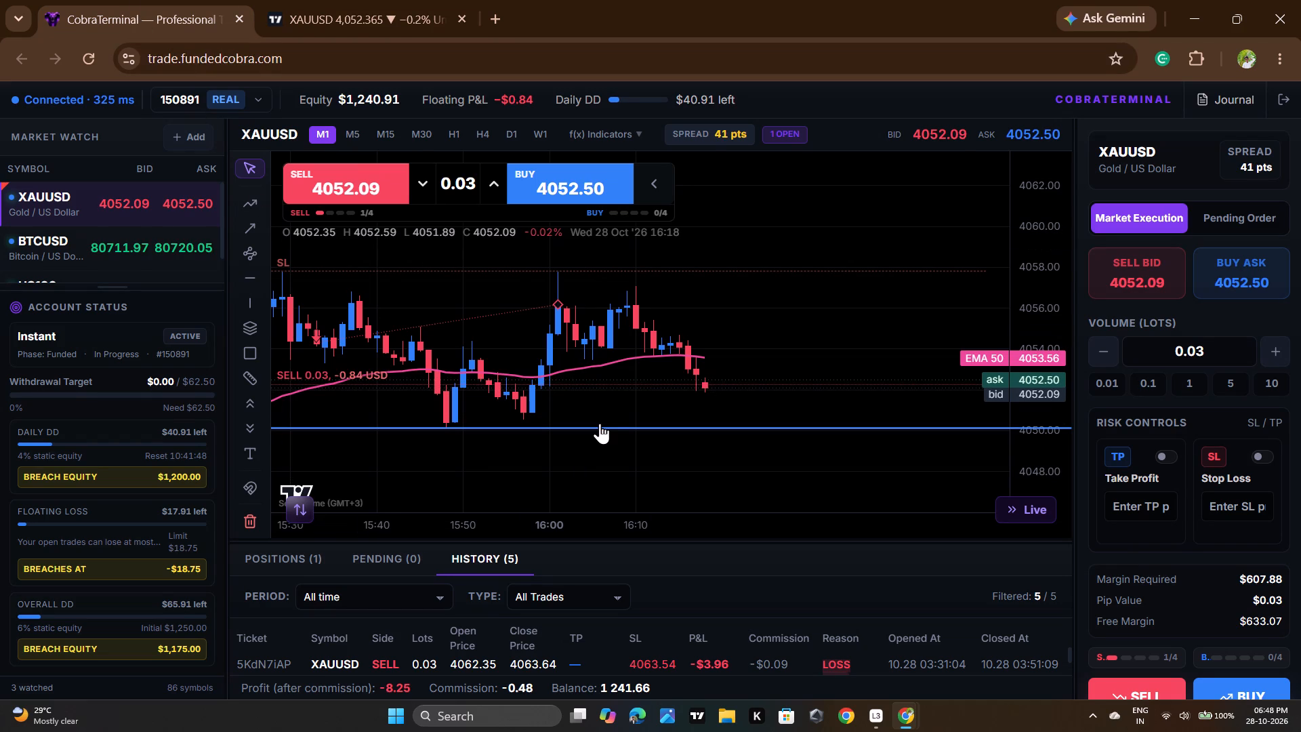
left_click(375, 0)
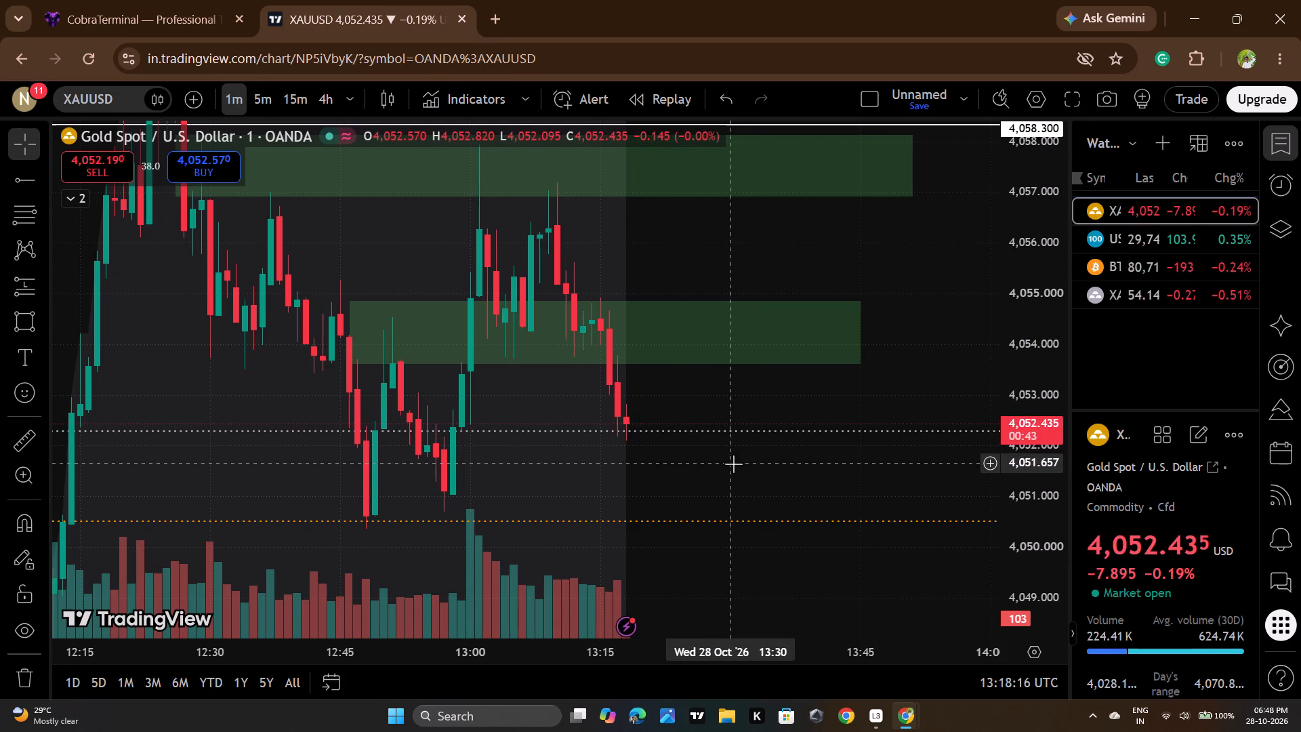
Switch the TradingView chart to XAGUSD.
left_click(1174, 289)
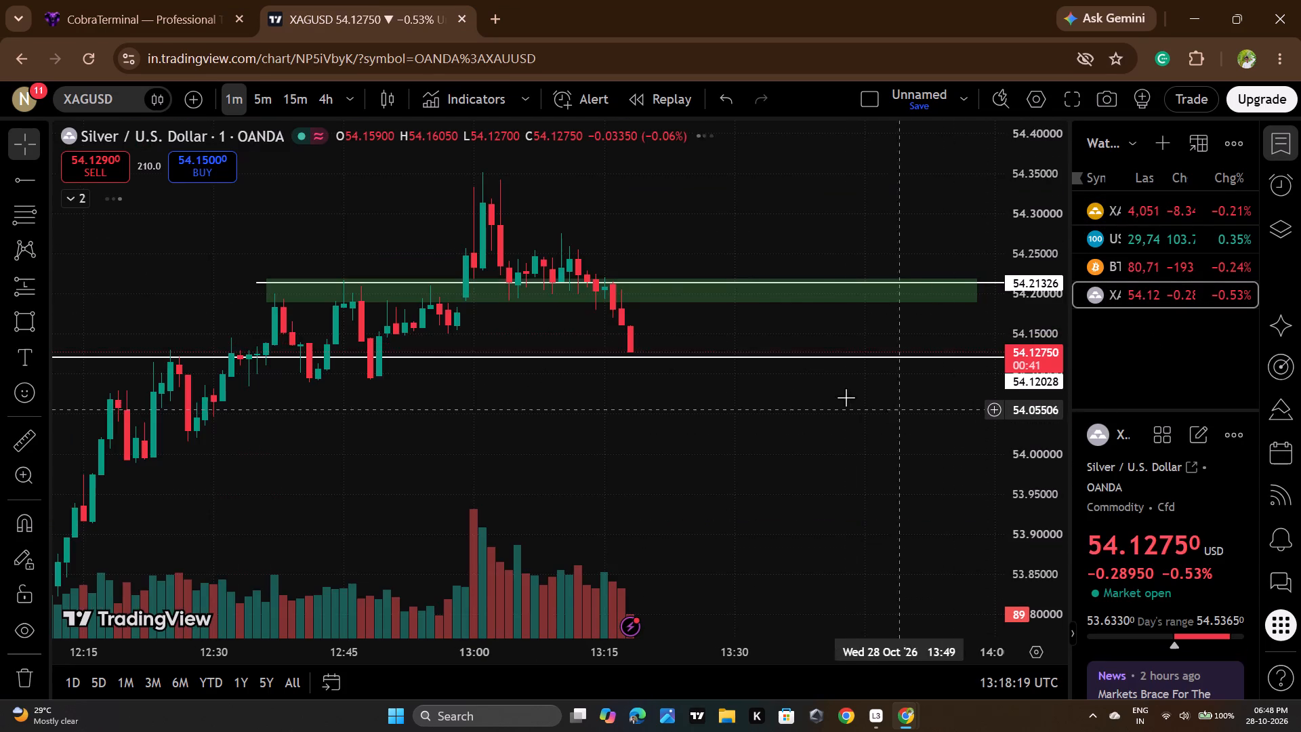
Examine XAGUSD's recent 1-minute price action around the green zone and the white horizontal levels.
scroll(844, 397, "down", 4)
scroll(1021, 331, "up", 12)
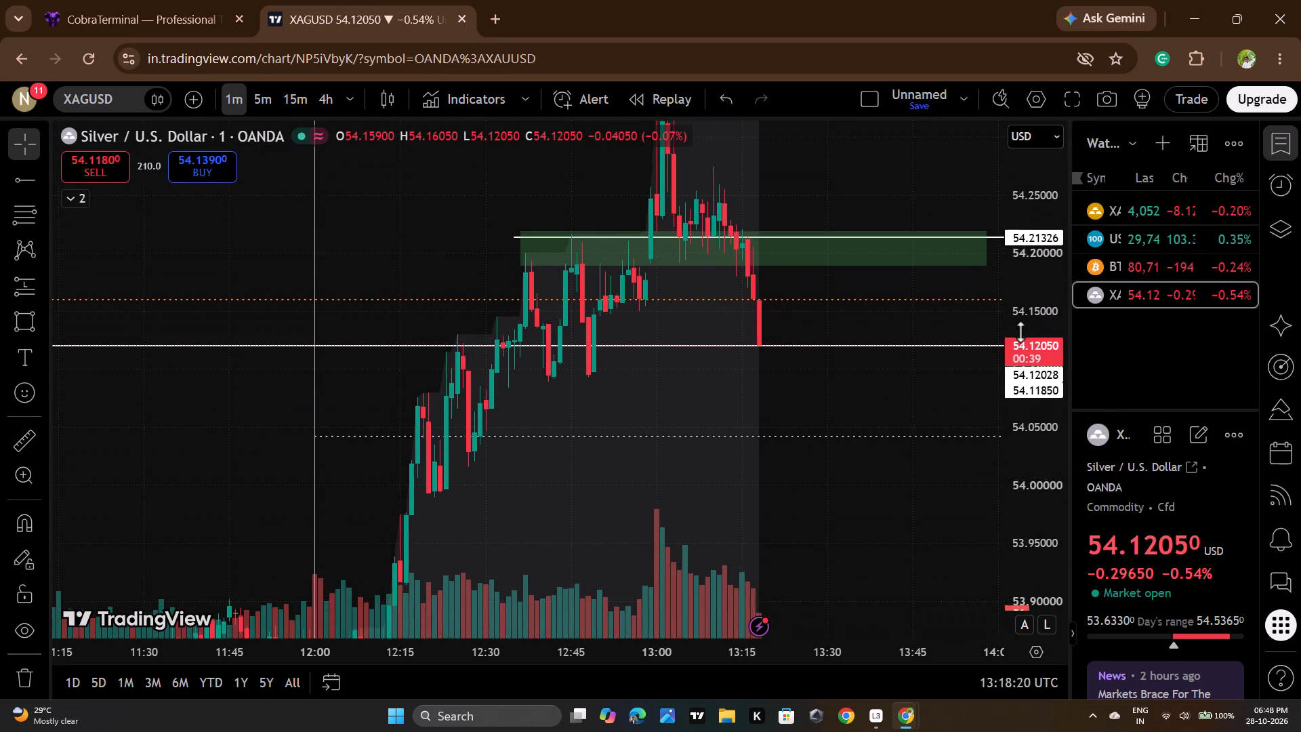
scroll(1021, 331, "up", 5)
left_click_drag(873, 383, 888, 544)
scroll(1033, 319, "down", 6)
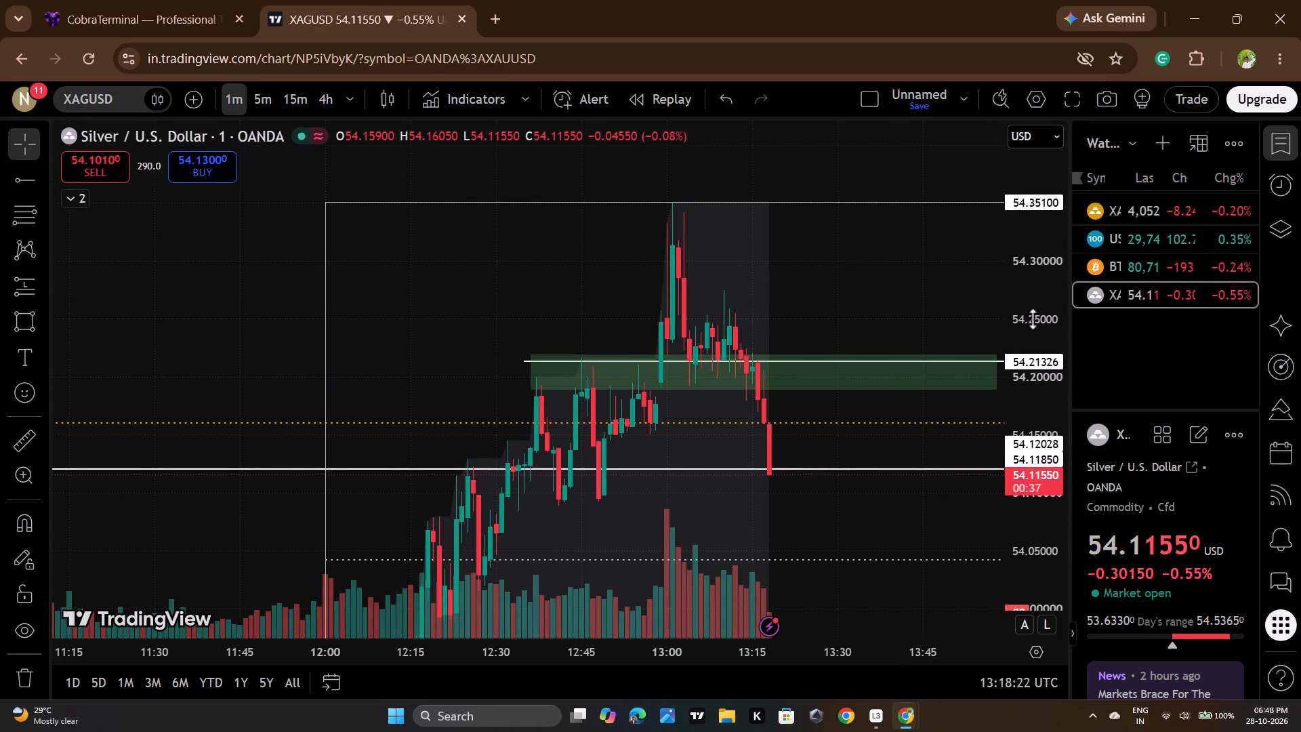
scroll(1033, 319, "down", 4)
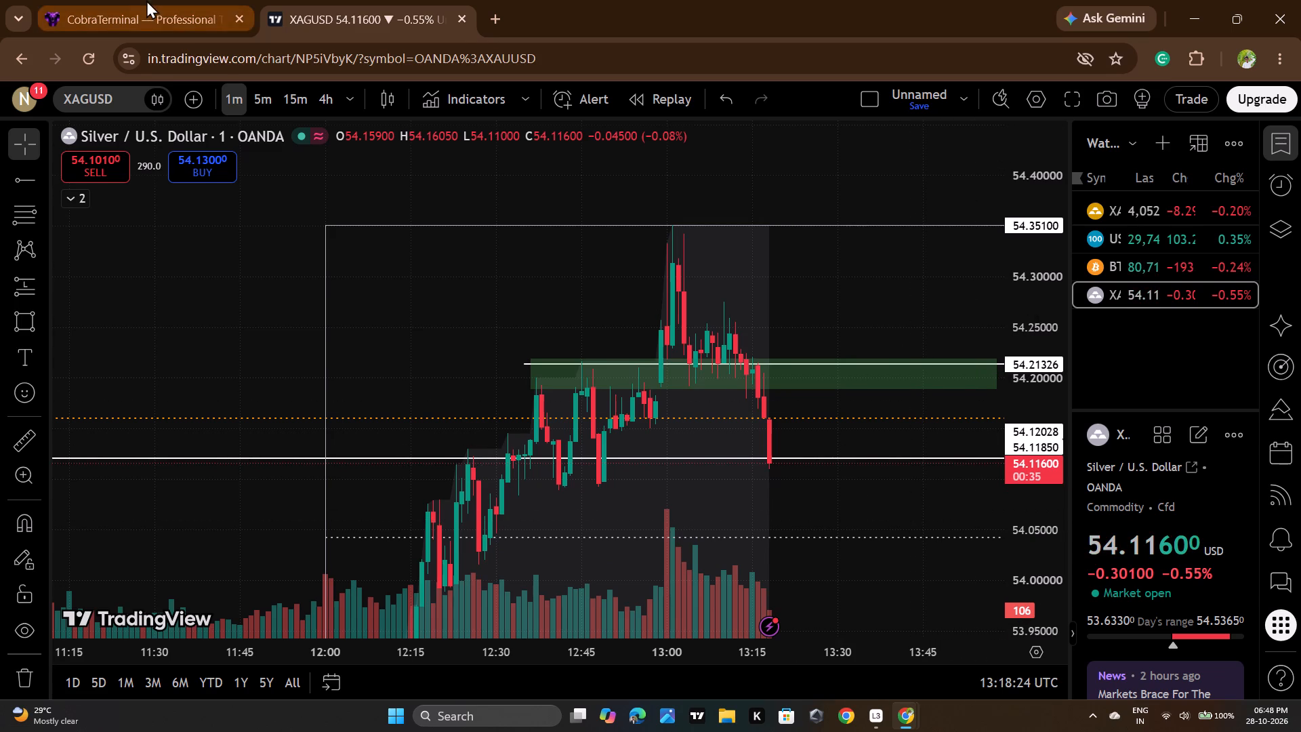
Switch to CobraTerminal, add a take profit at about 4040.54 to the open 0.03-lot XAUUSD sell position, and apply it.
left_click(146, 0)
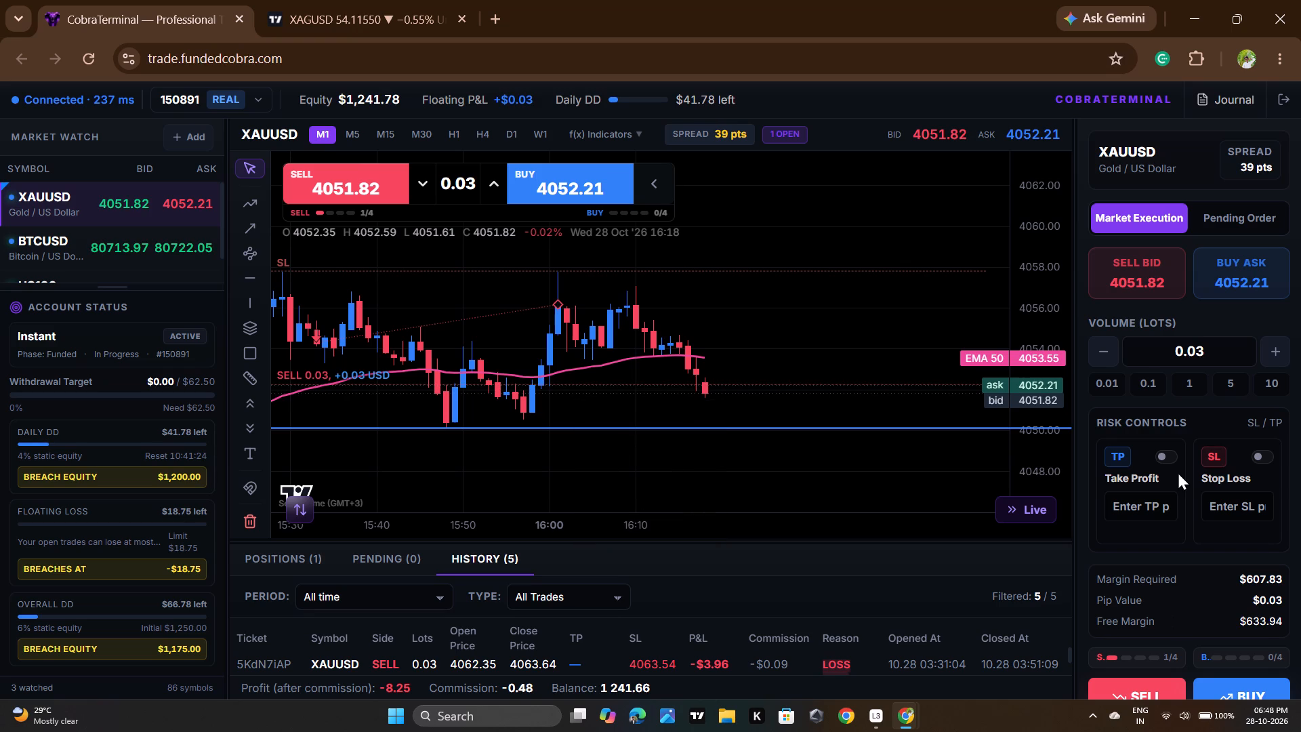
left_click(757, 383)
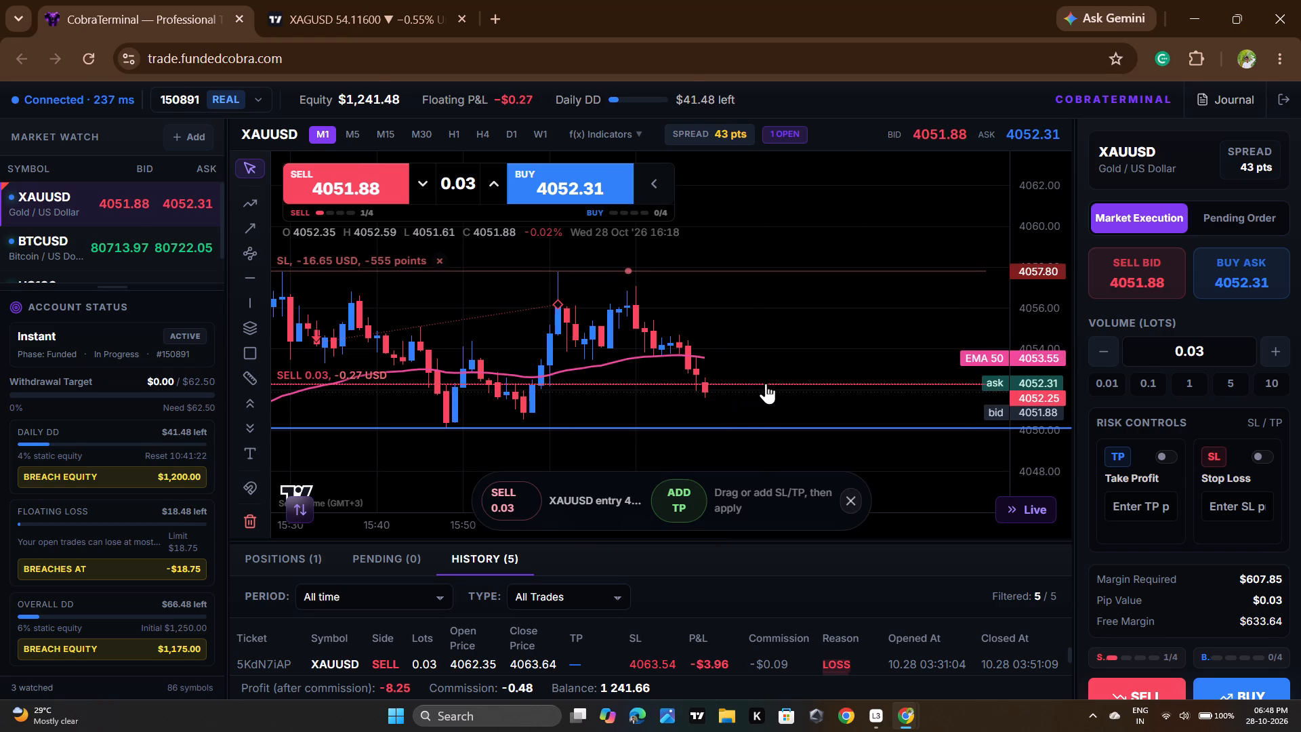
scroll(845, 429, "down", 3)
scroll(707, 431, "down", 4)
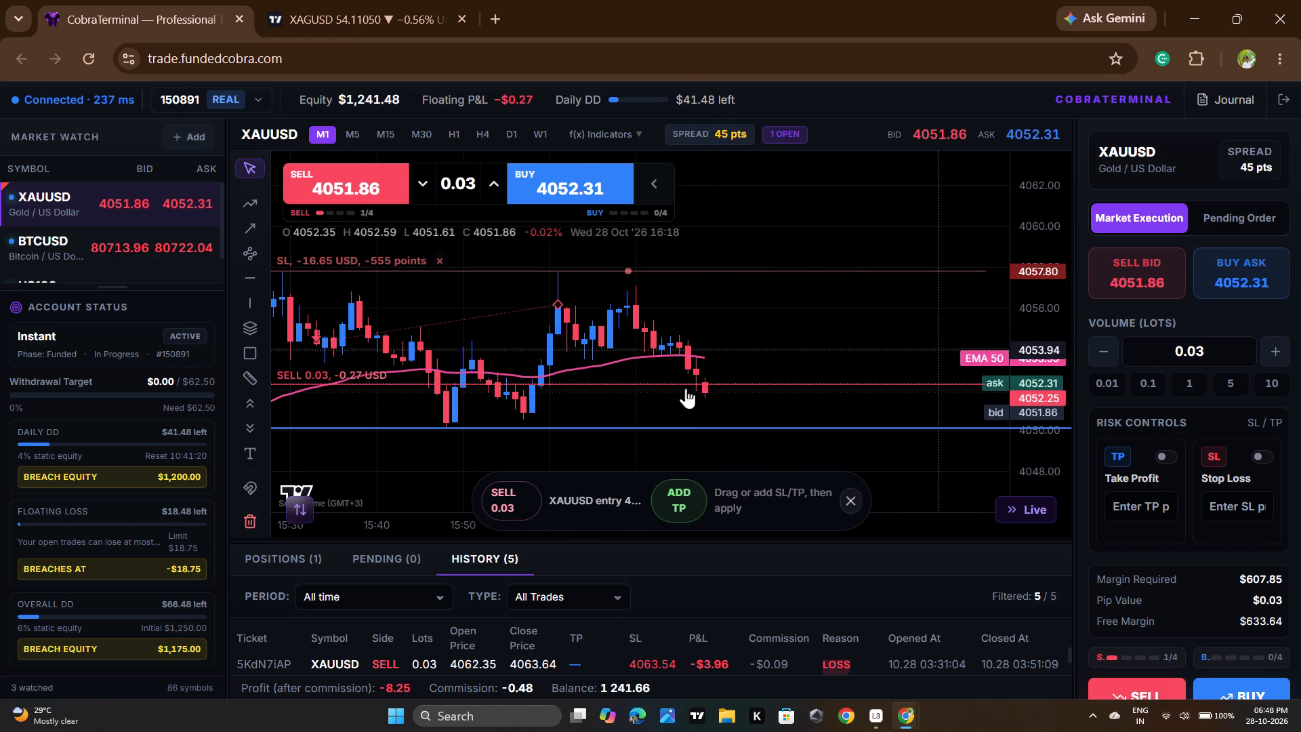
scroll(716, 345, "down", 4)
scroll(789, 330, "down", 3)
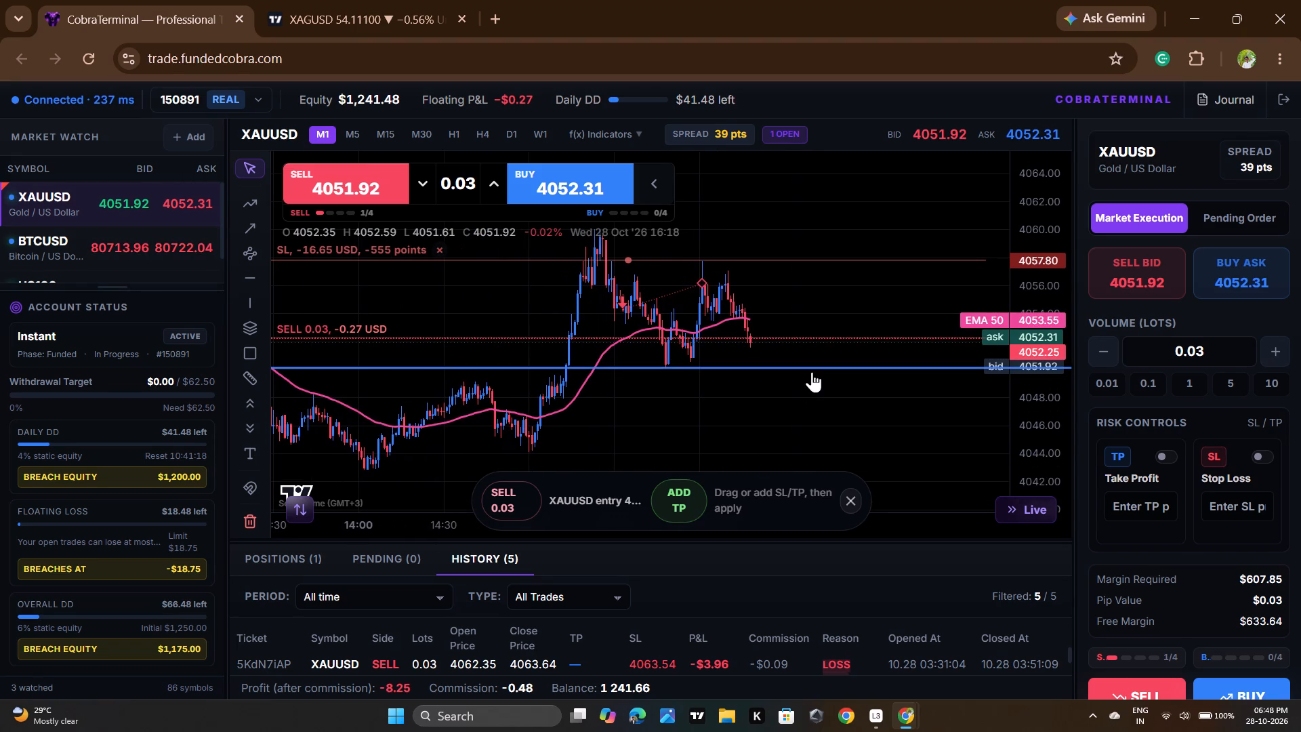
left_click(670, 493)
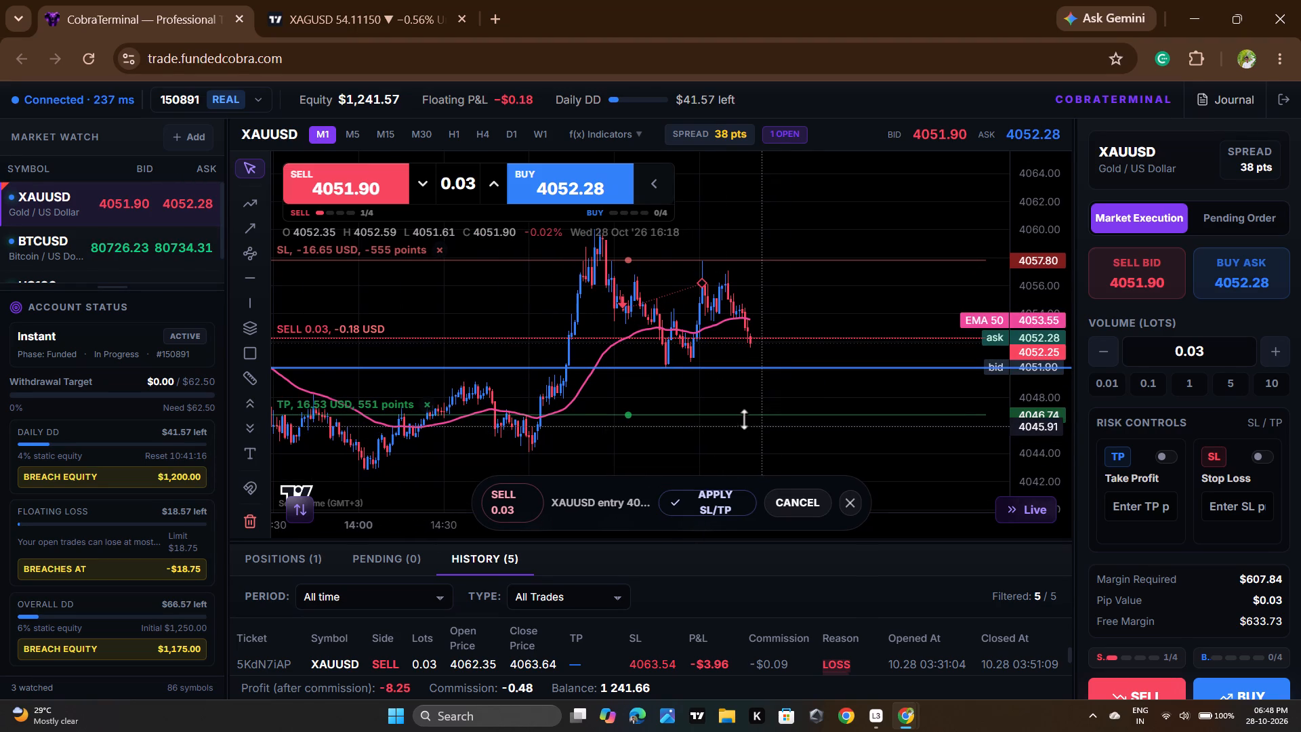
left_click_drag(745, 407, 747, 435)
scroll(766, 408, "down", 5)
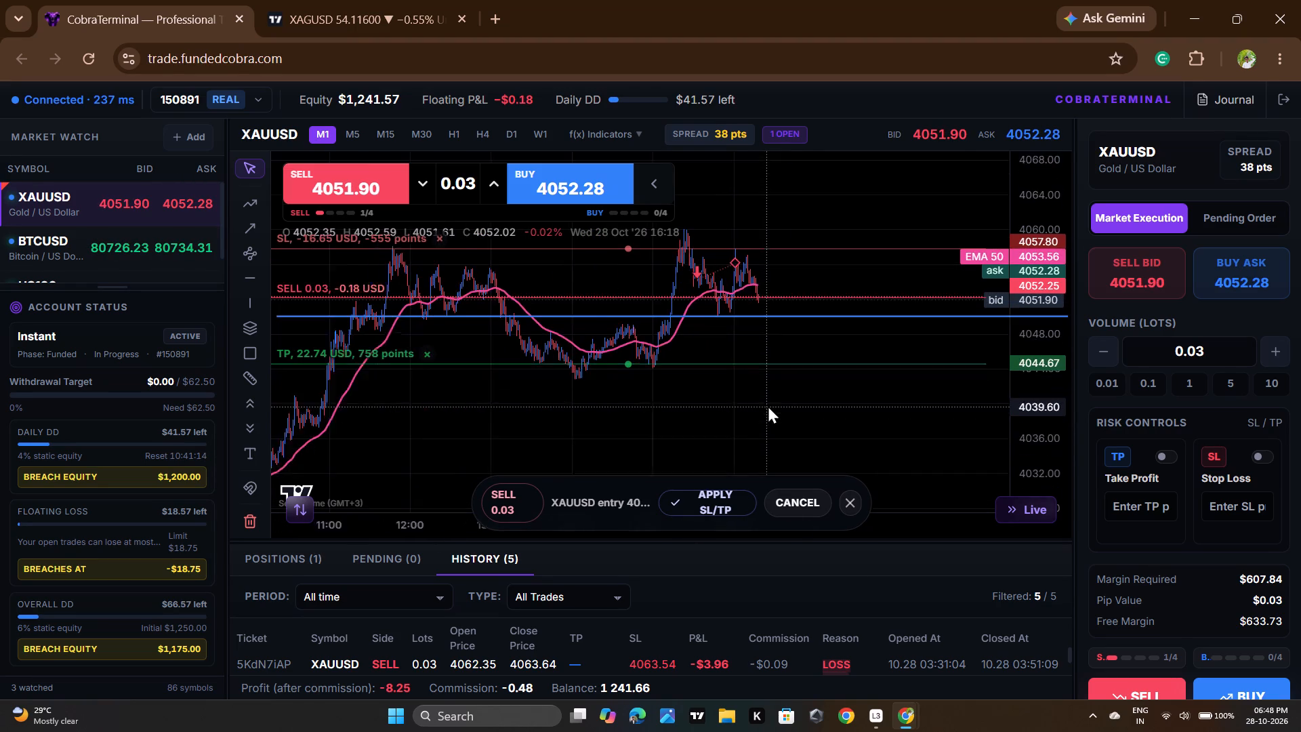
left_click_drag(737, 341, 737, 369)
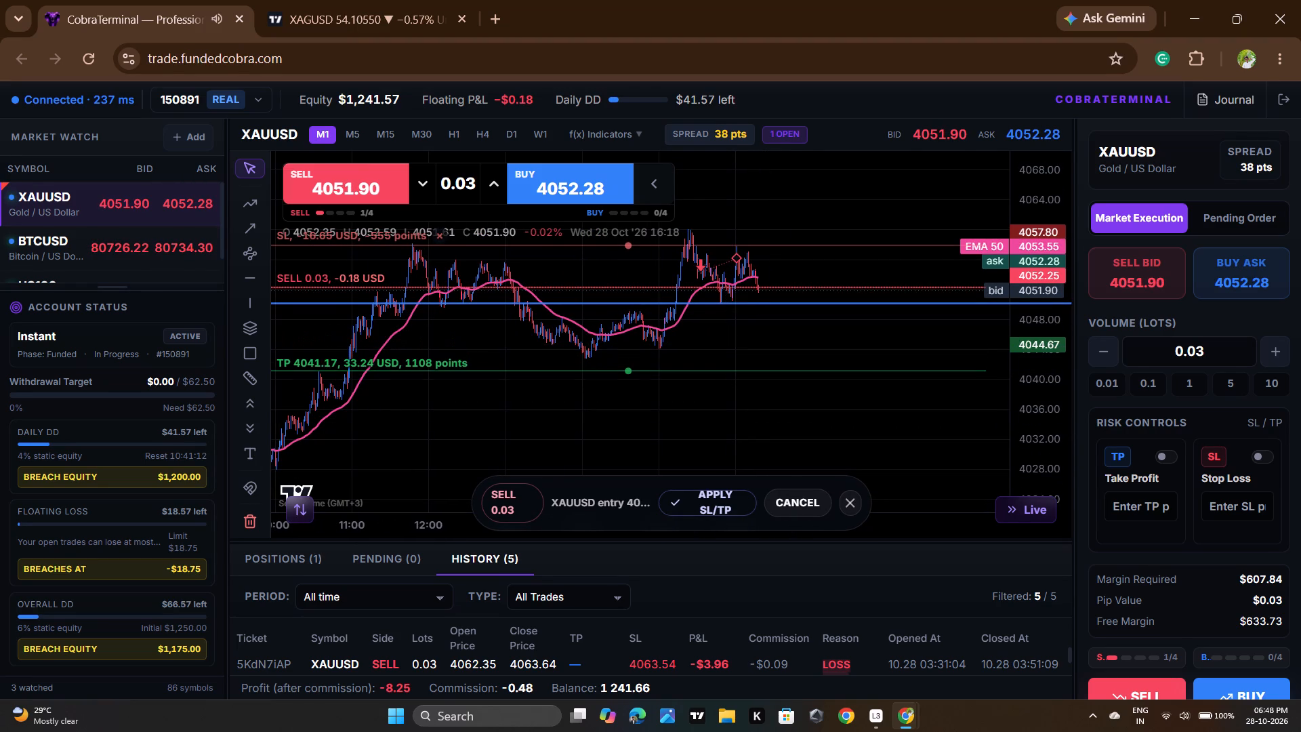
left_click_drag(737, 369, 739, 369)
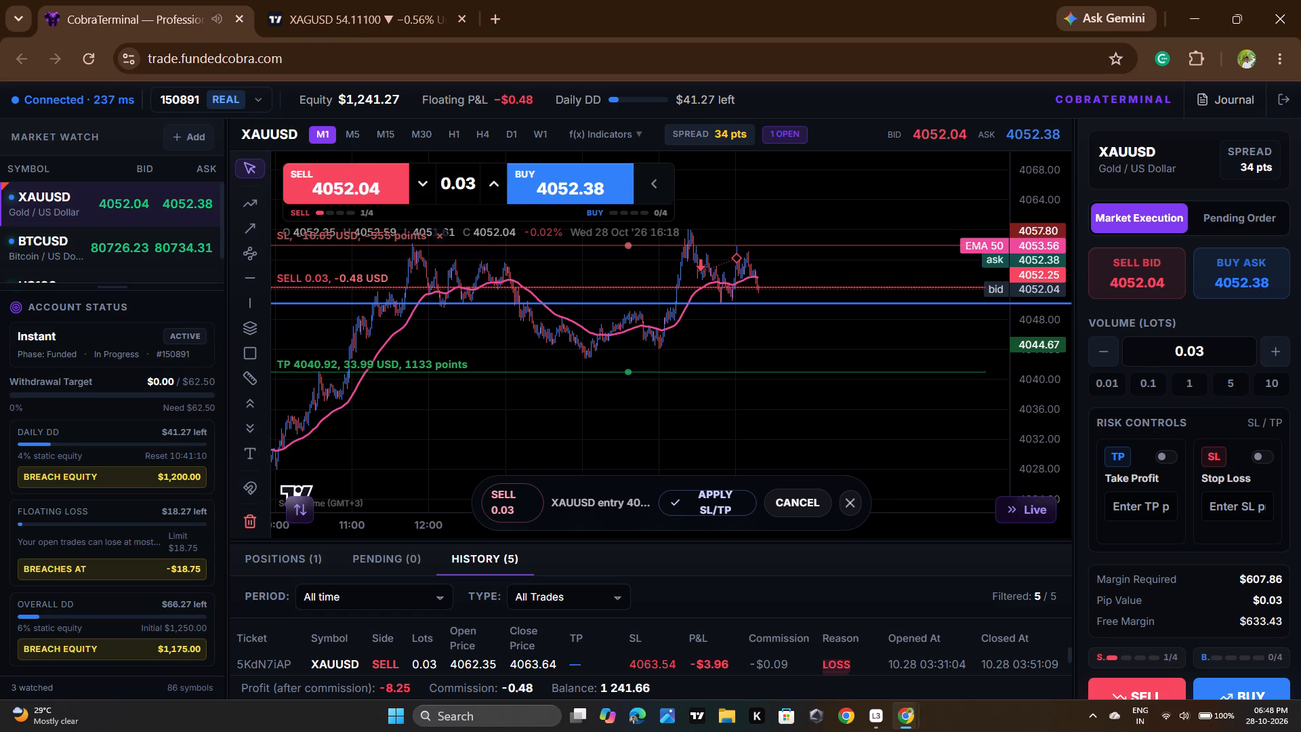
left_click_drag(739, 369, 739, 371)
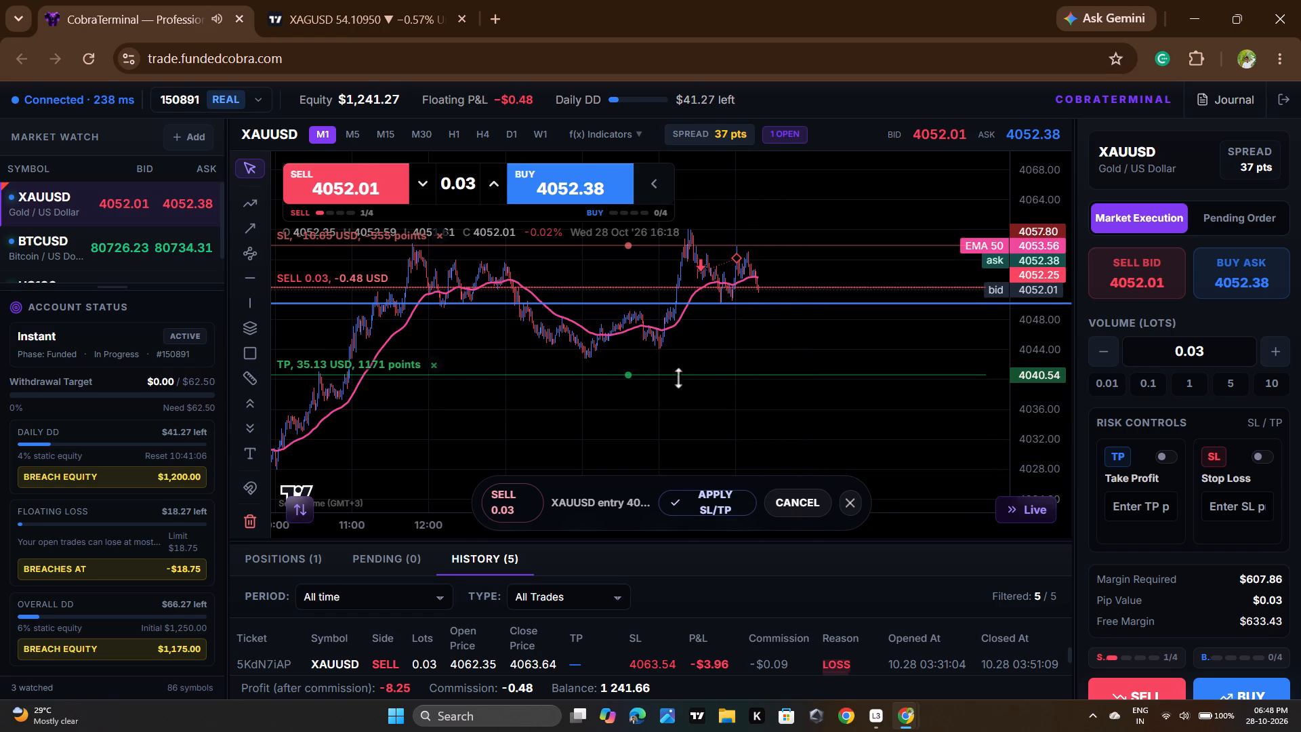
left_click(727, 502)
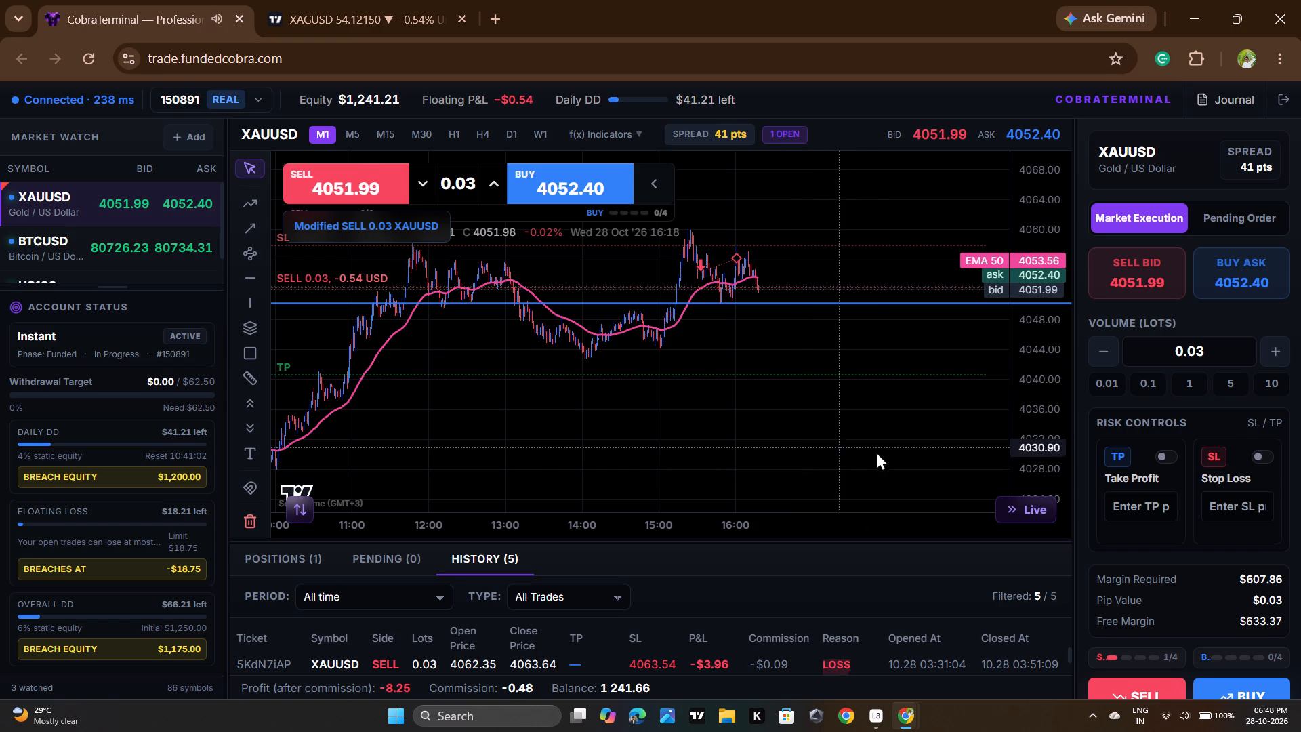
scroll(878, 451, "up", 4)
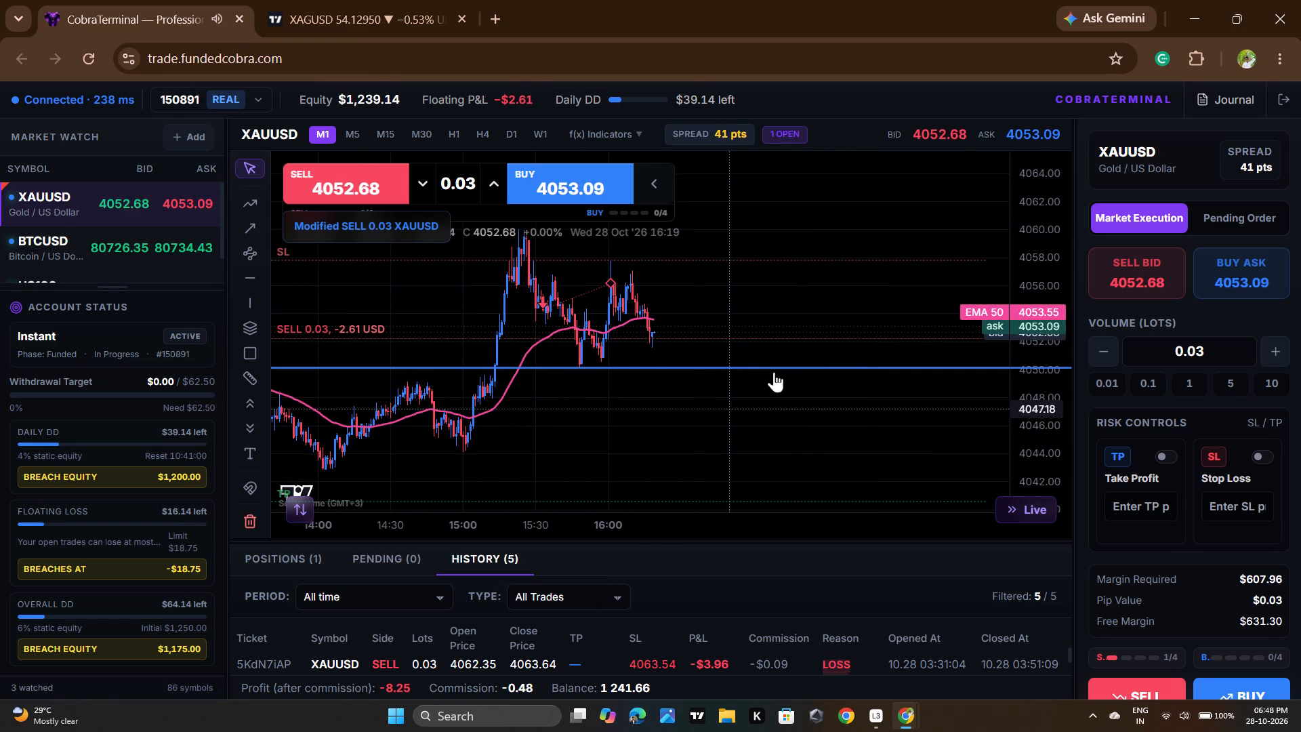
Switch to TradingView and draw a green rectangle zone on XAGUSD from 12:36 past 13:30, between about 54.106 and 54.090.
left_click(335, 0)
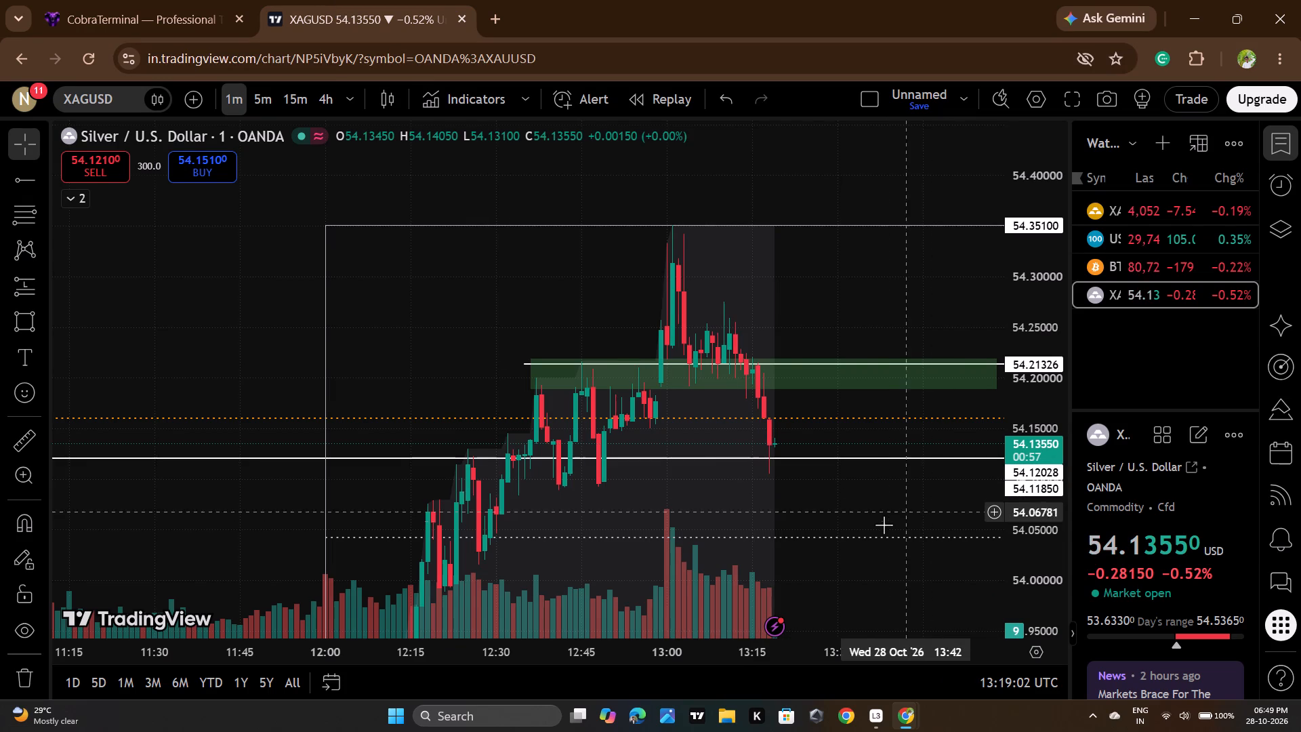
scroll(880, 518, "up", 2)
left_click_drag(816, 502, 816, 446)
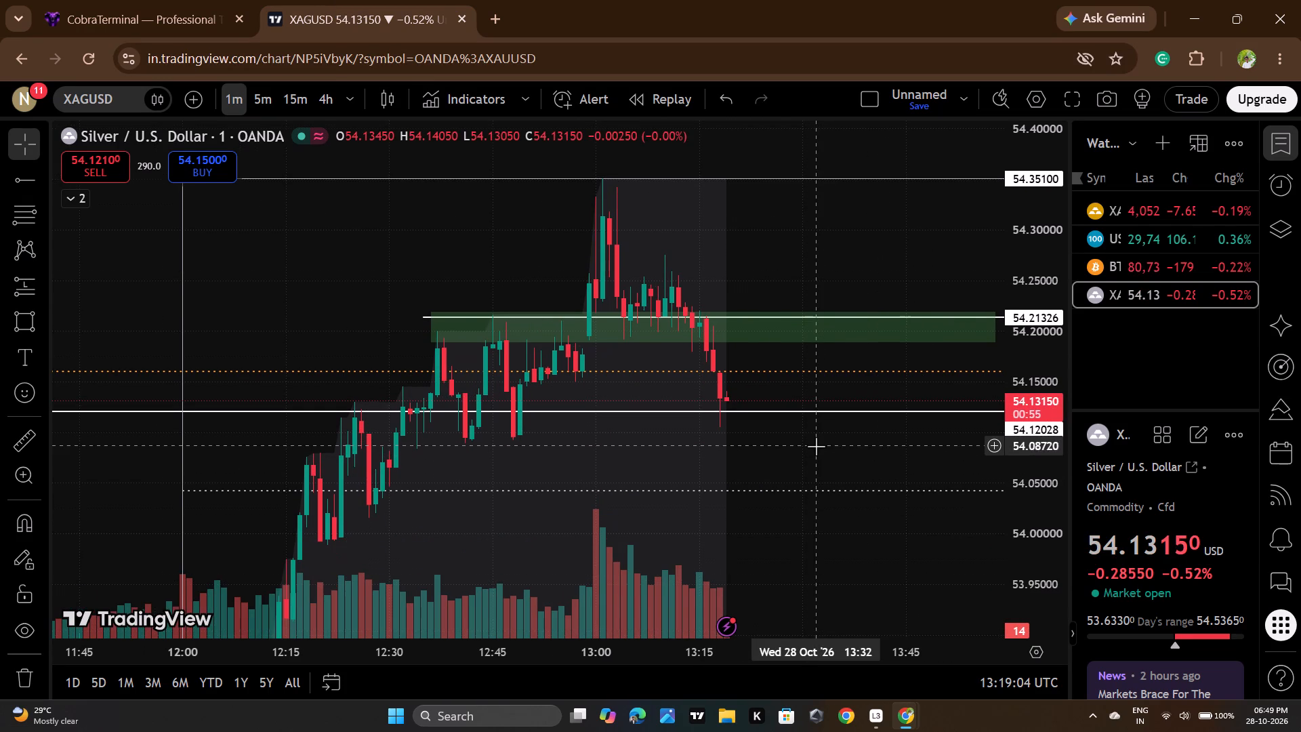
scroll(835, 462, "down", 1)
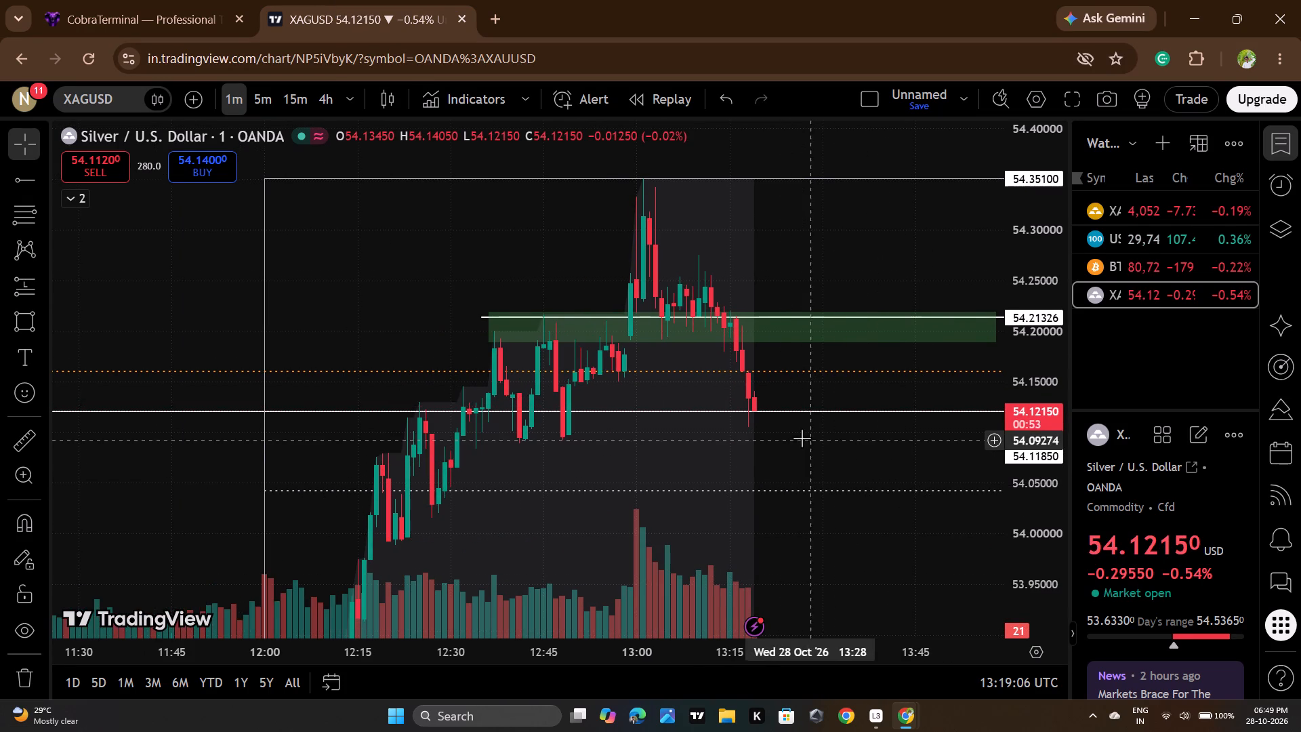
left_click(14, 328)
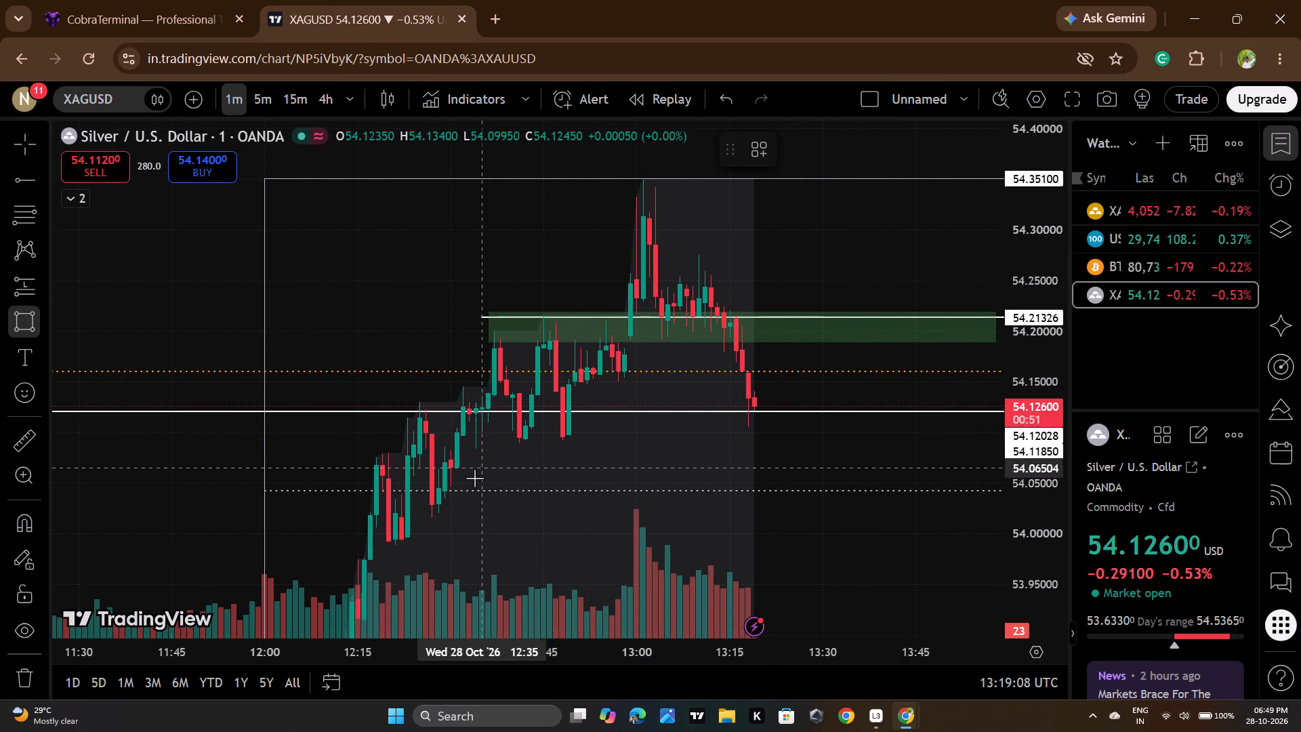
left_click(491, 443)
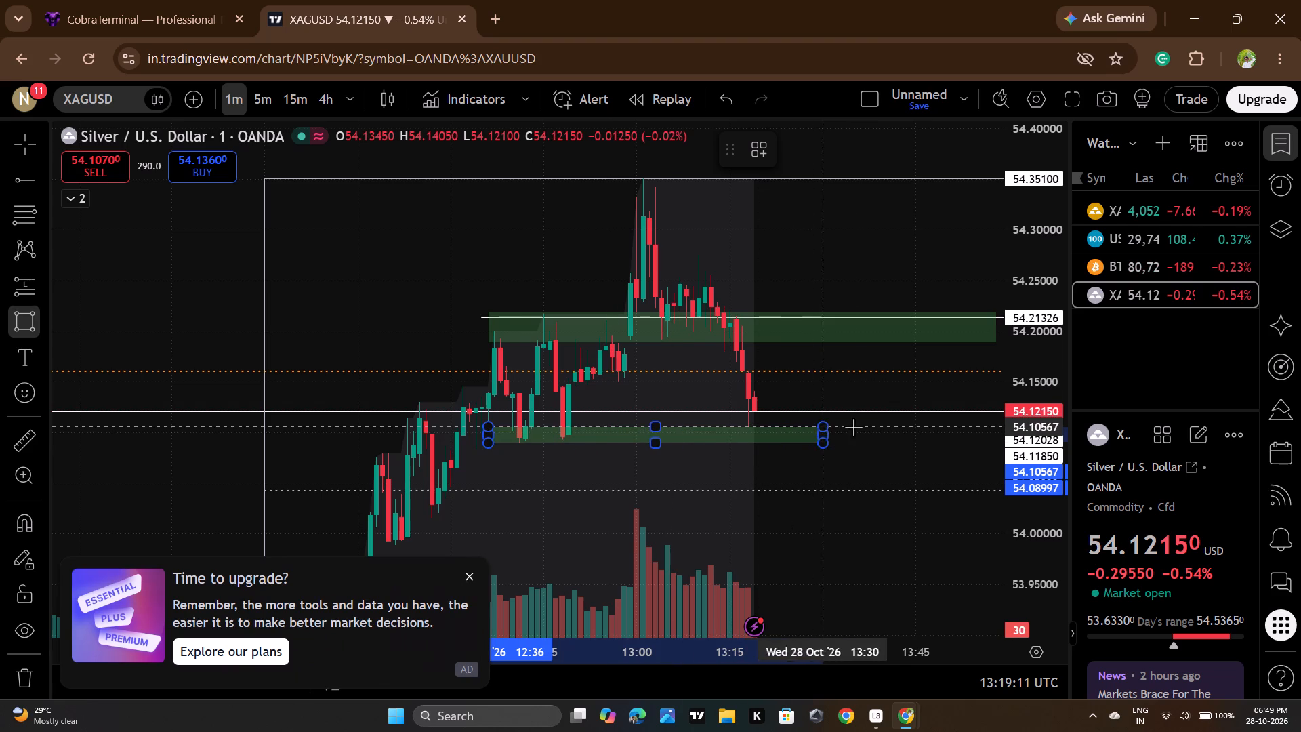
left_click(912, 427)
left_click(955, 496)
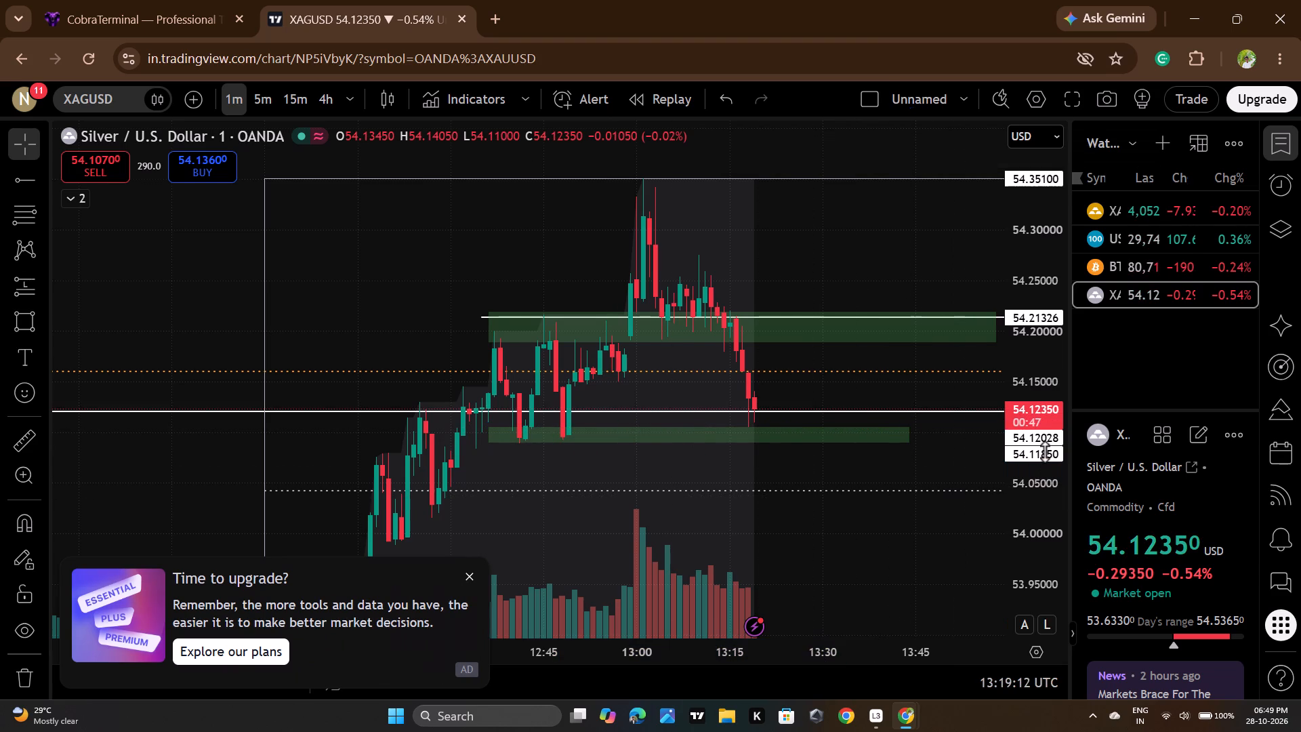
scroll(1046, 451, "up", 4)
Switch to CobraTerminal and examine XAUUSD's recent 1-minute price action around the open sell position.
left_click(124, 0)
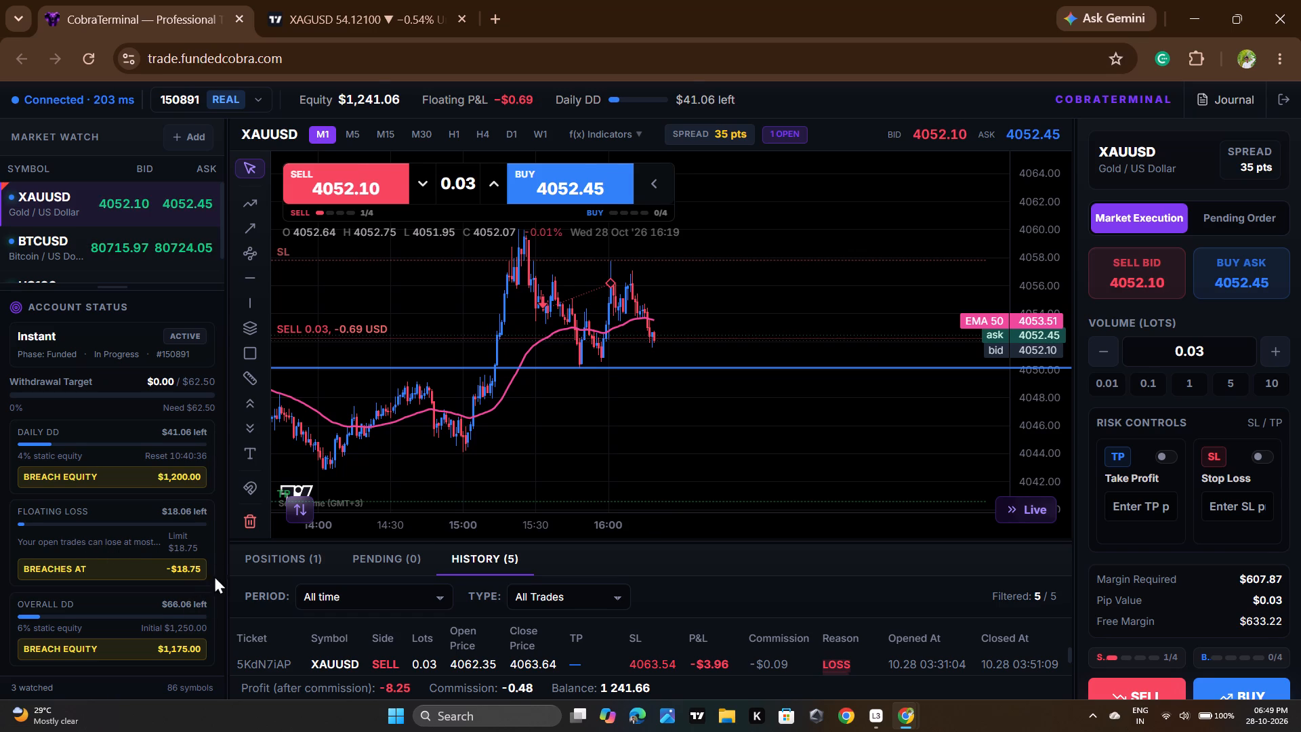
scroll(827, 417, "up", 2)
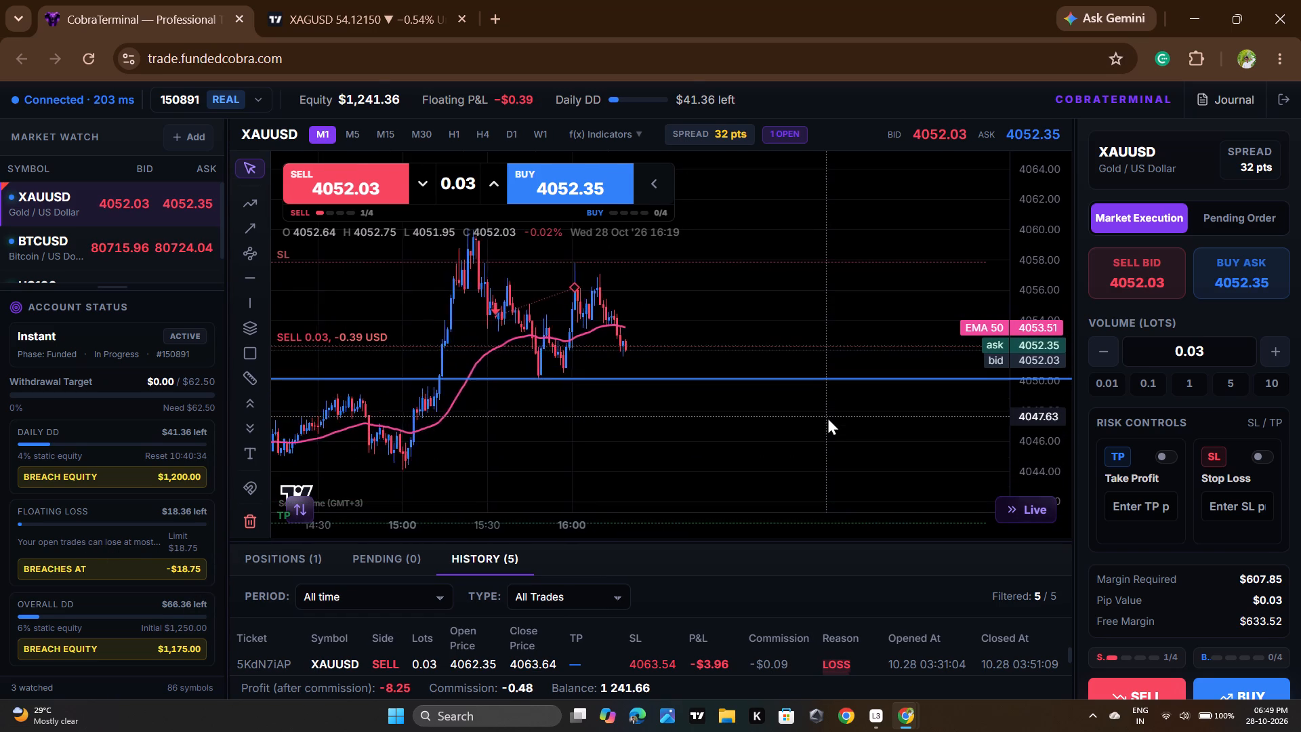
scroll(827, 417, "up", 4)
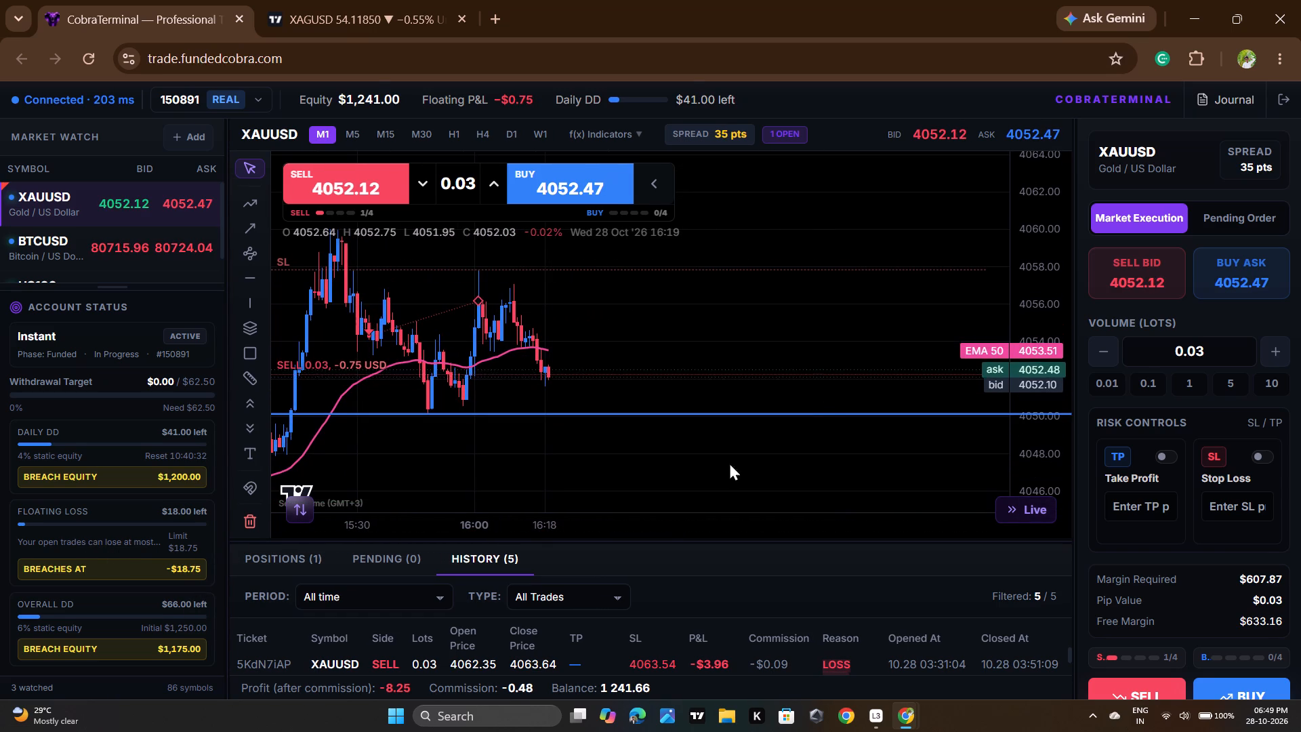
scroll(712, 462, "up", 5)
left_click_drag(569, 460, 857, 463)
left_click_drag(716, 470, 715, 469)
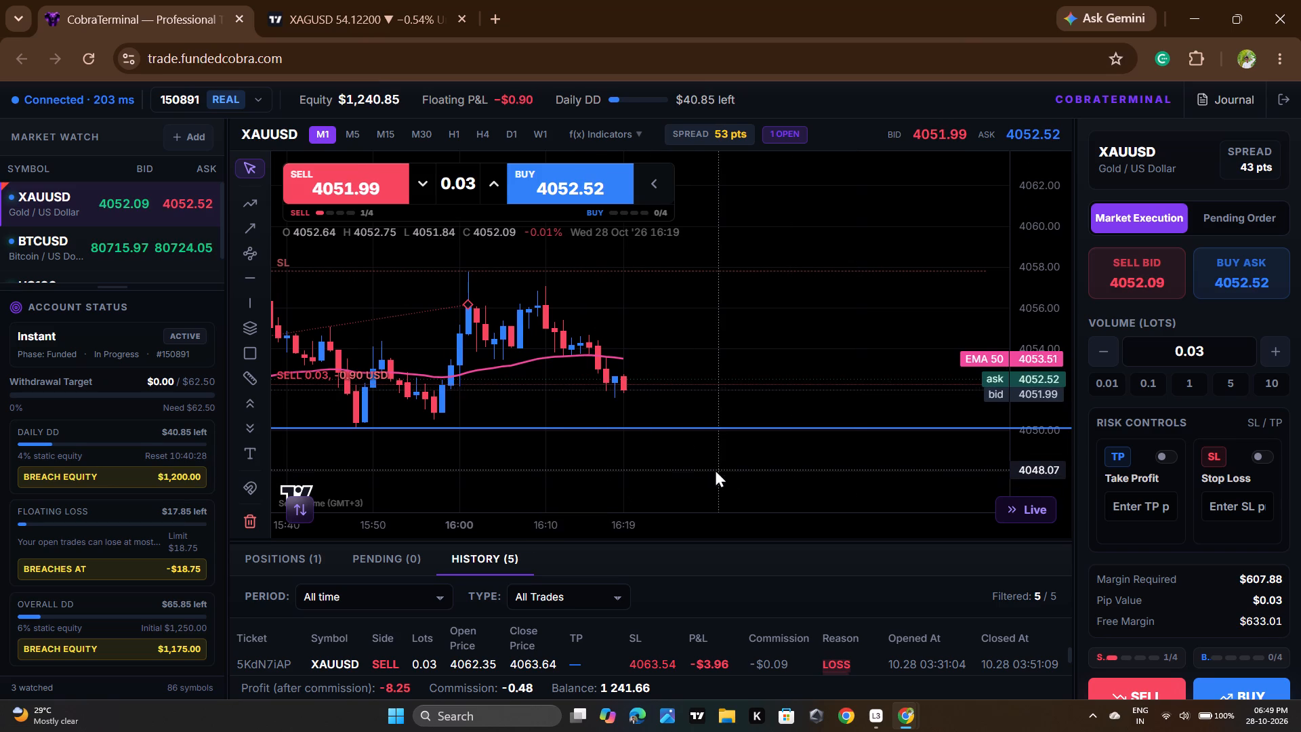
left_click_drag(715, 469, 907, 463)
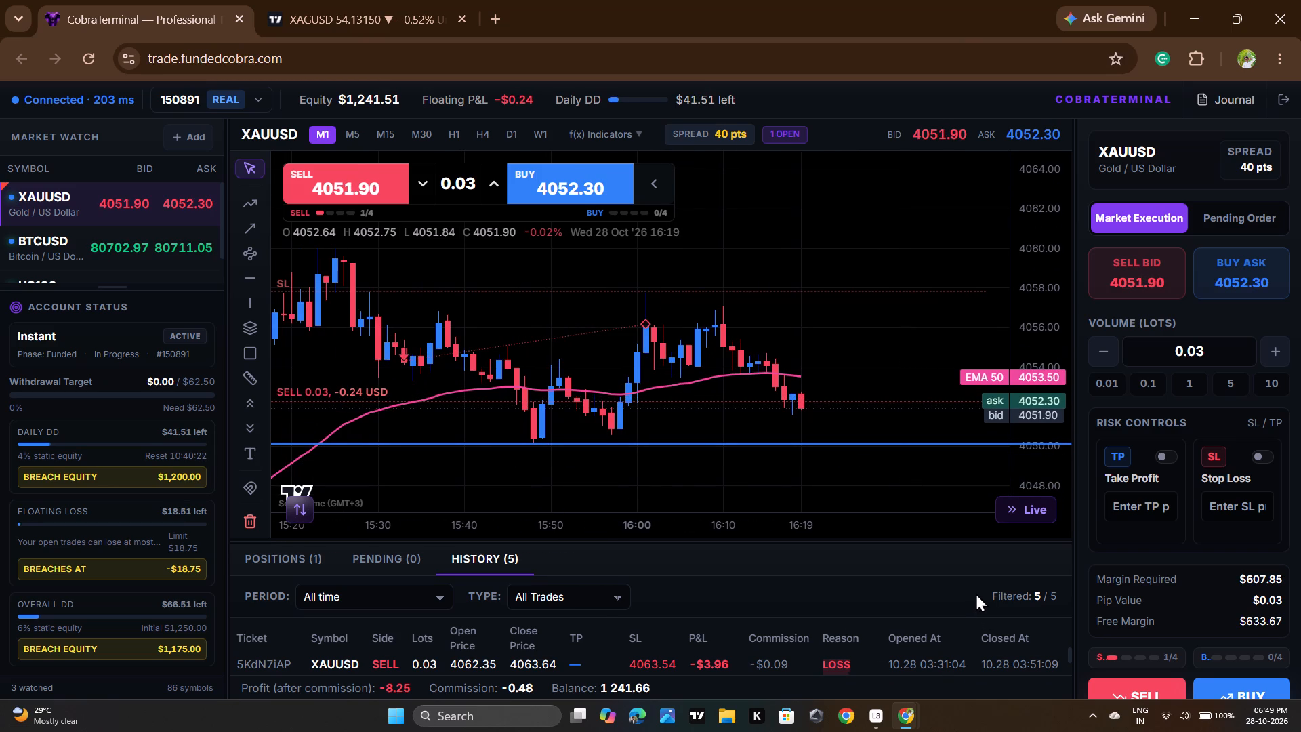
Look over the trade history, then show the open positions to check the XAUUSD sell's take profit and stop loss.
scroll(779, 685, "up", 7)
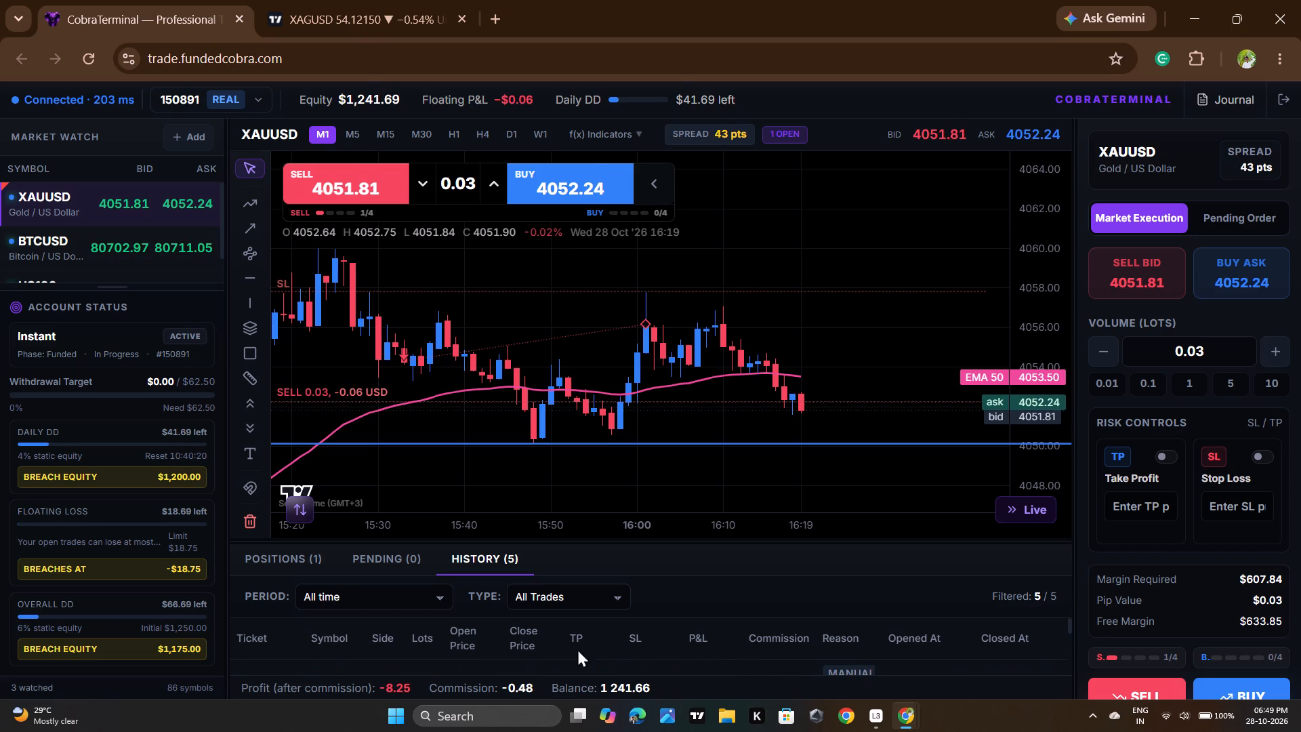
left_click(327, 557)
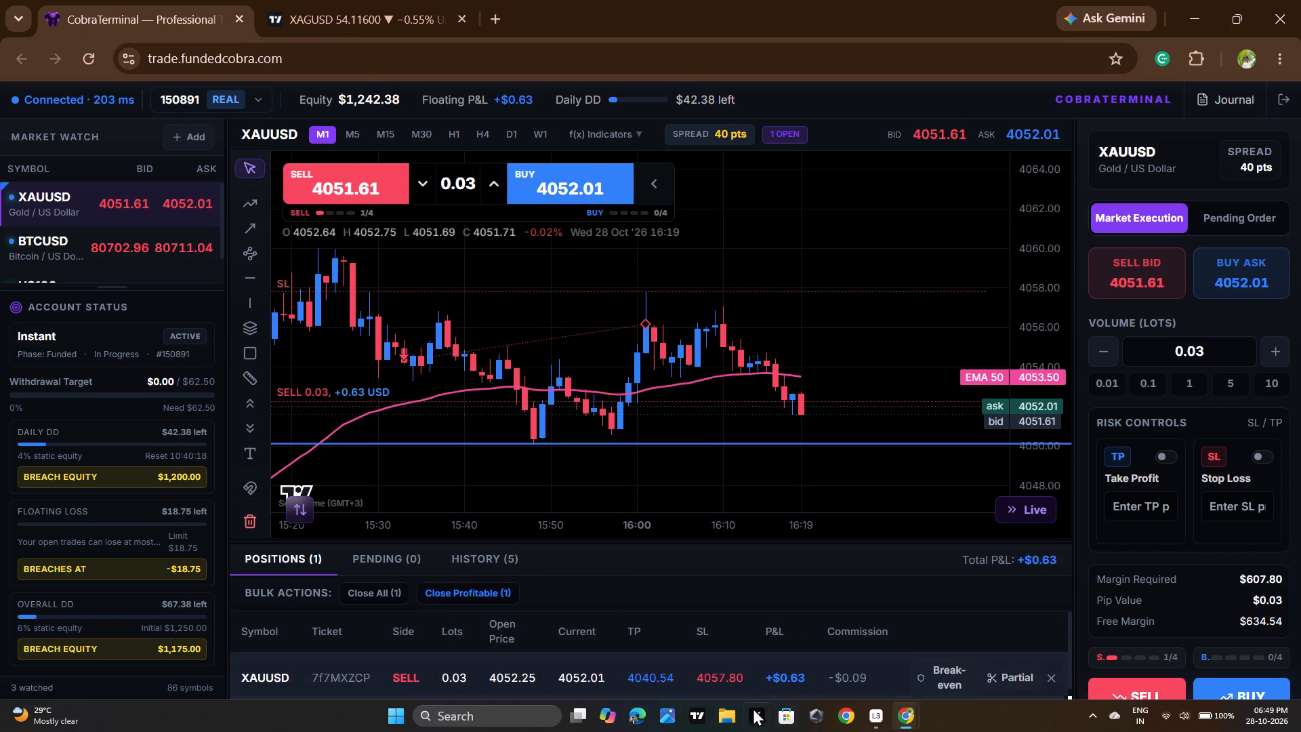
Switch to TradingView and set the XAGUSD chart to the 15-minute timeframe.
left_click(329, 0)
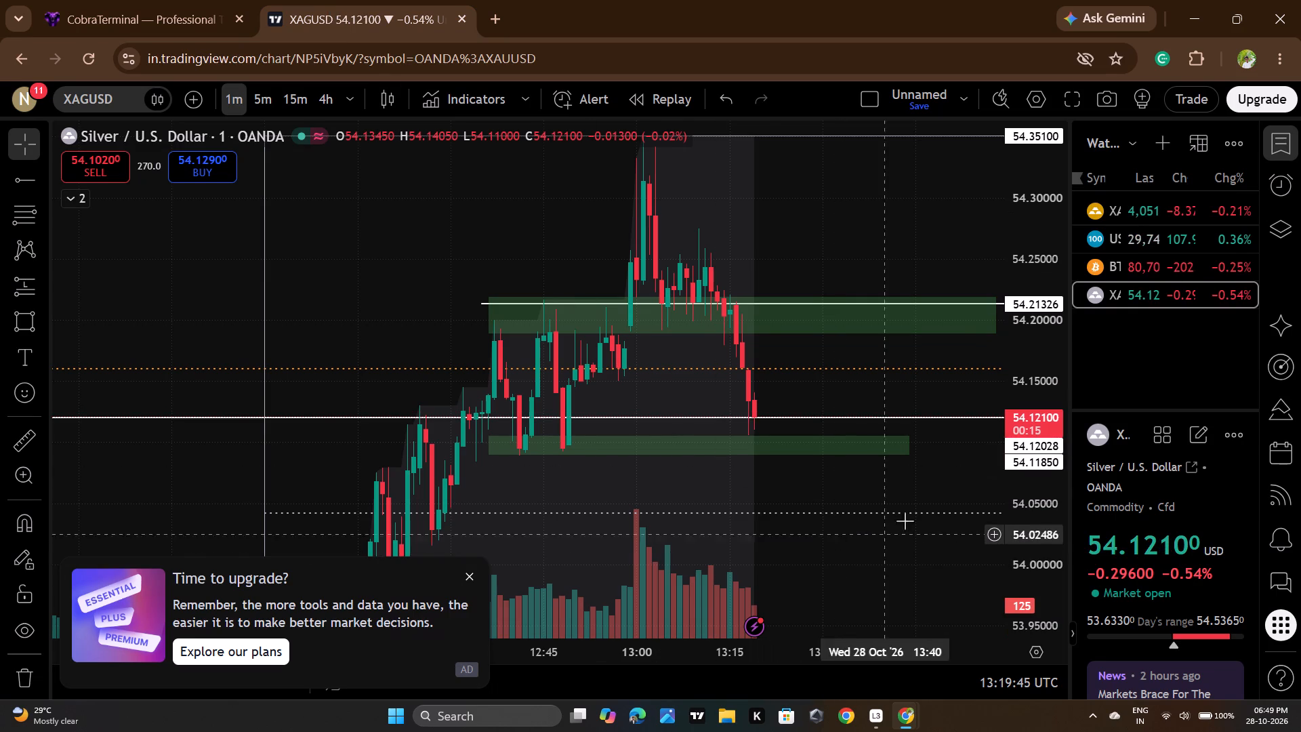
scroll(907, 514, "up", 1)
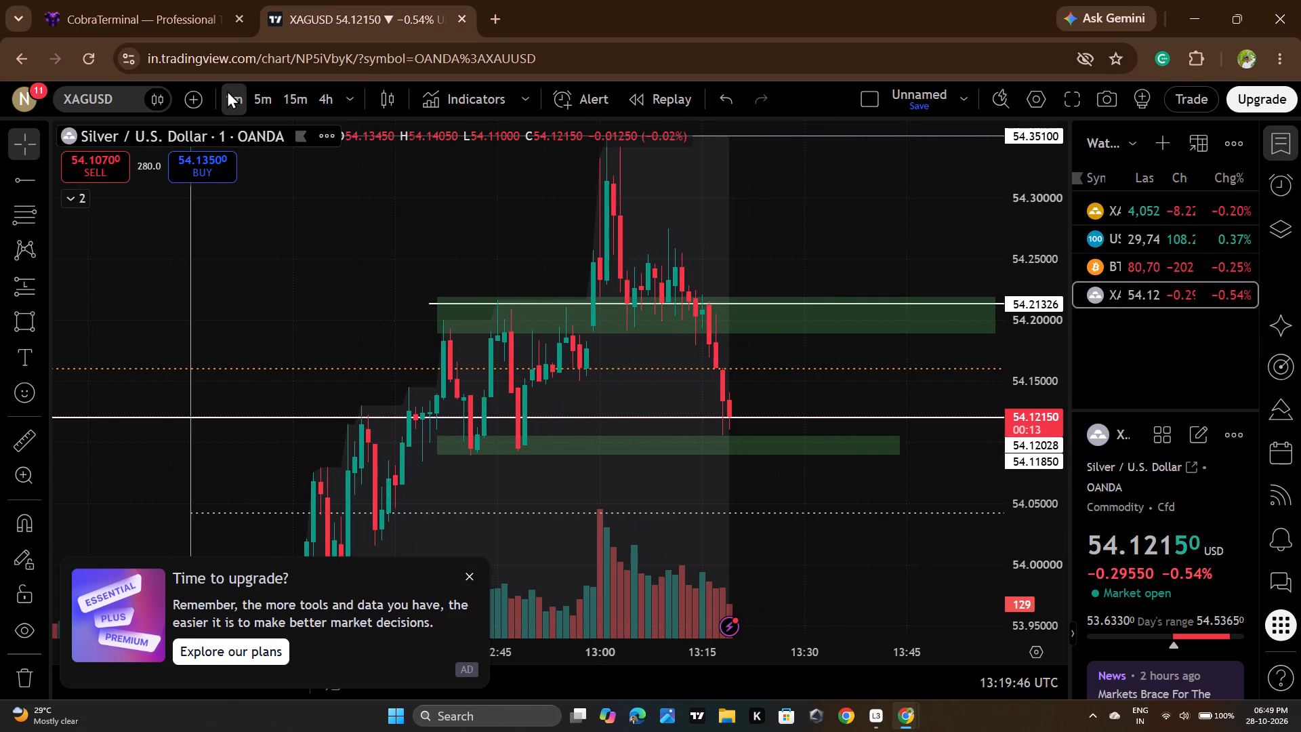
left_click(281, 104)
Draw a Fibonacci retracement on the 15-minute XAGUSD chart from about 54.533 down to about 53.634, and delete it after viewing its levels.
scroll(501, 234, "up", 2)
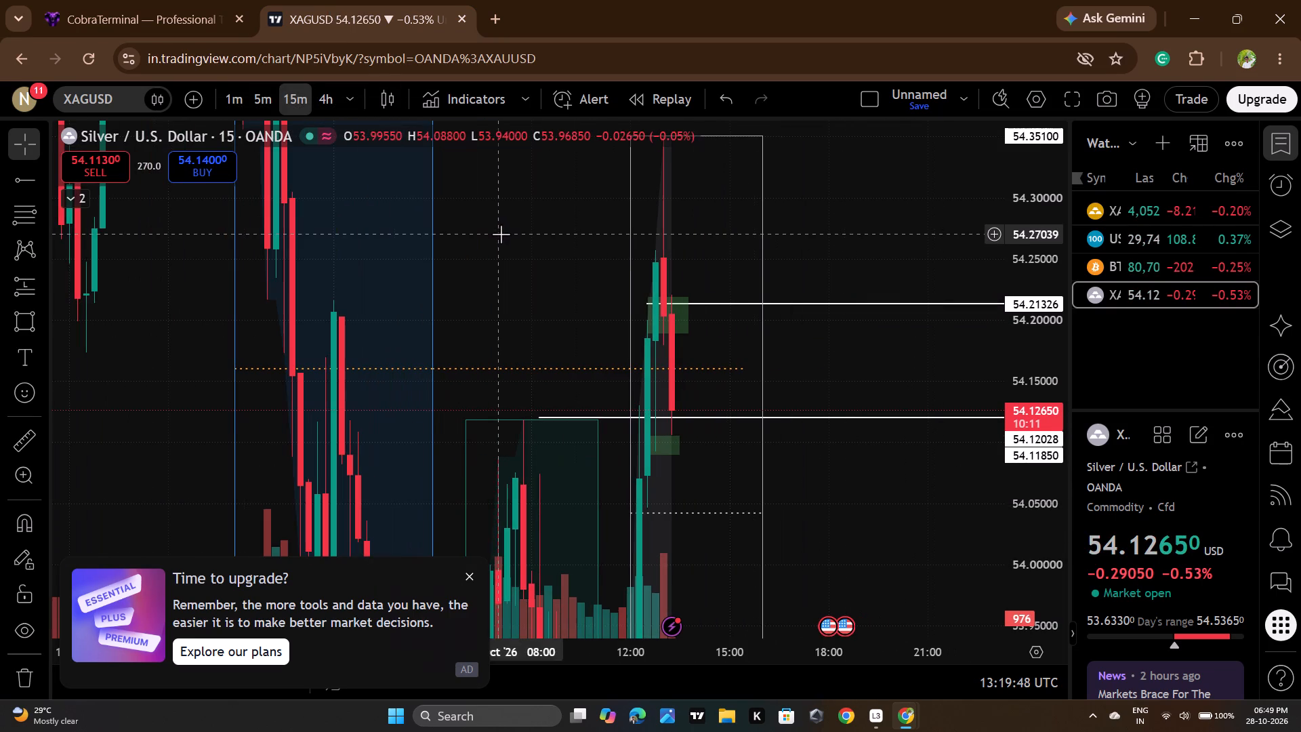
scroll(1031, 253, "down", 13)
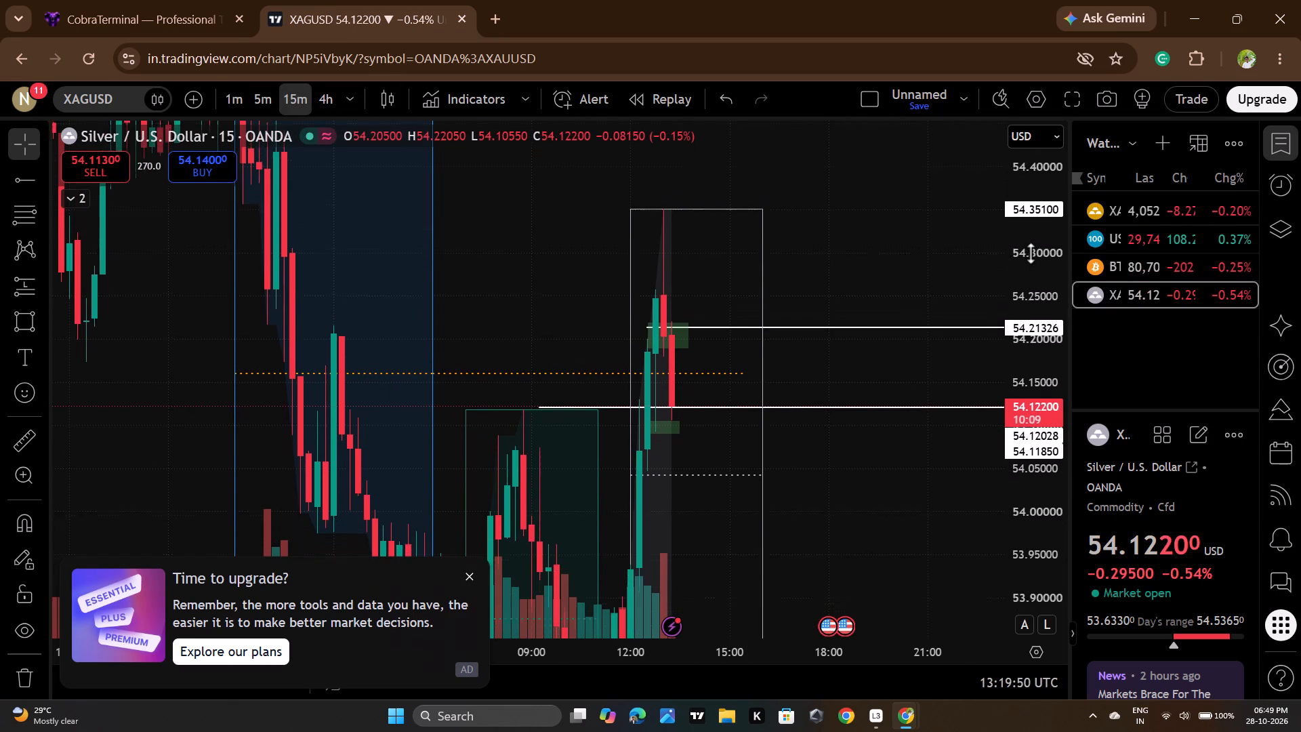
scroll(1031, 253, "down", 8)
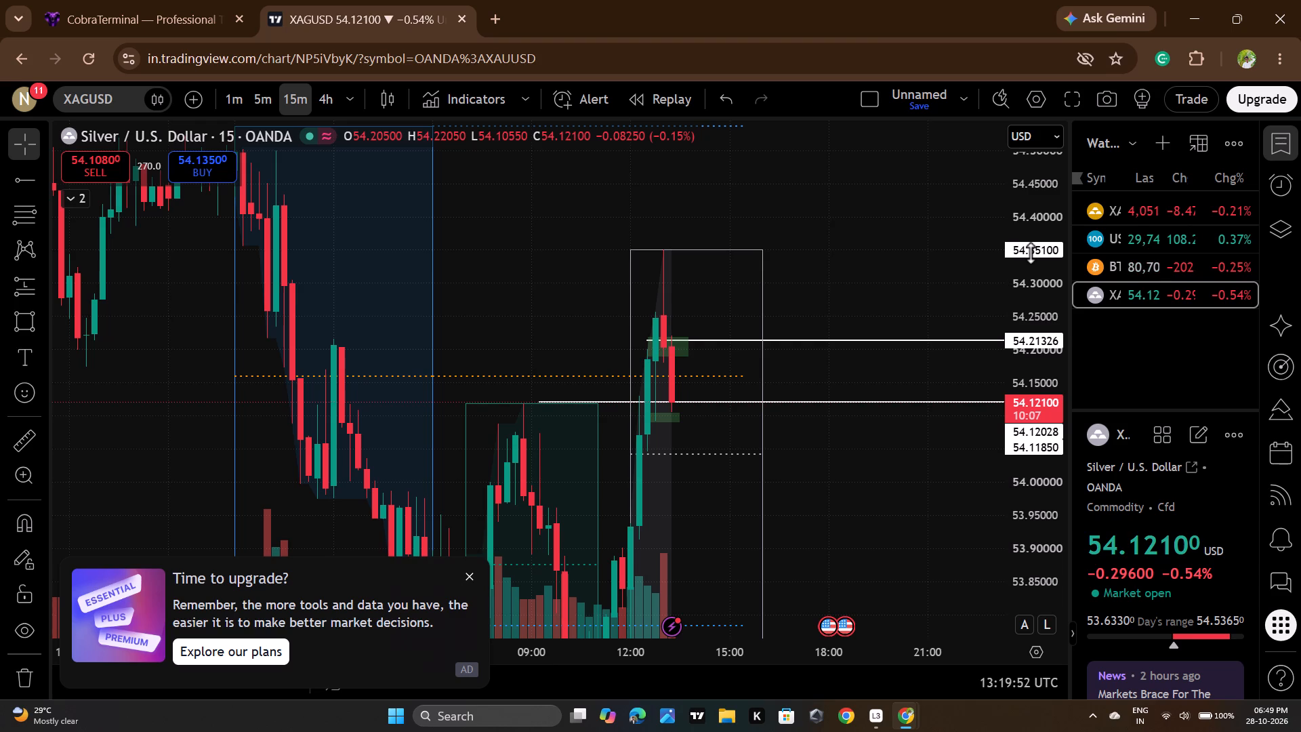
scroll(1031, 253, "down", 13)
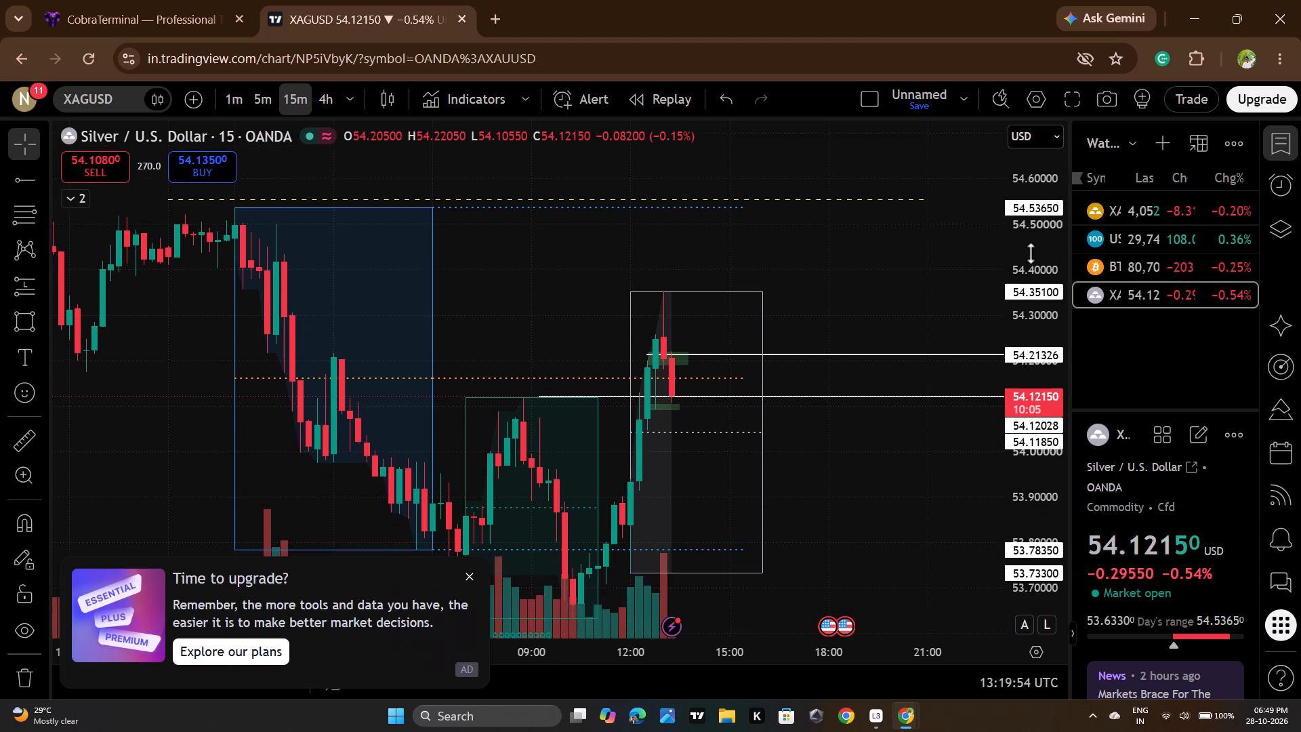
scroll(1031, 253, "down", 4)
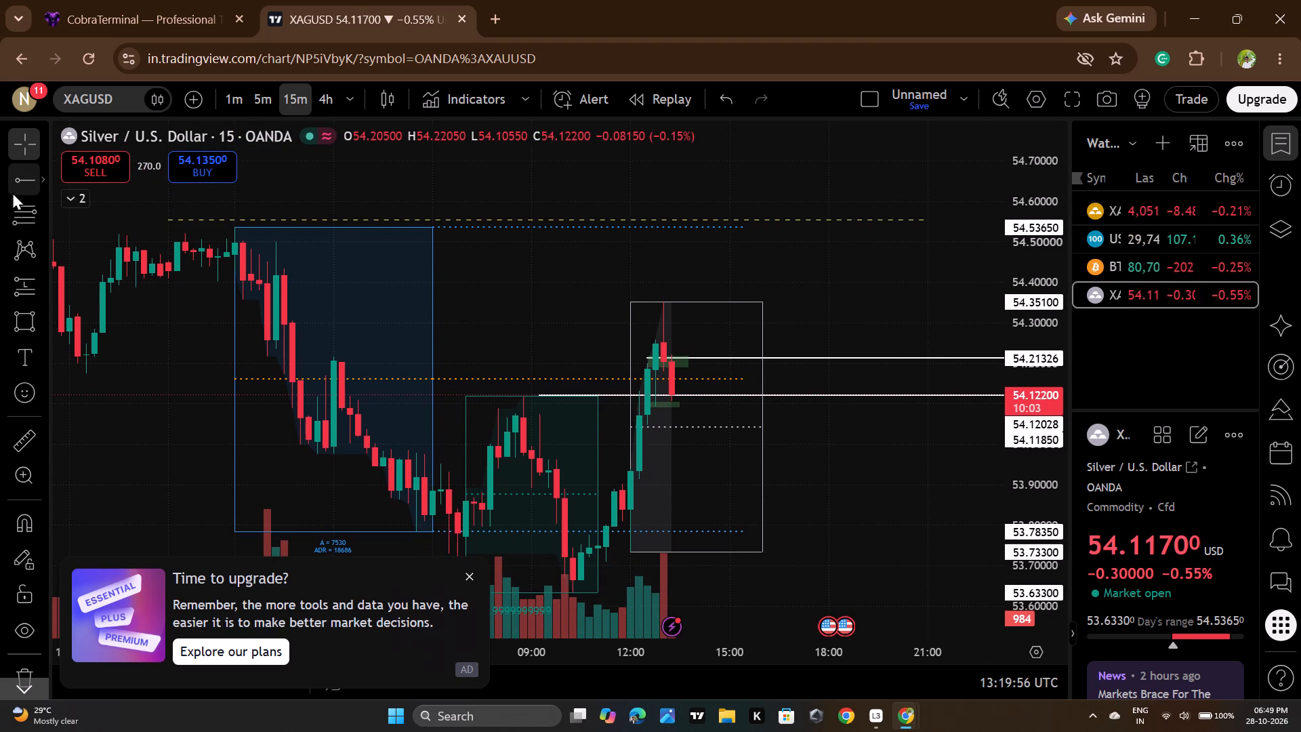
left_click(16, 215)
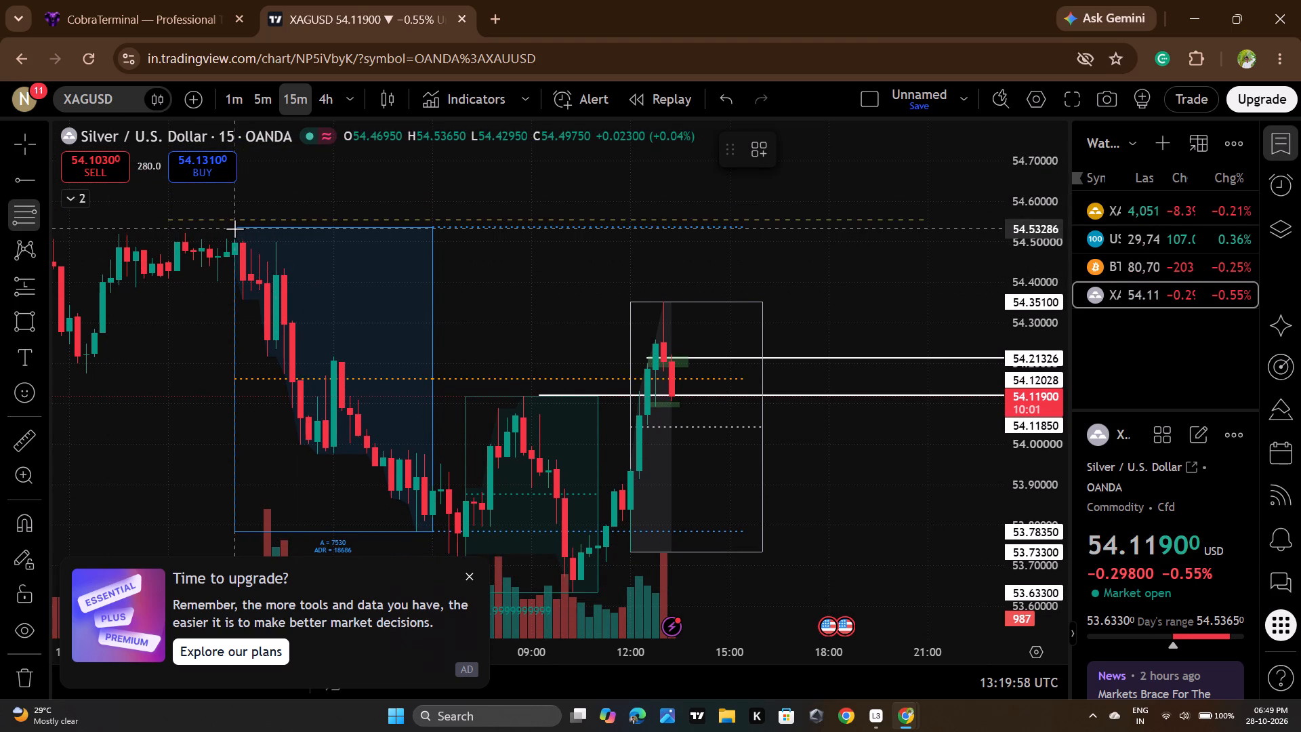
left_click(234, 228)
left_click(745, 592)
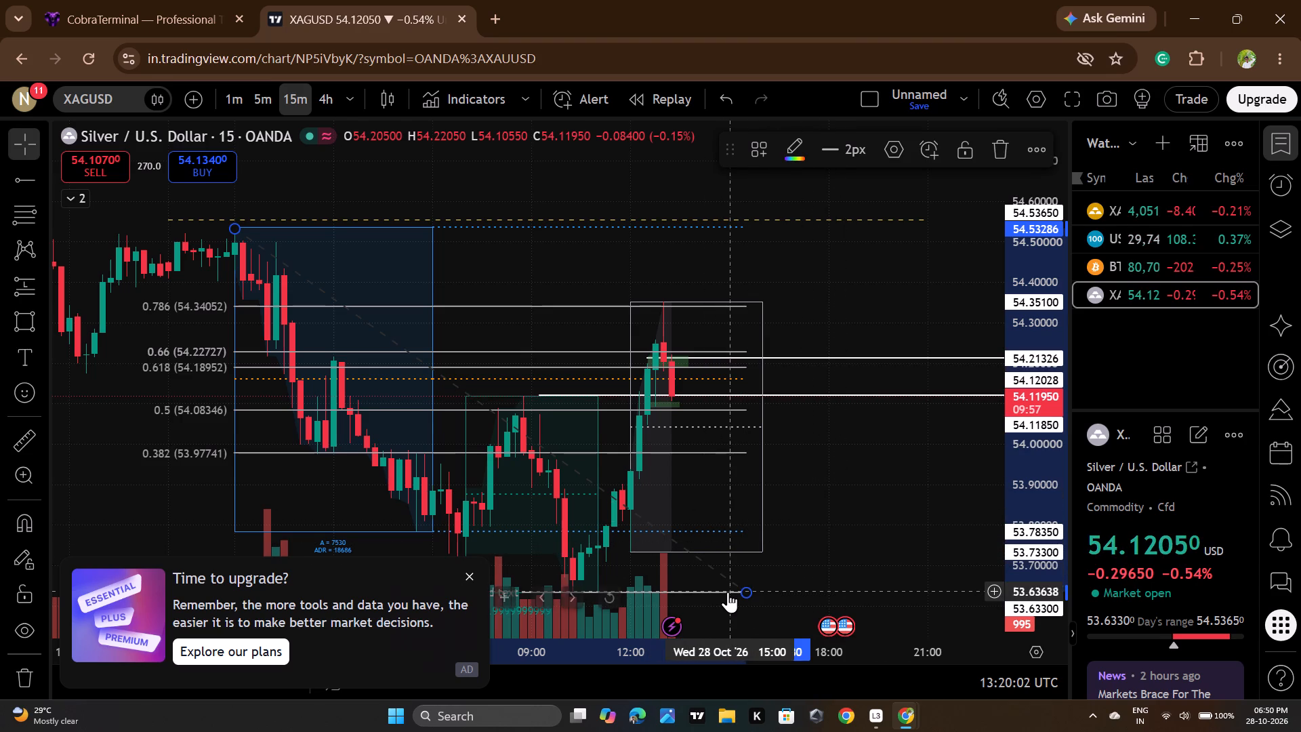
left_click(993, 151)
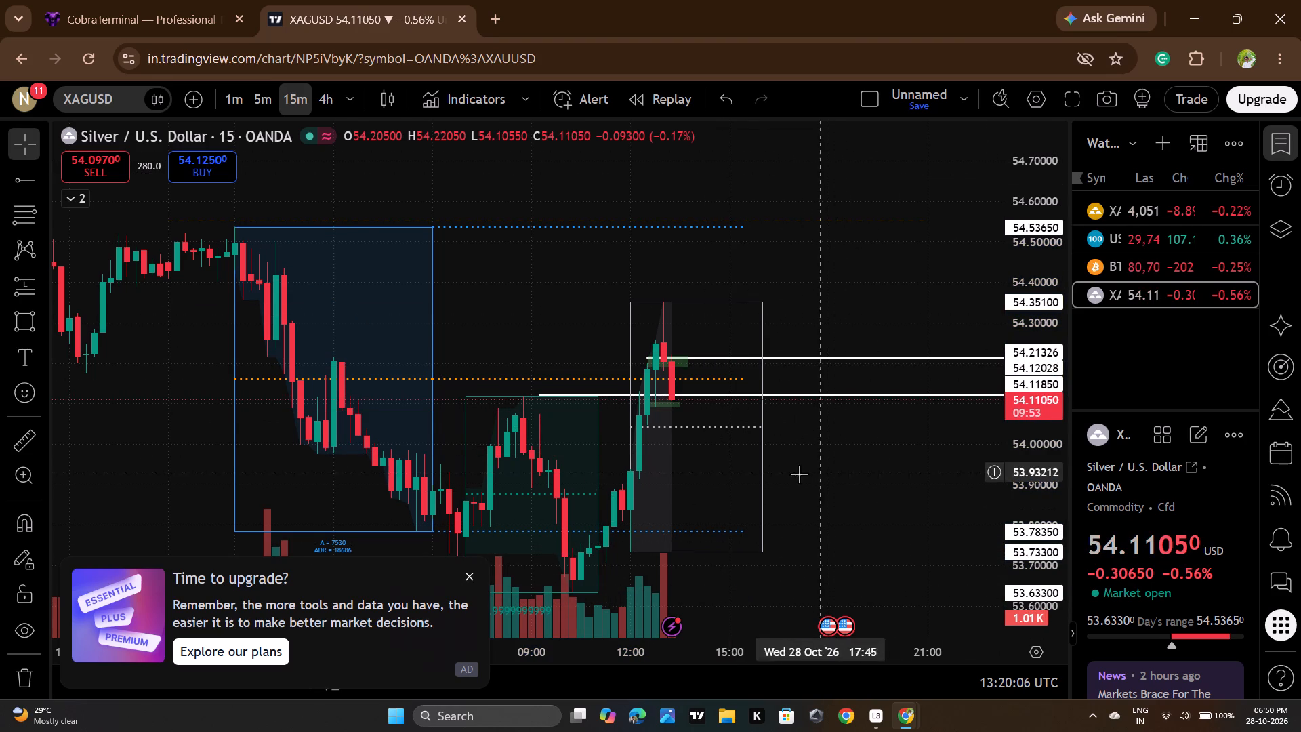
Set the XAGUSD chart to the 1-minute timeframe and examine the latest candles against the two green zones.
left_click(239, 94)
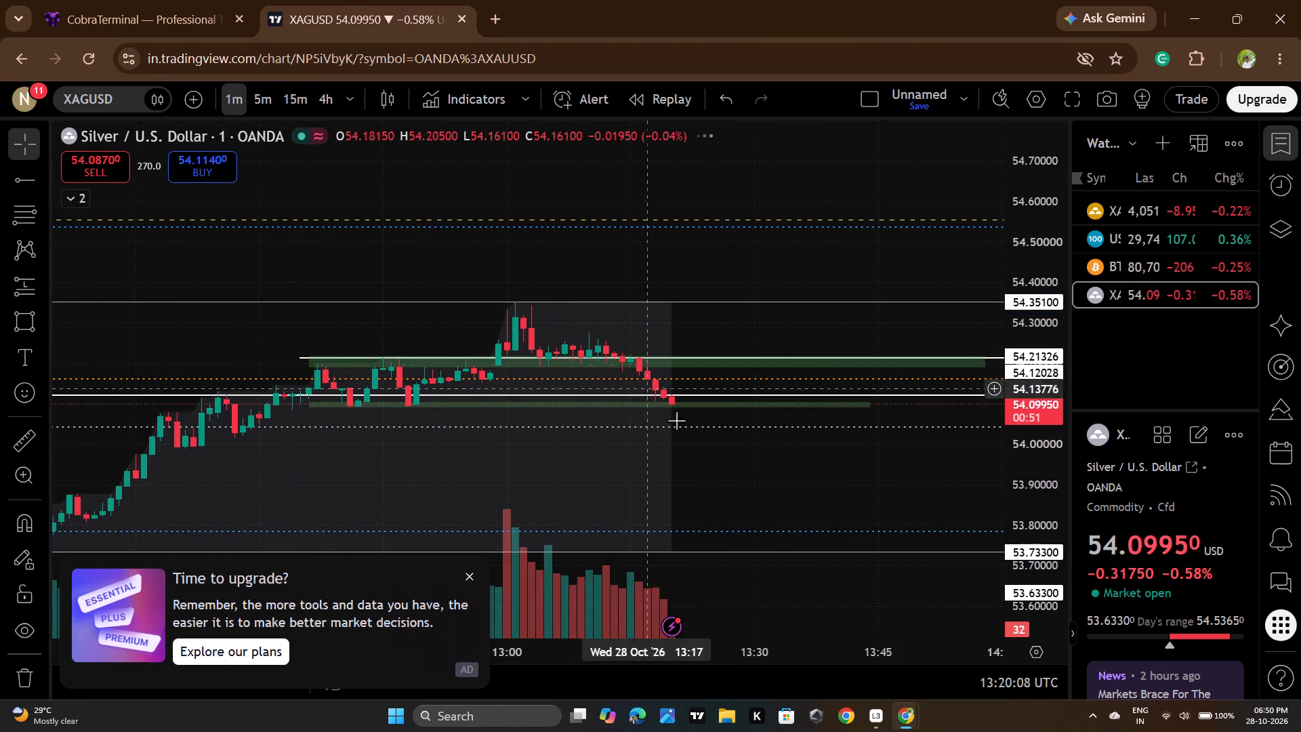
scroll(727, 447, "down", 4)
scroll(1032, 373, "up", 8)
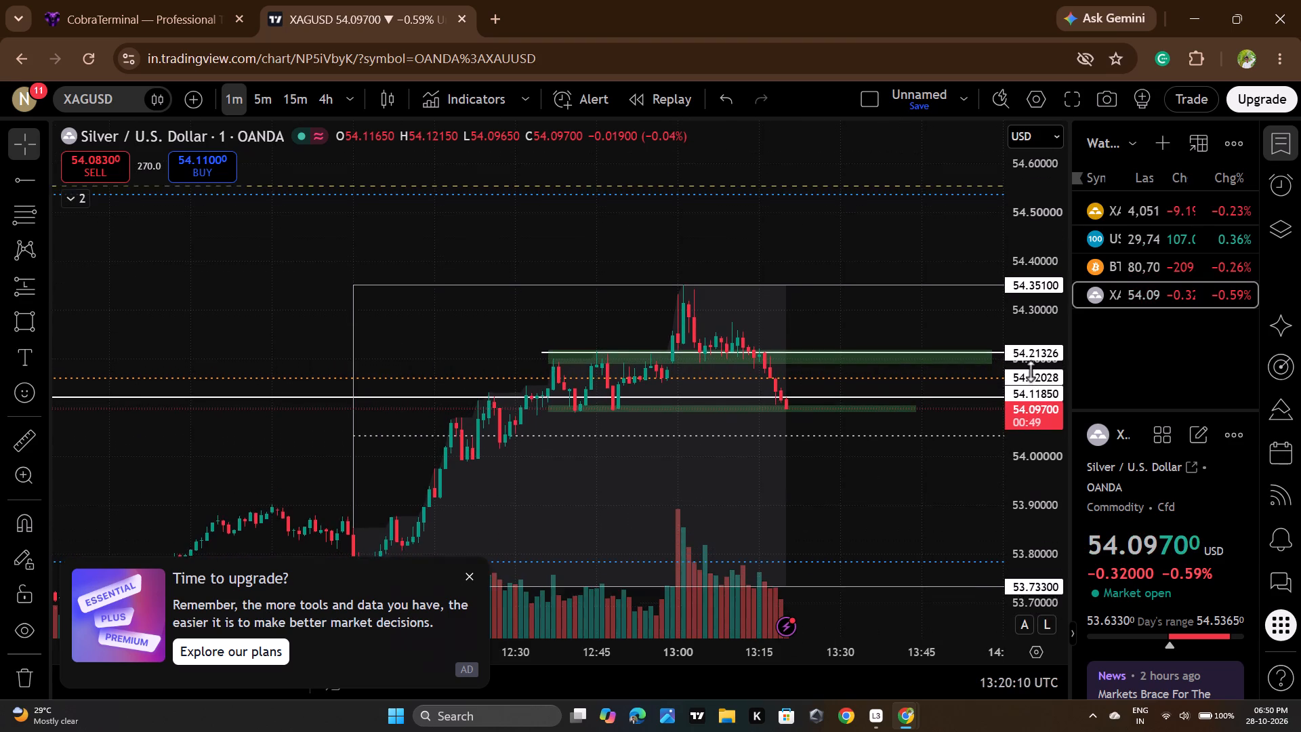
scroll(1031, 371, "up", 20)
scroll(1031, 371, "up", 9)
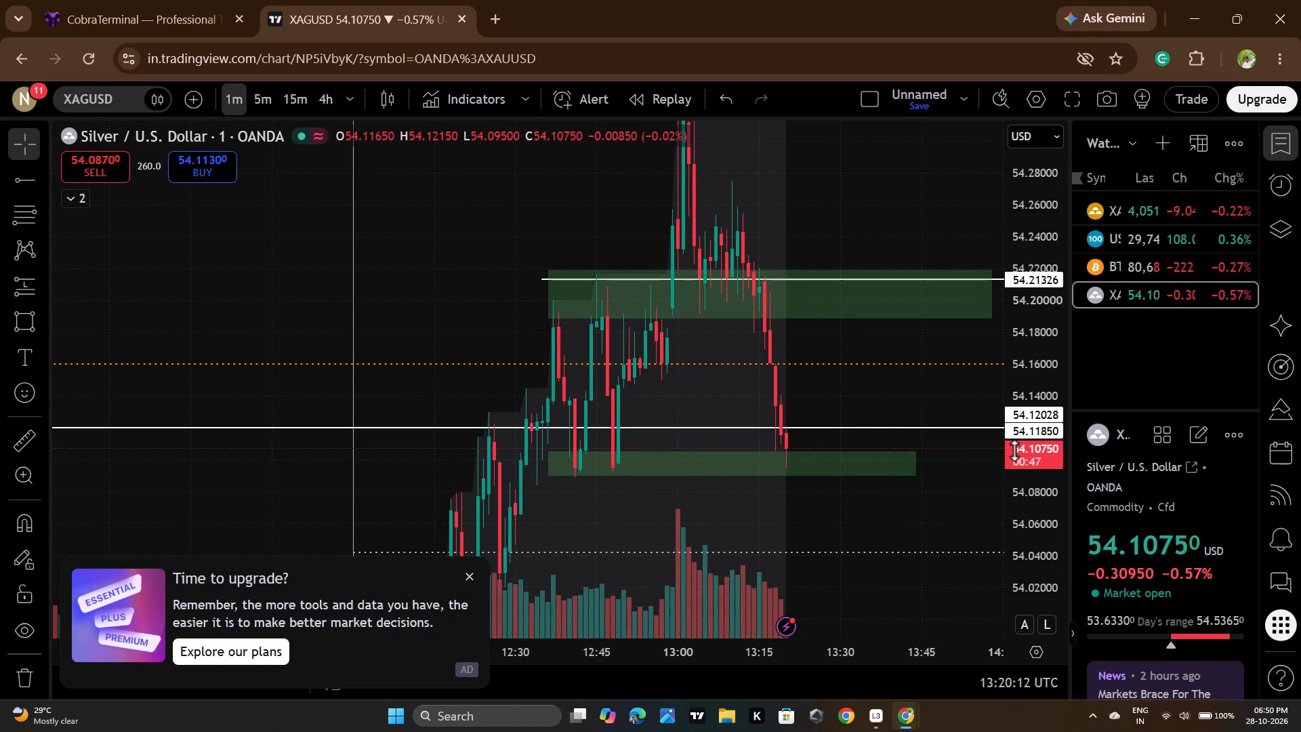
scroll(1015, 450, "up", 3)
scroll(995, 506, "up", 2)
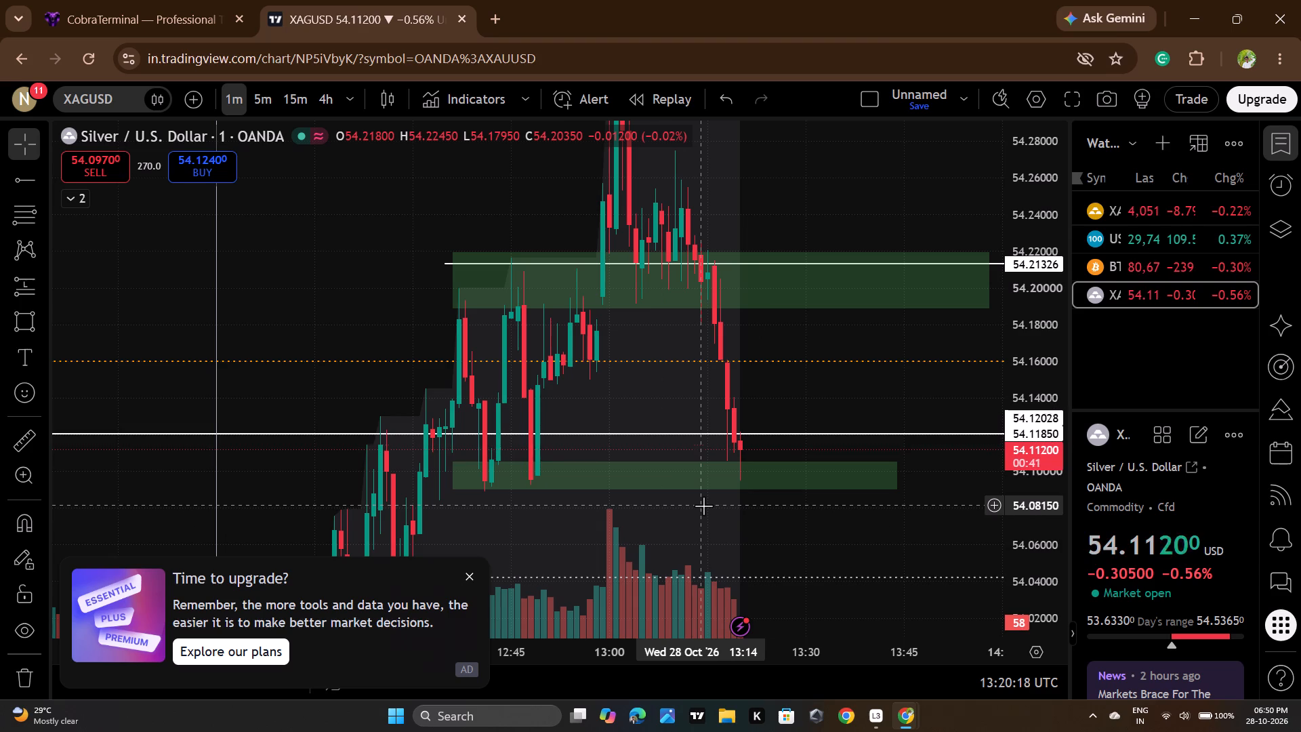
Switch to CobraTerminal and check XAUUSD's 1-minute chart and the open sell position.
left_click(162, 0)
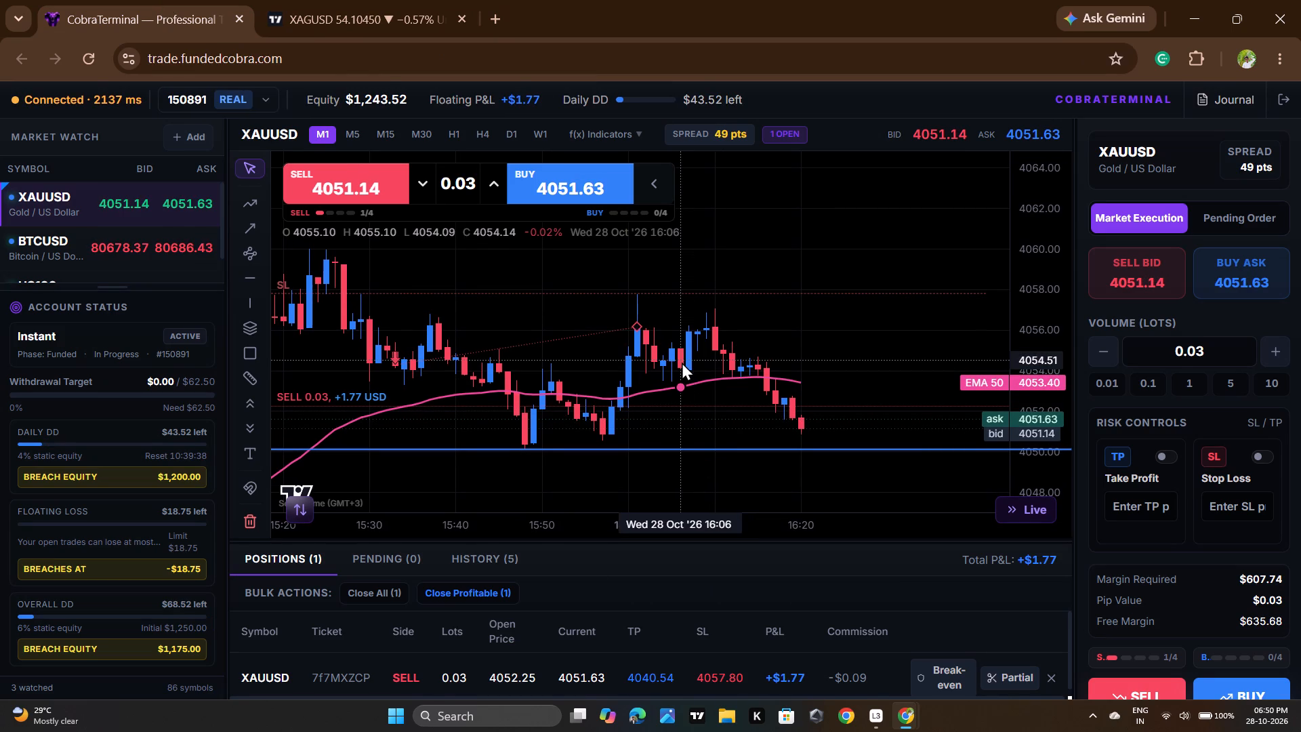
scroll(684, 380, "up", 1)
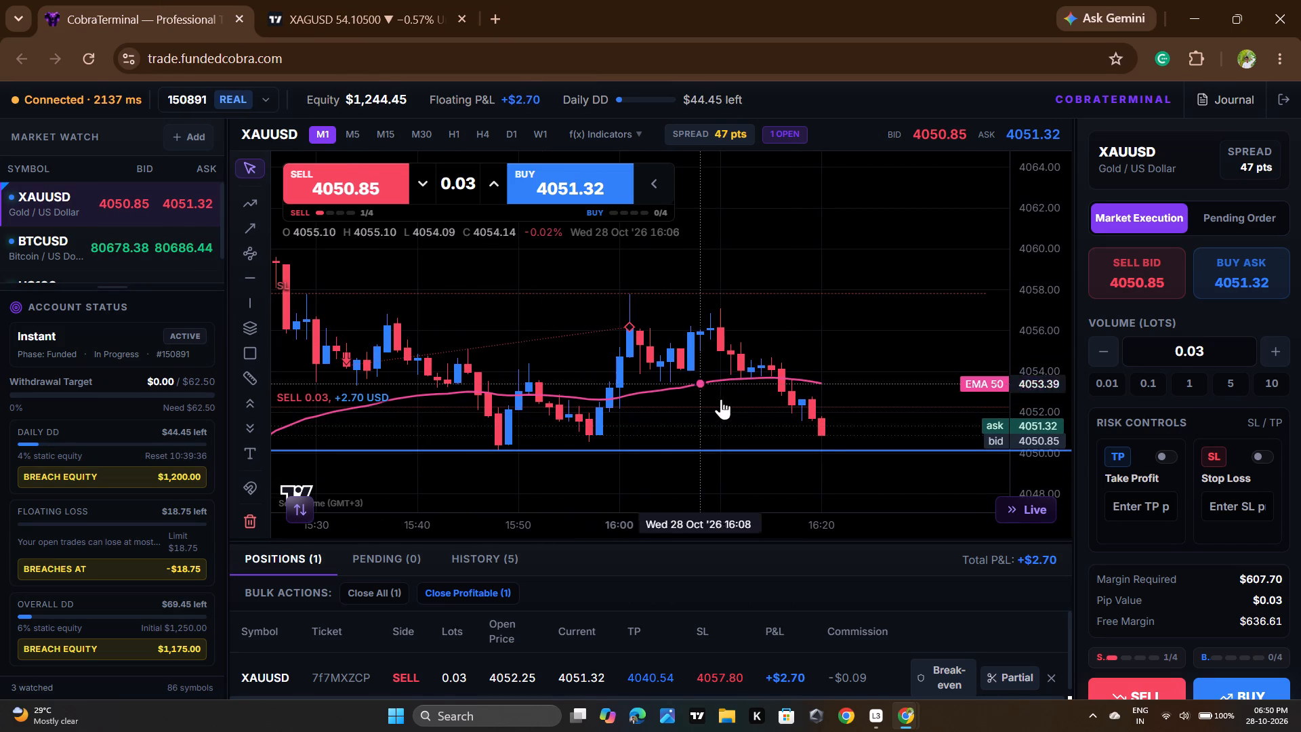
scroll(636, 424, "down", 1)
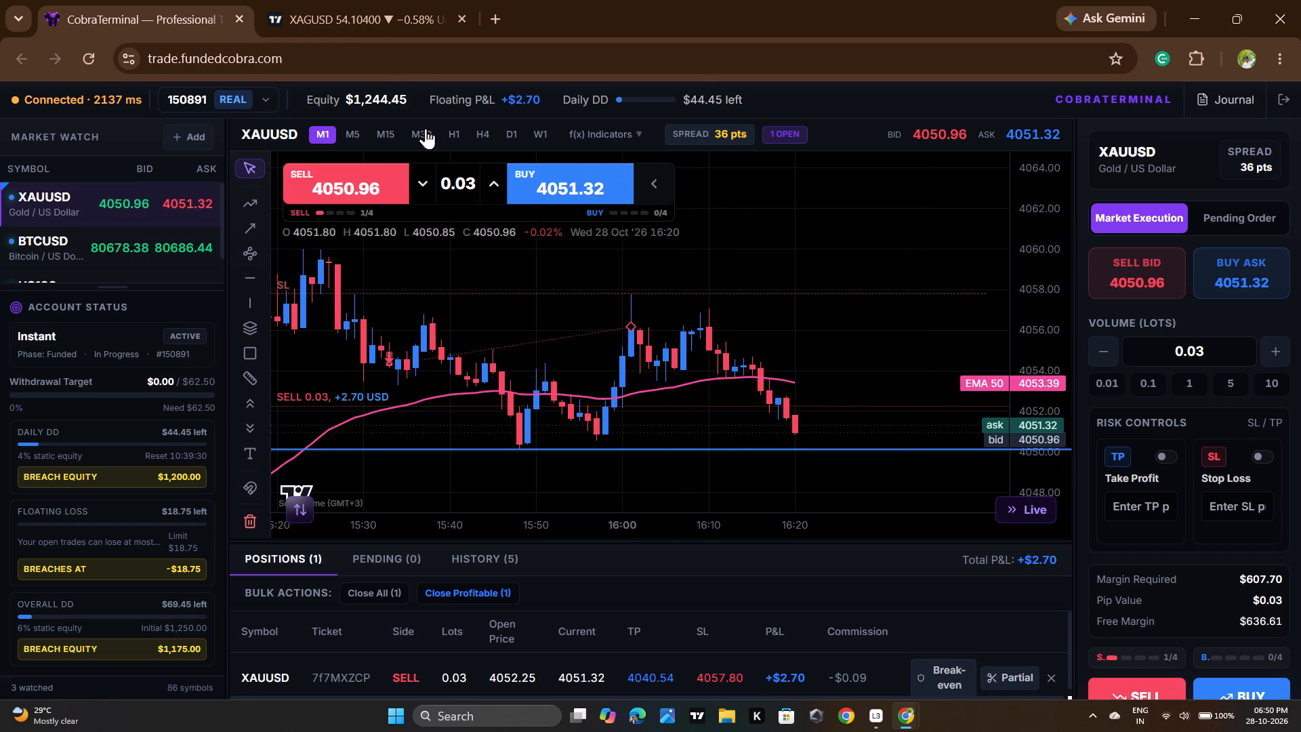
Switch to TradingView, dismiss the upgrade advert and examine XAGUSD's 1-minute price action around and below the lower green zone.
left_click(409, 26)
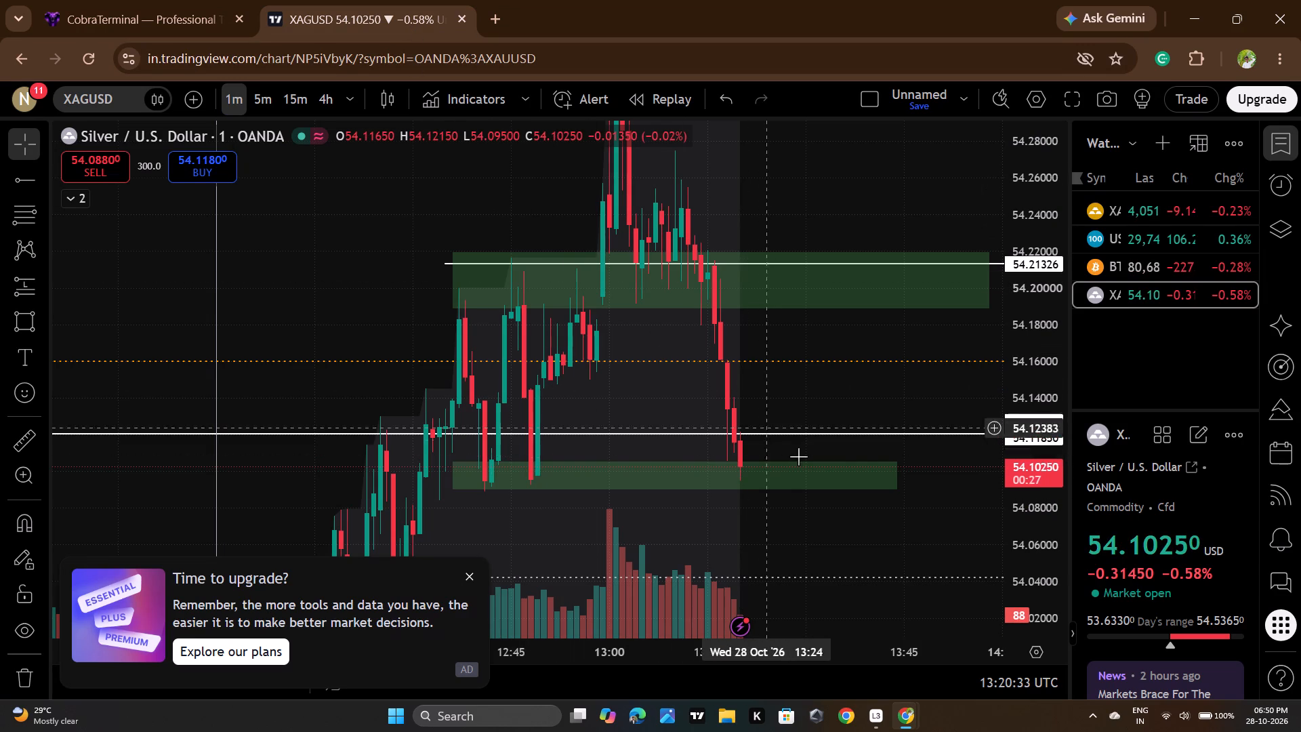
left_click(468, 574)
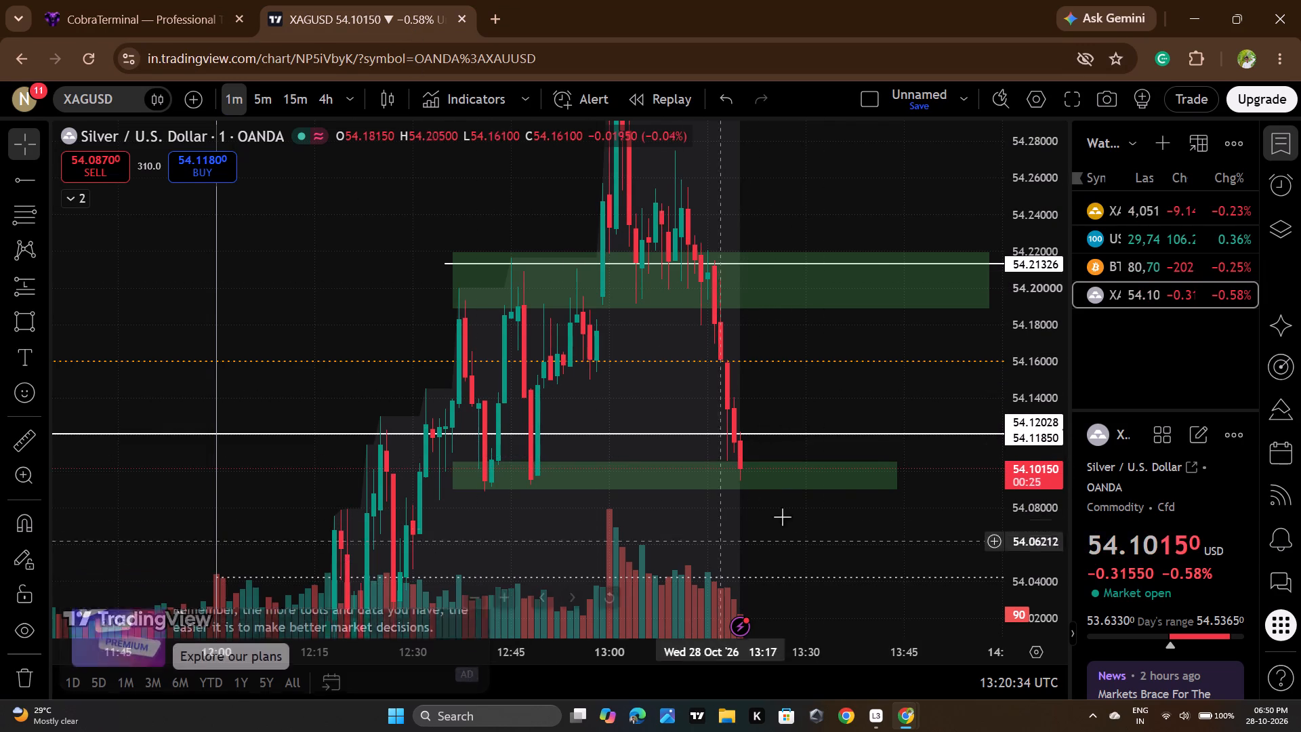
left_click_drag(880, 535, 784, 470)
left_click_drag(777, 481, 800, 288)
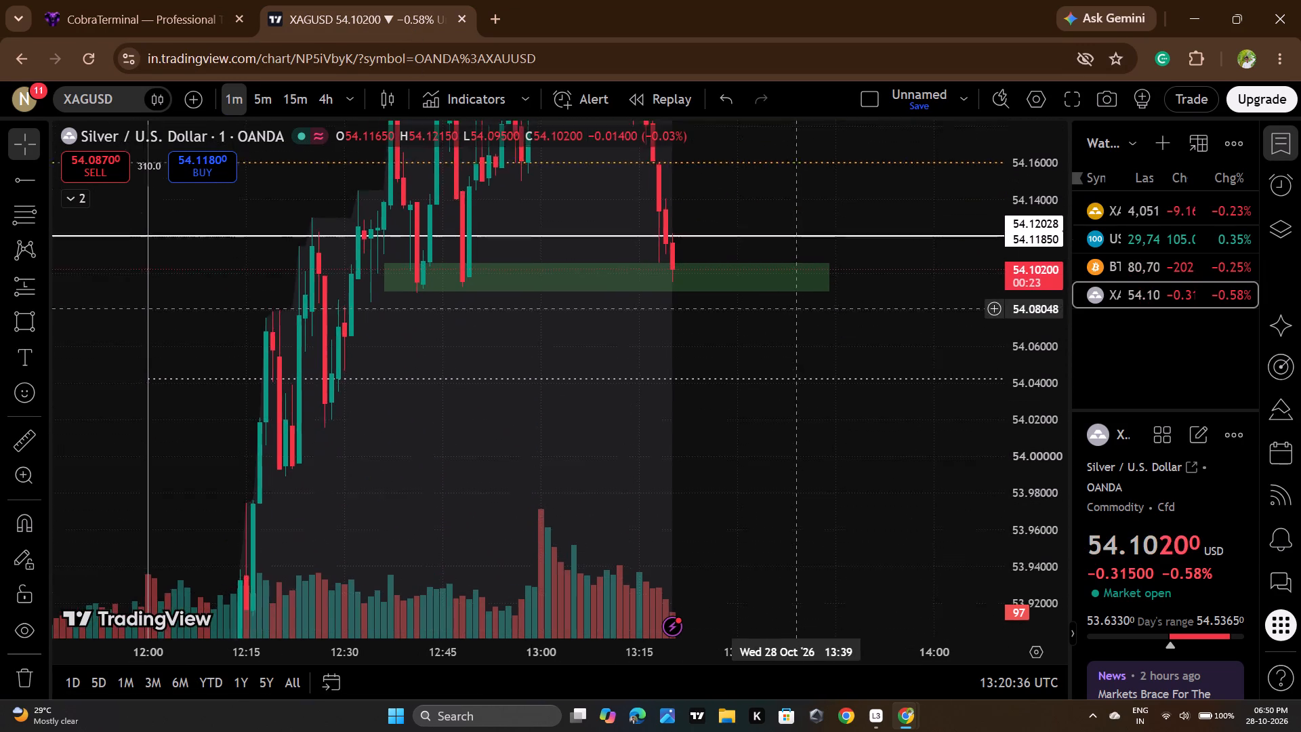
left_click_drag(800, 288, 809, 216)
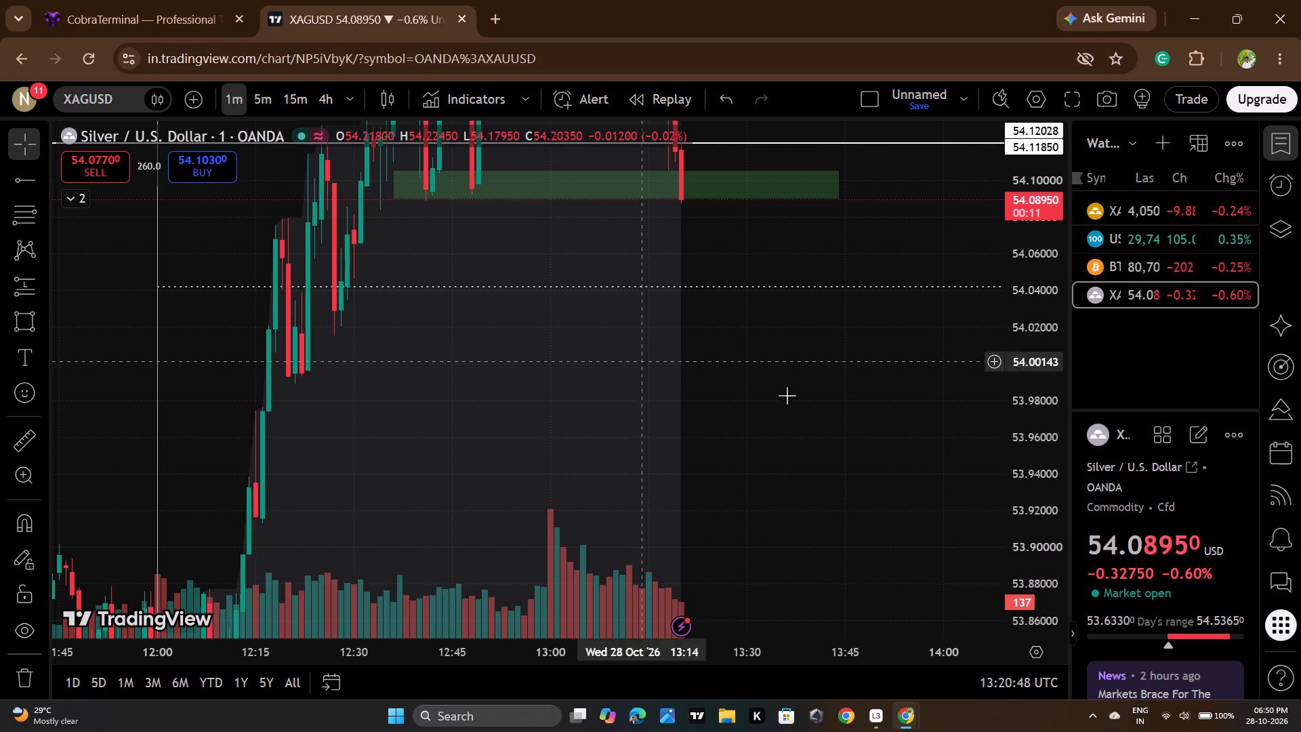
left_click_drag(814, 358, 804, 430)
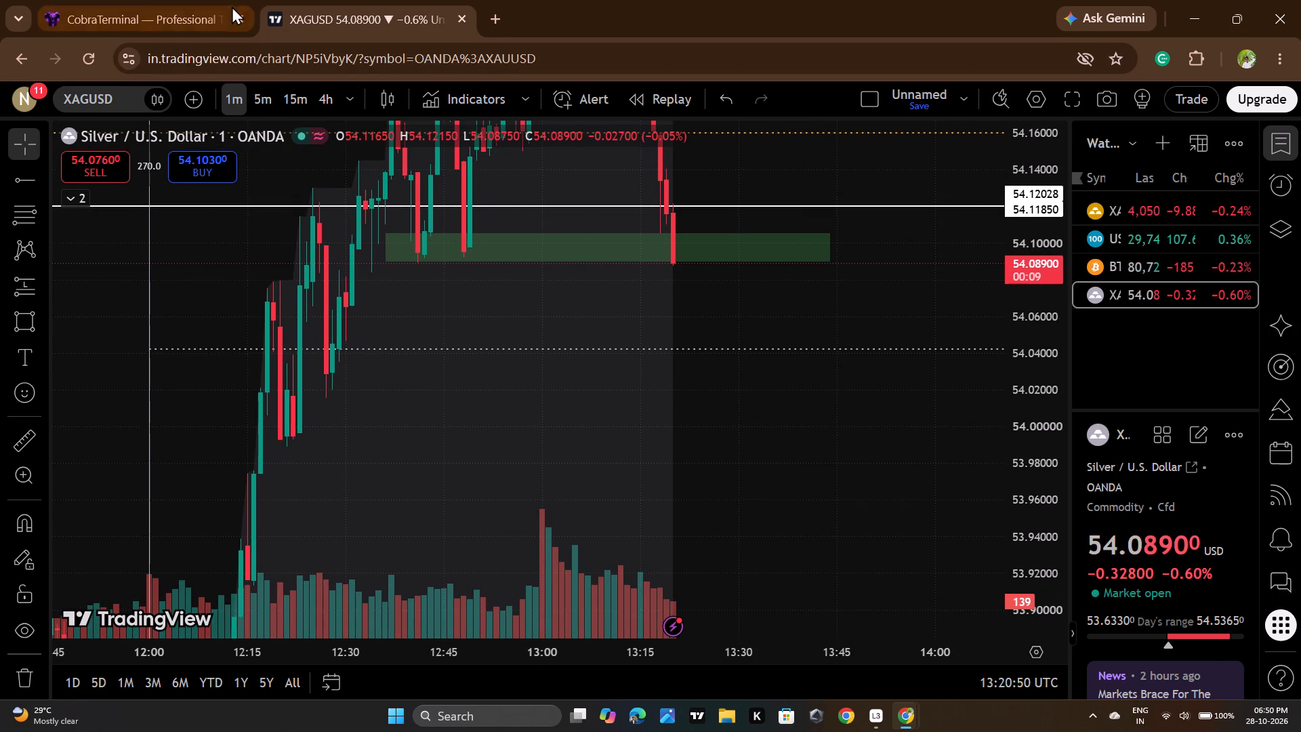
Switch to CobraTerminal and move the blue horizontal line on the 1-minute XAUUSD chart slightly lower, to just below 4050.
left_click(232, 5)
left_click_drag(899, 346, 875, 254)
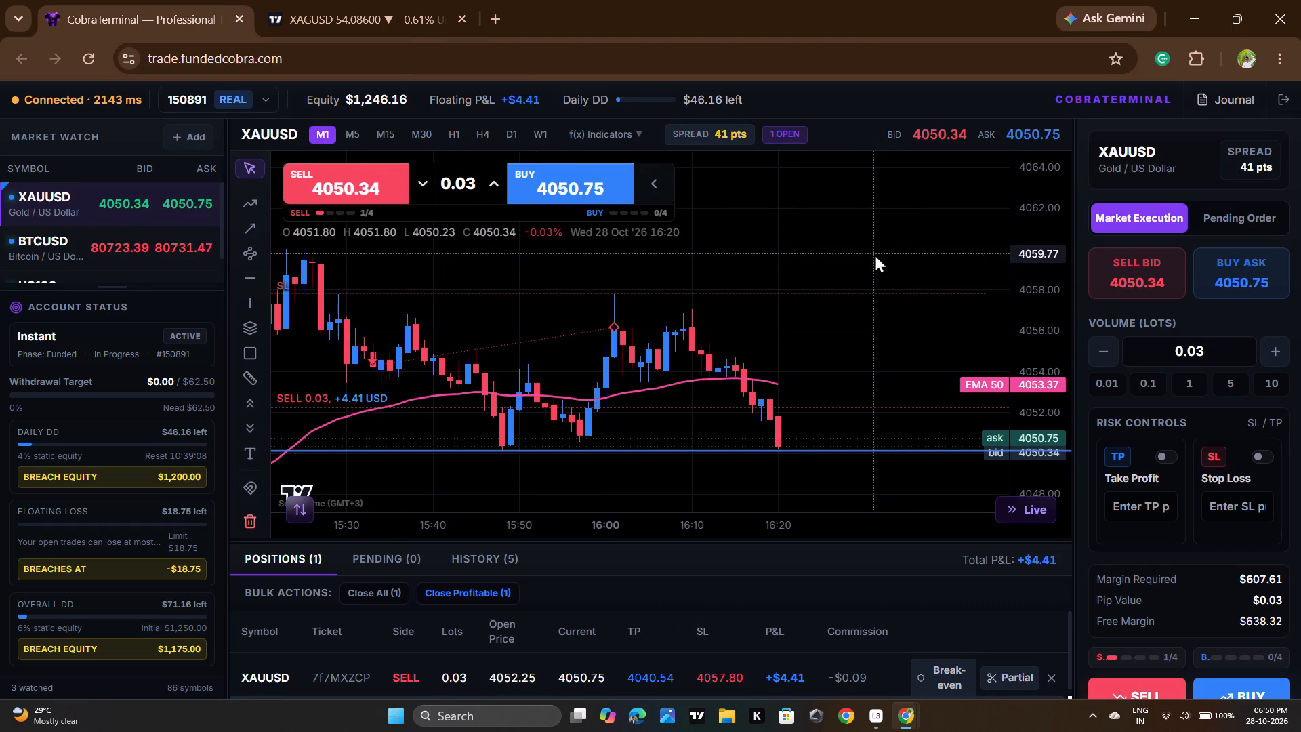
scroll(885, 301, "down", 1)
scroll(770, 348, "down", 2)
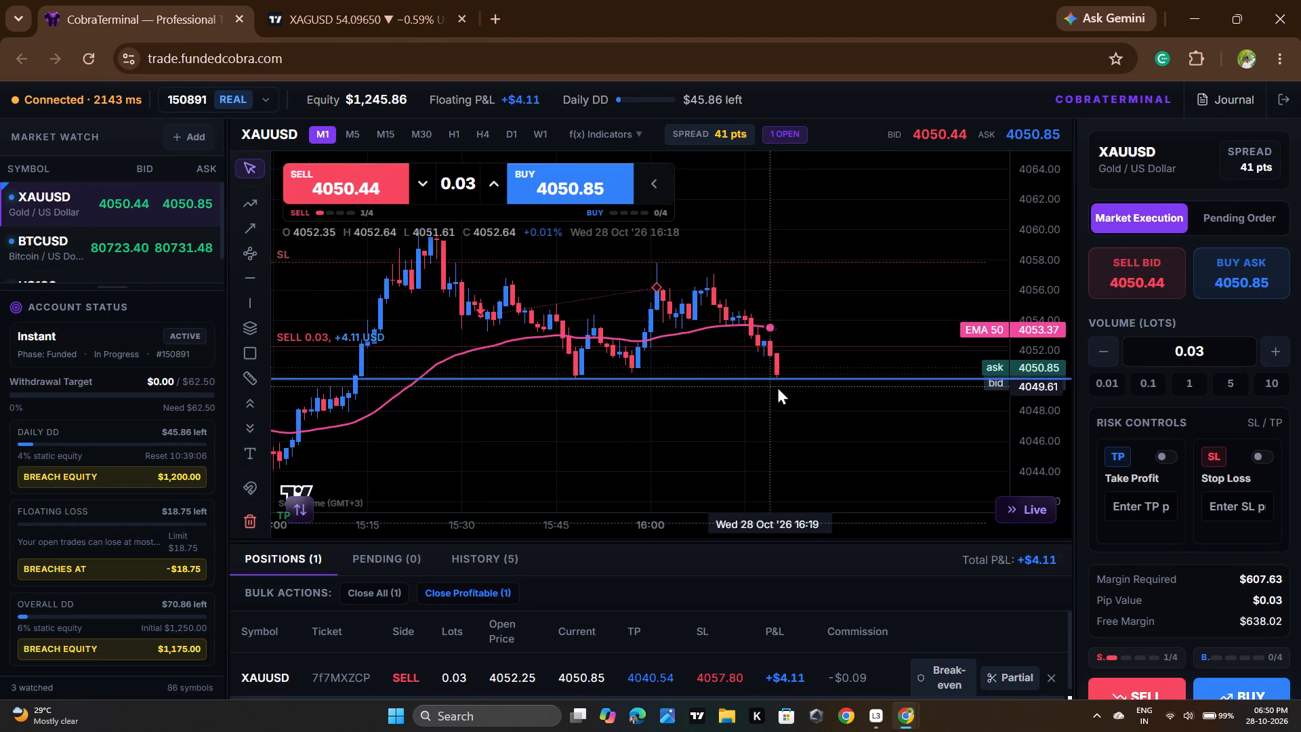
scroll(777, 387, "up", 2)
scroll(1048, 382, "up", 3)
scroll(1048, 382, "down", 1)
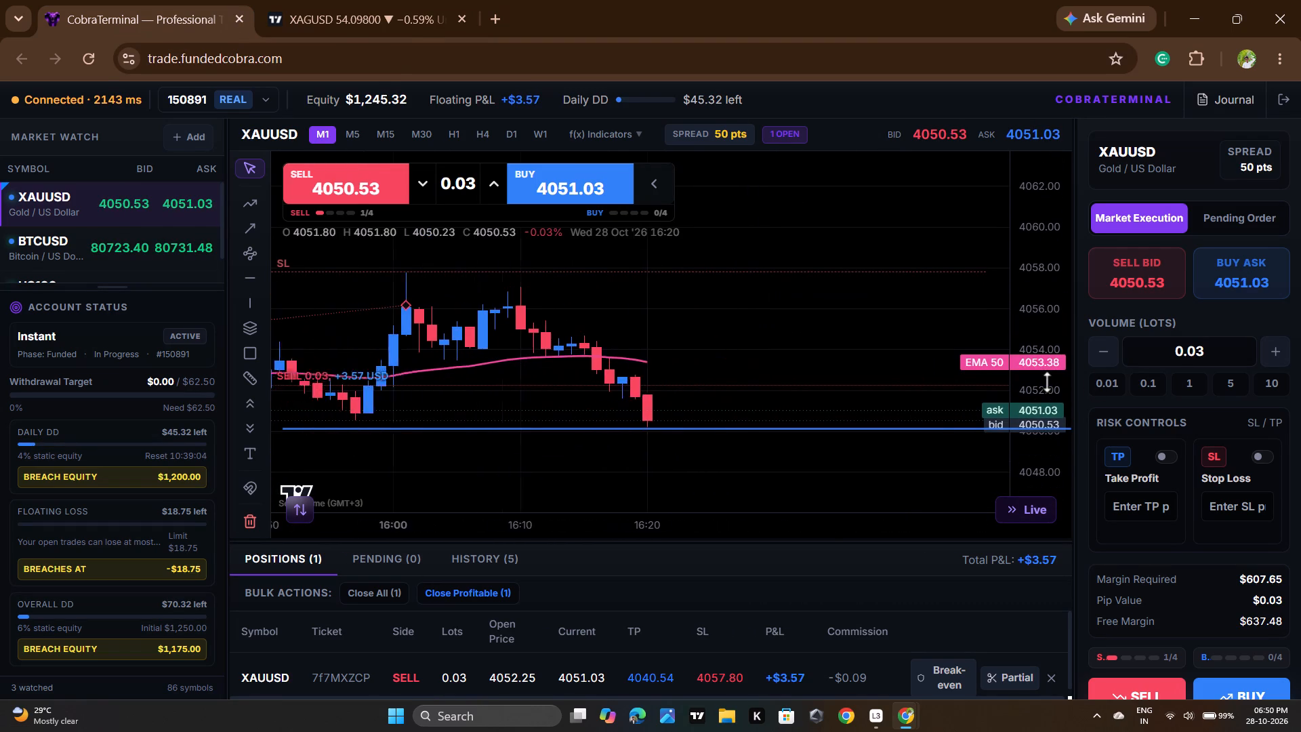
scroll(1046, 390, "down", 2)
scroll(1046, 389, "up", 1)
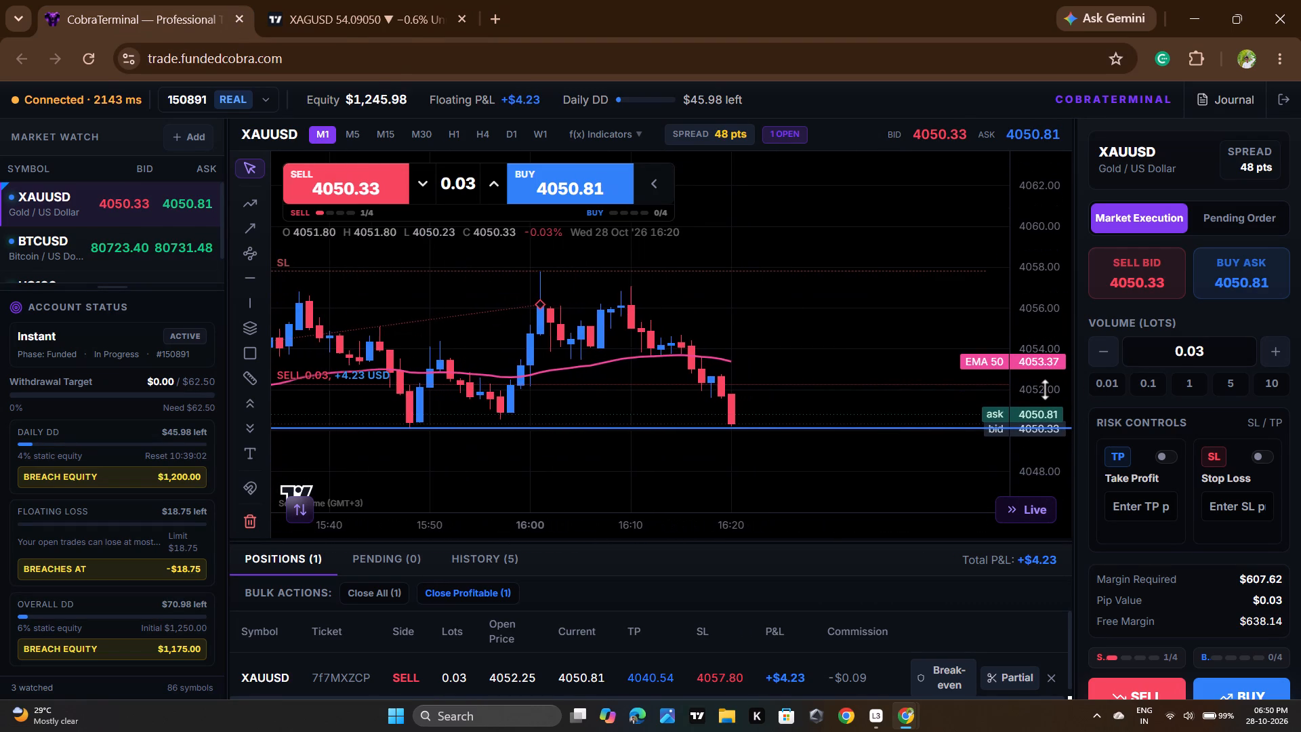
left_click_drag(819, 428, 862, 433)
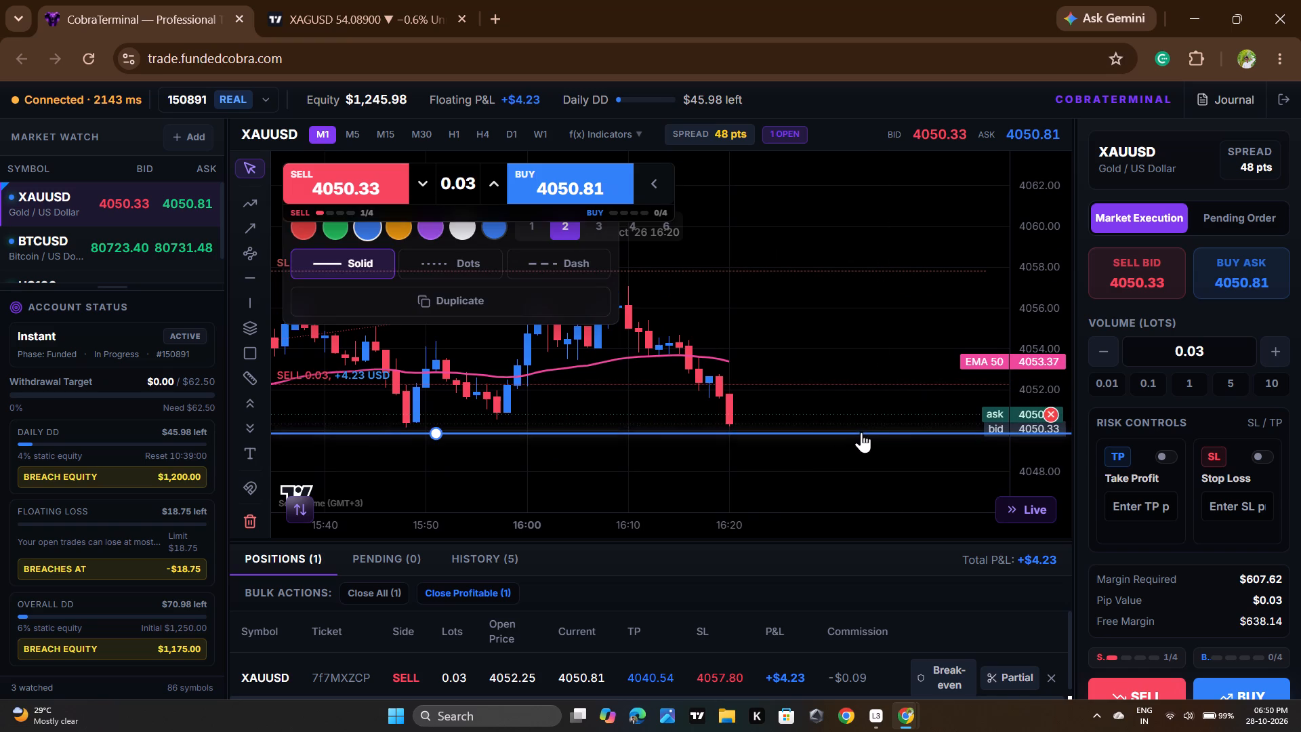
left_click_drag(838, 445, 836, 453)
left_click_drag(807, 478, 906, 478)
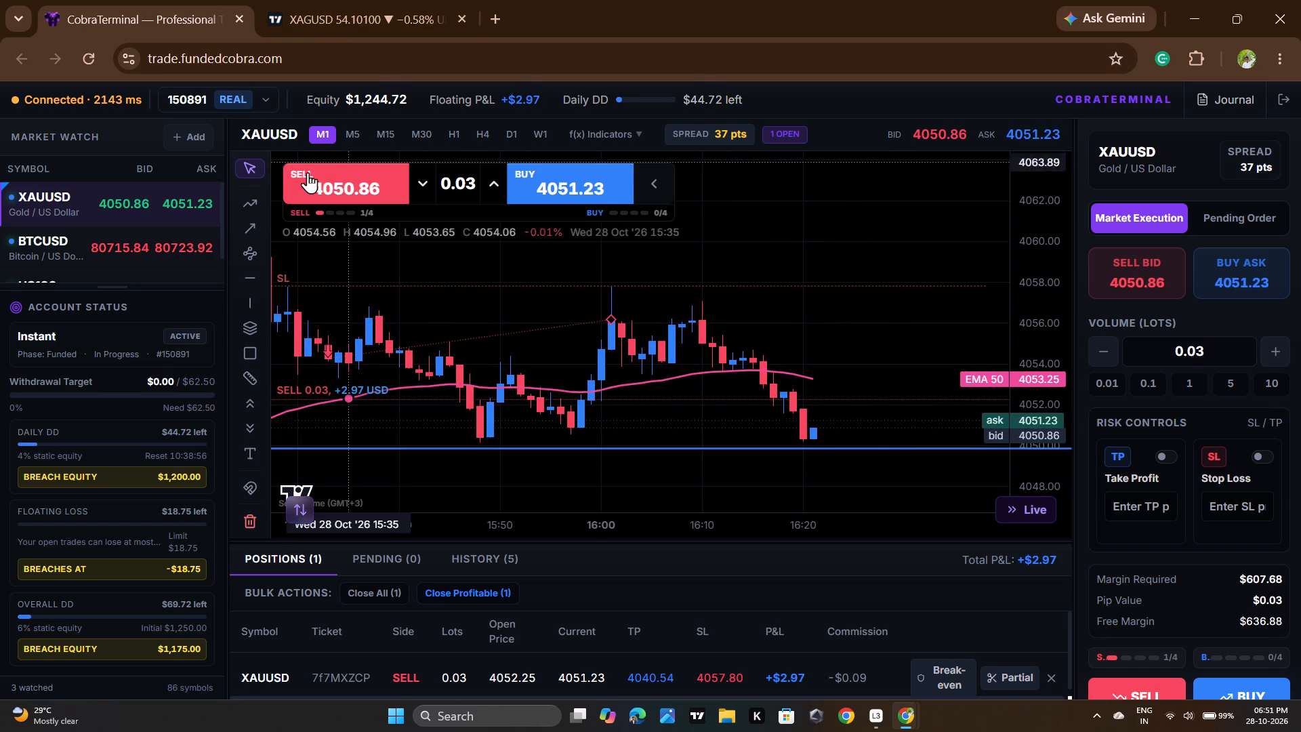
Switch to TradingView and examine XAGUSD's 1-minute price action at the lower green zone and up to the upper one.
left_click(209, 0)
left_click(386, 1)
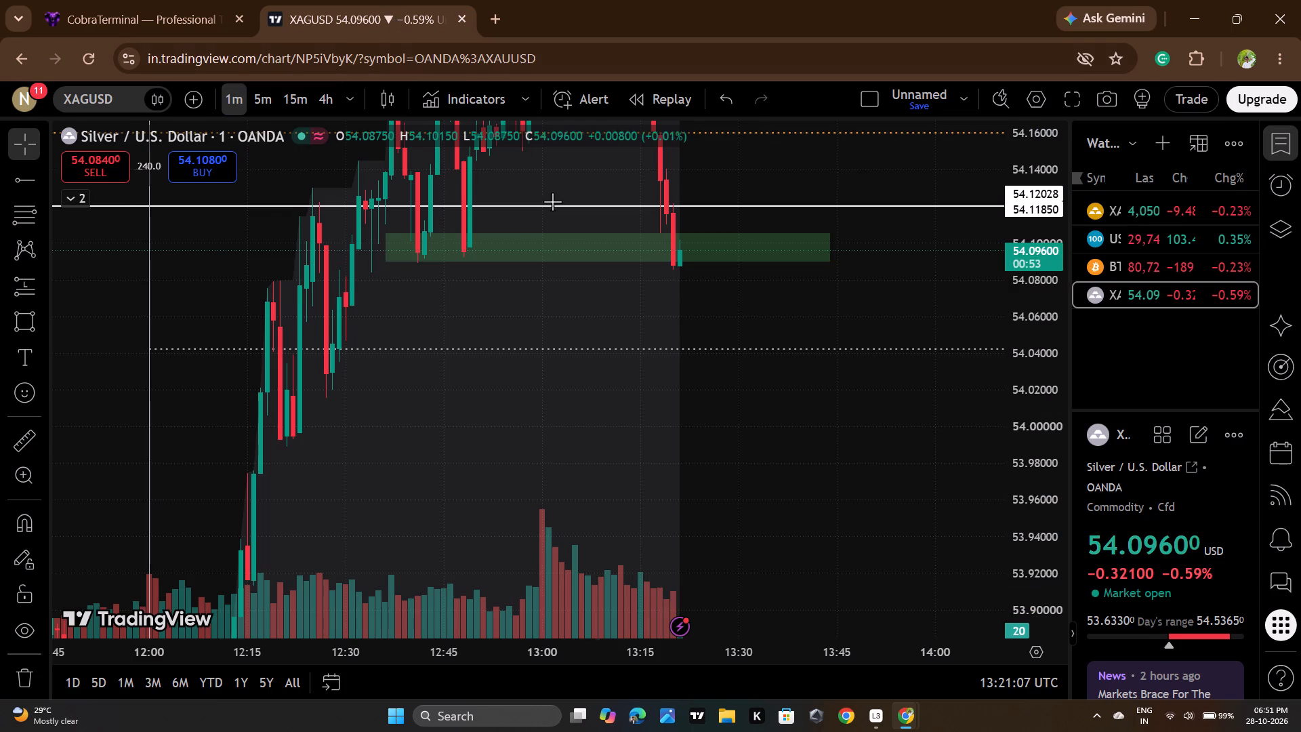
left_click_drag(814, 303, 820, 363)
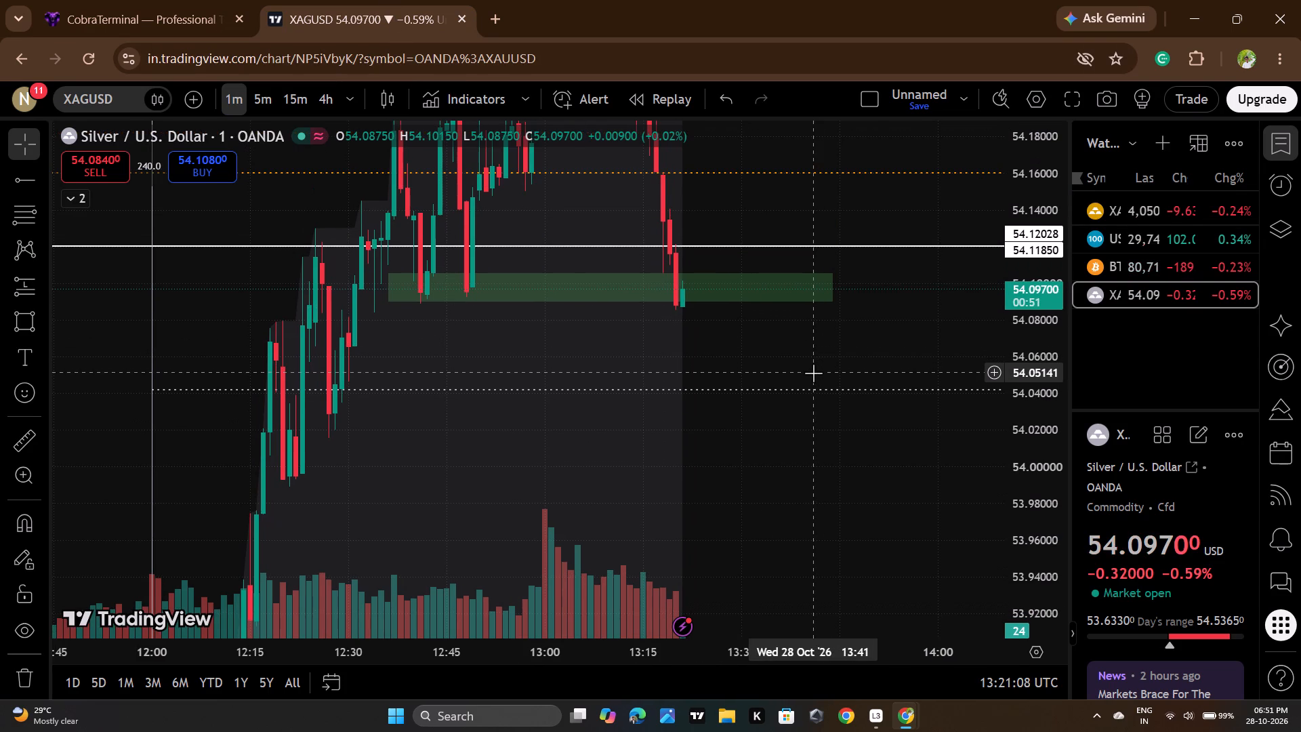
left_click_drag(861, 328, 859, 364)
left_click_drag(860, 355, 859, 368)
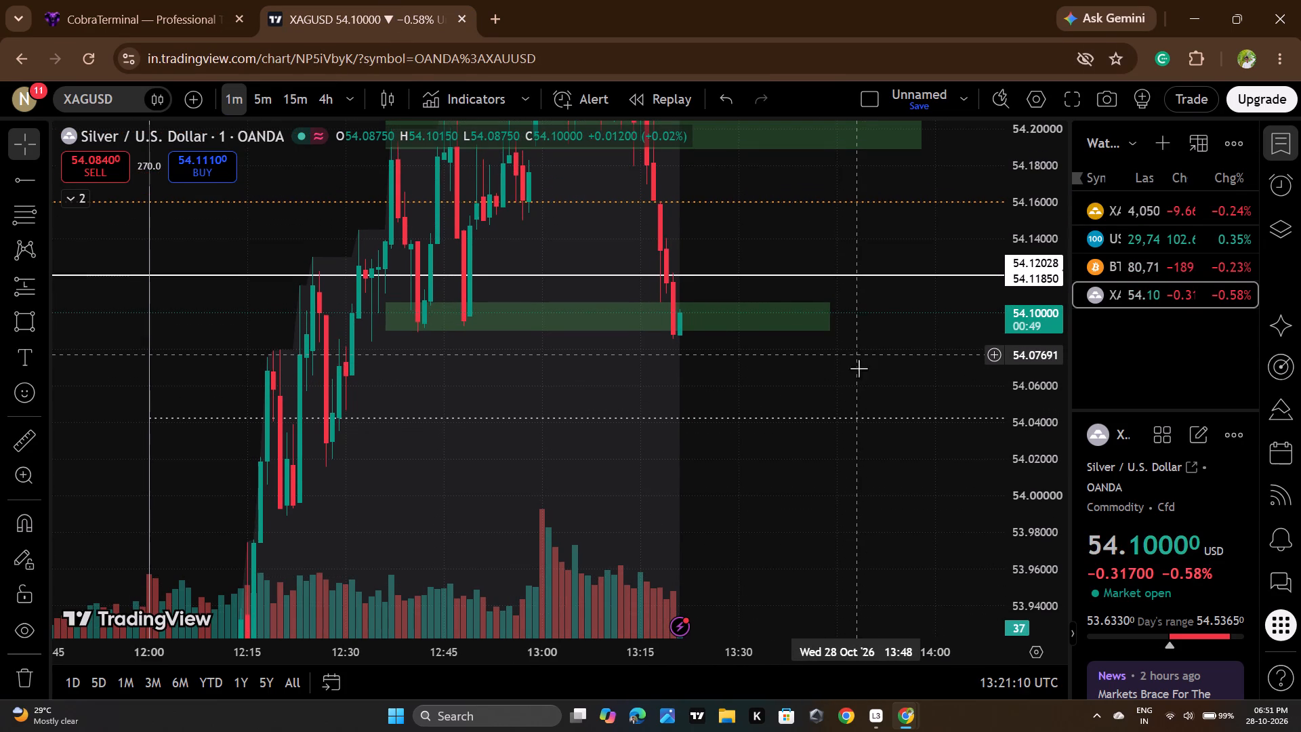
left_click_drag(859, 368, 848, 384)
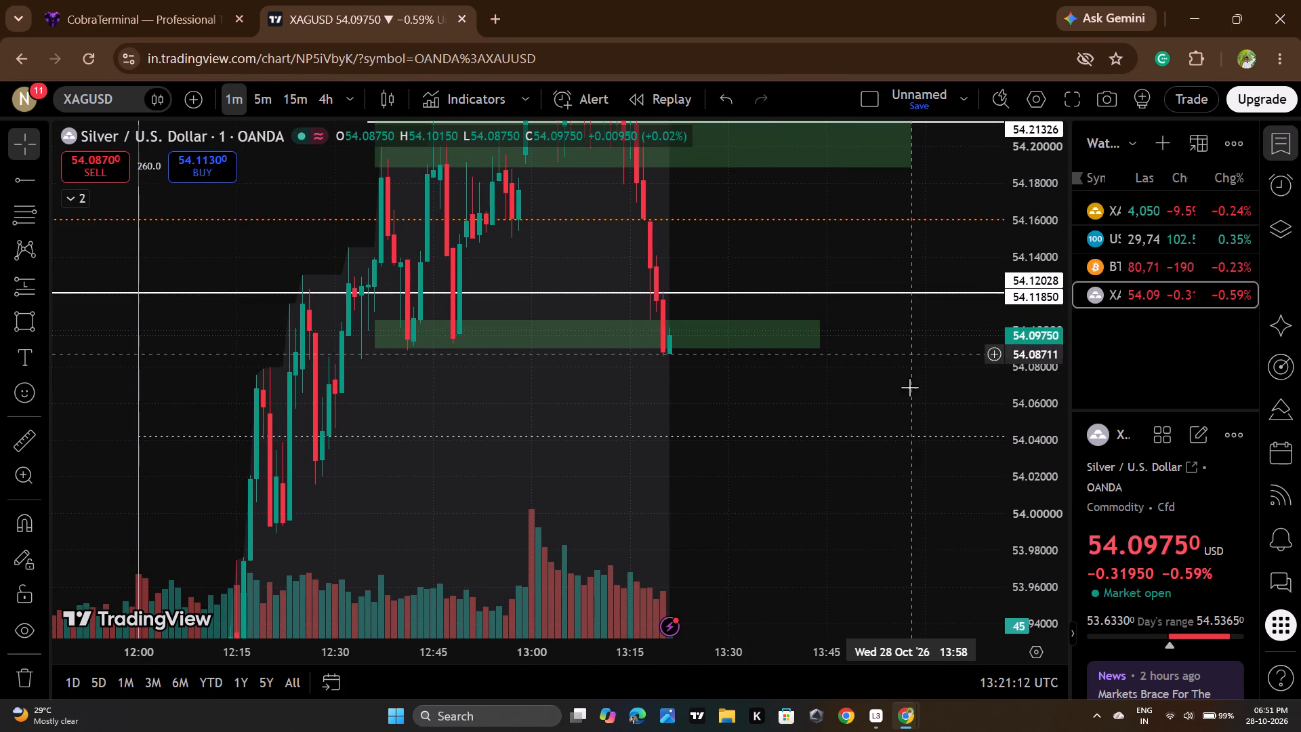
left_click_drag(907, 392, 890, 468)
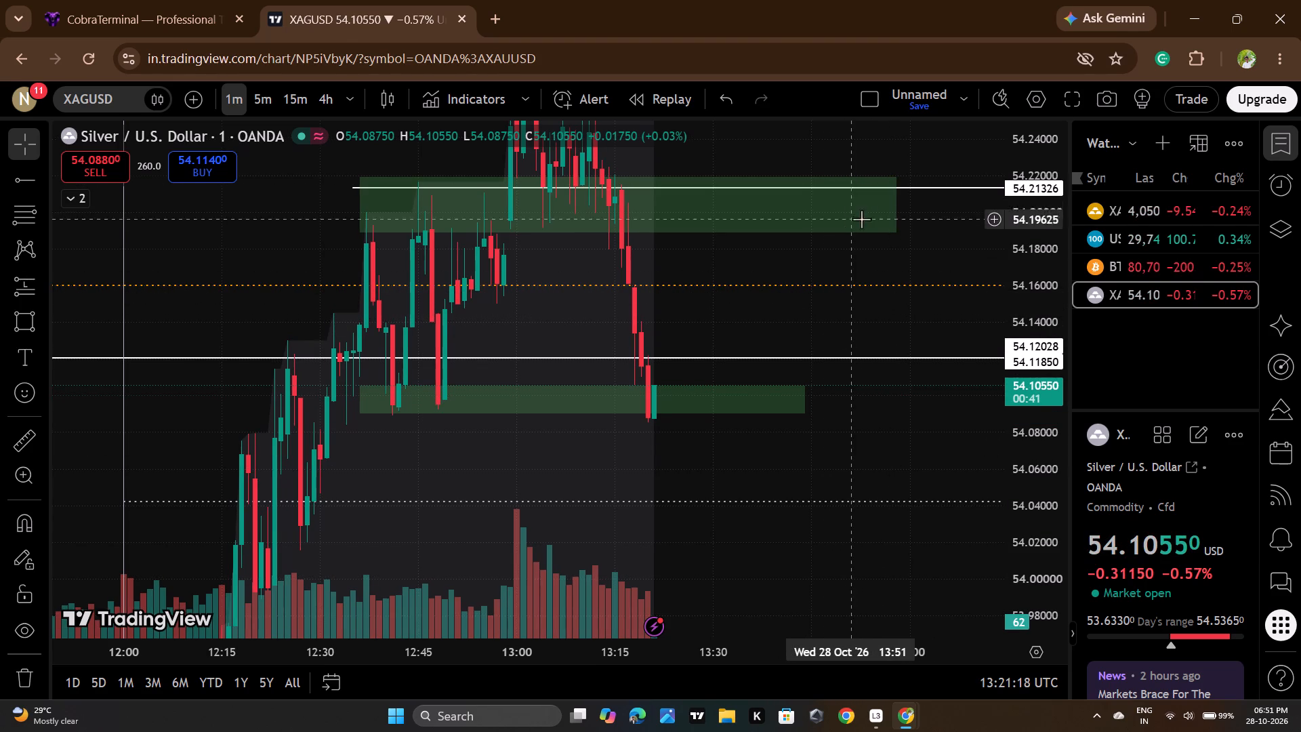
left_click_drag(888, 304, 891, 418)
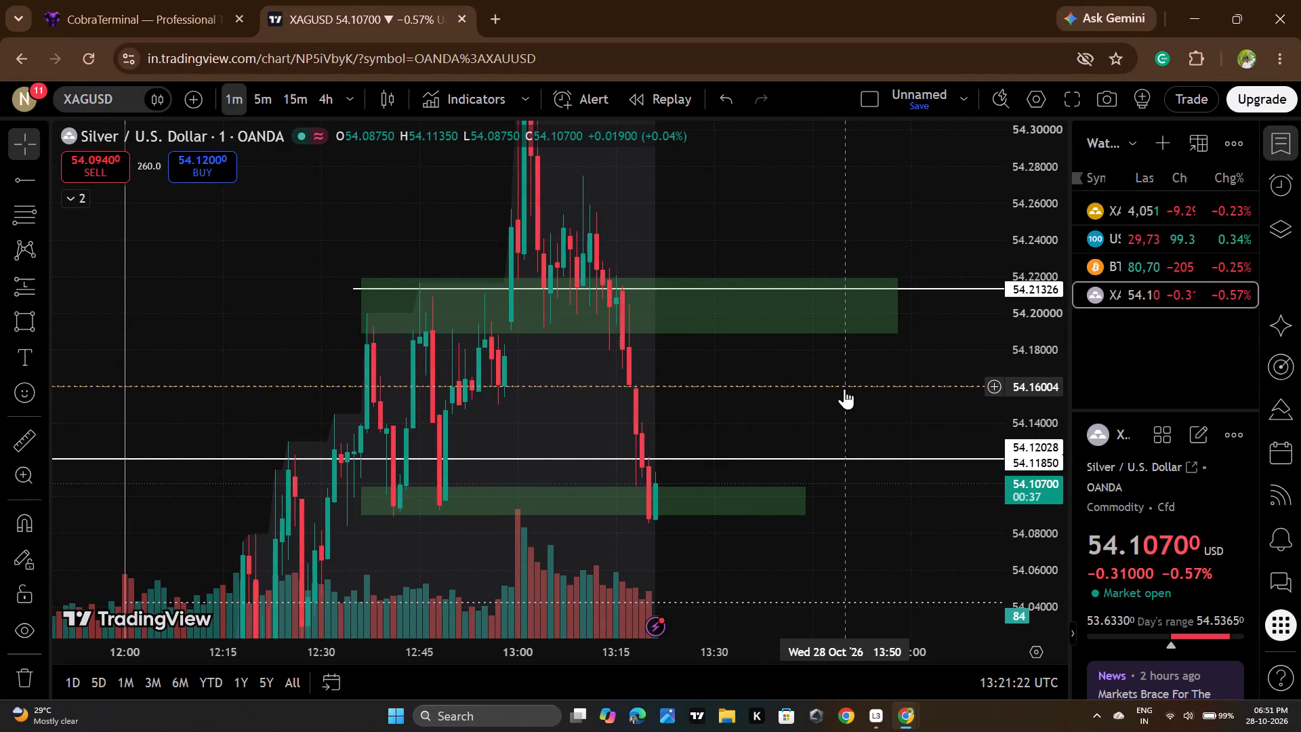
Check the XAUUSD sell in CobraTerminal, and return to TradingView to examine XAGUSD's price at the lower green zone.
left_click(210, 0)
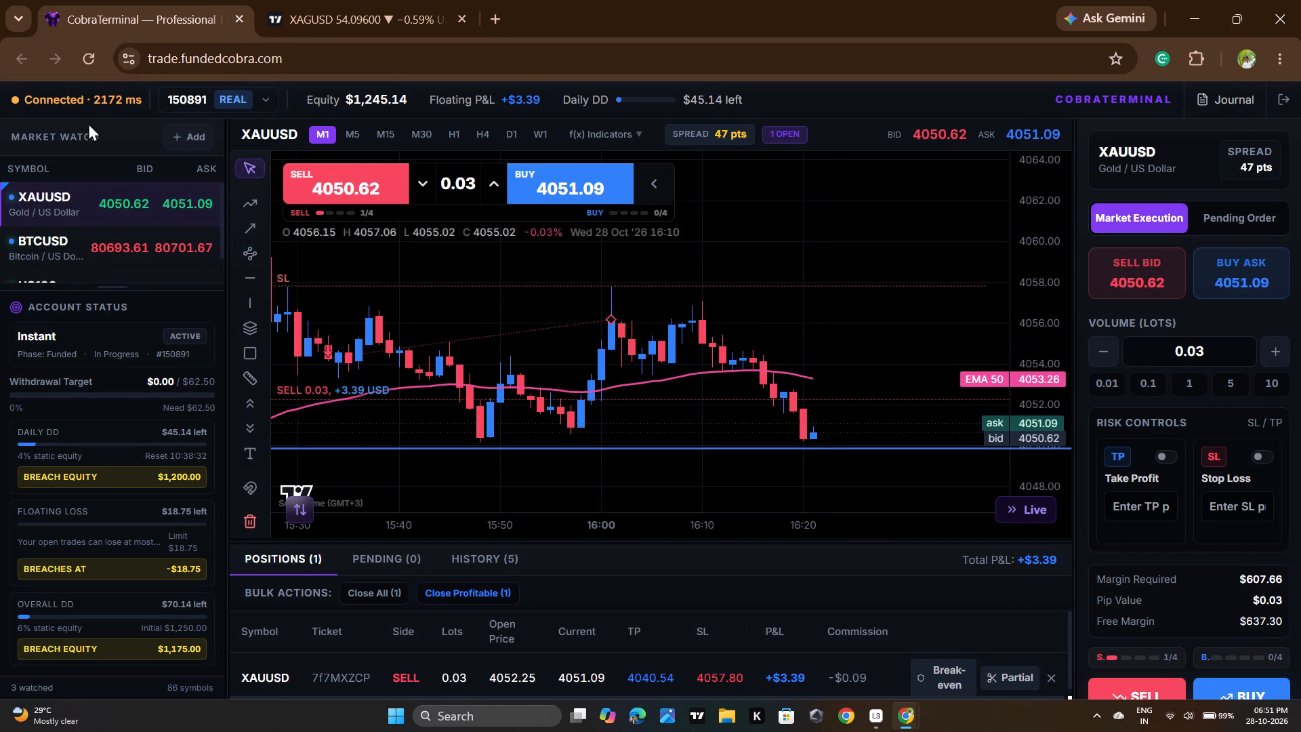
left_click(316, 0)
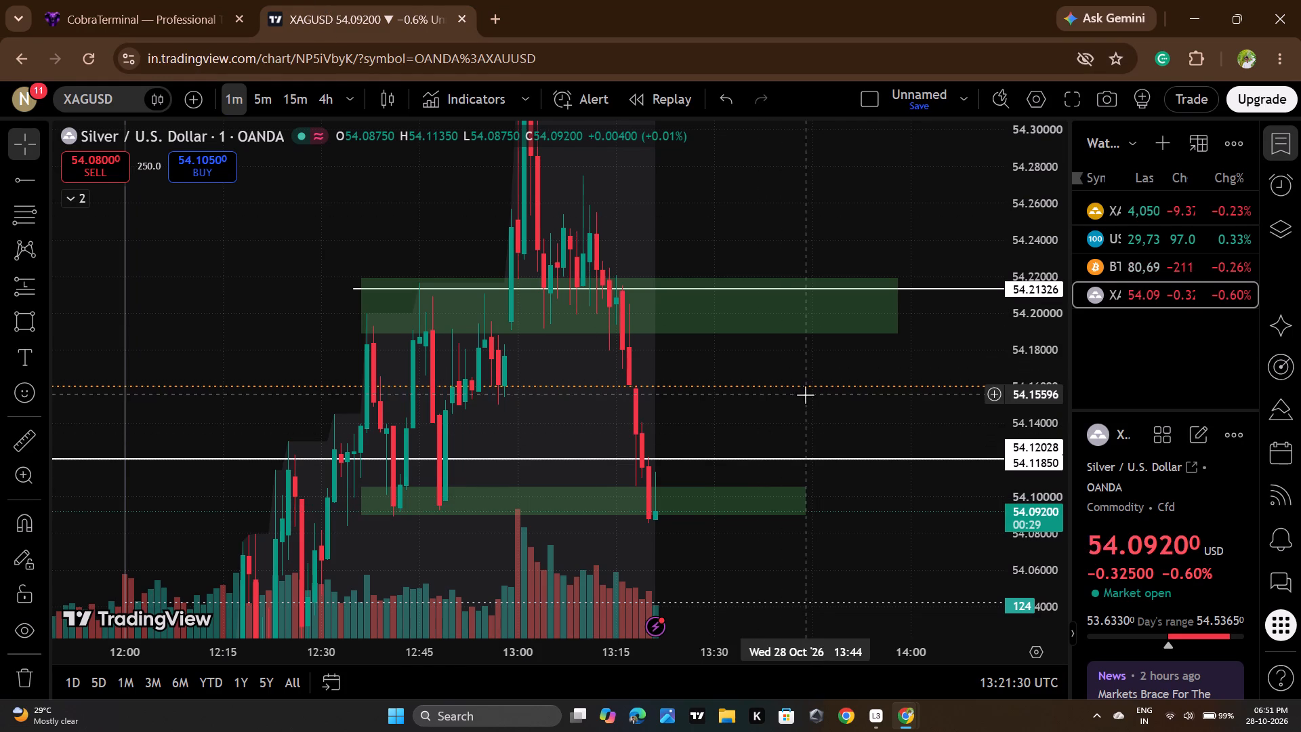
left_click_drag(805, 395, 741, 289)
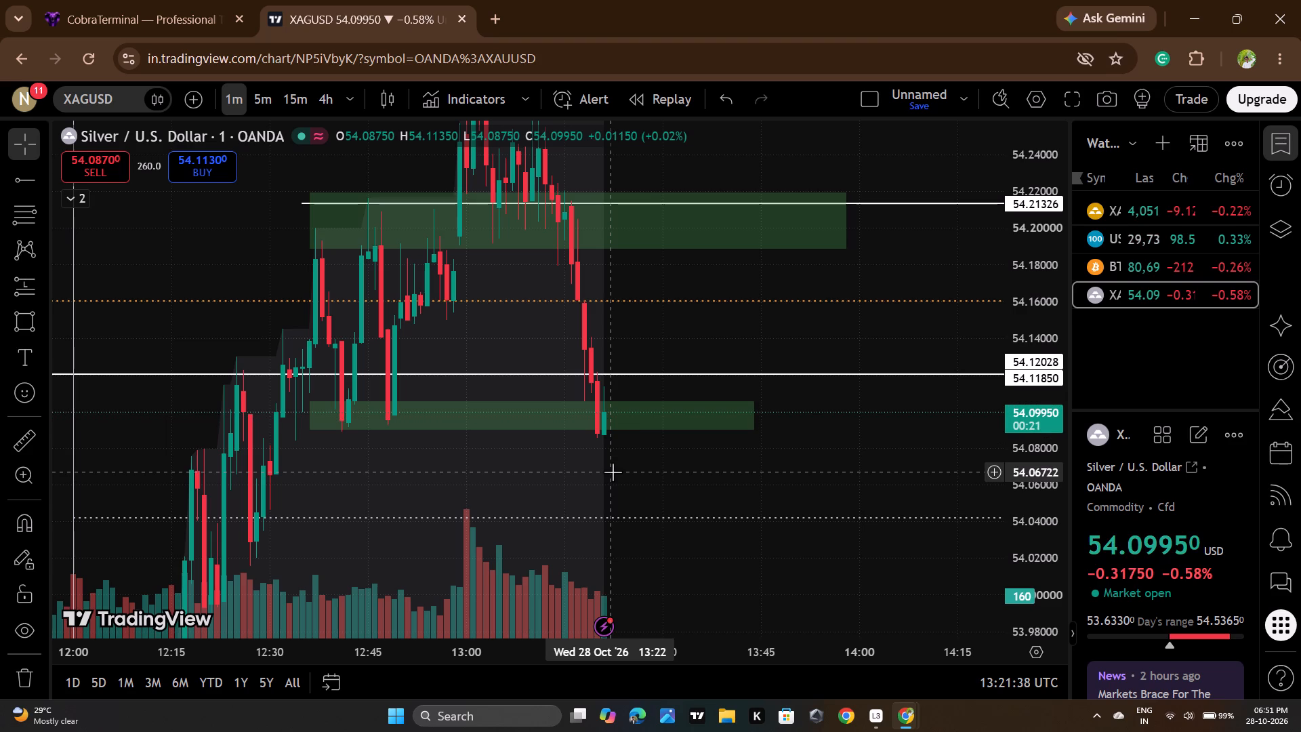
Examine XAGUSD's 1-minute price action at and below the lower green zone, and back up to the upper one.
scroll(628, 432, "down", 2)
left_click_drag(736, 518, 737, 451)
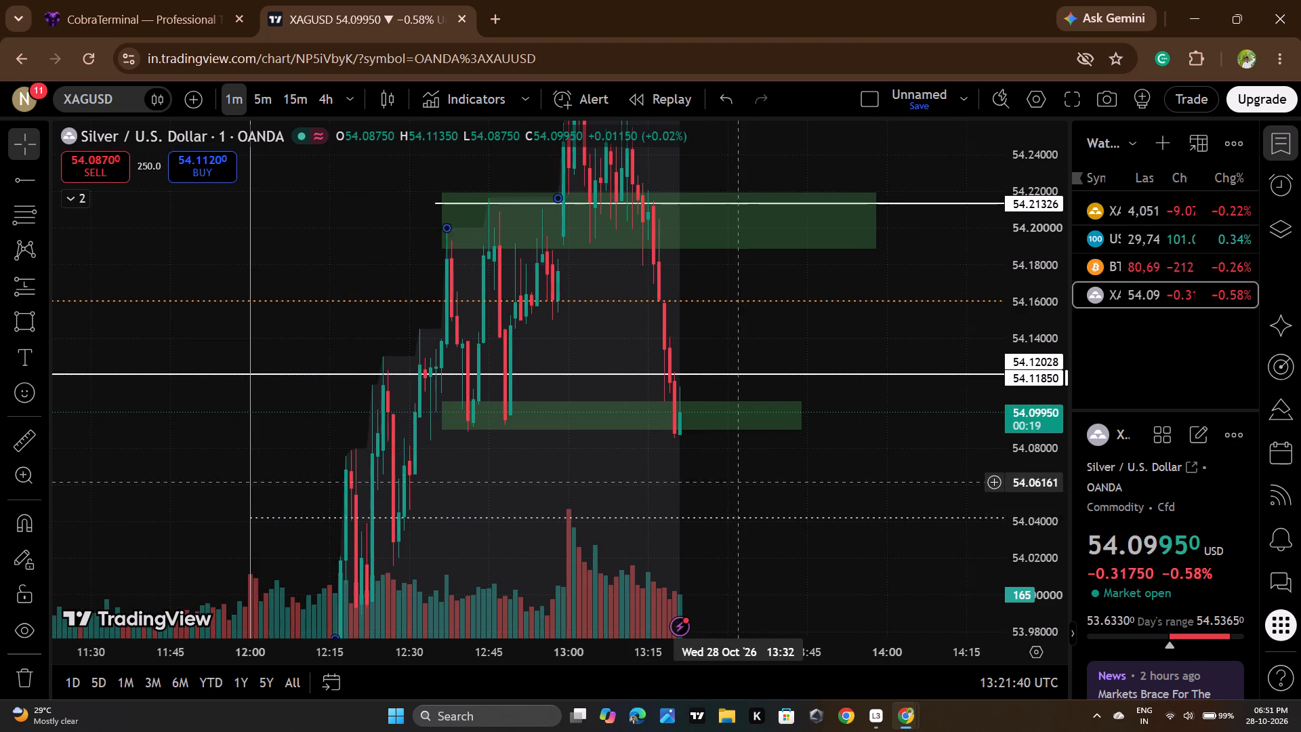
left_click_drag(737, 451, 749, 330)
left_click_drag(838, 417, 835, 503)
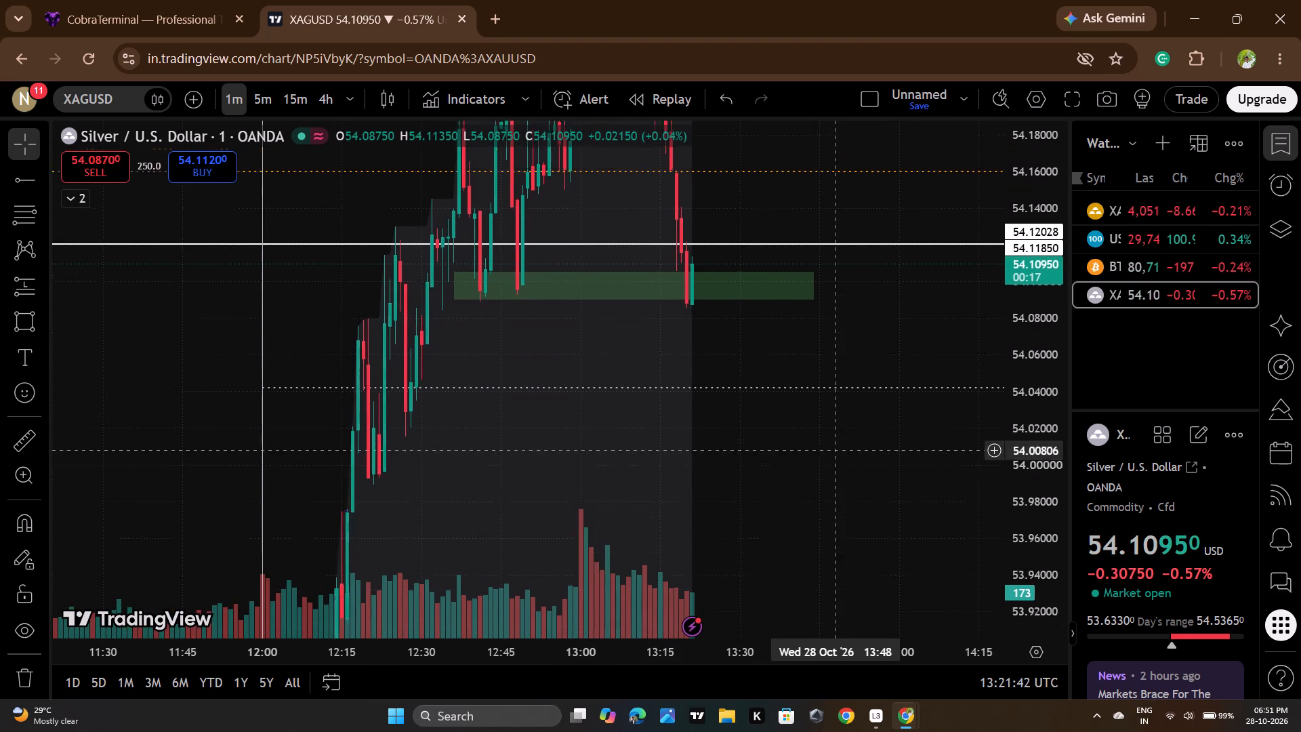
left_click_drag(835, 503, 830, 550)
scroll(772, 452, "up", 3)
left_click_drag(823, 424, 826, 565)
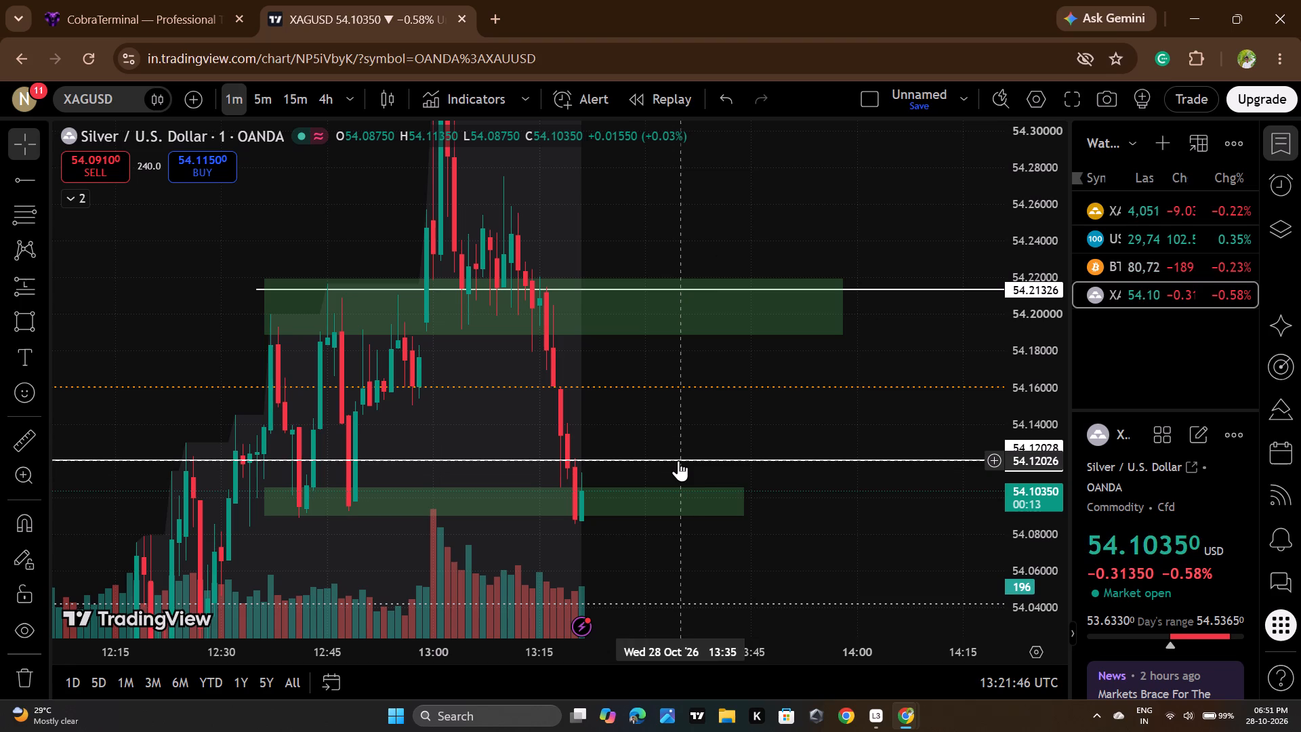
Check the XAUUSD sell in CobraTerminal, and return to TradingView to examine XAGUSD's price at the lower green zone.
left_click(121, 0)
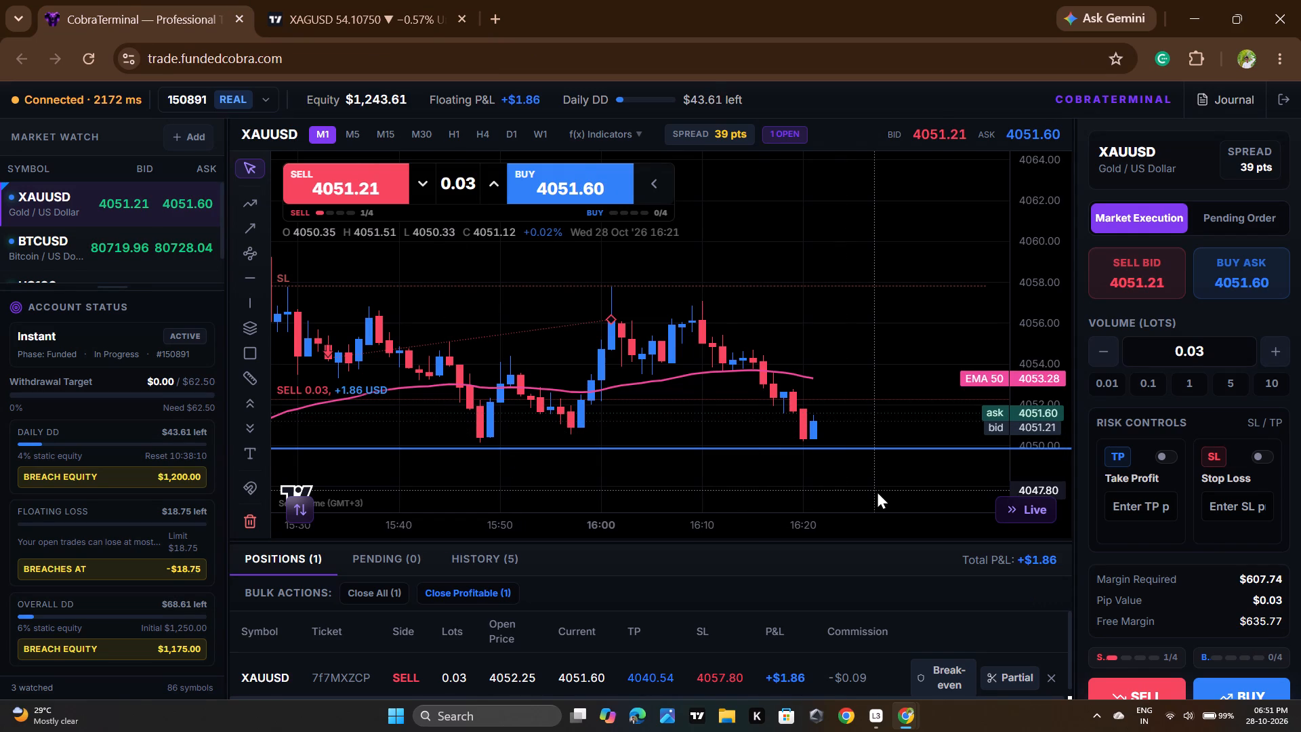
scroll(873, 455, "up", 2)
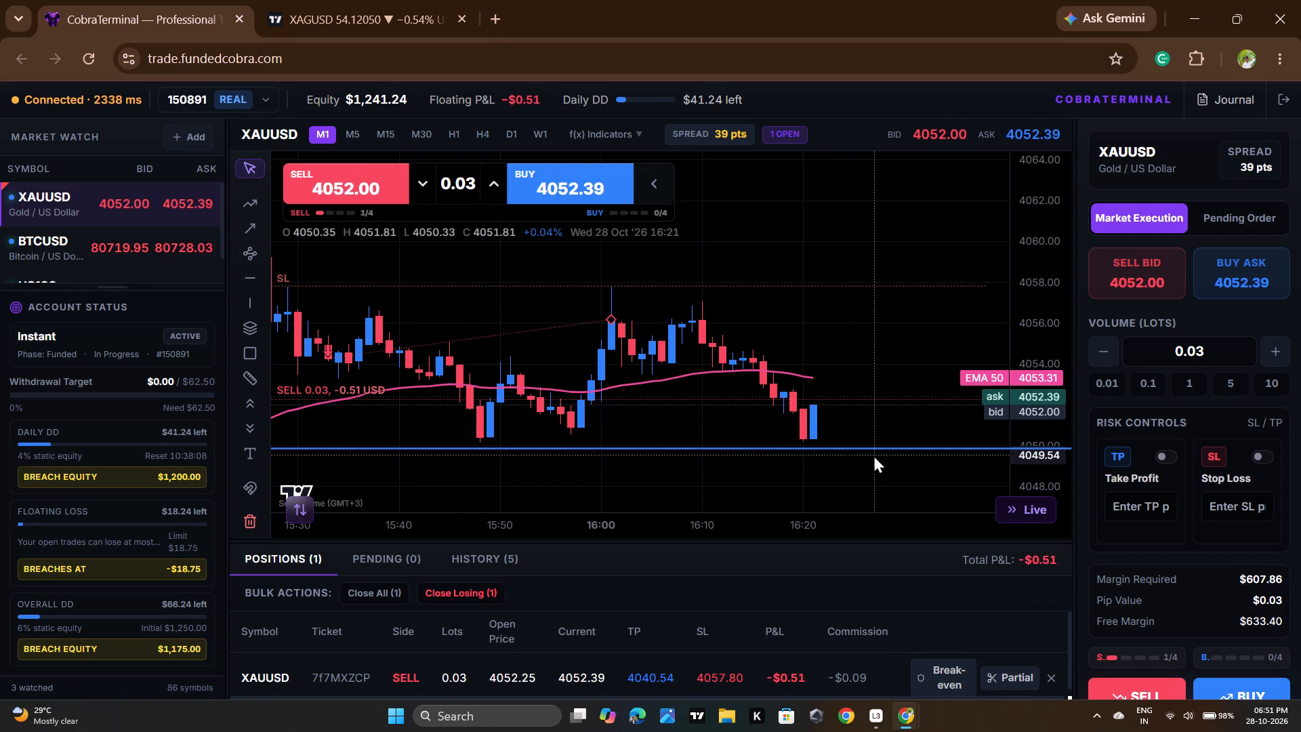
scroll(873, 457, "up", 2)
left_click(390, 0)
left_click_drag(914, 515, 914, 512)
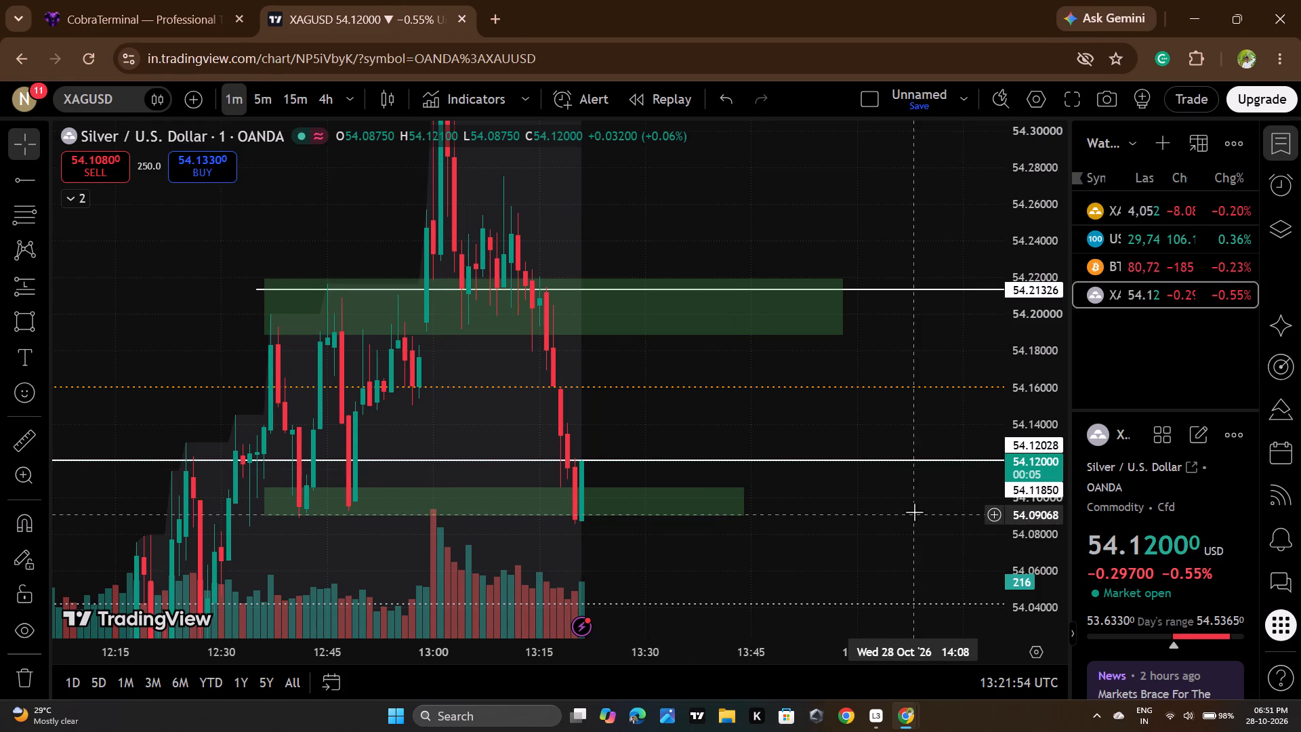
left_click_drag(914, 512, 909, 463)
scroll(1022, 417, "down", 4)
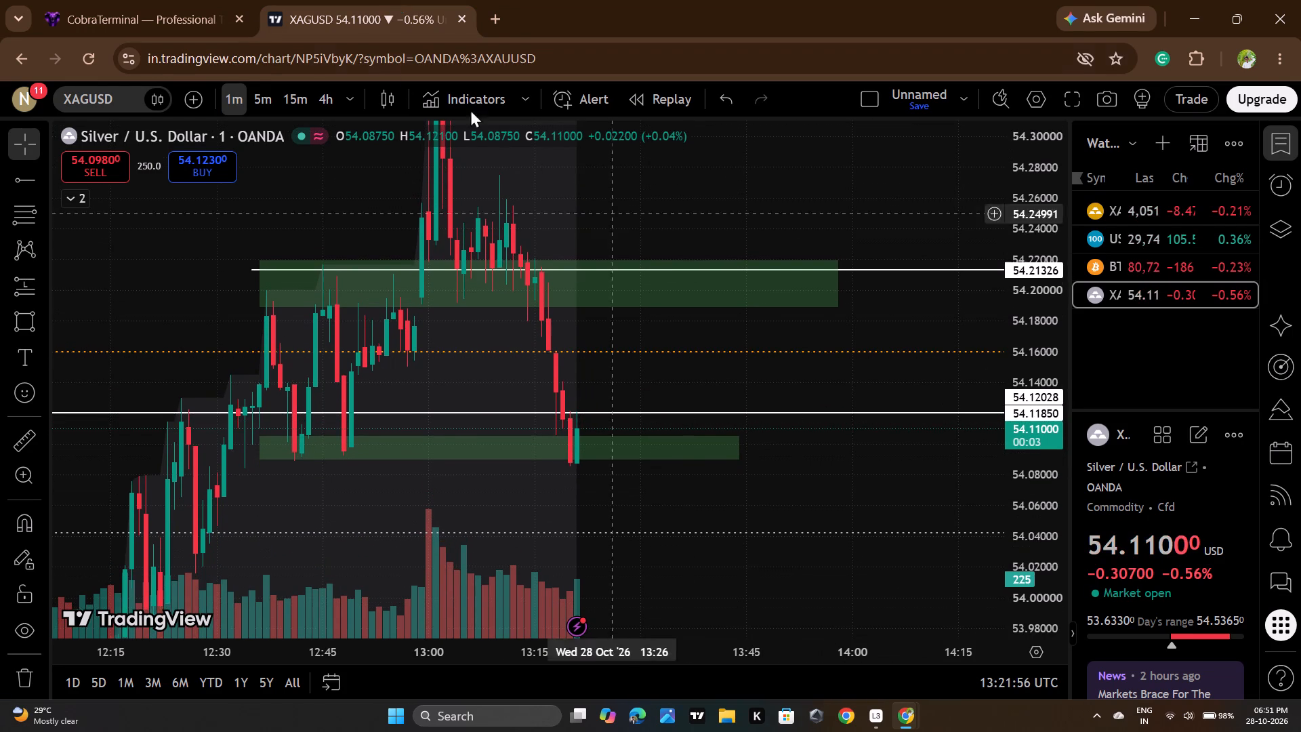
Switch to CobraTerminal to examine XAUUSD's 1-minute candles above the blue horizontal line, and return to XAGUSD on TradingView.
left_click(208, 0)
scroll(709, 510, "down", 2)
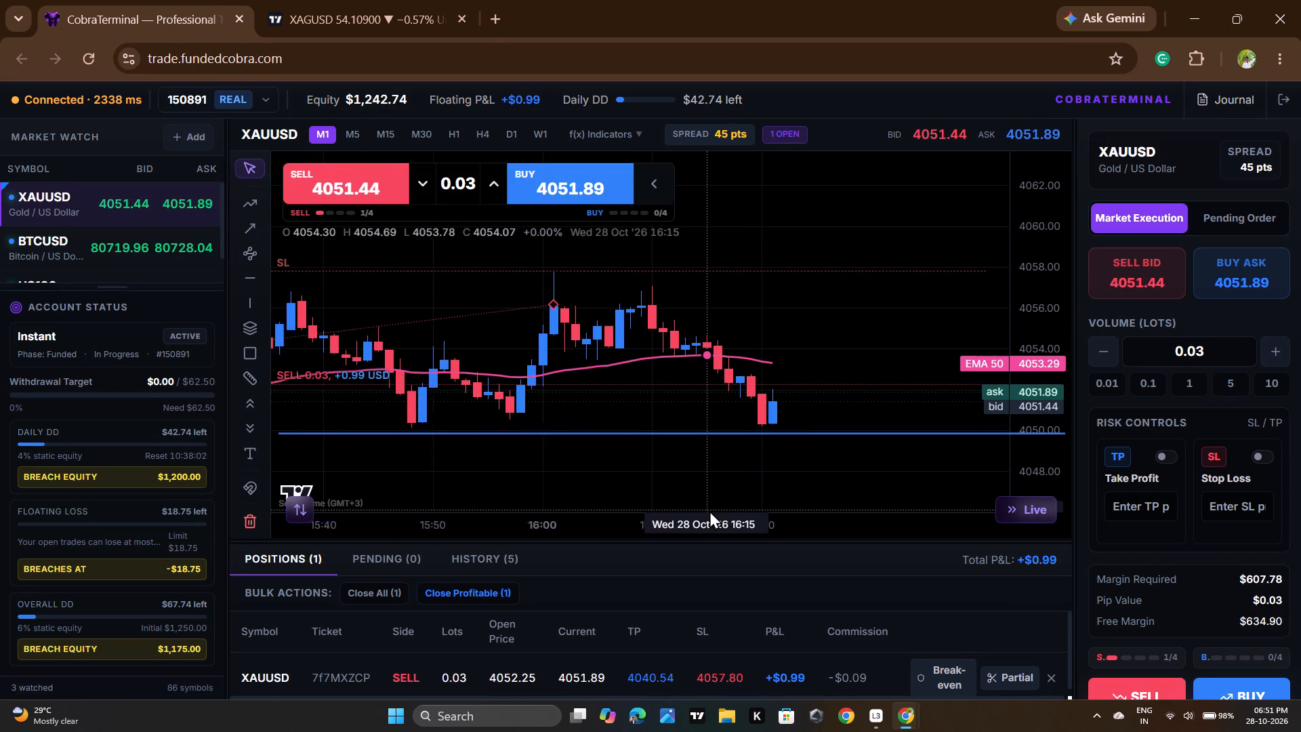
scroll(709, 510, "down", 1)
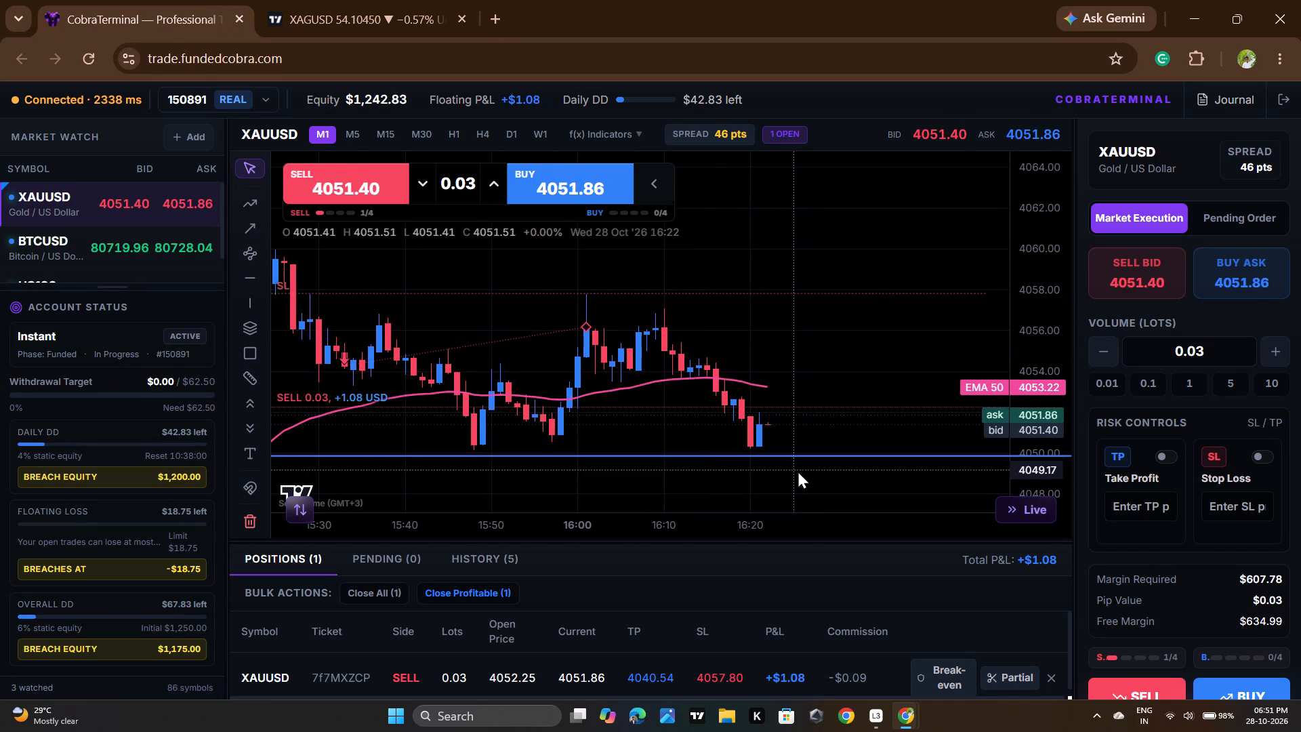
left_click_drag(831, 470, 892, 464)
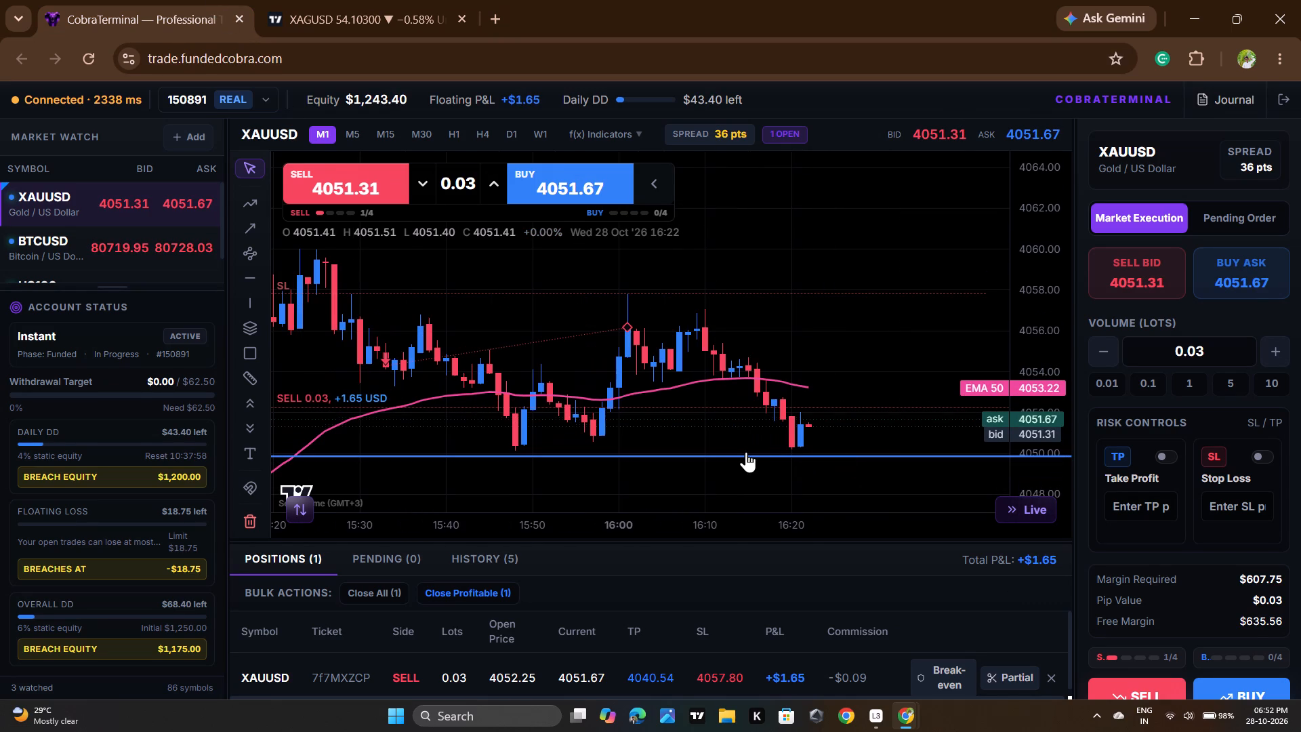
left_click(266, 0)
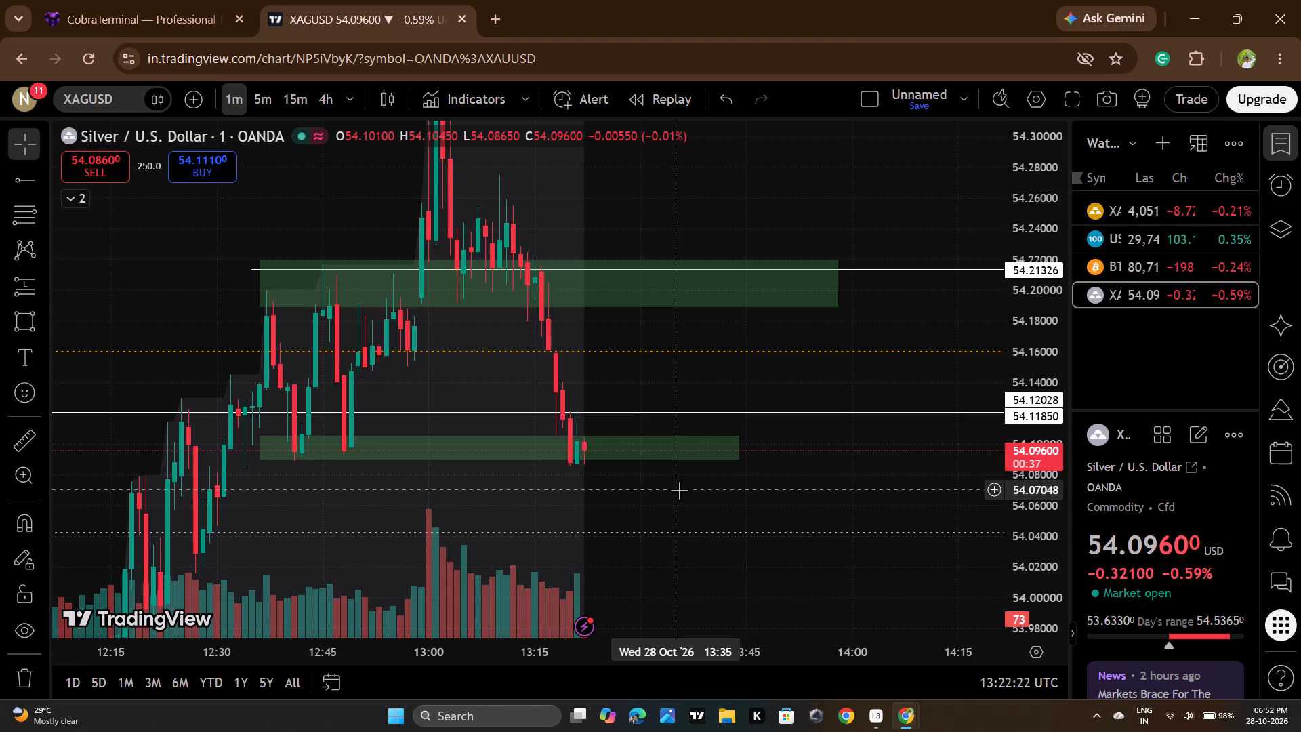
Switch to CobraTerminal and examine the latest 1-minute XAUUSD candles closely against the blue line and the open sell's entry.
left_click(176, 0)
scroll(907, 346, "up", 1)
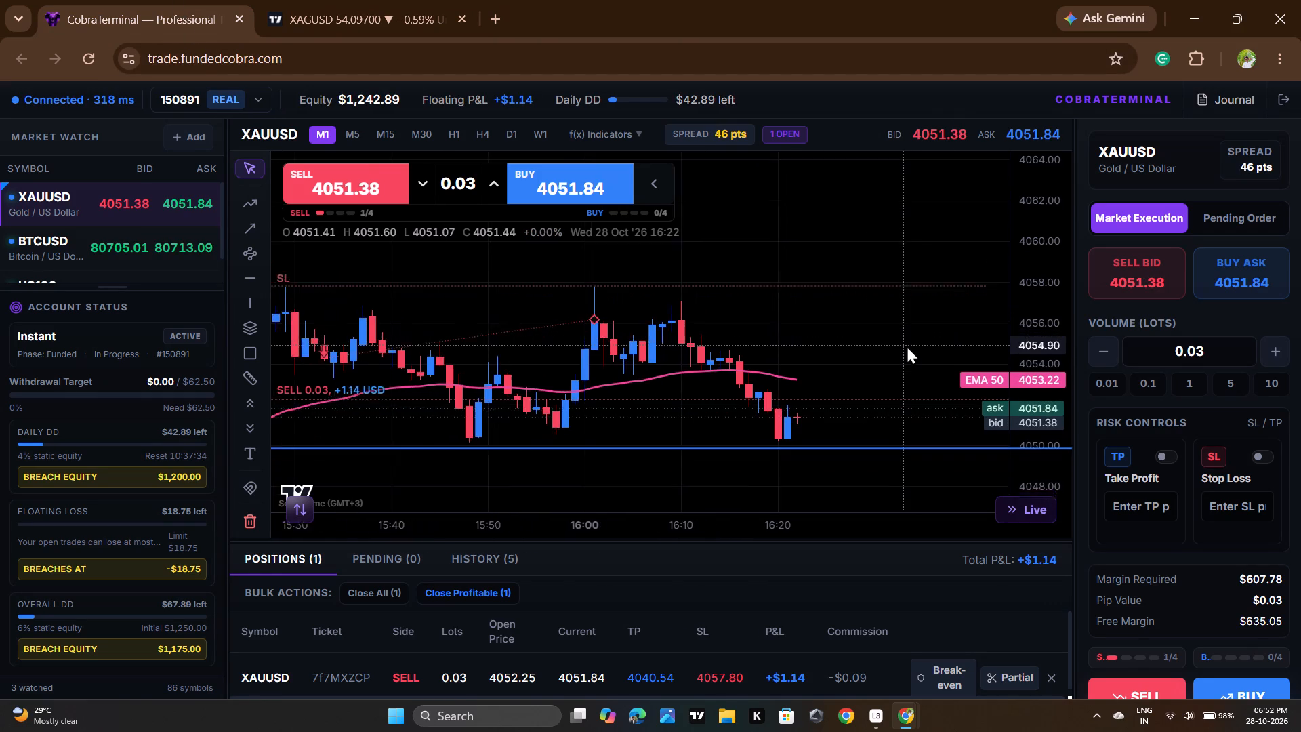
scroll(907, 346, "up", 7)
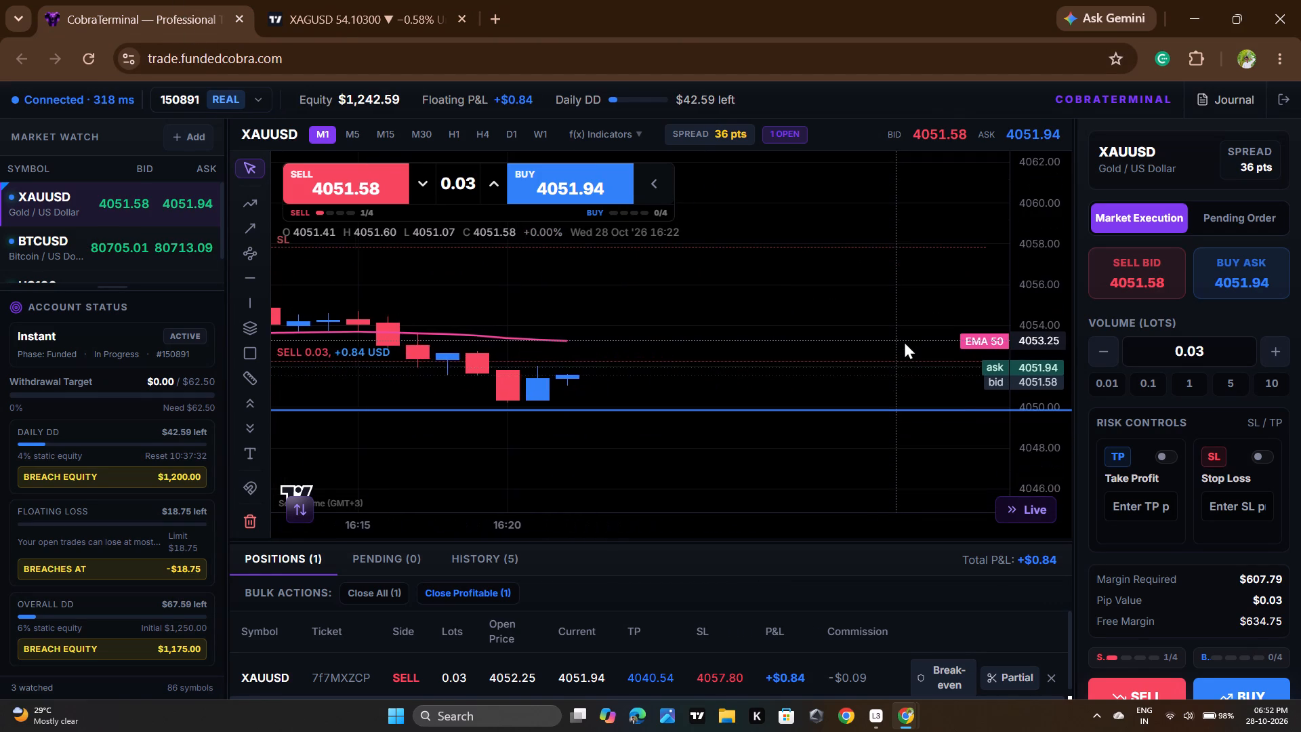
scroll(1043, 382, "up", 3)
scroll(1043, 382, "down", 5)
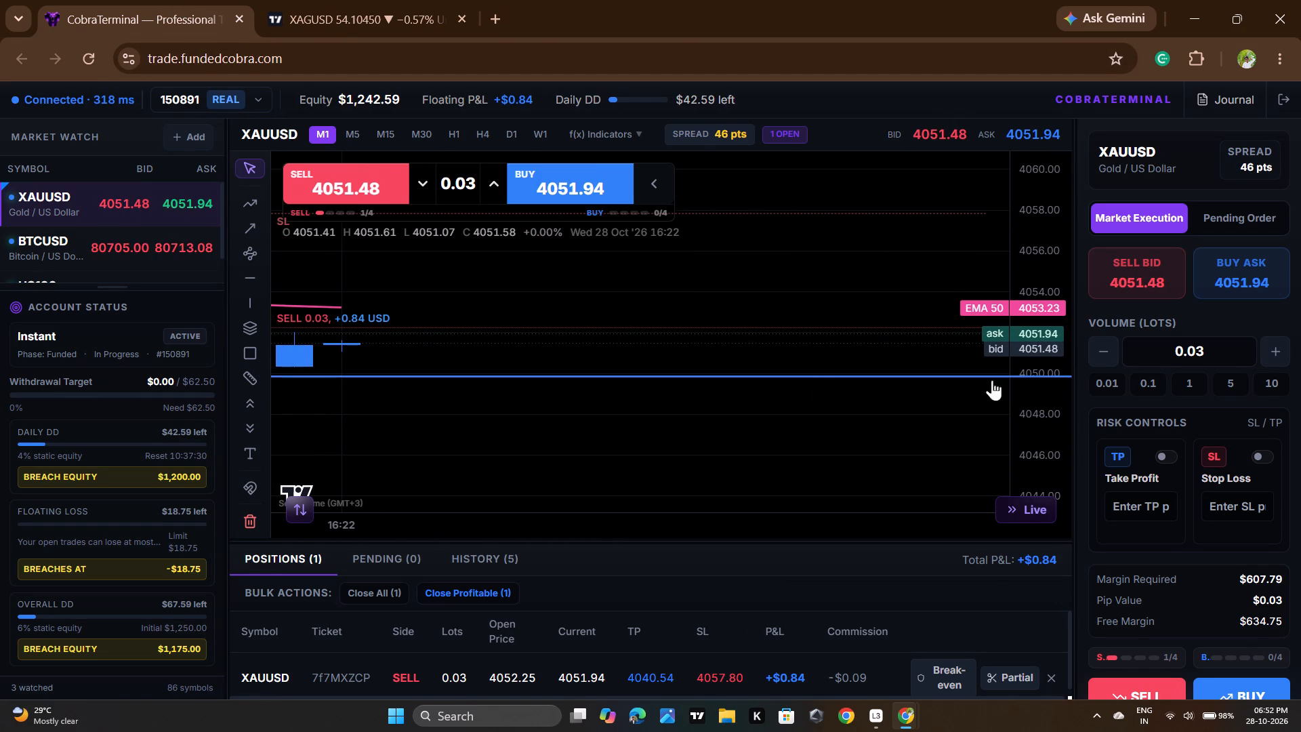
scroll(809, 380, "down", 3)
scroll(597, 413, "down", 6)
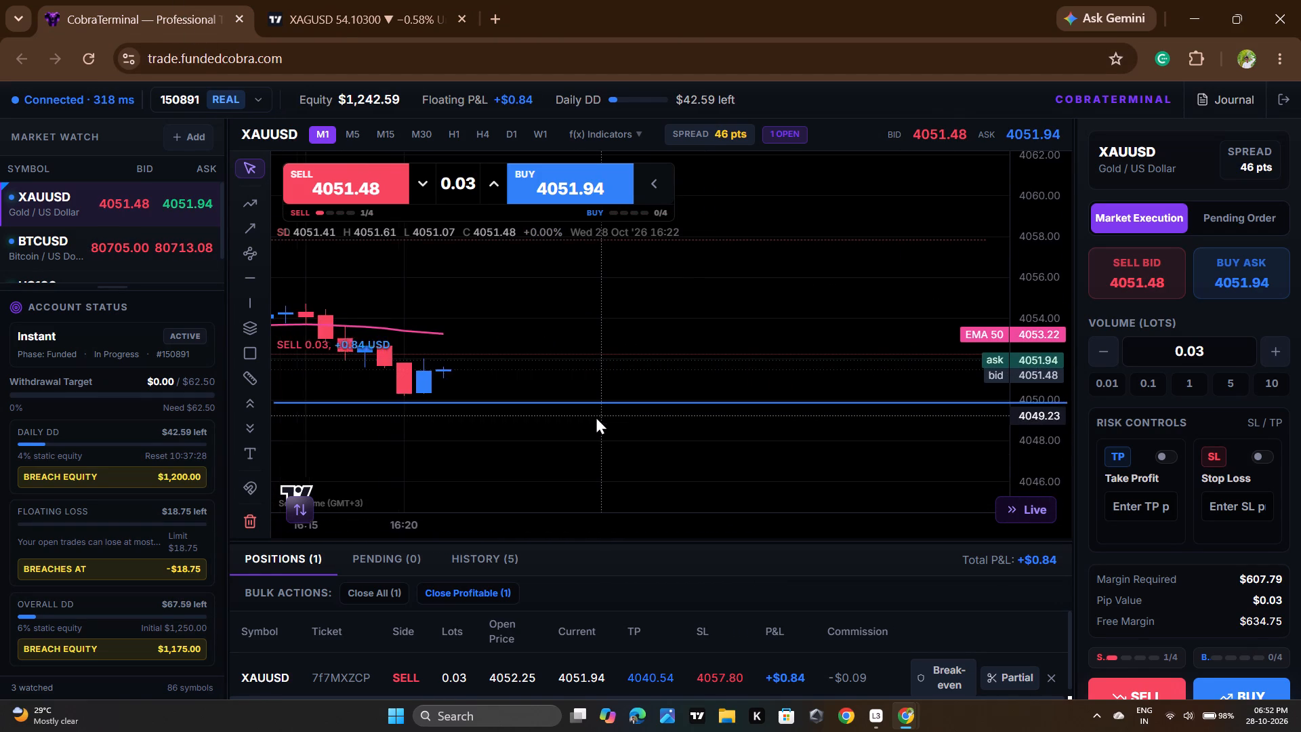
scroll(596, 416, "down", 5)
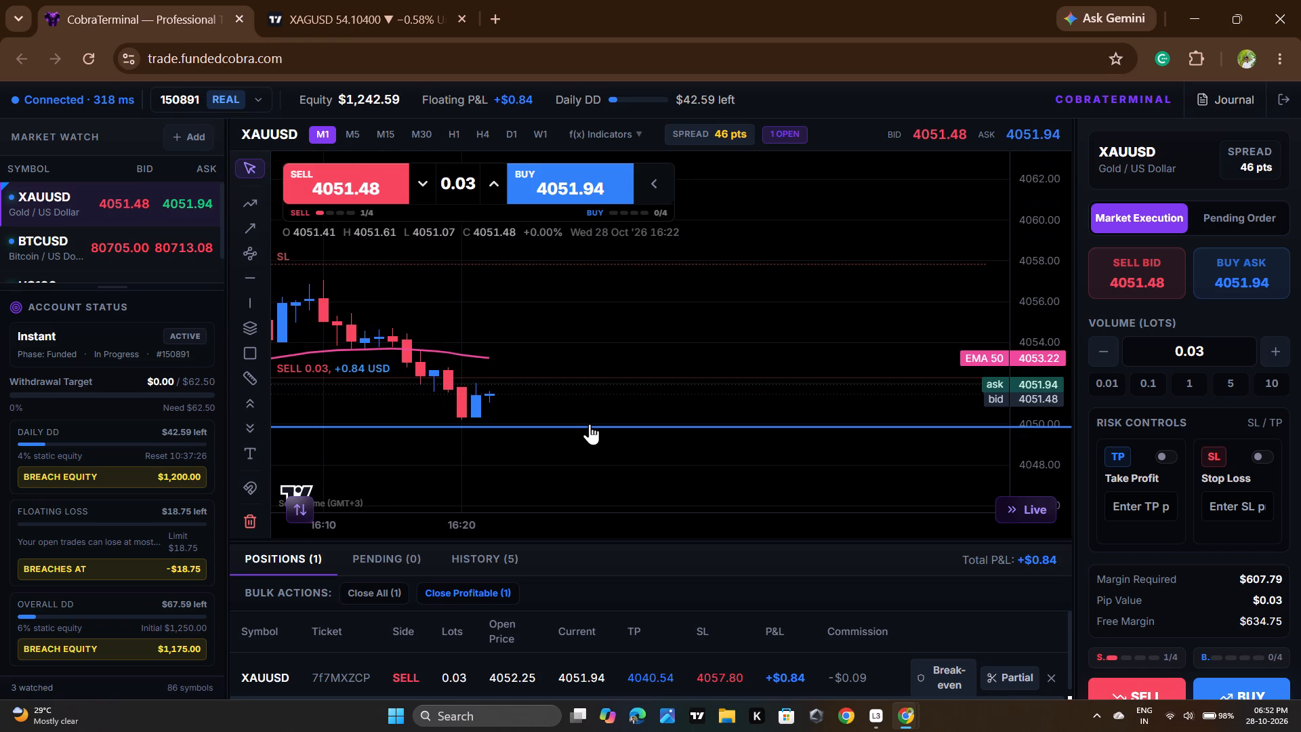
scroll(590, 428, "down", 3)
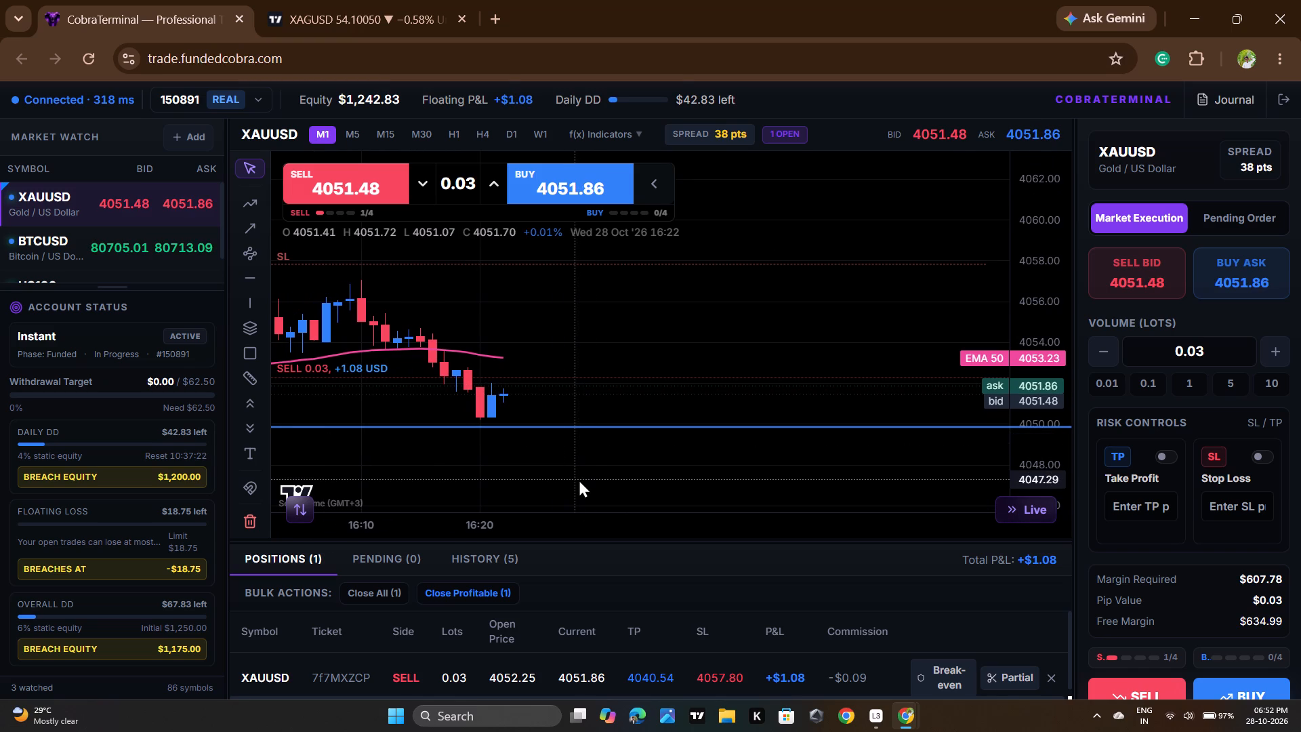
scroll(287, 0, "down", 1)
Compare XAGUSD at its lower green zone on TradingView with the XAUUSD sell in CobraTerminal, ending on the XAGUSD chart.
left_click(295, 0)
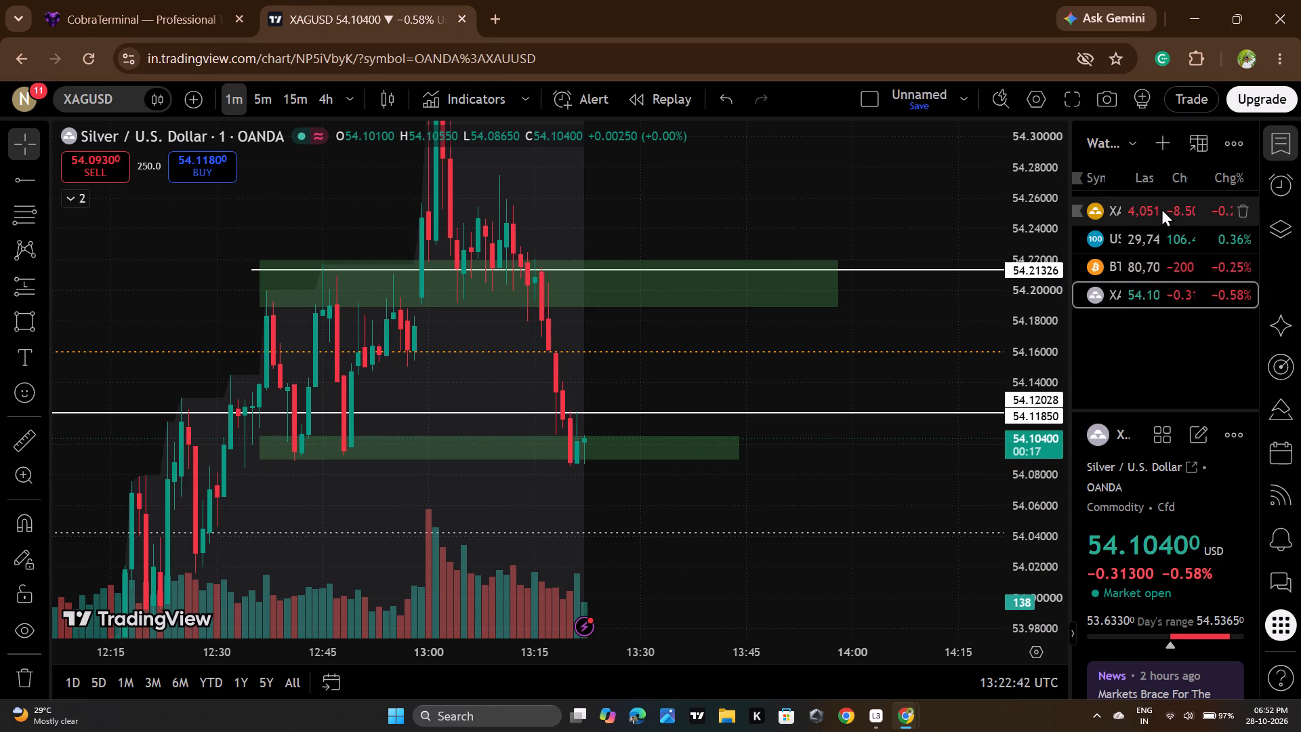
left_click(130, 0)
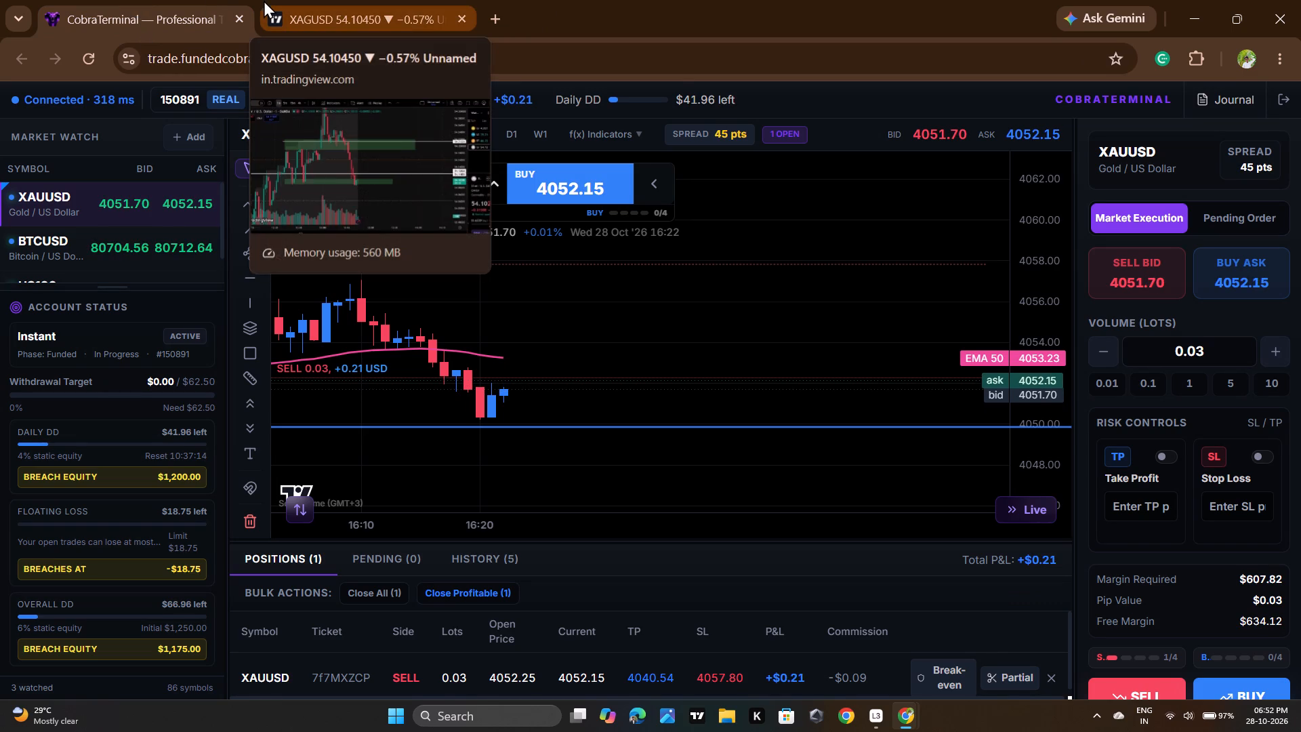
left_click(508, 266)
left_click(657, 319)
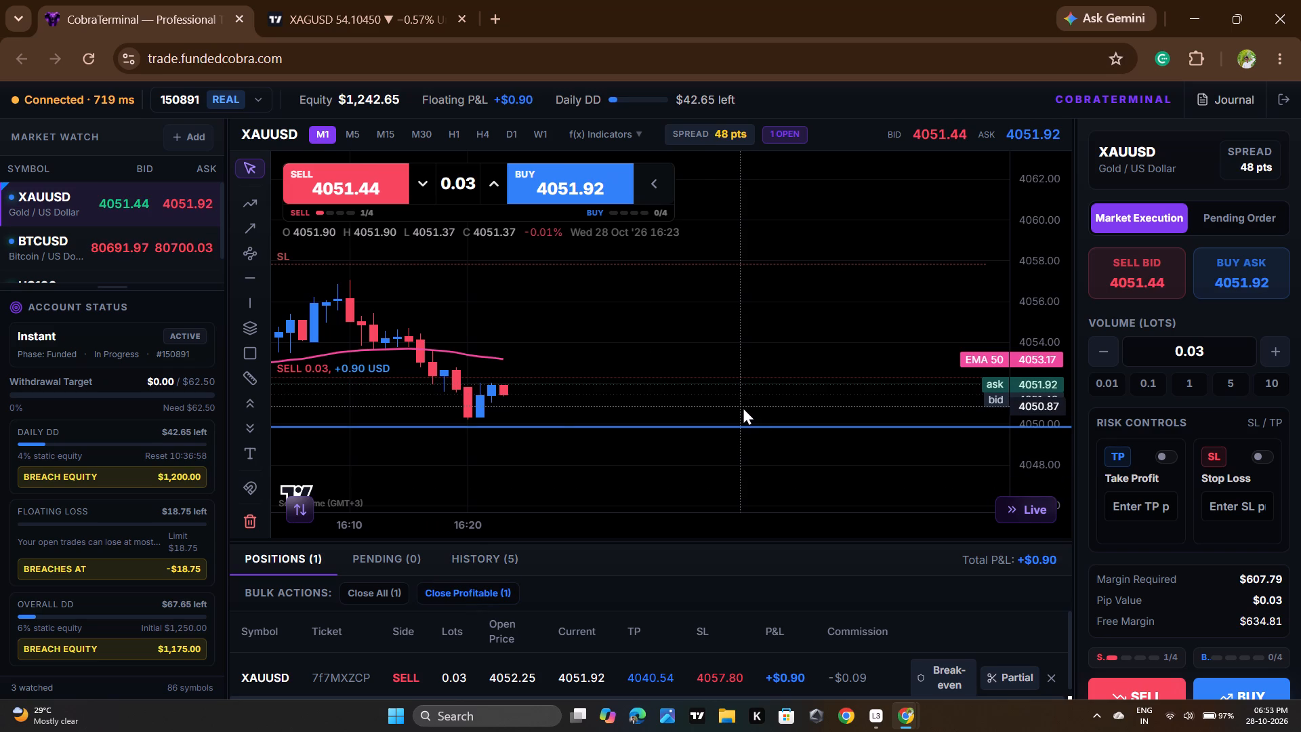
left_click(181, 0)
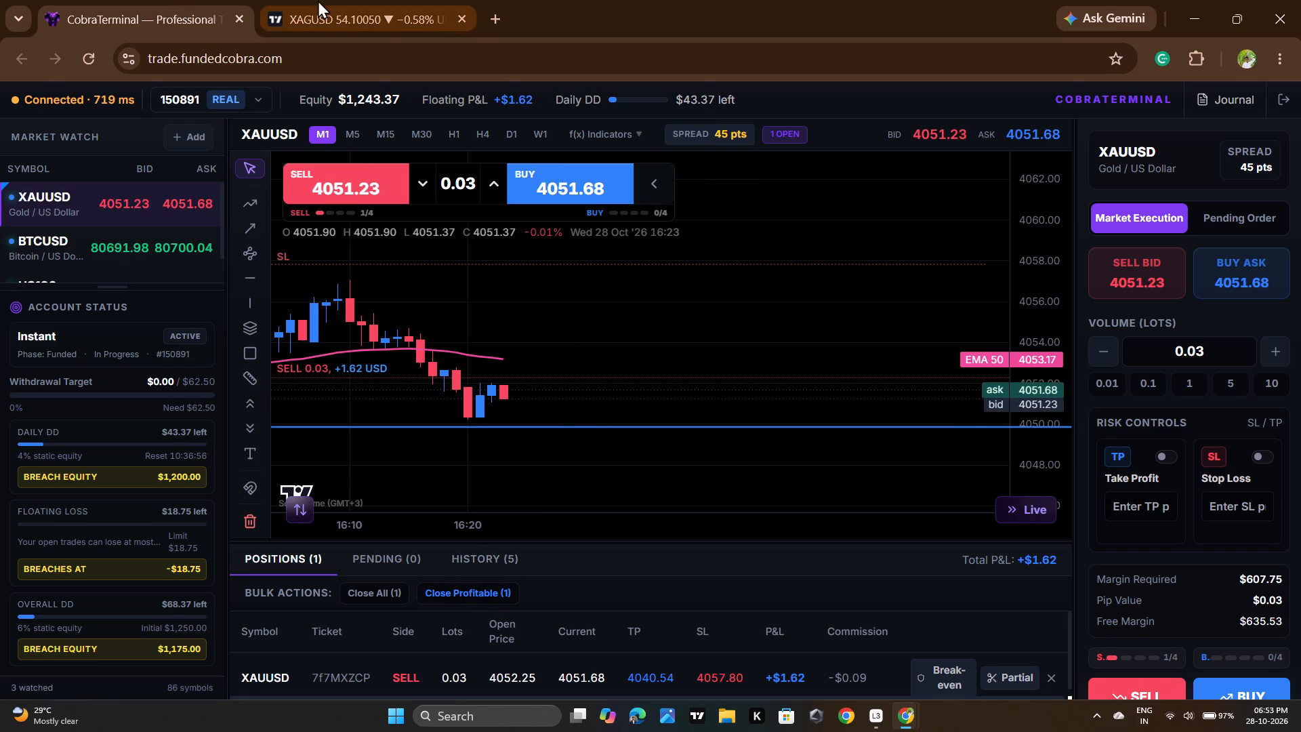
left_click(318, 0)
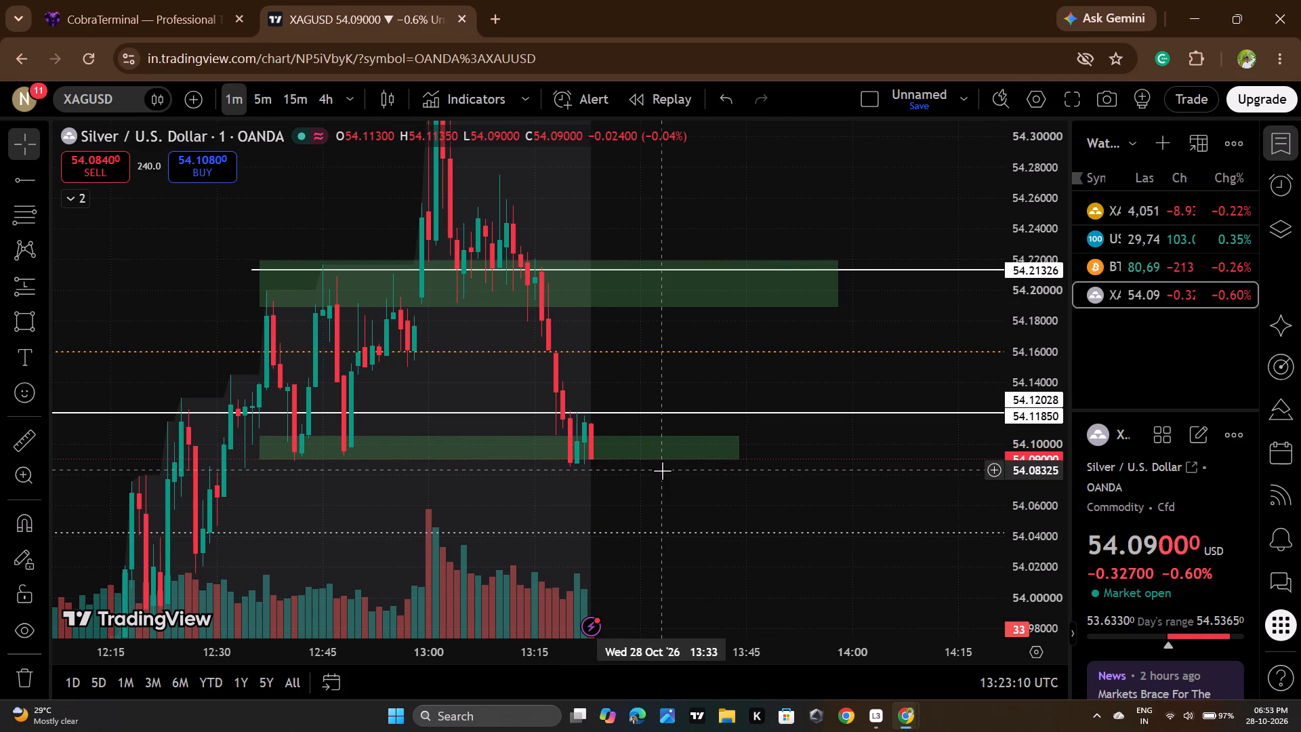
left_click(627, 488)
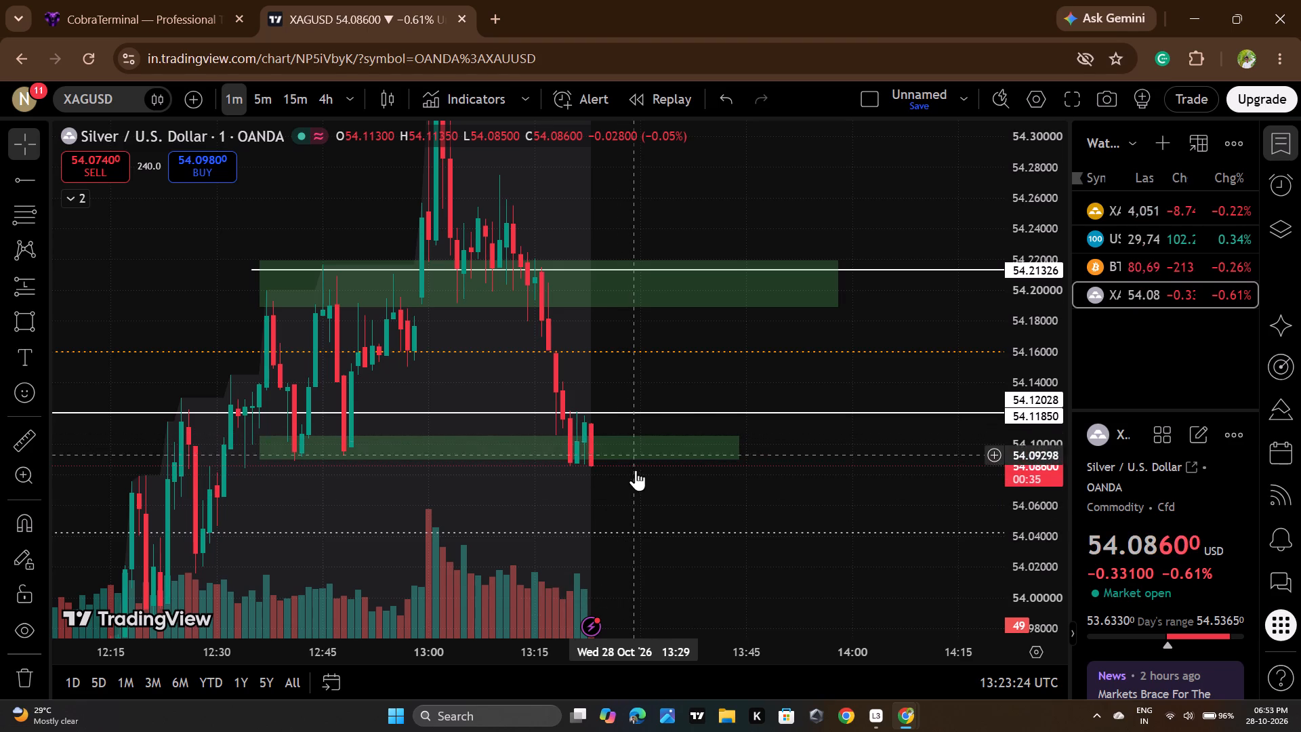
Check the XAUUSD sell in CobraTerminal against XAGUSD on TradingView, and examine a wider range of 1-minute XAUUSD candles.
left_click(209, 0)
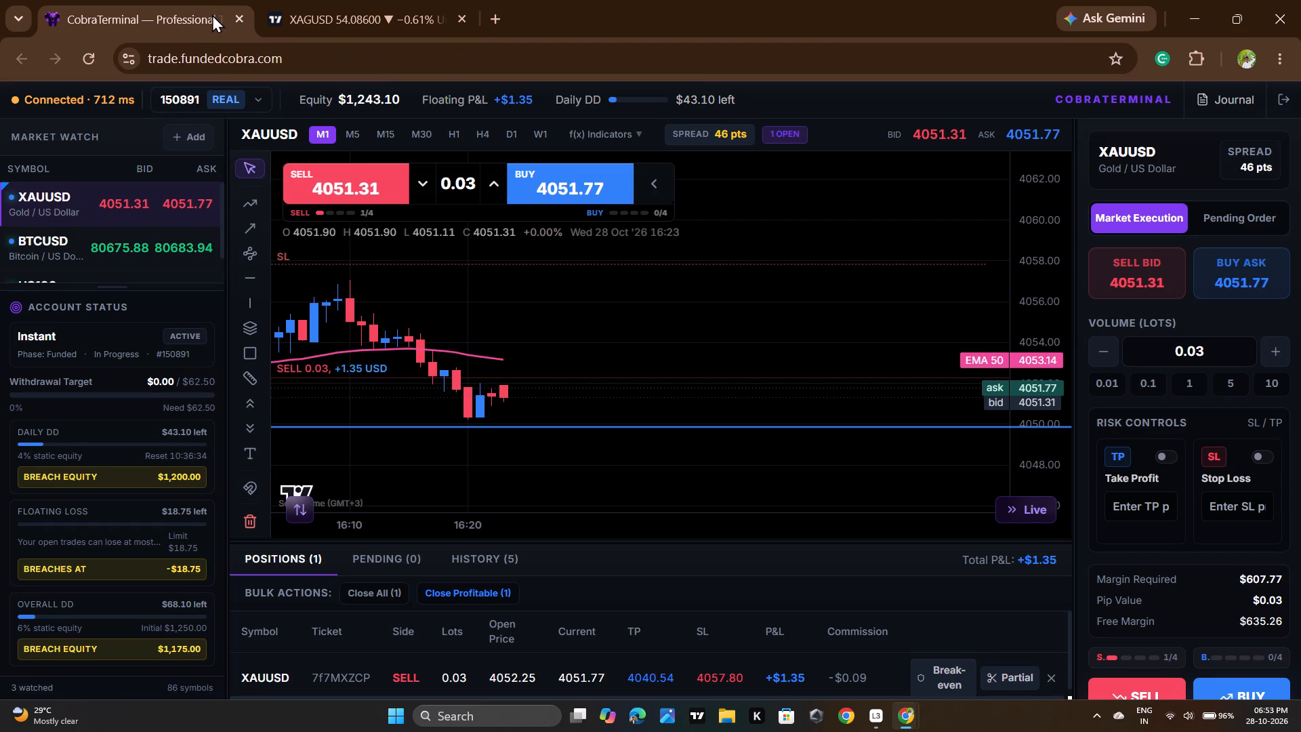
left_click(396, 3)
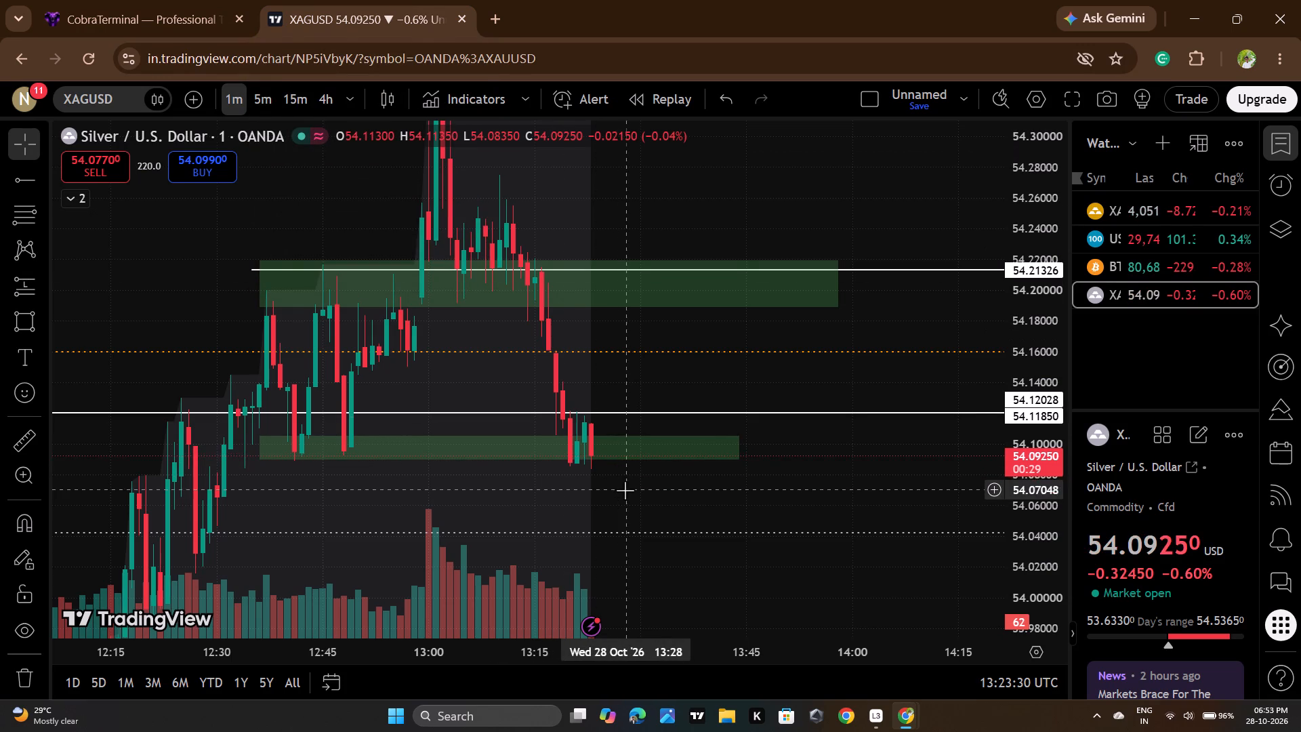
left_click(186, 1)
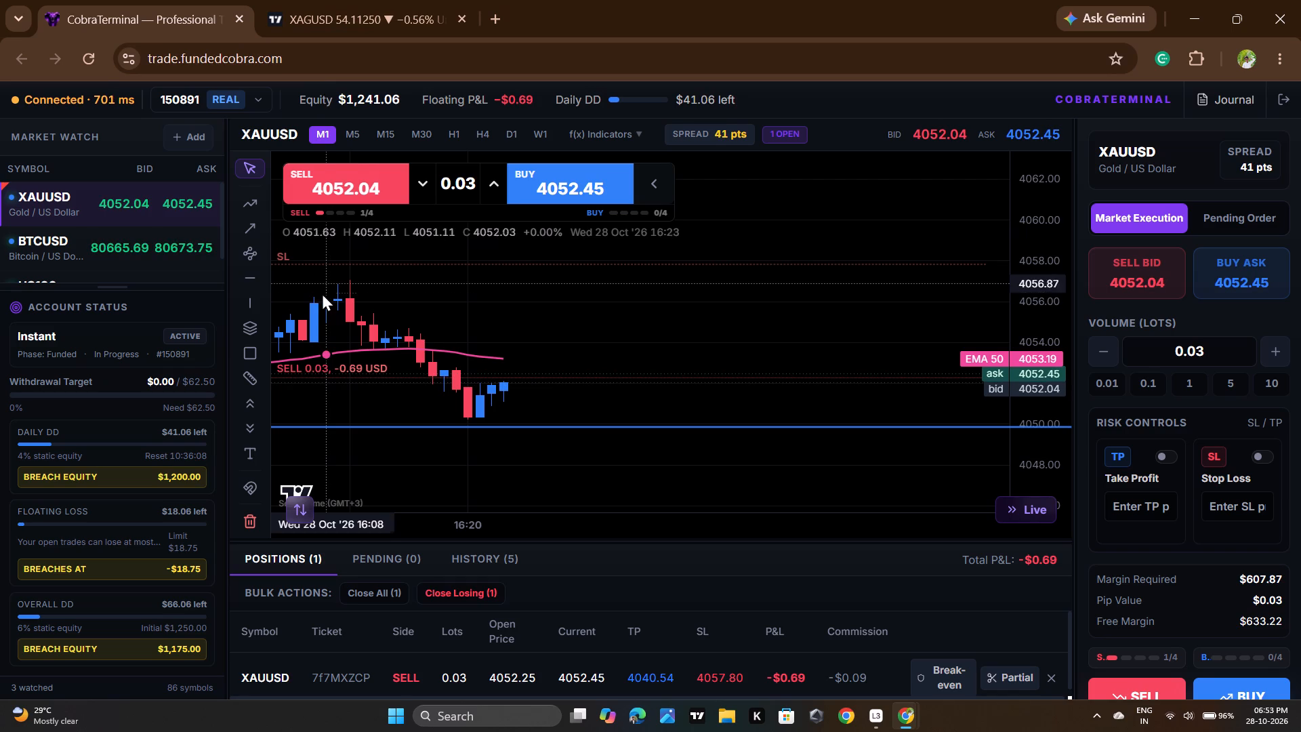
scroll(322, 294, "down", 4)
scroll(359, 433, "down", 4)
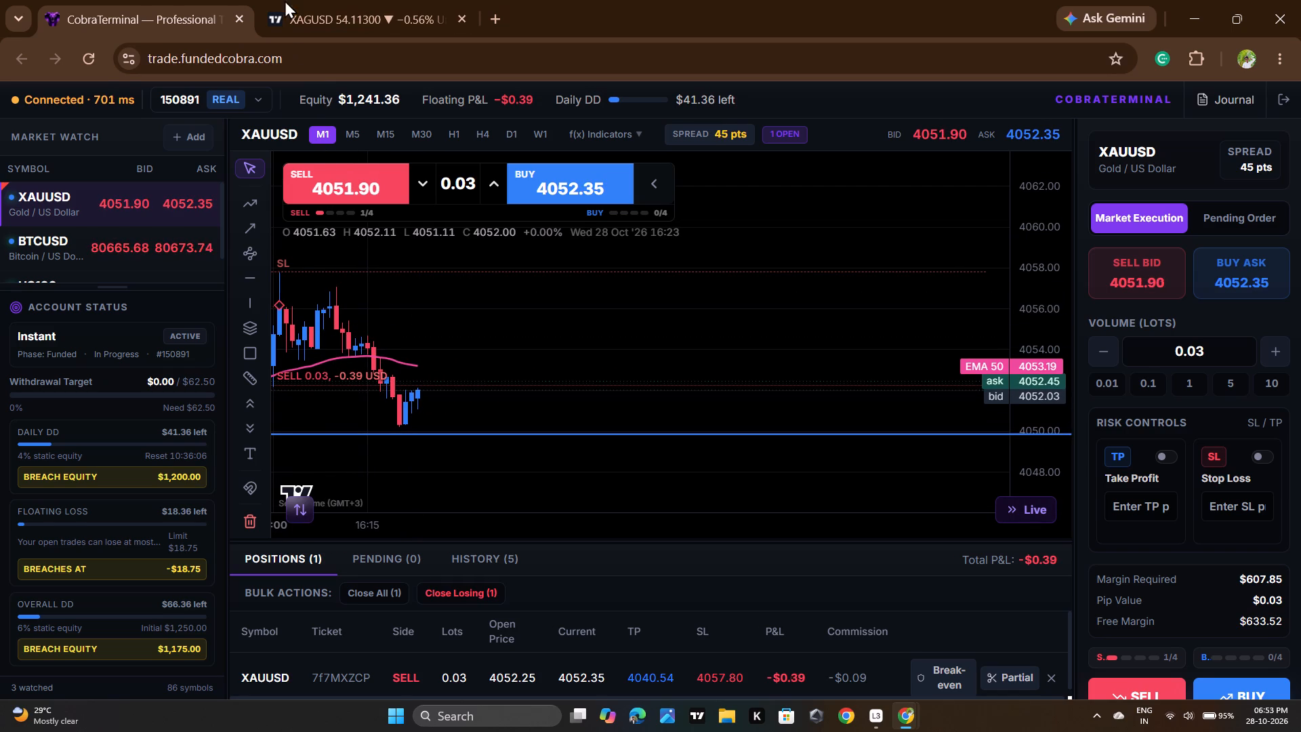
Switch to TradingView and examine XAGUSD over a wider time and price range, with a brief check of the sell in CobraTerminal.
left_click(280, 0)
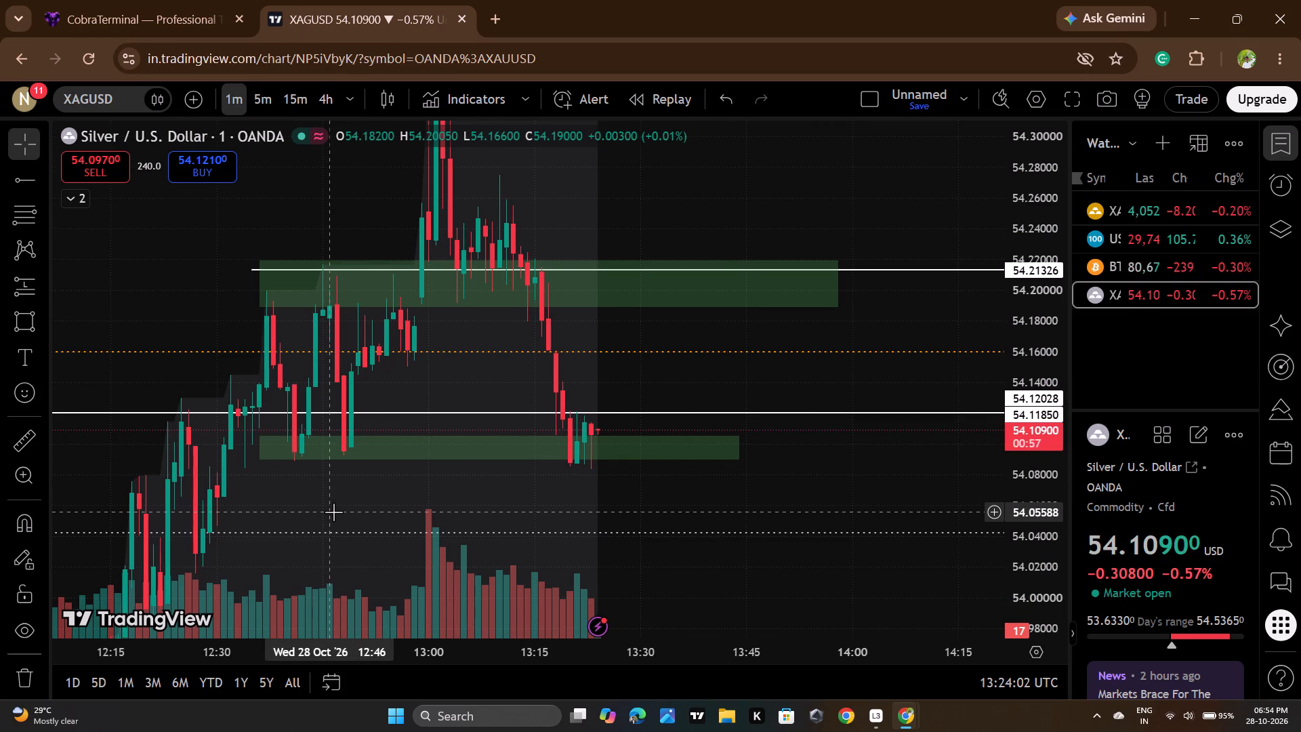
scroll(469, 403, "down", 5)
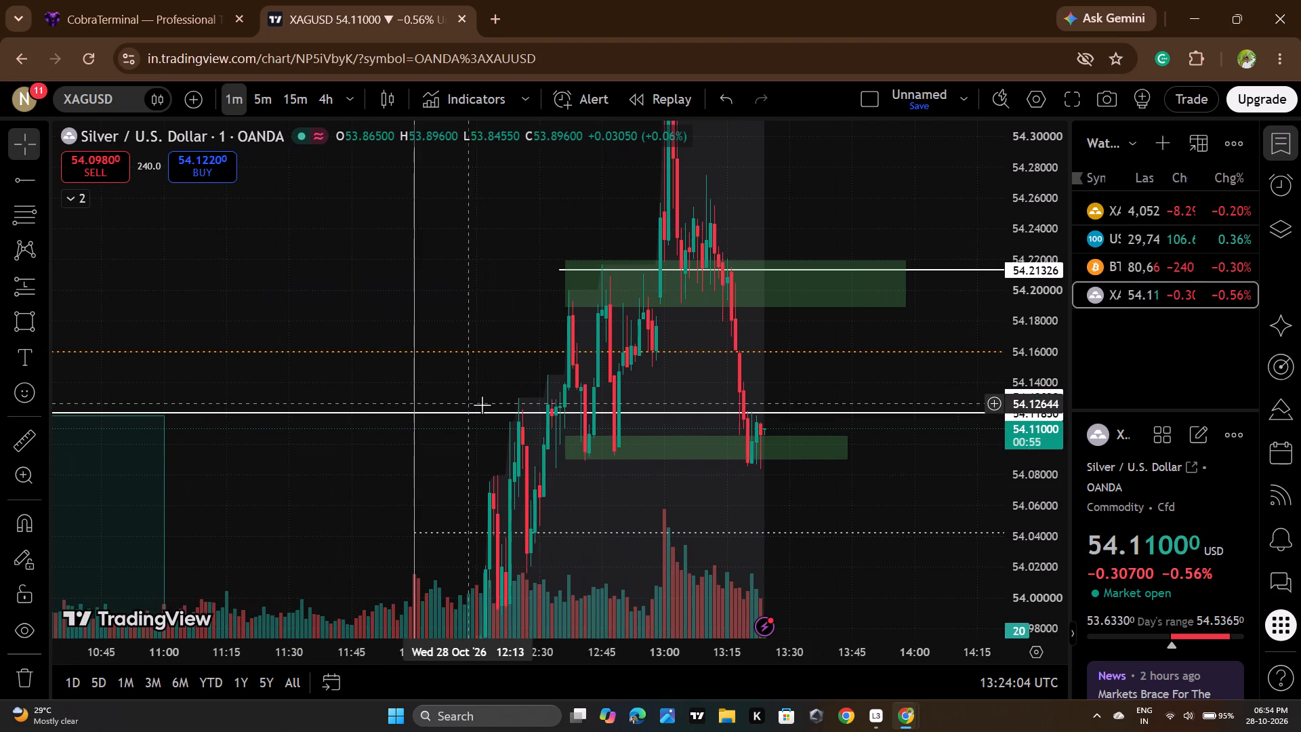
scroll(1050, 354, "down", 8)
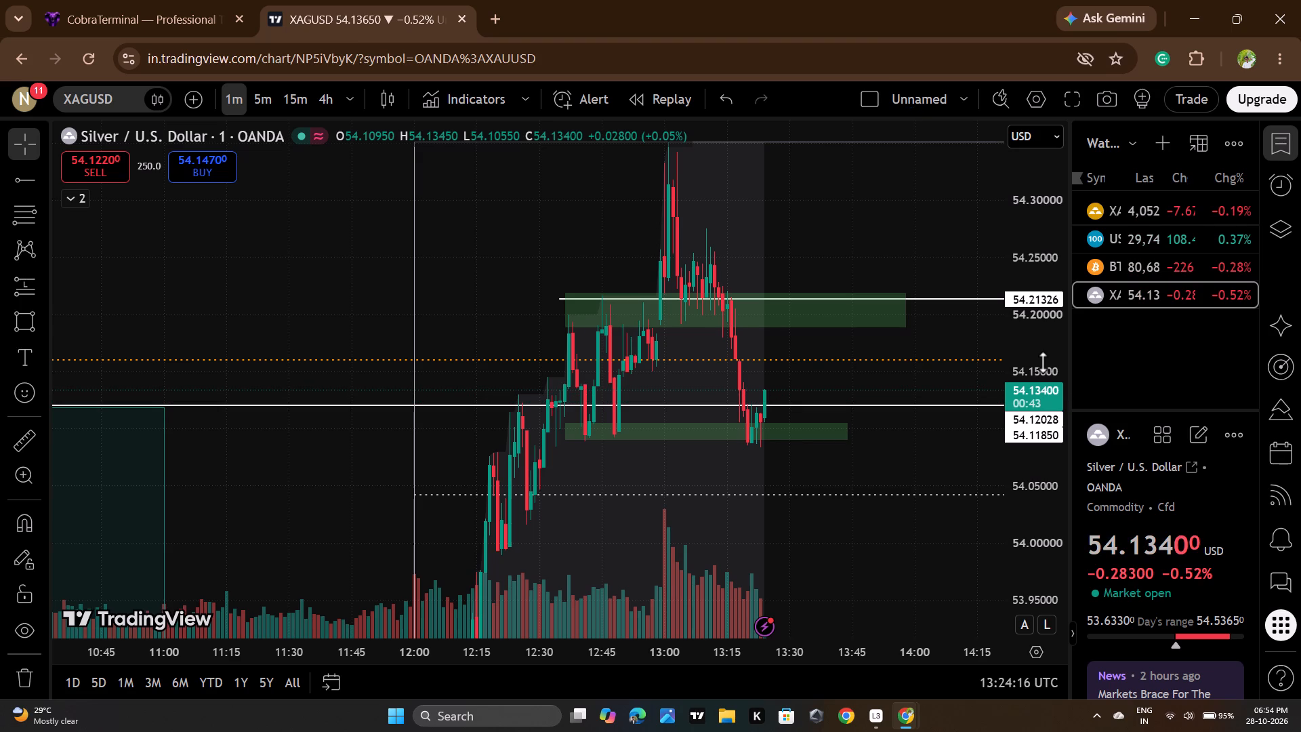
left_click(171, 1)
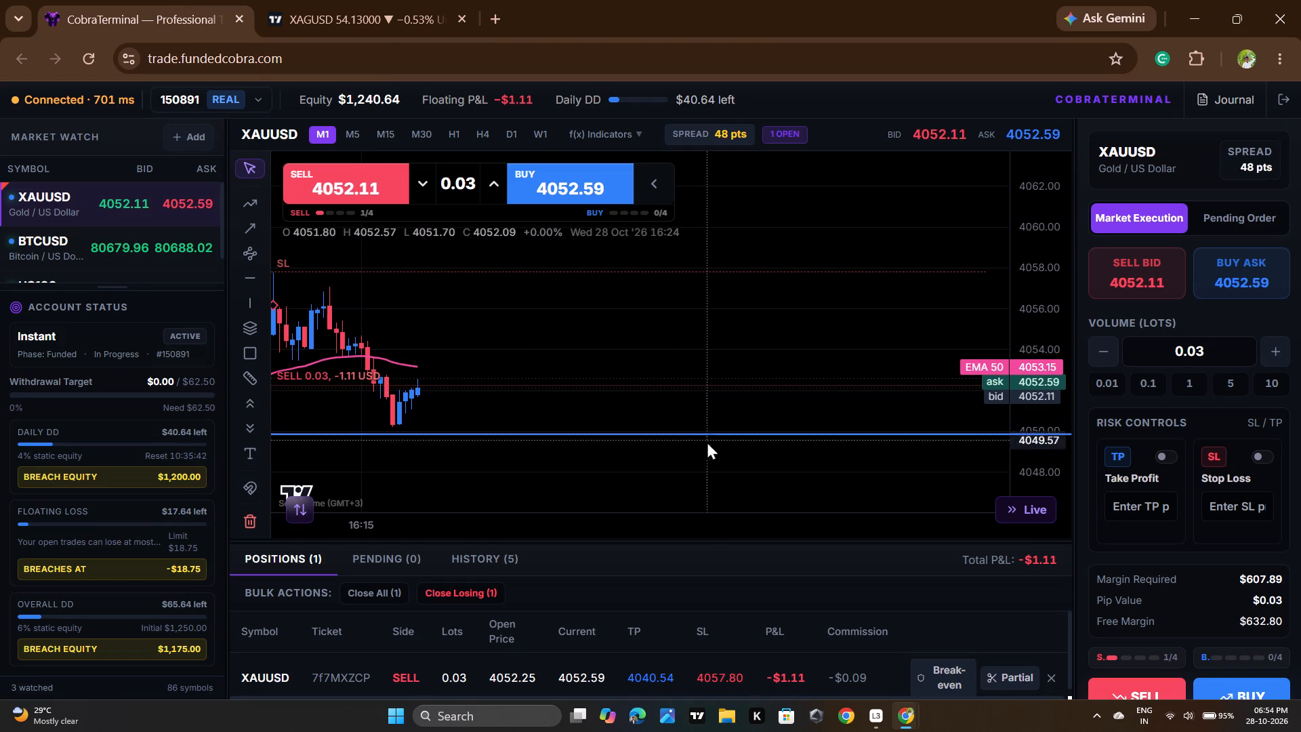
left_click(390, 0)
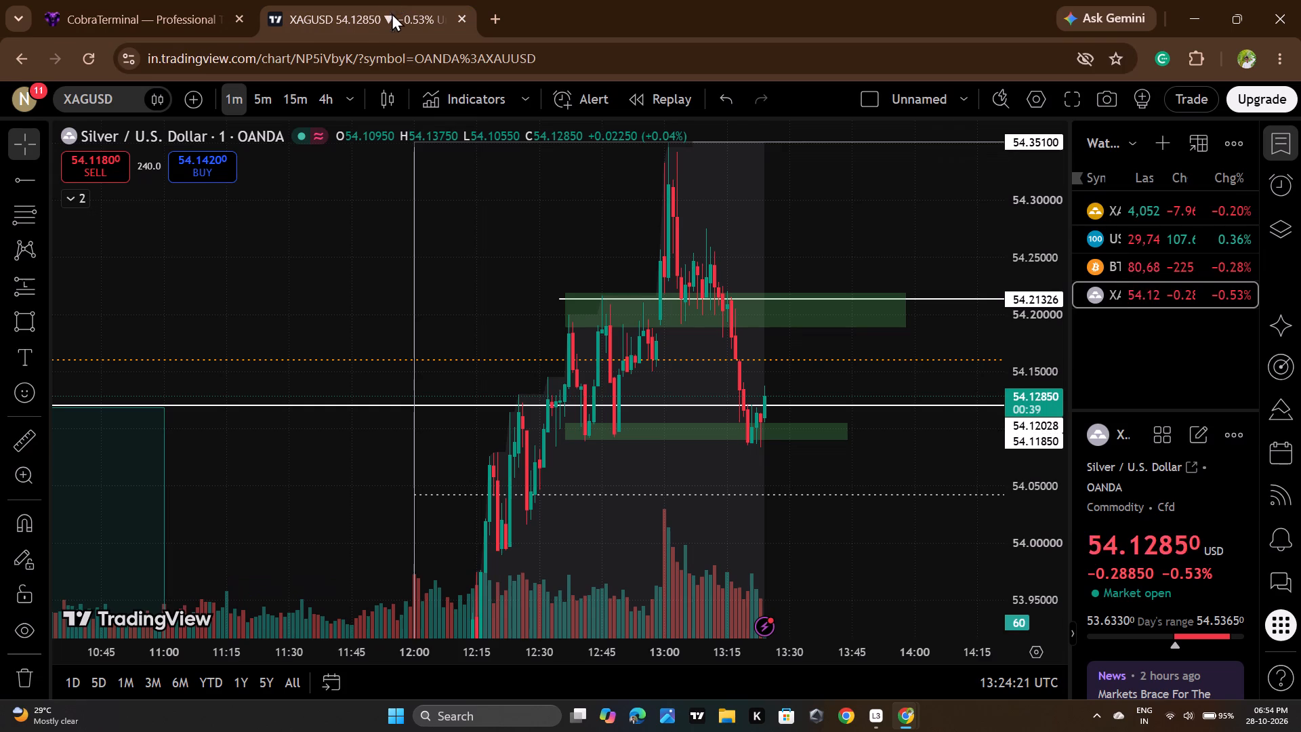
Switch the chart to XAUUSD and draw a green zone from 12:11 to about 14:12, between about 4,050.45 and 4,052.6.
left_click(1203, 210)
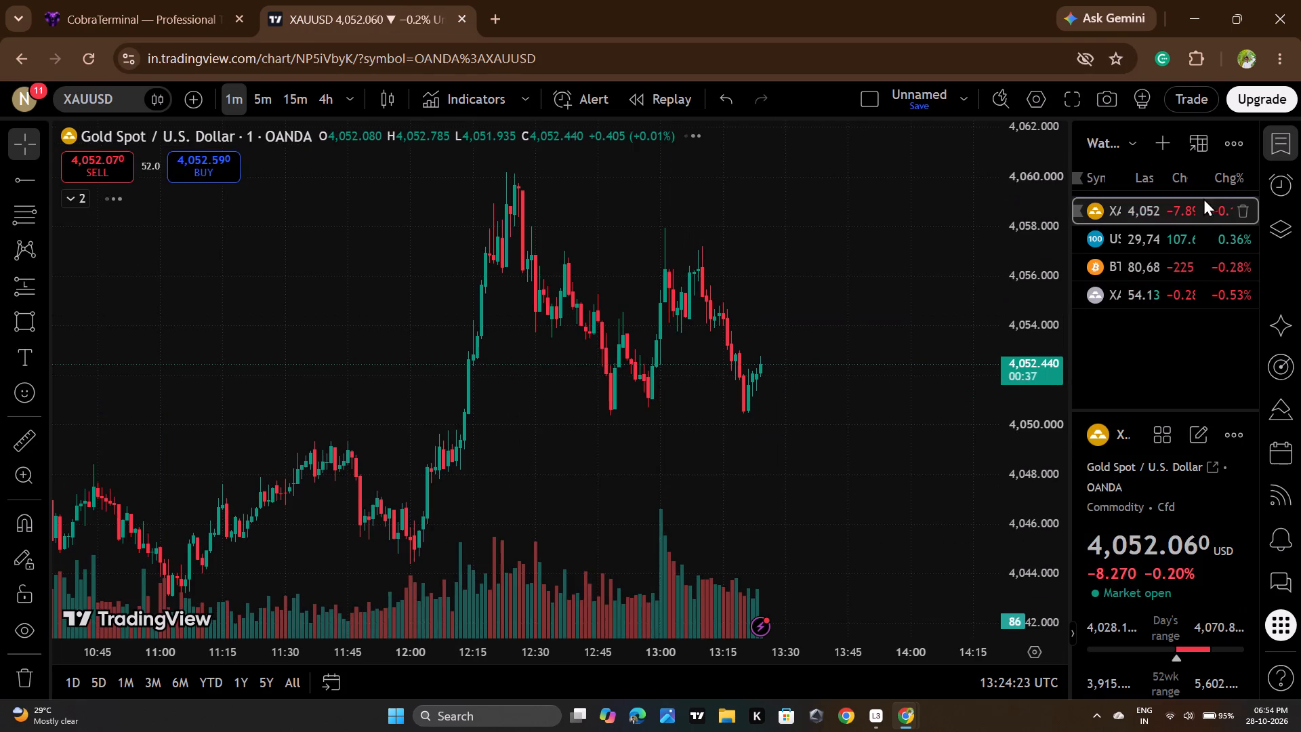
scroll(753, 443, "down", 2)
scroll(753, 441, "up", 3)
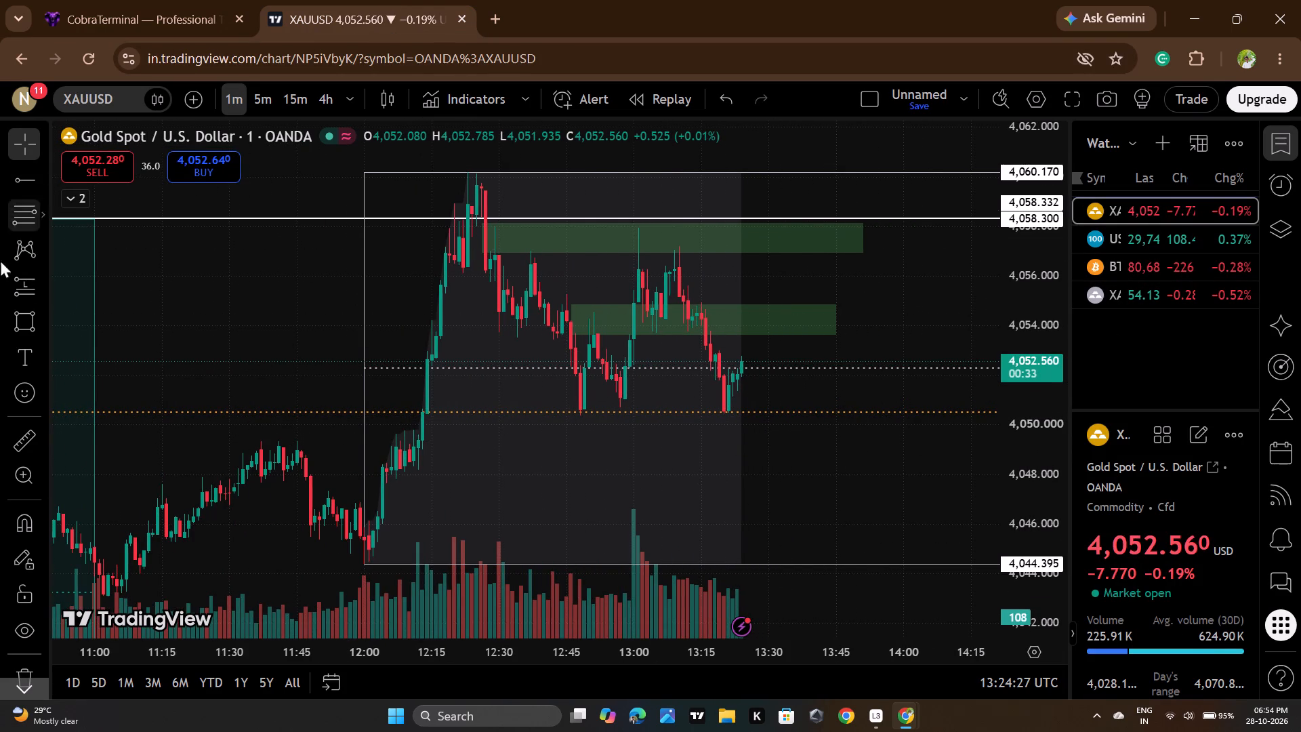
left_click(14, 312)
left_click(415, 414)
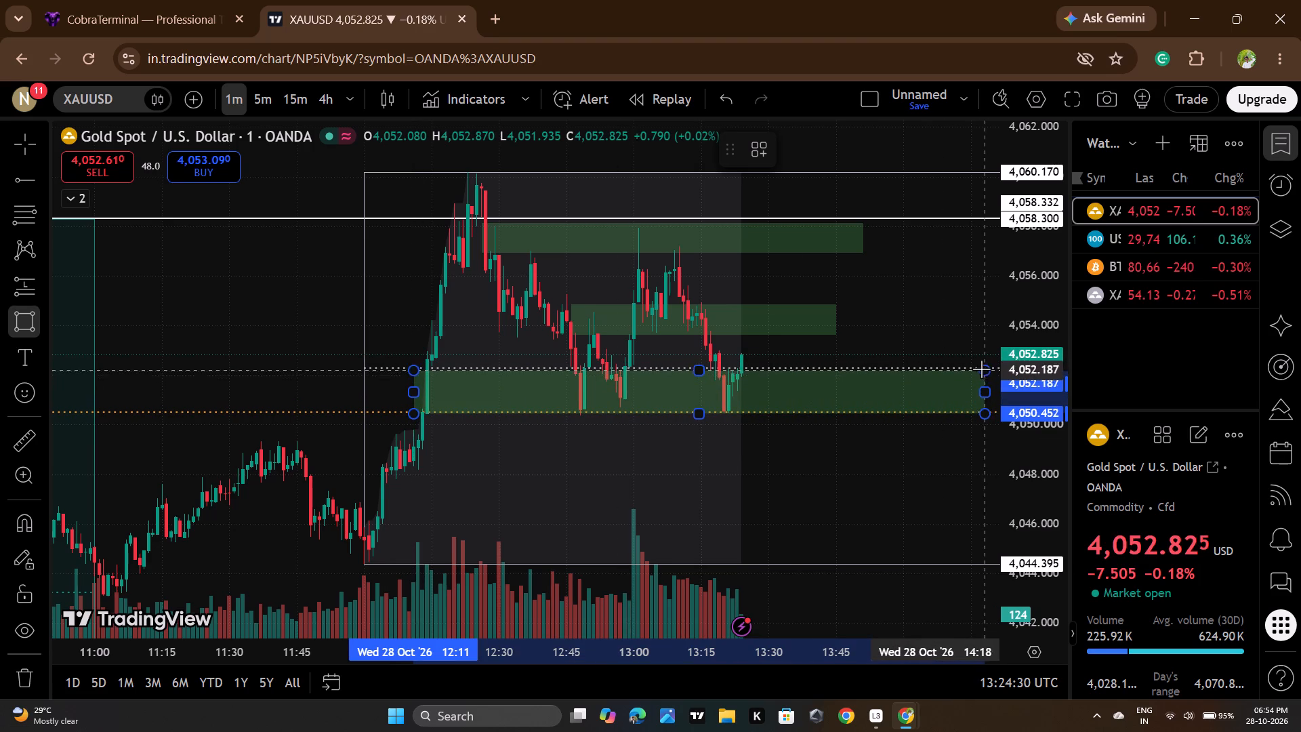
left_click(960, 360)
left_click(861, 443)
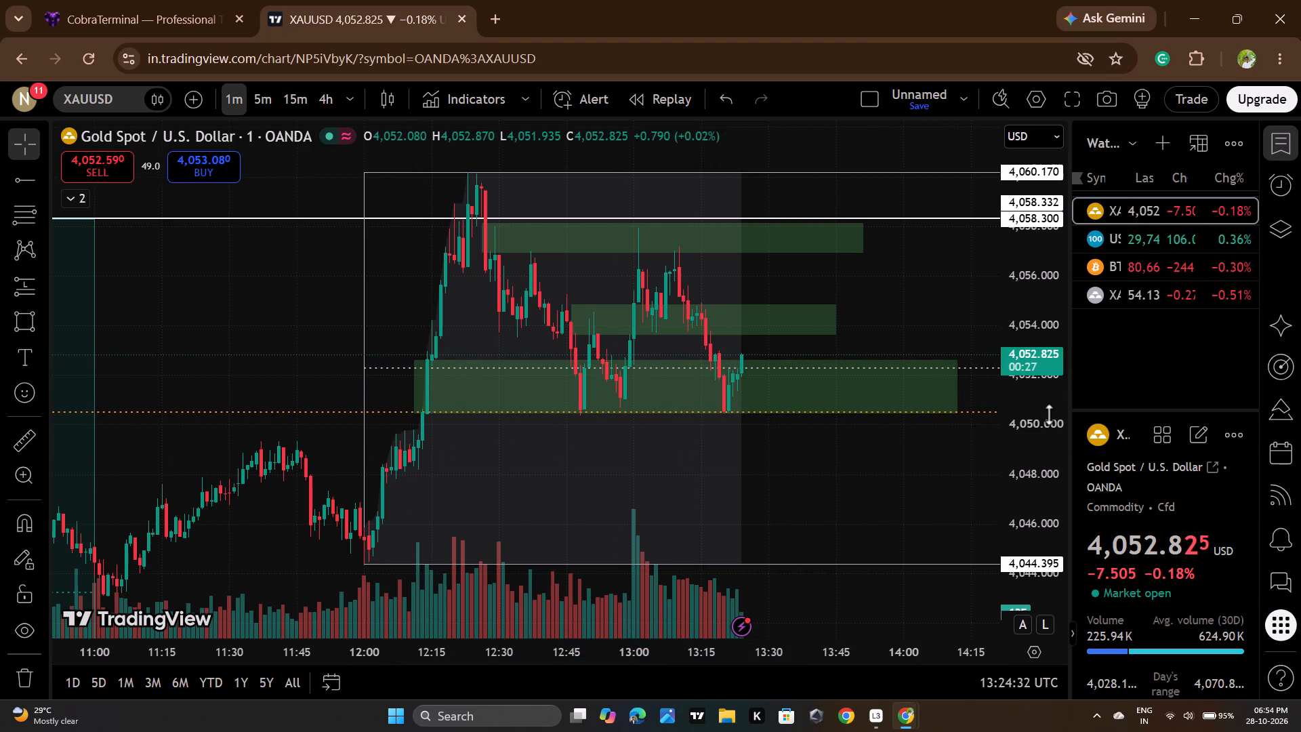
Lower the top edge of the new XAUUSD green zone to about 4,052.4, close to the white dotted line.
scroll(1054, 436, "up", 5)
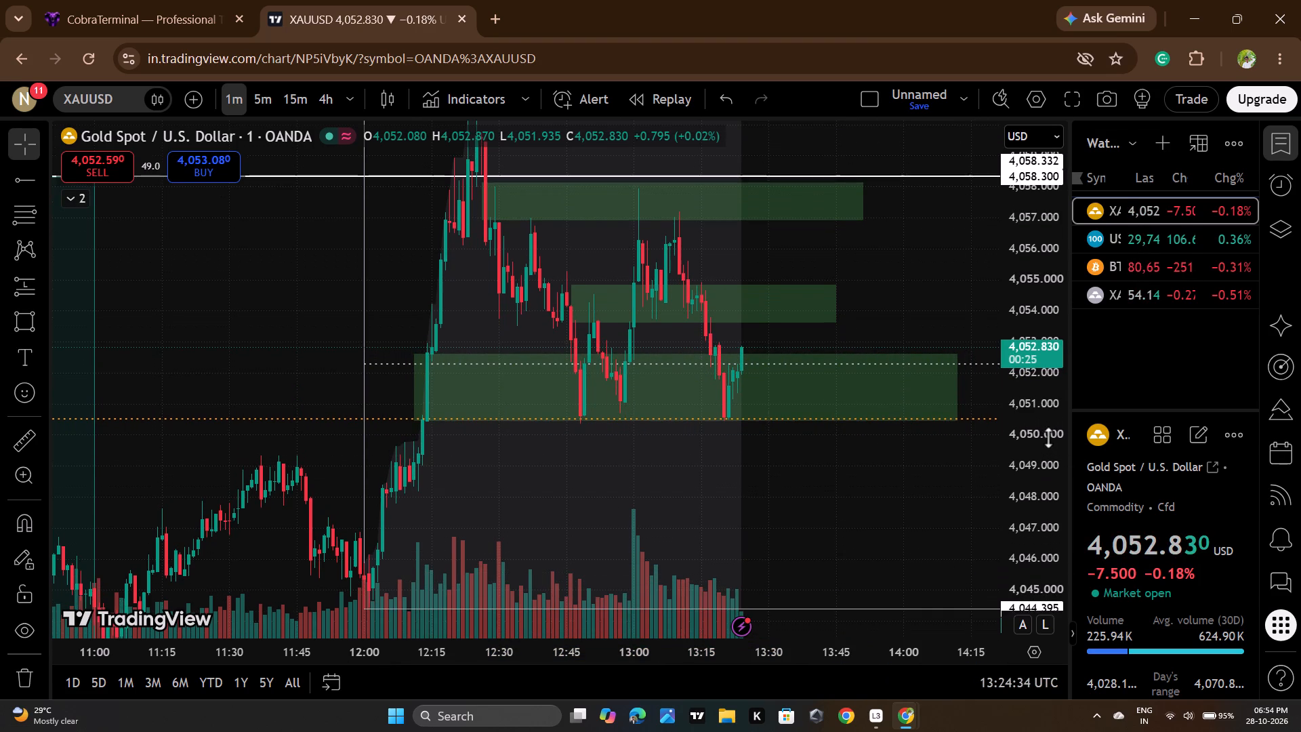
scroll(747, 413, "up", 2)
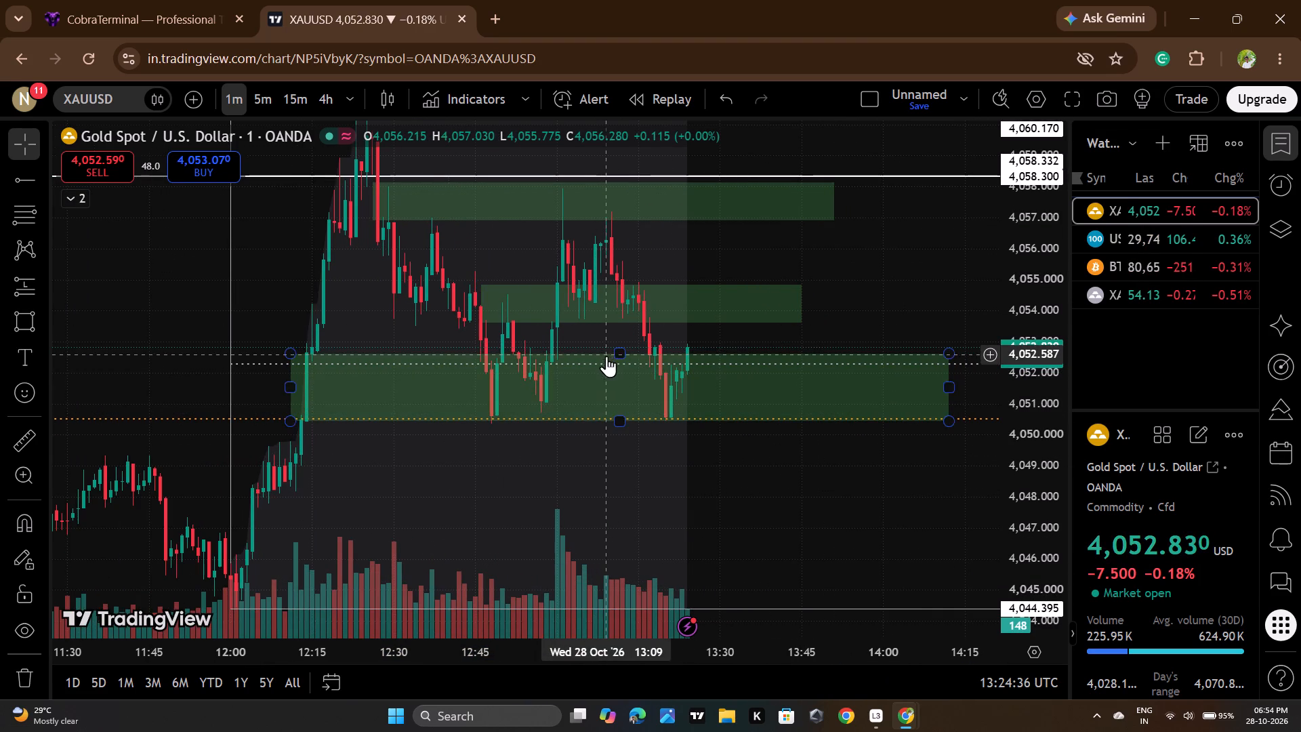
left_click_drag(618, 352, 619, 359)
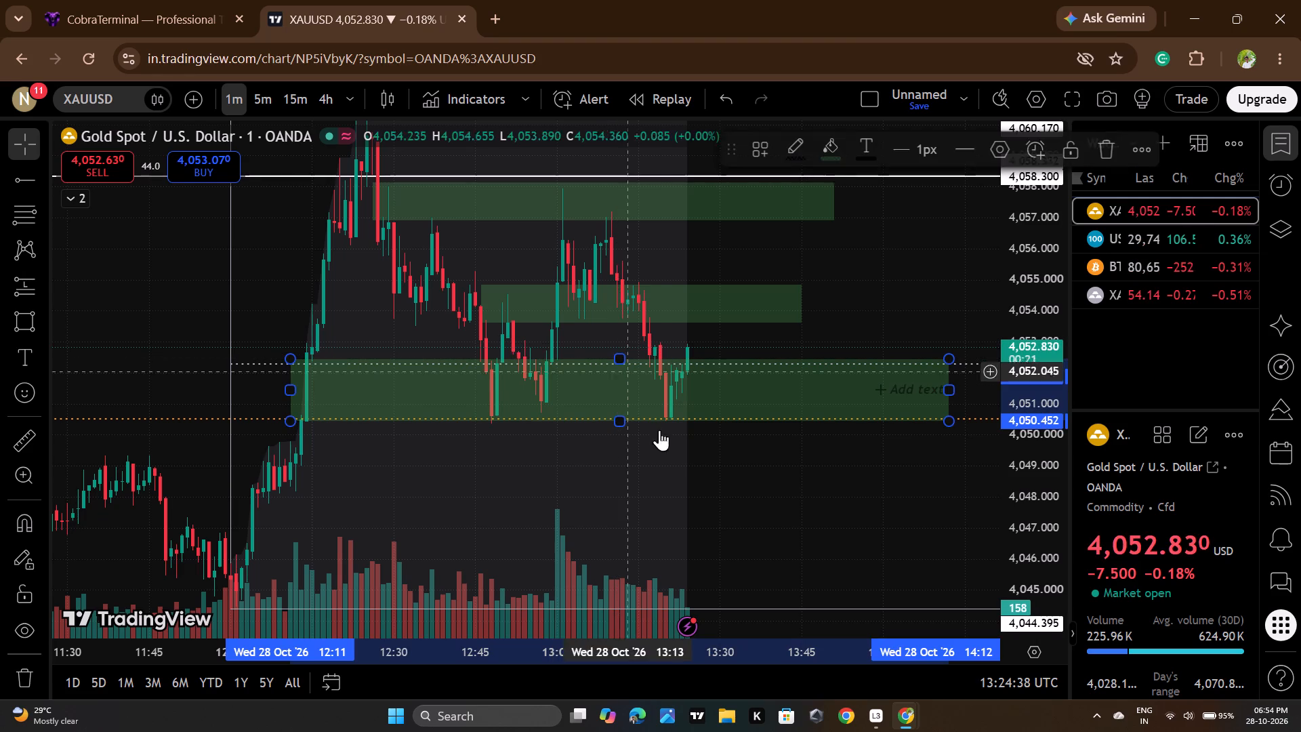
left_click(660, 438)
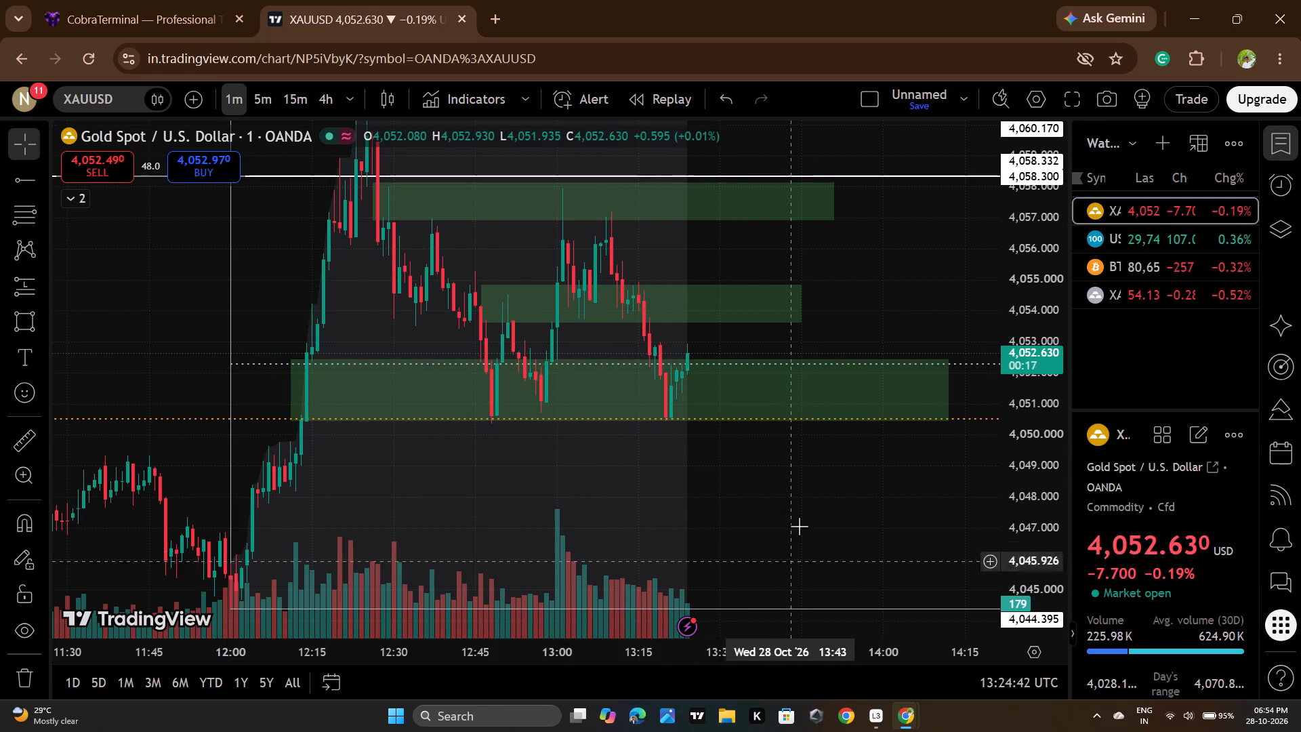
Examine XAUUSD around the three green zones over a wider time range, with a brief check of the sell in CobraTerminal.
scroll(787, 489, "down", 5)
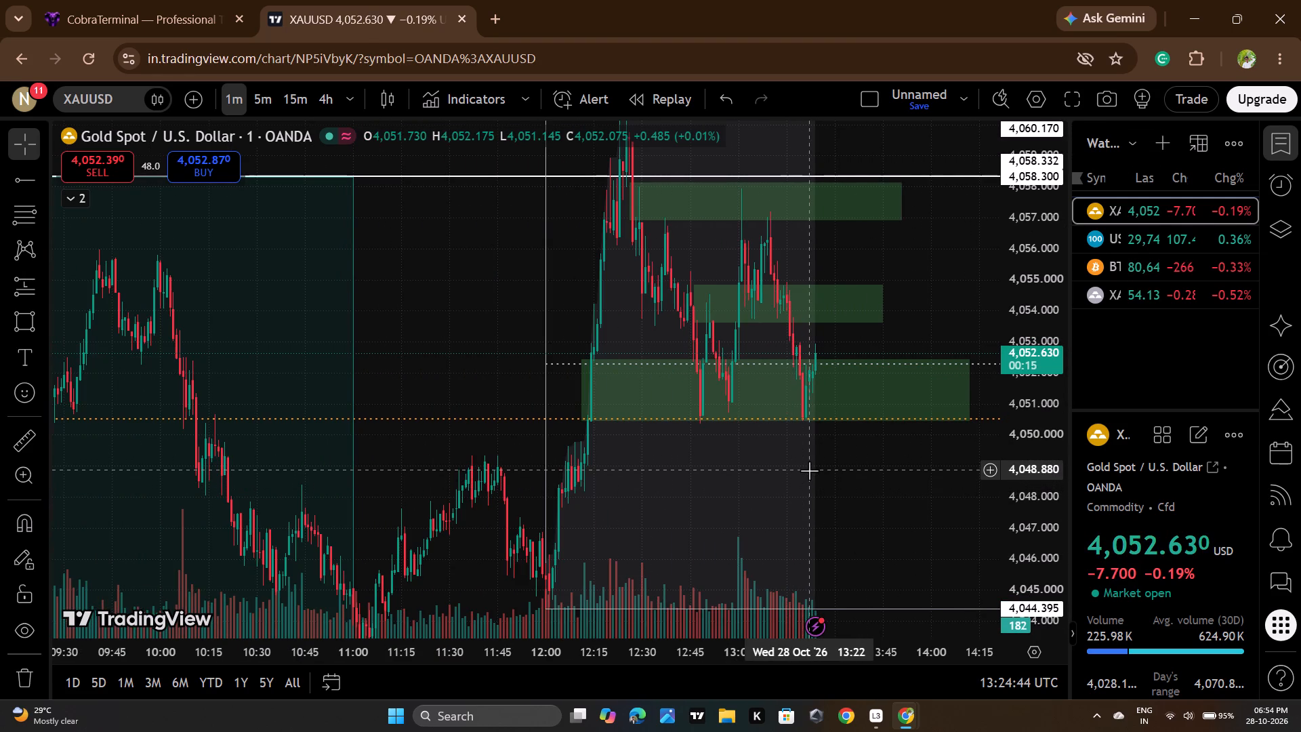
left_click_drag(917, 250, 924, 285)
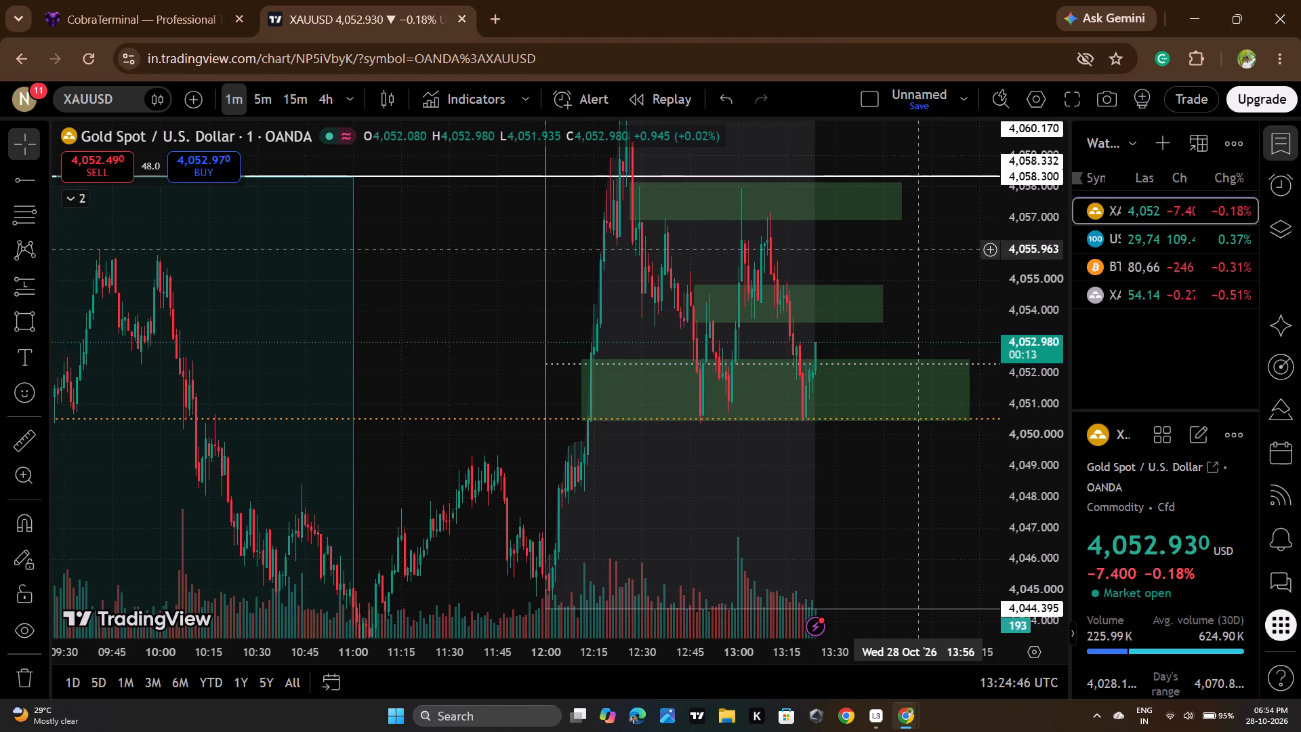
left_click_drag(924, 285, 935, 338)
scroll(578, 288, "down", 3)
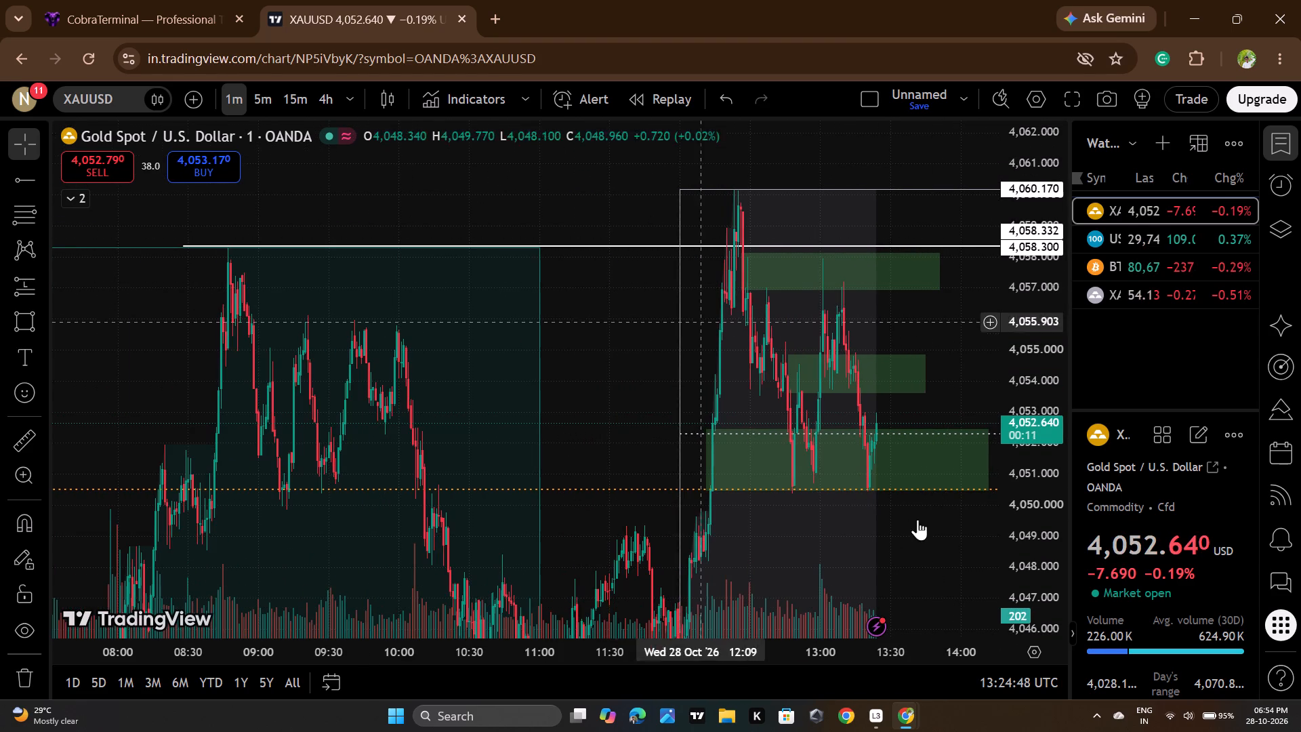
left_click_drag(913, 567, 884, 470)
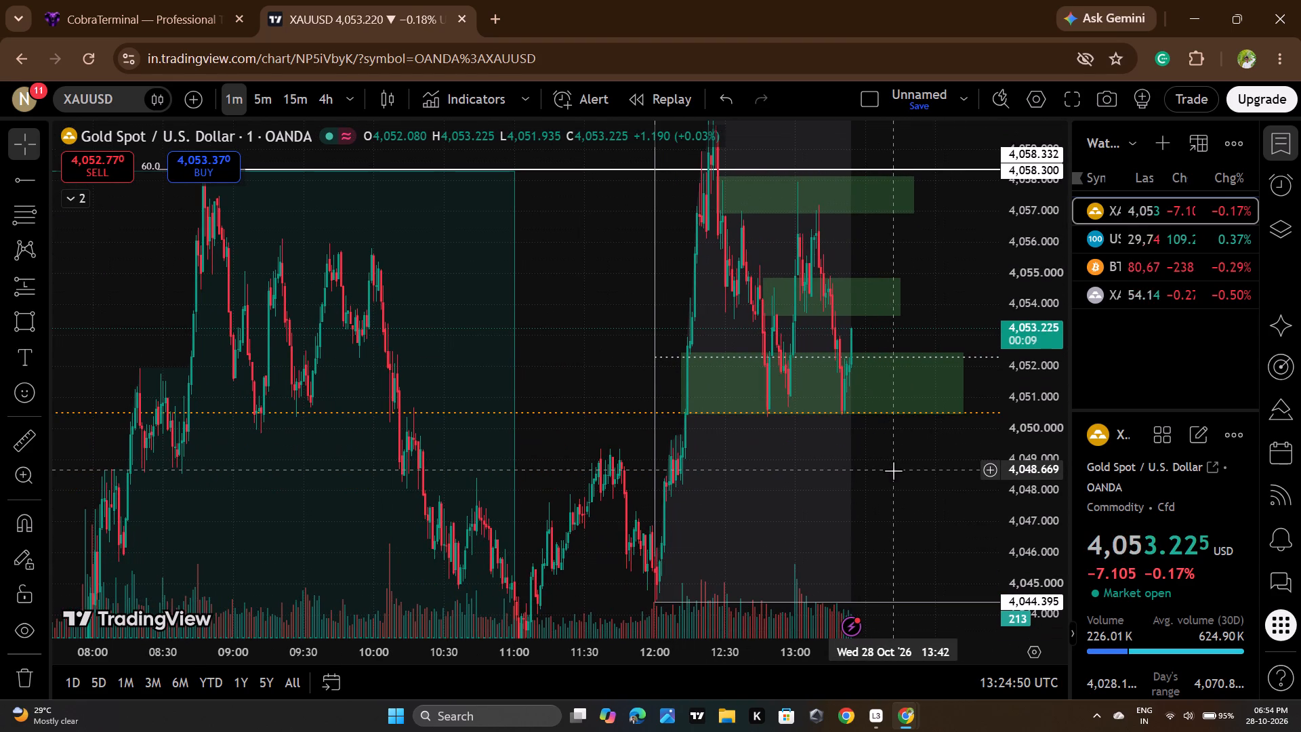
scroll(893, 473, "up", 4)
left_click(22, 0)
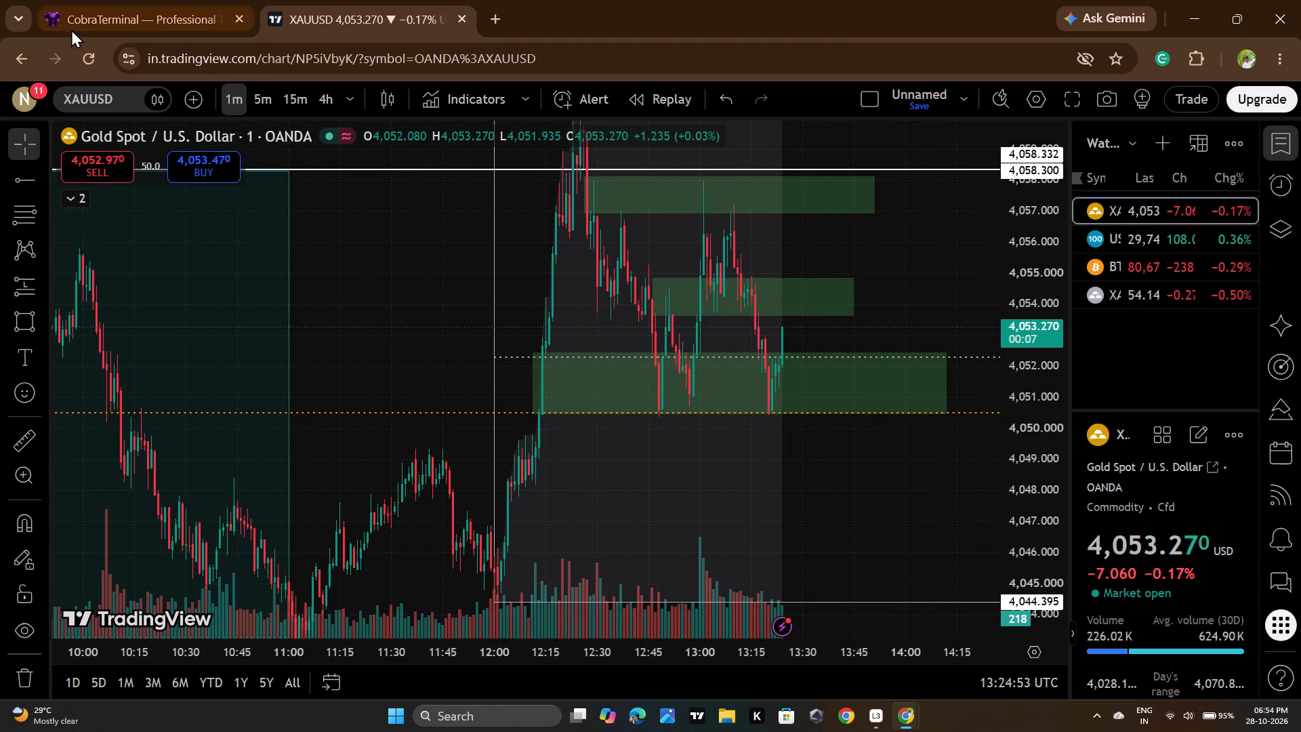
left_click(75, 26)
scroll(629, 455, "down", 2)
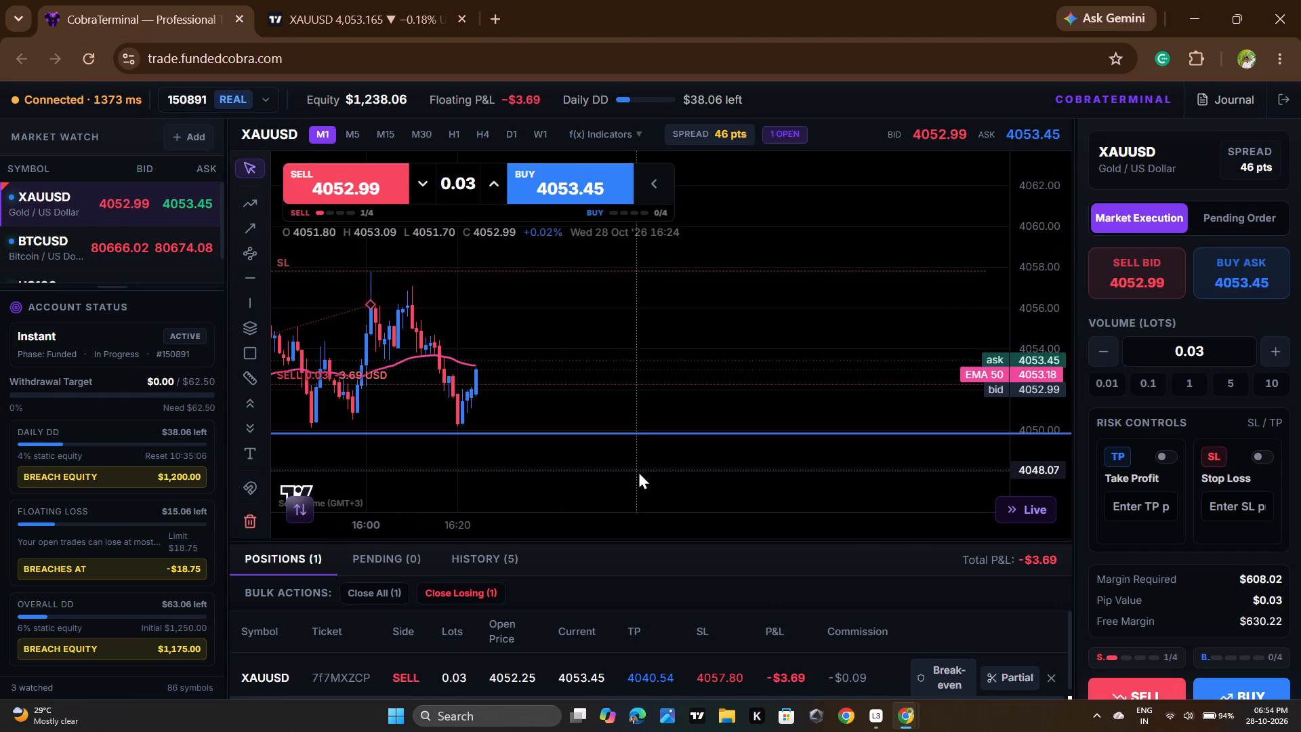
scroll(638, 471, "up", 1)
scroll(638, 471, "down", 3)
left_click(373, 0)
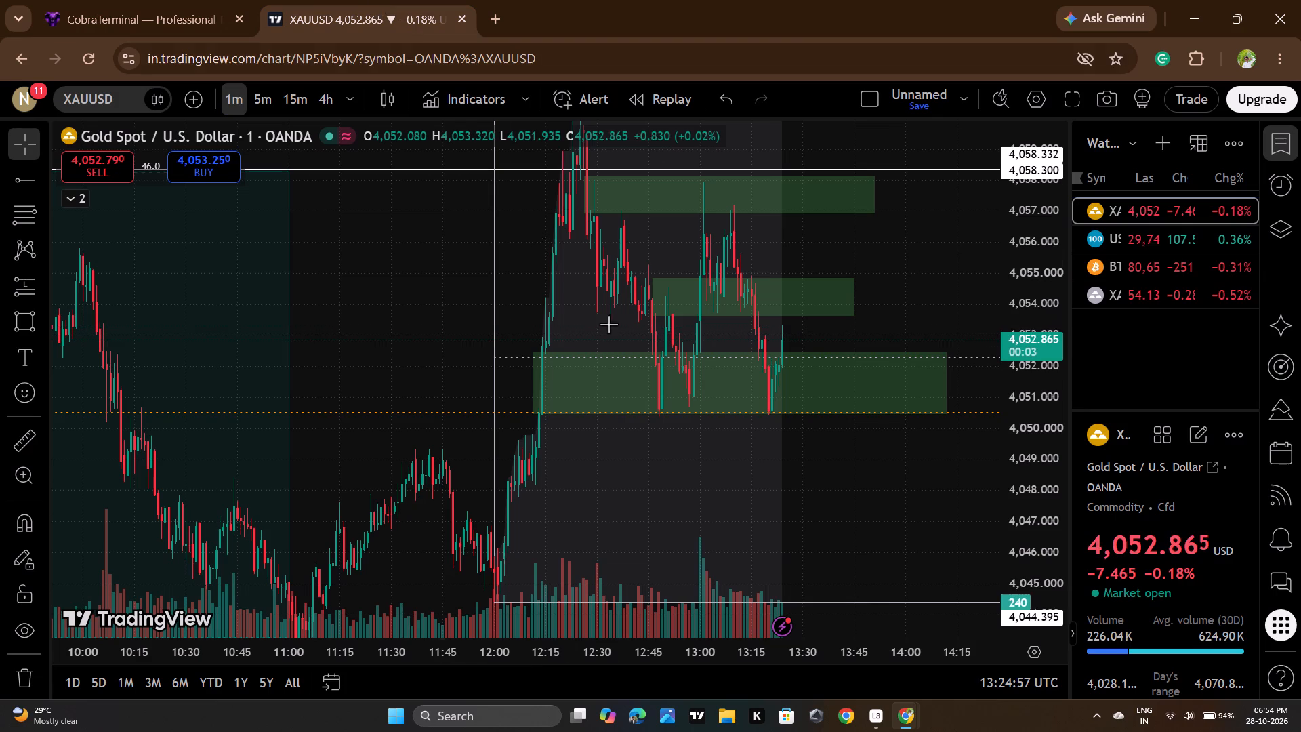
left_click_drag(916, 493, 924, 563)
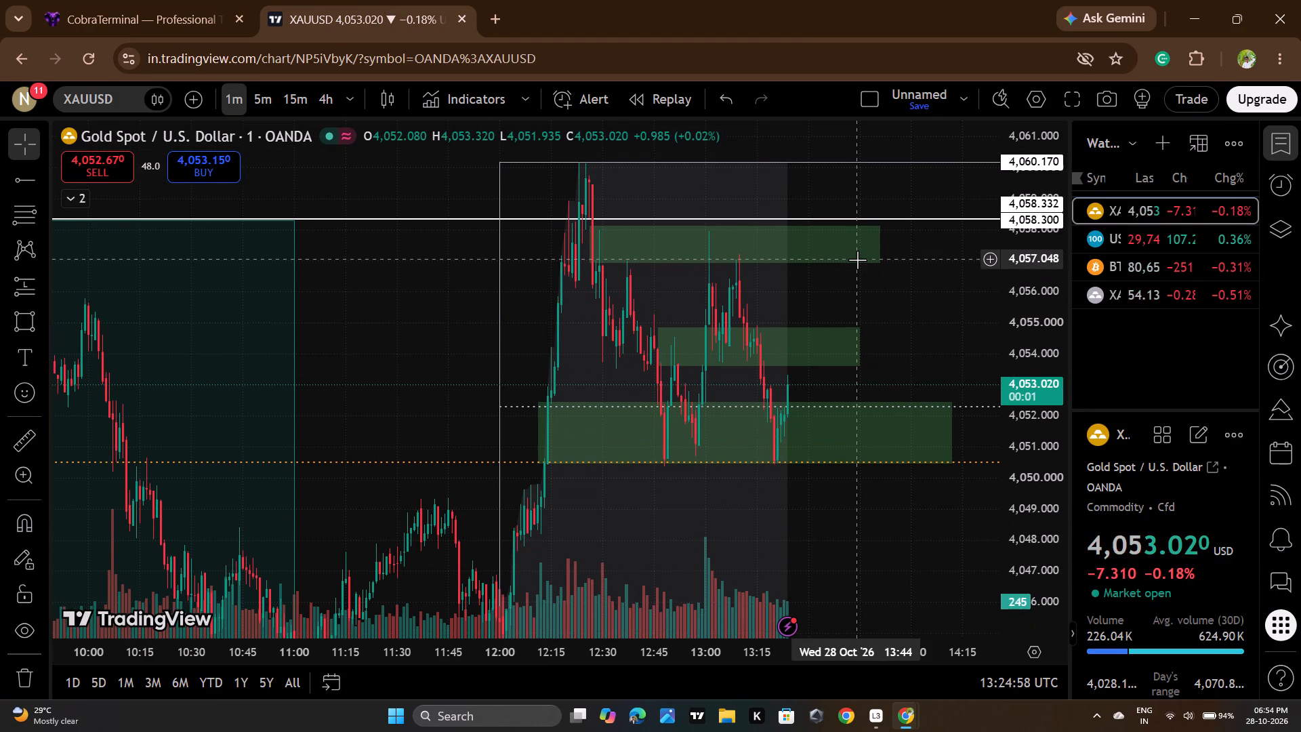
scroll(869, 384, "up", 3)
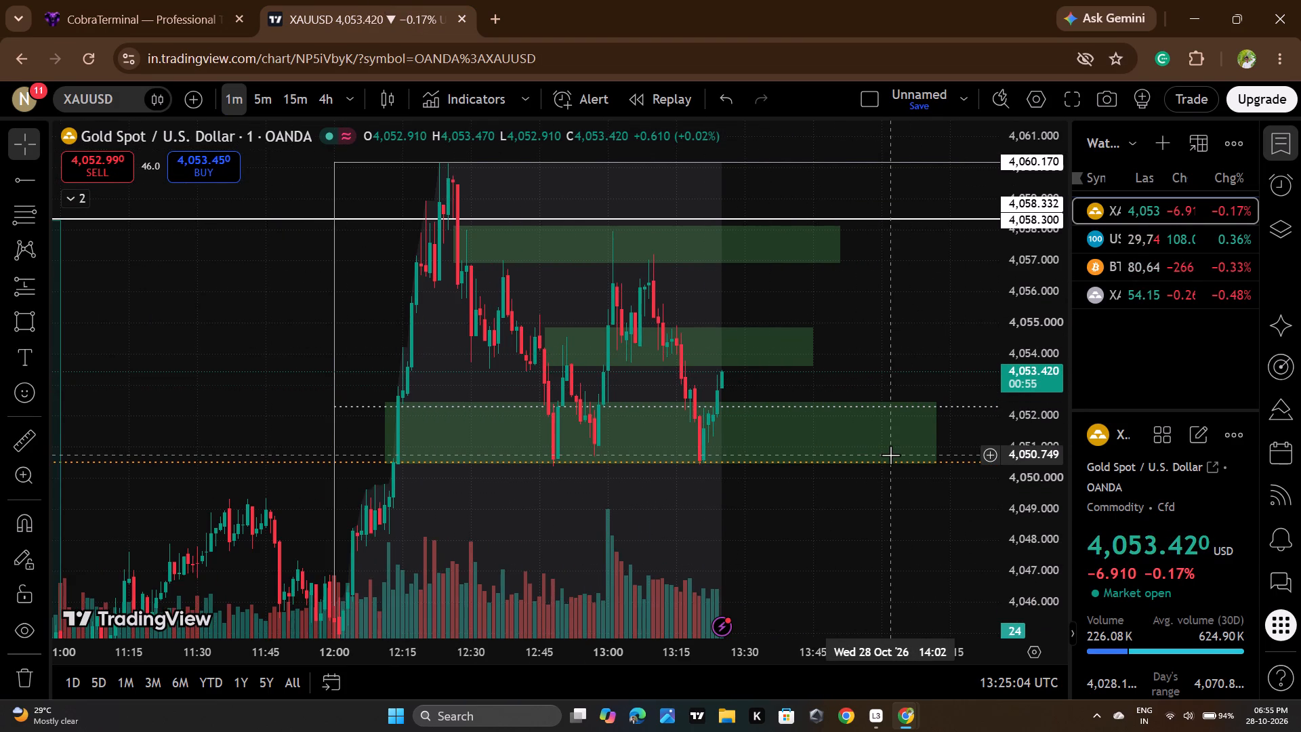
Switch to CobraTerminal and examine the XAUUSD sell's entry, stop loss and take profit lines over a wider range of 1-minute candles.
left_click(167, 6)
scroll(650, 466, "down", 1)
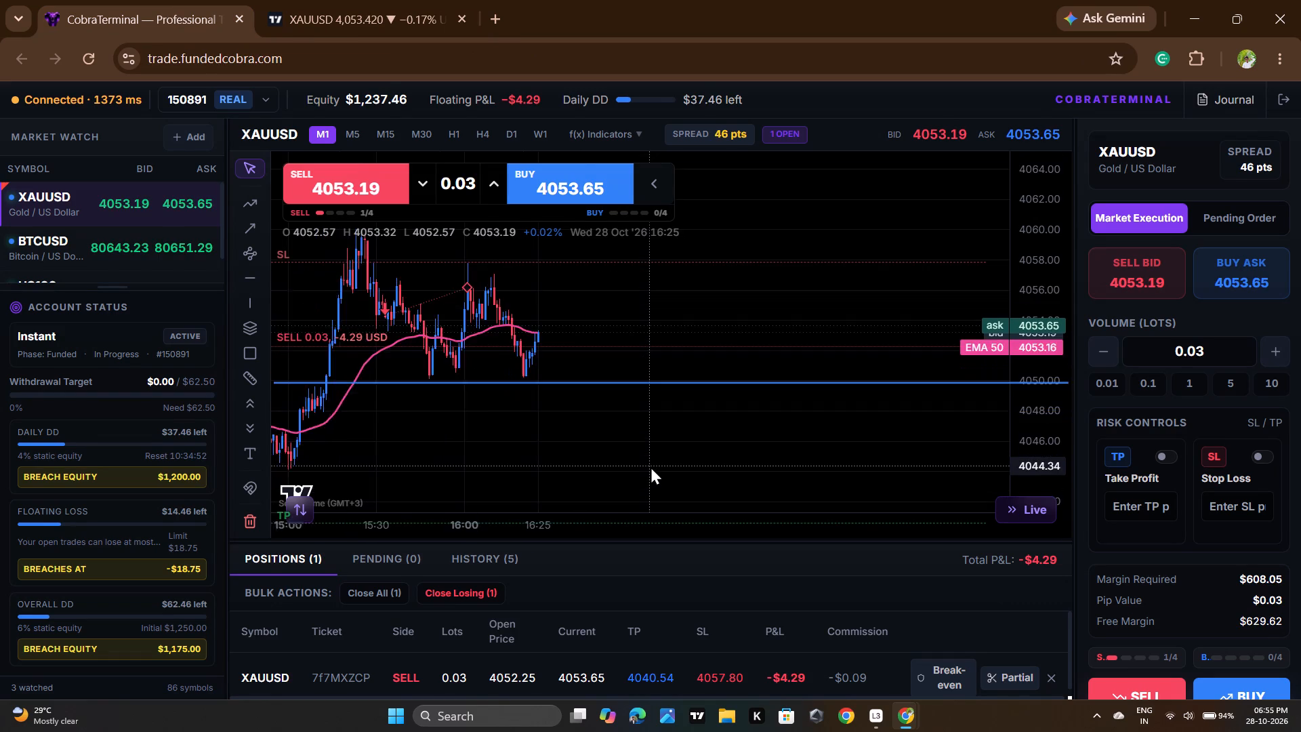
scroll(650, 466, "down", 5)
scroll(692, 406, "down", 3)
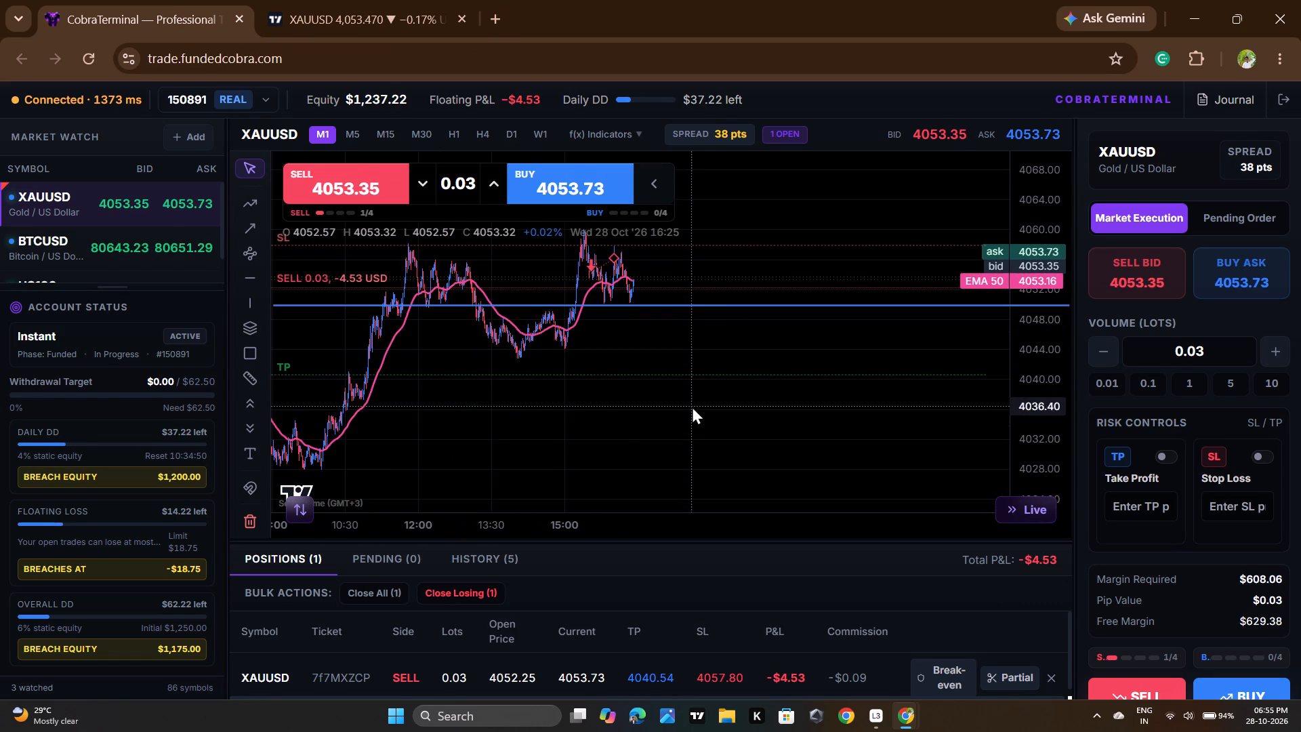
left_click(764, 374)
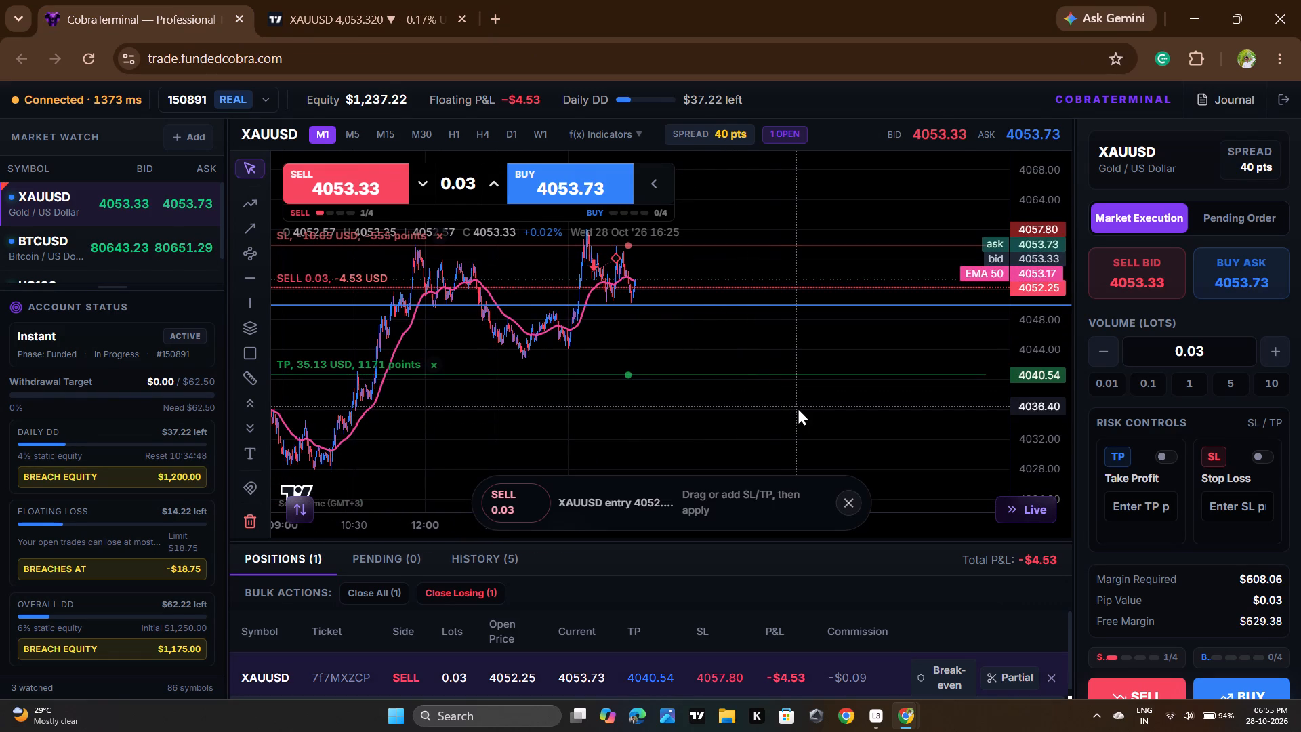
left_click(798, 407)
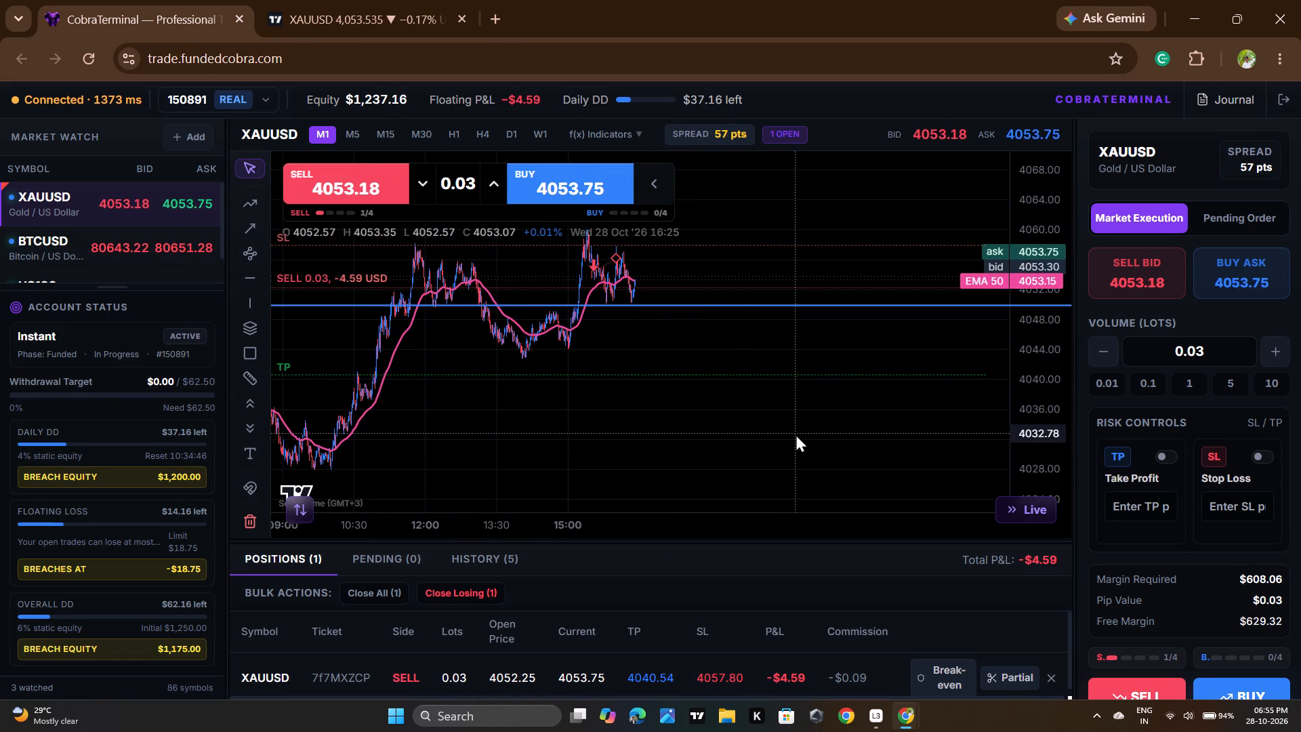
Examine the latest 1-minute XAUUSD candles closely against the EMA 50, the sell's entry and the blue line.
scroll(796, 434, "up", 8)
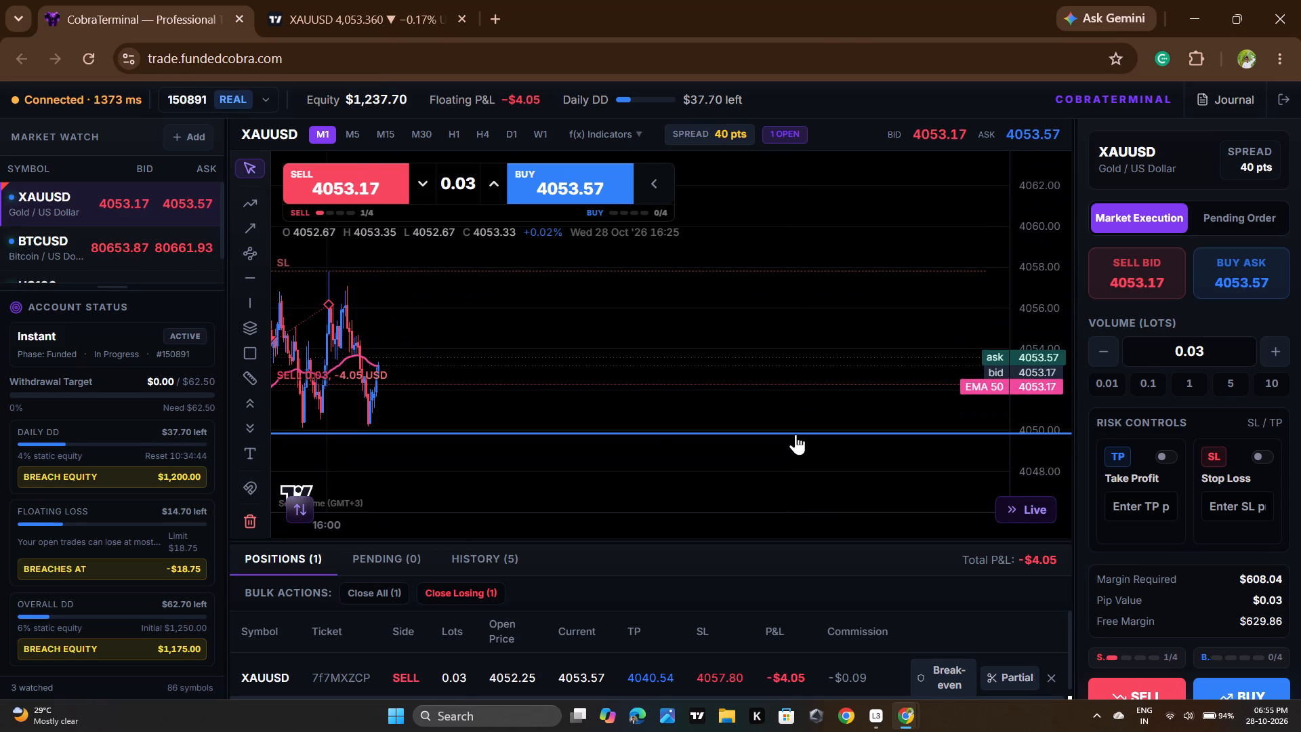
scroll(796, 434, "up", 1)
scroll(676, 436, "up", 4)
left_click_drag(602, 451, 840, 469)
scroll(545, 453, "up", 2)
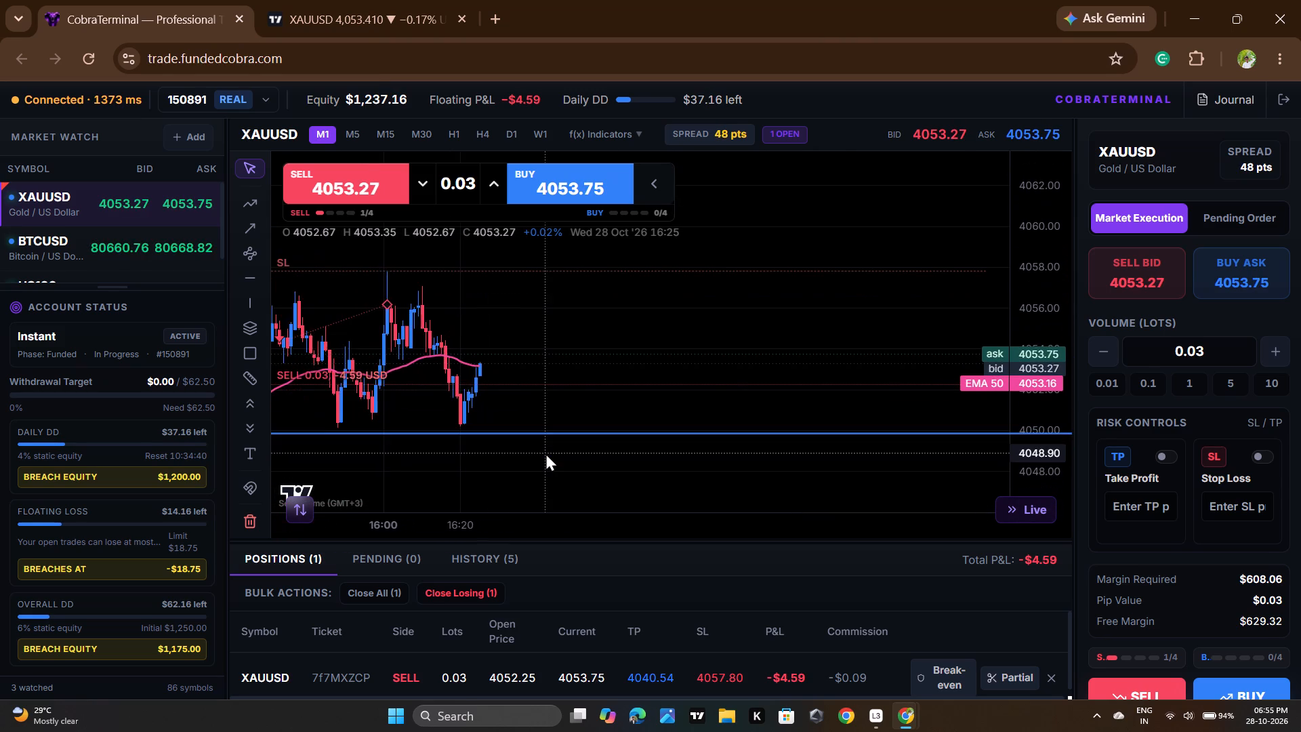
scroll(545, 453, "up", 6)
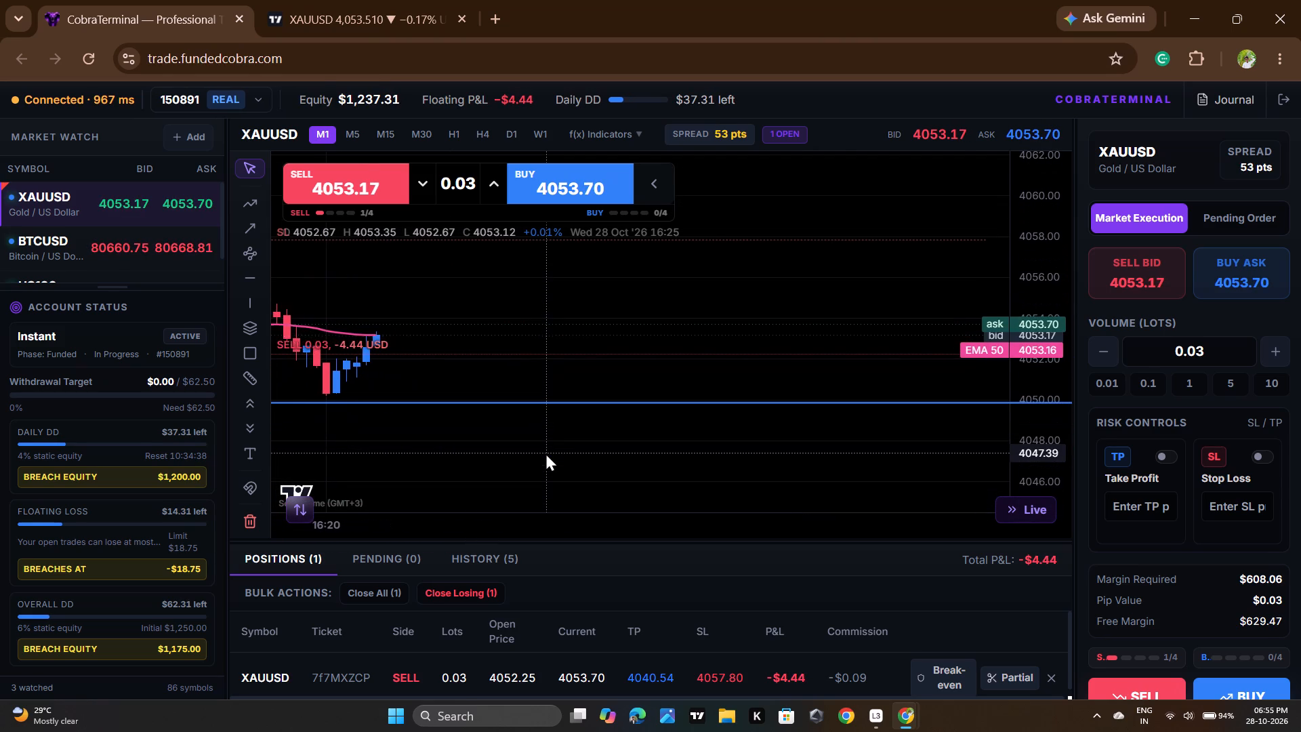
scroll(545, 453, "down", 3)
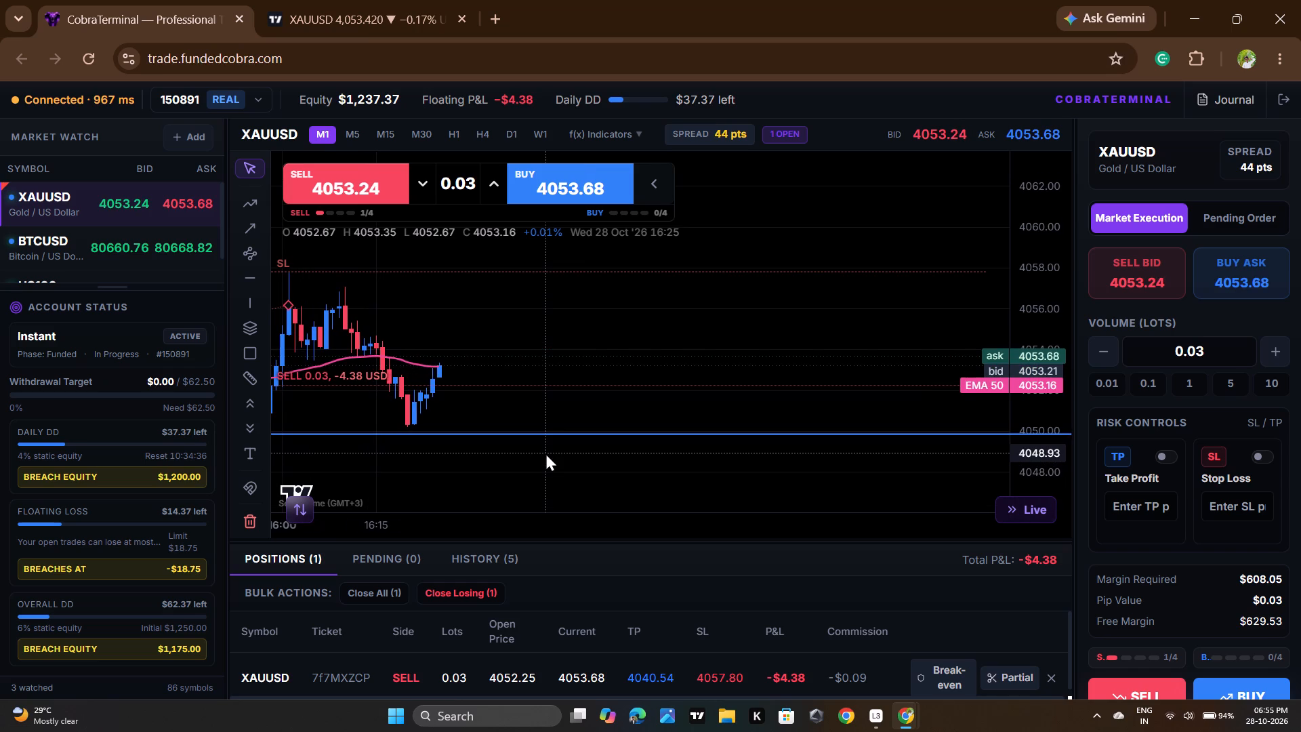
scroll(545, 453, "down", 1)
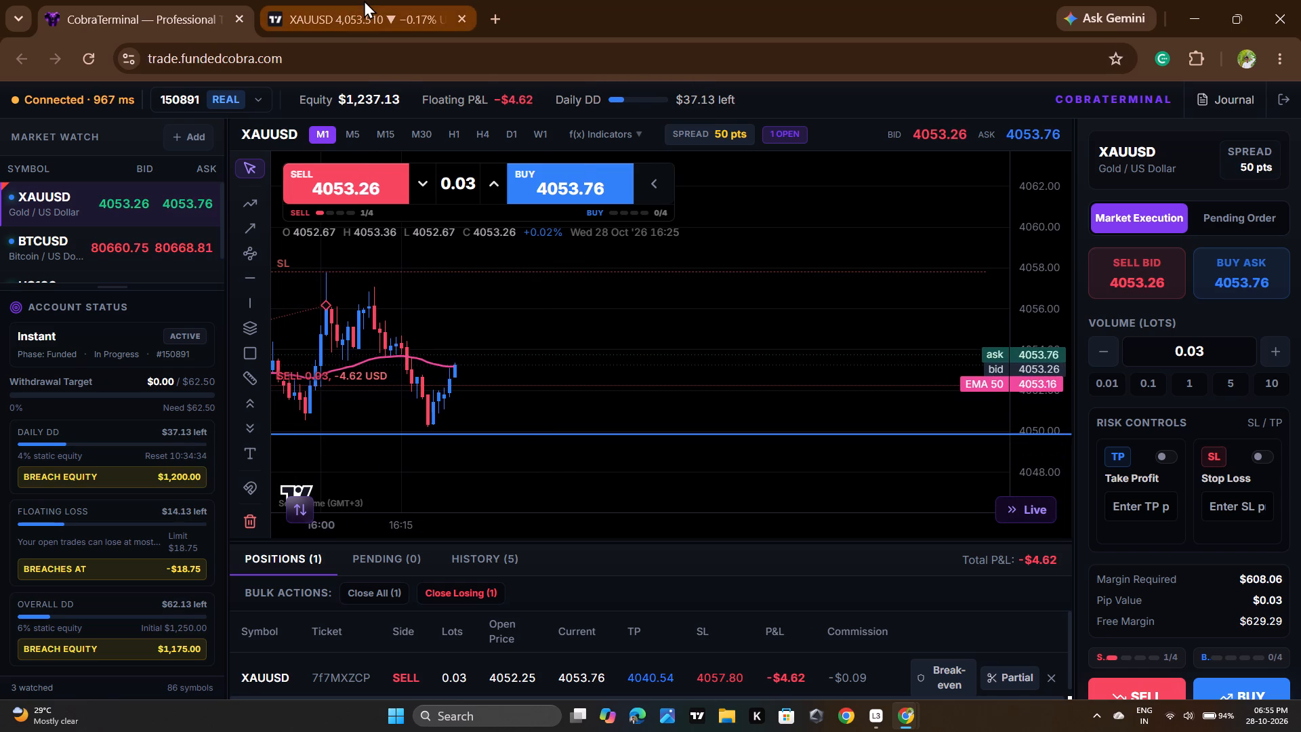
Switch to TradingView and examine XAUUSD from the large lower green zone near 4,030 up to the white lines above 4,060.
left_click(364, 0)
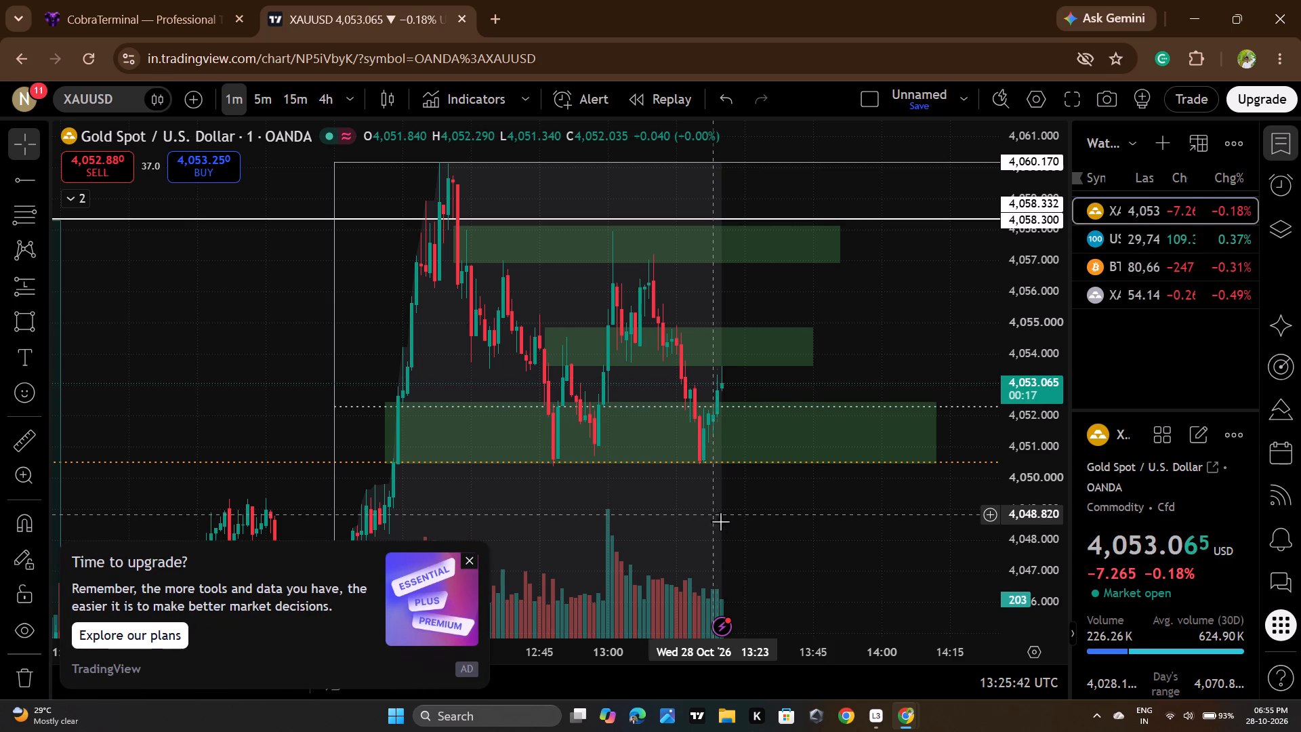
scroll(764, 491, "down", 5)
left_click_drag(844, 514, 758, 243)
left_click_drag(822, 294, 792, 84)
scroll(705, 371, "down", 5)
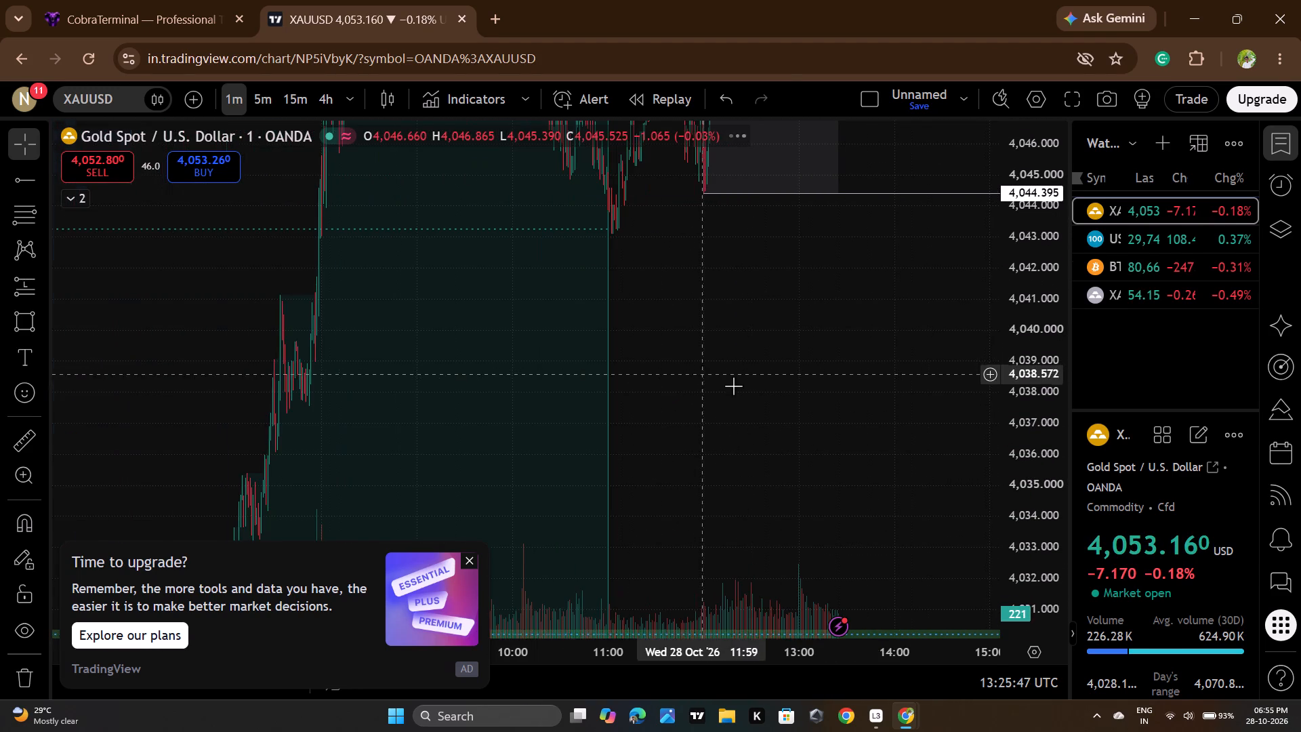
scroll(1026, 329, "down", 13)
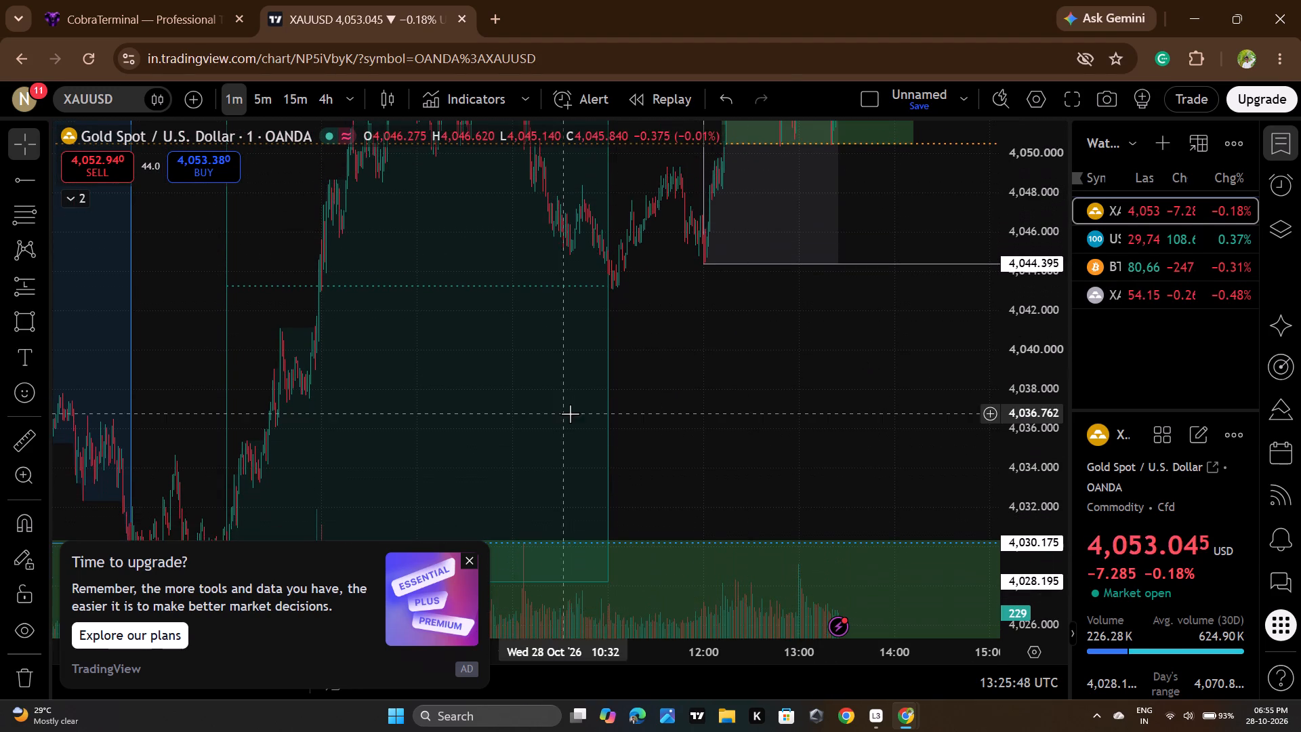
left_click_drag(776, 384, 736, 552)
scroll(854, 494, "up", 4)
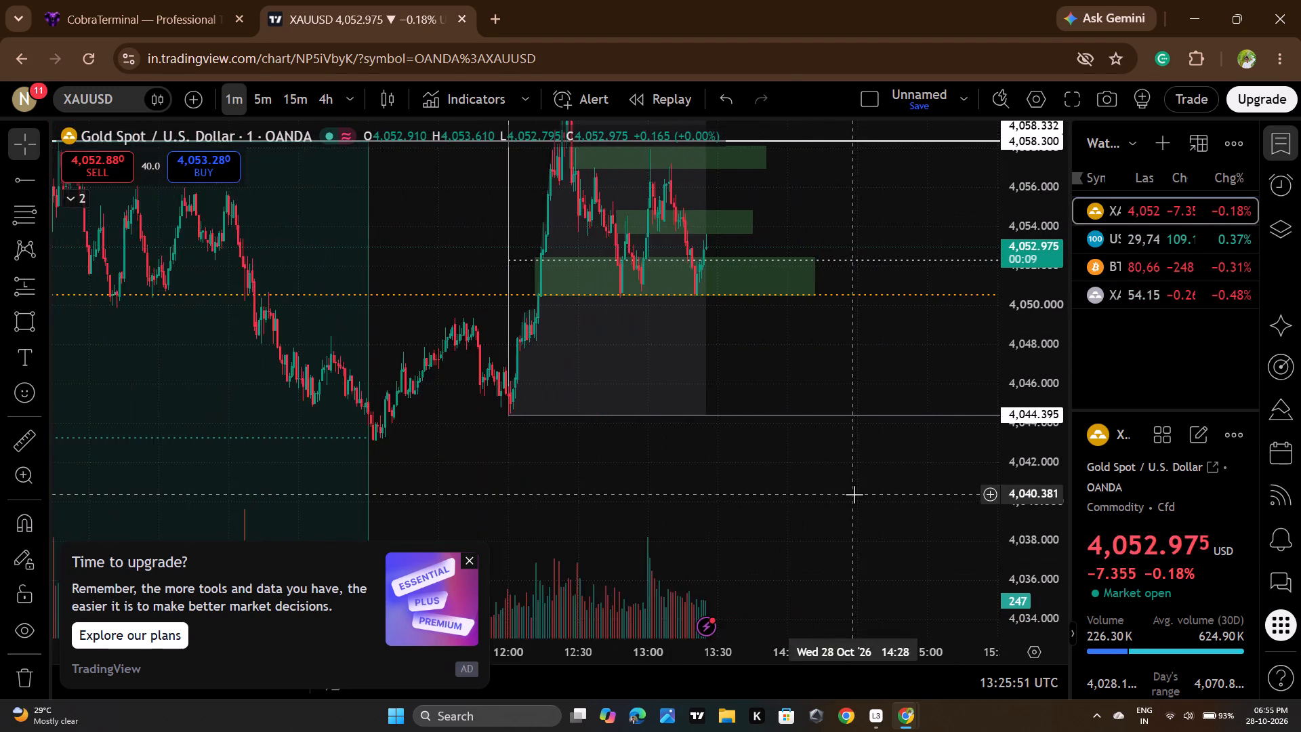
scroll(854, 494, "up", 5)
left_click_drag(827, 400, 866, 598)
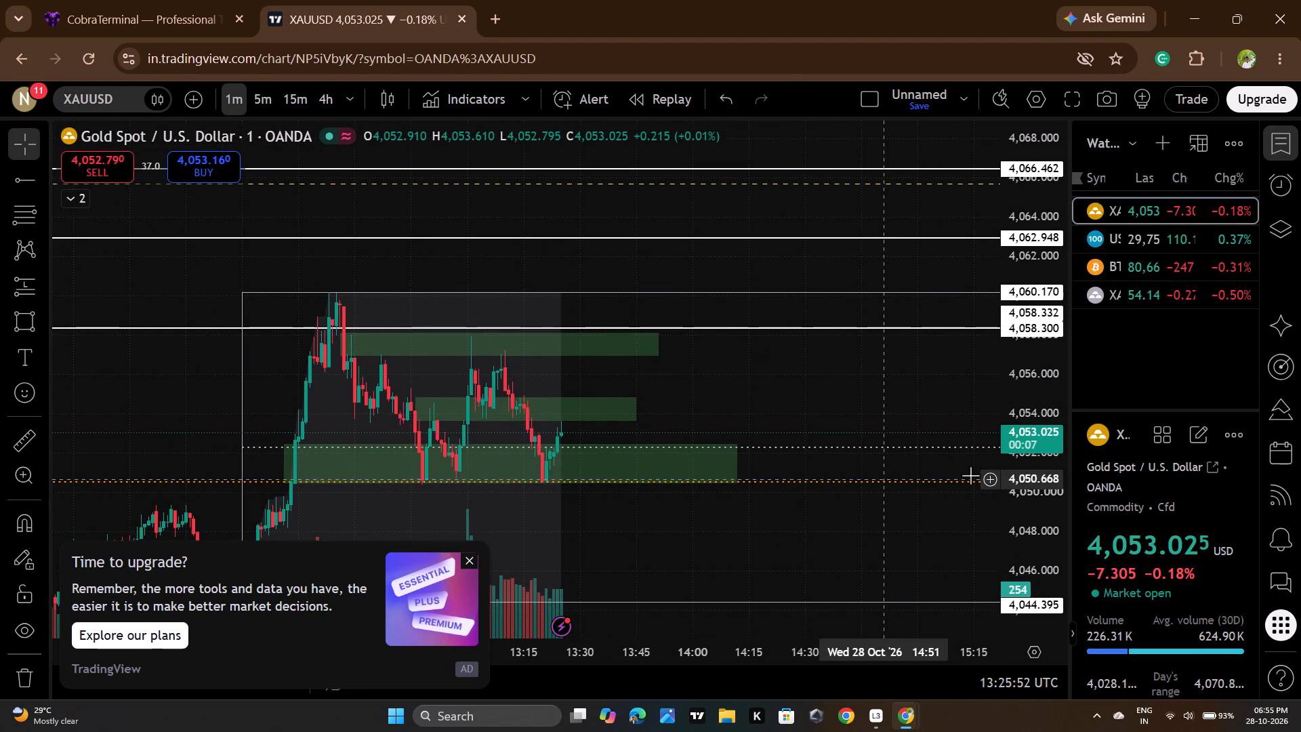
scroll(1048, 460, "up", 12)
left_click_drag(859, 444, 856, 352)
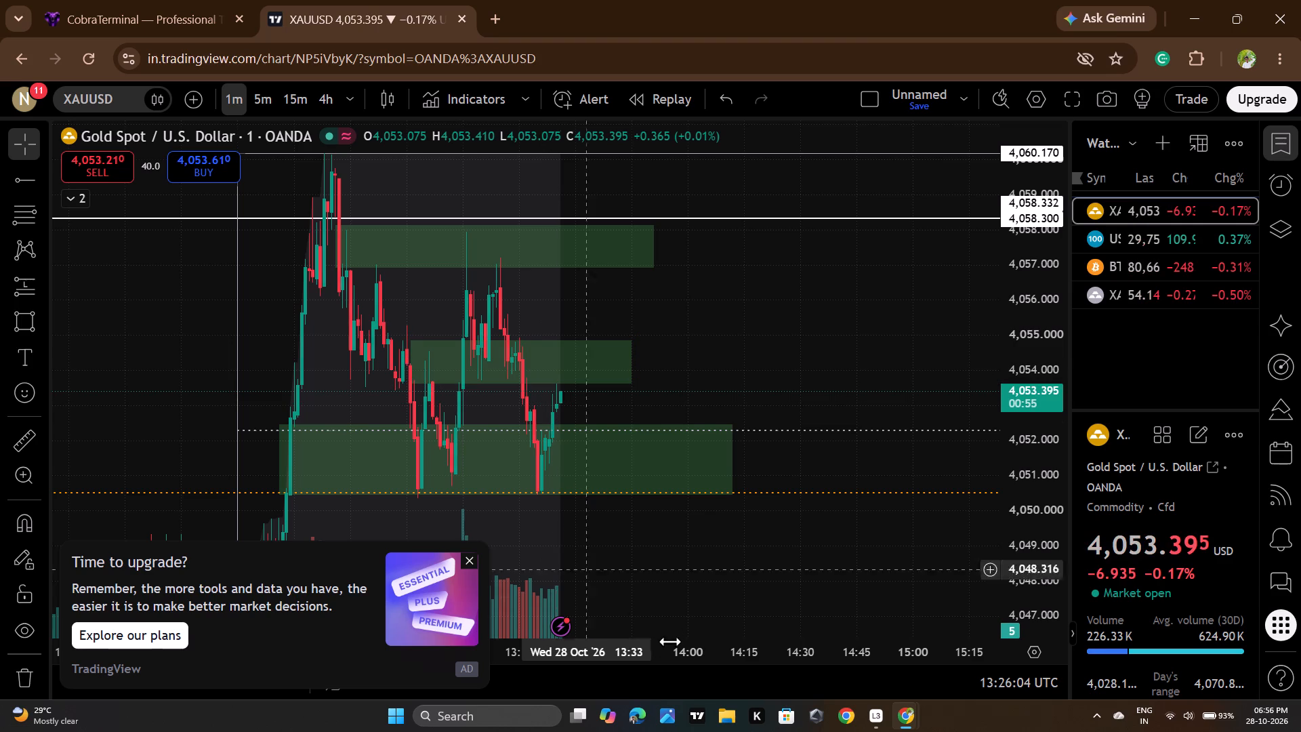
Close the upgrade advertisement covering the XAUUSD chart, with a brief check of the sell in CobraTerminal.
left_click(480, 556)
left_click(233, 1)
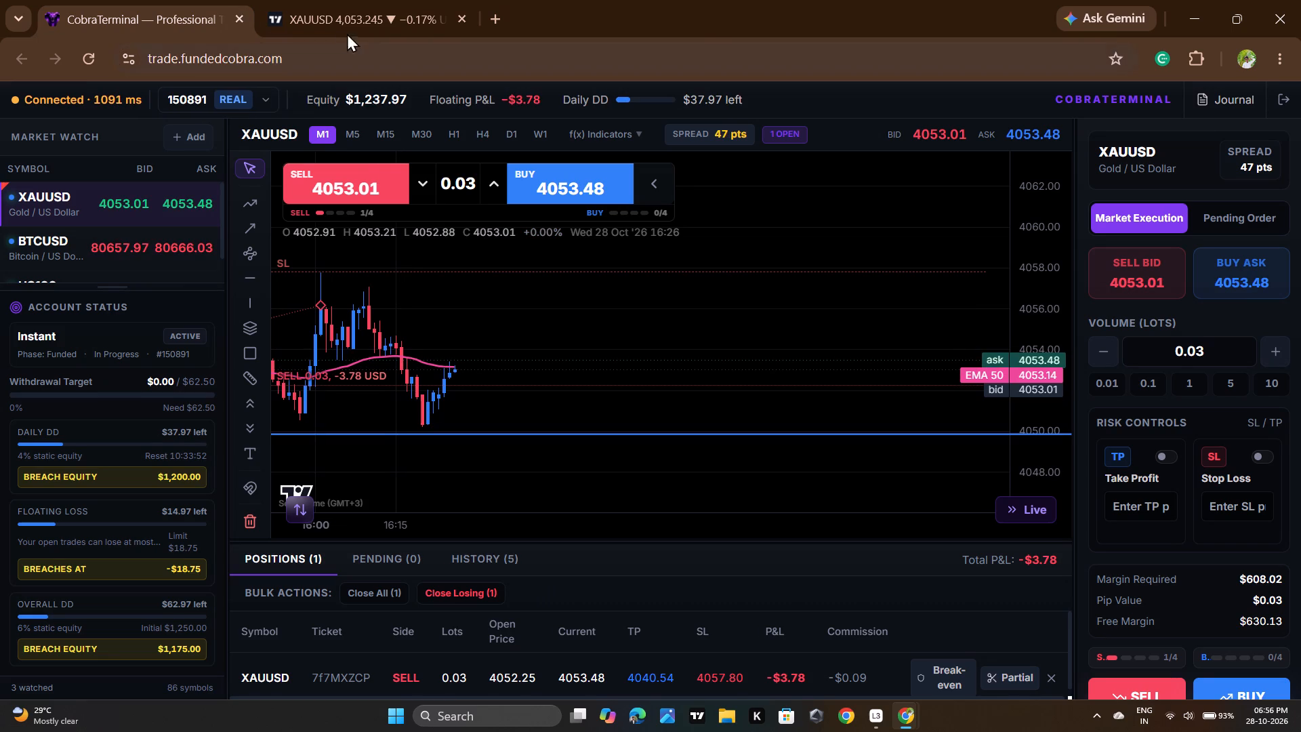
left_click(385, 20)
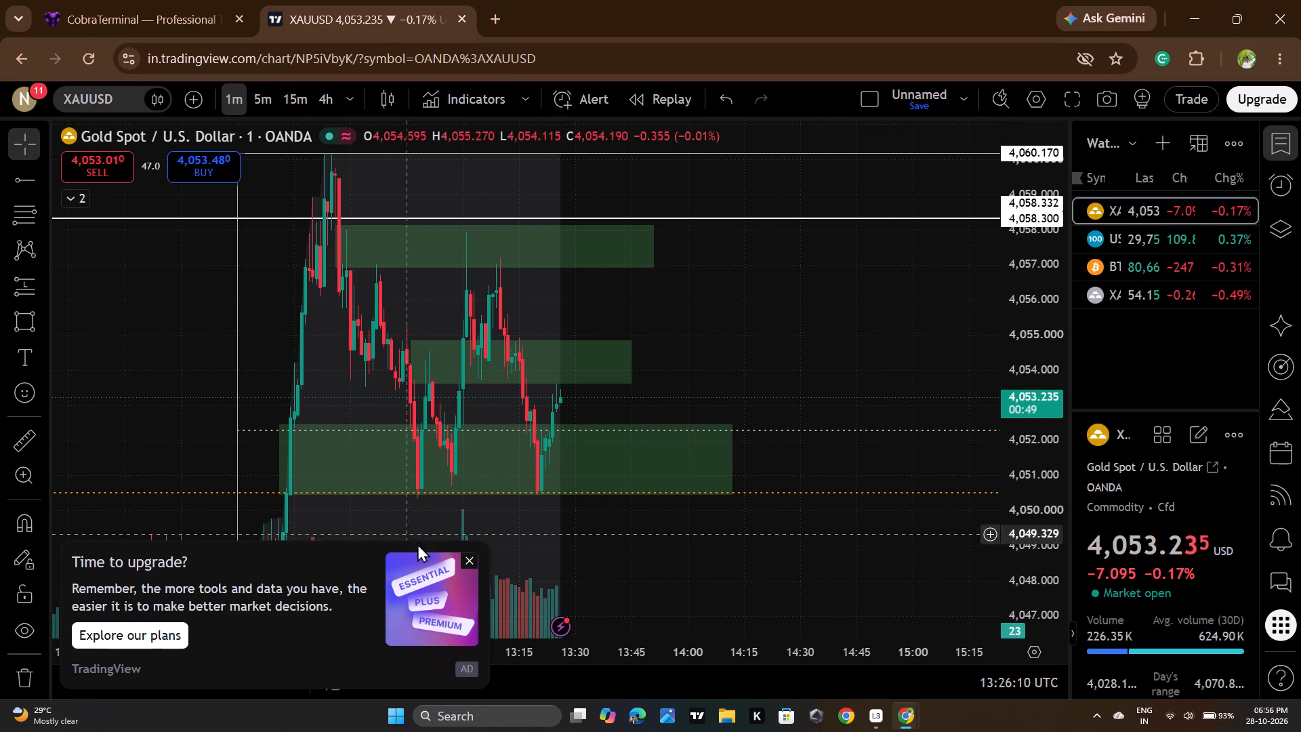
left_click(473, 558)
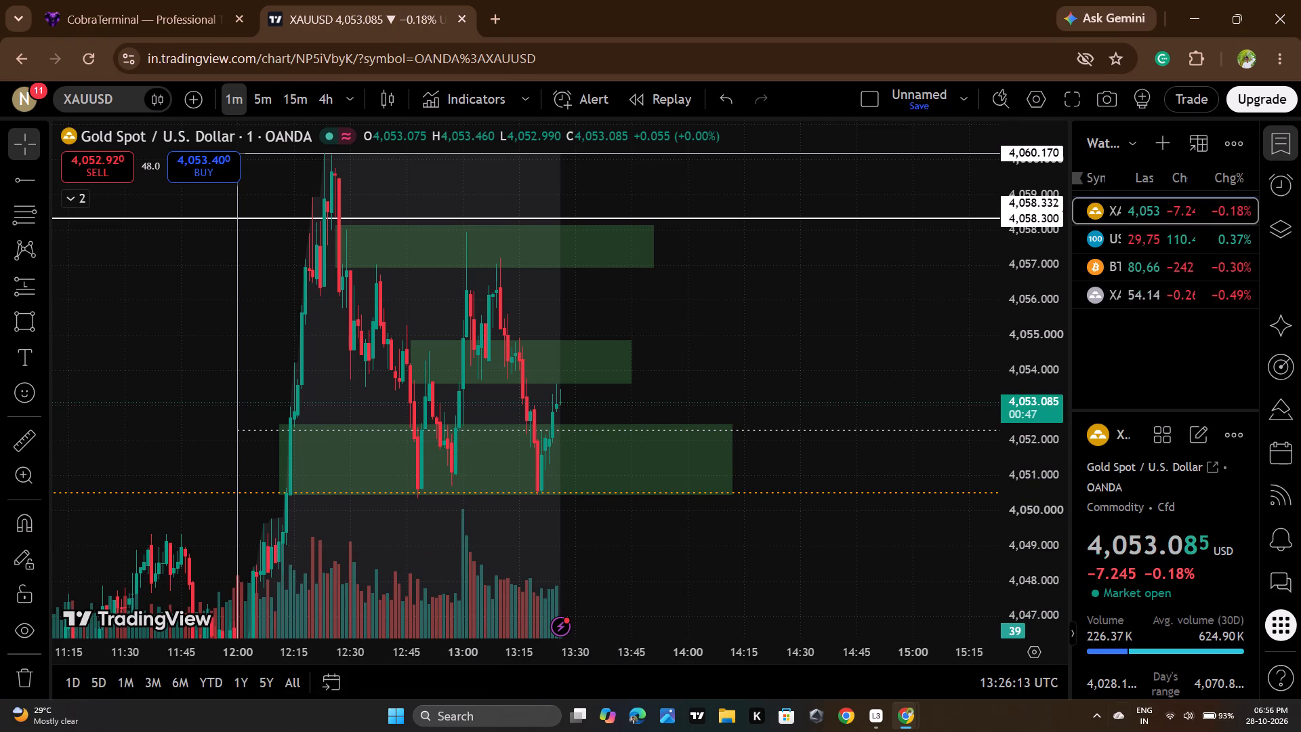
Open the XAGUSD chart, briefly check CobraTerminal, and draw a green rectangle from about 54.138 to 54.159 starting at 13:14.
left_click(1155, 289)
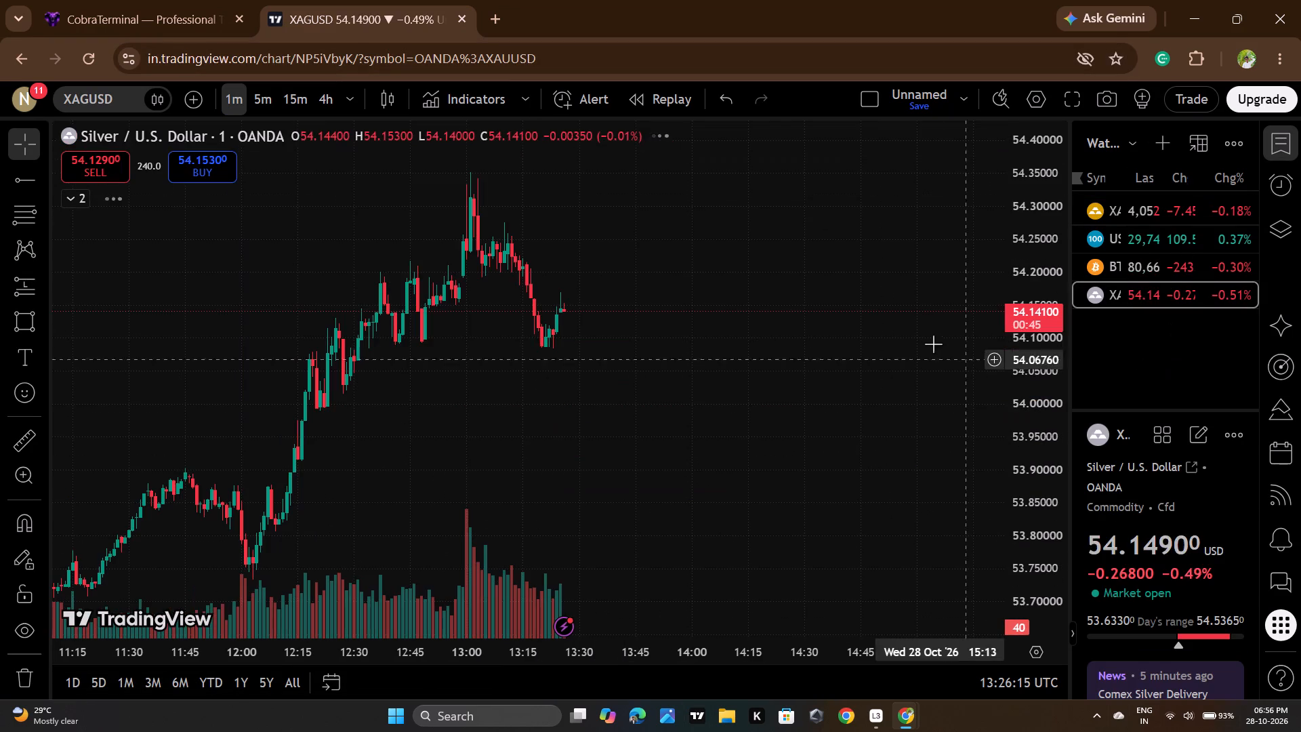
scroll(926, 338, "down", 2)
scroll(955, 384, "up", 5)
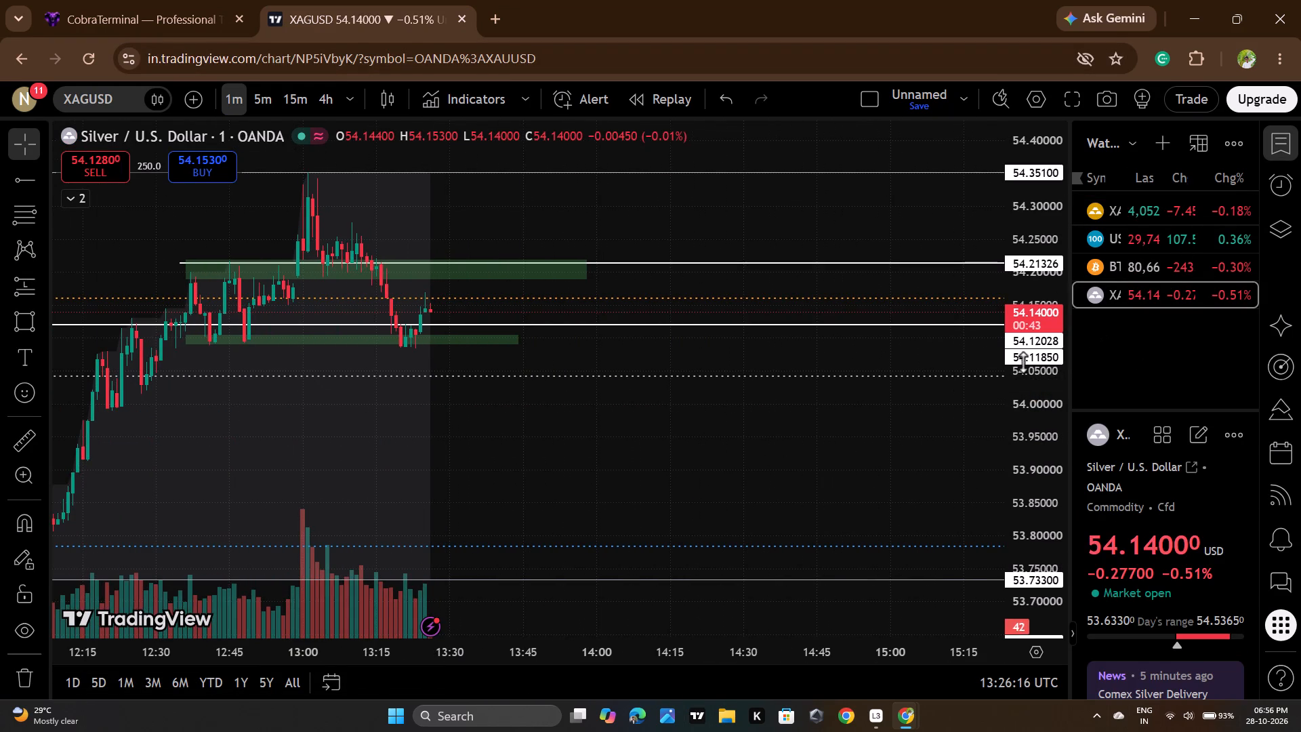
scroll(1029, 367, "up", 16)
left_click_drag(735, 393, 749, 484)
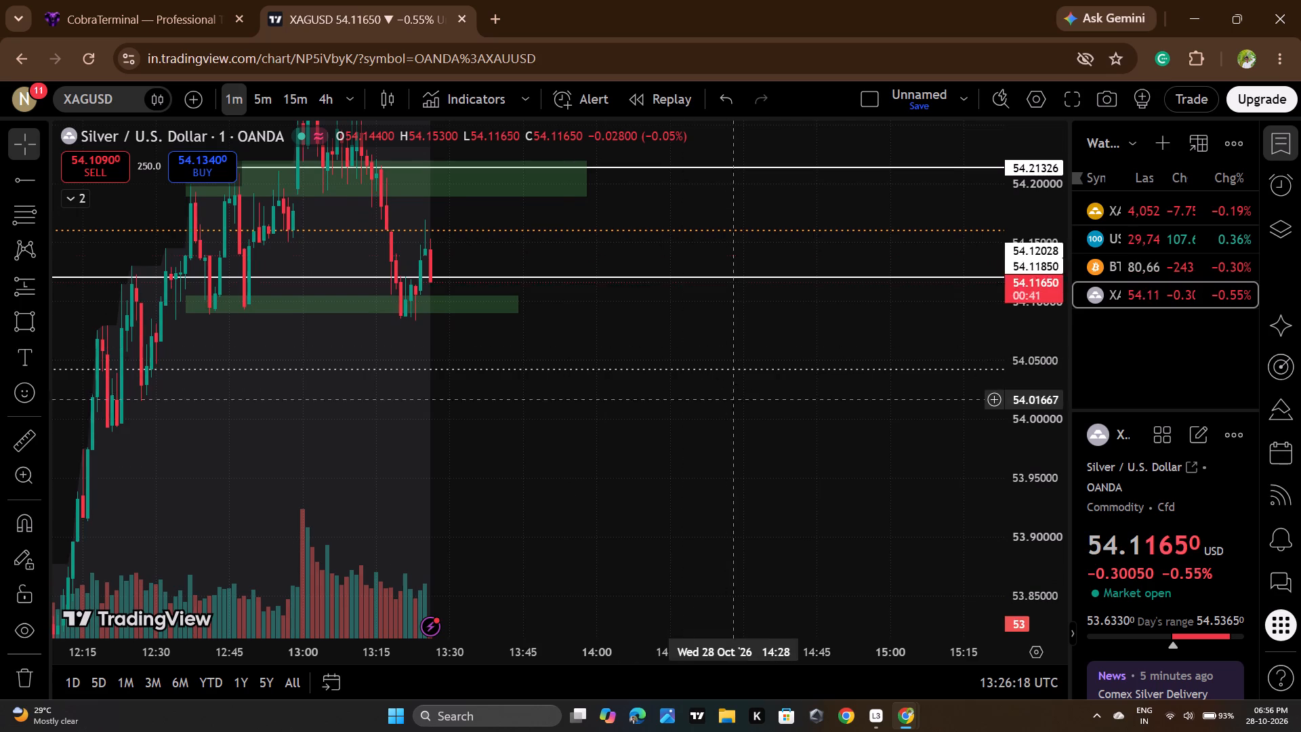
left_click_drag(749, 484, 781, 618)
left_click(161, 0)
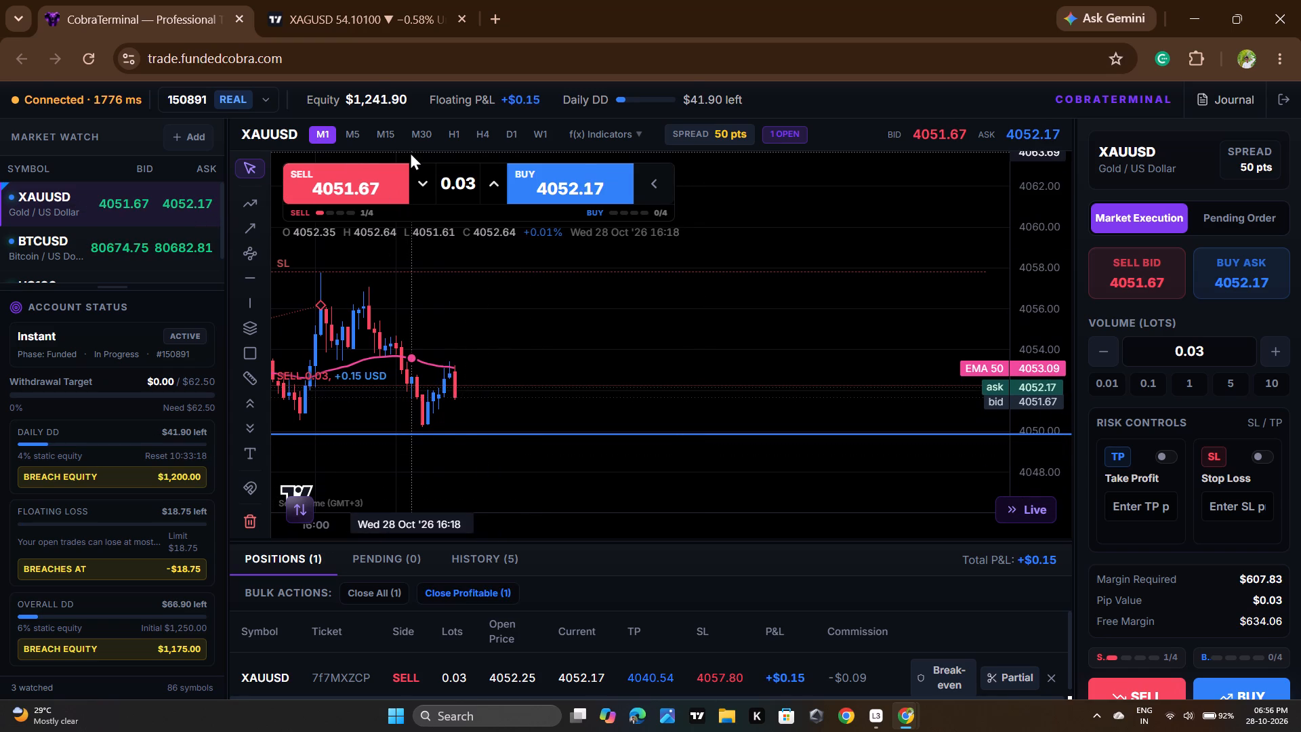
left_click(400, 0)
left_click_drag(811, 549, 809, 485)
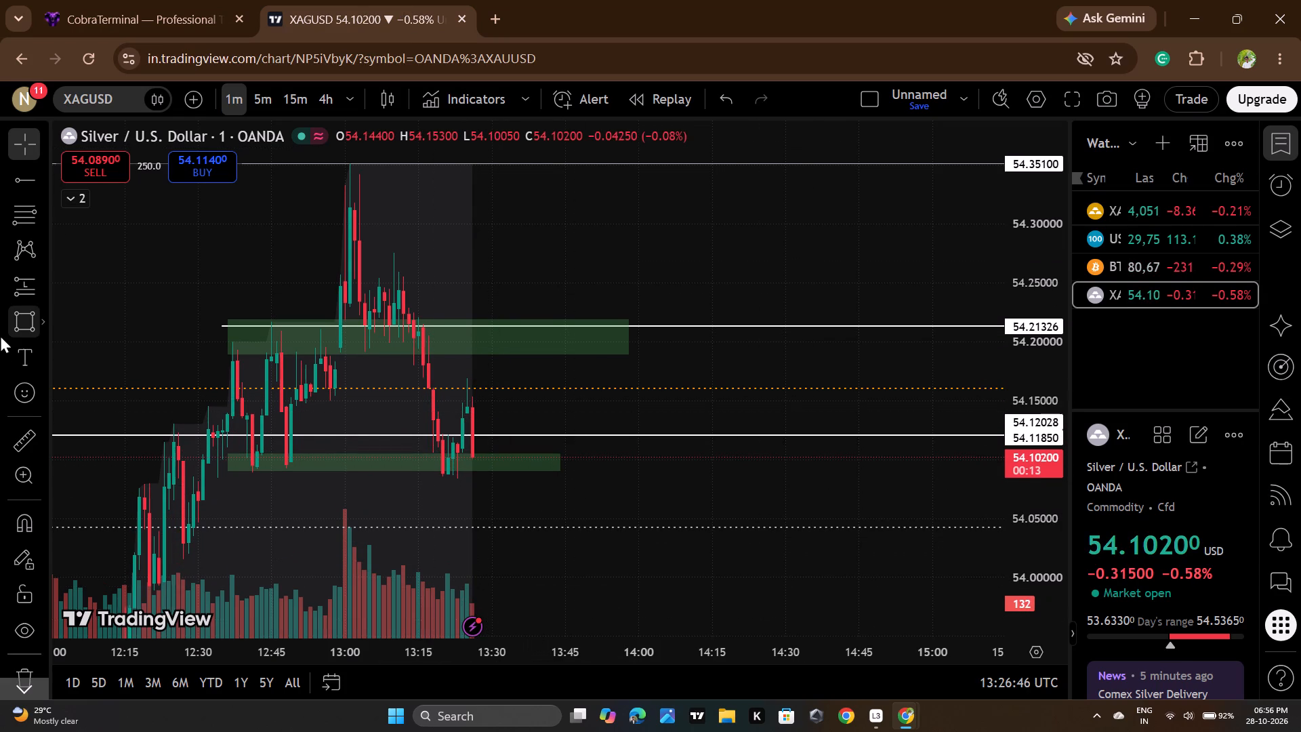
left_click(0, 329)
left_click(413, 415)
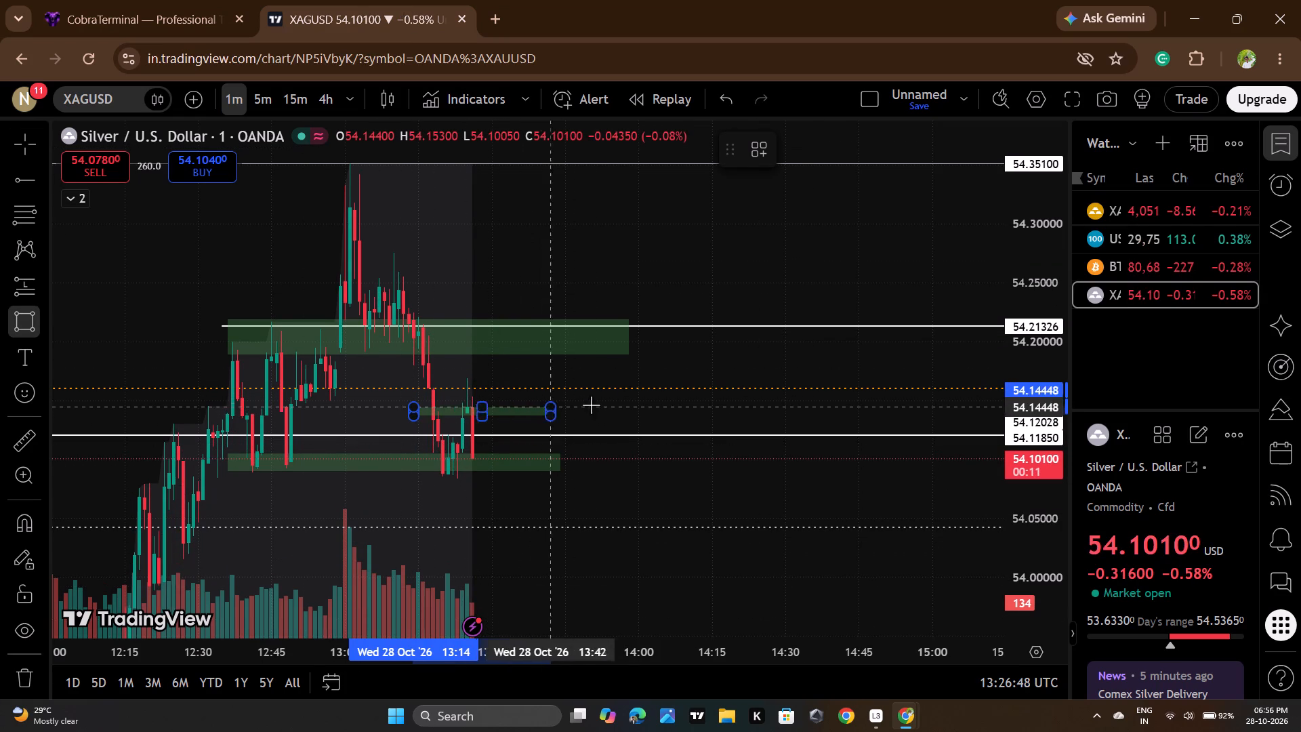
left_click(650, 390)
left_click(896, 417)
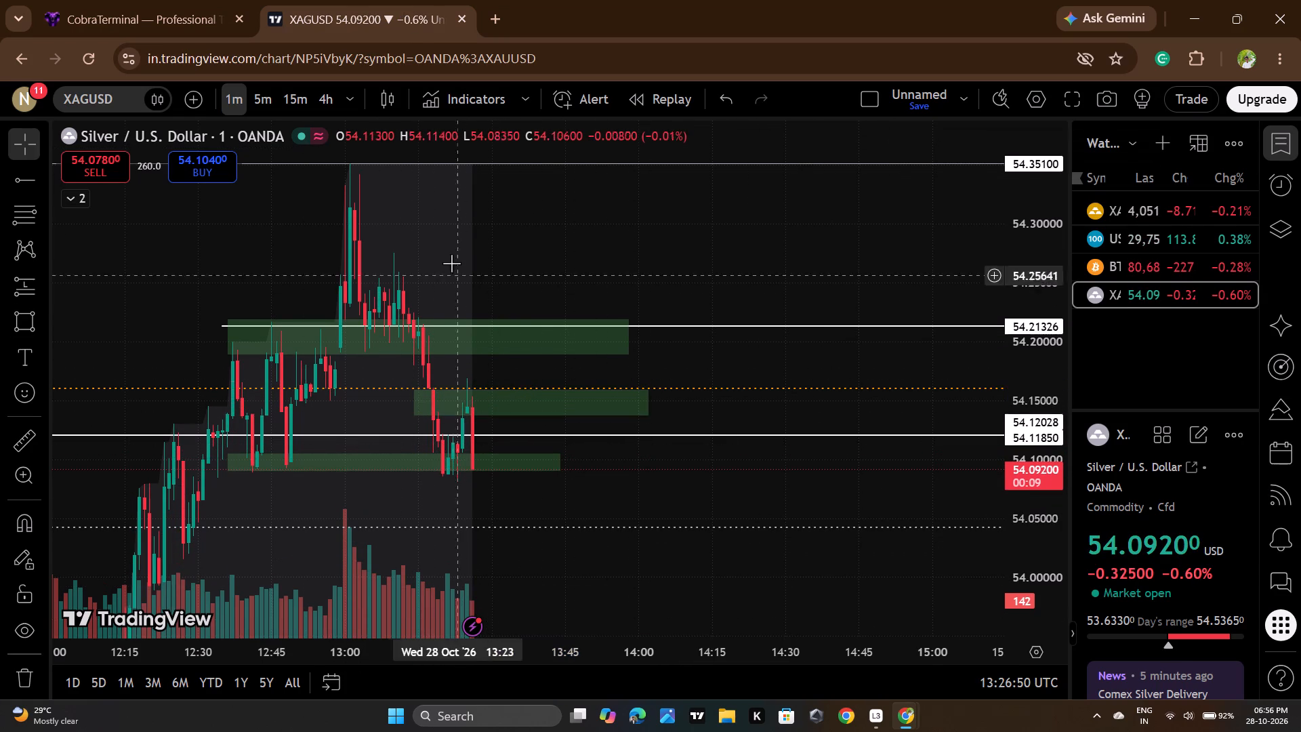
left_click_drag(752, 548, 784, 510)
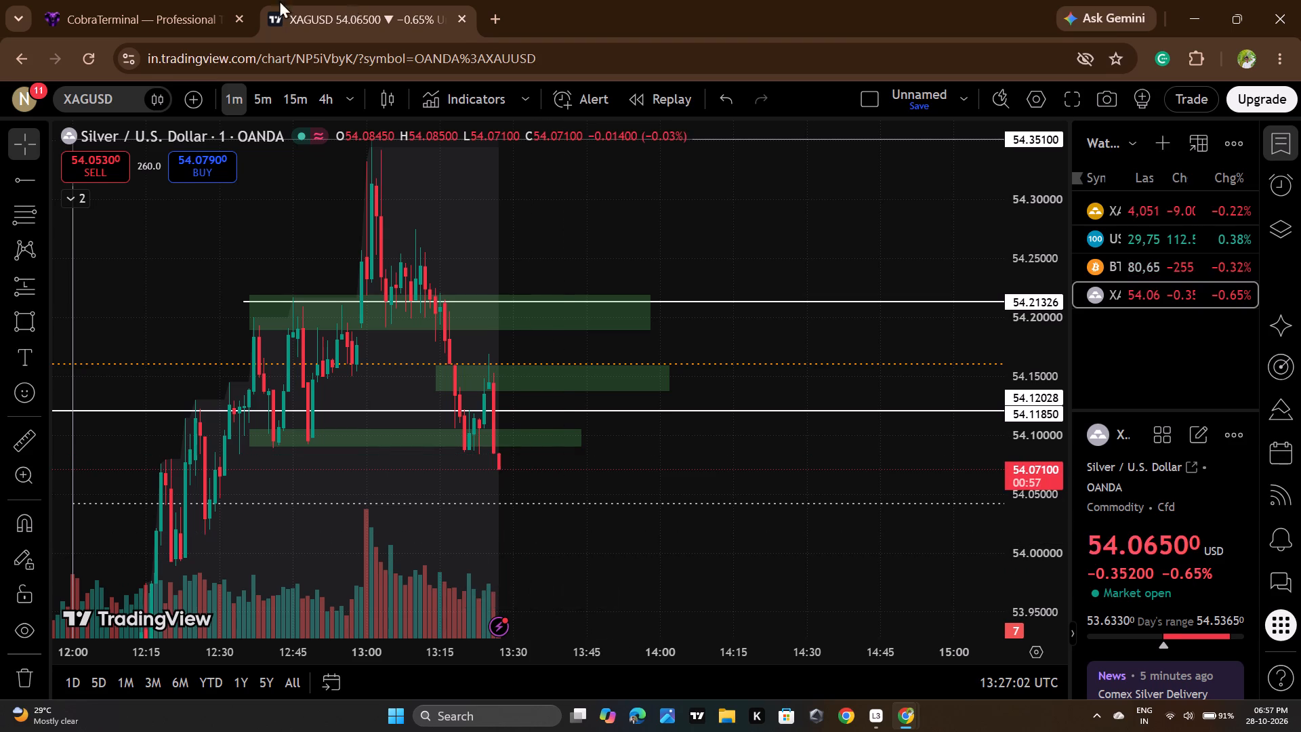
Check the sell briefly in CobraTerminal and examine XAUUSD on TradingView around the green zones between about 4,050 and 4,058.
left_click(178, 0)
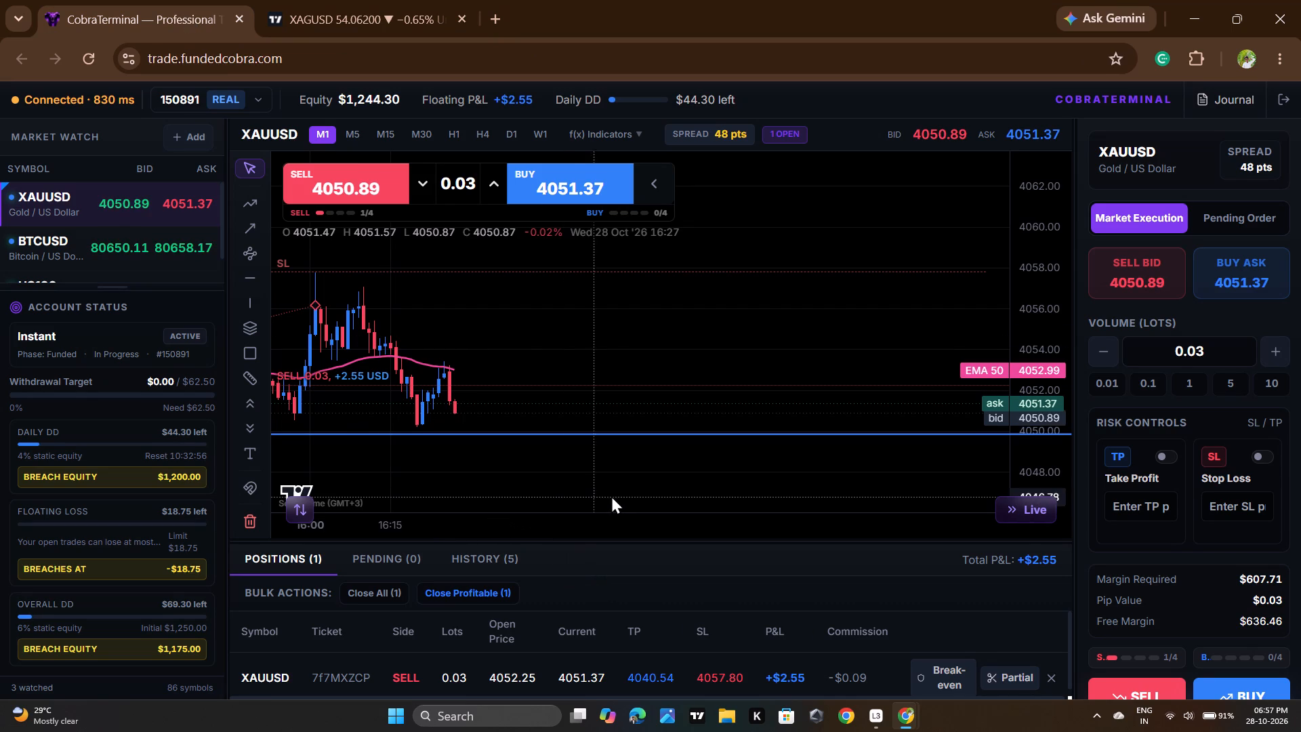
scroll(611, 495, "down", 1)
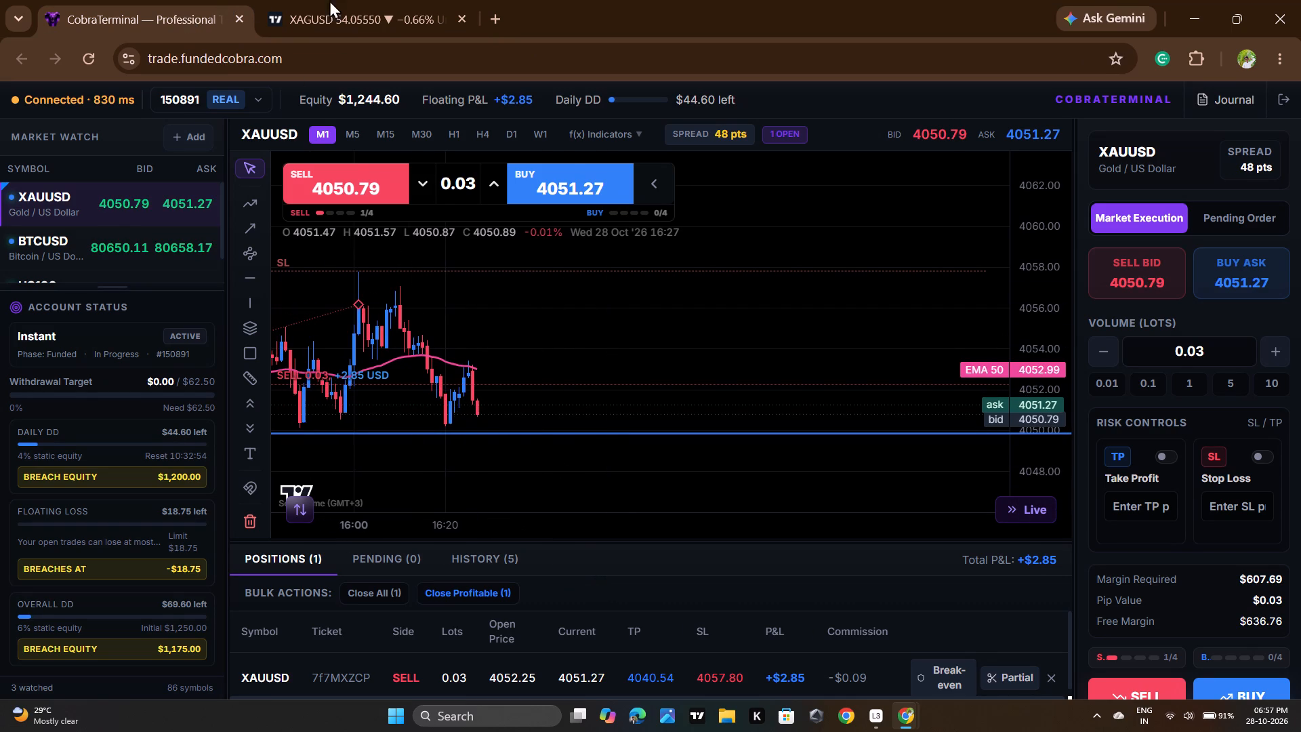
left_click(377, 24)
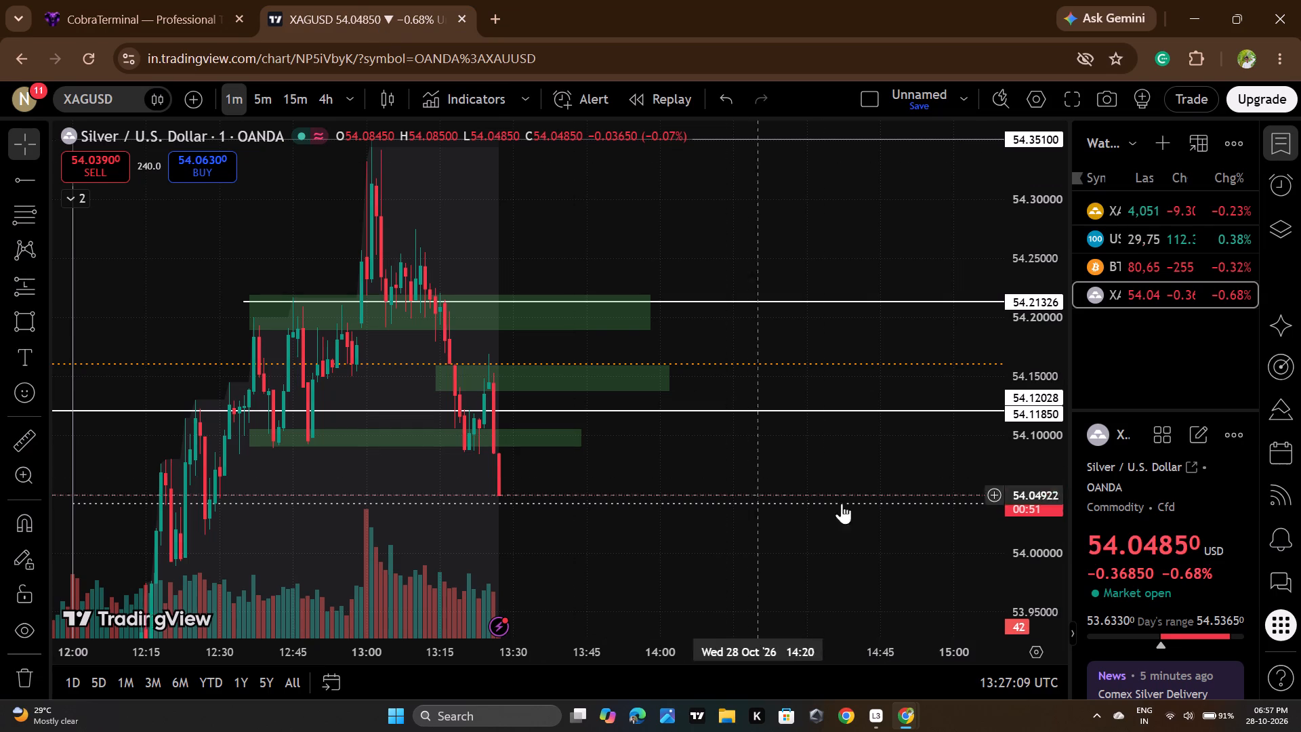
left_click(1164, 199)
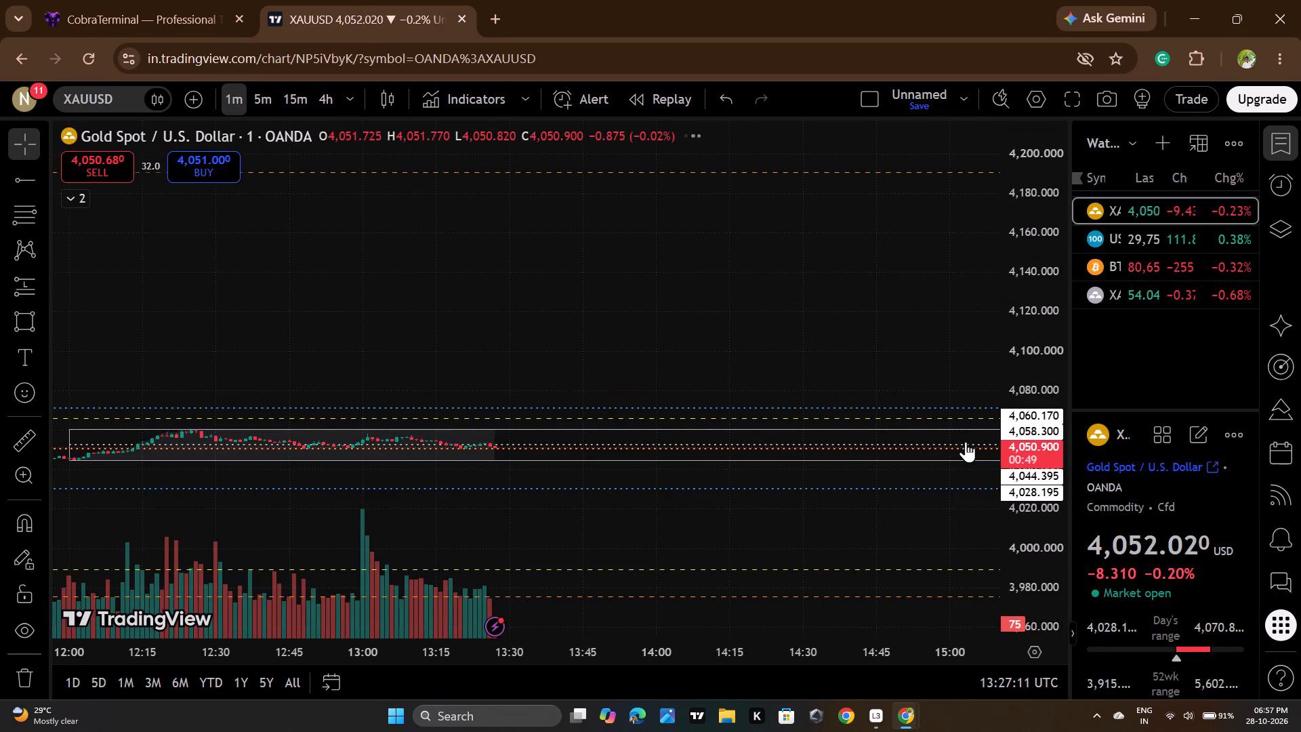
scroll(1015, 476, "up", 20)
scroll(1015, 476, "up", 5)
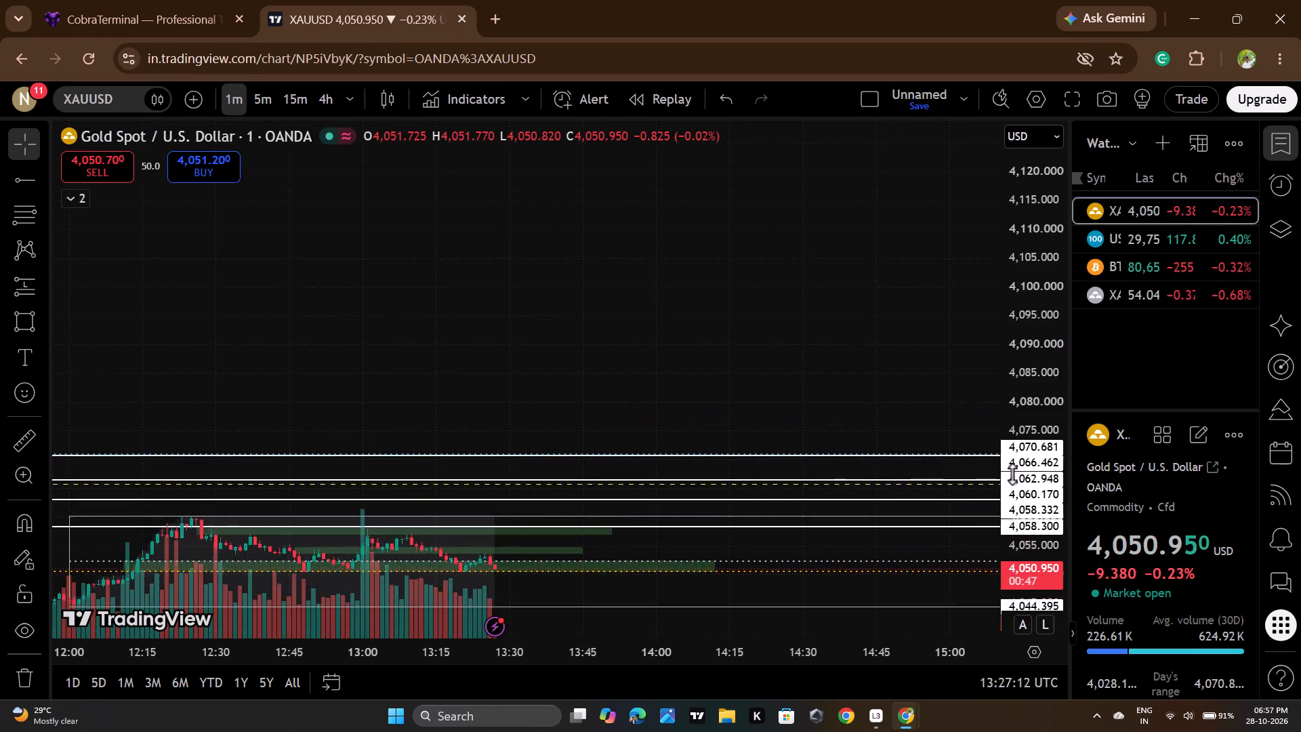
scroll(1013, 474, "up", 20)
scroll(1013, 474, "up", 5)
left_click_drag(807, 536, 785, 75)
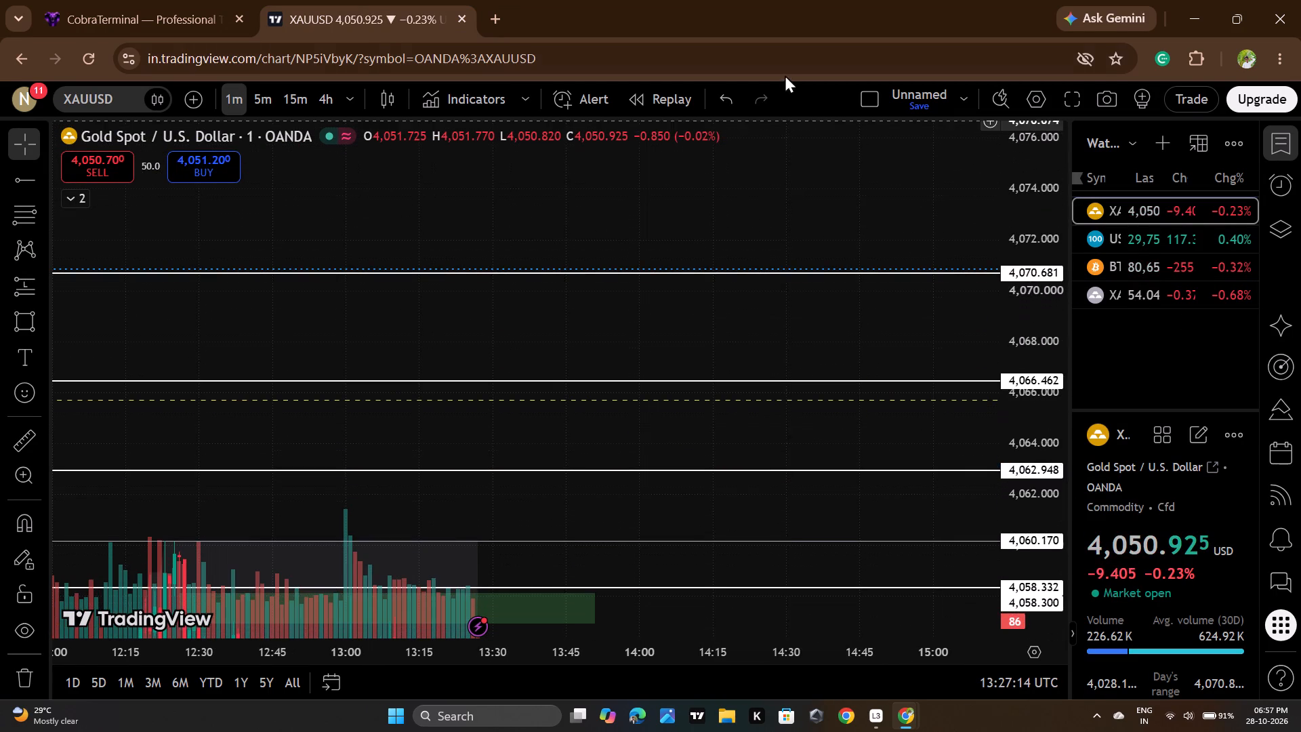
left_click_drag(795, 500, 968, 15)
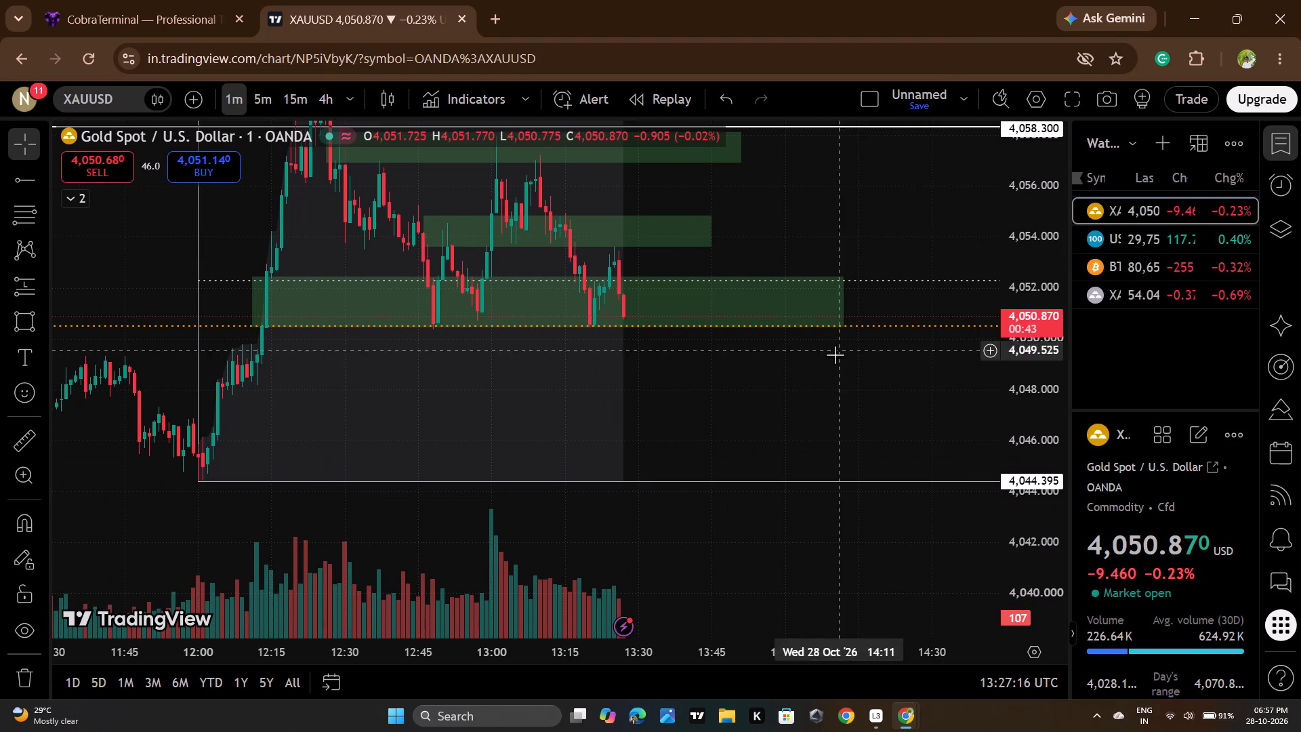
left_click_drag(772, 401, 783, 464)
scroll(989, 395, "up", 4)
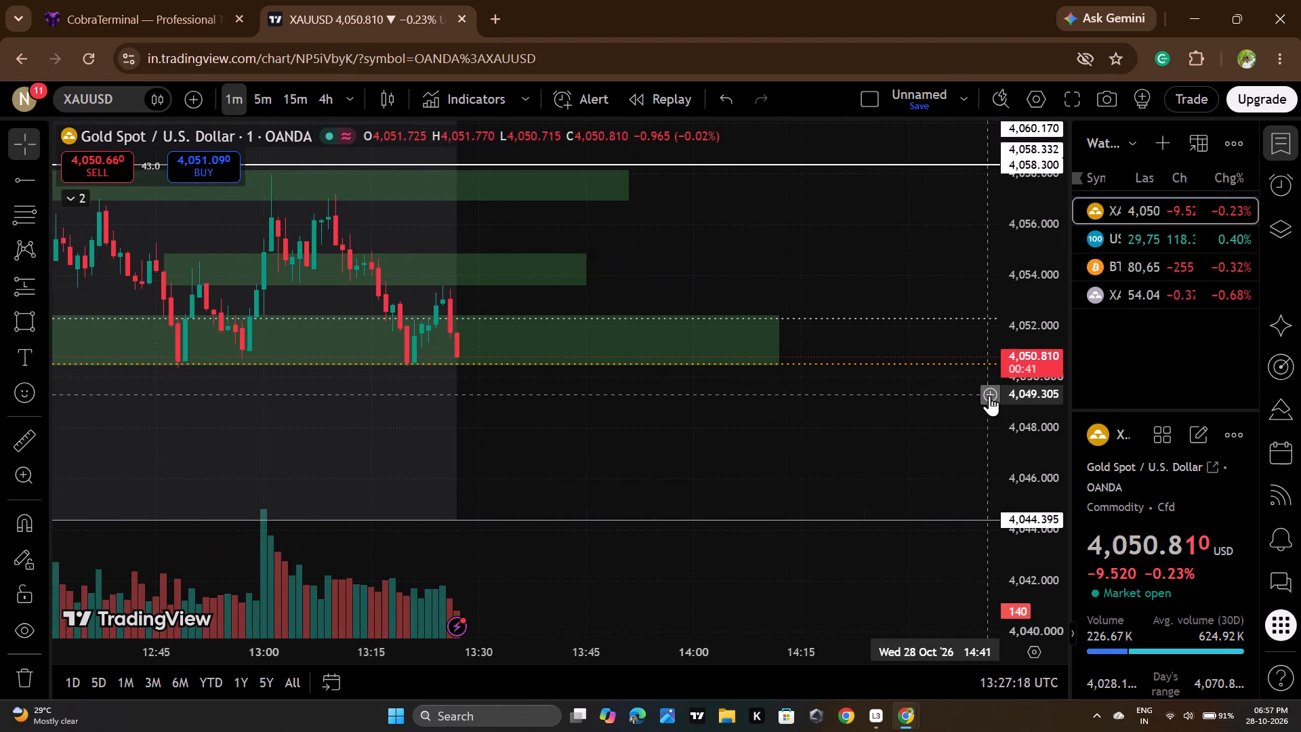
scroll(931, 432, "down", 2)
scroll(1054, 432, "up", 10)
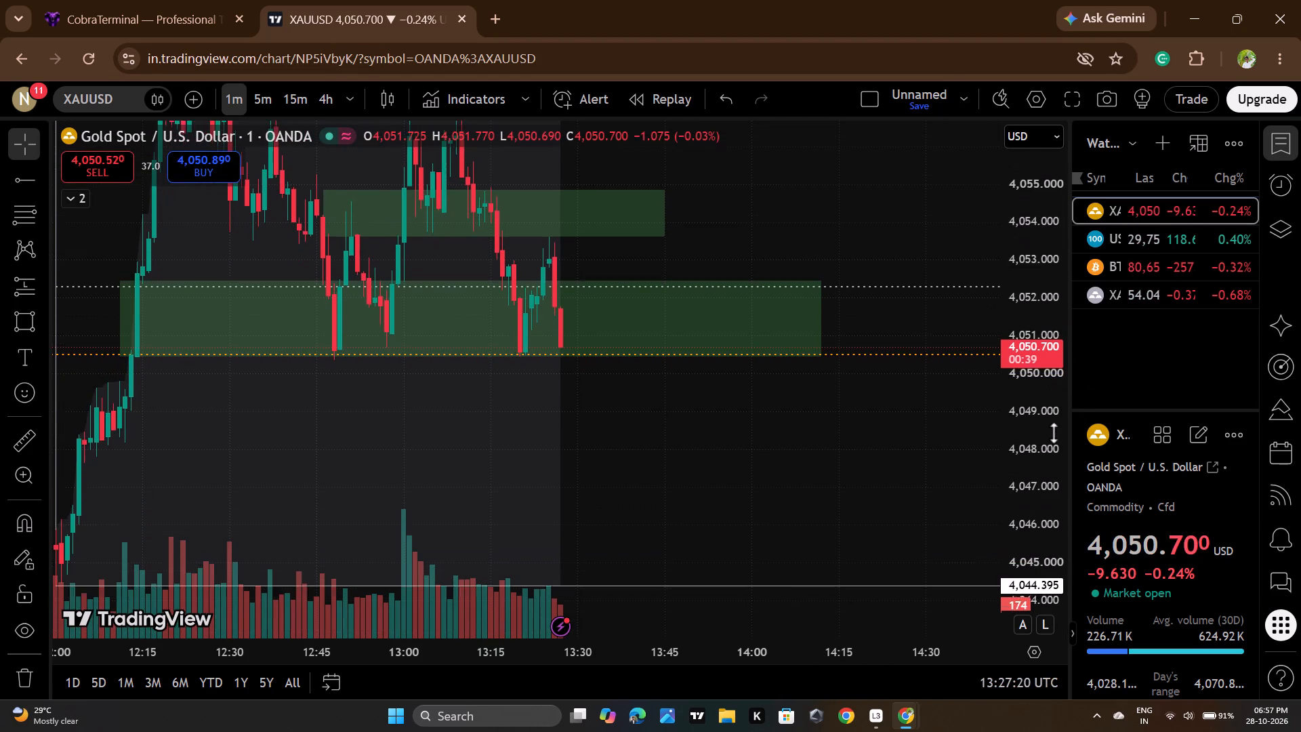
left_click_drag(798, 450, 796, 529)
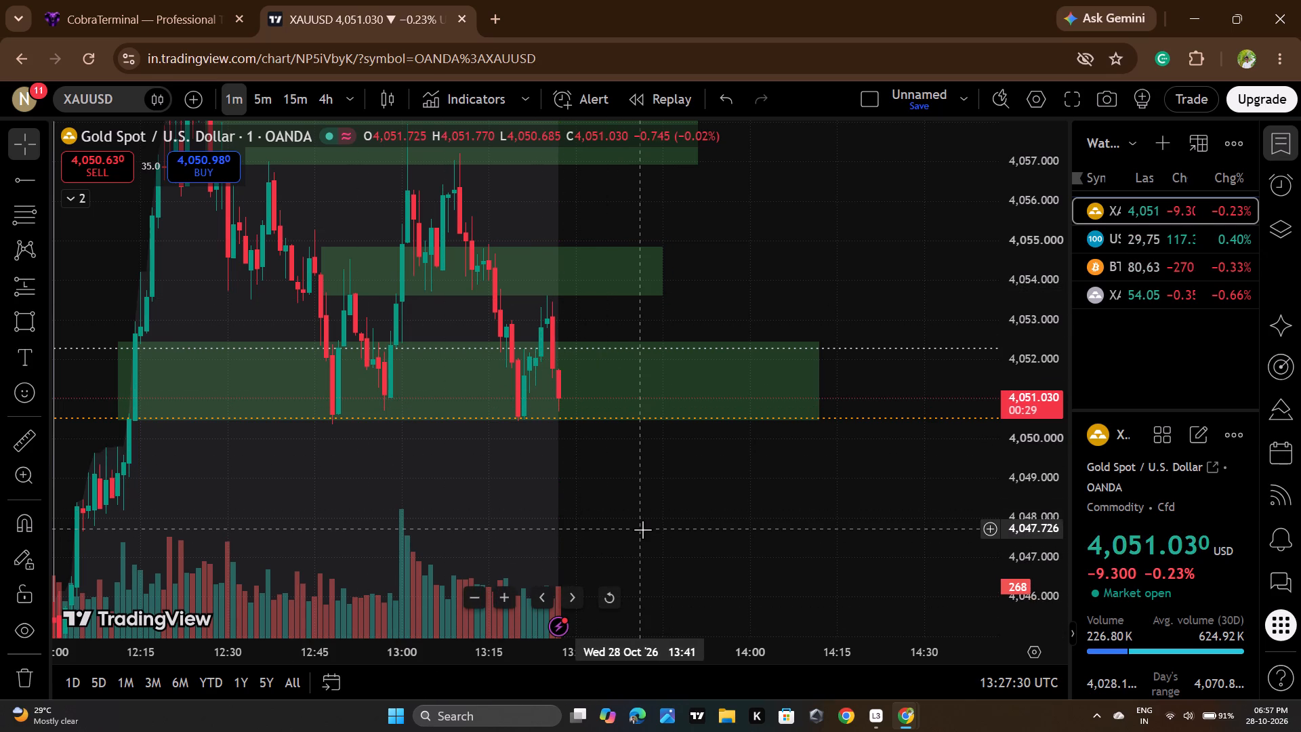
Review the sell against wider candles in CobraTerminal and examine XAGUSD on TradingView around its three green zones and the dotted line below.
left_click(152, 0)
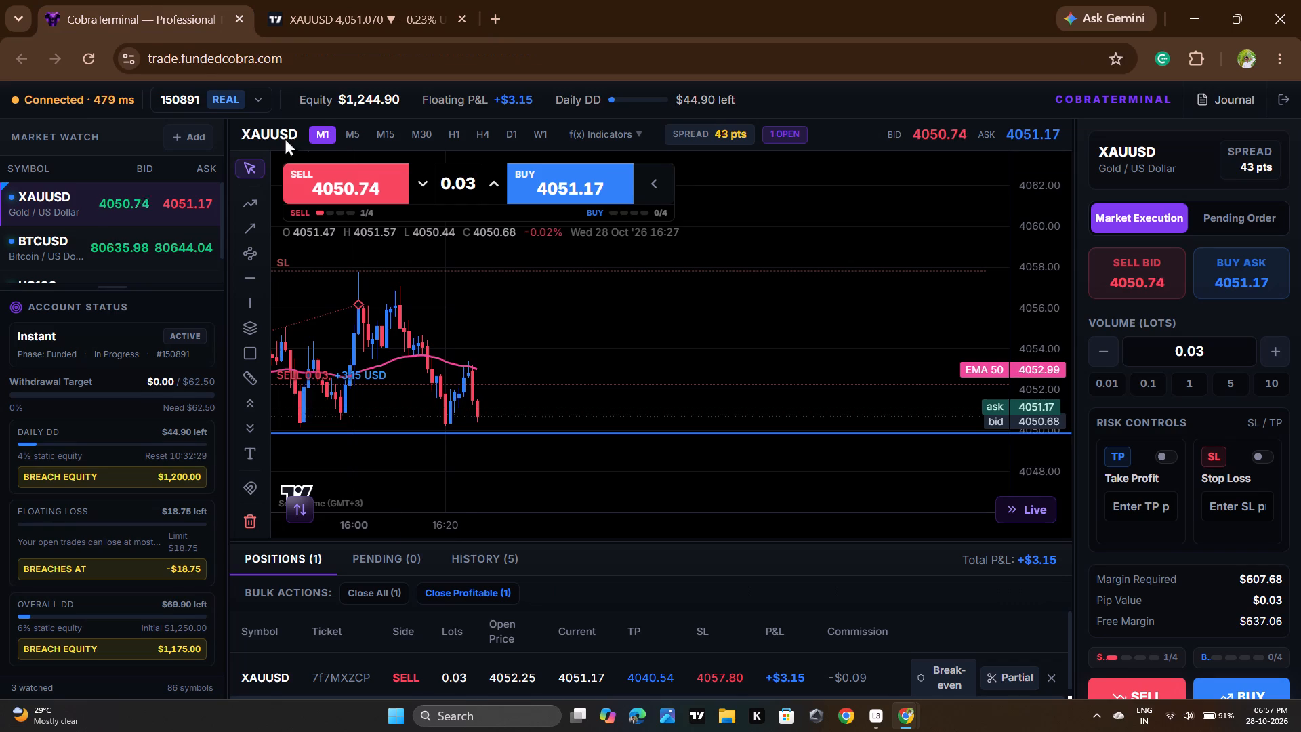
left_click_drag(730, 479, 906, 481)
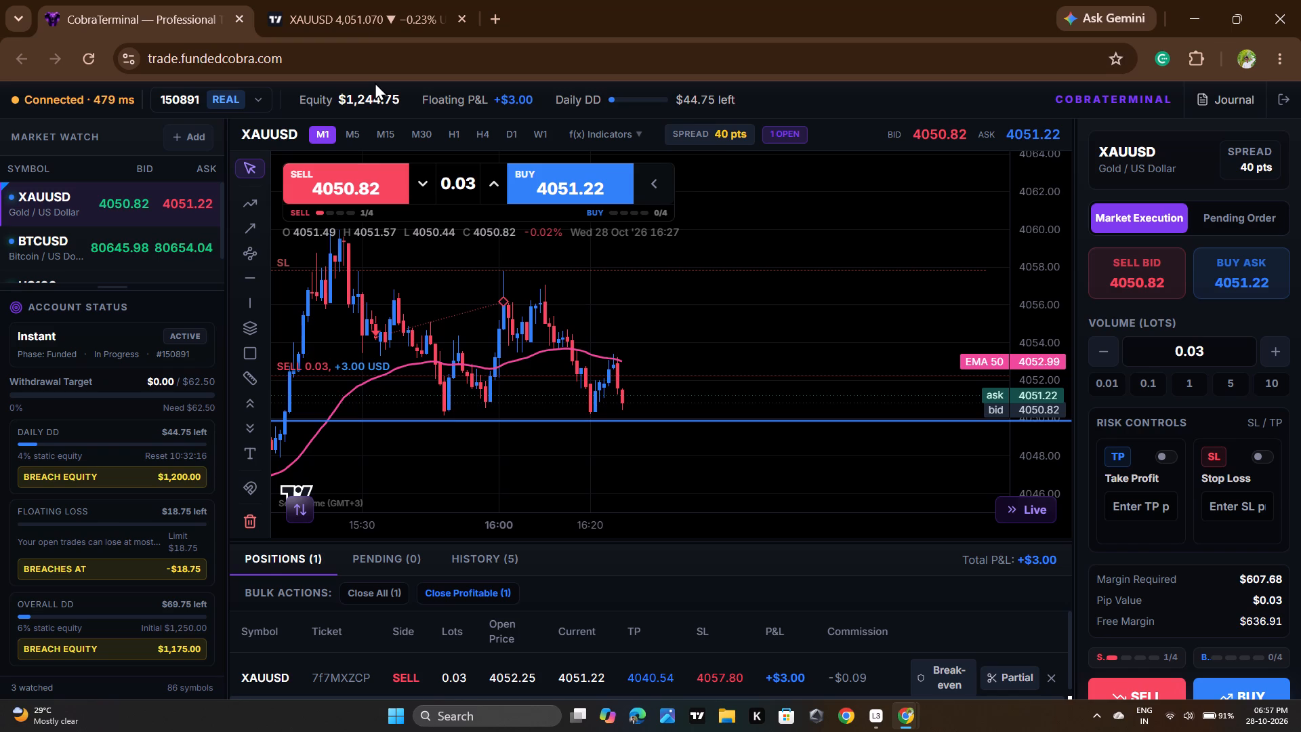
left_click(348, 0)
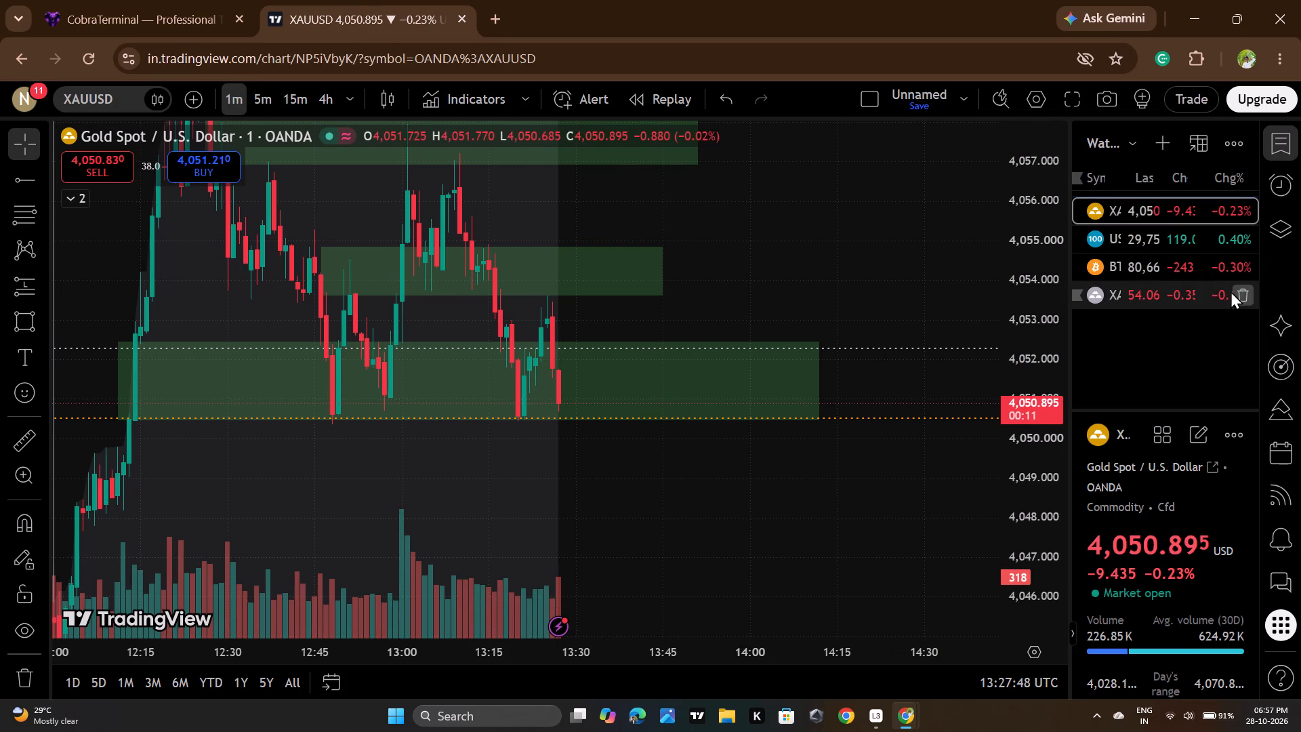
left_click(1175, 301)
scroll(1047, 470, "up", 10)
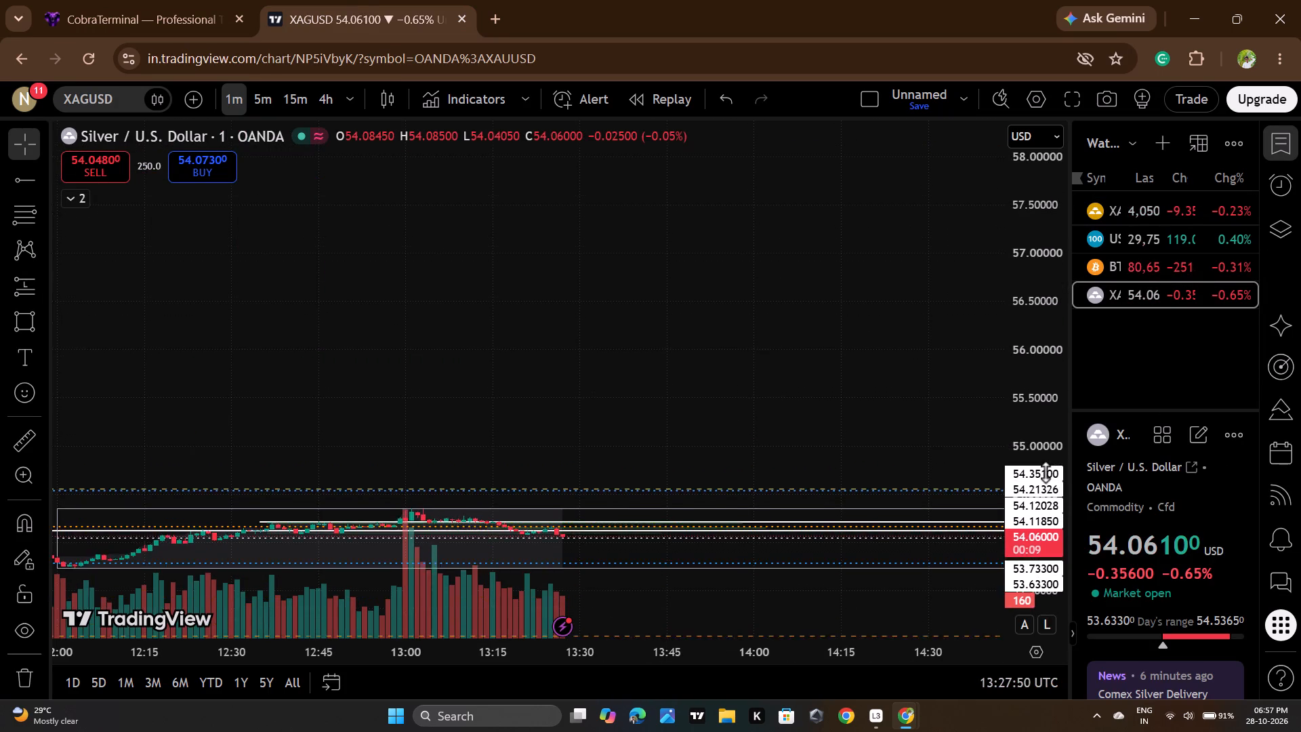
scroll(1046, 472, "up", 20)
scroll(1046, 472, "up", 3)
left_click_drag(835, 553, 809, 8)
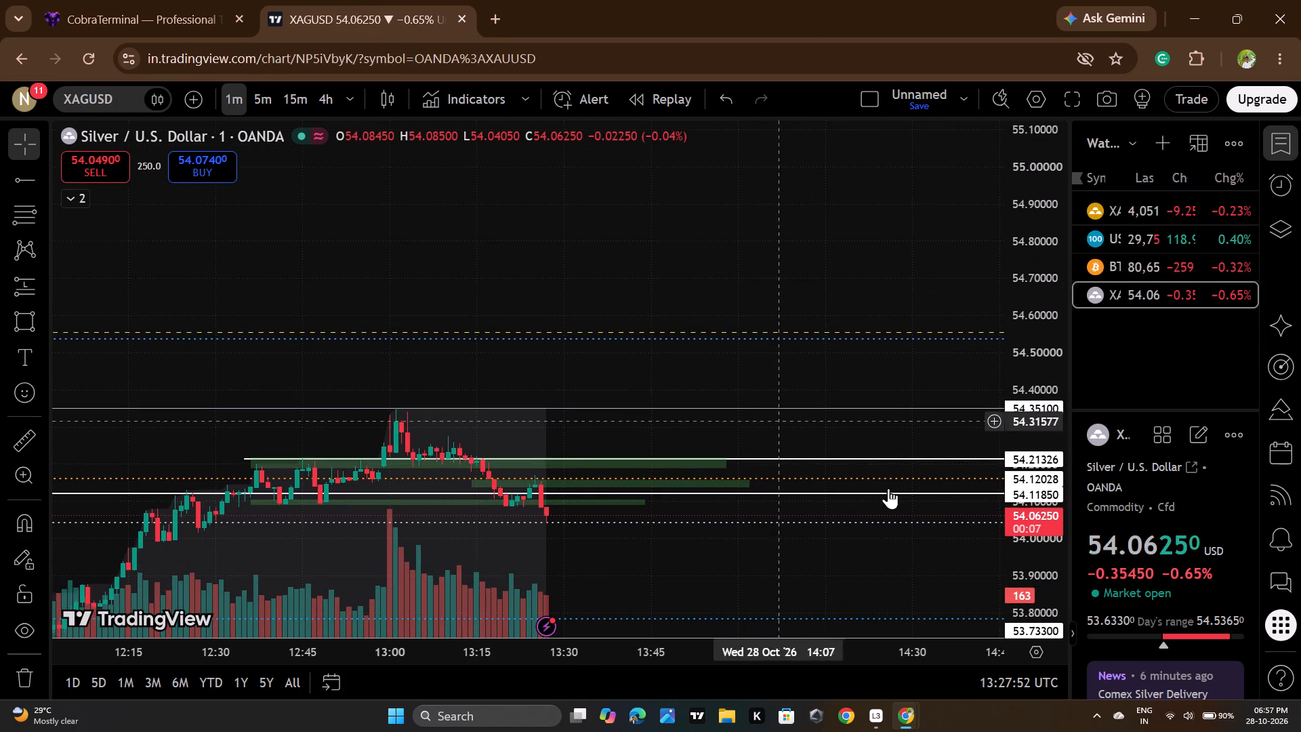
scroll(1036, 461, "up", 20)
scroll(1036, 461, "up", 8)
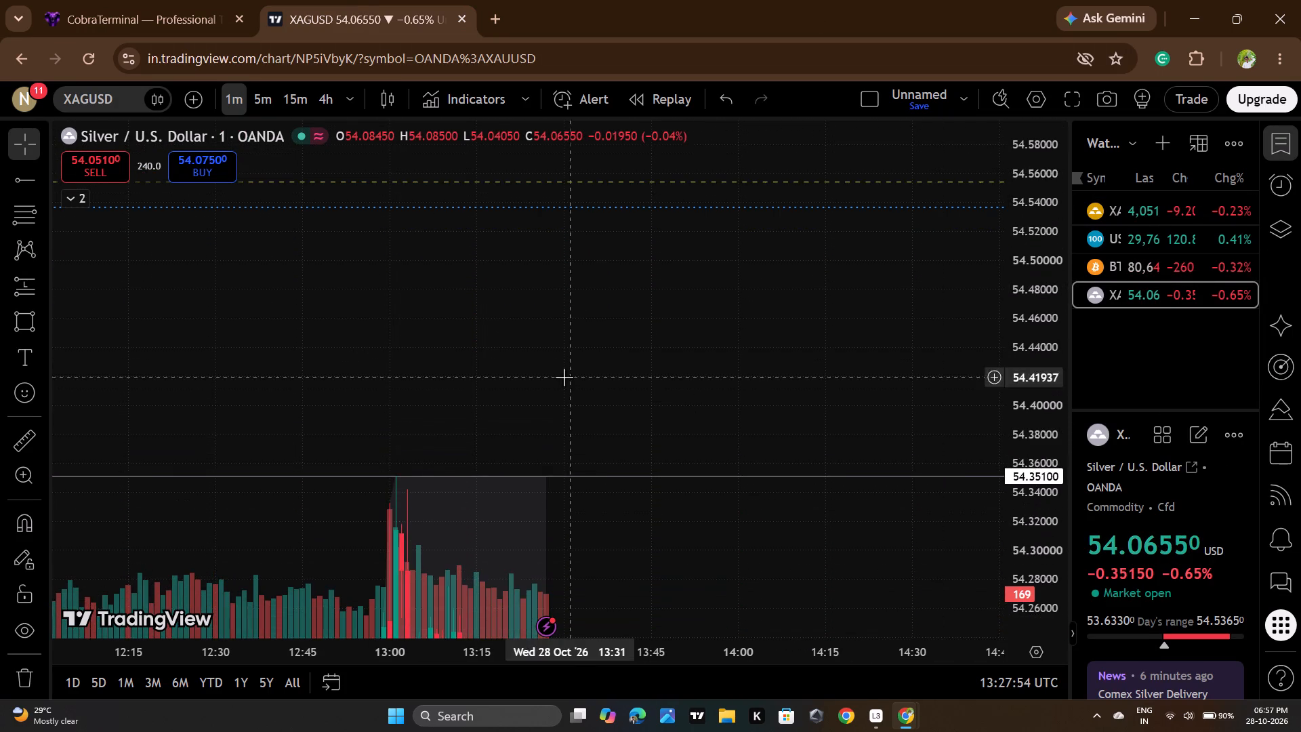
left_click_drag(636, 439, 639, 0)
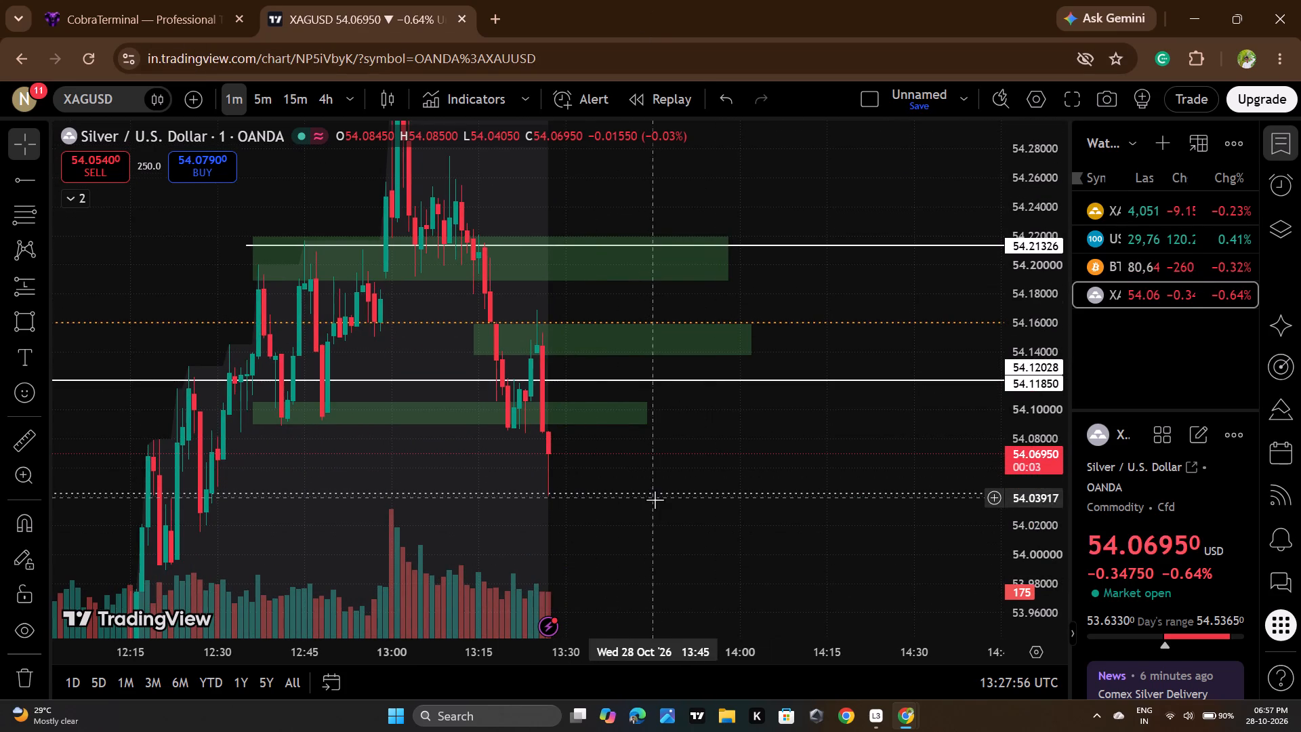
left_click_drag(801, 529, 796, 479)
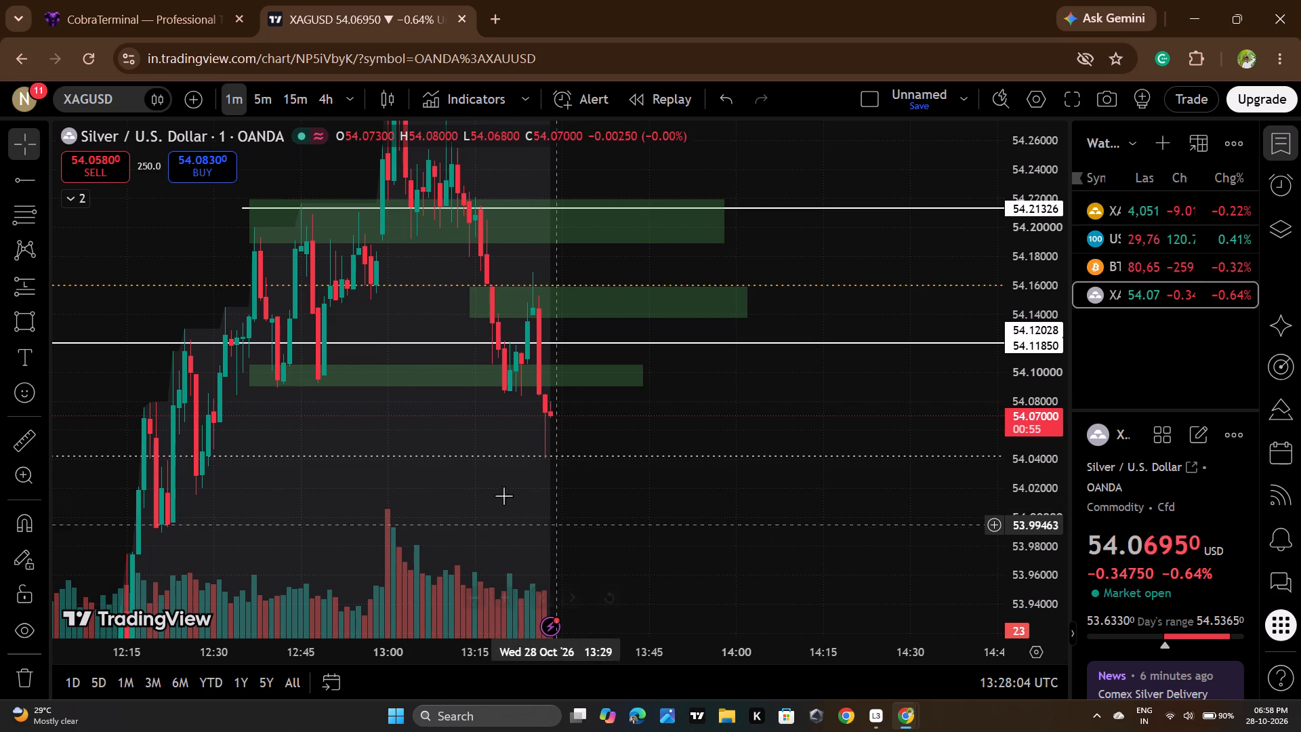
left_click(168, 0)
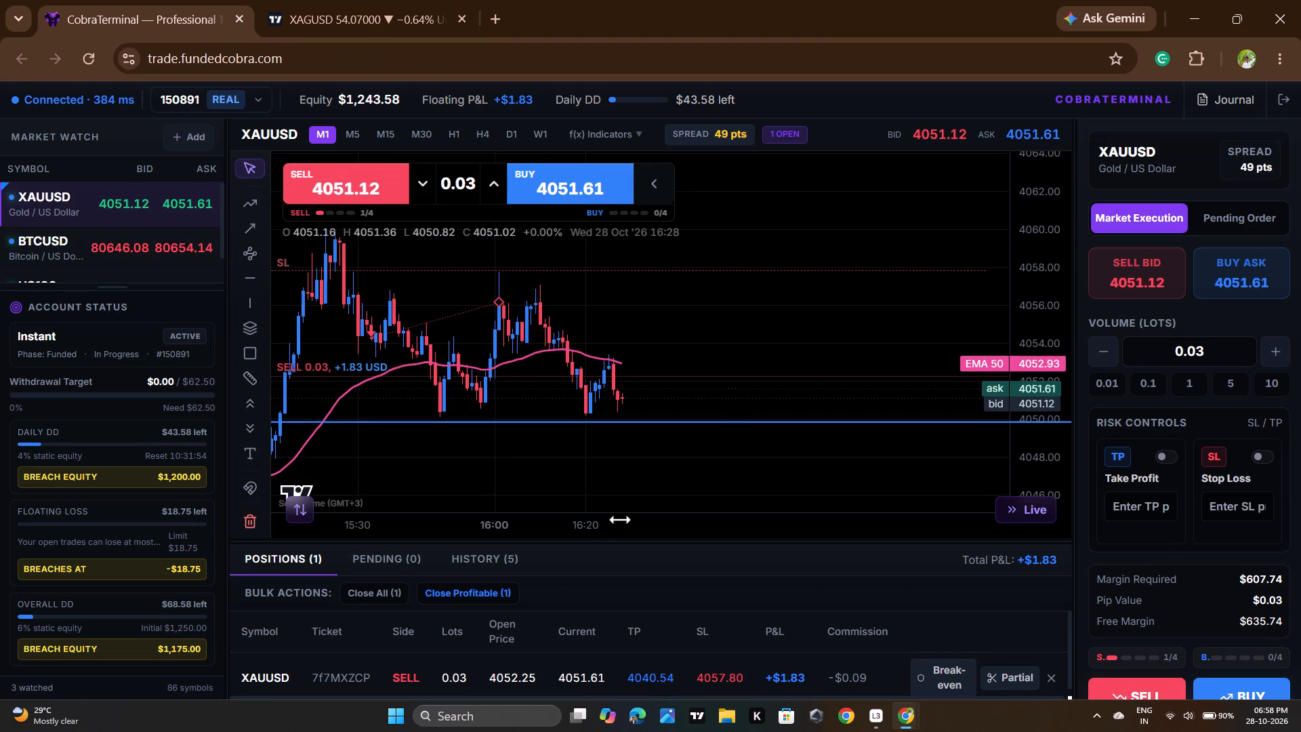
Return to the XAUUSD chart on TradingView and delete the white horizontal line at 4,058.332.
left_click(334, 0)
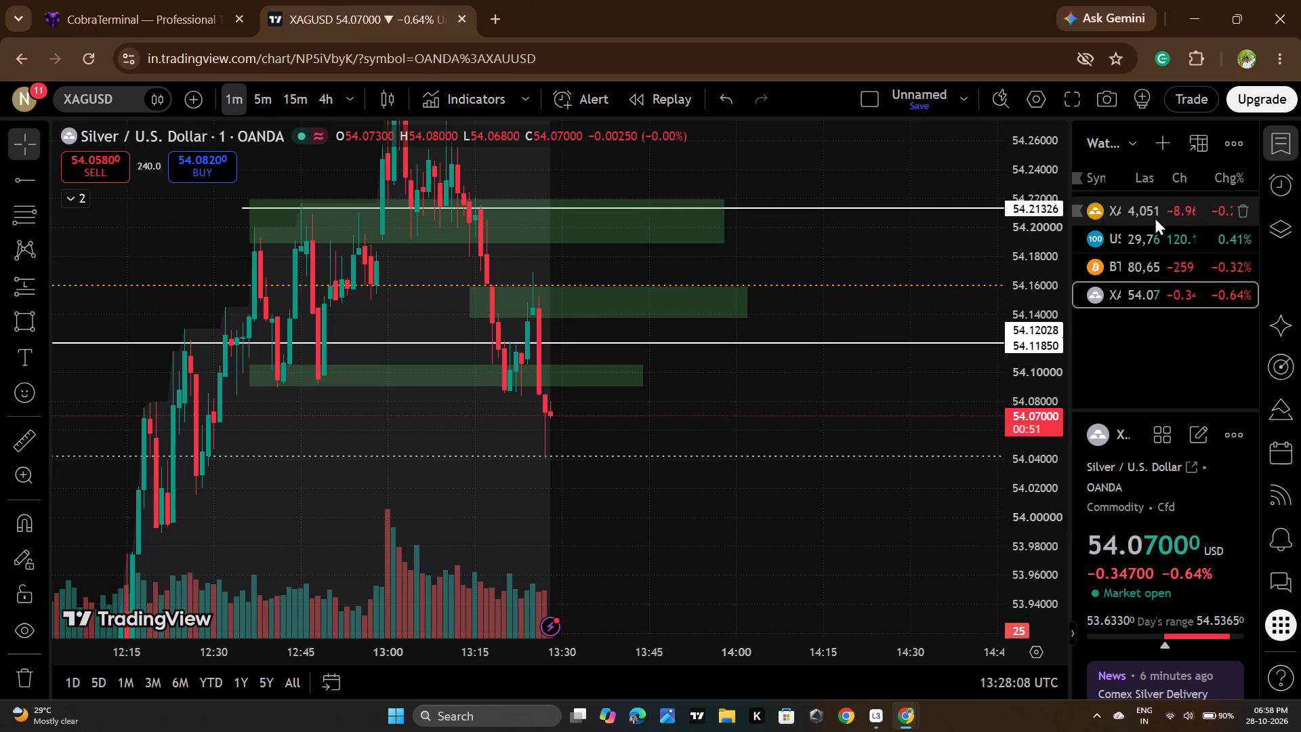
left_click(1155, 217)
scroll(1047, 470, "up", 16)
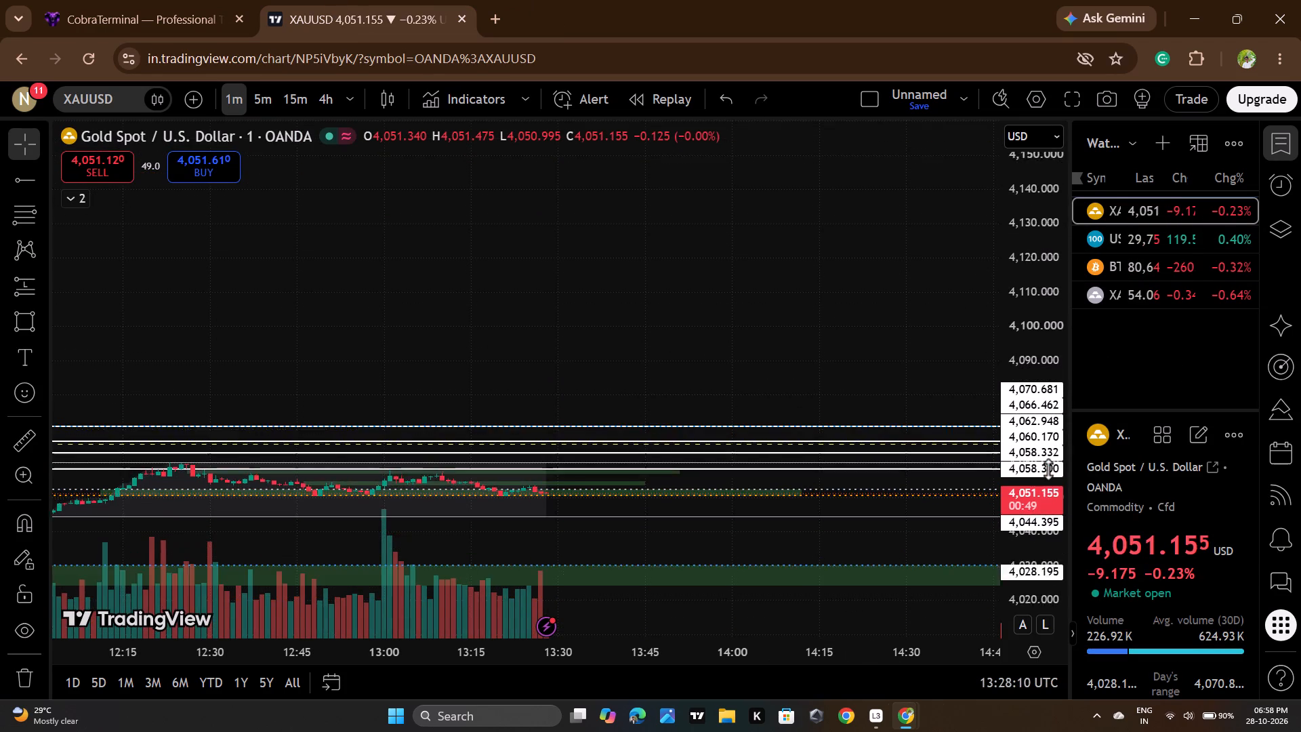
scroll(1049, 469, "up", 20)
scroll(1049, 469, "up", 7)
scroll(398, 550, "down", 5)
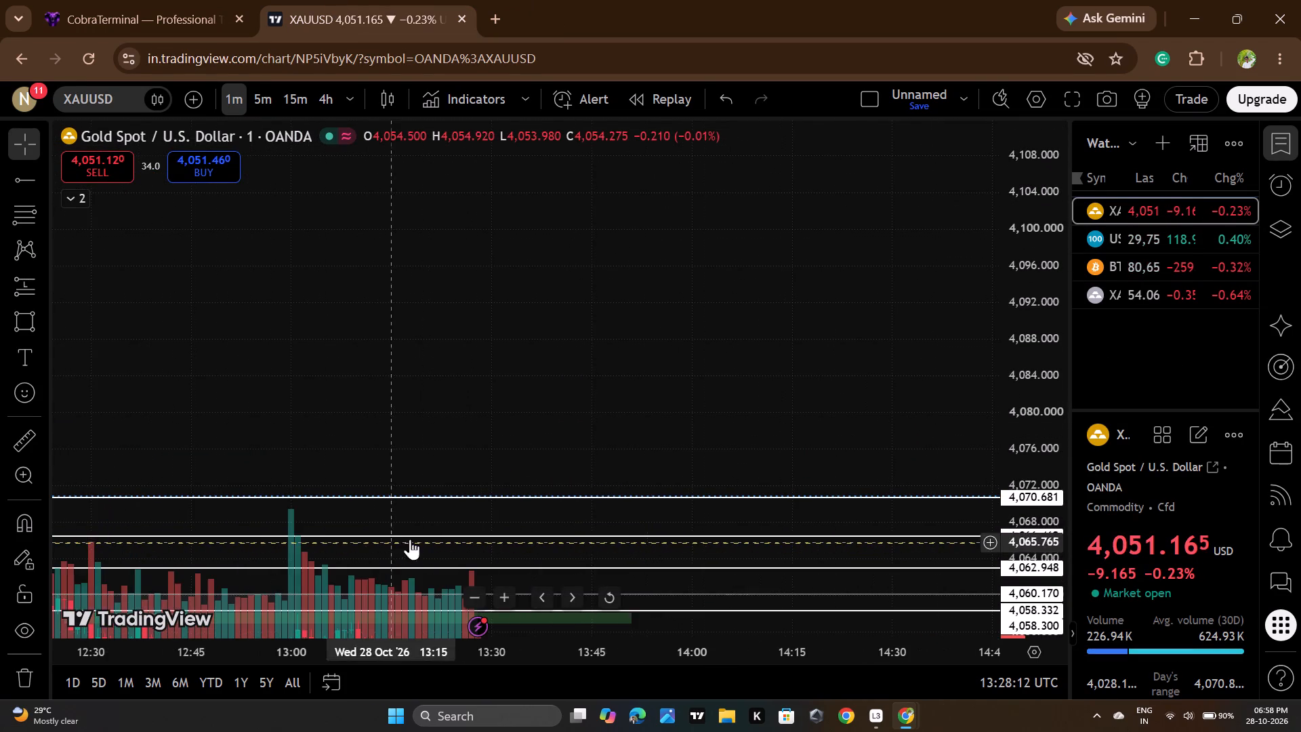
scroll(615, 487, "down", 3)
left_click_drag(758, 457, 796, 265)
scroll(758, 403, "down", 3)
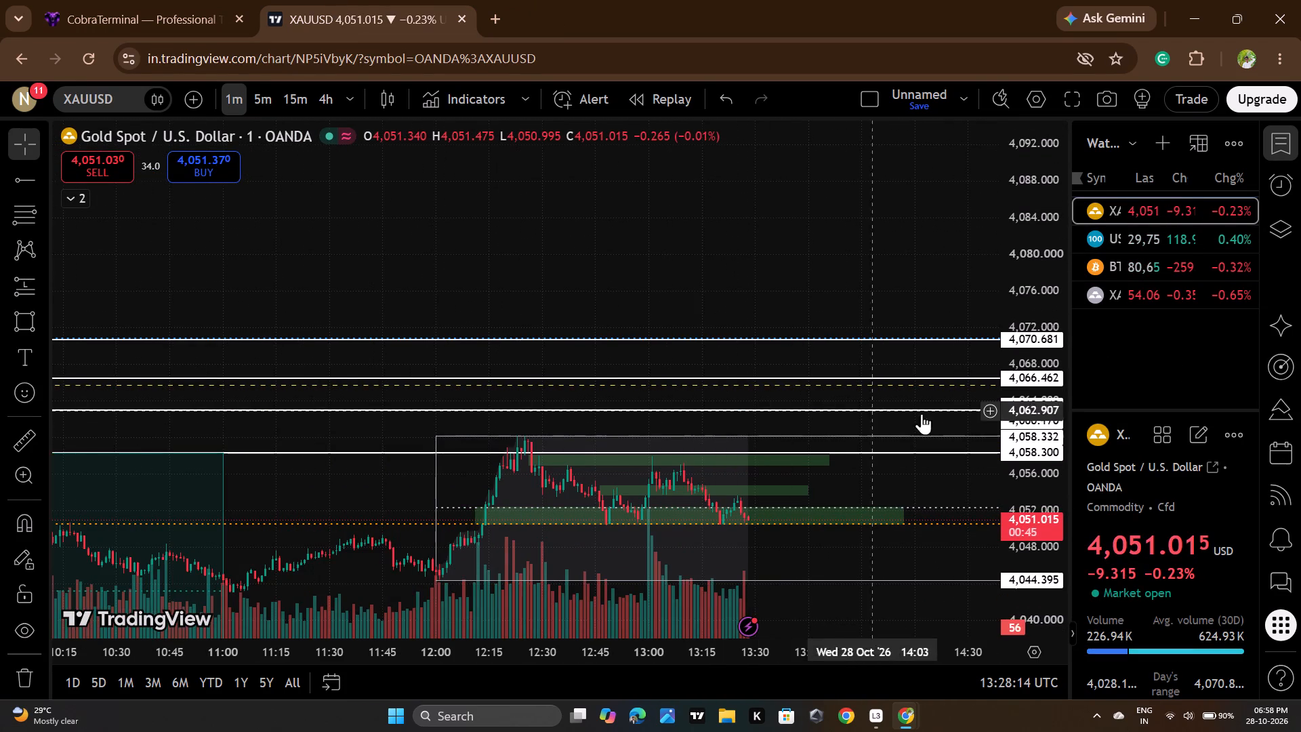
scroll(1030, 491, "up", 20)
scroll(1030, 491, "up", 2)
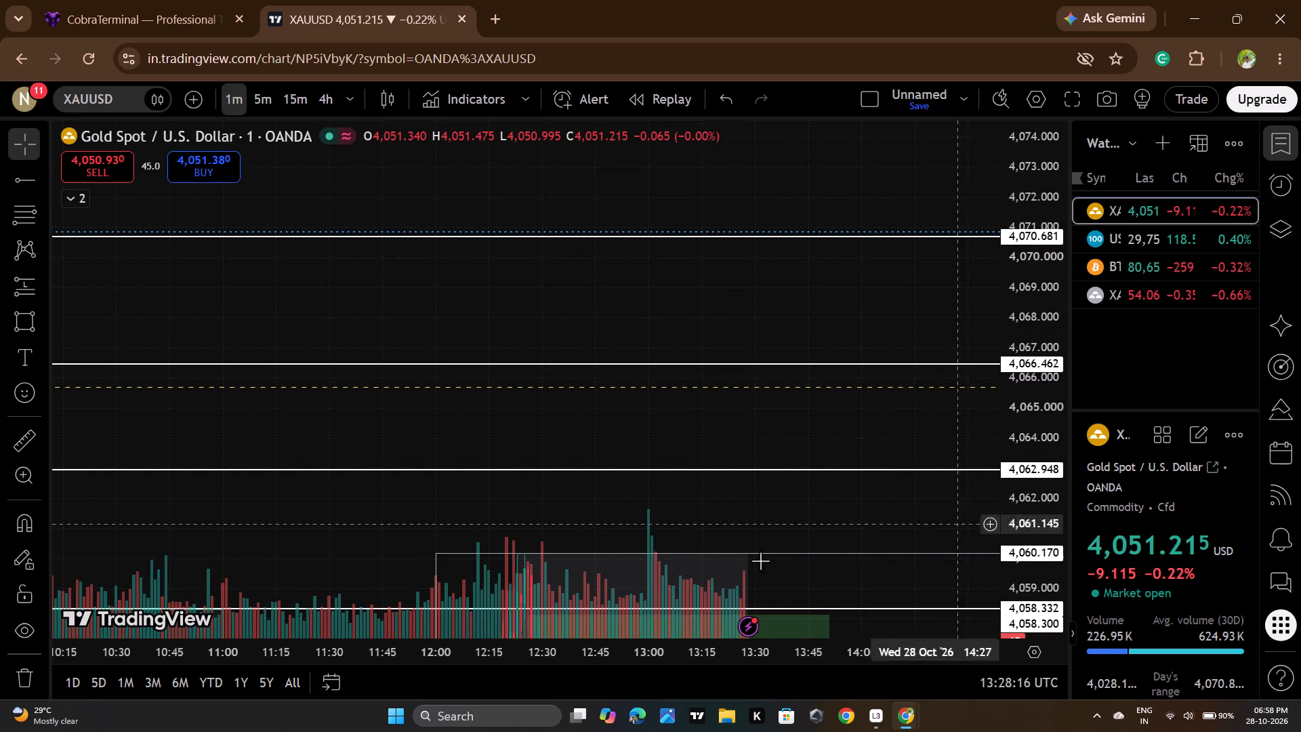
left_click_drag(781, 531, 668, 162)
scroll(759, 529, "up", 3)
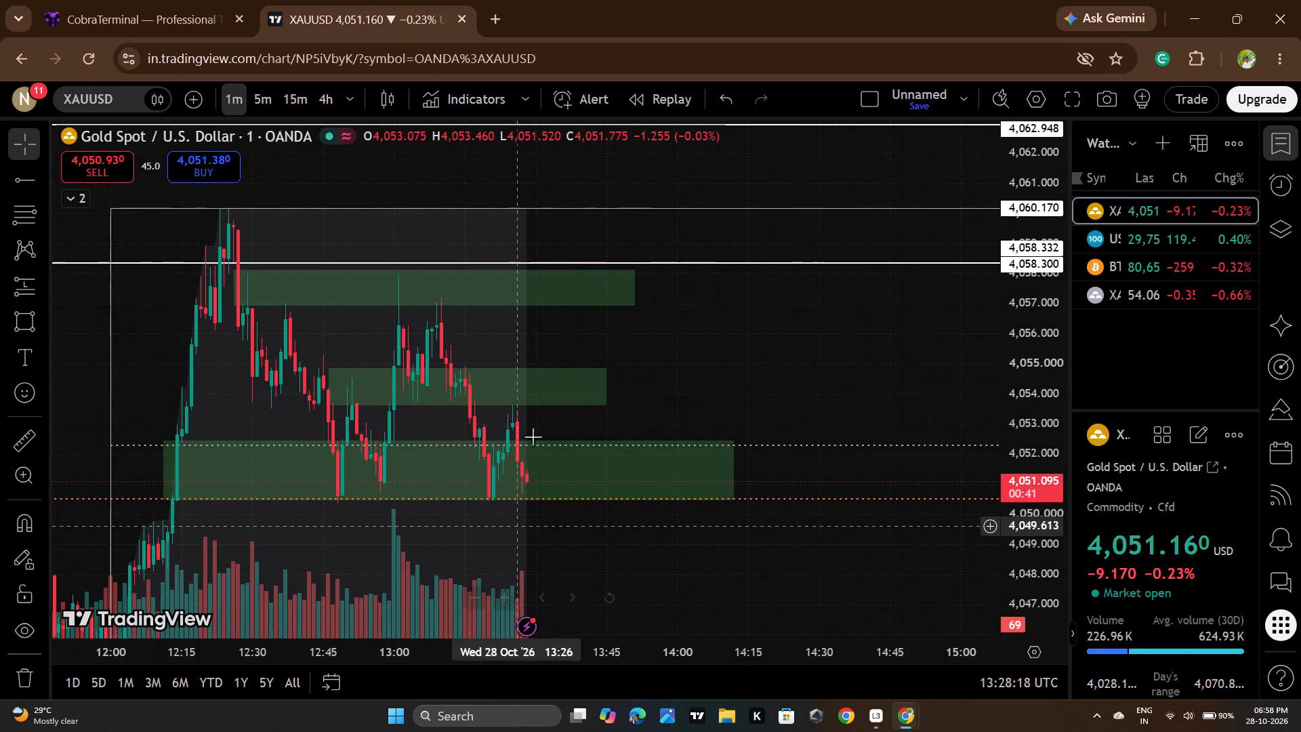
left_click_drag(739, 294, 762, 423)
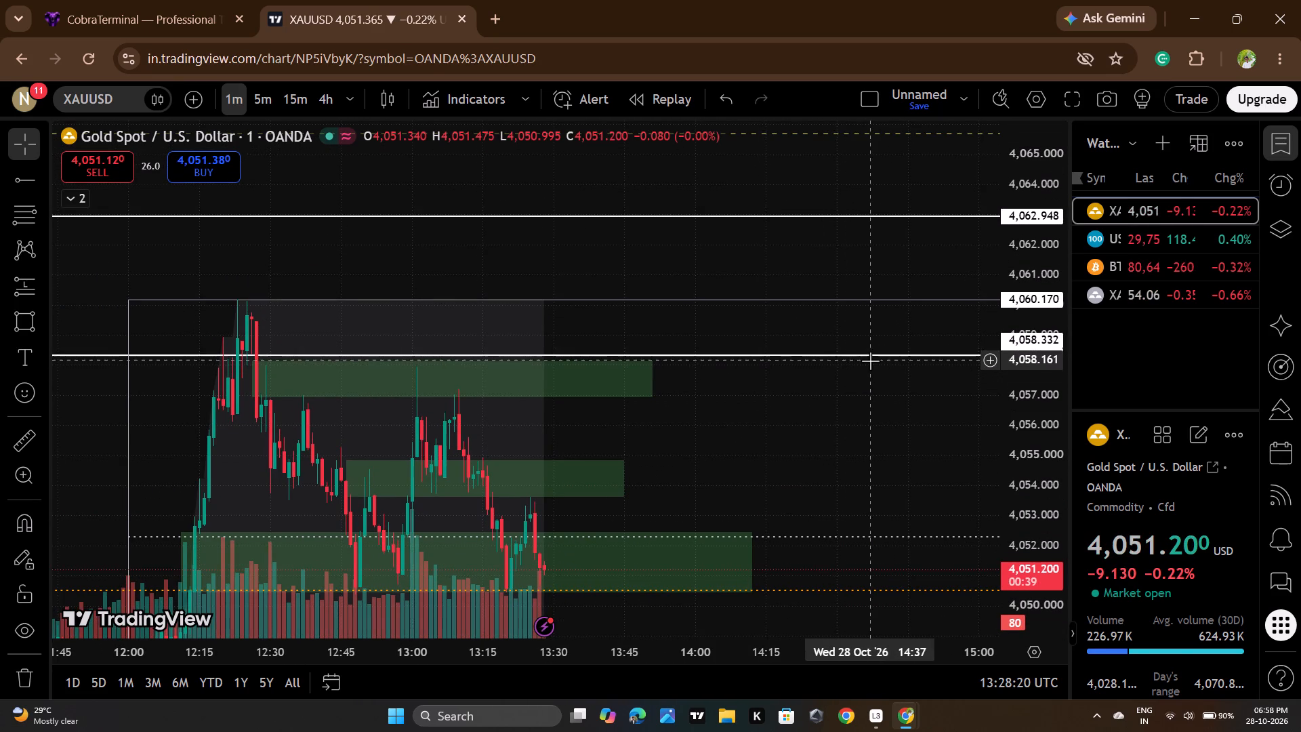
left_click(873, 357)
left_click(1075, 141)
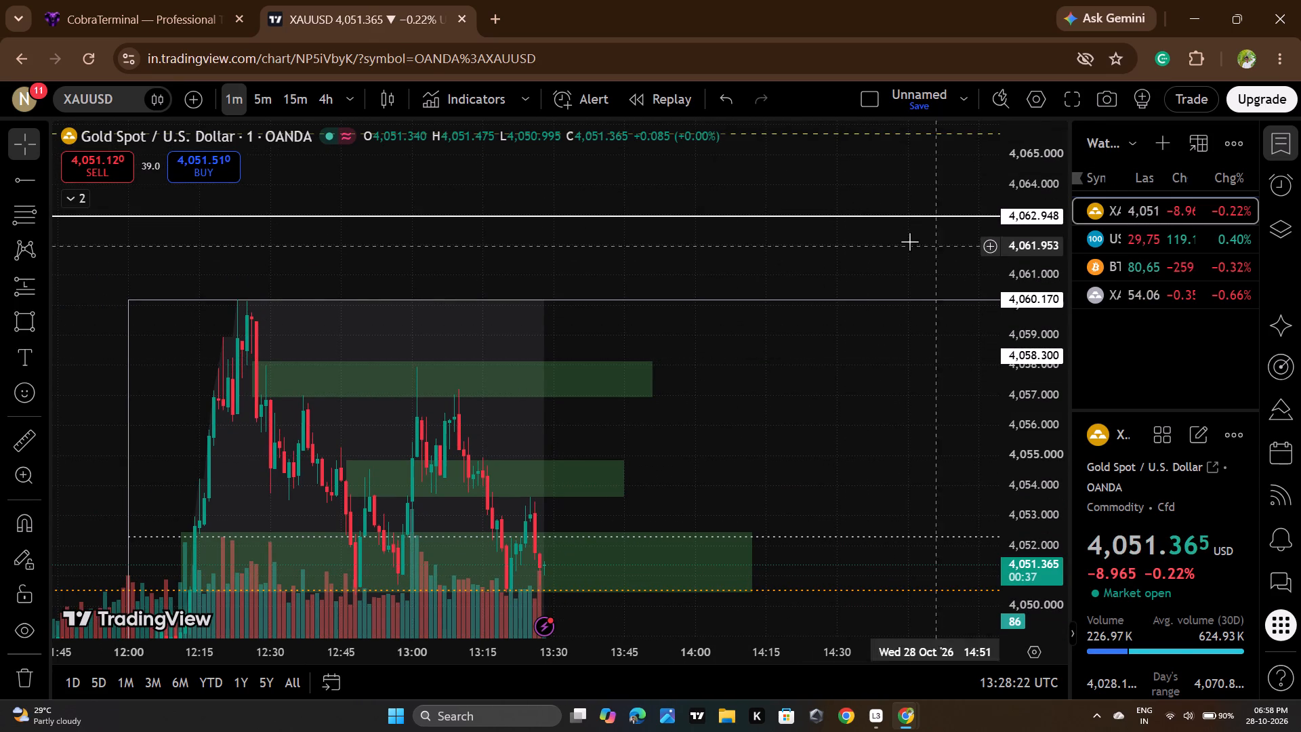
Delete the three white horizontal lines above the XAUUSD price at 4,062.948, about 4,066.5 and 4,070.681.
left_click(914, 217)
left_click(1077, 149)
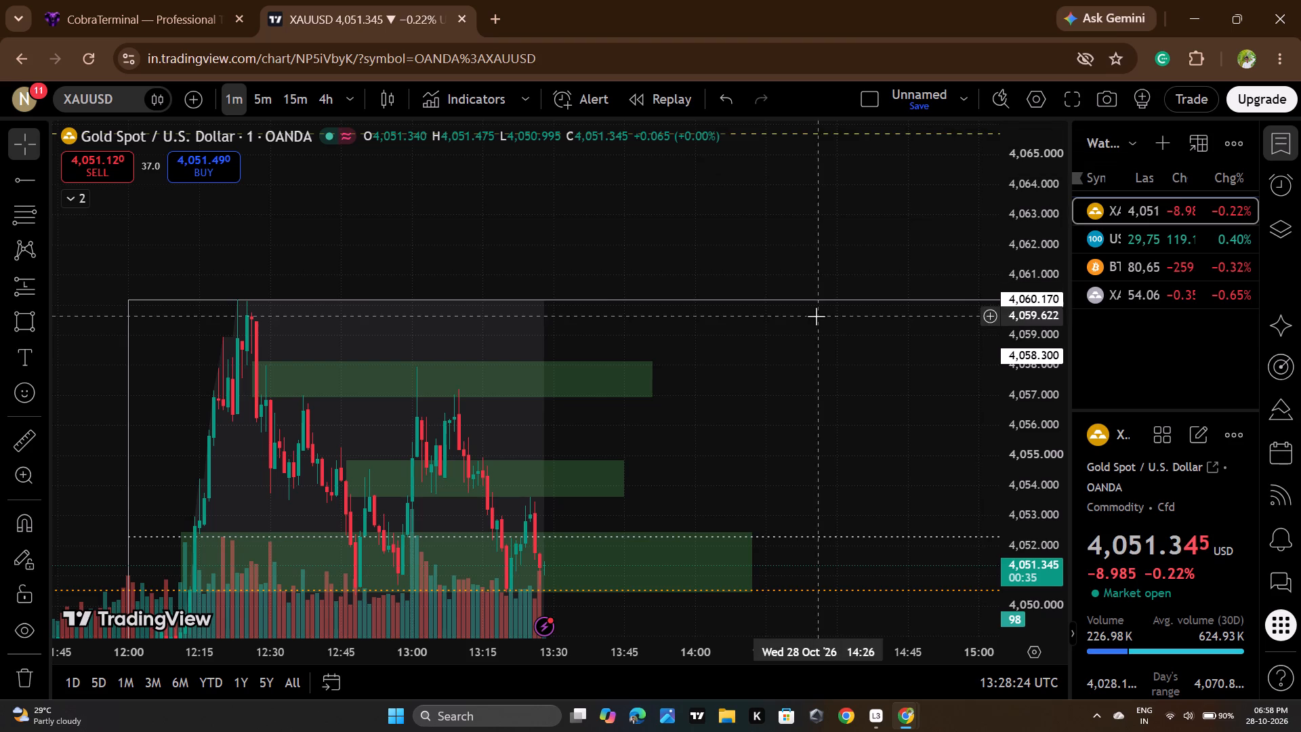
scroll(845, 297, "down", 5)
left_click_drag(870, 270, 928, 586)
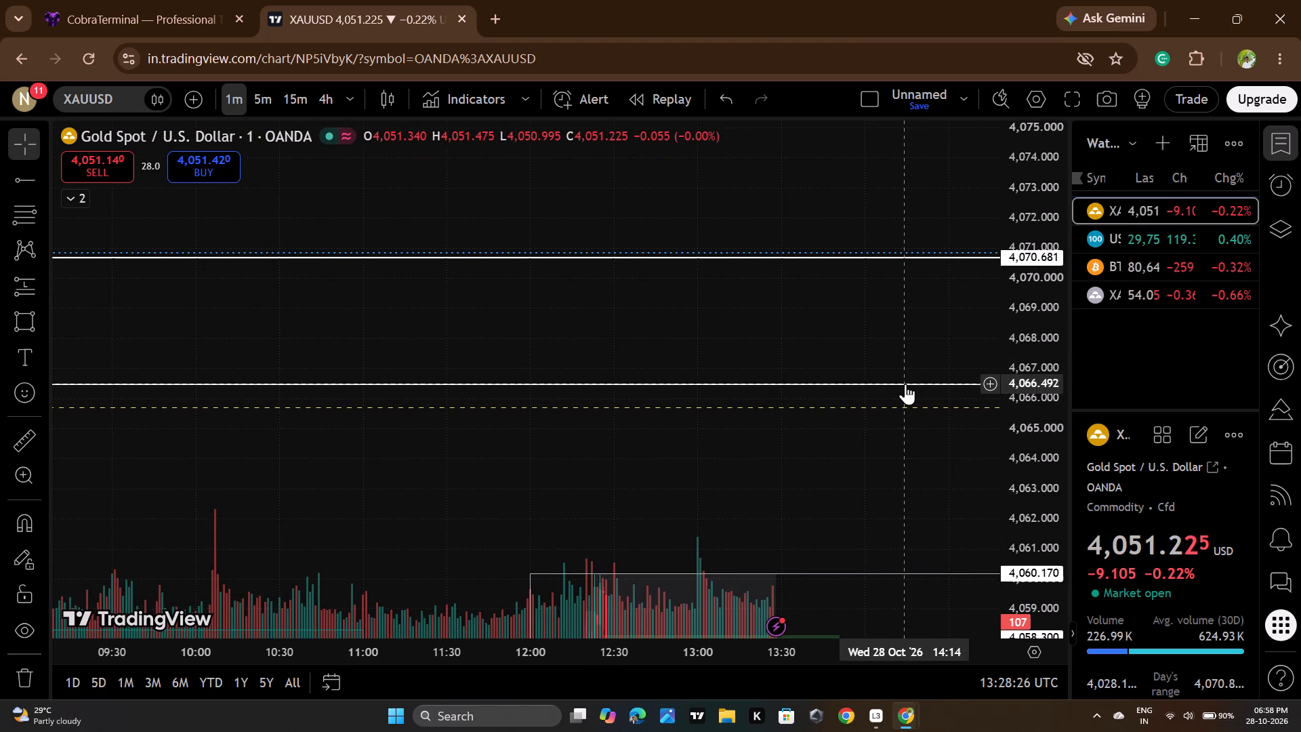
left_click(905, 384)
left_click(1074, 144)
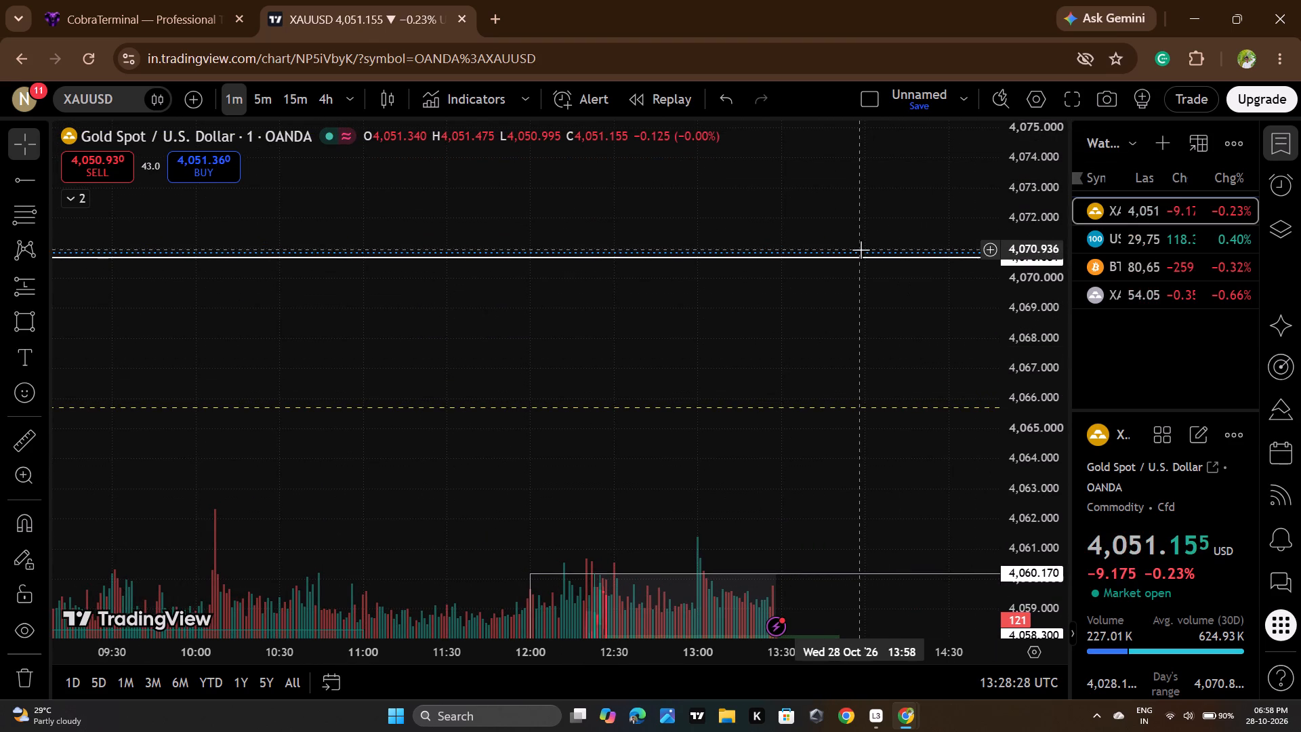
left_click(862, 256)
left_click(1064, 146)
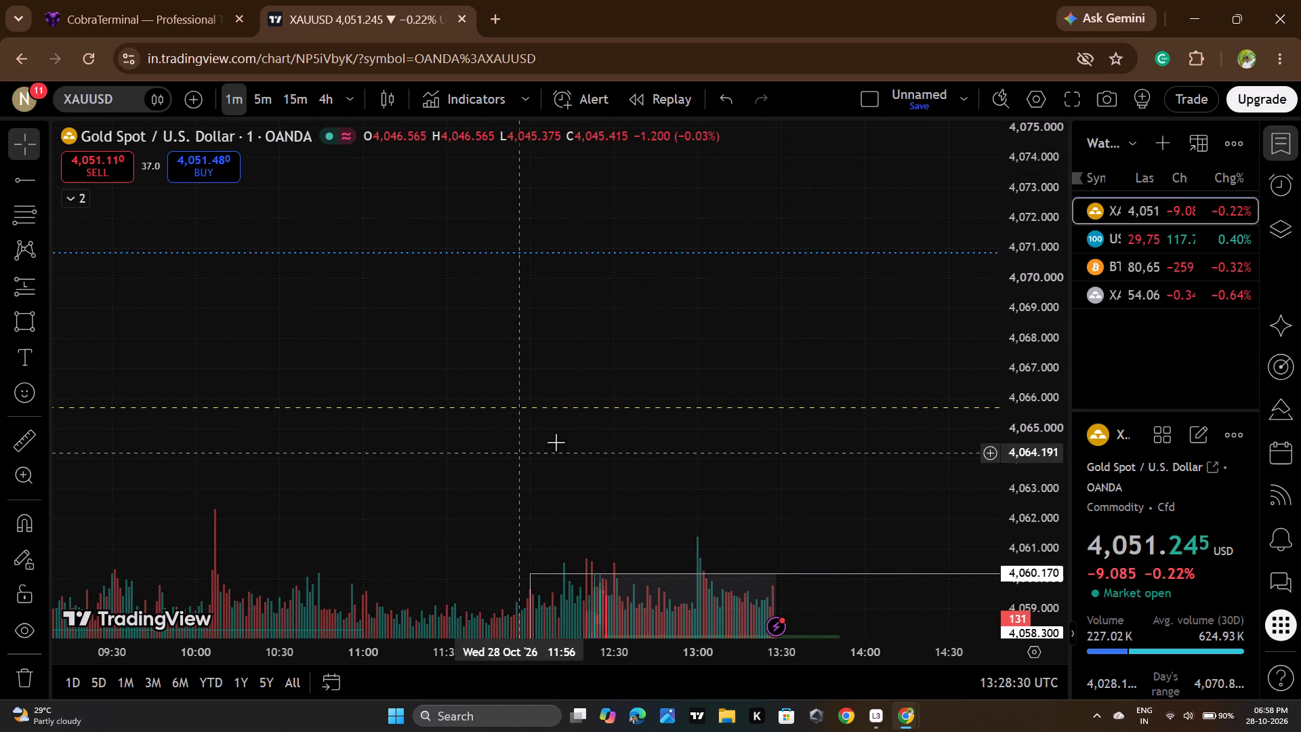
Examine XAUUSD price action within the 4,044.395 to 4,060.170 session box and against the preceding session.
left_click_drag(556, 442, 560, 186)
left_click_drag(892, 534, 829, 329)
scroll(880, 558, "up", 3)
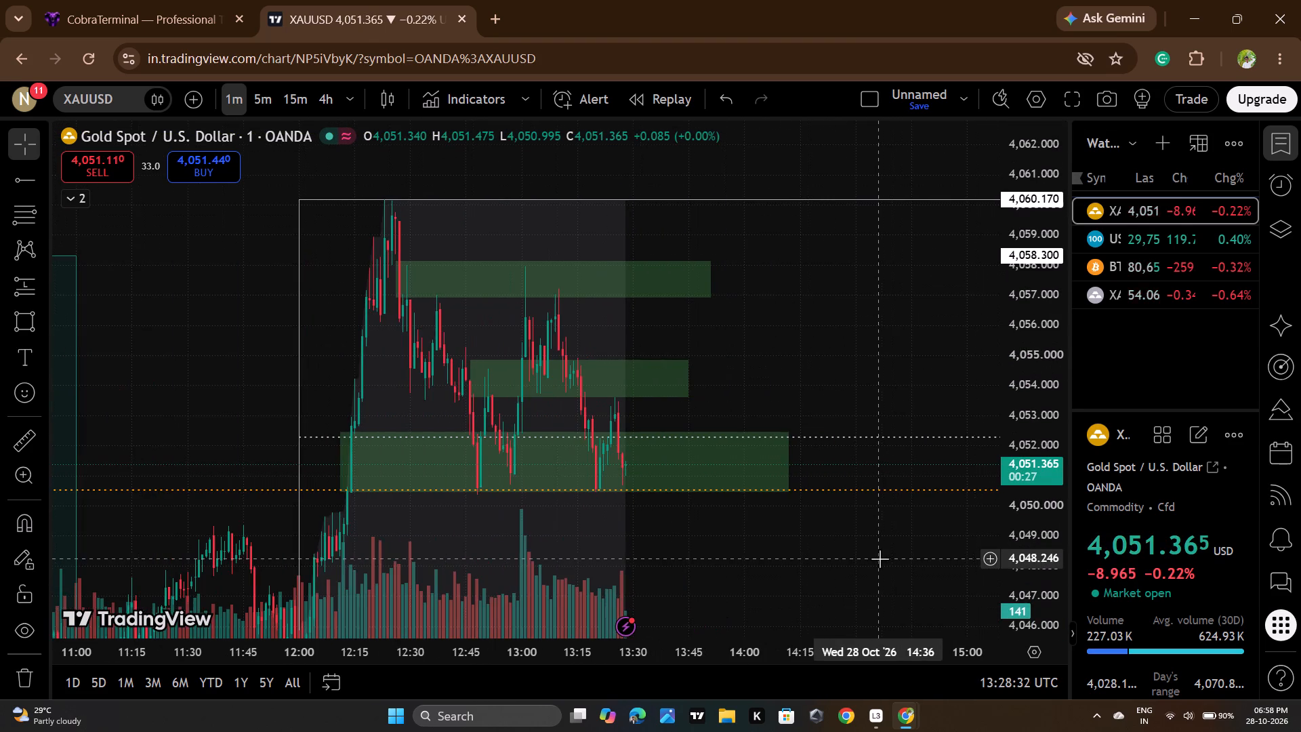
left_click_drag(781, 569, 859, 455)
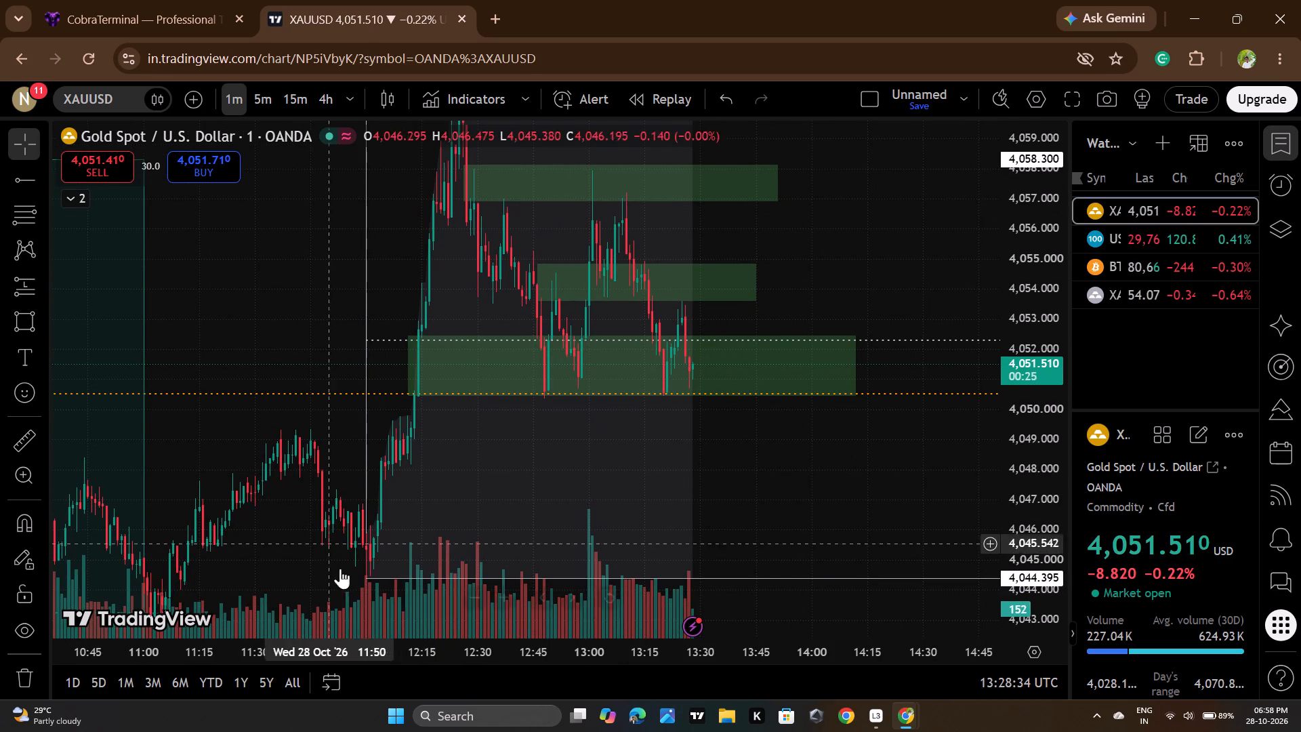
left_click_drag(783, 491, 858, 229)
scroll(841, 352, "down", 8)
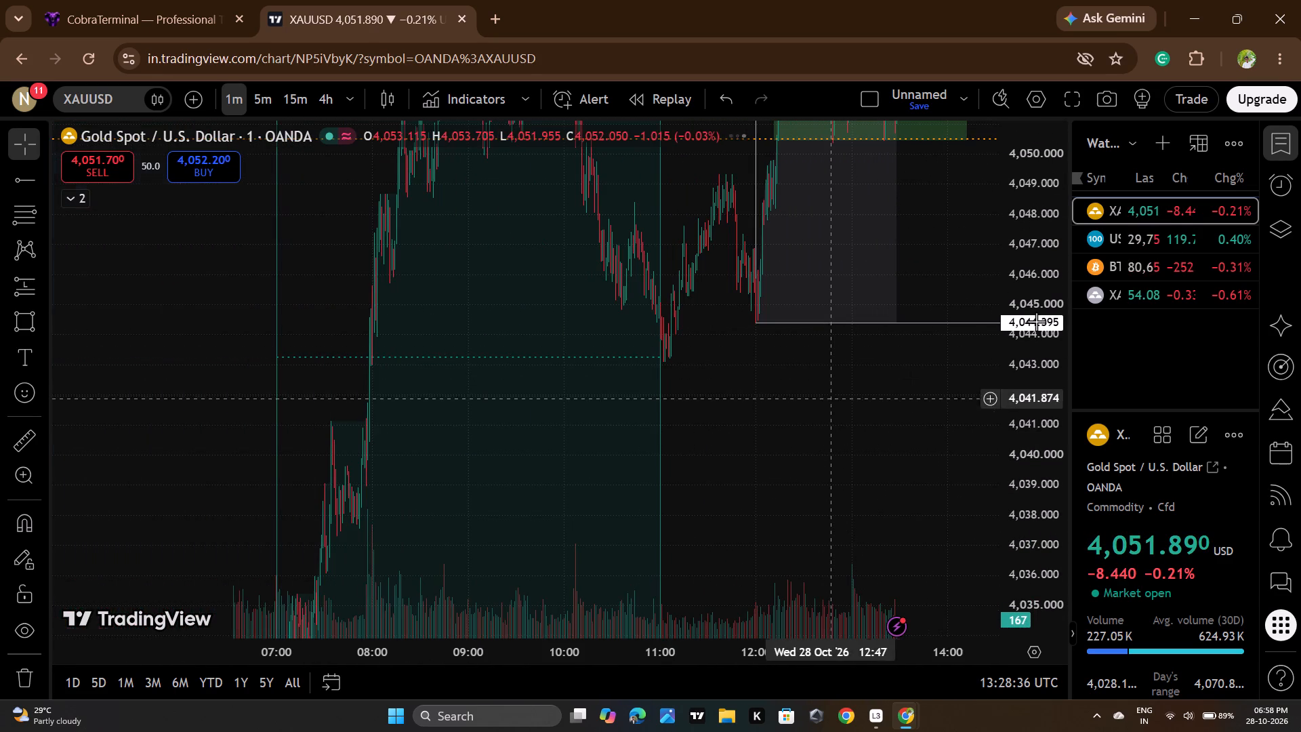
scroll(1047, 308, "down", 10)
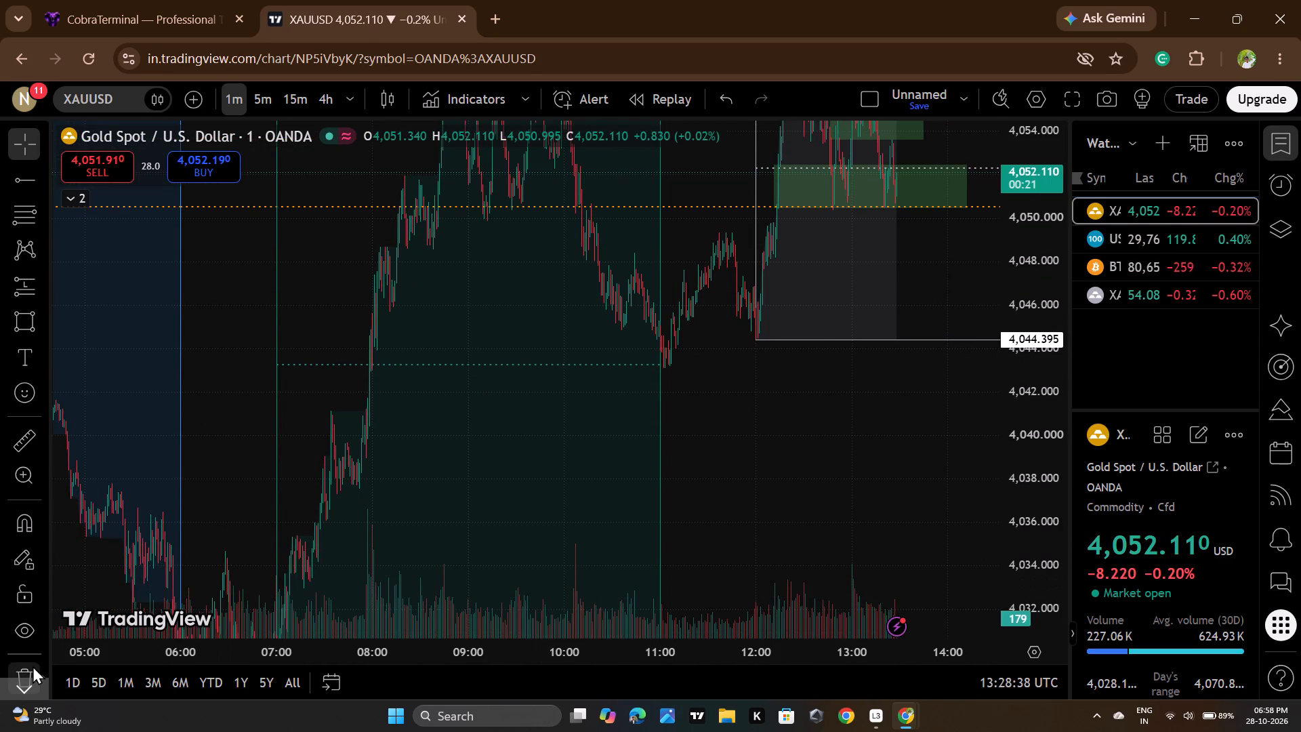
left_click(33, 666)
left_click(865, 466)
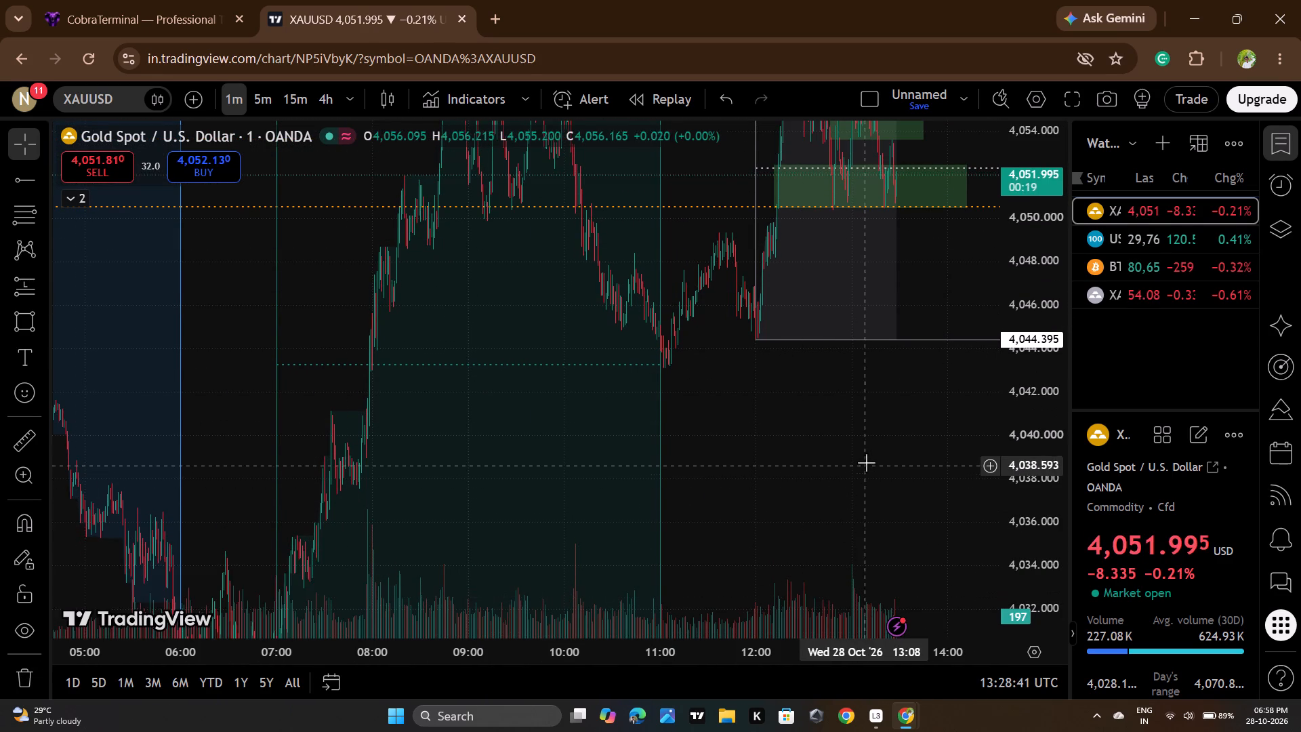
left_click_drag(867, 458, 817, 601)
scroll(867, 463, "up", 12)
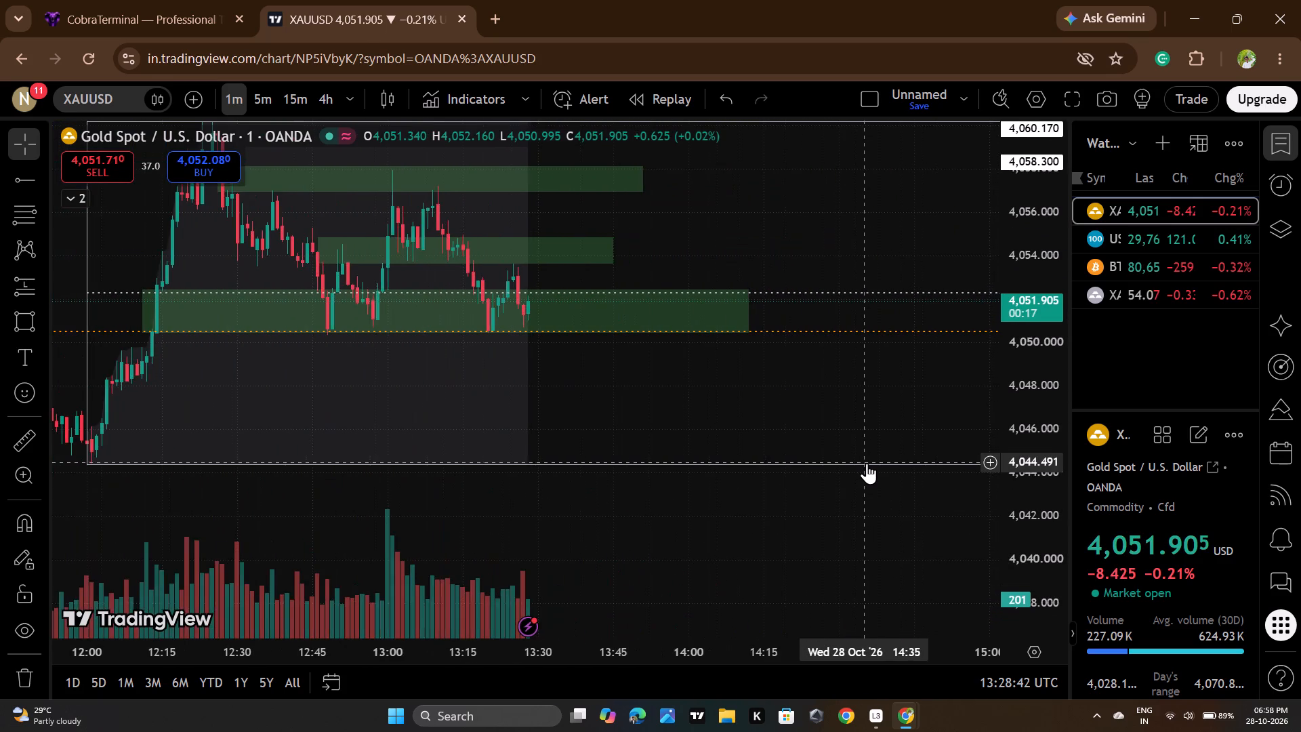
scroll(711, 443, "down", 4)
left_click_drag(760, 395, 775, 589)
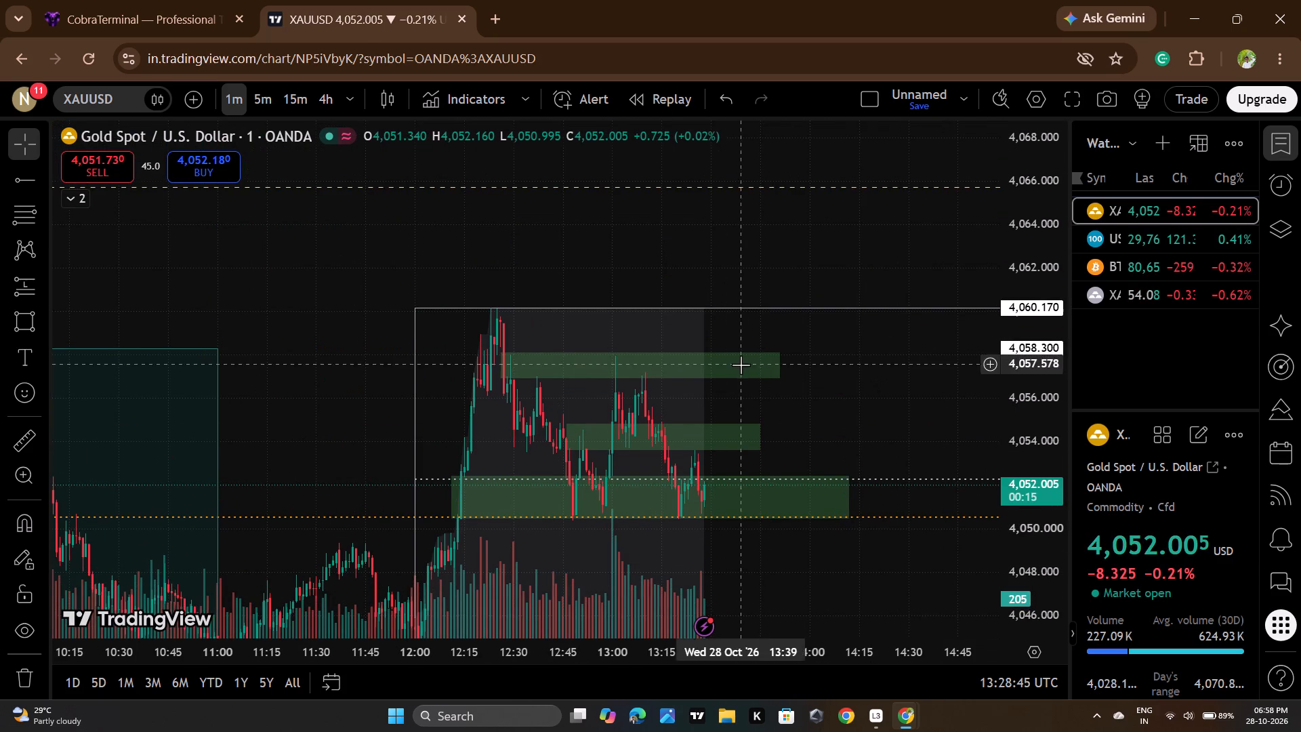
left_click_drag(866, 405, 880, 296)
scroll(421, 495, "down", 4)
scroll(662, 480, "up", 4)
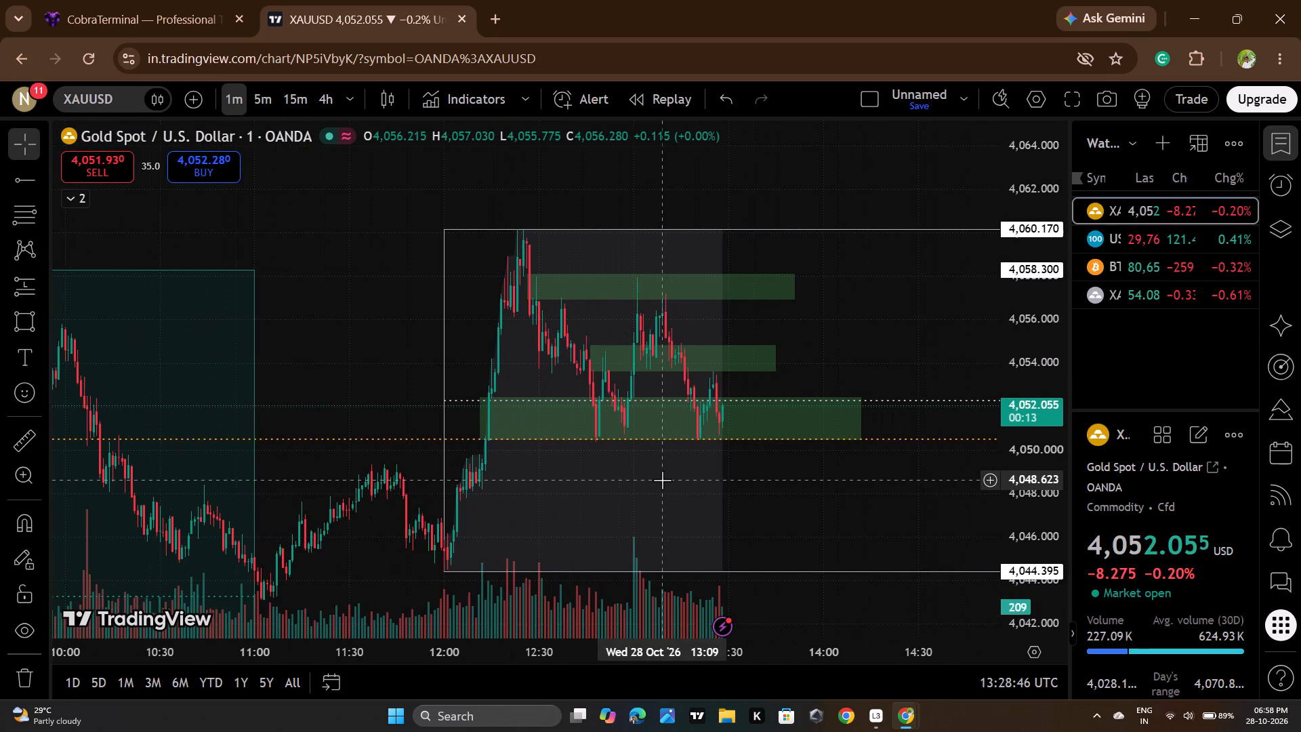
scroll(1007, 249, "down", 13)
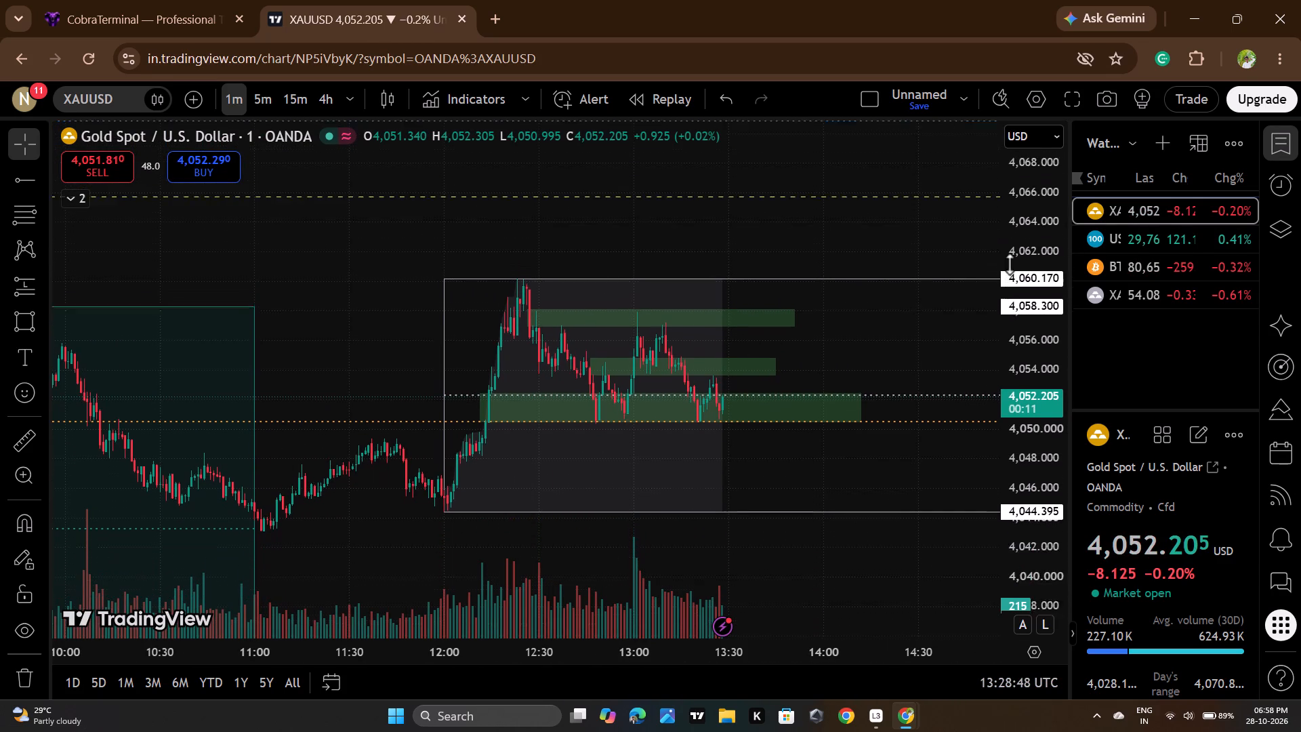
scroll(1010, 264, "down", 20)
scroll(1010, 264, "down", 3)
scroll(969, 550, "up", 3)
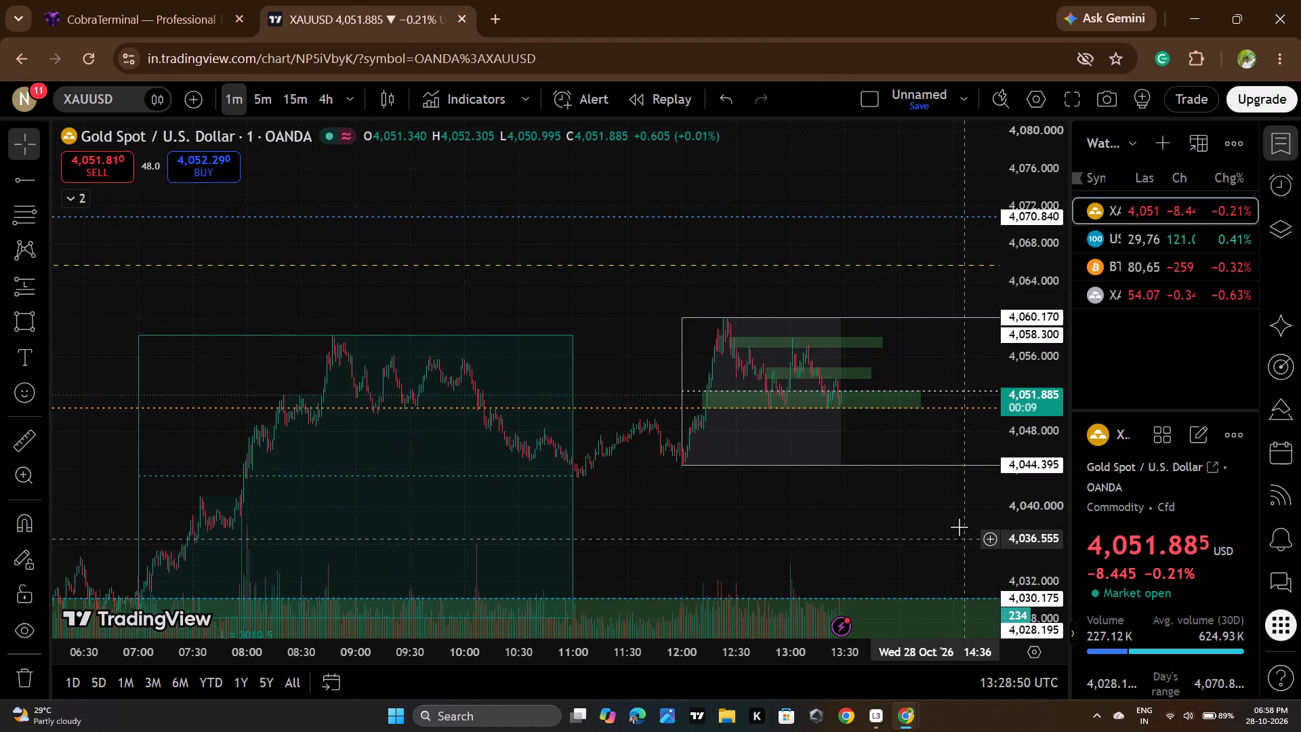
Examine XAUUSD down to the wide green zone below 4,030.175 and back up to the current session box.
left_click_drag(942, 537, 863, 282)
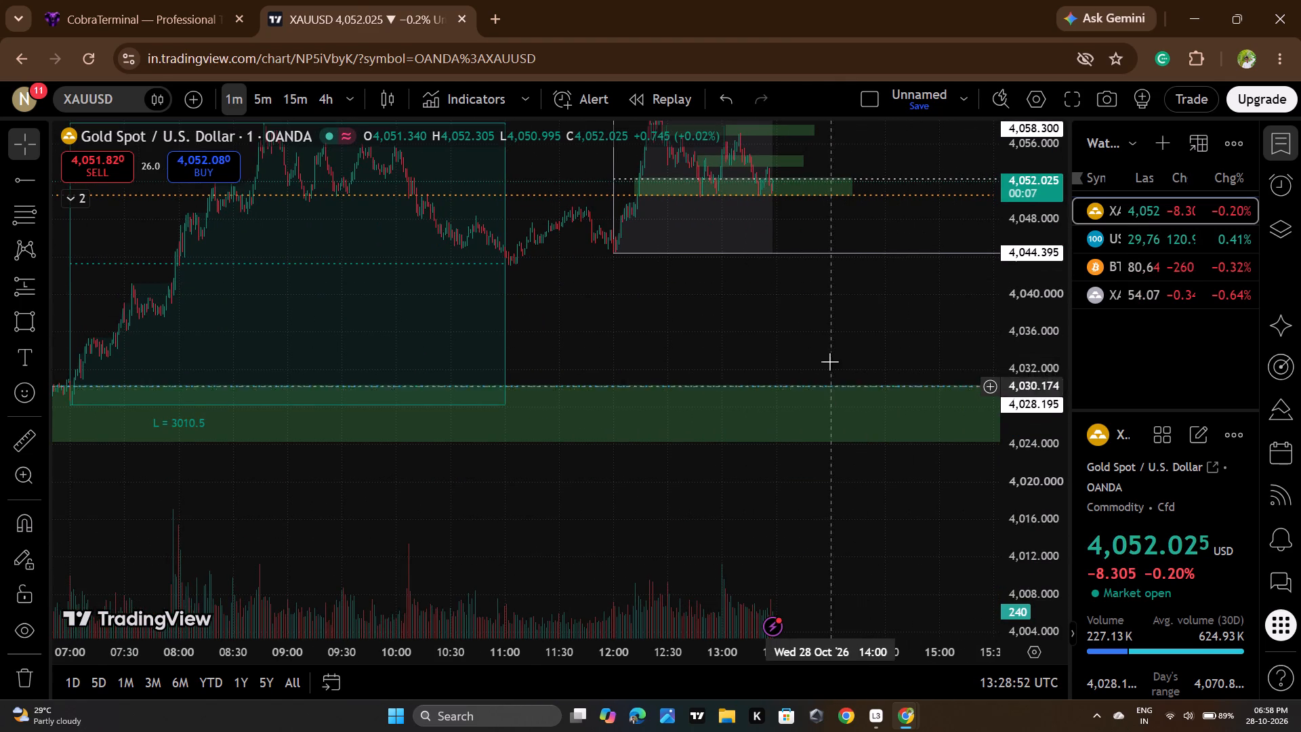
scroll(820, 330, "down", 9)
scroll(892, 308, "up", 4)
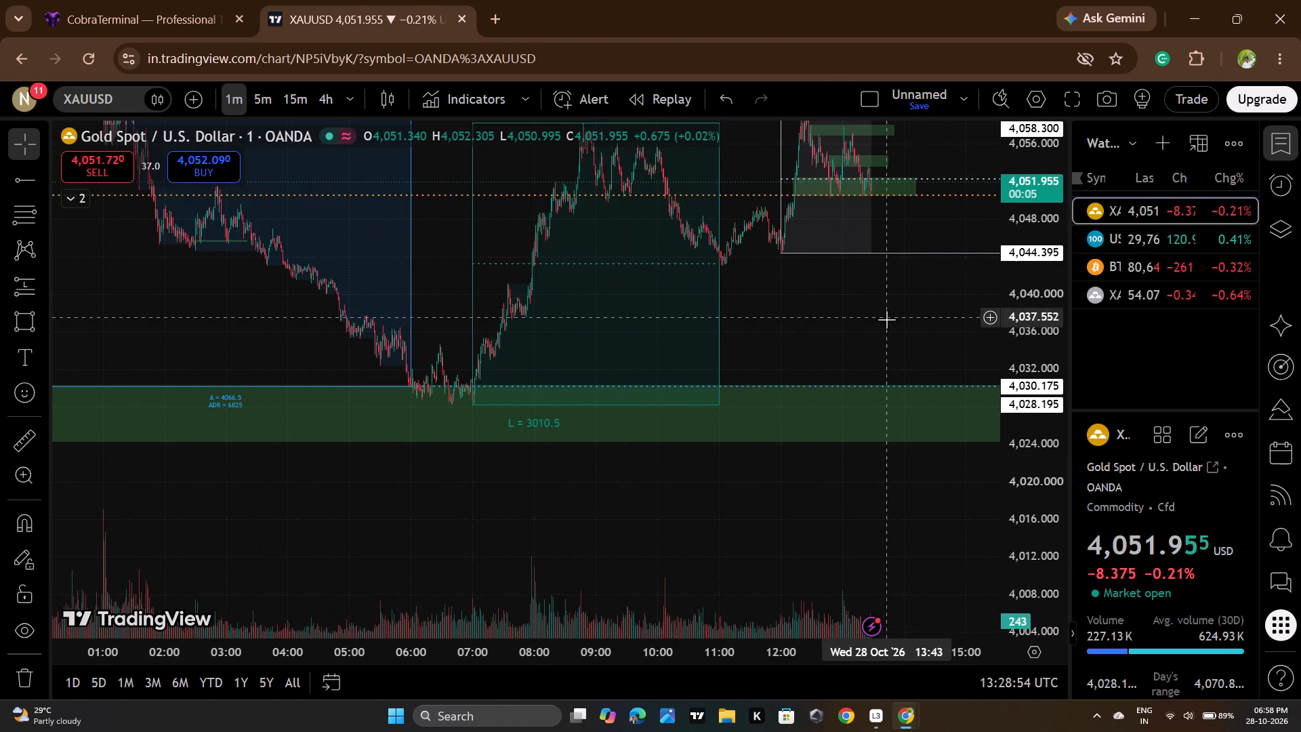
left_click_drag(886, 319, 769, 508)
scroll(834, 403, "up", 6)
scroll(1052, 386, "up", 10)
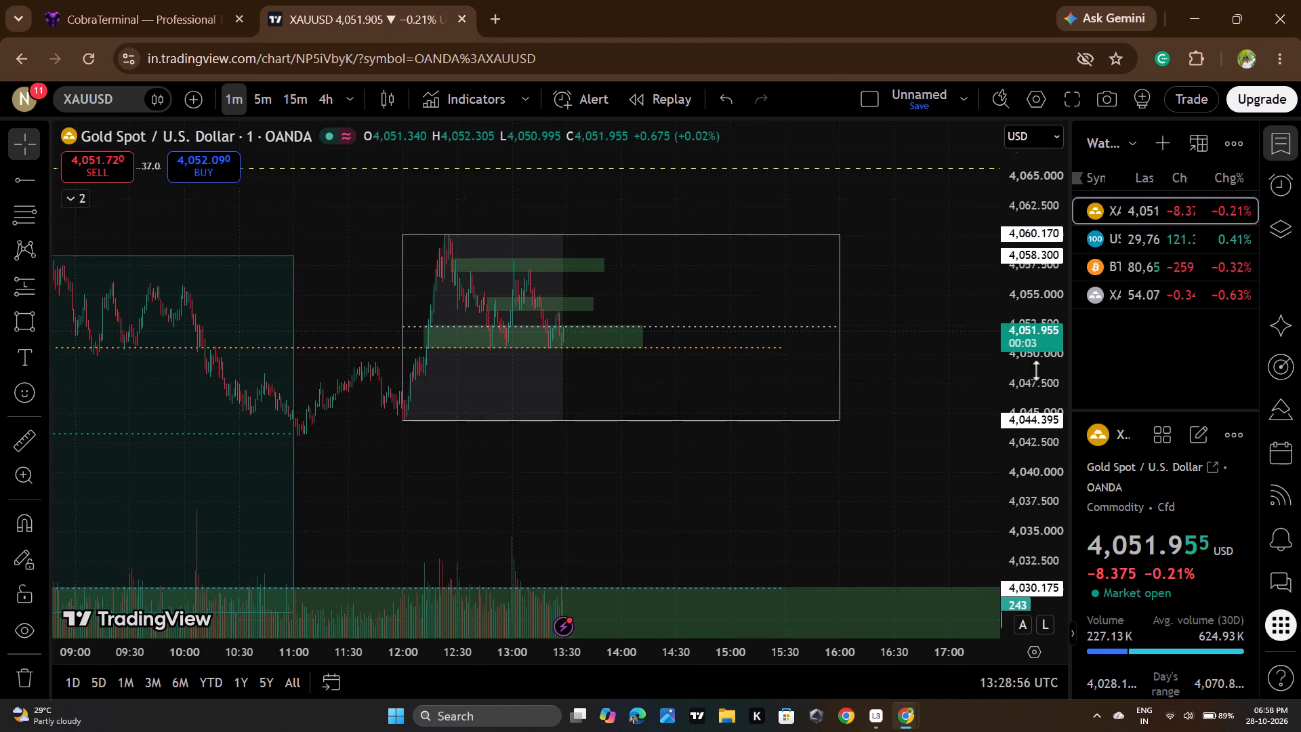
scroll(1037, 370, "up", 15)
Check the open sell in CobraTerminal and examine XAUUSD on TradingView around the green zone between about 4,050.5 and 4,052.5.
left_click(263, 0)
left_click(151, 0)
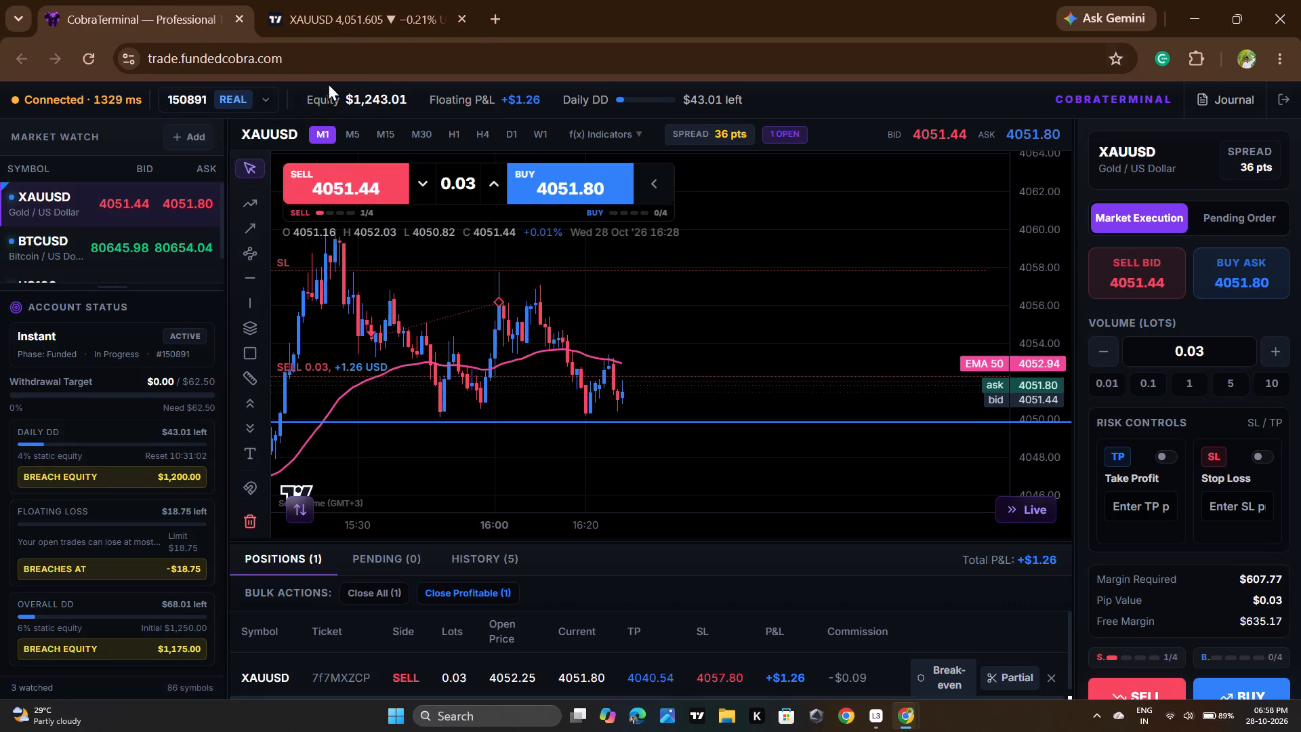
left_click_drag(622, 470, 630, 512)
left_click(365, 0)
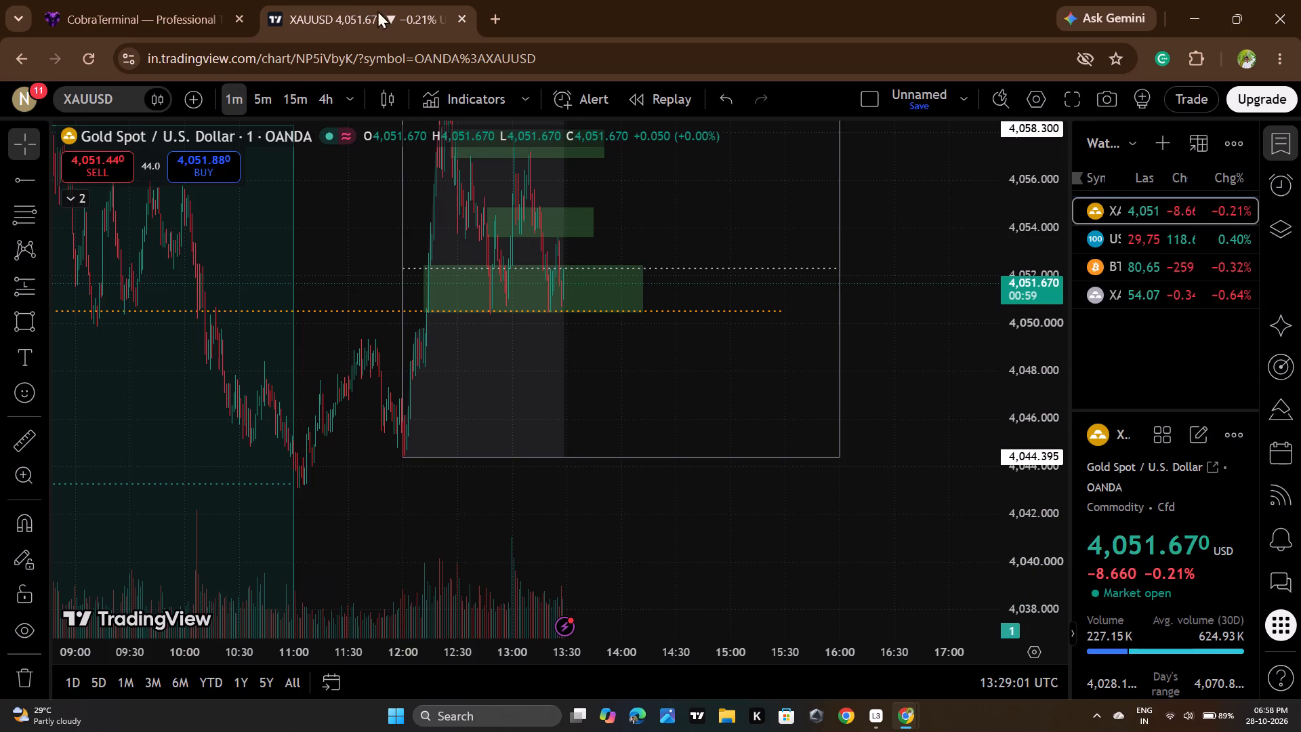
scroll(677, 360, "up", 9)
left_click_drag(272, 371, 791, 439)
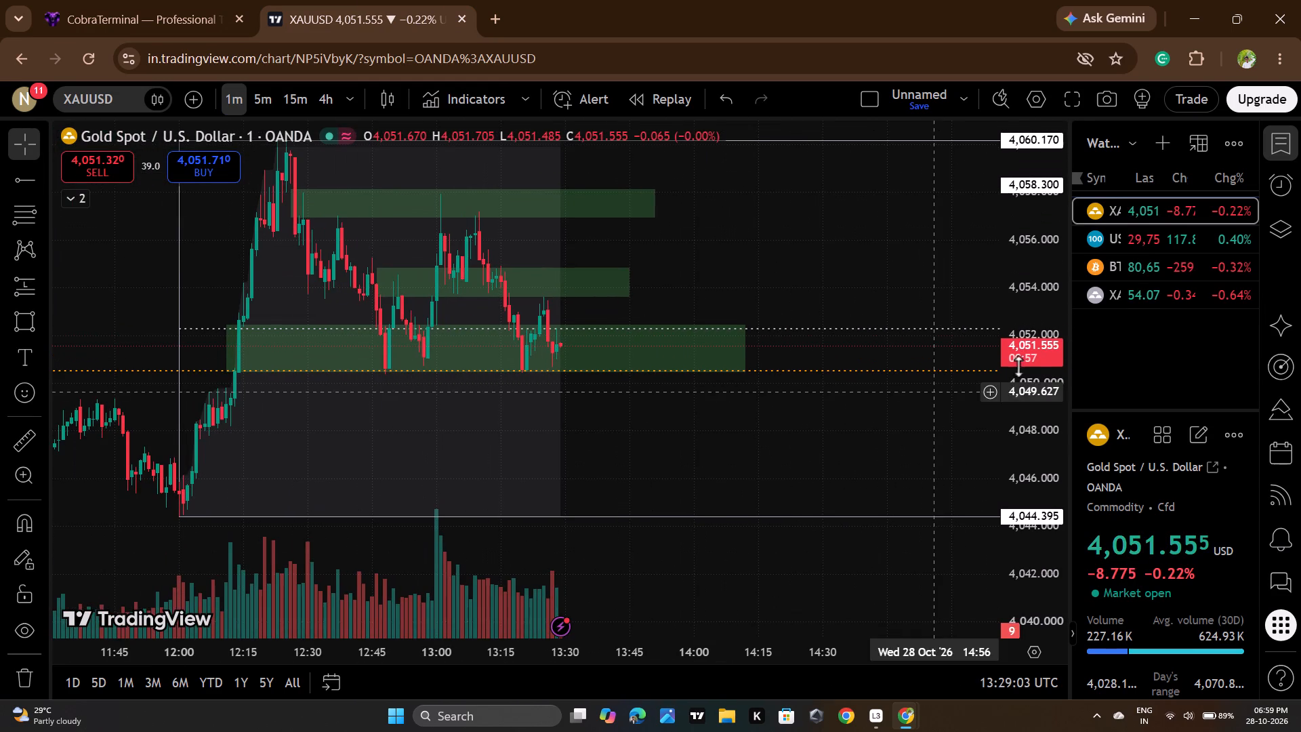
scroll(1044, 373, "up", 20)
scroll(1044, 373, "up", 3)
scroll(663, 381, "up", 3)
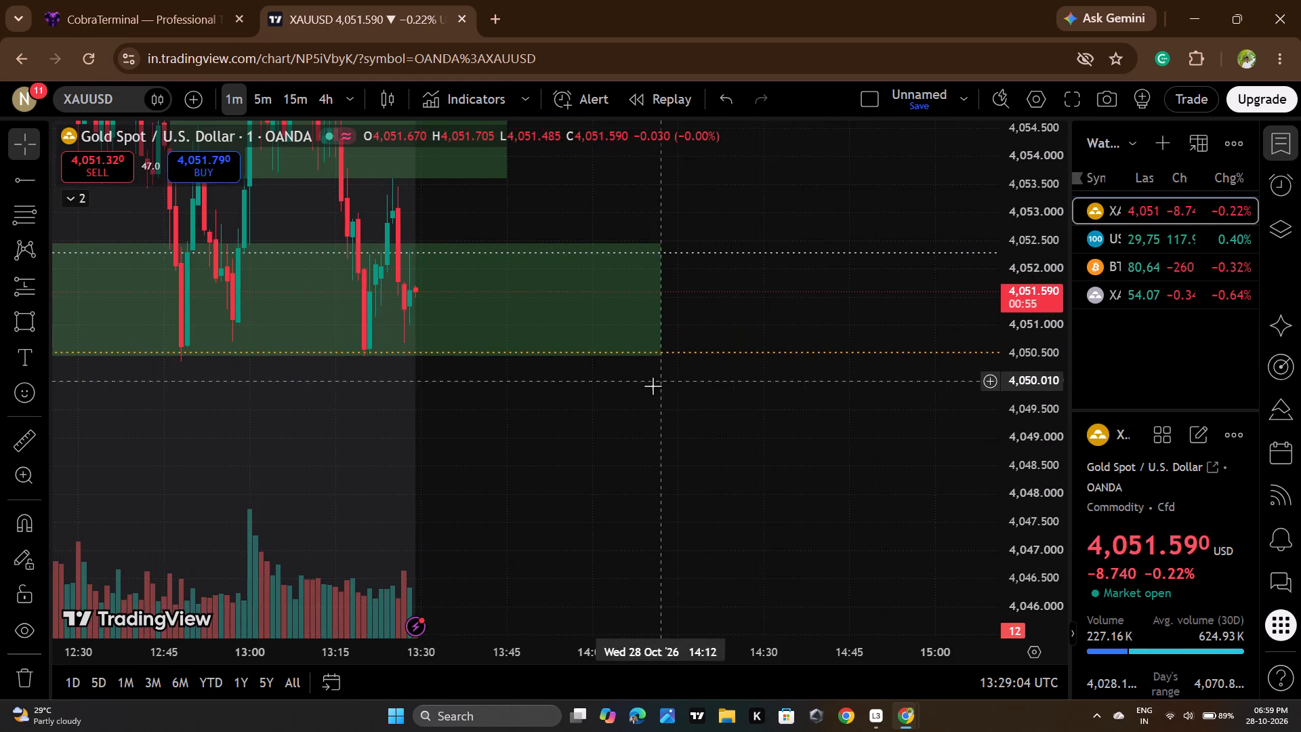
left_click_drag(430, 433, 669, 516)
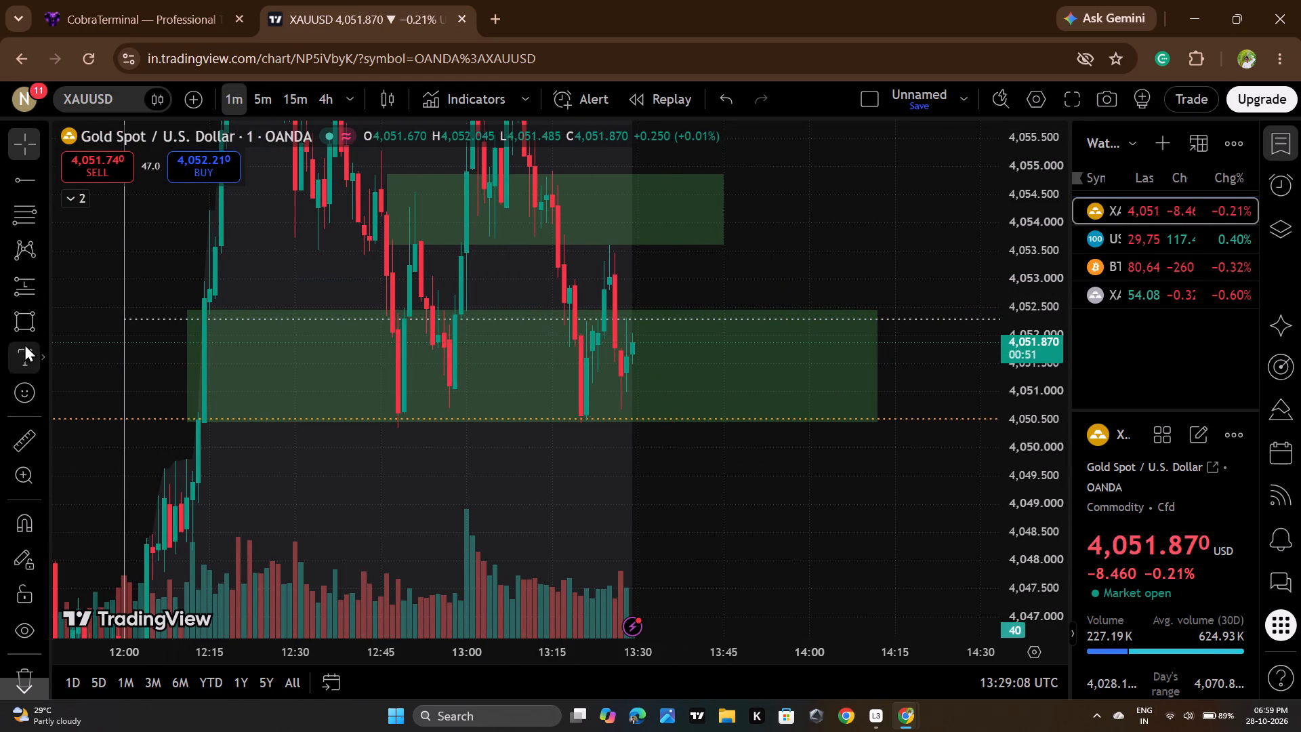
right_click(685, 411)
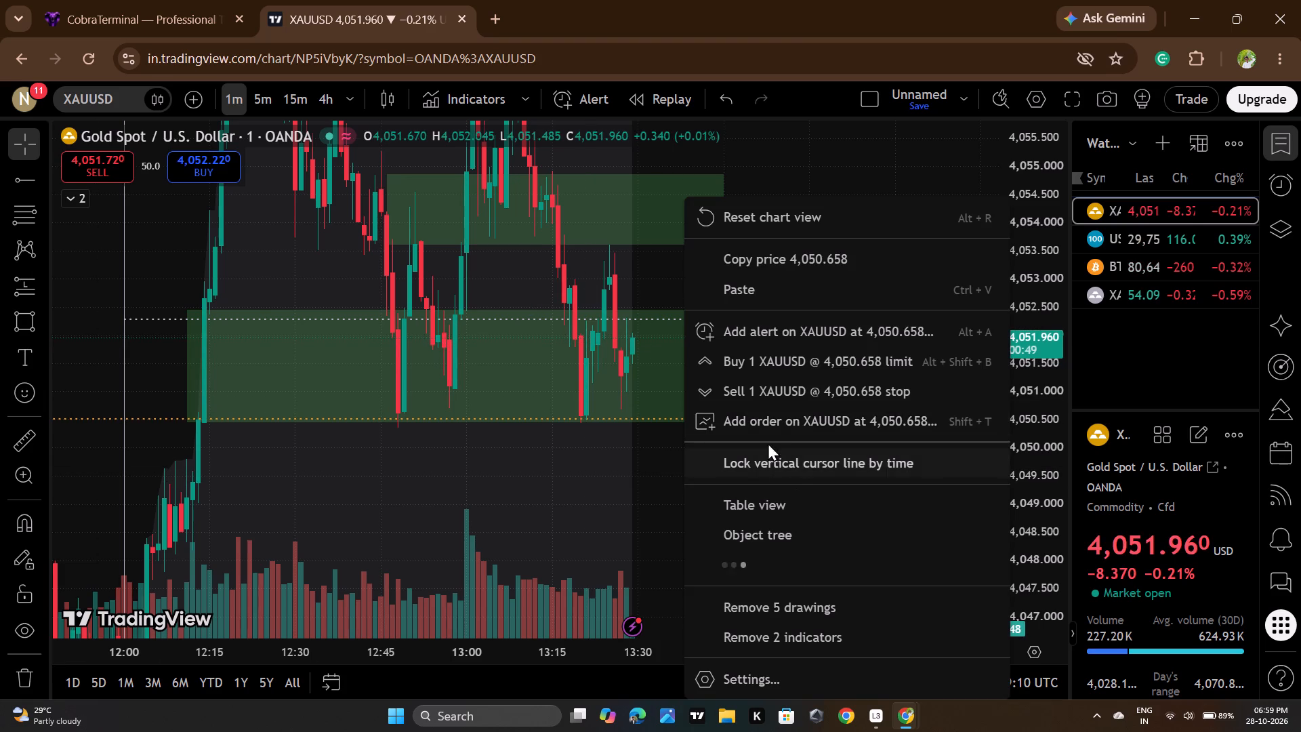
left_click(604, 504)
left_click(742, 477)
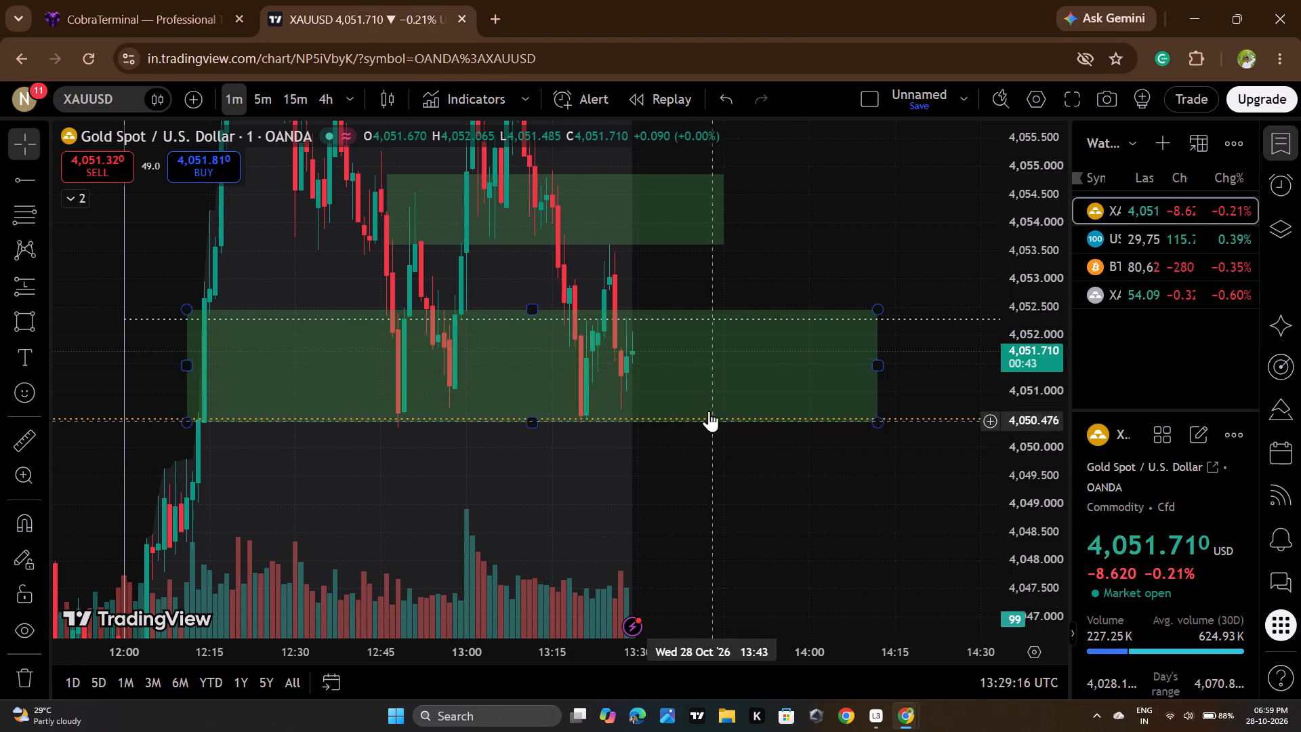
scroll(1029, 335, "down", 5)
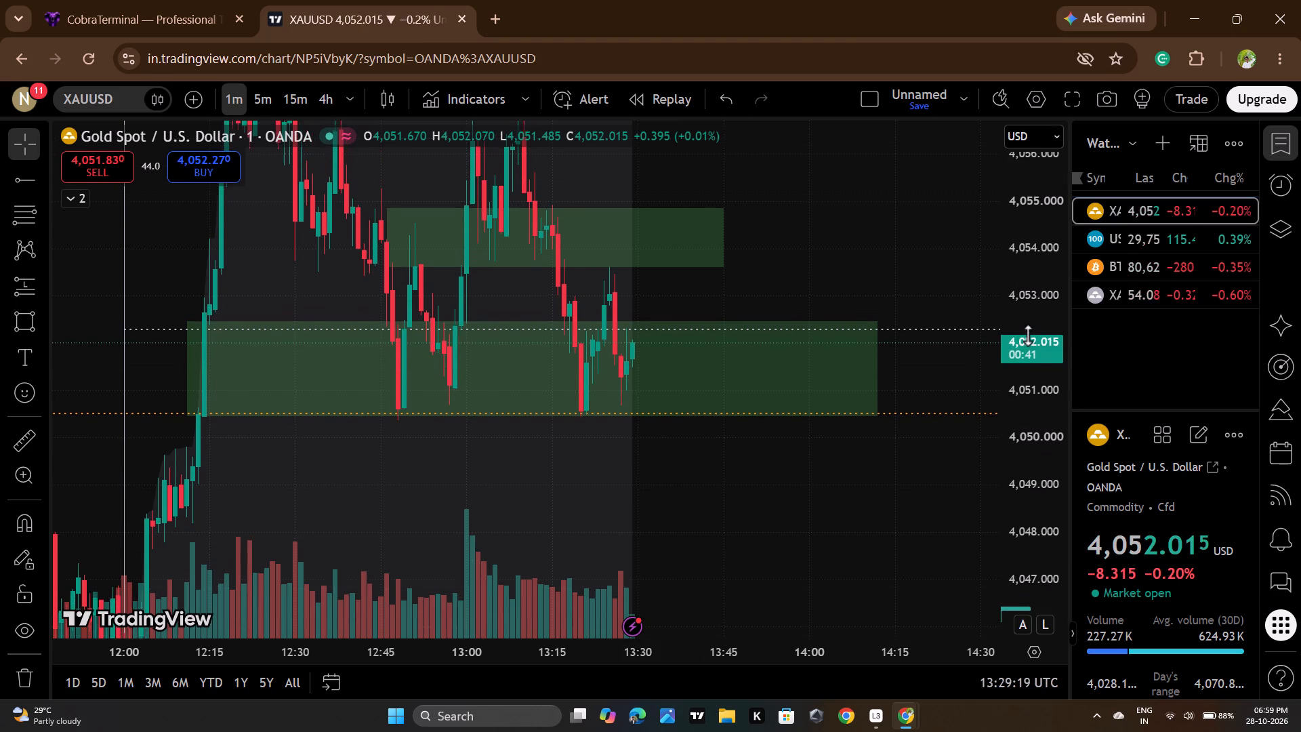
scroll(1029, 335, "down", 5)
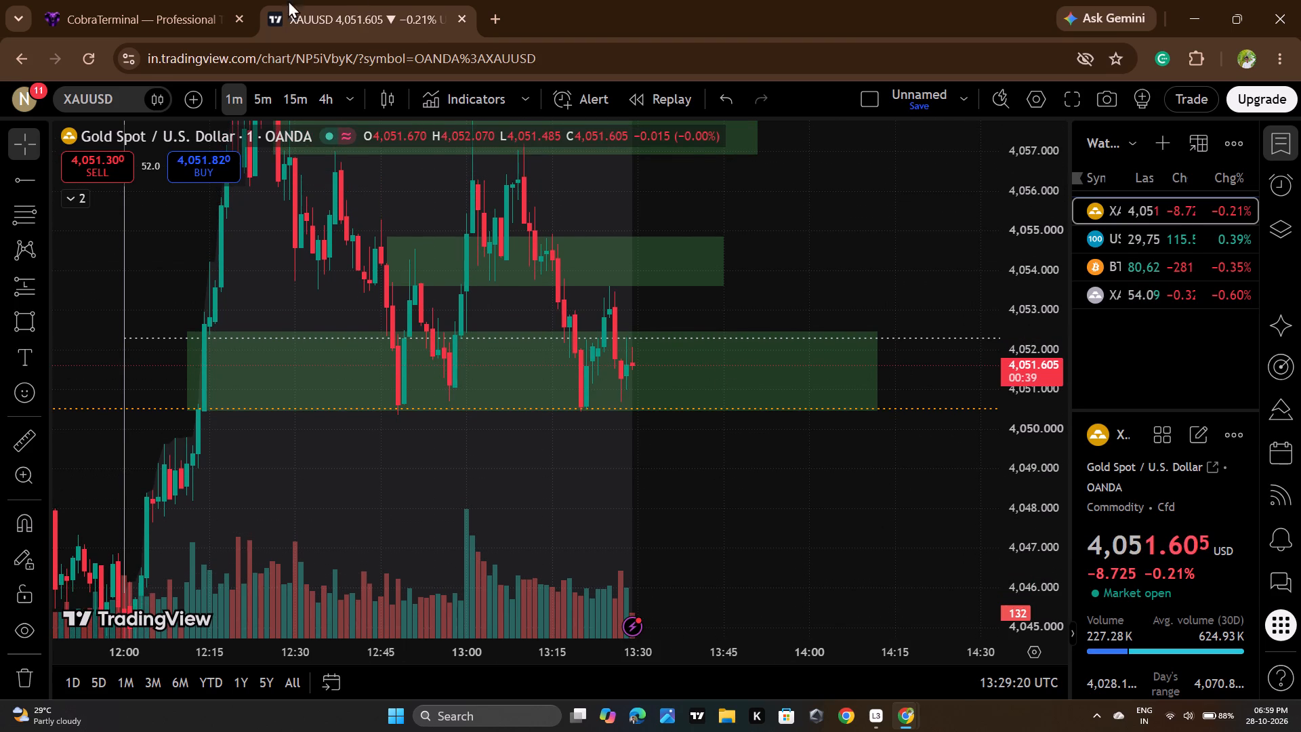
Check the sell in CobraTerminal and examine XAGUSD on TradingView around its three green zones and the dotted line near 54.04.
left_click(202, 1)
scroll(701, 483, "up", 1)
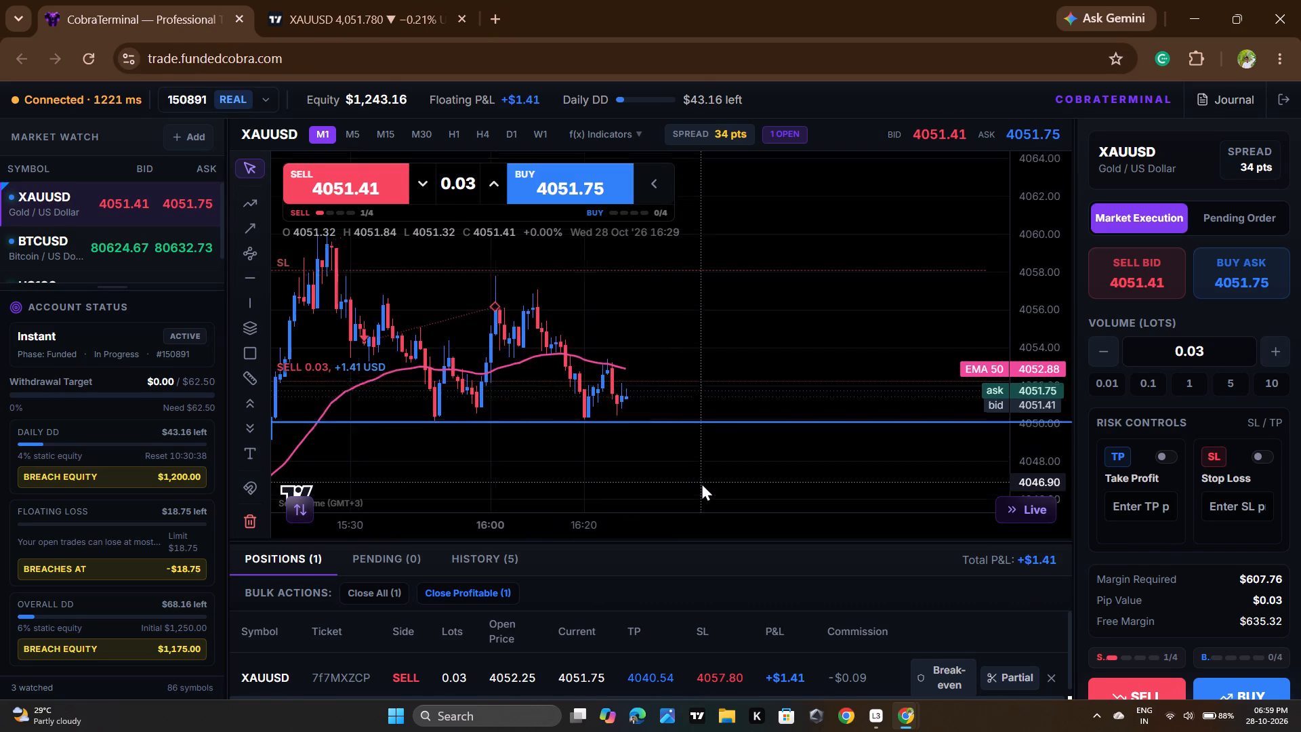
scroll(701, 480, "down", 1)
left_click(406, 0)
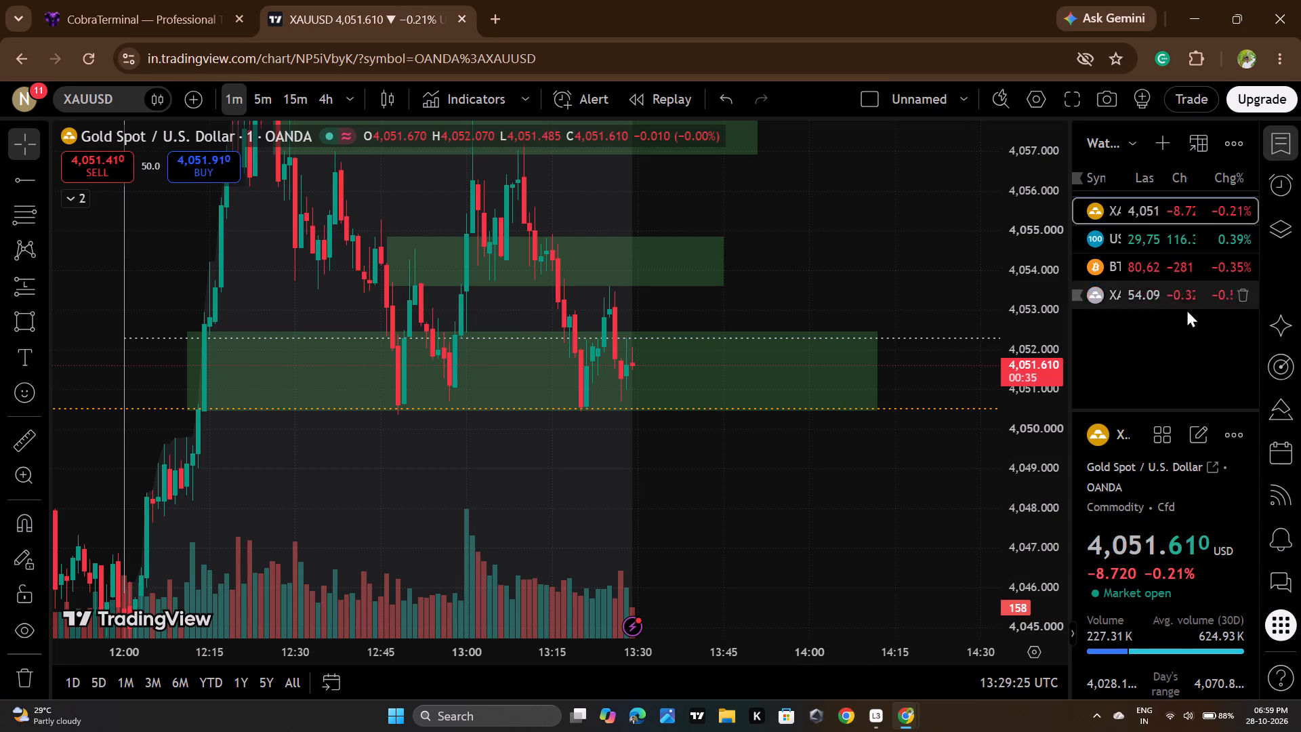
left_click(1186, 300)
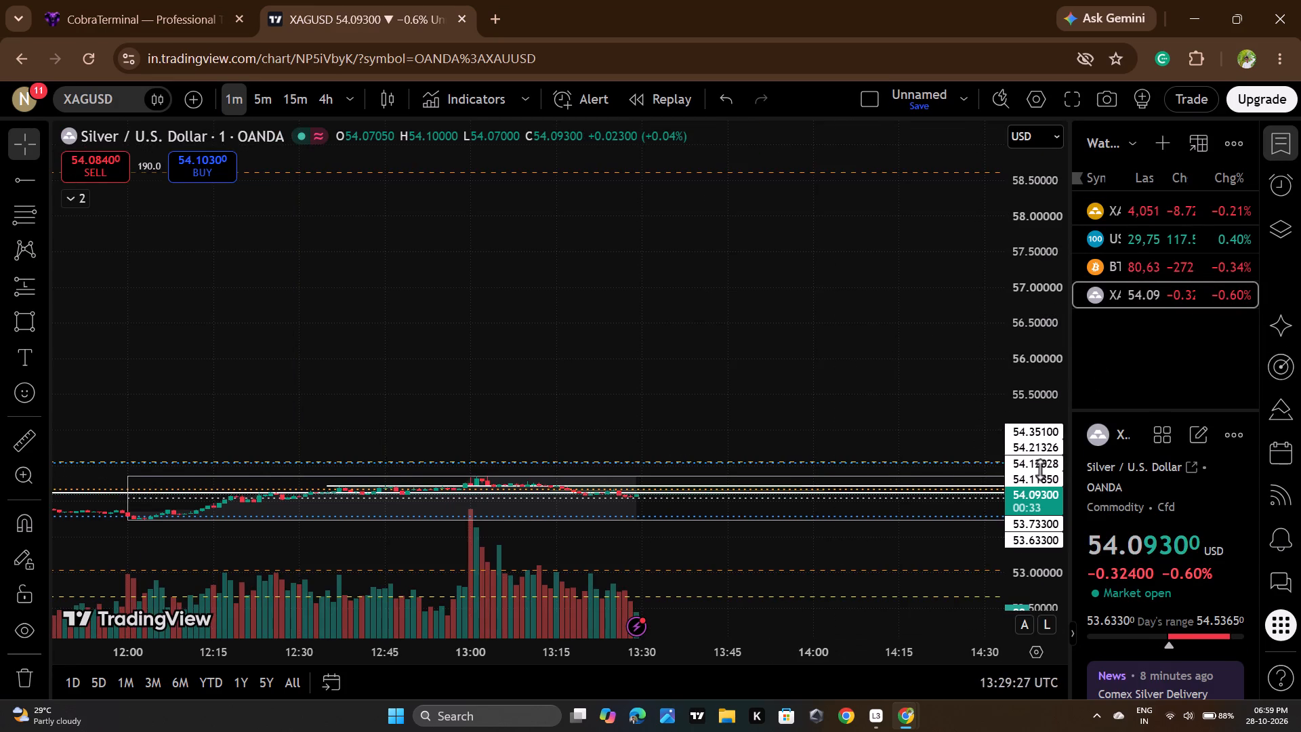
scroll(1042, 470, "up", 20)
scroll(1042, 470, "up", 10)
left_click_drag(854, 439, 890, 0)
scroll(1031, 420, "up", 20)
scroll(1031, 420, "up", 2)
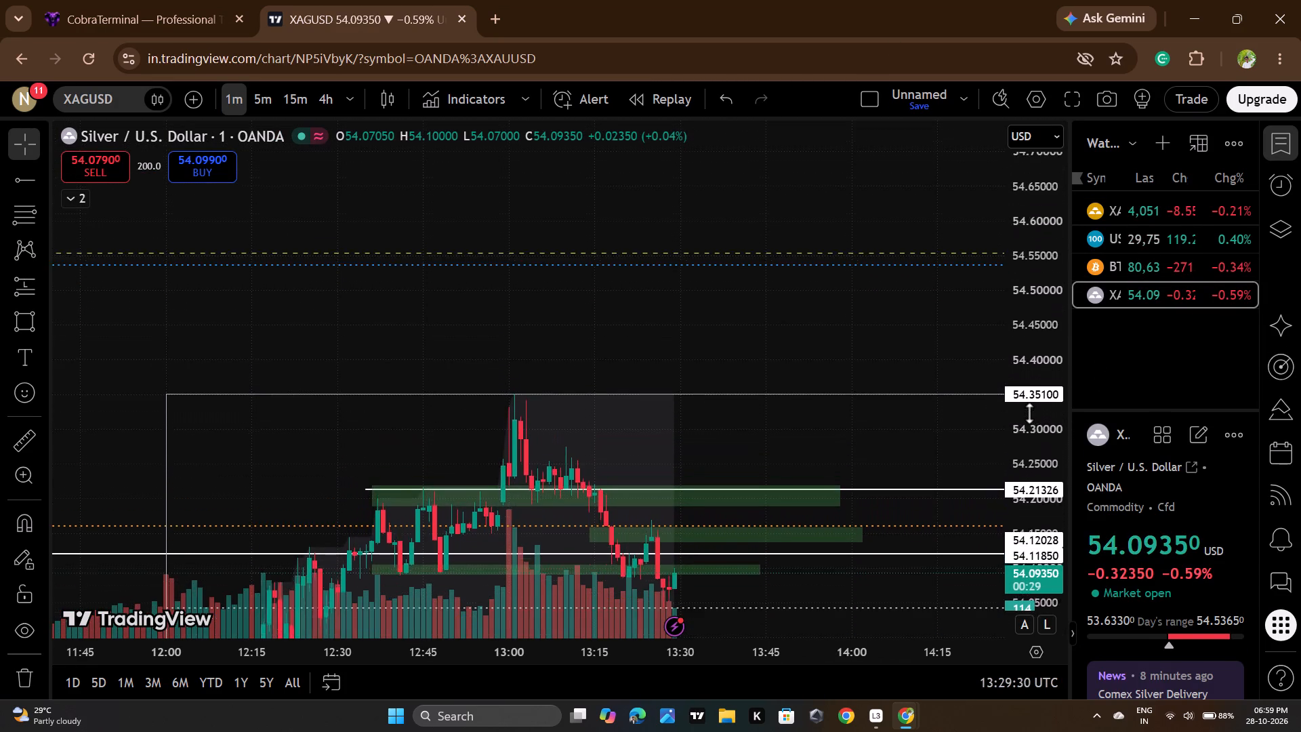
scroll(1030, 413, "up", 12)
left_click_drag(923, 486, 938, 150)
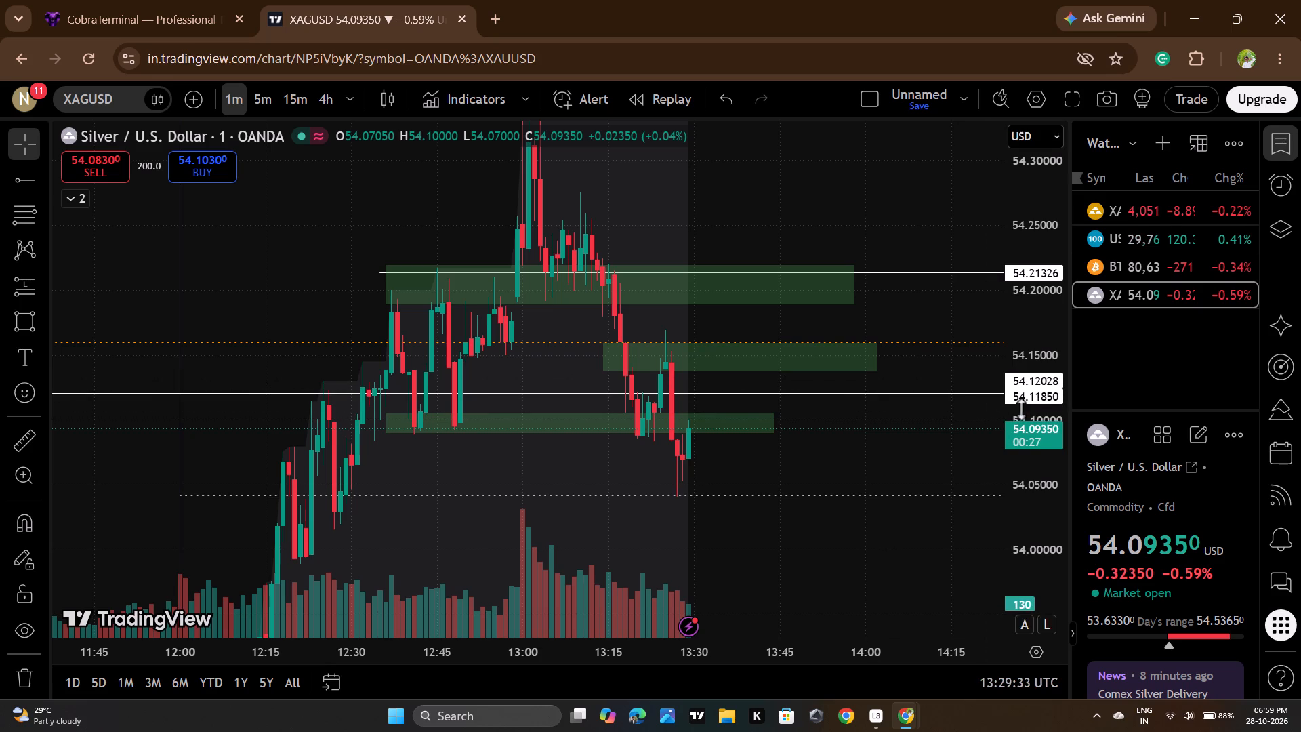
scroll(1079, 430, "up", 7)
scroll(962, 529, "up", 3)
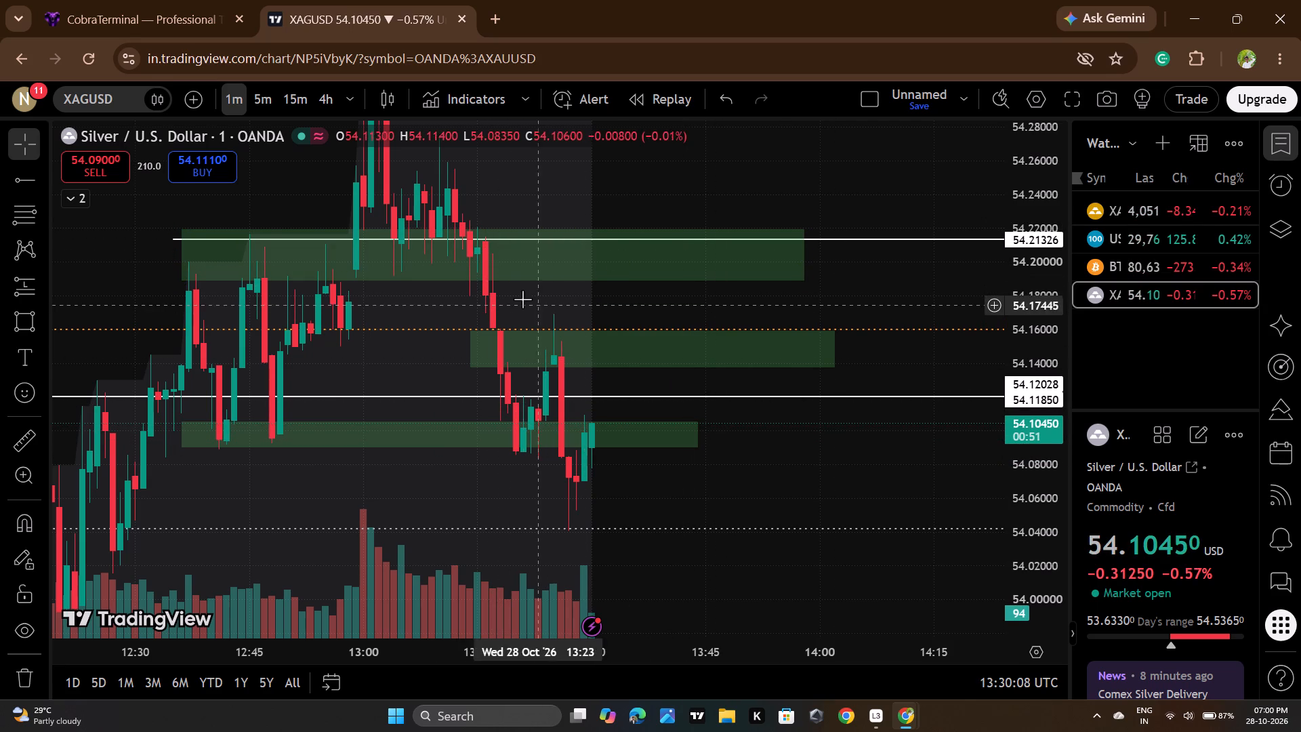
left_click_drag(812, 490, 926, 731)
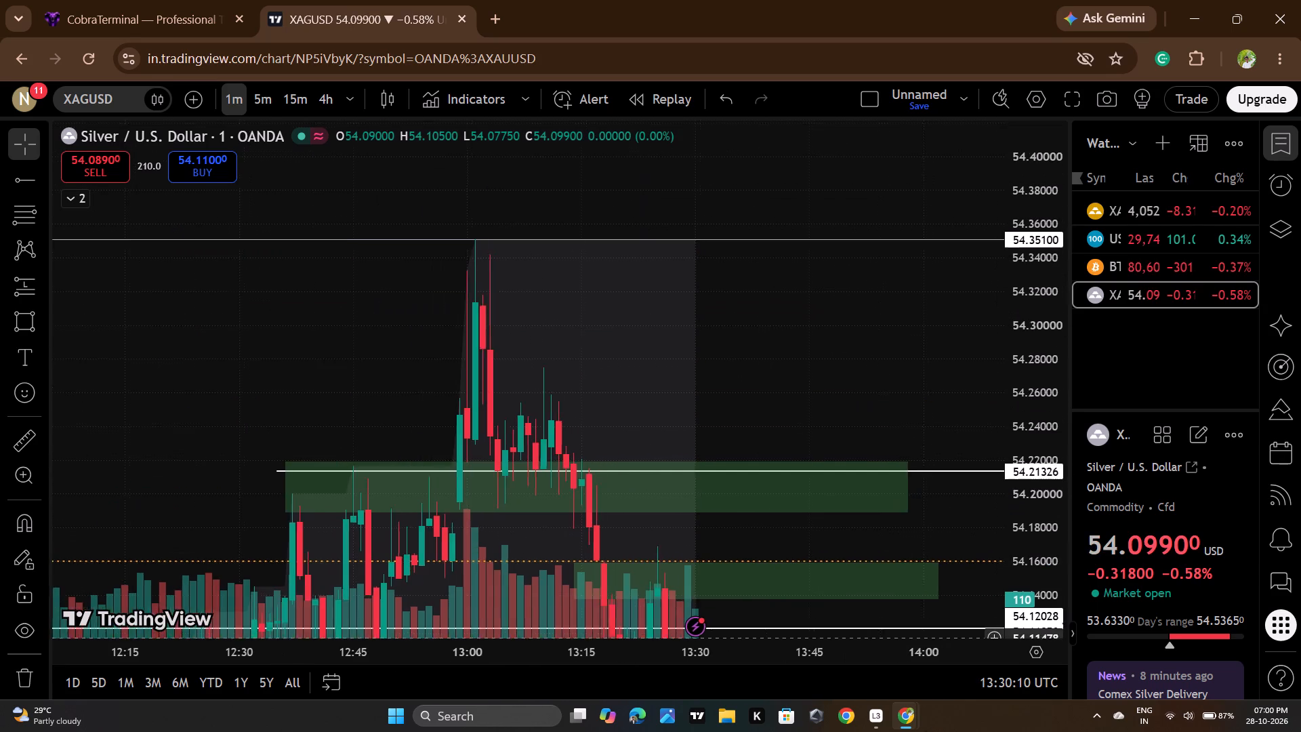
left_click_drag(926, 731, 924, 727)
left_click_drag(932, 393, 846, 153)
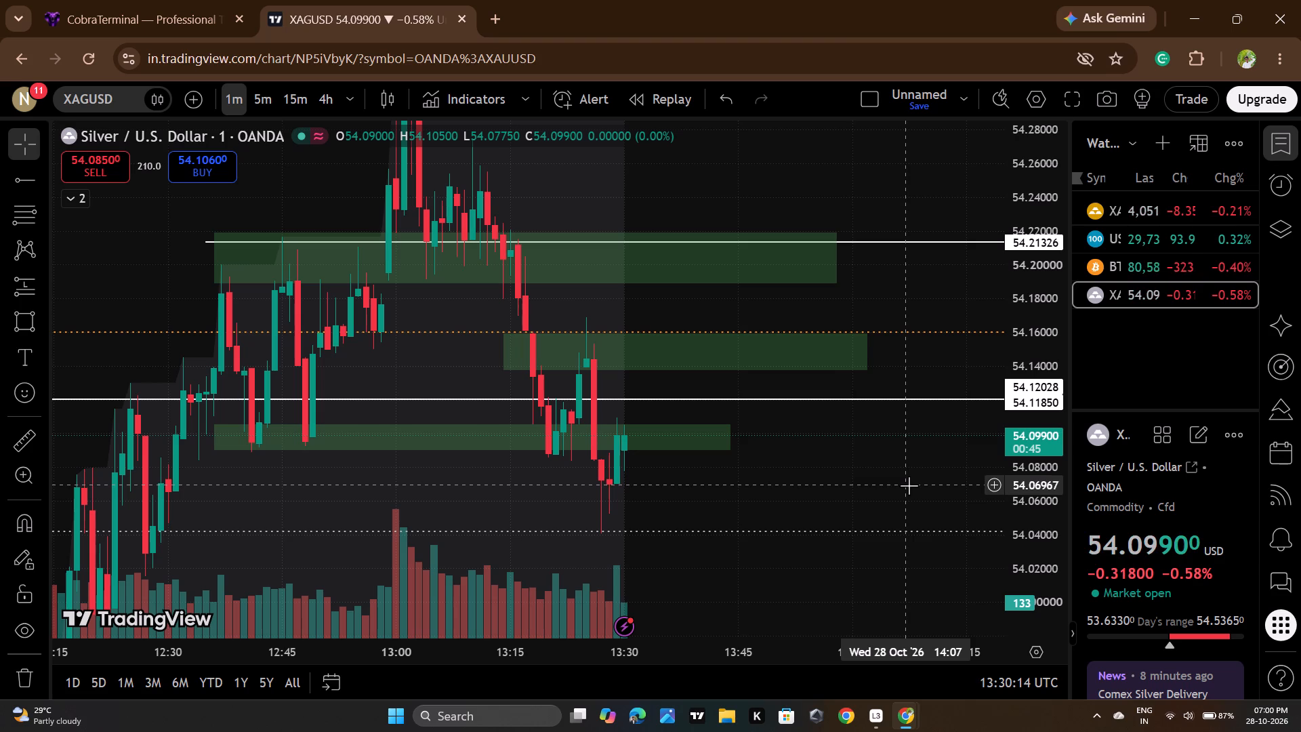
Check the open XAUUSD sell and its stop loss line in CobraTerminal, and examine XAGUSD's wider 1-minute price action on TradingView.
left_click(180, 0)
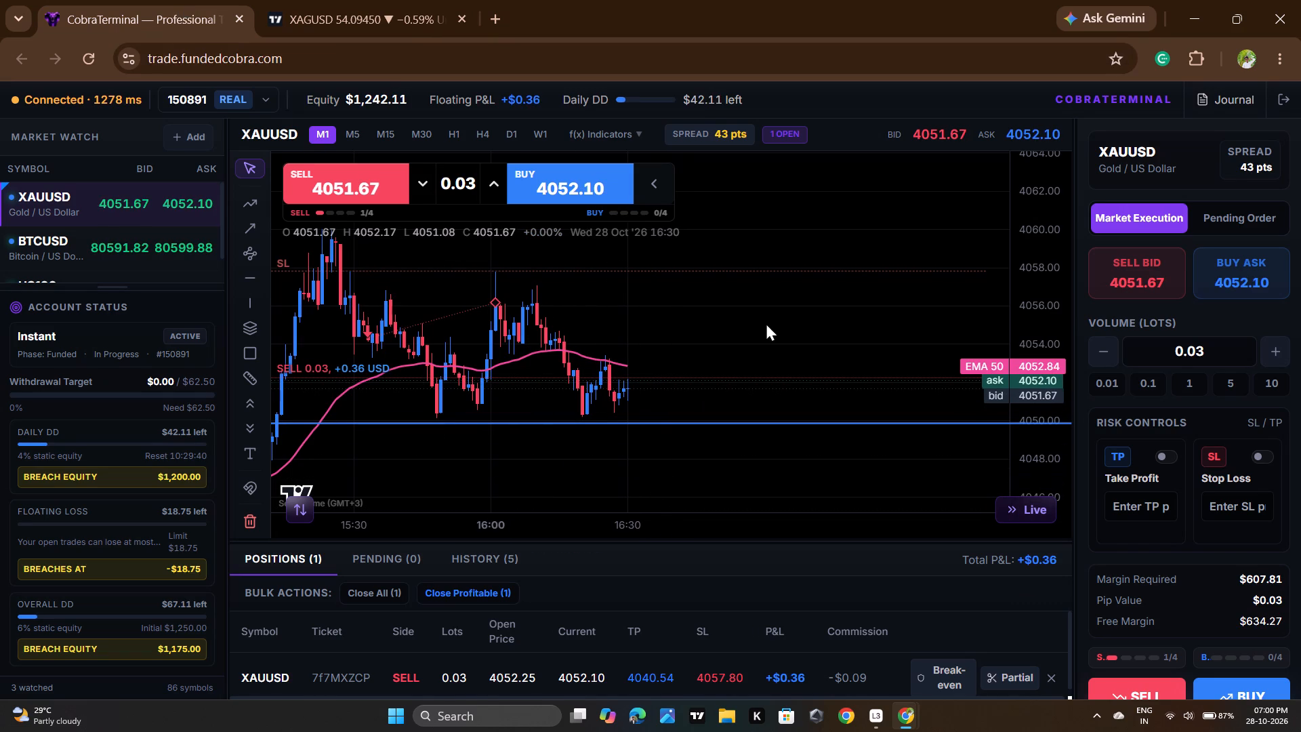
left_click(789, 266)
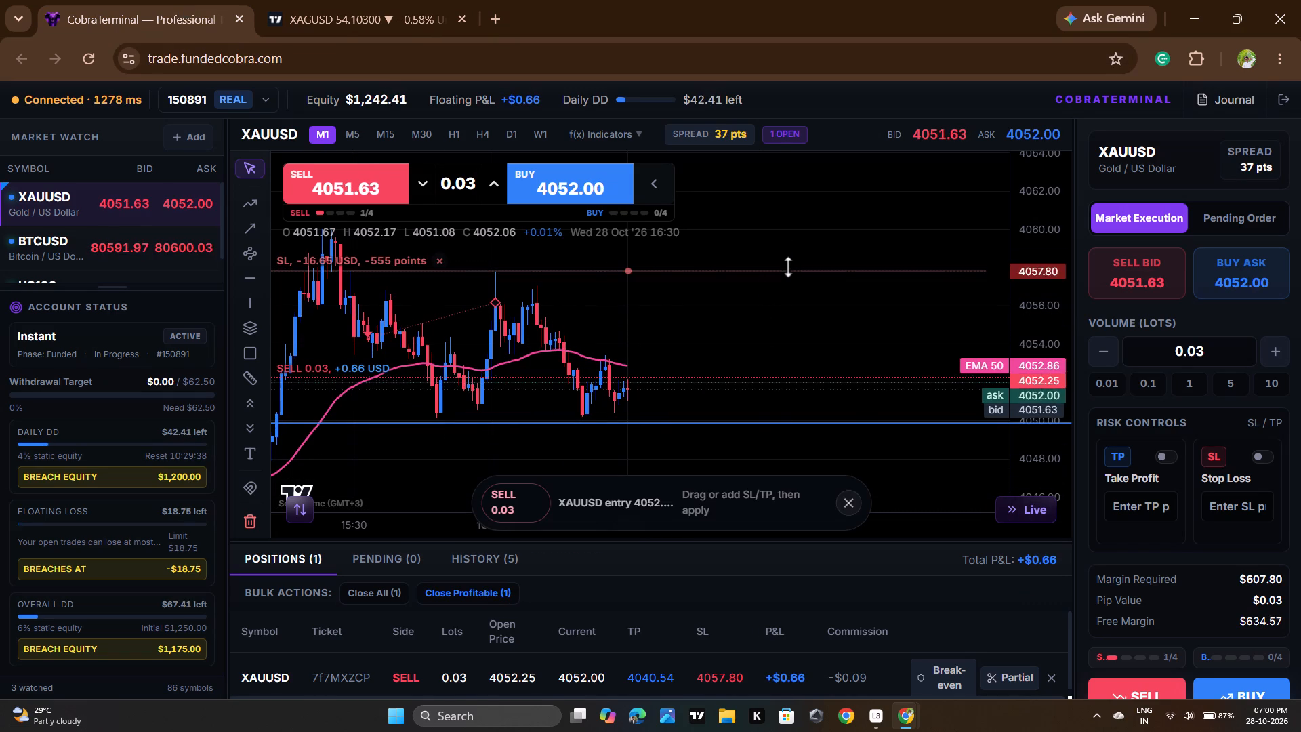
left_click(821, 296)
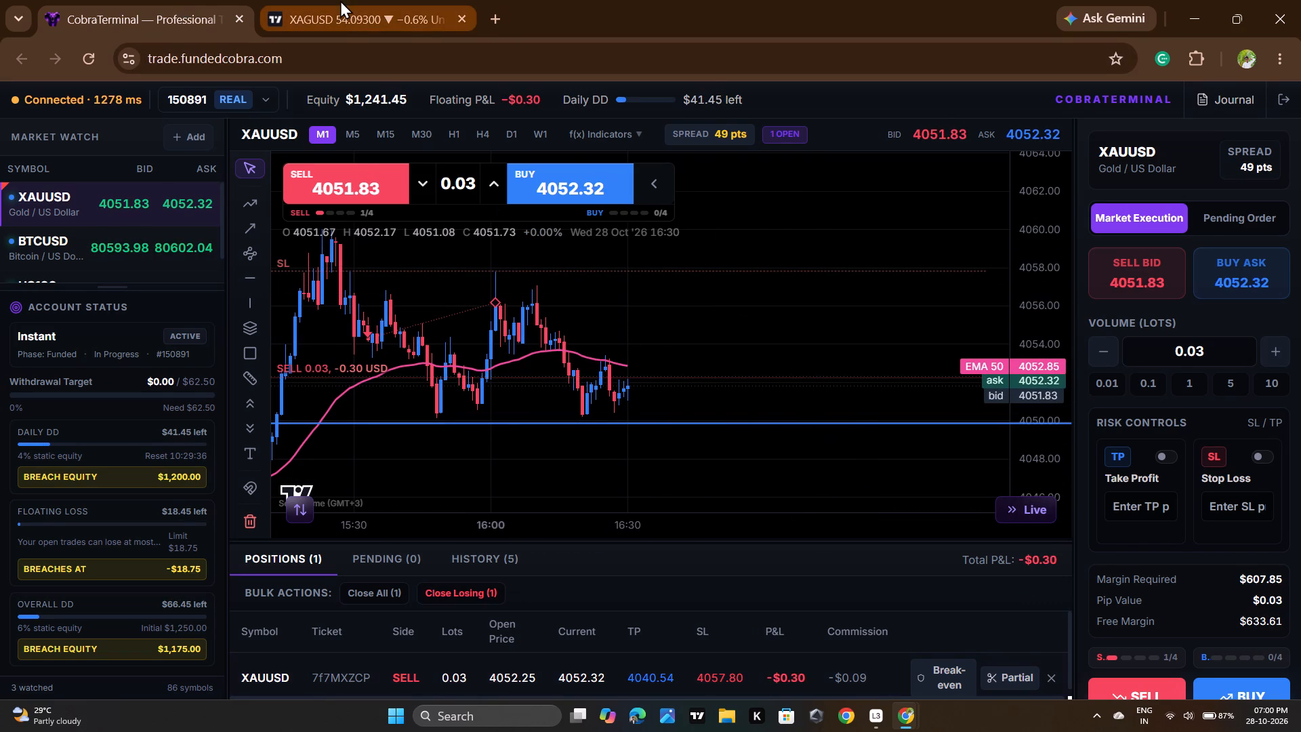
left_click(340, 1)
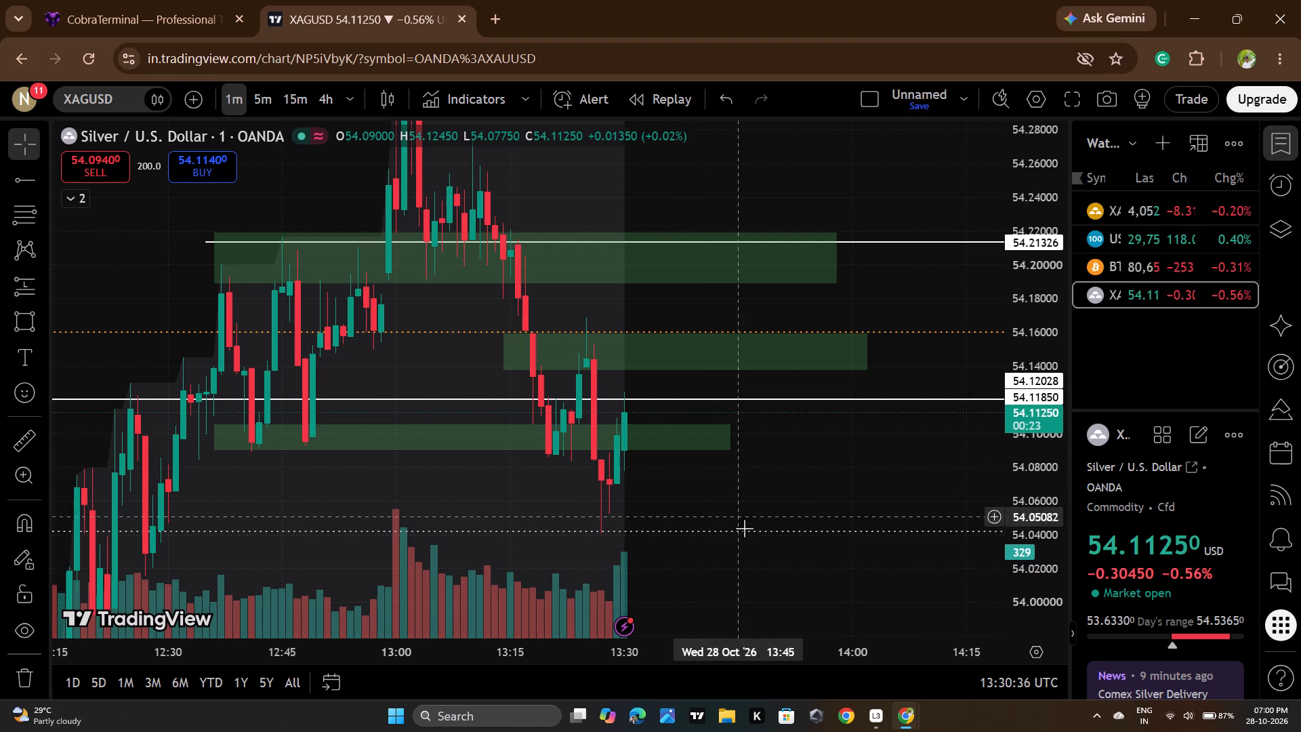
scroll(698, 547, "down", 4)
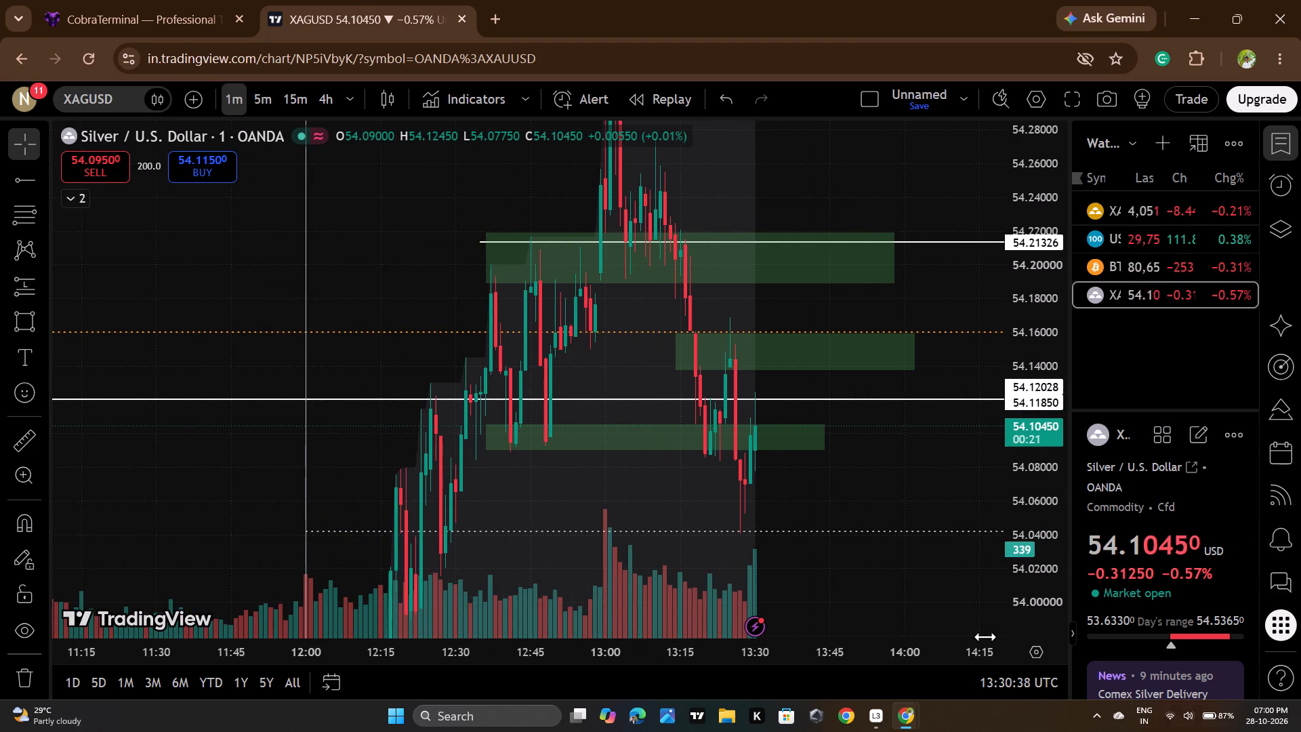
scroll(1024, 504, "down", 5)
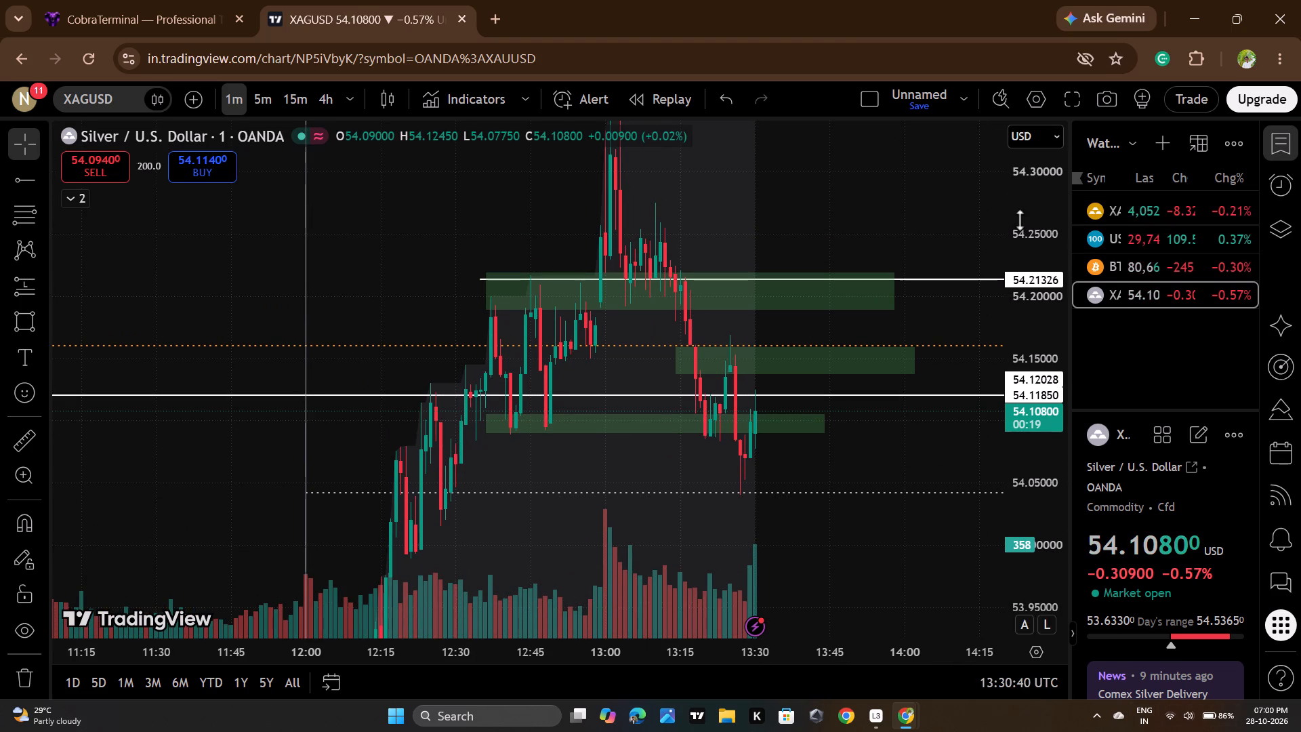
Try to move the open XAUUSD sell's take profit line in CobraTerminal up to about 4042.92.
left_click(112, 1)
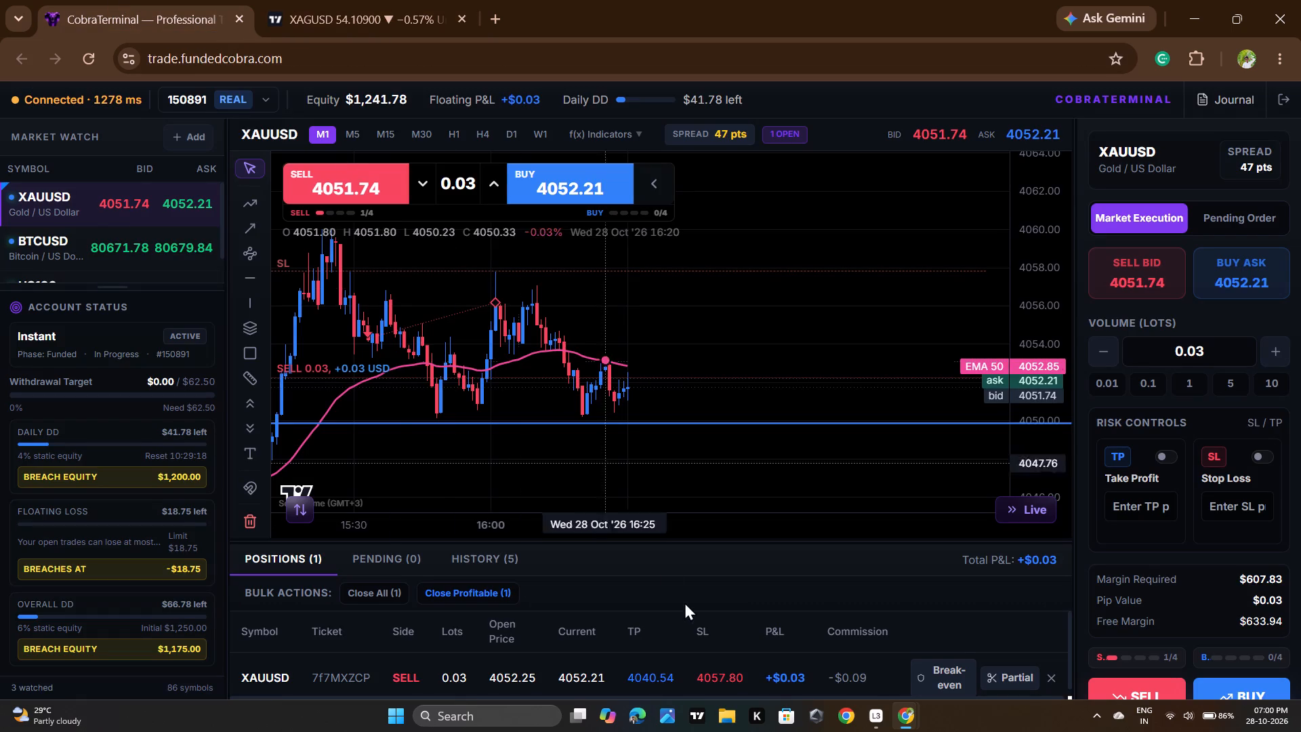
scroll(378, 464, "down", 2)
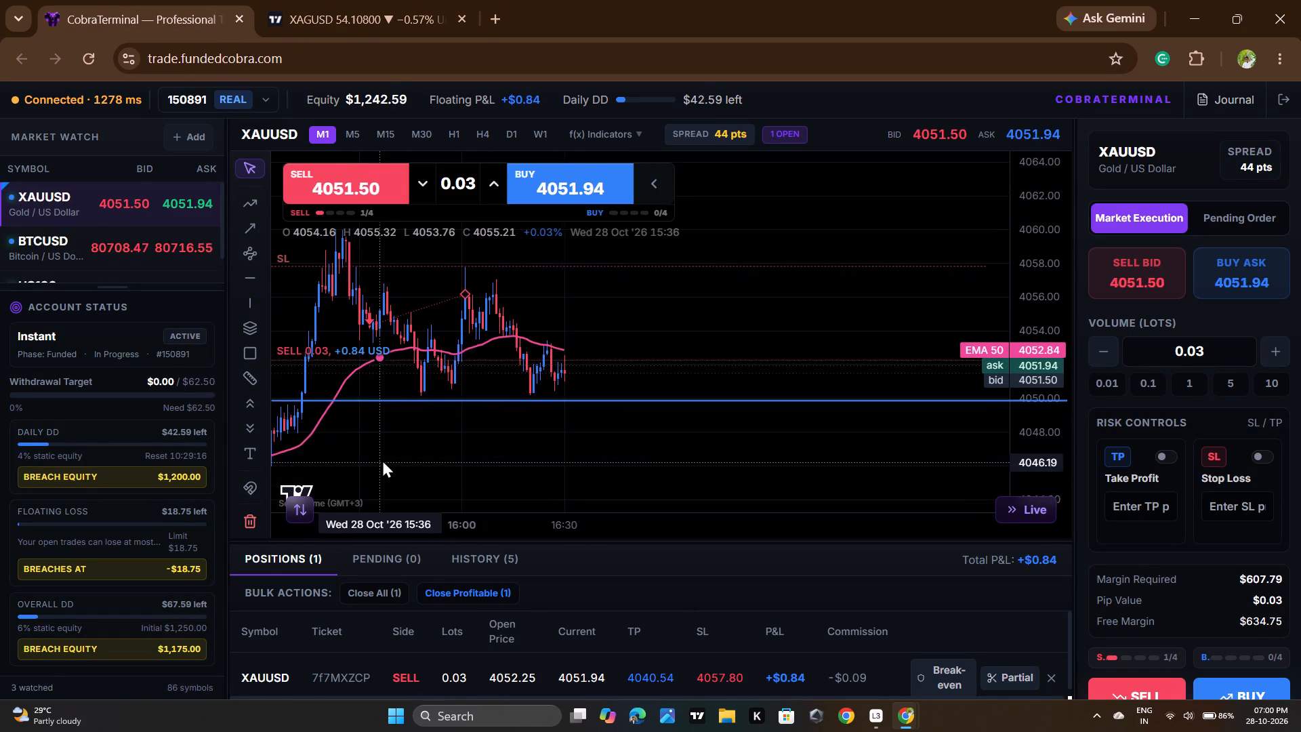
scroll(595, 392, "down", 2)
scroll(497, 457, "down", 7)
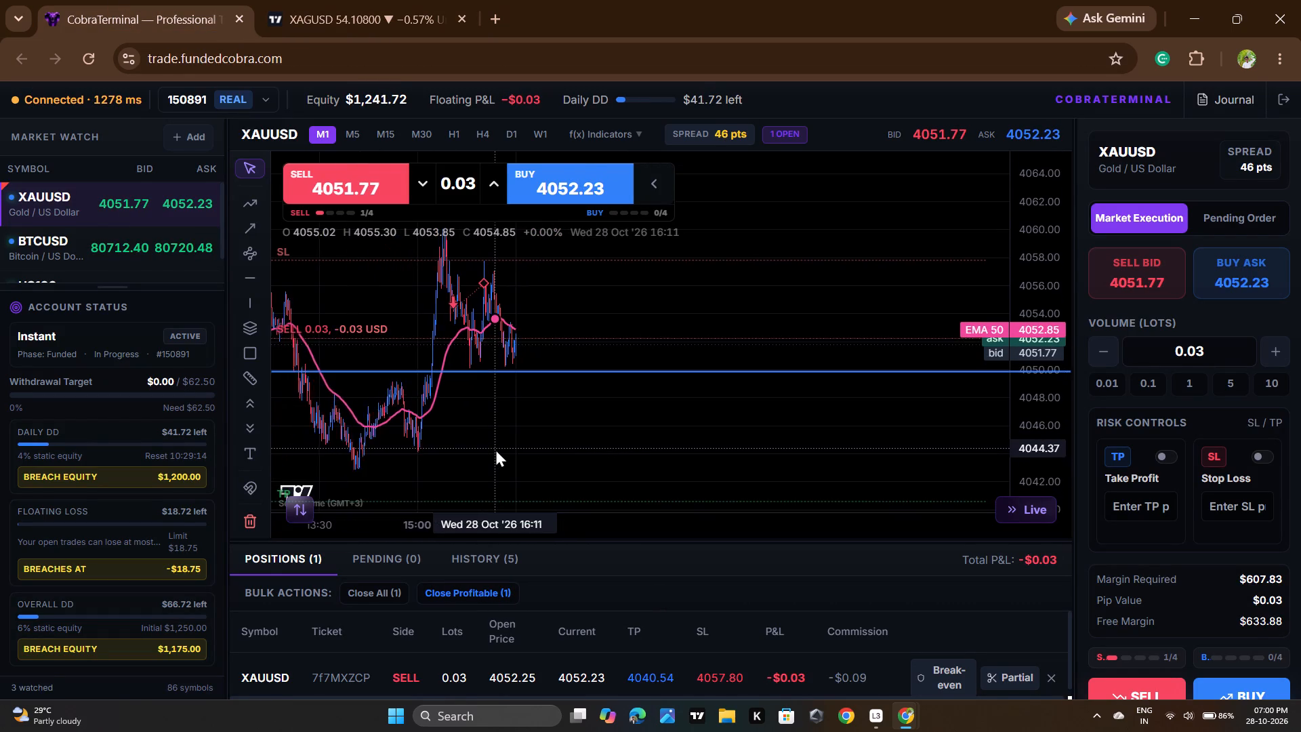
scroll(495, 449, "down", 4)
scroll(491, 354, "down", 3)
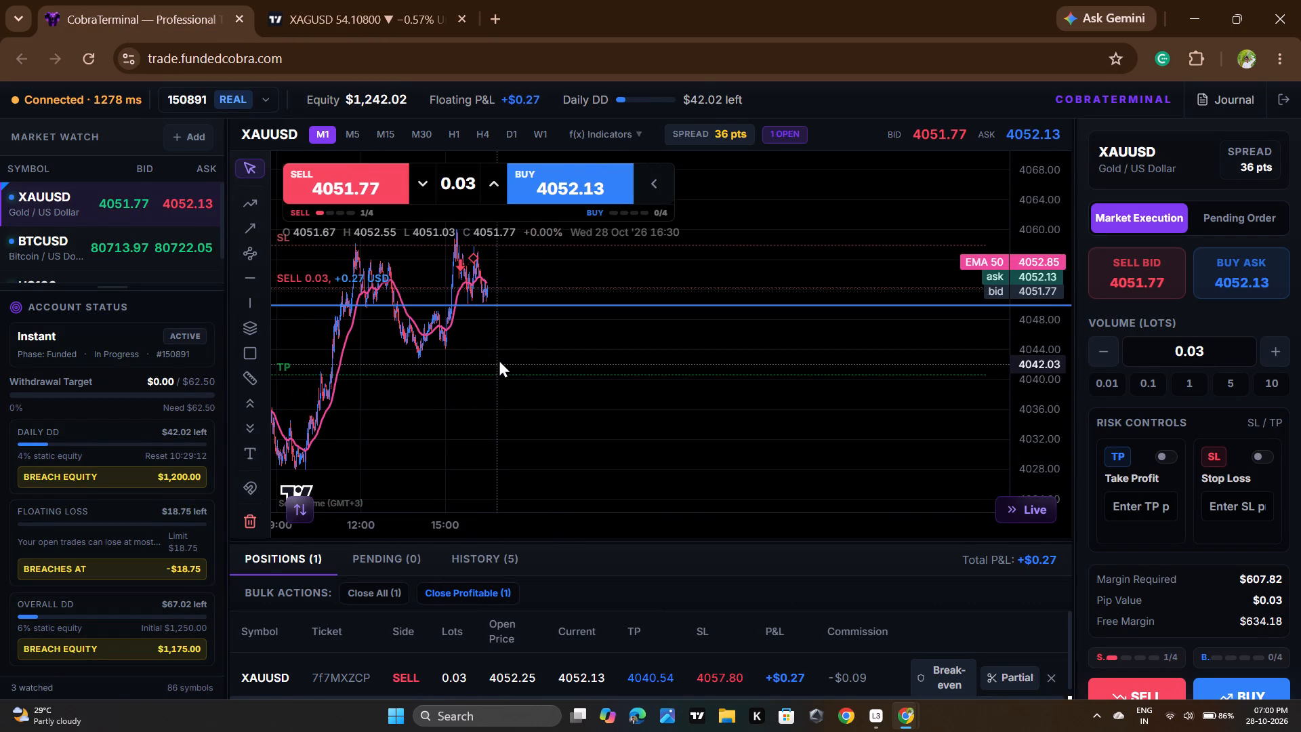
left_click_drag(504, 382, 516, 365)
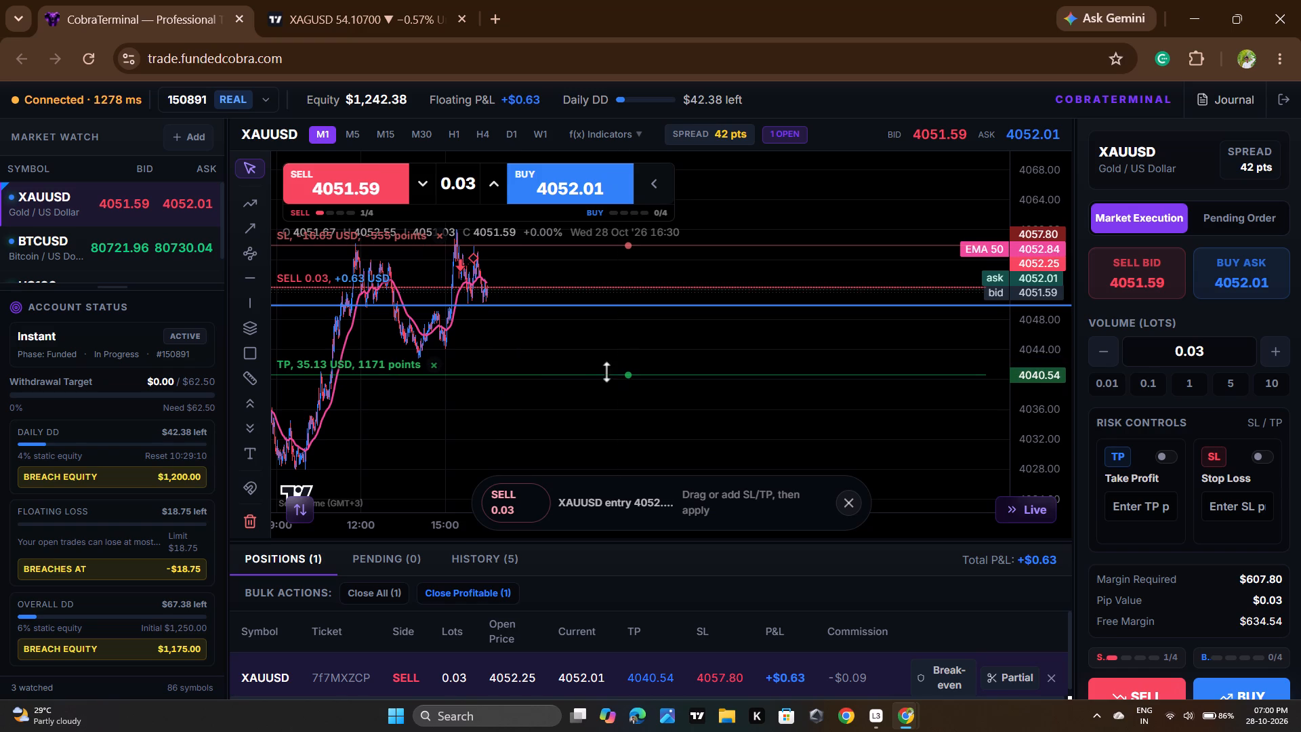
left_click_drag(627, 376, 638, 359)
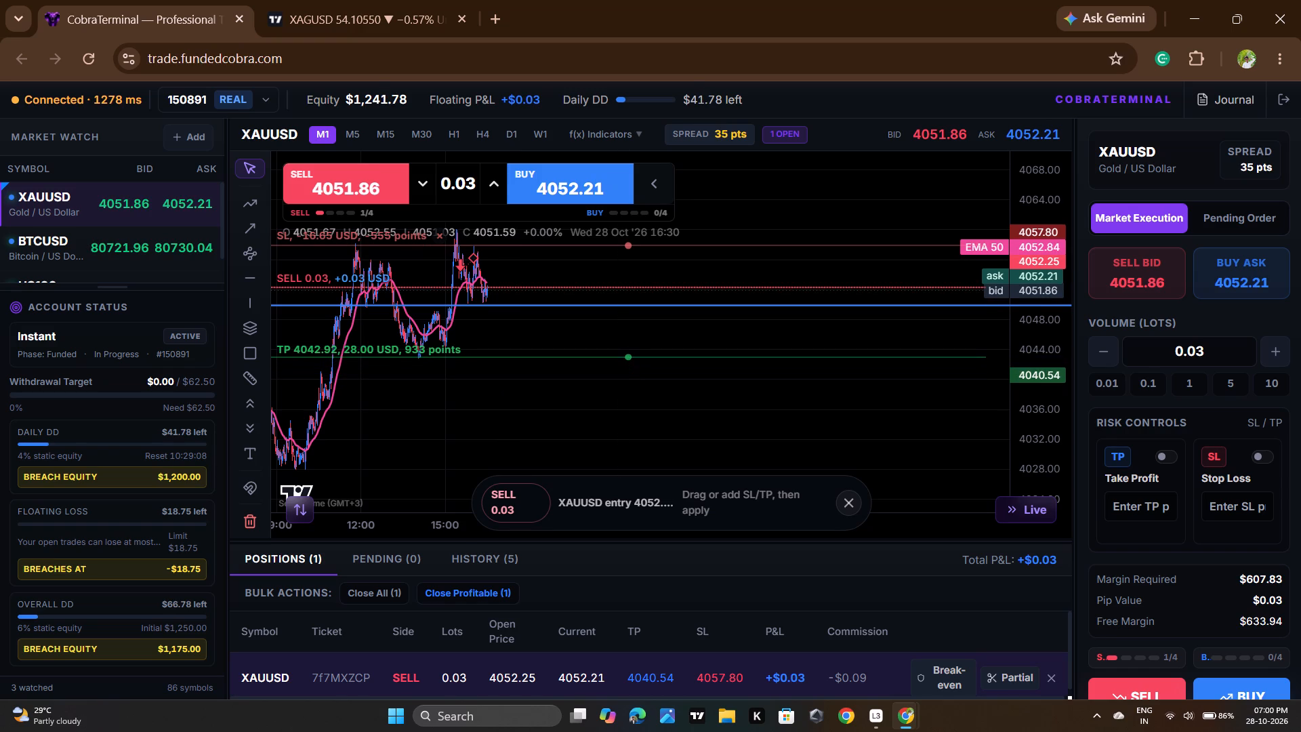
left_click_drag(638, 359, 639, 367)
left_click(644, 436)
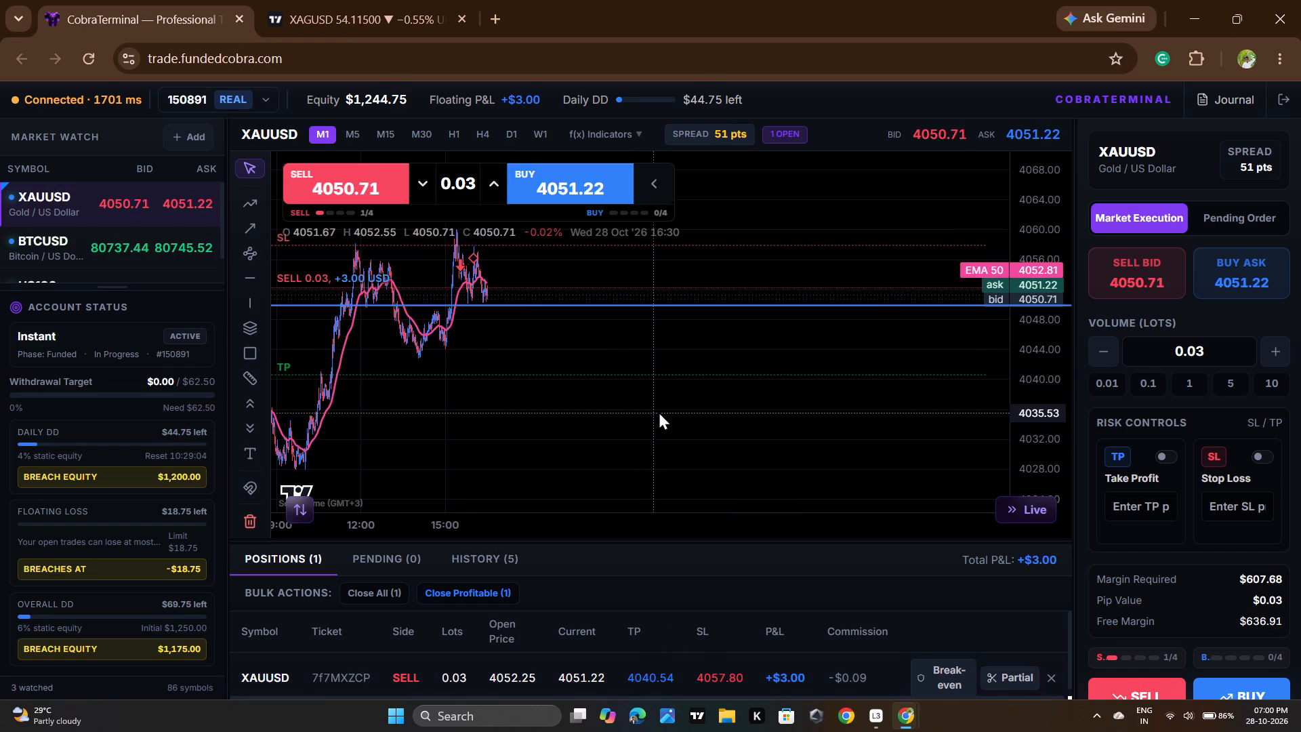
Examine the recent XAUUSD candles above the blue line near 4050 in CobraTerminal, and XAGUSD around its lowest green zone on TradingView.
scroll(659, 411, "up", 12)
scroll(526, 424, "up", 2)
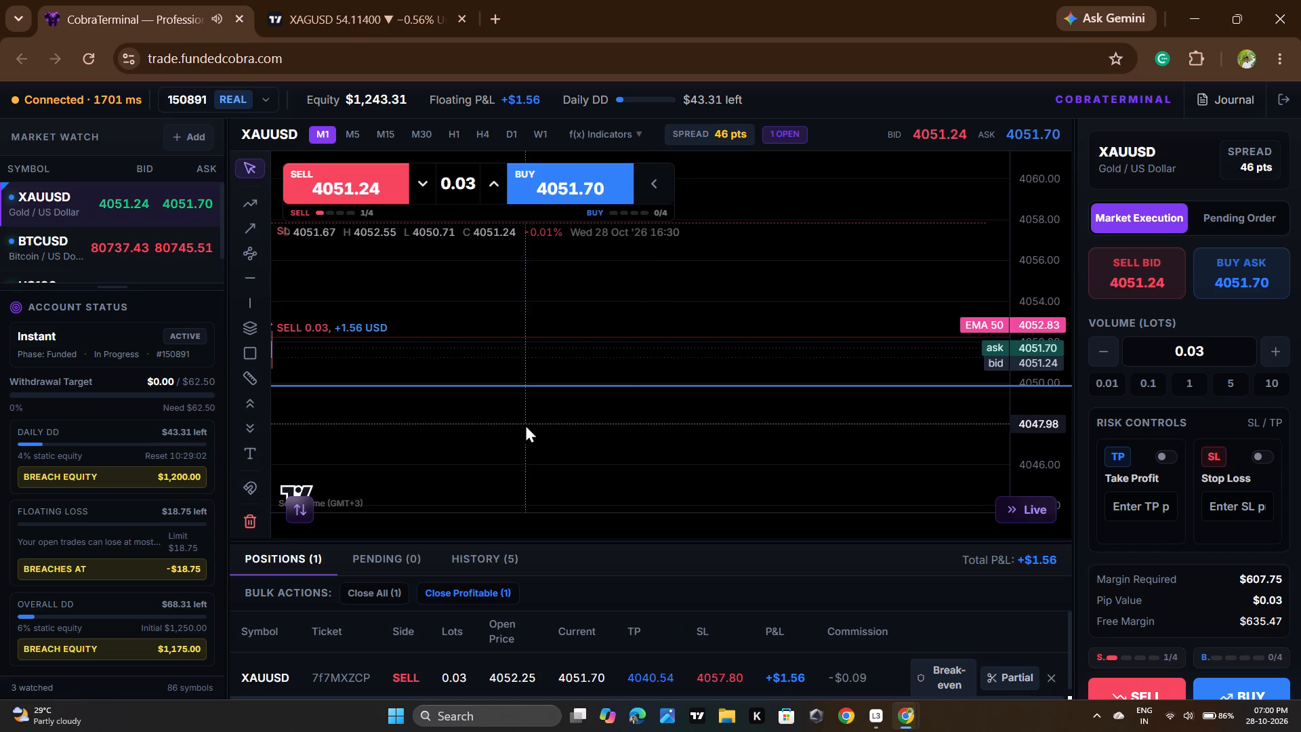
scroll(525, 424, "up", 1)
left_click_drag(365, 424, 695, 427)
scroll(670, 420, "up", 8)
scroll(585, 426, "up", 3)
left_click_drag(516, 430, 867, 443)
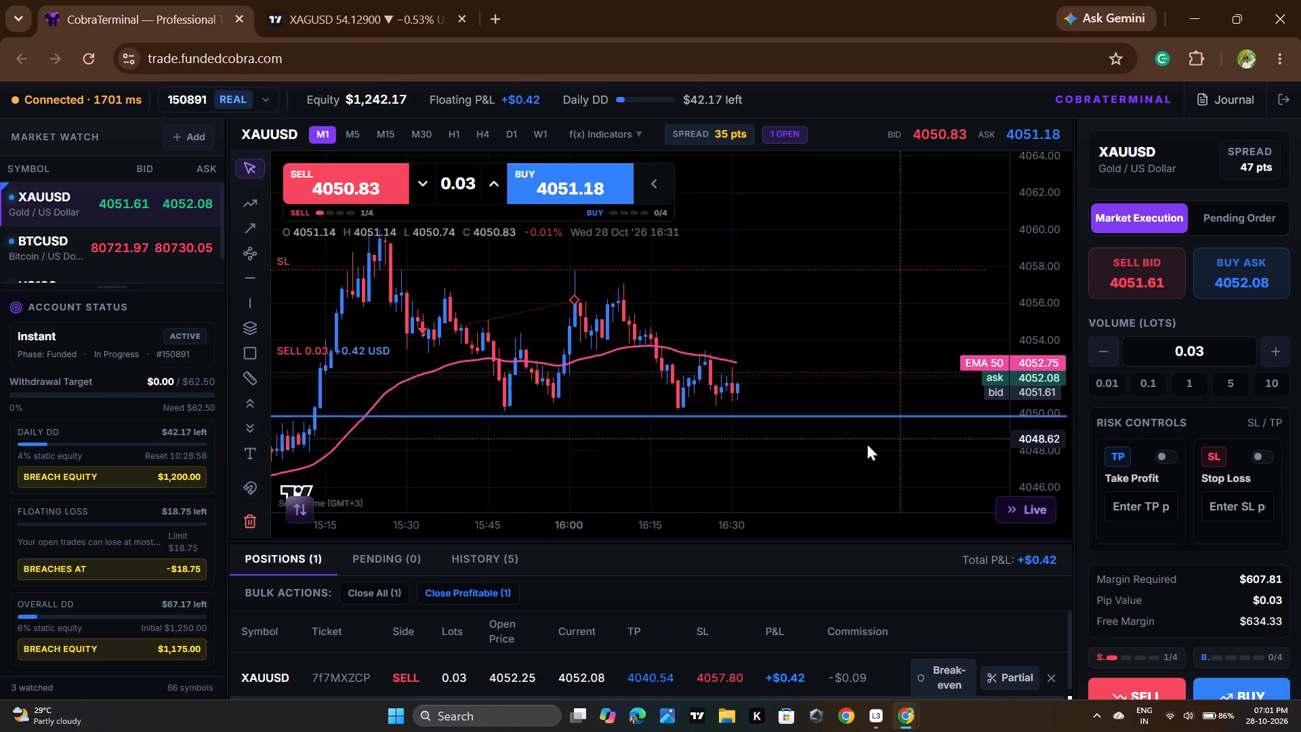
left_click_drag(867, 443, 854, 443)
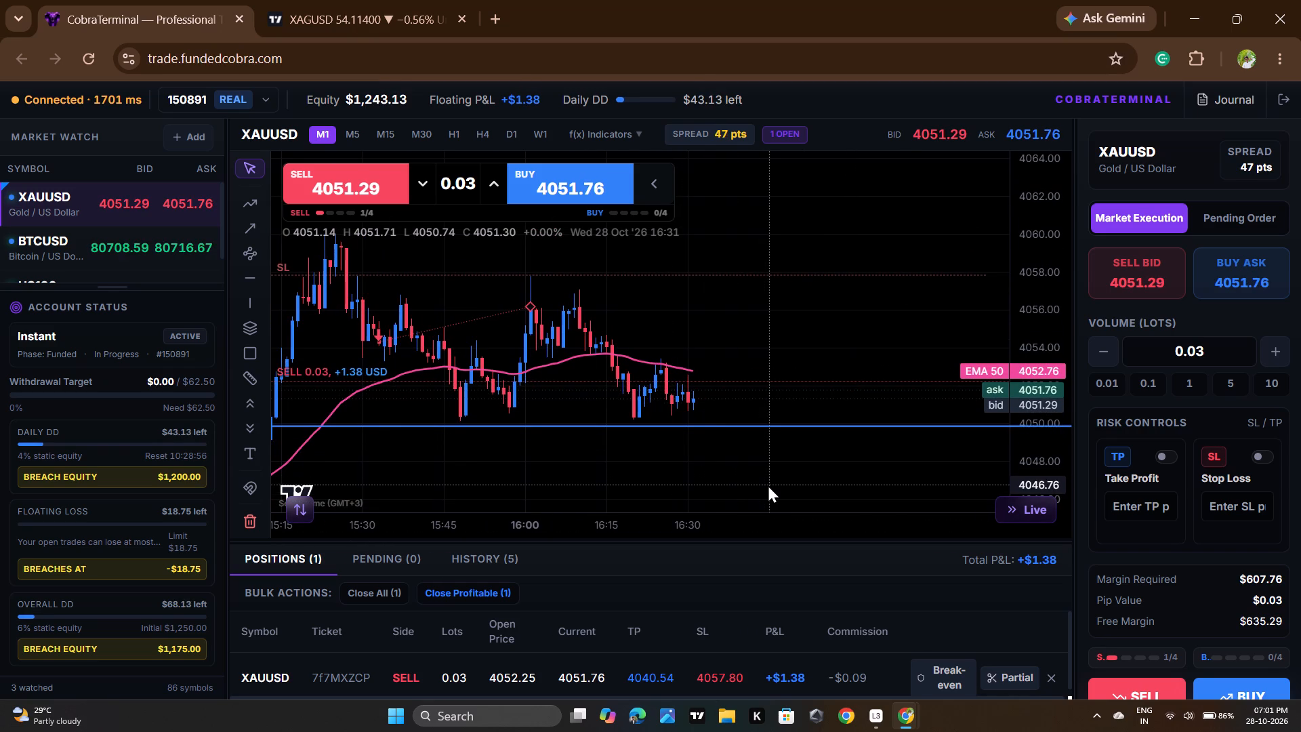
left_click(379, 0)
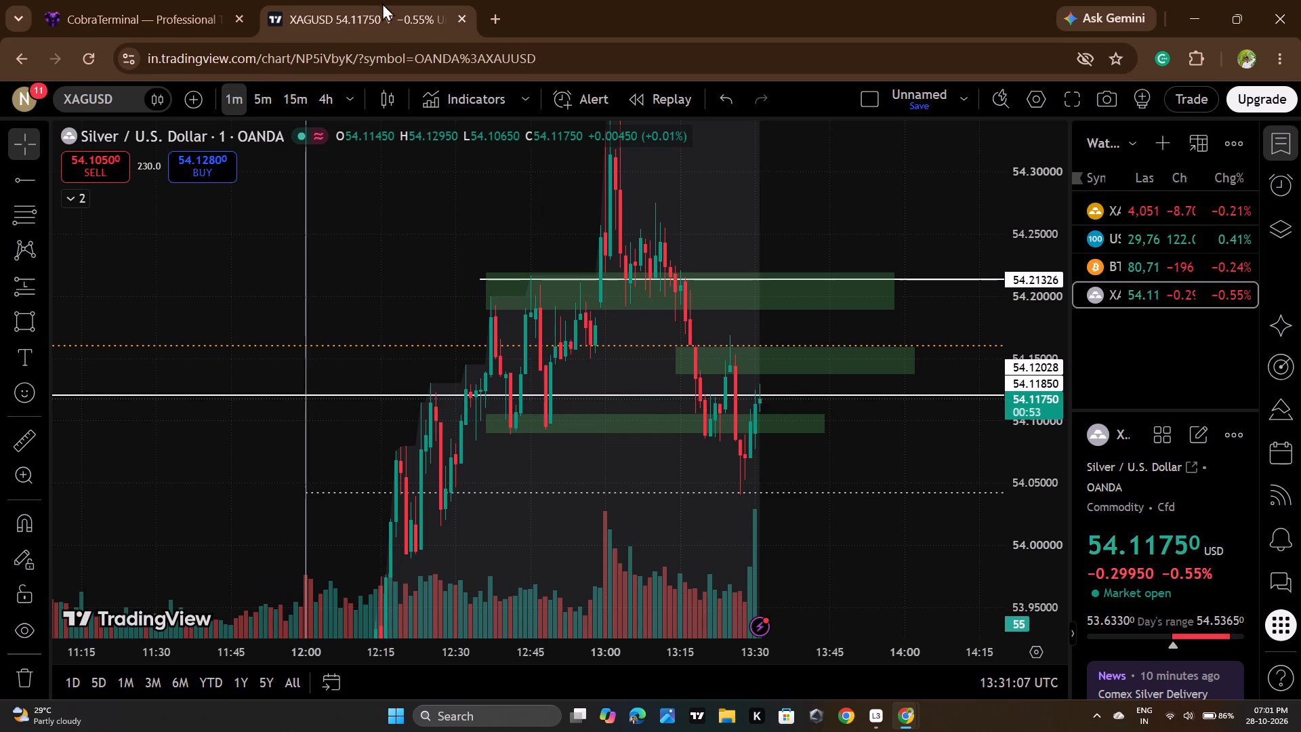
scroll(854, 441, "up", 4)
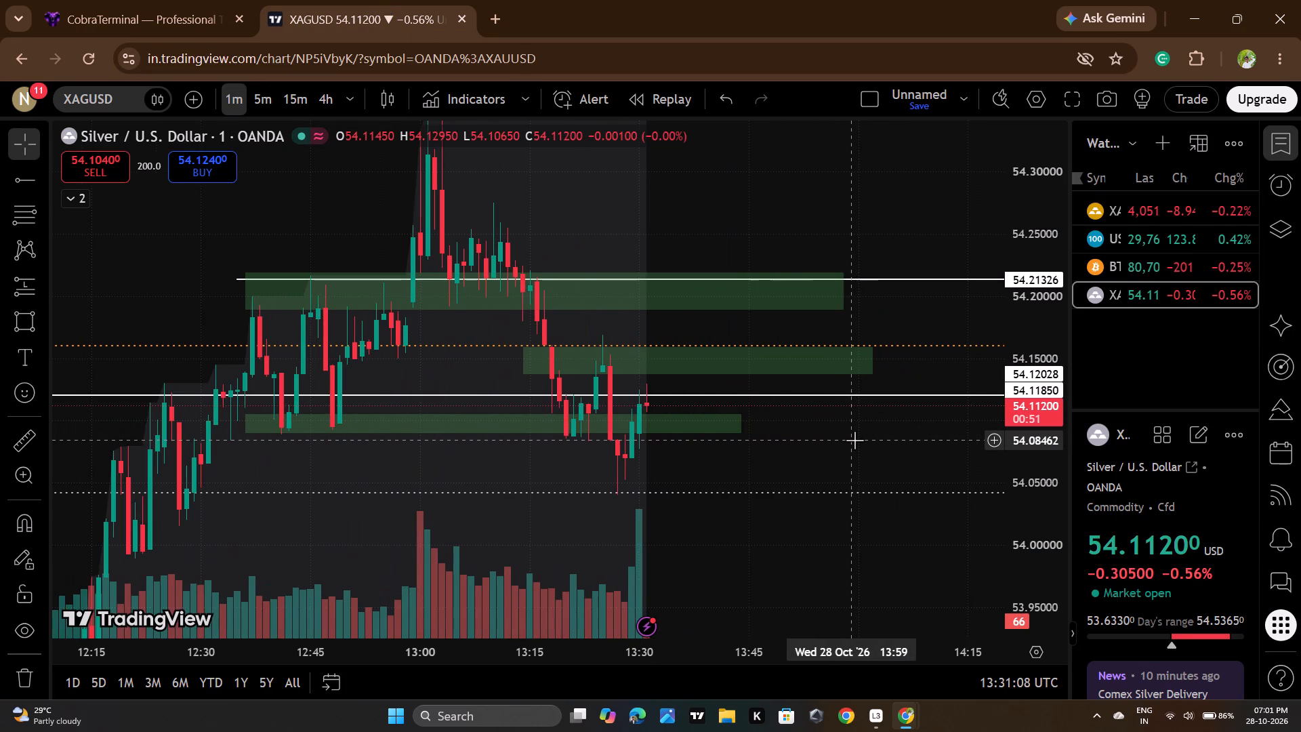
Examine XAUUSD at the blue line near 4050 in CobraTerminal and XAGUSD at the dotted line near 54.04, dismissing the upgrade offer.
left_click(127, 1)
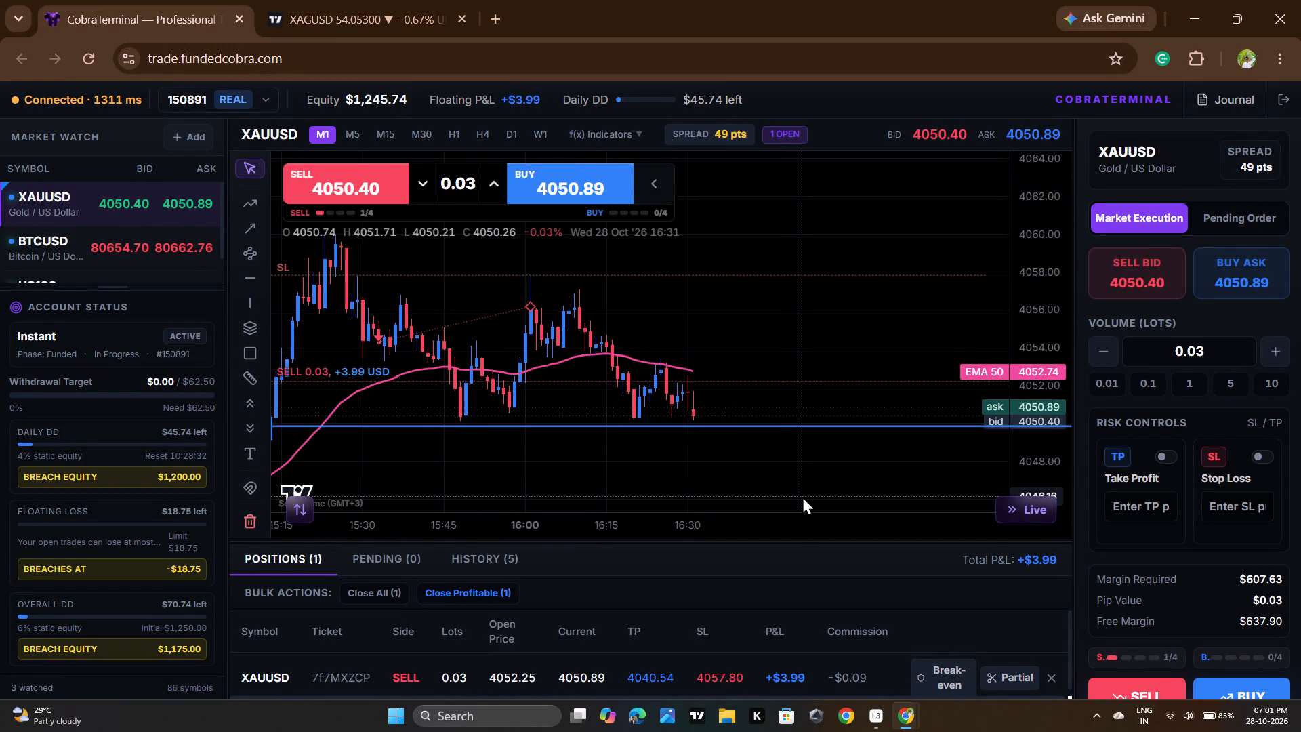
scroll(699, 443, "down", 2)
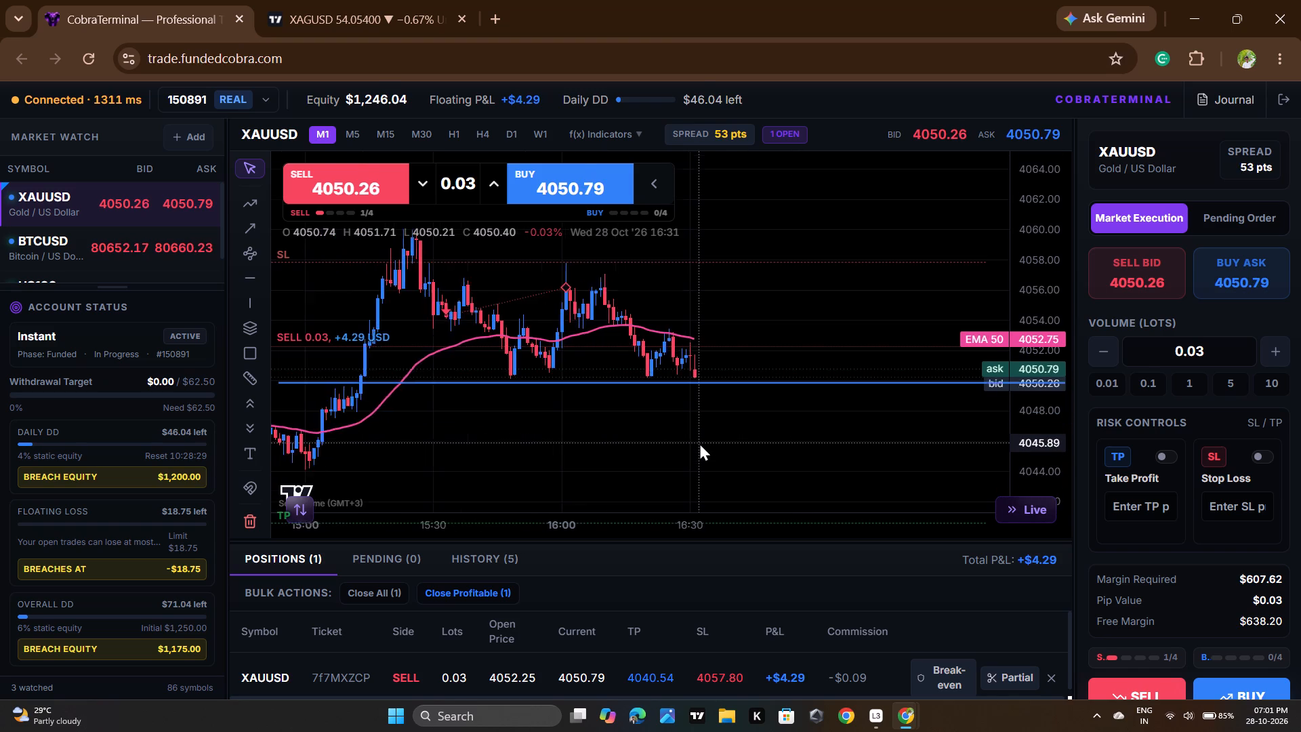
scroll(699, 443, "down", 4)
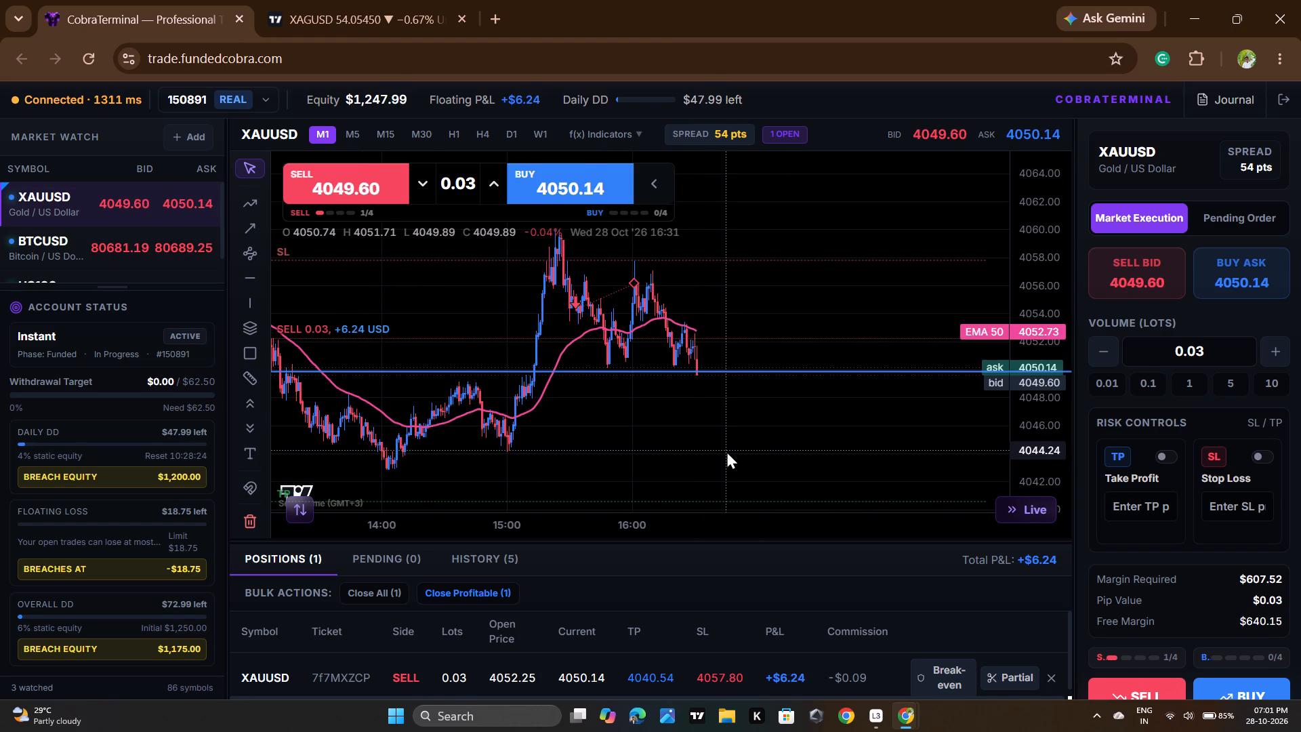
scroll(798, 429, "up", 7)
left_click_drag(690, 460, 880, 459)
left_click_drag(667, 455, 766, 462)
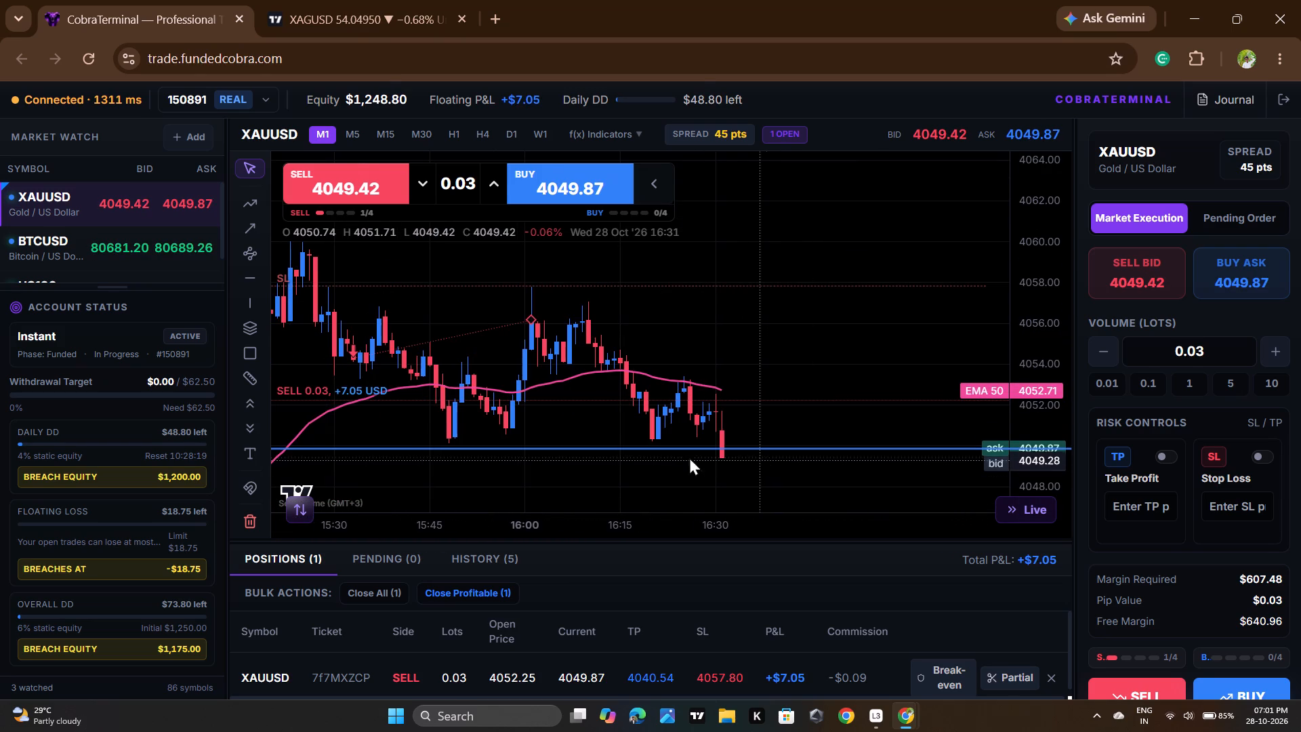
left_click(377, 18)
left_click_drag(786, 552, 777, 473)
scroll(1027, 350, "down", 5)
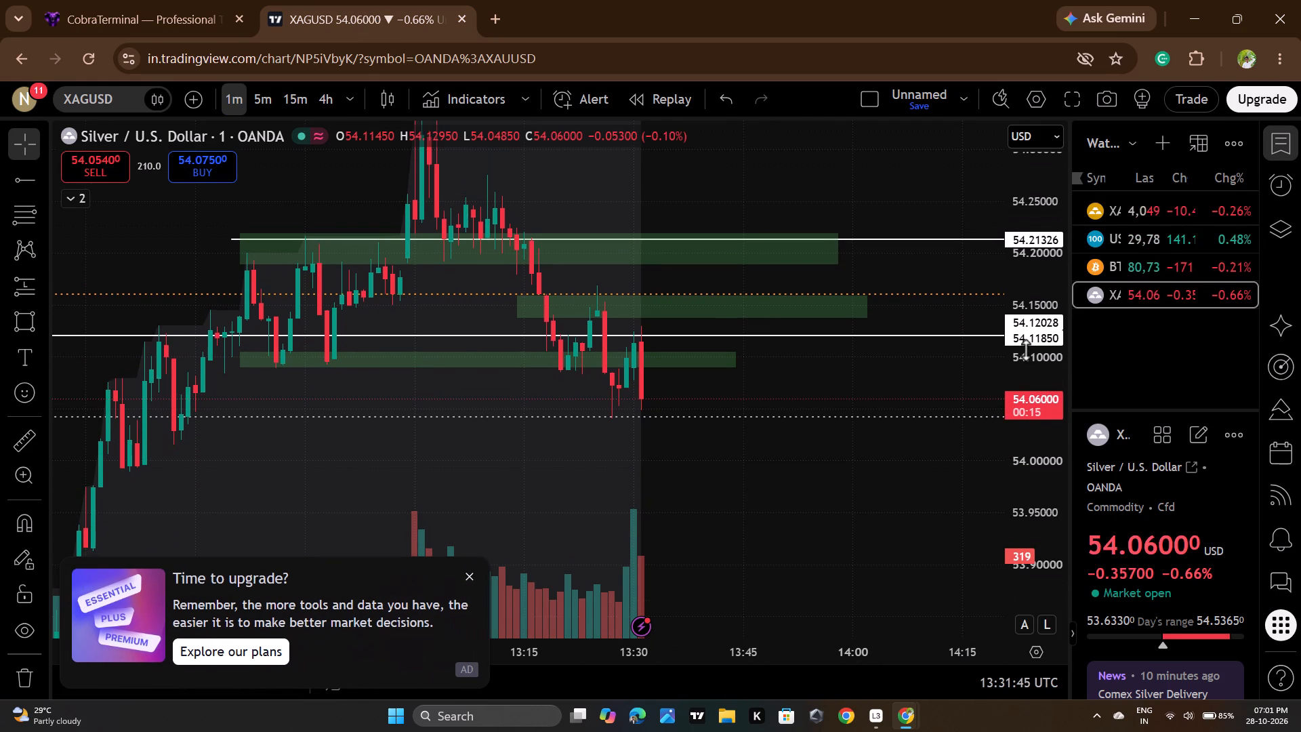
left_click(474, 575)
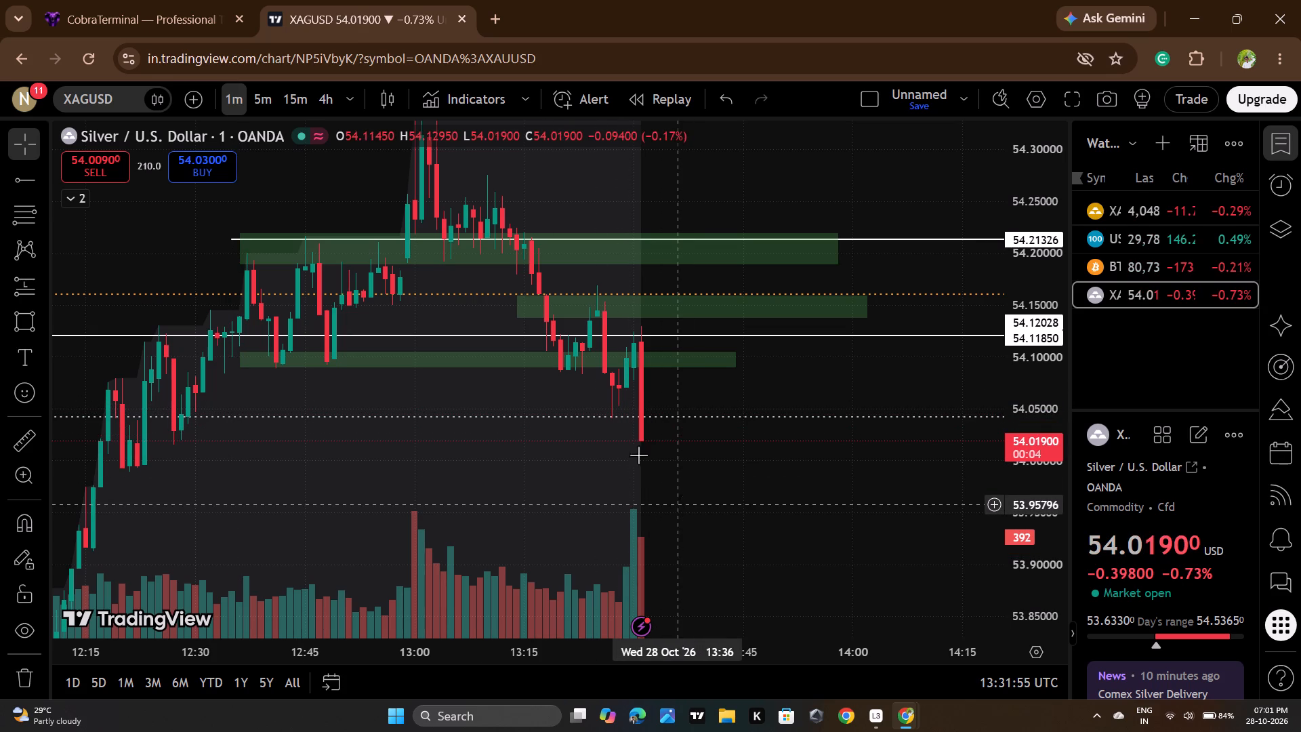
Examine XAUUSD below the blue line near 4050 in CobraTerminal and XAGUSD below the dotted line near 54.04 on TradingView.
left_click(214, 1)
left_click_drag(847, 321, 770, 258)
left_click_drag(806, 439, 759, 362)
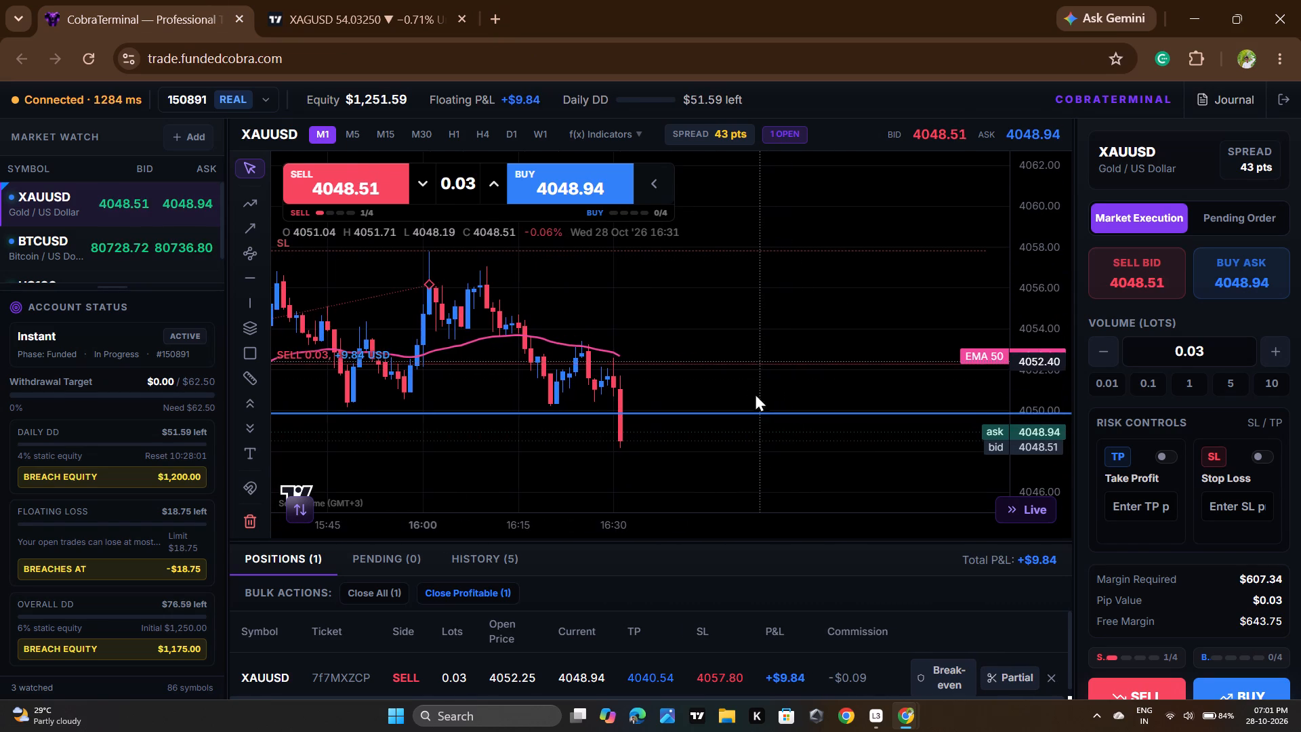
scroll(755, 403, "down", 5)
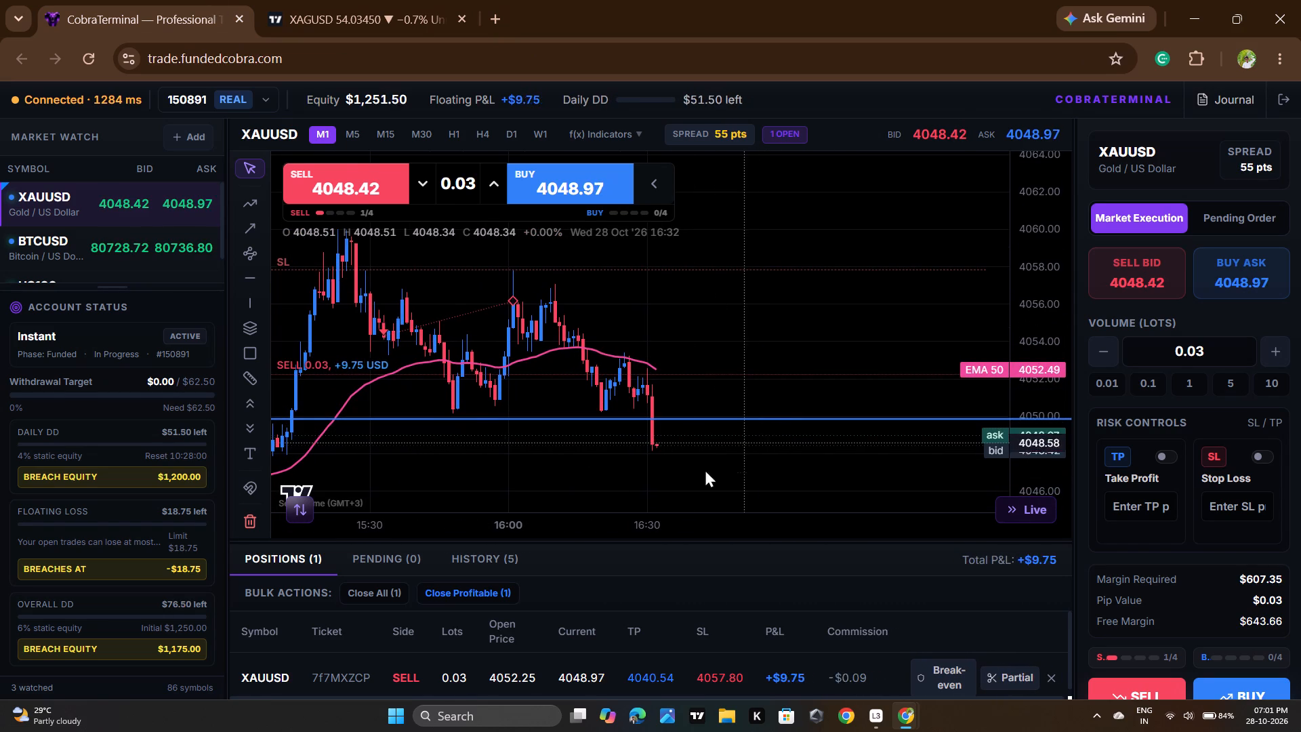
scroll(687, 443, "down", 2)
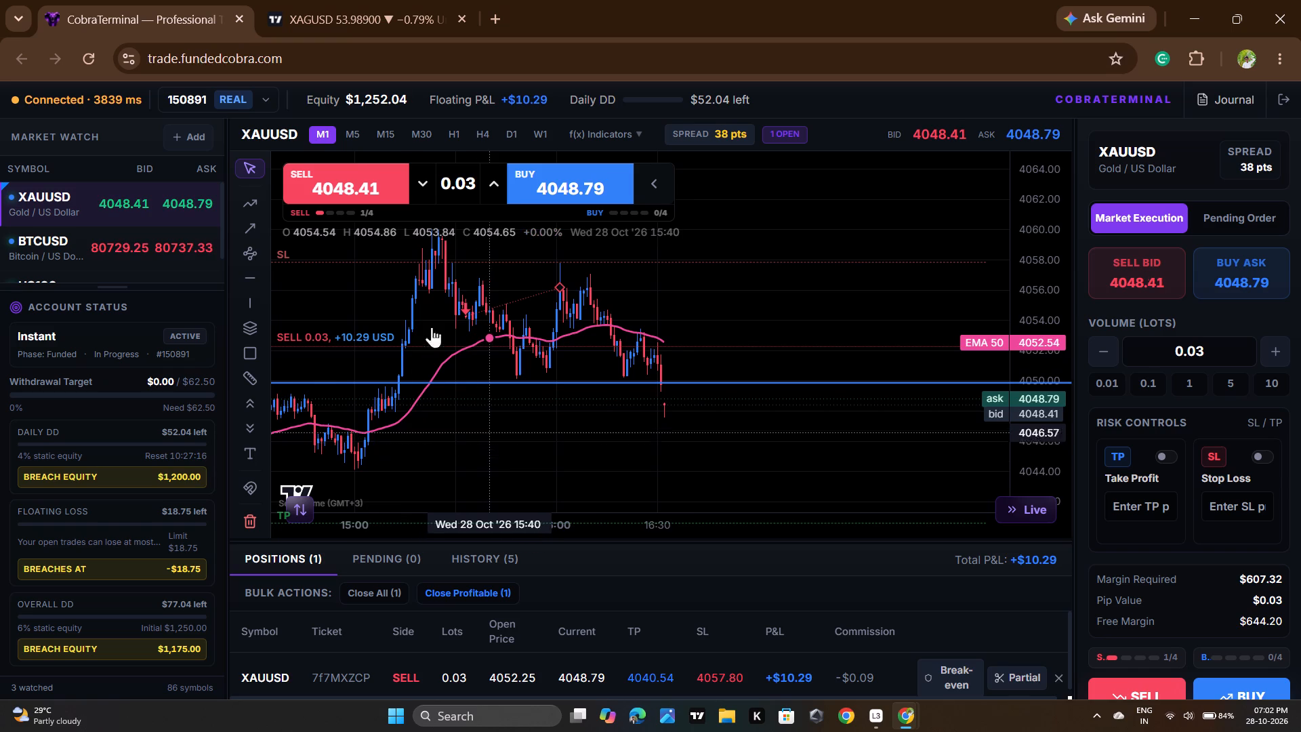
left_click(388, 24)
scroll(775, 561, "down", 3)
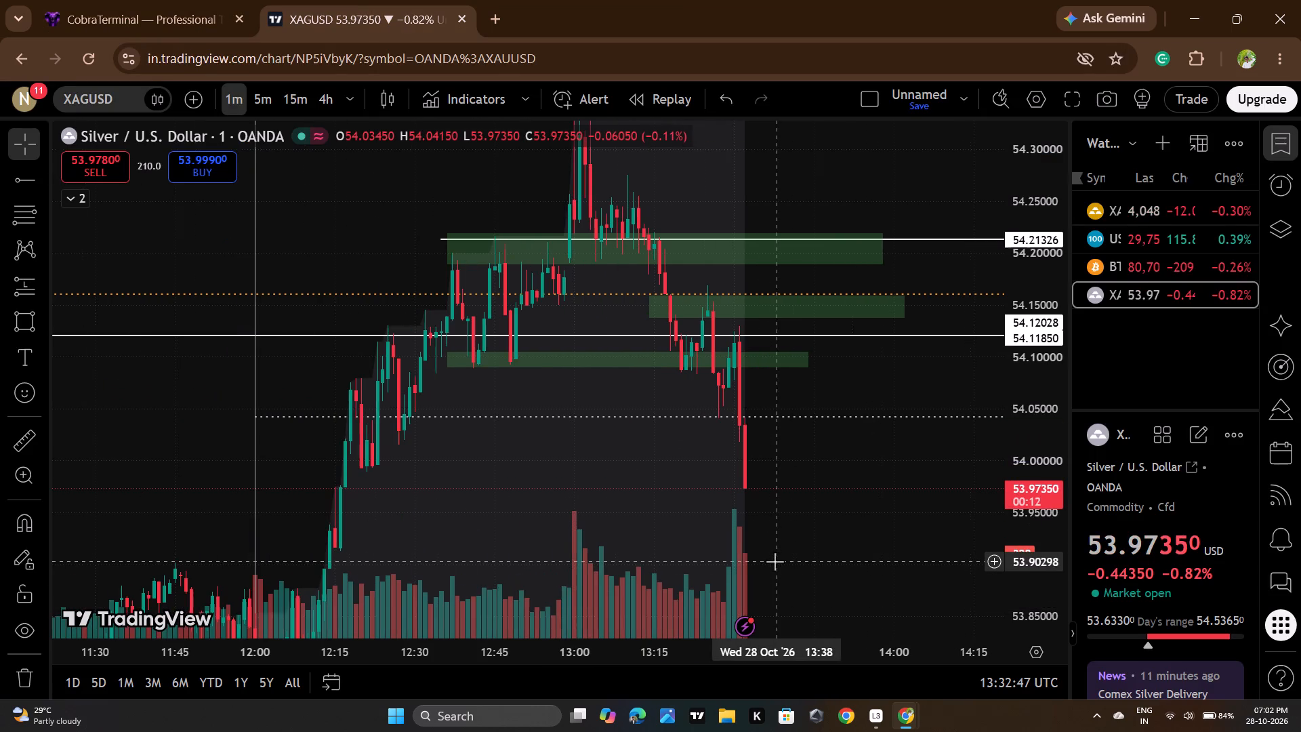
left_click_drag(789, 559, 777, 483)
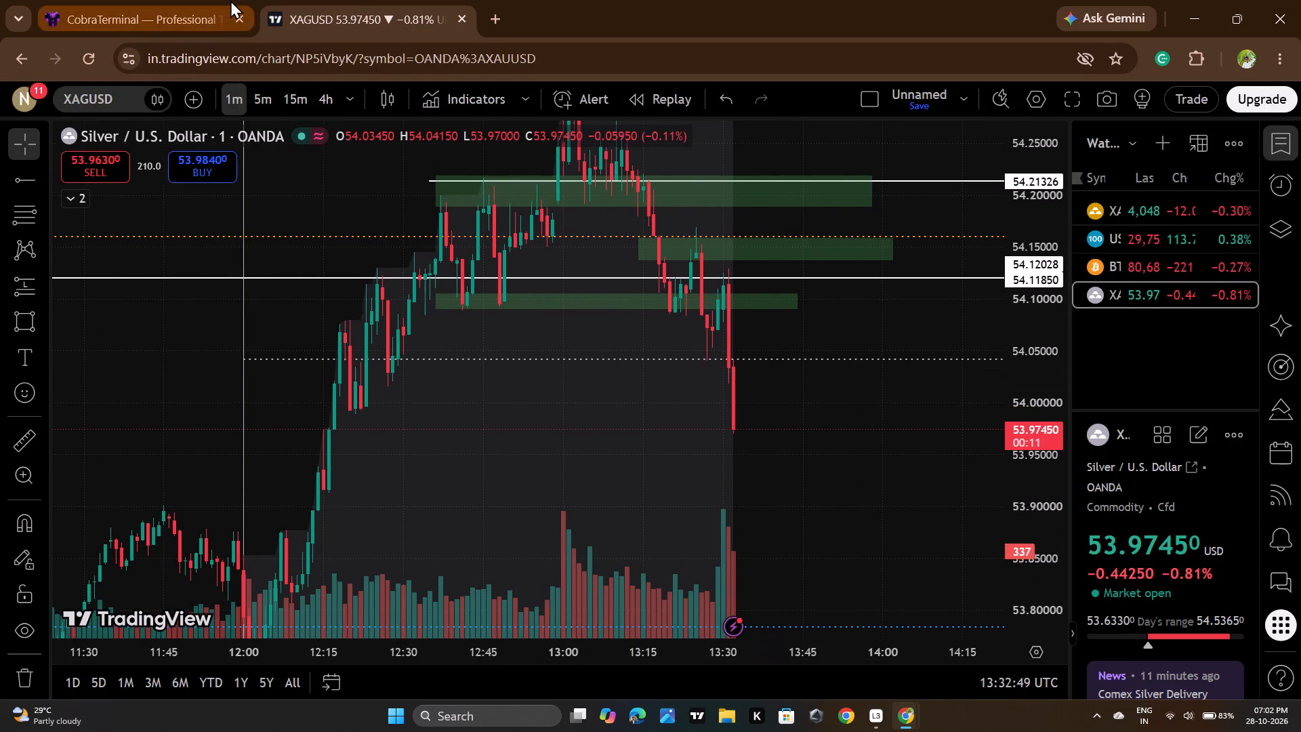
Check the open sell in CobraTerminal and examine XAUUSD on TradingView below the green zone between about 4,050.5 and 4,052.5.
left_click(230, 1)
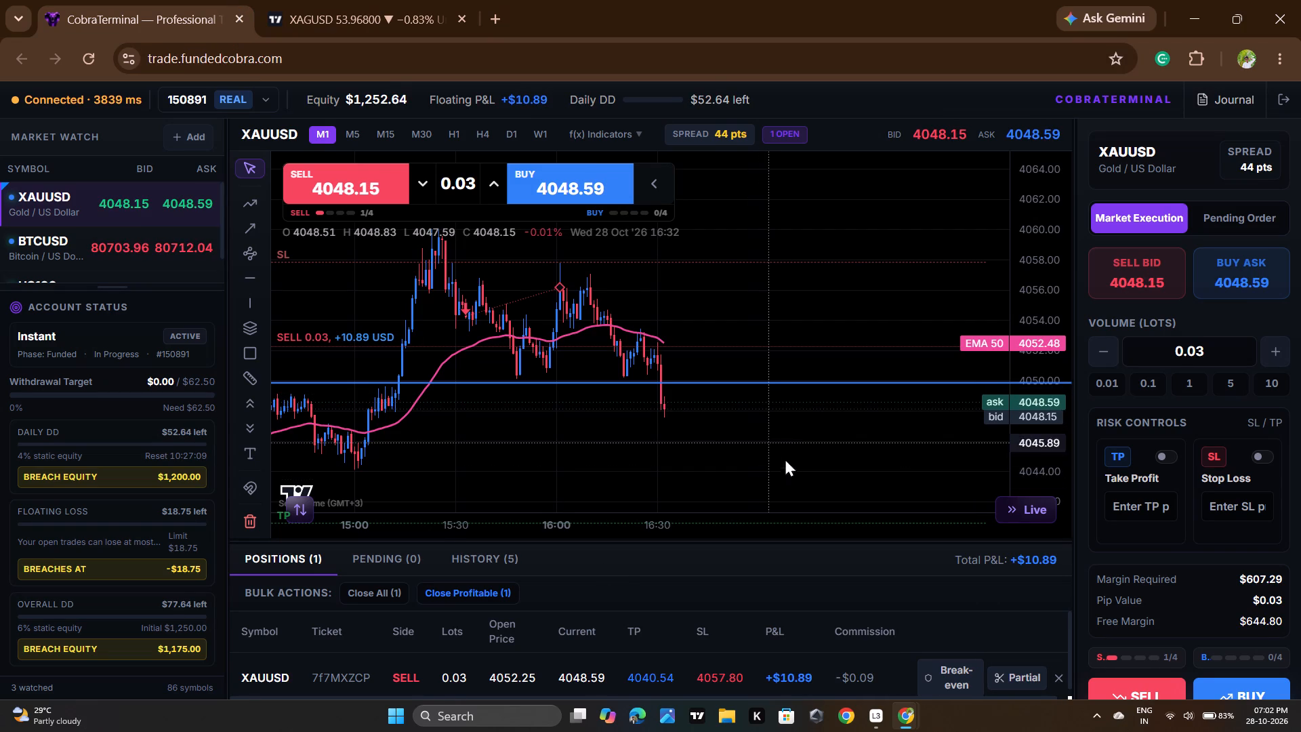
left_click(386, 0)
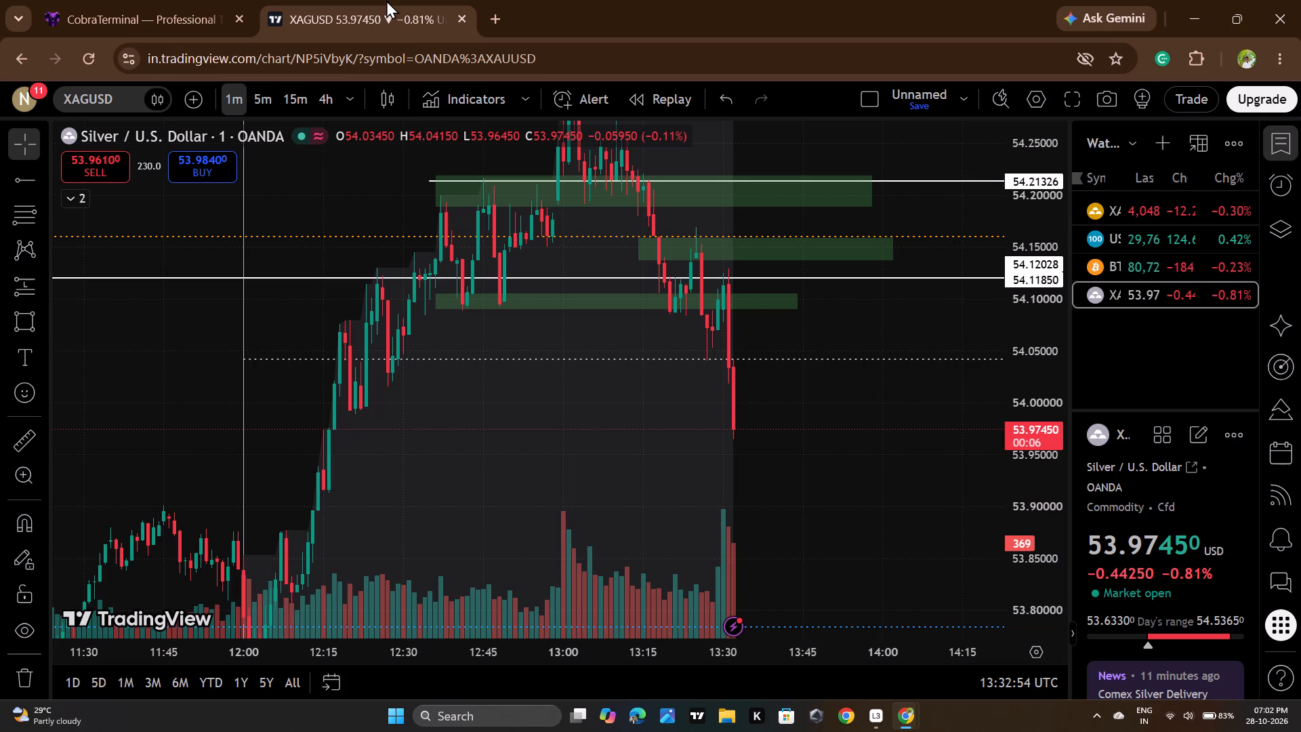
left_click(1152, 202)
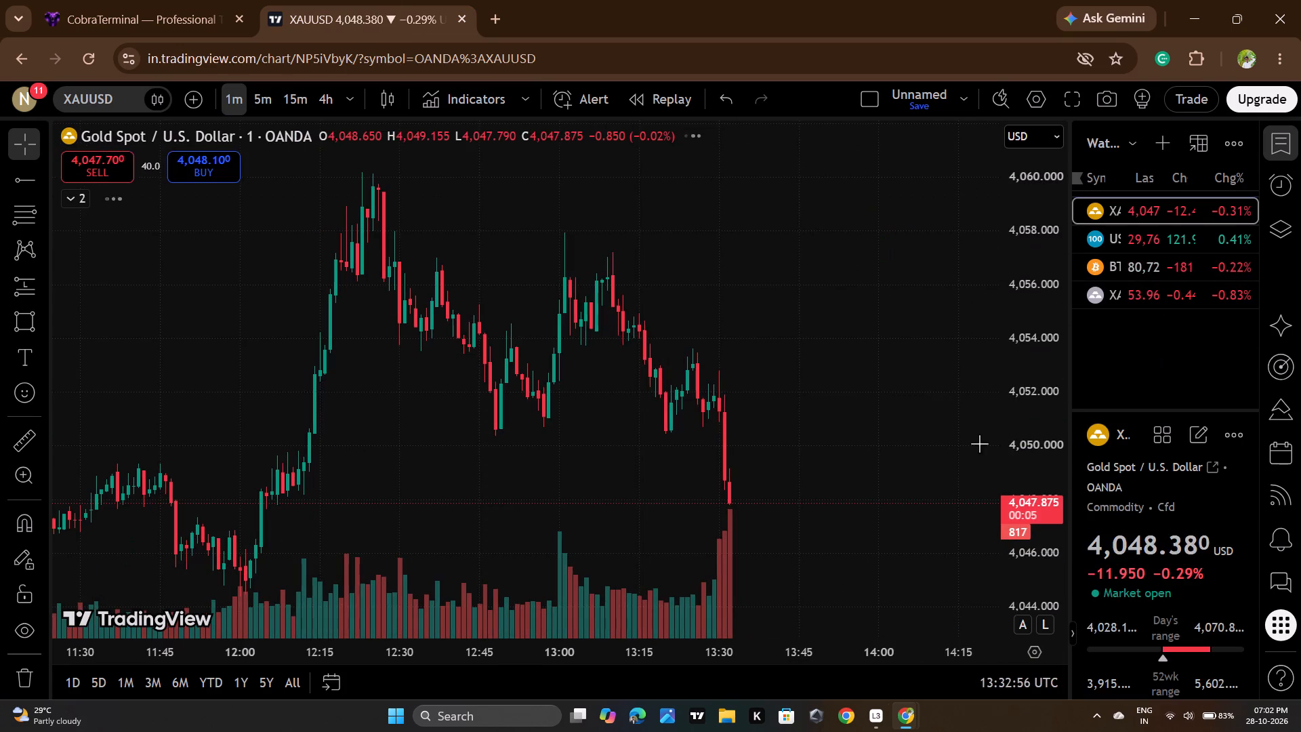
left_click_drag(846, 497, 846, 331)
scroll(859, 454, "down", 3)
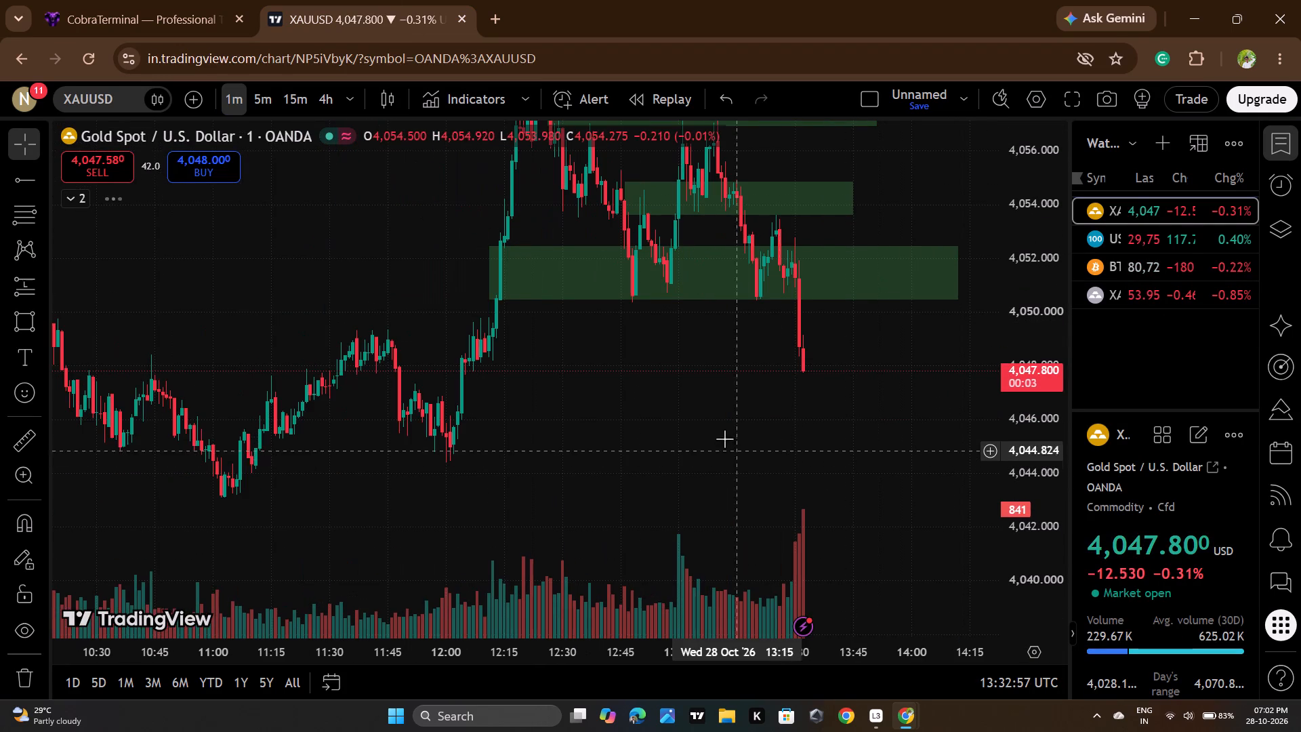
scroll(841, 460, "up", 2)
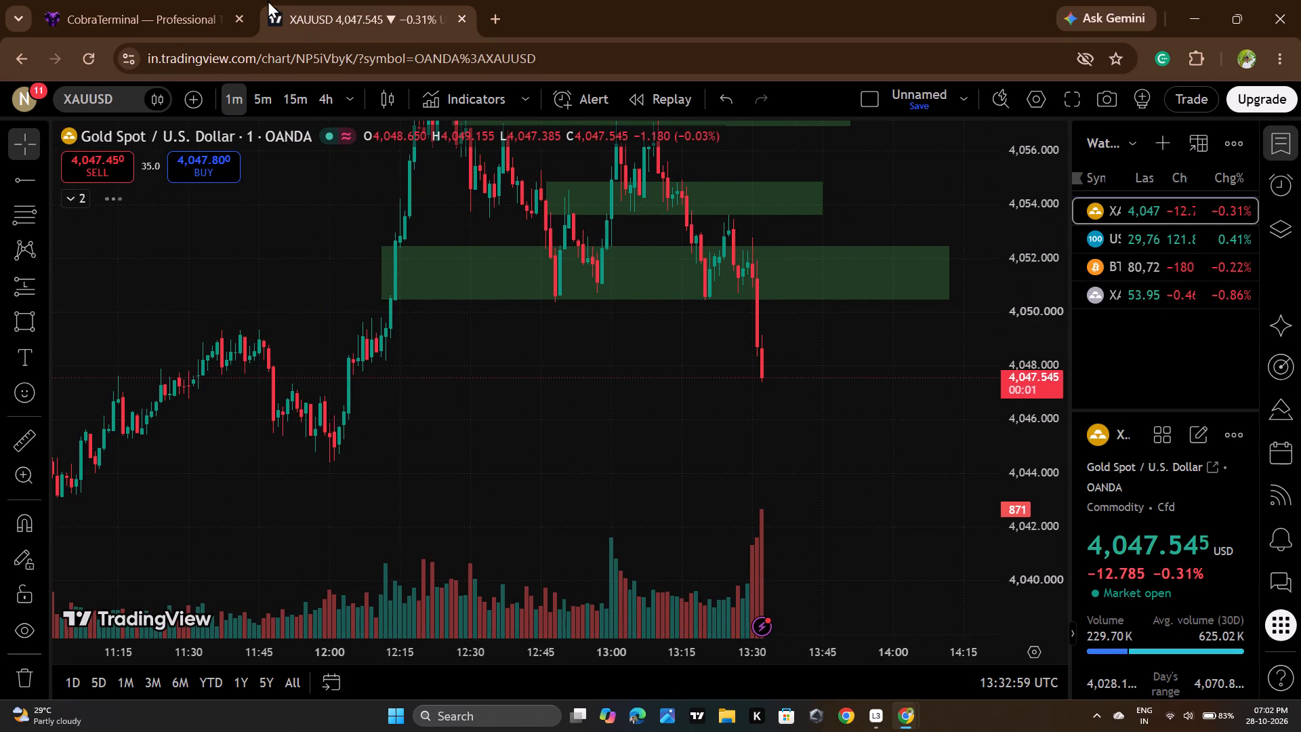
left_click(175, 0)
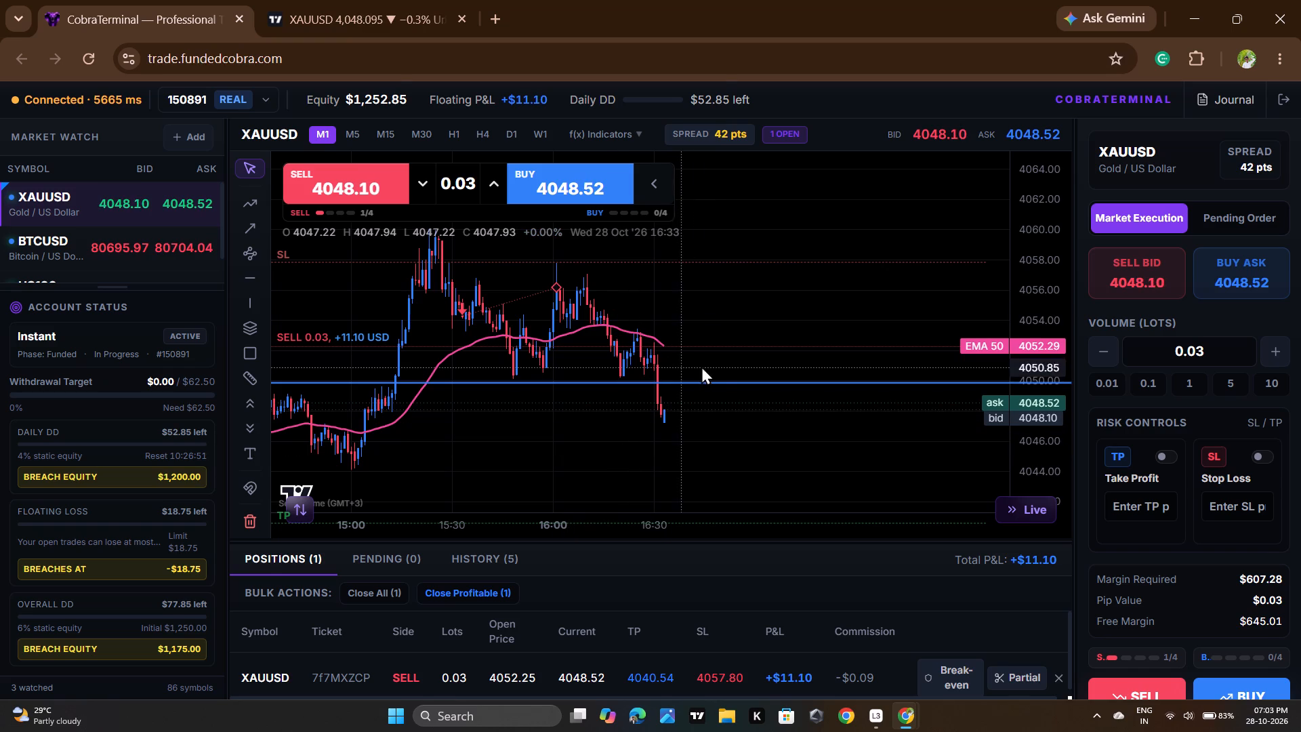
Check the open sell in CobraTerminal and examine XAUUSD on TradingView between the lowest green zone and the 4,044.395 level.
left_click(690, 464)
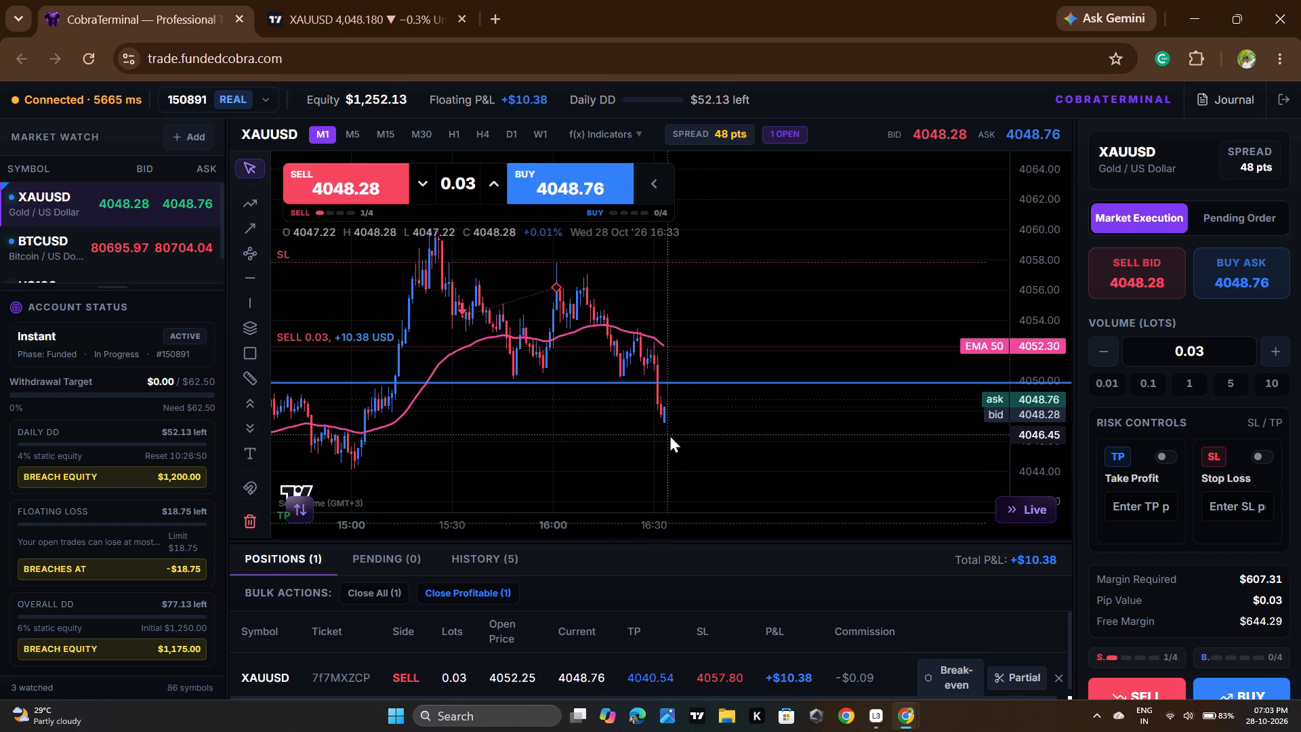
left_click(409, 0)
scroll(756, 423, "up", 2)
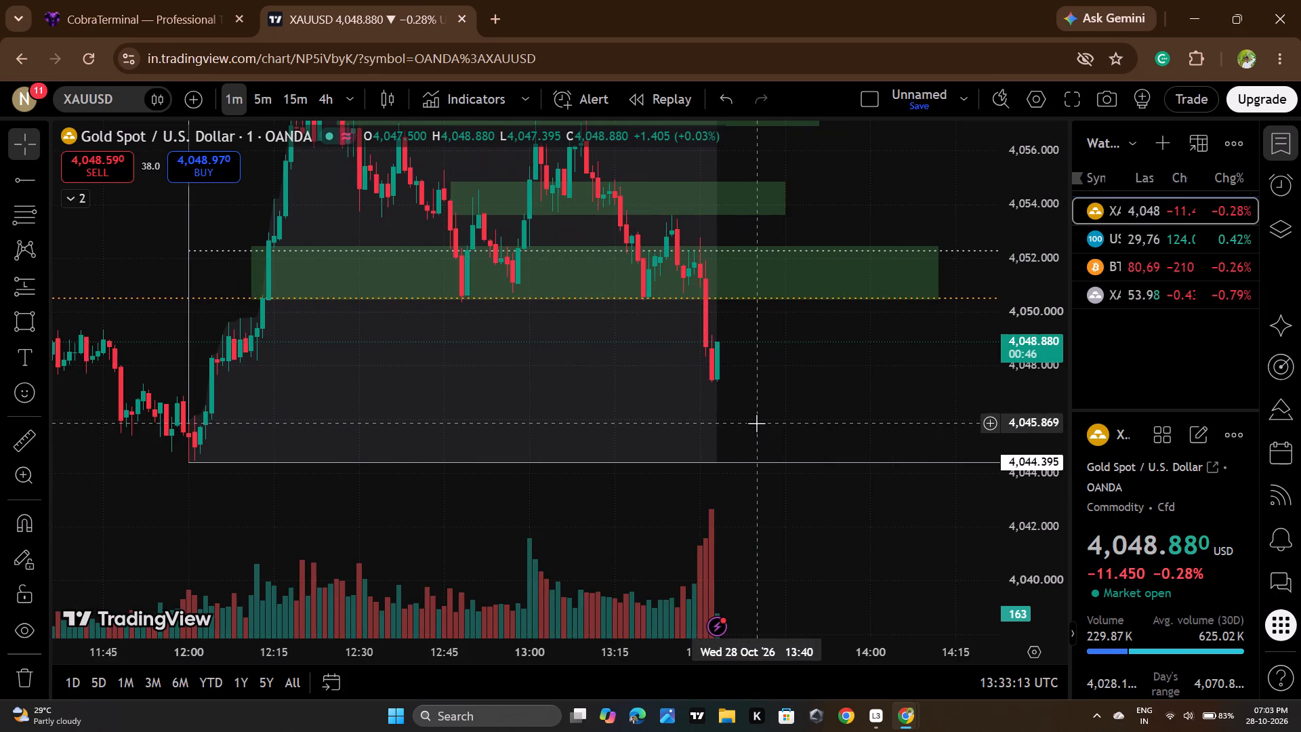
scroll(756, 423, "down", 1)
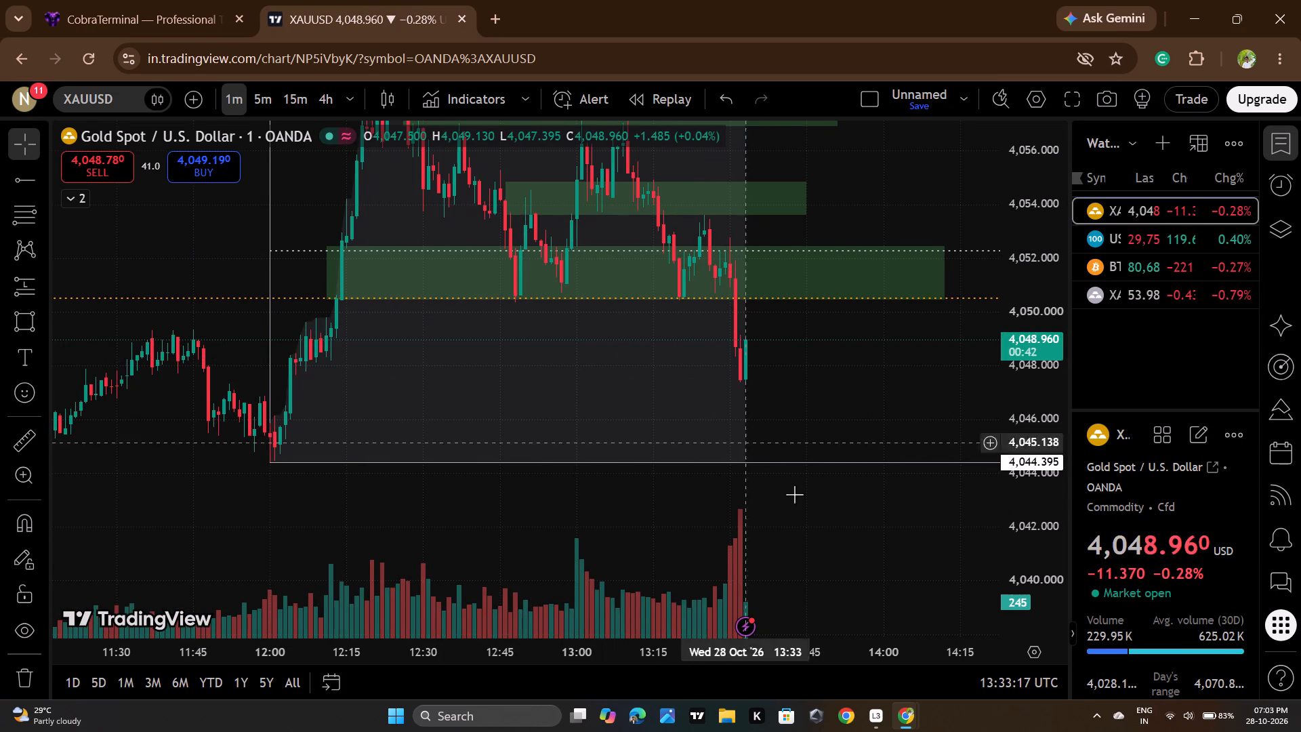
left_click_drag(893, 417, 888, 434)
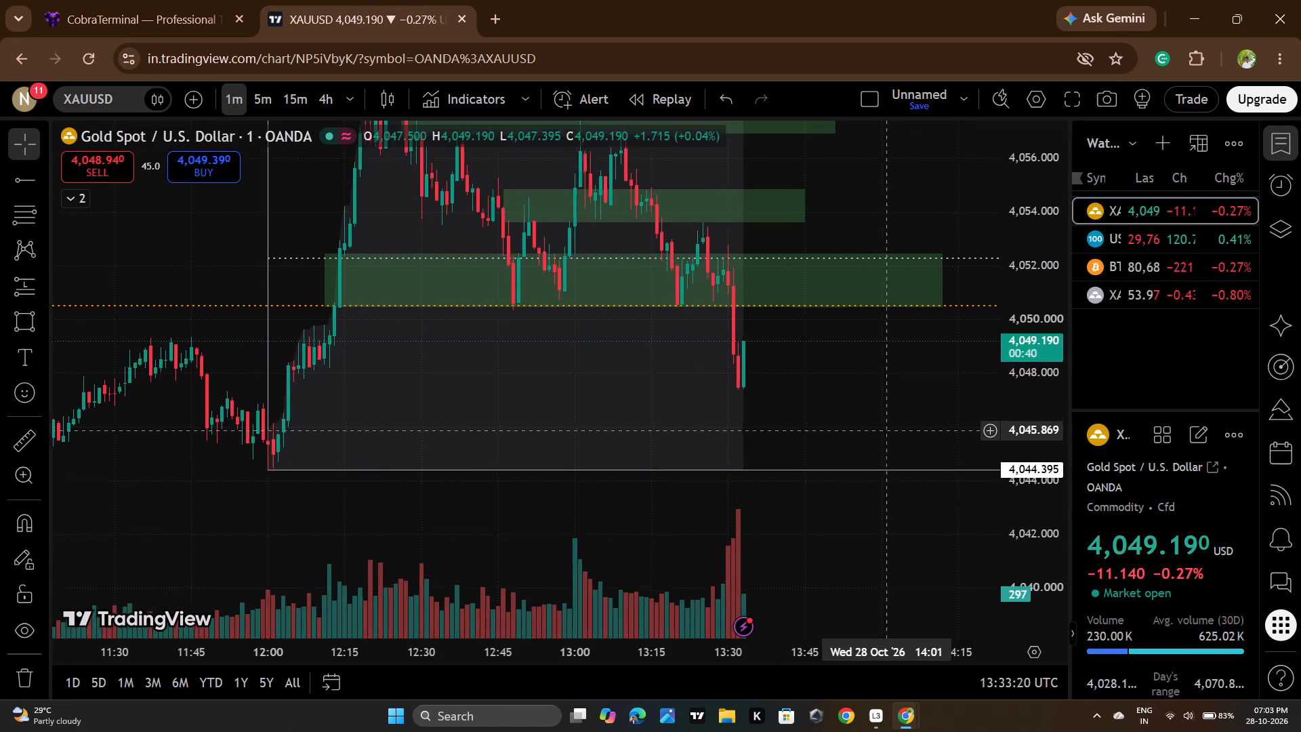
left_click_drag(888, 434, 873, 472)
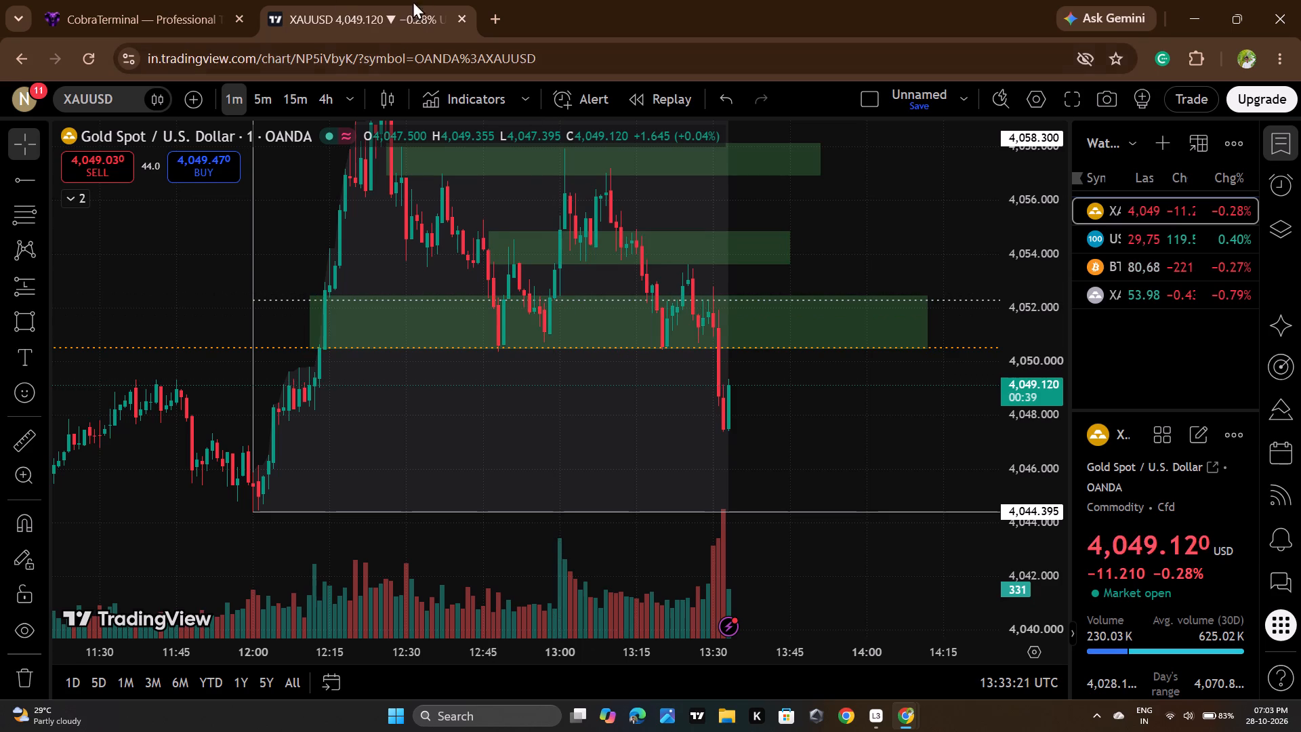
left_click(148, 0)
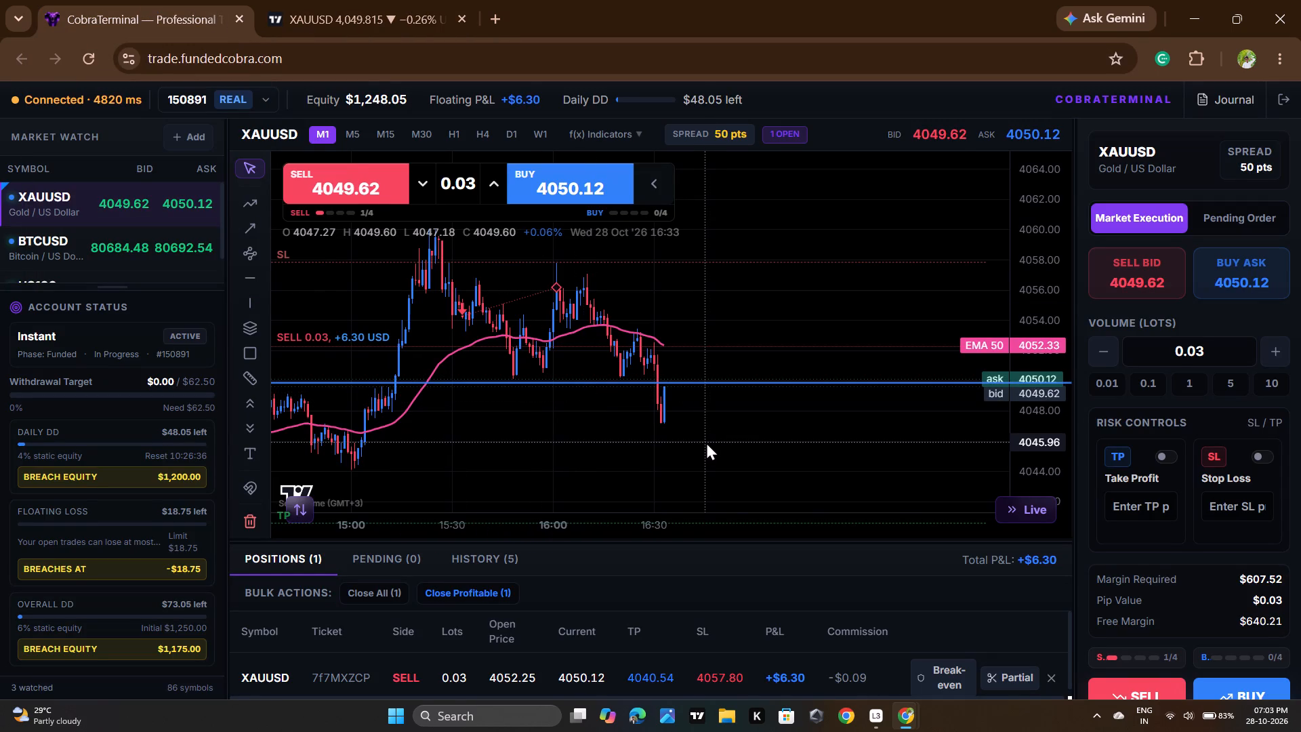
Draw a rectangle zone on the TradingView XAUUSD chart from about 4,049.2 to 4,050.8, spanning about 13:29 to 14:18.
left_click(307, 1)
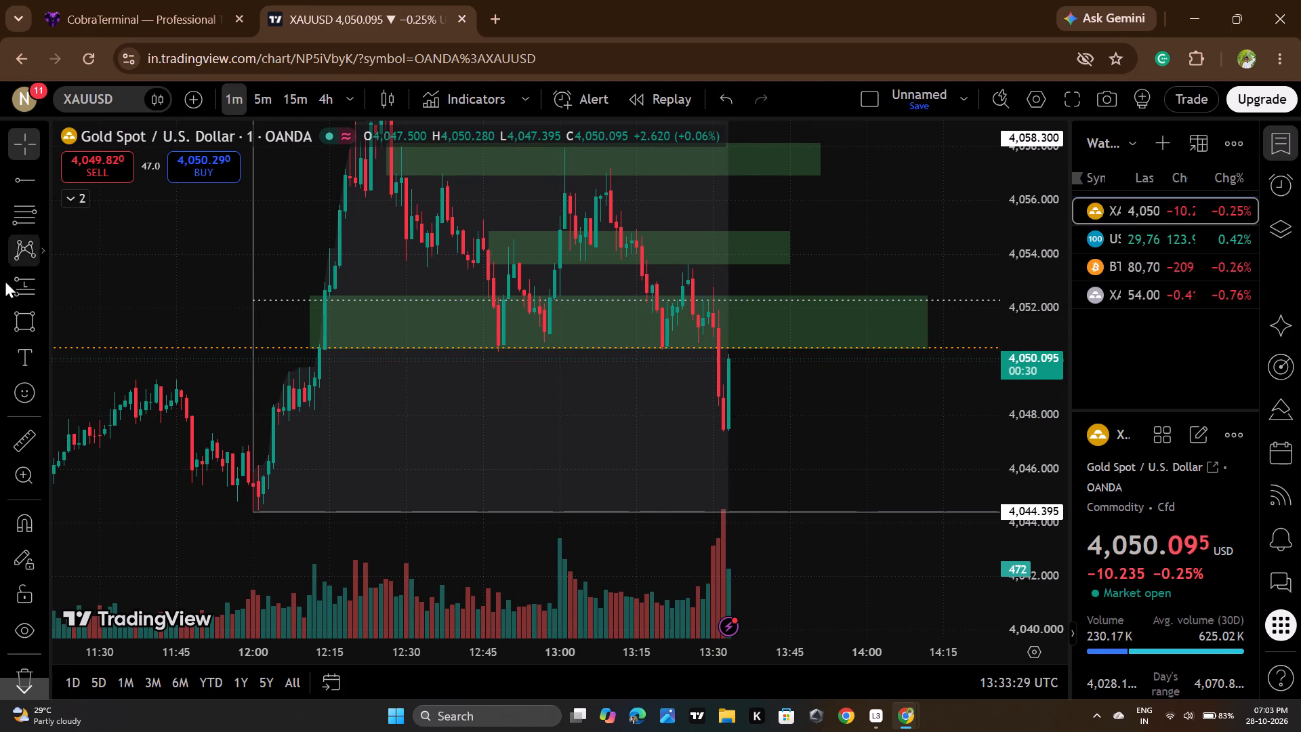
left_click(10, 310)
left_click(711, 383)
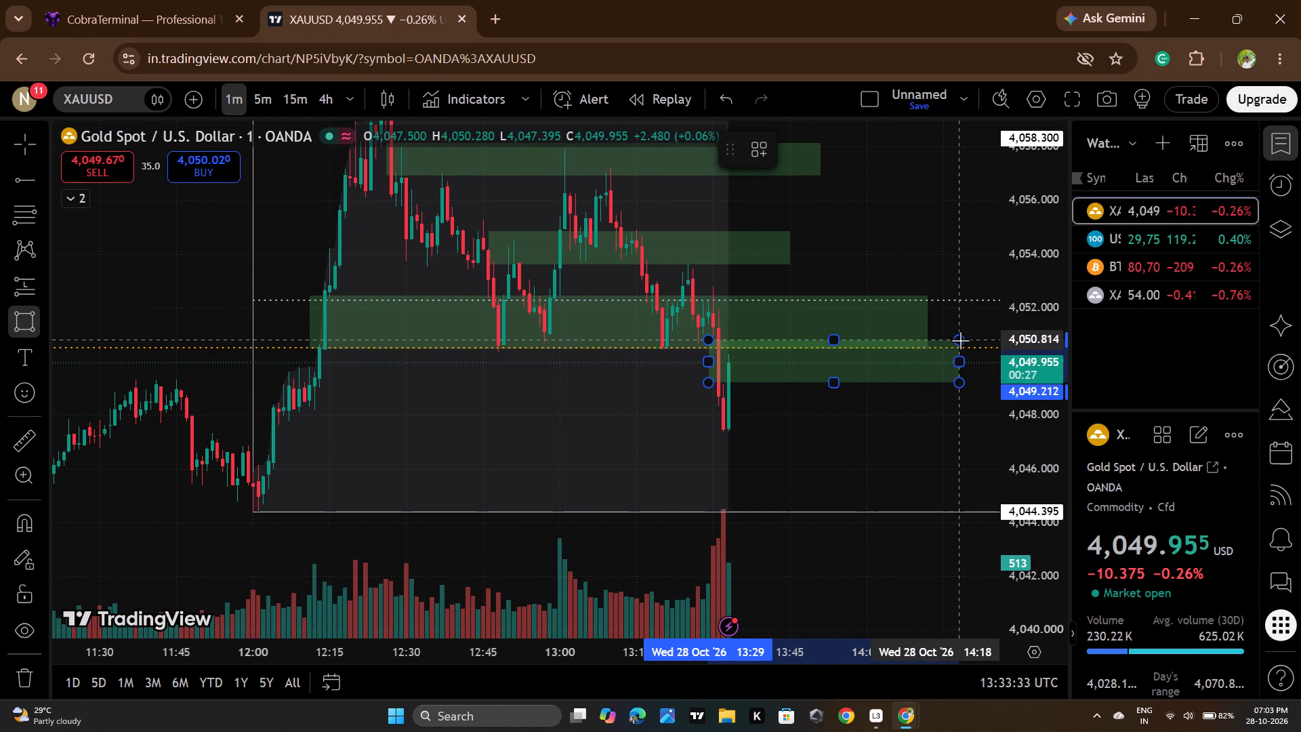
left_click(961, 340)
left_click(871, 406)
Delete the highest green zone, between about 4,056.9 and 4,058.1, from the XAUUSD chart.
left_click_drag(885, 229, 888, 298)
left_click(827, 220)
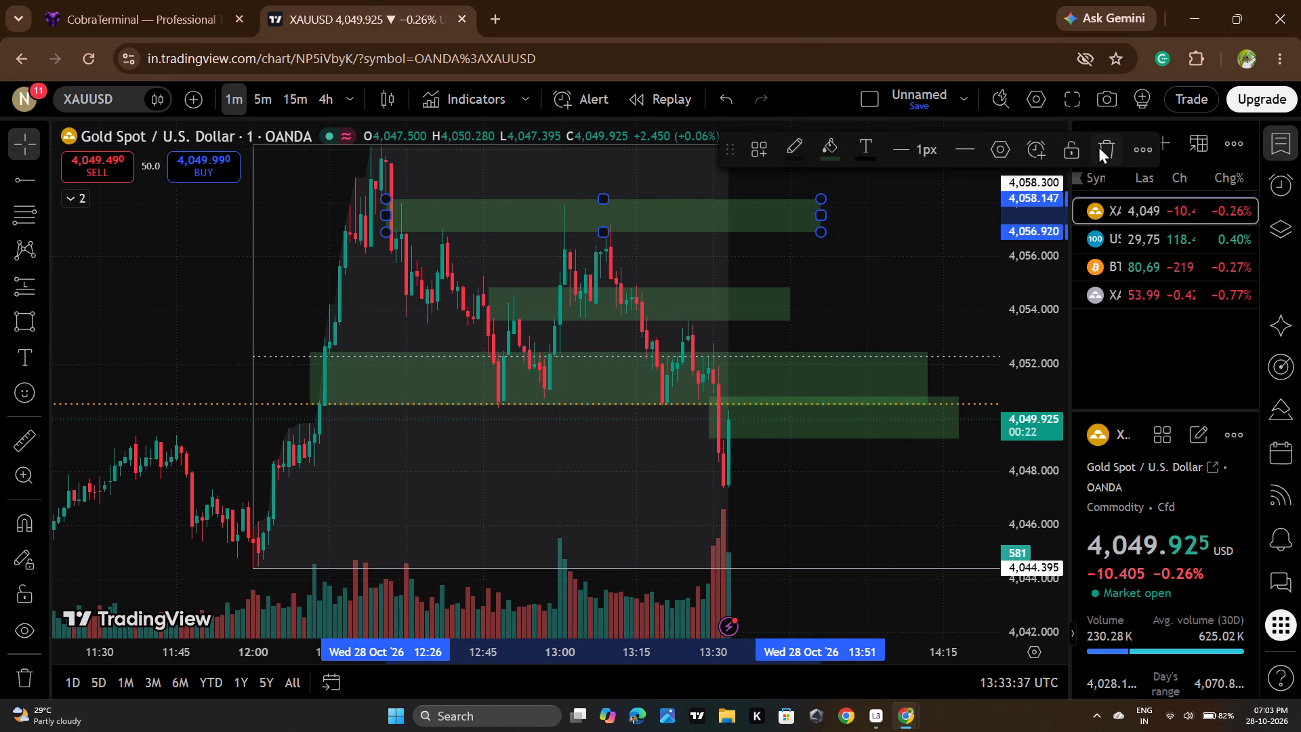
left_click(1106, 146)
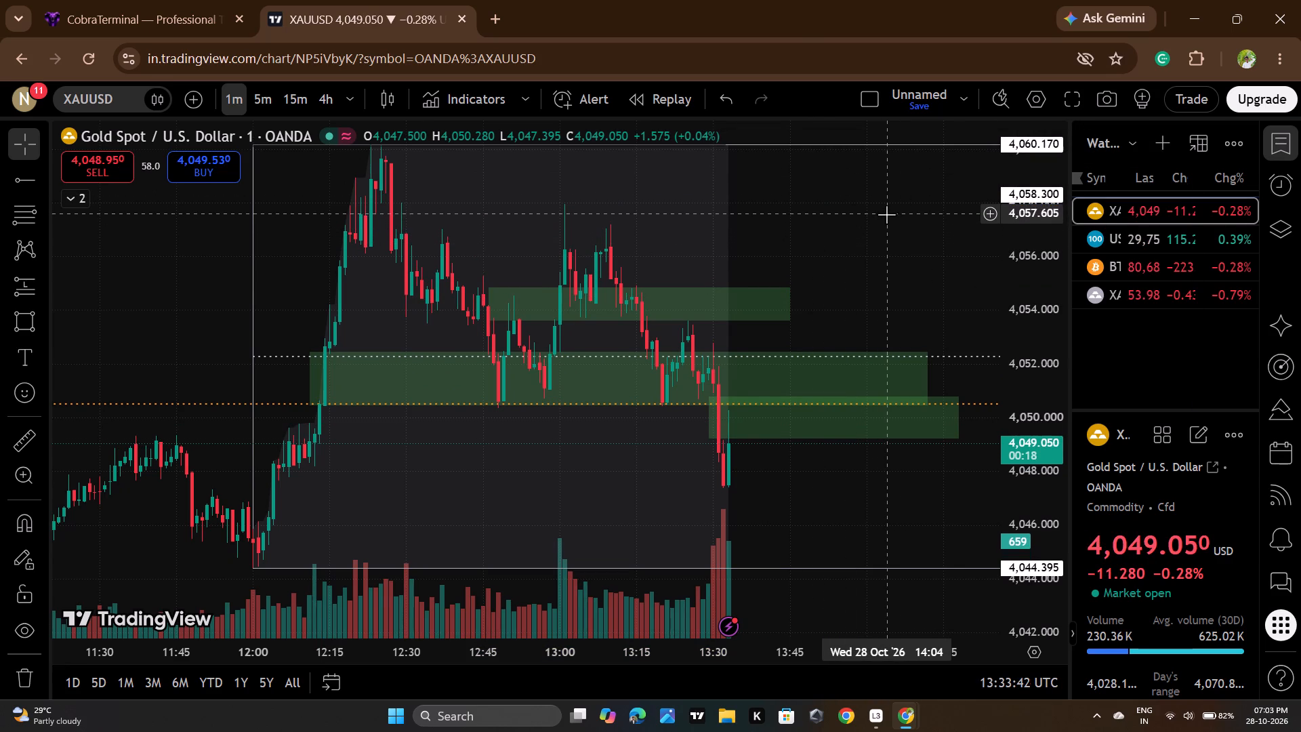
left_click(838, 476)
After checking the open sell in CobraTerminal, draw a horizontal ray on TradingView's XAUUSD chart at about 4,043.118, level with the low near 10:55.
left_click_drag(836, 502, 796, 427)
left_click(216, 1)
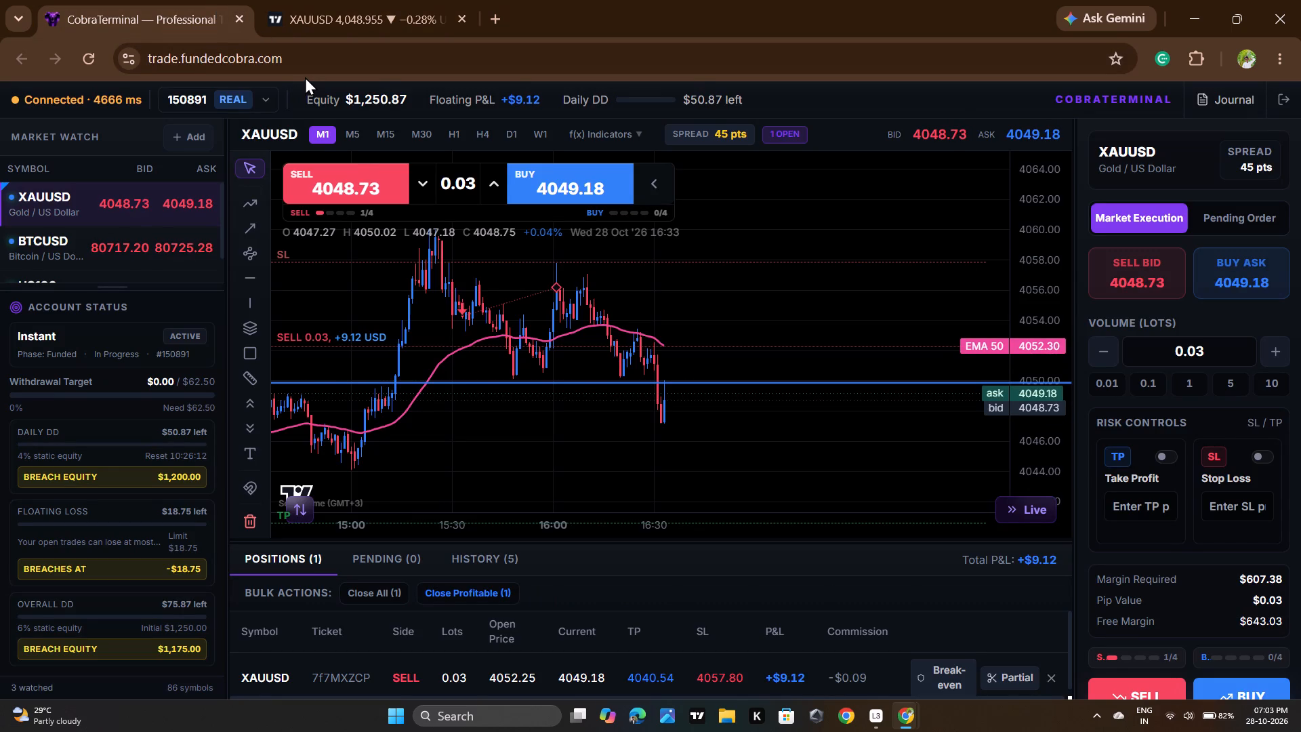
left_click(367, 20)
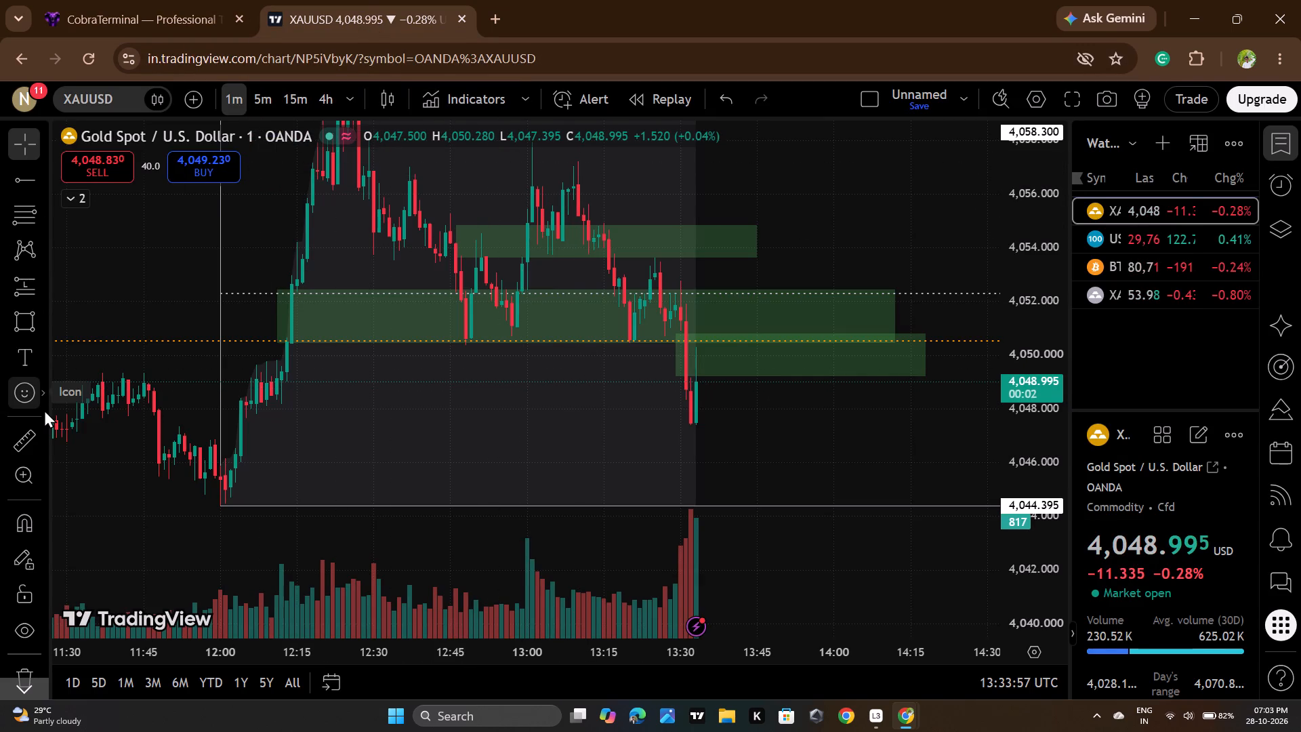
scroll(287, 478, "down", 3)
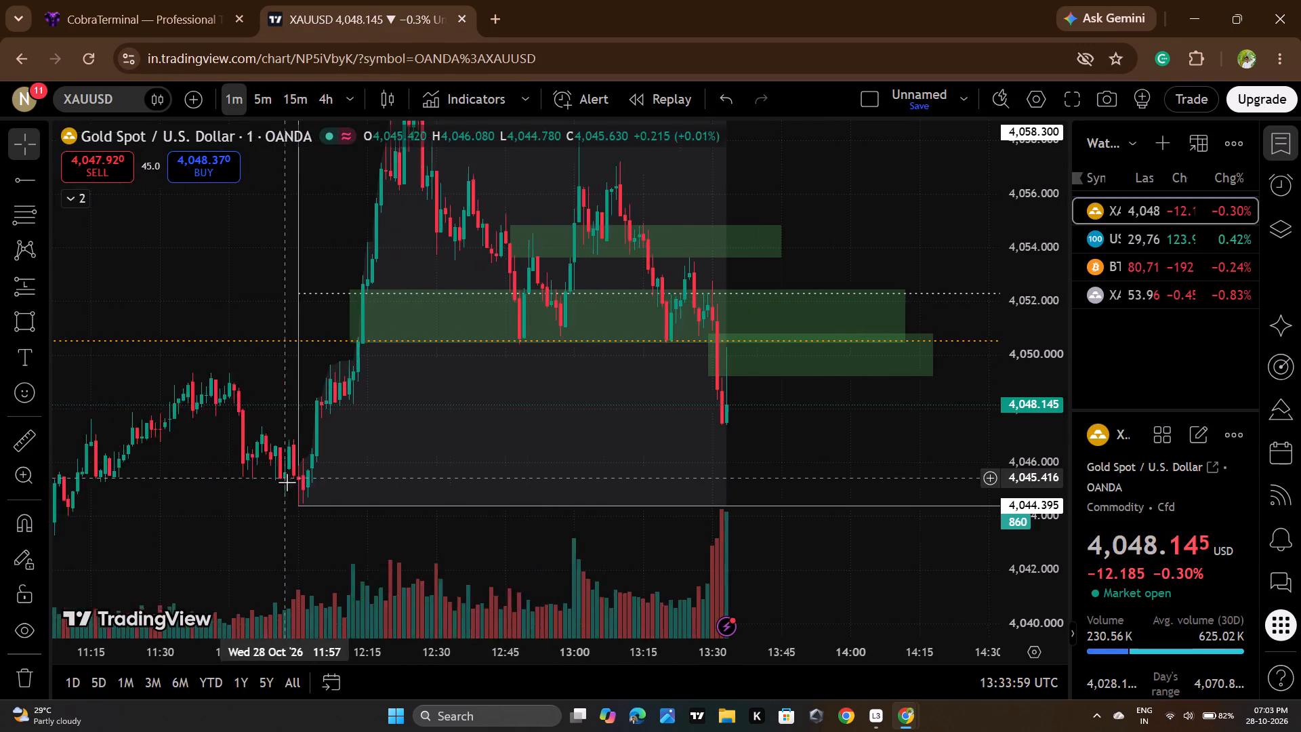
scroll(287, 482, "down", 3)
left_click_drag(477, 560, 424, 442)
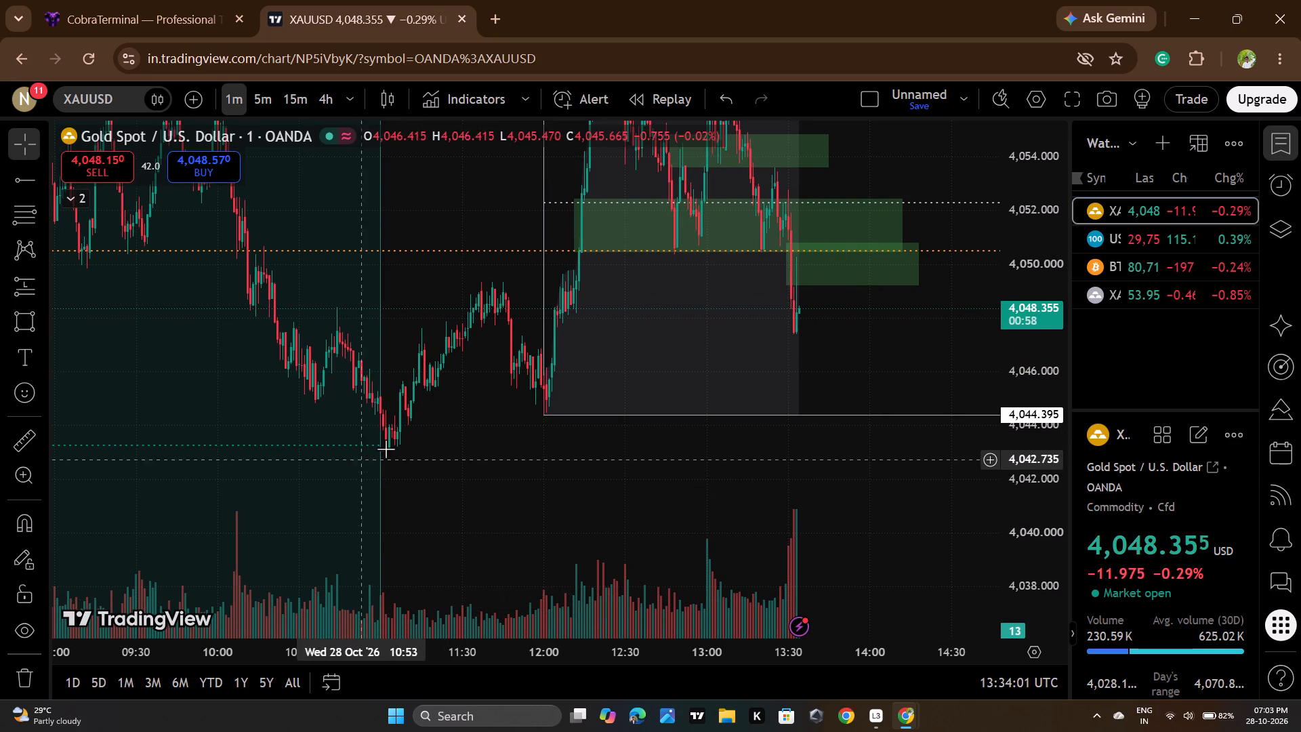
left_click(0, 171)
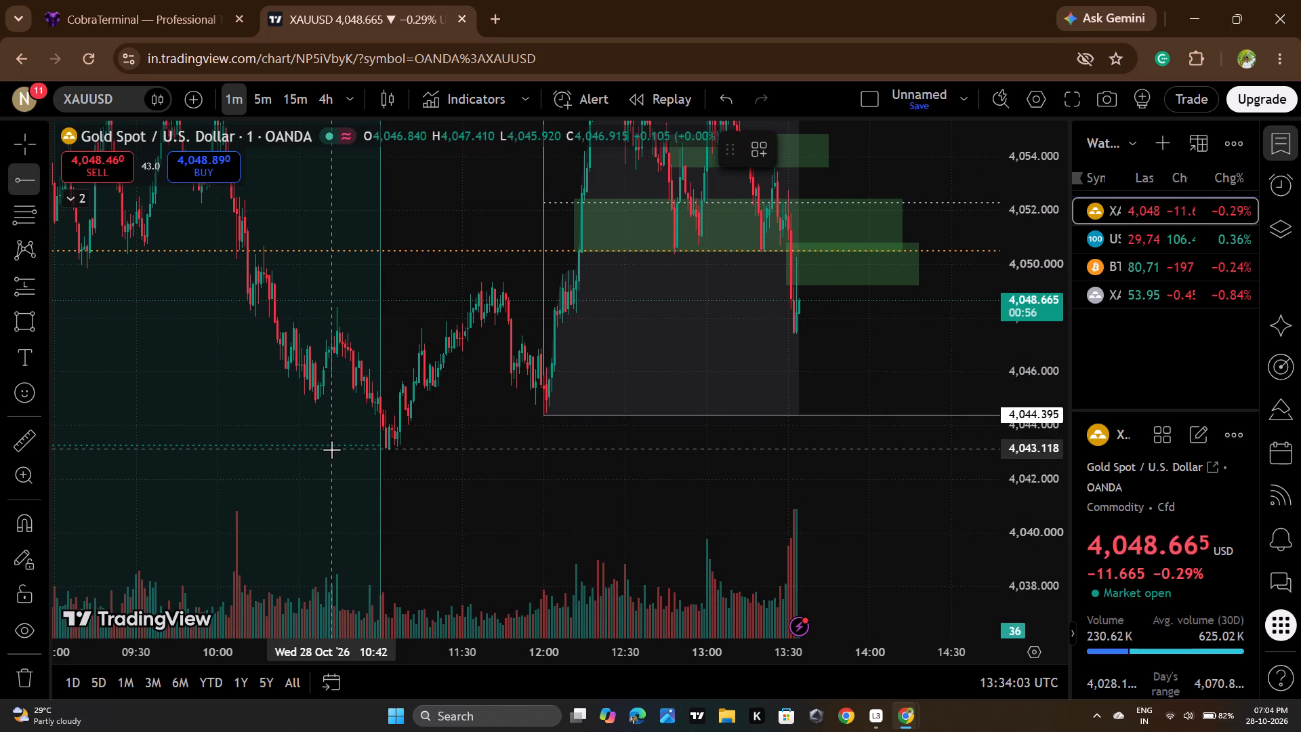
left_click(331, 449)
left_click(621, 489)
Examine the latest XAUUSD candles above the 4,043.118 ray on TradingView and check the open sell in CobraTerminal.
scroll(745, 530, "up", 8)
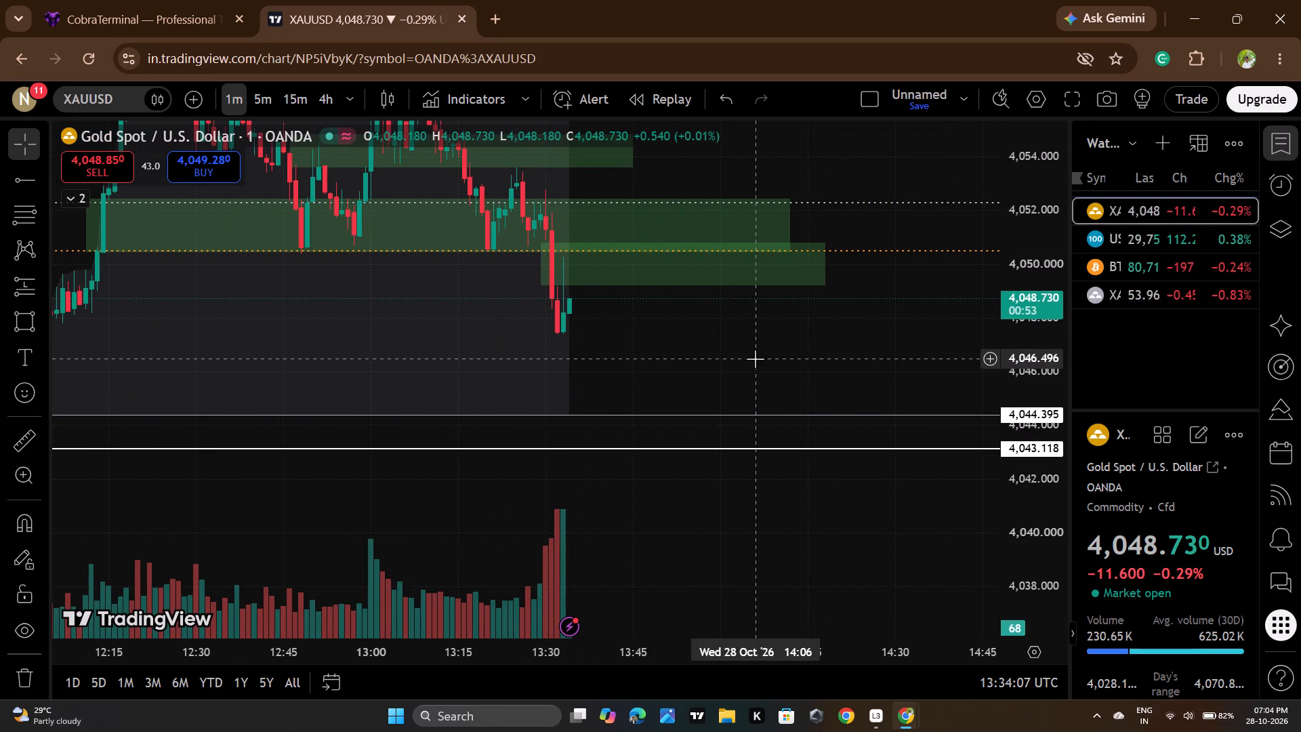
left_click(351, 3)
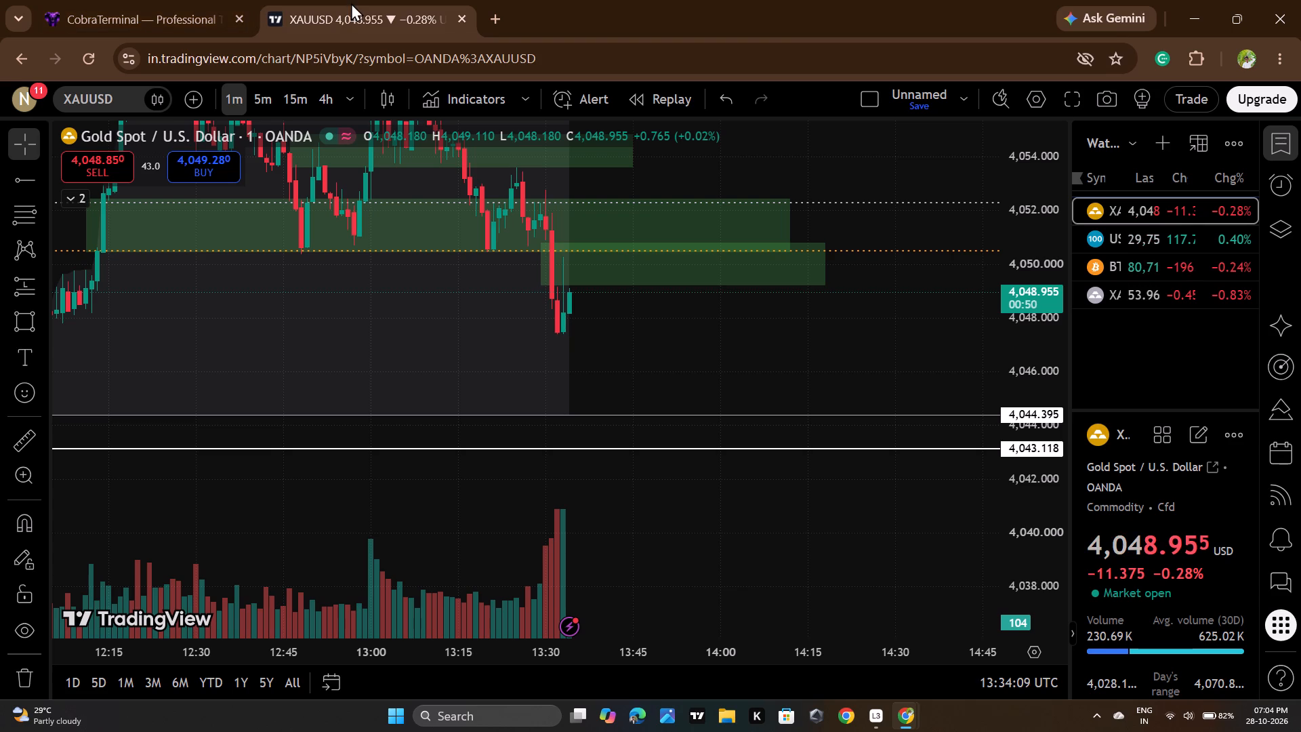
left_click(99, 0)
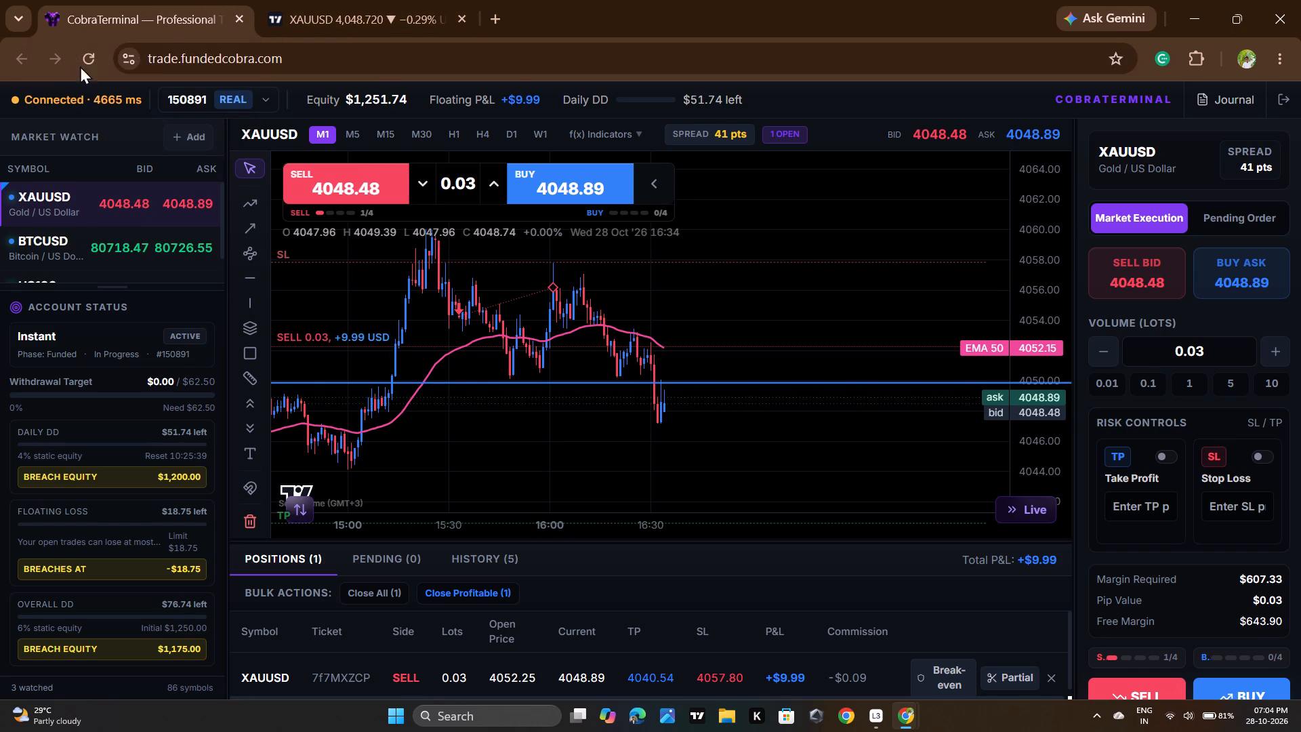
left_click(335, 0)
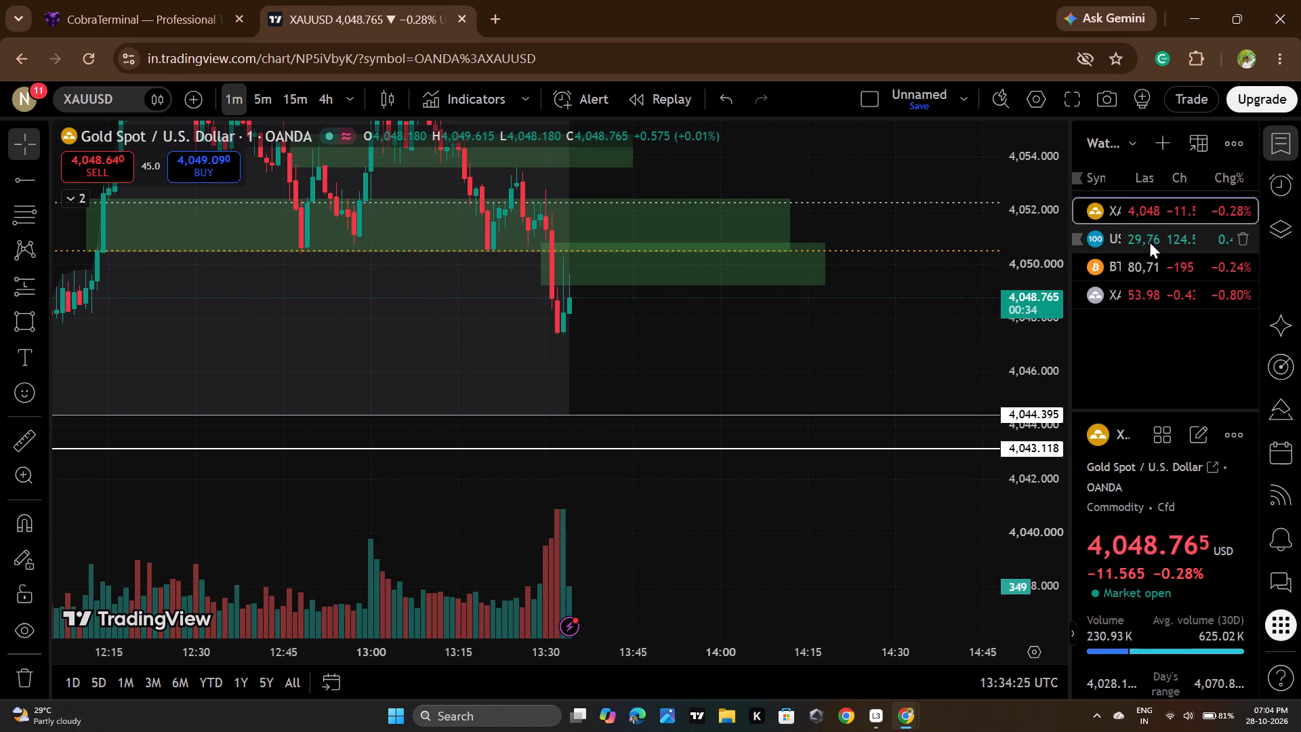
Examine XAGUSD on TradingView below the dotted line near 54.04, down to the 53.733 level, and recheck the open sell in CobraTerminal.
left_click(1168, 288)
scroll(702, 417, "down", 4)
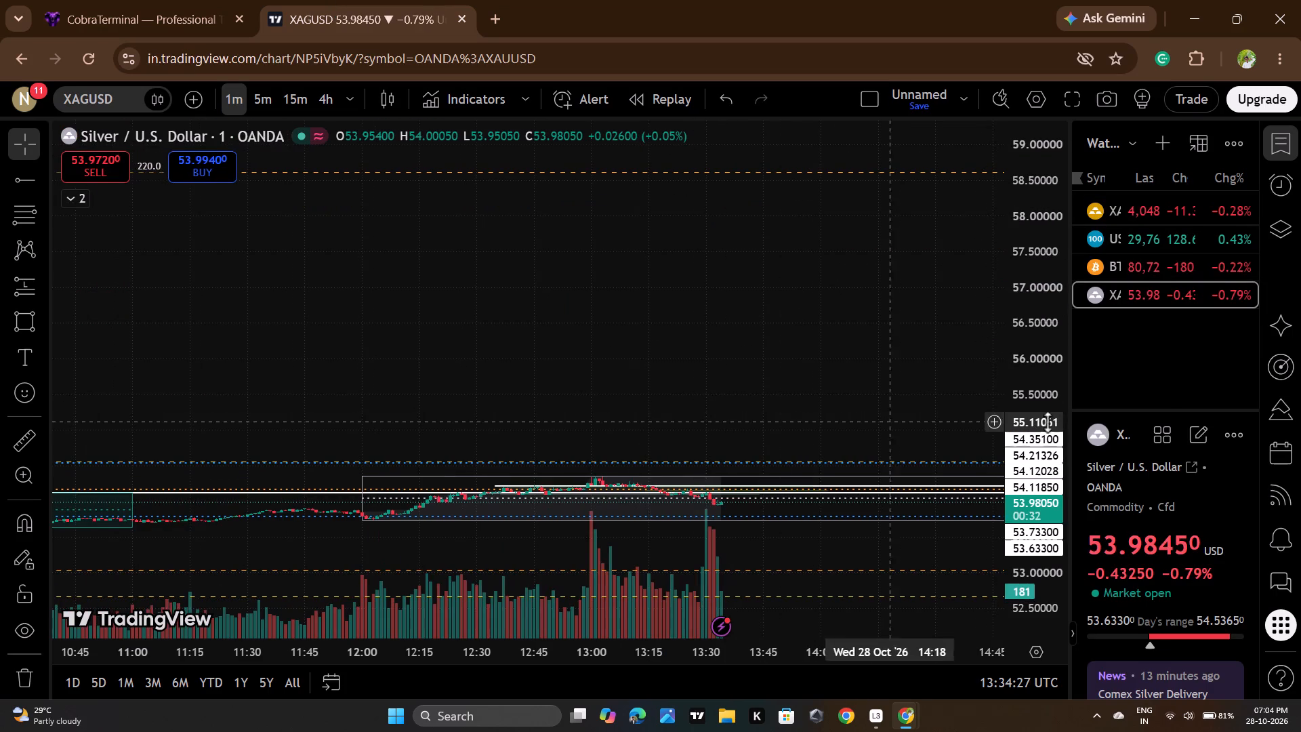
scroll(1035, 468, "up", 20)
scroll(1035, 468, "up", 20)
scroll(1035, 468, "up", 1)
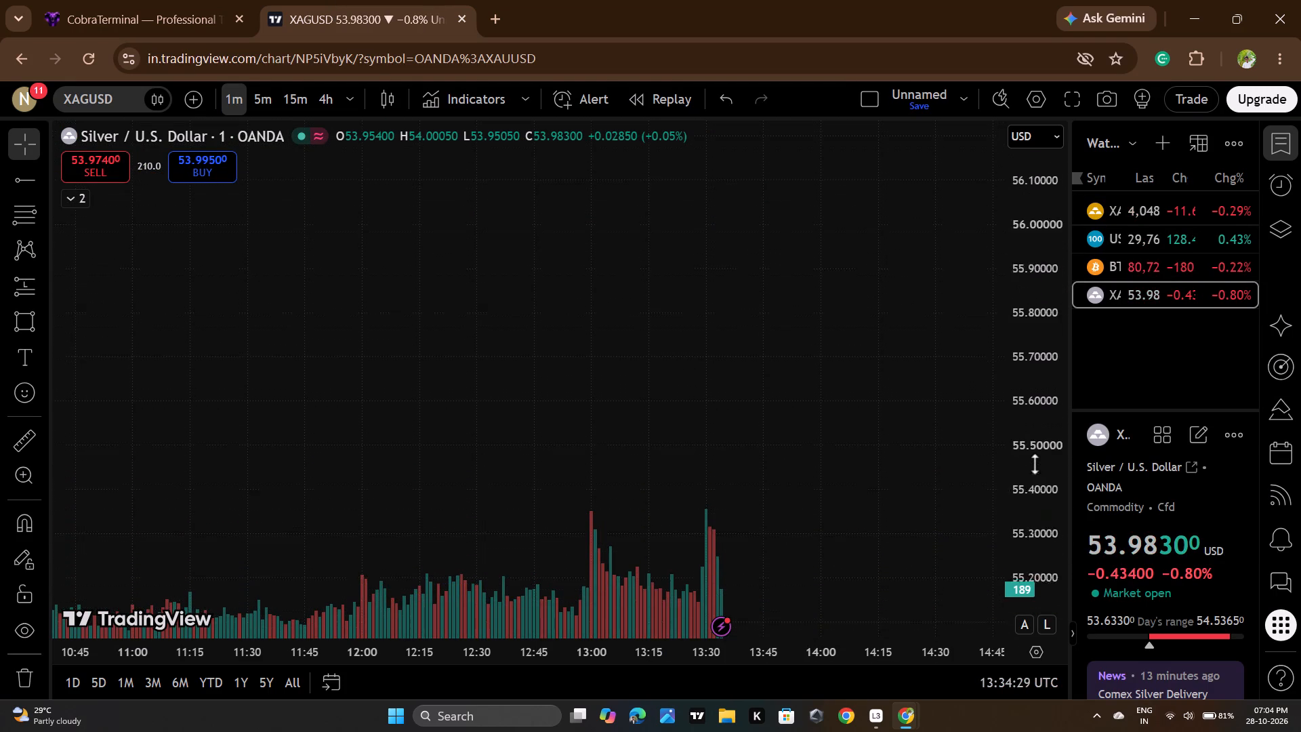
left_click_drag(764, 472, 748, 144)
left_click_drag(827, 375, 801, 113)
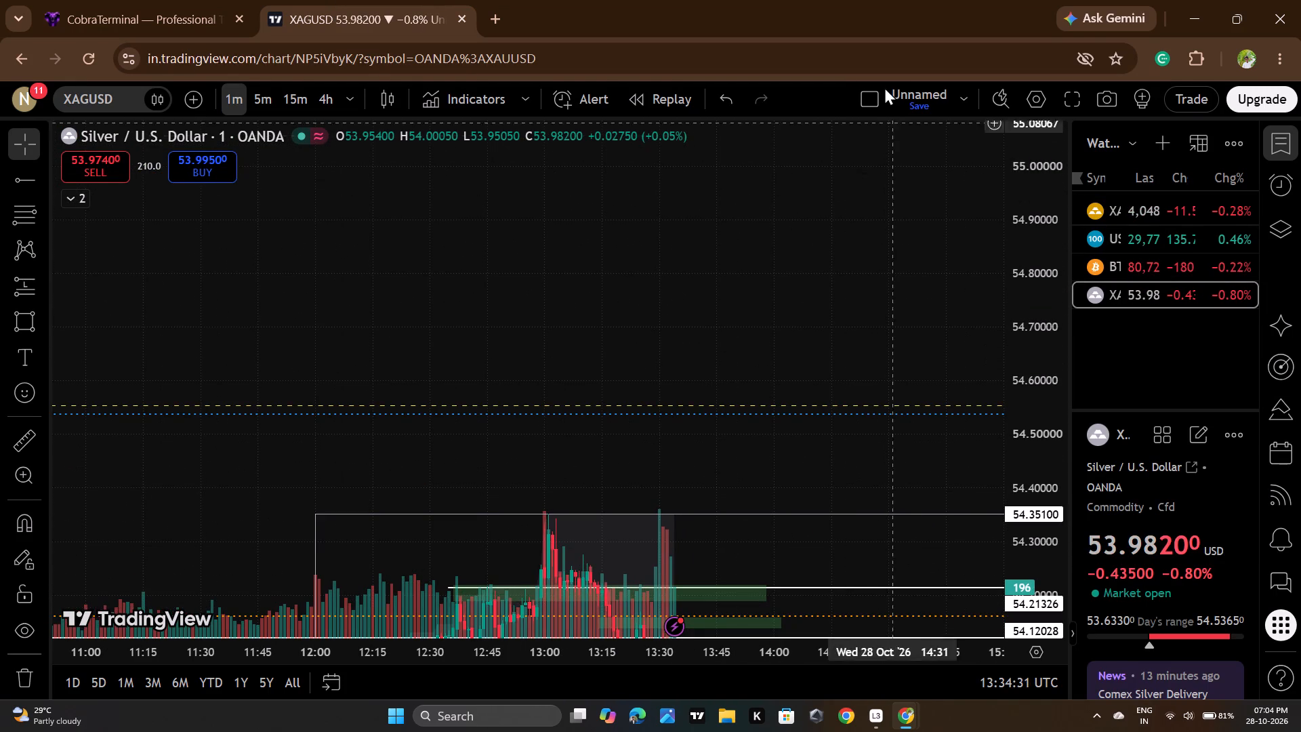
left_click(875, 91)
left_click(738, 268)
left_click_drag(801, 379, 825, 140)
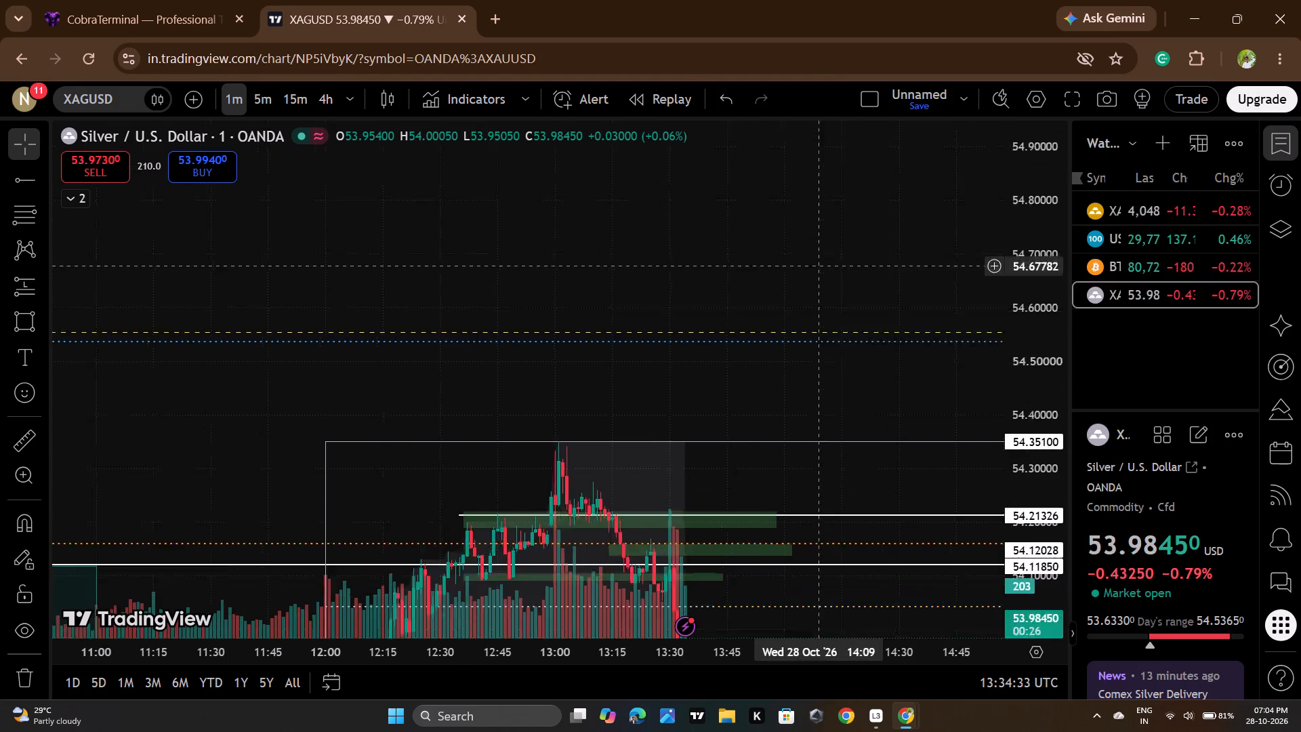
left_click_drag(825, 140, 821, 60)
scroll(873, 453, "up", 2)
scroll(1038, 439, "up", 2)
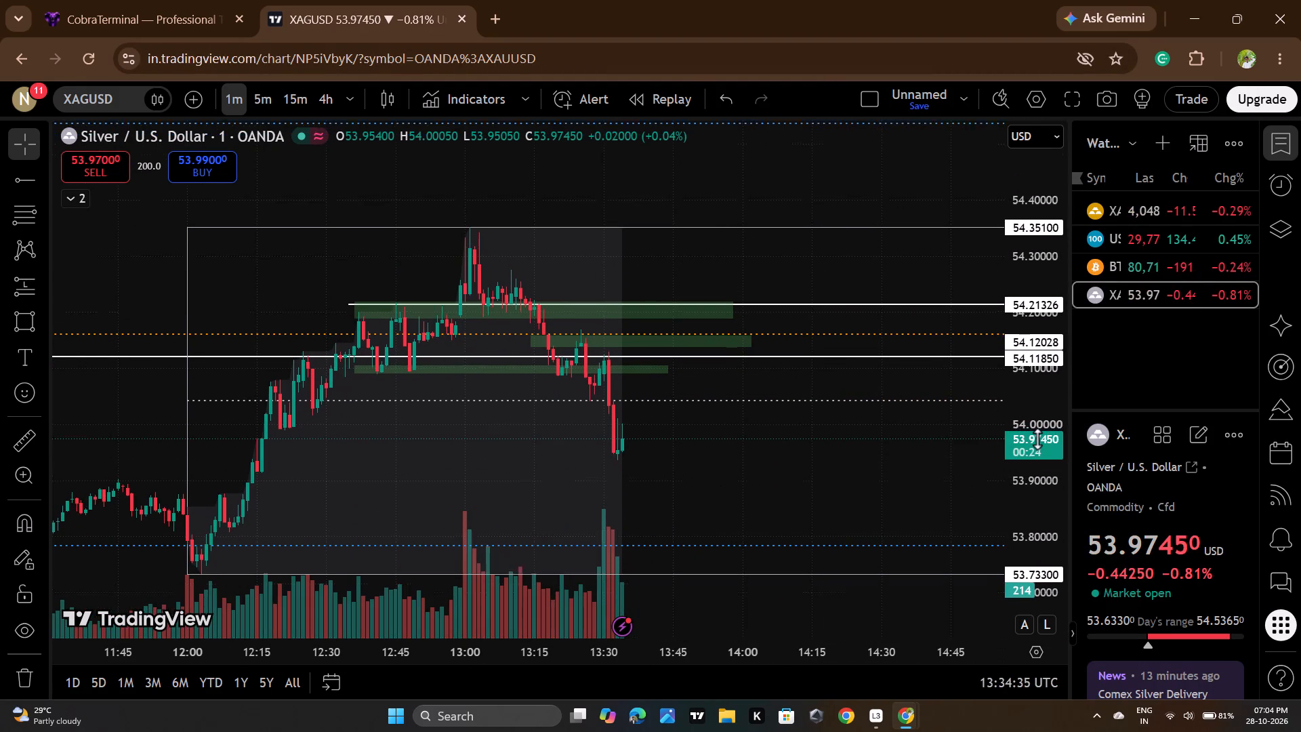
scroll(1038, 439, "up", 6)
left_click_drag(871, 523, 862, 434)
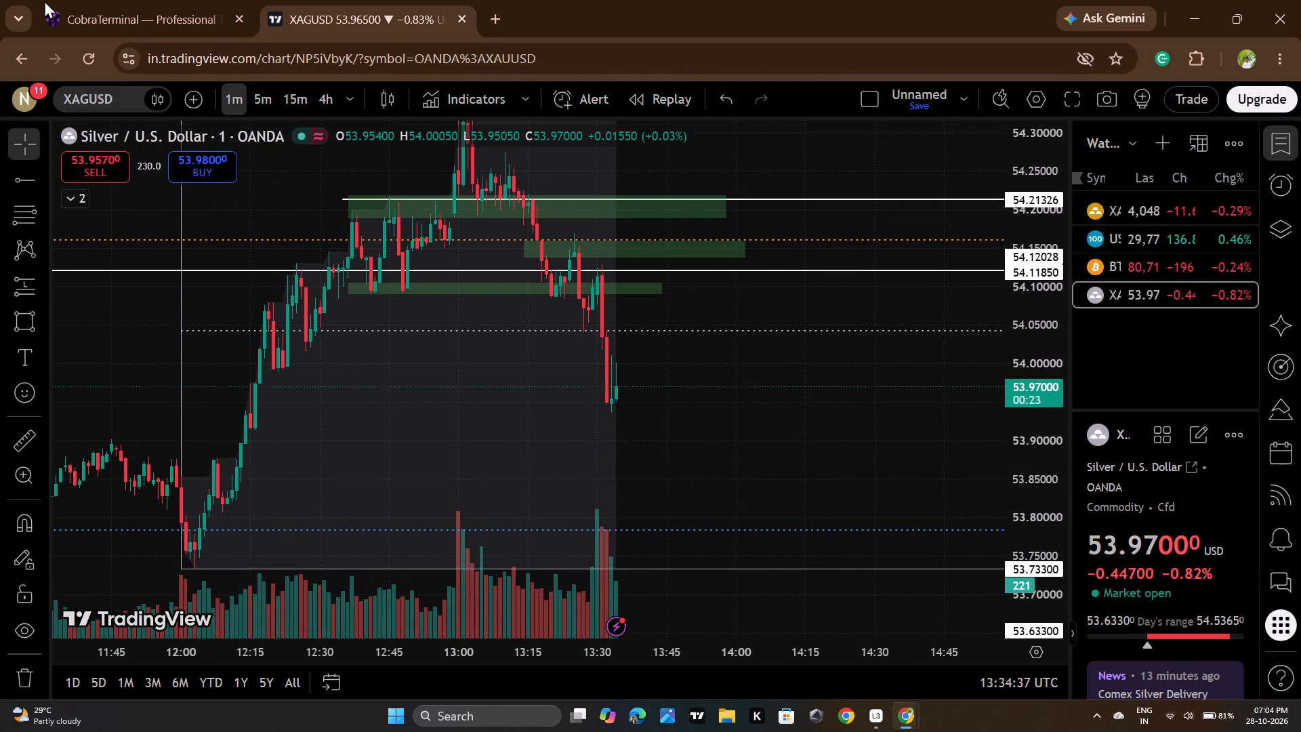
left_click(70, 0)
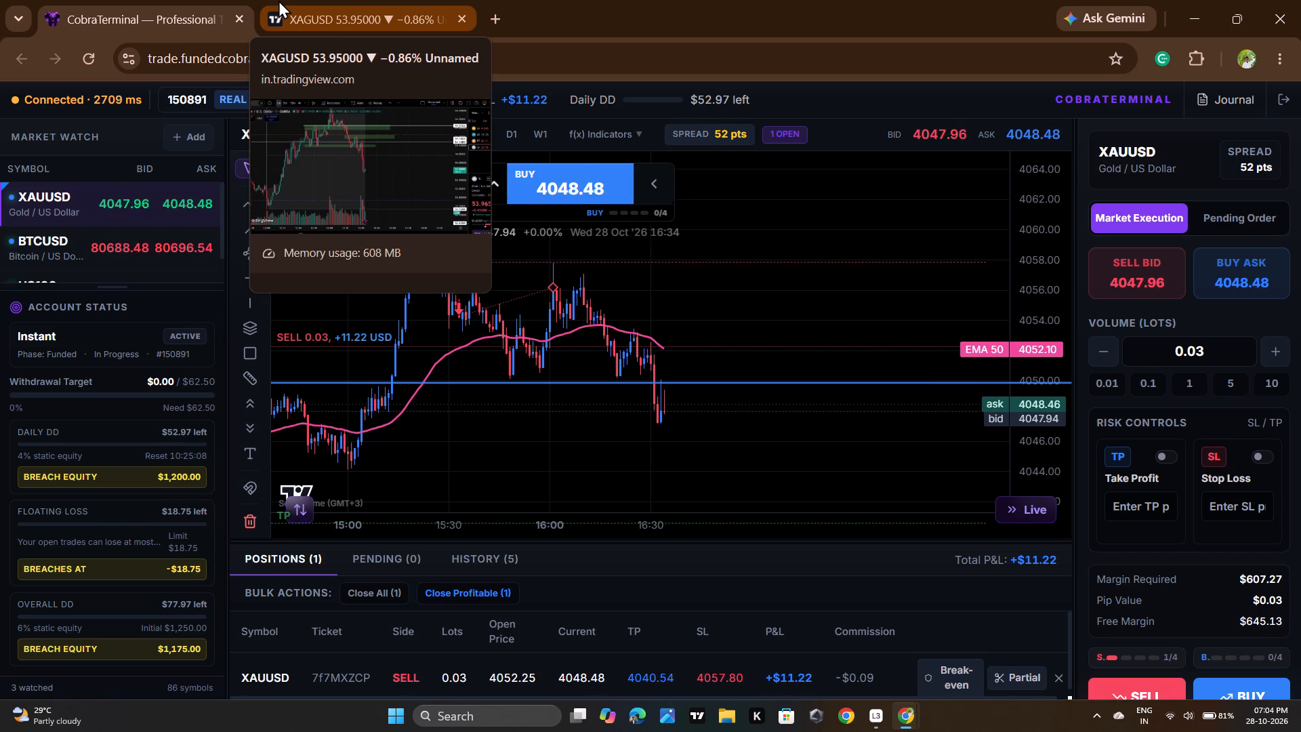
Draw a horizontal ray on the TradingView XAGUSD chart at about 53.736, starting near the 12:00 low.
left_click(278, 0)
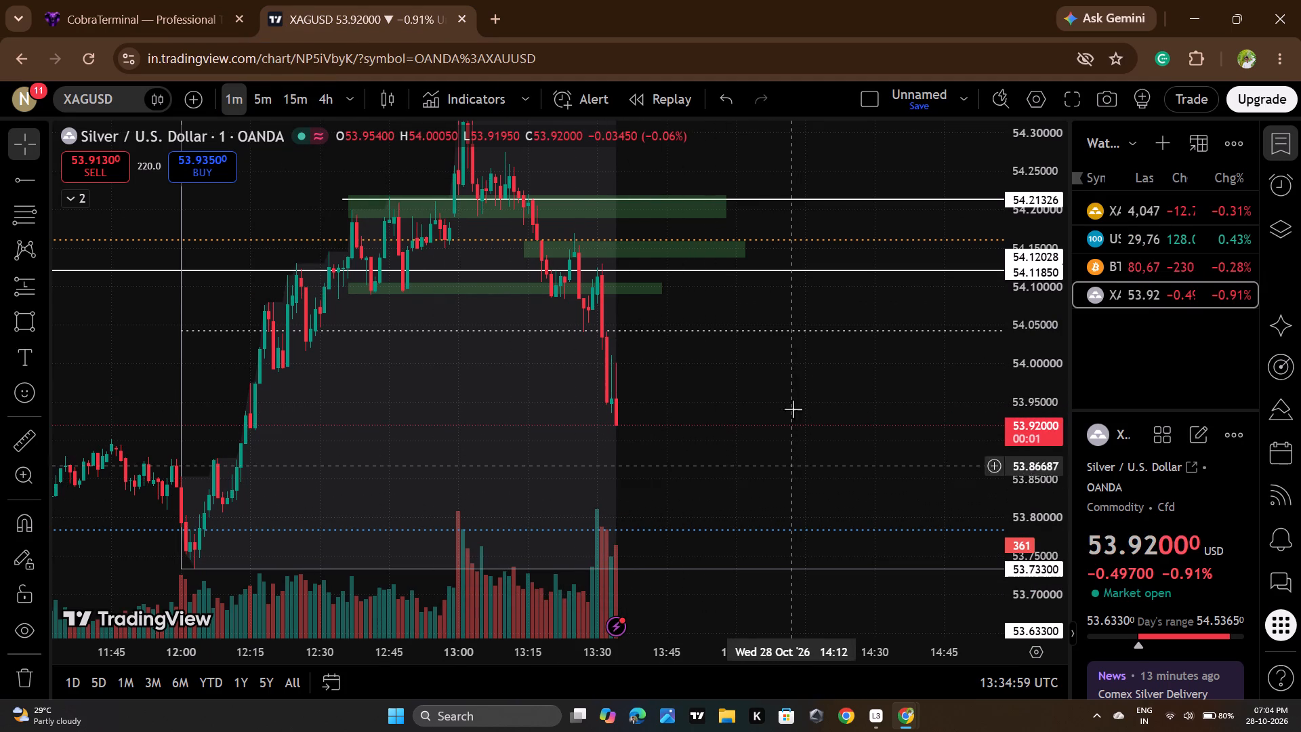
left_click(793, 373)
left_click_drag(798, 477, 795, 392)
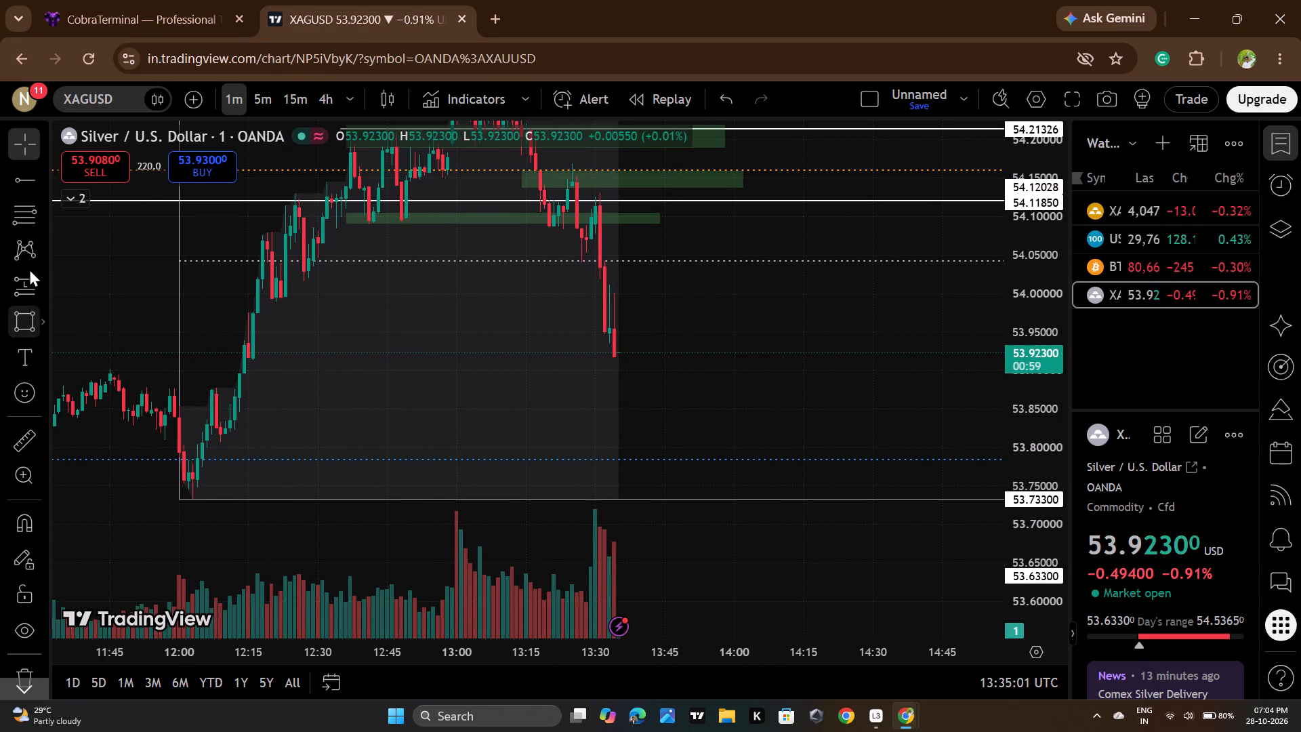
left_click(9, 174)
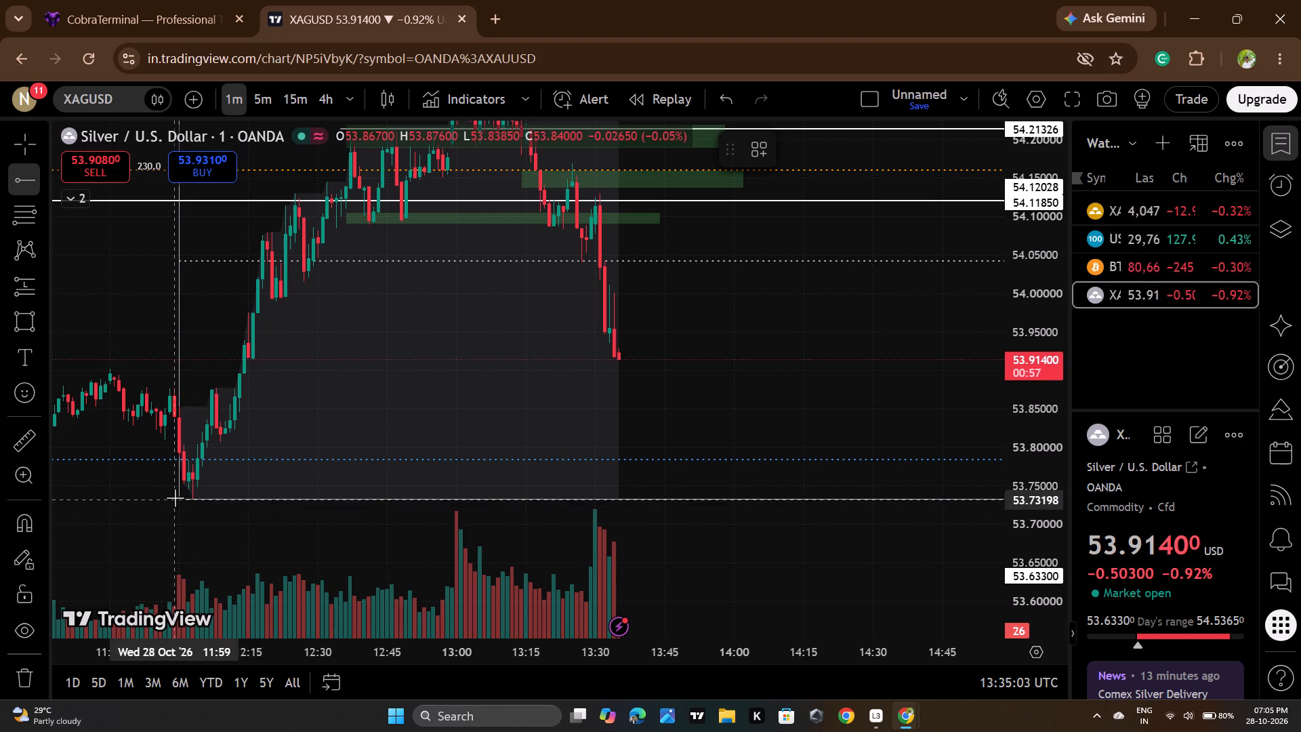
left_click(175, 497)
left_click(362, 518)
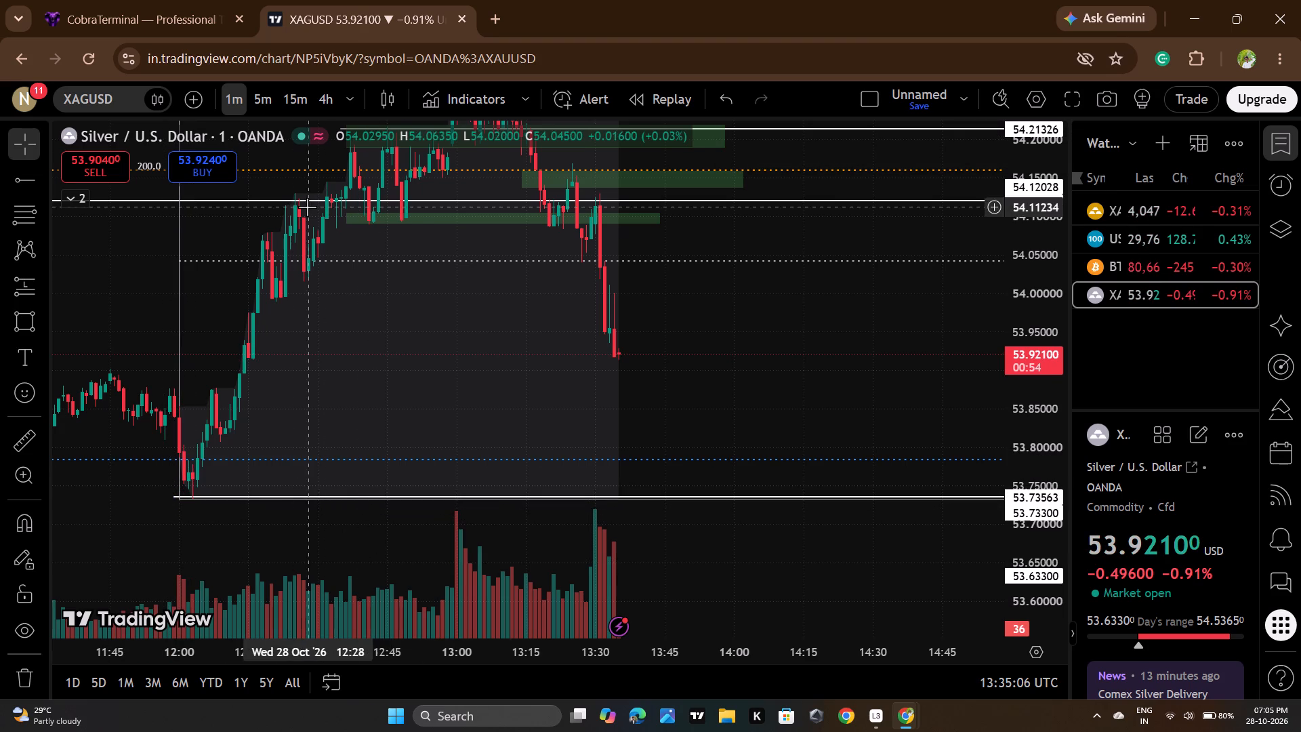
Check the open sell in CobraTerminal and examine XAUUSD on TradingView between the newest green zone and the 4,043.118 ray.
left_click(193, 0)
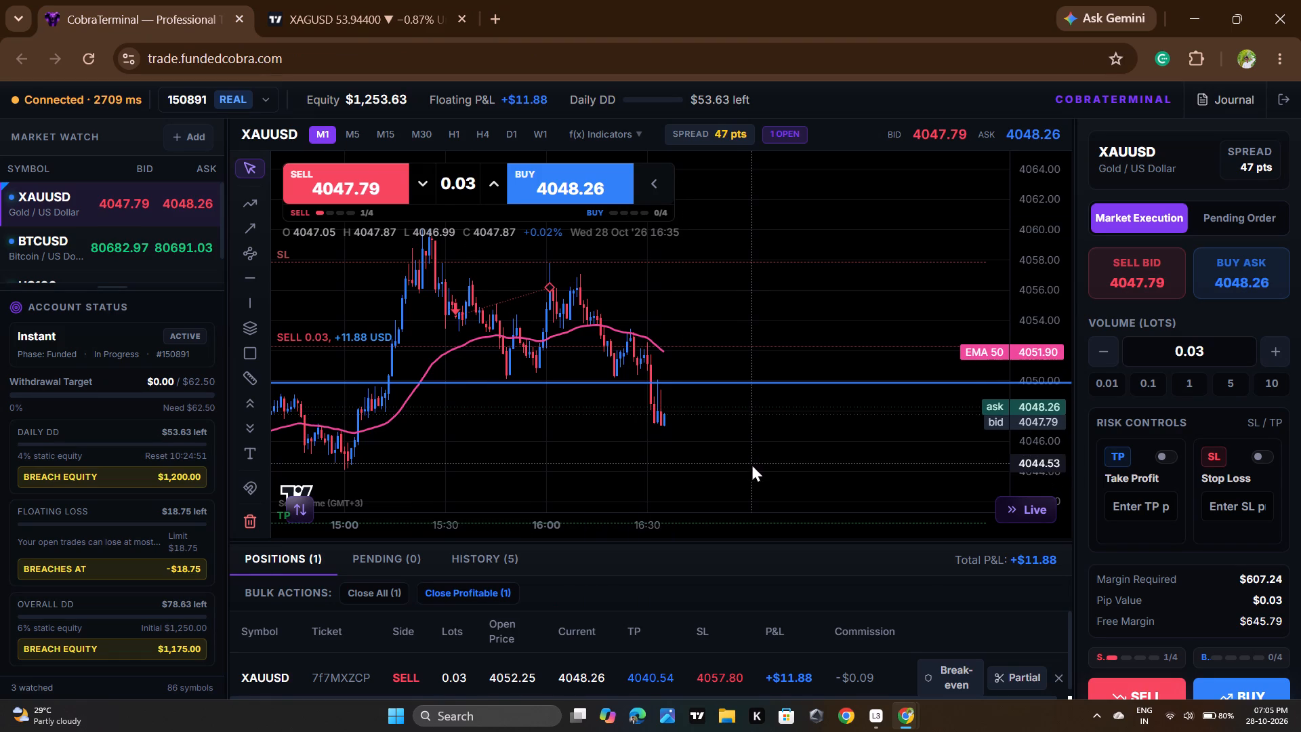
left_click_drag(751, 464, 748, 437)
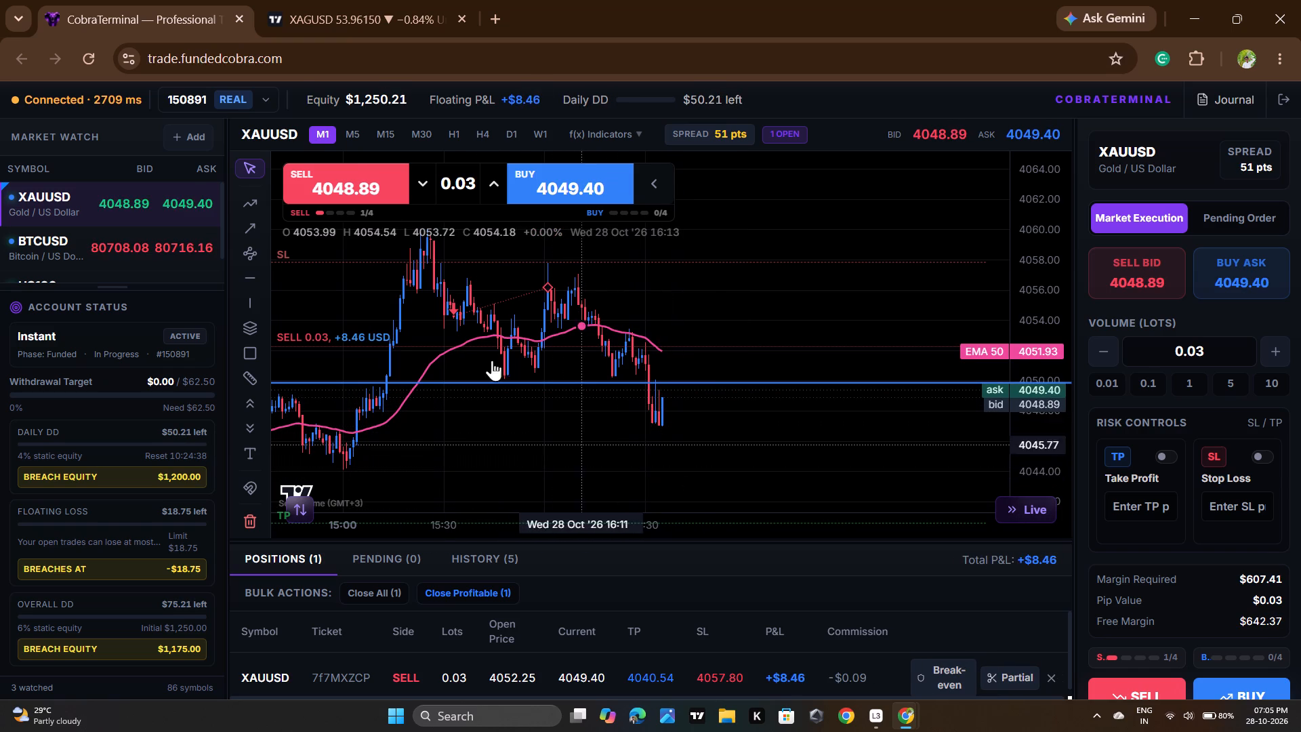
left_click(290, 0)
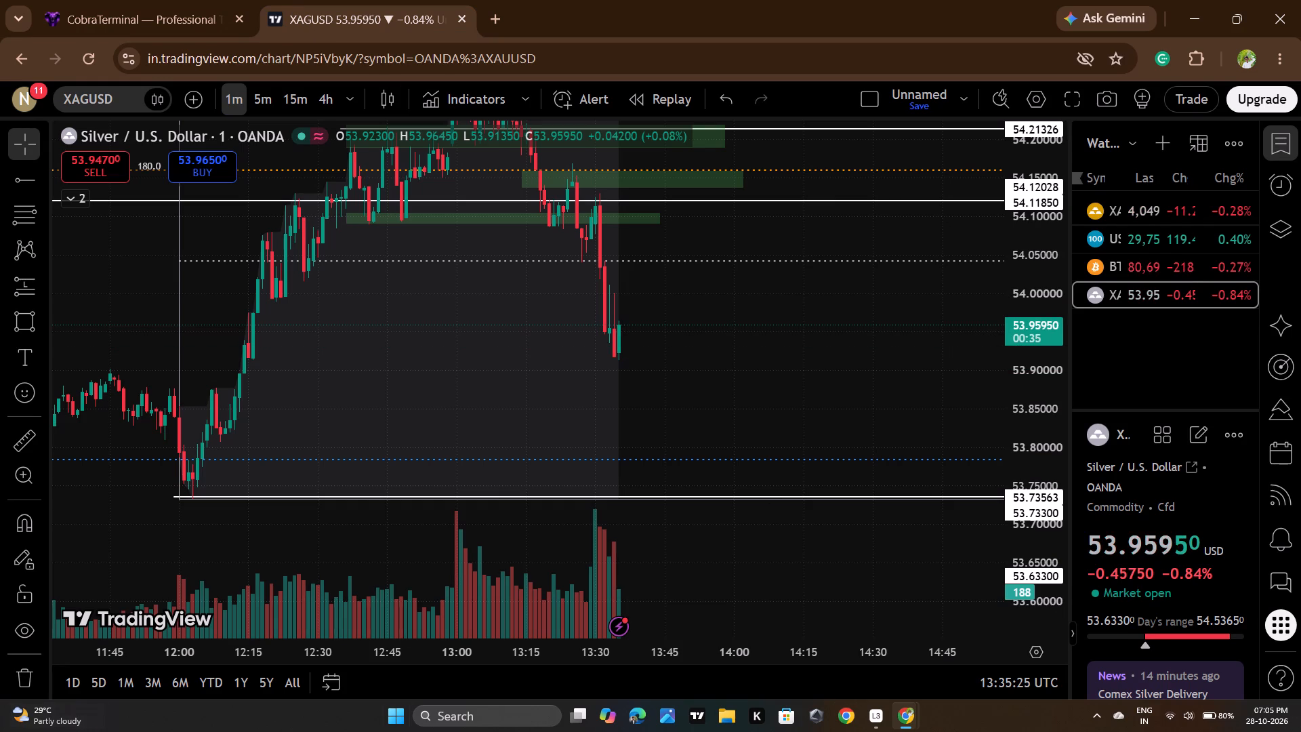
left_click(1158, 208)
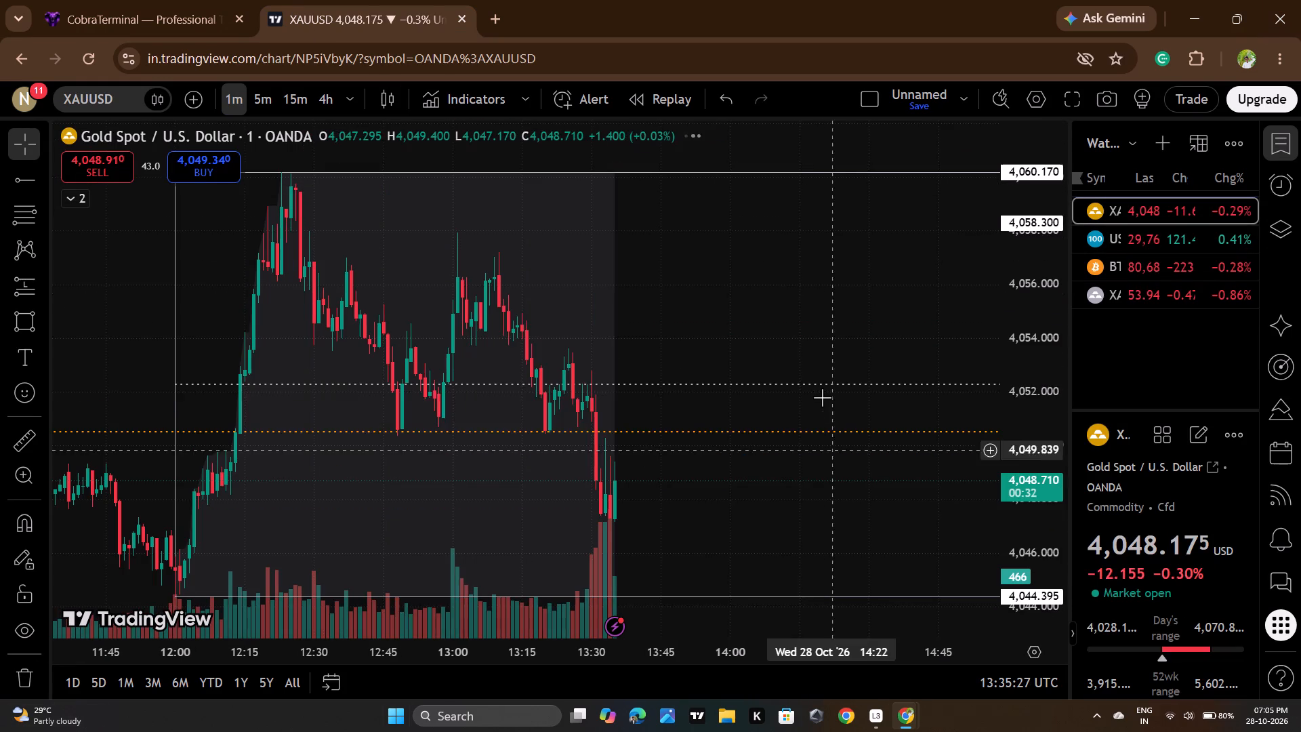
left_click_drag(774, 550, 783, 448)
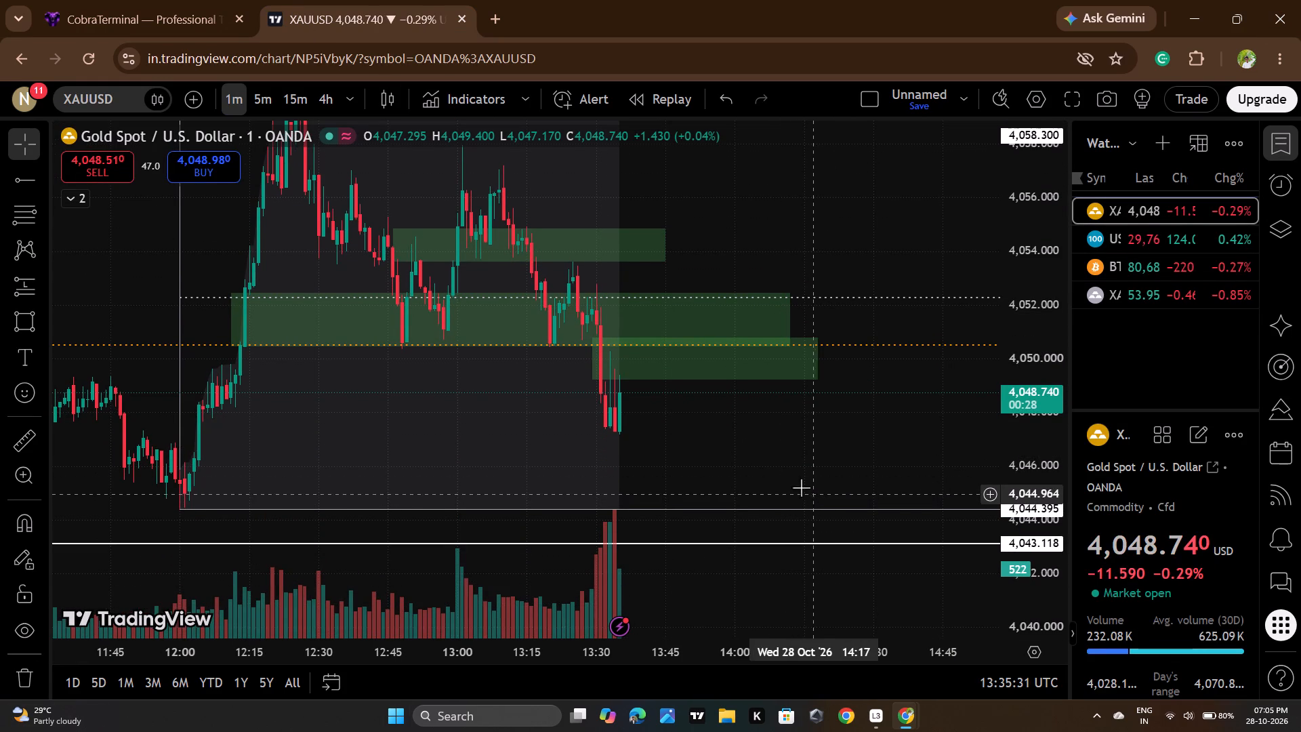
Examine XAUUSD on TradingView around the 4,043.118 ray, down to the large green zone near 4,030 and back to the latest candles.
scroll(667, 472, "down", 2)
scroll(797, 507, "down", 4)
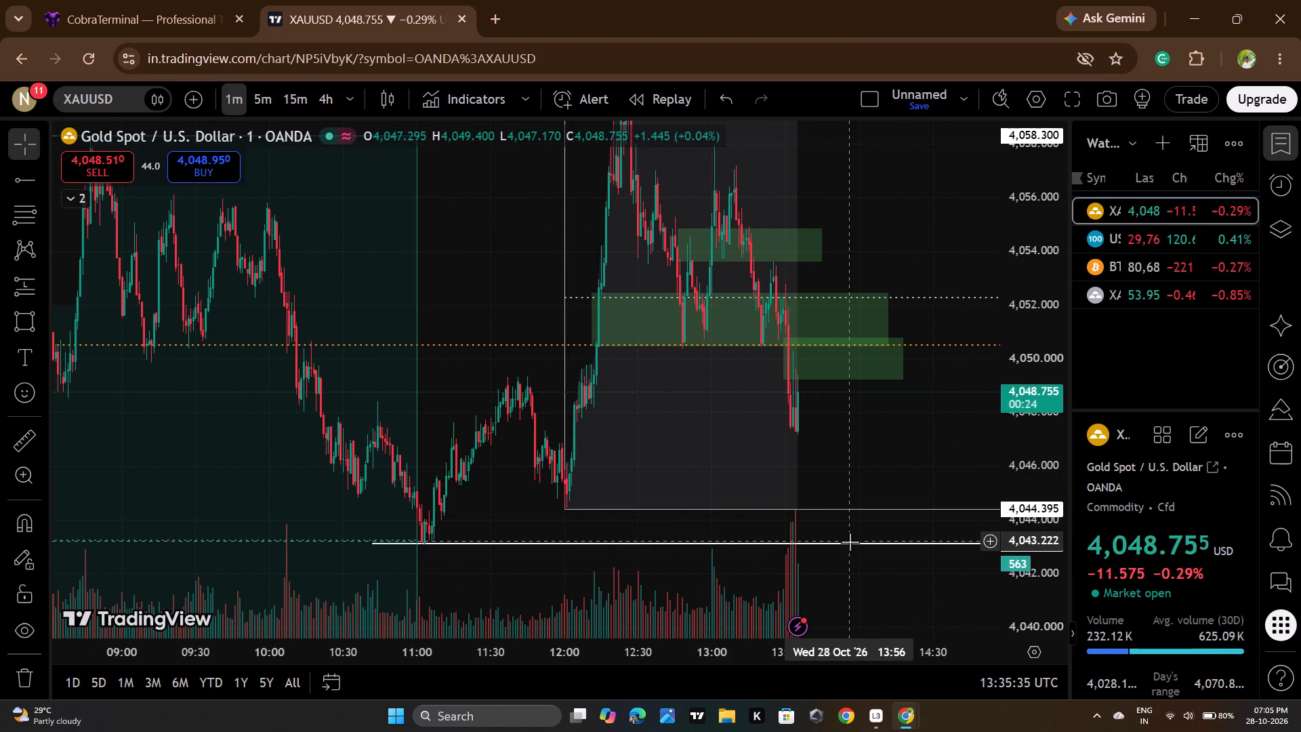
left_click_drag(922, 447, 856, 420)
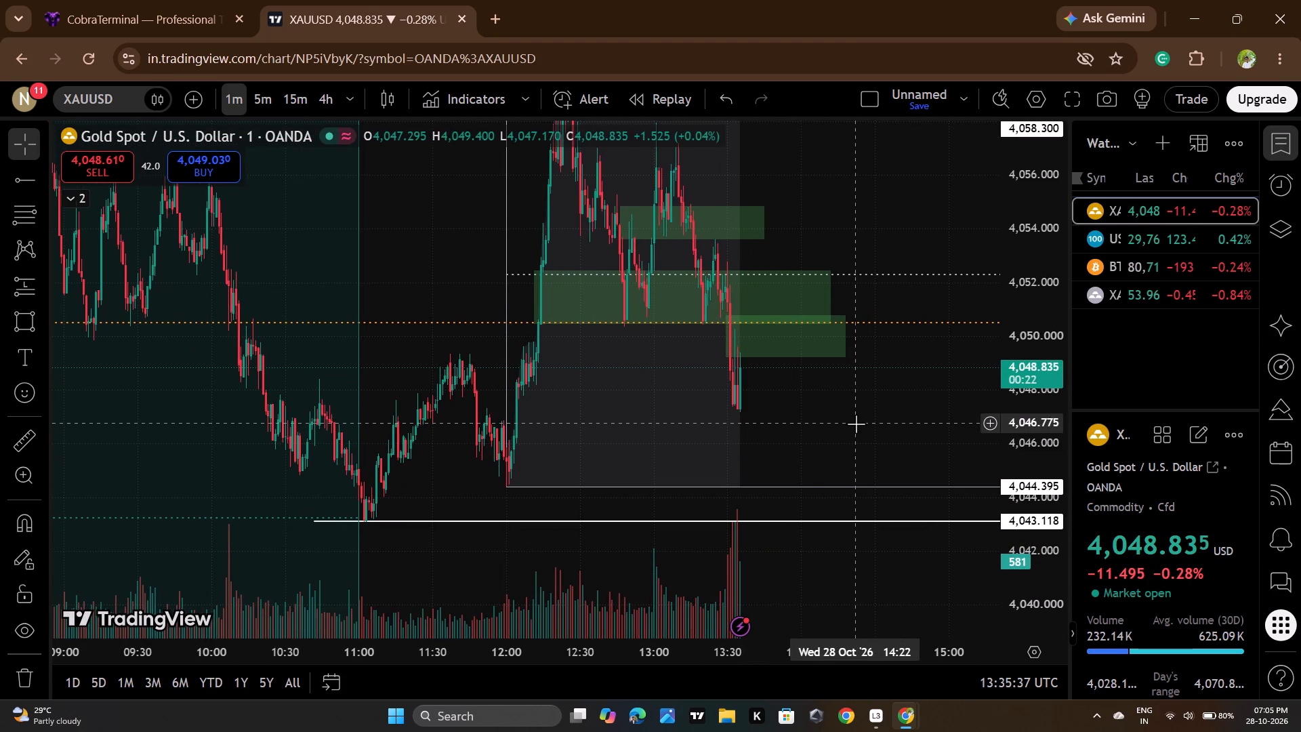
scroll(854, 416, "down", 5)
left_click_drag(868, 572, 847, 220)
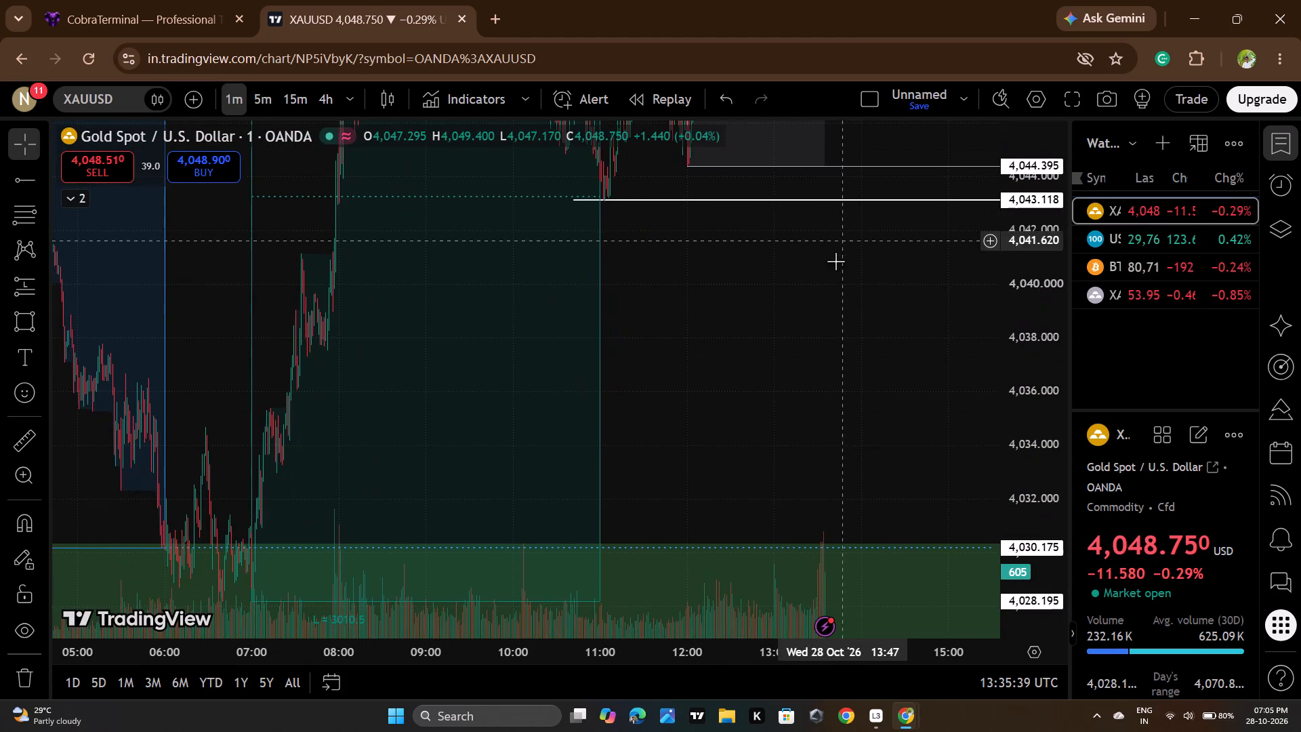
left_click_drag(797, 331, 609, 545)
scroll(682, 478, "up", 6)
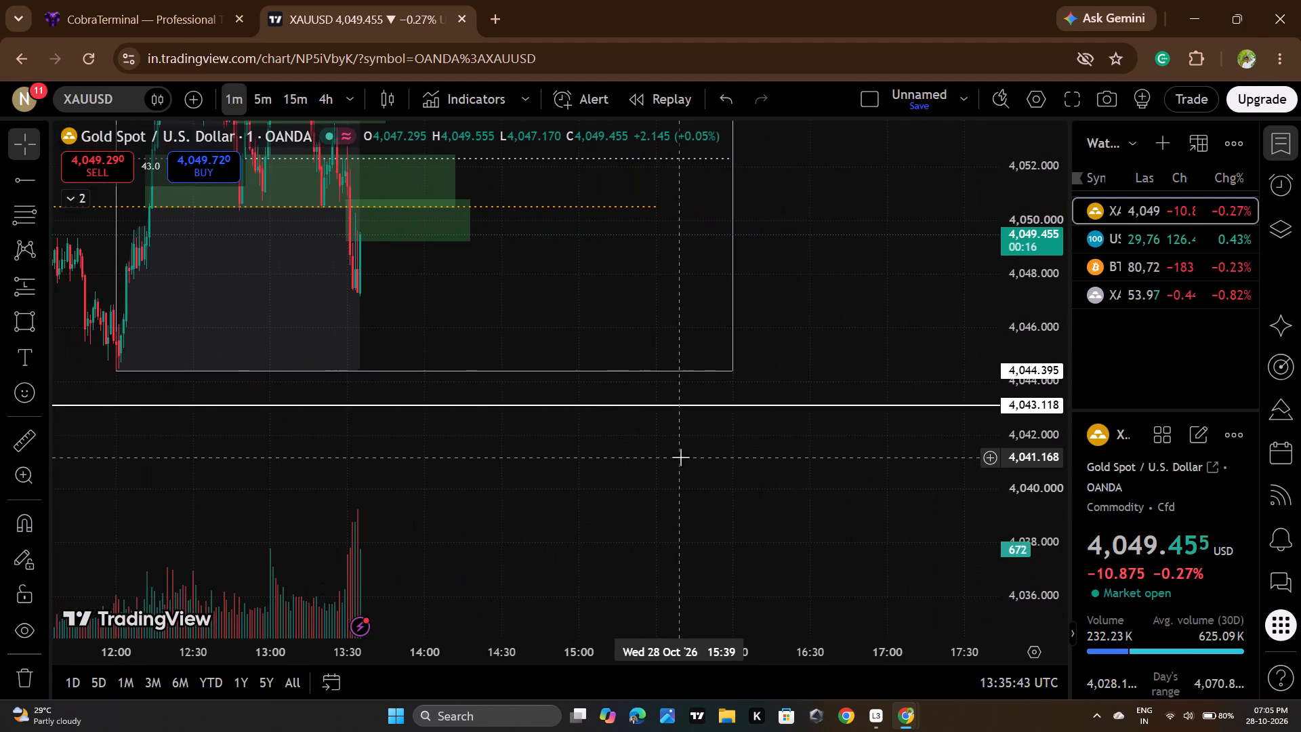
scroll(680, 457, "up", 3)
left_click_drag(787, 297, 867, 391)
left_click_drag(804, 329, 915, 393)
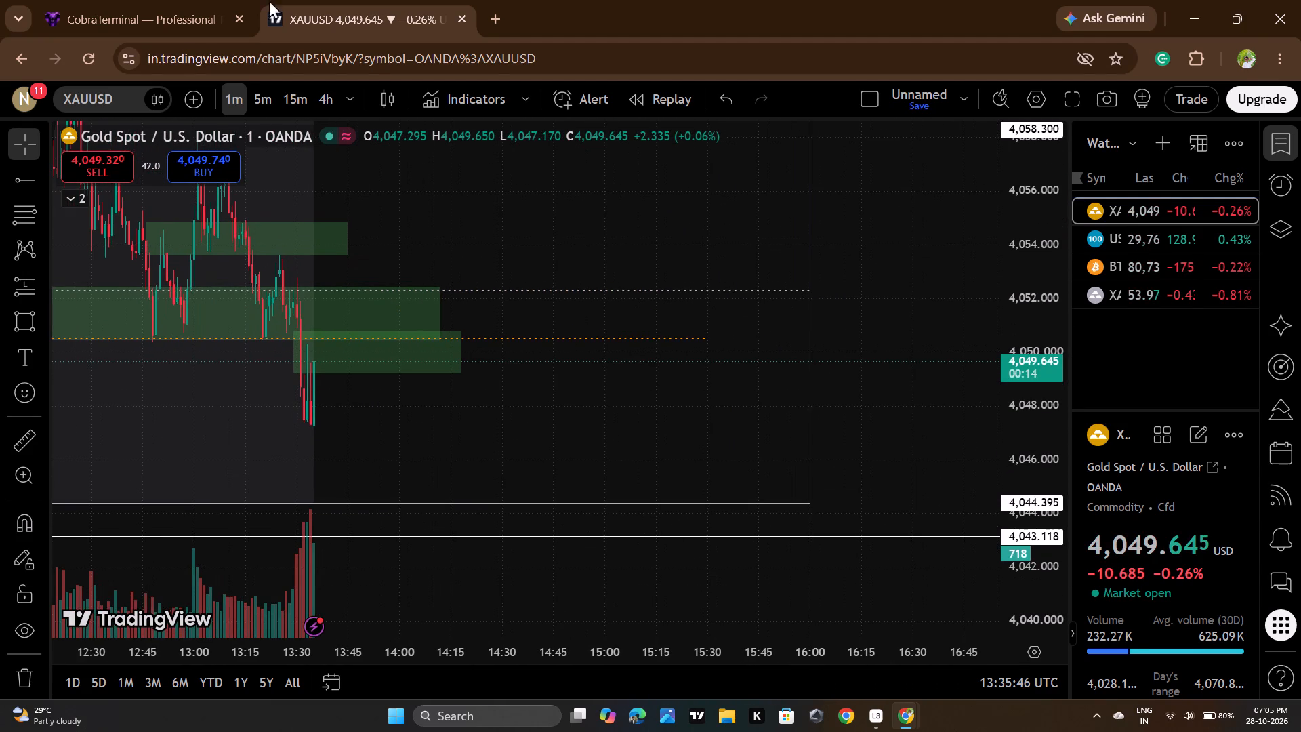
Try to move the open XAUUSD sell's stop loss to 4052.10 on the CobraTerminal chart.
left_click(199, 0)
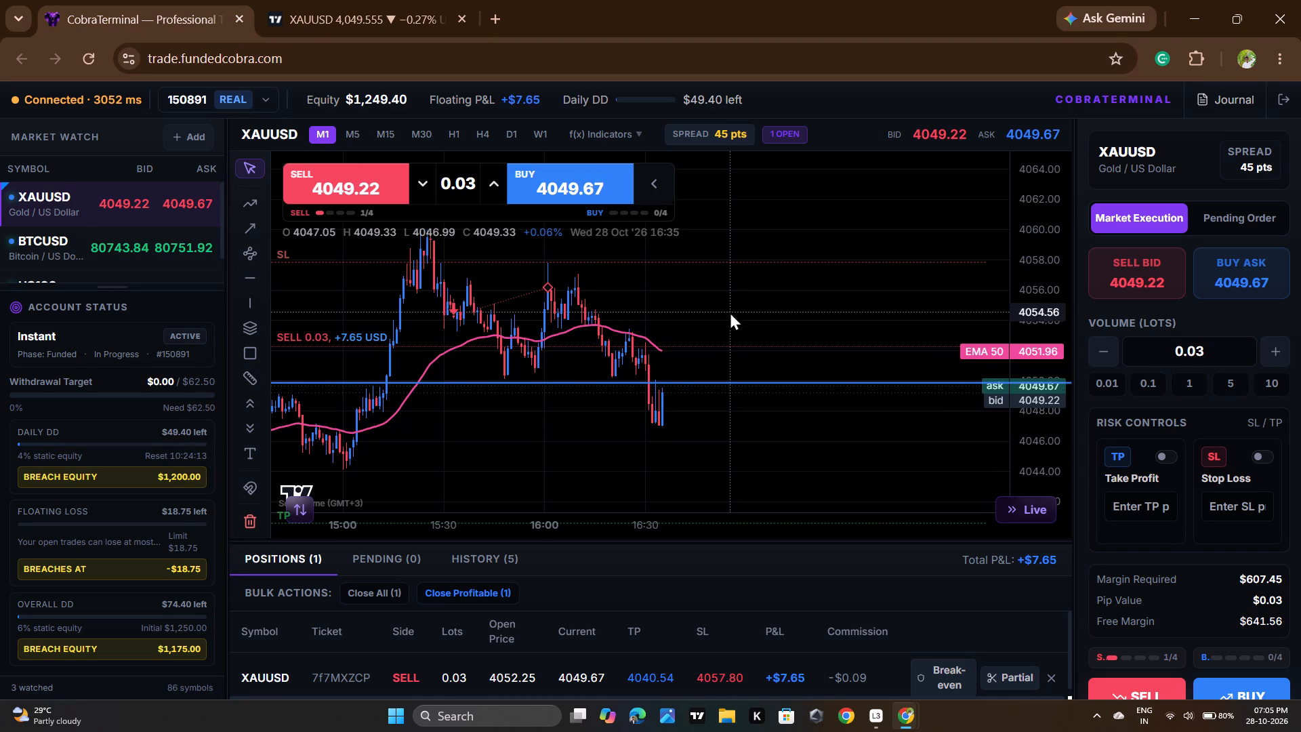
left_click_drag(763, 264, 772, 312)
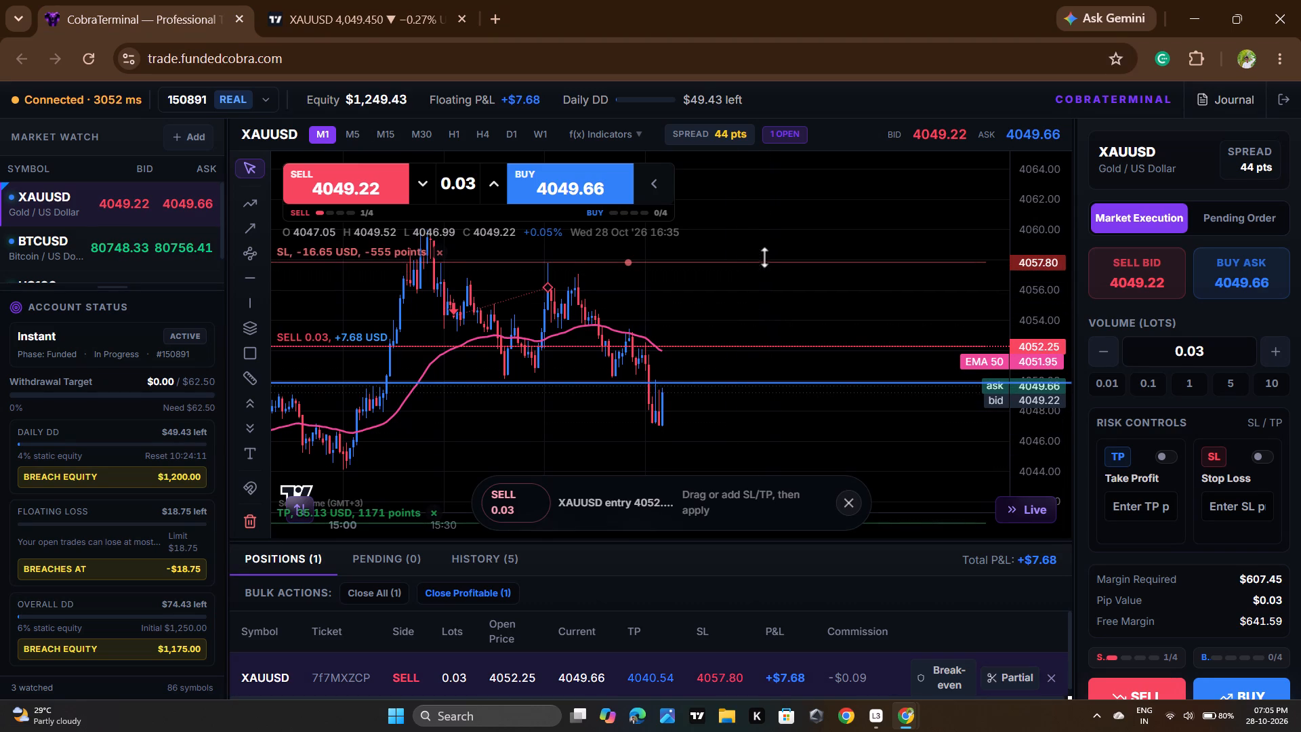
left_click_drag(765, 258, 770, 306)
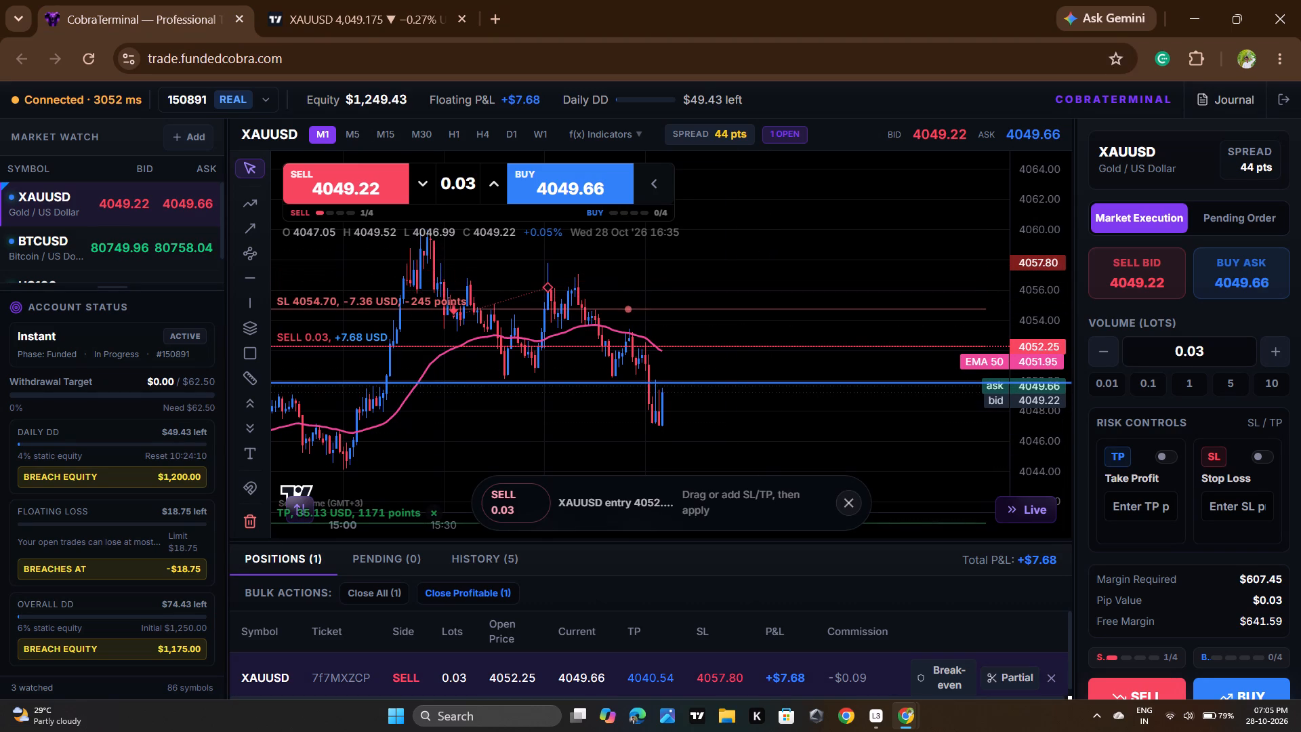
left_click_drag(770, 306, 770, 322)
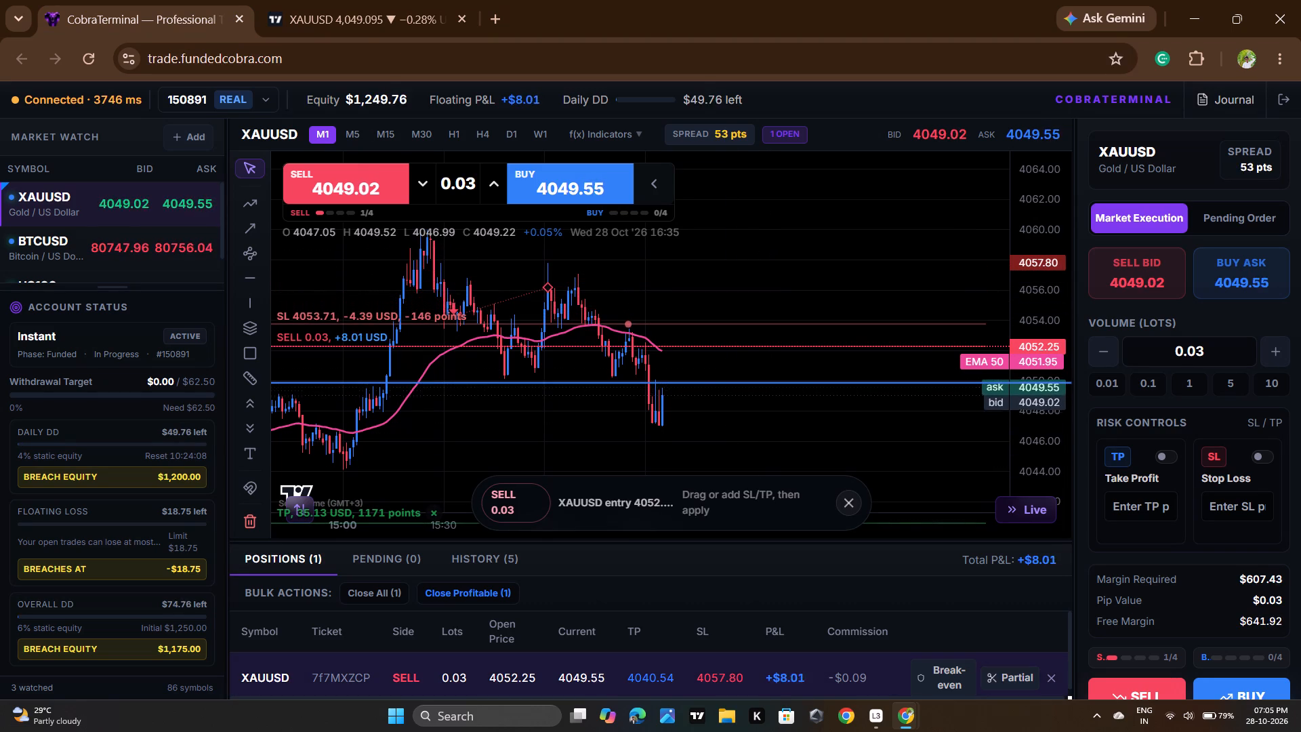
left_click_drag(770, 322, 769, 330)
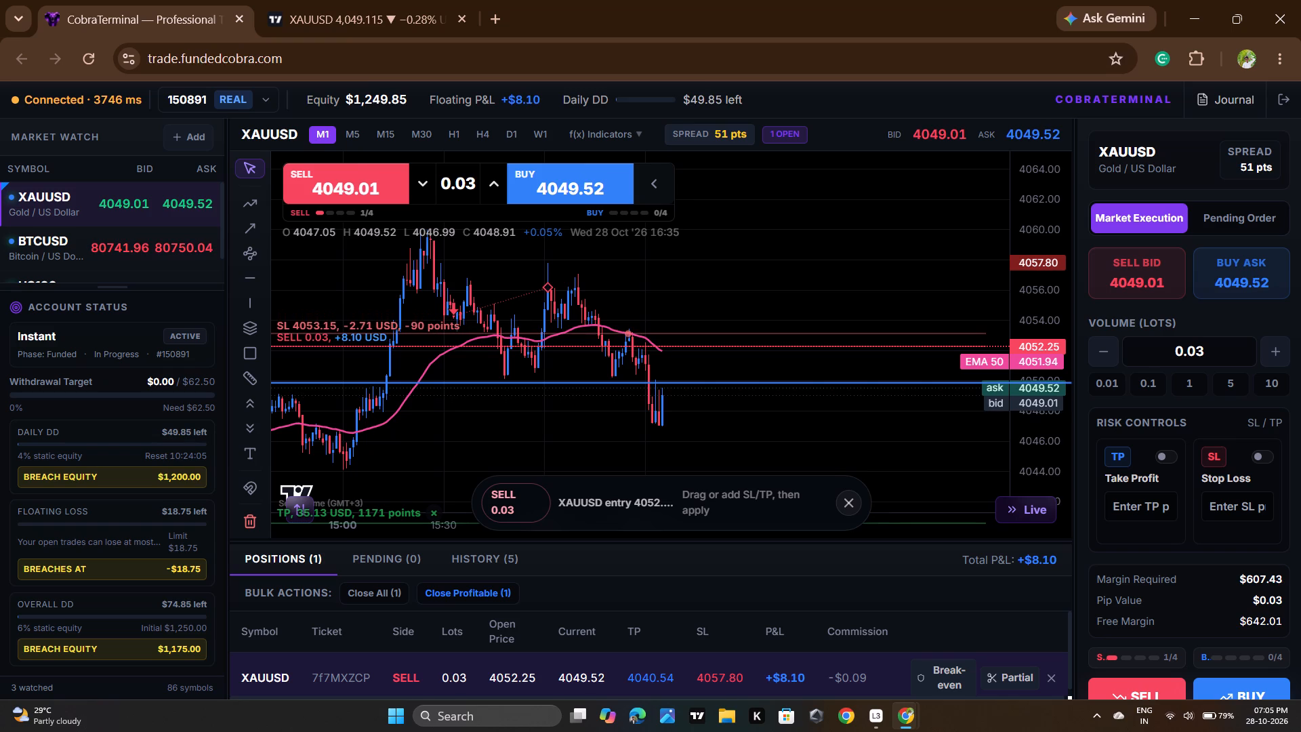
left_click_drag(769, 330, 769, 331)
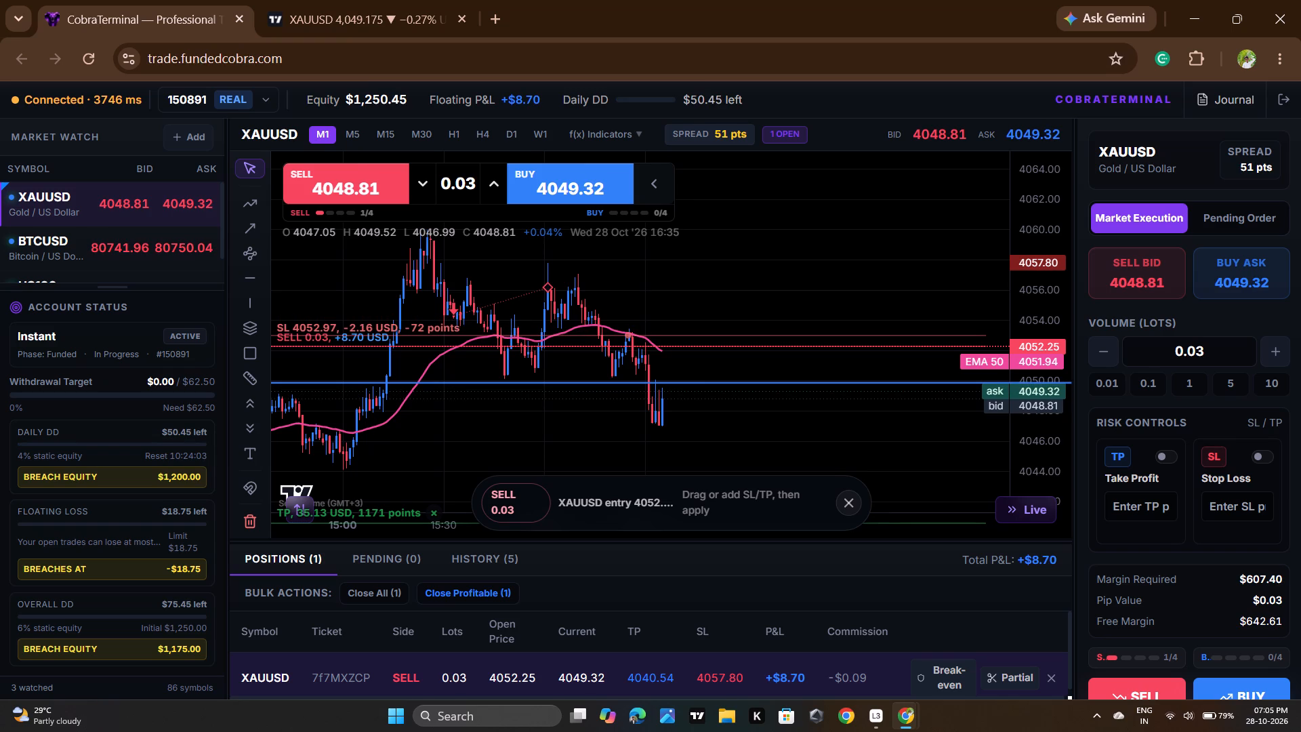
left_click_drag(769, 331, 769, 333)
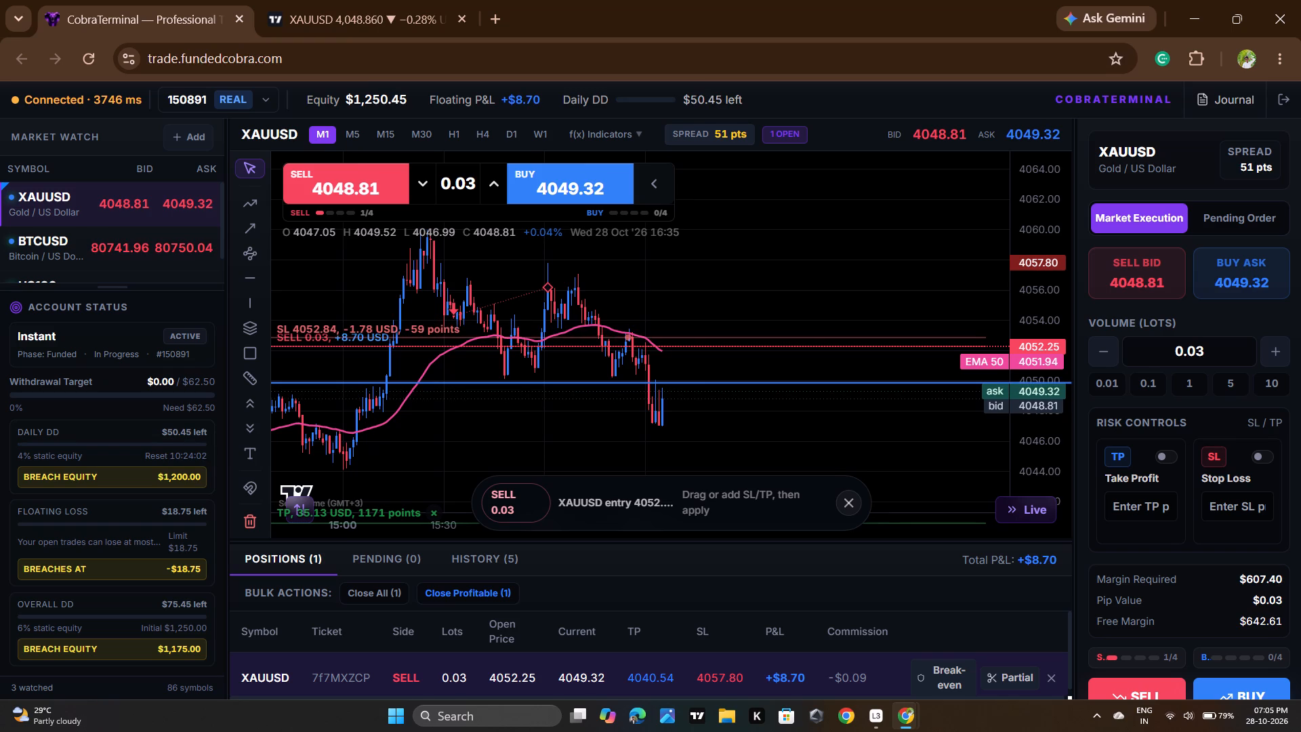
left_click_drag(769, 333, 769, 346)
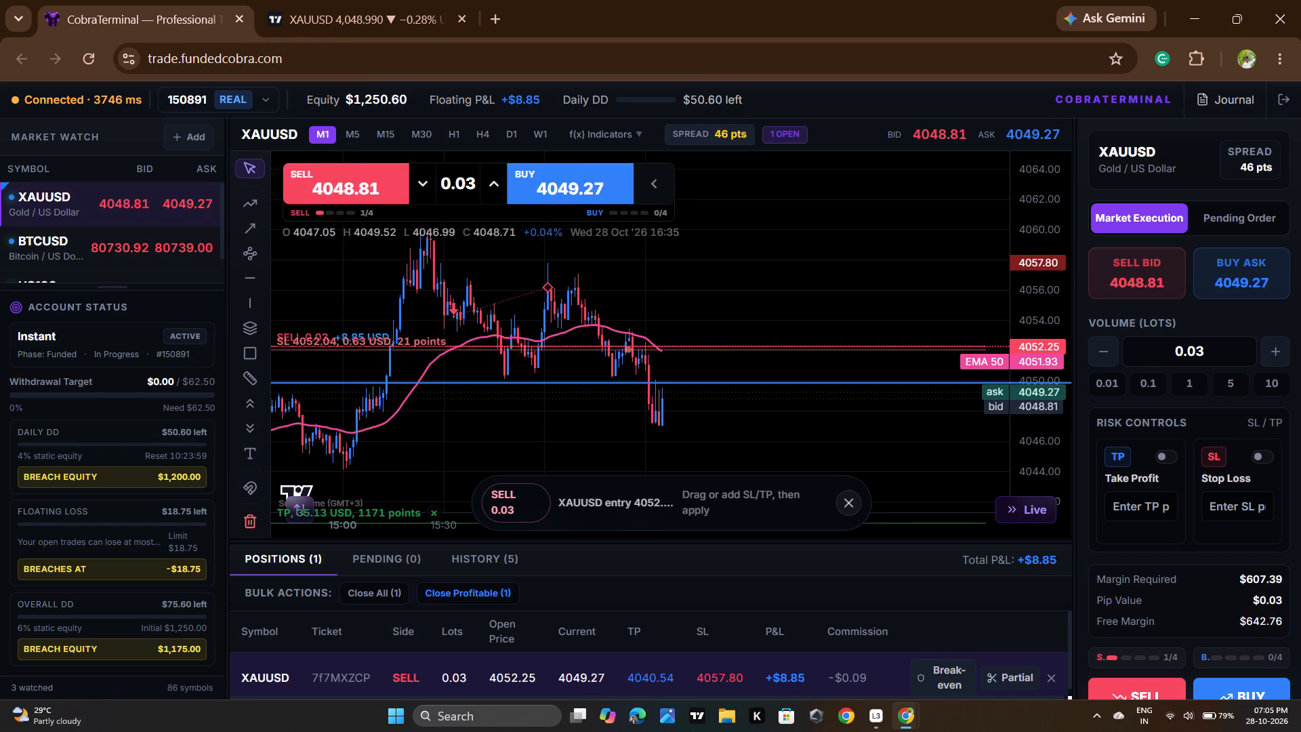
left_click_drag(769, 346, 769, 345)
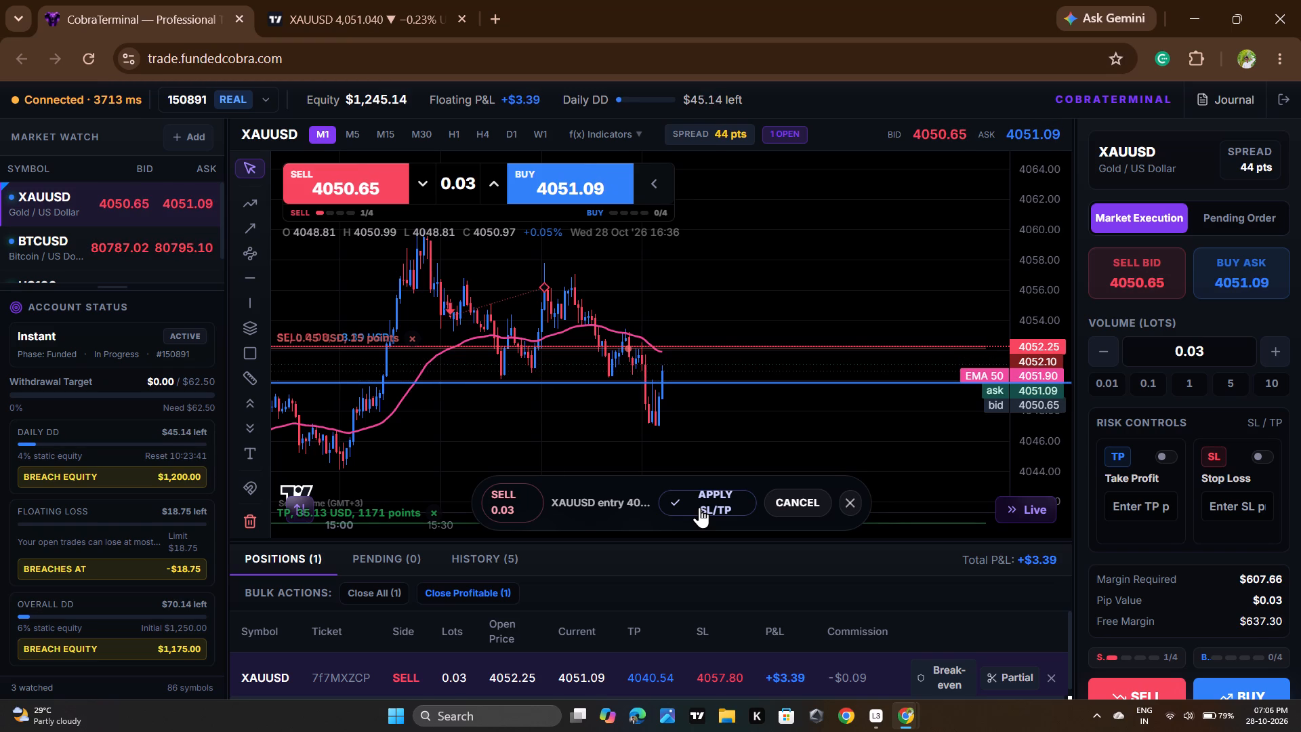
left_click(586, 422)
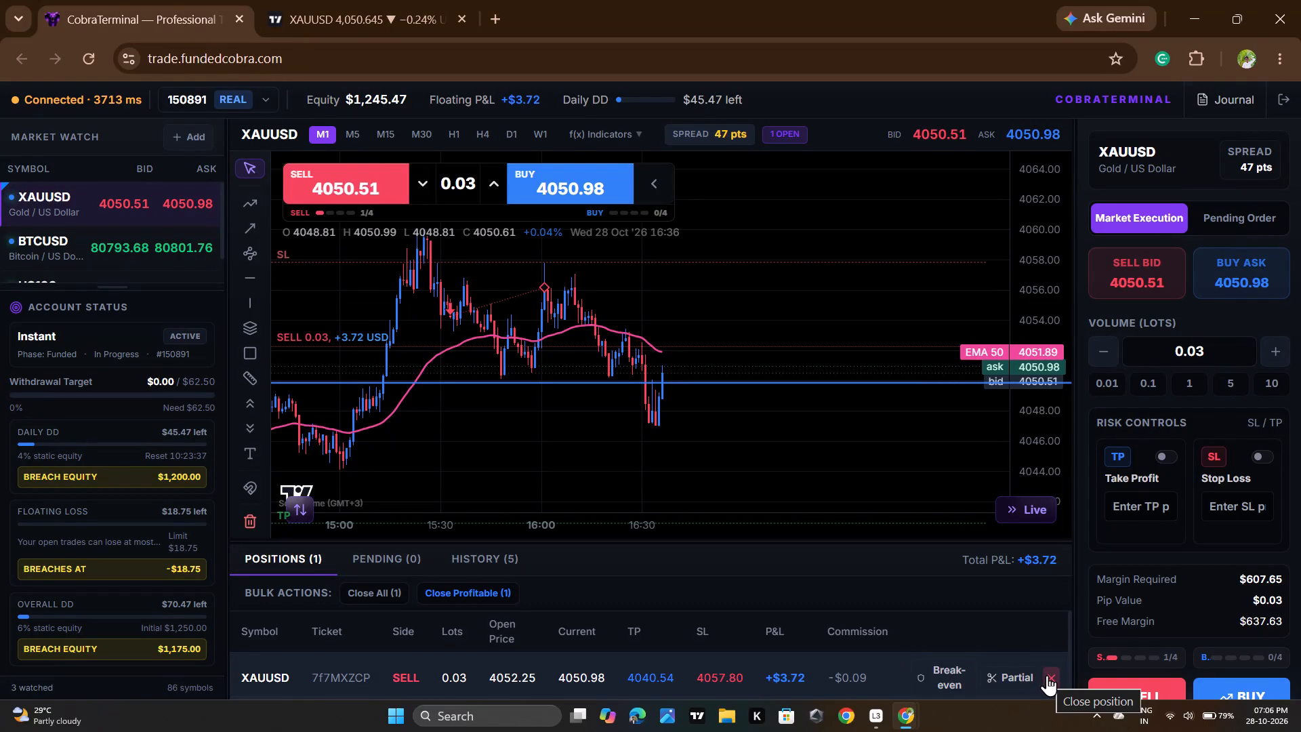
Compare the latest XAUUSD candles at the green zones on TradingView with the open sell in CobraTerminal, dismissing the upgrade advert.
left_click(320, 0)
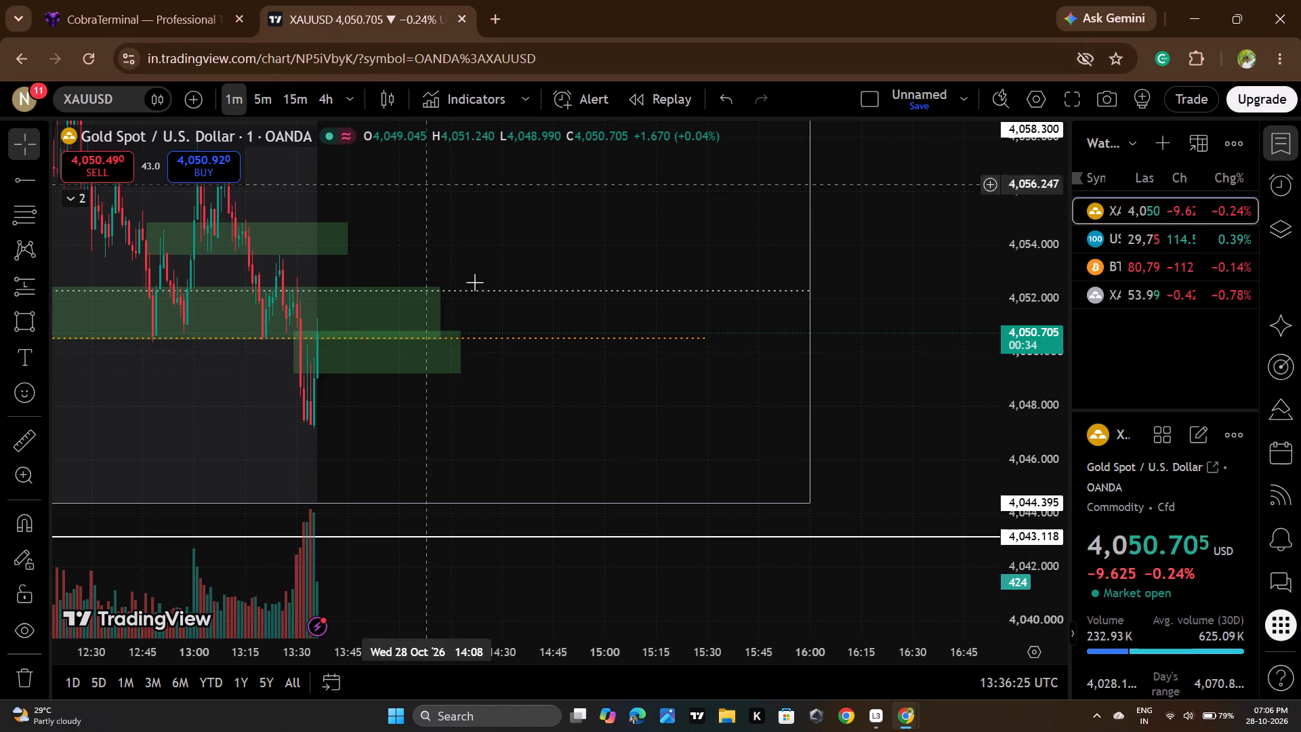
scroll(484, 340, "down", 1)
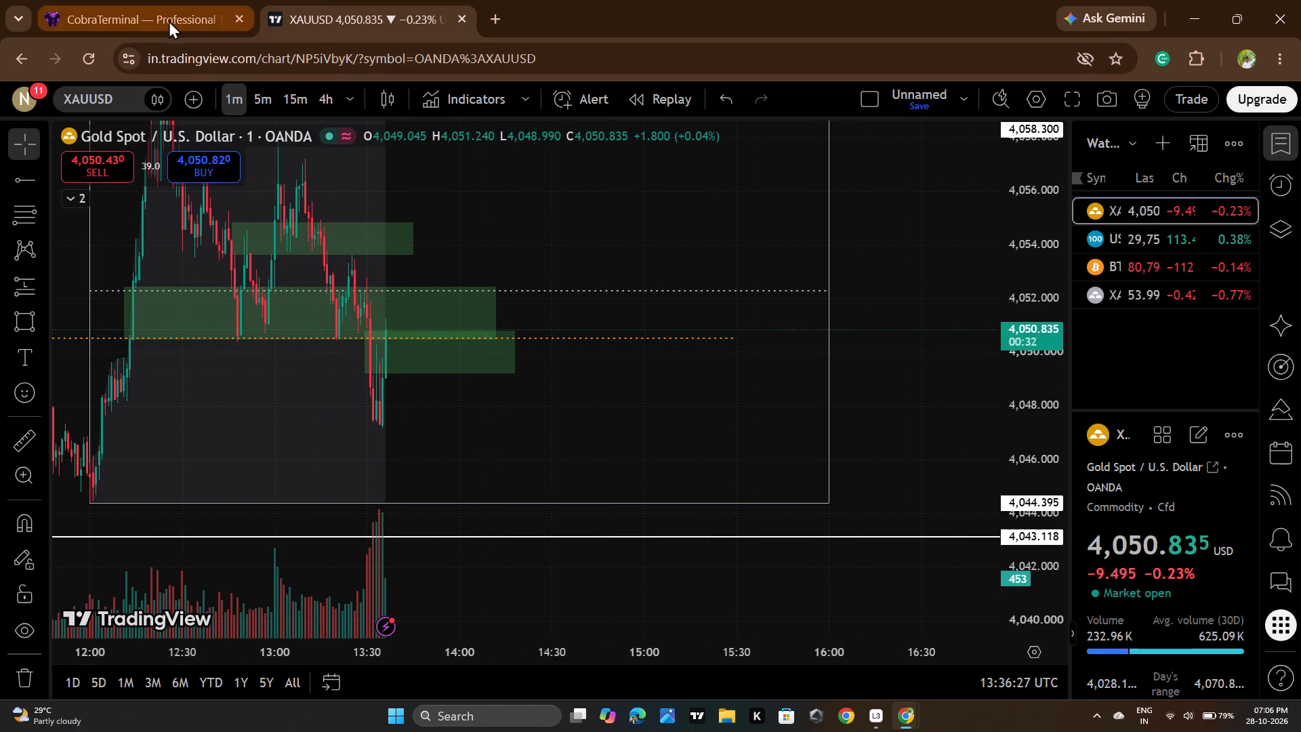
left_click(169, 19)
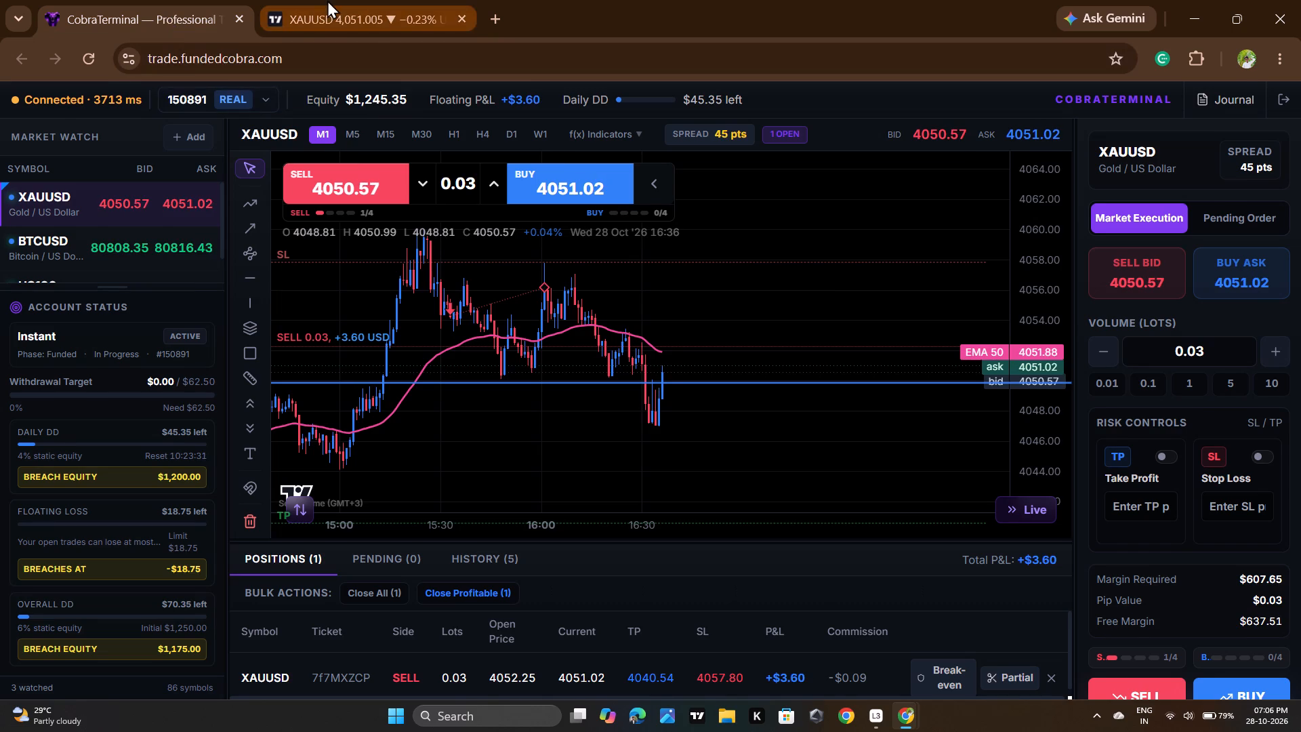
left_click(327, 0)
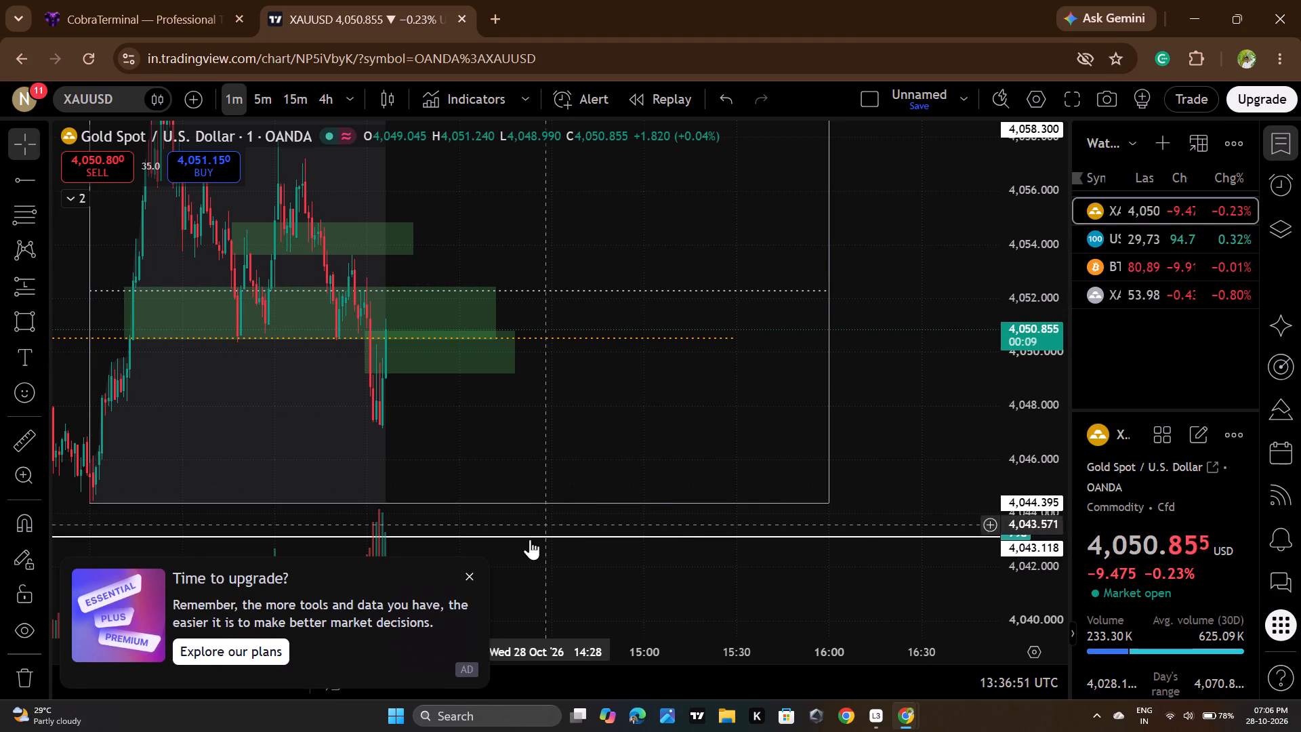
left_click(468, 577)
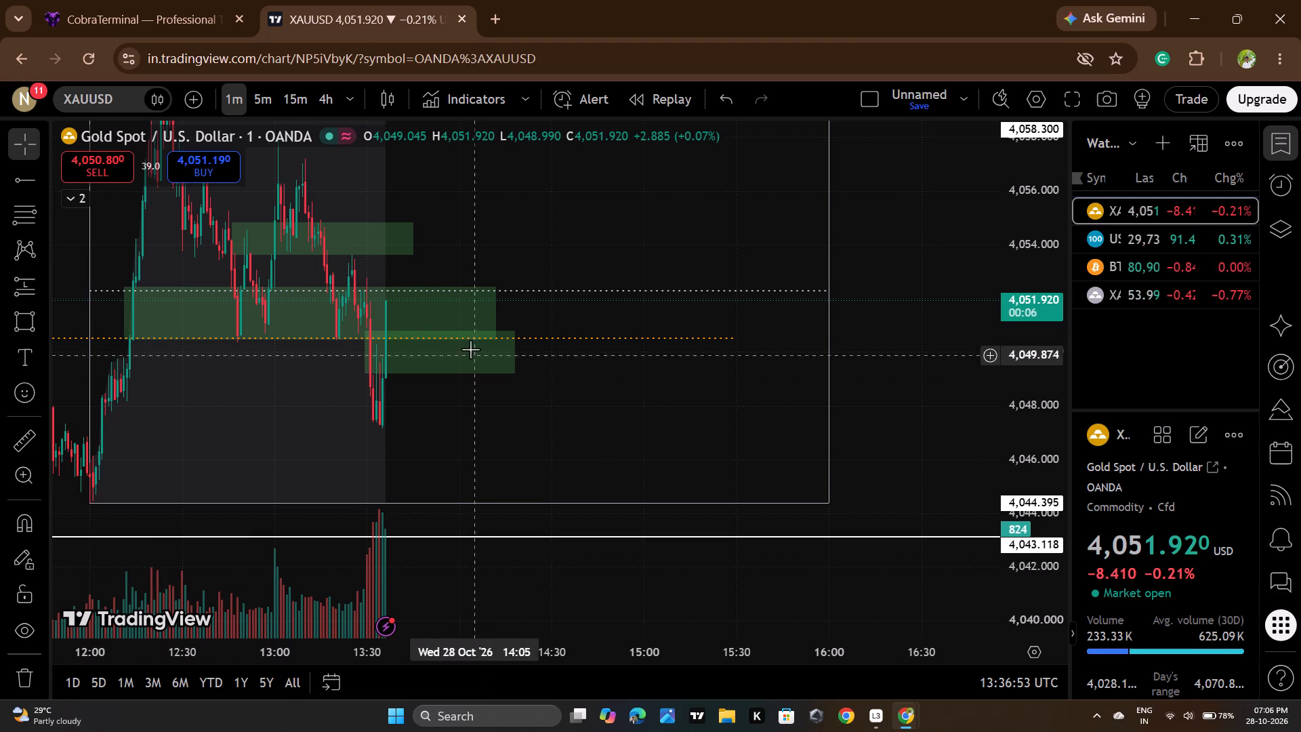
left_click(189, 0)
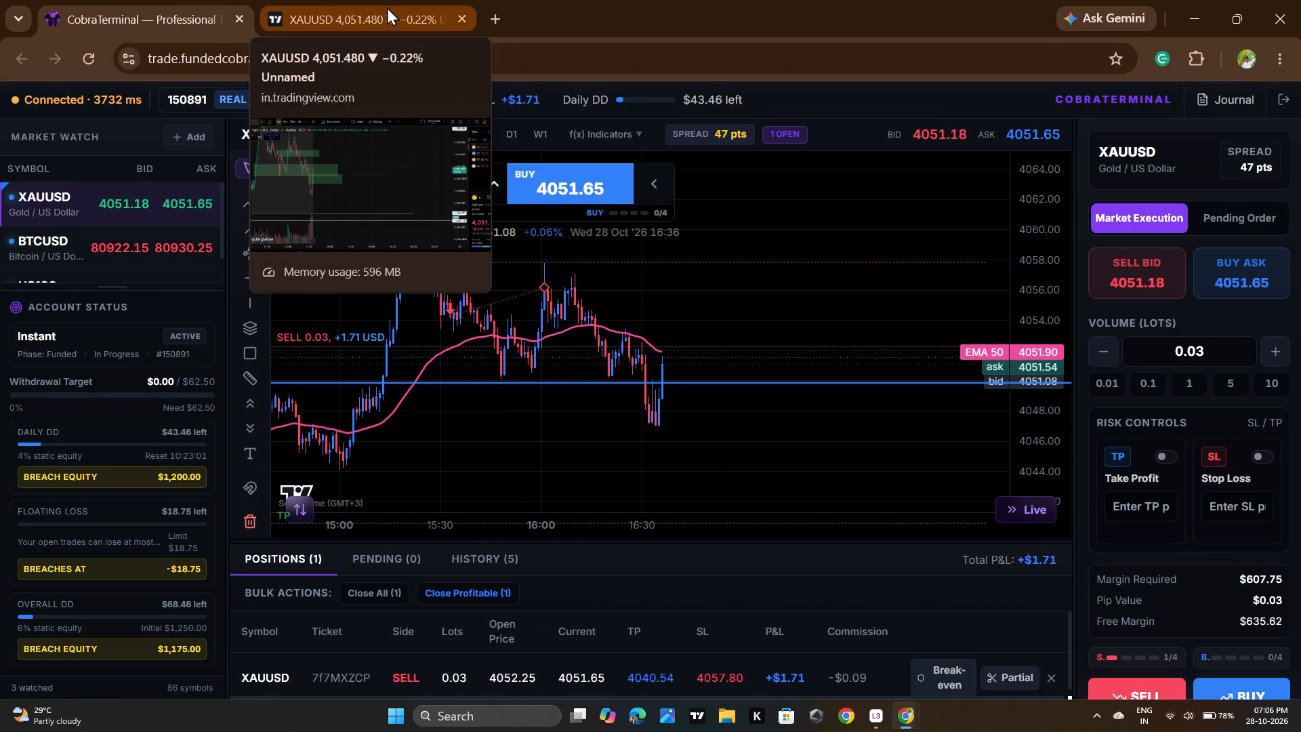
Delete the newest green zone, between 4,049.212 and 4,050.814, from the TradingView XAUUSD chart.
left_click(369, 6)
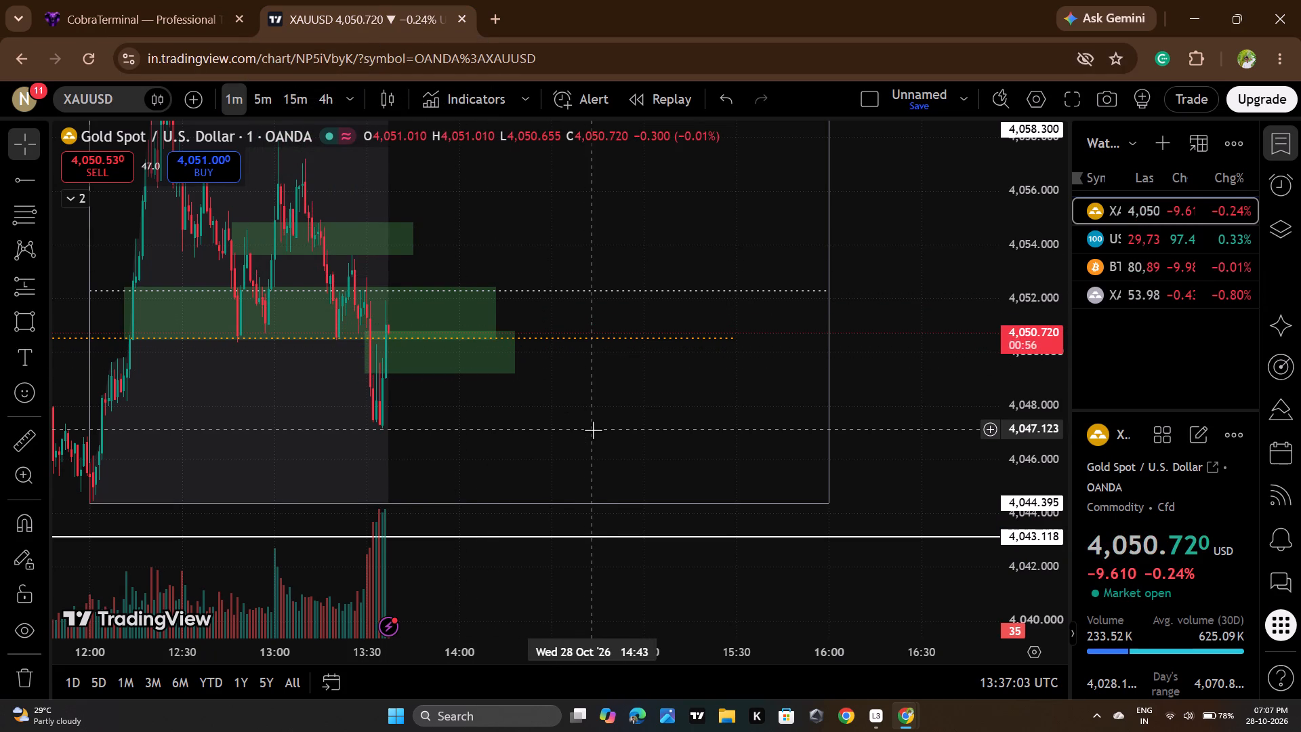
left_click(522, 352)
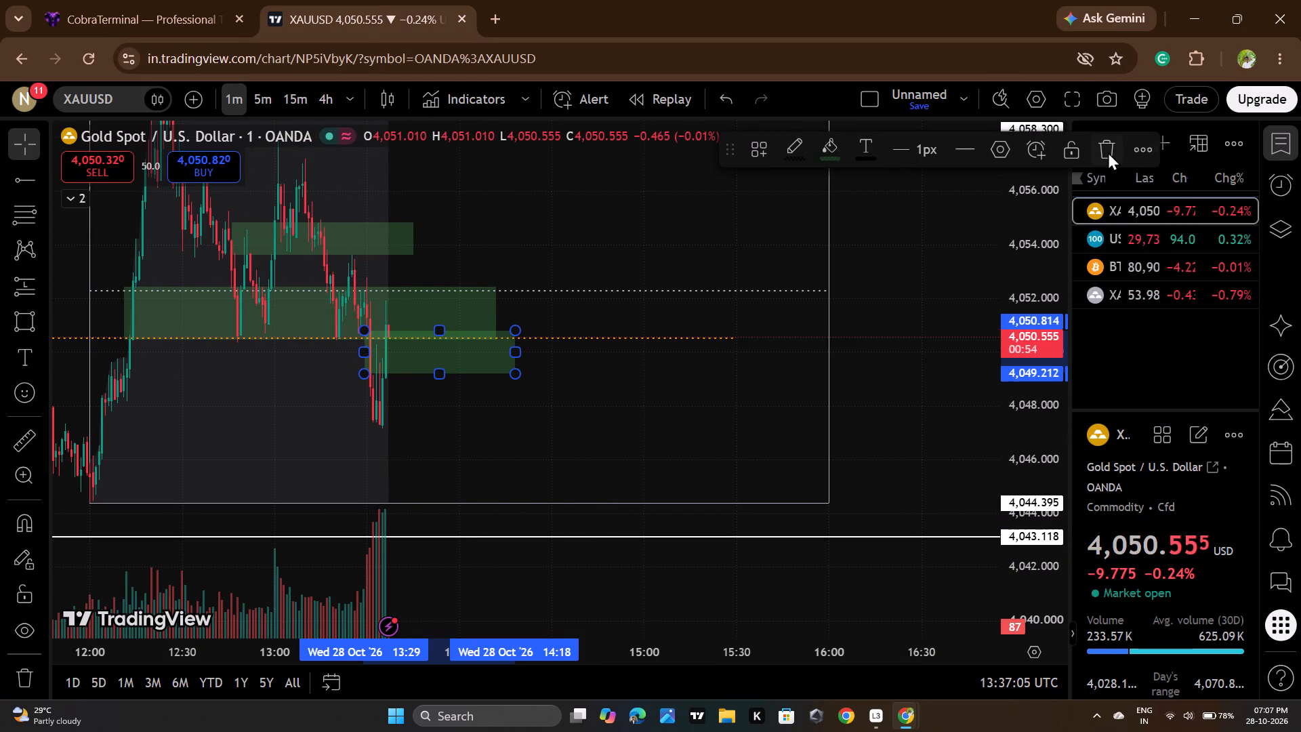
left_click(1108, 152)
Examine the latest XAUUSD candles on TradingView and in CobraTerminal, between the remaining green zones and the 4,043.118 ray.
scroll(531, 415, "up", 2)
left_click_drag(447, 449, 608, 430)
left_click_drag(796, 365, 840, 489)
left_click_drag(700, 463, 710, 394)
left_click(150, 0)
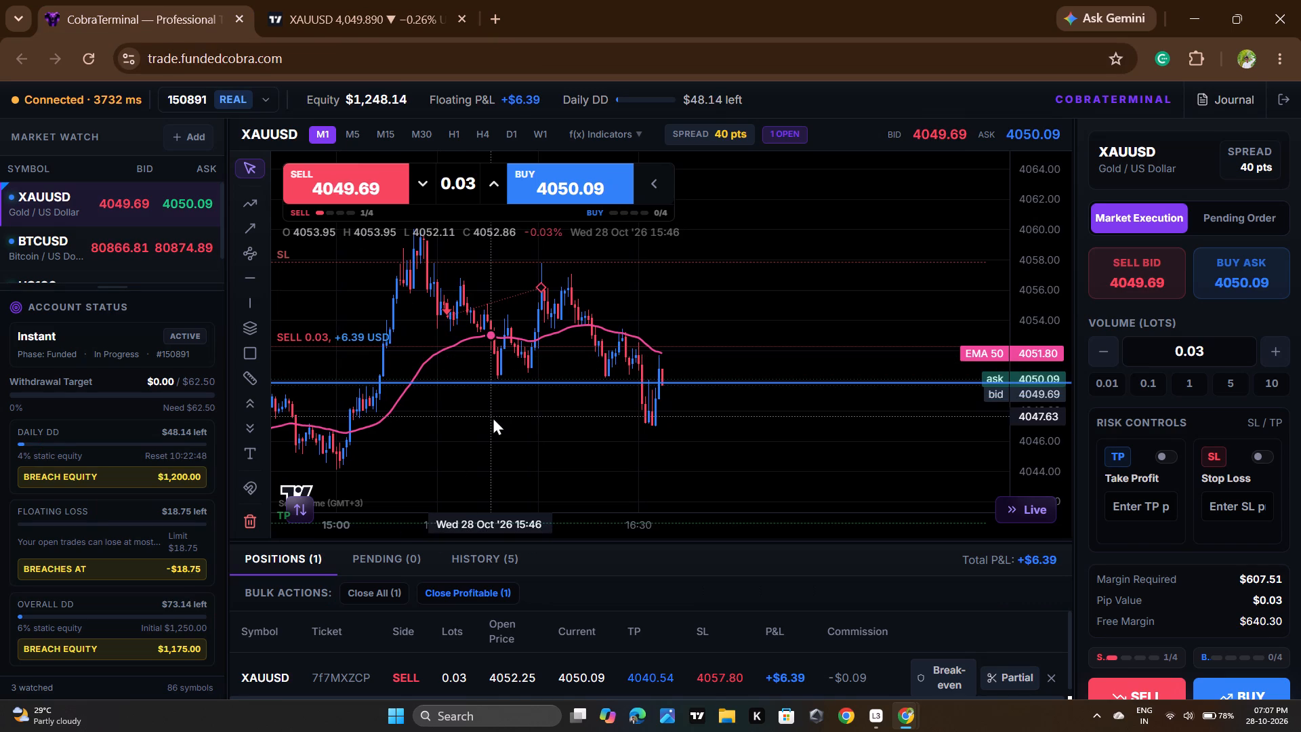
scroll(504, 428, "up", 4)
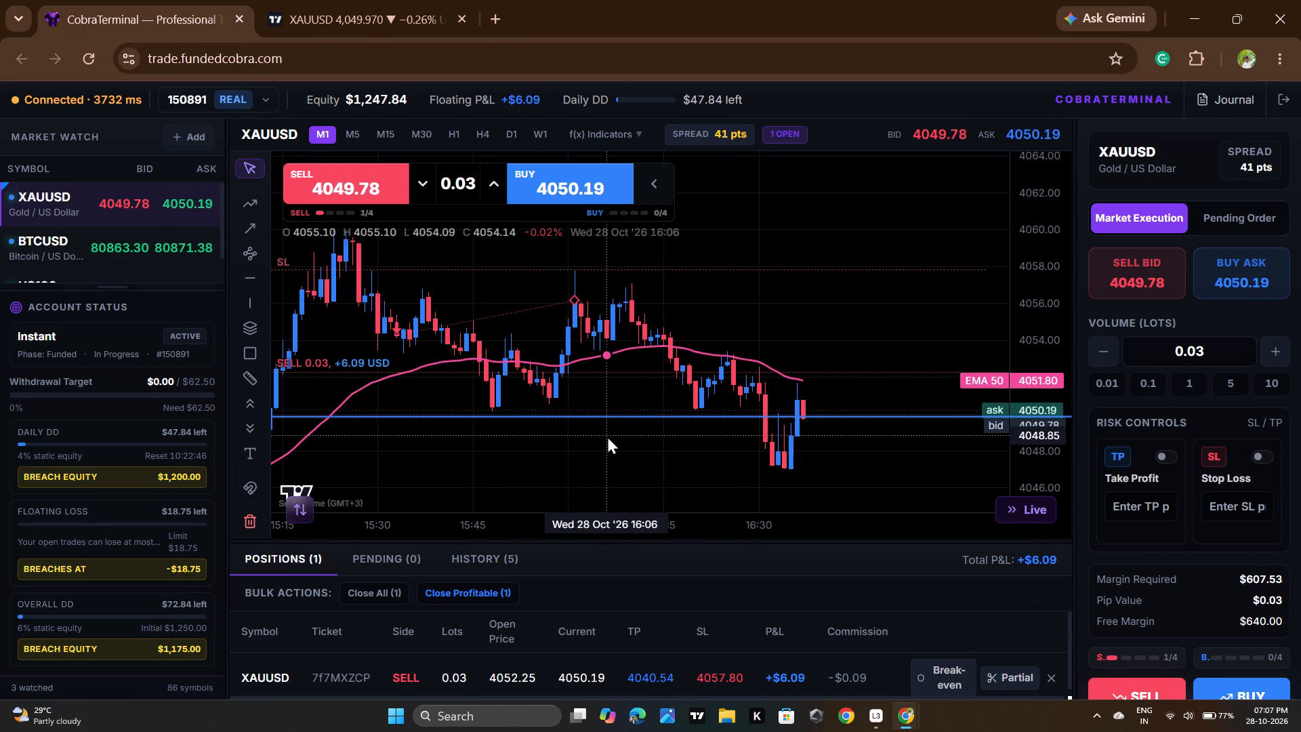
left_click_drag(636, 446, 584, 439)
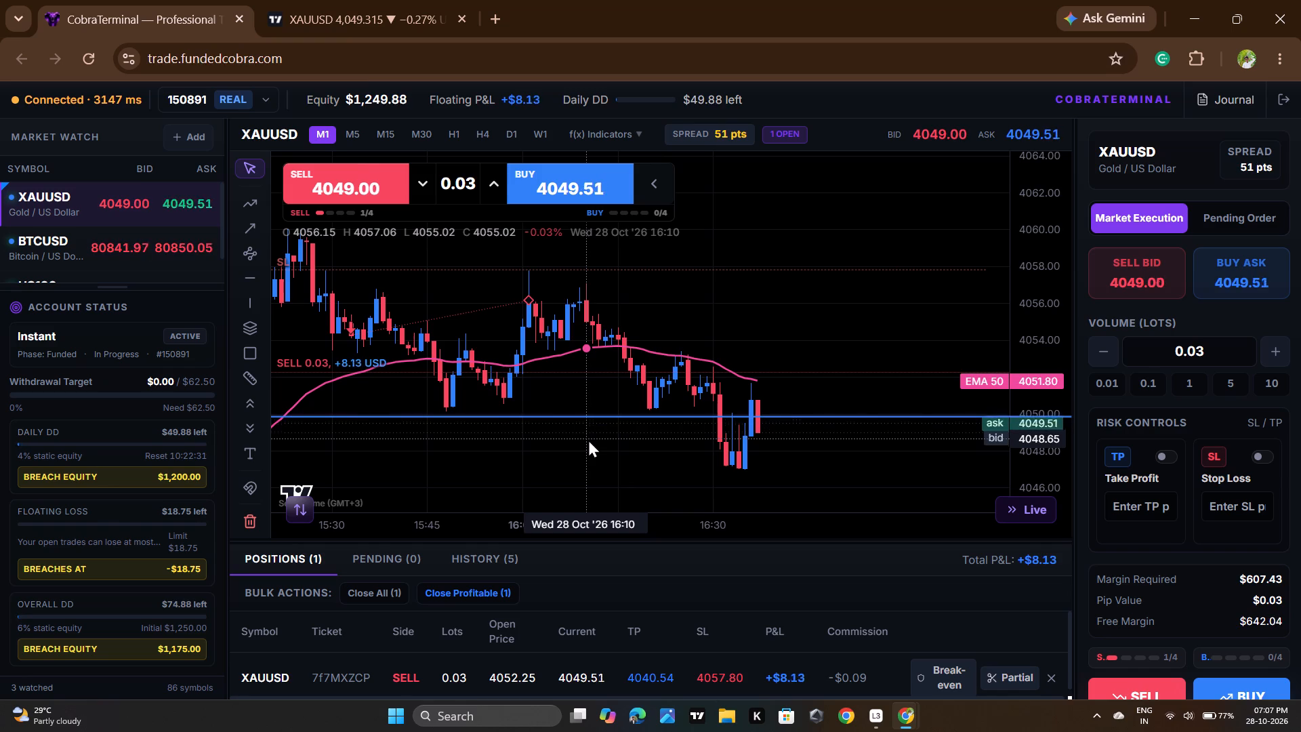
left_click(360, 0)
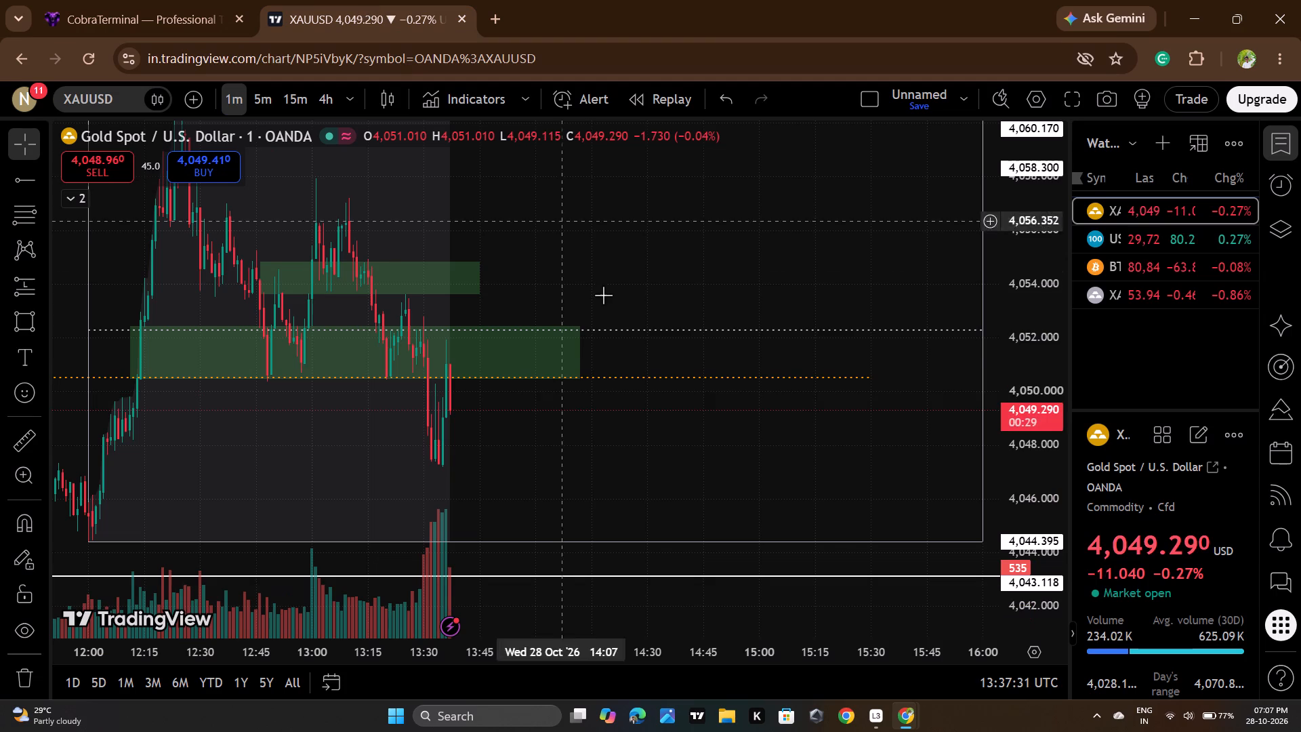
left_click_drag(646, 455, 632, 401)
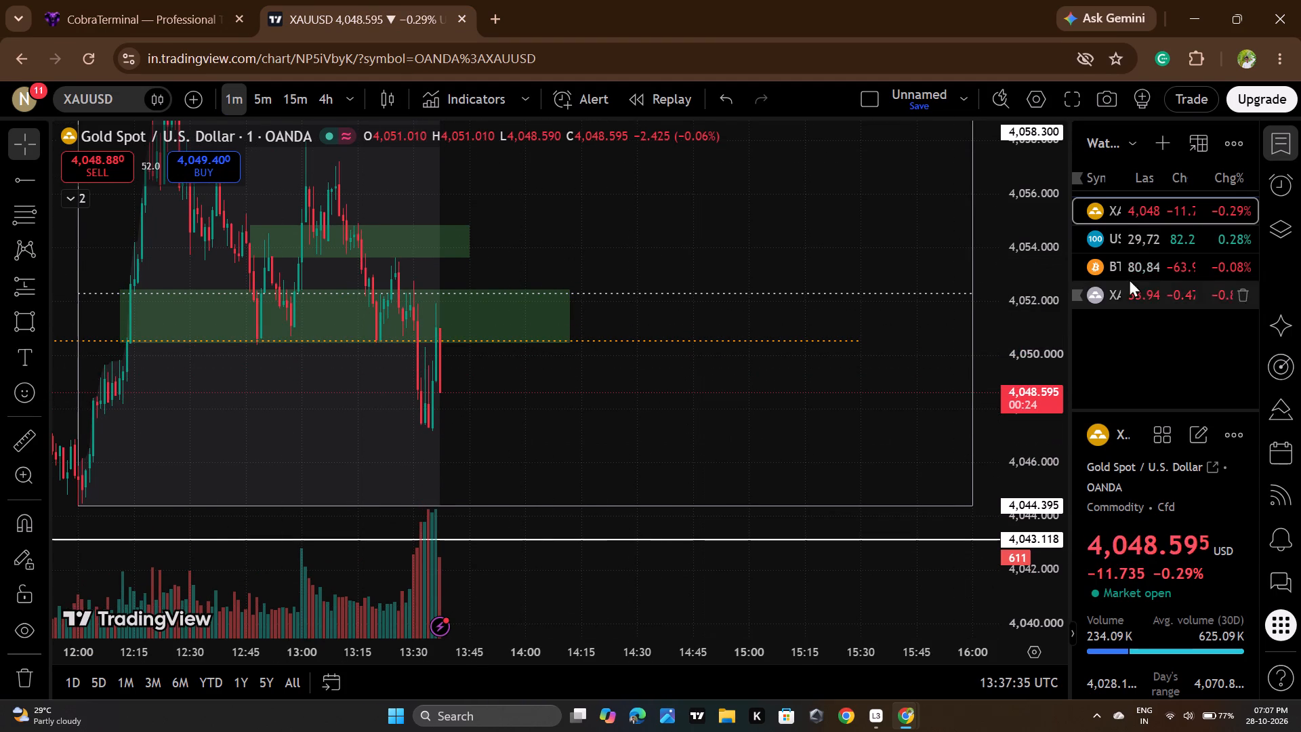
scroll(1030, 291, "down", 4)
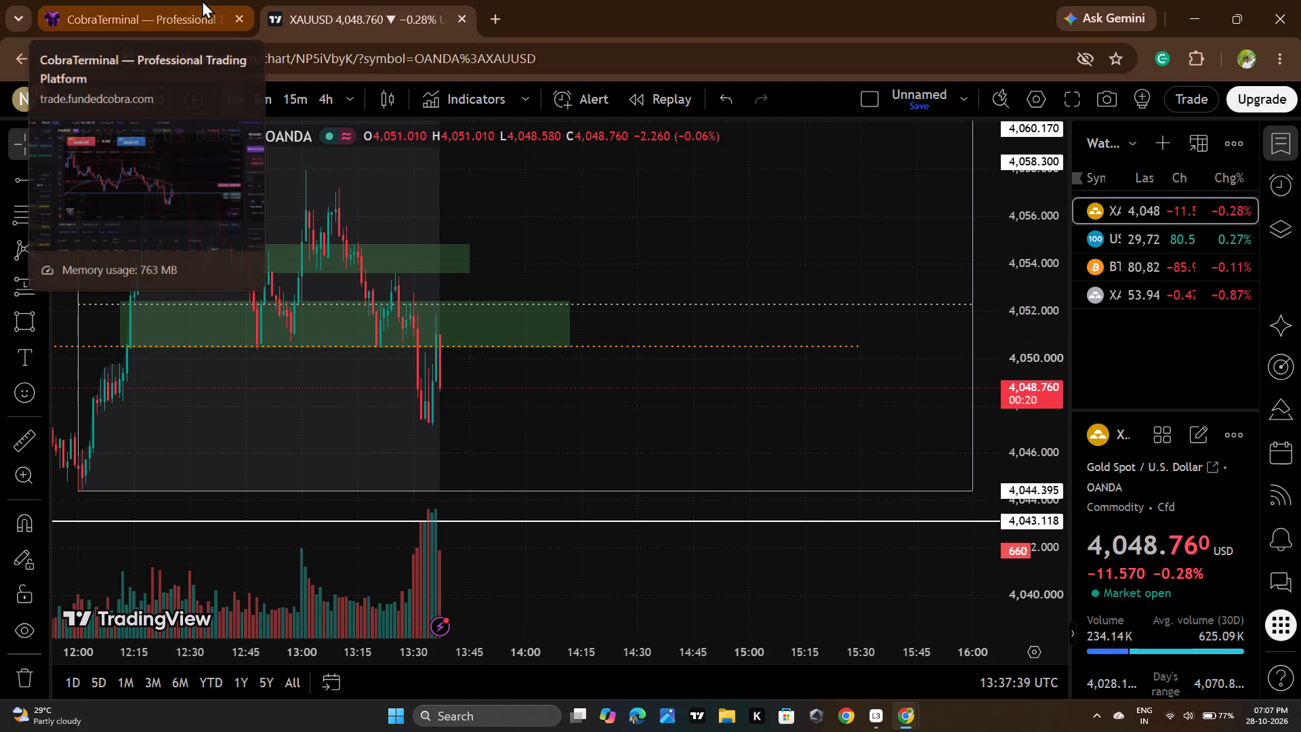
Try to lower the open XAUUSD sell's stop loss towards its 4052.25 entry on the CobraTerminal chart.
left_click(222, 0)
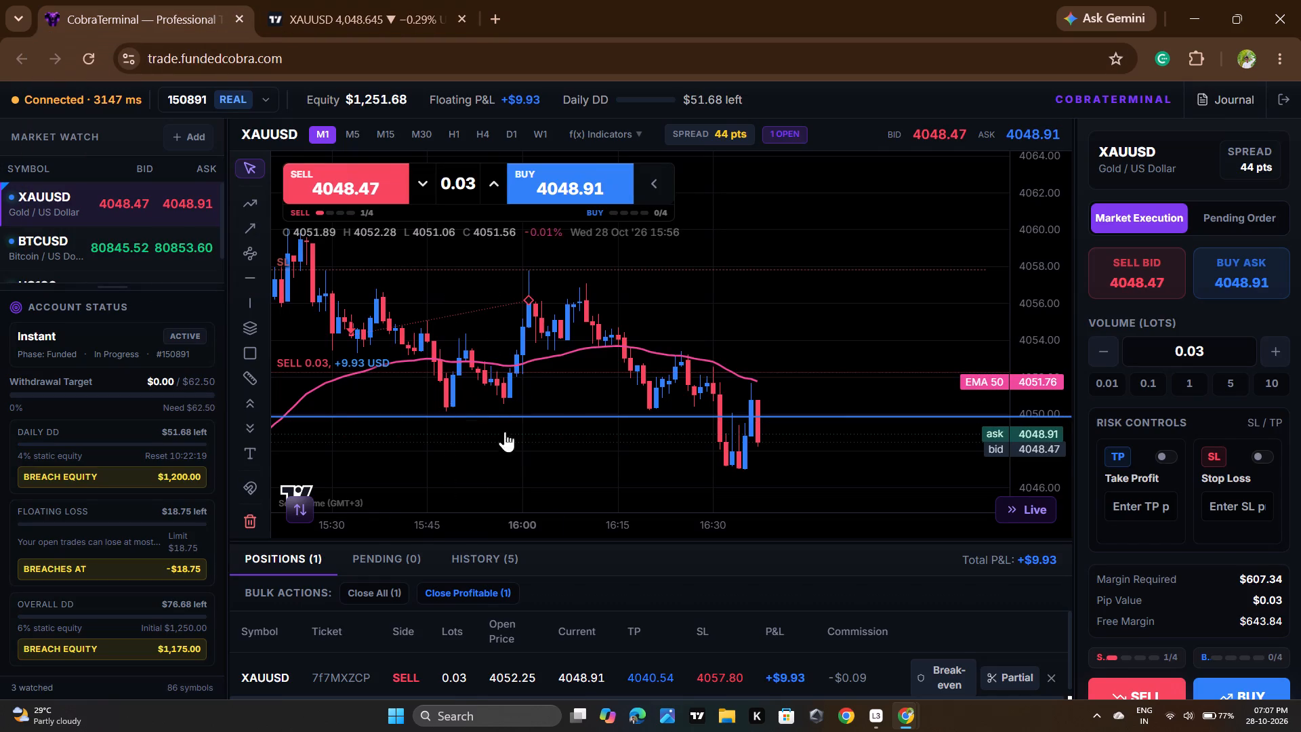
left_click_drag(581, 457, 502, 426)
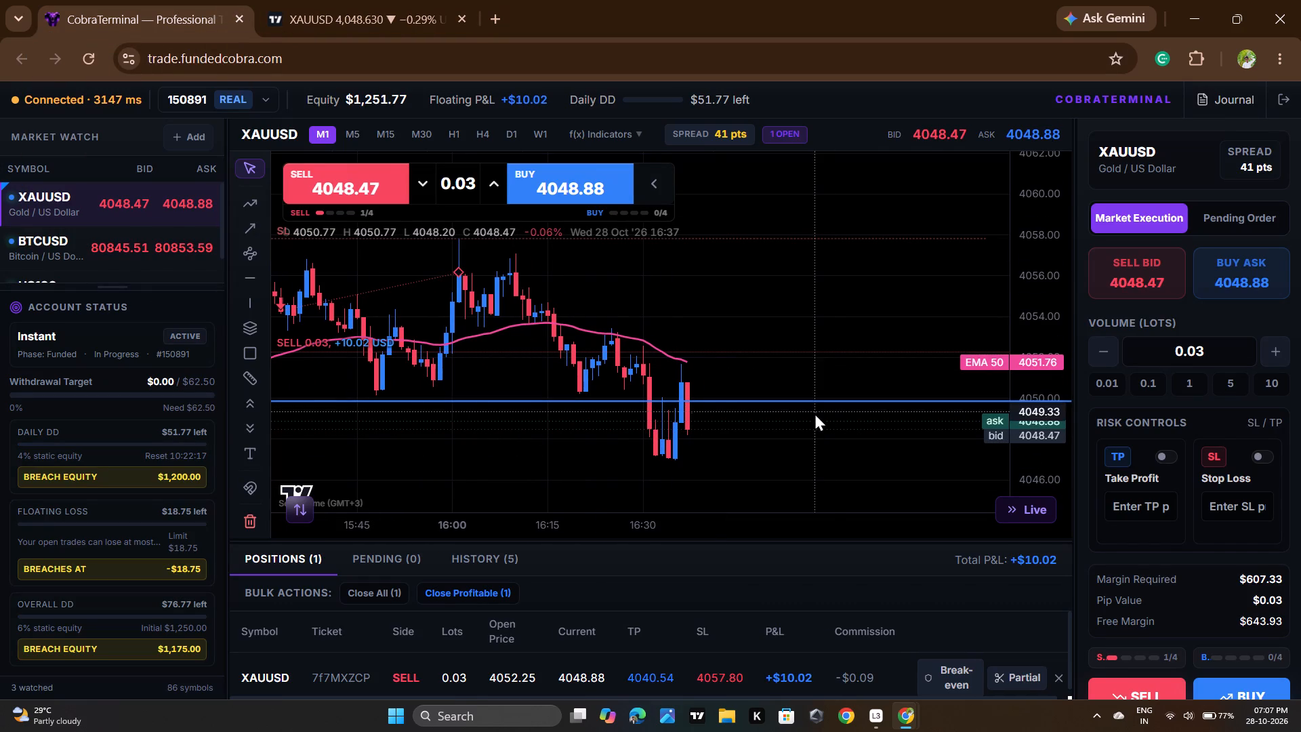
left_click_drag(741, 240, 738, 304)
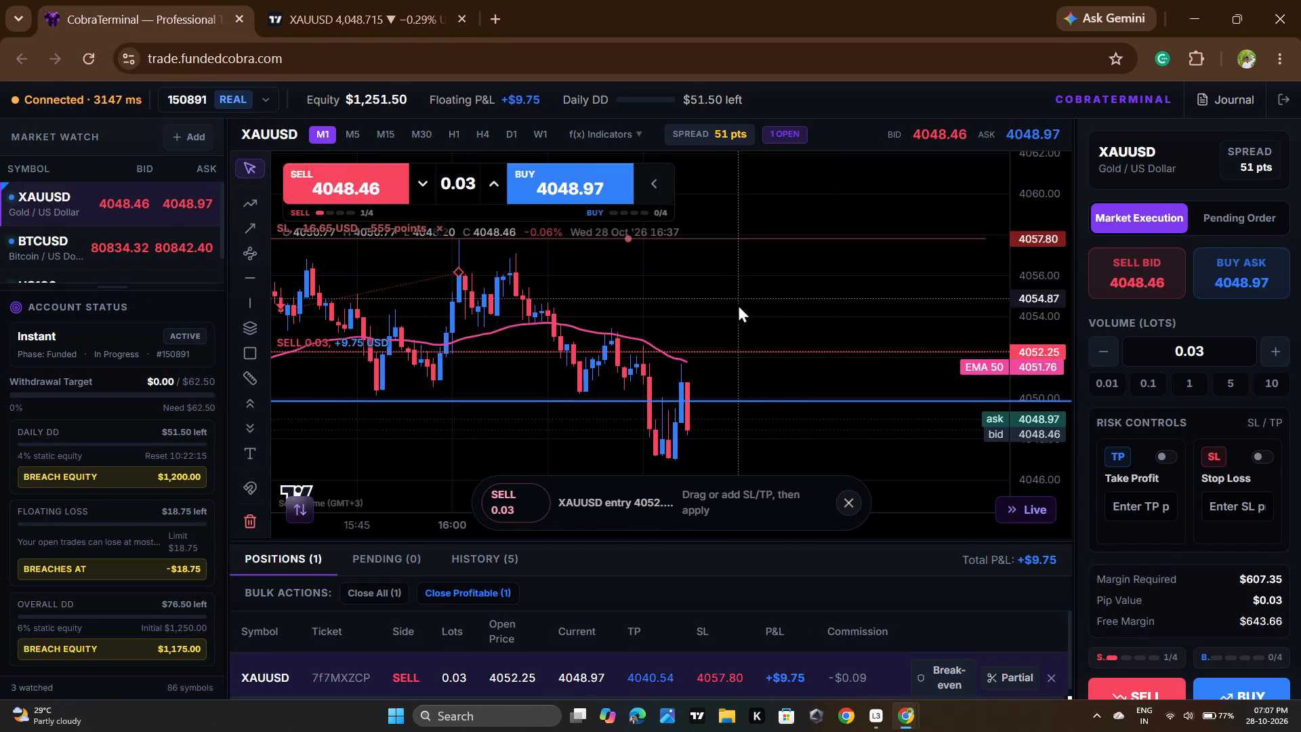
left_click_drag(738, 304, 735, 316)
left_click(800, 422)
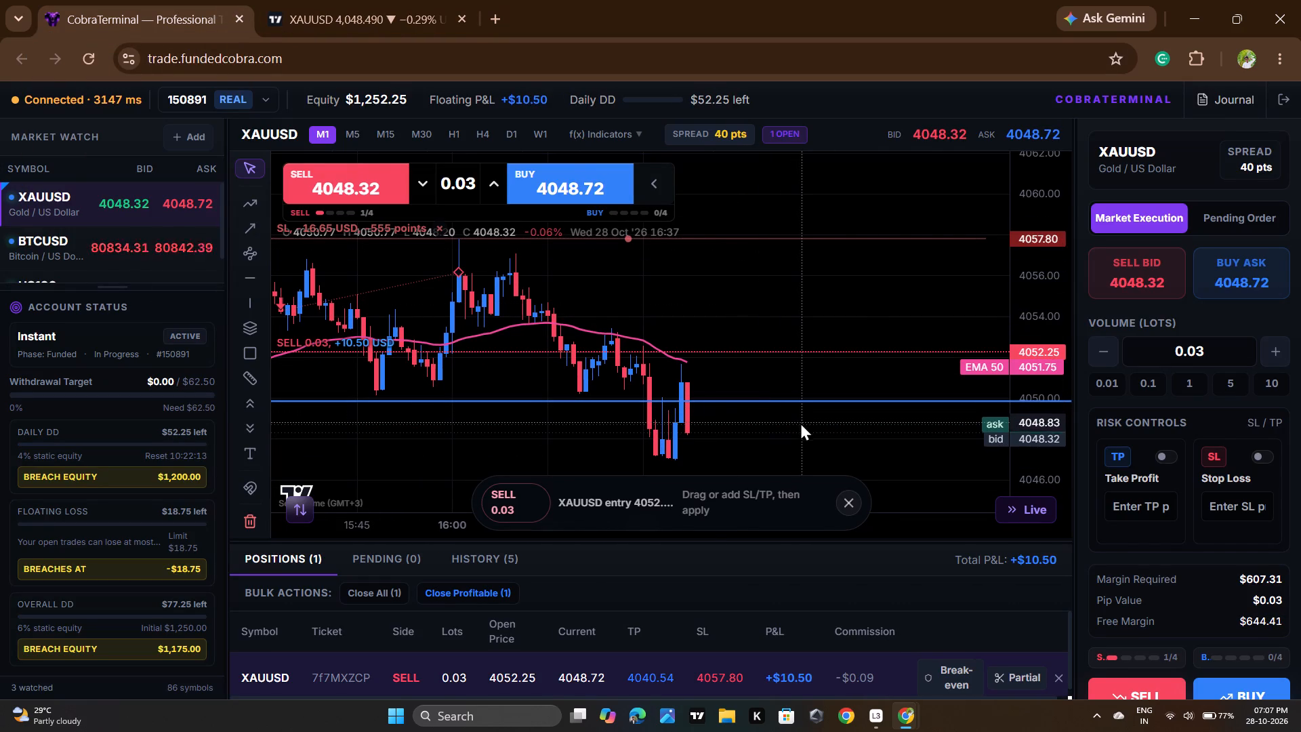
Examine the latest XAUUSD candles against the open sell's entry, stop loss and take profit levels in CobraTerminal.
left_click_drag(844, 427, 823, 423)
scroll(789, 409, "down", 1)
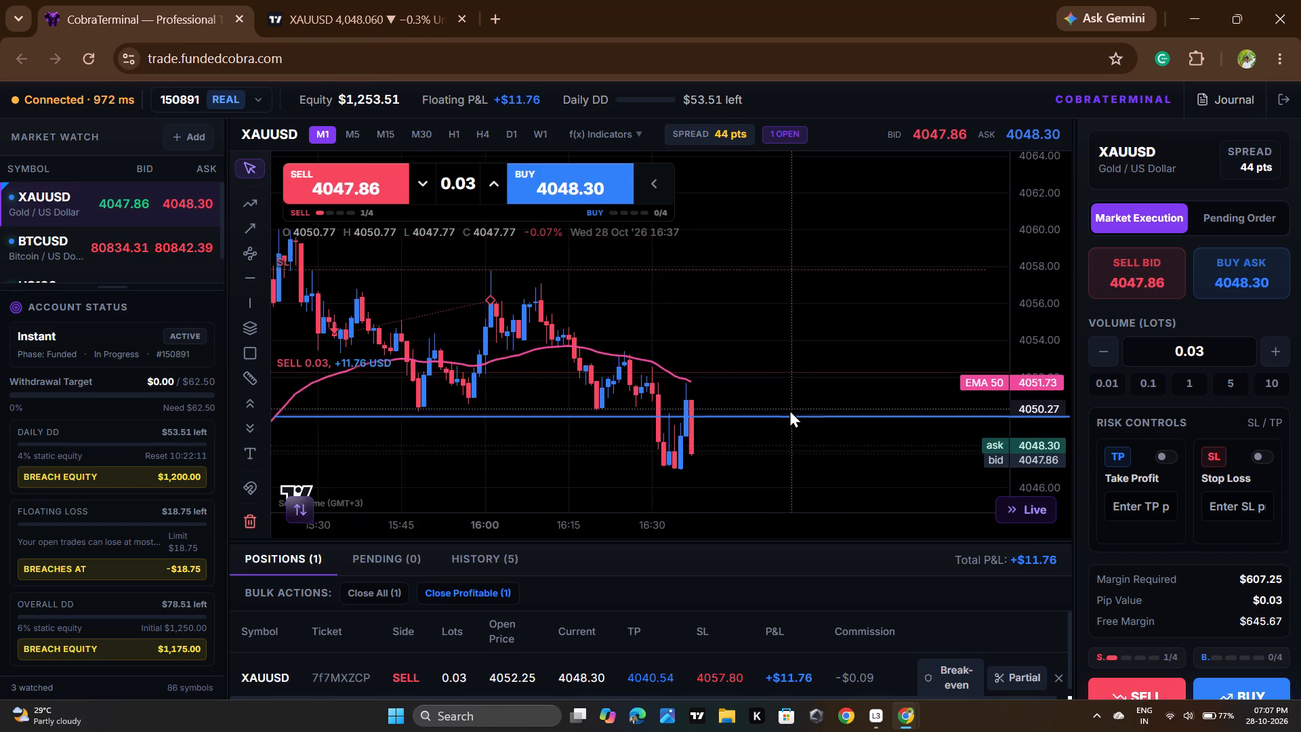
scroll(789, 409, "down", 1)
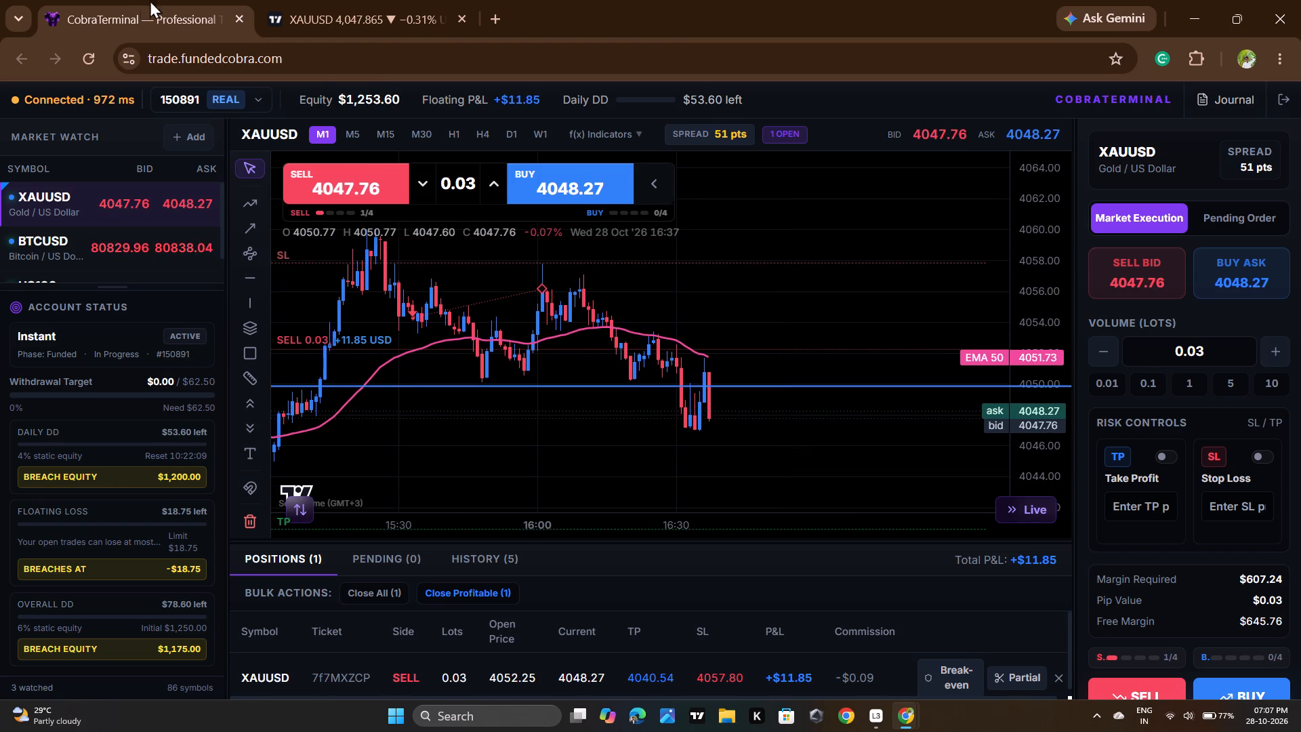
Examine the latest XAUUSD candles in CobraTerminal and on TradingView, down to the 4,044.395 box edge and the 4,043.118 ray.
left_click(336, 0)
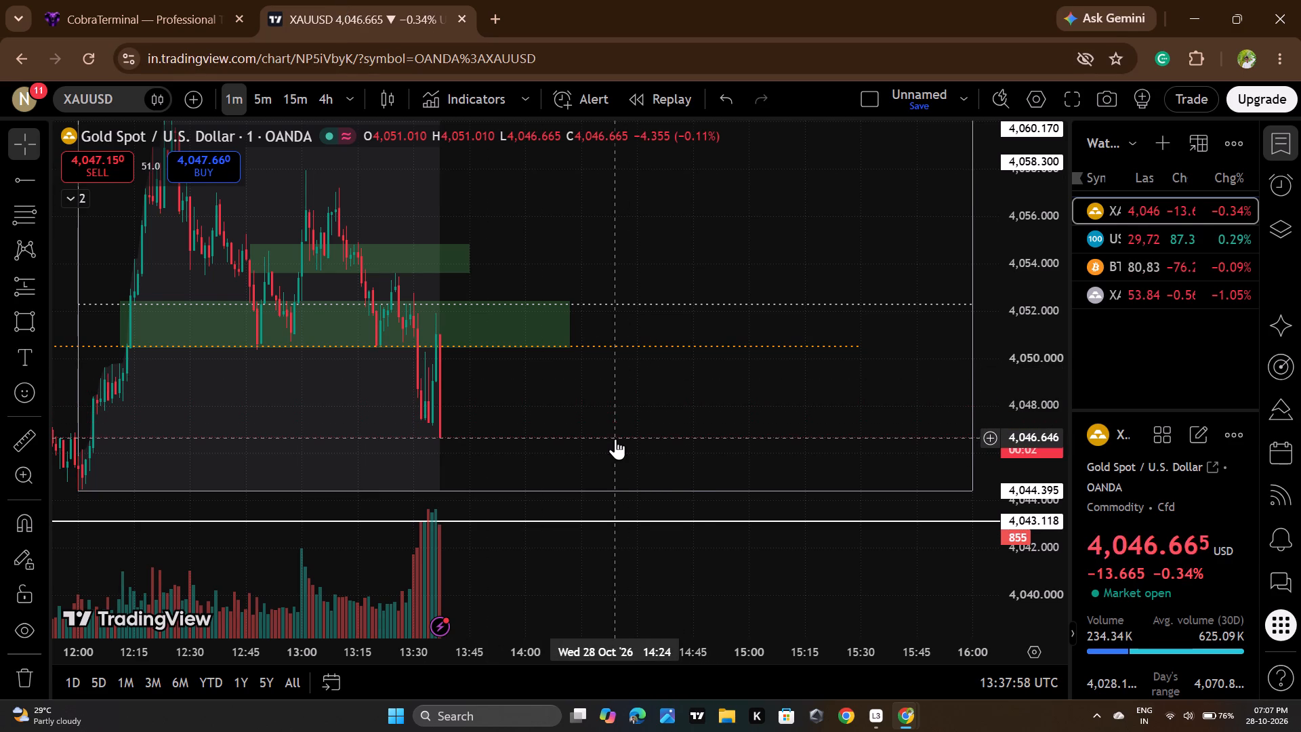
left_click(76, 0)
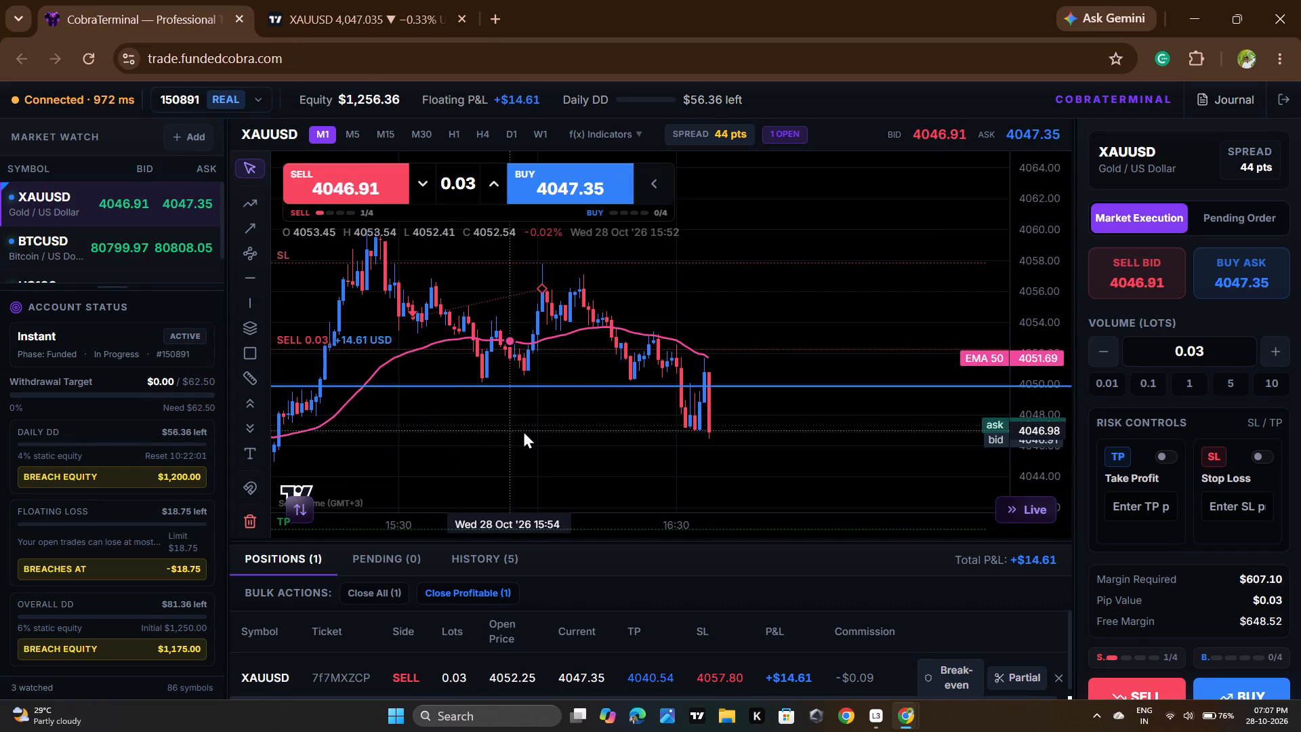
left_click_drag(523, 431, 467, 412)
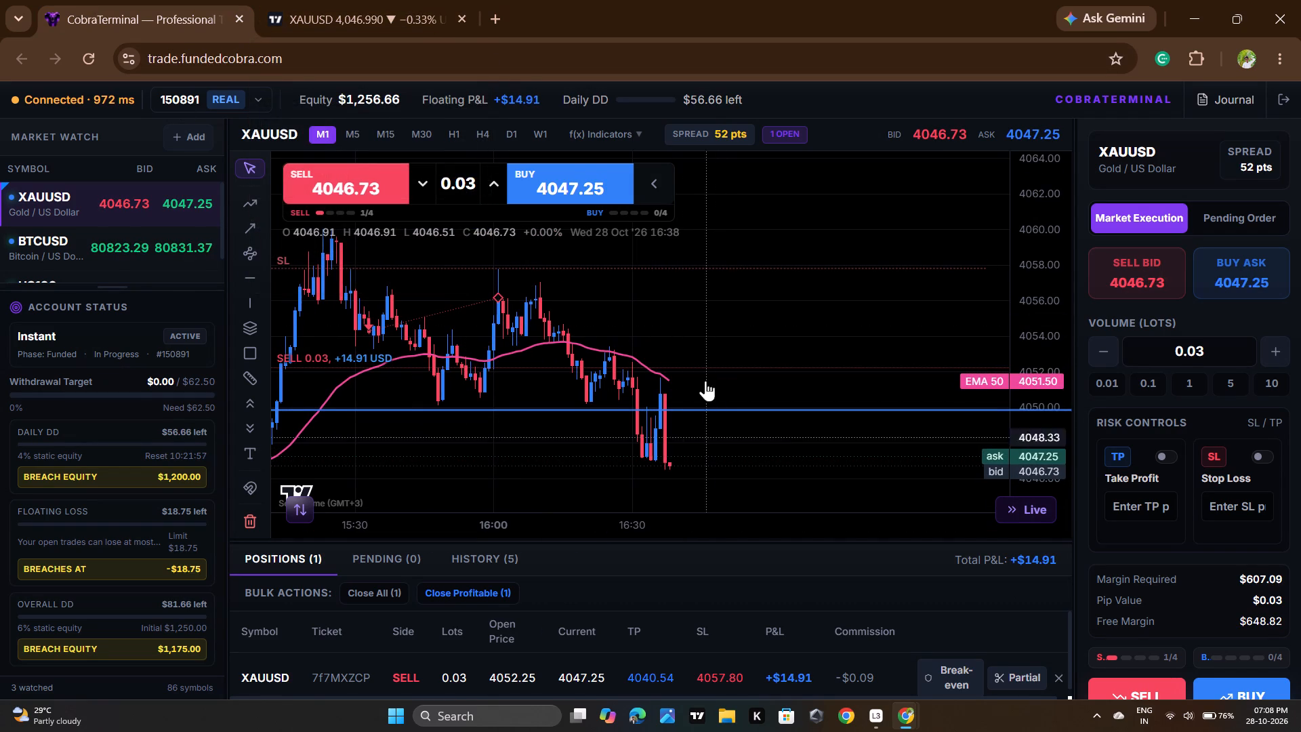
left_click(318, 0)
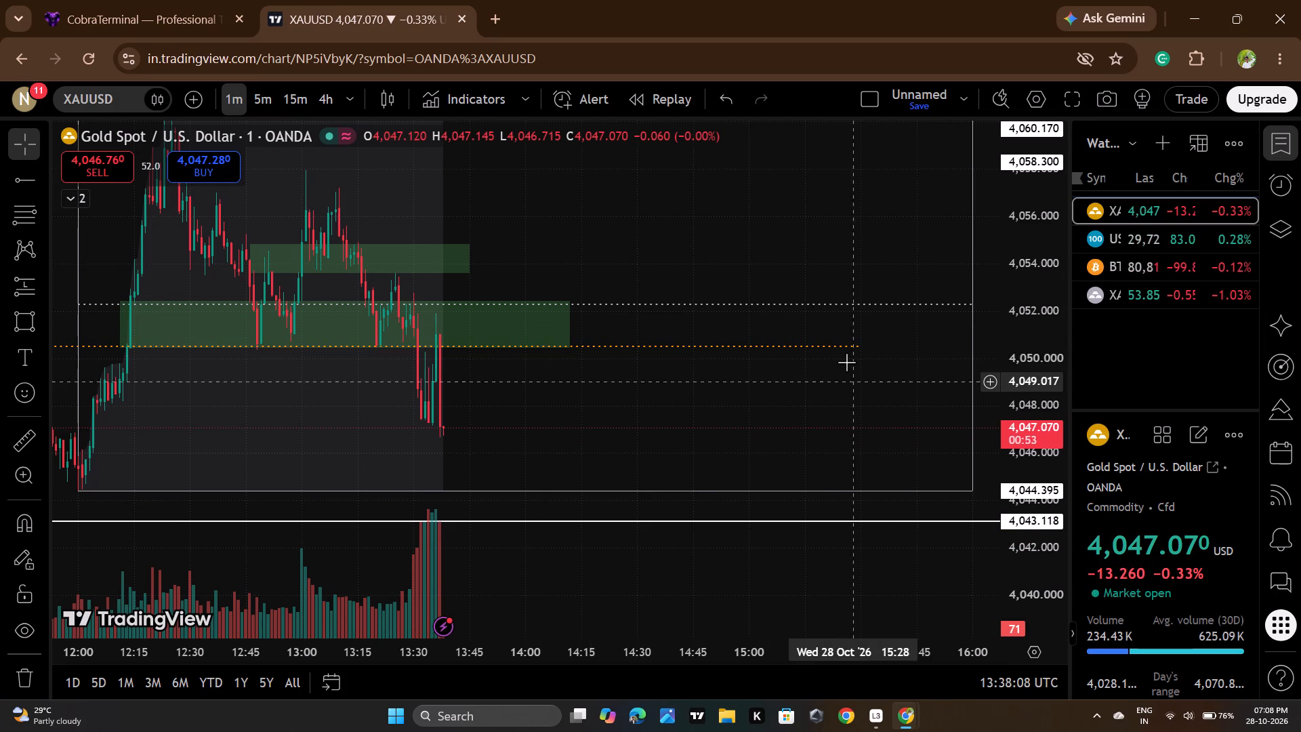
scroll(846, 362, "down", 3)
left_click_drag(865, 461, 865, 438)
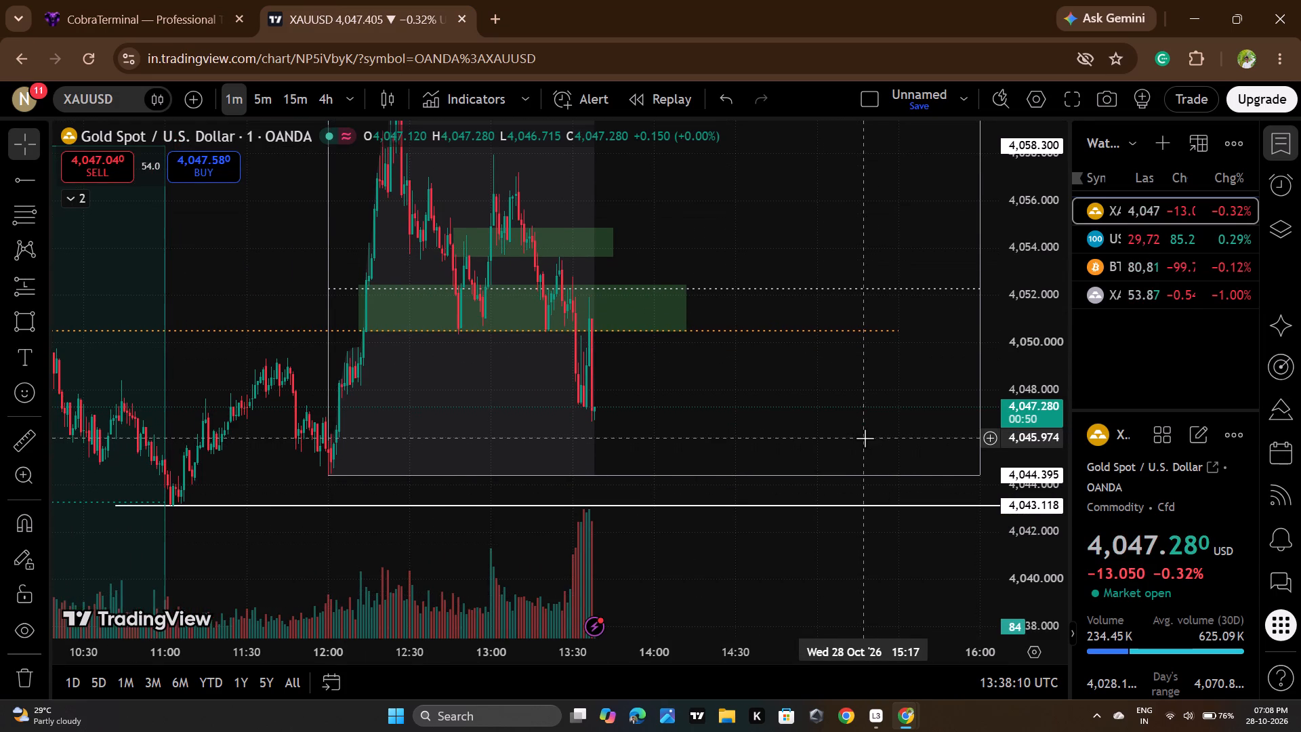
scroll(875, 439, "down", 2)
left_click_drag(880, 542, 833, 500)
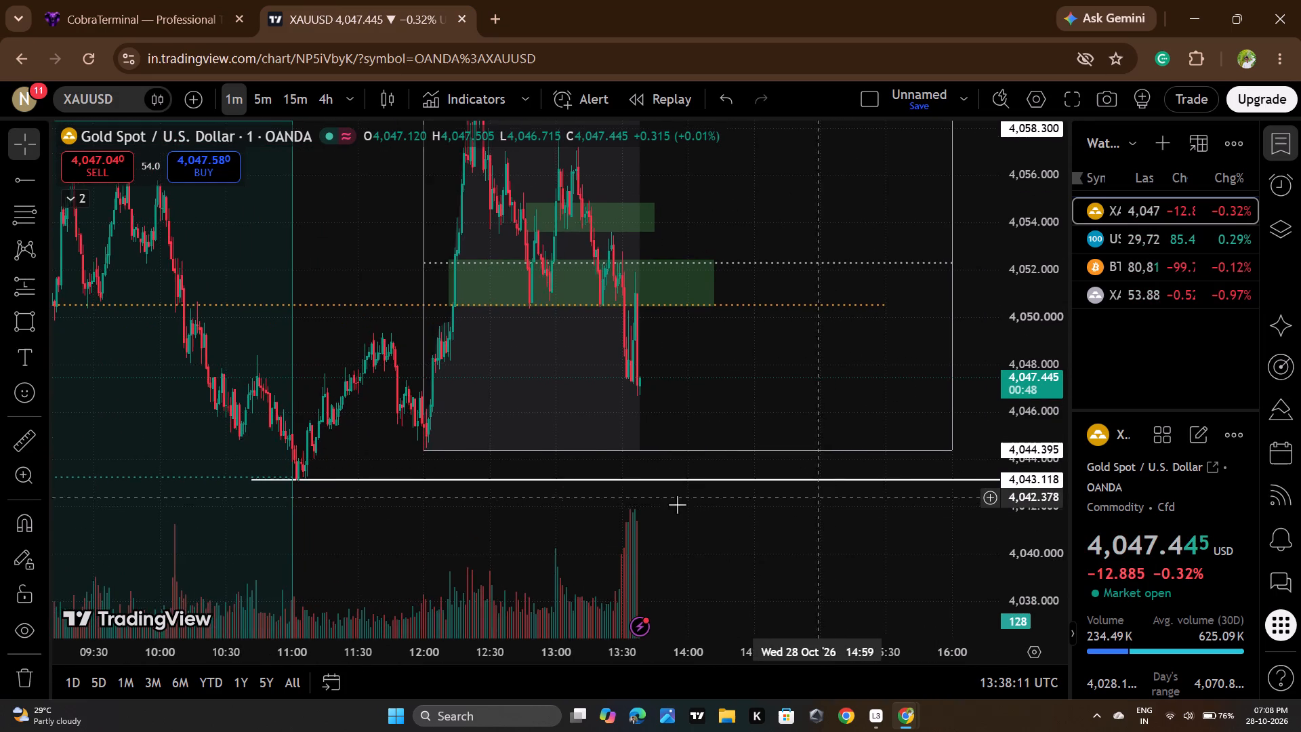
scroll(597, 509, "down", 3)
scroll(775, 476, "up", 3)
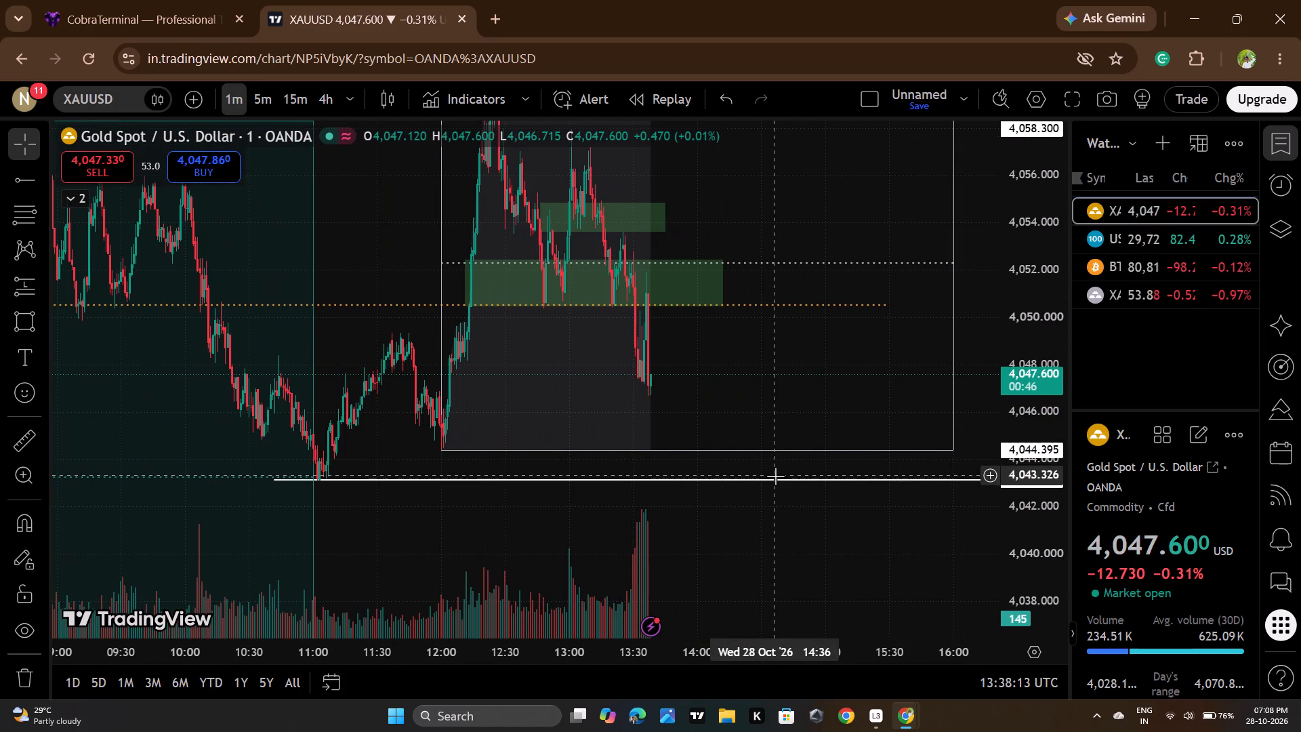
scroll(775, 476, "up", 2)
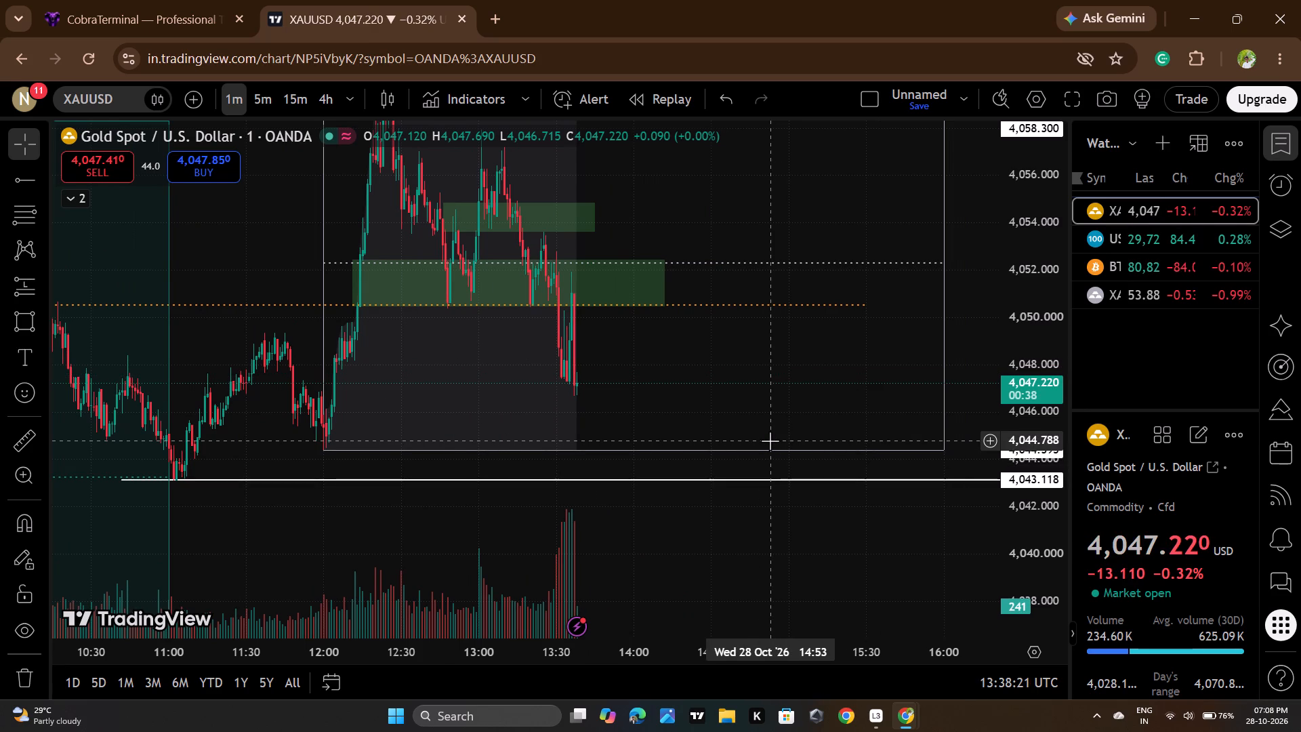
left_click(194, 0)
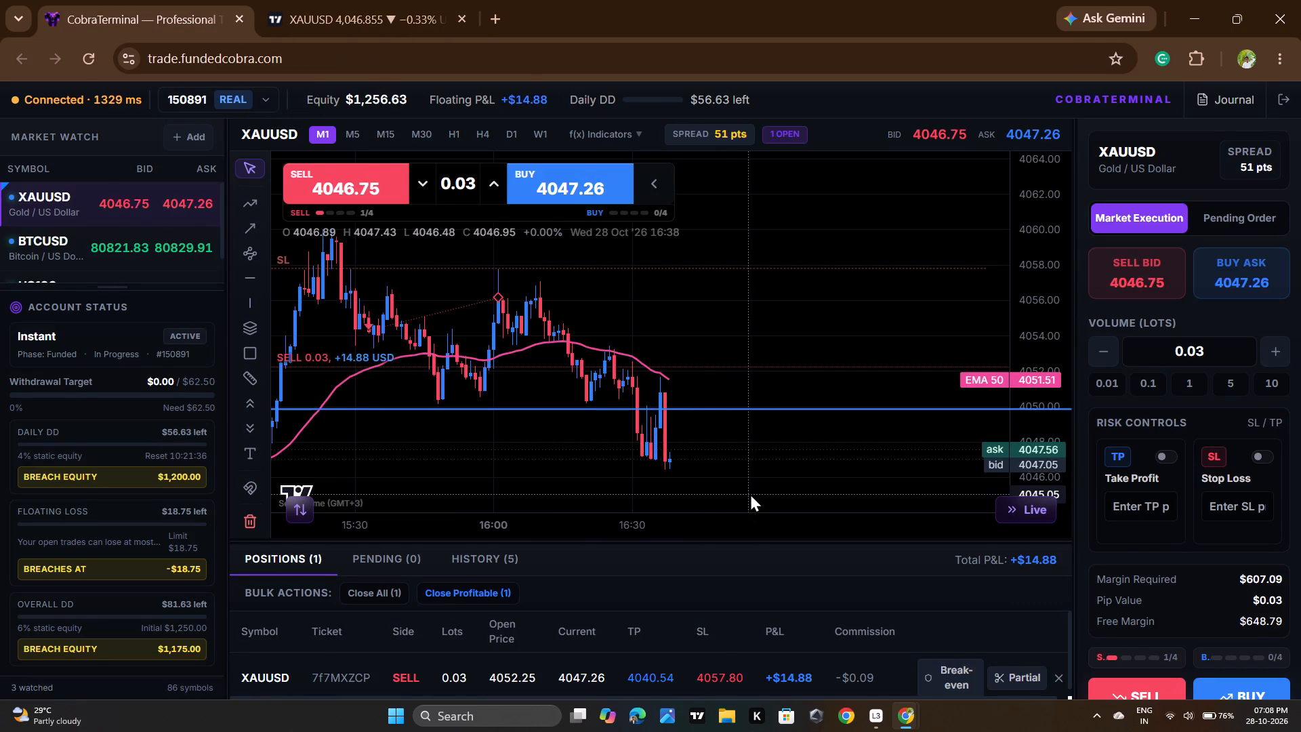
left_click_drag(802, 463, 771, 459)
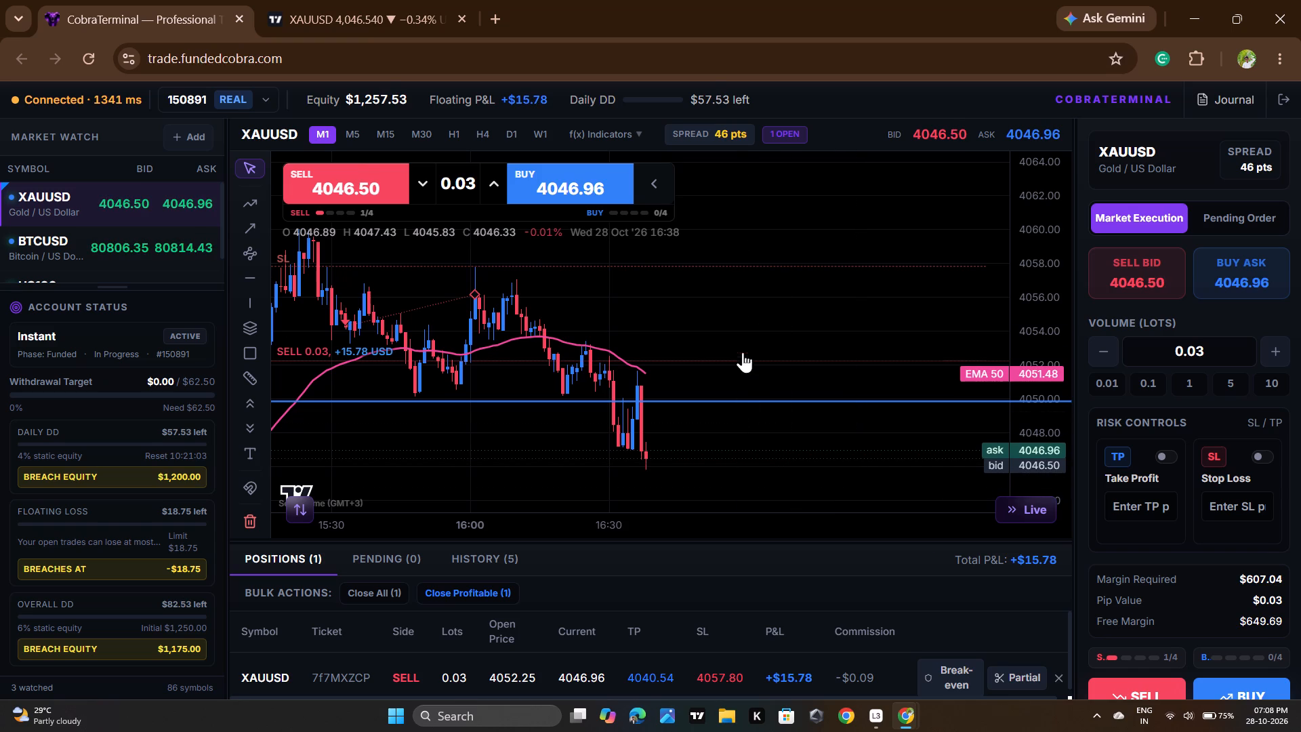
Lower the open XAUUSD sell's stop loss to 4052.11, just under its 4052.25 entry, and apply it in CobraTerminal.
left_click(779, 267)
left_click_drag(779, 267, 781, 271)
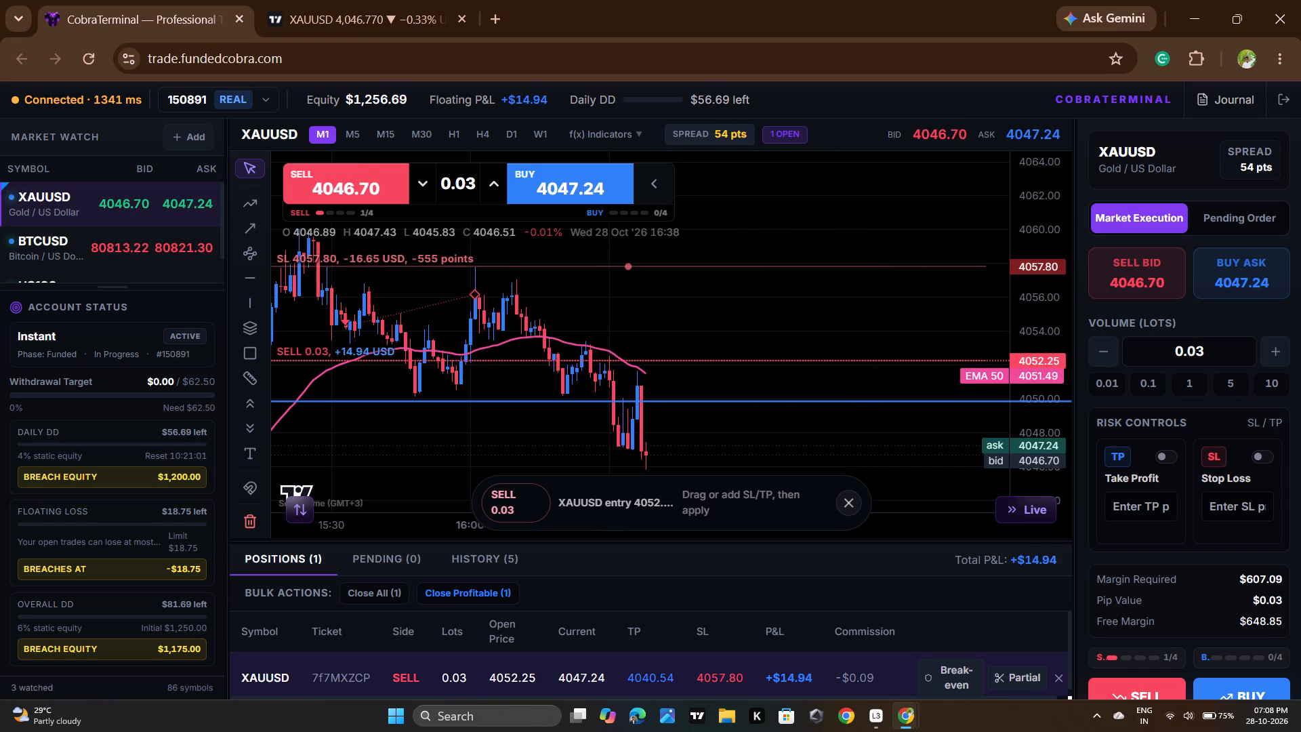
left_click_drag(781, 271, 783, 363)
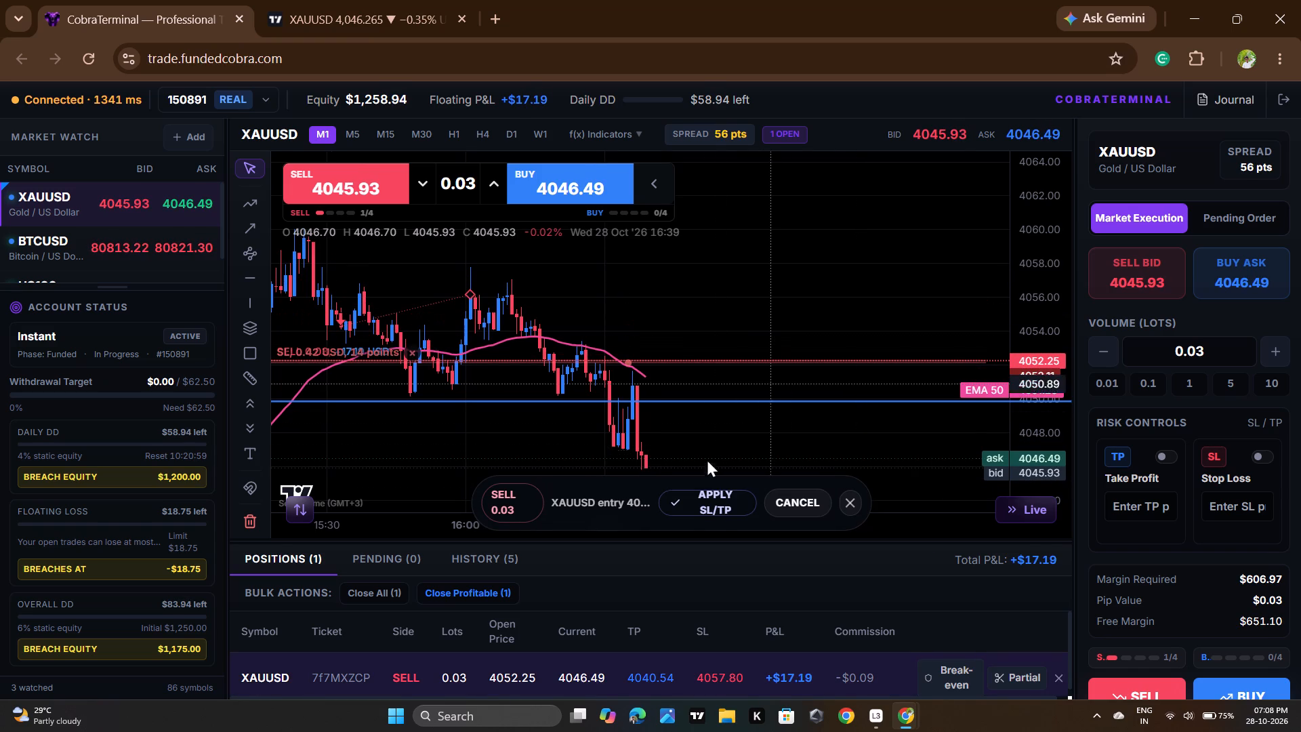
left_click(716, 512)
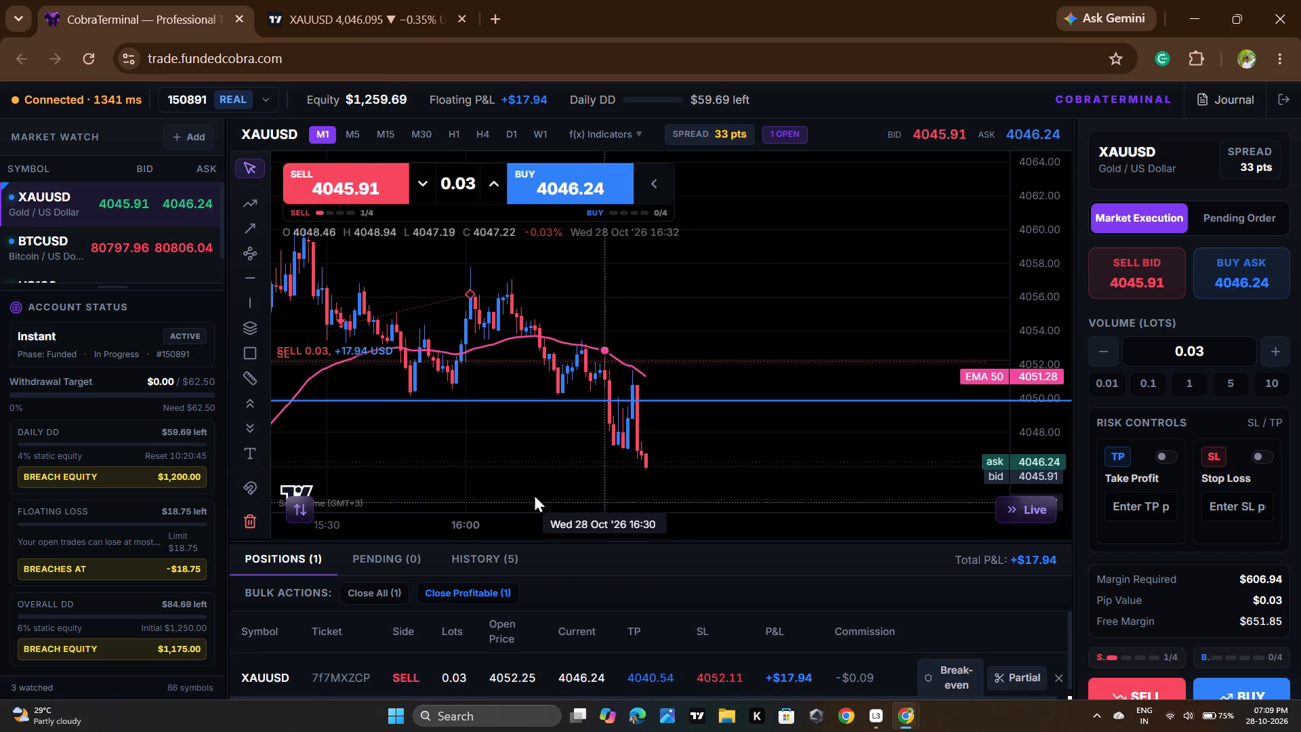
Examine the recent XAUUSD decline in CobraTerminal and on the TradingView one-minute chart.
scroll(314, 454, "down", 1)
scroll(432, 465, "down", 1)
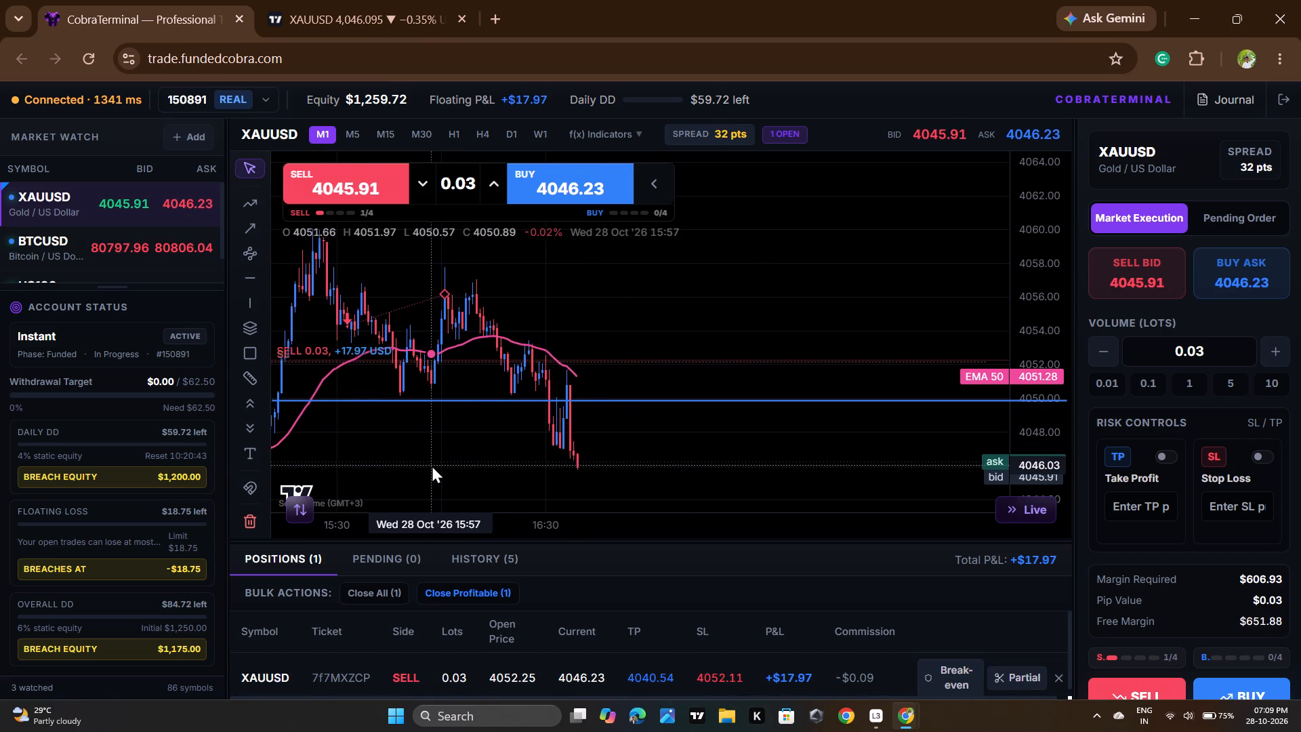
left_click_drag(415, 459, 497, 457)
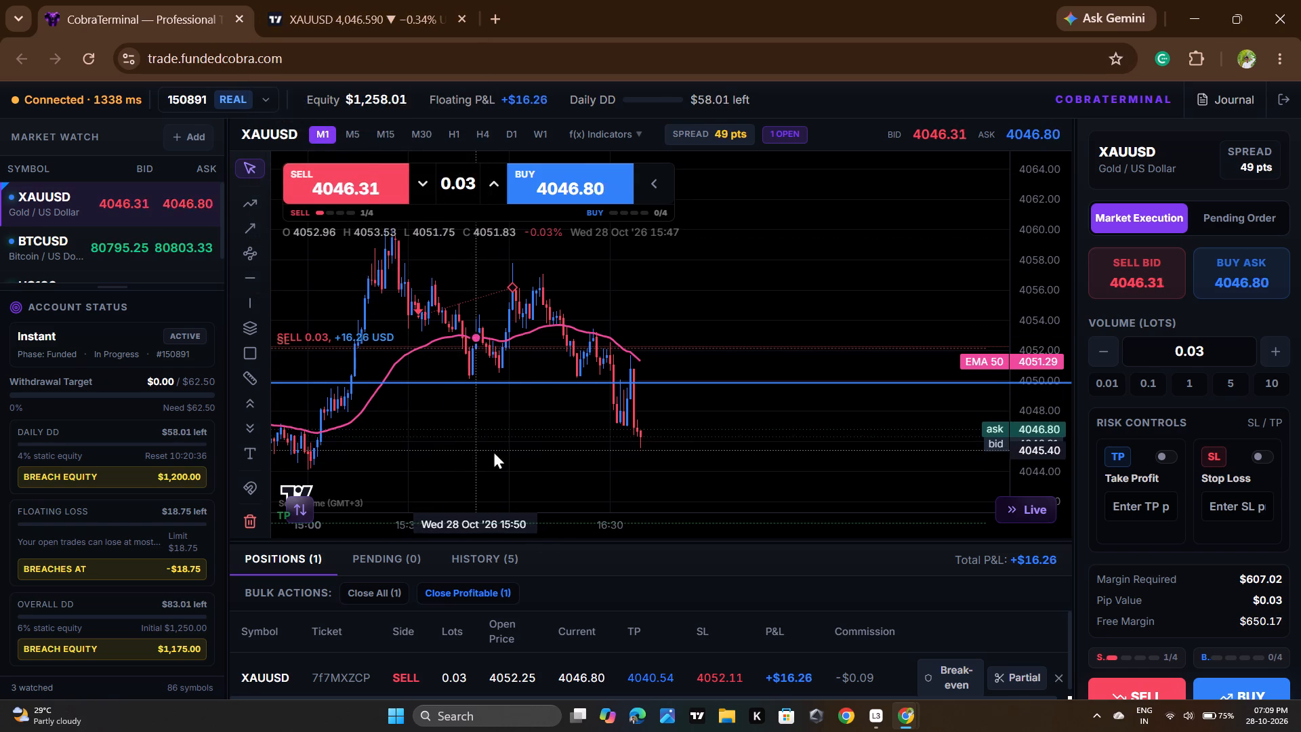
left_click(370, 12)
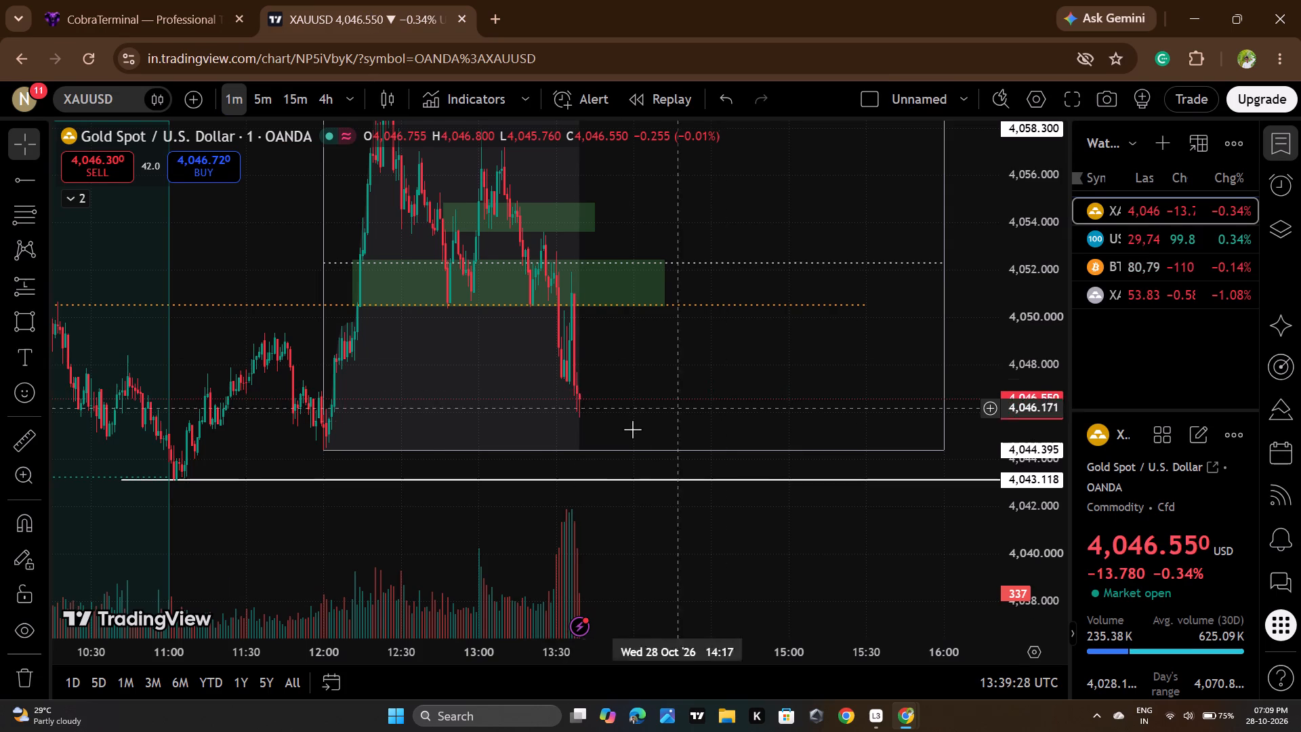
scroll(632, 430, "down", 1)
scroll(630, 431, "up", 2)
On the TradingView XAGUSD chart, move the horizontal ray from the session box's lower edge to 53.62685, just under the 10:30 low.
left_click(1145, 304)
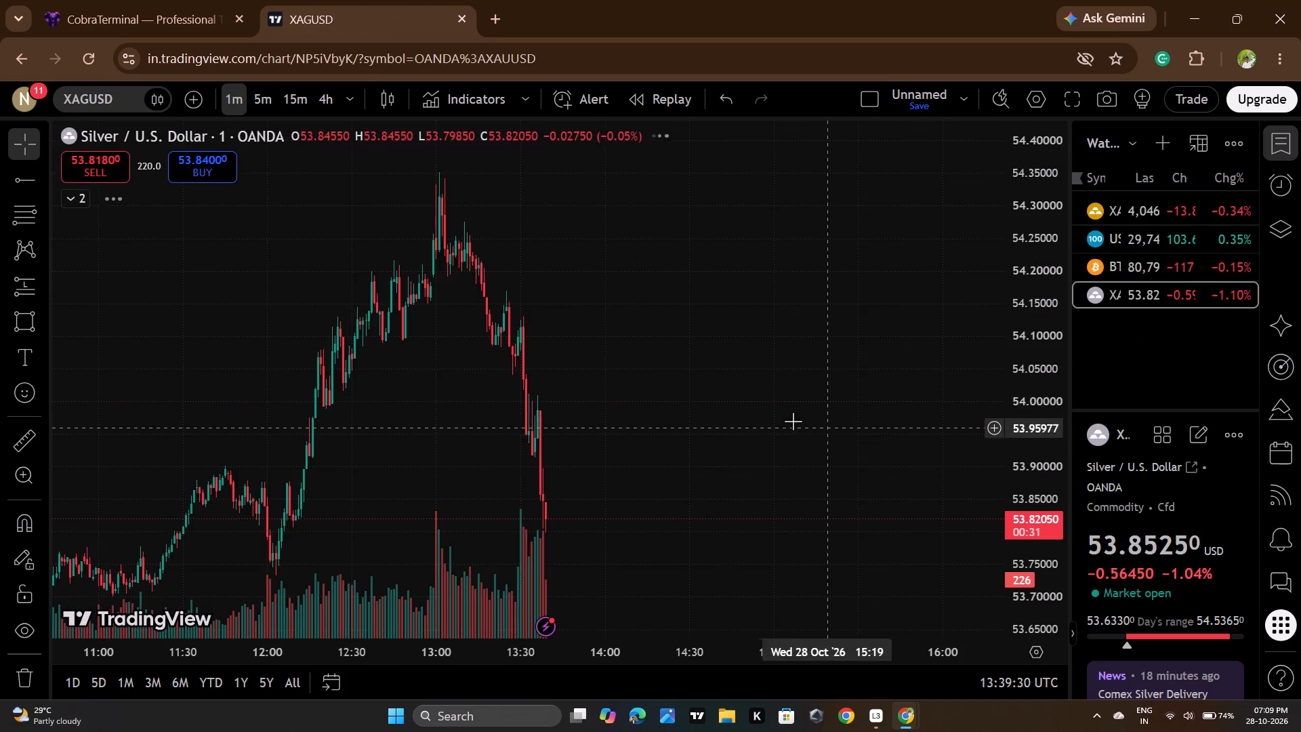
scroll(777, 426, "down", 2)
left_click_drag(831, 478, 779, 317)
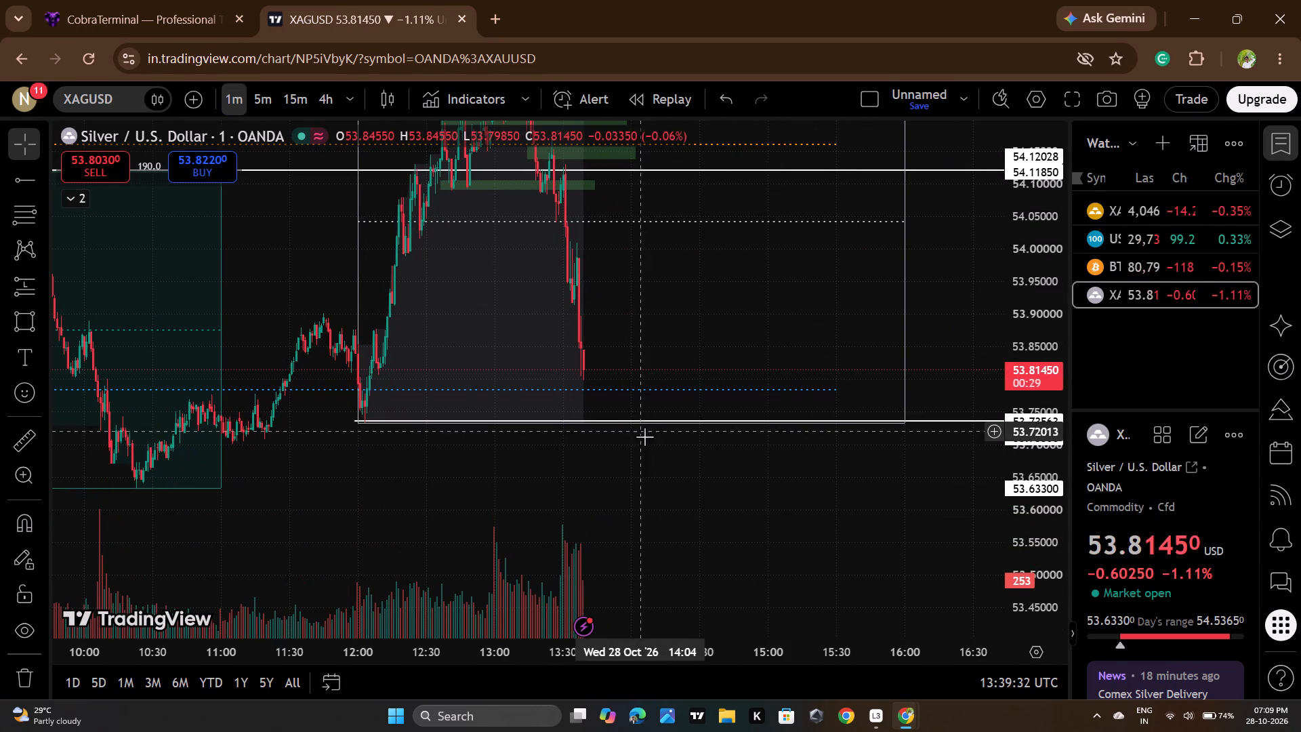
scroll(603, 473, "down", 1)
scroll(503, 492, "down", 2)
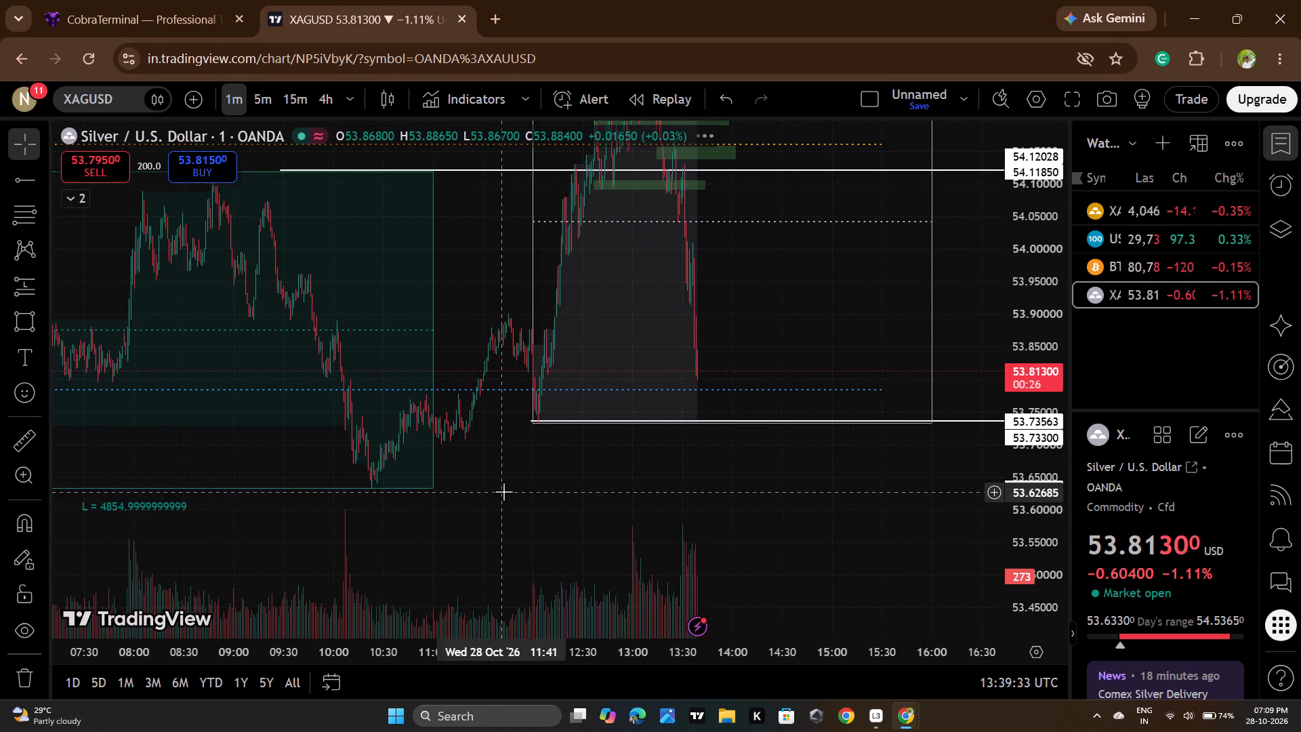
left_click_drag(762, 424, 463, 488)
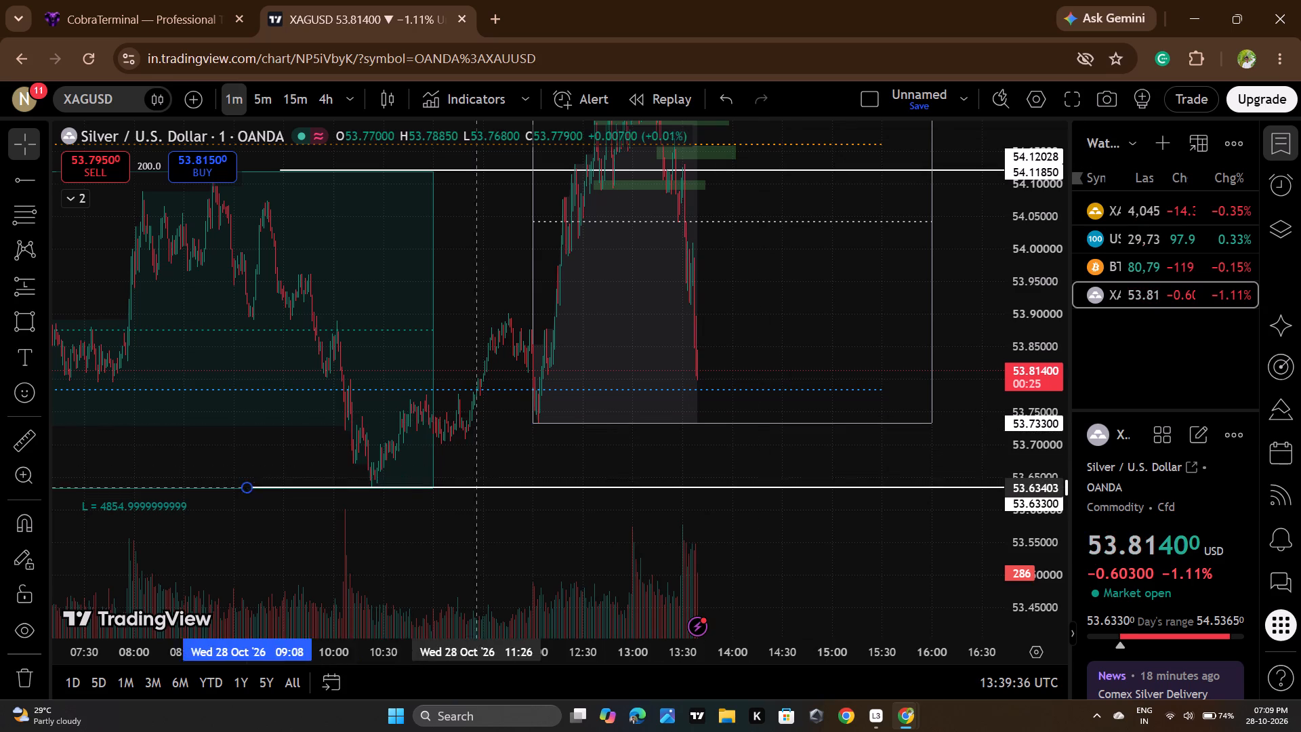
left_click_drag(463, 488, 387, 492)
left_click(731, 448)
Examine the latest XAGUSD candles on TradingView and the open XAUUSD sell's price action in CobraTerminal.
scroll(774, 481, "up", 1)
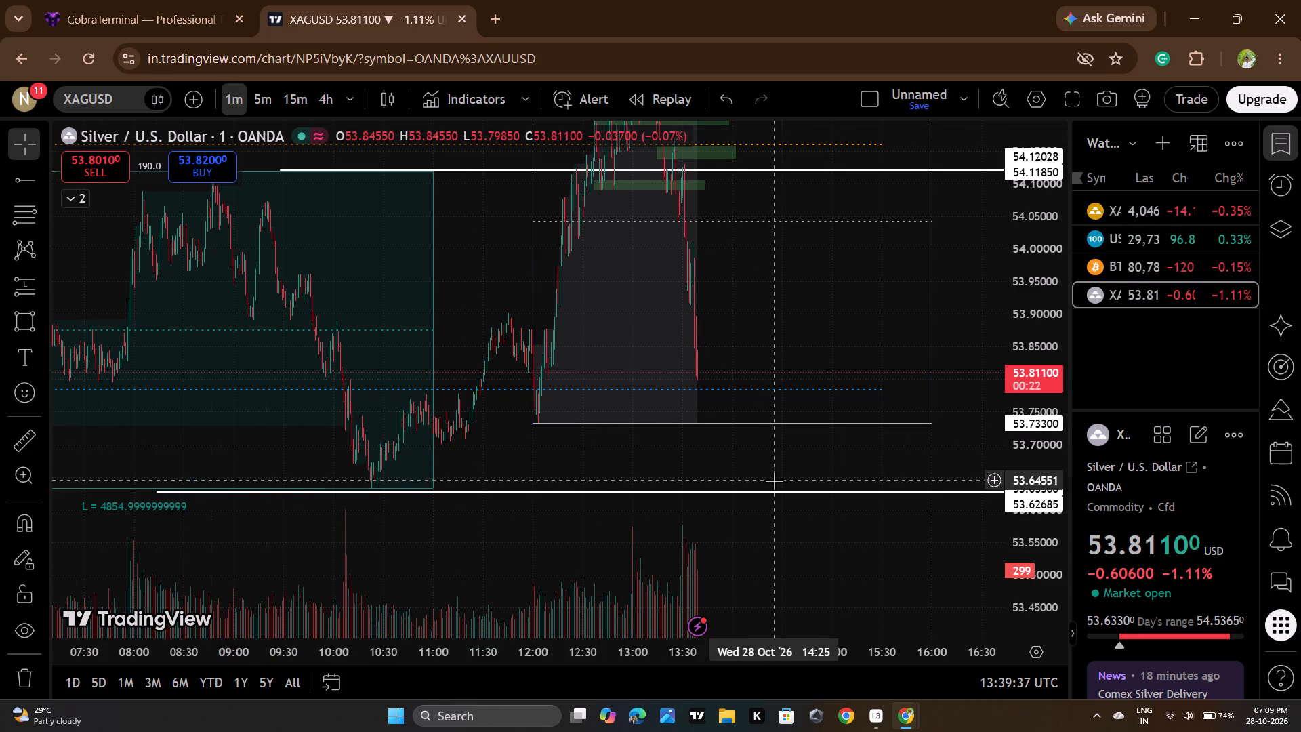
scroll(774, 481, "up", 4)
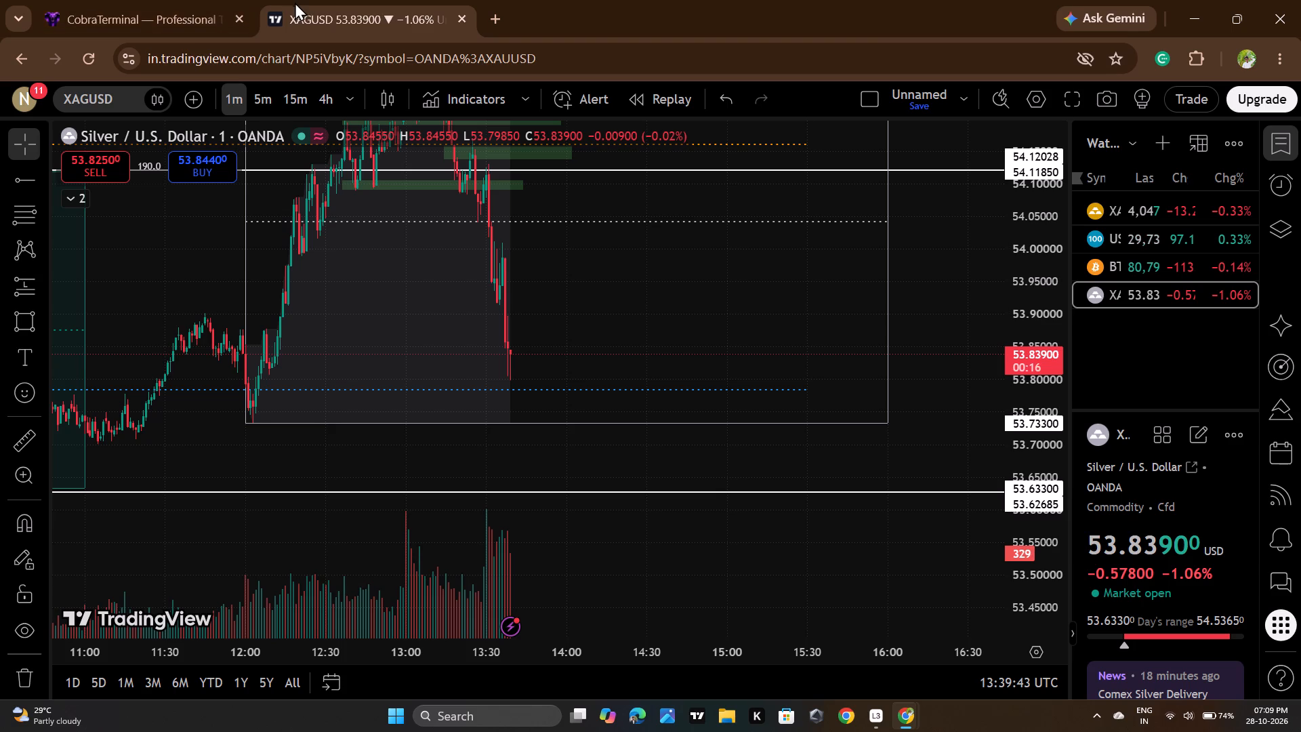
left_click(146, 12)
scroll(545, 472, "up", 1)
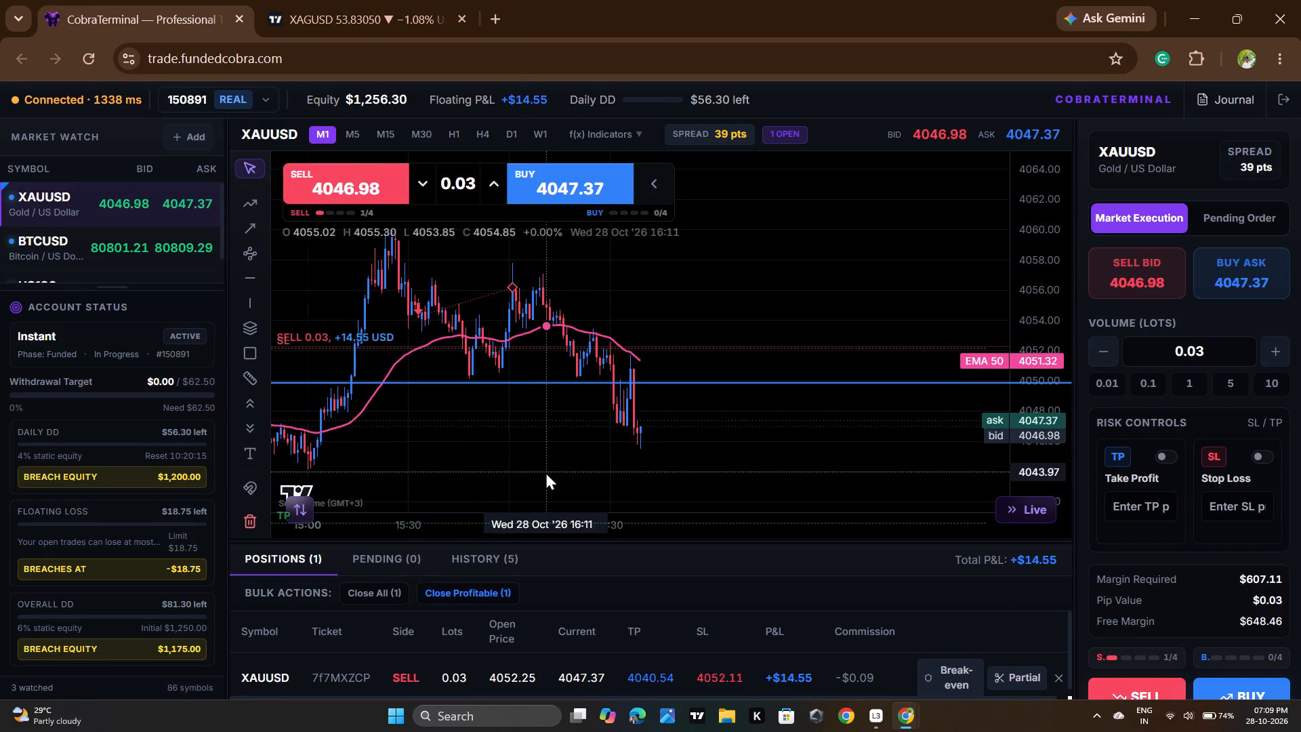
scroll(545, 472, "up", 1)
scroll(634, 430, "down", 1)
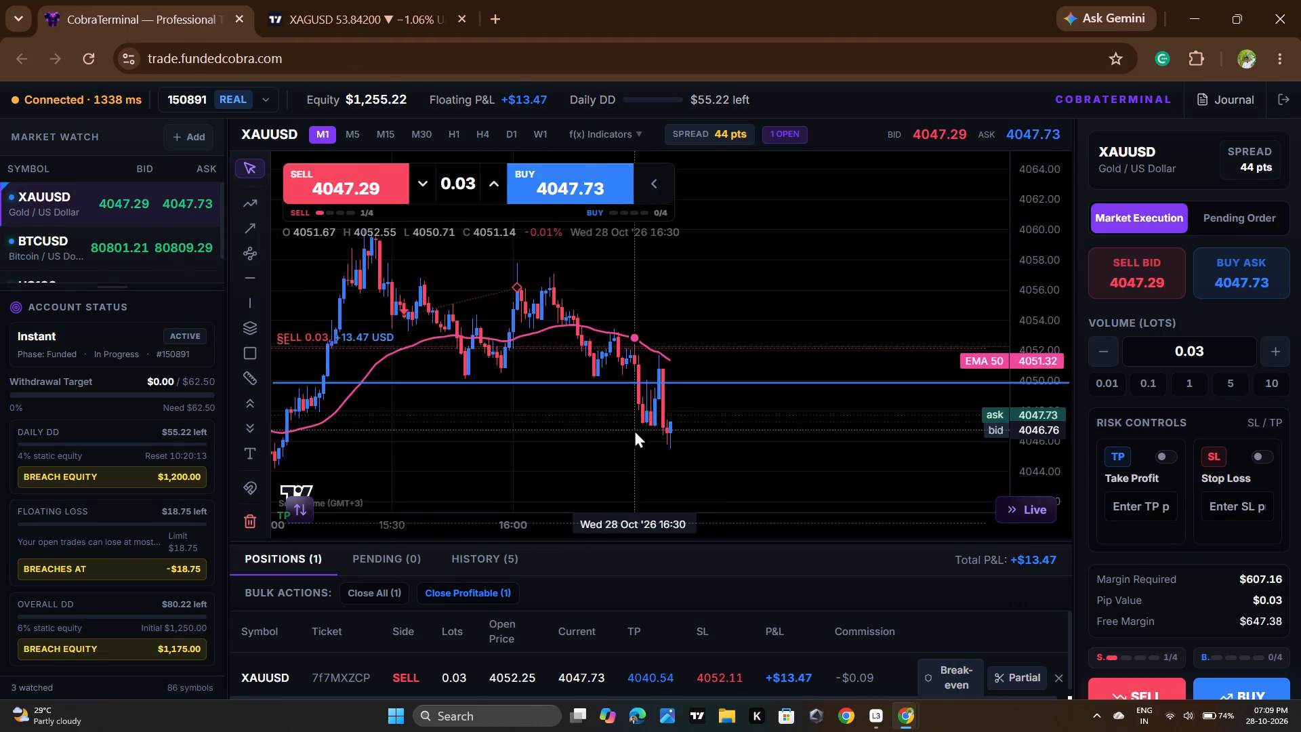
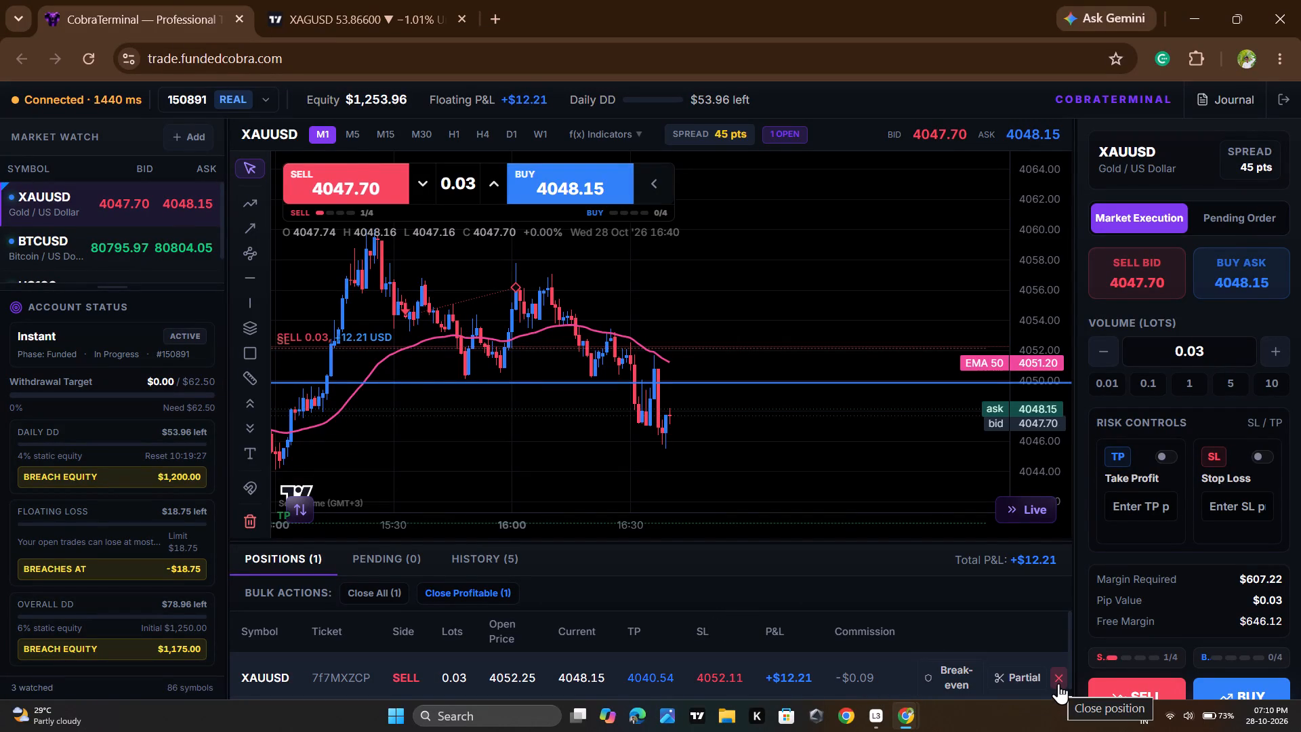
Close the open 0.03-lot XAUUSD sell position.
scroll(795, 386, "down", 4)
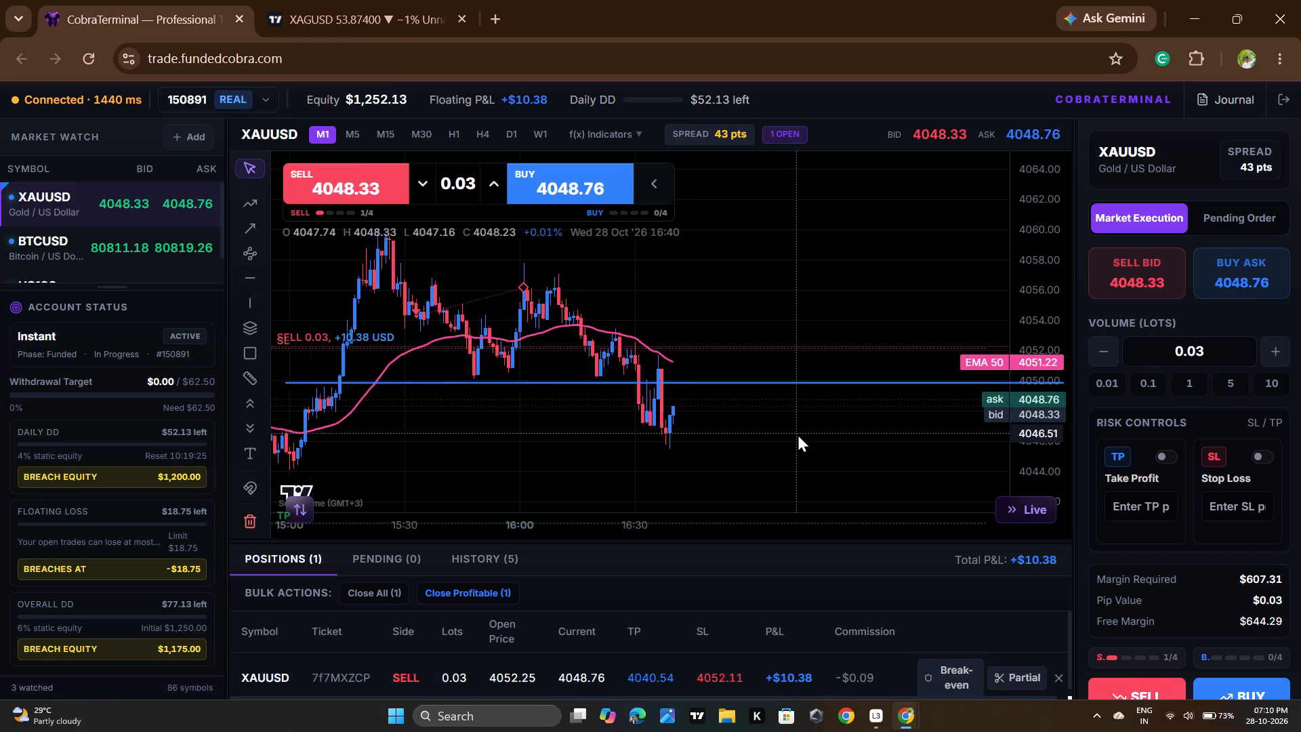
scroll(800, 436, "up", 4)
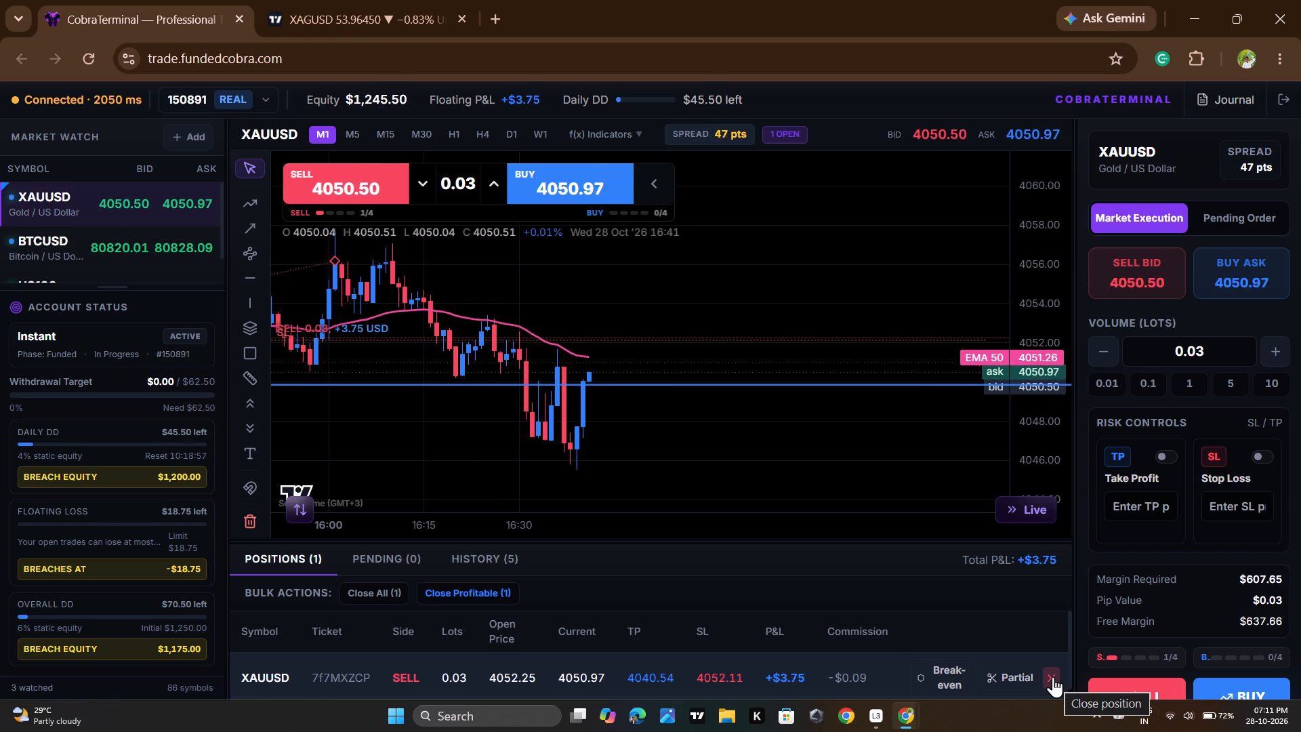
left_click(1053, 676)
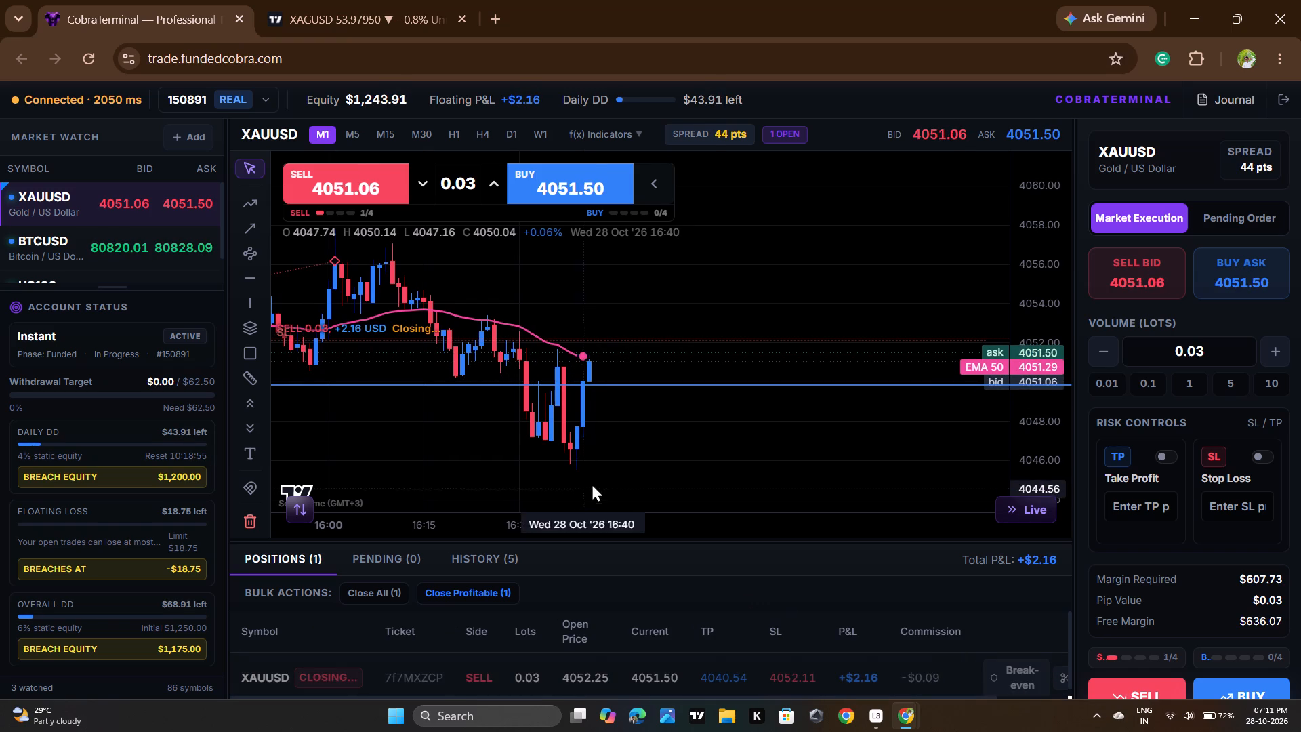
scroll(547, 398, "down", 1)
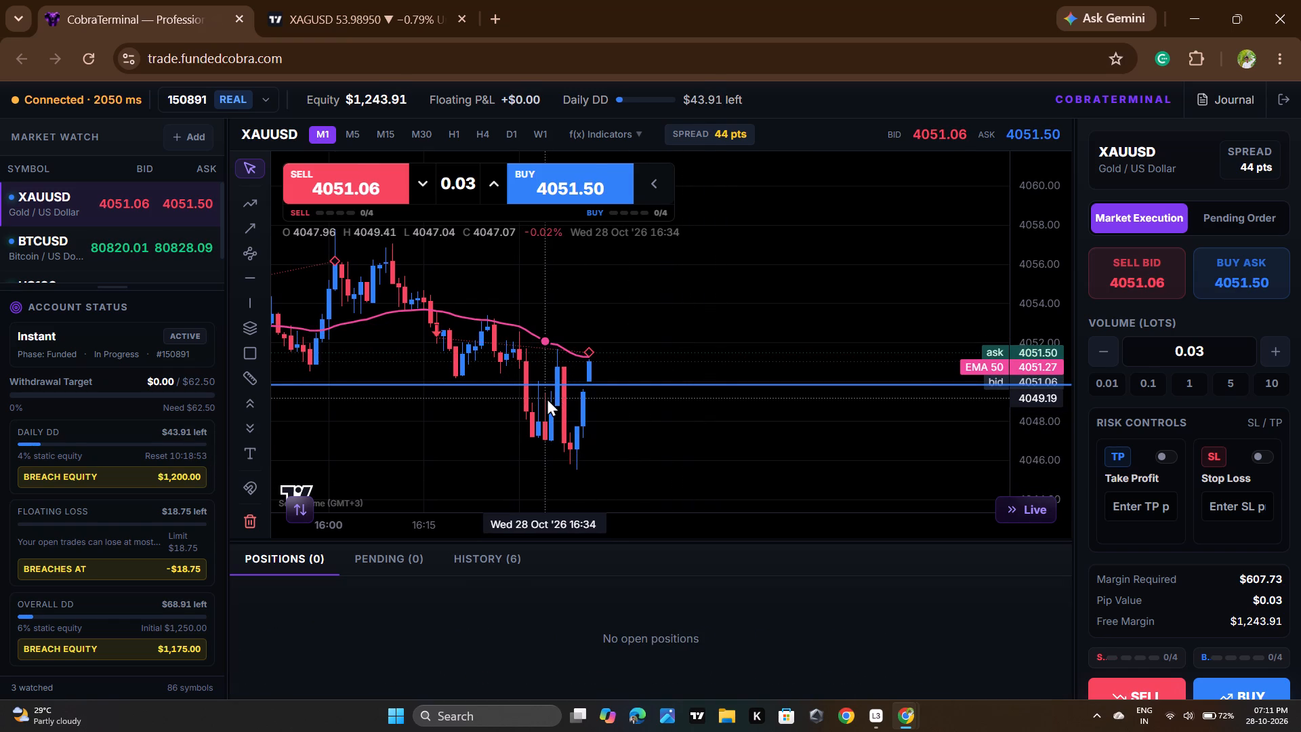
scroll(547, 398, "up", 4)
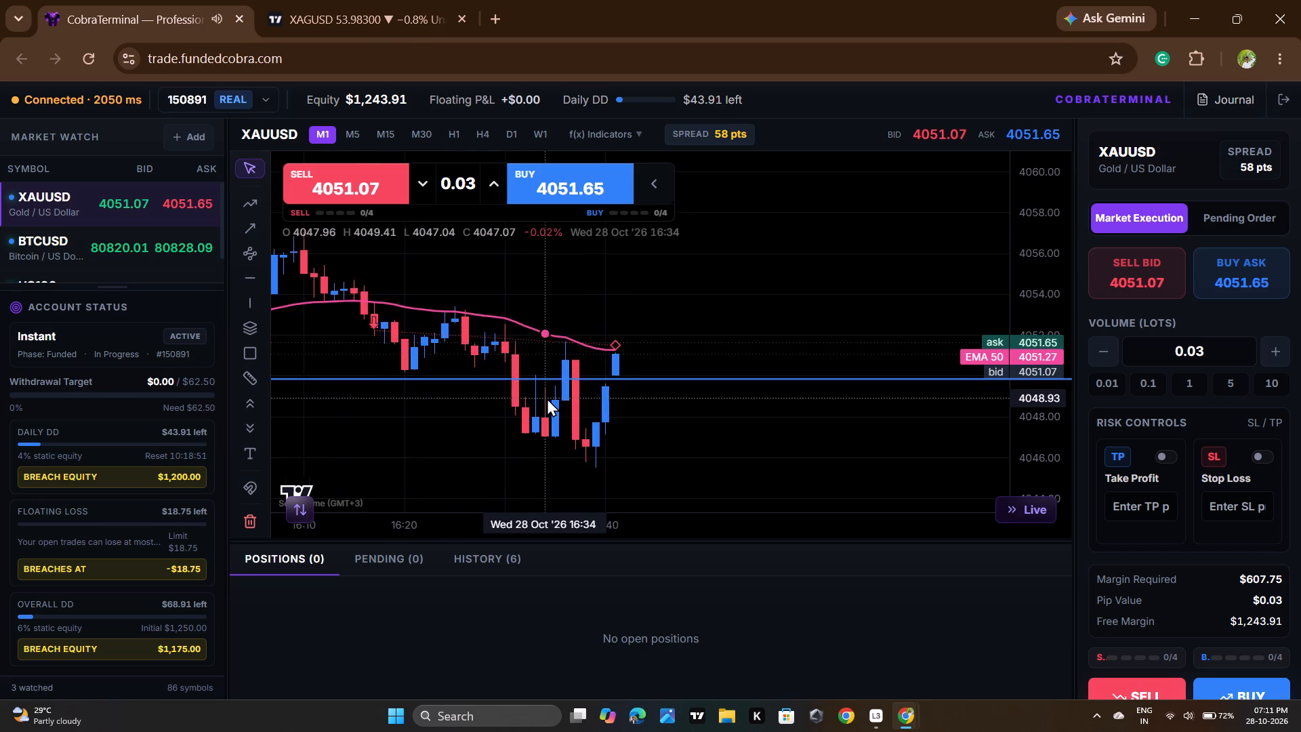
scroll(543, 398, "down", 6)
Switch to TradingView, load the XAUUSD one-minute chart from the watchlist, and examine recent price action around the green zones.
left_click(399, 0)
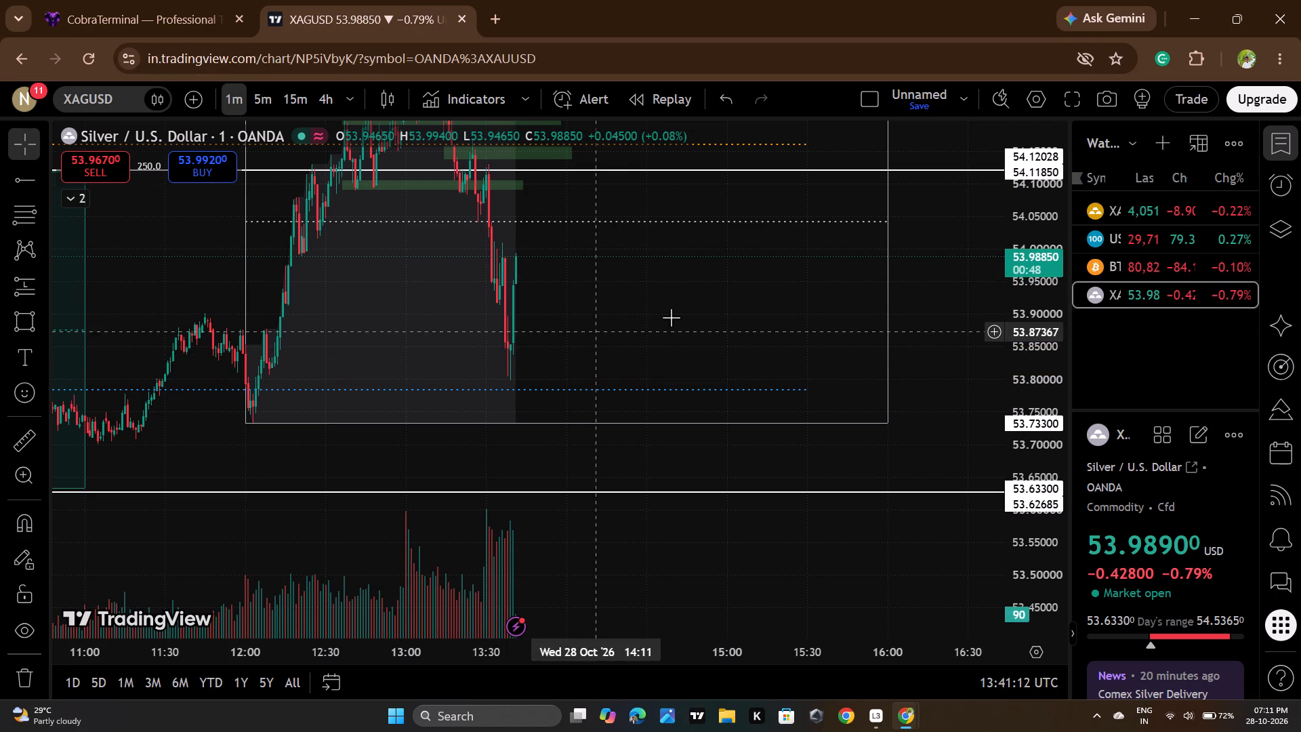
left_click_drag(672, 318, 691, 387)
left_click(1184, 208)
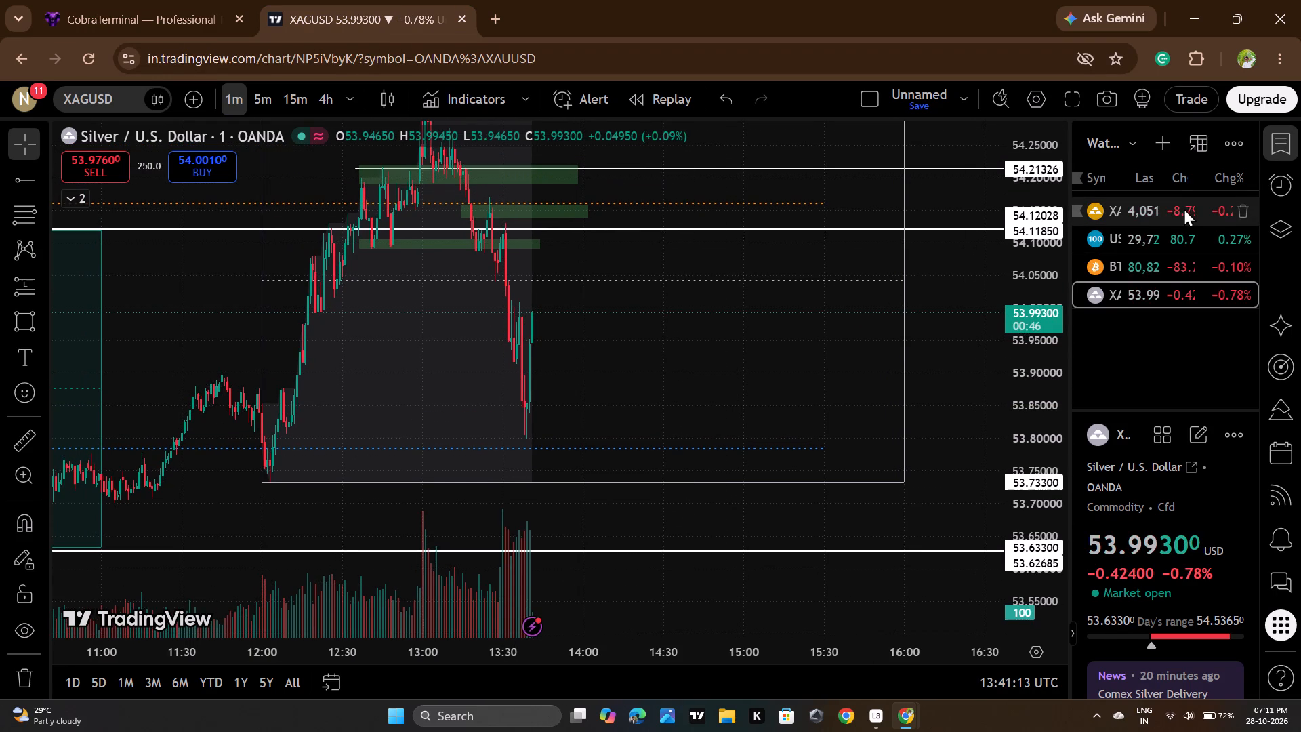
left_click_drag(739, 408, 723, 349)
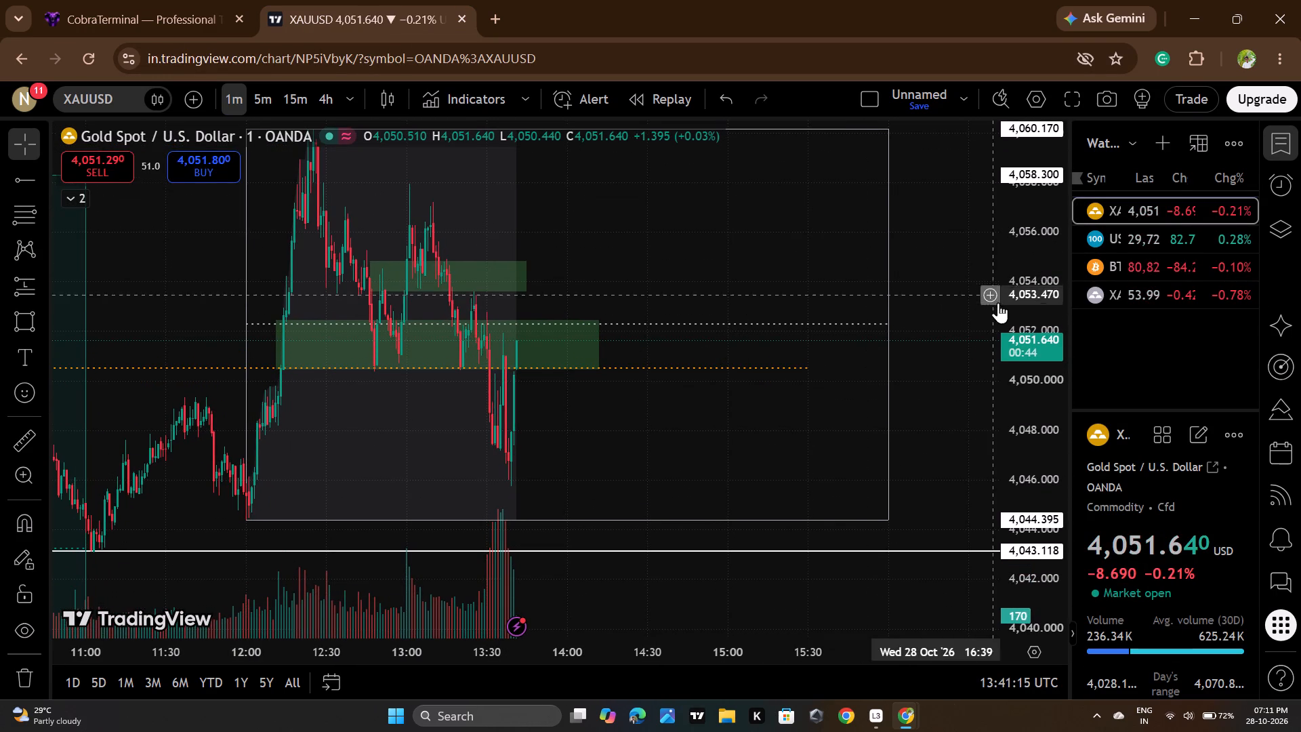
scroll(1050, 303, "down", 15)
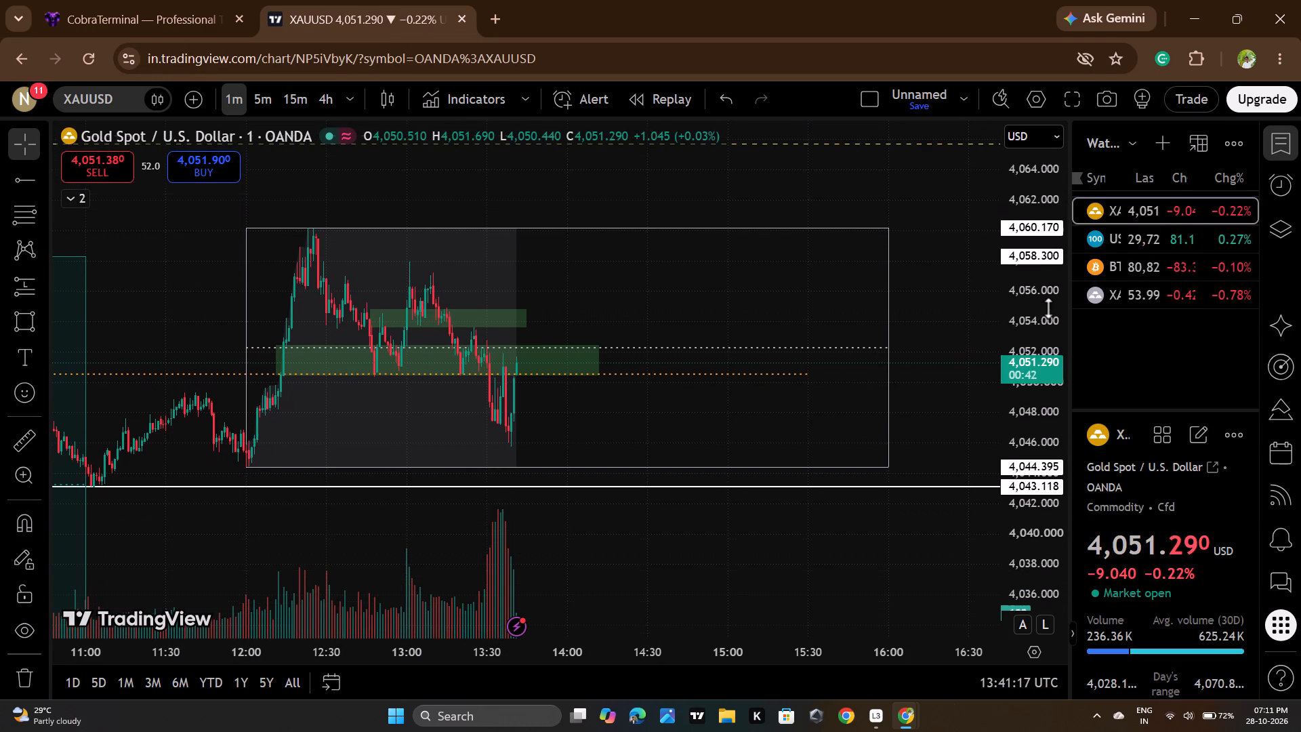
scroll(711, 398, "up", 4)
left_click_drag(594, 396, 831, 392)
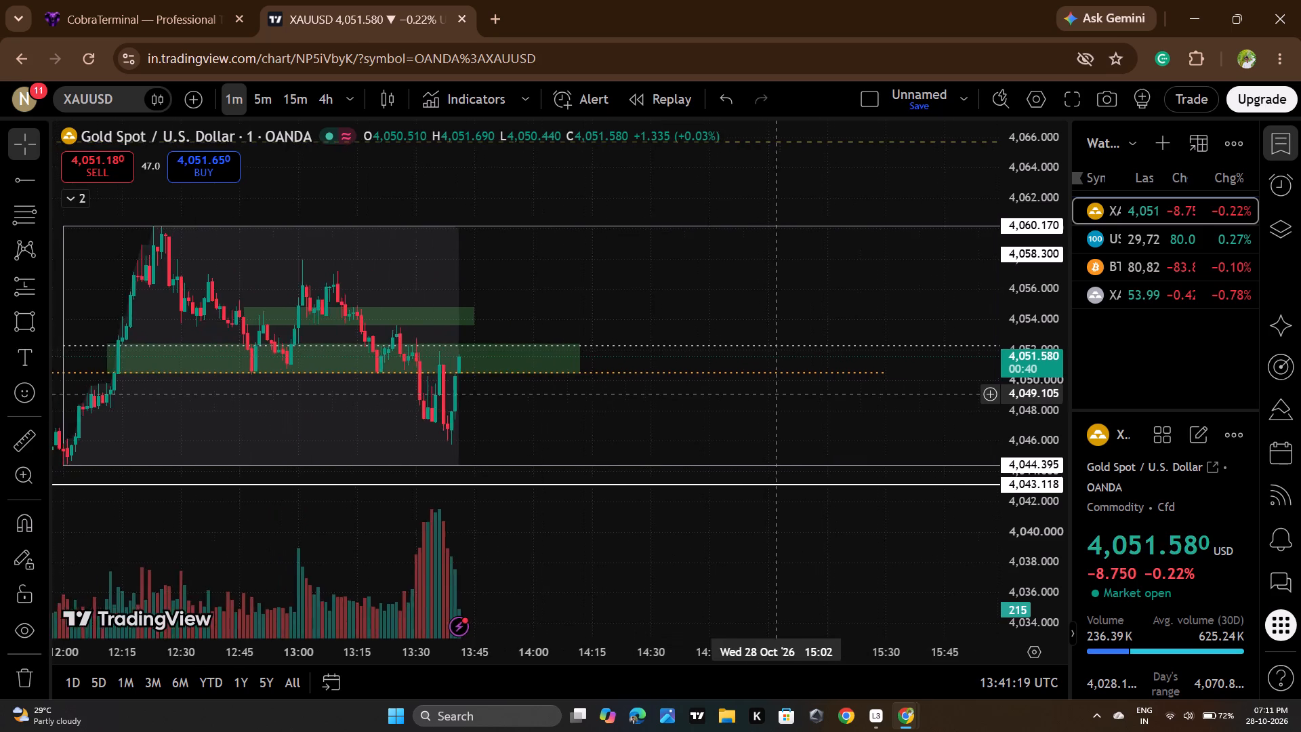
left_click_drag(831, 392, 873, 393)
scroll(1015, 353, "down", 4)
scroll(1015, 354, "up", 6)
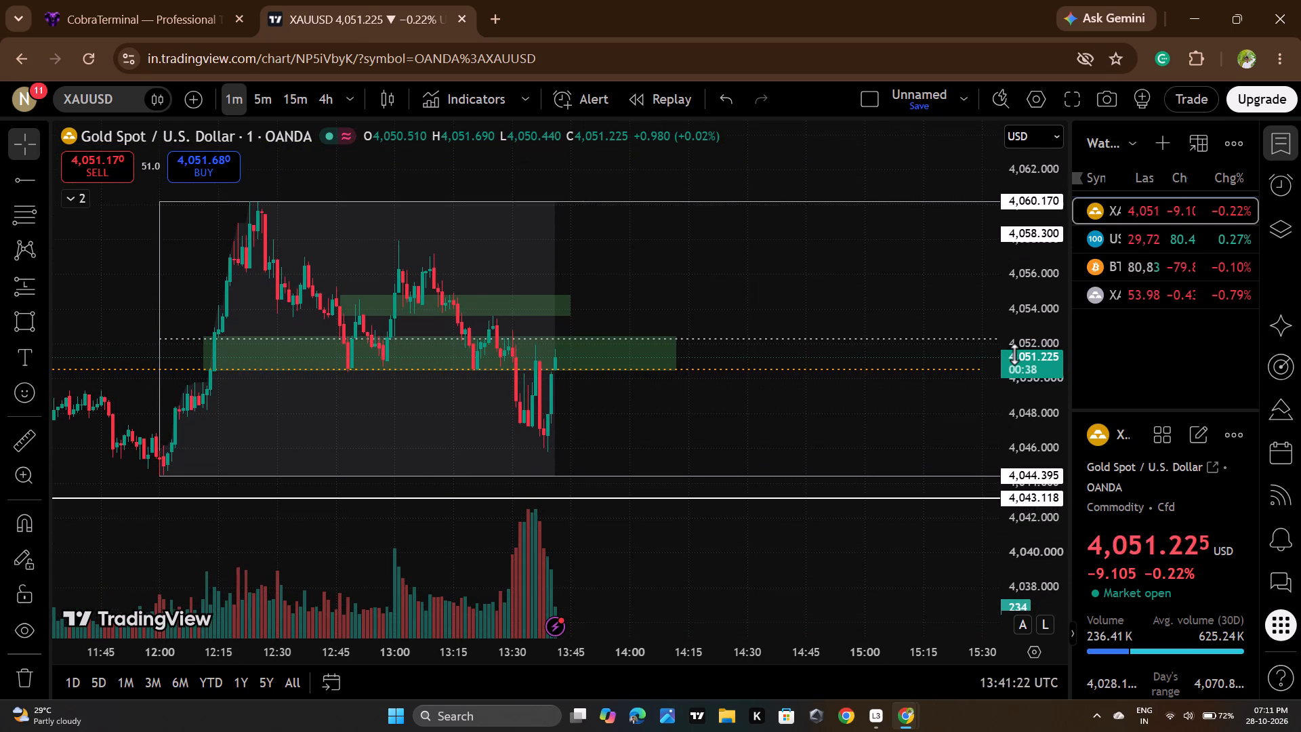
scroll(1015, 354, "up", 20)
scroll(825, 388, "up", 3)
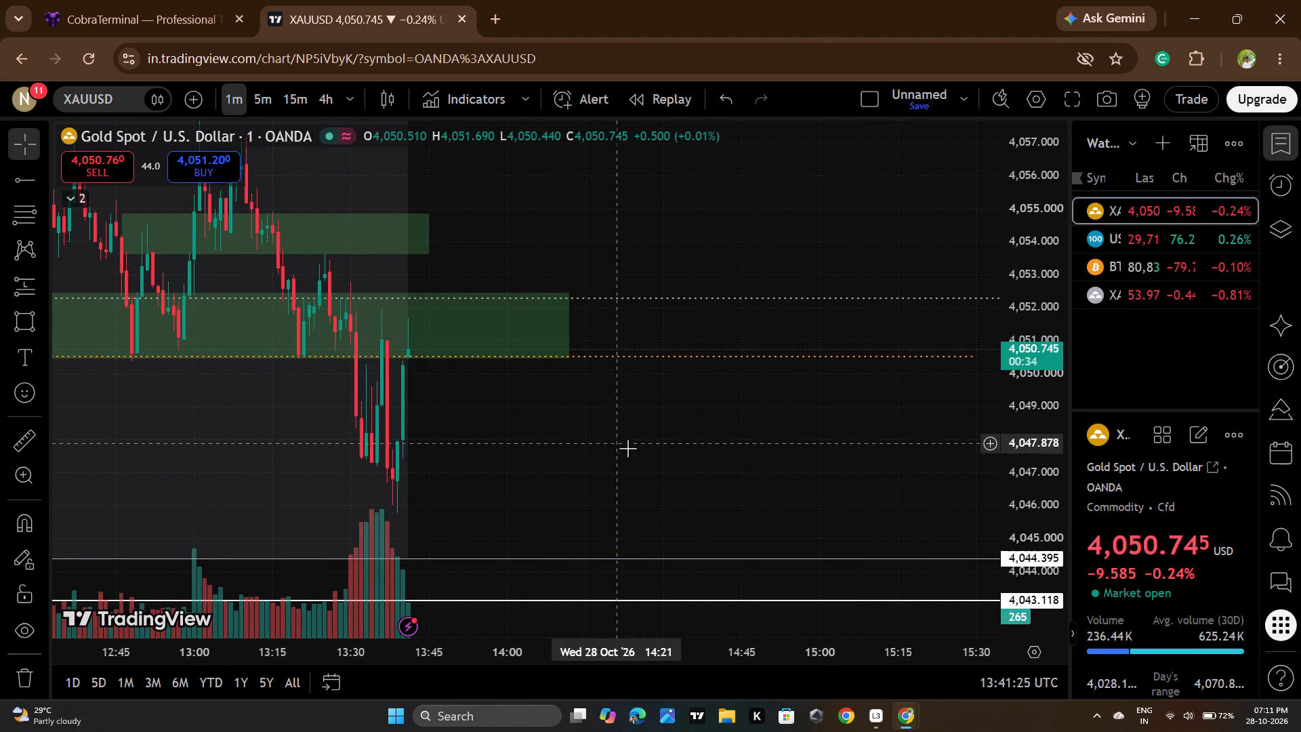
left_click_drag(627, 448, 892, 354)
scroll(1025, 318, "down", 2)
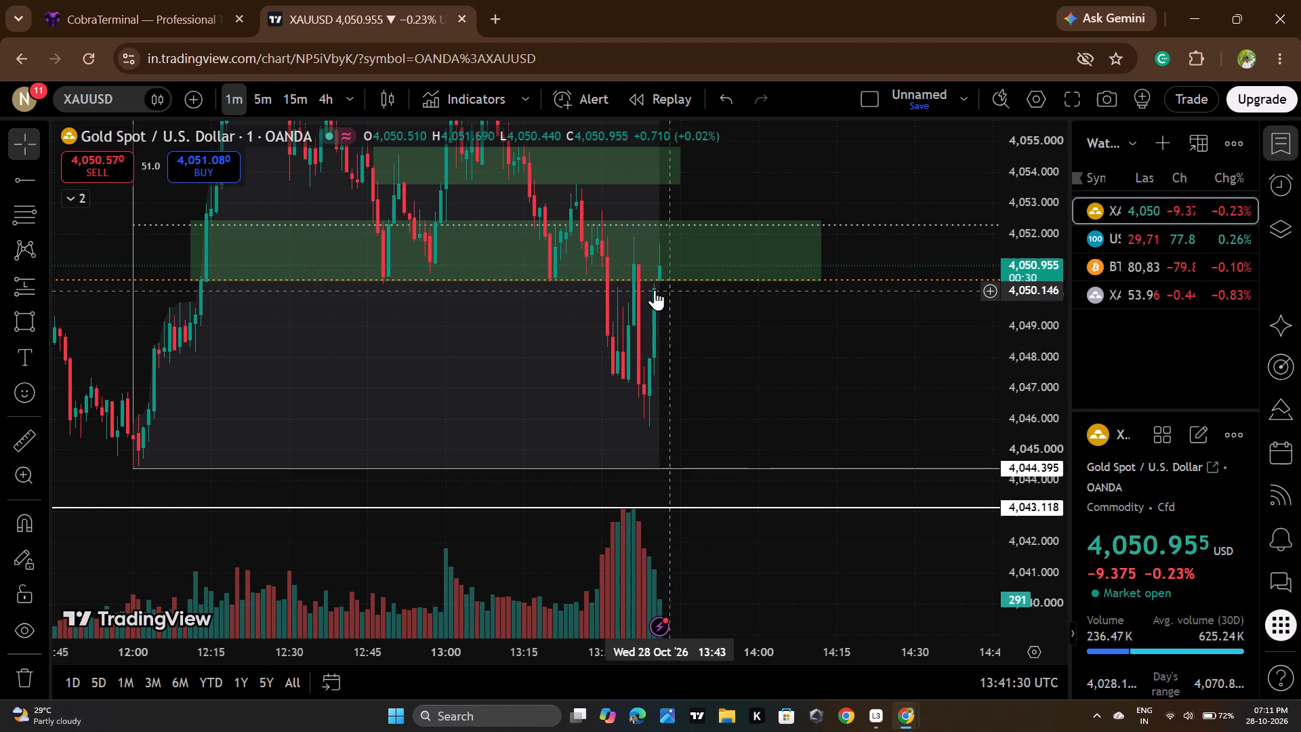
scroll(704, 308, "up", 1)
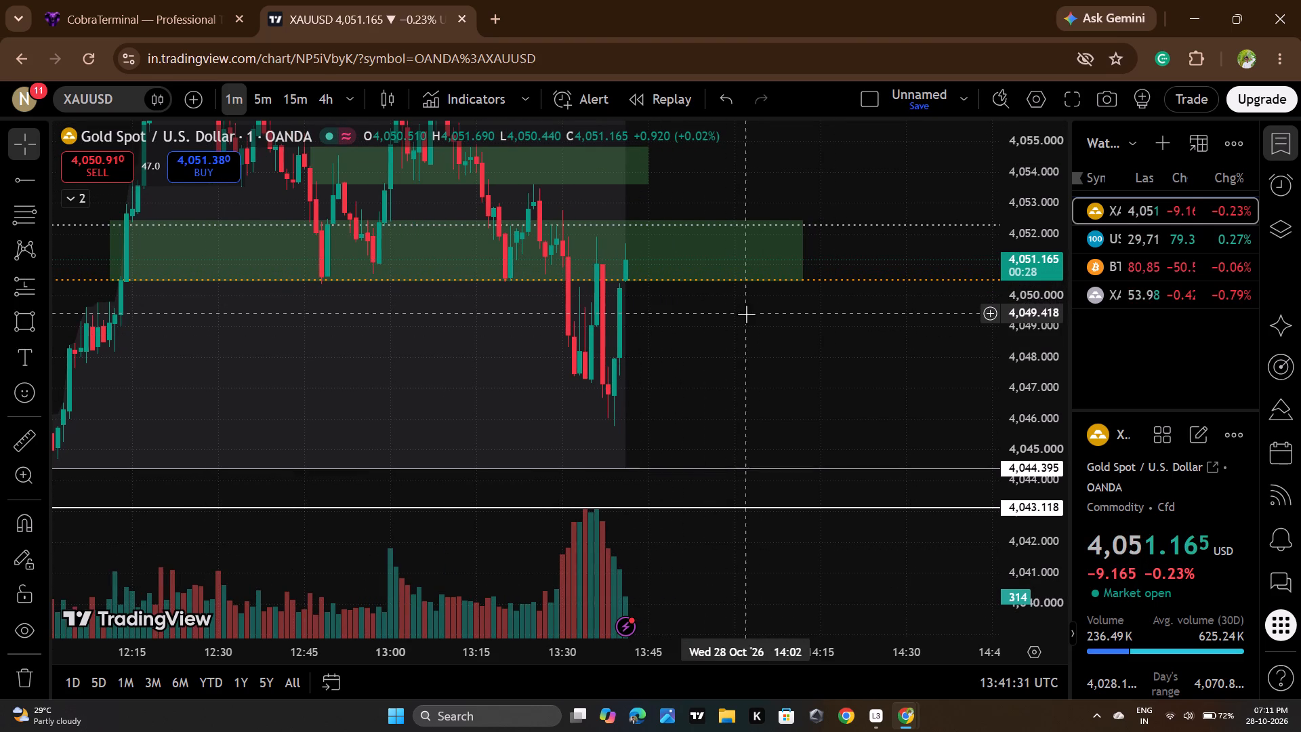
left_click_drag(746, 315, 754, 343)
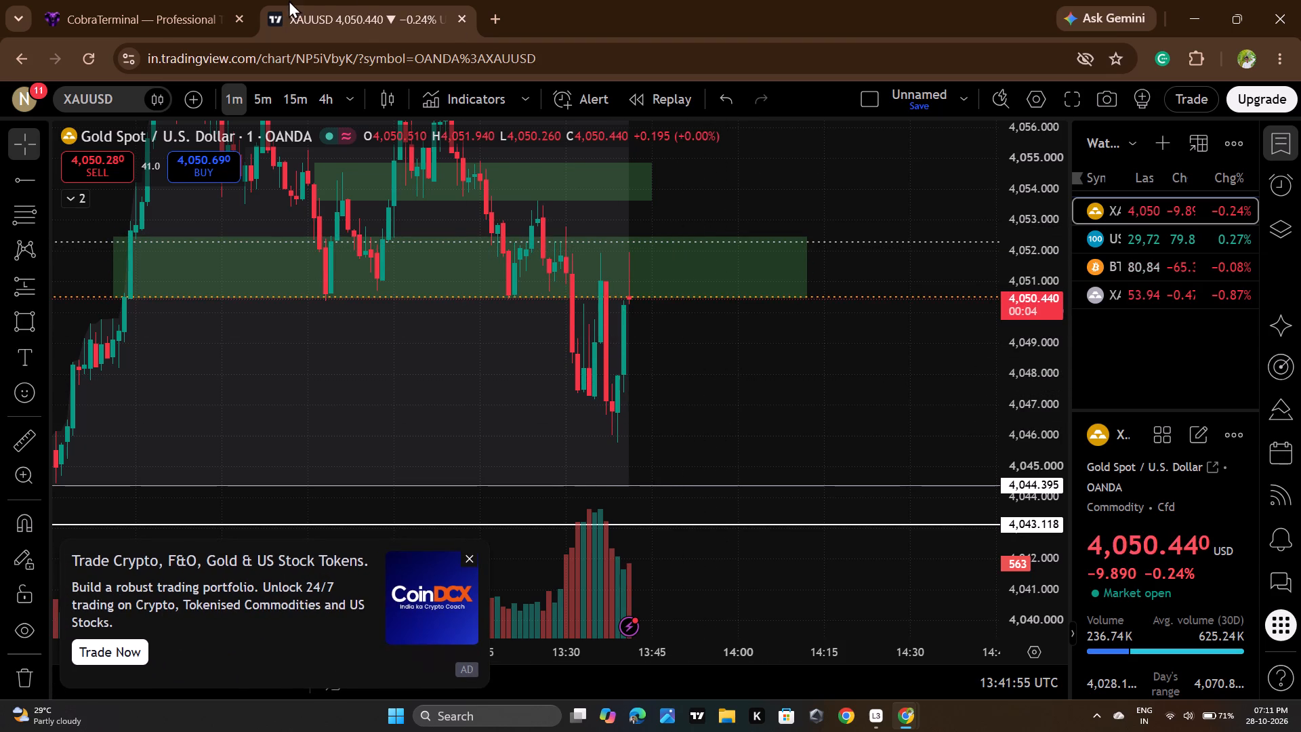
Return to CobraTerminal and open a 0.03-lot XAUUSD market sell position.
left_click(158, 10)
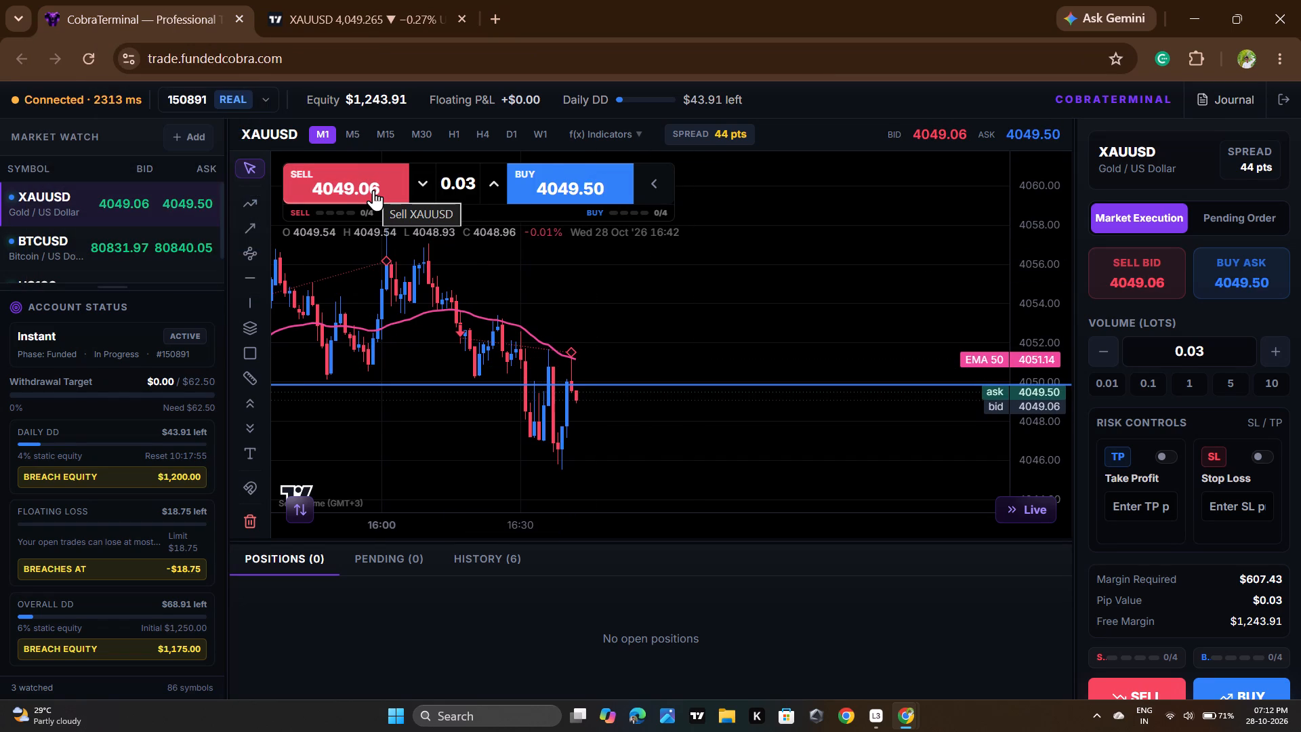
left_click(337, 0)
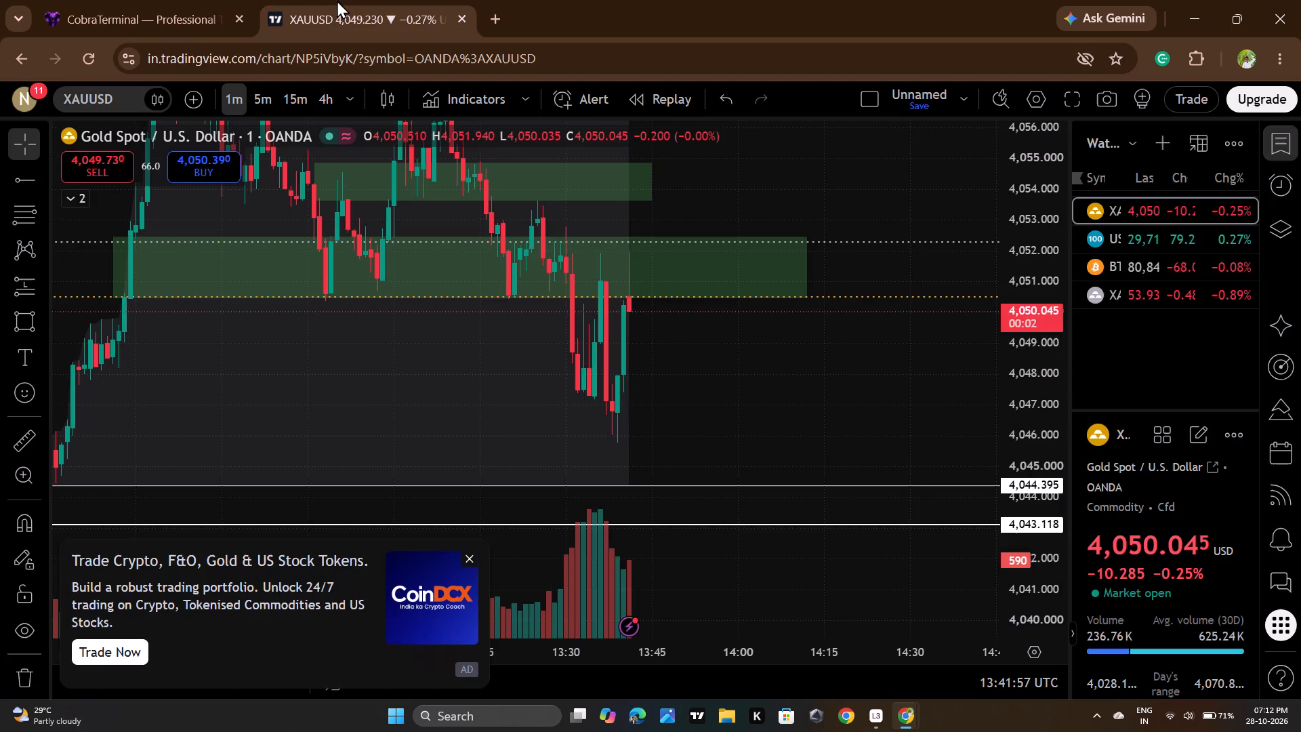
left_click(159, 0)
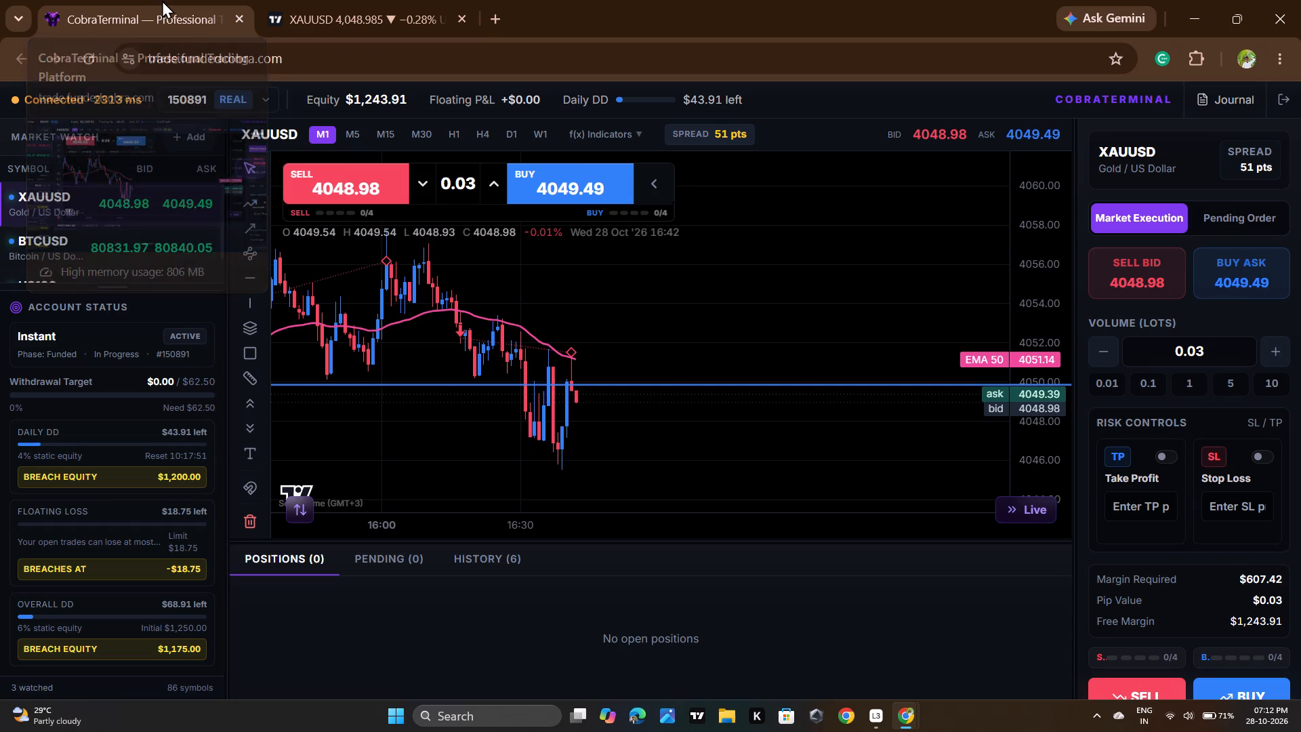
left_click(350, 194)
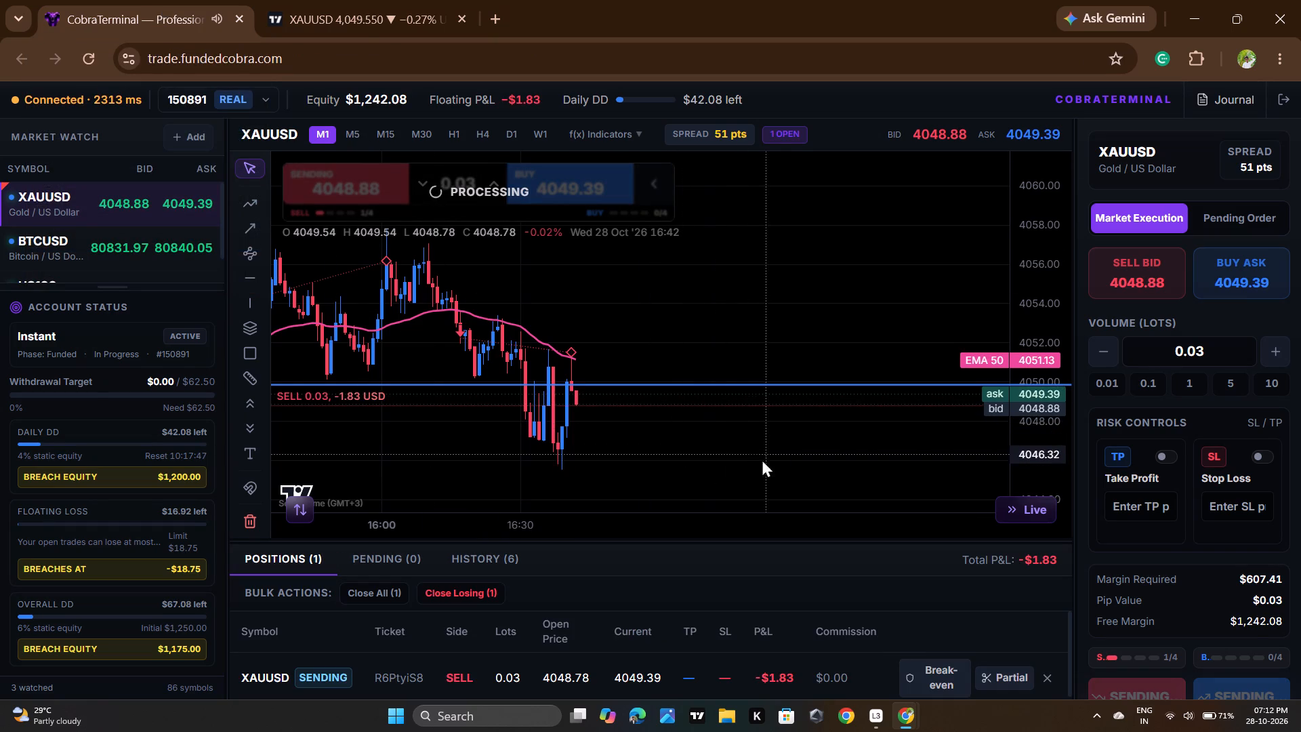
Add a stop loss at 4054.44 to the new XAUUSD sell position and apply it, leaving take profit unset.
left_click(720, 401)
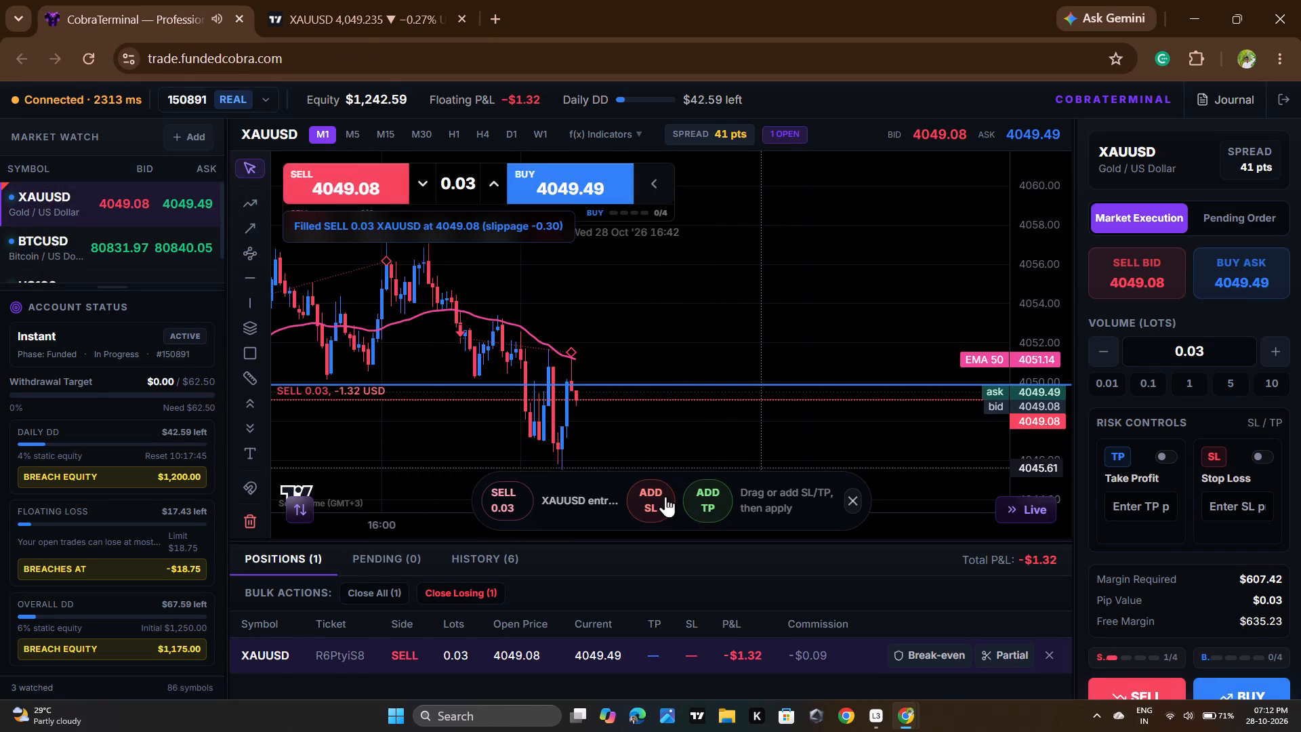
left_click(658, 497)
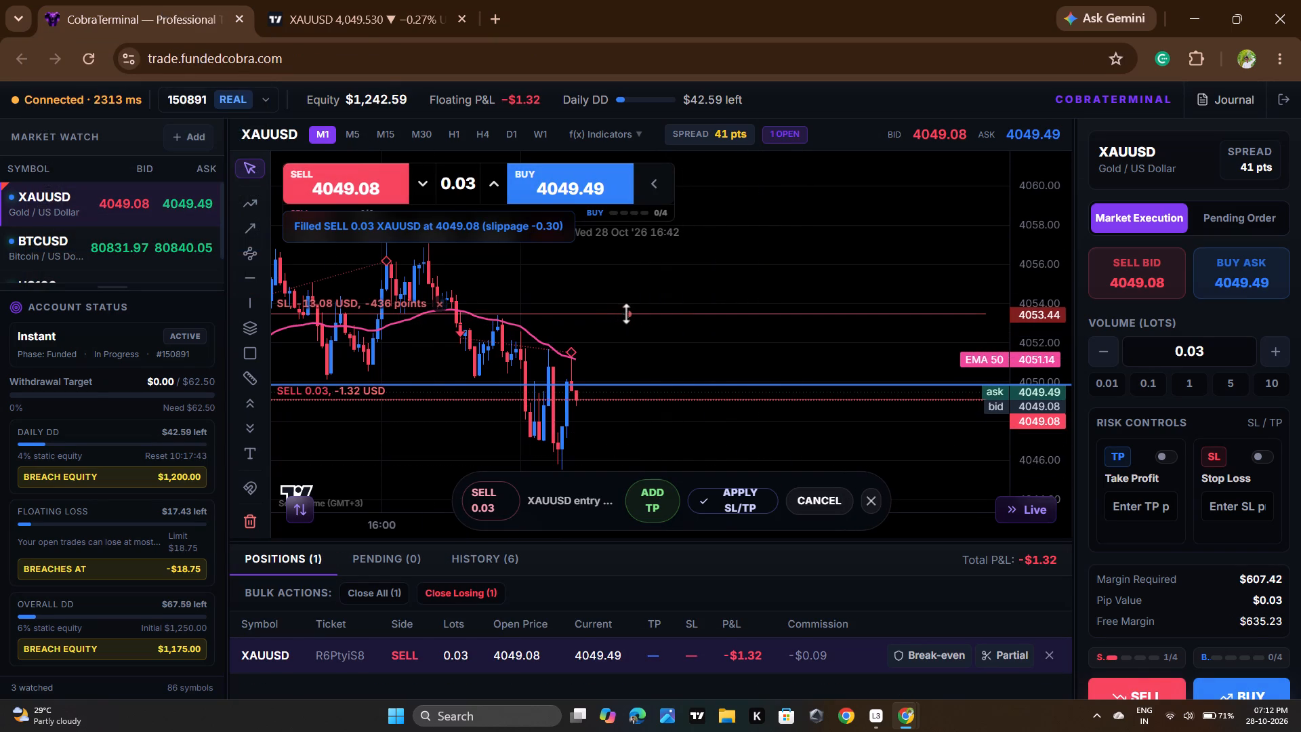
left_click_drag(627, 313, 640, 293)
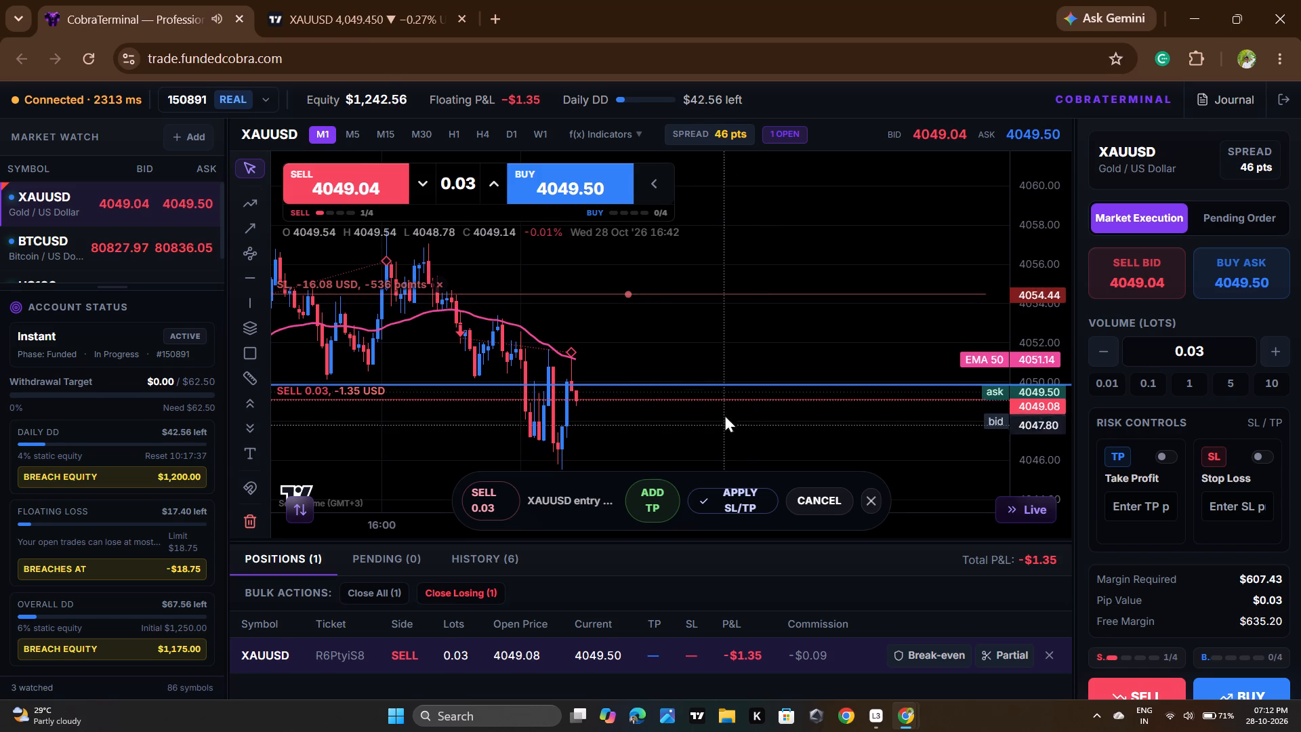
scroll(737, 401, "down", 3)
scroll(629, 436, "down", 3)
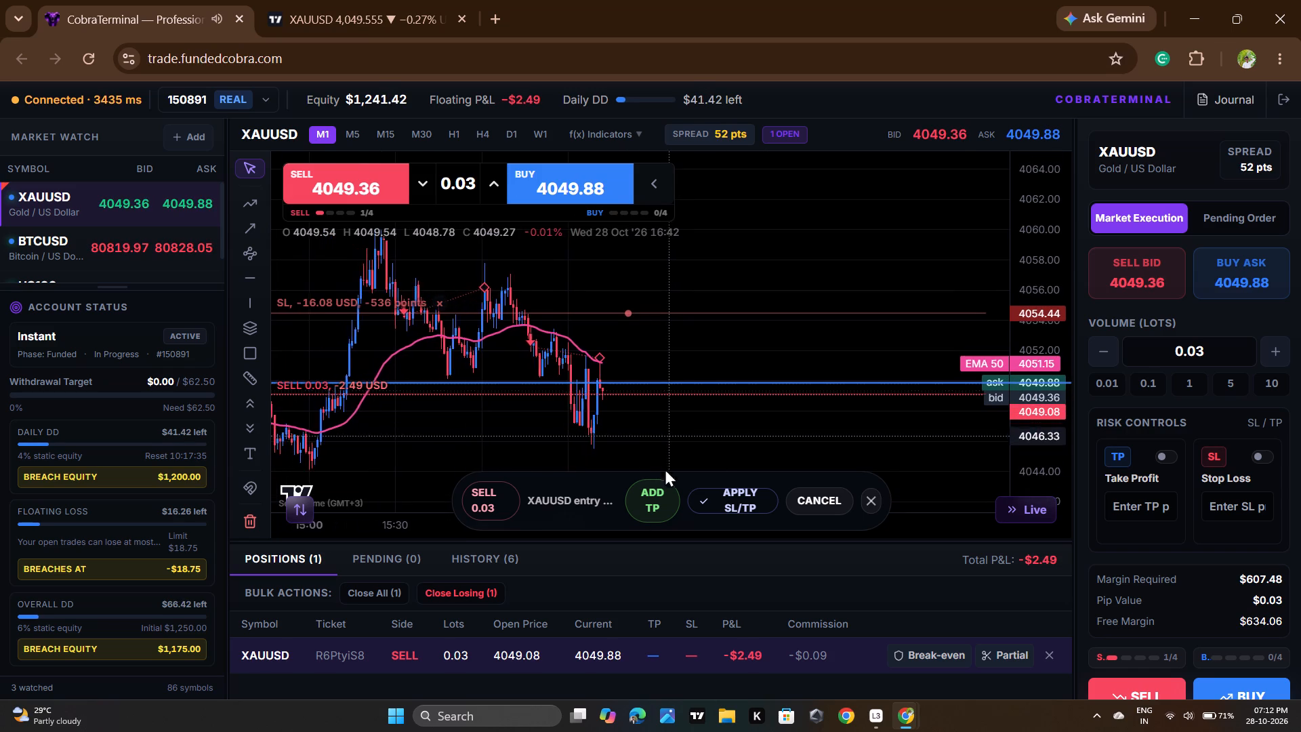
left_click(747, 506)
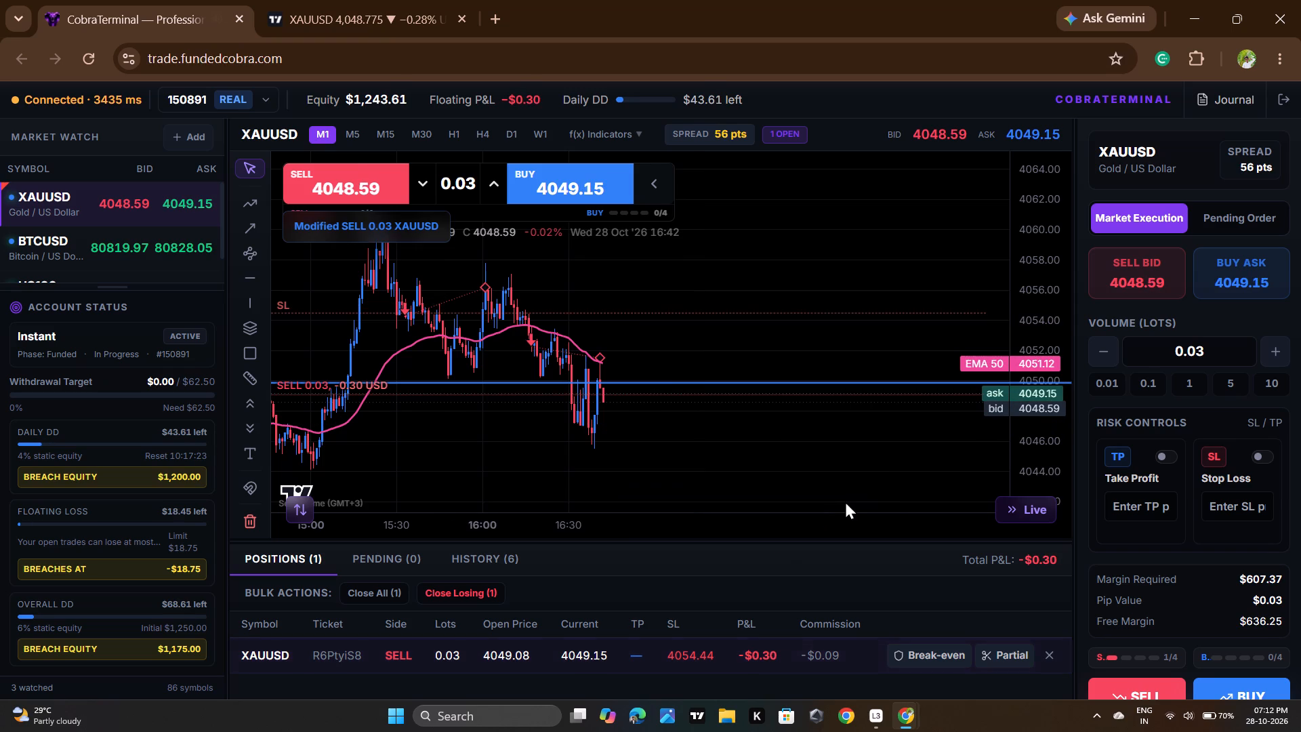
Examine the wider XAUUSD M1 price history around the open sell position and its stop loss.
scroll(762, 421, "down", 2)
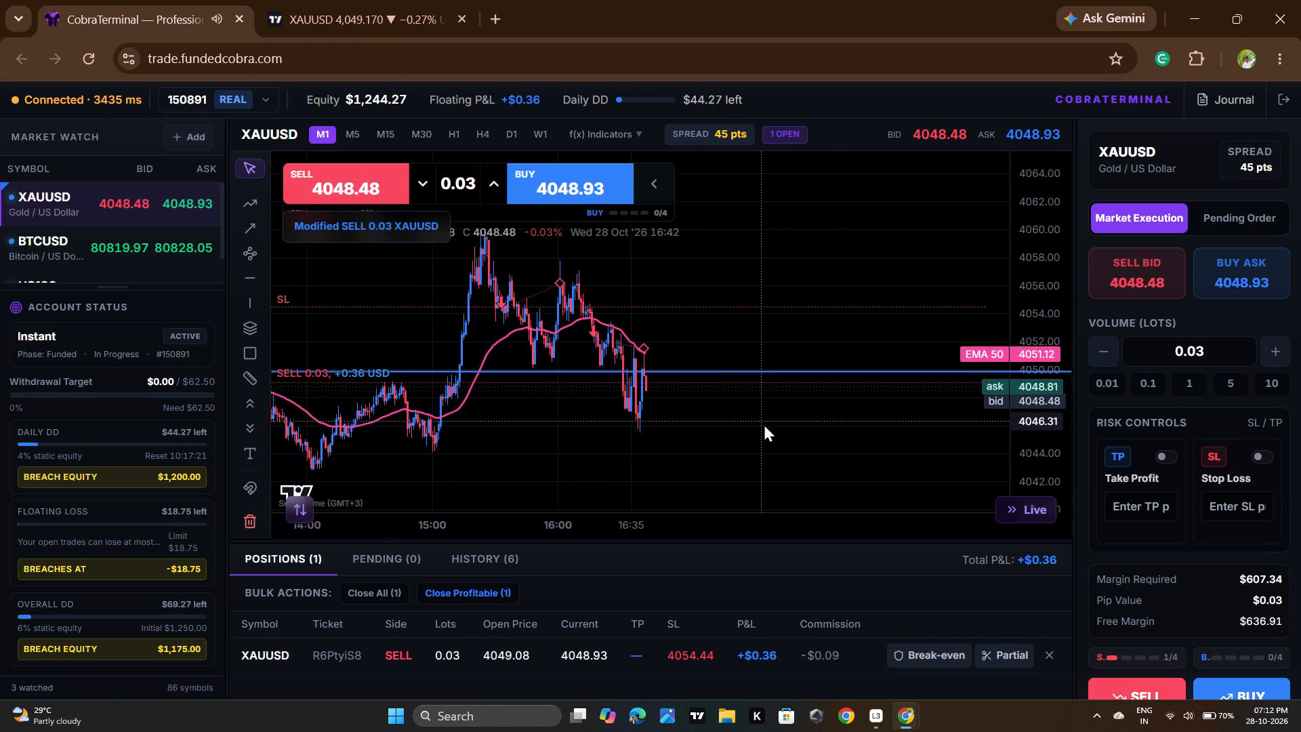
scroll(763, 423, "down", 3)
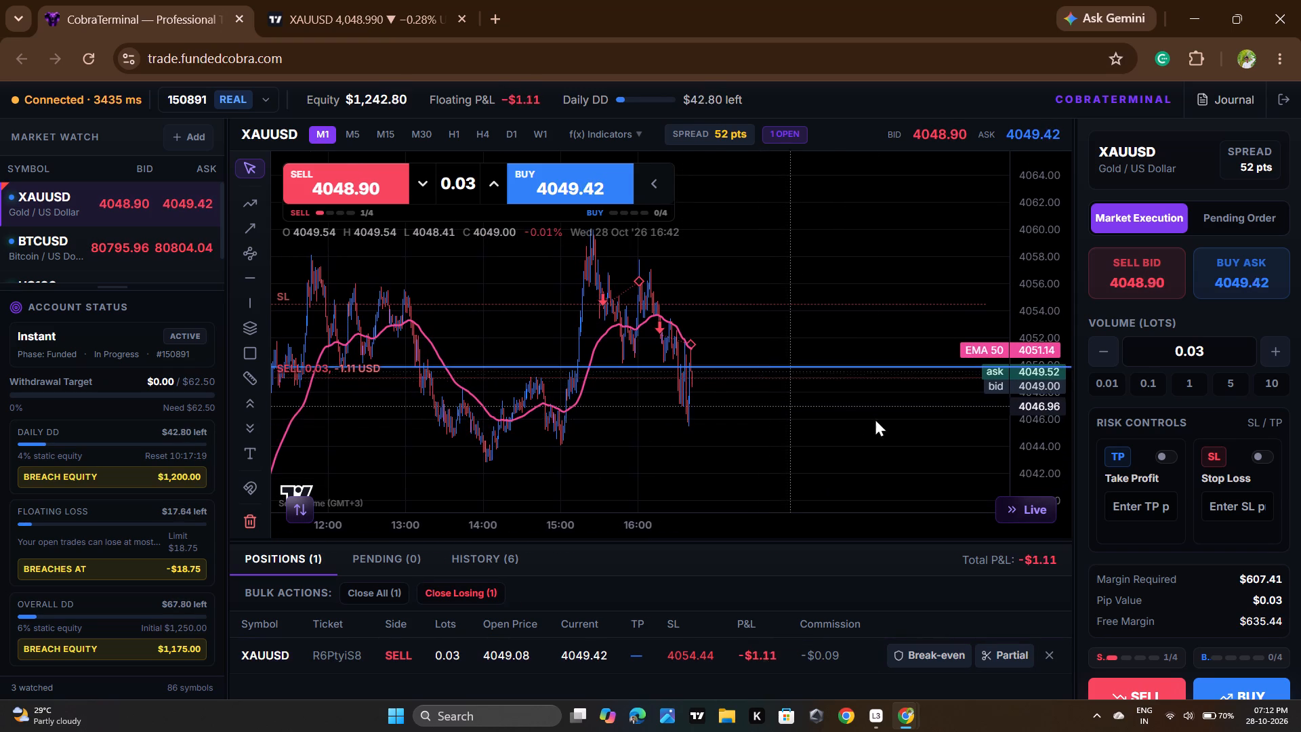
scroll(785, 428, "up", 1)
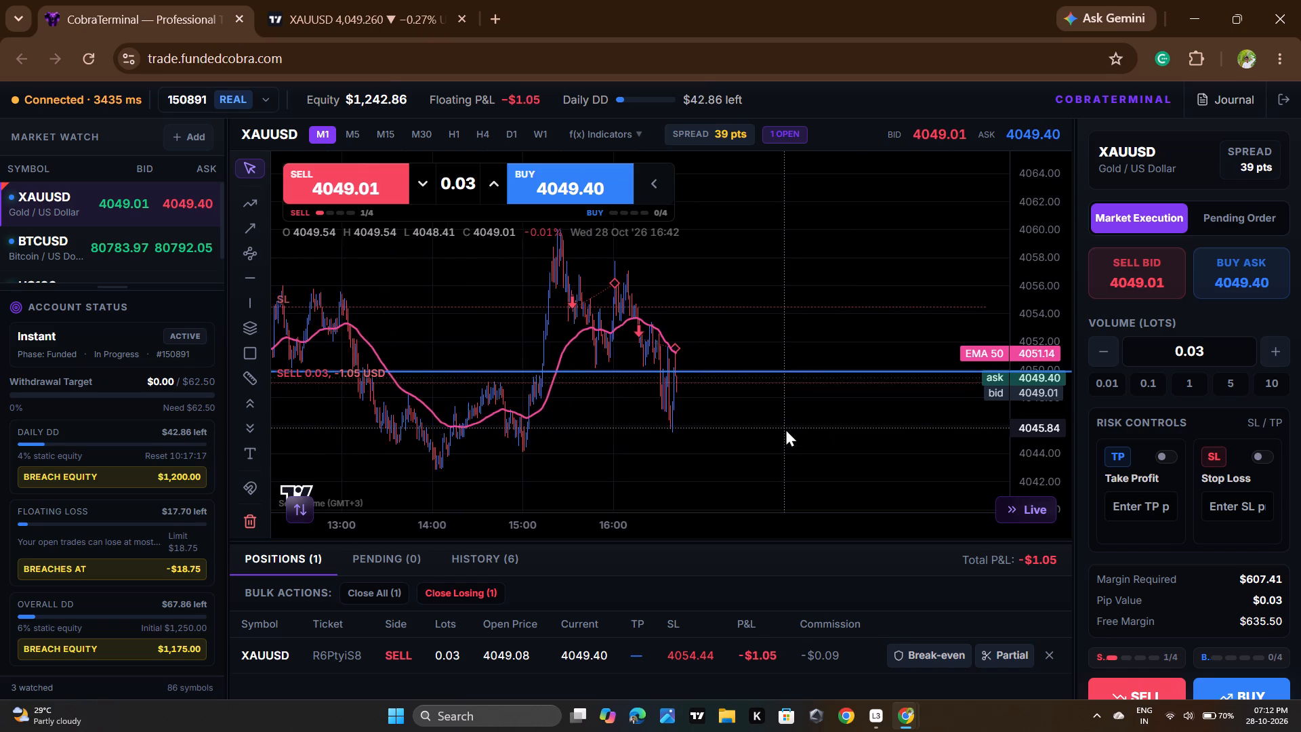
scroll(1043, 341, "down", 3)
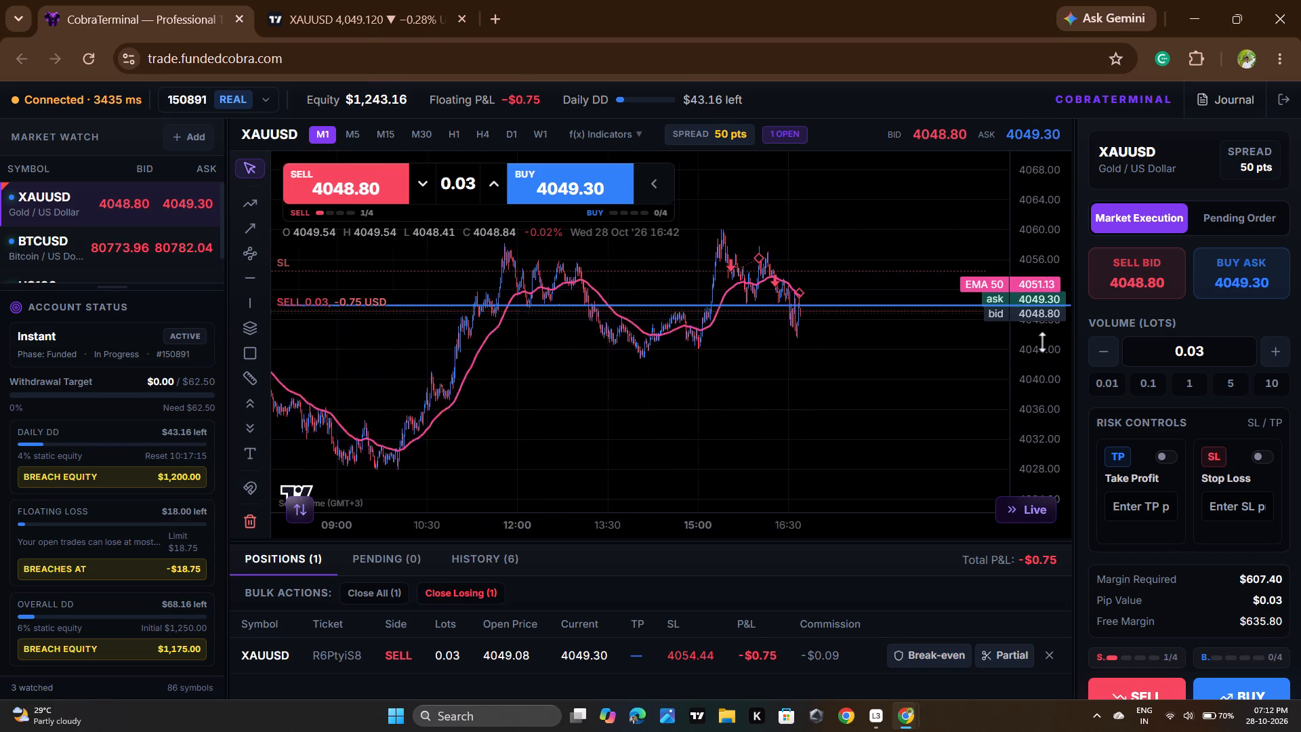
left_click_drag(882, 380, 882, 382)
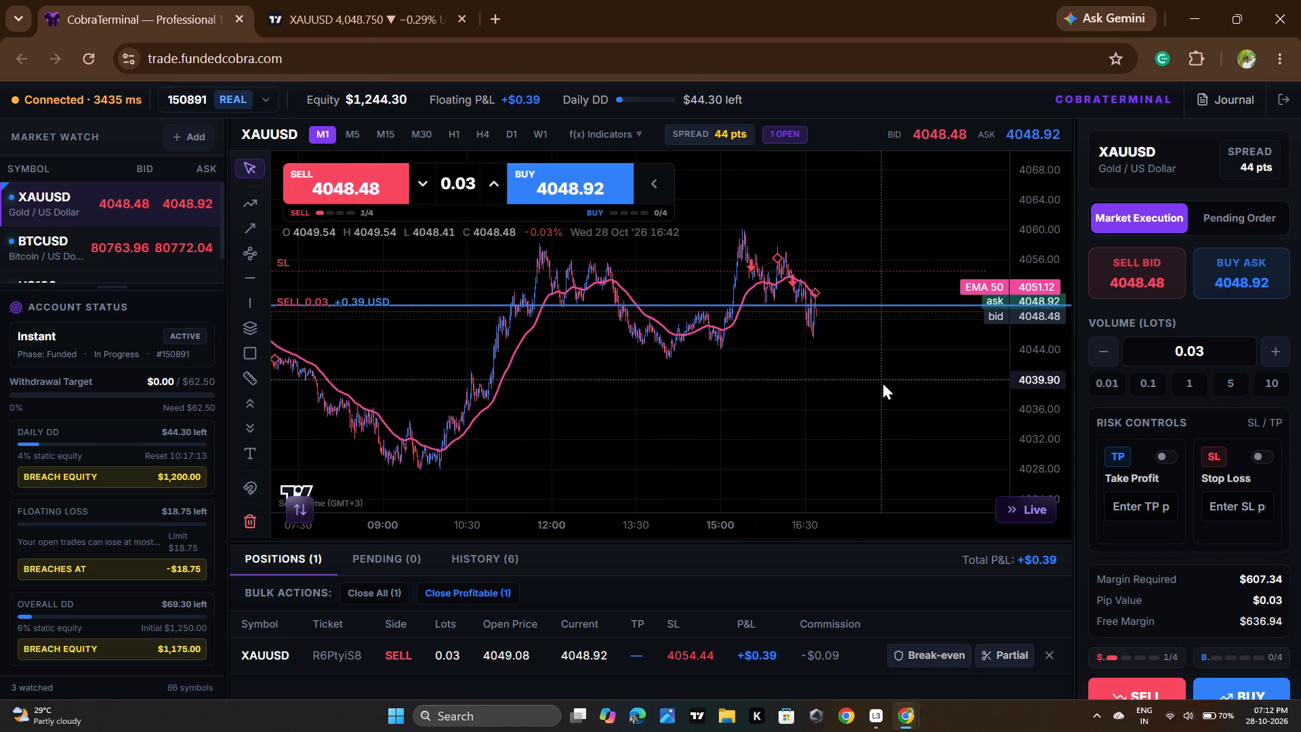
left_click_drag(882, 382, 853, 400)
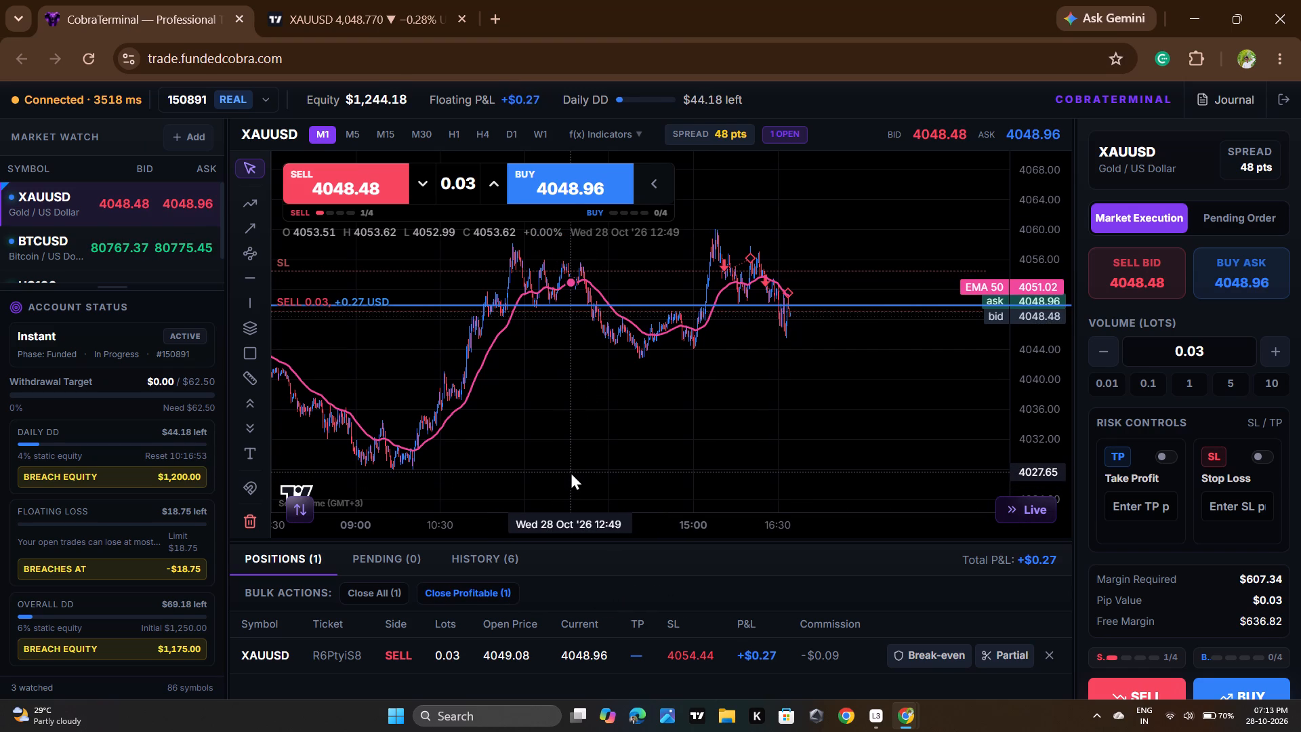
Check the XAUUSD one-minute chart in TradingView, and return to CobraTerminal to examine the latest candles around the open position.
left_click(378, 0)
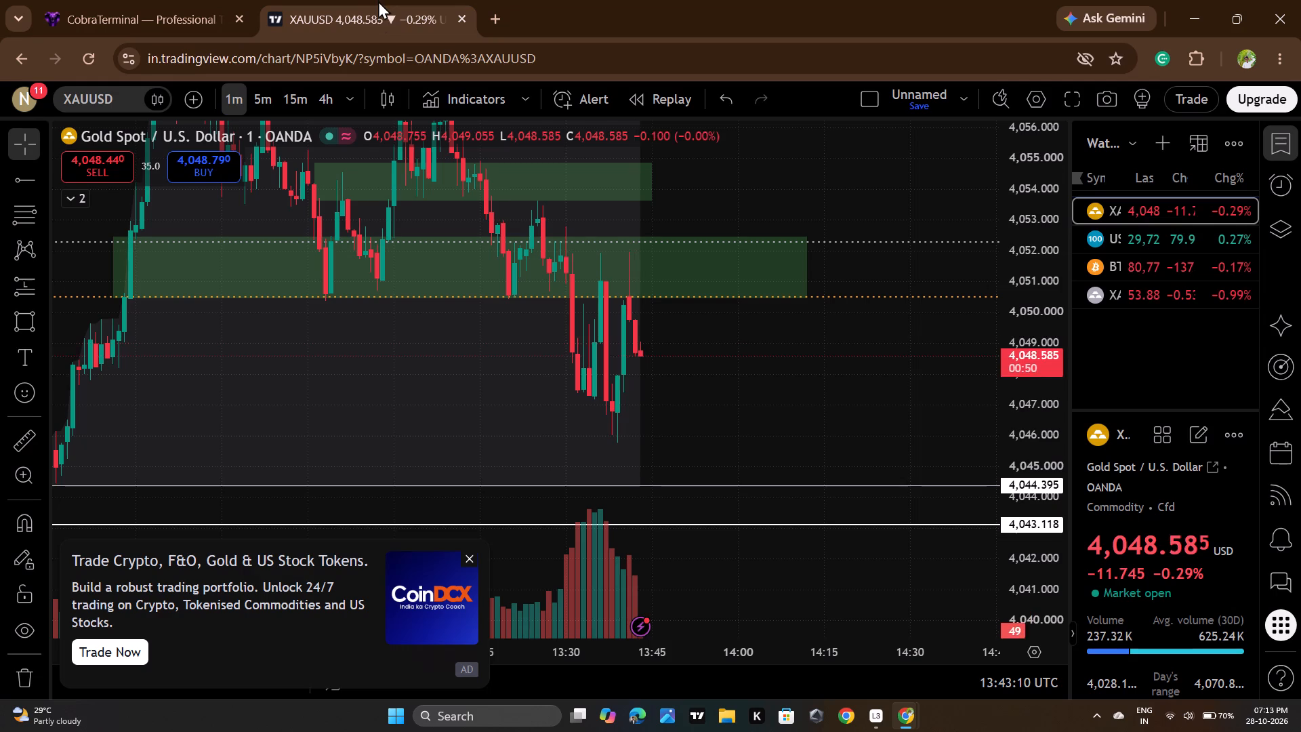
scroll(779, 449, "down", 2)
scroll(808, 436, "up", 1)
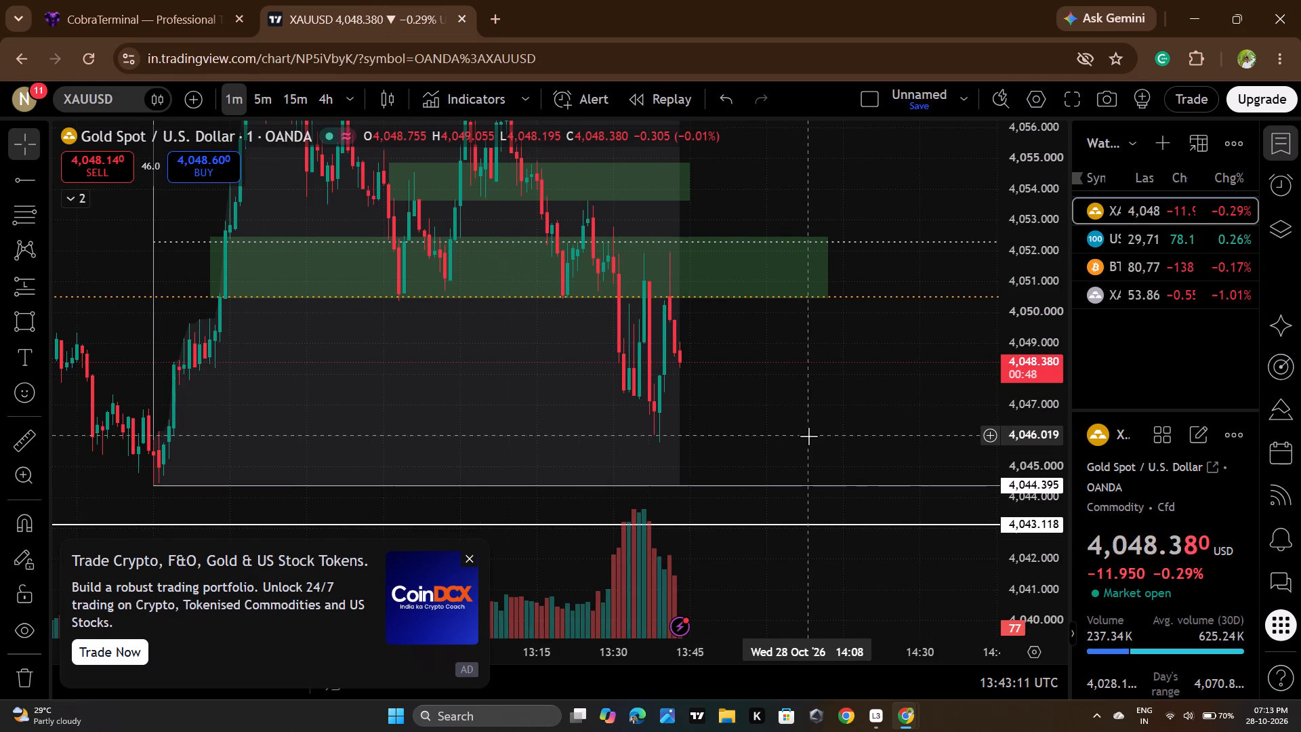
scroll(775, 443, "down", 2)
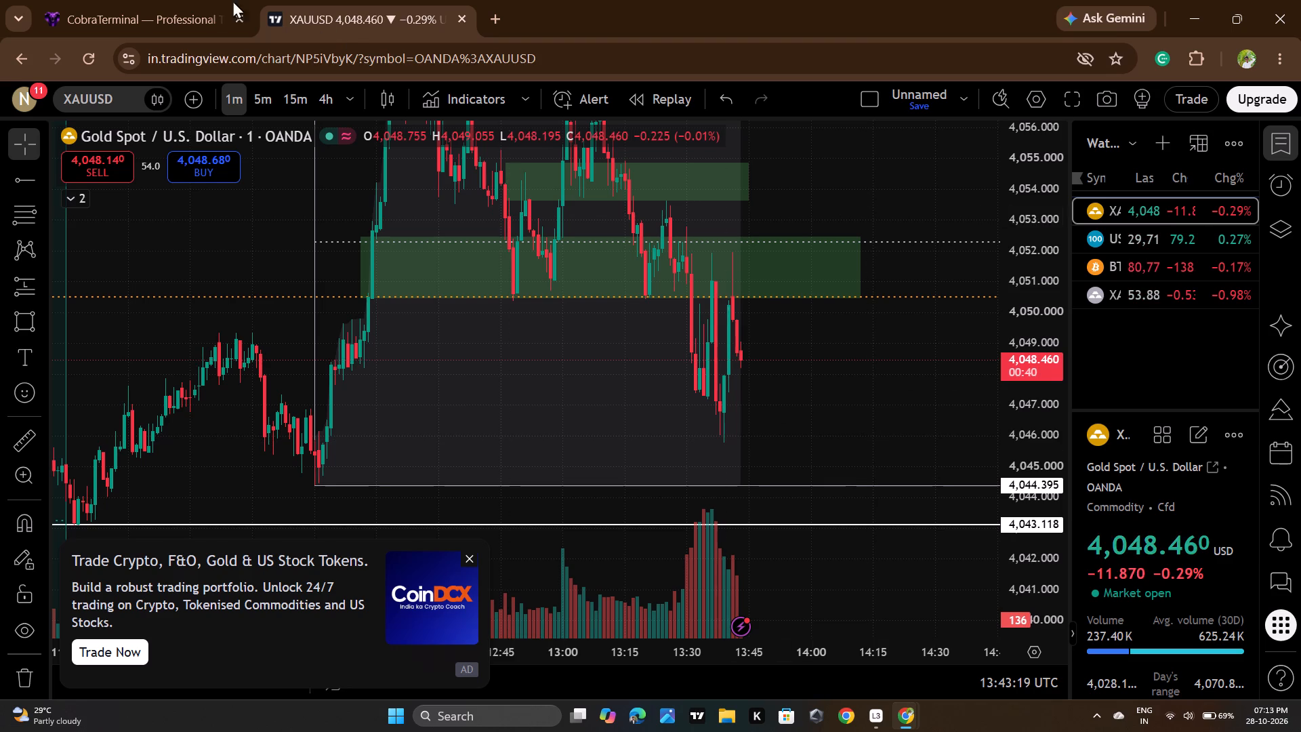
left_click(151, 1)
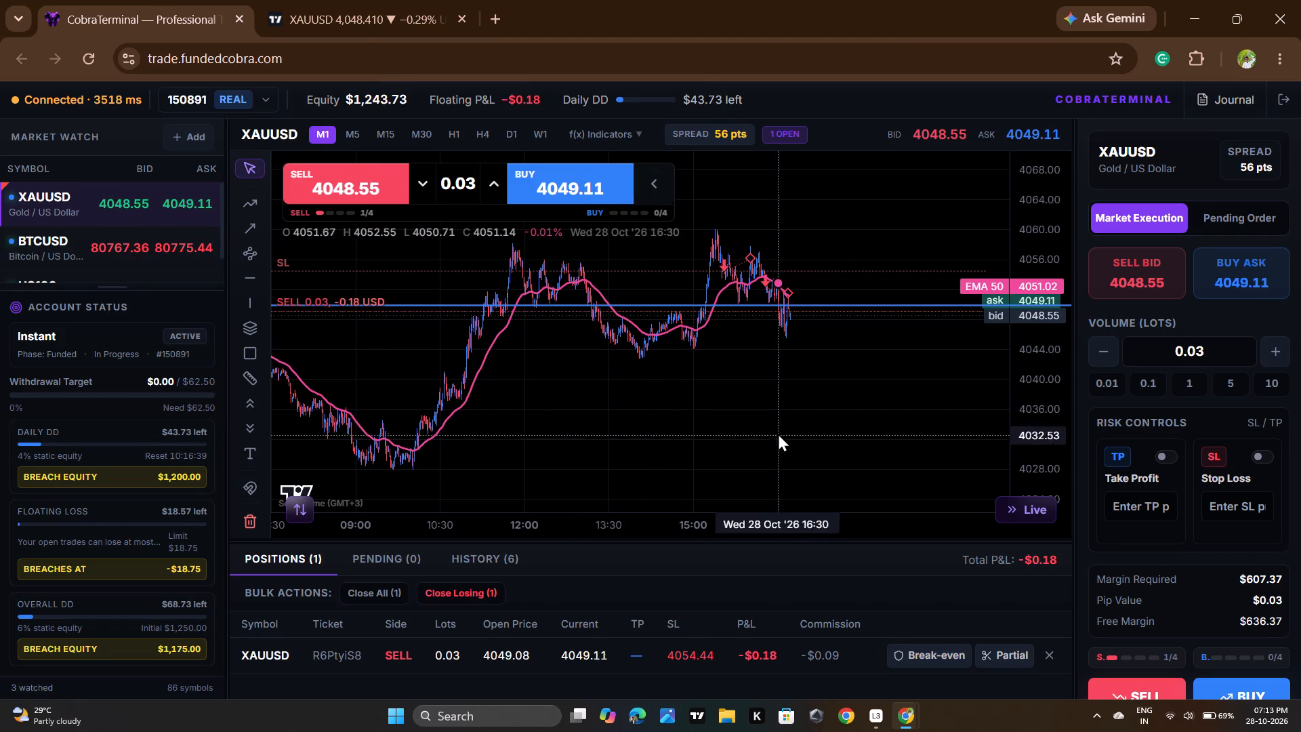
scroll(778, 433, "up", 6)
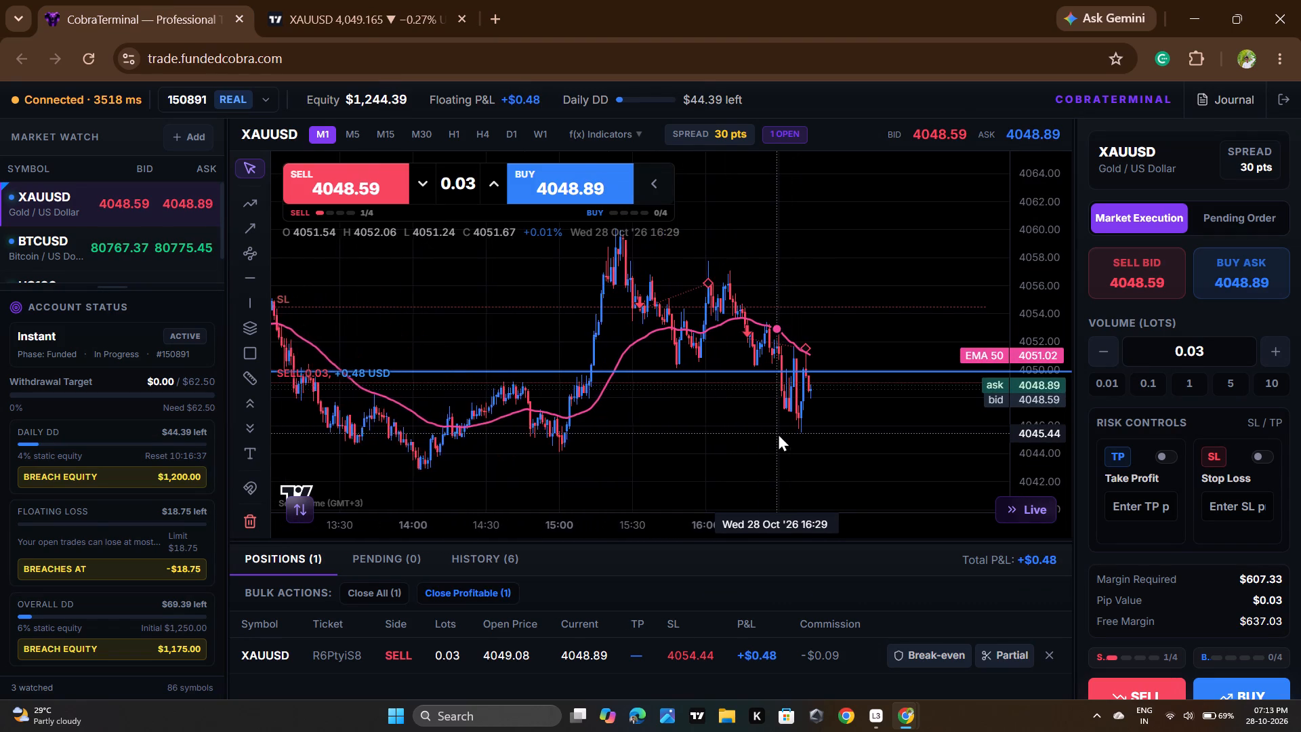
Examine the latest XAUUSD M1 candles around the open sell's stop loss, comparing them with the price zones on the TradingView chart.
scroll(864, 422, "up", 3)
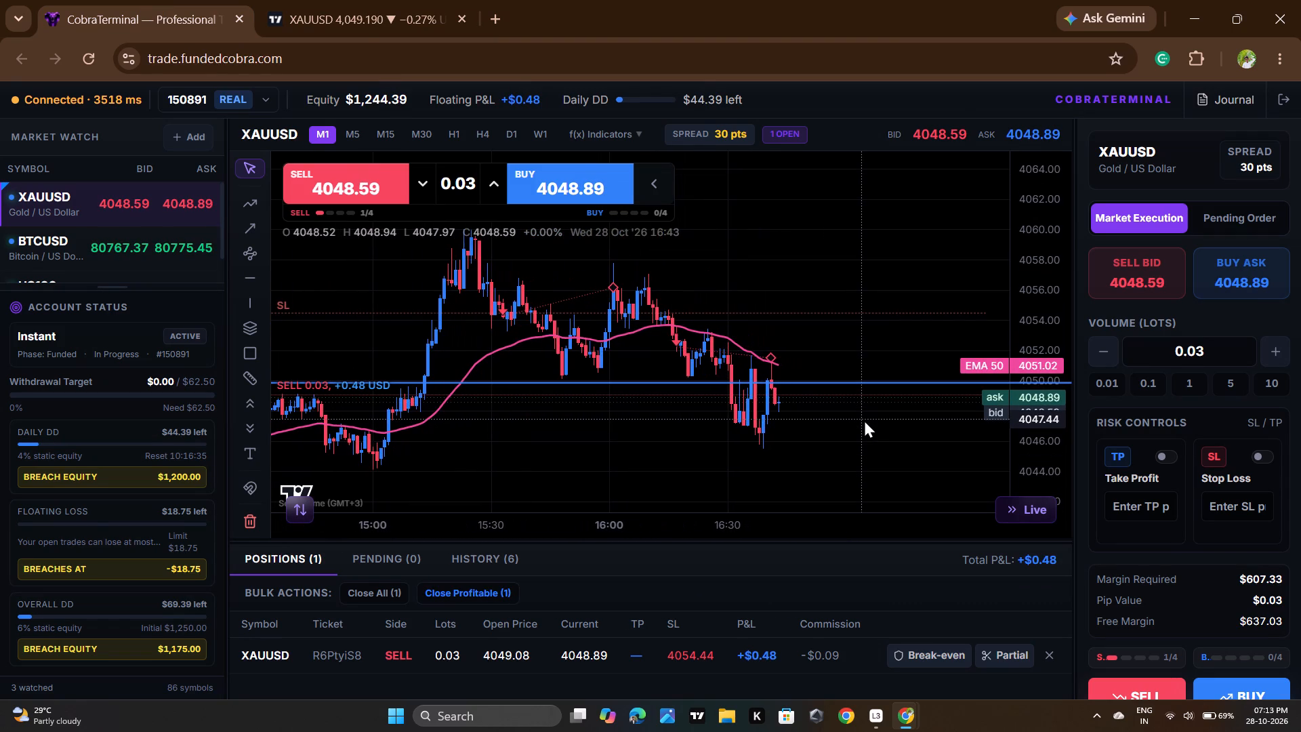
scroll(889, 428, "up", 3)
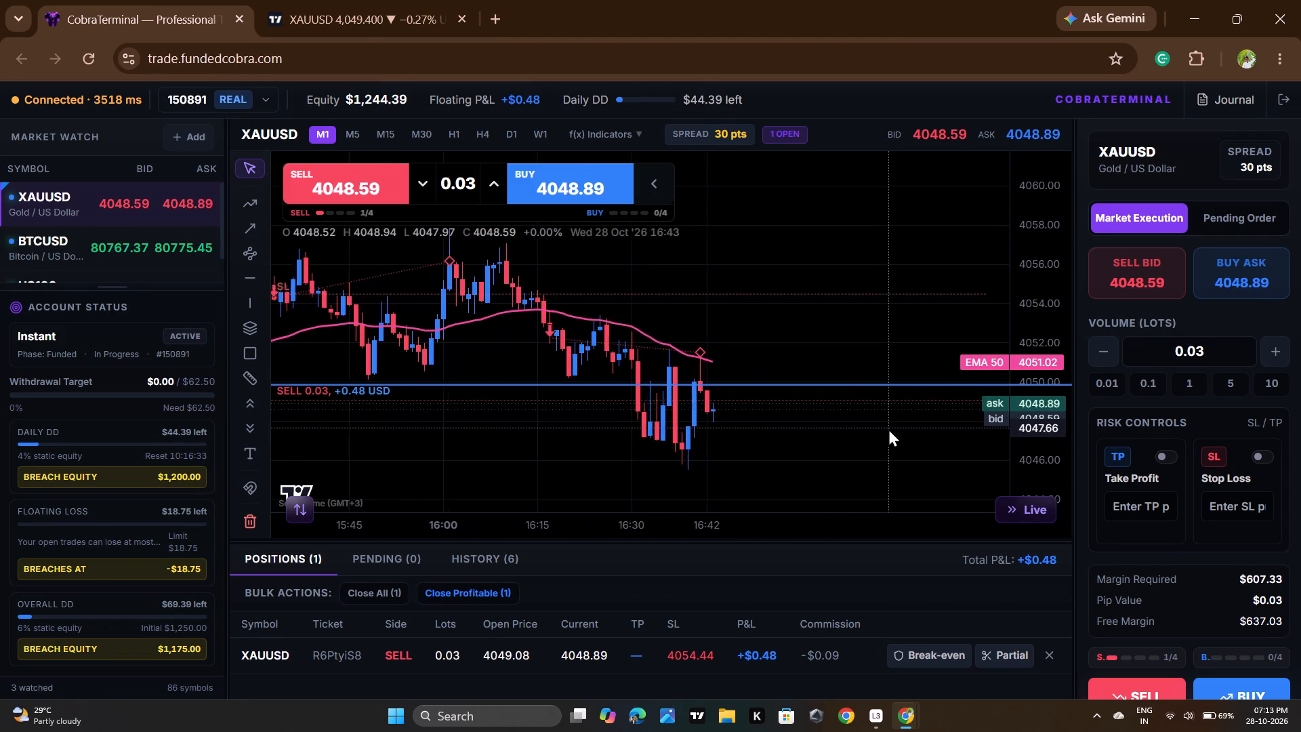
scroll(917, 415, "up", 4)
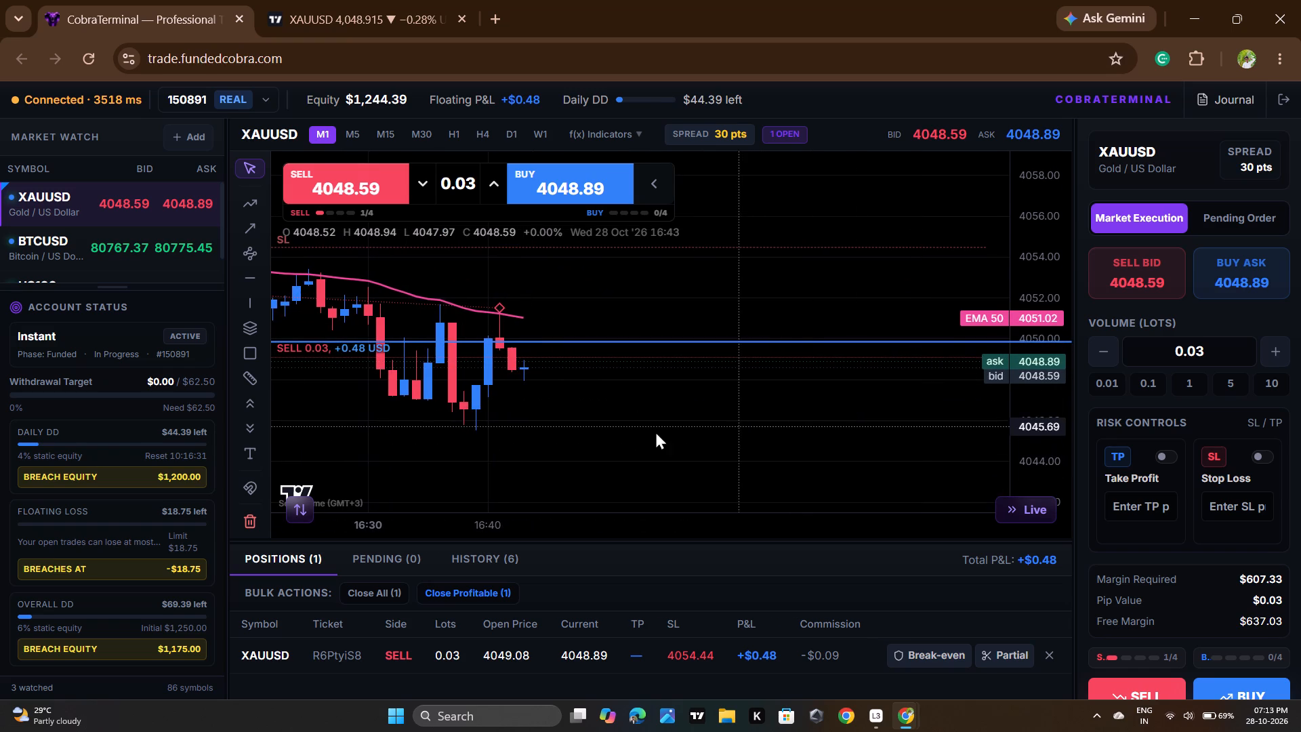
scroll(561, 450, "up", 2)
left_click_drag(560, 450, 639, 490)
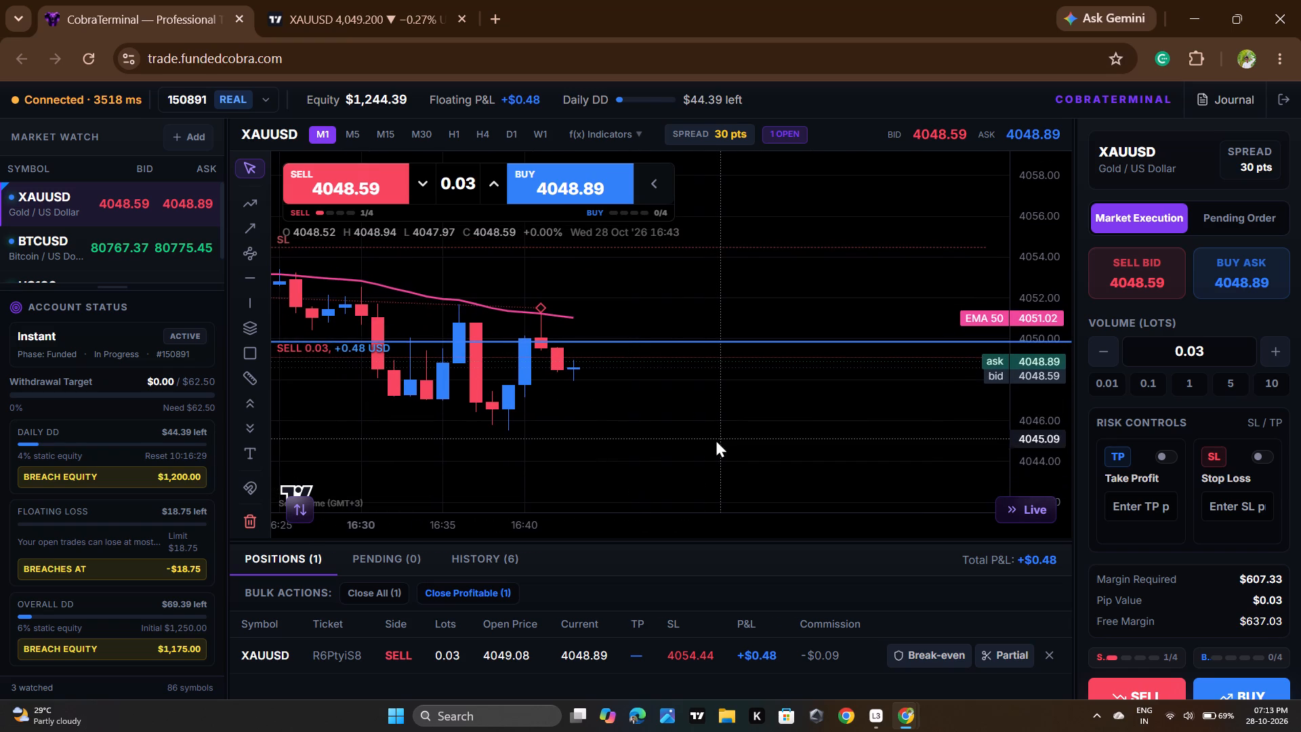
left_click_drag(716, 439, 764, 476)
left_click_drag(709, 249, 710, 274)
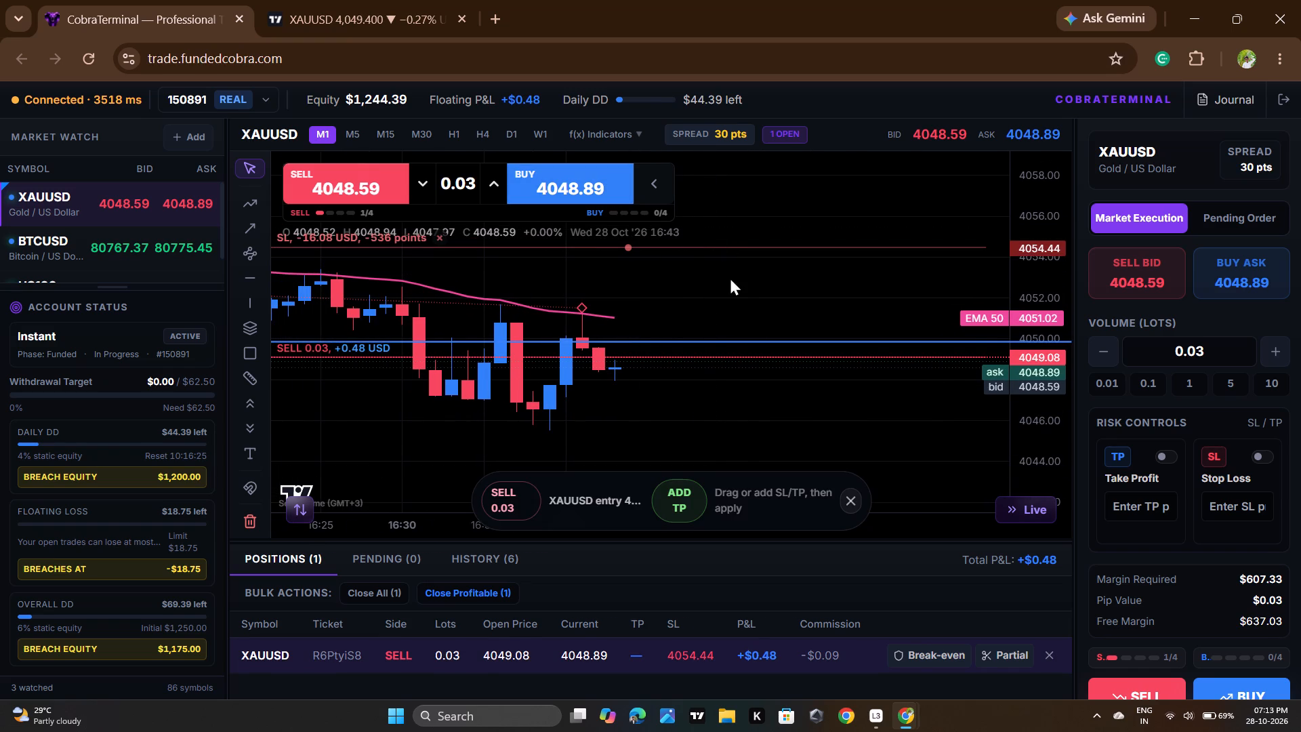
left_click(312, 0)
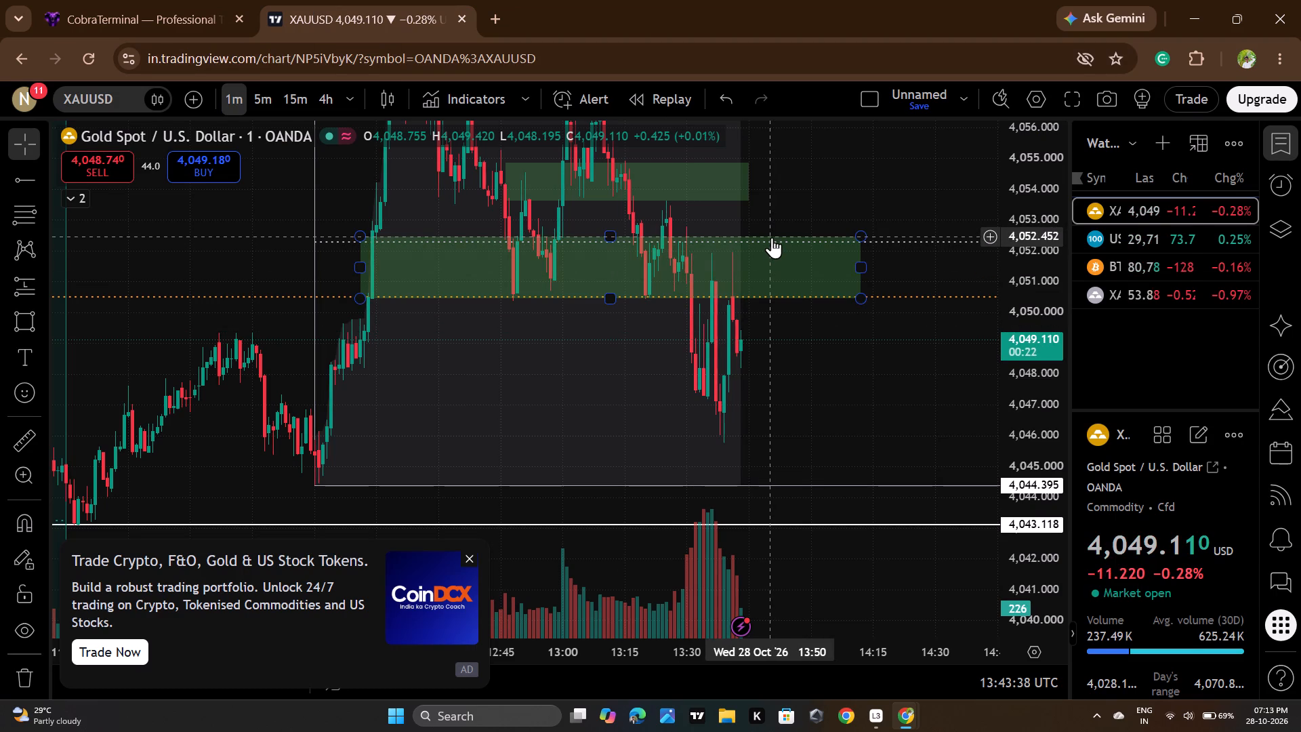
left_click(407, 0)
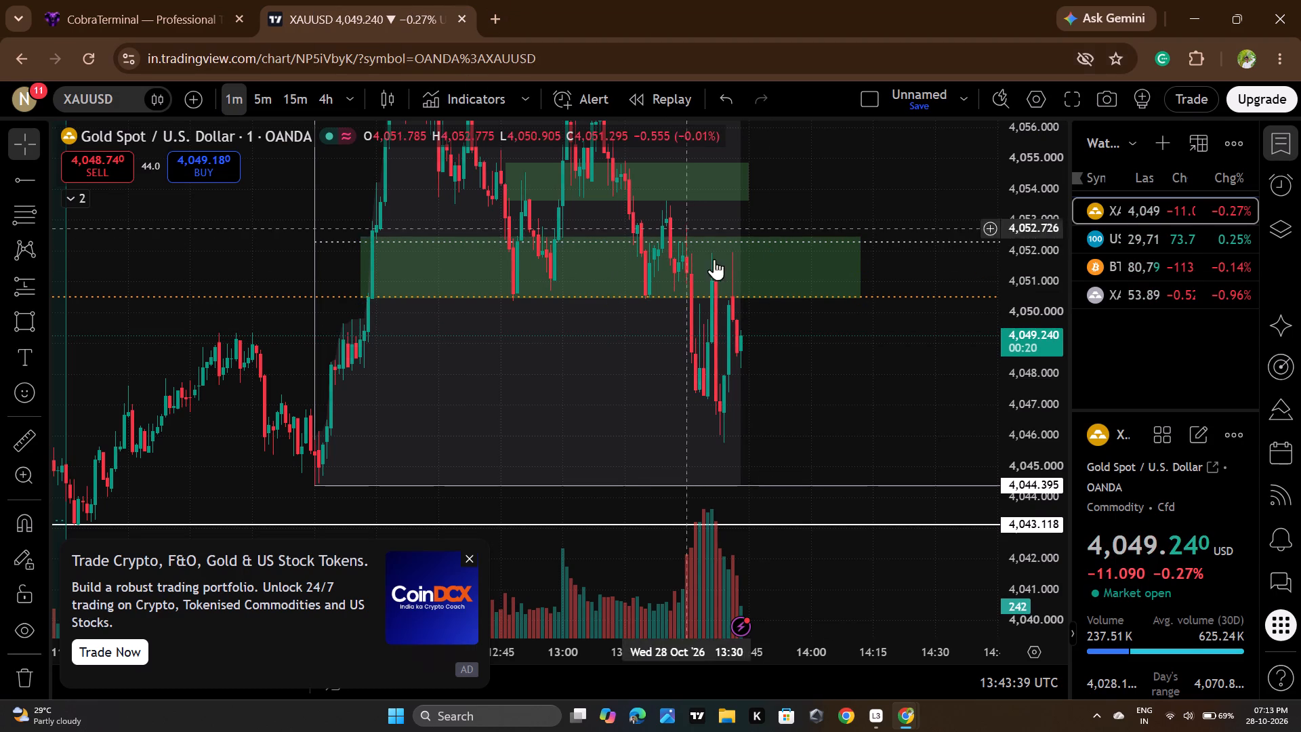
left_click(169, 0)
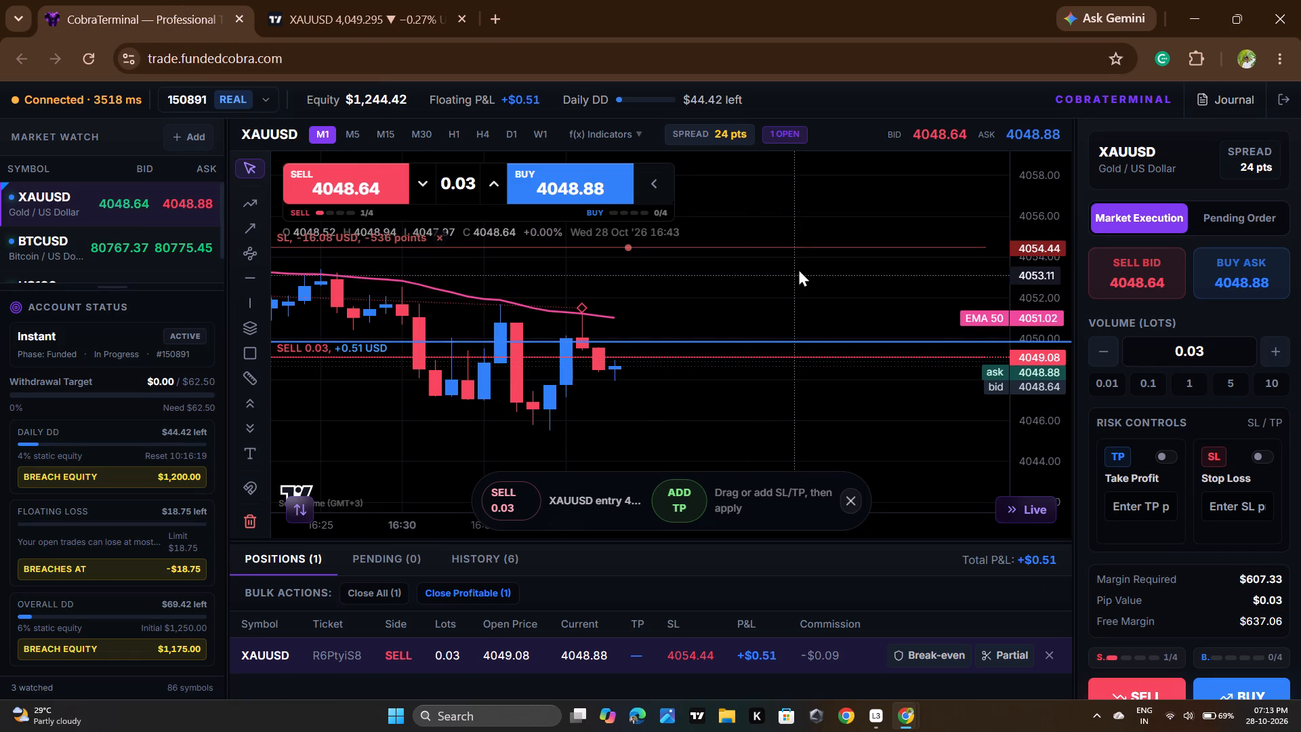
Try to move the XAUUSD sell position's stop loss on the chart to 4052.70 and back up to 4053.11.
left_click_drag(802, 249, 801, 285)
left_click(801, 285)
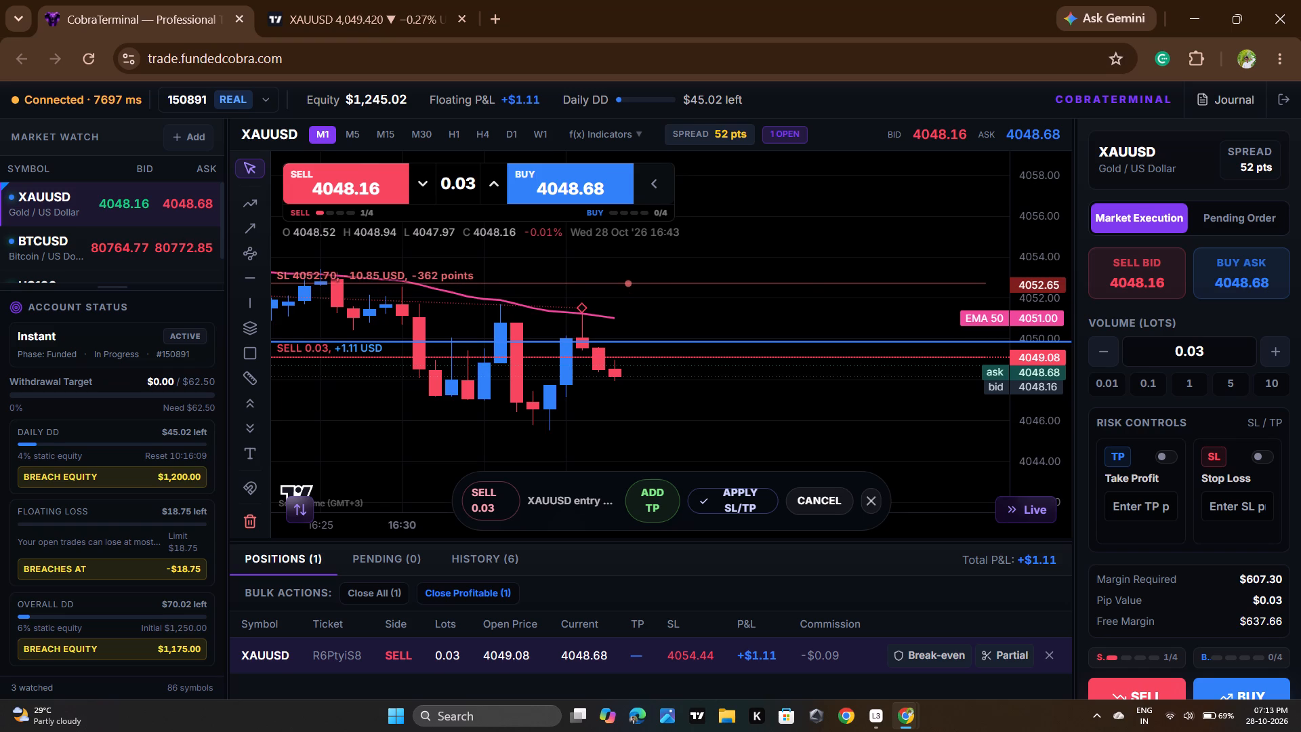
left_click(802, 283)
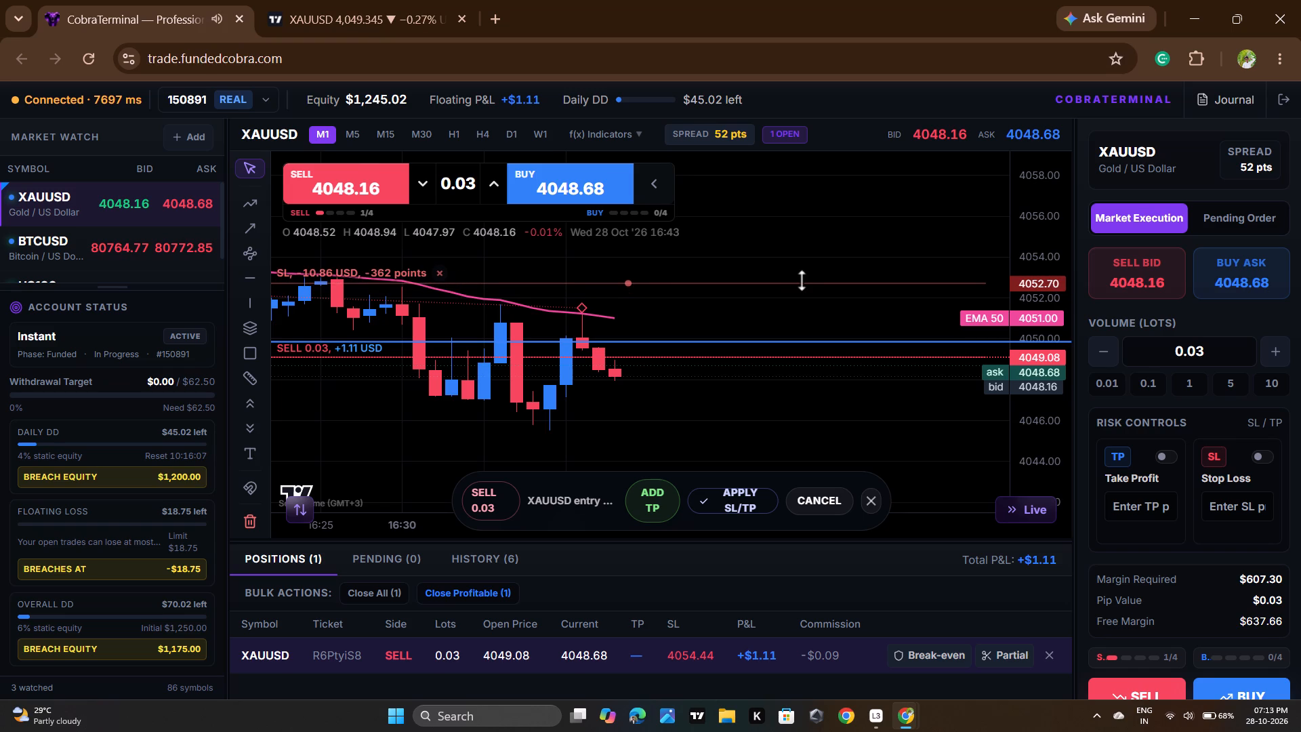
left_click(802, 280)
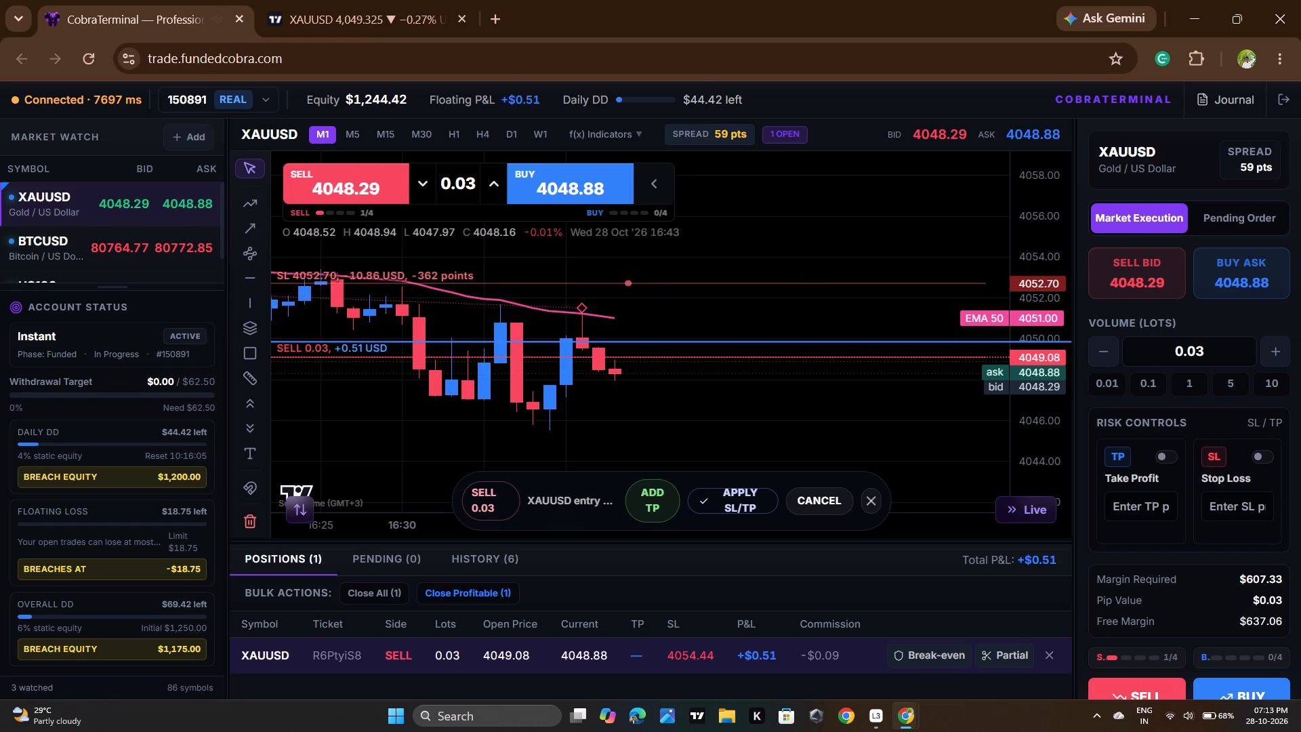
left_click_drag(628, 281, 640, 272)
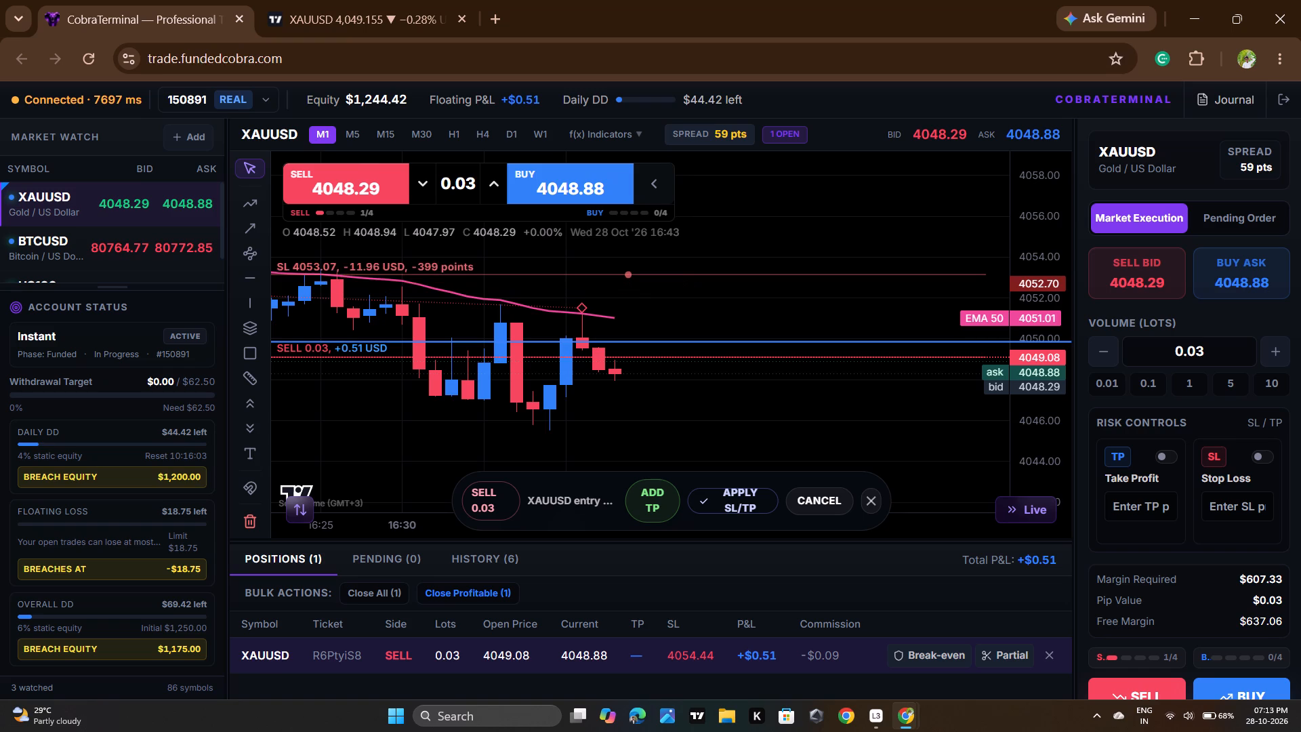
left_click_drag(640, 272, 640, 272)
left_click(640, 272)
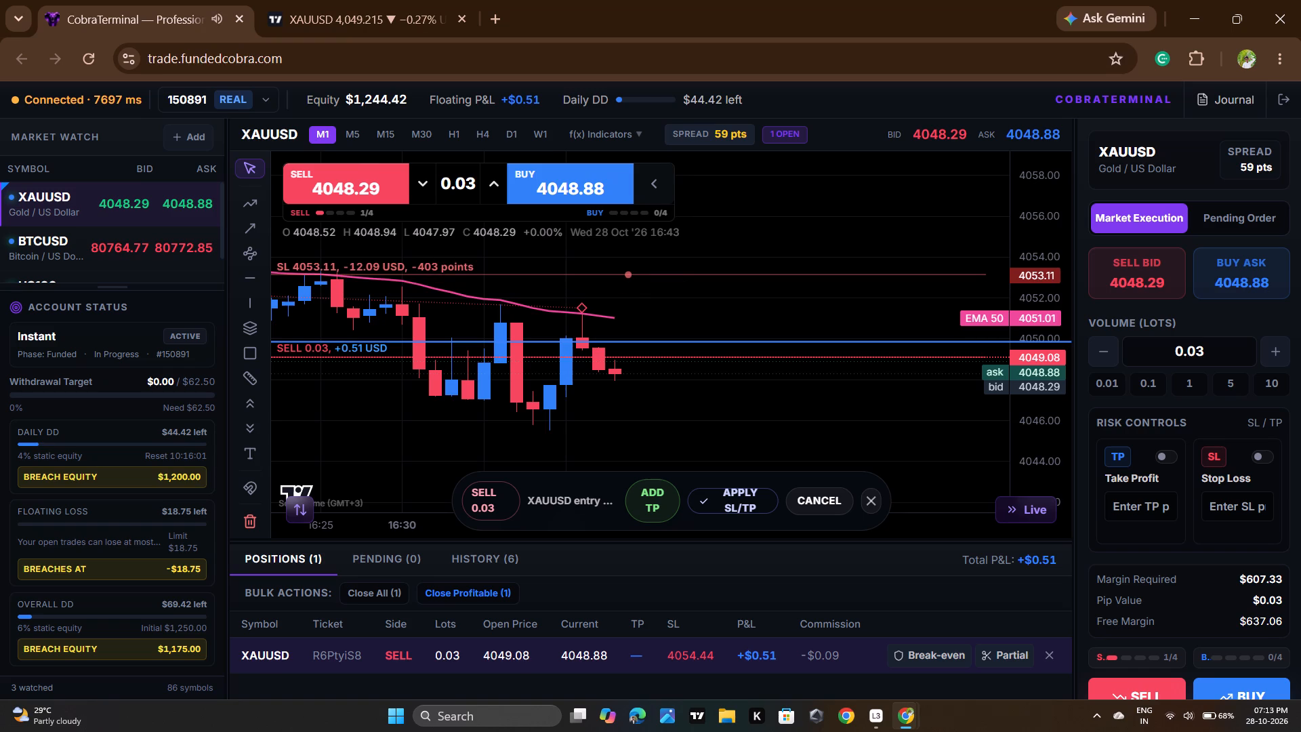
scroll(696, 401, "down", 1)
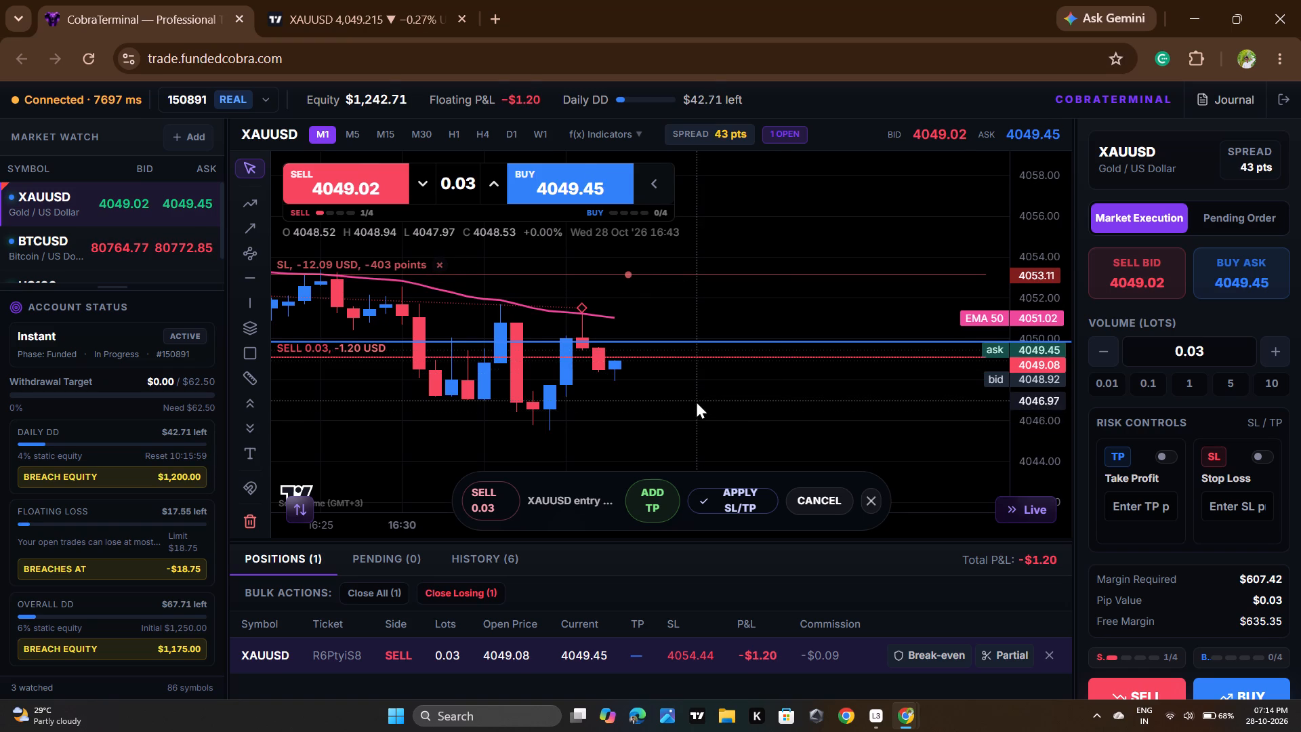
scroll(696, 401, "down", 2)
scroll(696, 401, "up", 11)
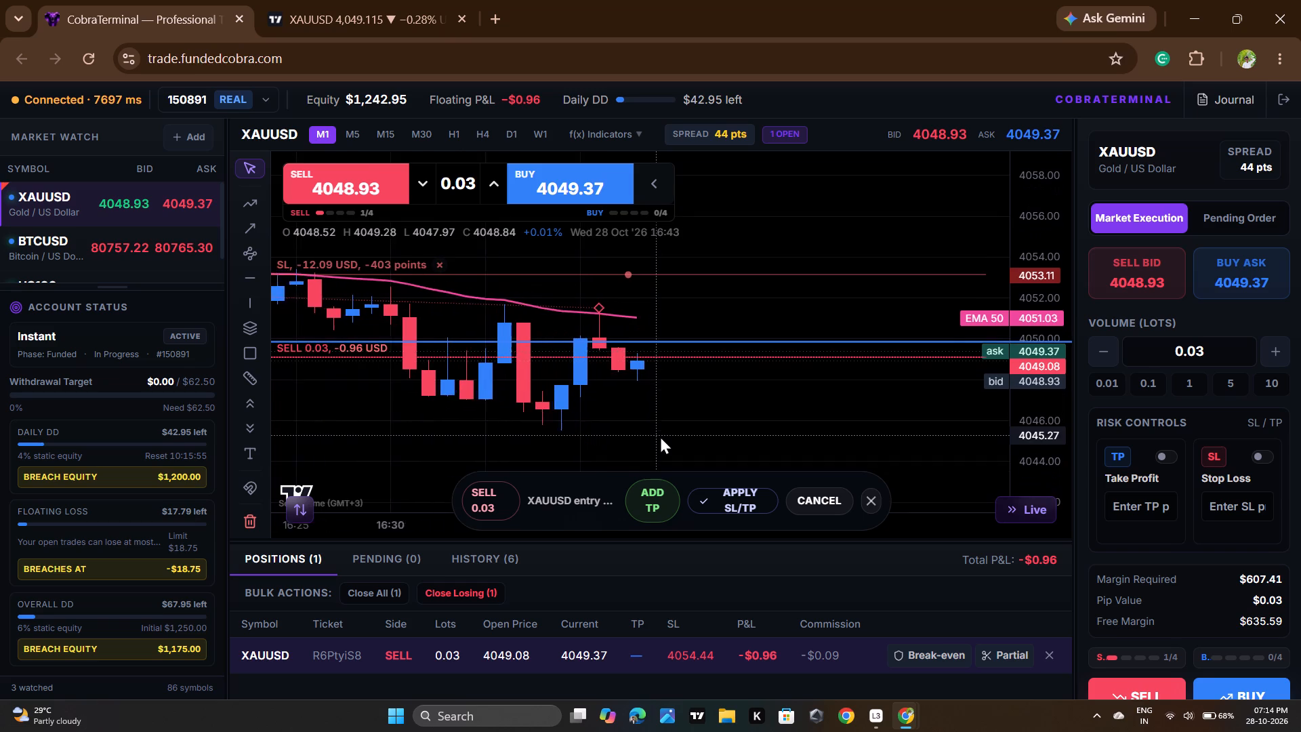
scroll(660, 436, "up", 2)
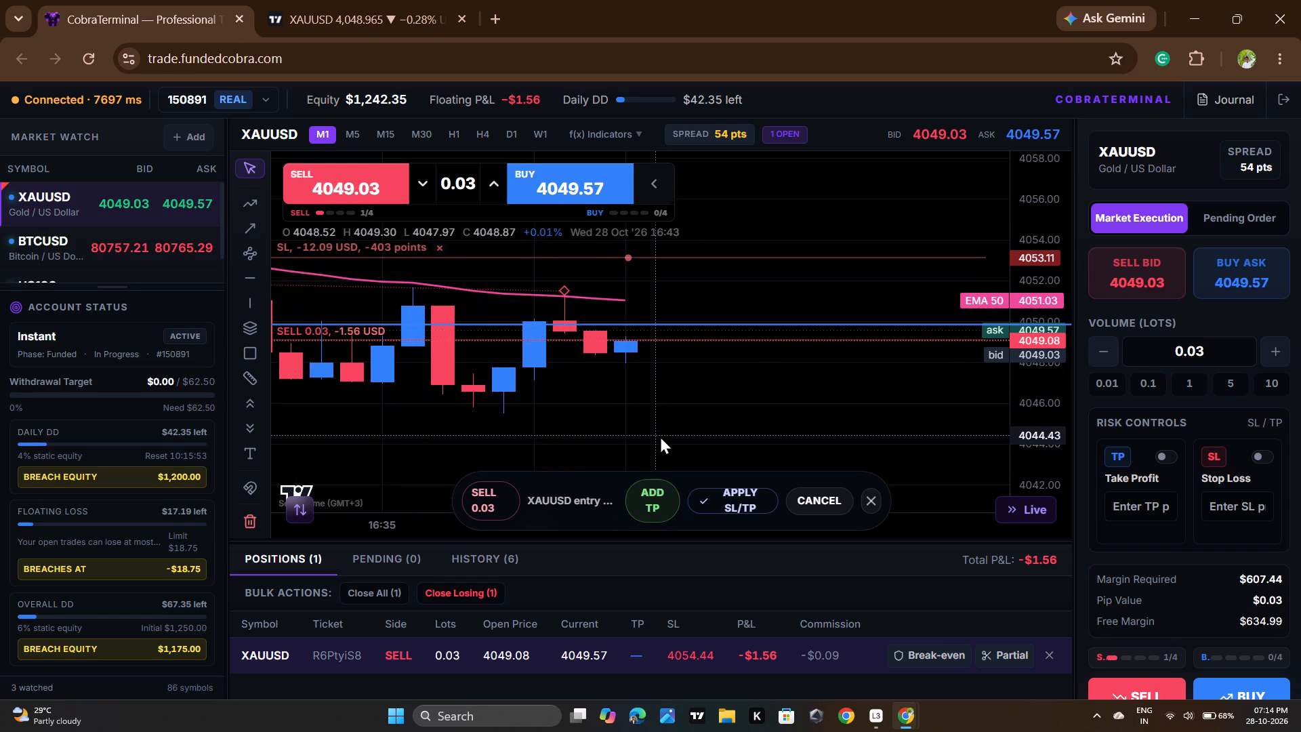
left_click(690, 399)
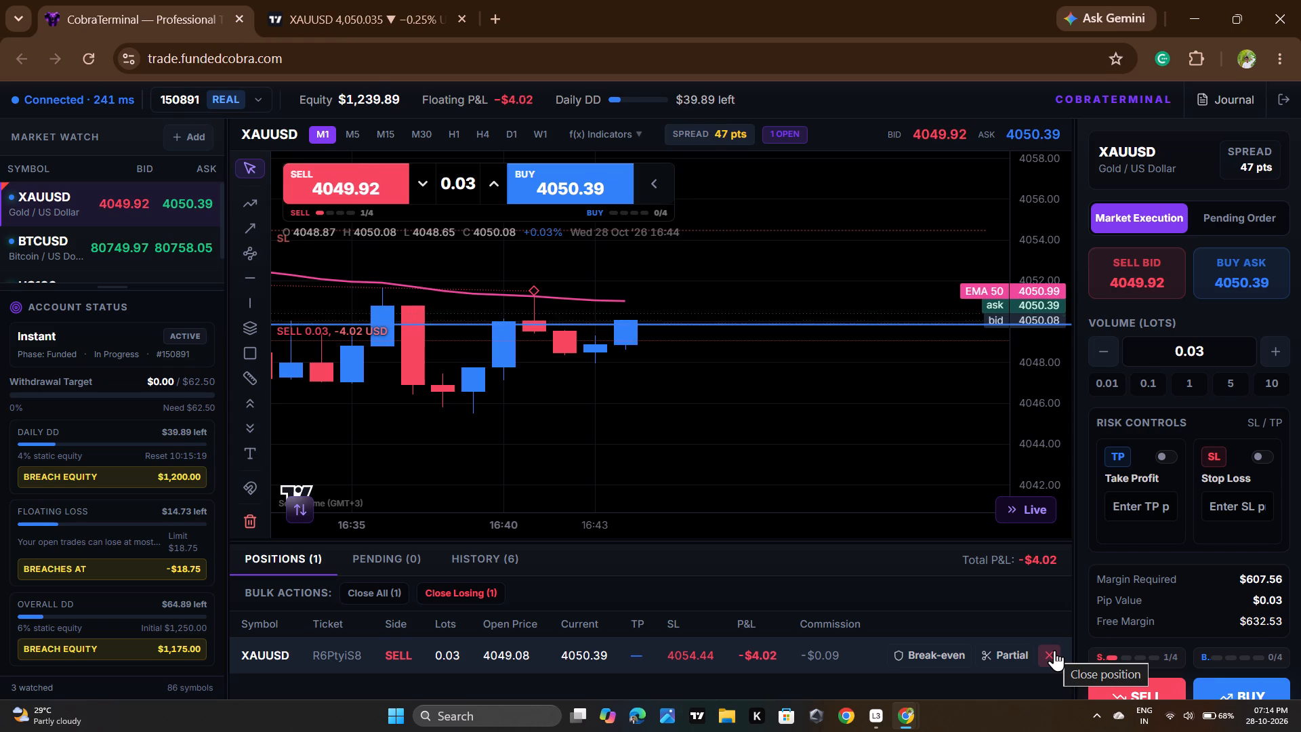
Switch to TradingView and examine the XAUUSD one-minute price history around the marked green zones and horizontal levels.
left_click(372, 0)
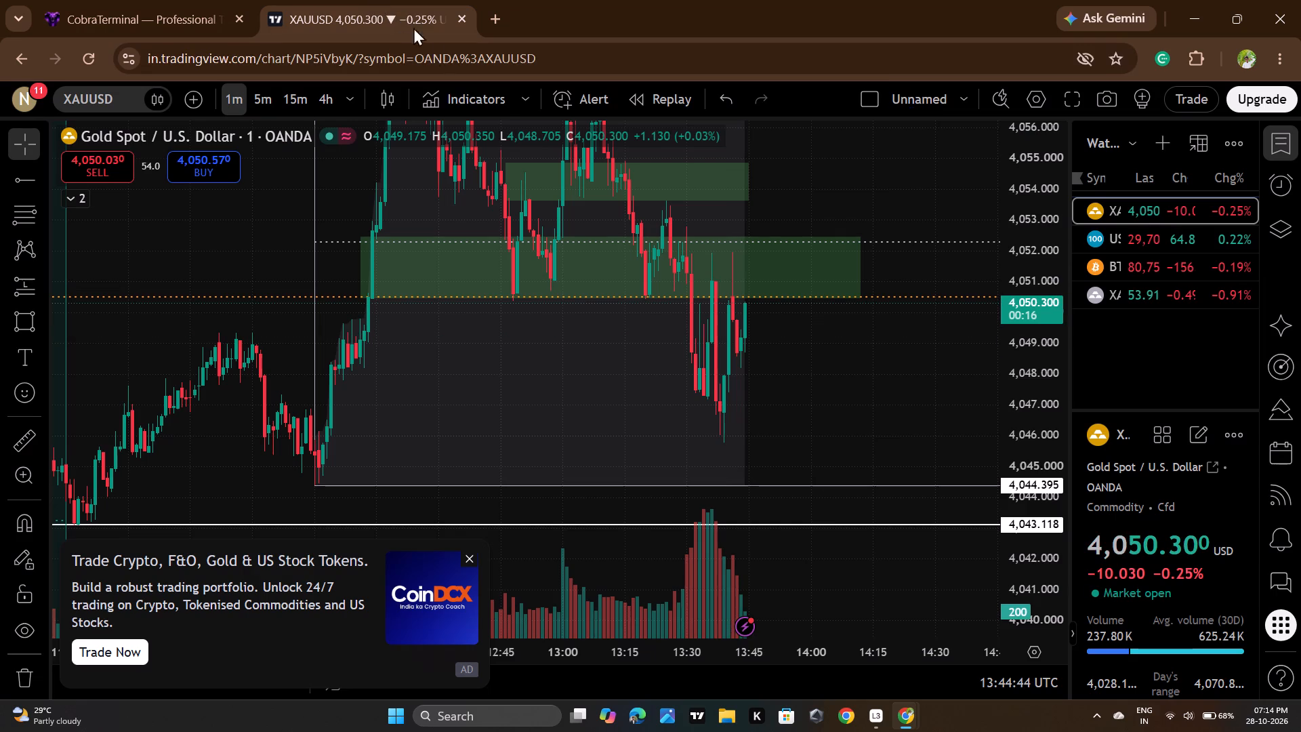
scroll(786, 375, "up", 2)
left_click_drag(786, 375, 792, 411)
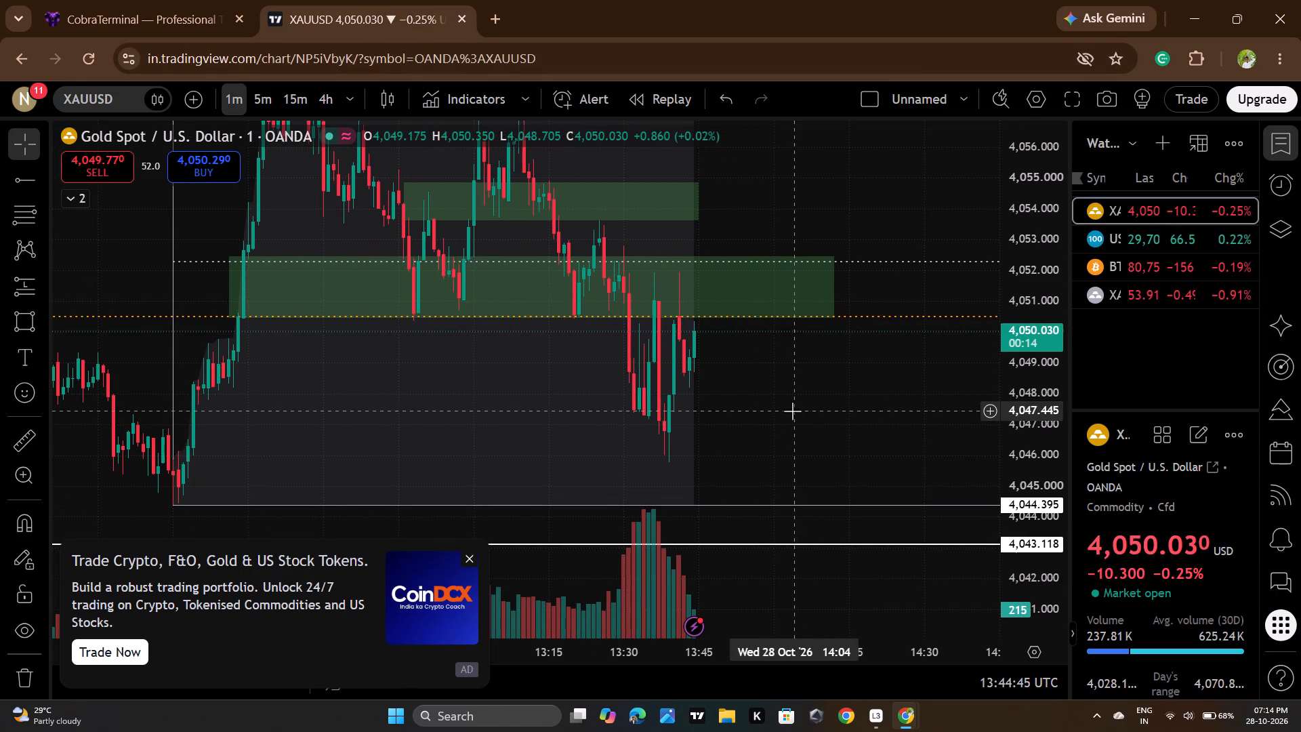
scroll(992, 297, "down", 12)
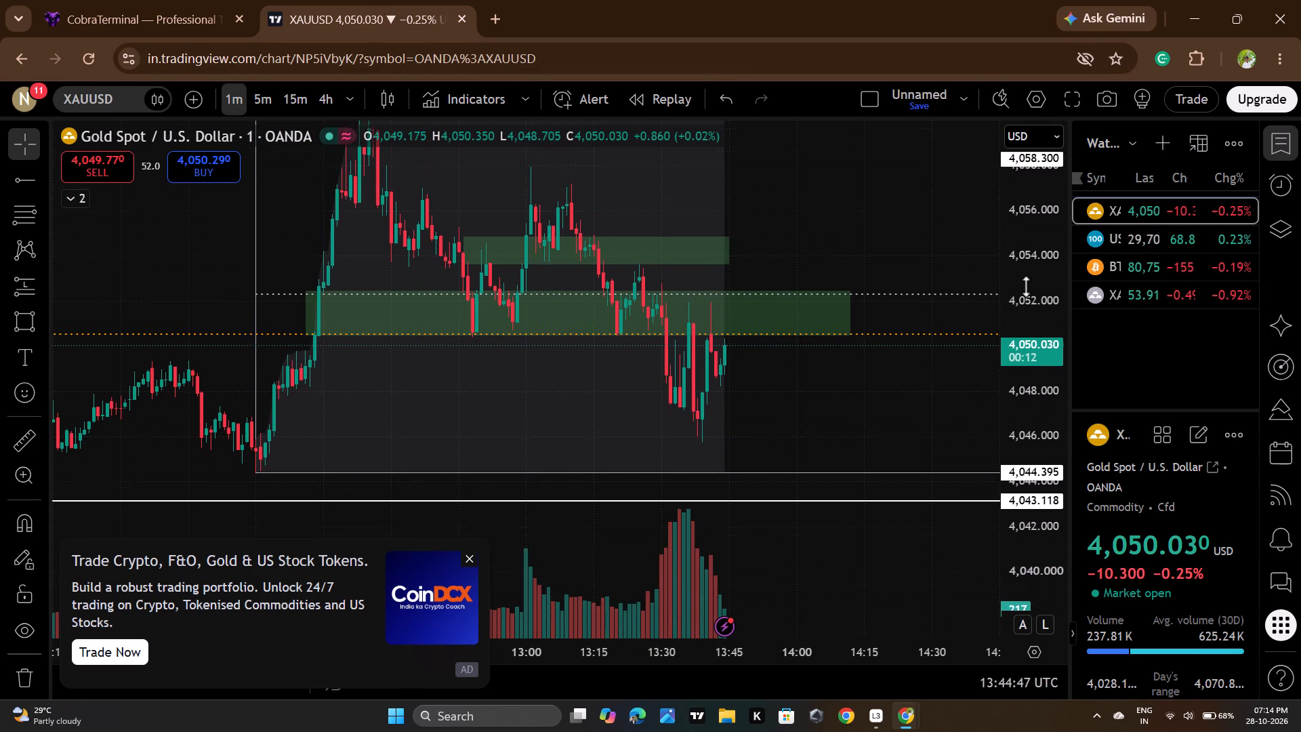
scroll(1027, 286, "down", 5)
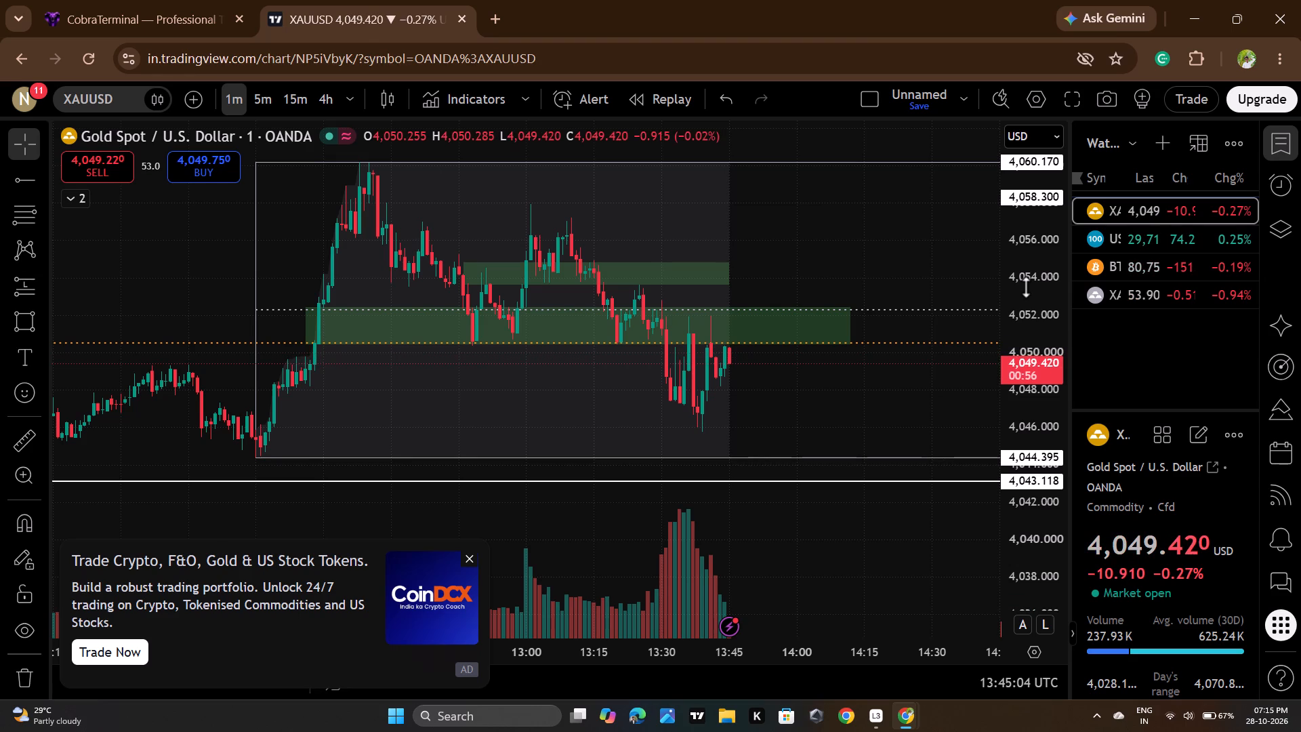
scroll(627, 252, "down", 4)
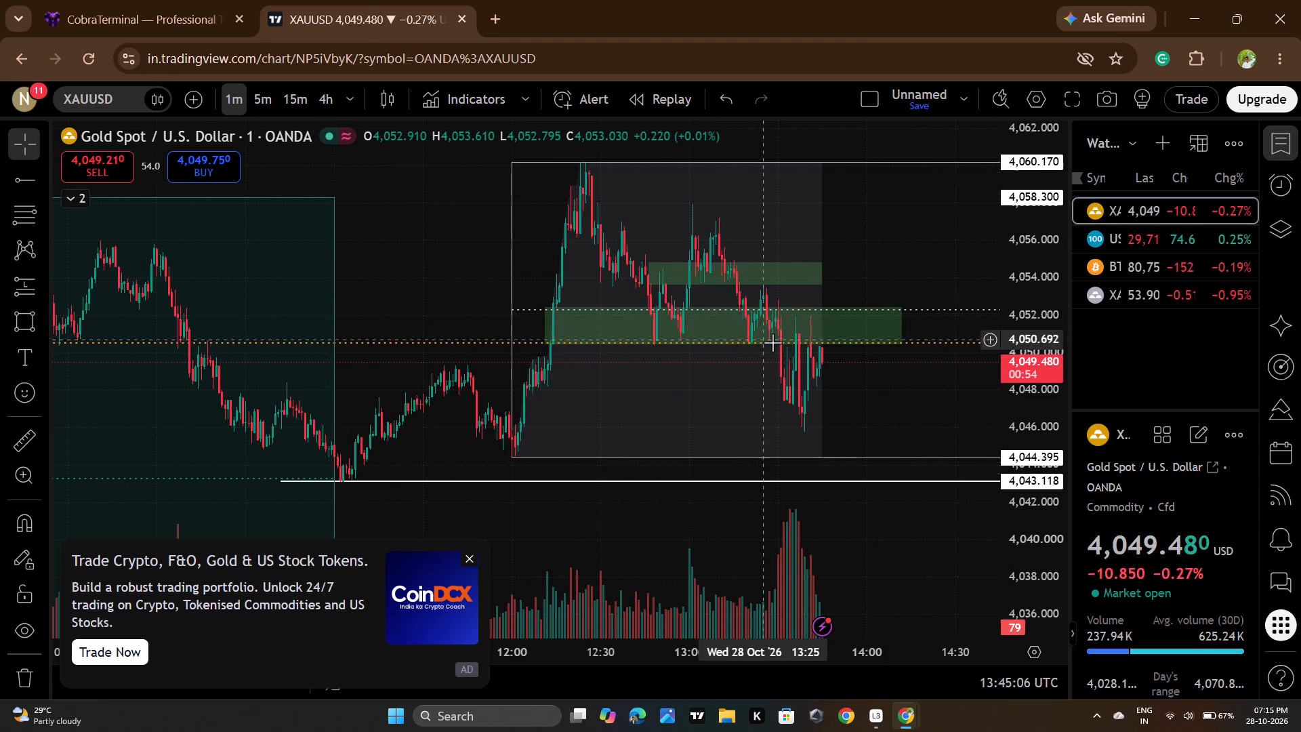
scroll(996, 392, "up", 2)
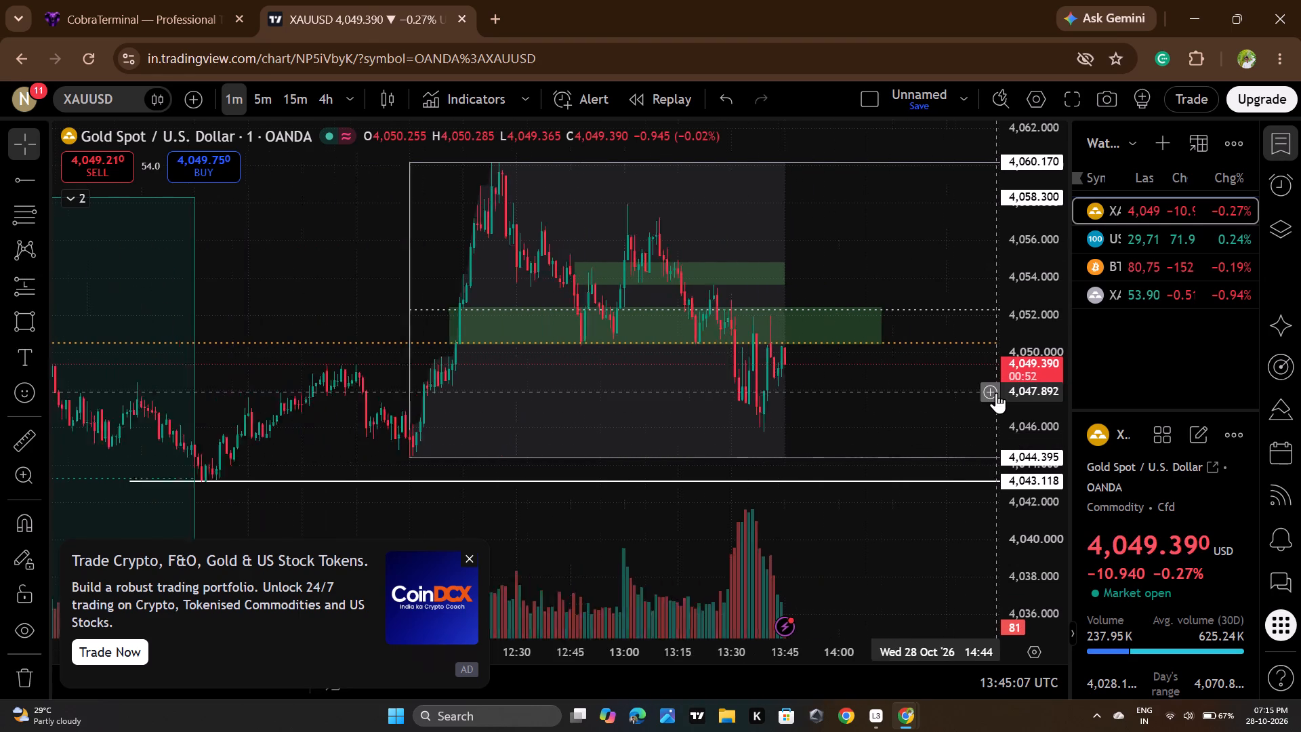
scroll(996, 392, "up", 1)
scroll(716, 399, "up", 4)
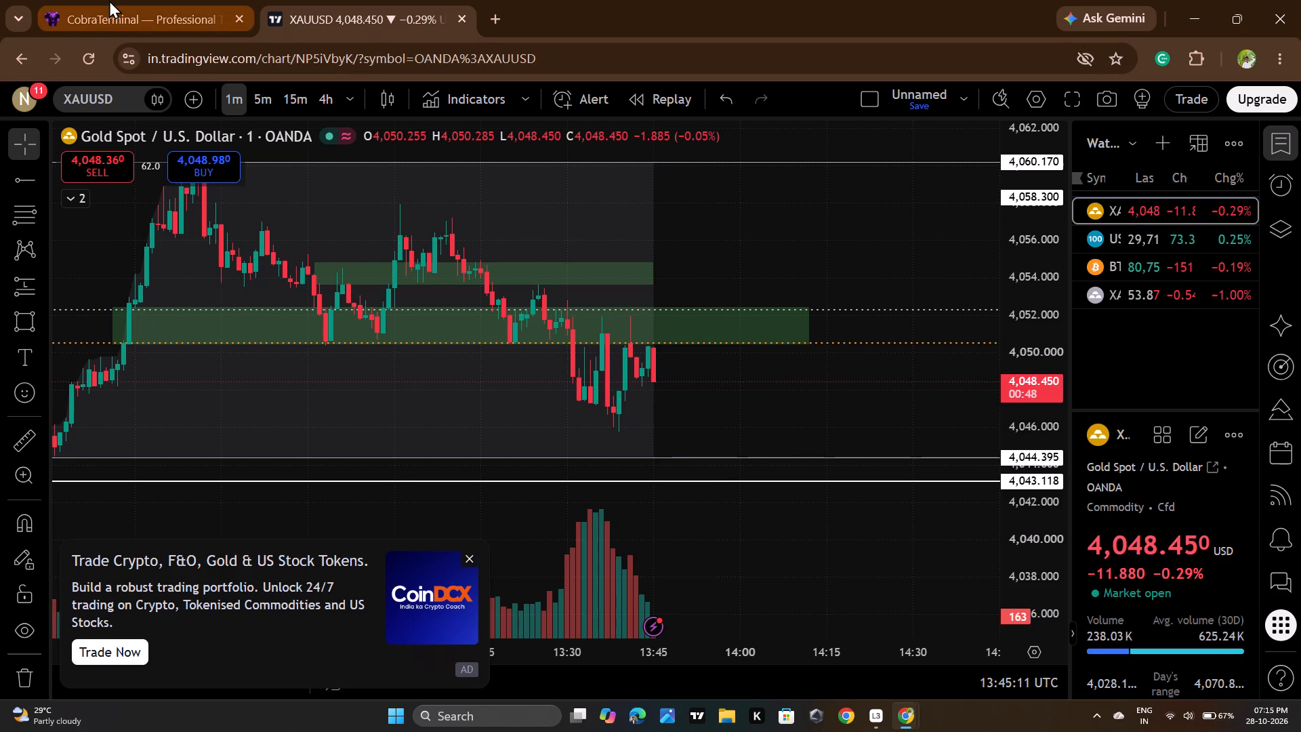
Draw a rectangle zone on the XAUUSD chart from about 4,046.39 to 4,047.74, spanning the 4,044.395 swing low to about 14:15.
scroll(145, 248, "down", 4)
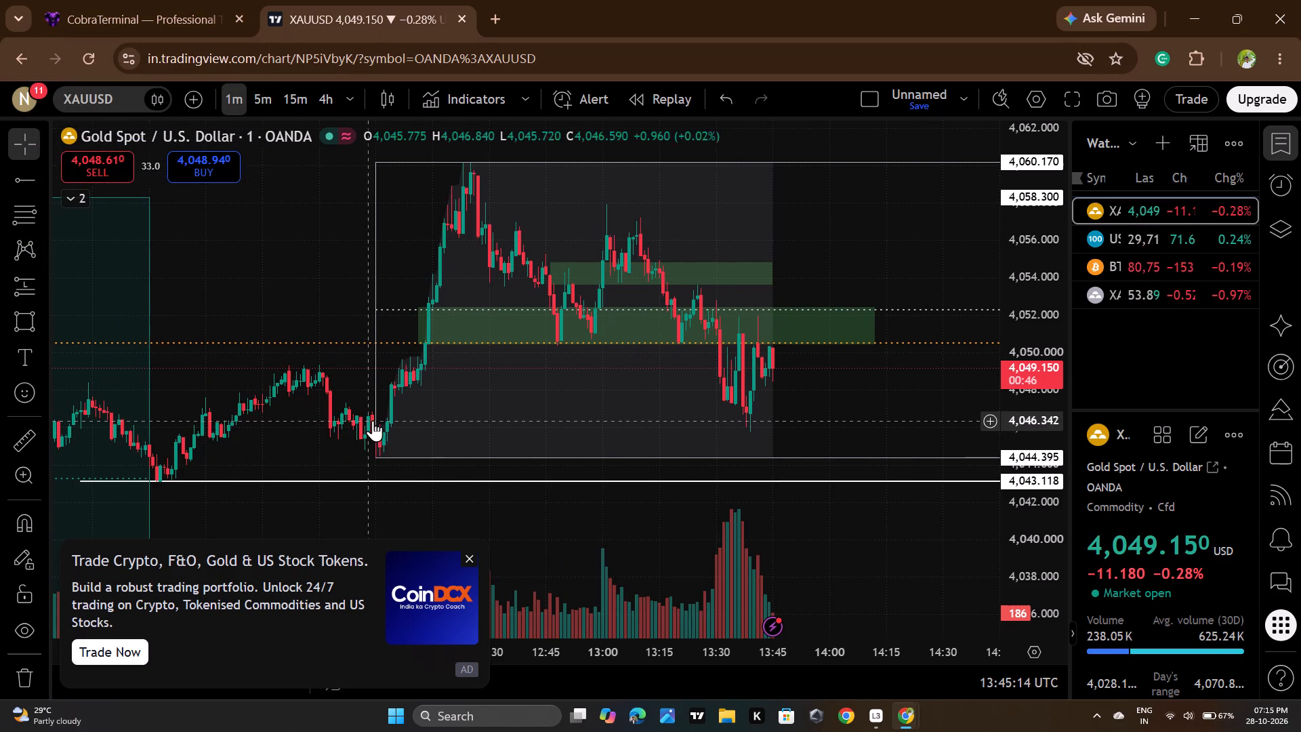
left_click(9, 308)
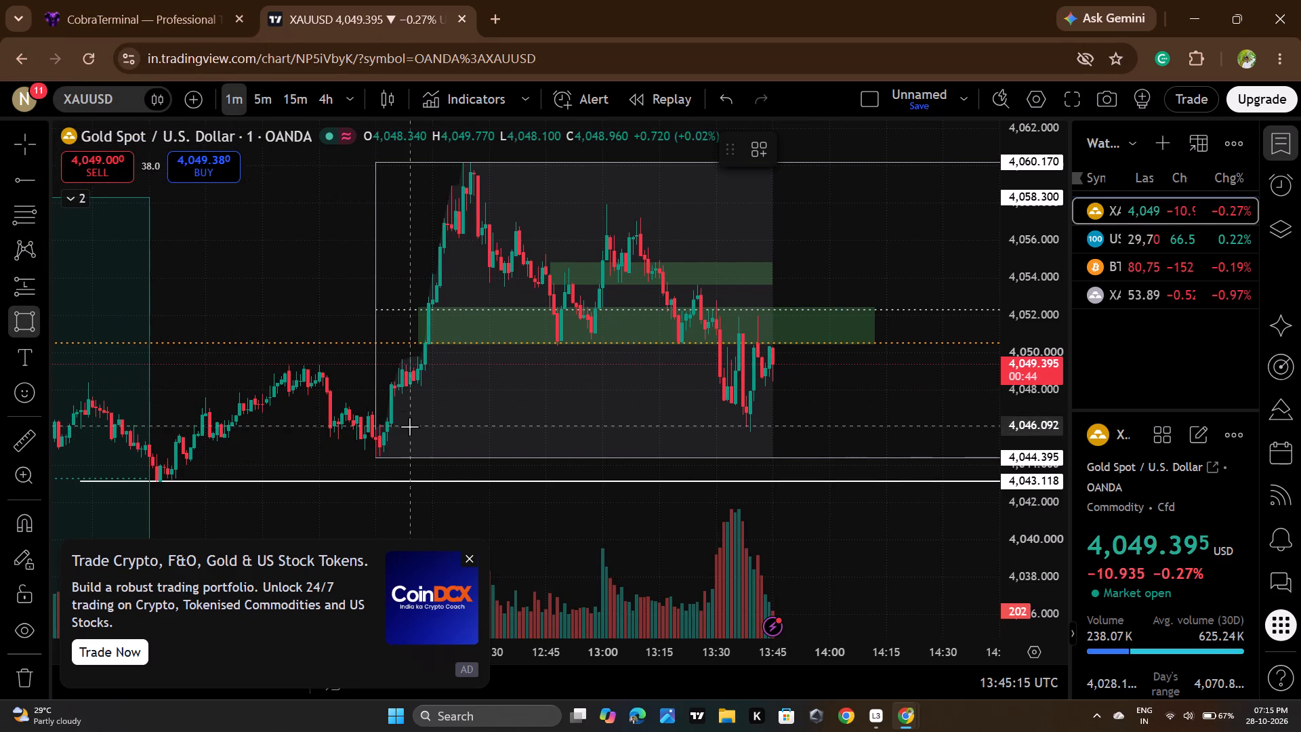
left_click(374, 420)
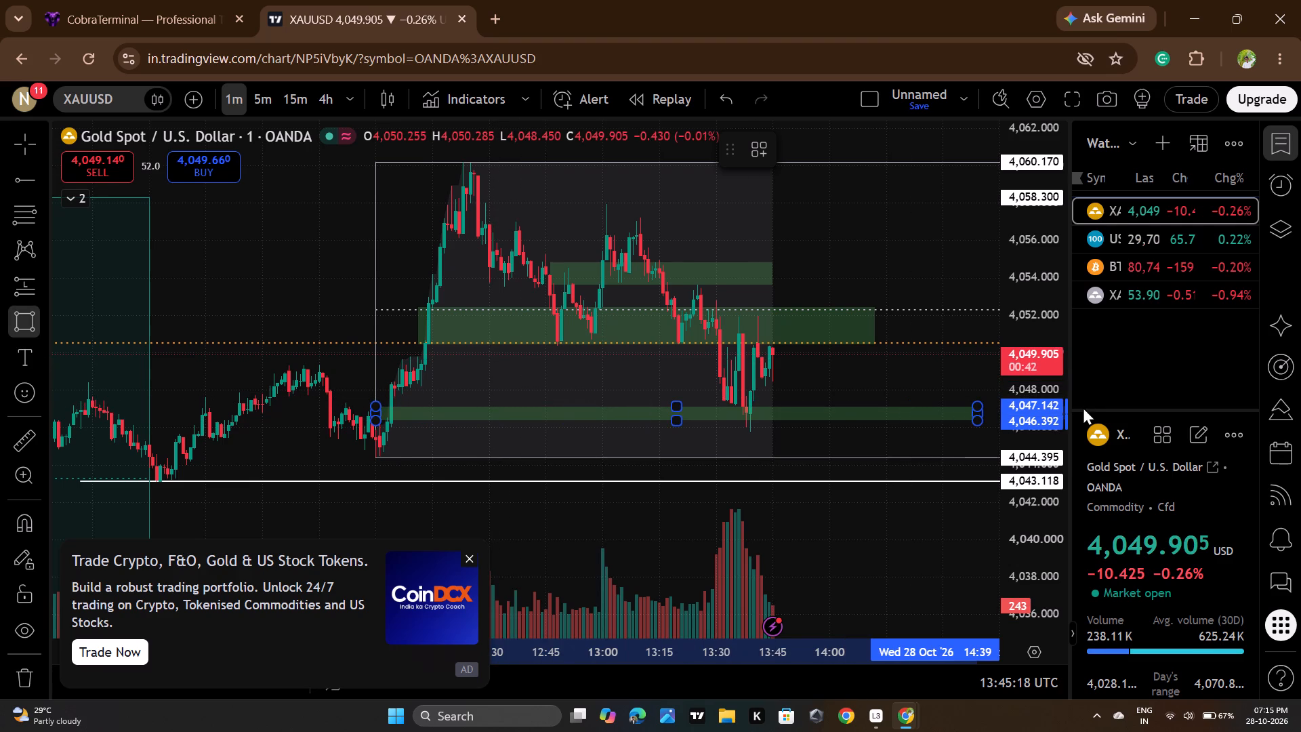
left_click(887, 395)
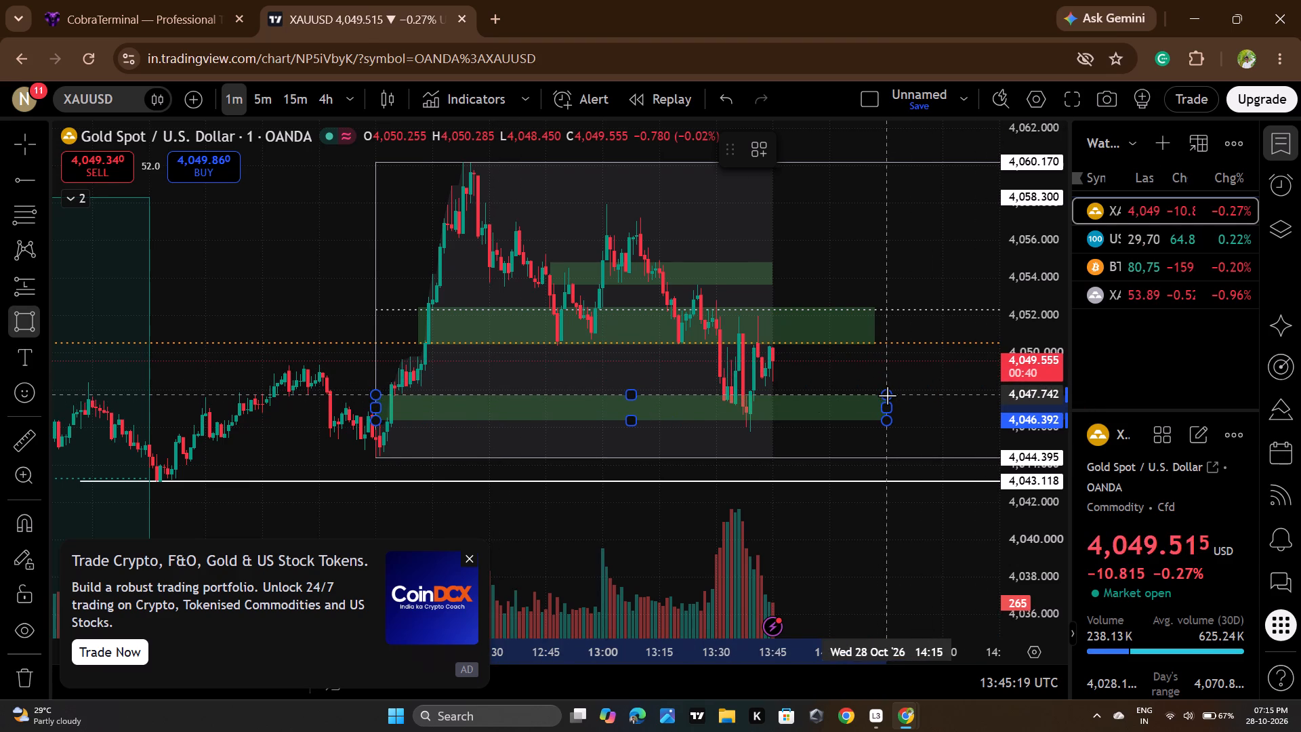
left_click(887, 451)
Return to CobraTerminal and examine recent XAUUSD M1 candles around the open sell, its stop loss and the EMA 50.
left_click(128, 0)
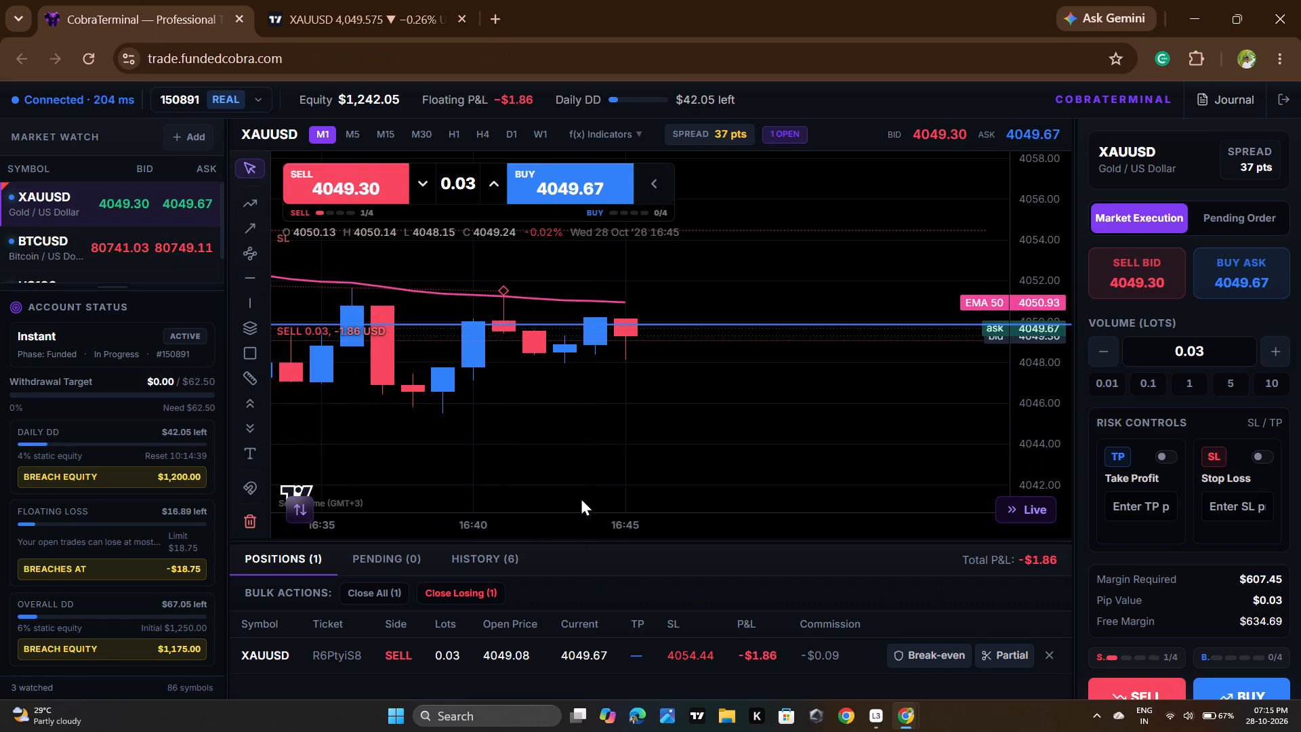
scroll(581, 491, "down", 2)
scroll(625, 467, "up", 1)
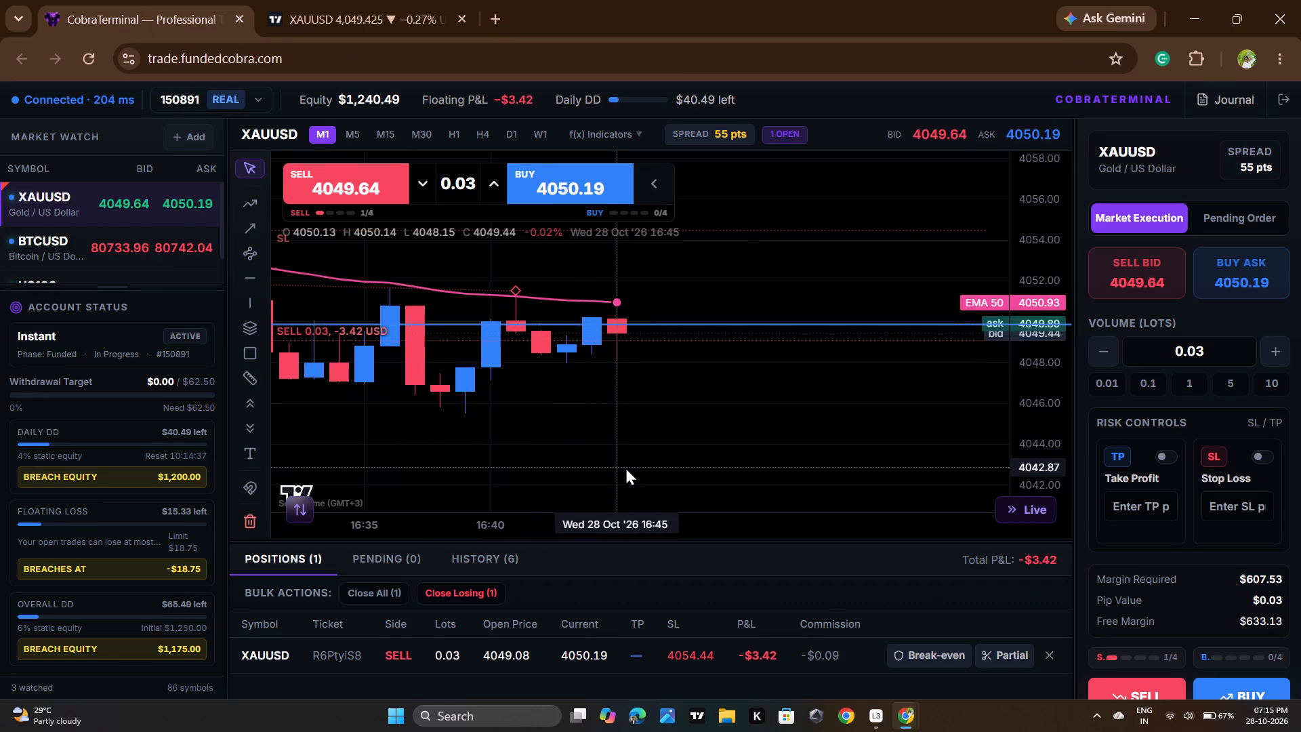
scroll(625, 467, "up", 1)
left_click_drag(671, 427, 670, 499)
scroll(840, 388, "down", 3)
scroll(720, 392, "down", 4)
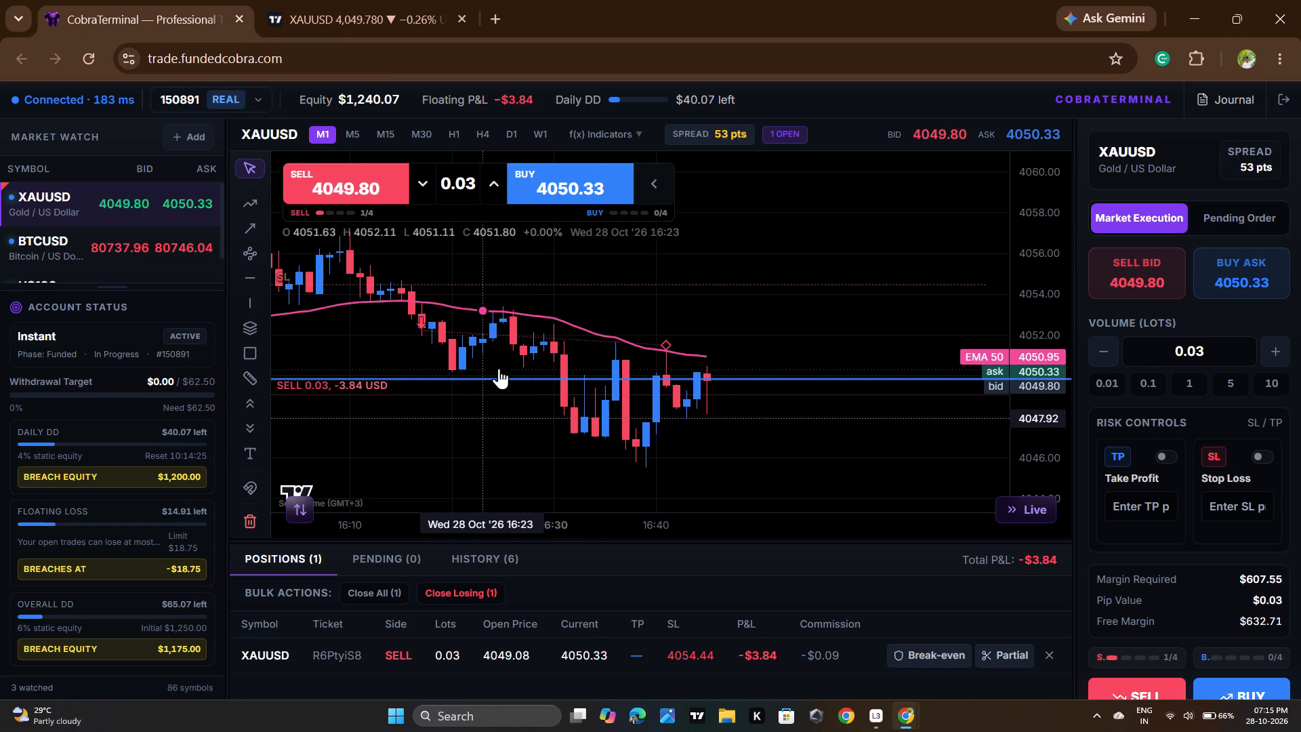
scroll(570, 306, "down", 3)
left_click(659, 291)
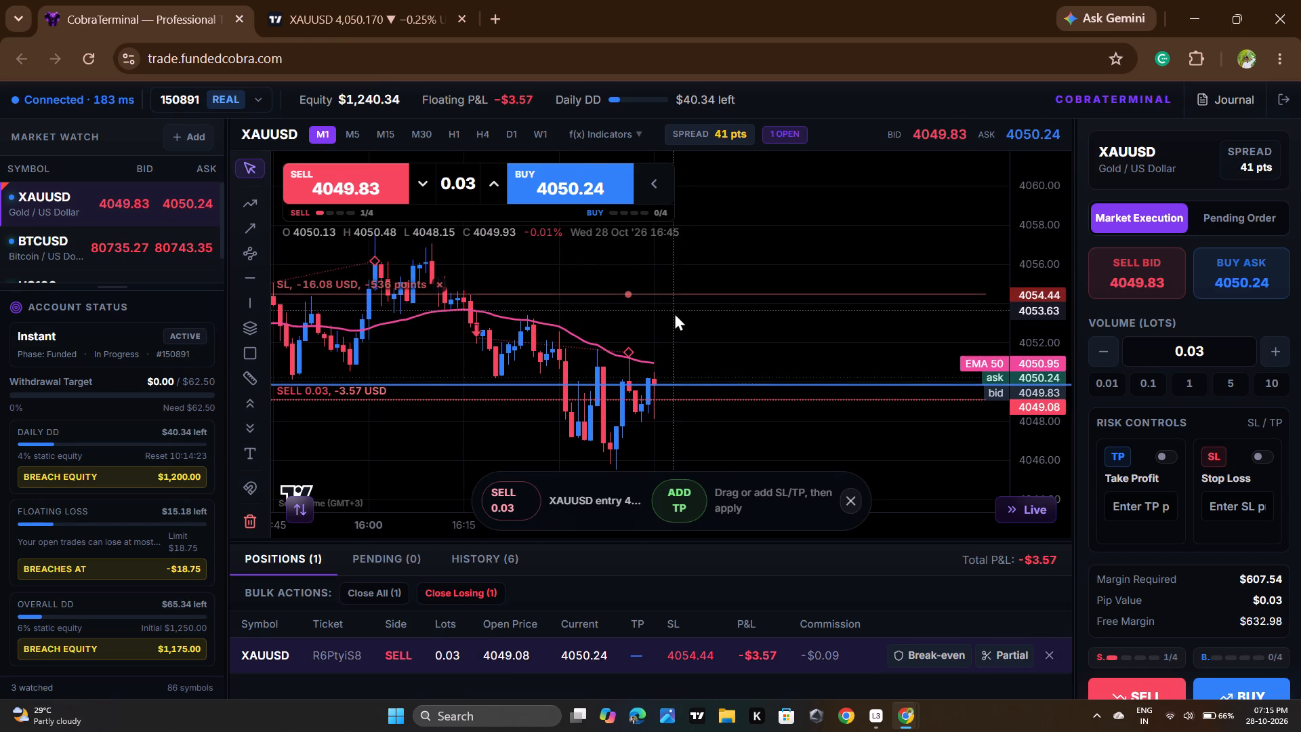
left_click(725, 319)
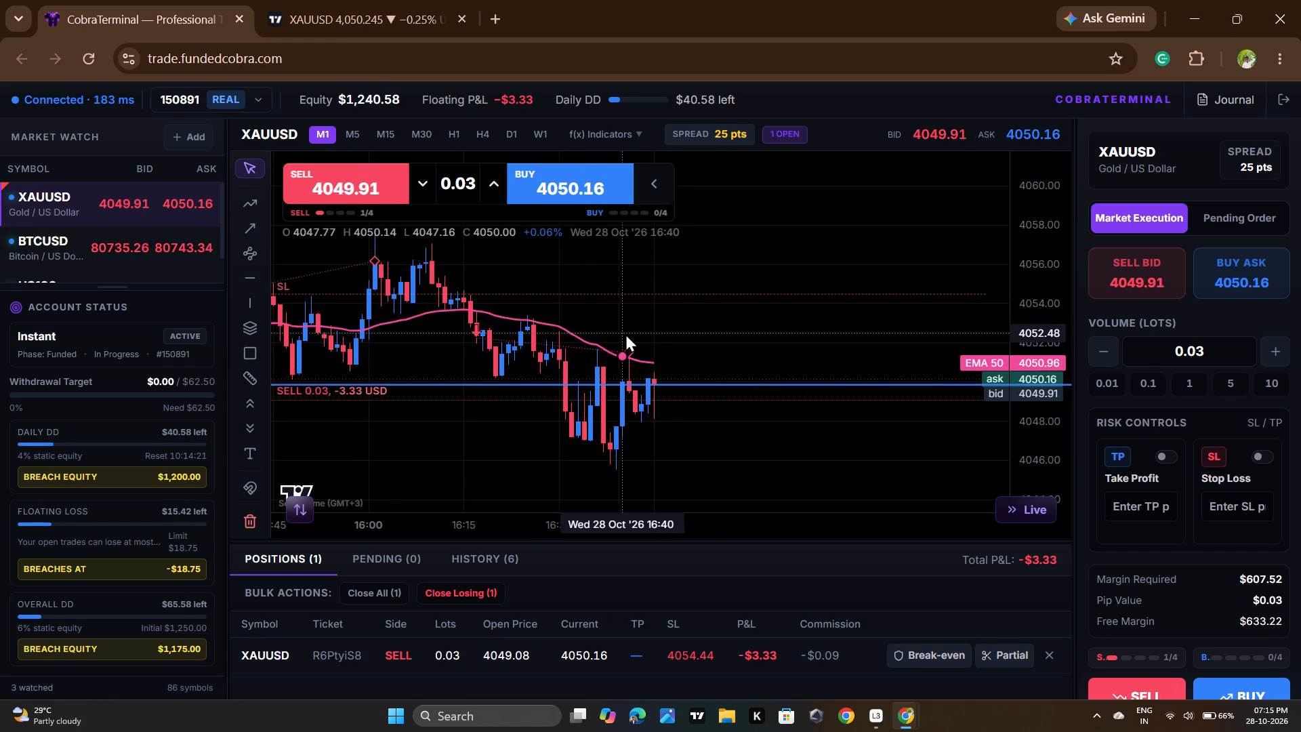
scroll(625, 333, "up", 1)
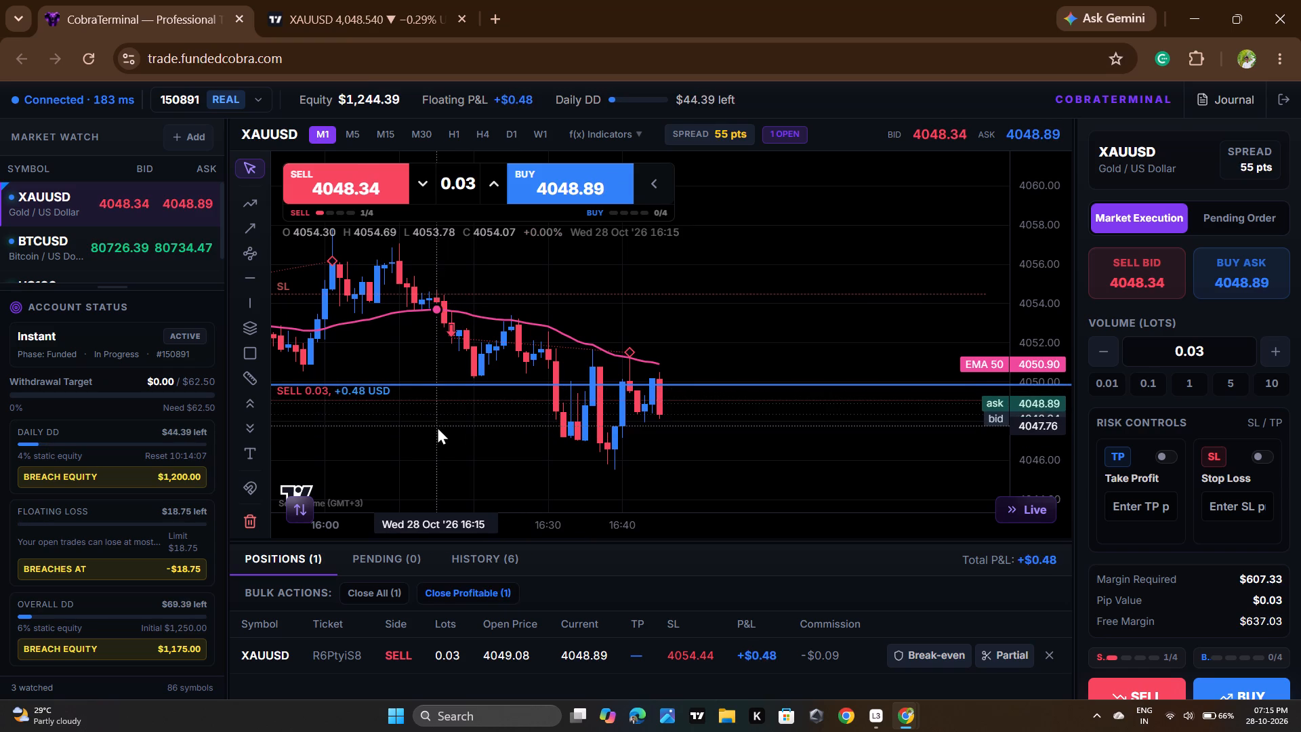
Compare TradingView's XAUUSD zones with CobraTerminal's wider M1 price history around the open sell.
left_click(373, 20)
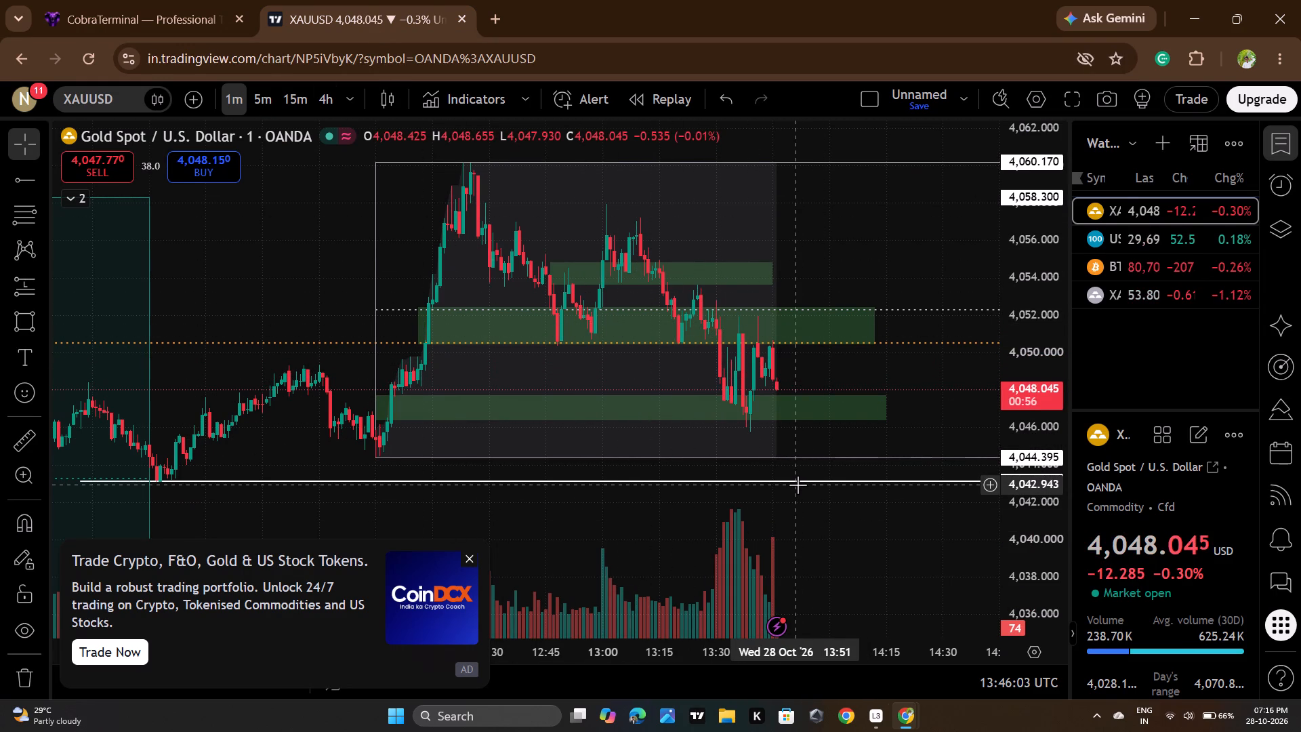
left_click(140, 1)
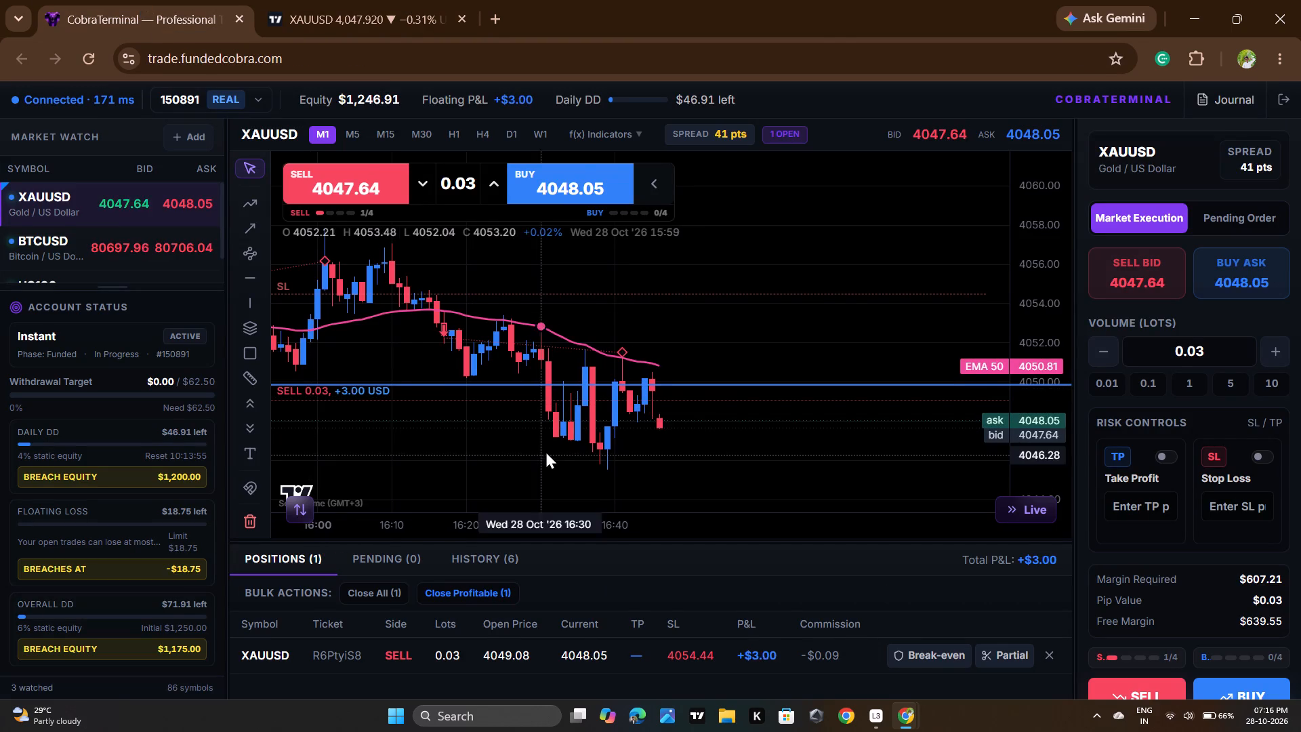
scroll(545, 451, "down", 7)
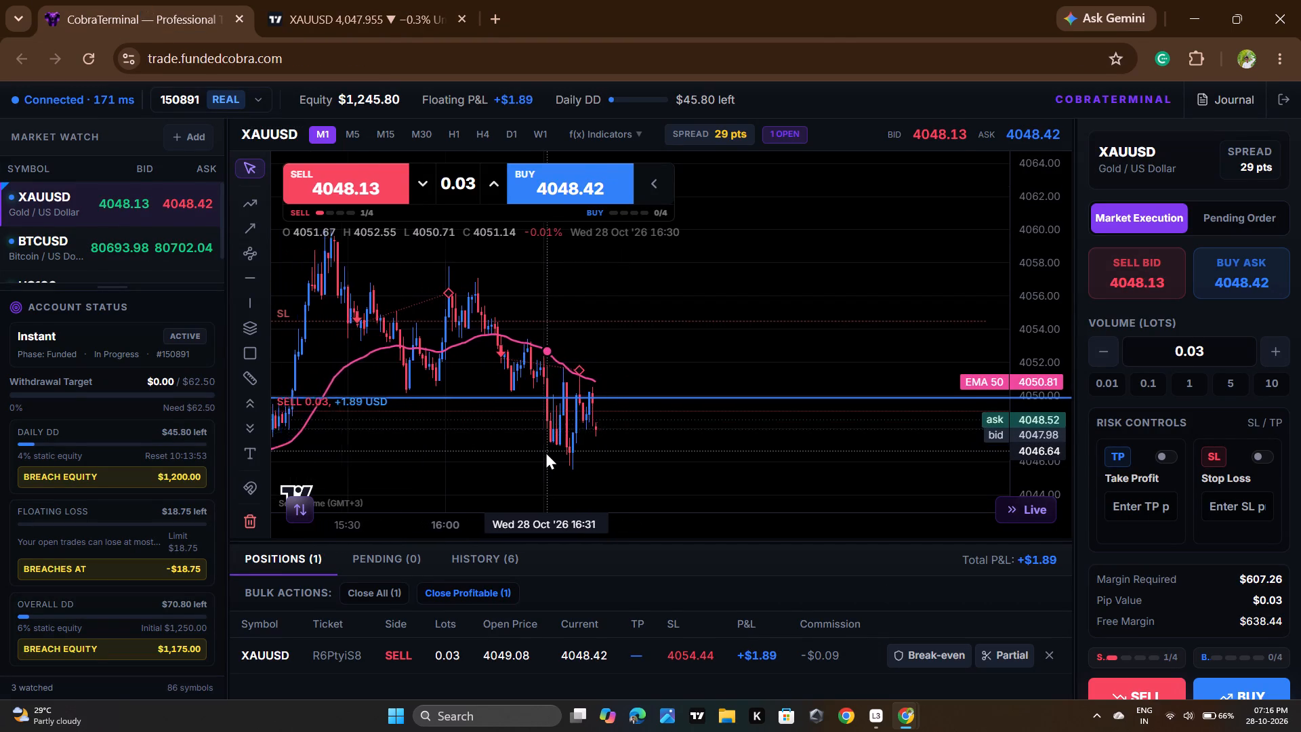
scroll(545, 451, "down", 2)
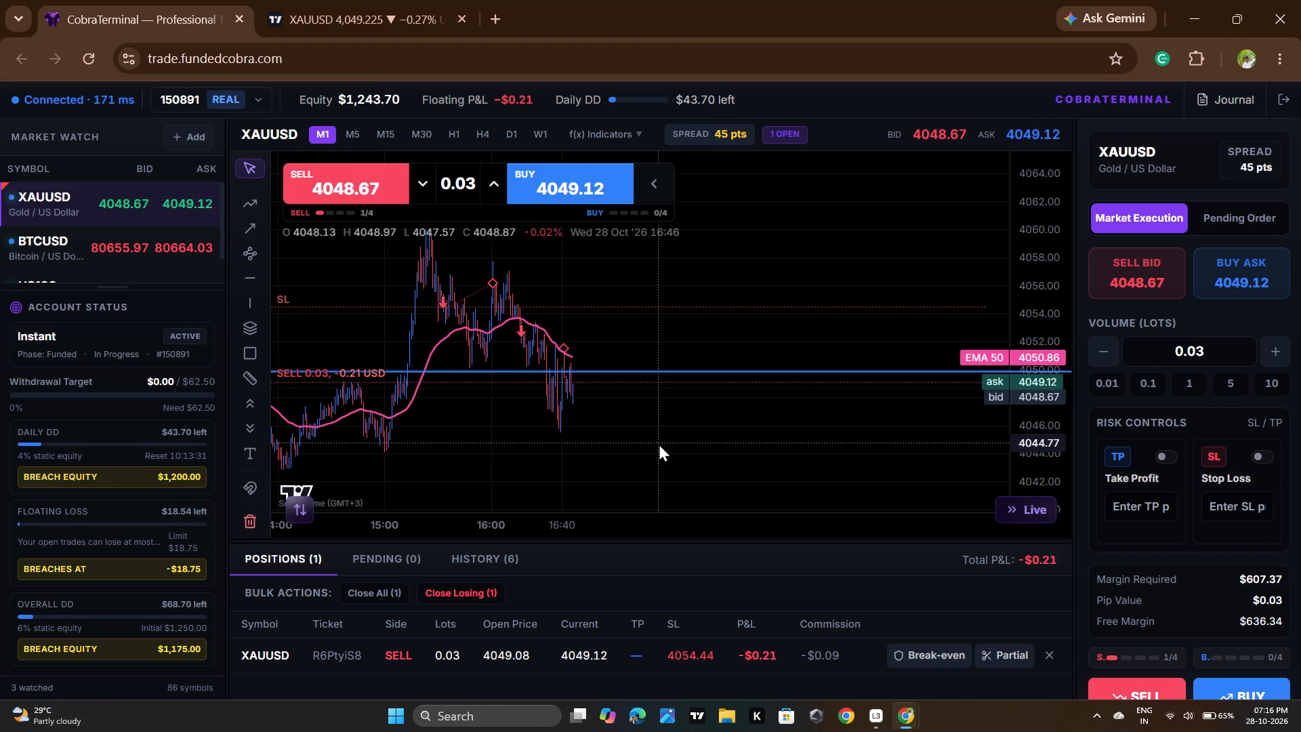
Switch to TradingView, examine XAUUSD one-minute price action around the green zones and the 4,043.118 level, and dismiss the advertisement.
left_click(306, 0)
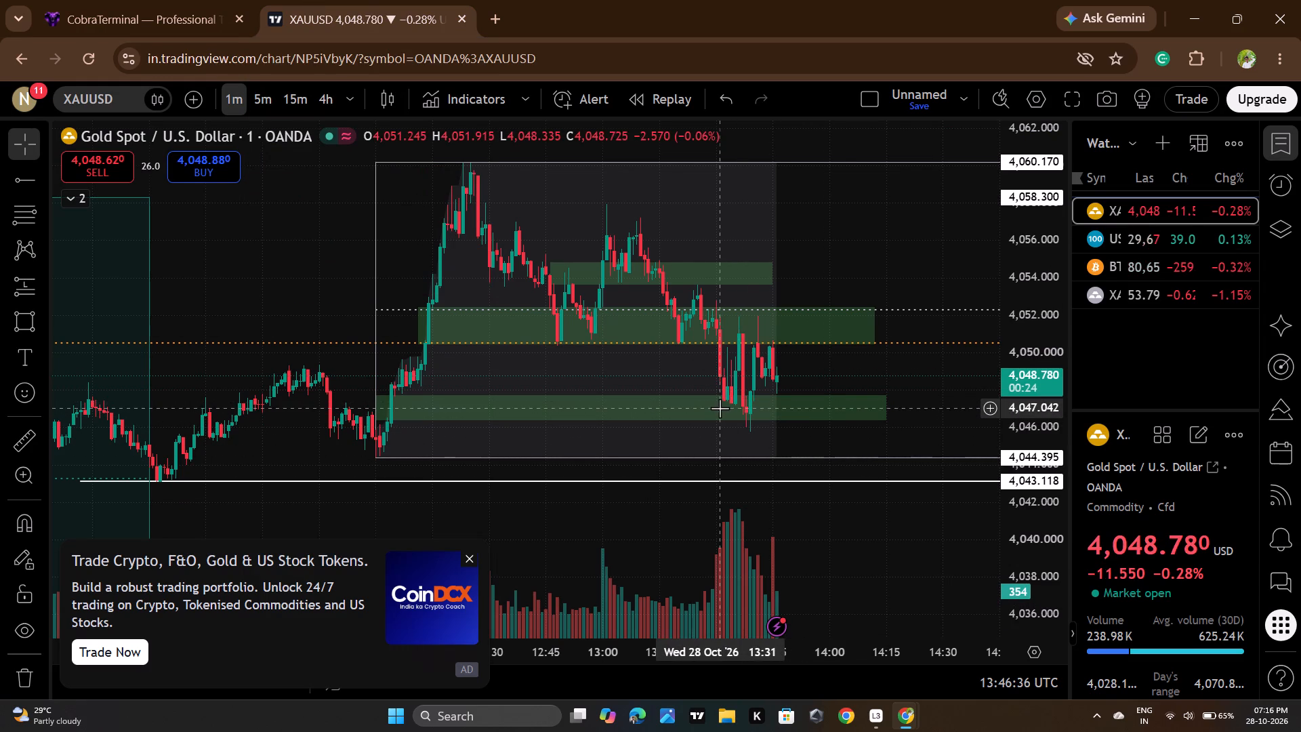
scroll(509, 324, "down", 4)
scroll(686, 559, "down", 2)
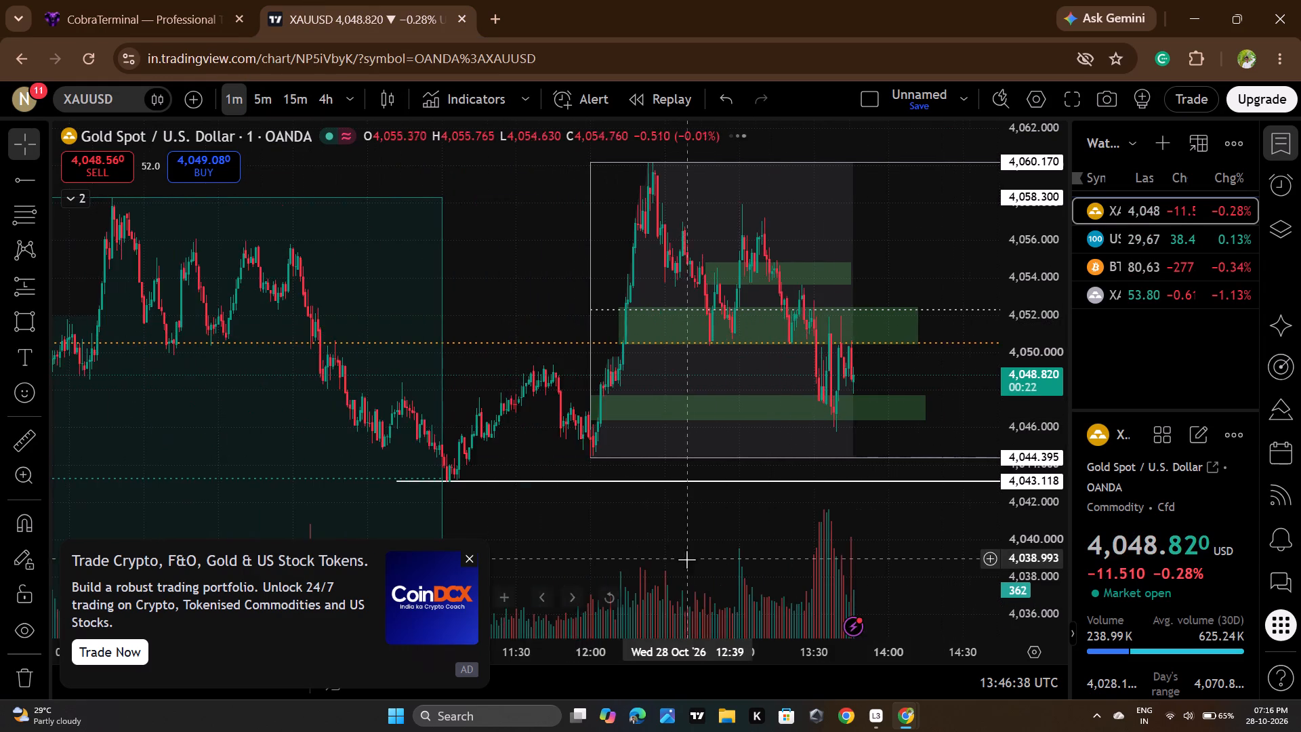
scroll(686, 559, "down", 2)
scroll(791, 500, "down", 3)
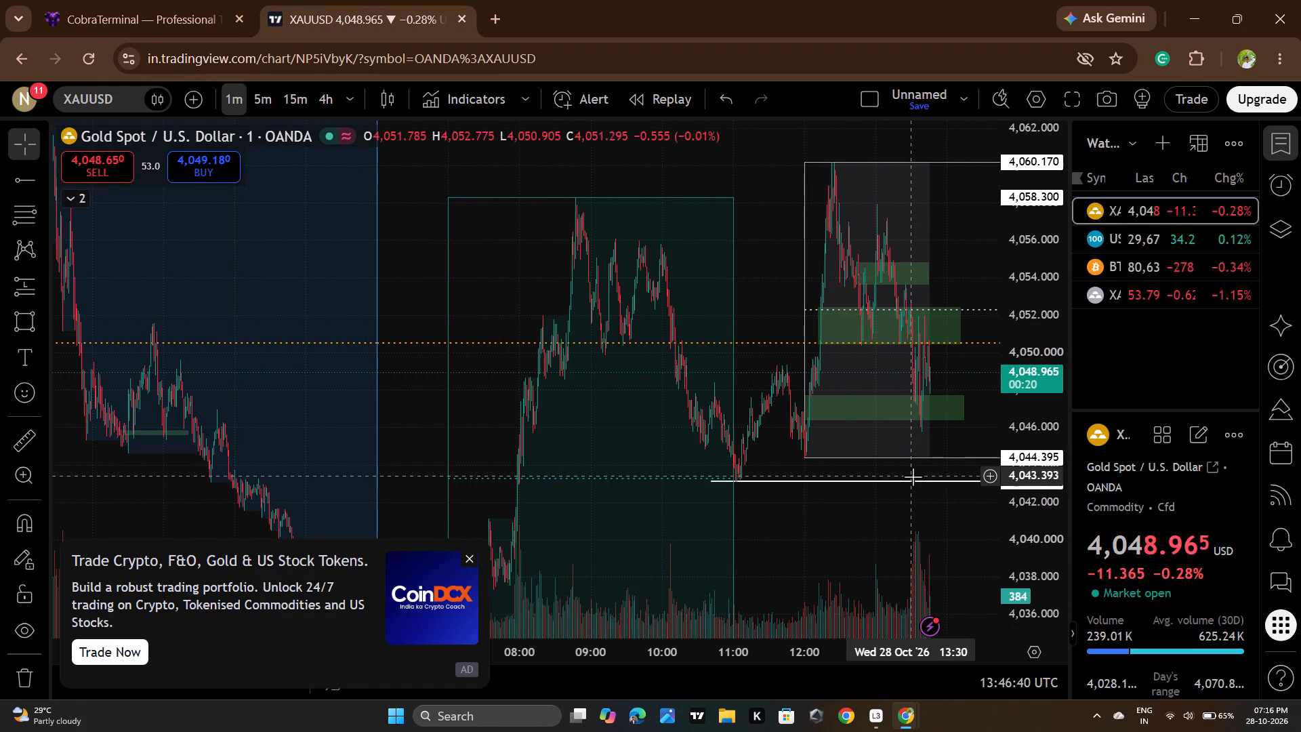
scroll(914, 476, "up", 11)
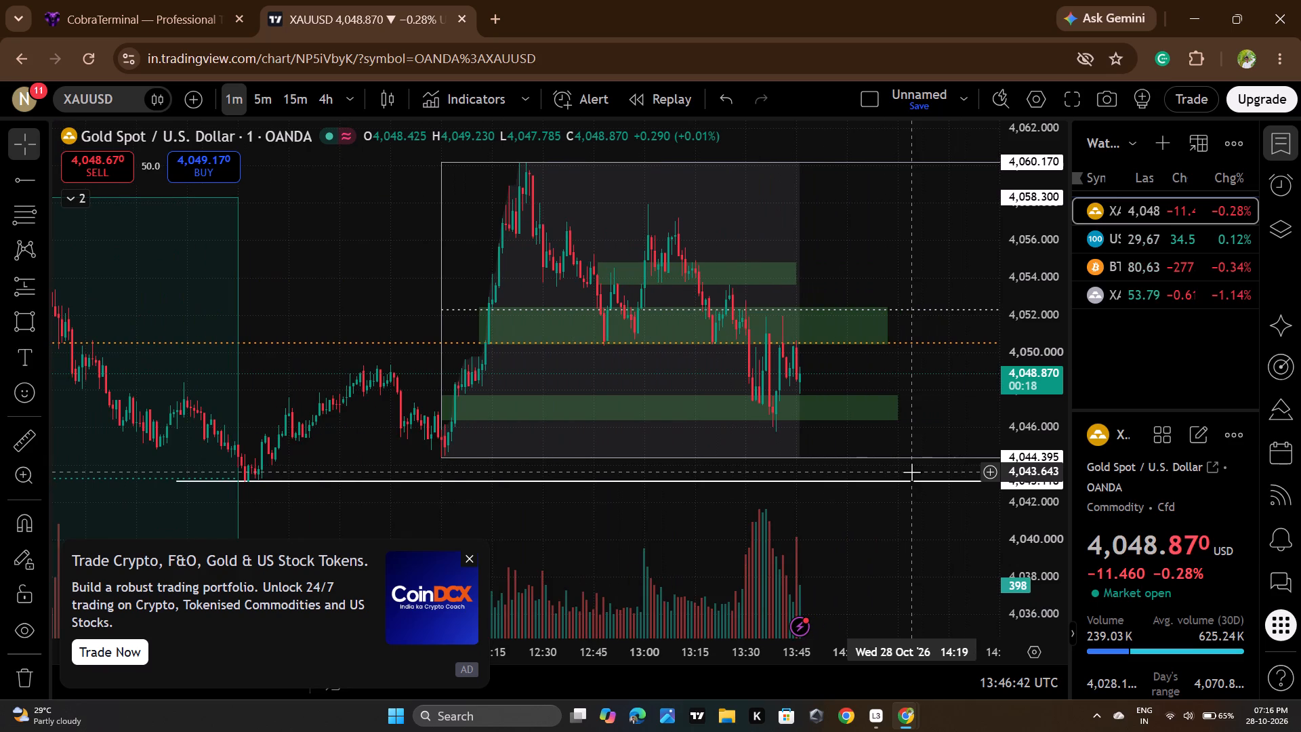
scroll(1025, 384, "up", 7)
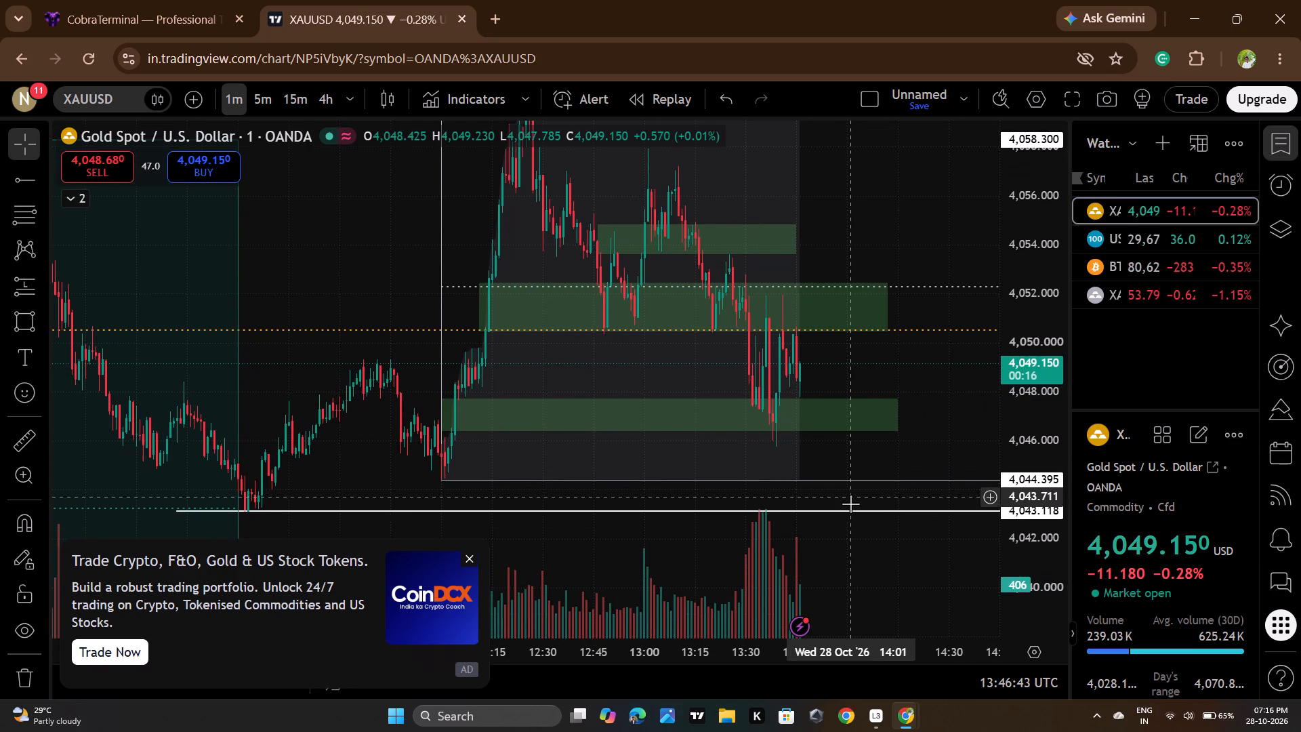
left_click(473, 561)
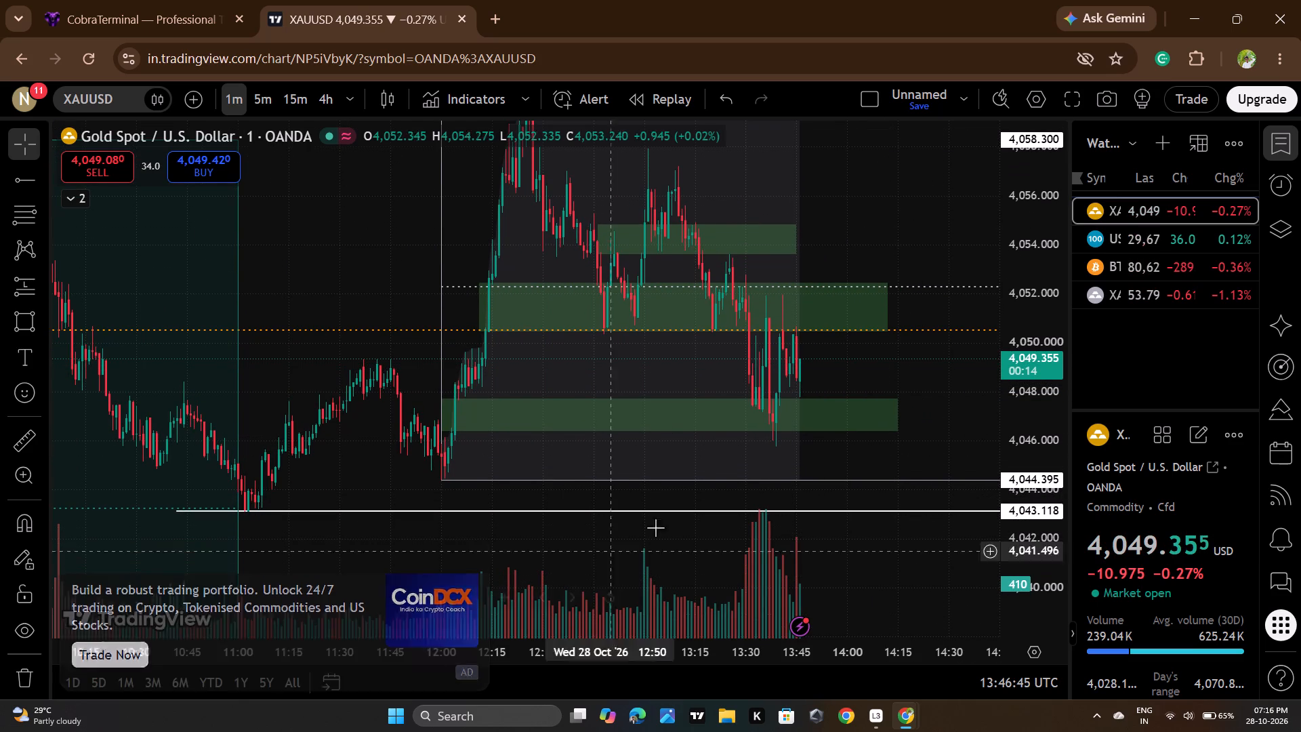
scroll(820, 403, "up", 3)
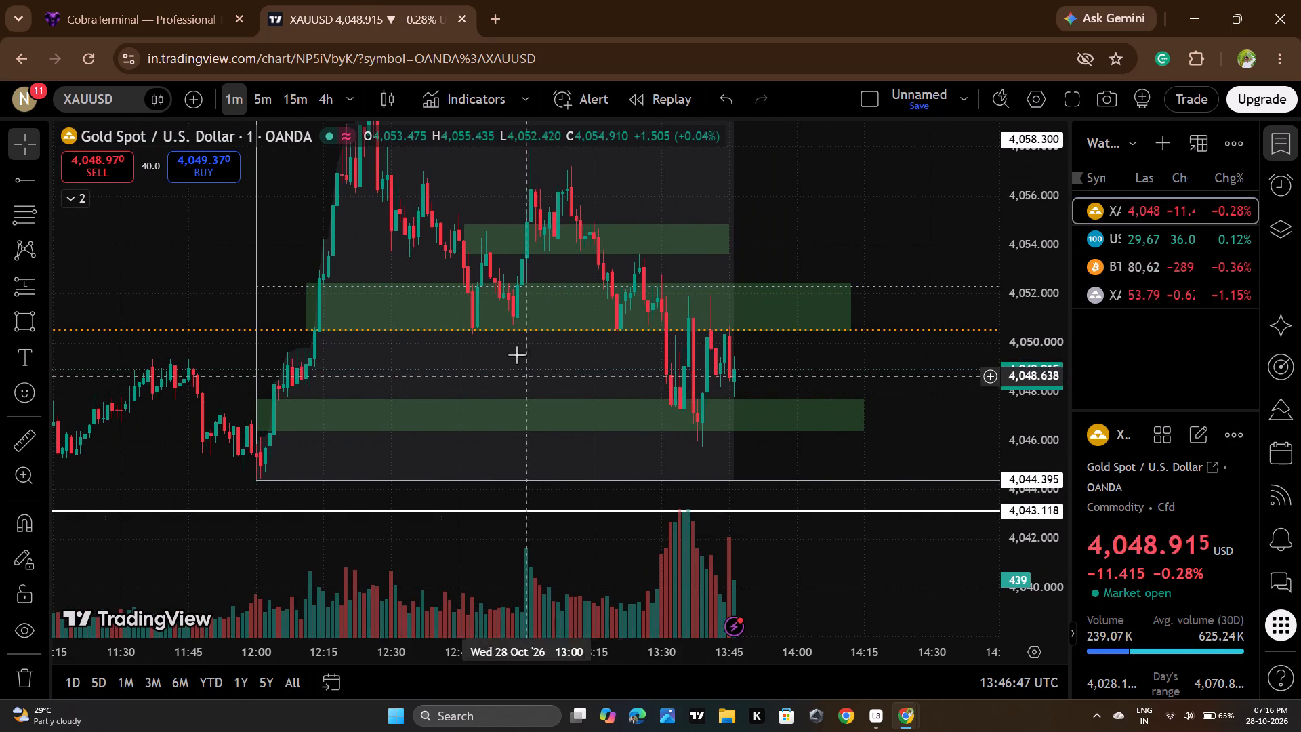
Return to CobraTerminal and examine XAUUSD M1 candles around the open sell and EMA 50, checking TradingView briefly for comparison.
left_click(157, 0)
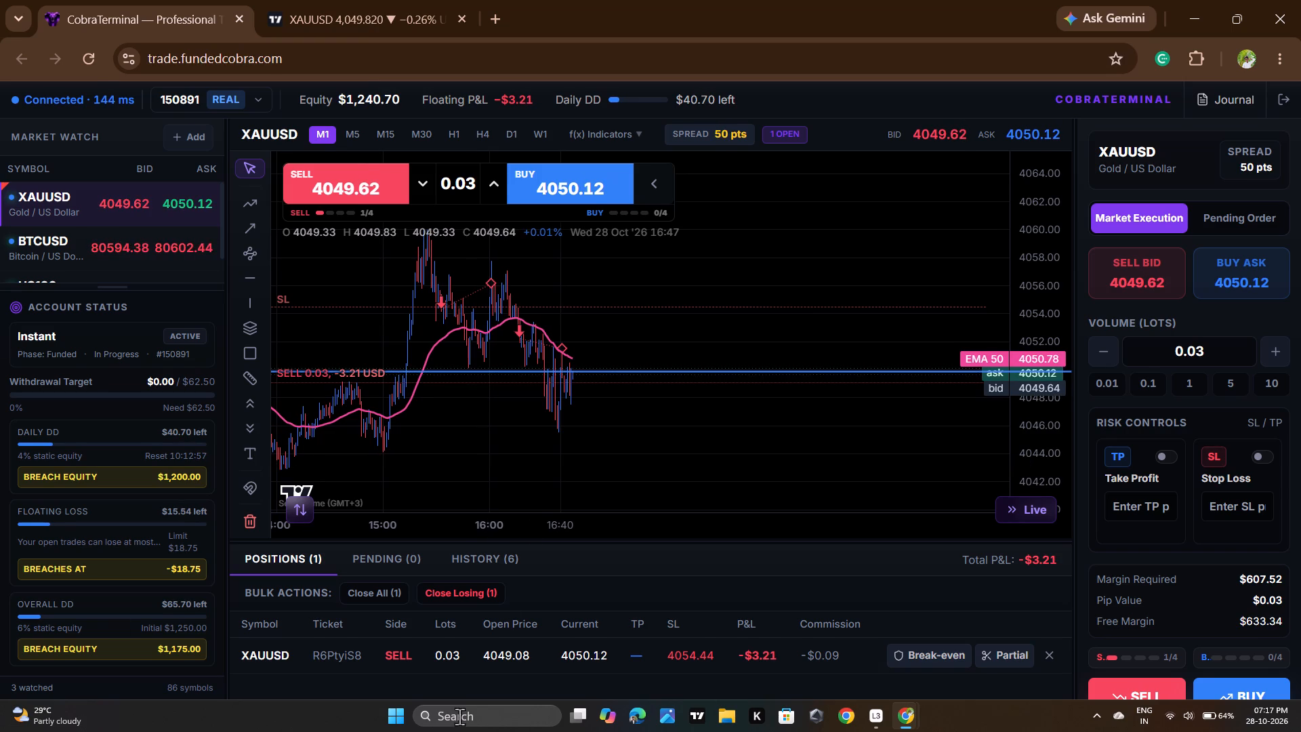
scroll(625, 188, "down", 3)
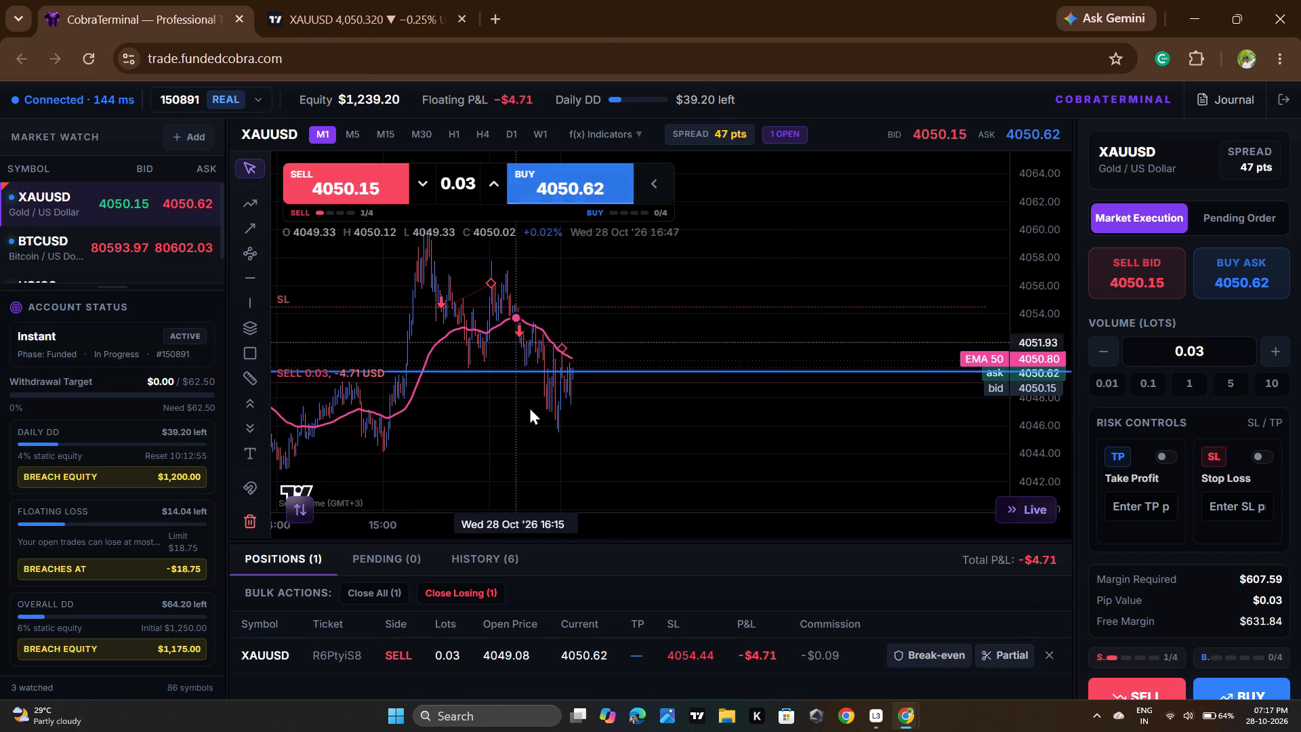
scroll(538, 392, "down", 3)
scroll(591, 444, "down", 4)
scroll(805, 402, "down", 4)
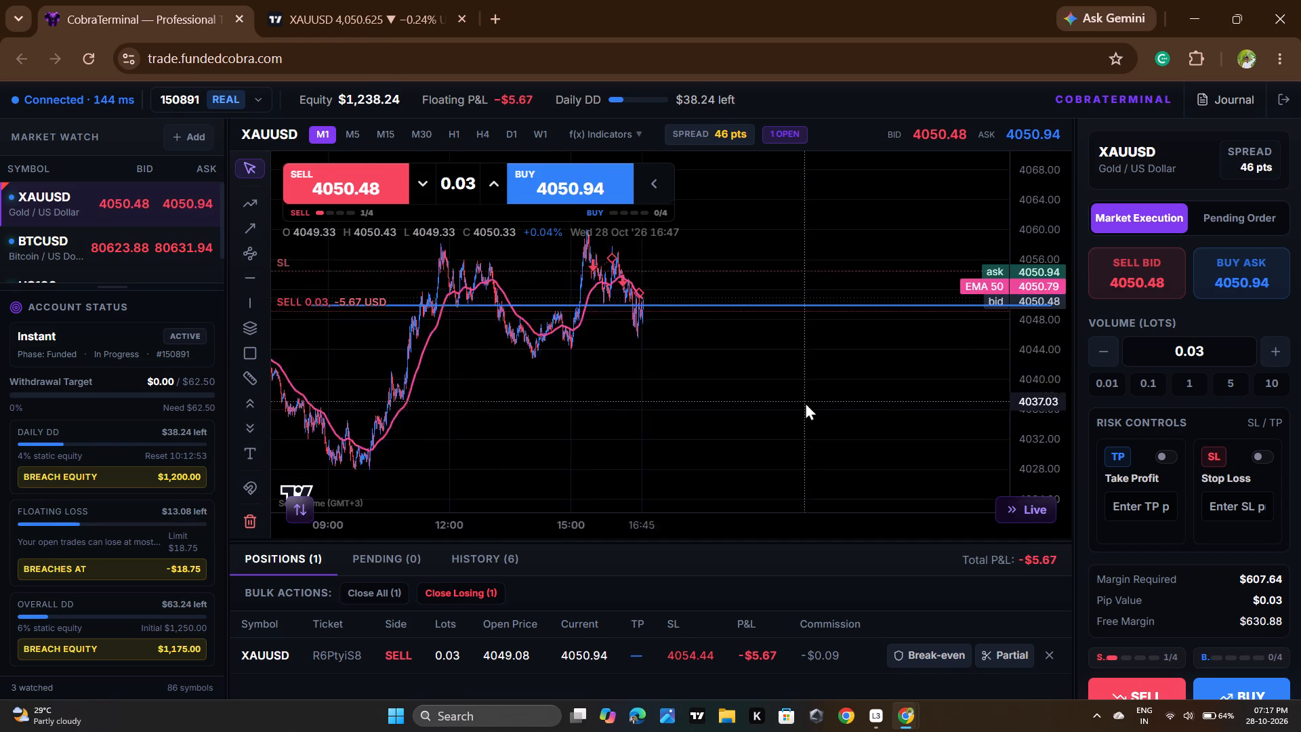
scroll(805, 402, "up", 6)
left_click(258, 2)
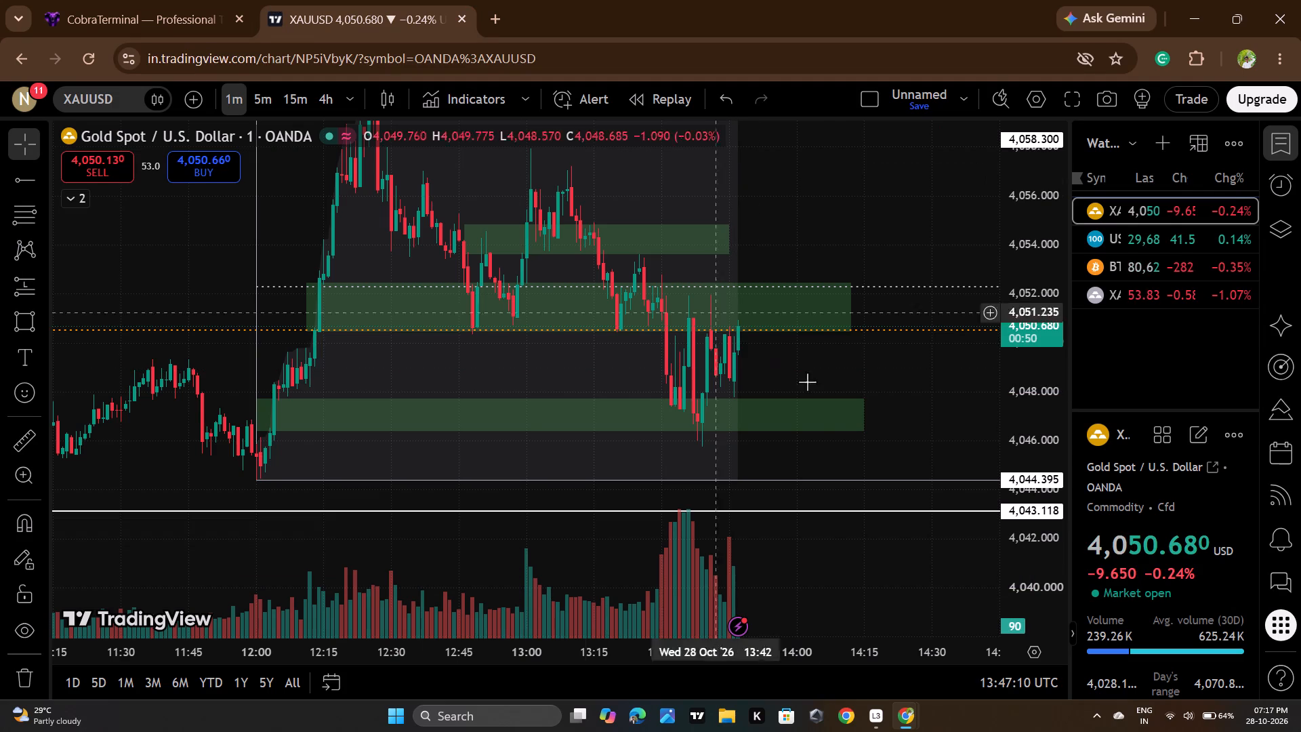
left_click(223, 0)
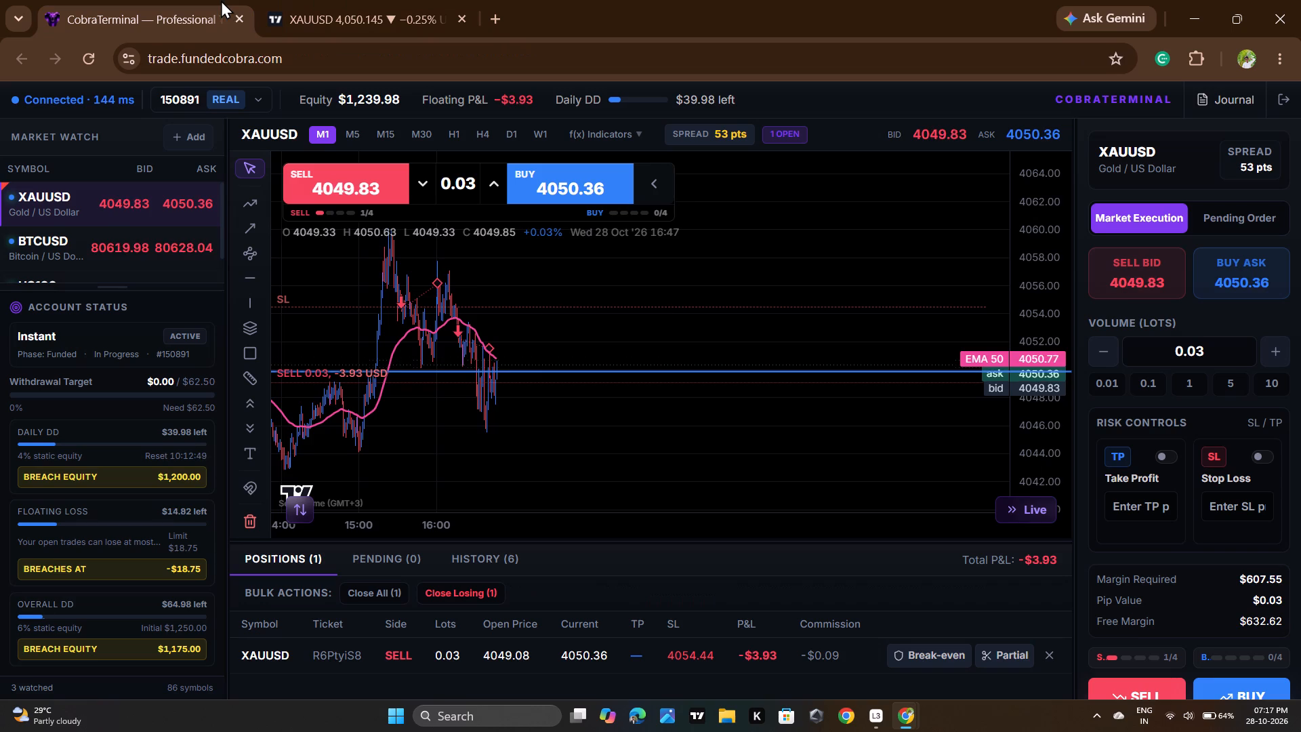
scroll(595, 388, "up", 7)
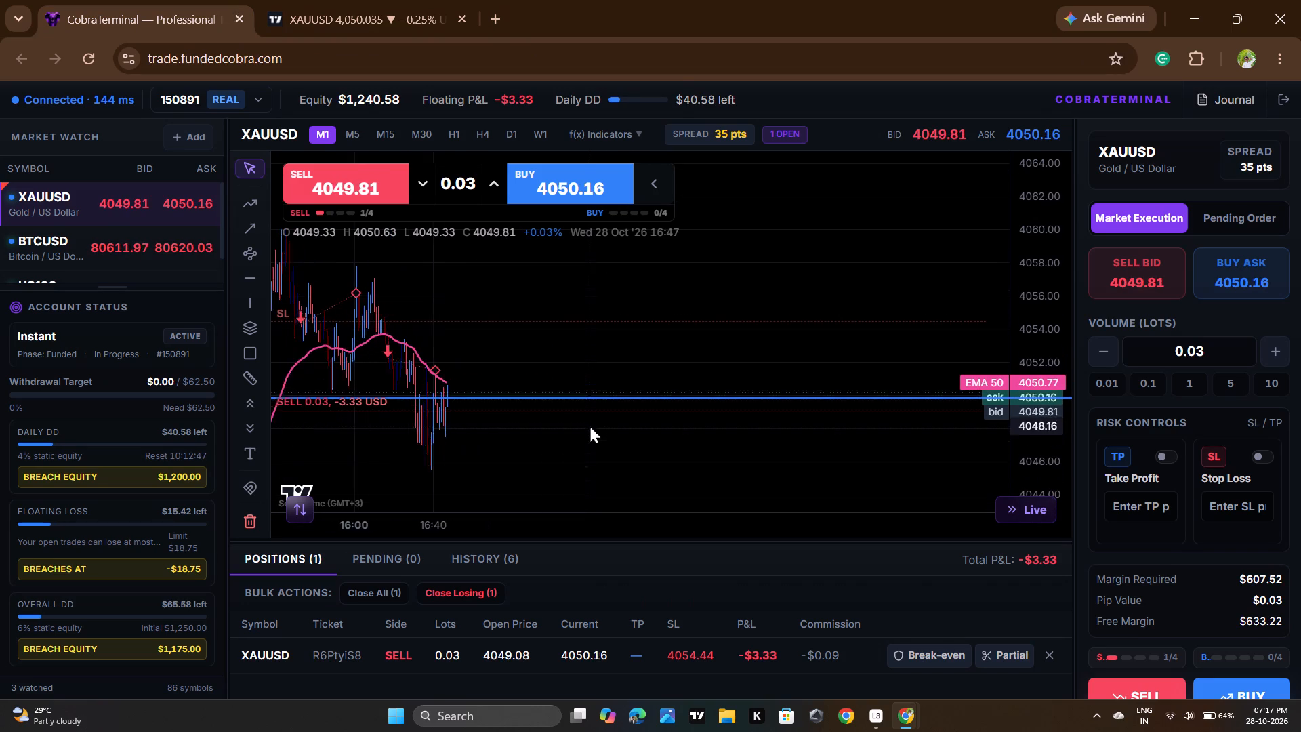
scroll(590, 420, "up", 3)
scroll(535, 418, "up", 6)
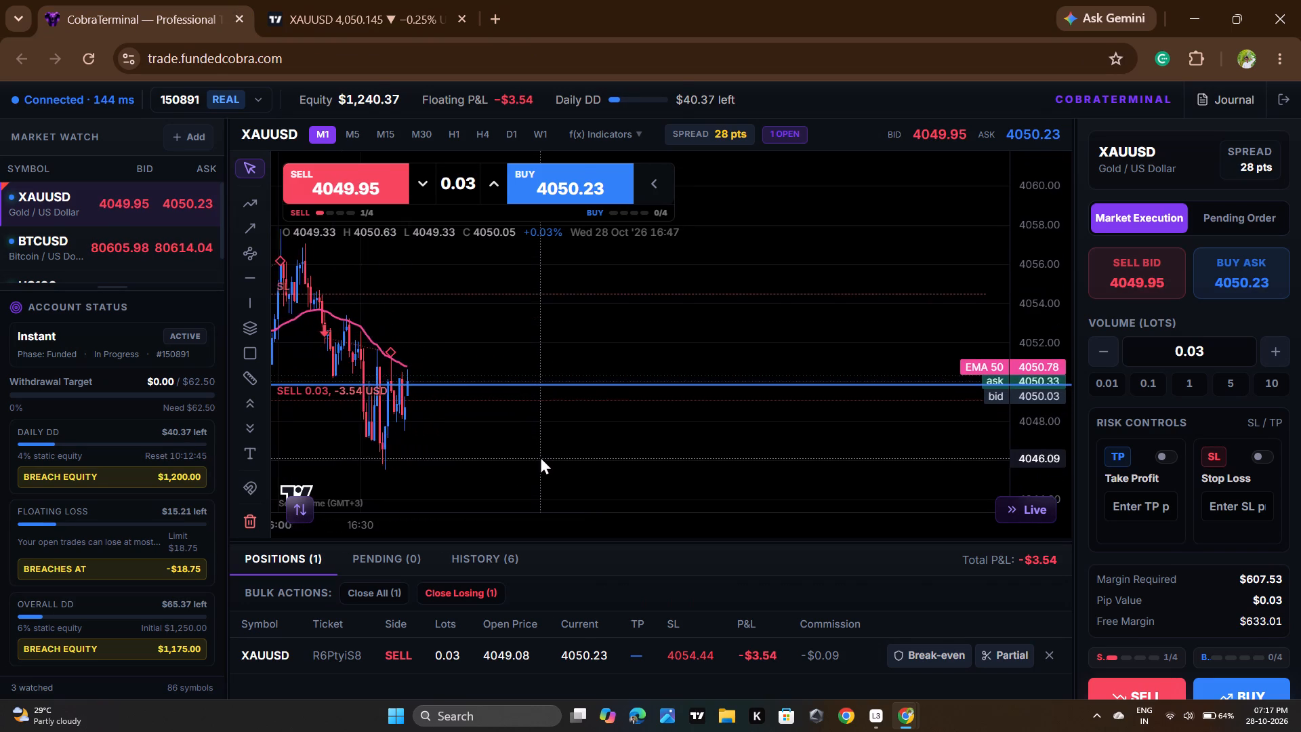
scroll(541, 453, "up", 8)
left_click_drag(455, 417, 777, 429)
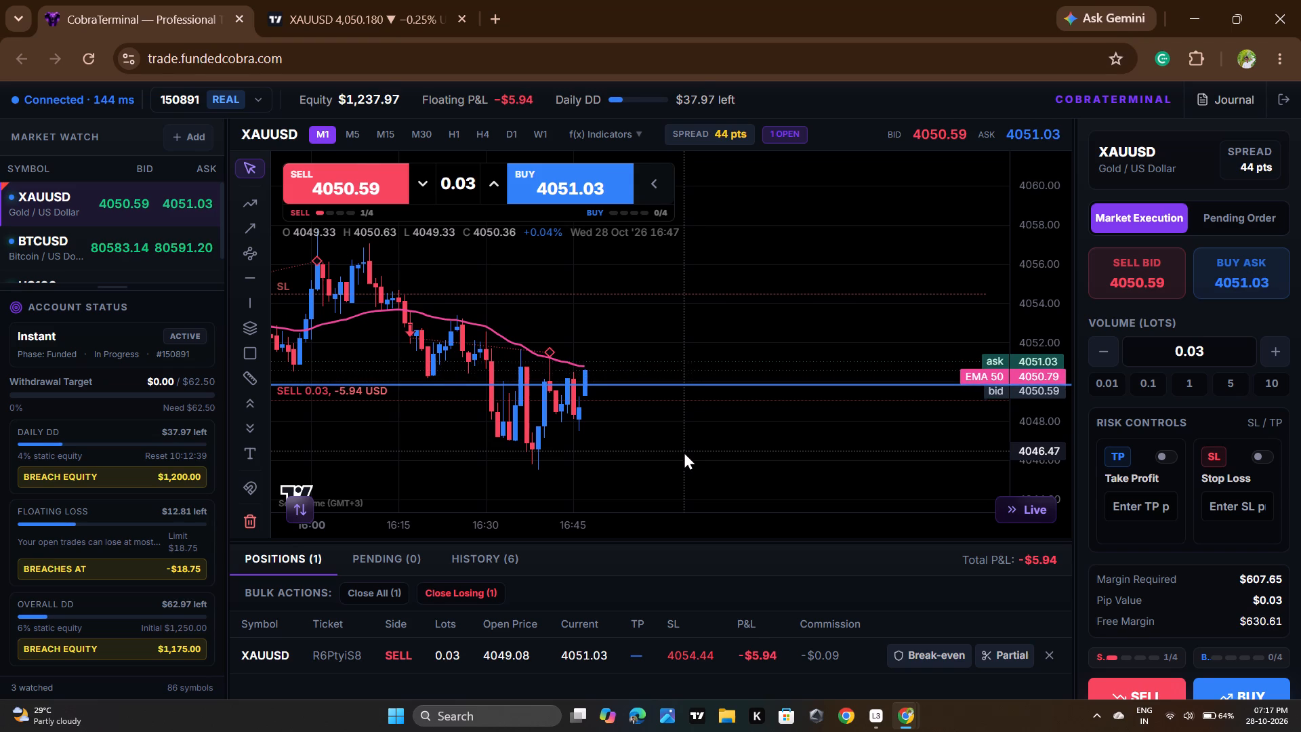
Move the 0.03-lot XAUUSD sell position's stop loss up to 4054.82 on the chart and apply it.
left_click(697, 291)
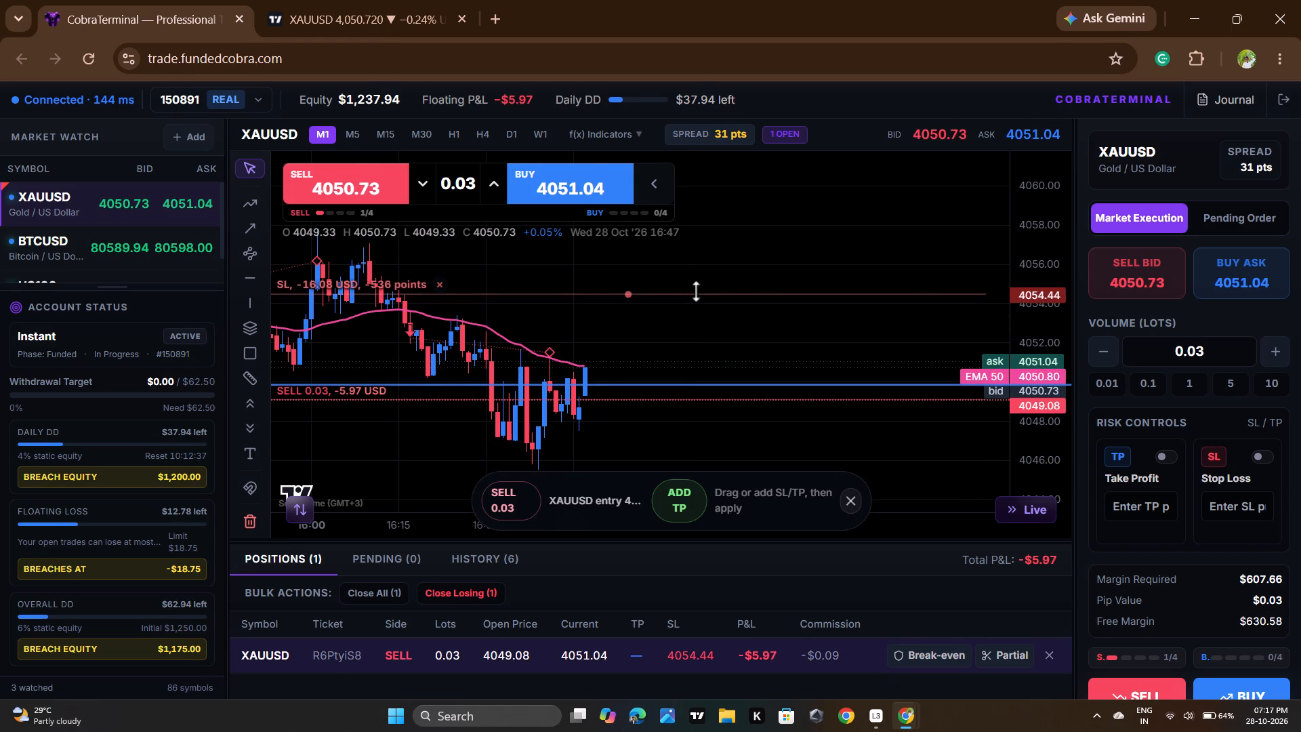
left_click(711, 347)
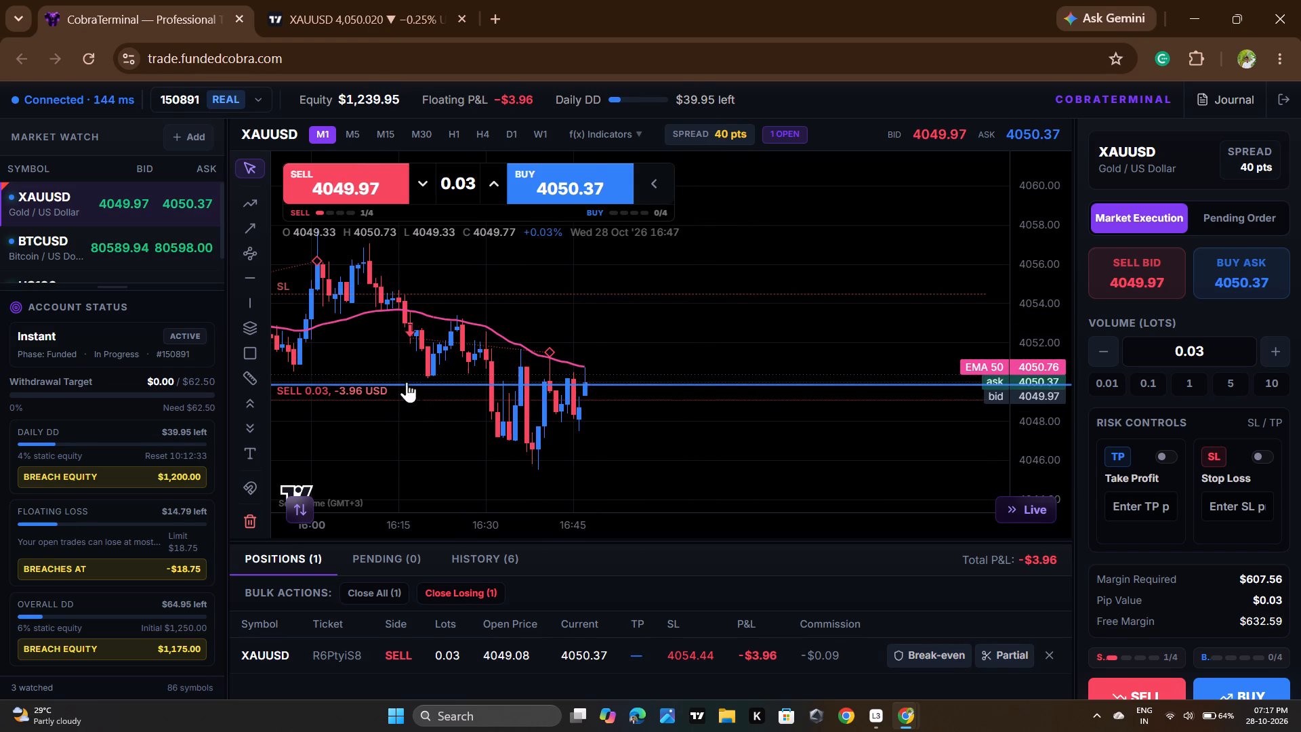
left_click(622, 291)
left_click_drag(633, 293, 638, 285)
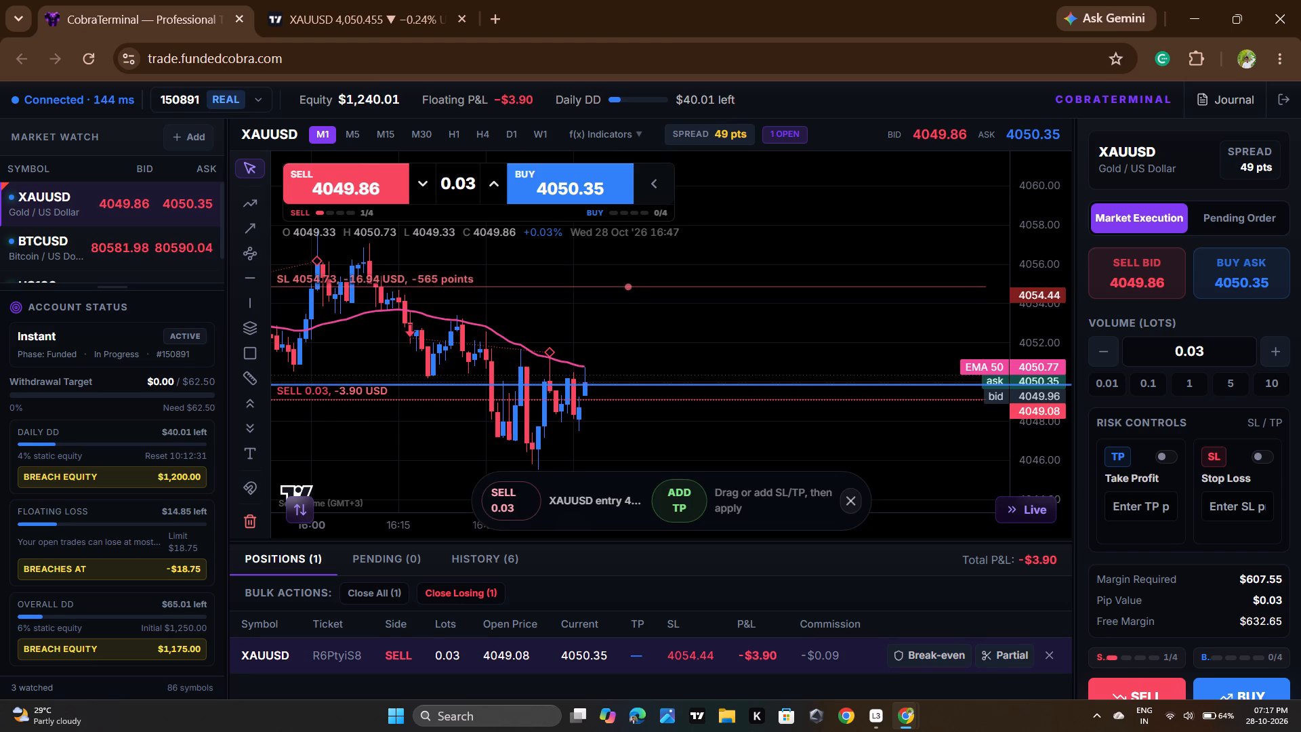
left_click_drag(638, 285, 641, 286)
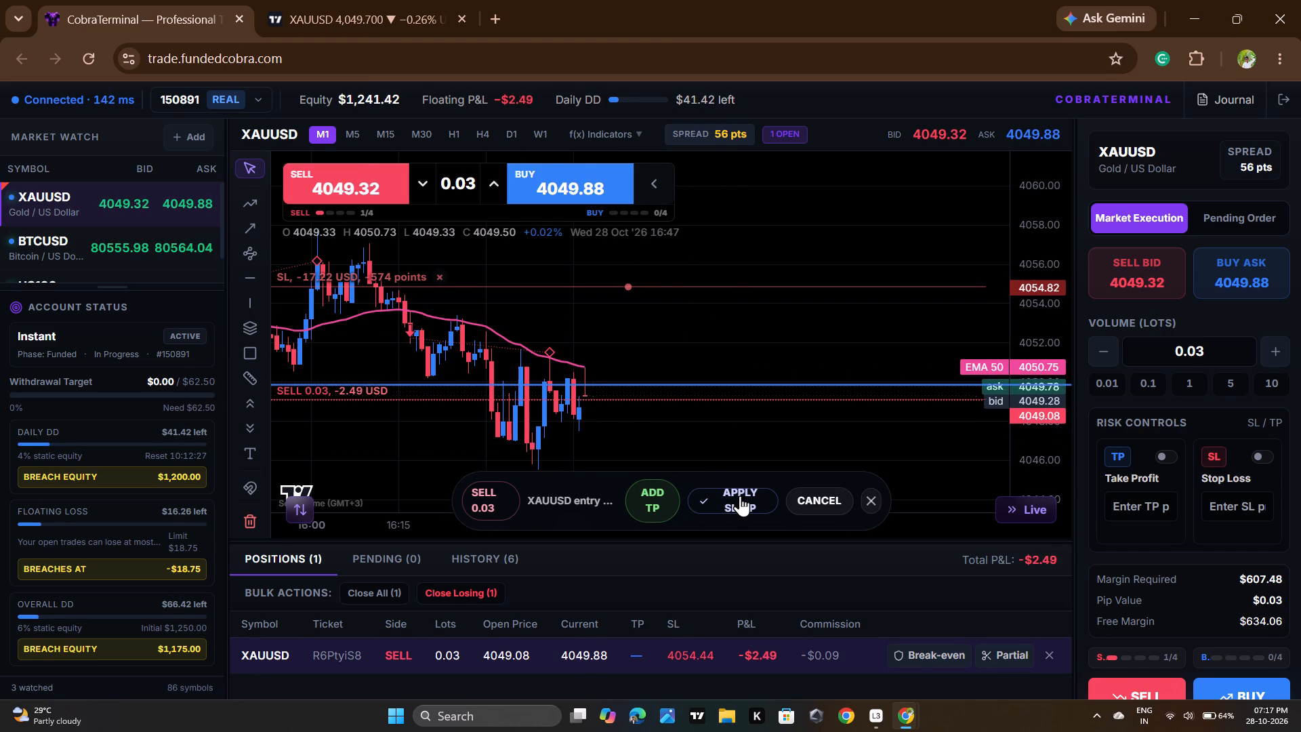
left_click(740, 495)
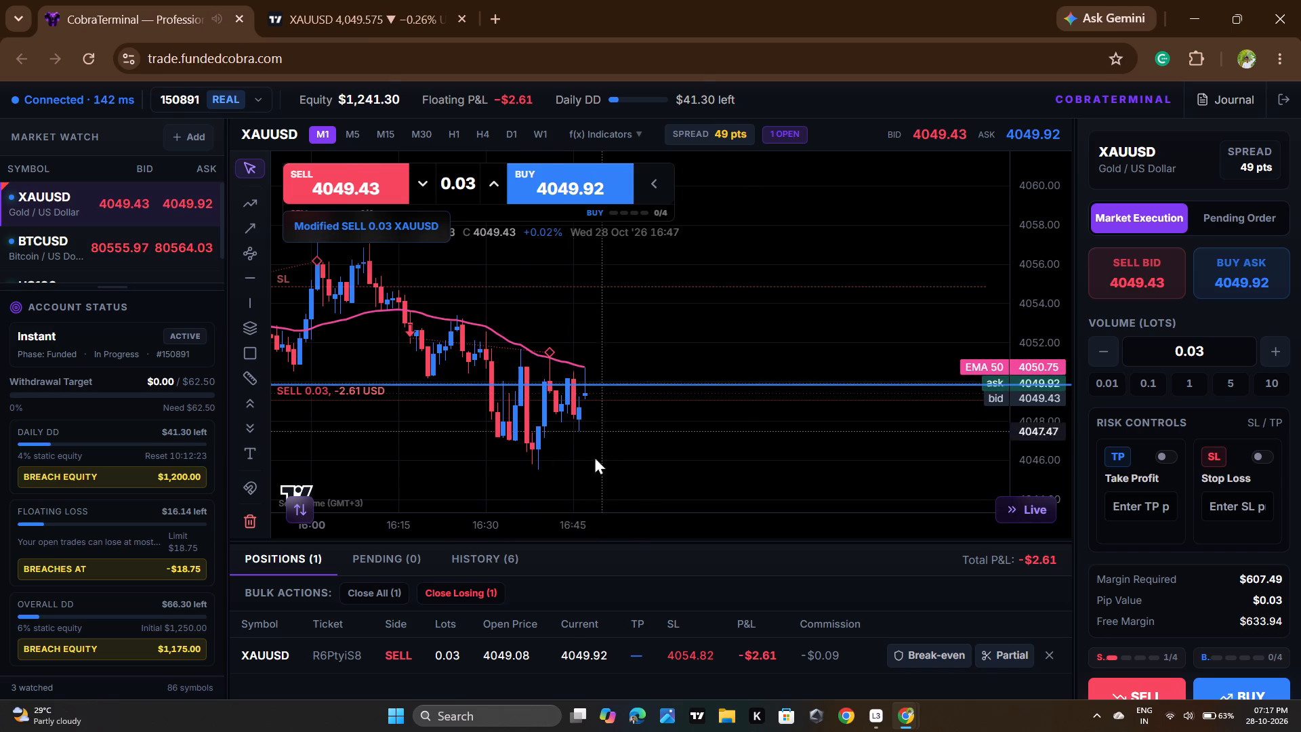
Examine the wider XAUUSD M1 history on CobraTerminal around the open sell and its stop loss.
scroll(747, 394, "down", 4)
scroll(611, 433, "down", 8)
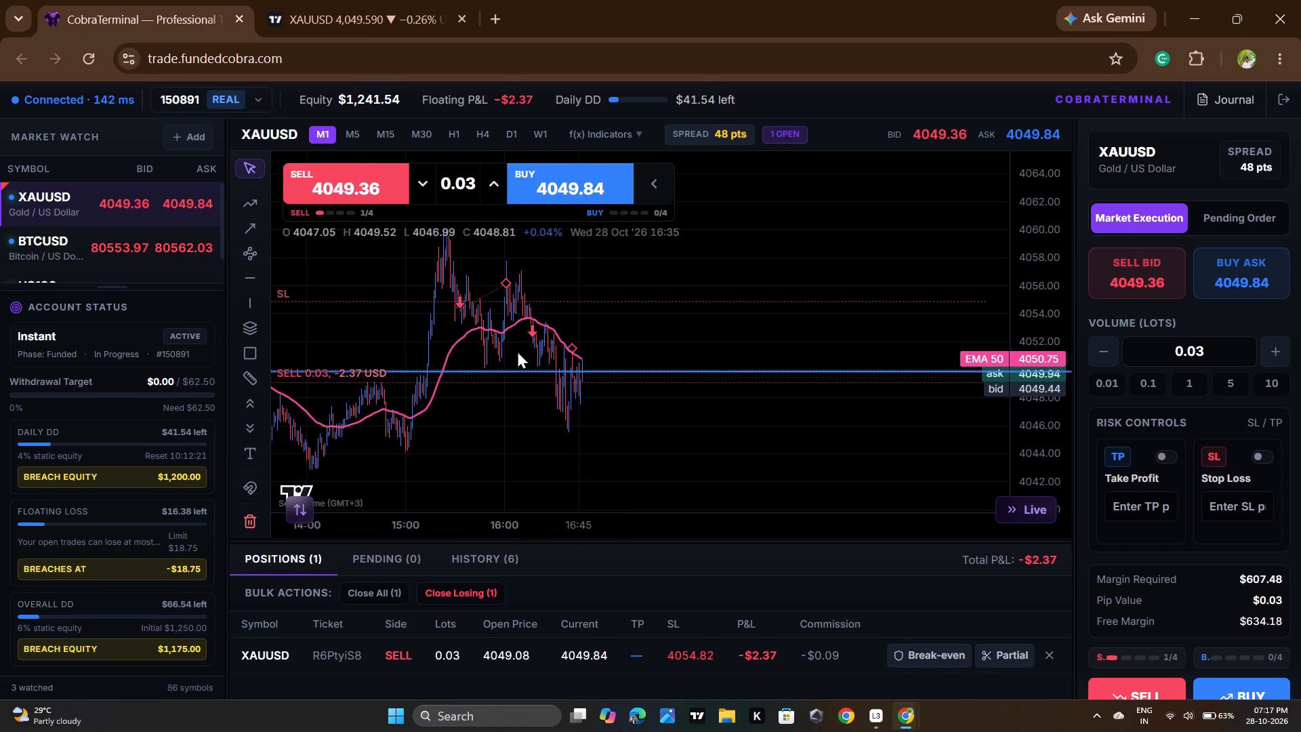
scroll(516, 336, "down", 4)
scroll(579, 408, "down", 6)
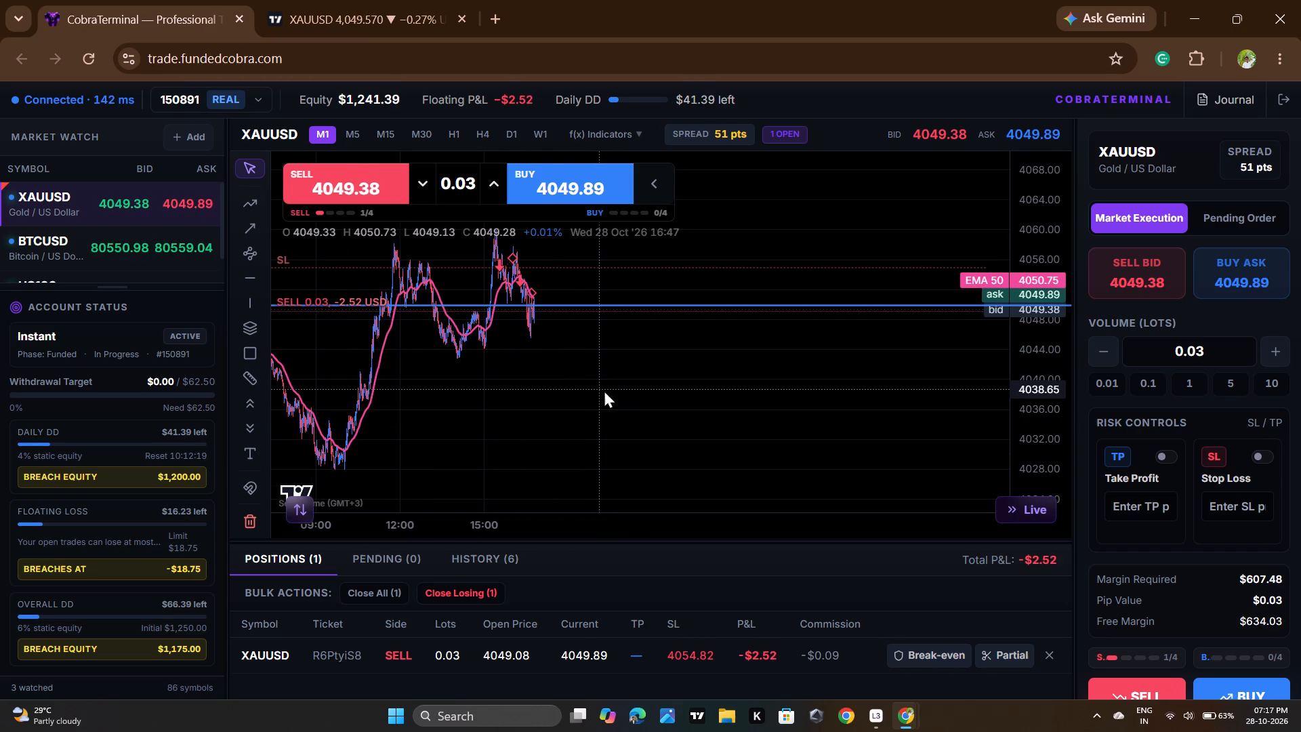
On TradingView, draw a Fibonacci retracement on XAUUSD from the 06:57 swing low at about 4,028.15 up to 4,059.973.
left_click(295, 0)
scroll(683, 310, "down", 5)
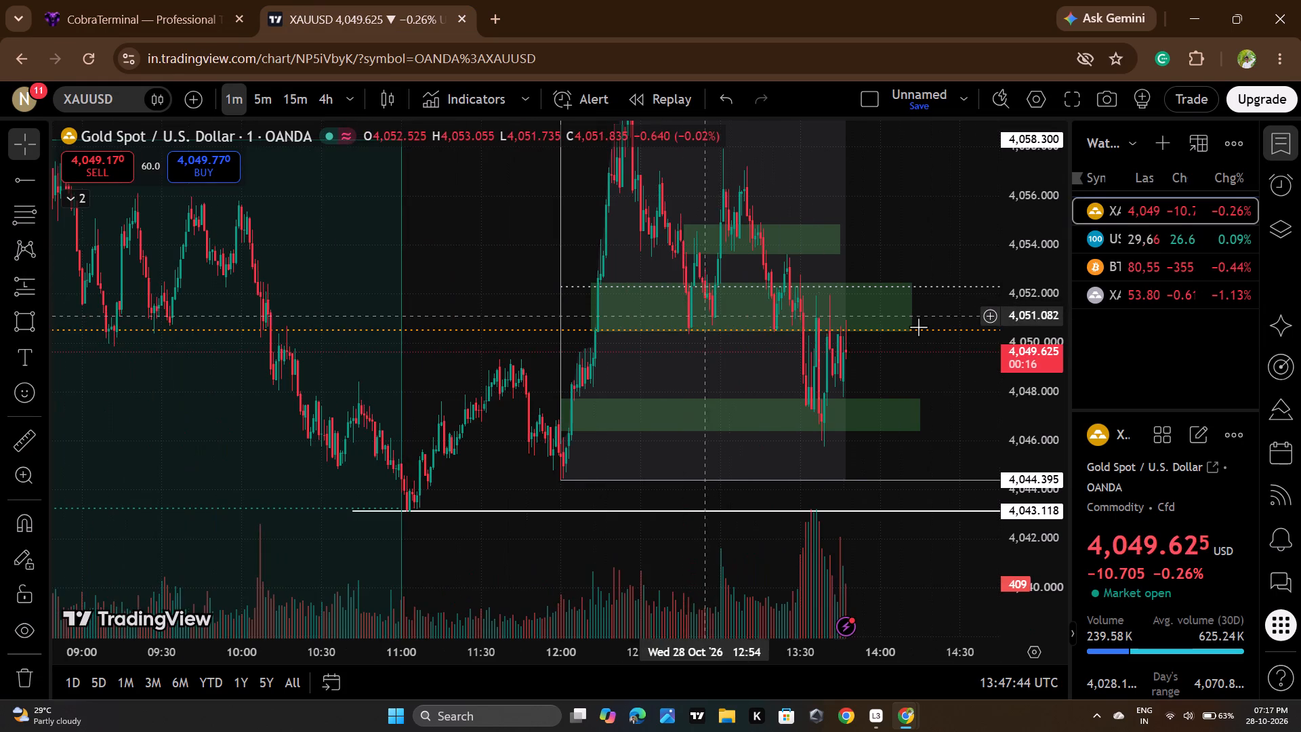
scroll(1019, 312, "down", 20)
scroll(1019, 312, "down", 1)
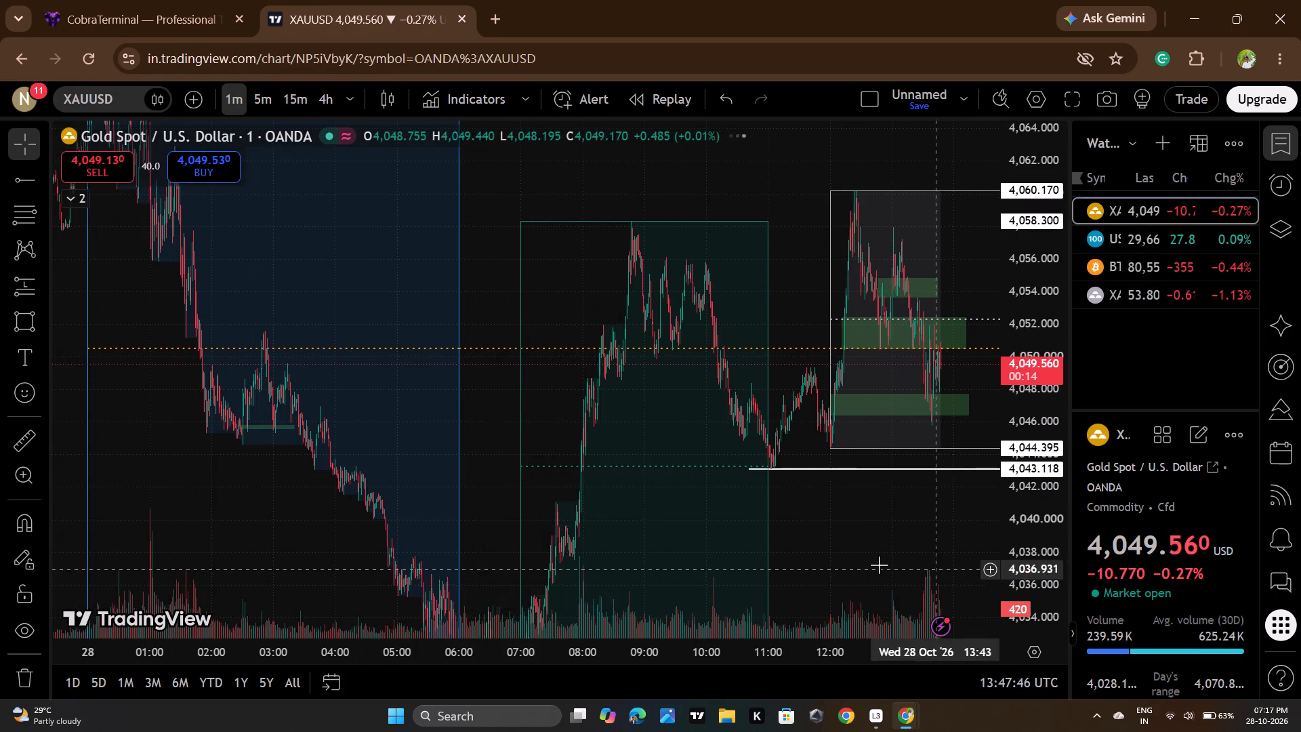
left_click_drag(716, 518, 751, 373)
scroll(1006, 341, "down", 11)
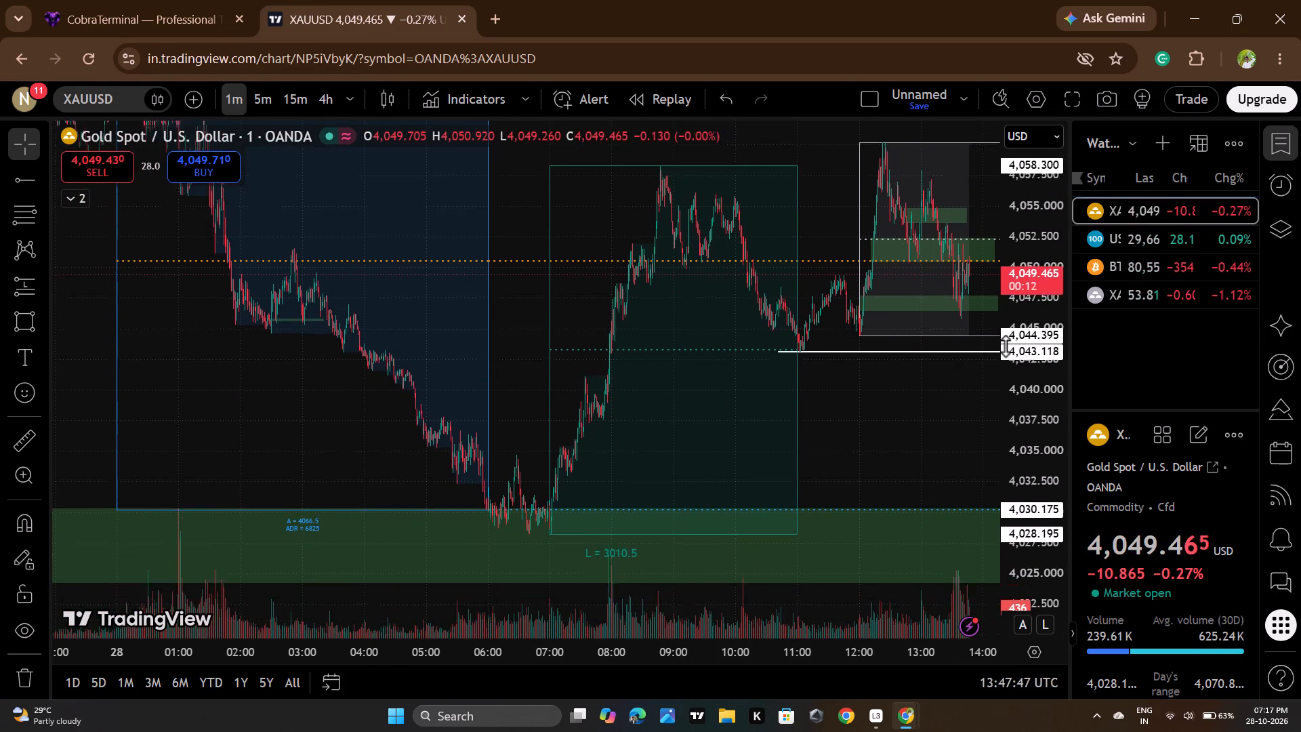
scroll(1006, 346, "down", 4)
scroll(773, 303, "down", 3)
left_click_drag(918, 406, 782, 391)
left_click_drag(922, 421, 784, 415)
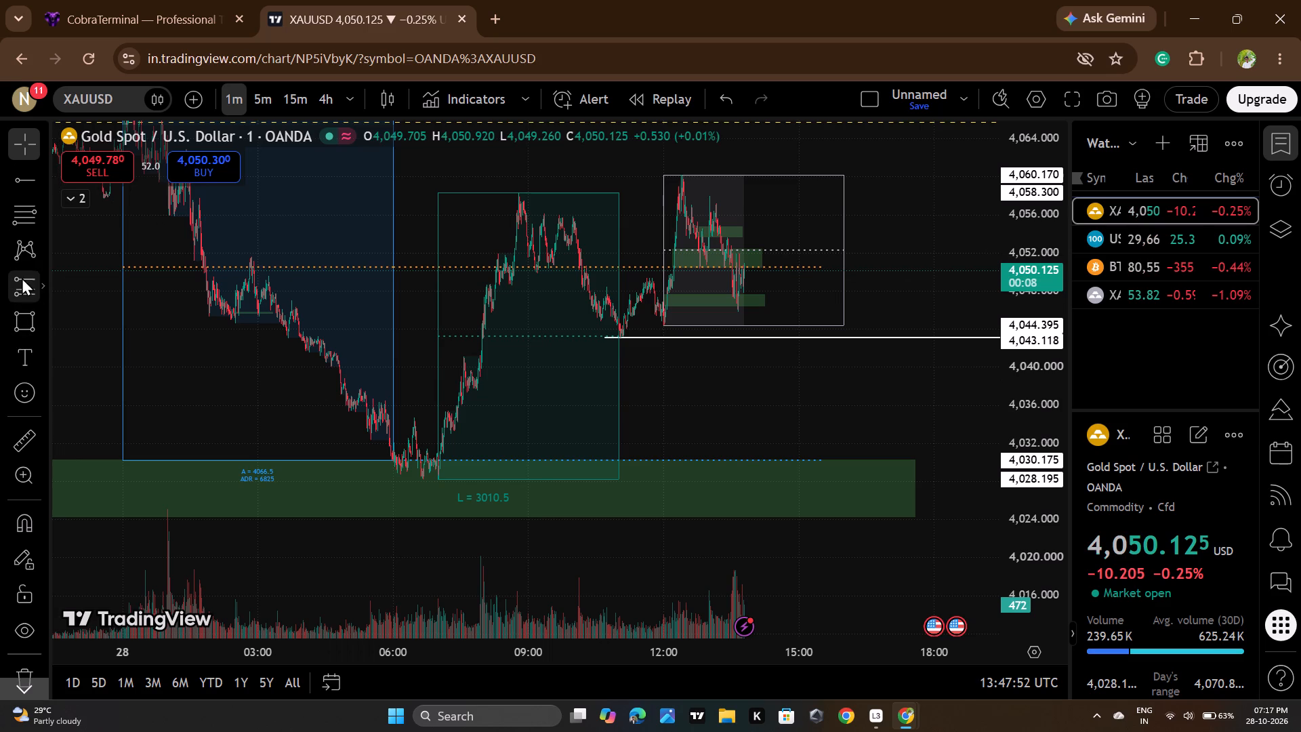
left_click(14, 205)
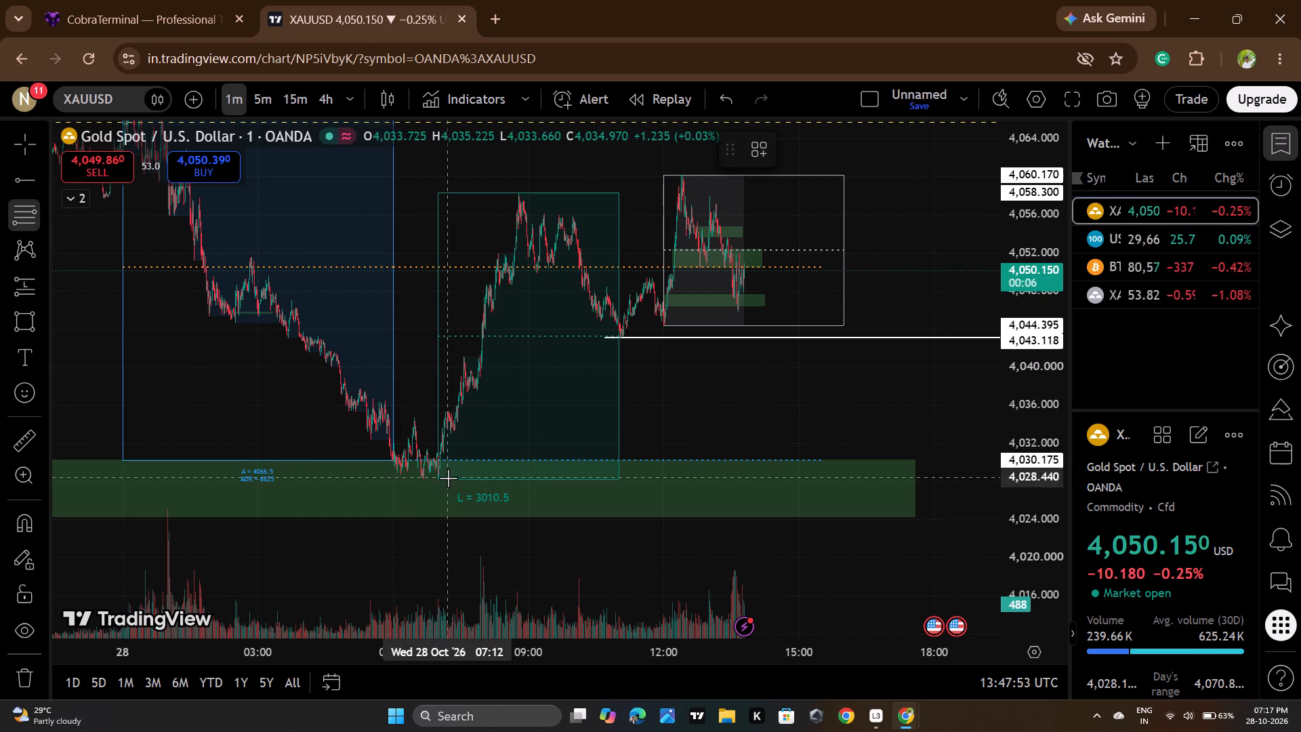
left_click(436, 480)
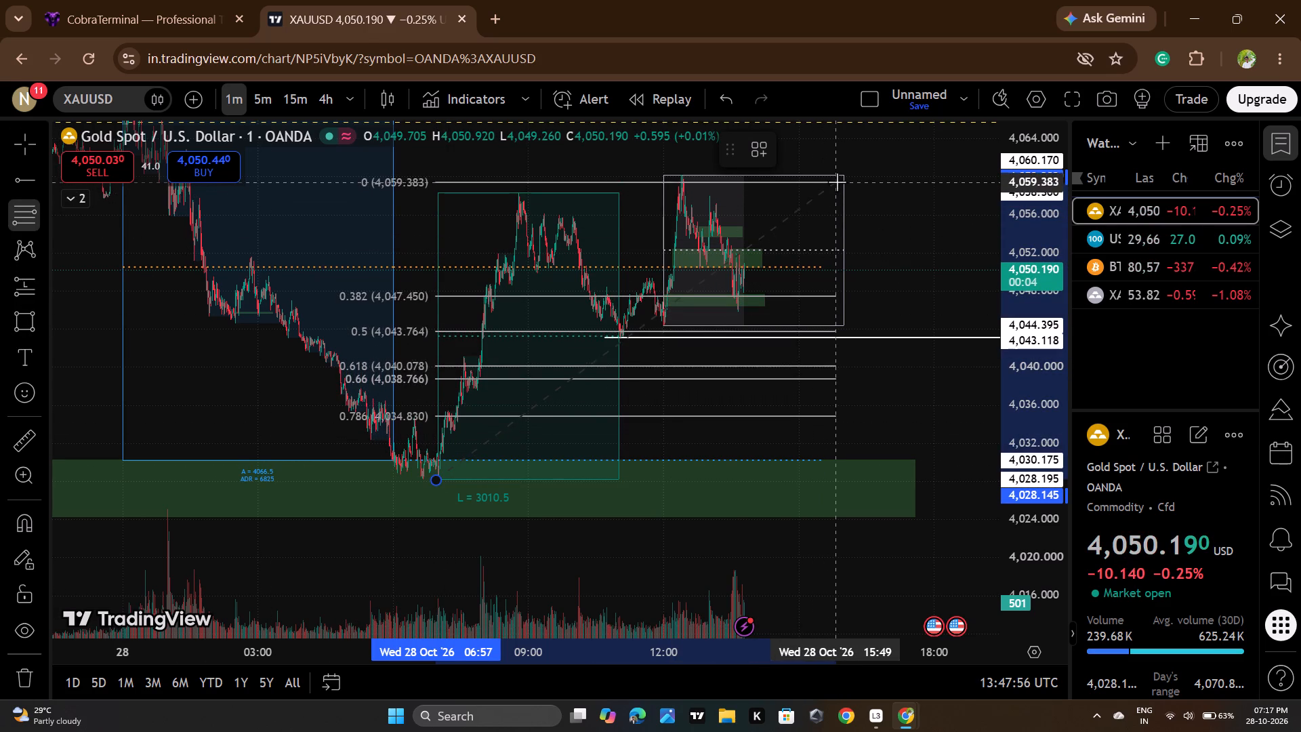
left_click(837, 177)
left_click(917, 407)
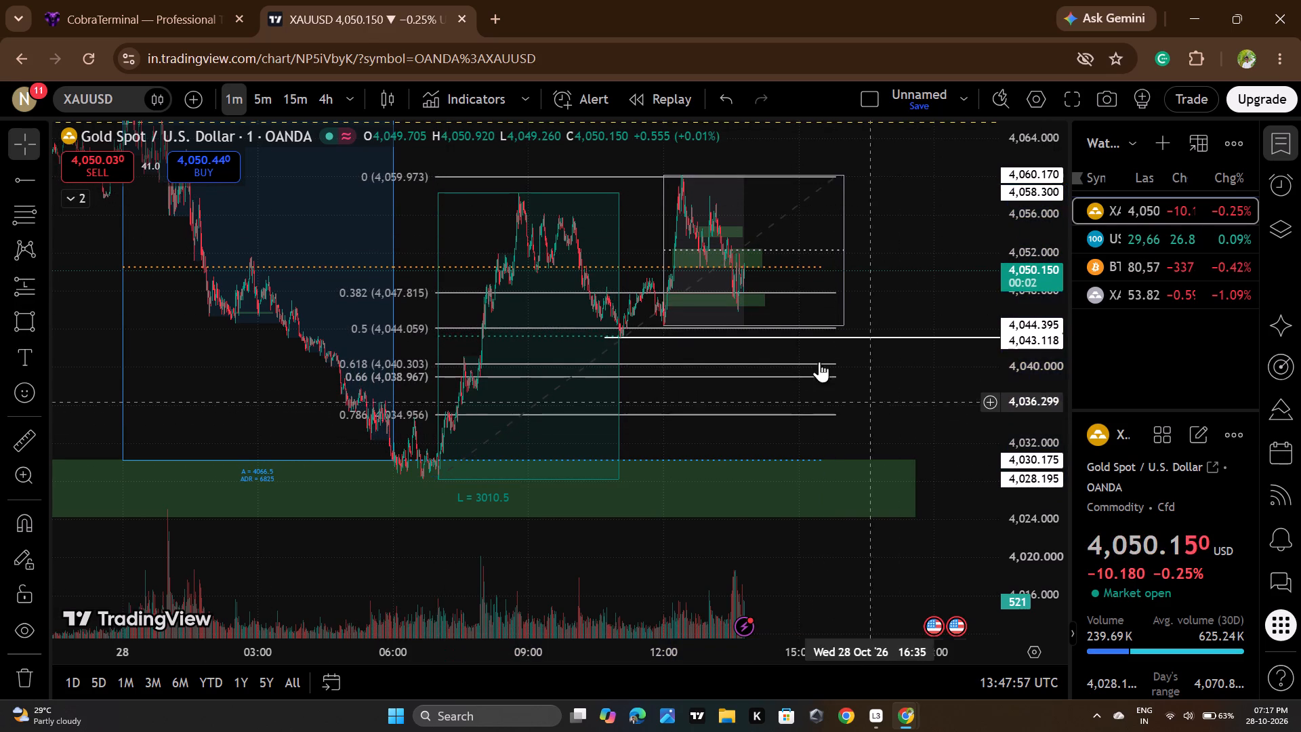
Draw a green rectangle zone over the 0.618–0.66 Fibonacci band, about 4,038.75 to 4,040.52, spanning roughly 09:47 to 16:54.
left_click(14, 323)
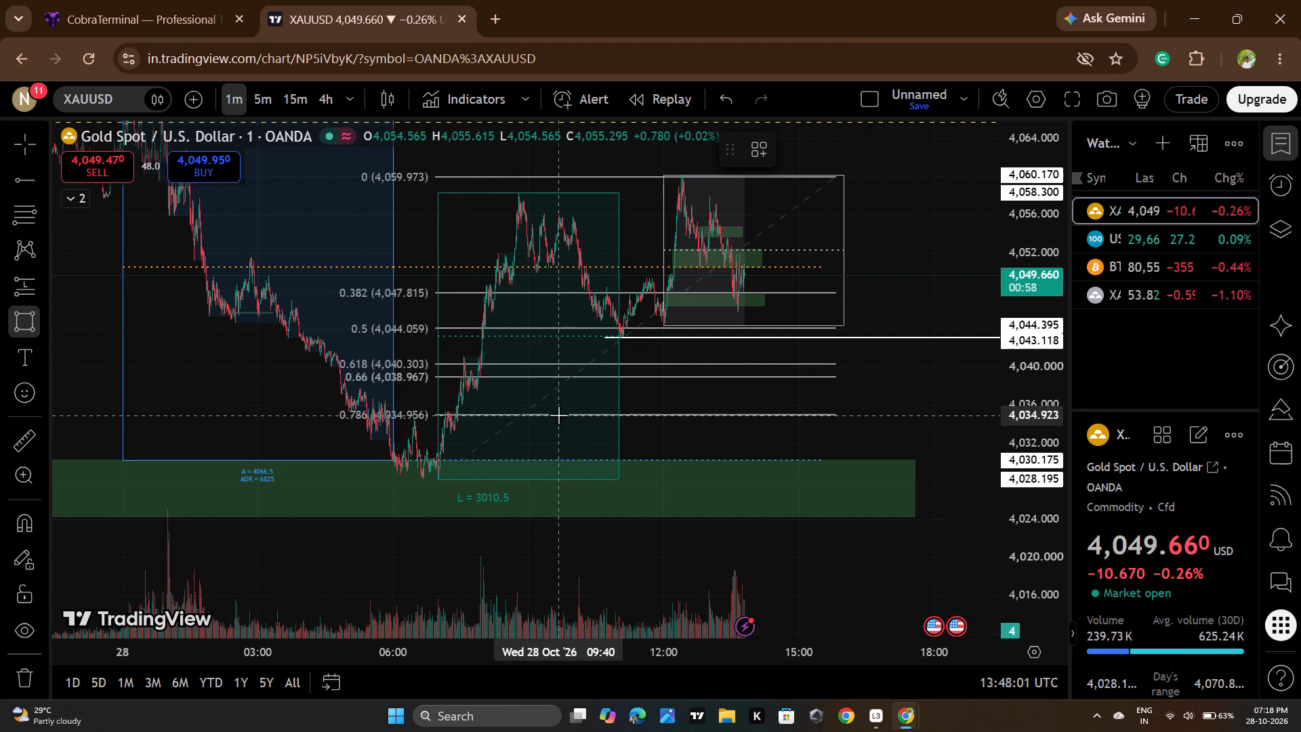
left_click(564, 379)
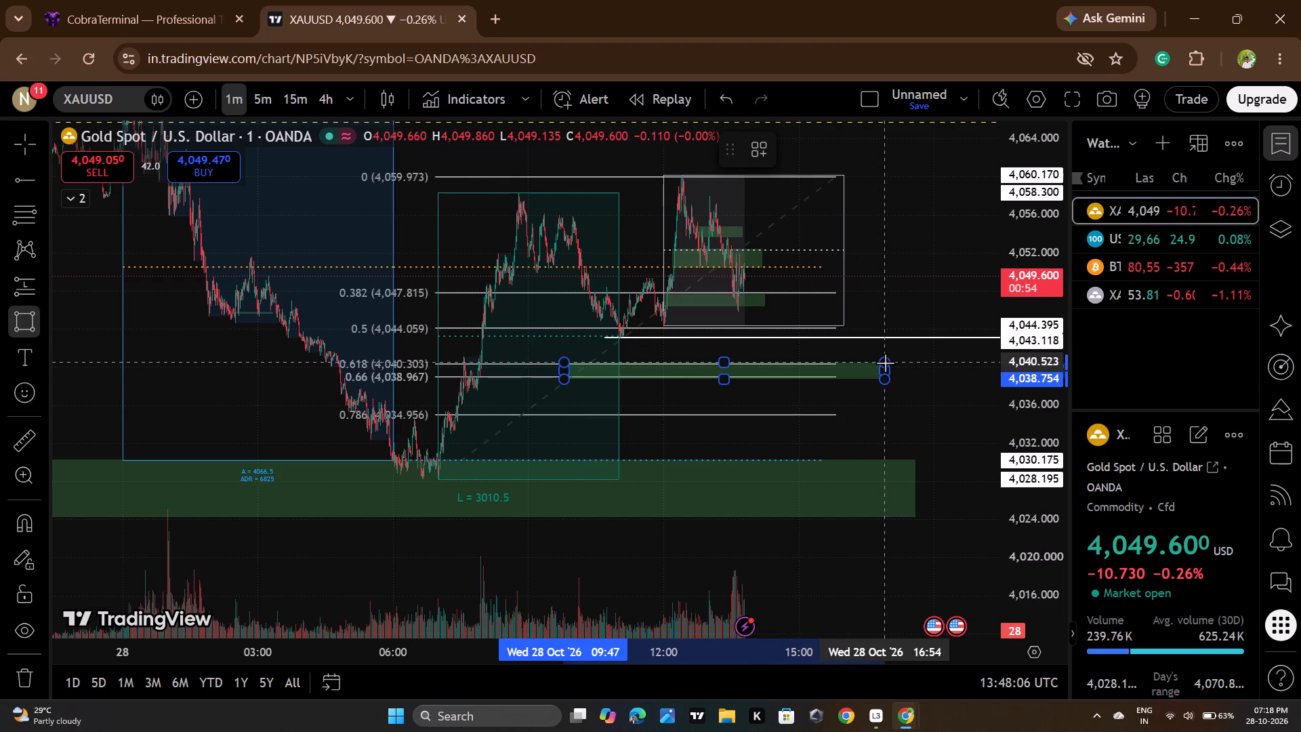
left_click(885, 363)
left_click(936, 434)
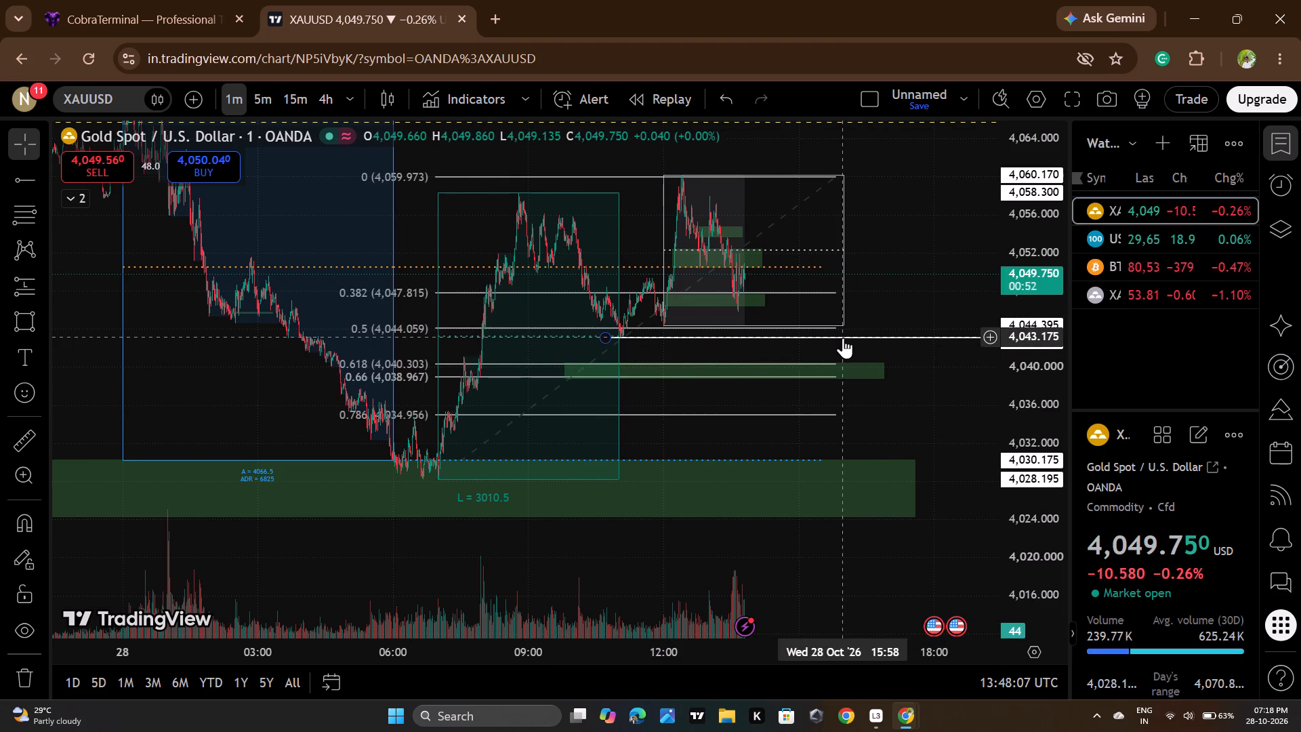
Delete the white horizontal ray at 4,043.118 from the XAUUSD chart.
left_click(843, 338)
left_click(1075, 148)
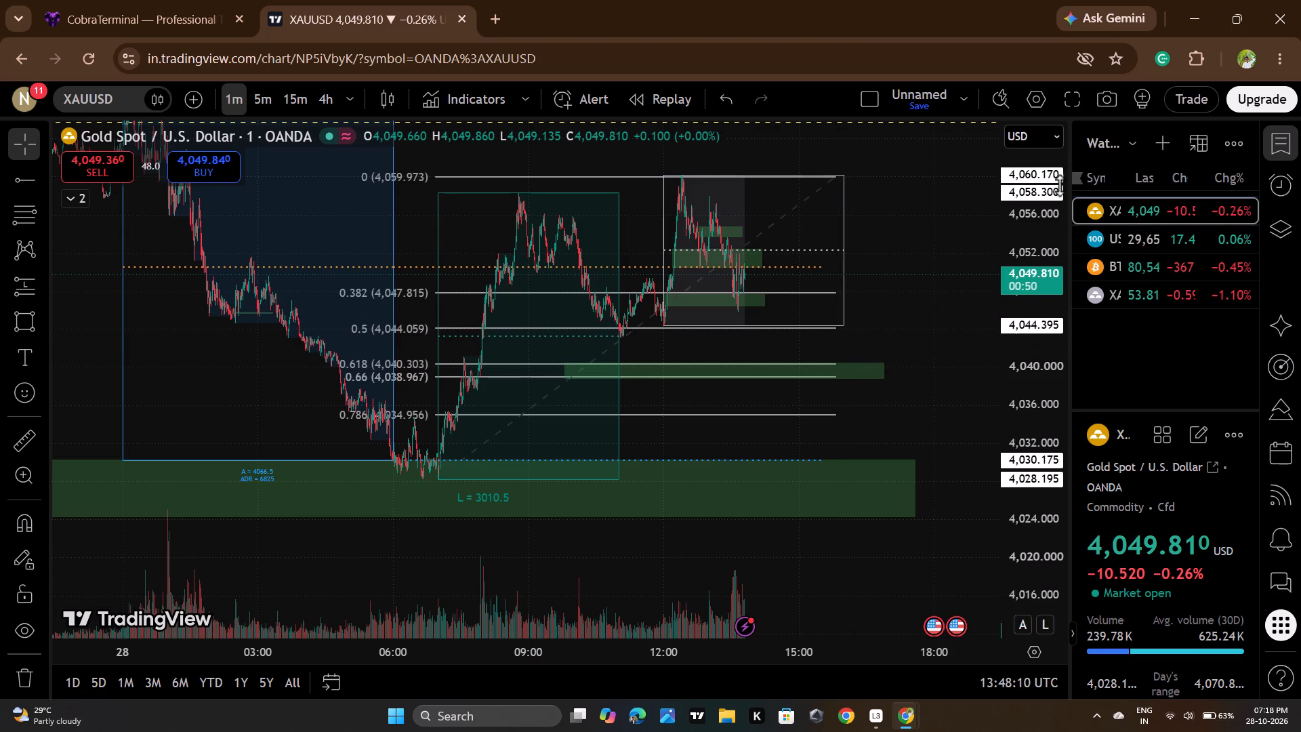
Delete the Fibonacci retracement from the XAUUSD chart, keeping the marked zones.
left_click(831, 319)
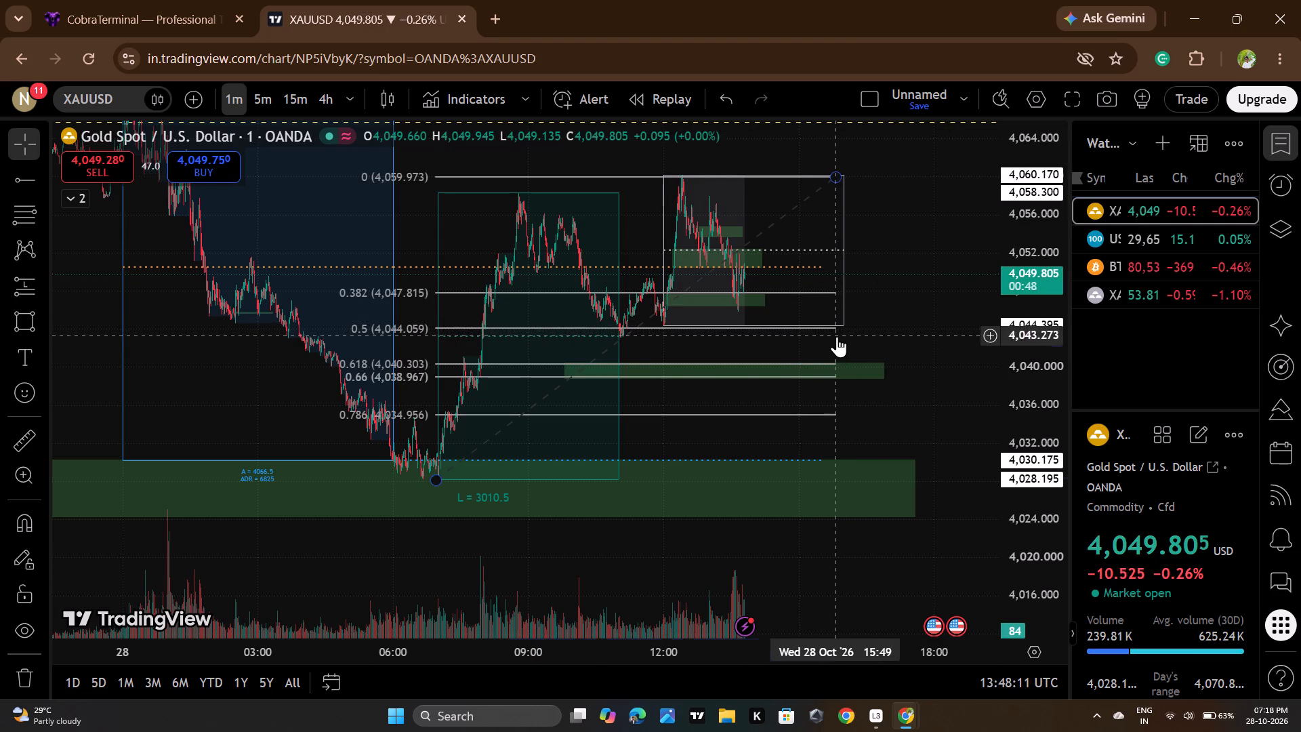
left_click(837, 336)
left_click(1006, 152)
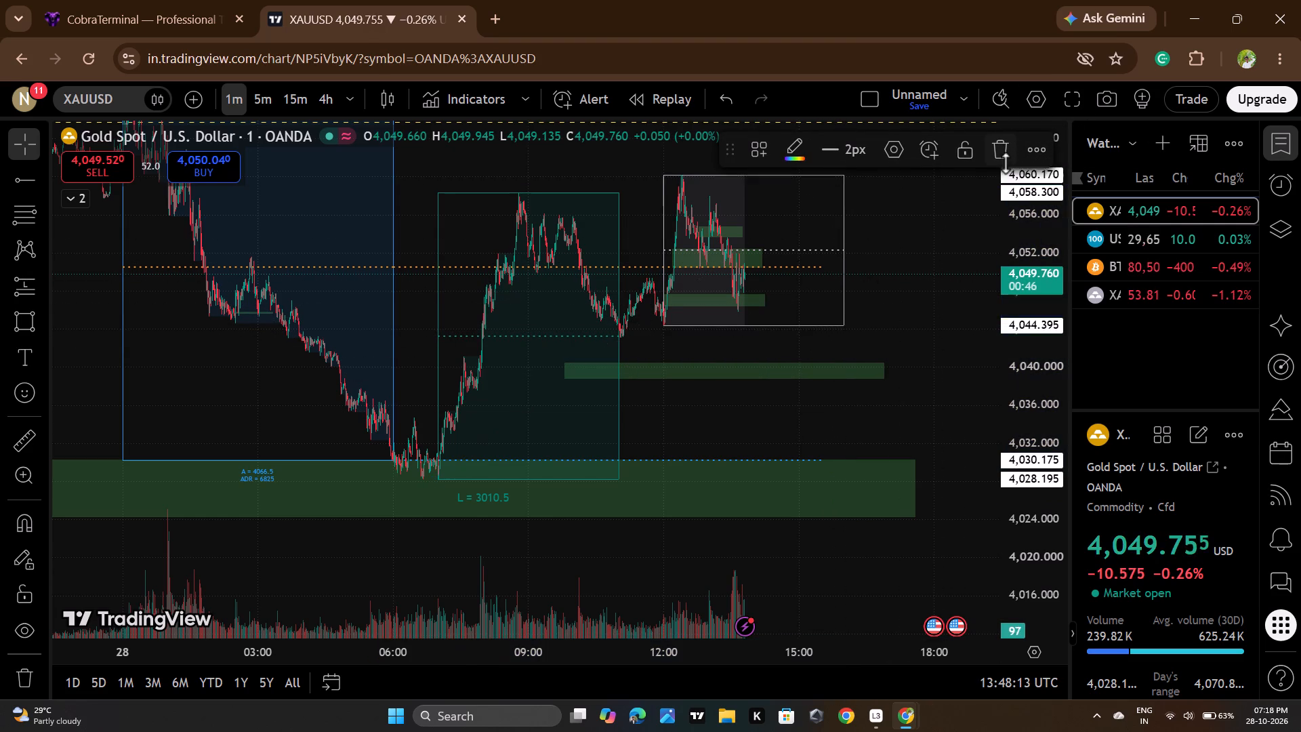
Examine recent XAUUSD 1-minute candles against the marked green zones on TradingView, comparing them with the CobraTerminal chart.
scroll(1045, 341, "up", 20)
scroll(1045, 341, "up", 2)
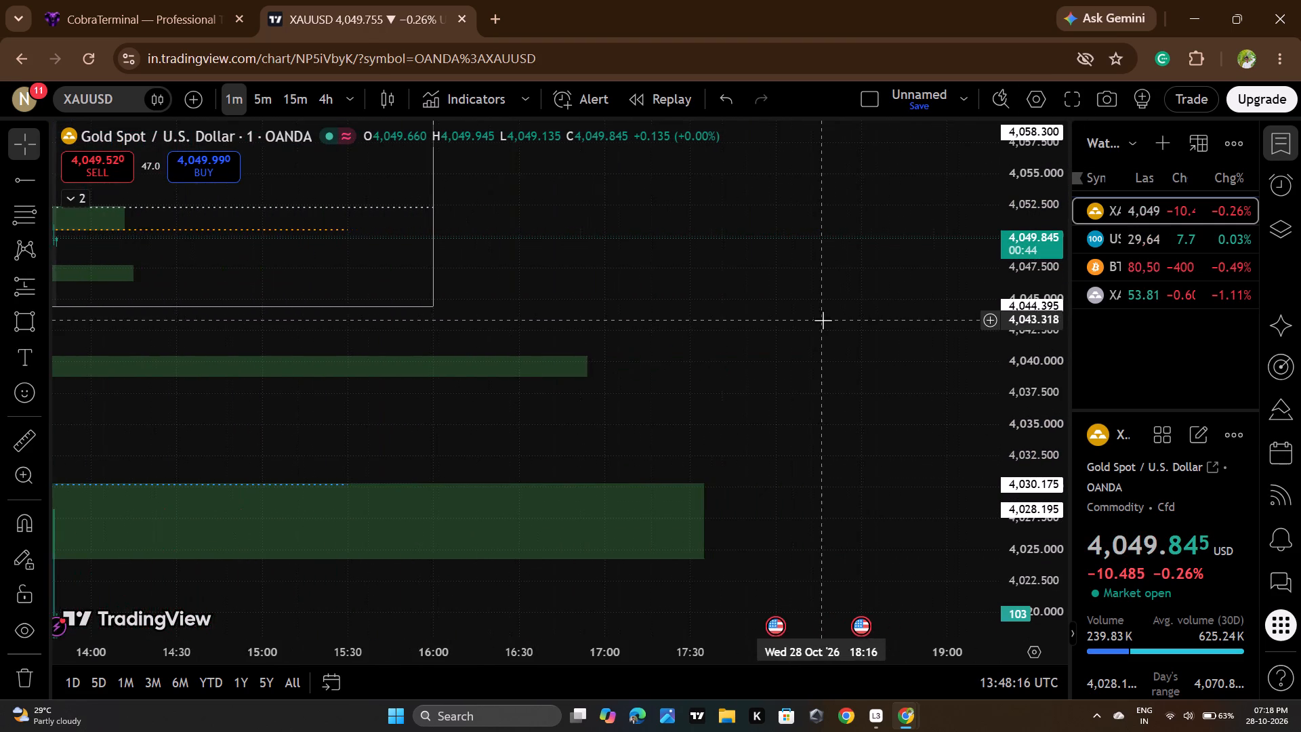
left_click_drag(722, 312, 1077, 354)
scroll(1038, 341, "up", 10)
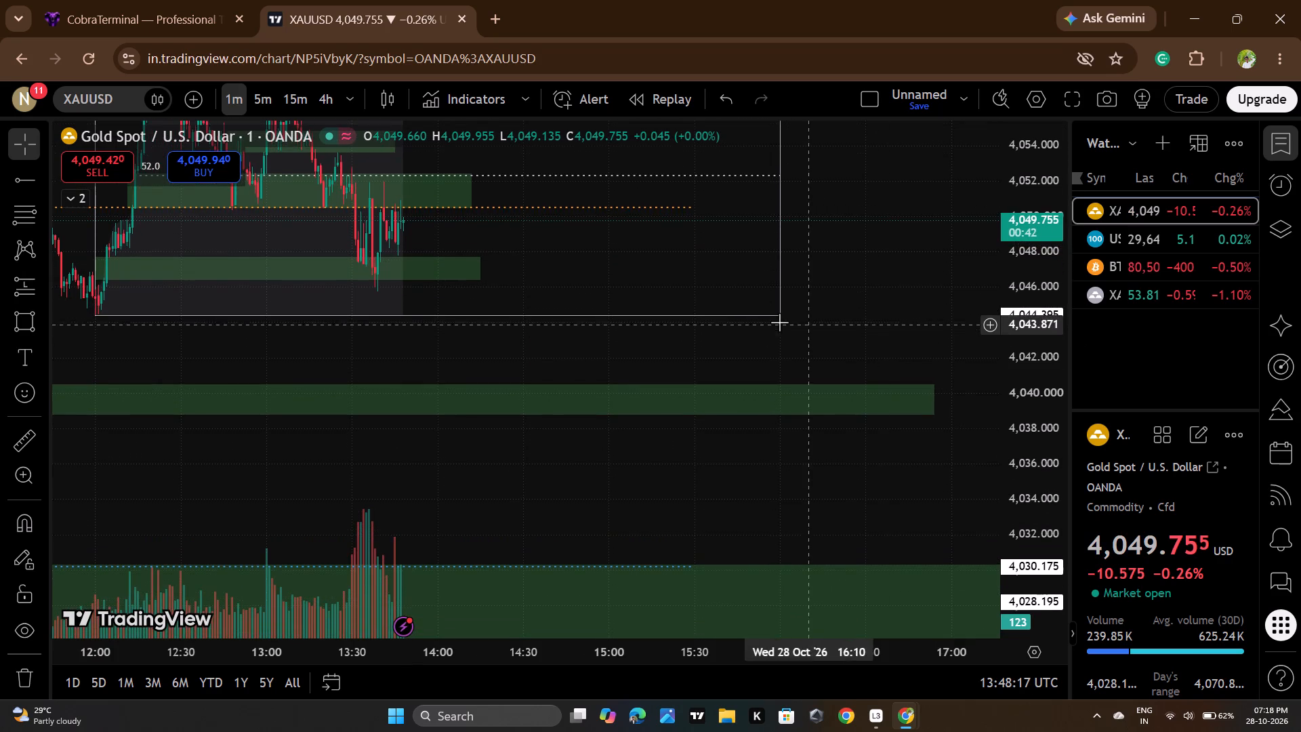
left_click_drag(745, 333, 903, 388)
scroll(1020, 357, "up", 11)
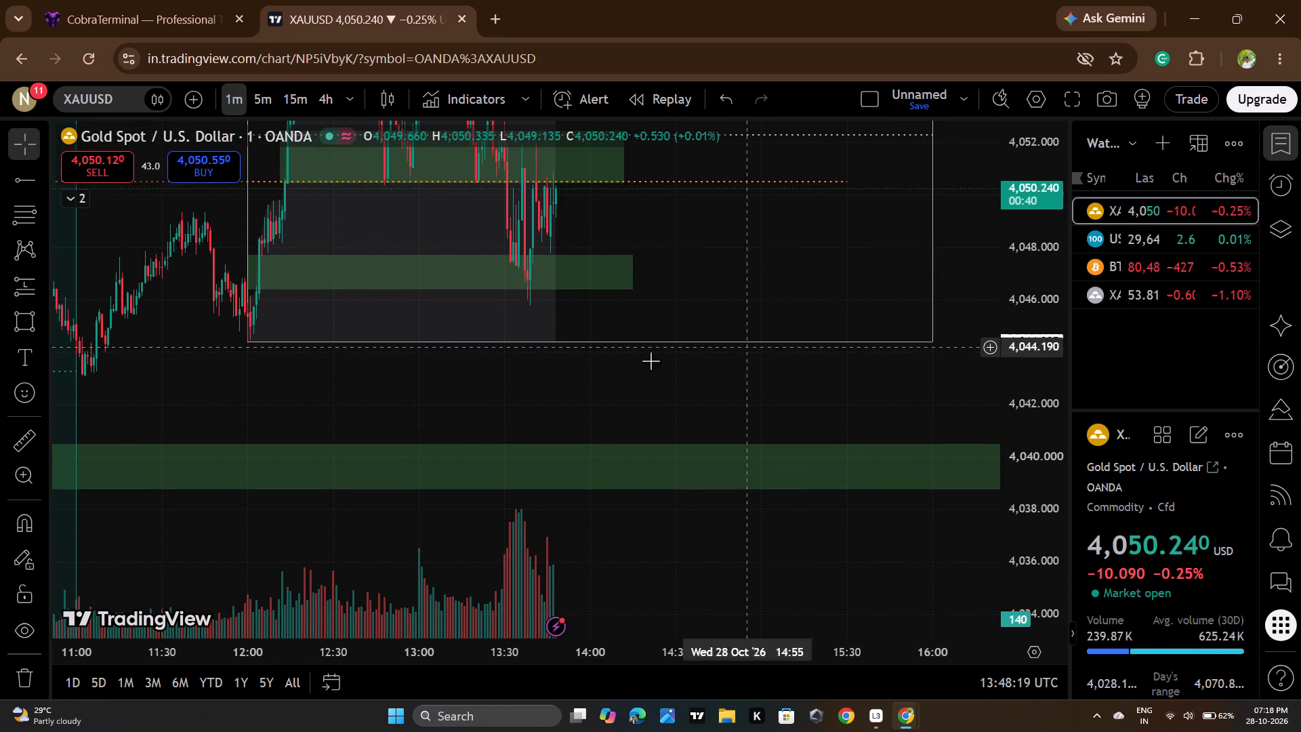
left_click_drag(635, 365, 659, 425)
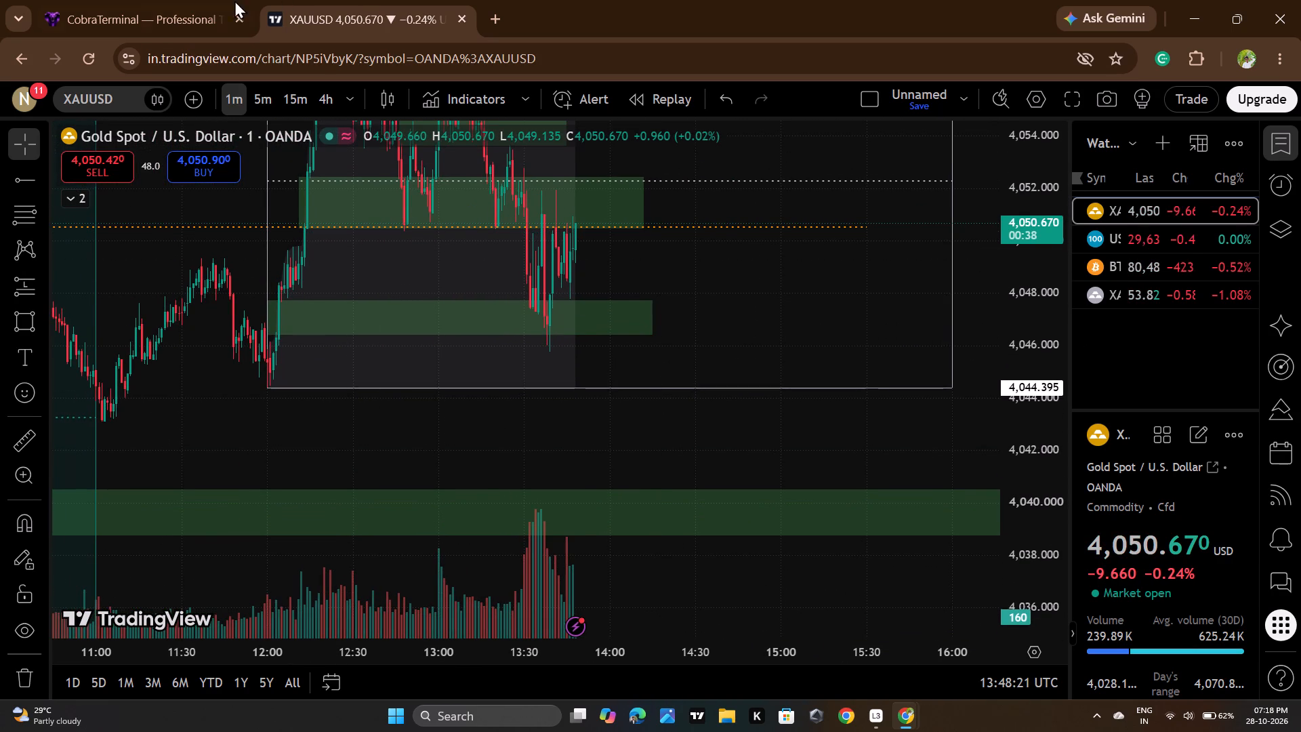
left_click(202, 0)
left_click_drag(638, 378, 638, 428)
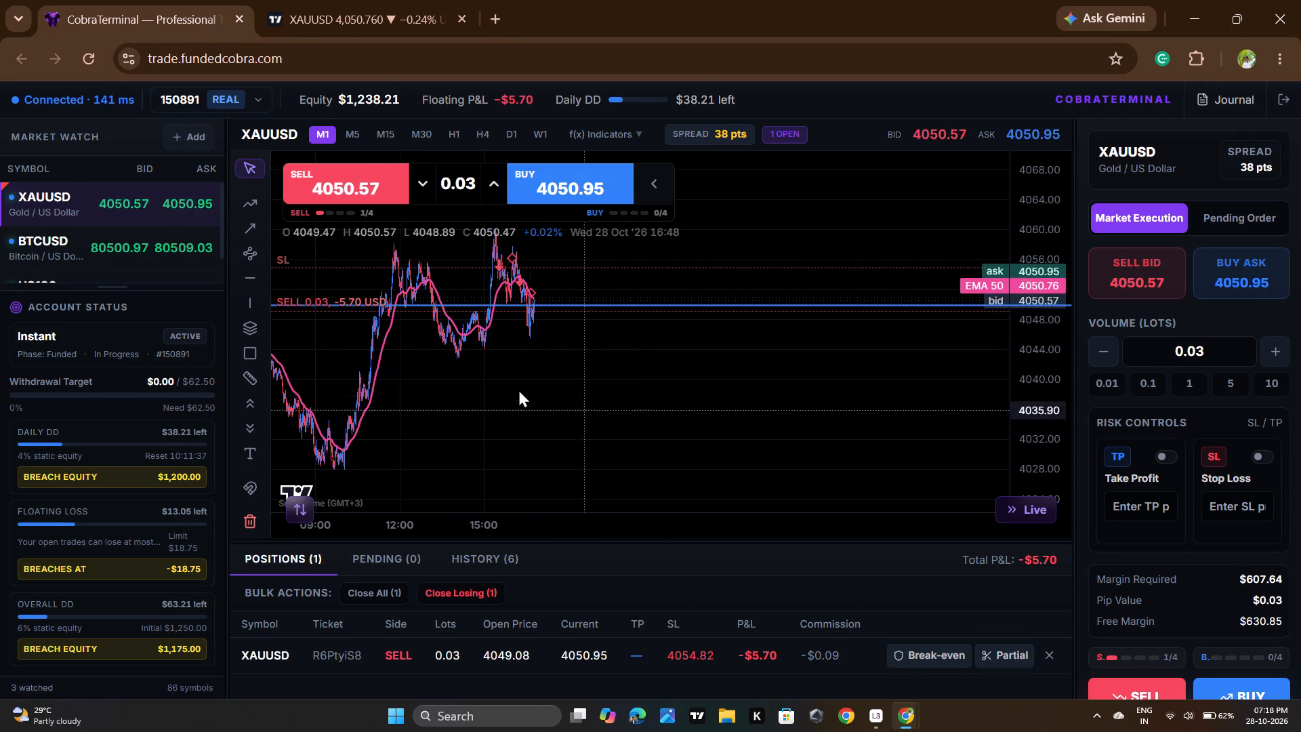
scroll(457, 408, "down", 2)
scroll(697, 400, "up", 2)
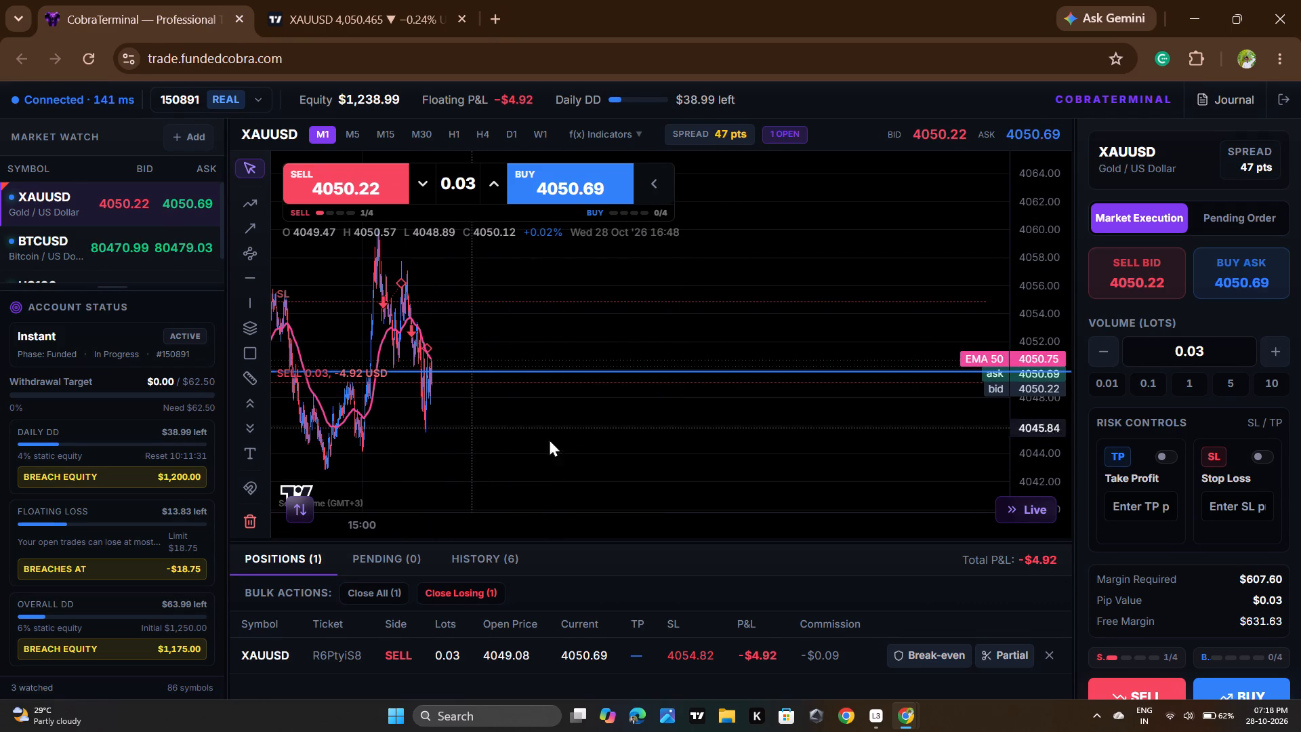
left_click(358, 0)
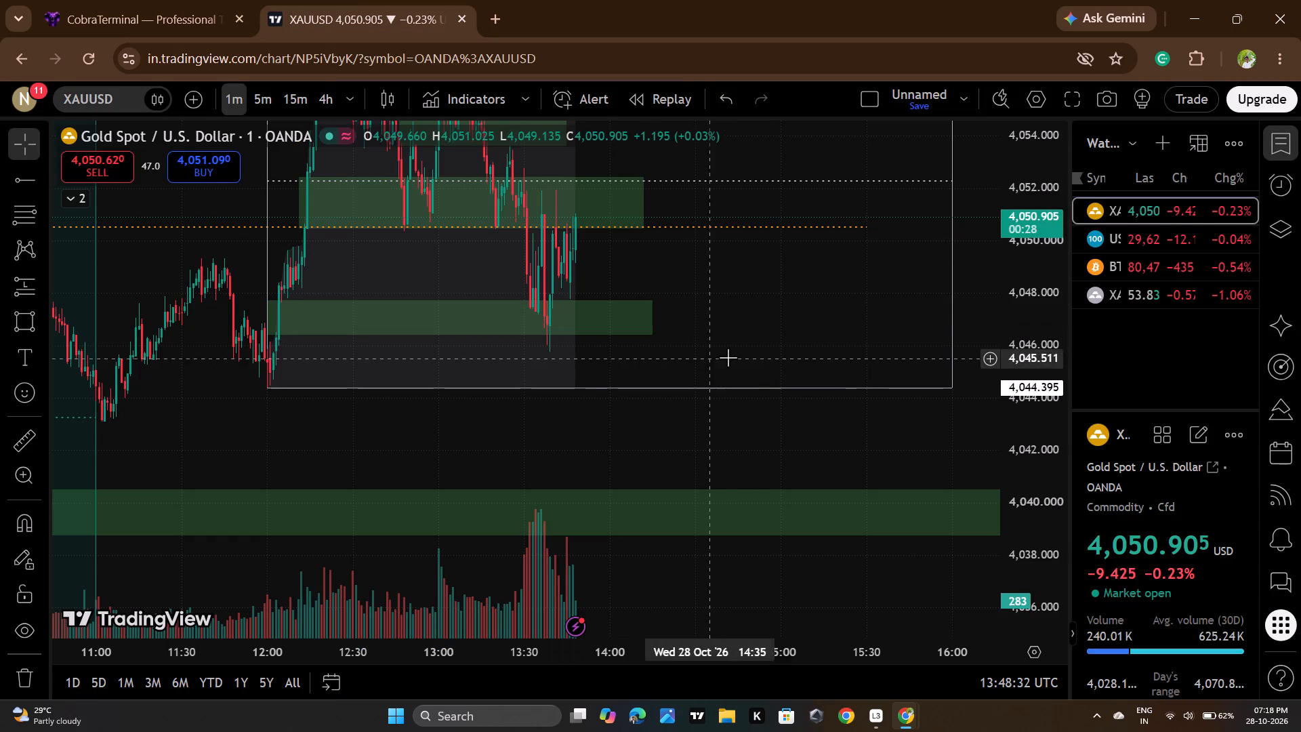
scroll(728, 356, "up", 4)
left_click_drag(696, 317, 814, 436)
scroll(1026, 288, "down", 5)
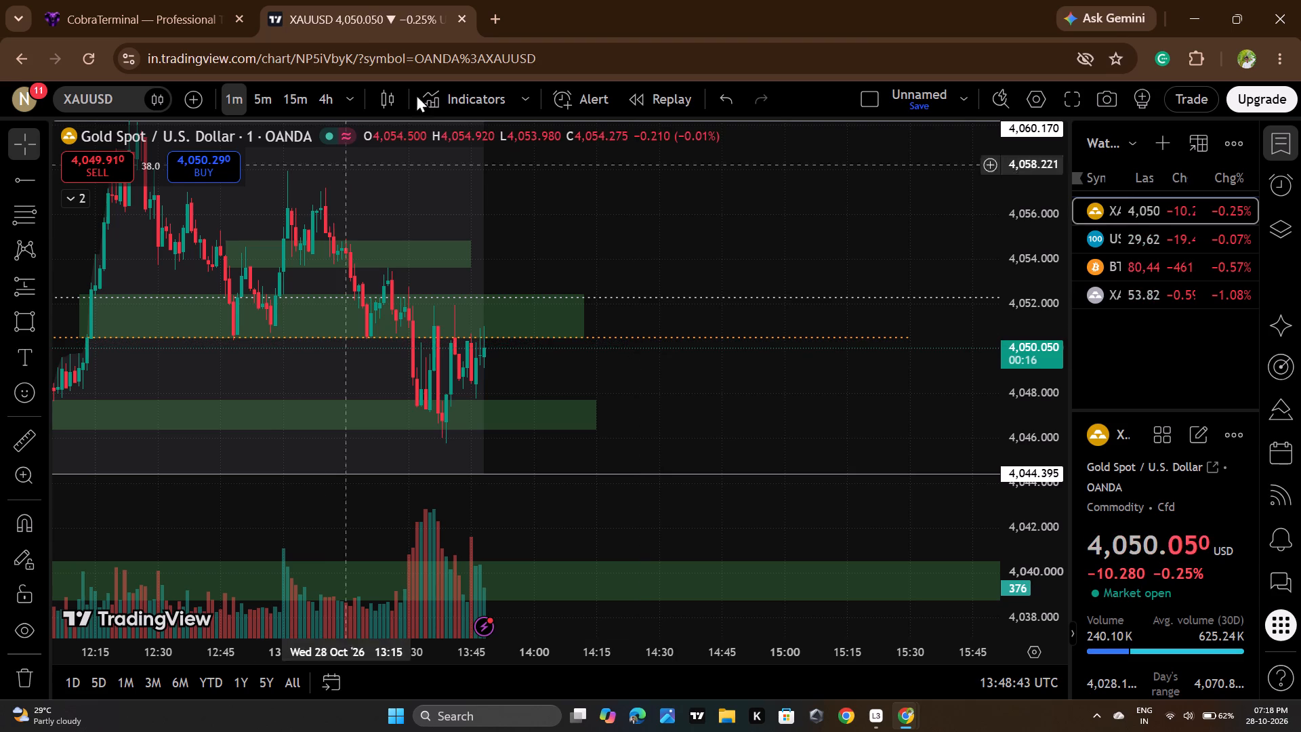
Open YouTube in a new browser tab through a Google search.
left_click(505, 18)
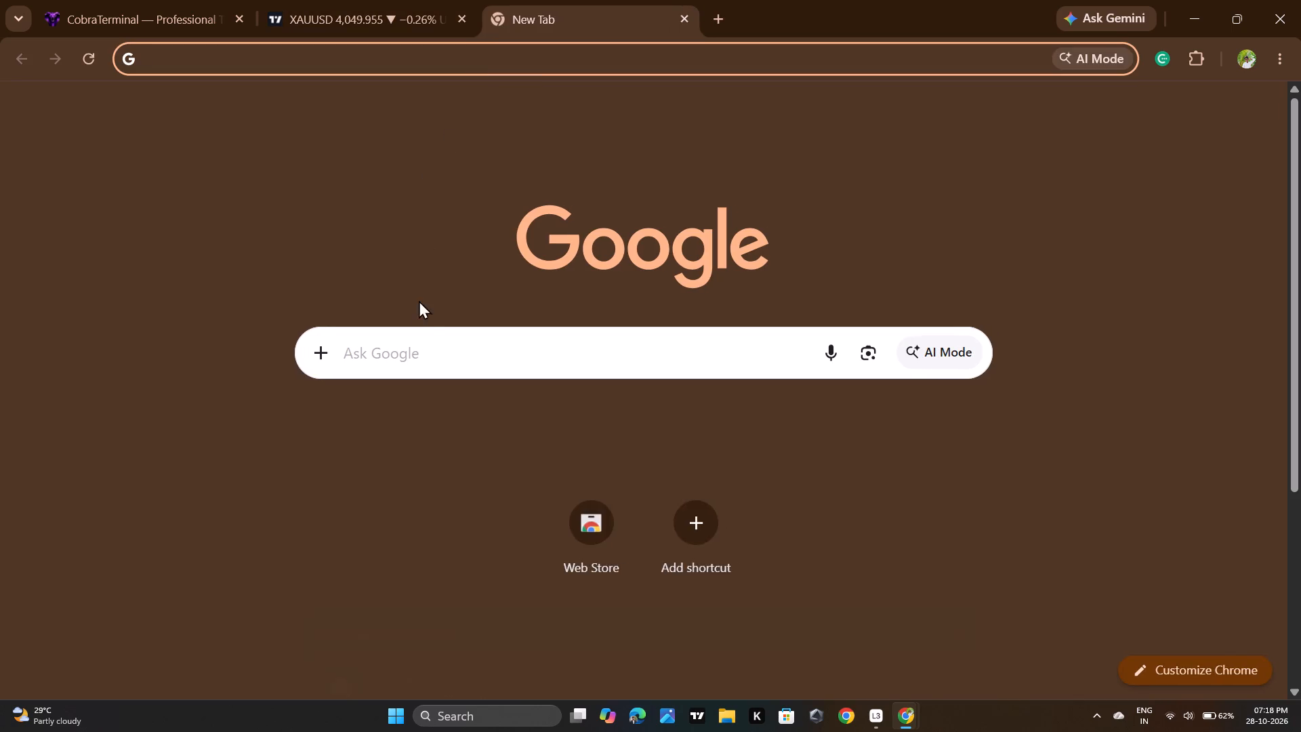
left_click(418, 338)
left_click(446, 414)
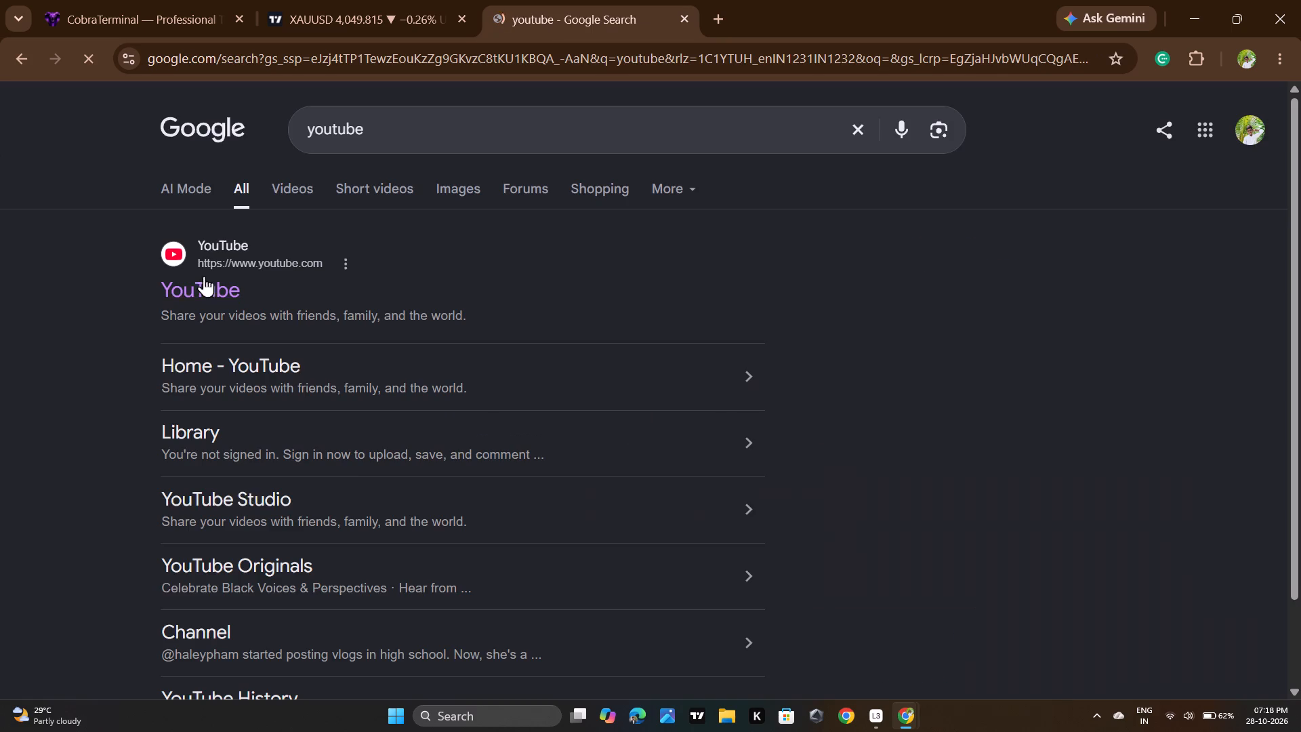
left_click(134, 281)
left_click(186, 287)
left_click(192, 0)
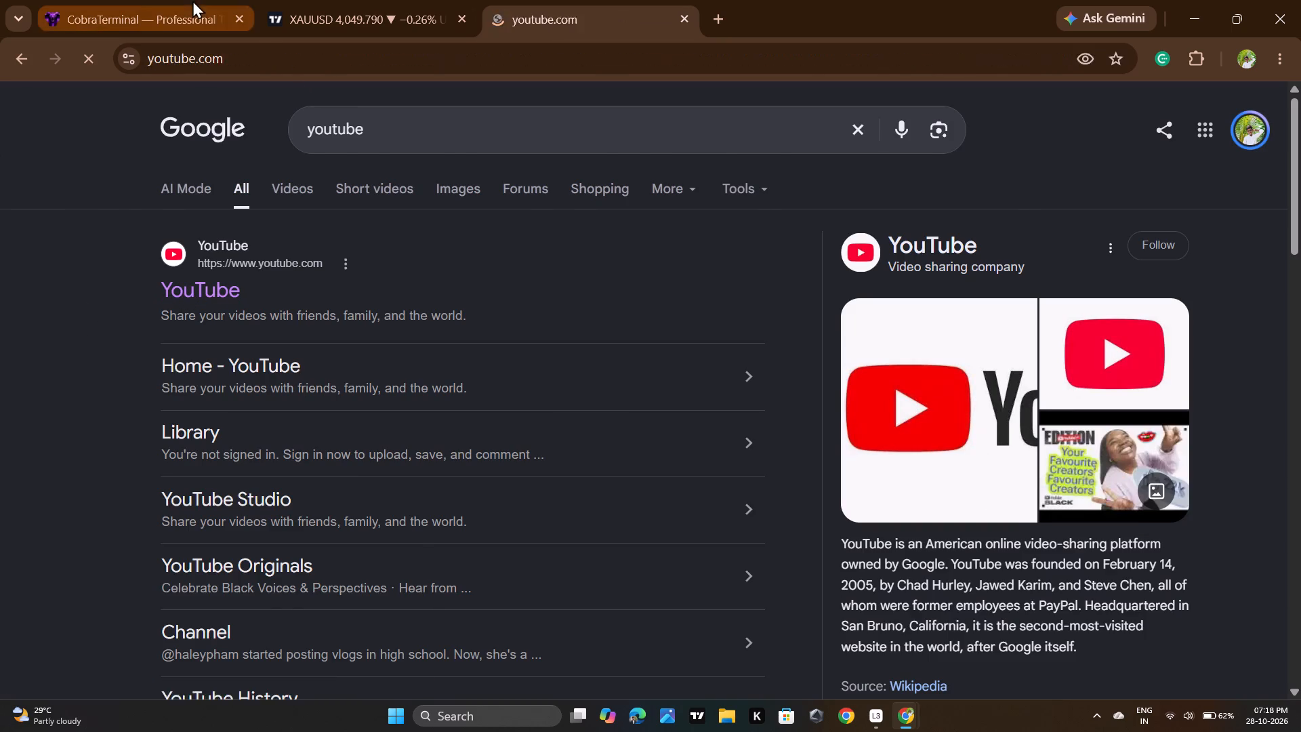
left_click(593, 0)
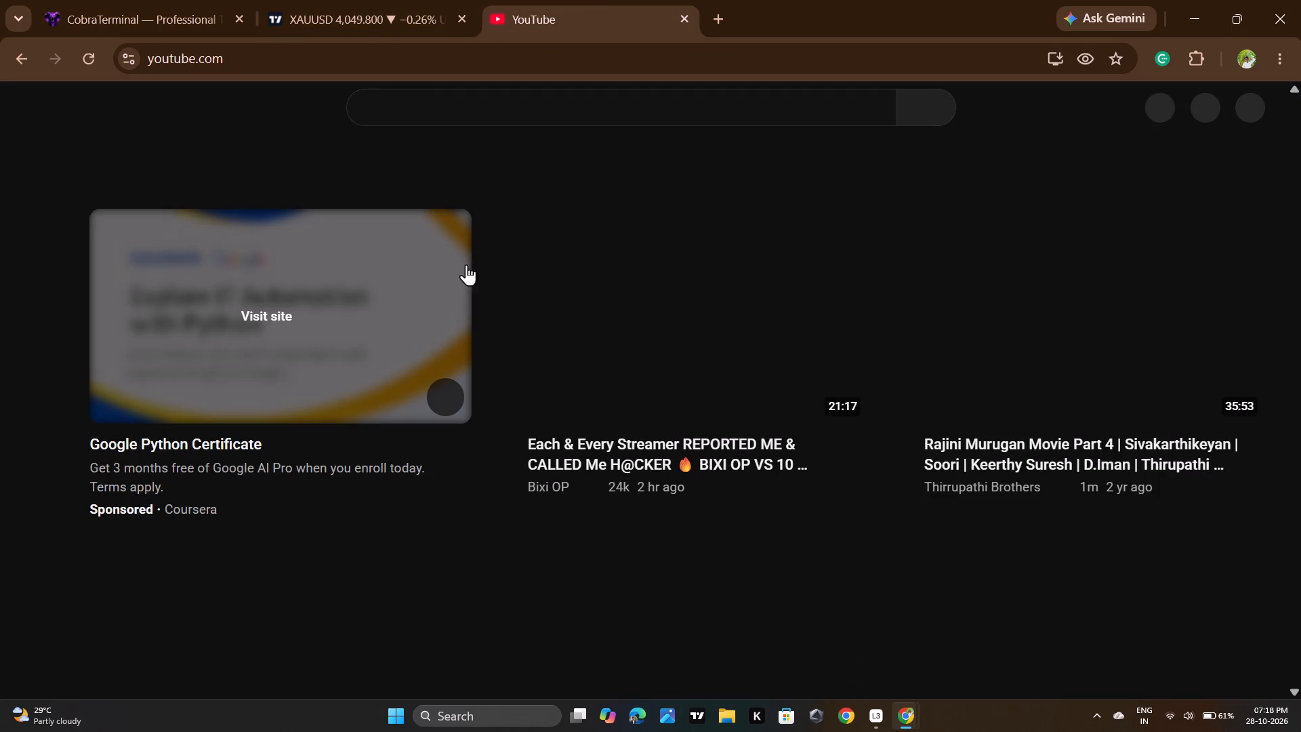
Search YouTube for "gold live trading" and open the Trade Time With Pranjal Gold & Crypto Analysis live stream.
left_click(550, 108)
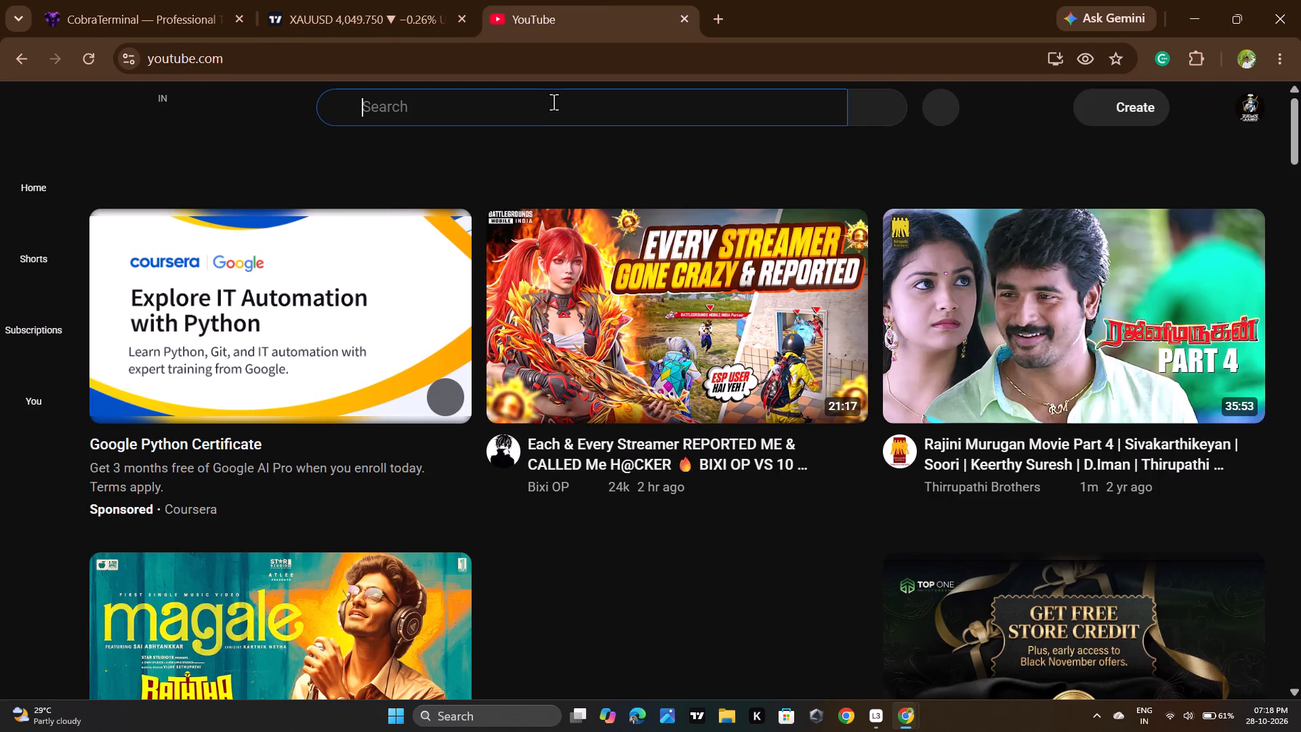
type("GO;")
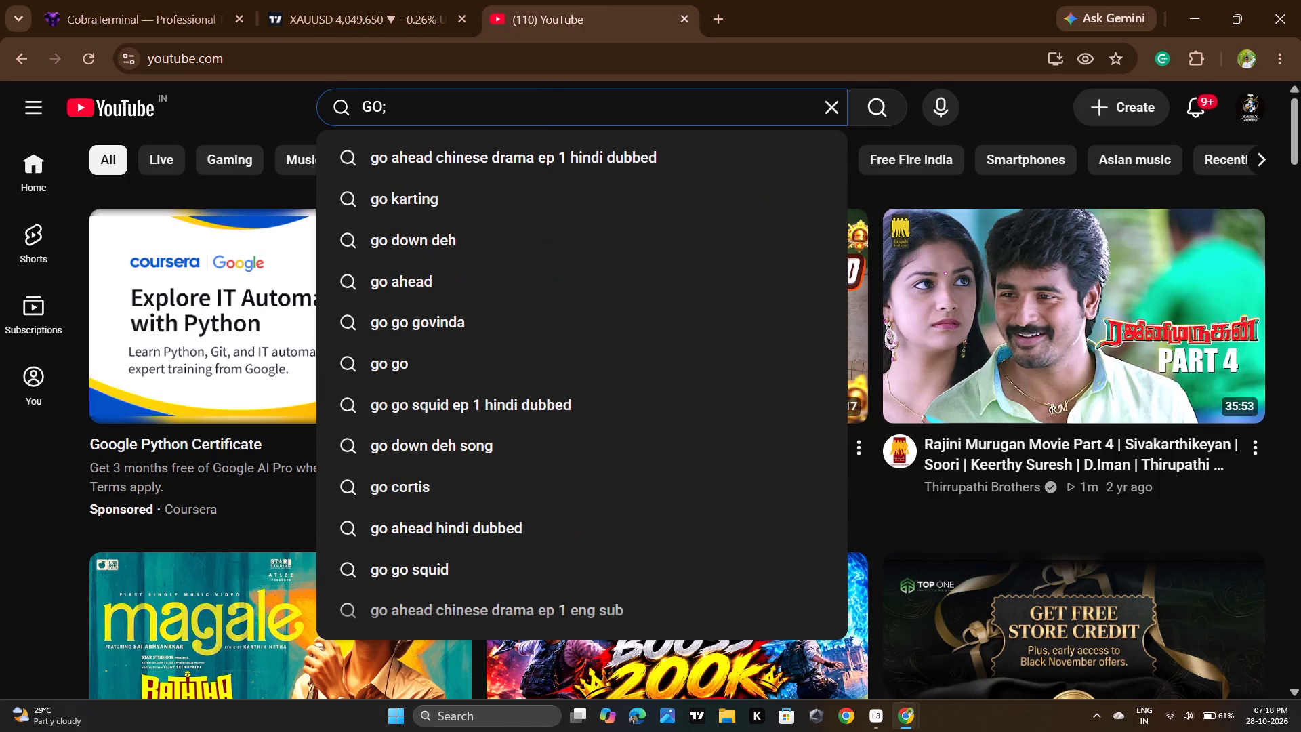
key("BackSpace")
type("ld")
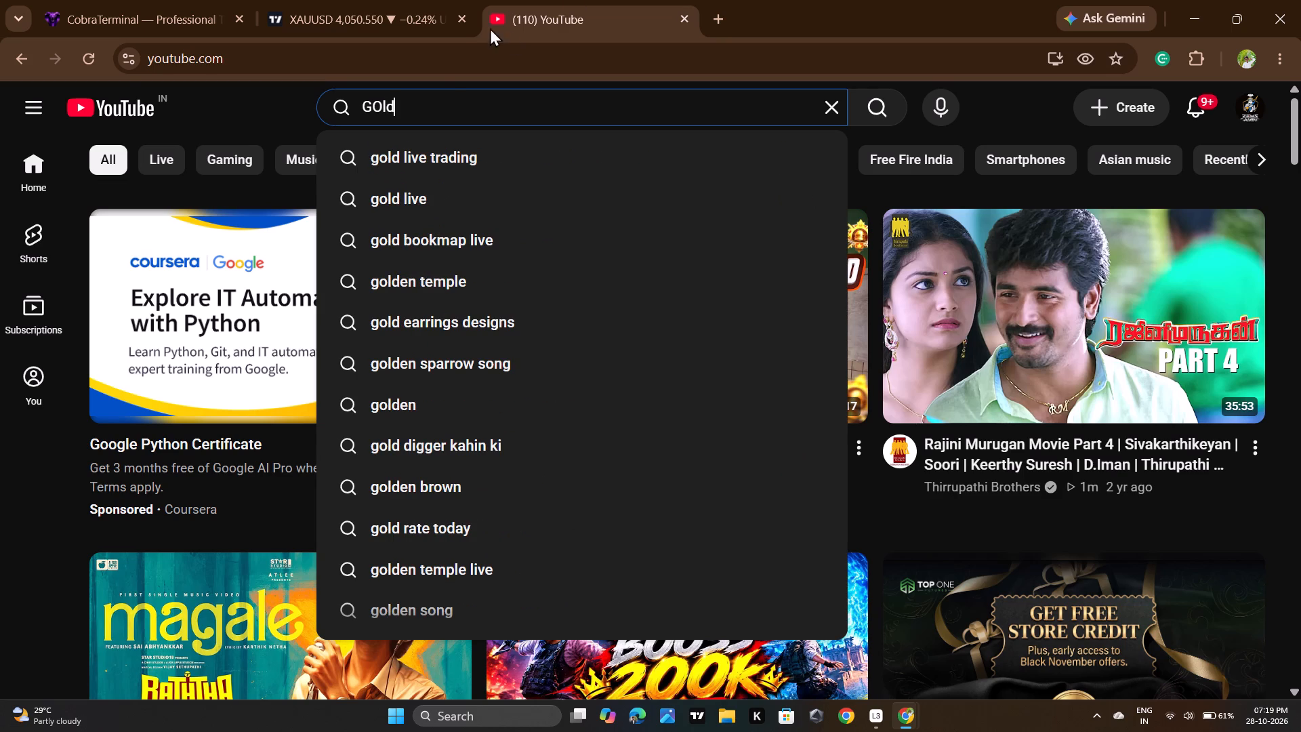
left_click(432, 175)
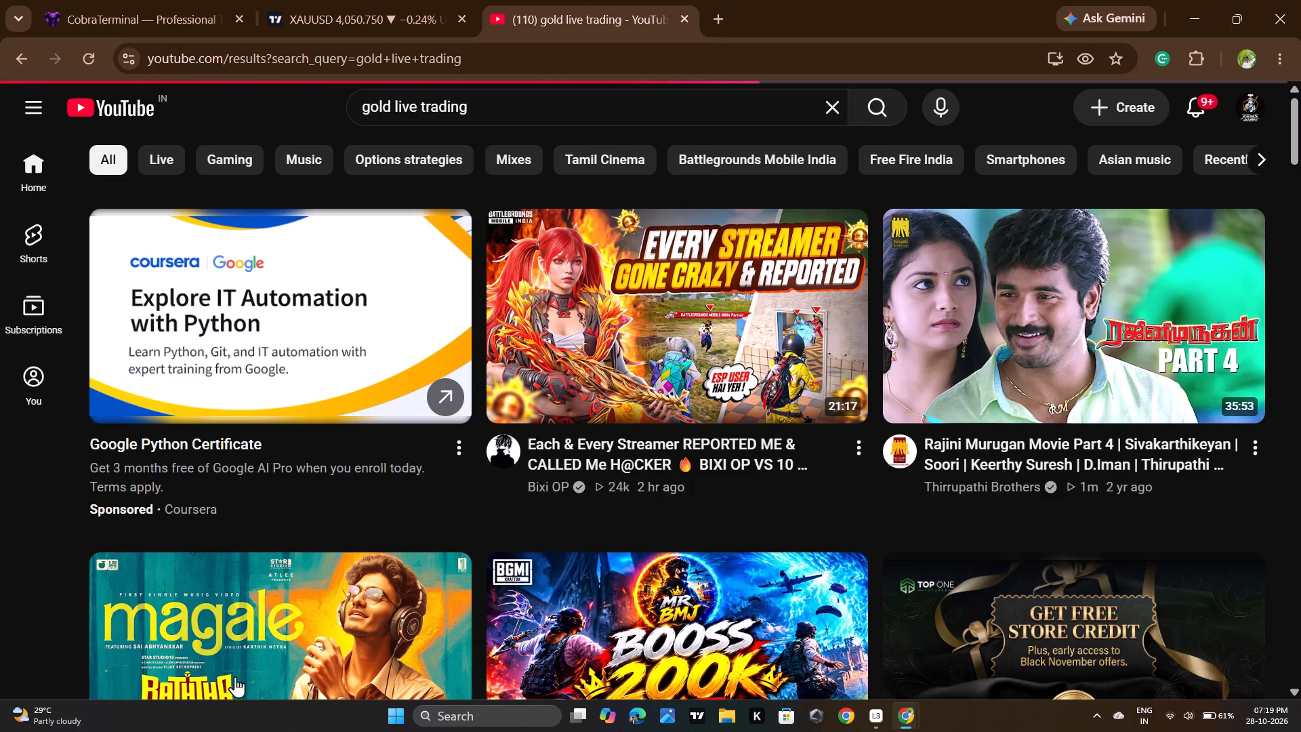
scroll(546, 584, "down", 3)
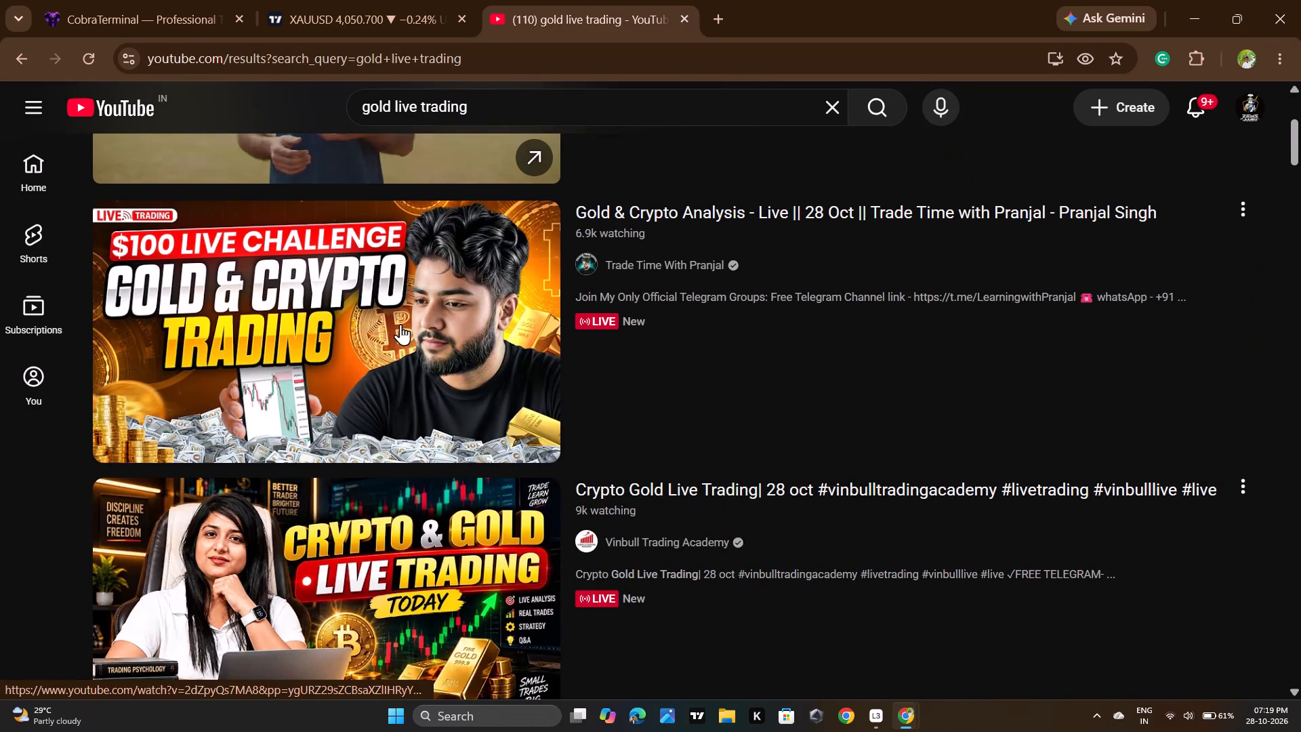
left_click(400, 324)
Compare the open XAUUSD sell on CobraTerminal's M1 chart with the gold analysis on the YouTube live stream.
left_click(77, 0)
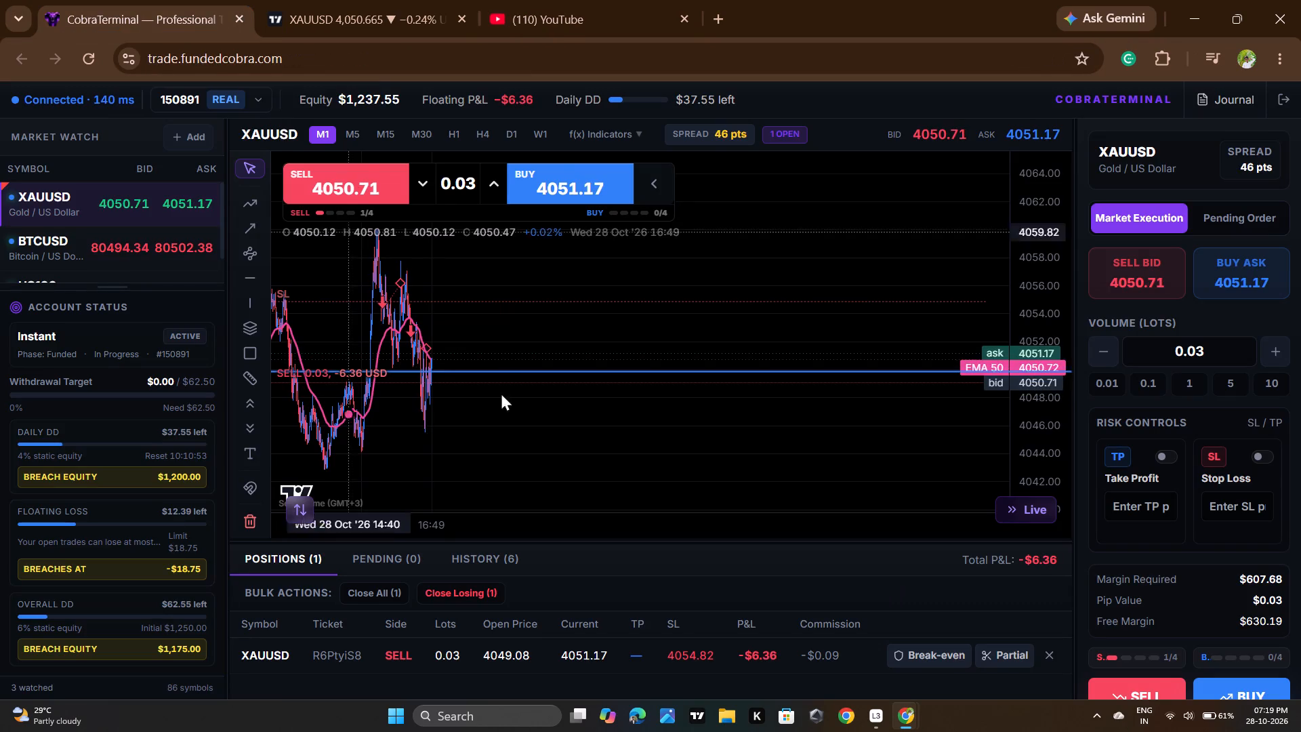
scroll(487, 456, "up", 10)
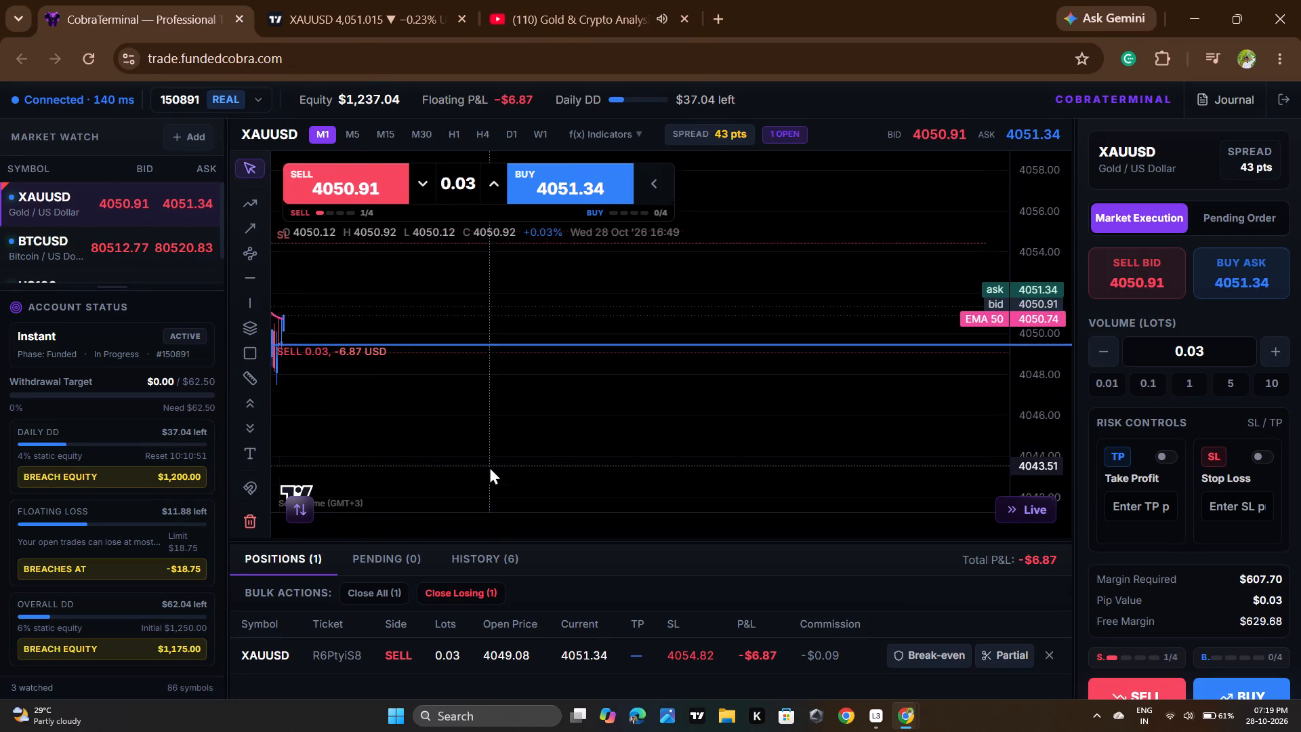
left_click_drag(478, 462, 663, 467)
left_click(604, 1)
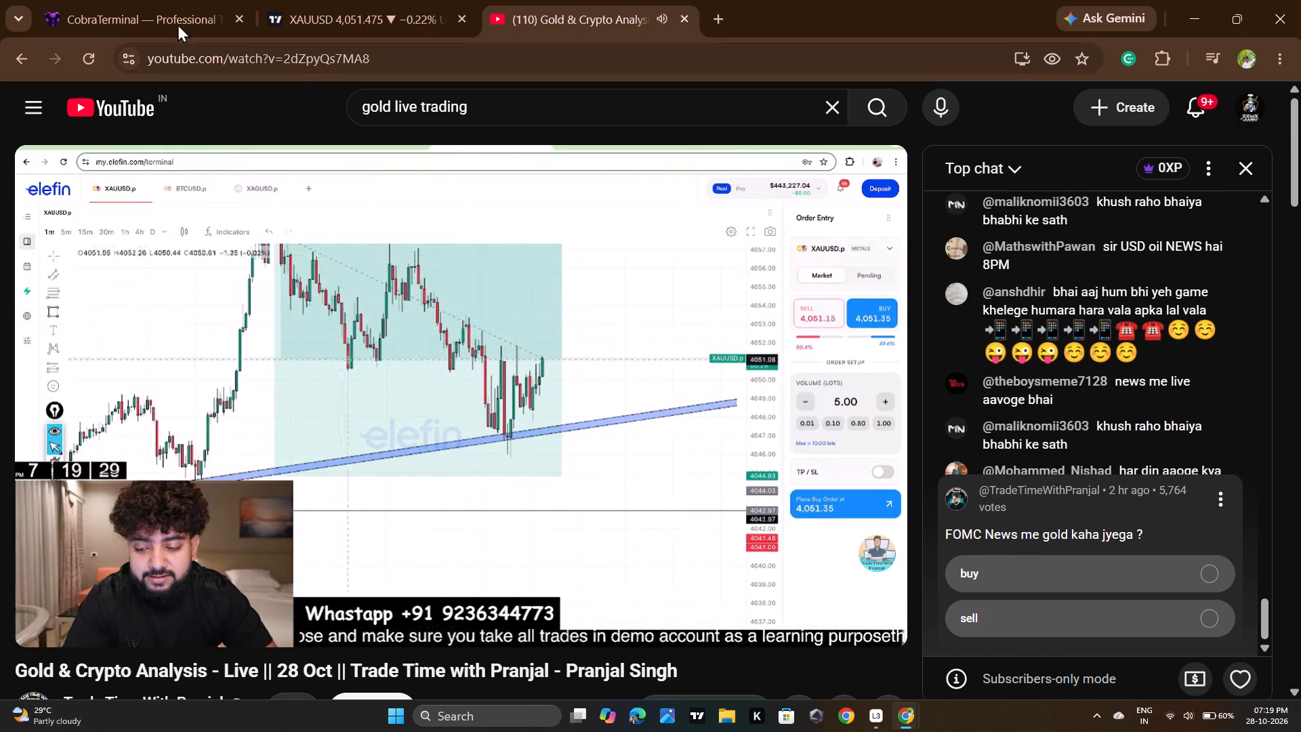
left_click(150, 0)
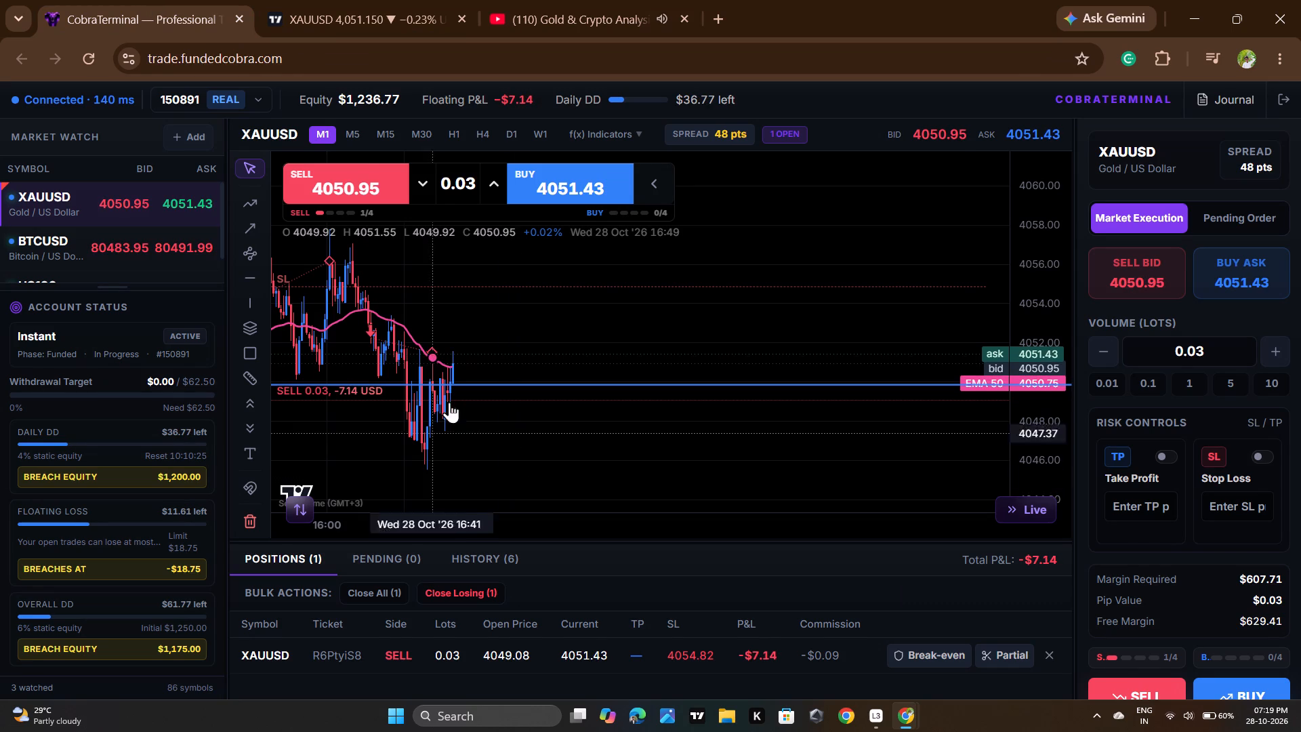
left_click(573, 1)
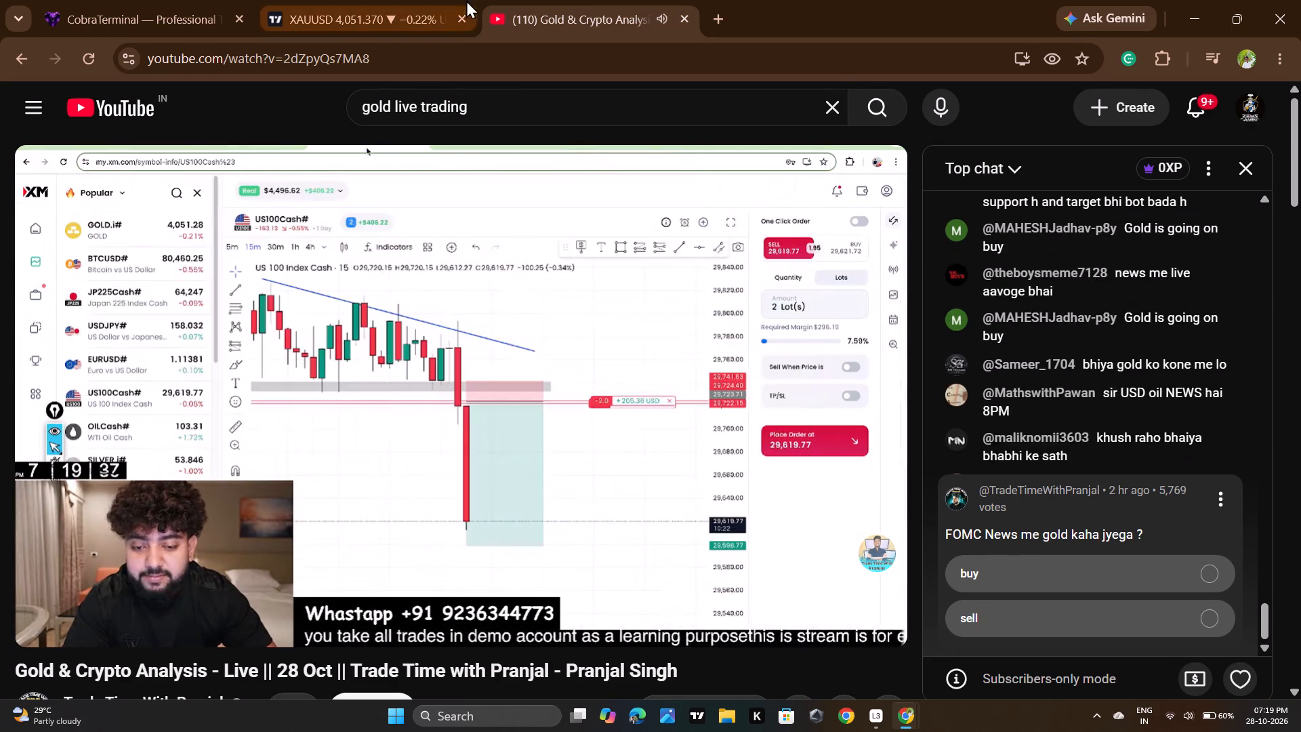
left_click(190, 0)
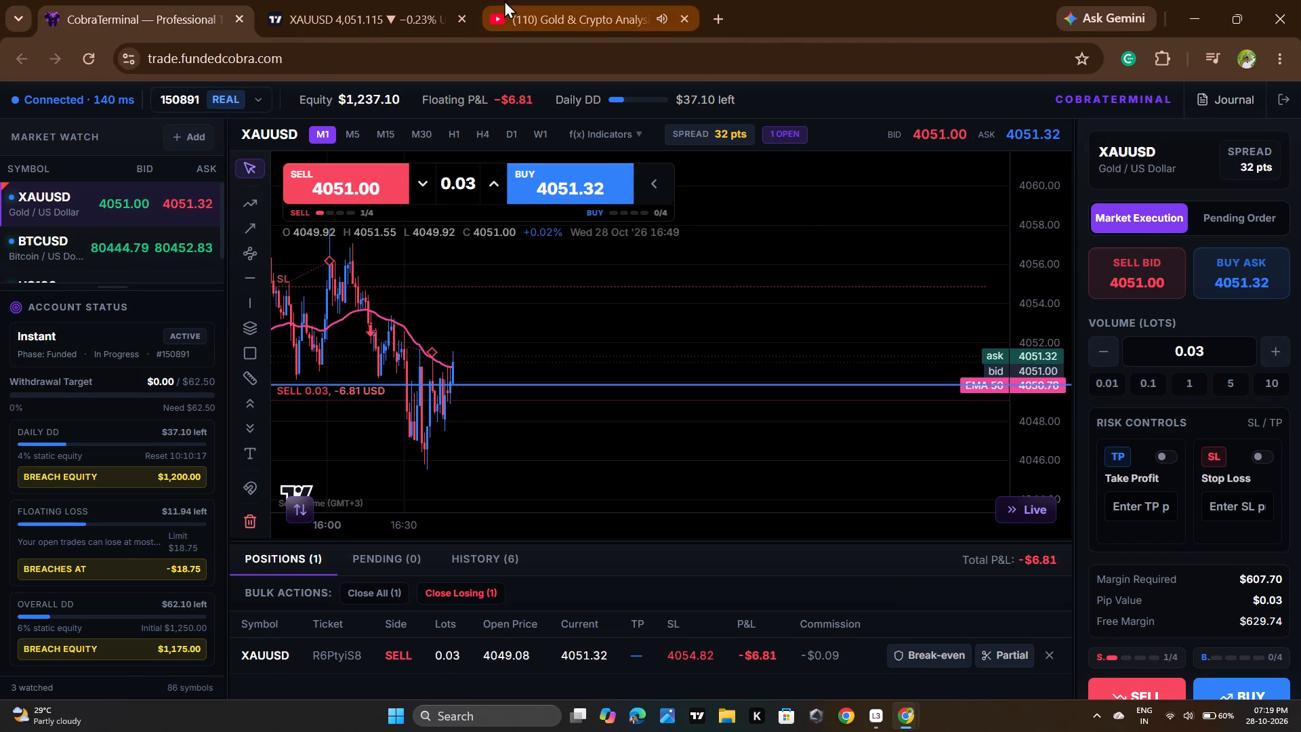
left_click(505, 1)
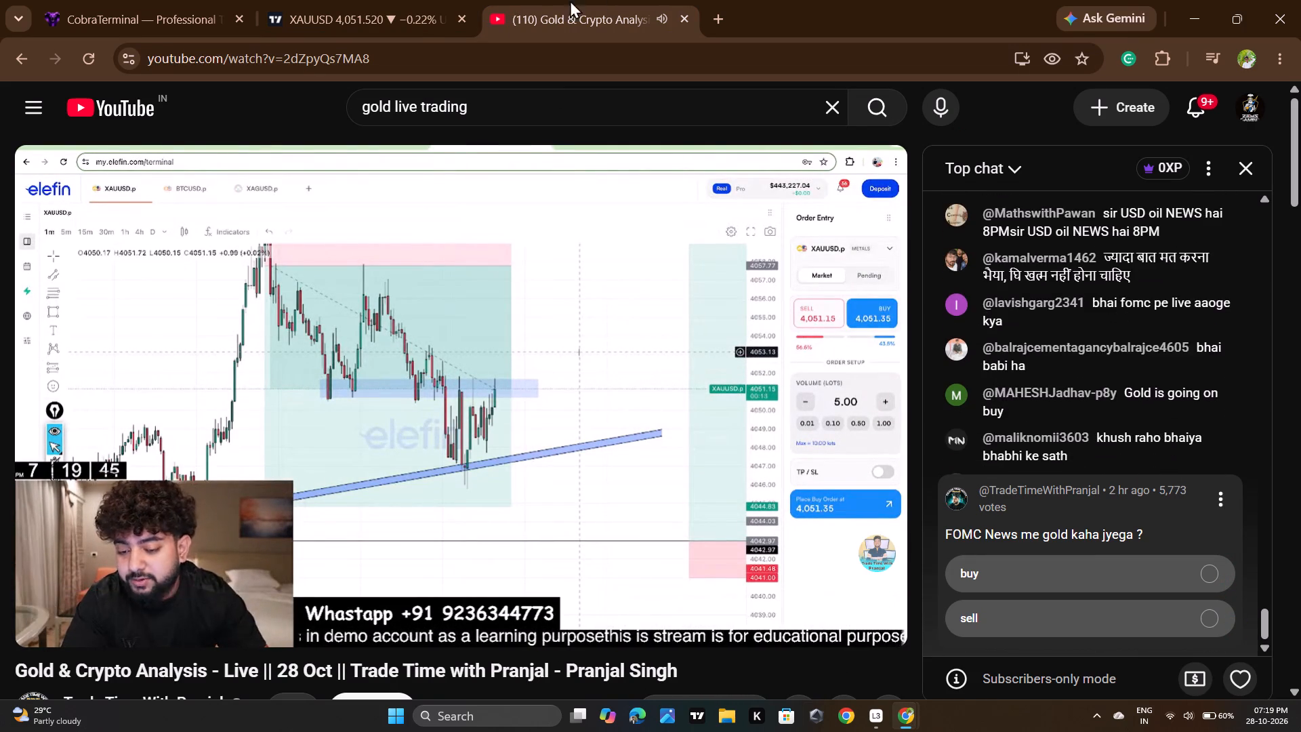
Return to CobraTerminal and examine XAUUSD M1 candles around EMA 50, the open sell and its stop loss.
left_click(207, 3)
scroll(576, 439, "up", 3)
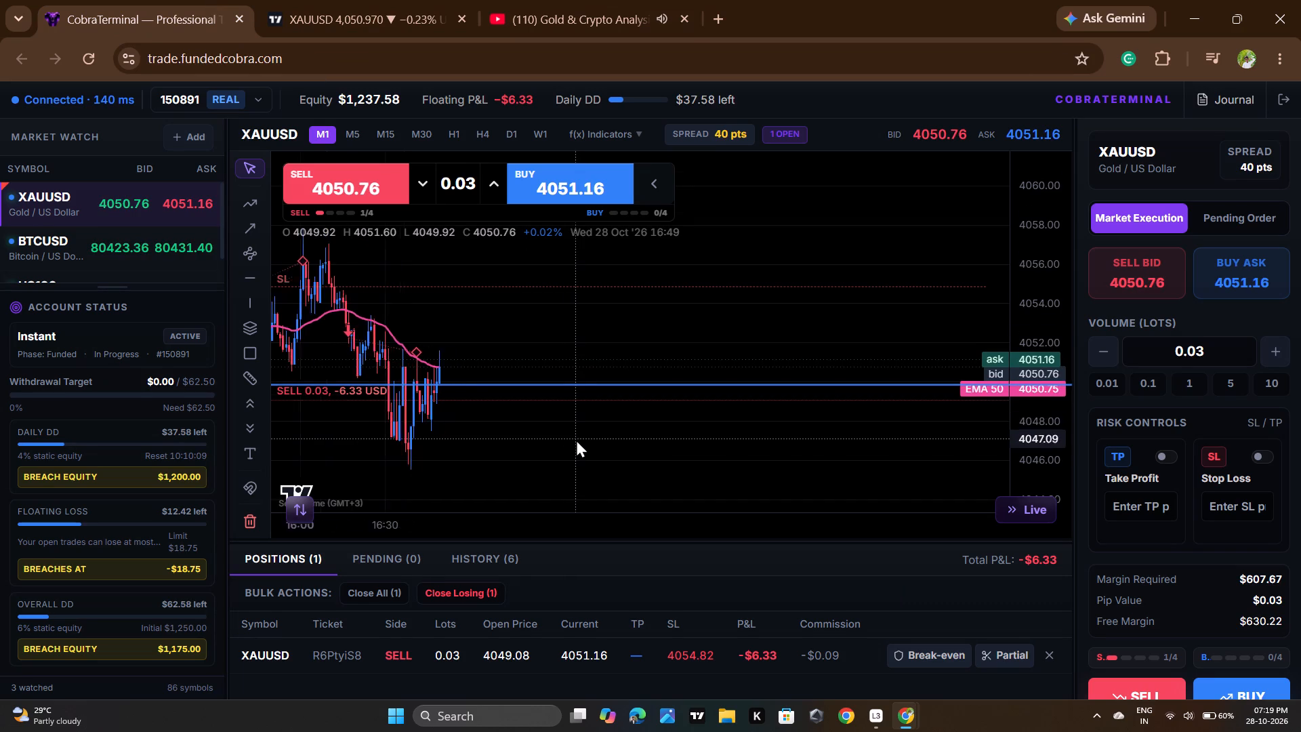
scroll(576, 439, "up", 5)
left_click_drag(428, 432, 728, 458)
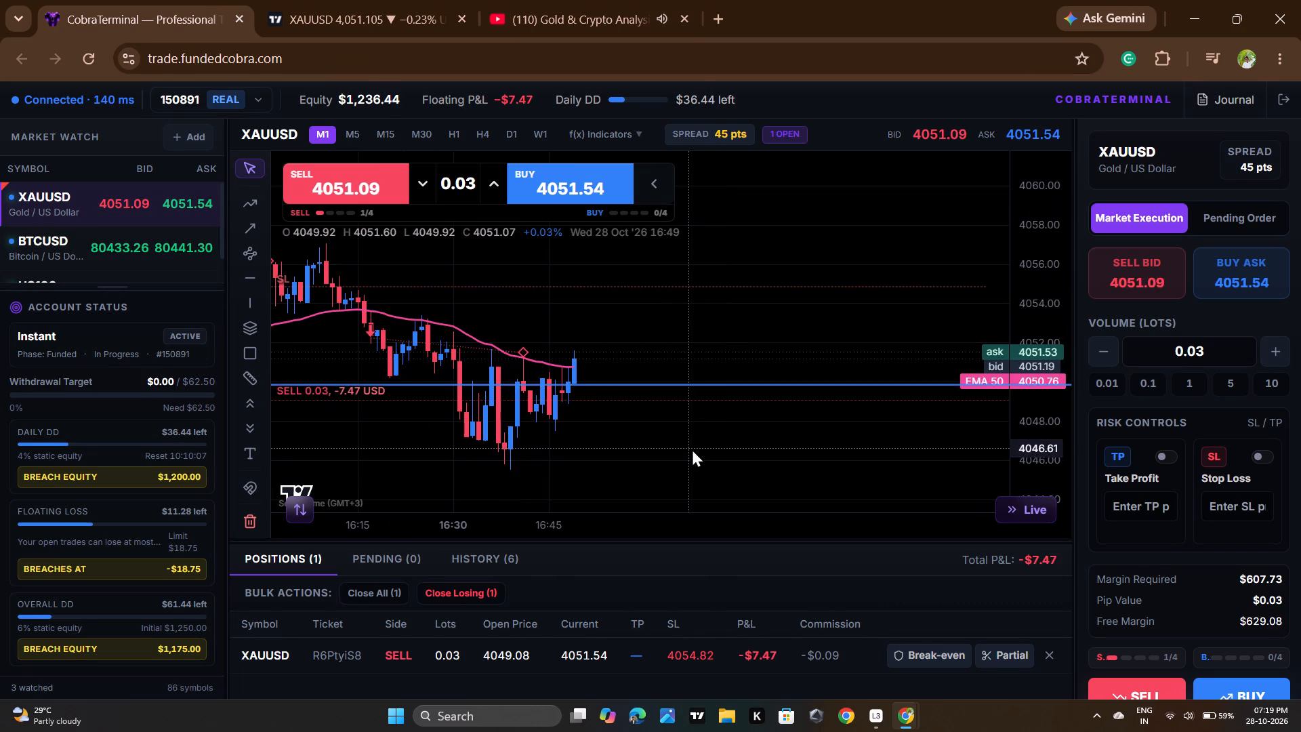
left_click(682, 280)
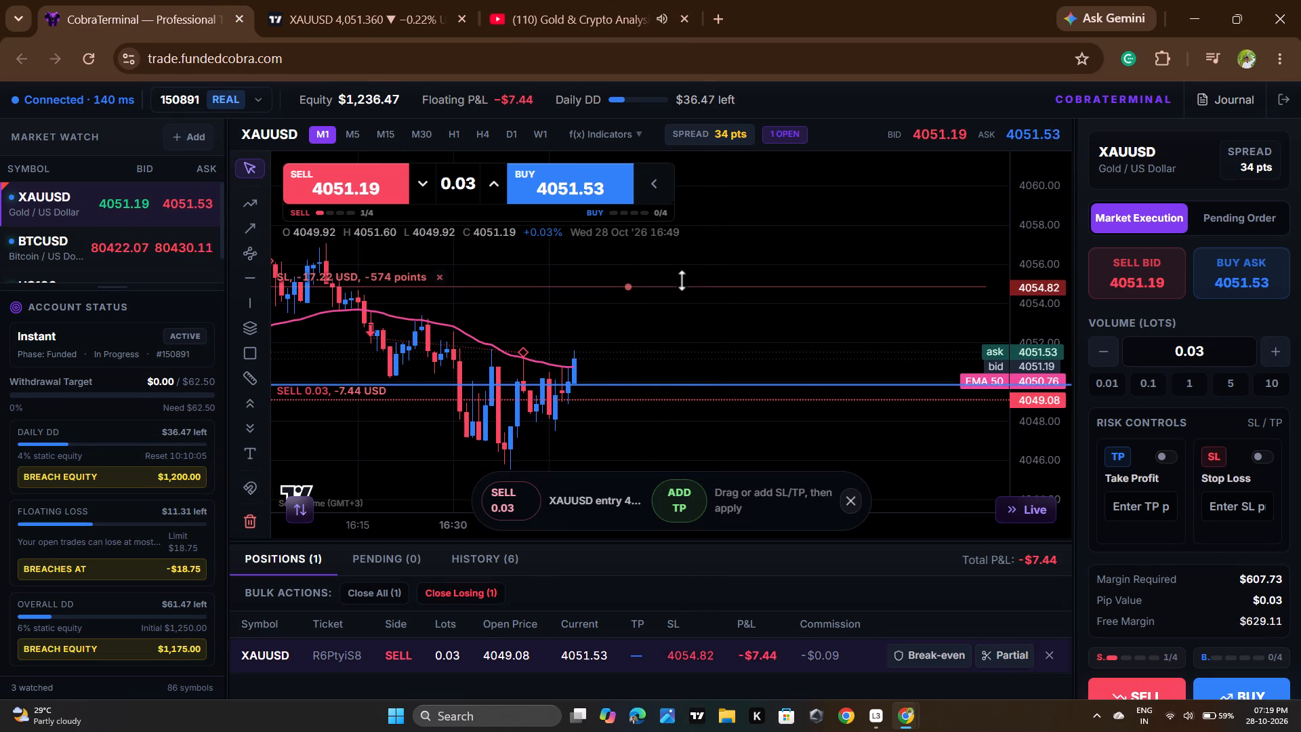
left_click(783, 430)
scroll(630, 389, "down", 2)
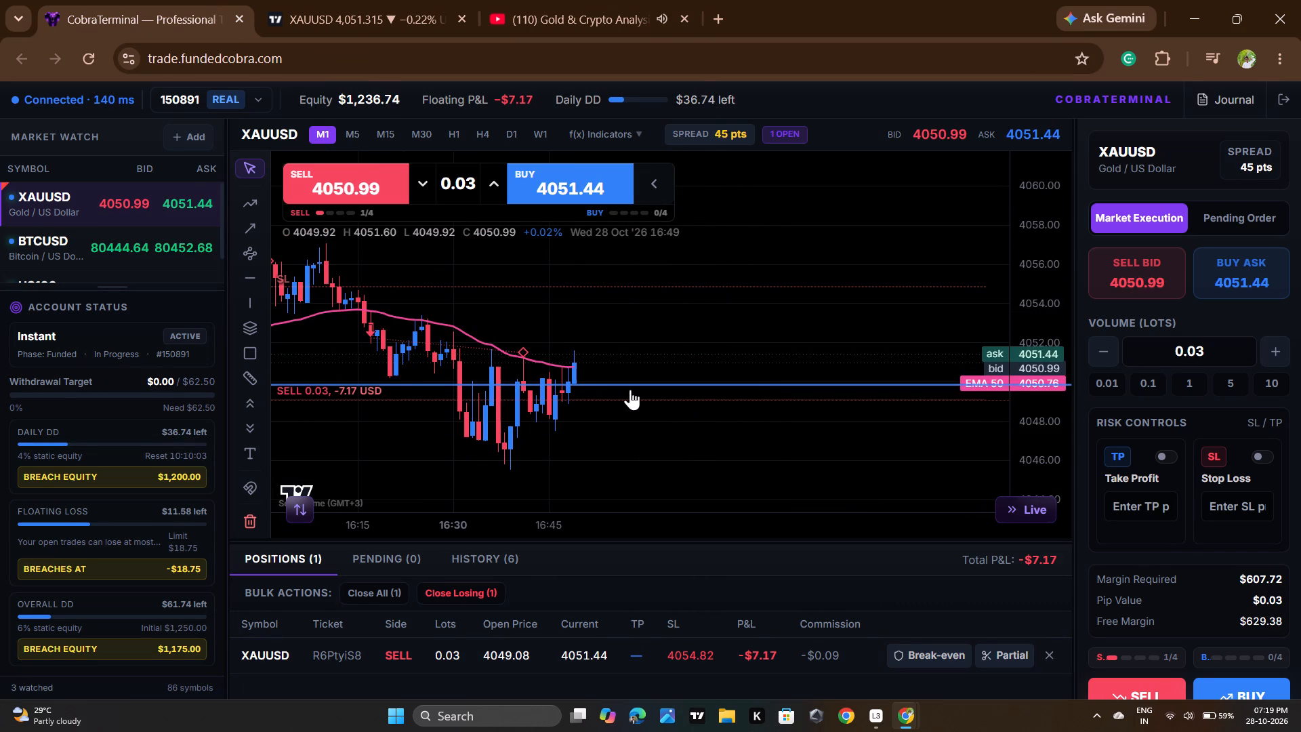
scroll(630, 389, "down", 7)
scroll(552, 414, "down", 7)
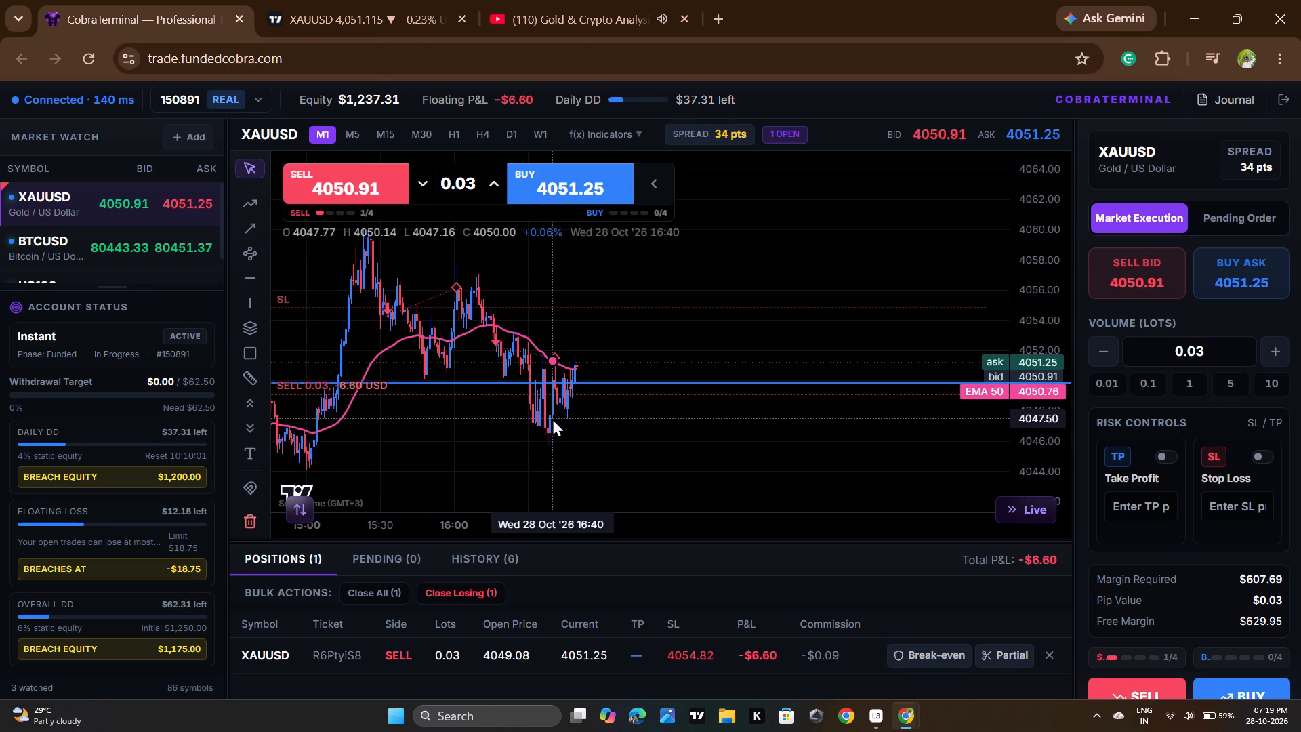
Examine XAUUSD M1 price action around the open sell, comparing CobraTerminal with the TradingView zones and the YouTube gold stream.
scroll(552, 418, "down", 2)
scroll(479, 418, "down", 8)
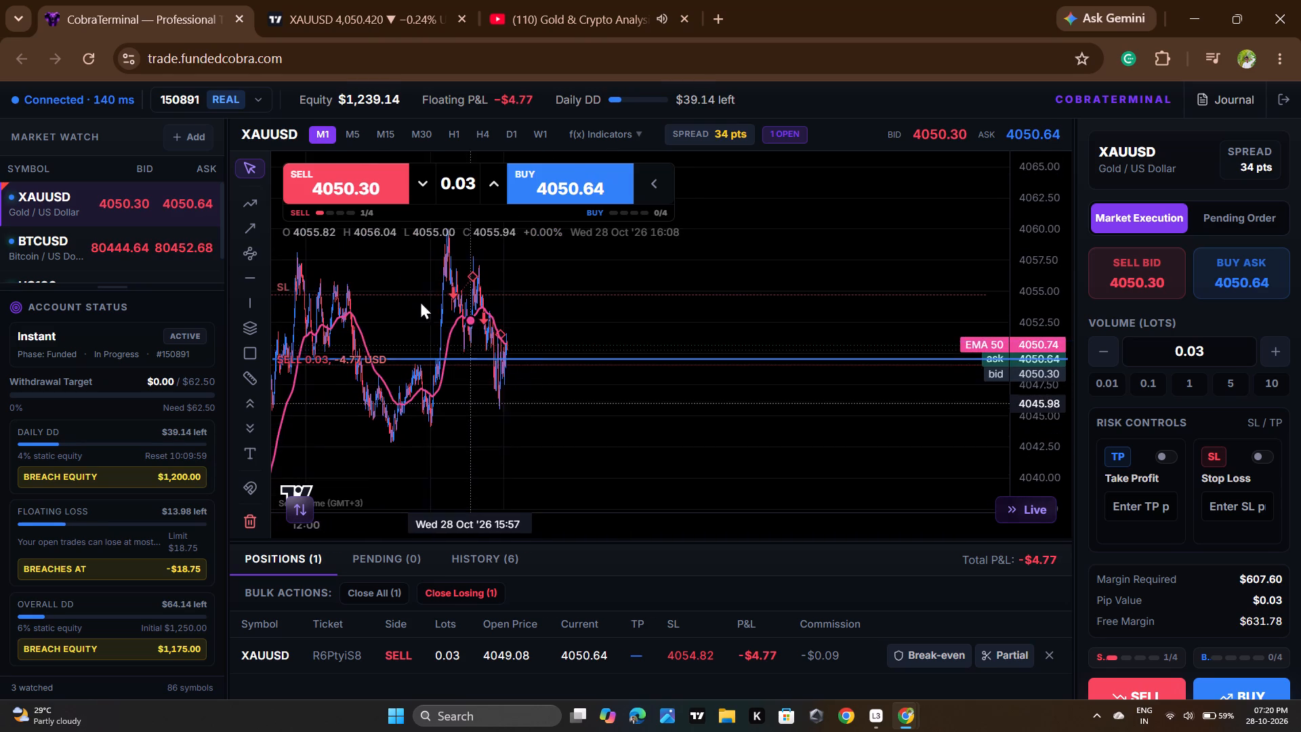
scroll(650, 433, "down", 8)
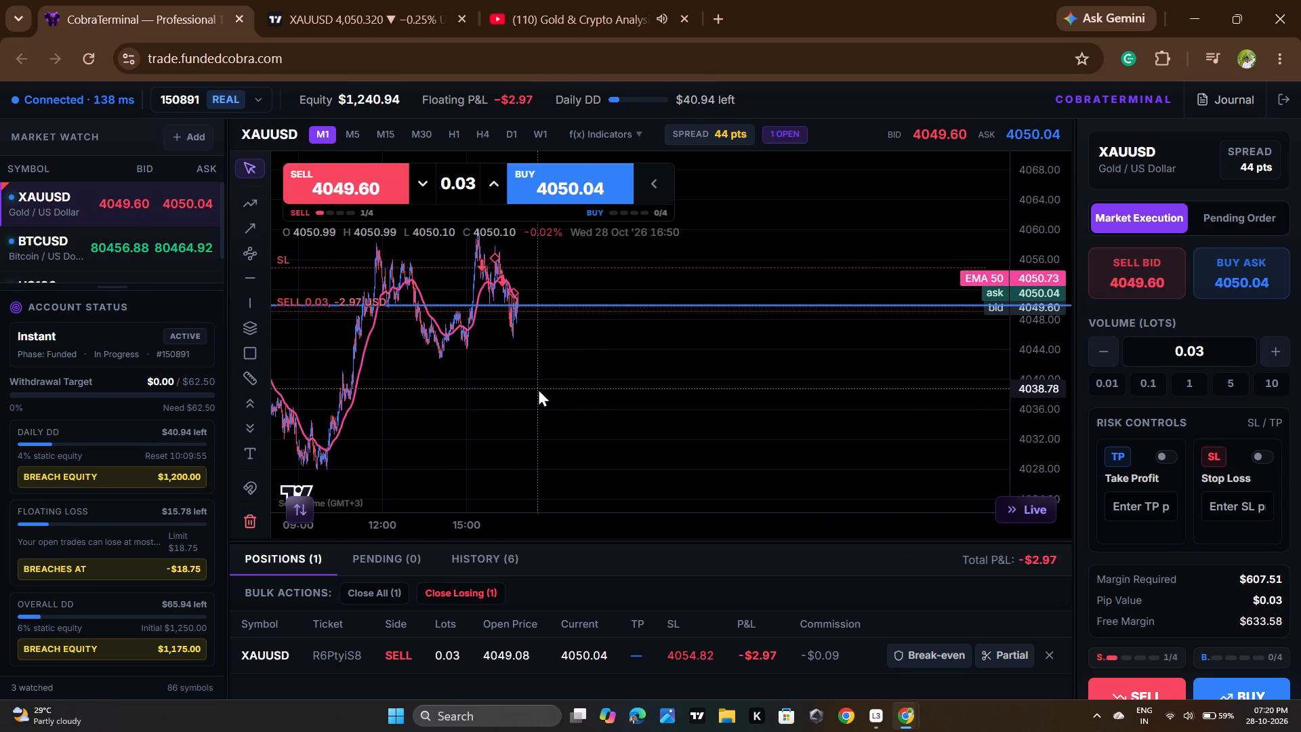
scroll(536, 389, "up", 5)
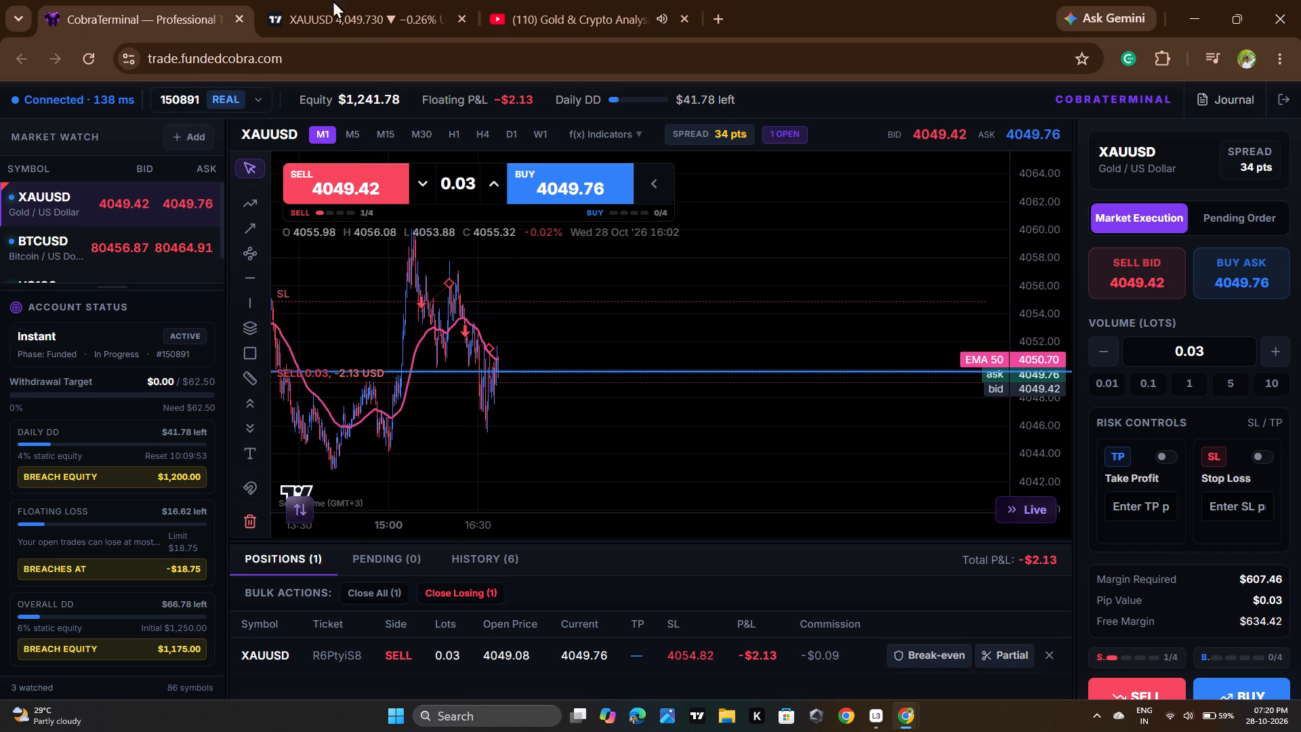
left_click(312, 5)
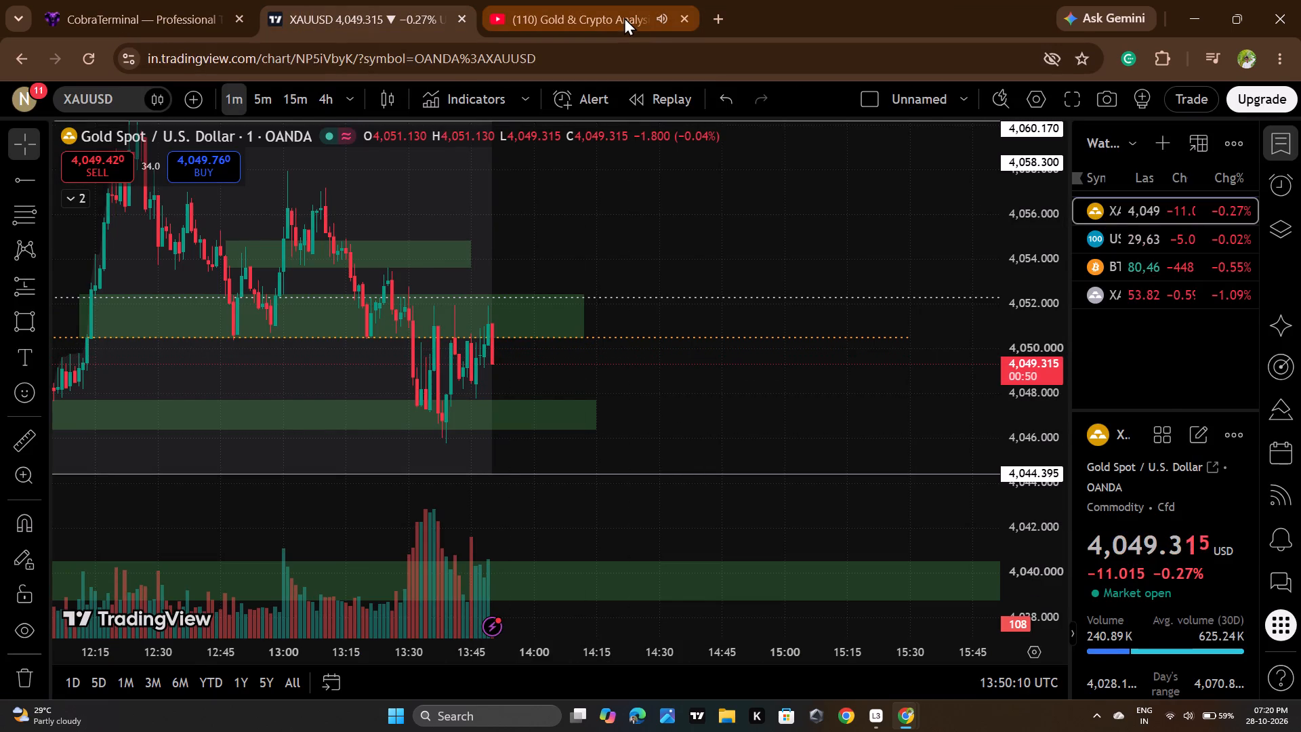
left_click(624, 17)
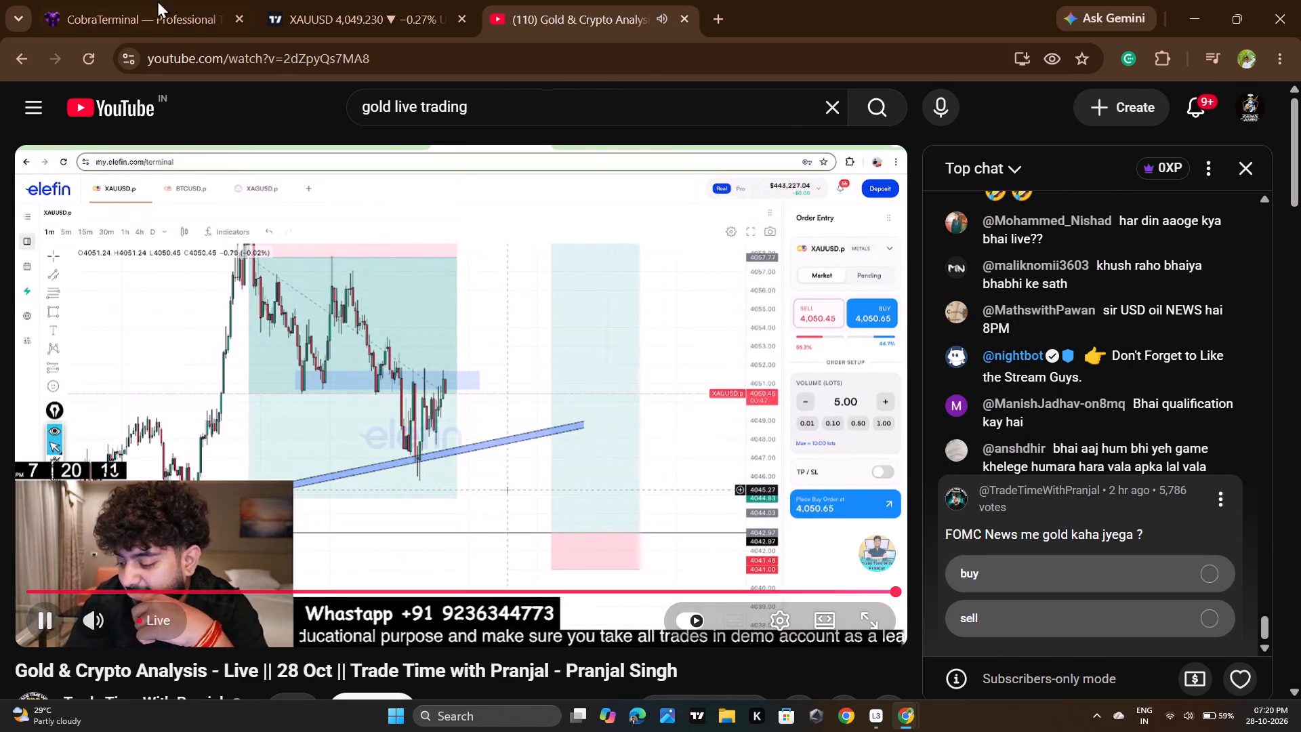
left_click(222, 0)
scroll(525, 470, "up", 1)
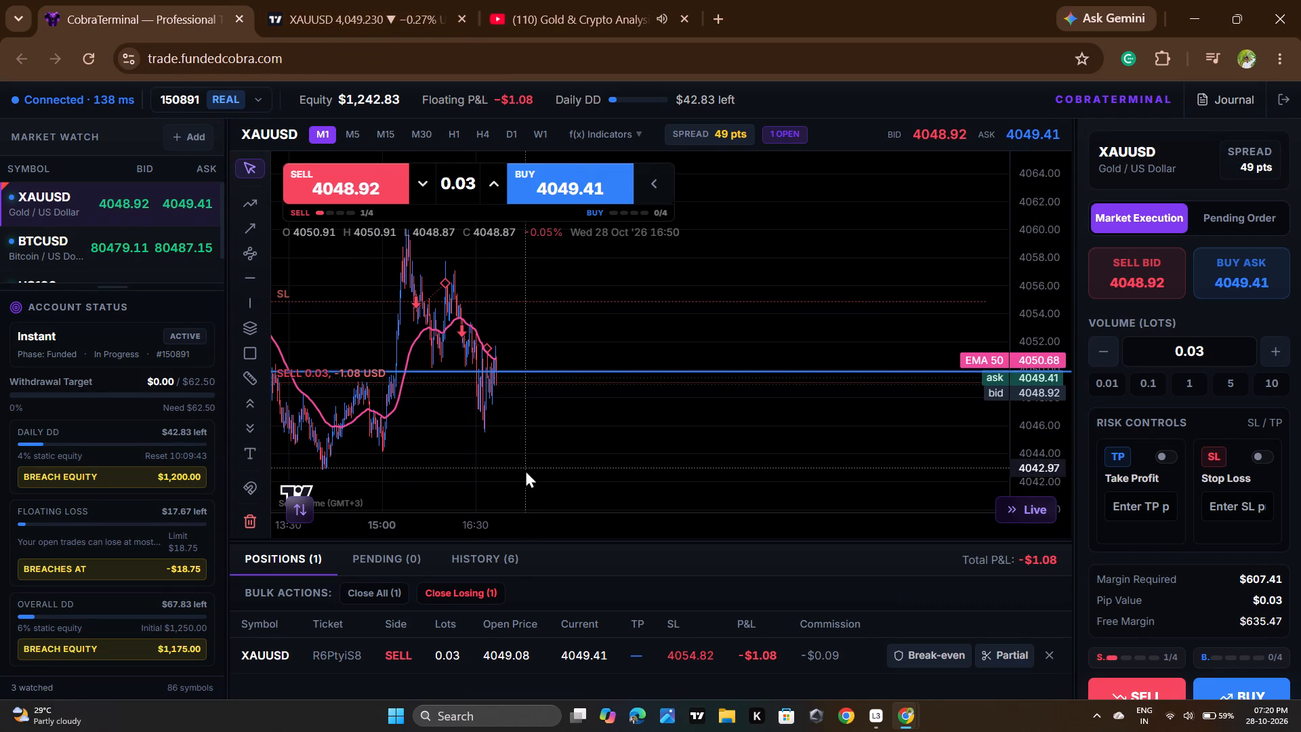
scroll(525, 470, "up", 3)
scroll(525, 470, "down", 4)
scroll(651, 462, "down", 4)
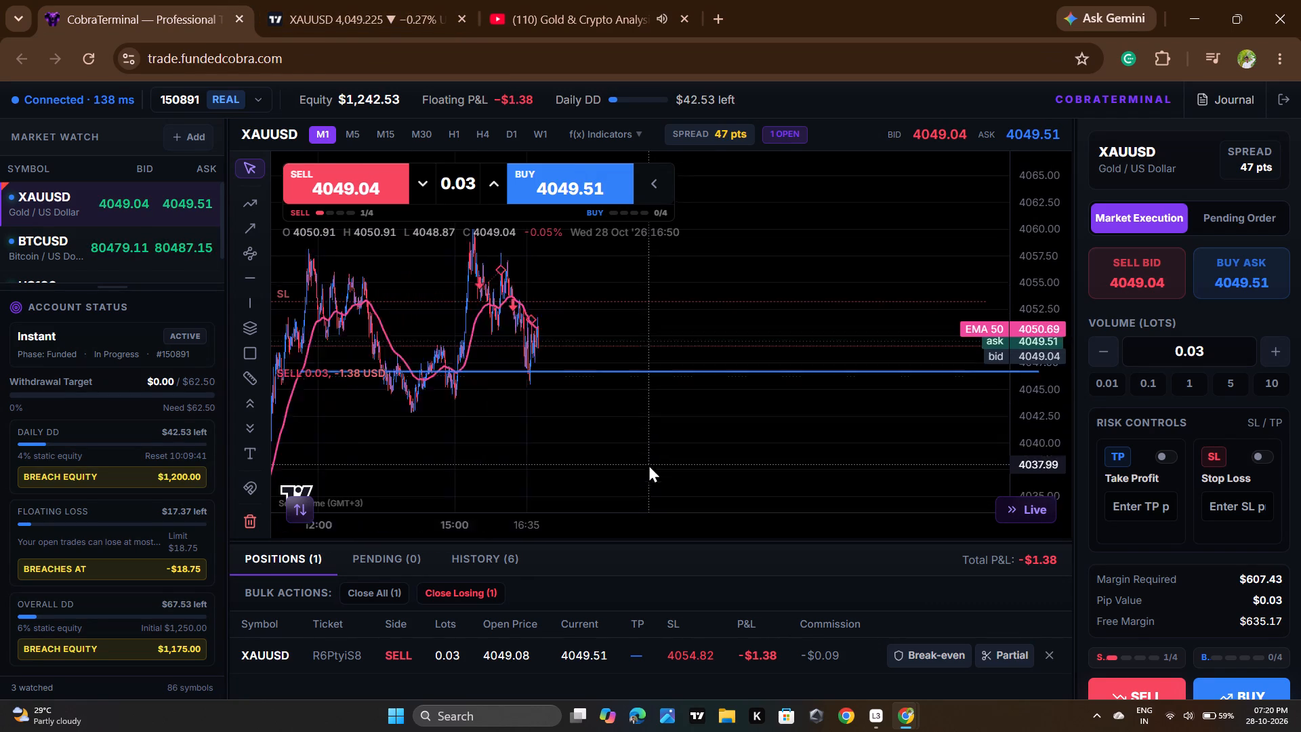
scroll(589, 467, "down", 3)
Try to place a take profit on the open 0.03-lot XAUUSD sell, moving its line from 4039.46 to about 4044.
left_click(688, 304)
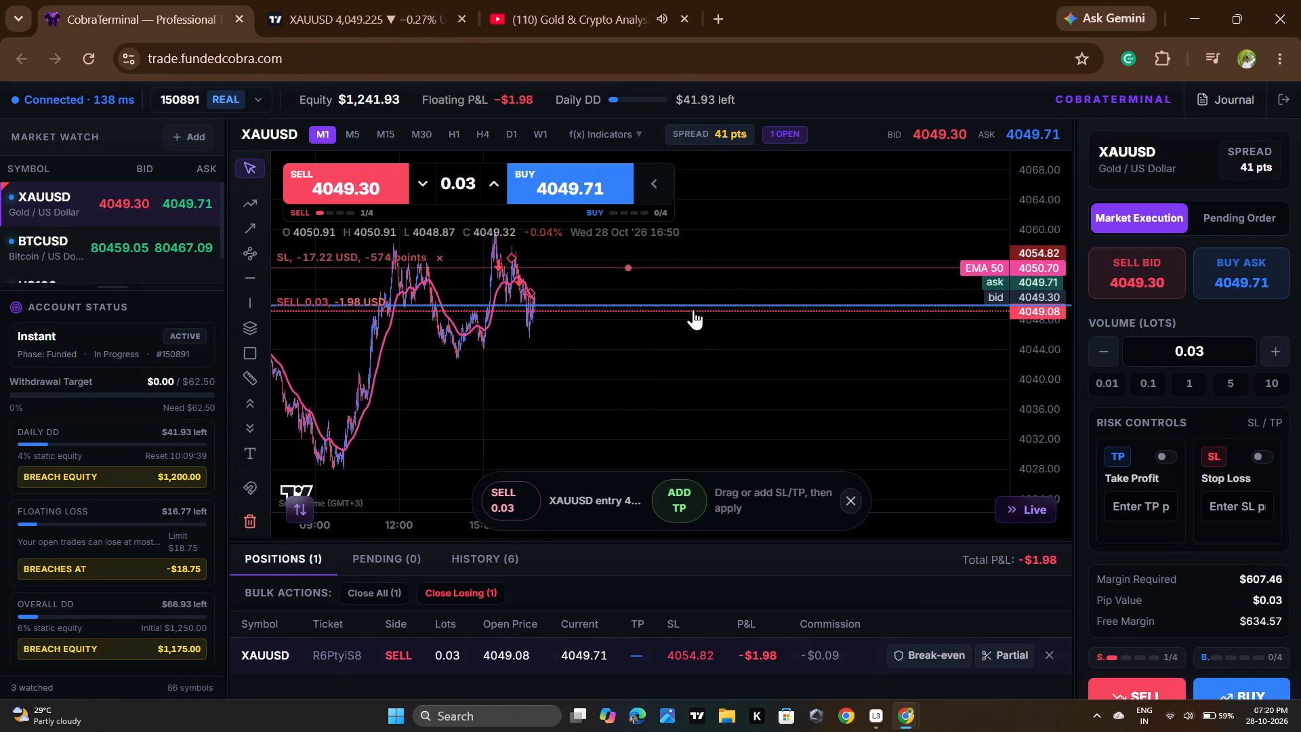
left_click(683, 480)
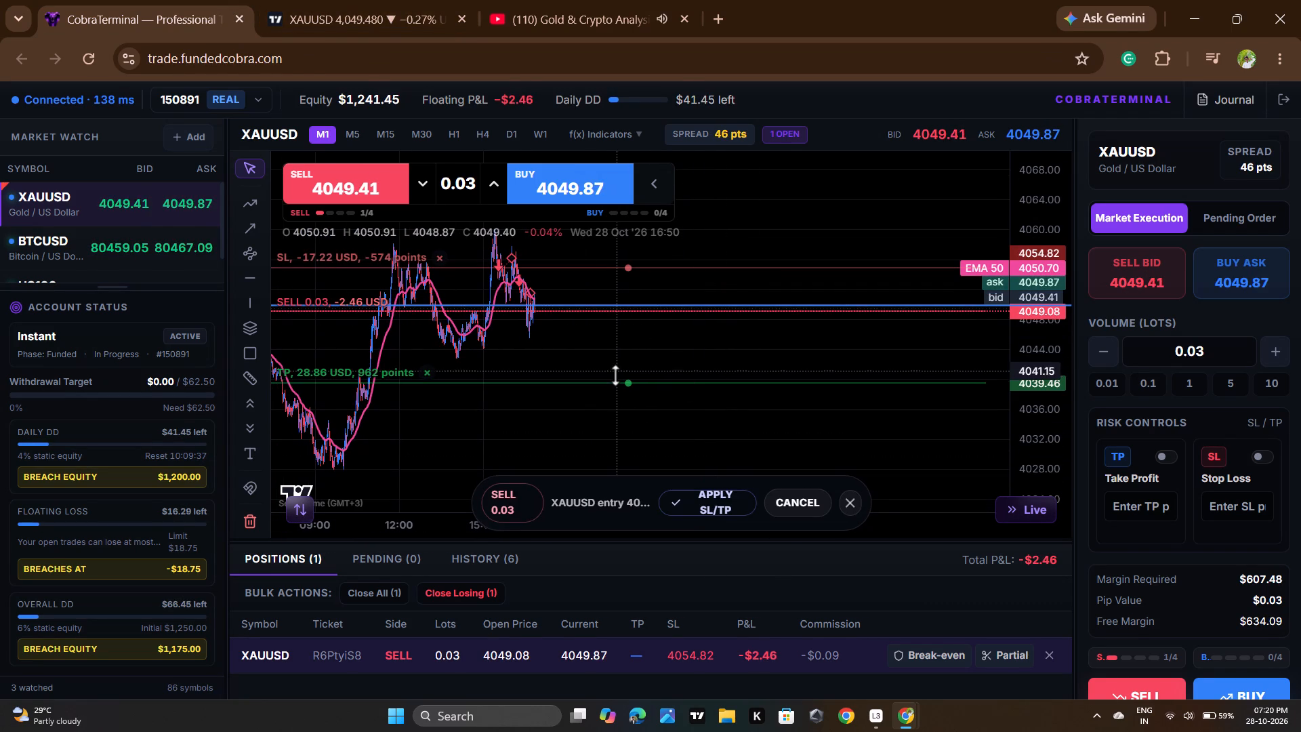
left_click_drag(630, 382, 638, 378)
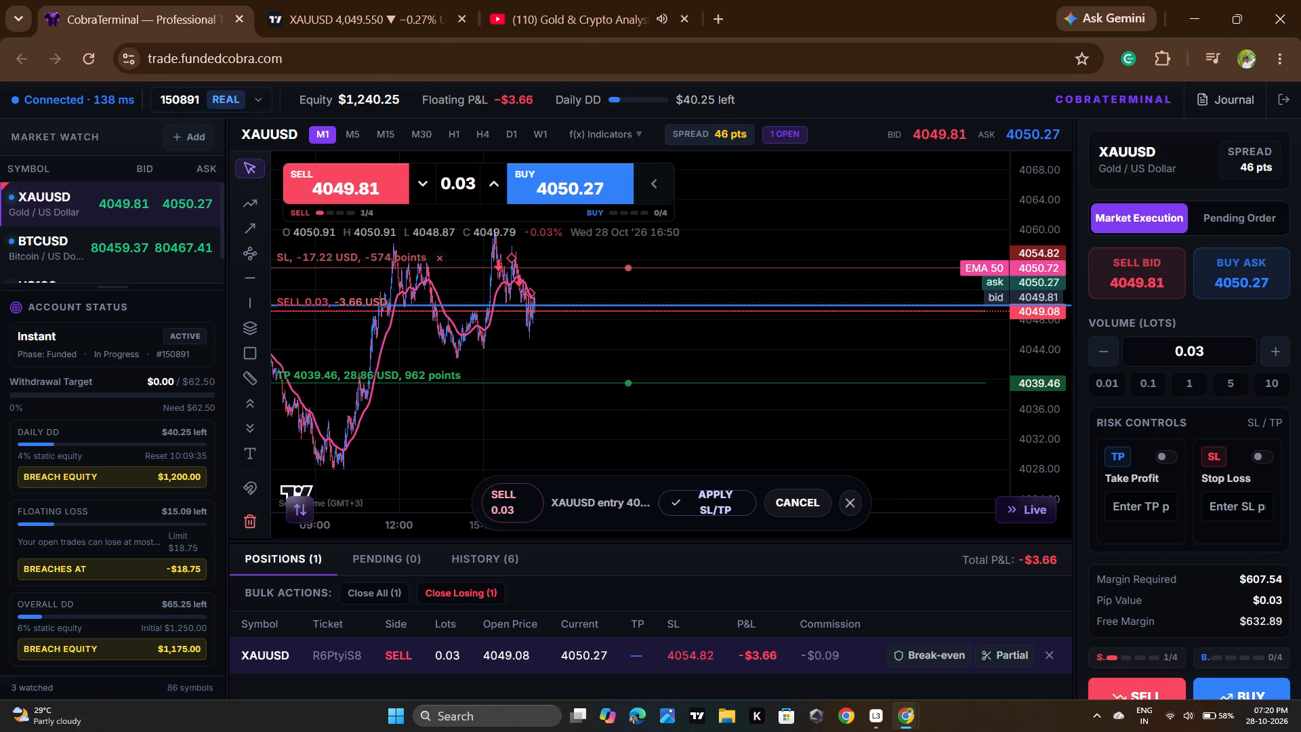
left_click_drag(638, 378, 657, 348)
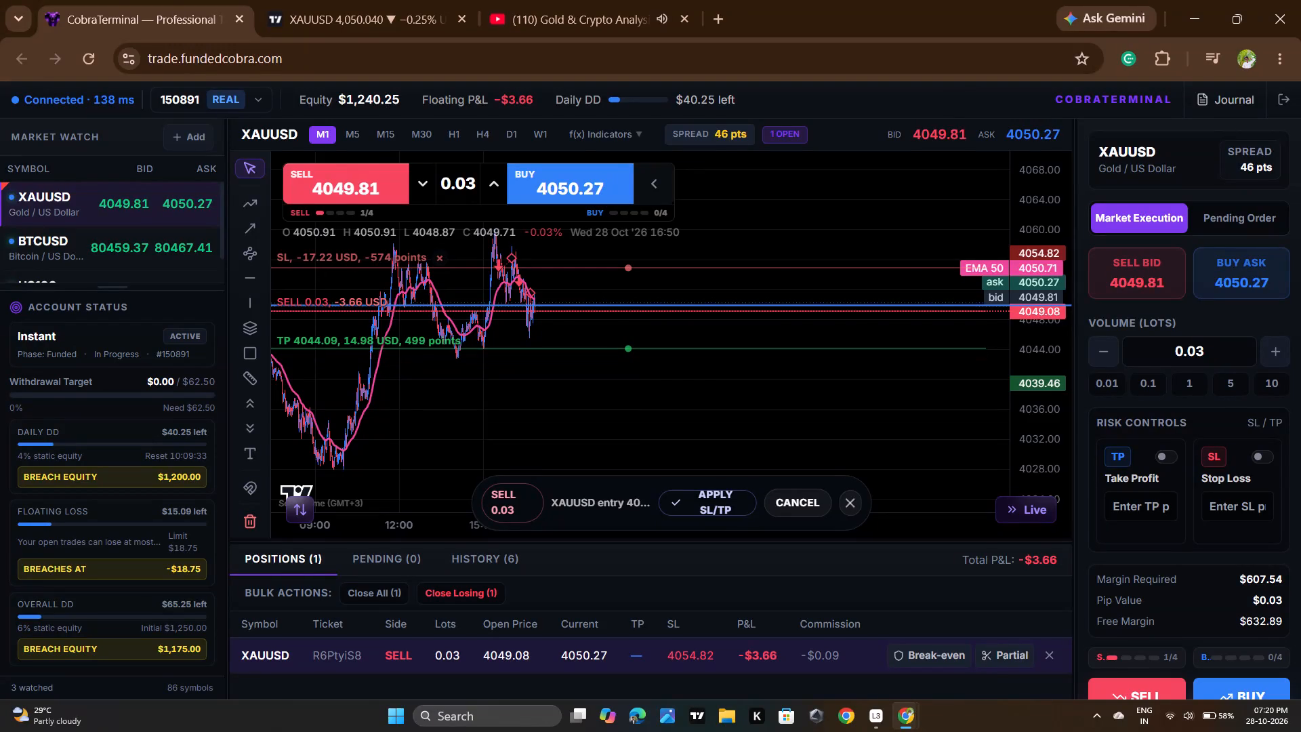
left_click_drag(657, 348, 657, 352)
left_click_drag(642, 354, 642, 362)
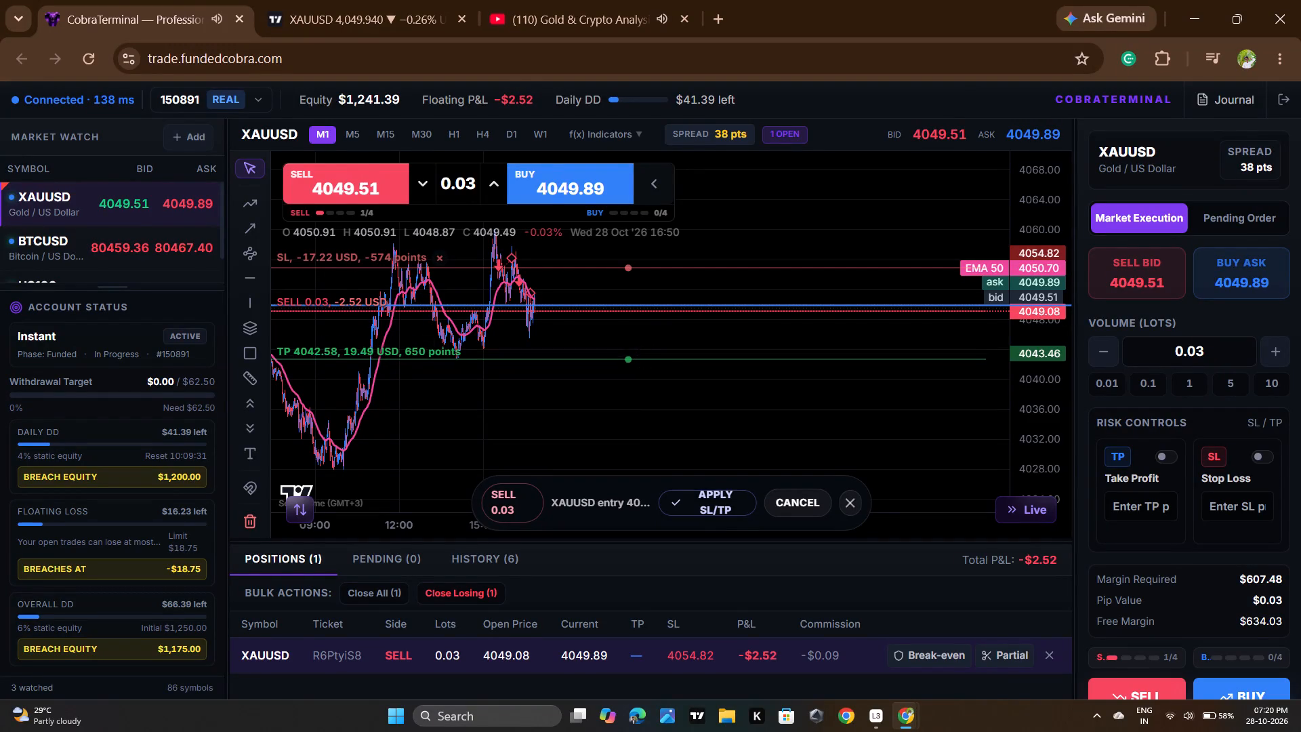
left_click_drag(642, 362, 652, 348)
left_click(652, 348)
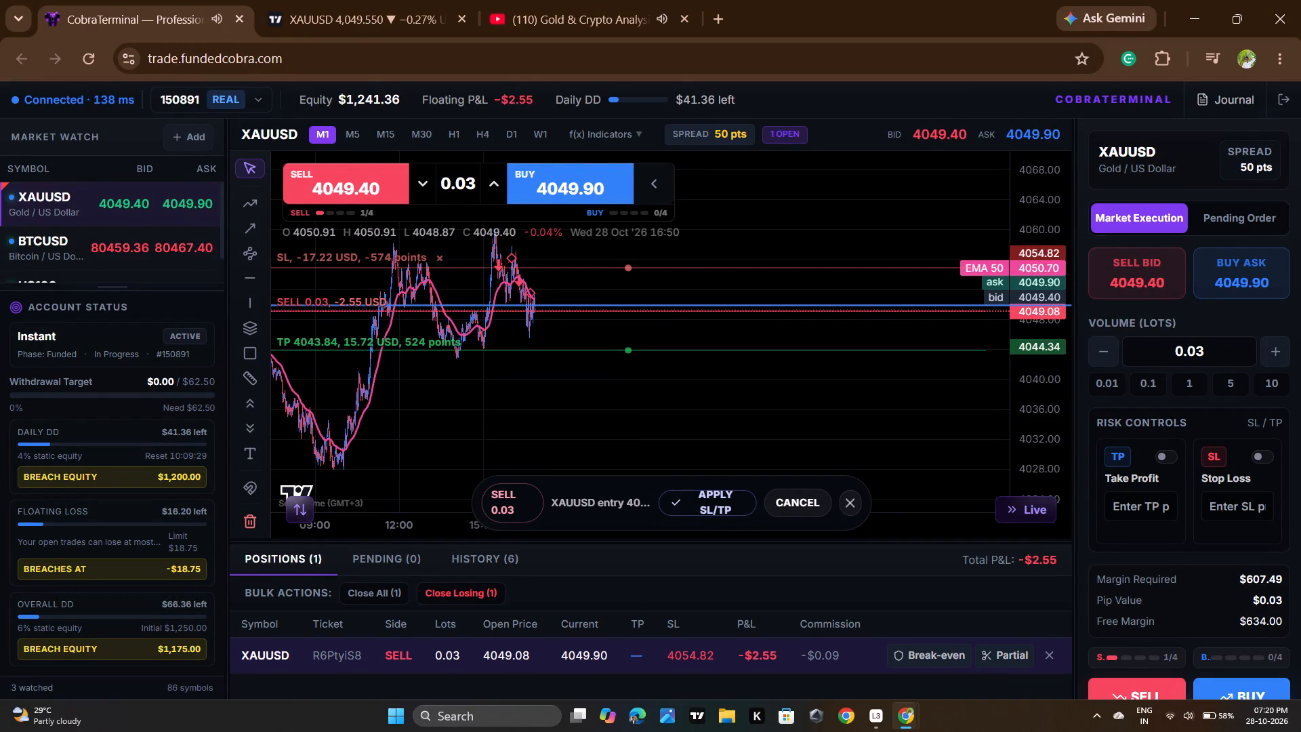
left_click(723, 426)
Examine the recent XAUUSD M1 candles around EMA 50 and the open sell's entry level on CobraTerminal.
scroll(724, 422, "up", 4)
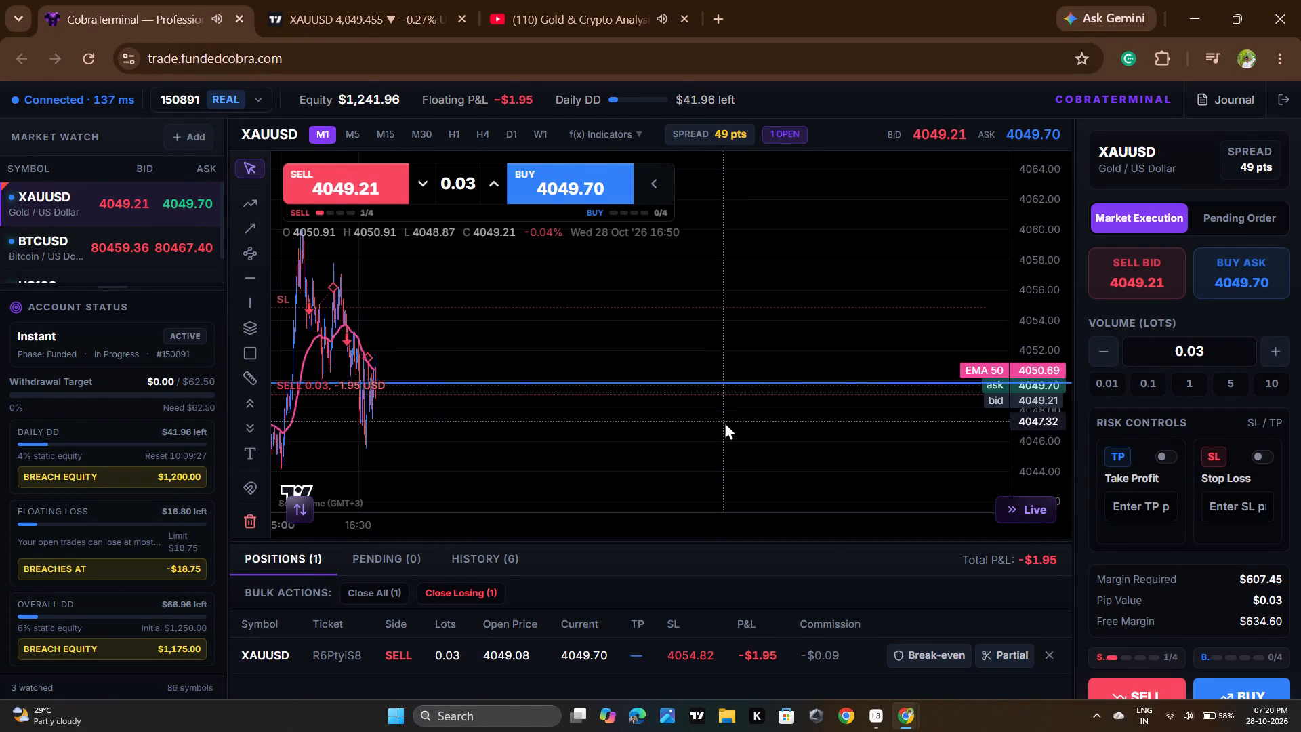
left_click_drag(559, 442, 822, 449)
scroll(1034, 338, "up", 5)
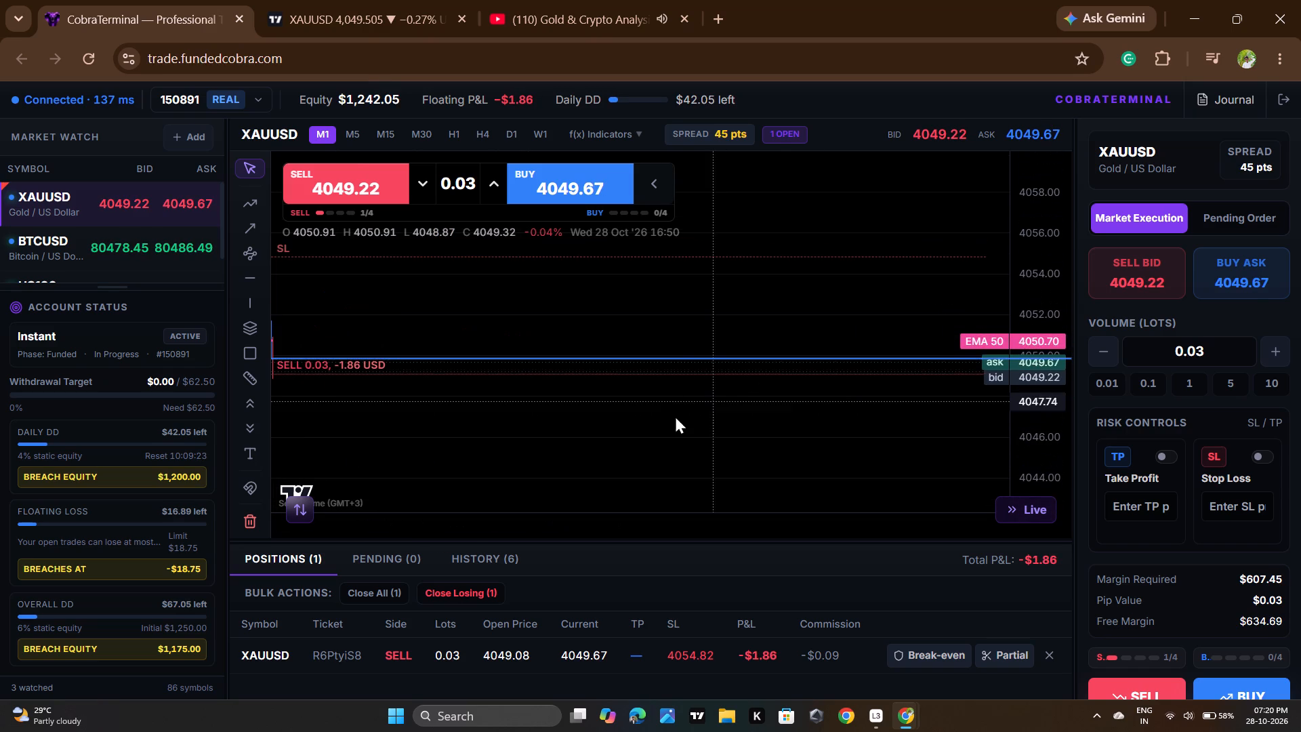
left_click_drag(667, 419, 873, 430)
left_click_drag(515, 430, 724, 441)
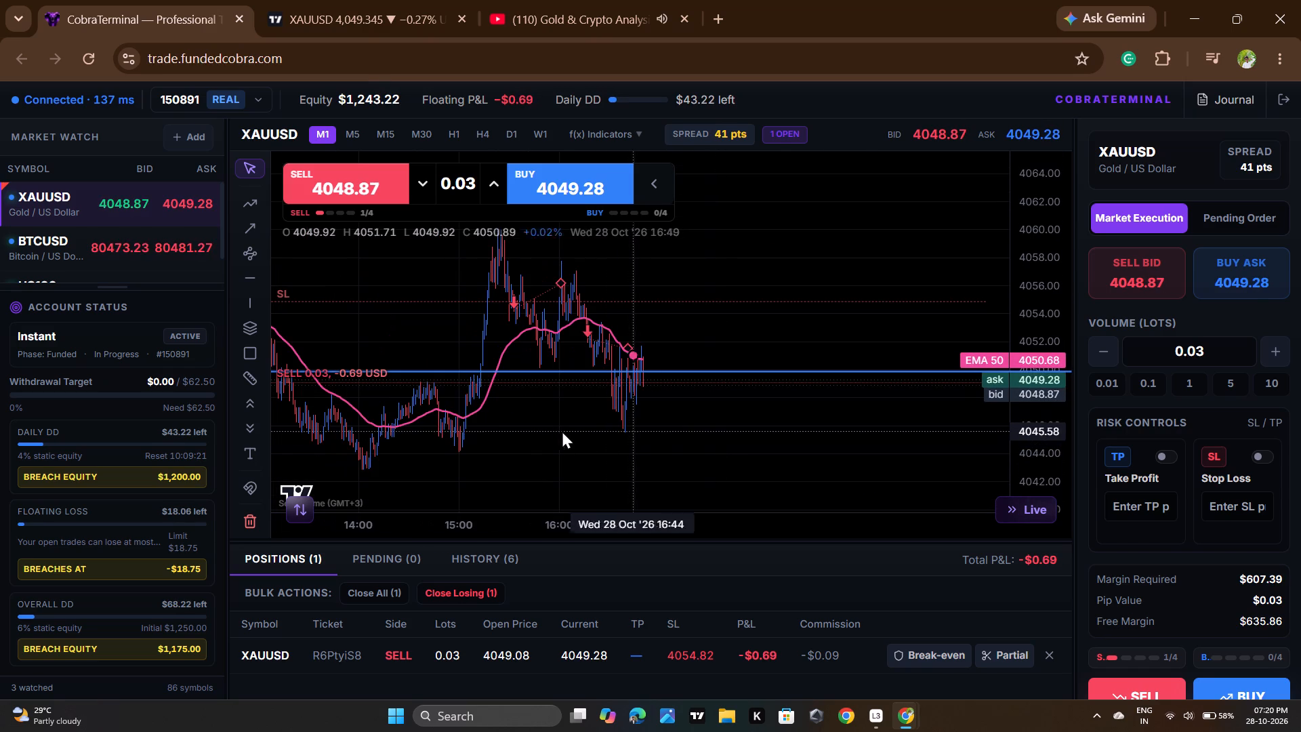
On YouTube, switch to Vinbull Trading Academy's Crypto Gold Live Trading stream from the search results and skip its ad.
left_click(590, 0)
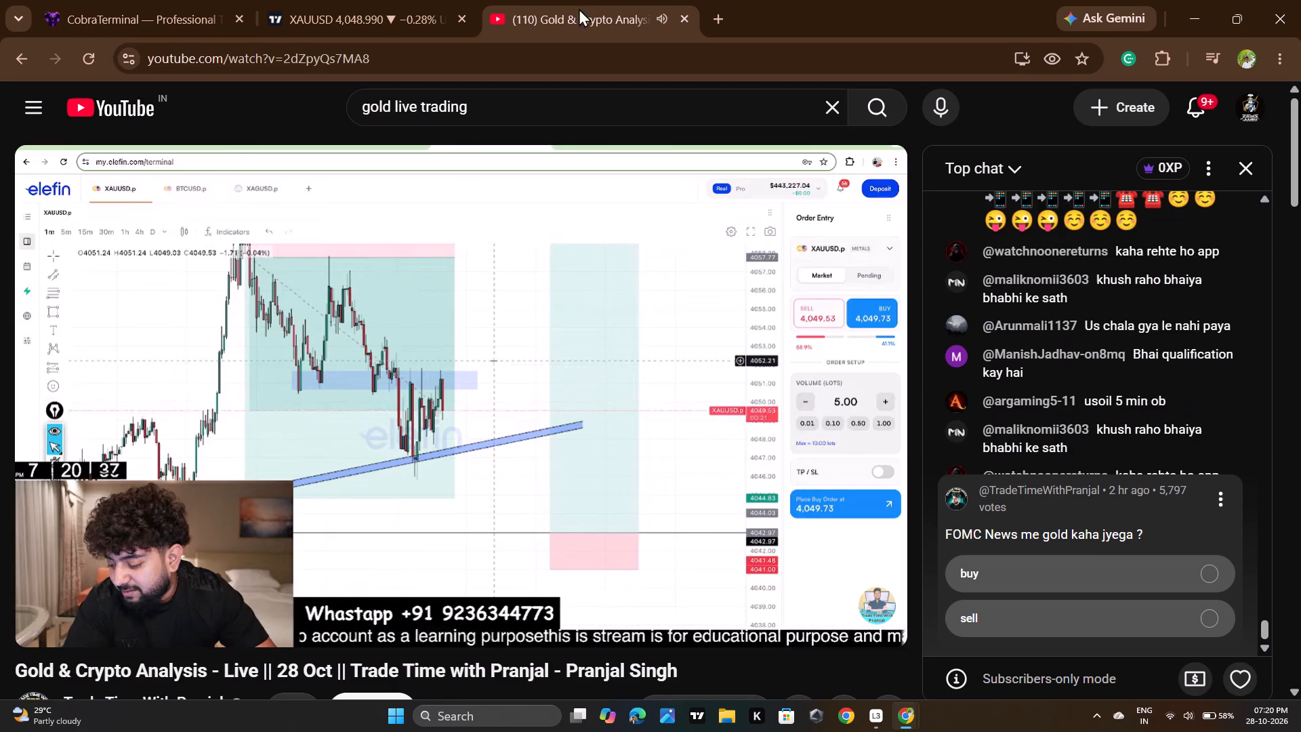
left_click(28, 66)
scroll(520, 522, "down", 1)
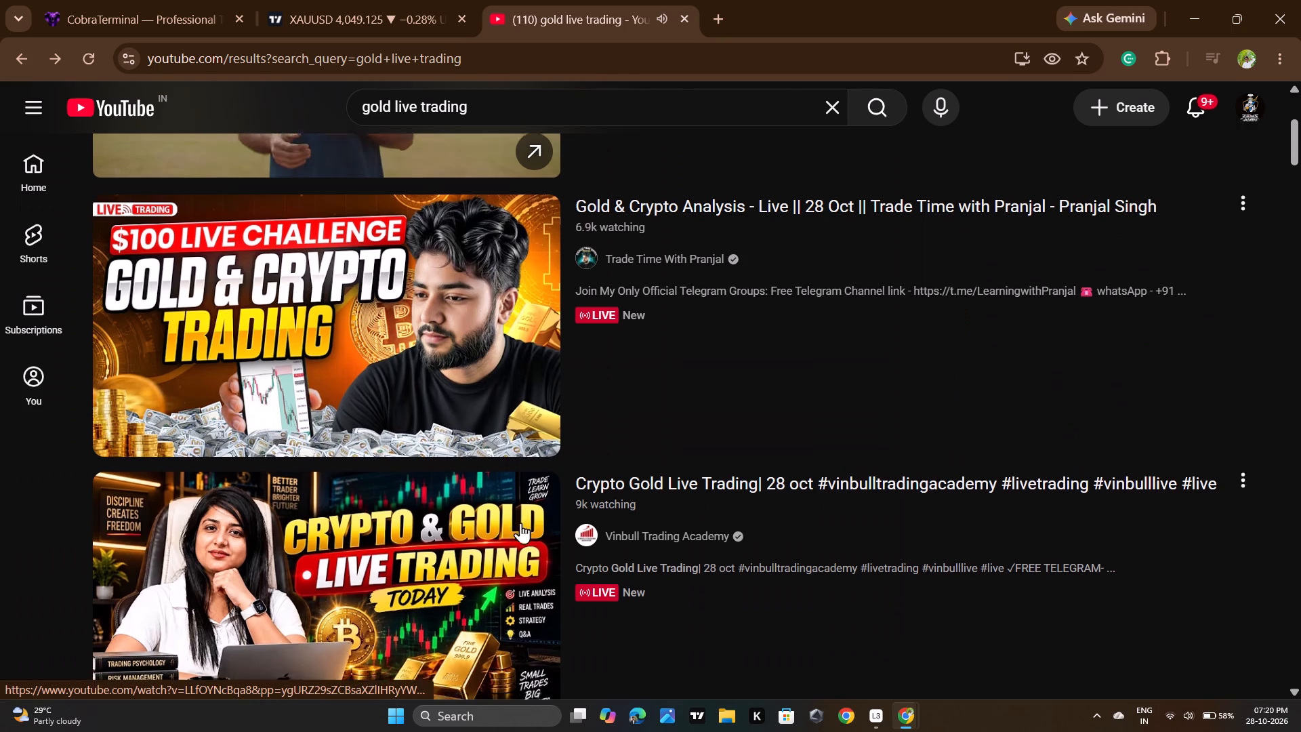
scroll(520, 523, "down", 1)
left_click(462, 442)
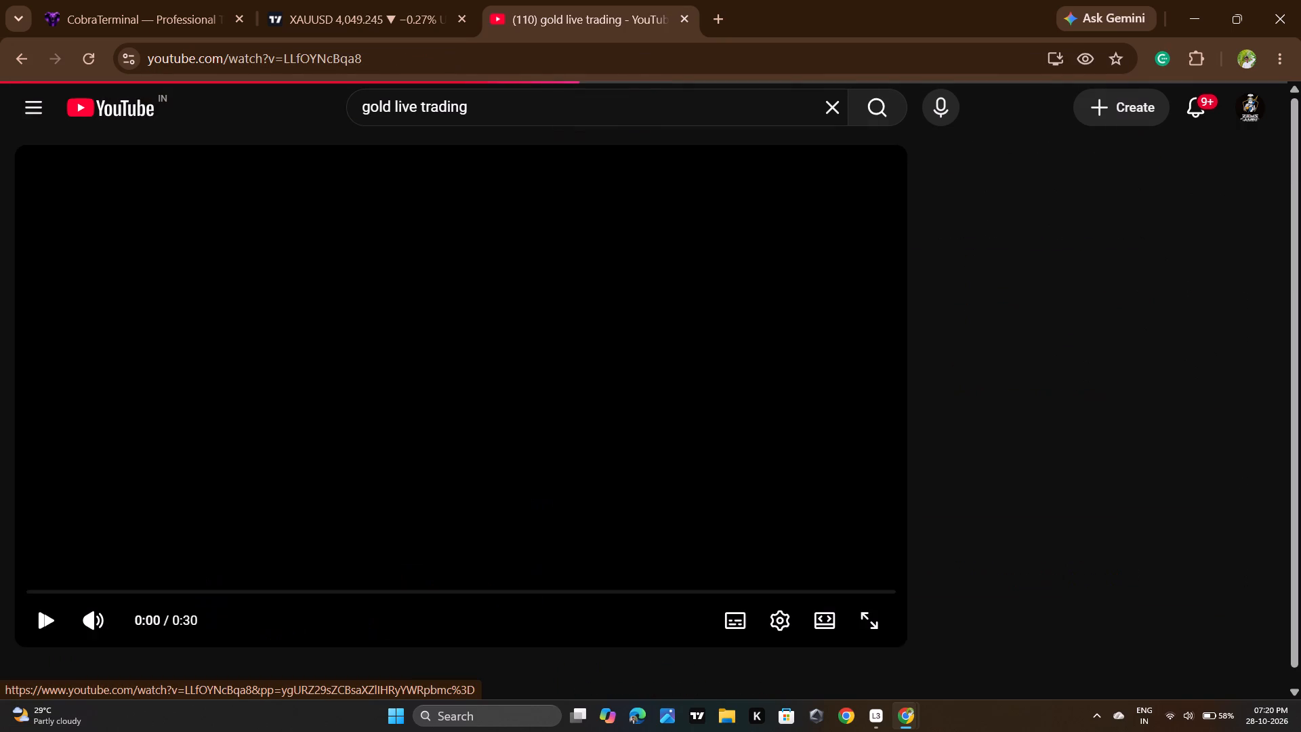
left_click(171, 12)
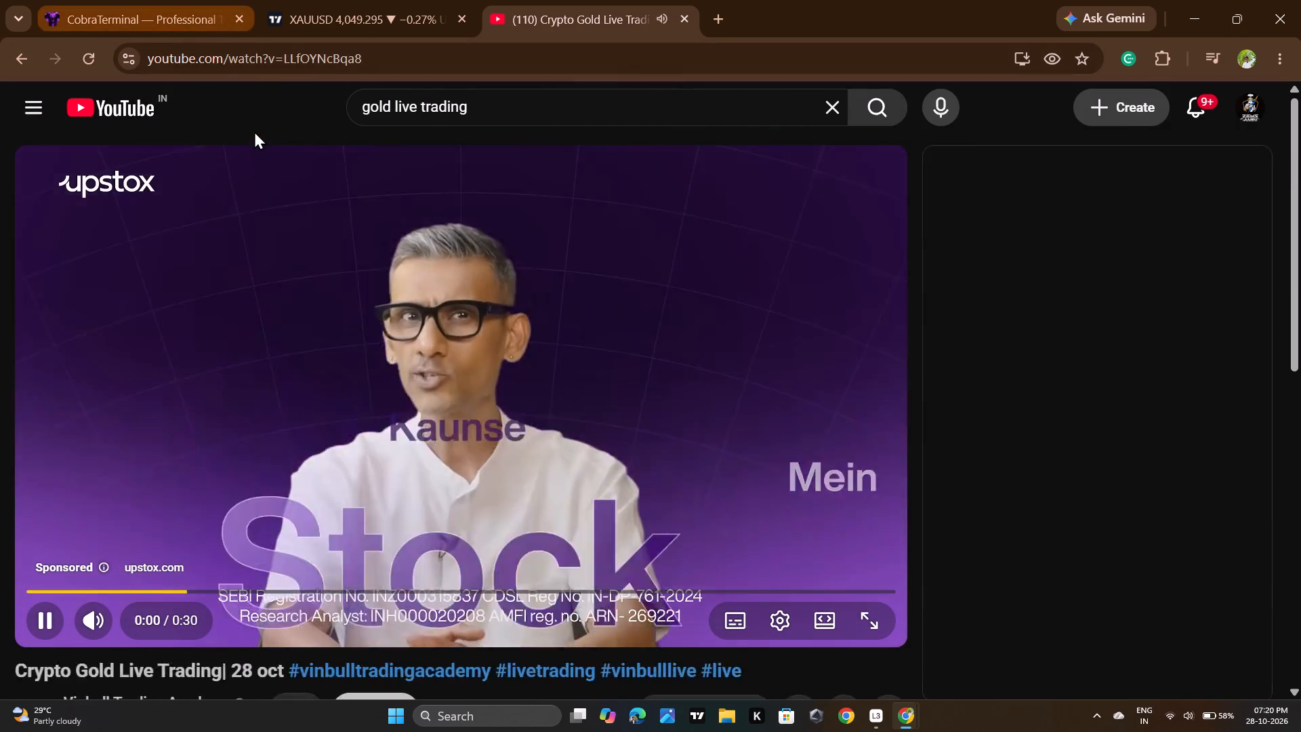
left_click(443, 0)
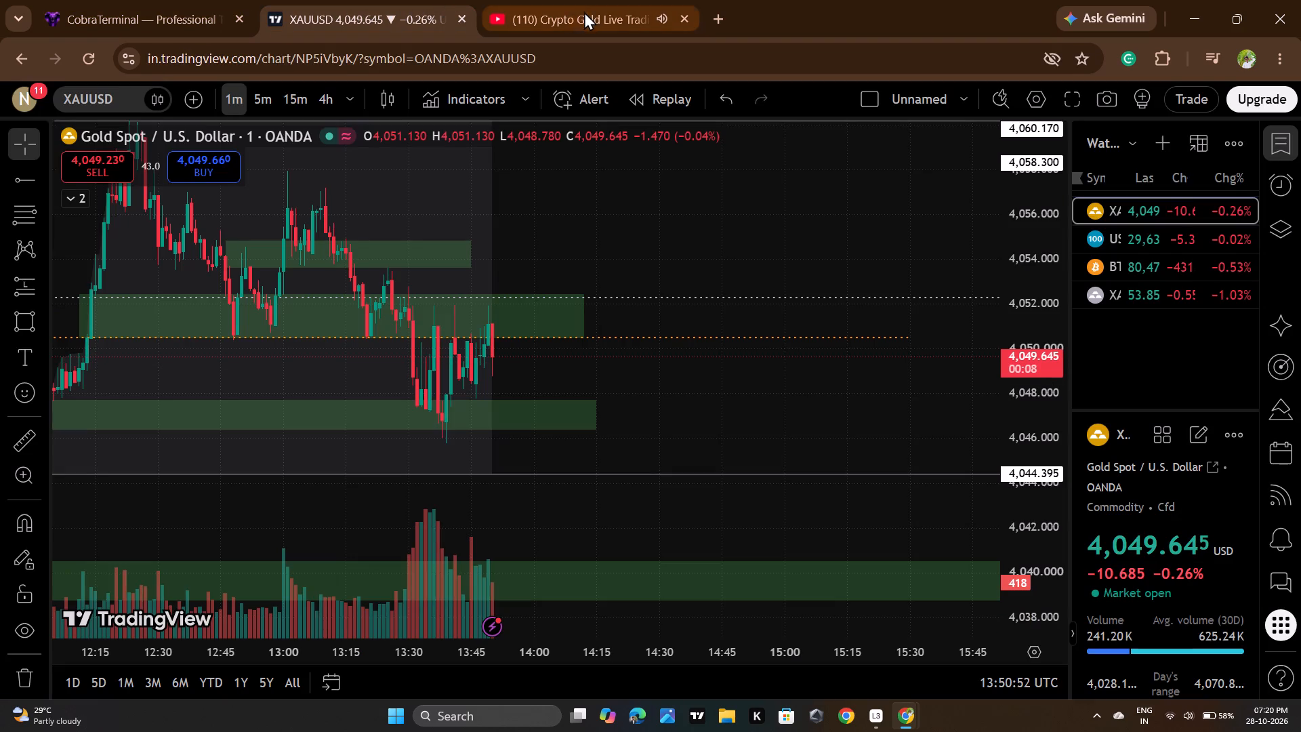
left_click(585, 10)
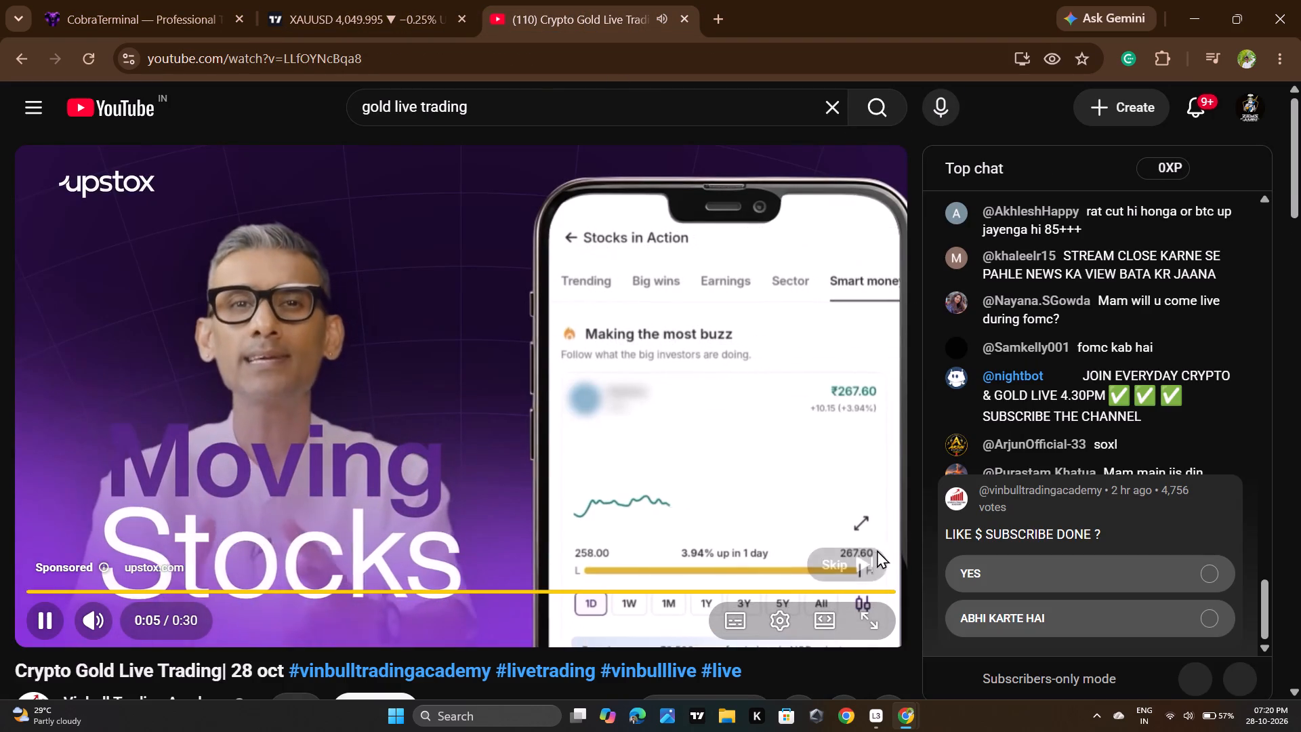
left_click(869, 554)
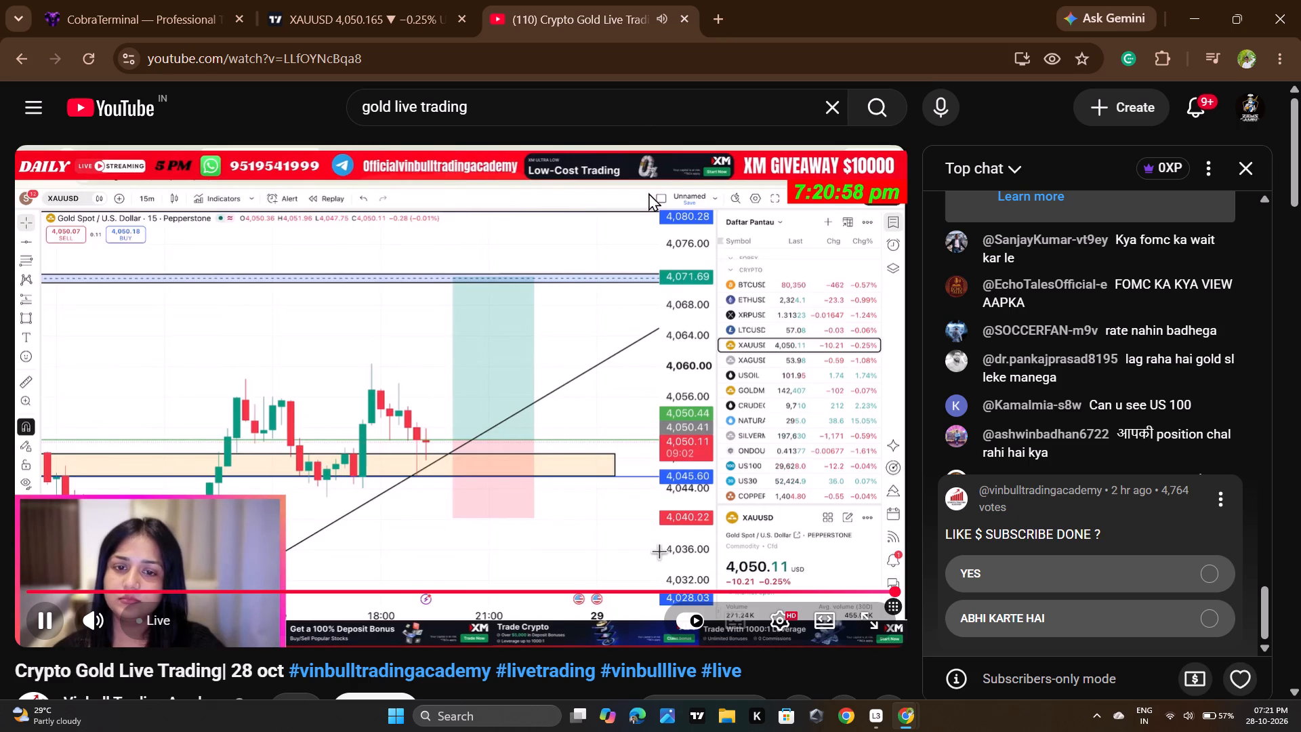
Examine XAUUSD against the marked zones on TradingView's 1-minute chart and around the open sell on CobraTerminal's M1 chart.
left_click(318, 0)
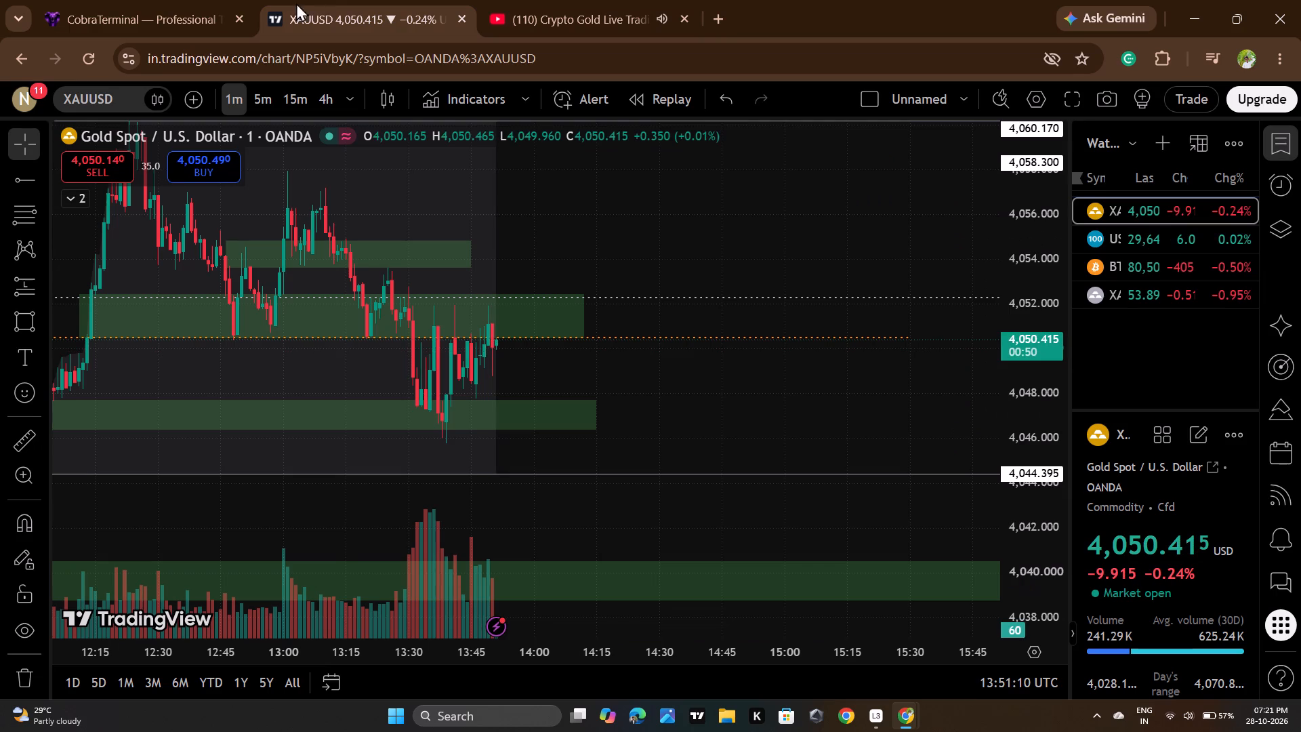
scroll(344, 327, "down", 5)
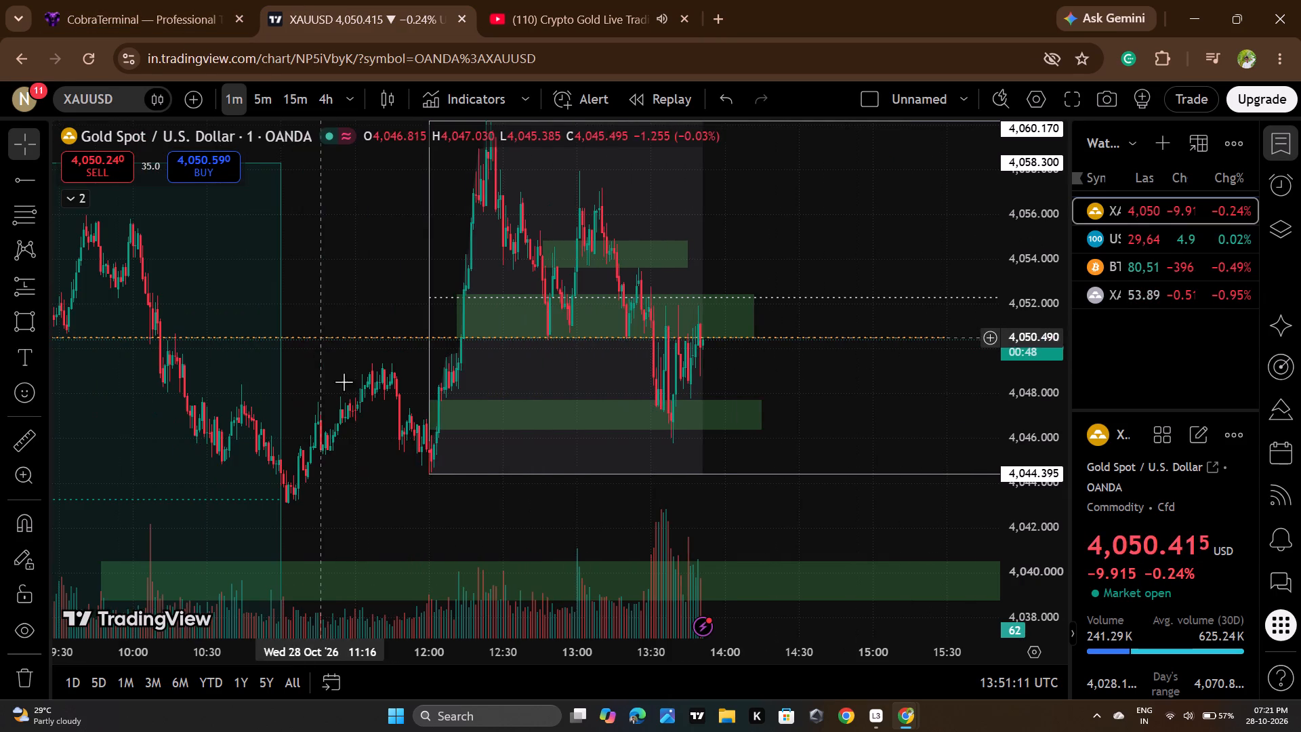
scroll(760, 454, "up", 7)
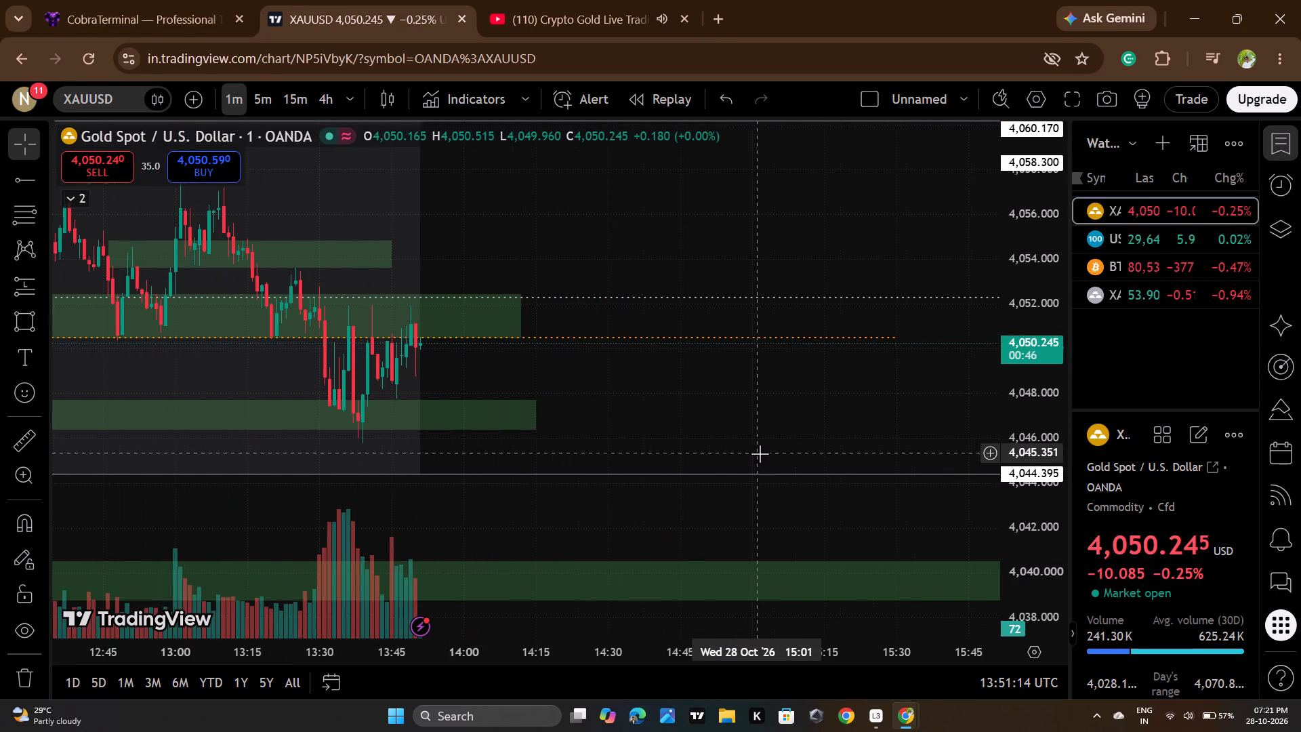
left_click(148, 9)
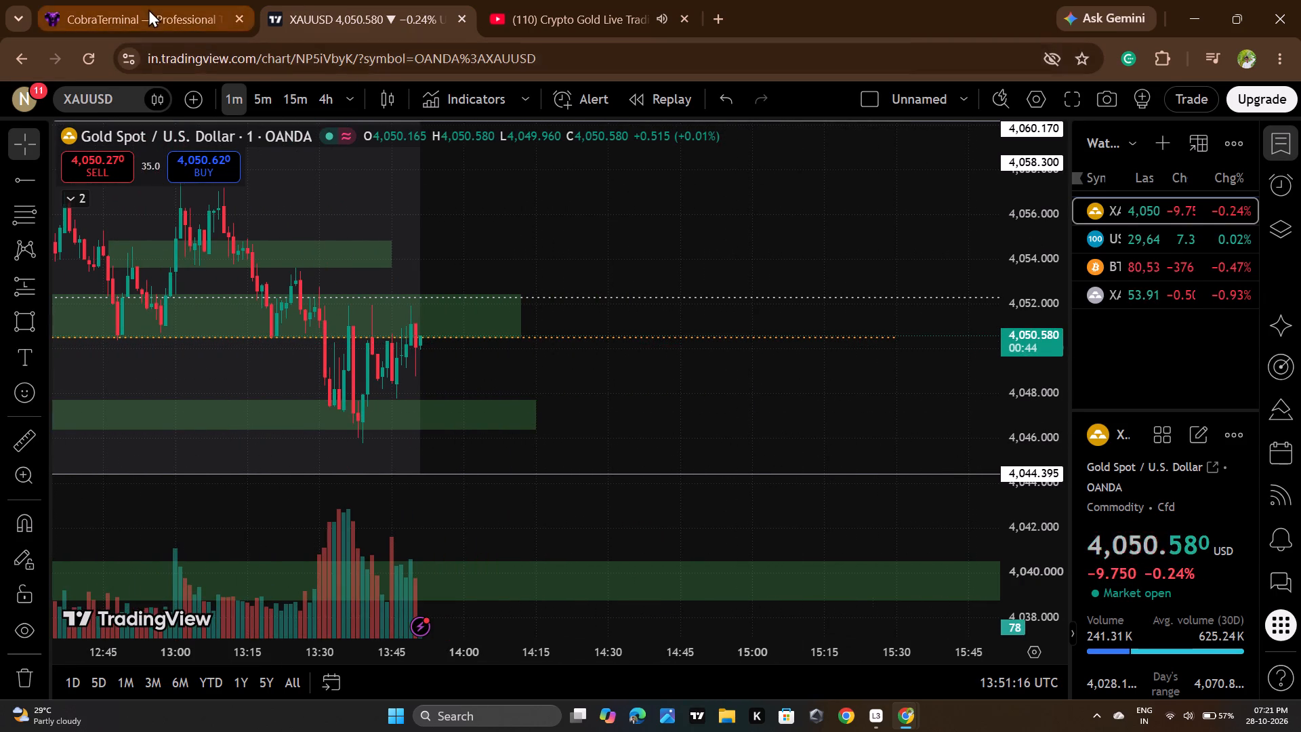
scroll(709, 453, "up", 6)
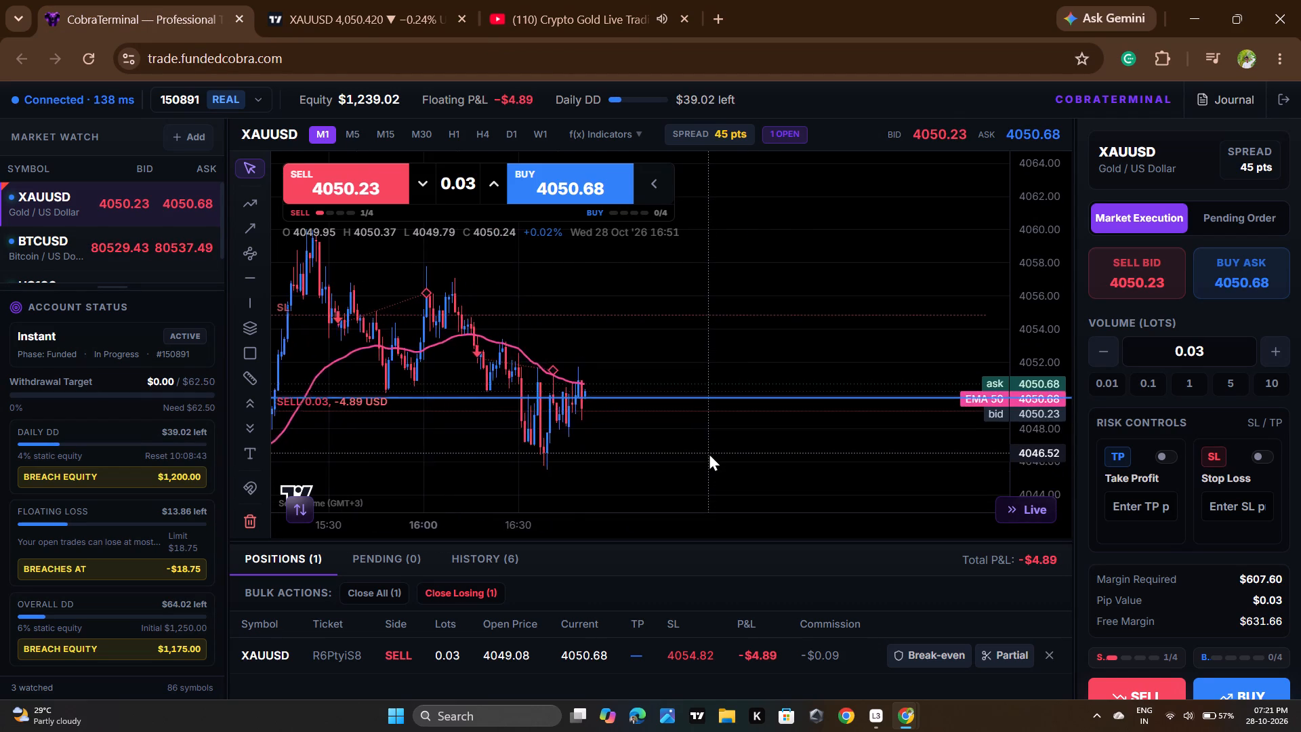
scroll(709, 453, "up", 5)
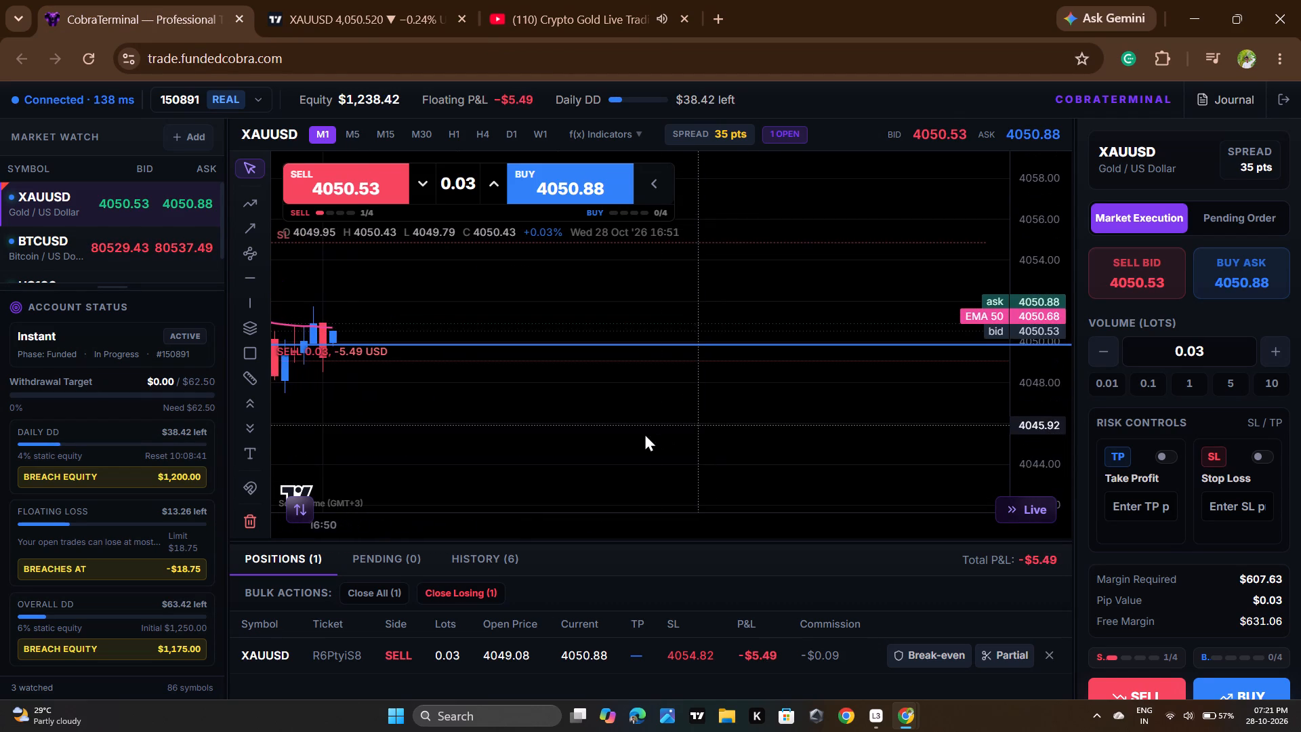
left_click_drag(644, 433, 765, 478)
scroll(588, 386, "down", 2)
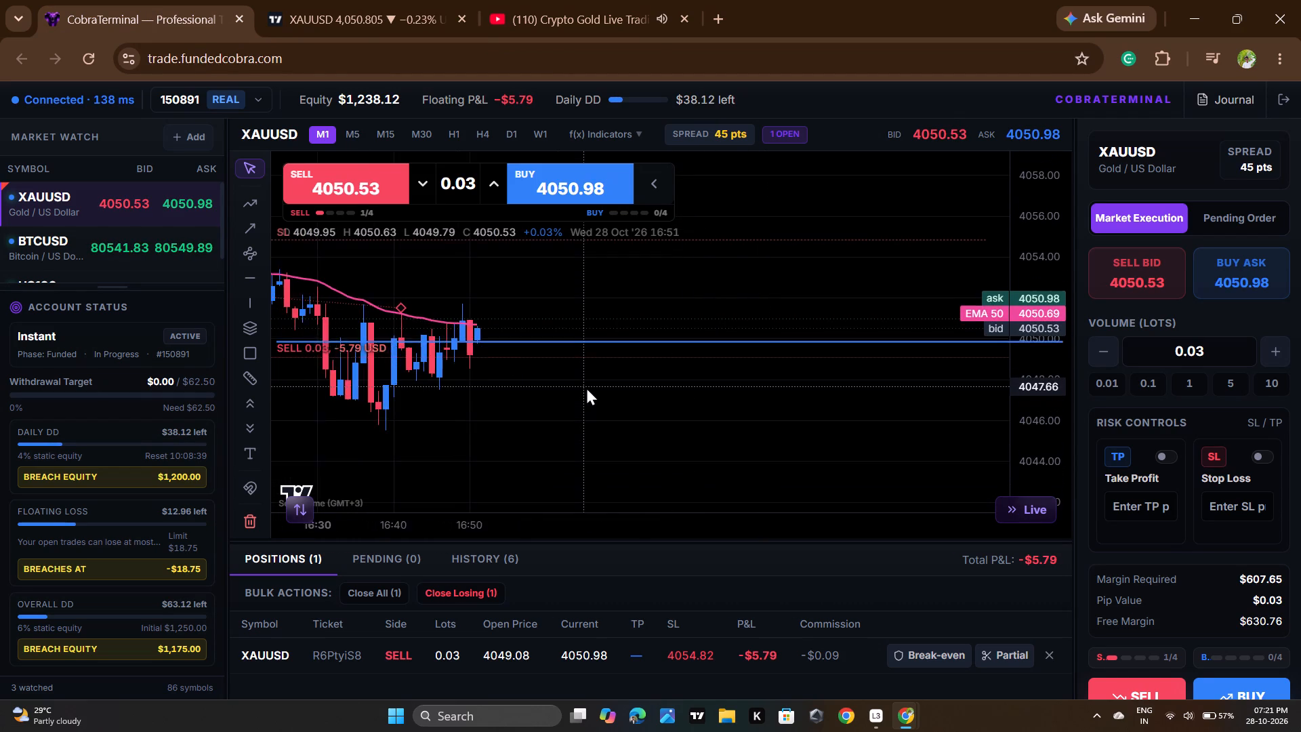
scroll(586, 388, "down", 2)
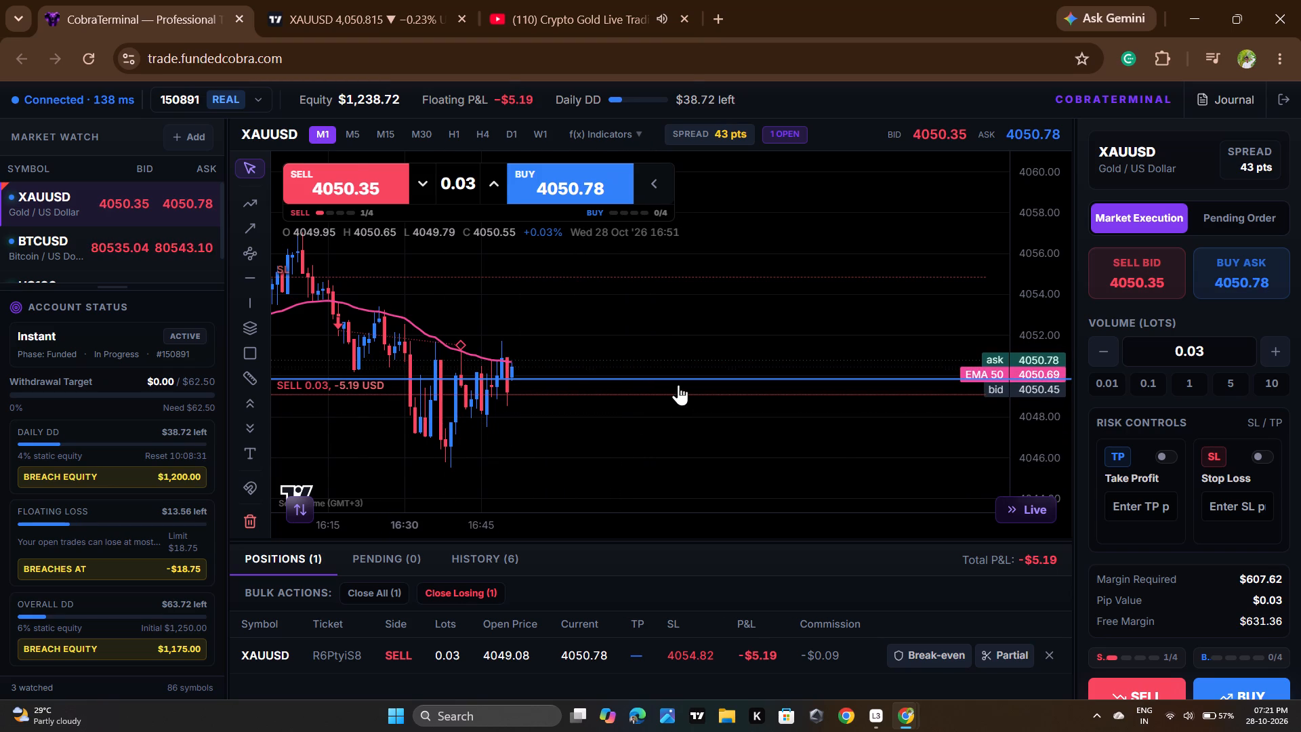
On YouTube, leave the Vinbull stream for the gold live trading search results and preview the listed live streams' charts.
left_click(555, 33)
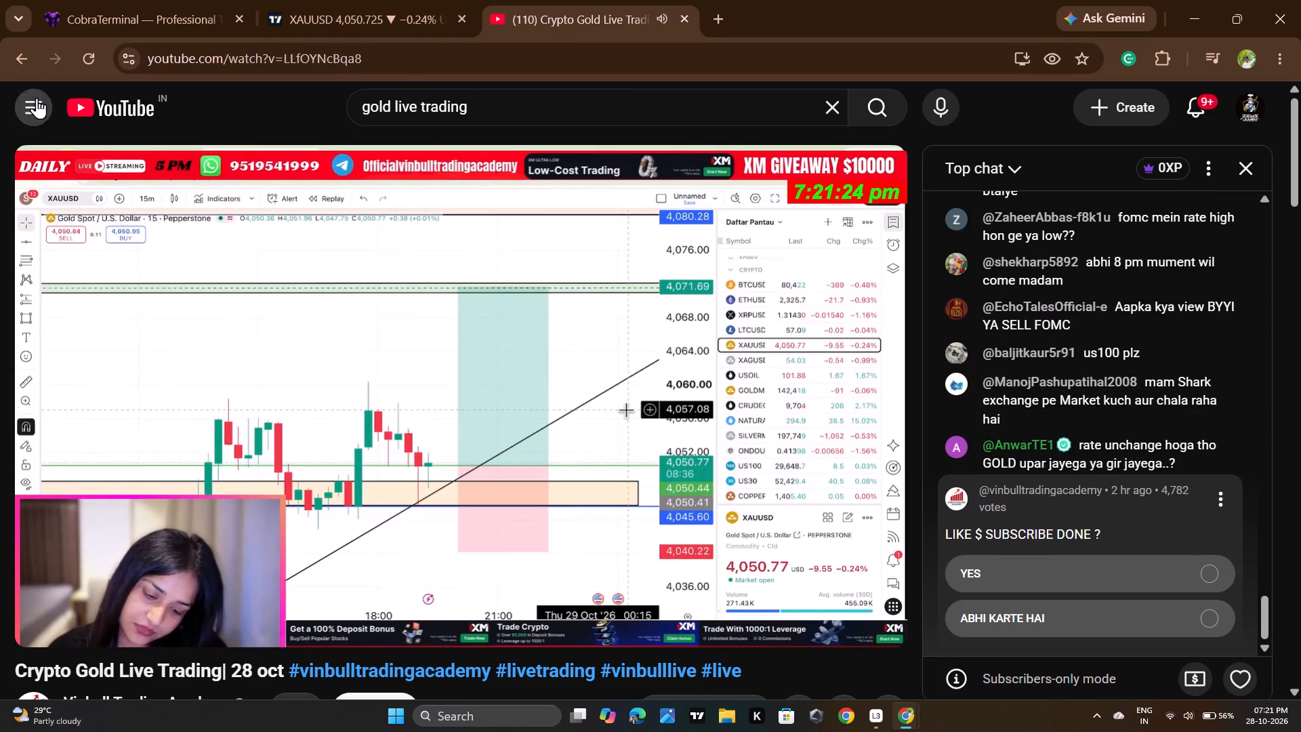
left_click(27, 62)
scroll(558, 402, "down", 4)
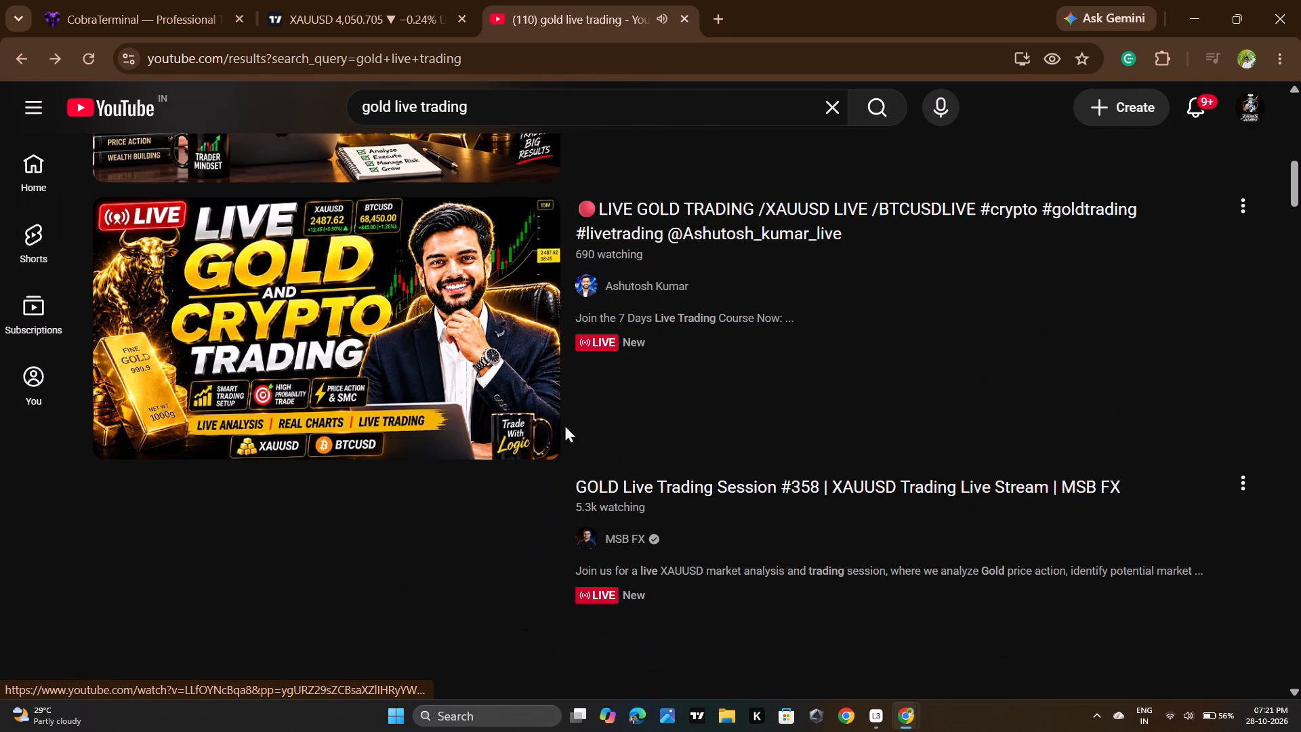
scroll(566, 426, "down", 1)
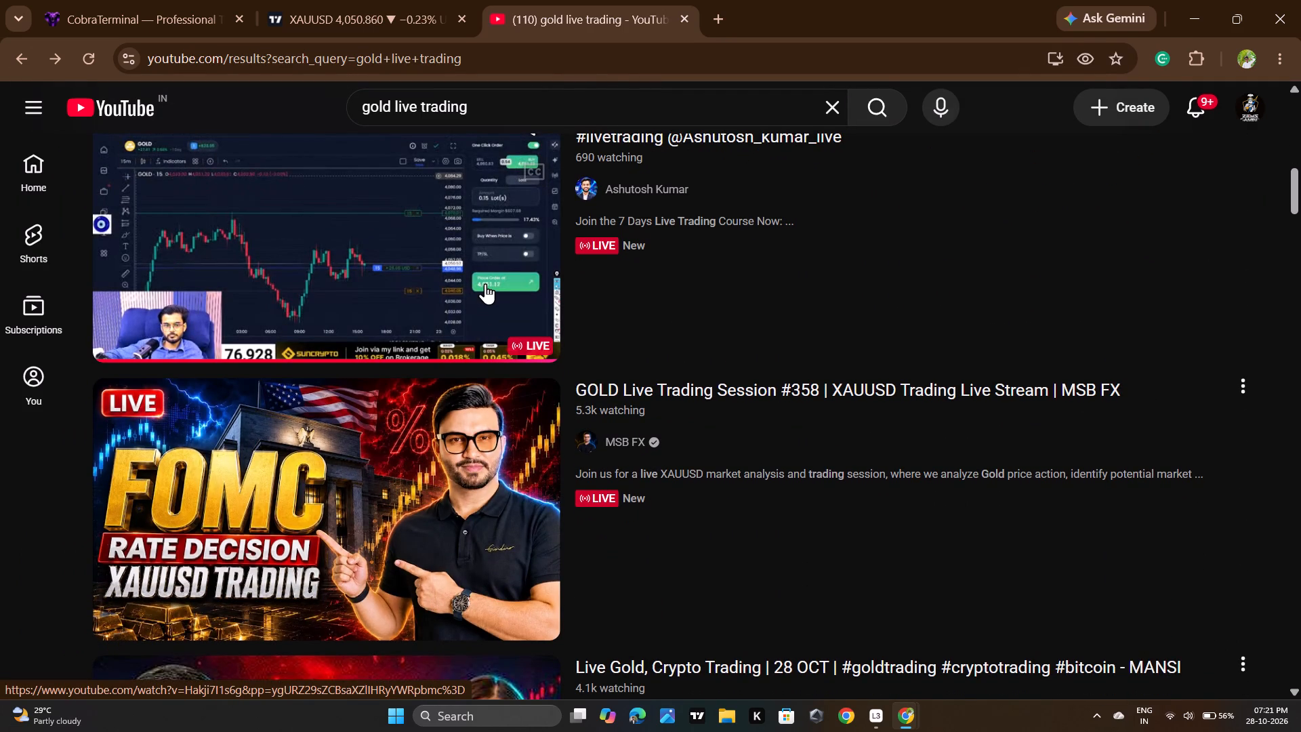
scroll(485, 283, "up", 1)
scroll(476, 472, "down", 2)
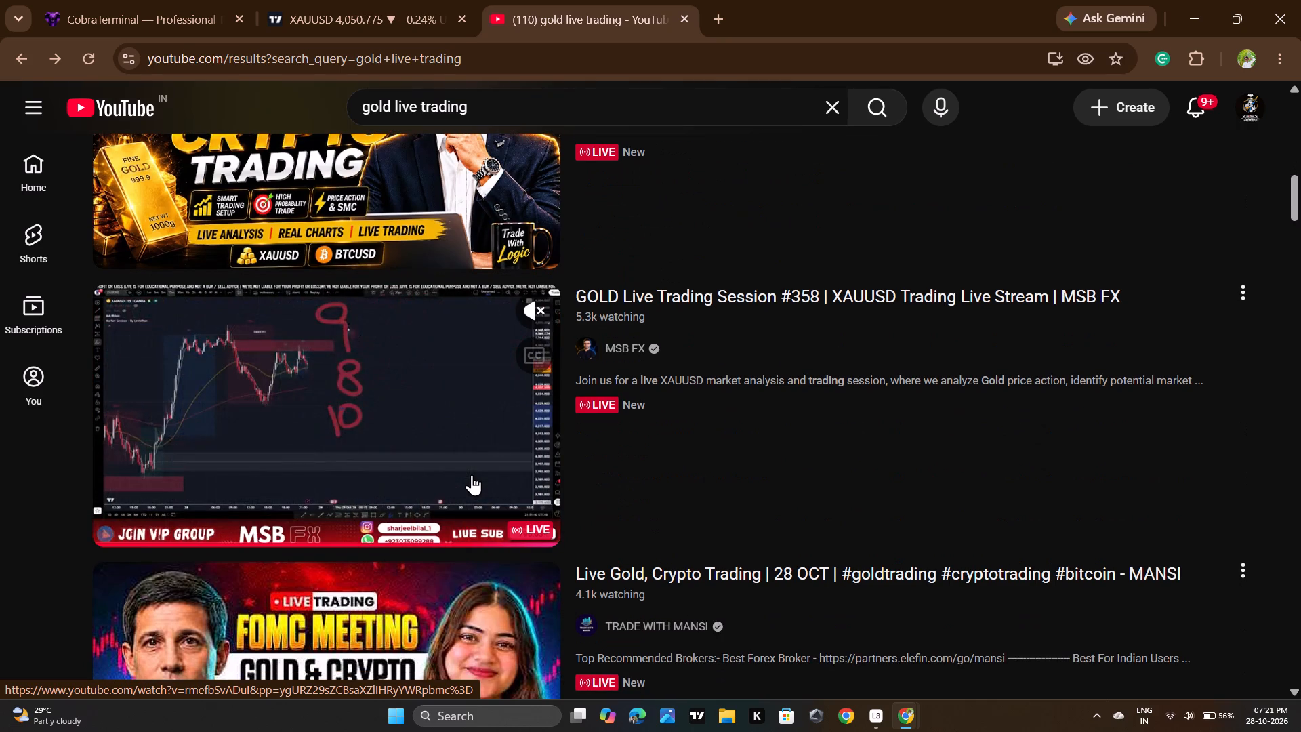
scroll(472, 474, "down", 4)
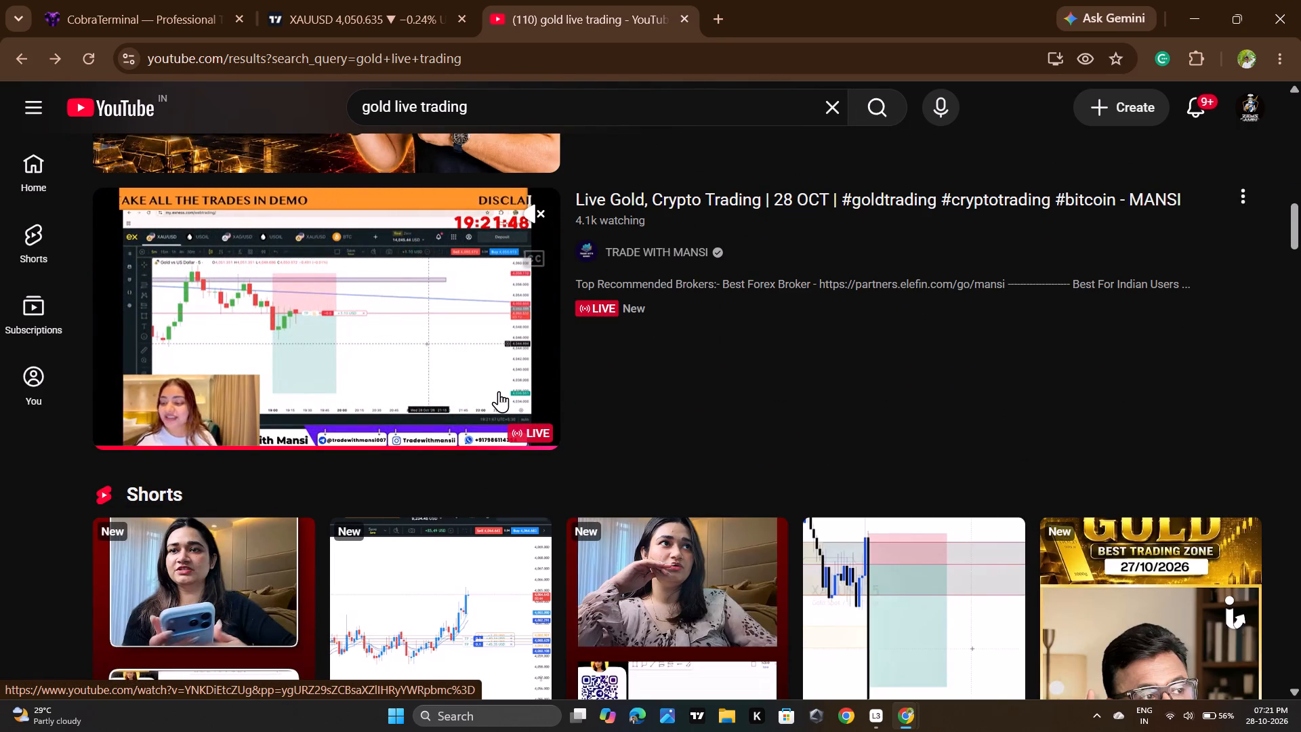
scroll(499, 390, "down", 3)
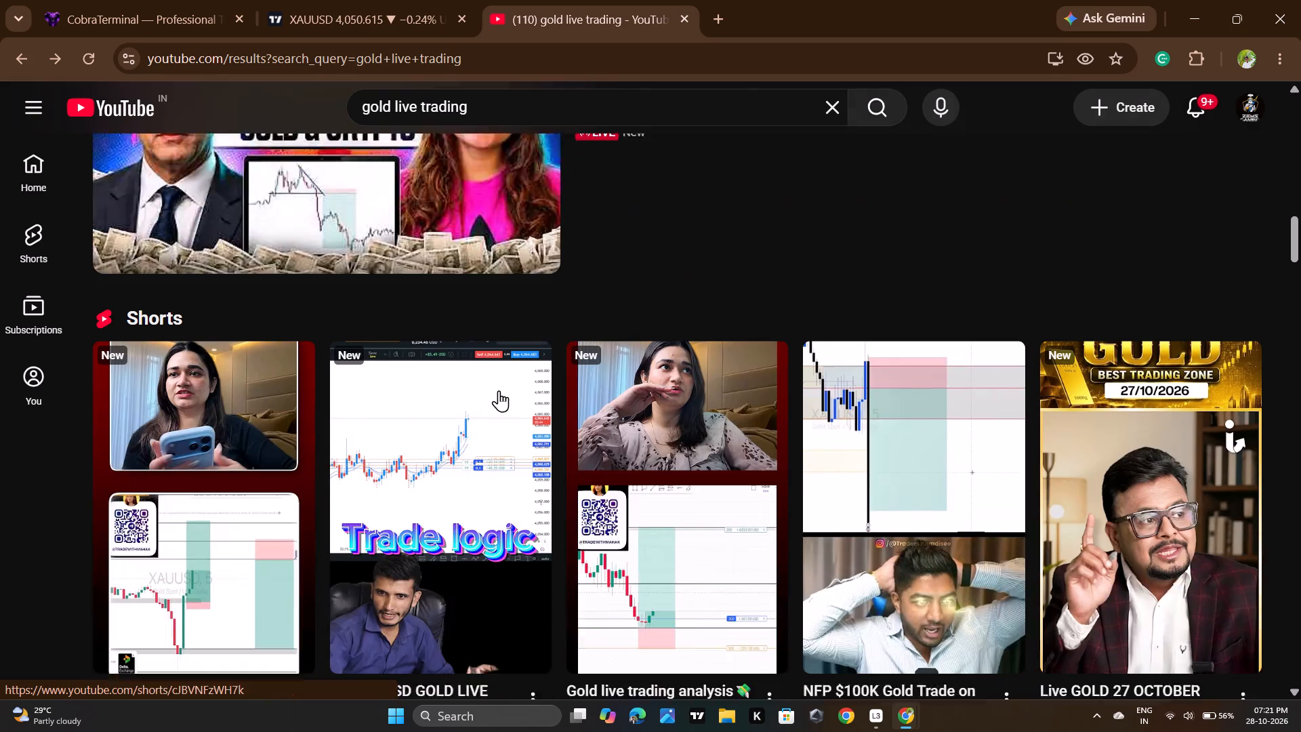
Check the open XAUUSD sell on CobraTerminal and the price against the marked zones on TradingView's 1-minute chart.
left_click(140, 1)
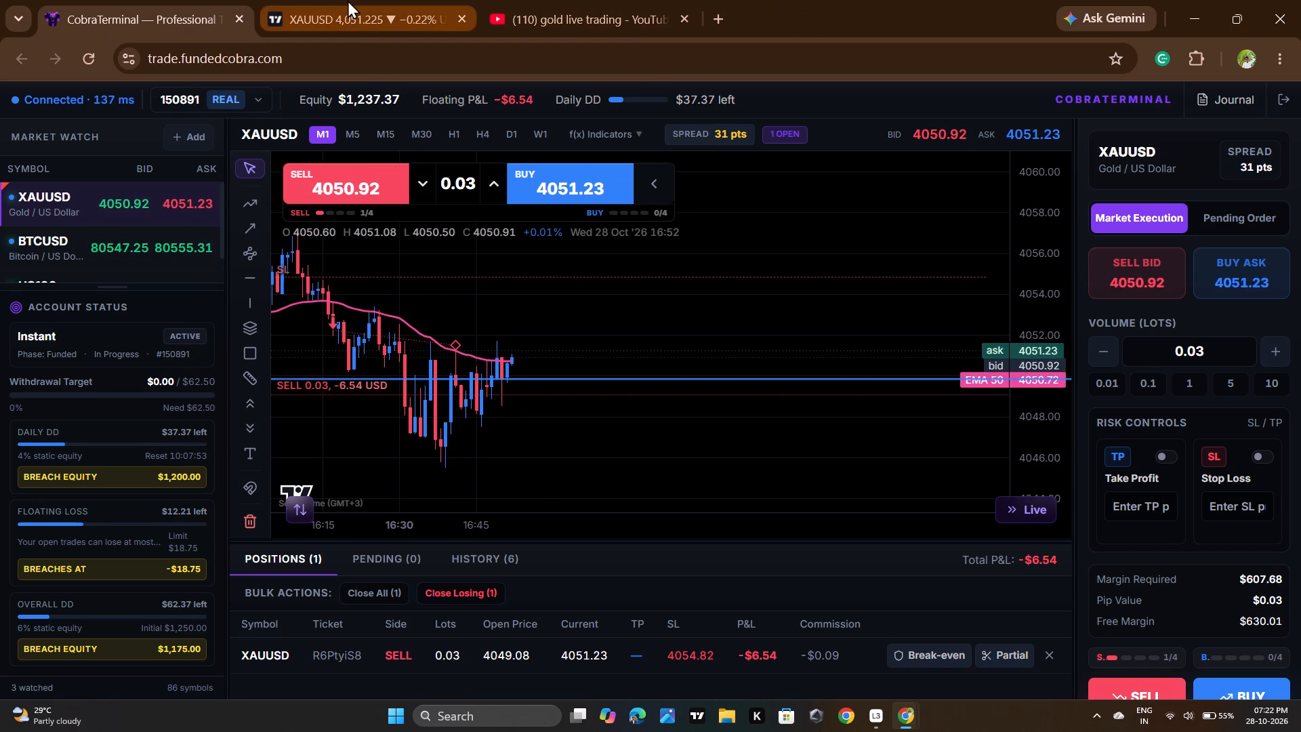
left_click(379, 1)
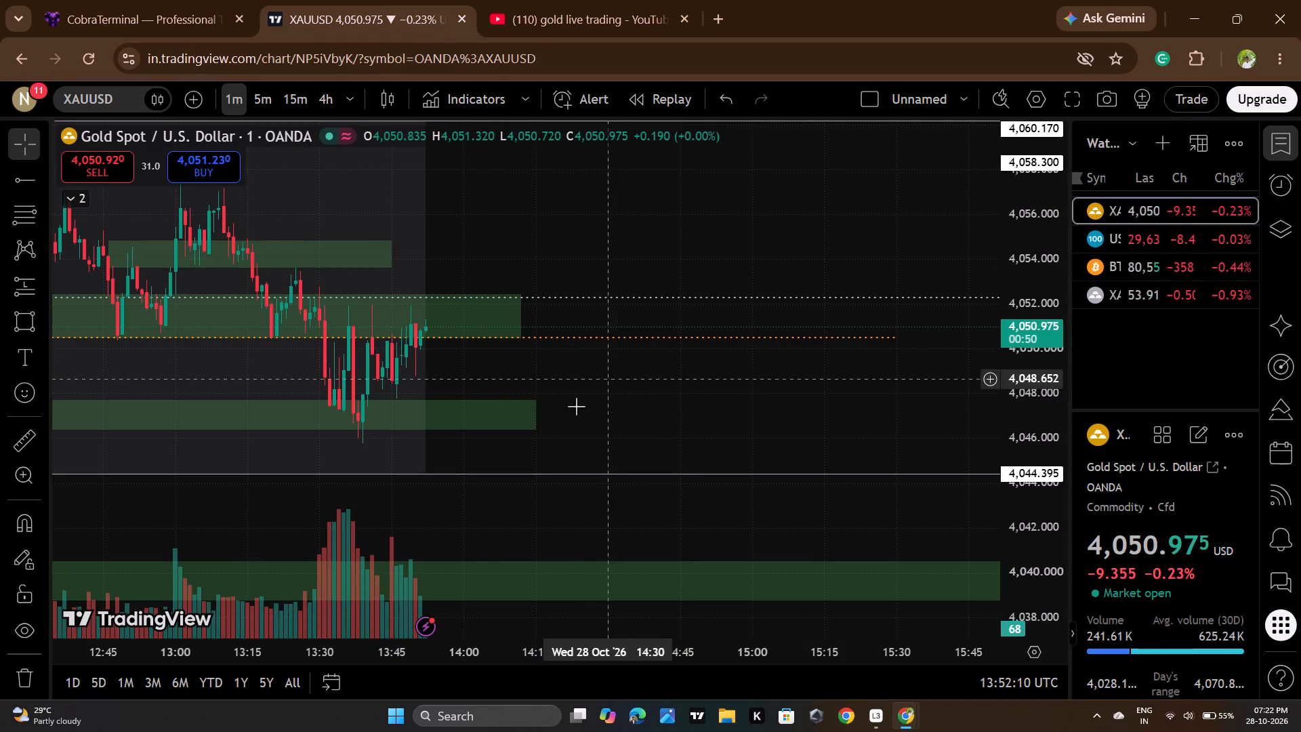
Browse further through YouTube's gold live trading search results for other streams and recorded sessions.
left_click(494, 0)
scroll(466, 356, "down", 5)
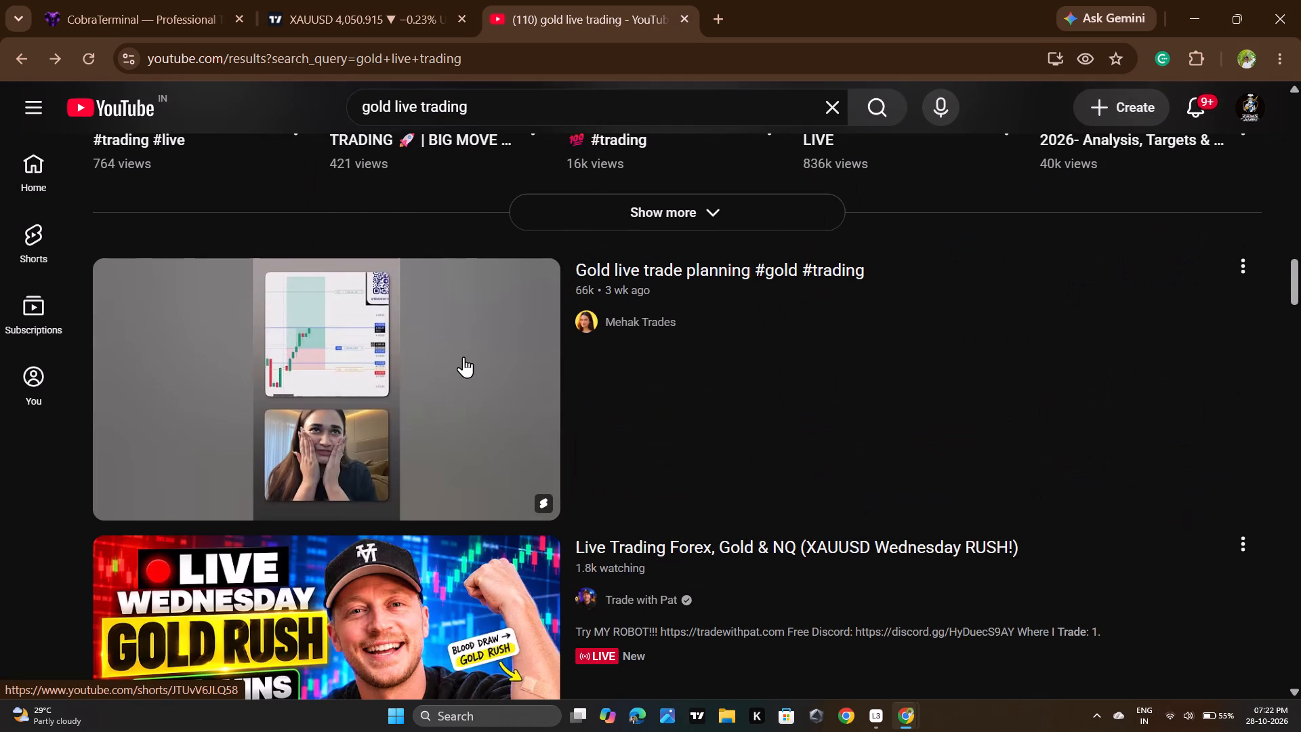
scroll(461, 392, "down", 3)
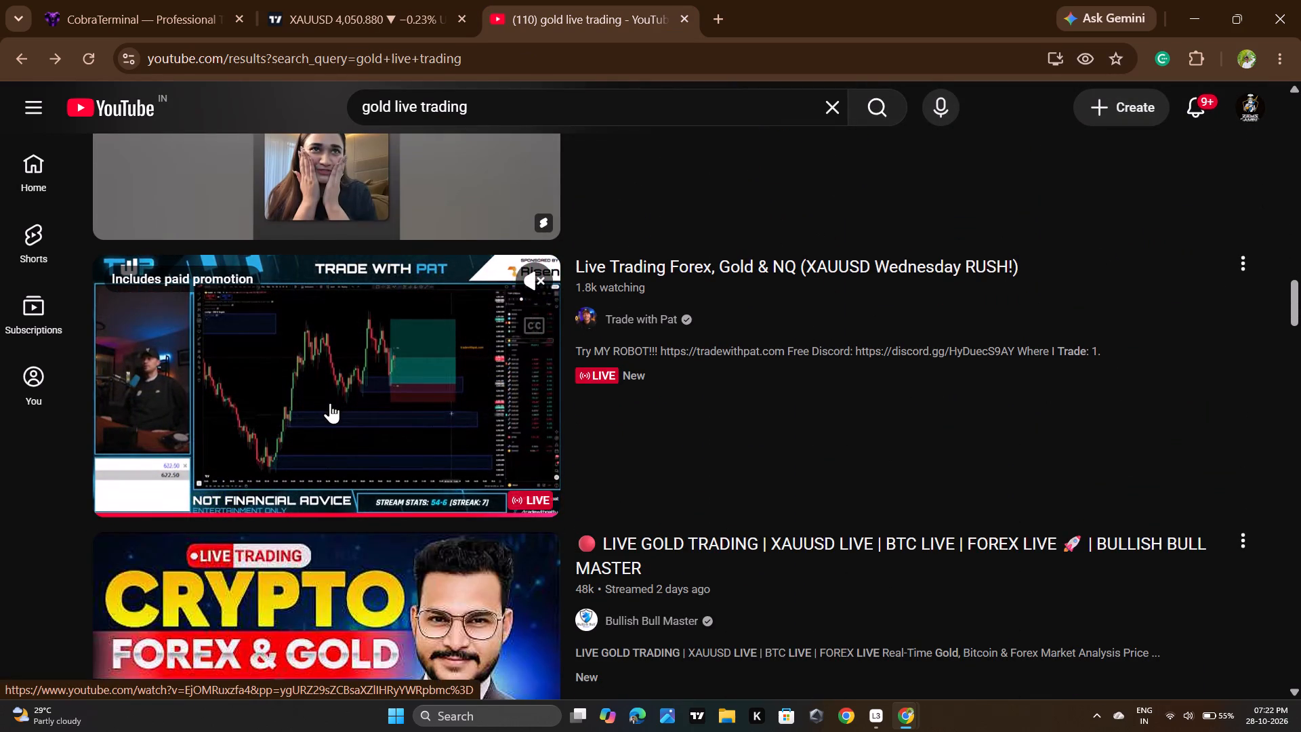
scroll(452, 428, "down", 3)
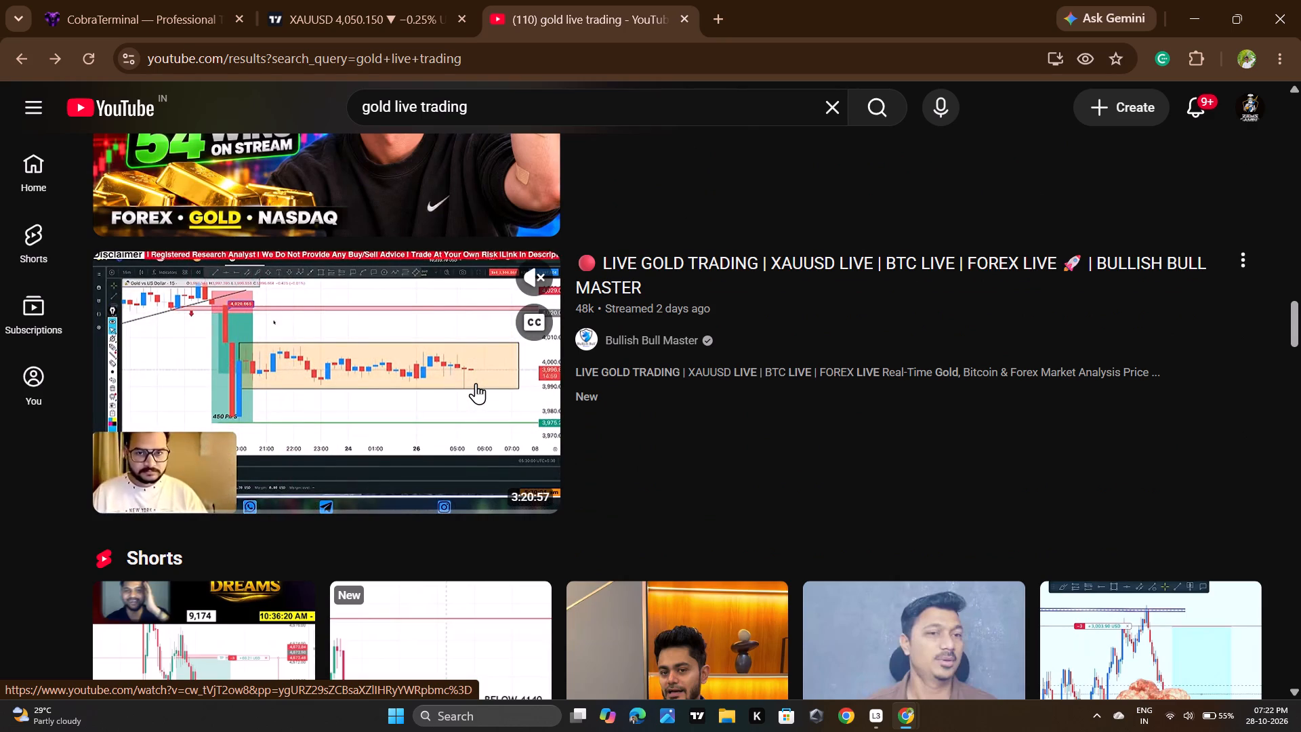
scroll(444, 378, "down", 10)
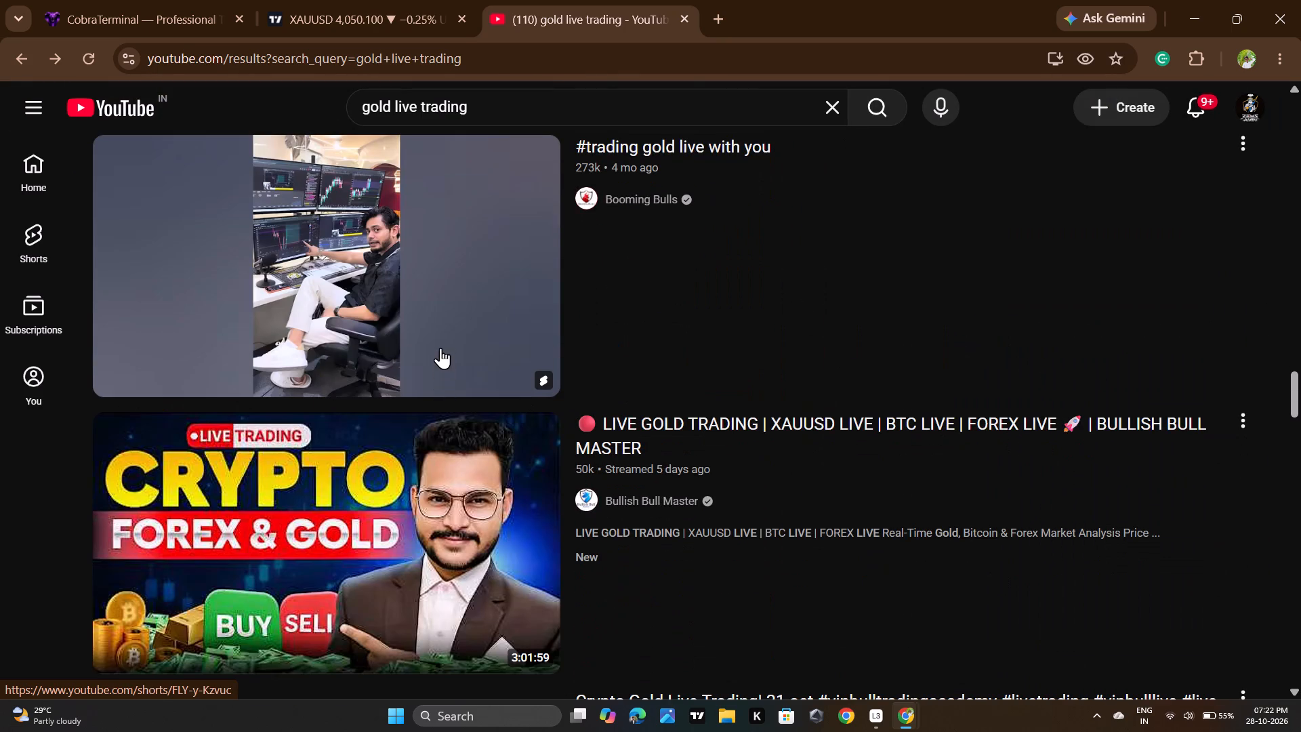
scroll(441, 358, "down", 3)
scroll(417, 426, "down", 5)
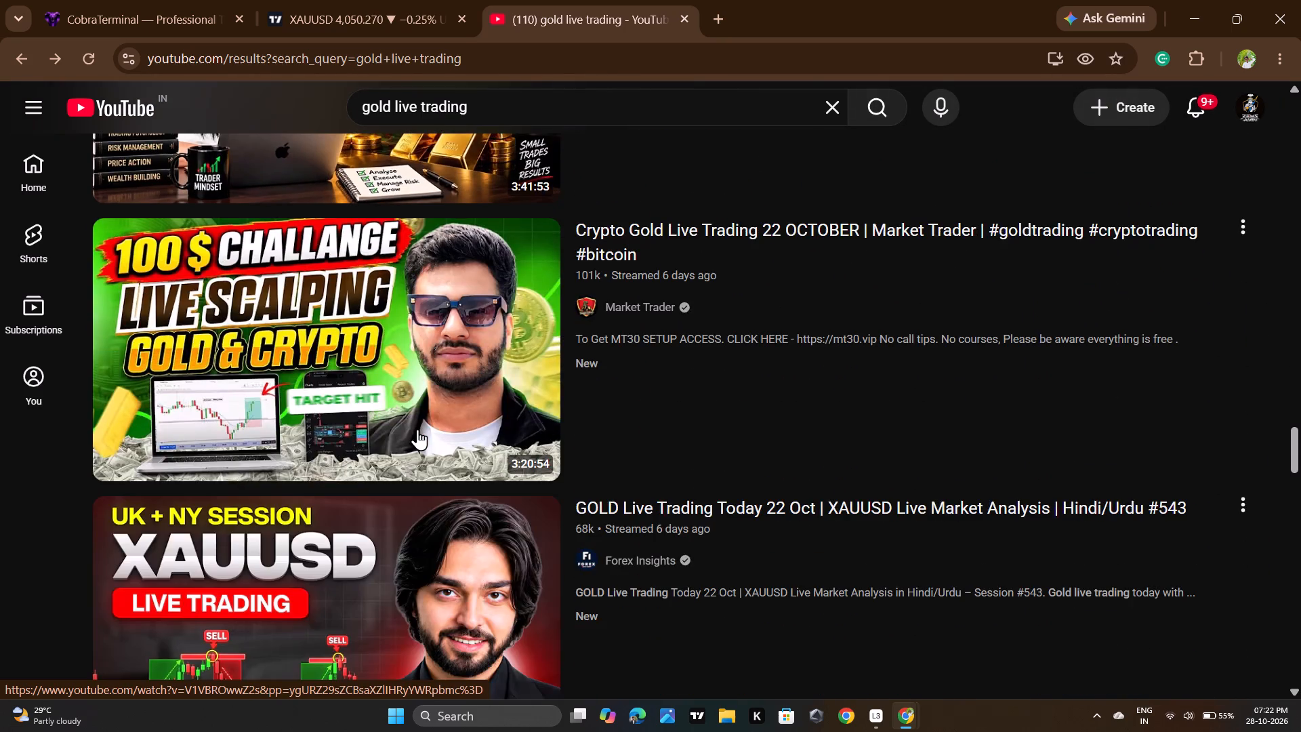
scroll(417, 428, "down", 6)
scroll(417, 428, "up", 14)
scroll(216, 396, "up", 7)
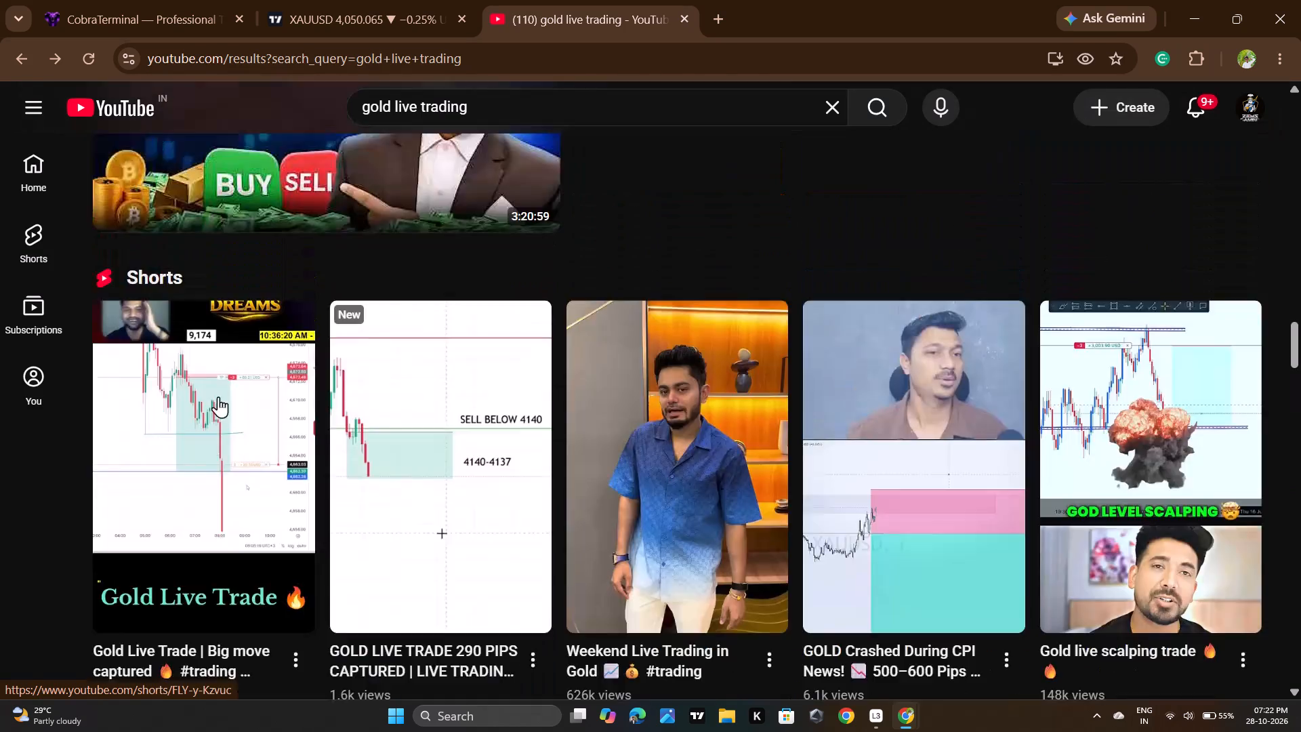
scroll(218, 396, "up", 20)
scroll(218, 396, "up", 7)
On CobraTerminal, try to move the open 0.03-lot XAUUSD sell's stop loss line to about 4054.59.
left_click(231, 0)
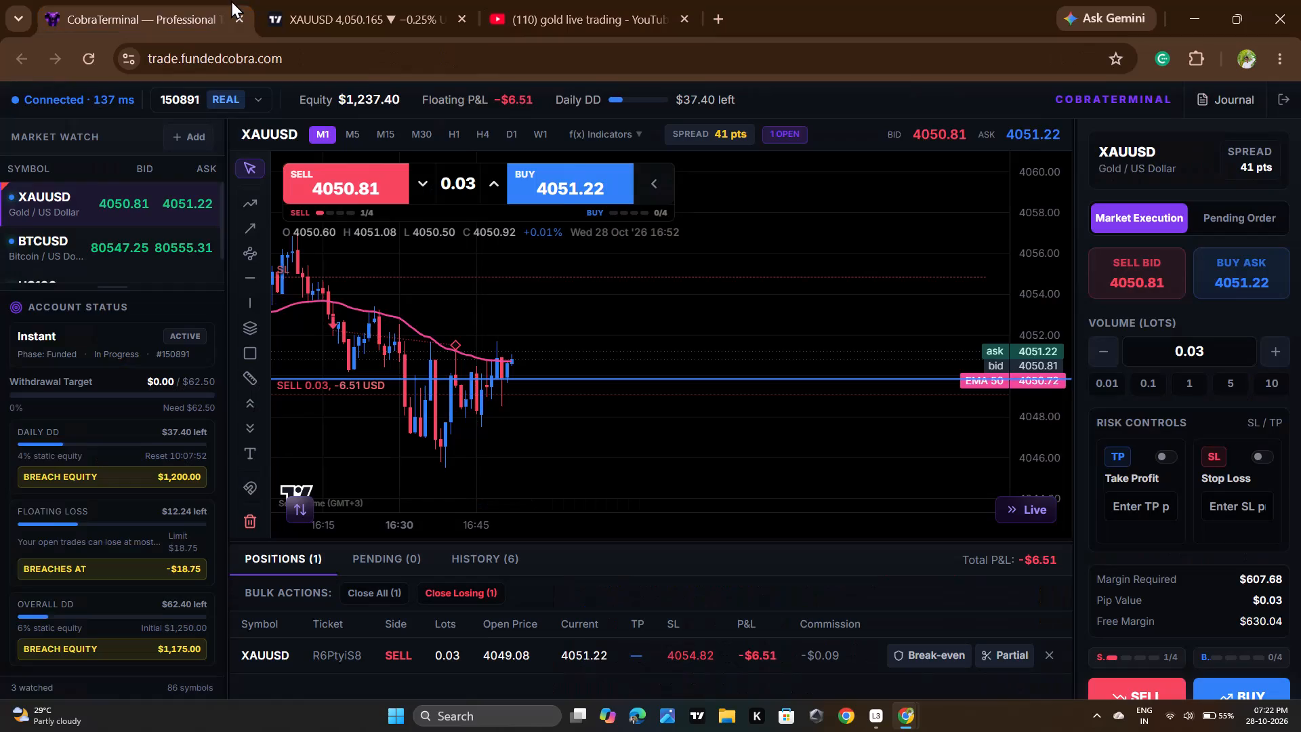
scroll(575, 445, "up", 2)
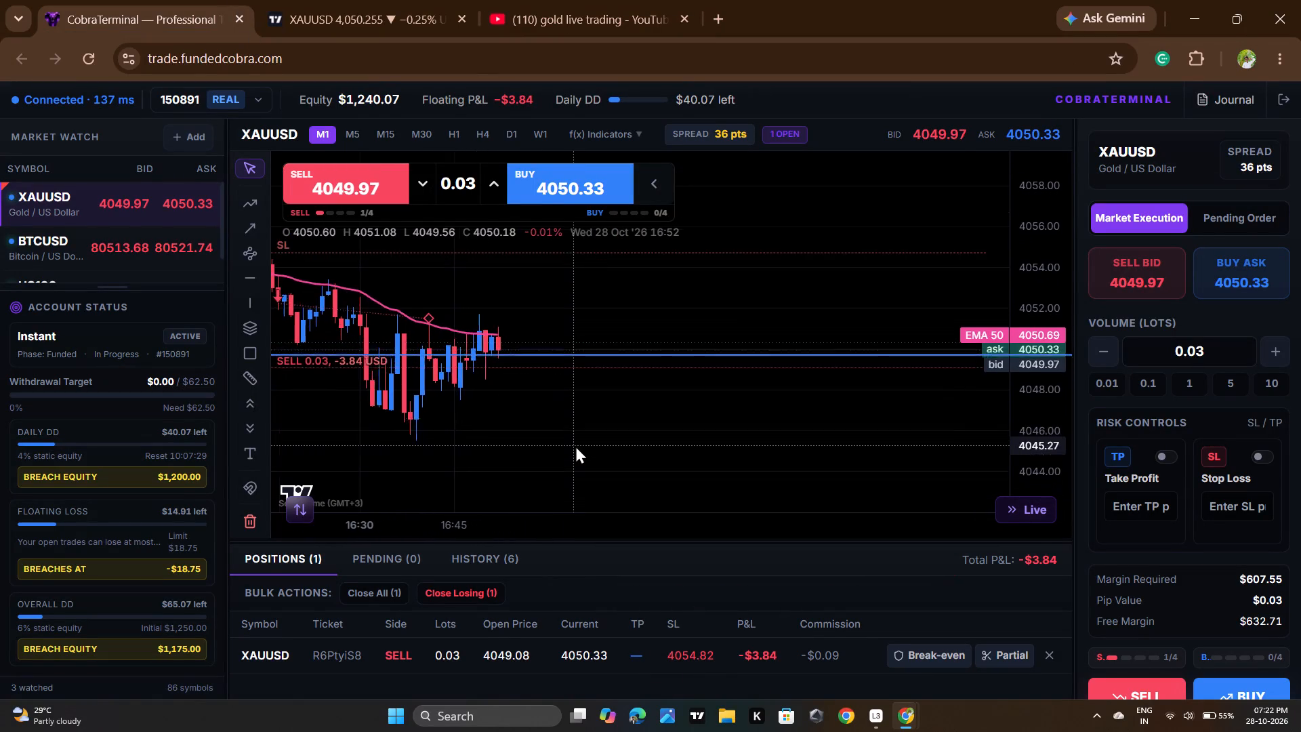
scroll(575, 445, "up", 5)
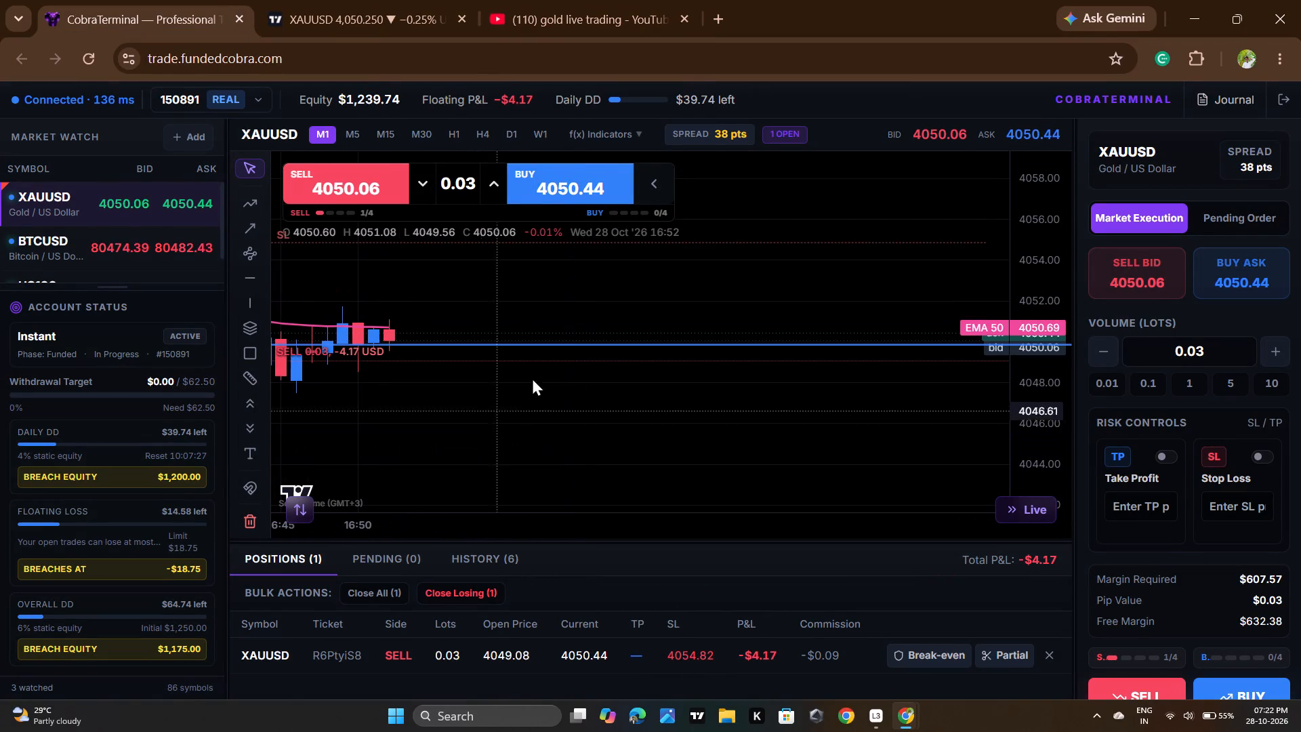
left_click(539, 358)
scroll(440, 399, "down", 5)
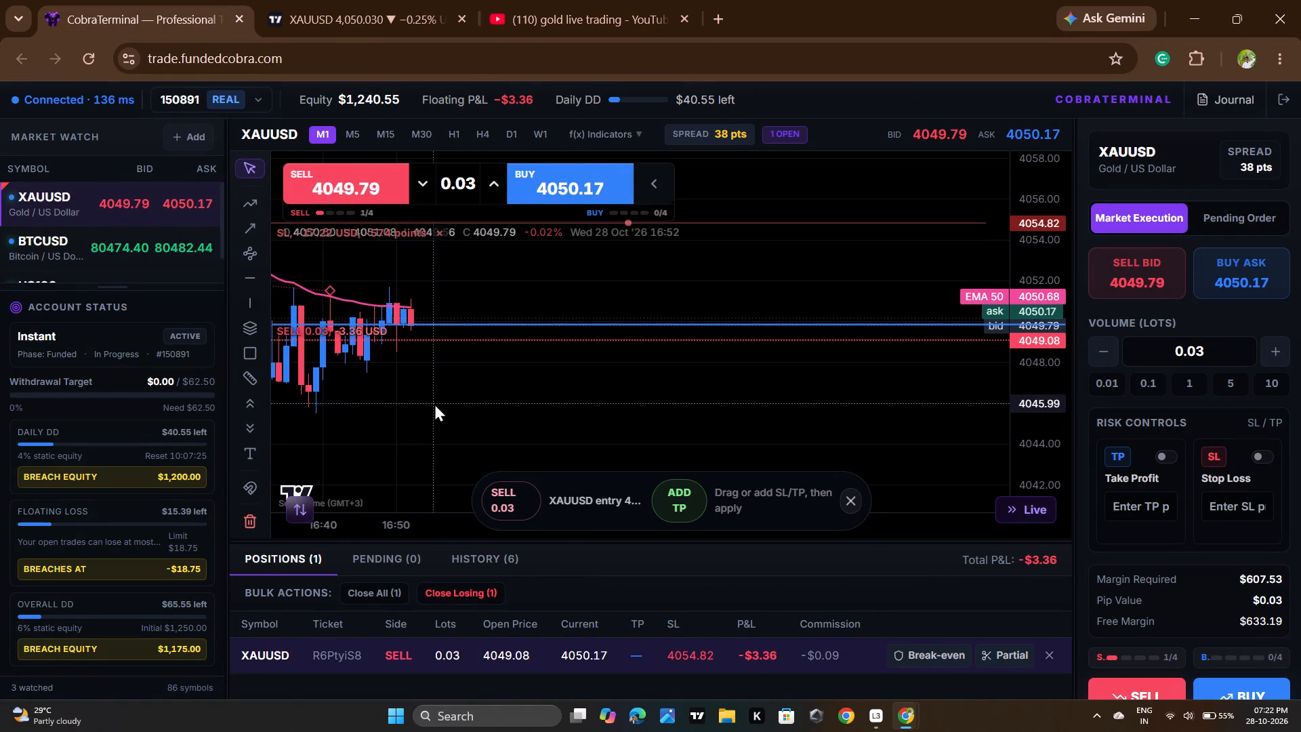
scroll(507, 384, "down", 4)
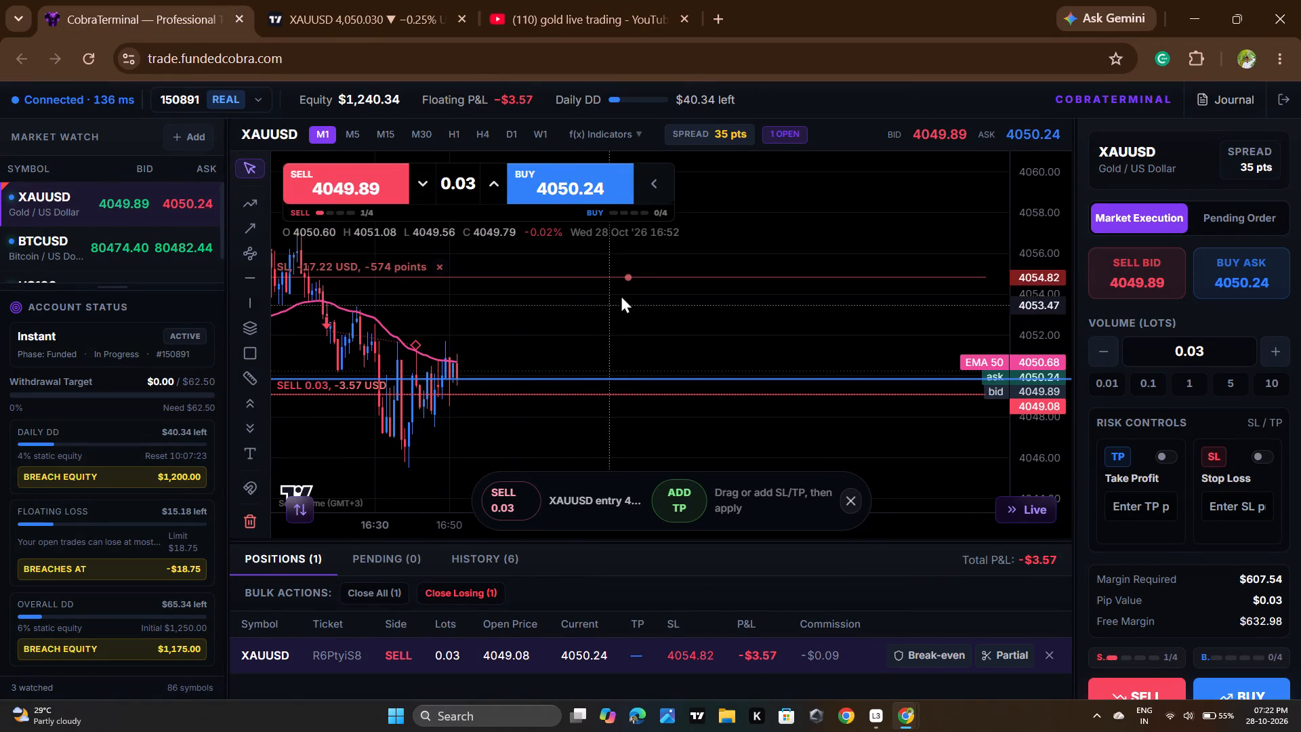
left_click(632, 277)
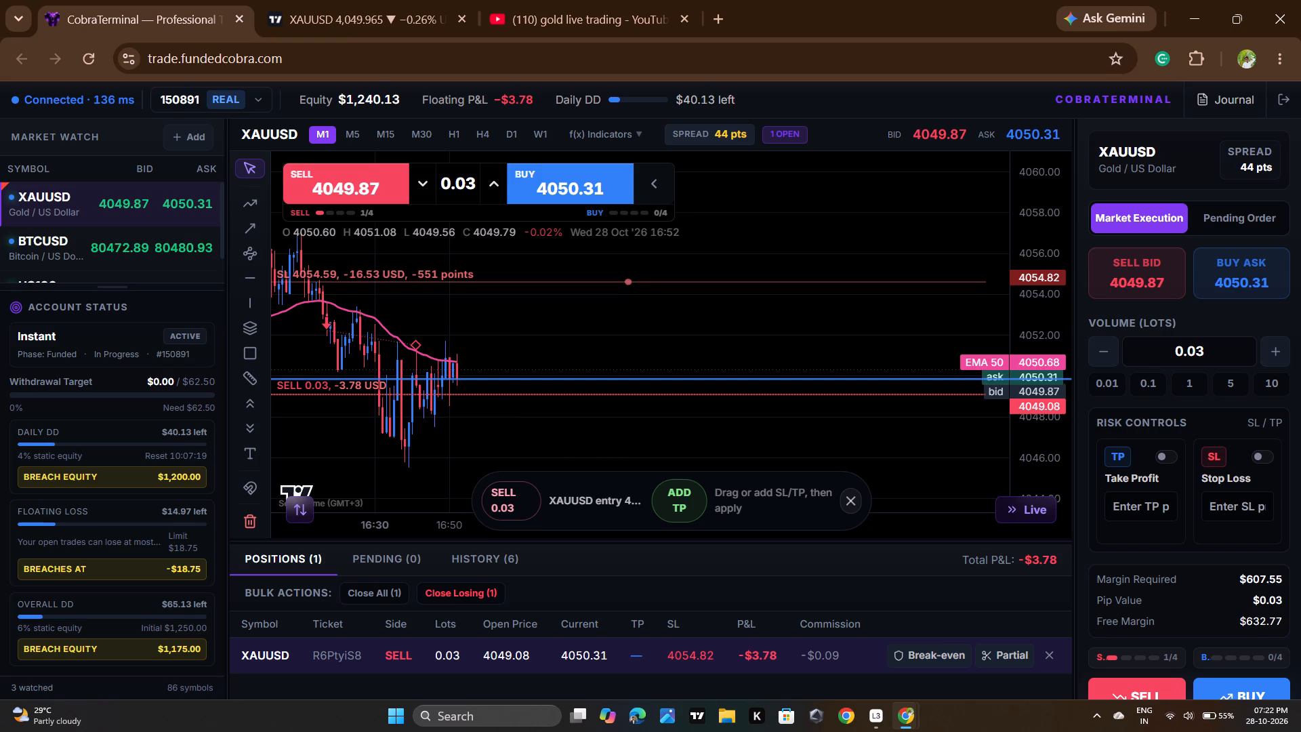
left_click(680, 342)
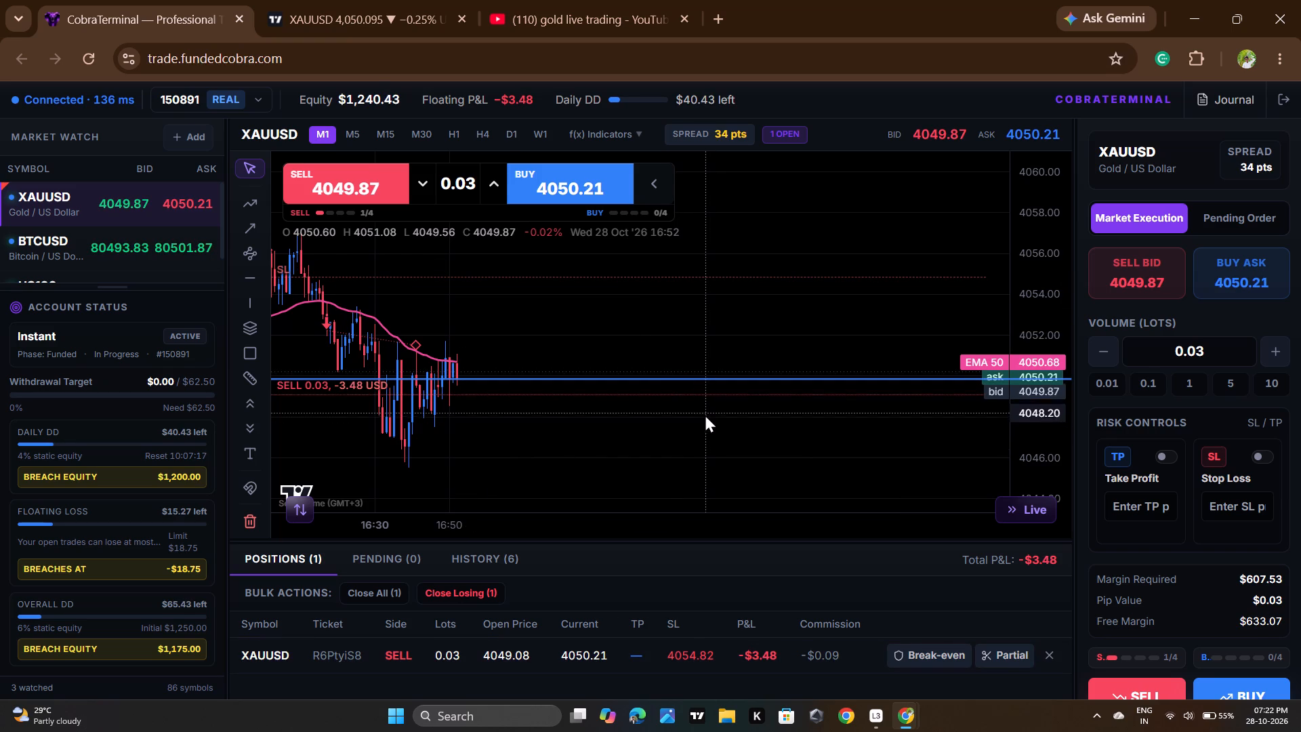
Examine the XAUUSD M1 candles around EMA 50 and the open sell's entry and stop loss lines.
scroll(705, 414, "up", 4)
left_click_drag(600, 424, 823, 442)
scroll(597, 396, "down", 5)
left_click(674, 312)
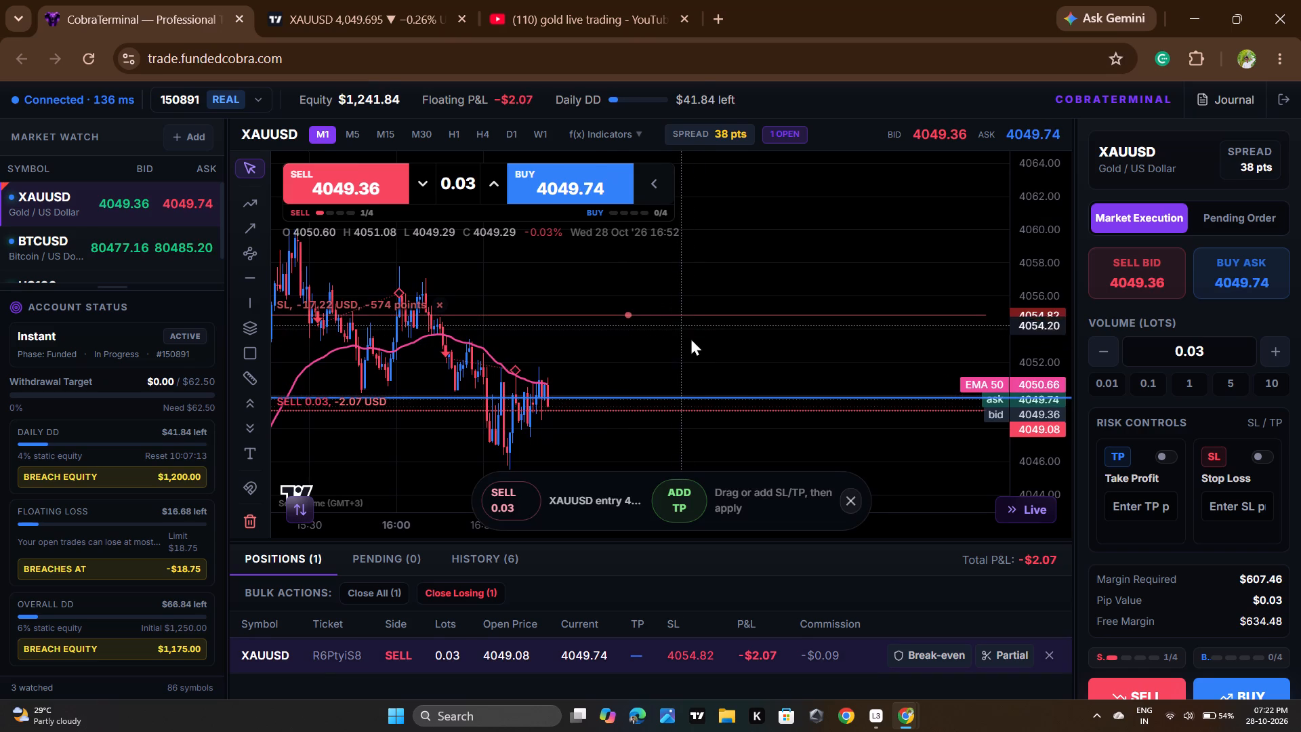
left_click(768, 406)
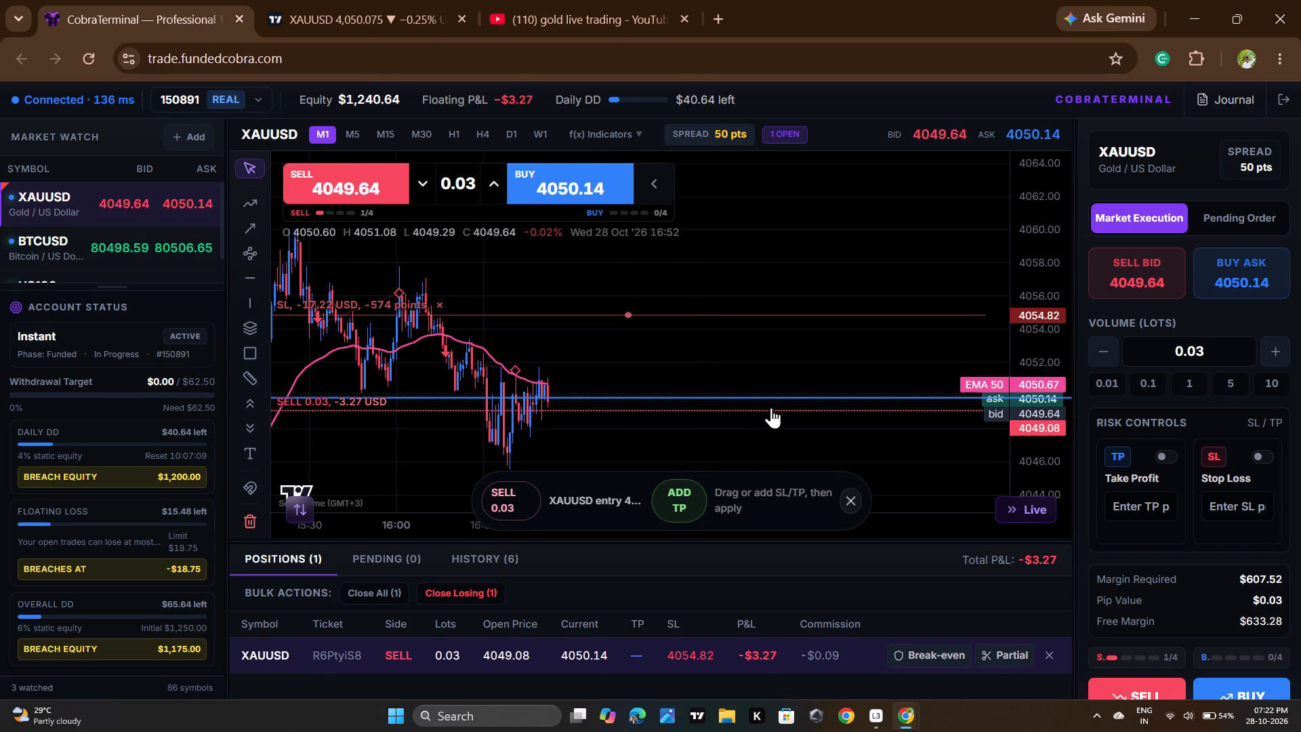
left_click(665, 348)
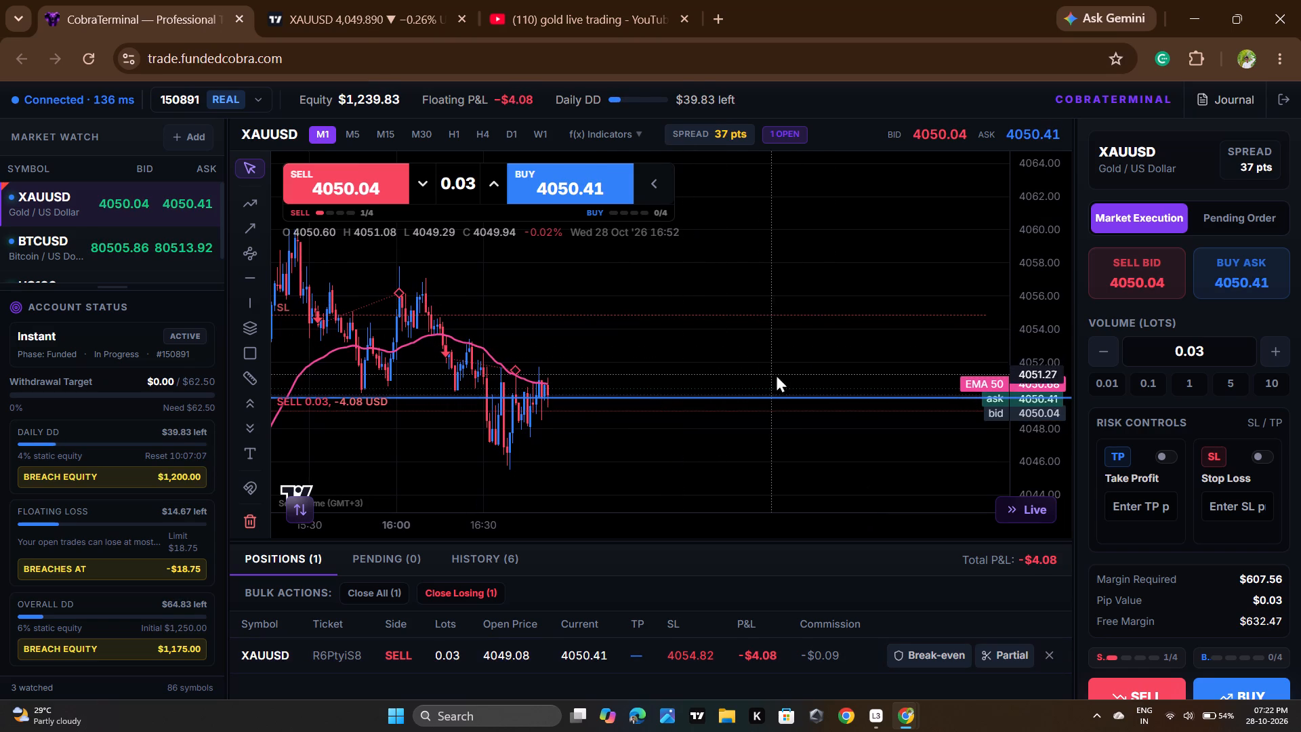
scroll(640, 395, "up", 4)
scroll(460, 426, "up", 4)
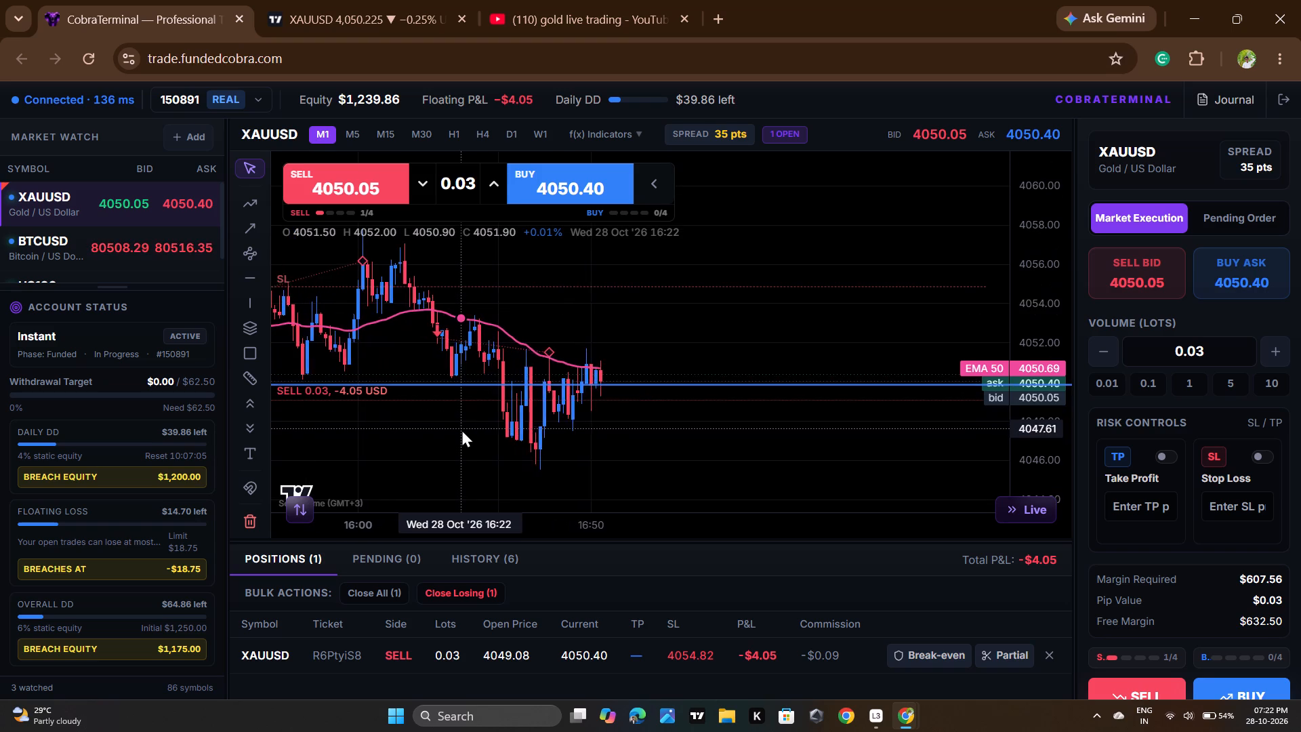
scroll(461, 429, "up", 2)
scroll(720, 432, "up", 2)
left_click_drag(823, 422, 787, 428)
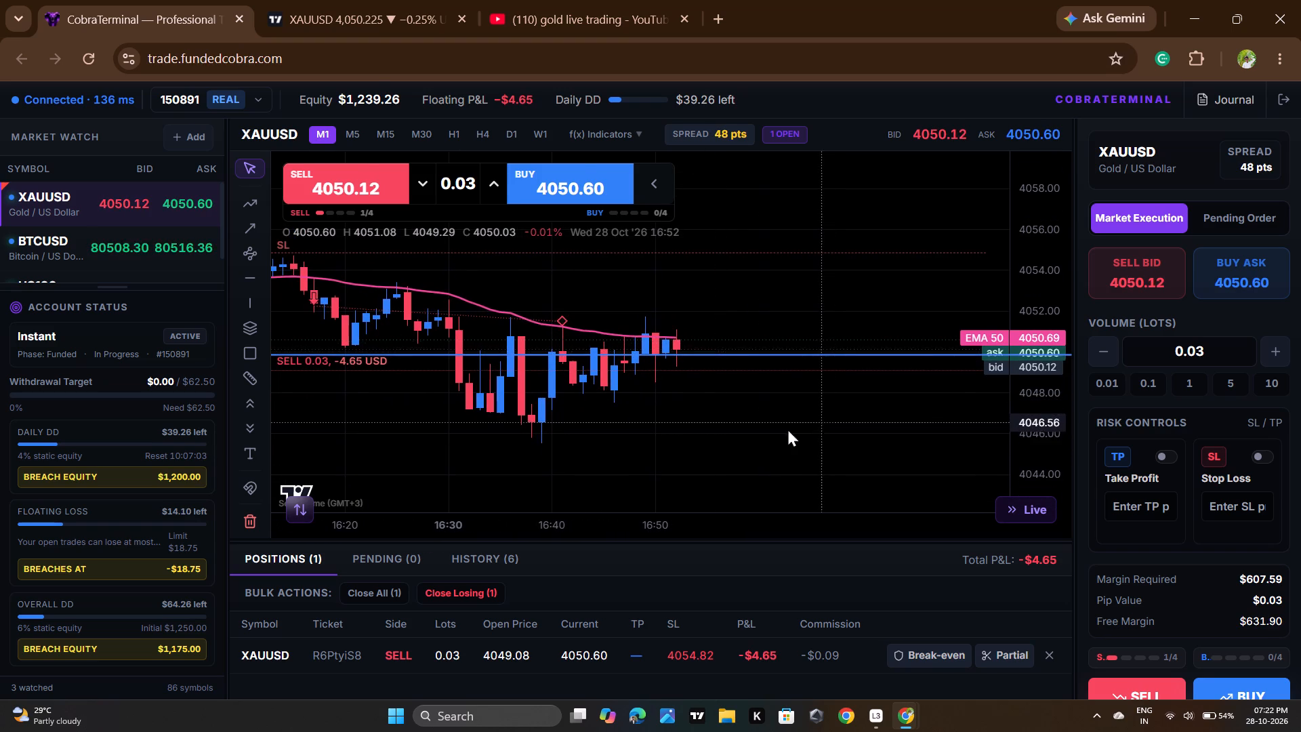
left_click_drag(787, 428, 643, 468)
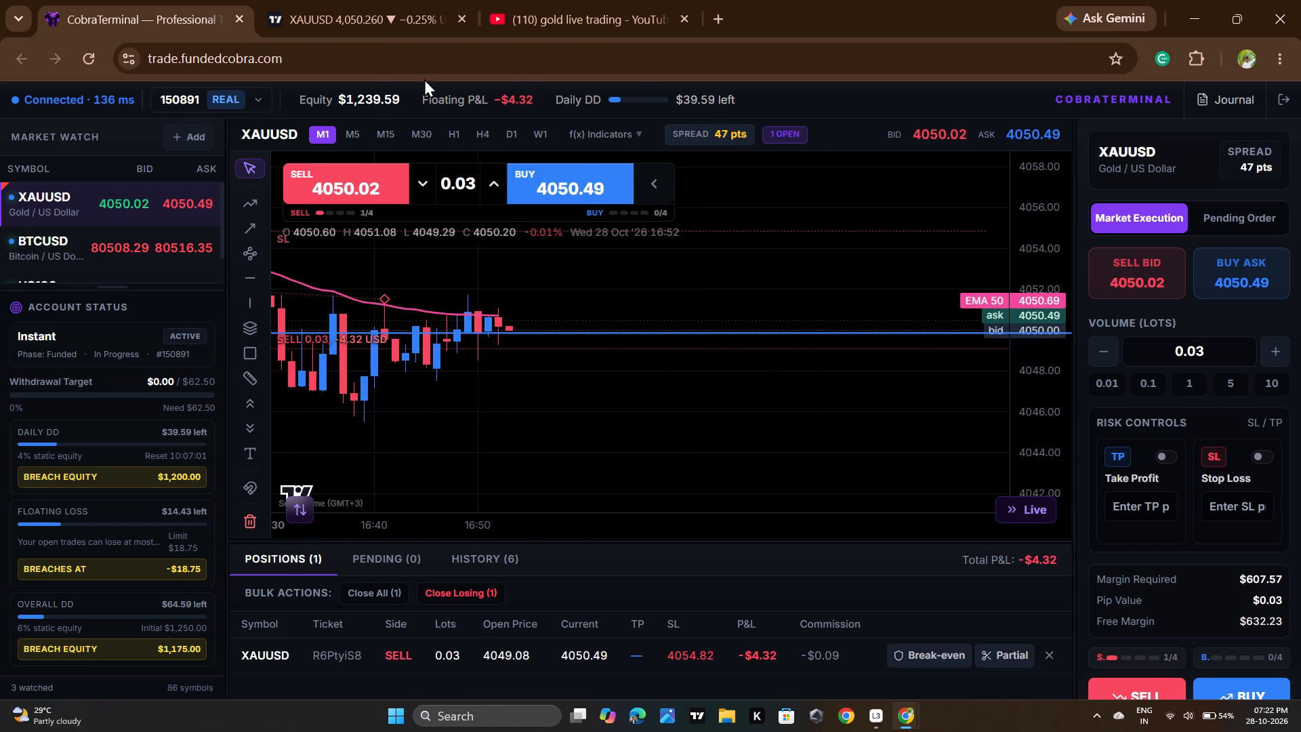
On TradingView, show more of the XAUUSD 1-minute history with its marked zones and dismiss the upgrade ad.
left_click(389, 1)
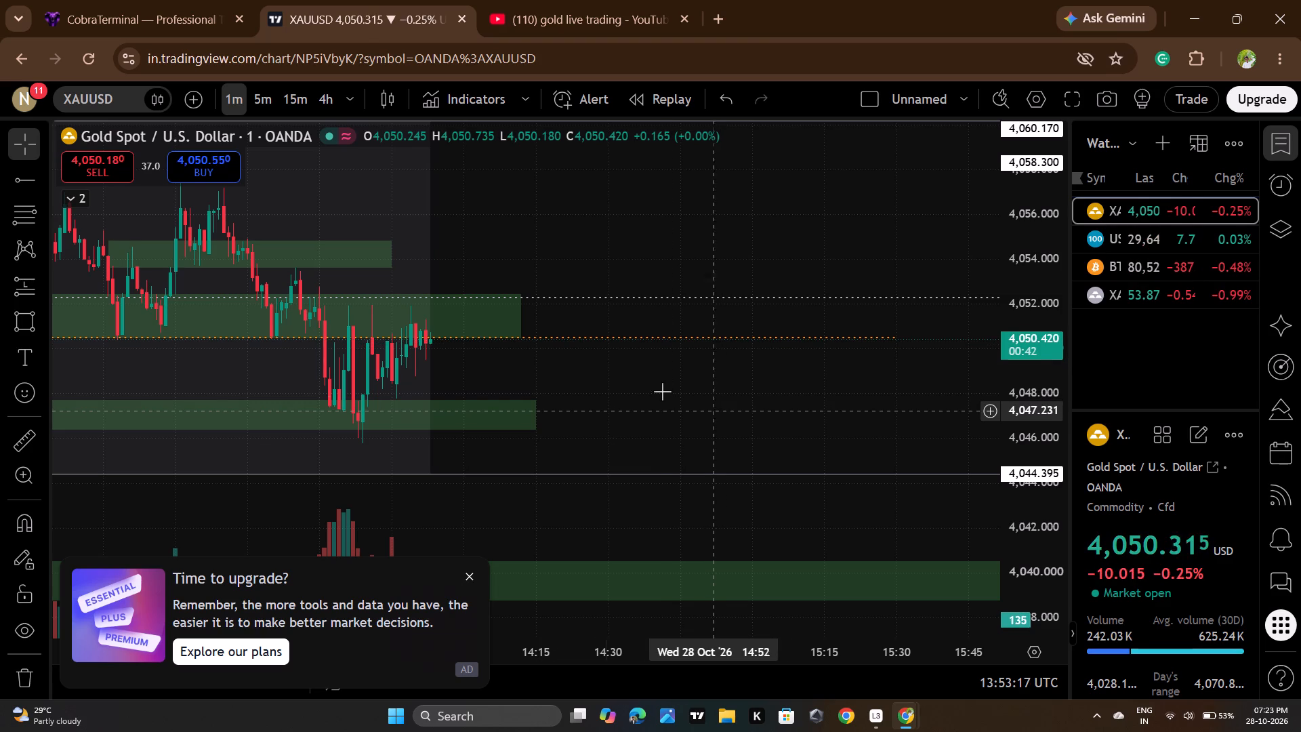
scroll(616, 200, "down", 3)
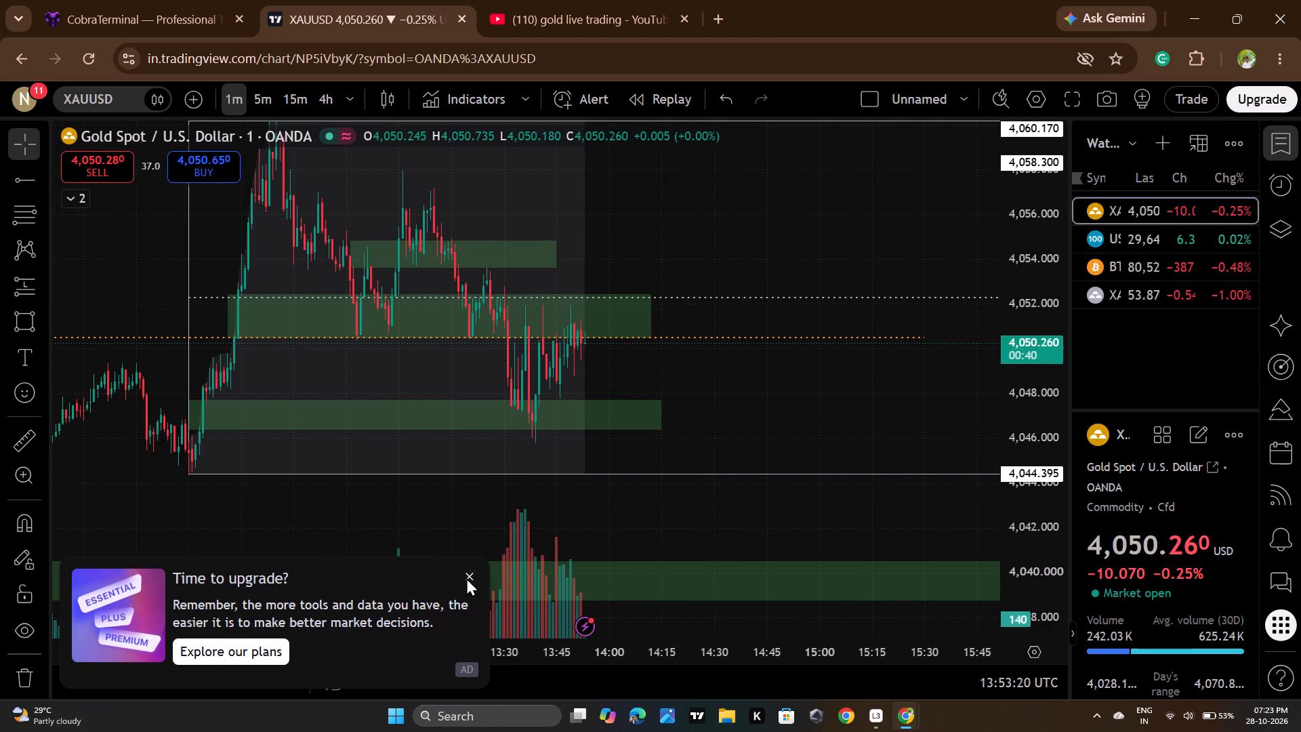
left_click(470, 579)
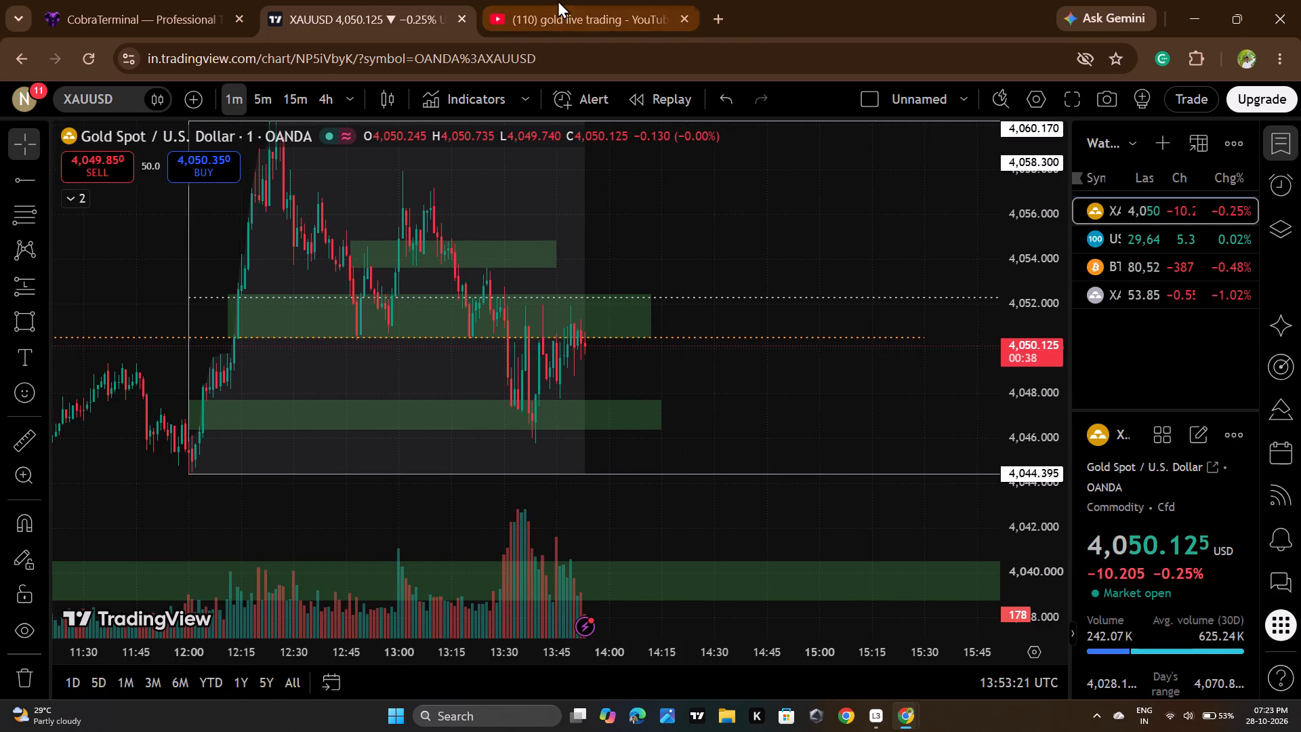
On YouTube, filter the gold live trading search results to Live and look through the listed streams.
left_click(560, 1)
scroll(780, 514, "down", 3)
scroll(730, 451, "up", 7)
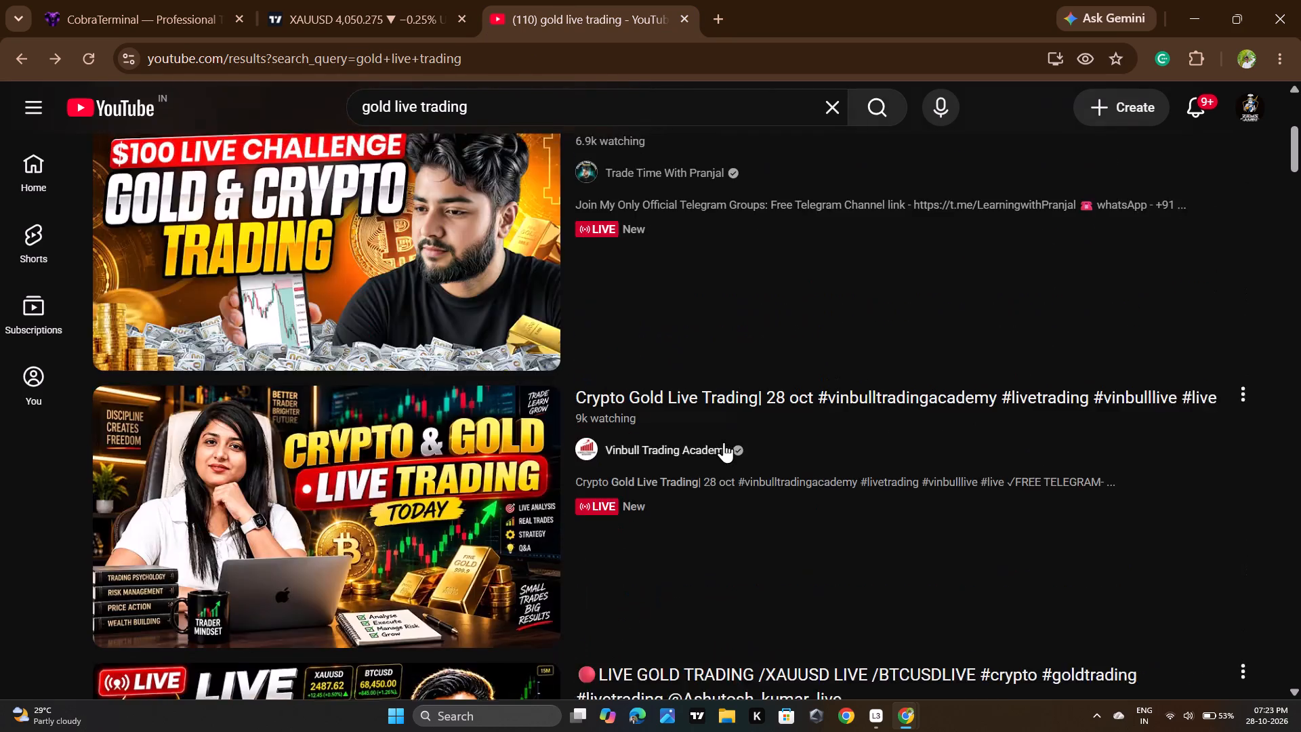
scroll(724, 442, "up", 7)
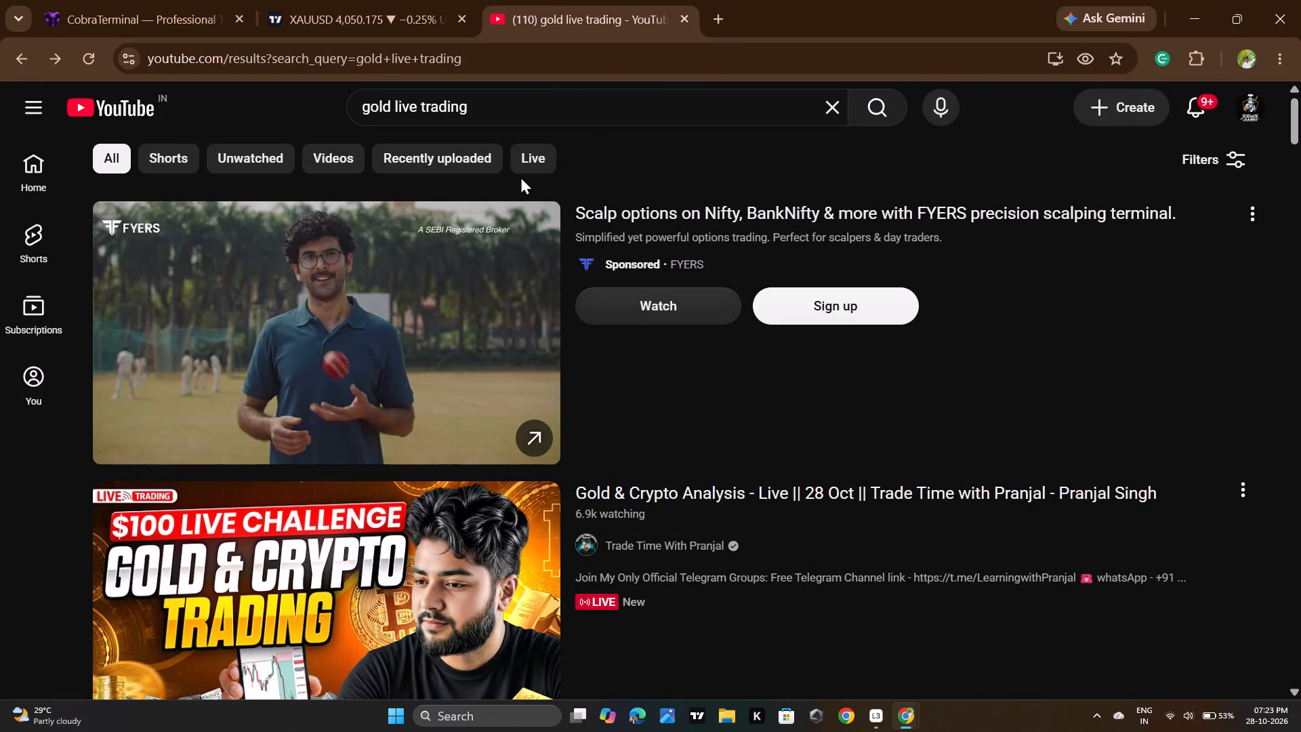
left_click(531, 161)
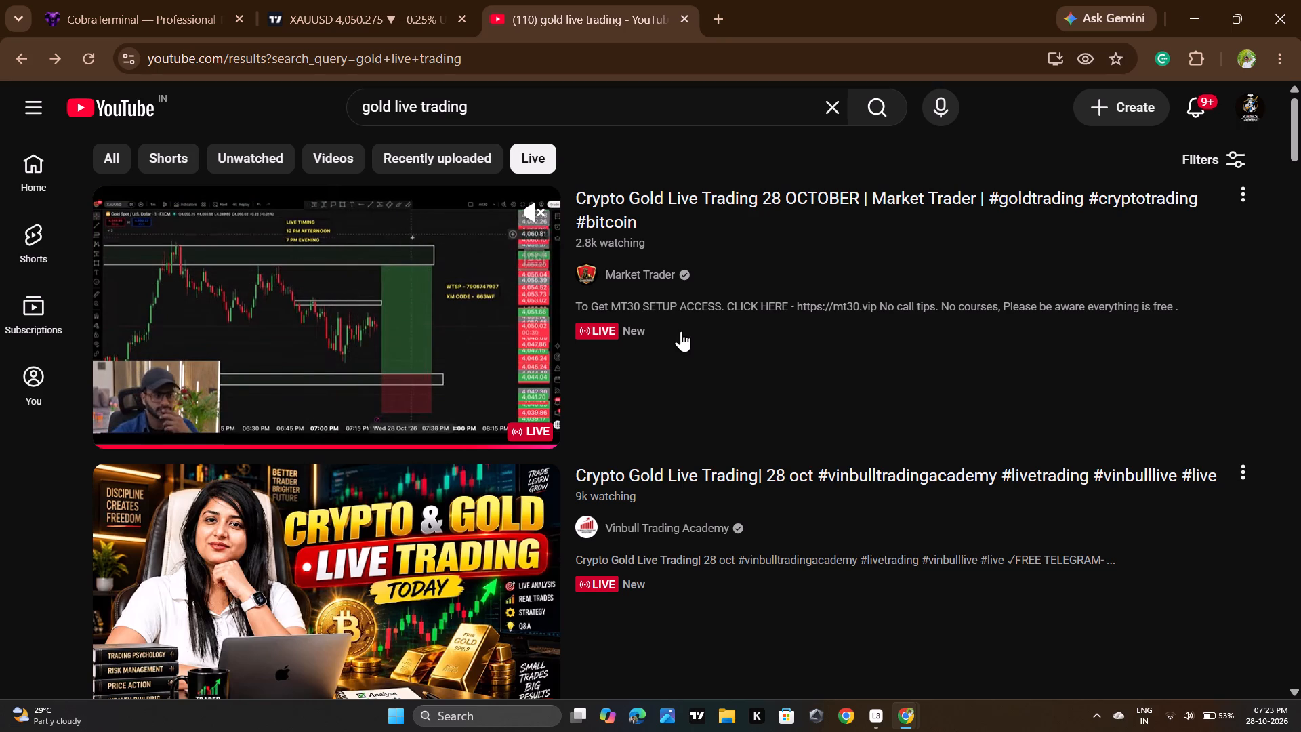
scroll(613, 355, "down", 4)
scroll(763, 399, "down", 2)
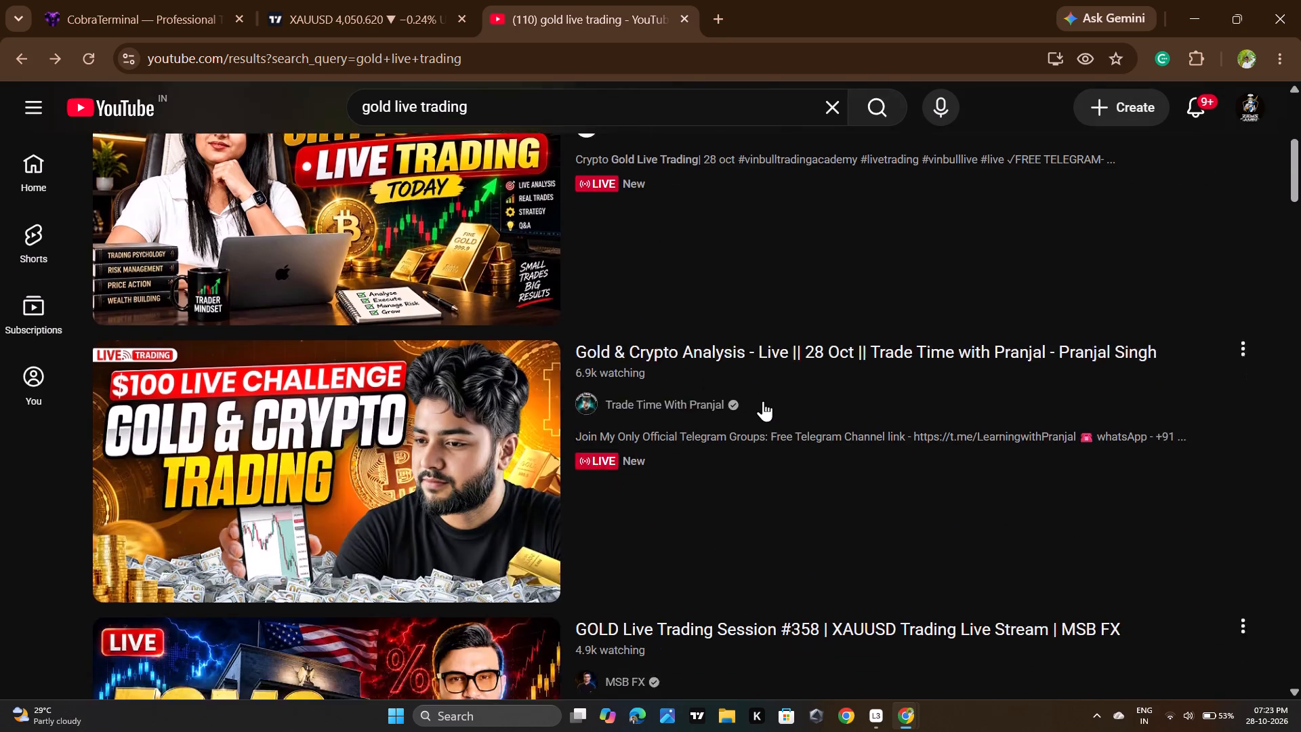
scroll(763, 401, "down", 2)
scroll(756, 361, "up", 2)
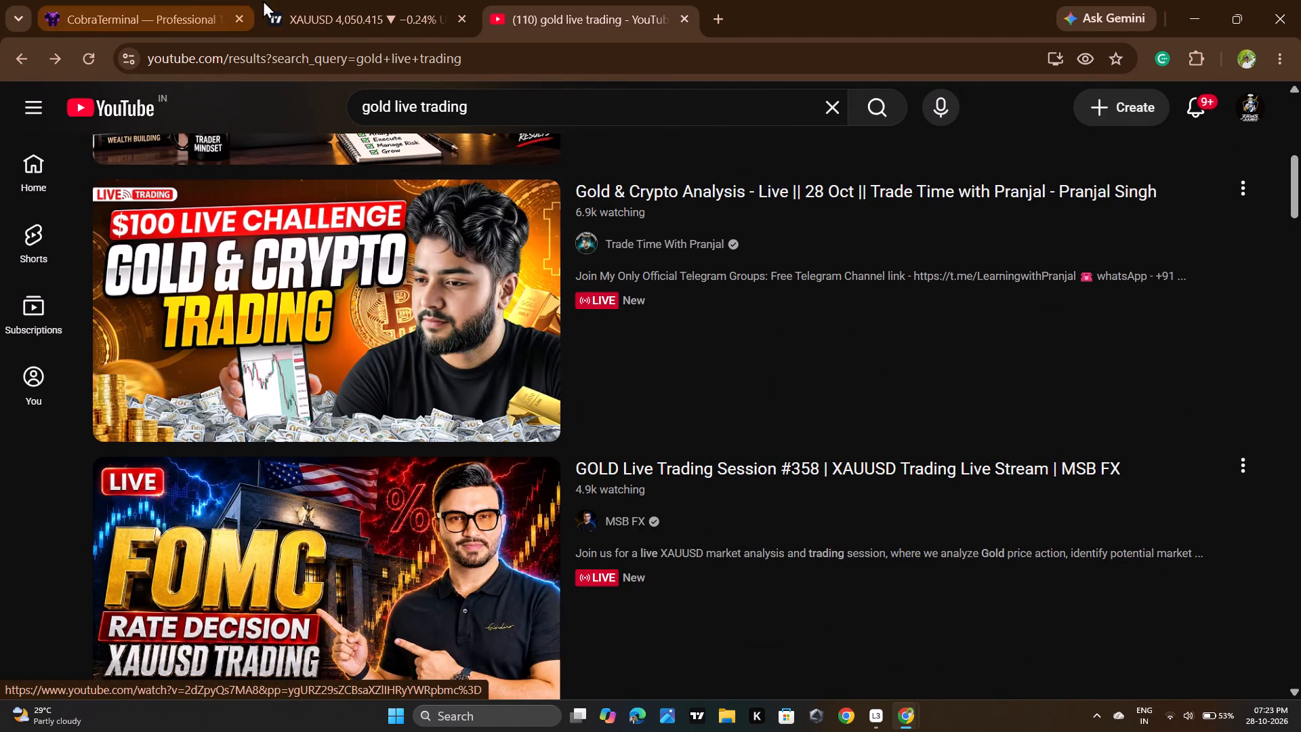
On CobraTerminal, review the recent XAUUSD M1 candles, and bring up the BTCUSD M1 chart to examine its price history.
left_click(317, 1)
left_click(179, 0)
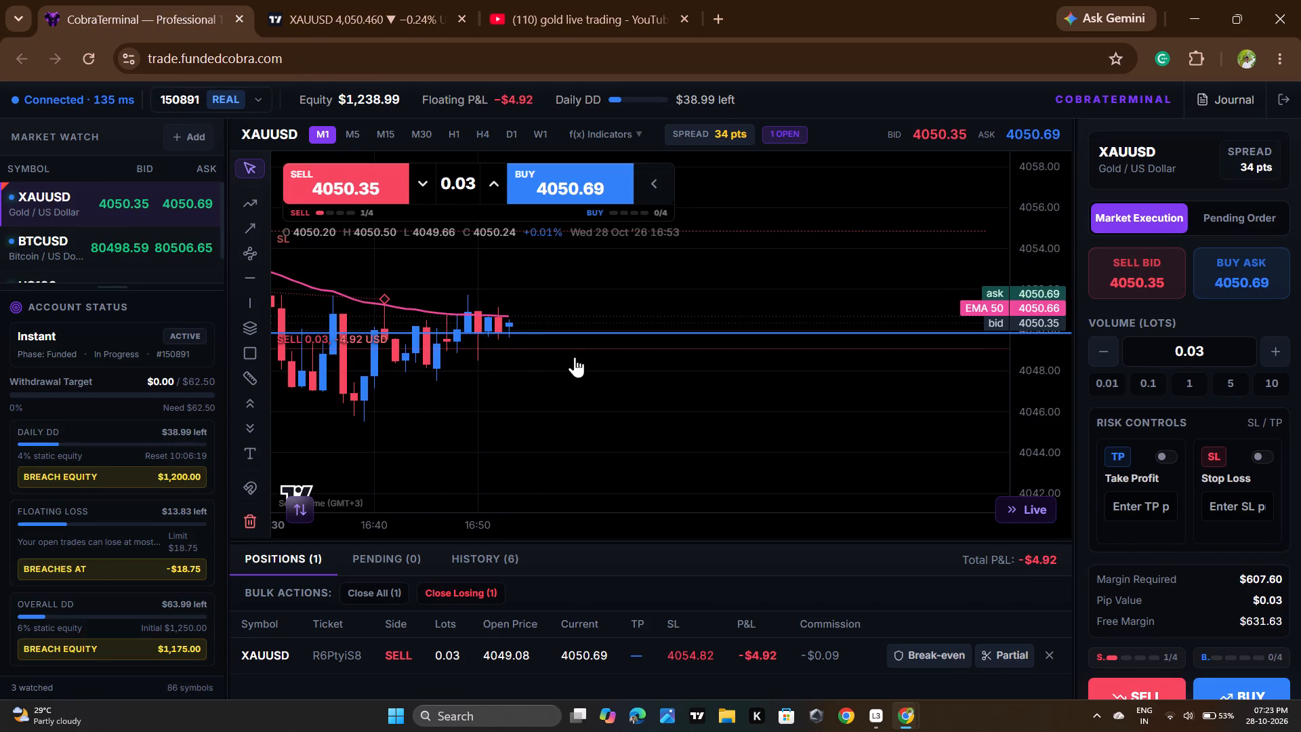
scroll(570, 363, "down", 8)
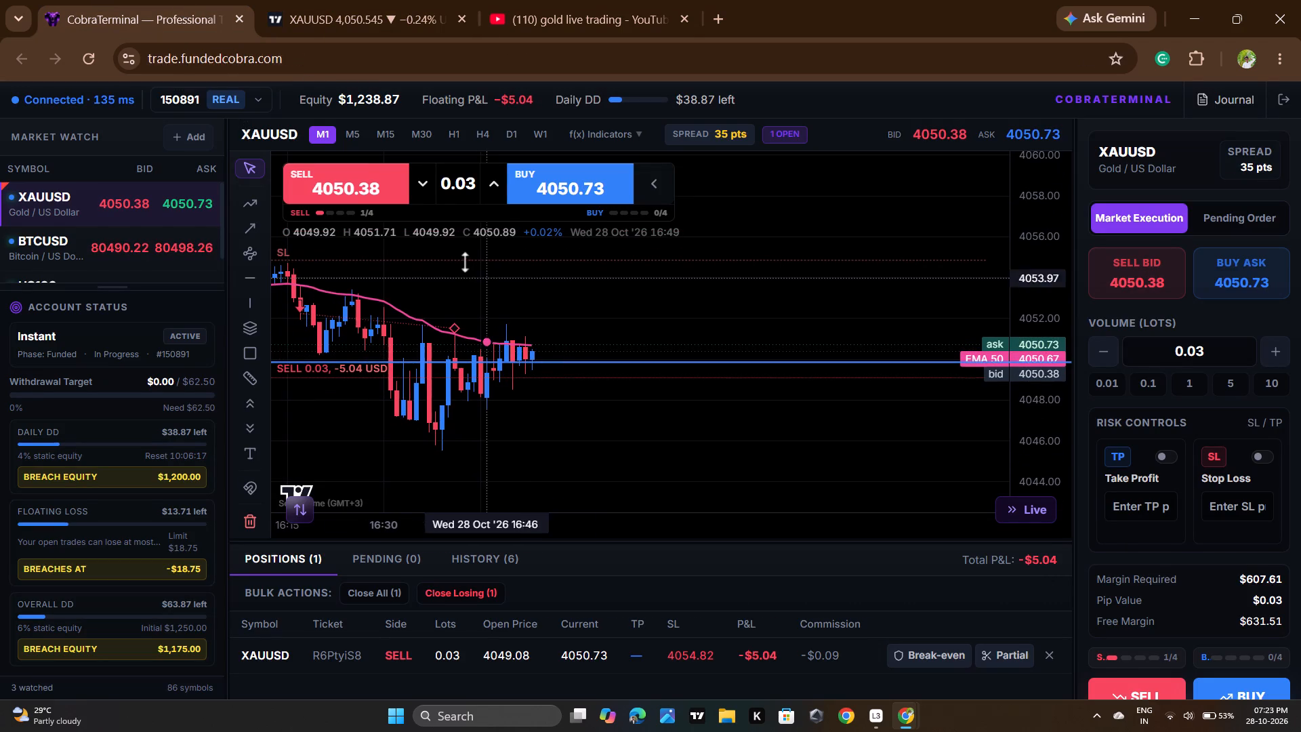
left_click(172, 228)
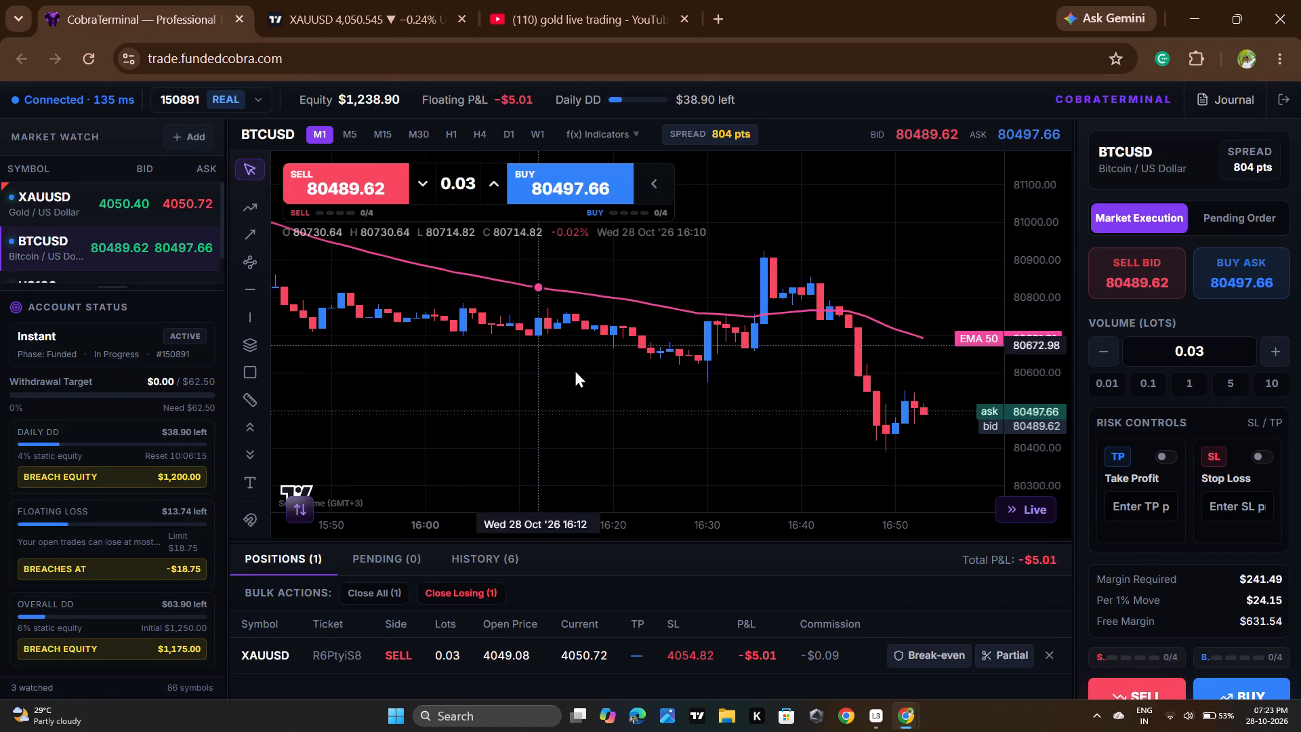
scroll(604, 394, "down", 4)
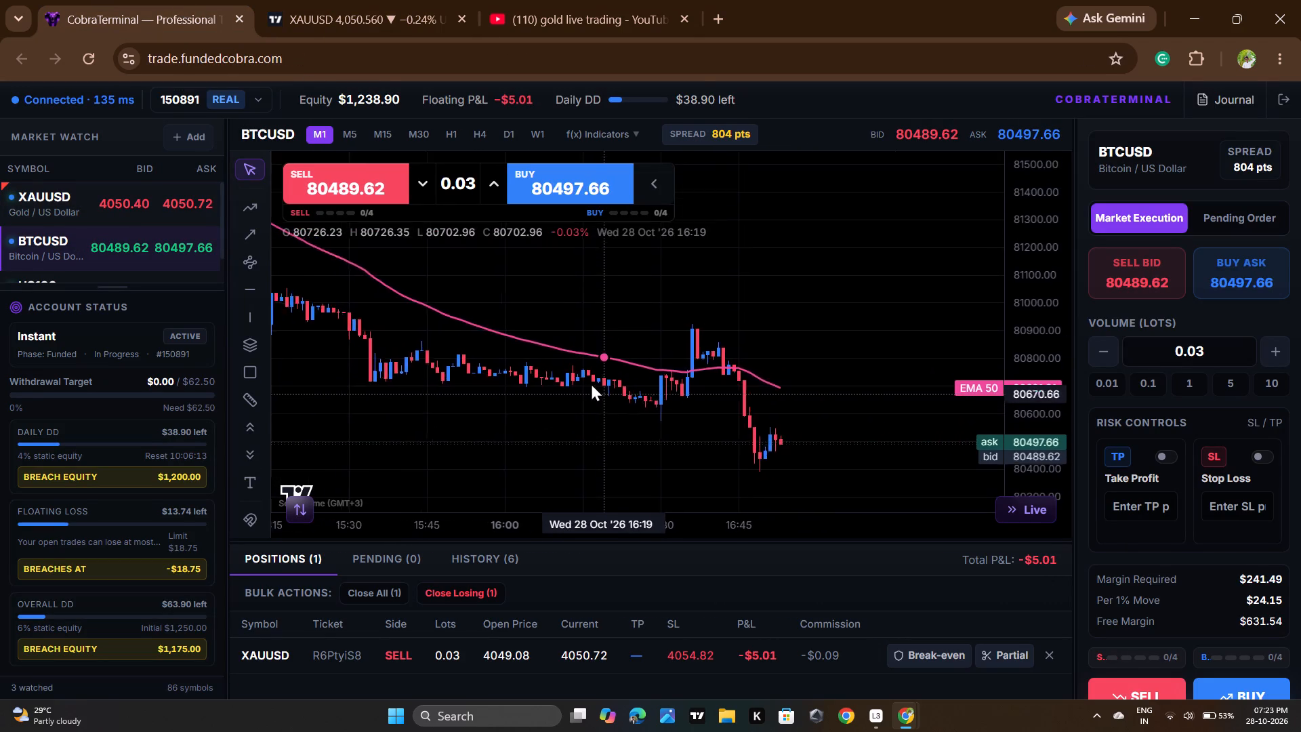
scroll(590, 383, "down", 3)
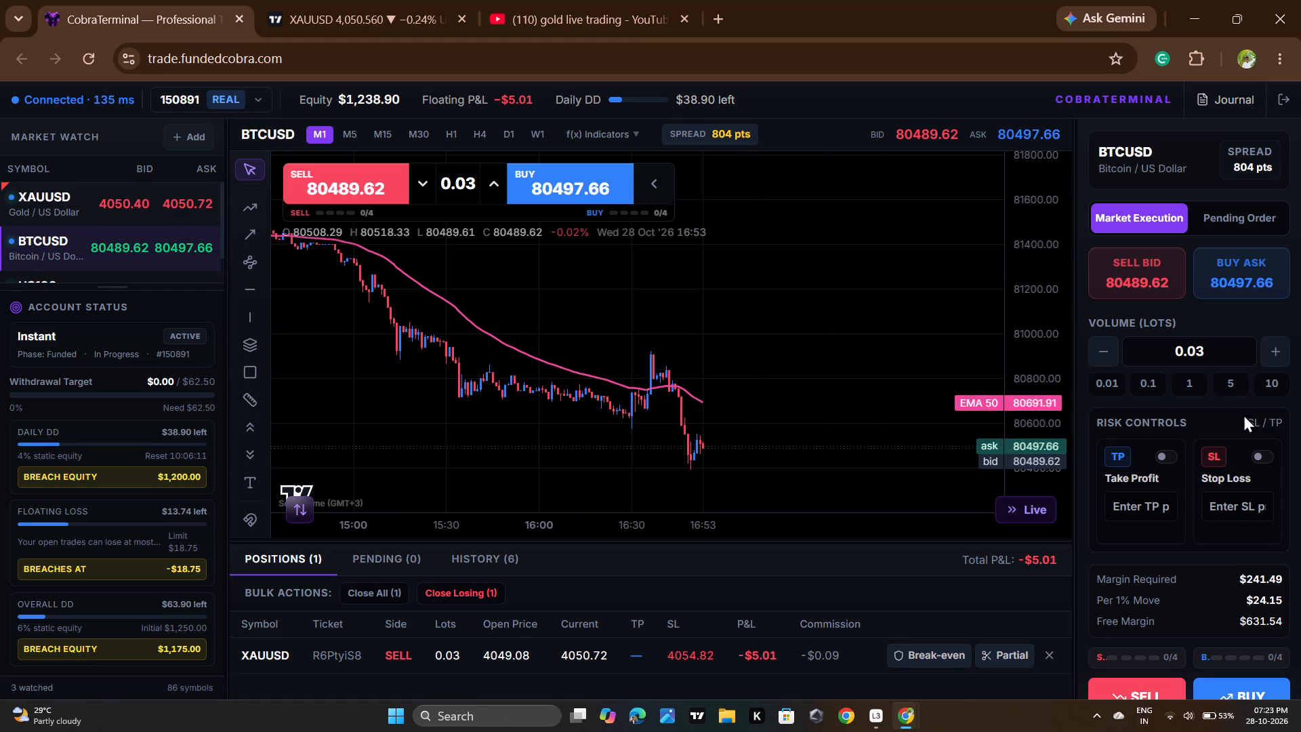
Set the market order volume to 0.11 lots.
triple_click(1278, 348)
triple_click(1278, 348)
double_click(1278, 348)
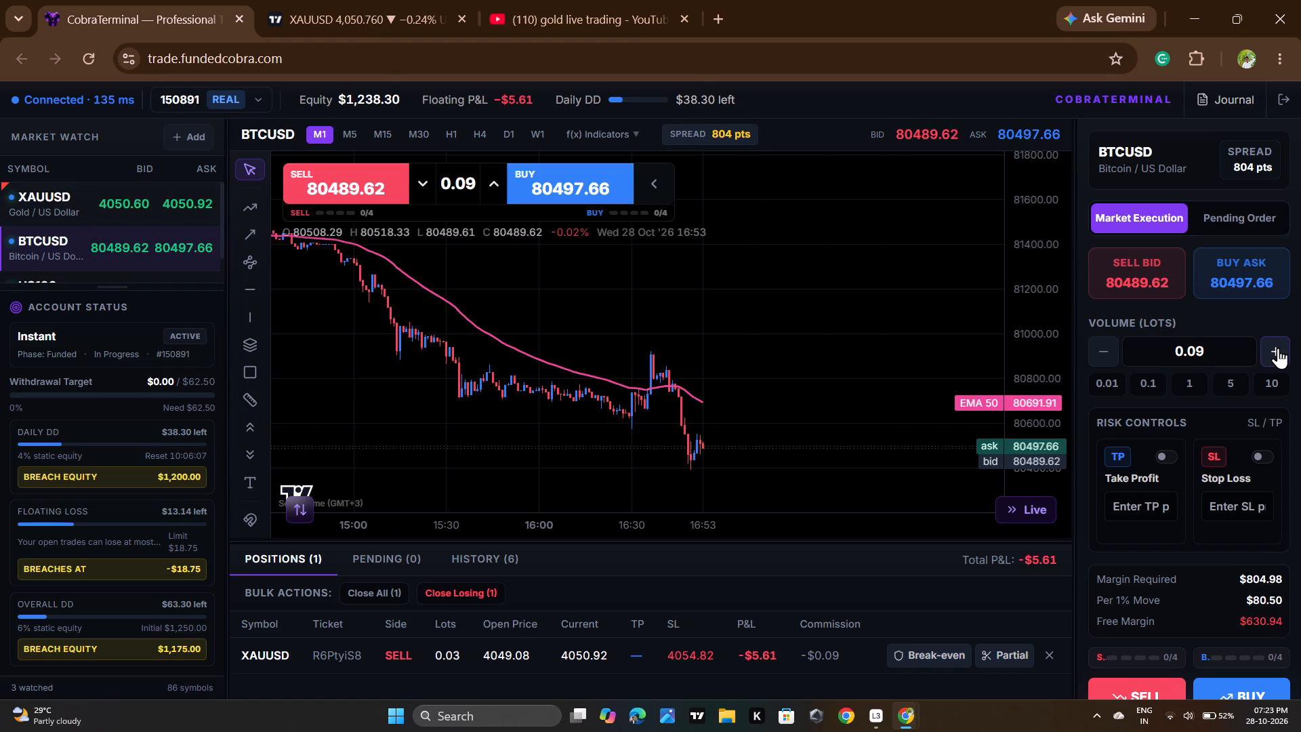
left_click(1278, 348)
left_click(1278, 348)
double_click(1278, 348)
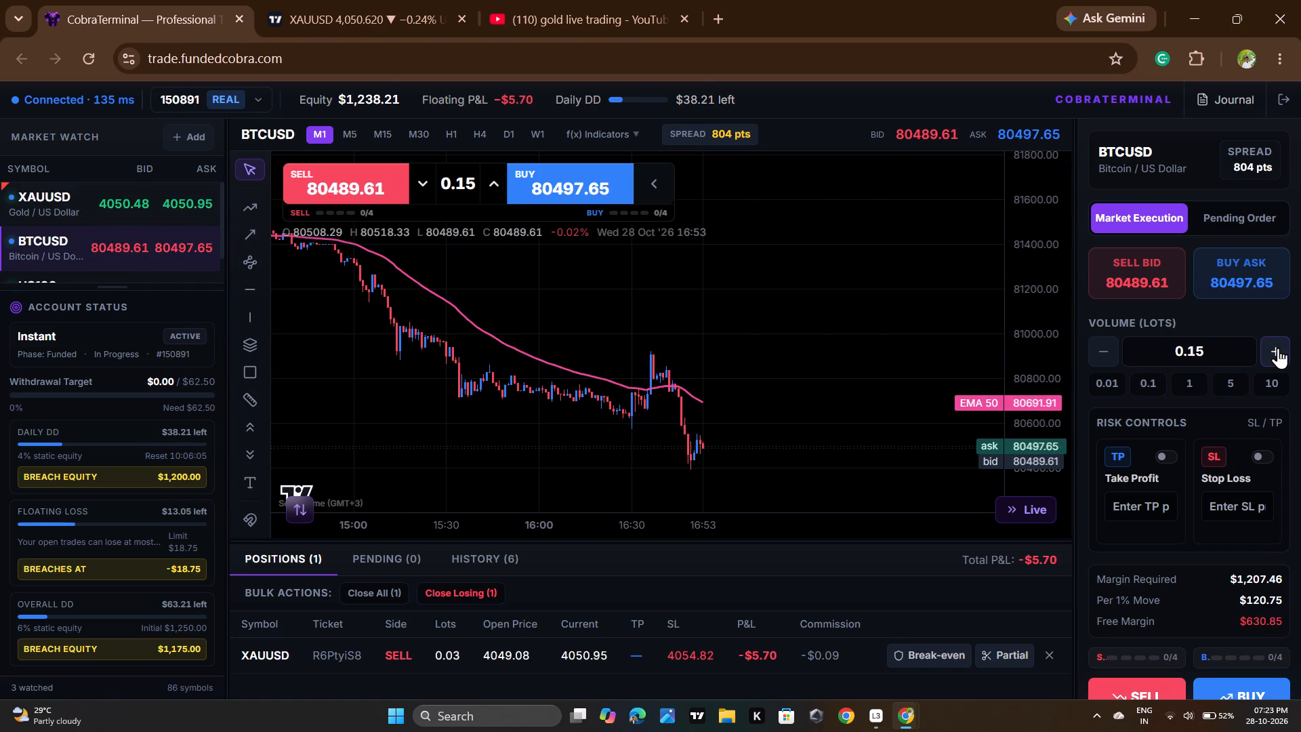
left_click(1277, 348)
left_click(1275, 348)
triple_click(1275, 349)
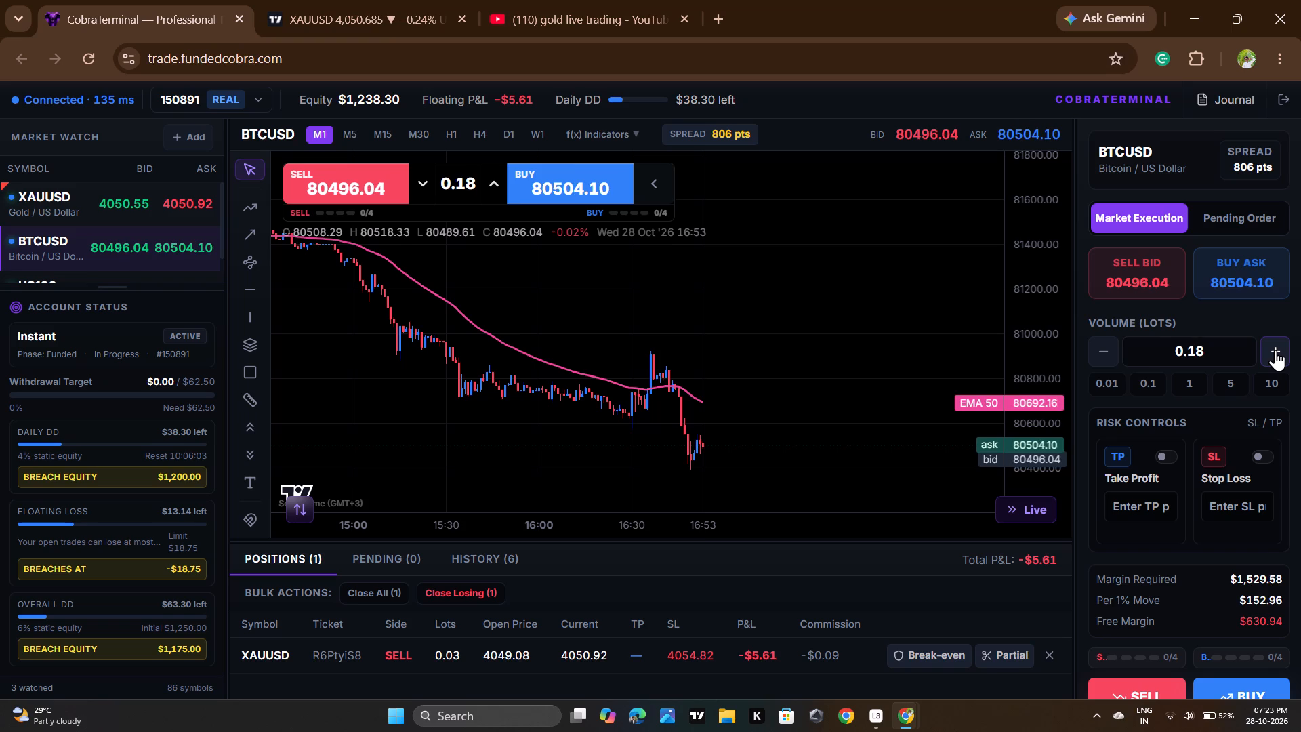
double_click(1275, 350)
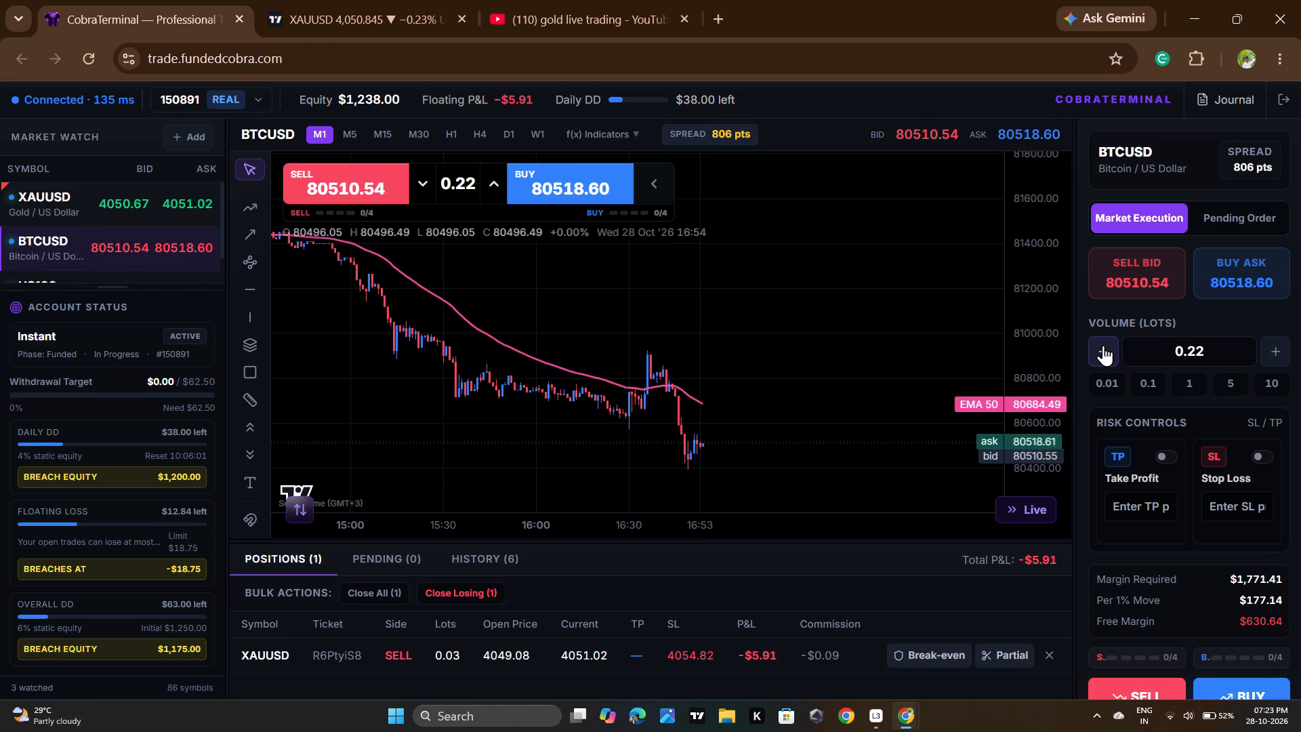
triple_click(1102, 347)
triple_click(1103, 348)
triple_click(1103, 348)
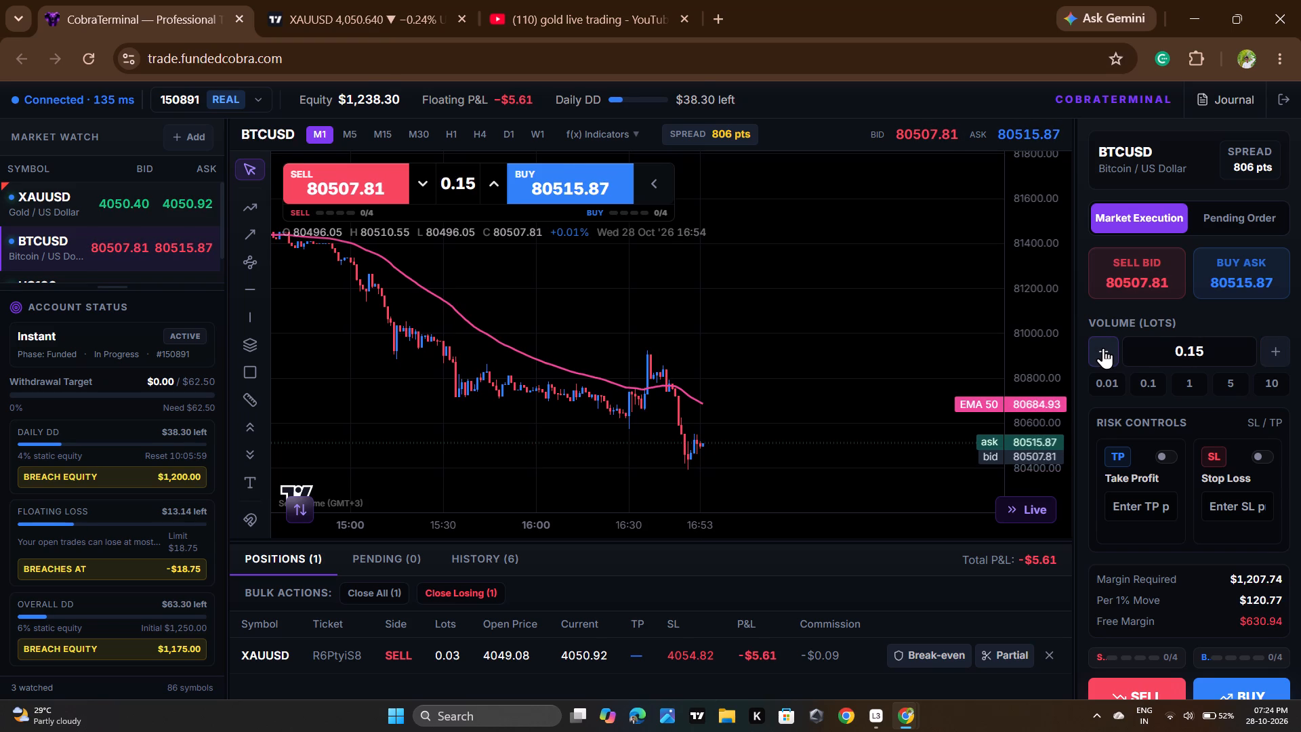
double_click(1103, 348)
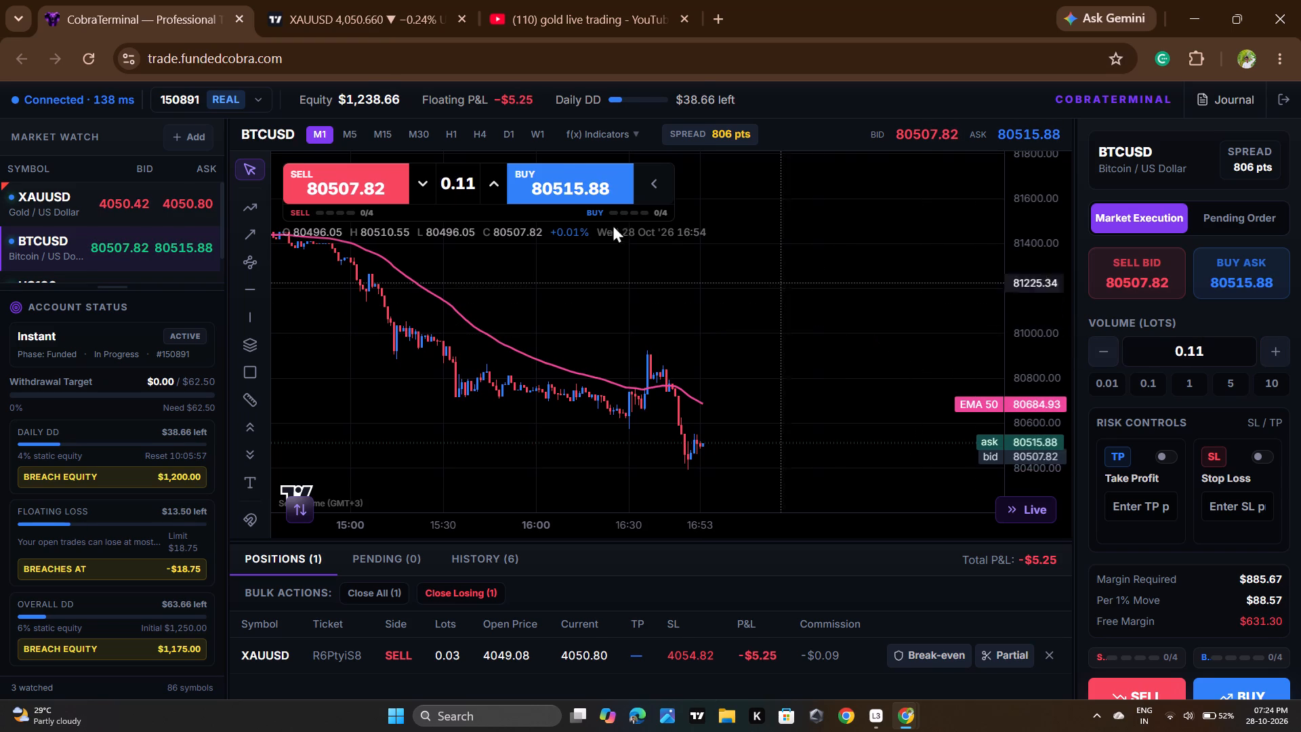
Open the US100 M1 chart from the watched symbols and examine its price history back to the previous evening.
scroll(162, 239, "down", 2)
left_click(167, 253)
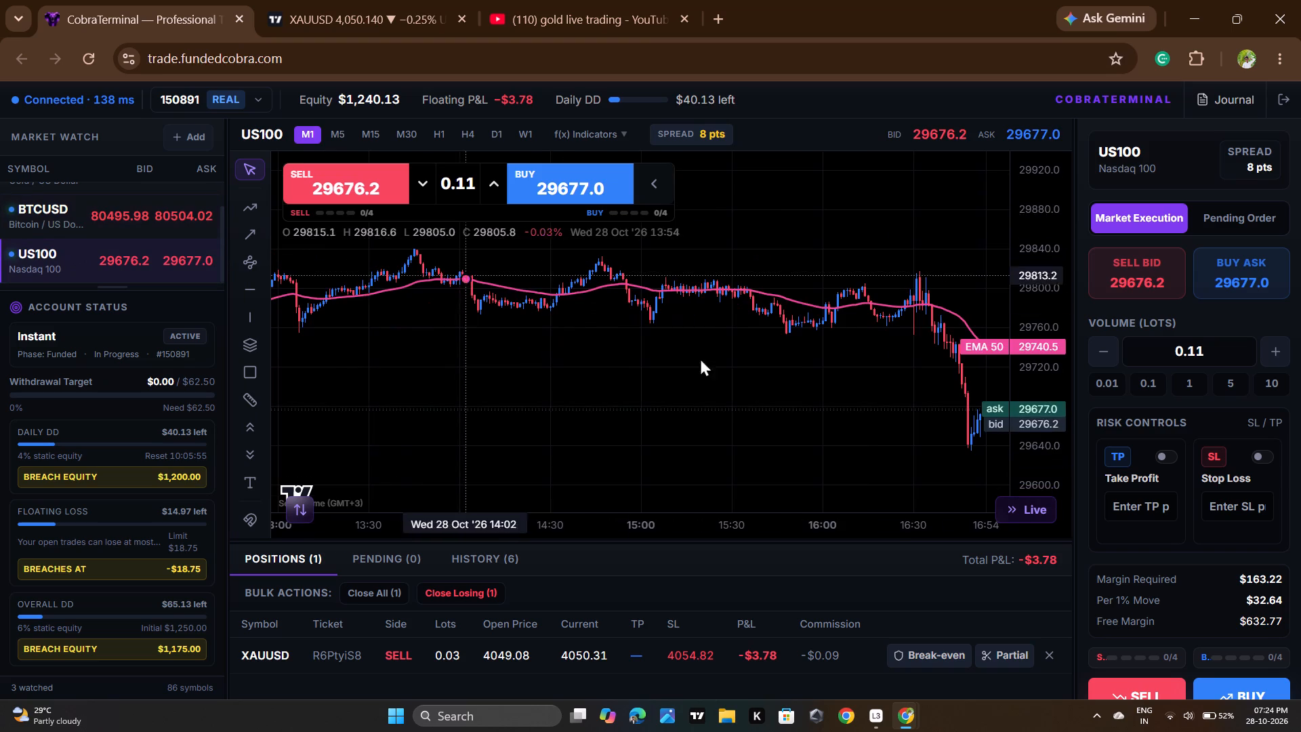
scroll(821, 463, "up", 4)
left_click_drag(793, 435, 274, 319)
scroll(614, 404, "up", 2)
scroll(615, 404, "down", 7)
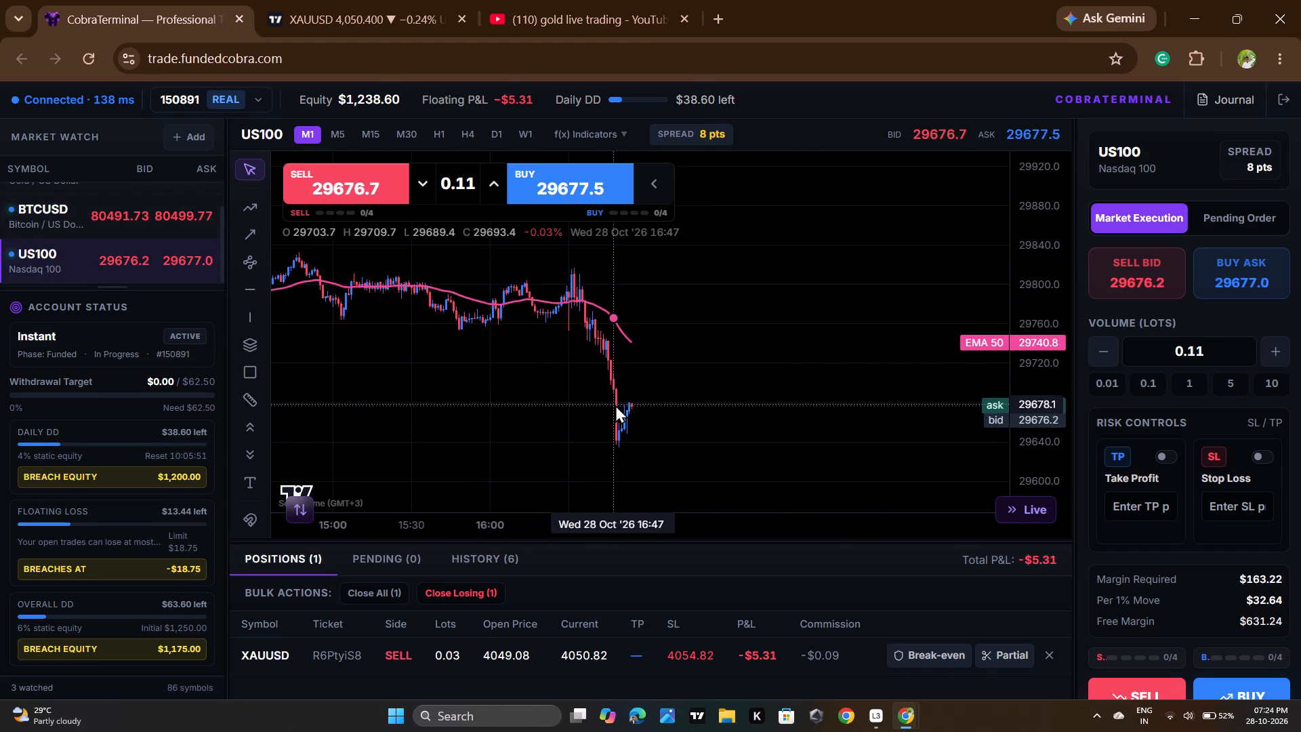
scroll(615, 405, "down", 7)
scroll(501, 393, "down", 3)
left_click_drag(450, 413, 686, 431)
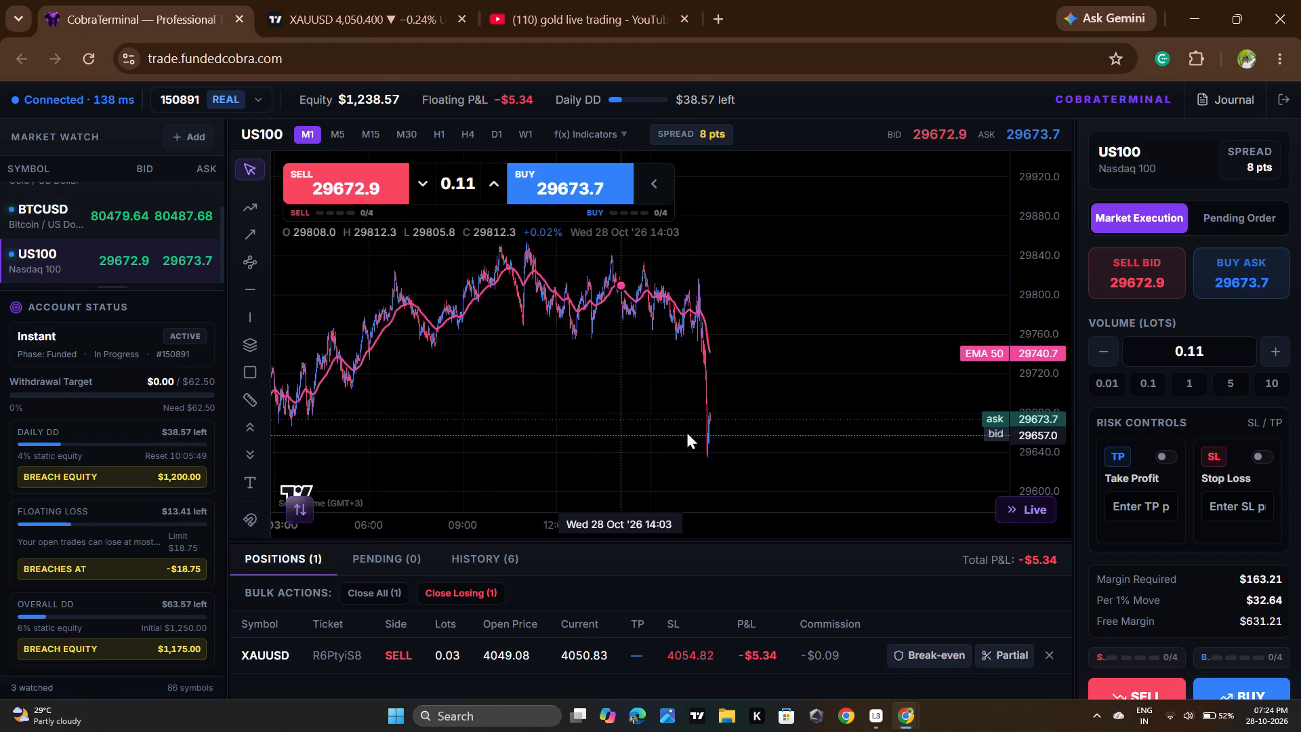
left_click_drag(686, 431, 696, 429)
left_click_drag(620, 441, 732, 451)
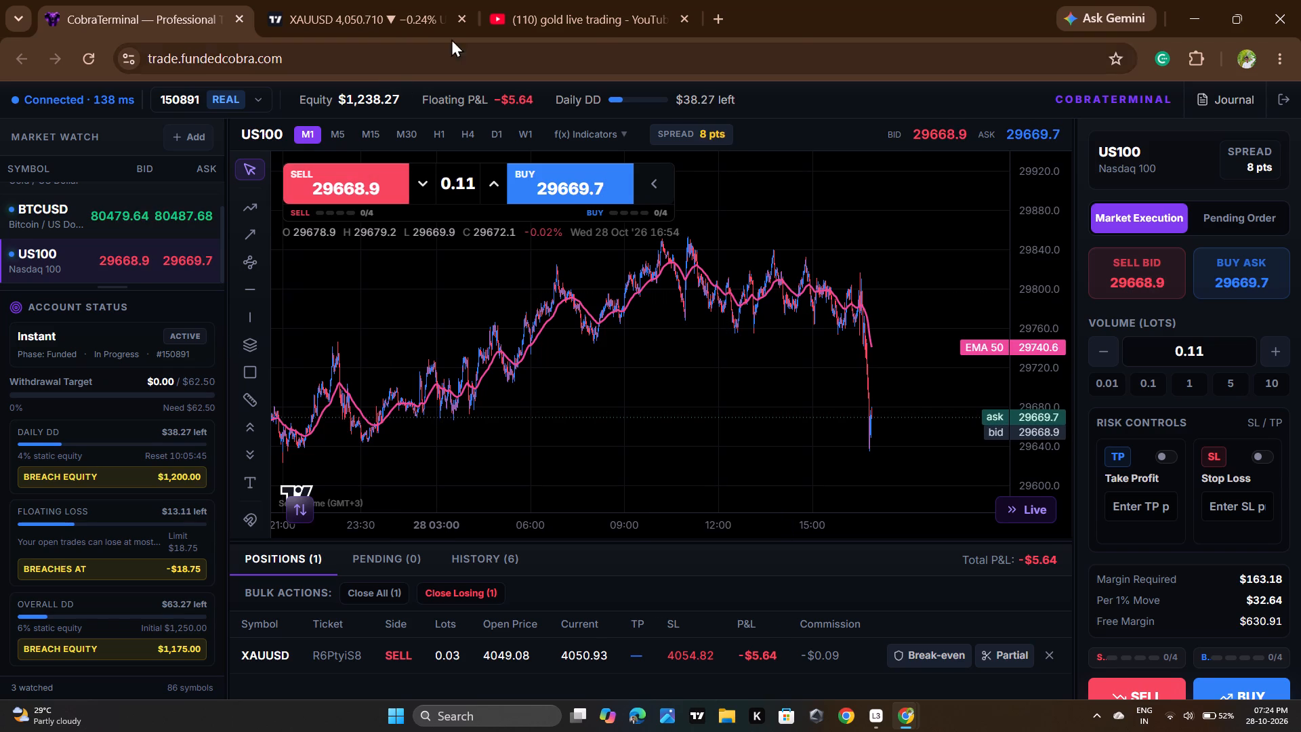
Switch to TradingView and load the US100 chart from the watchlist.
left_click(413, 22)
left_click(1104, 246)
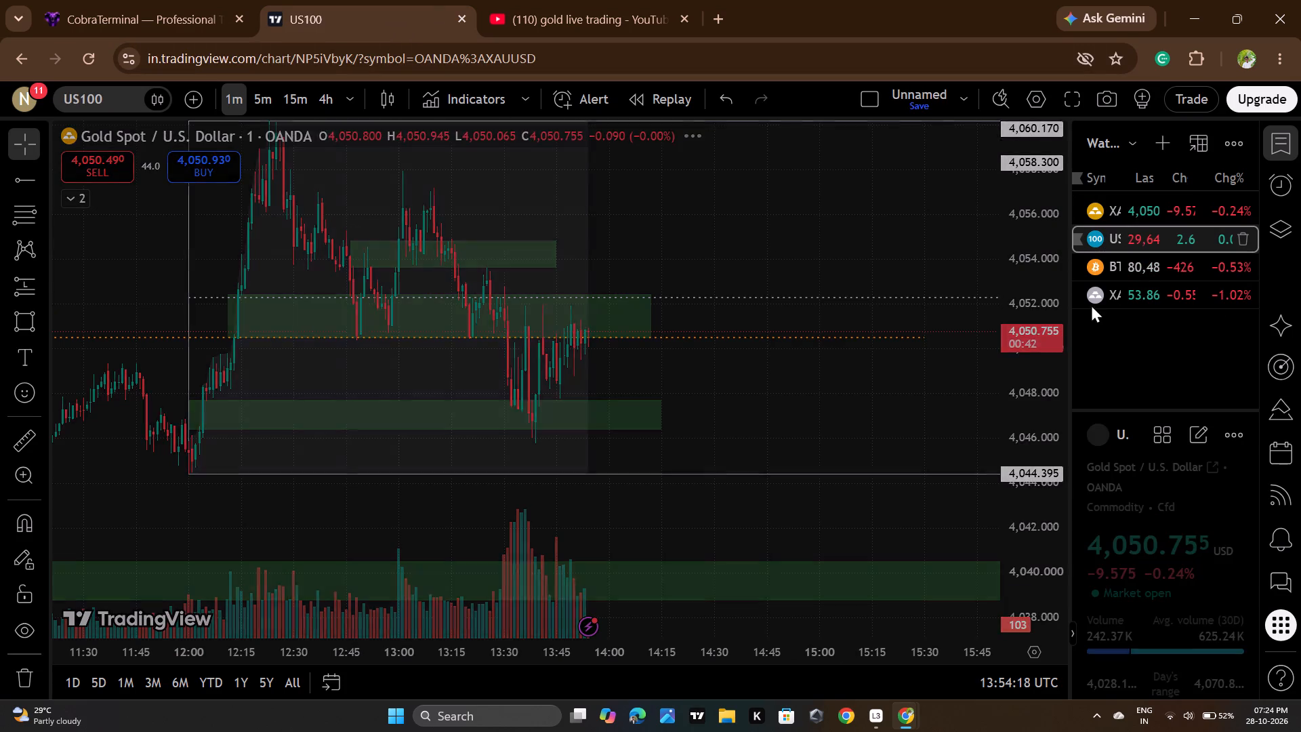
Draw a rectangle zone on the US100 1-minute chart between about 29,632 and 29,659, spanning 13:44 to about 14:50.
scroll(907, 331, "down", 7)
left_click_drag(929, 435, 949, 285)
scroll(487, 327, "down", 9)
scroll(535, 376, "up", 5)
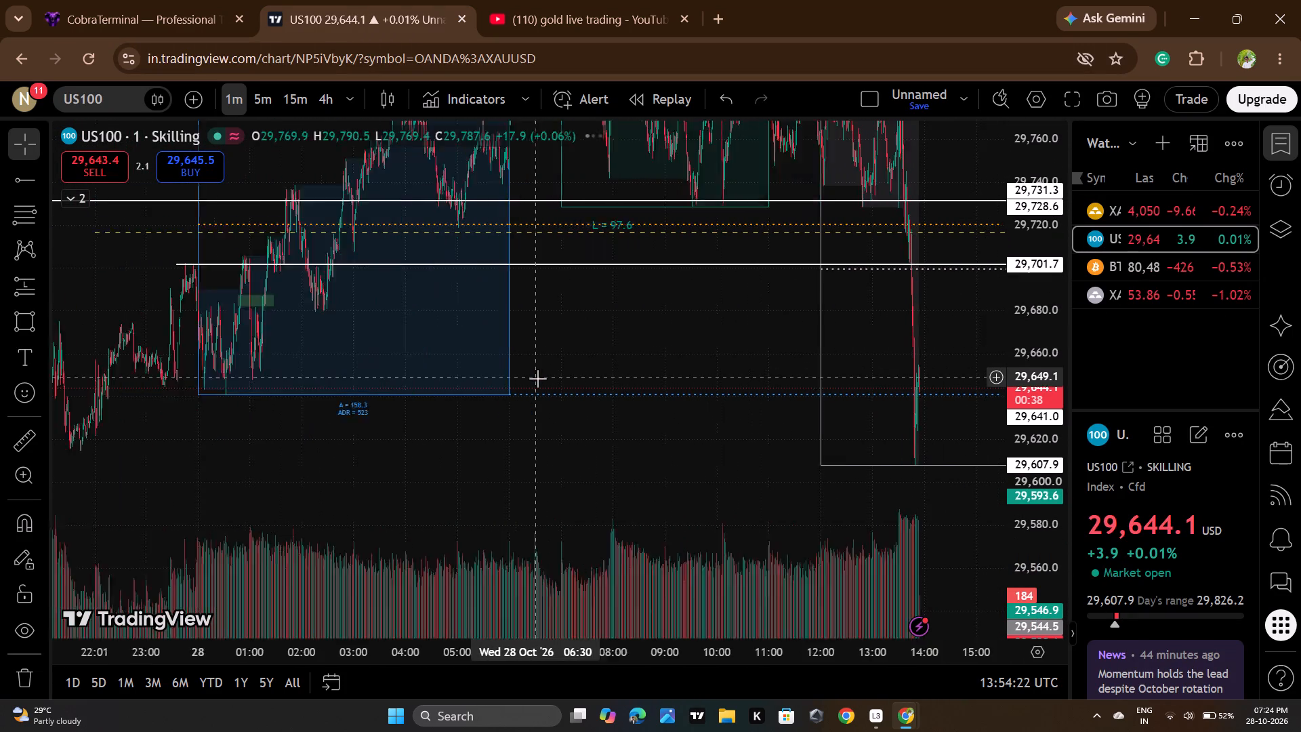
scroll(537, 378, "up", 14)
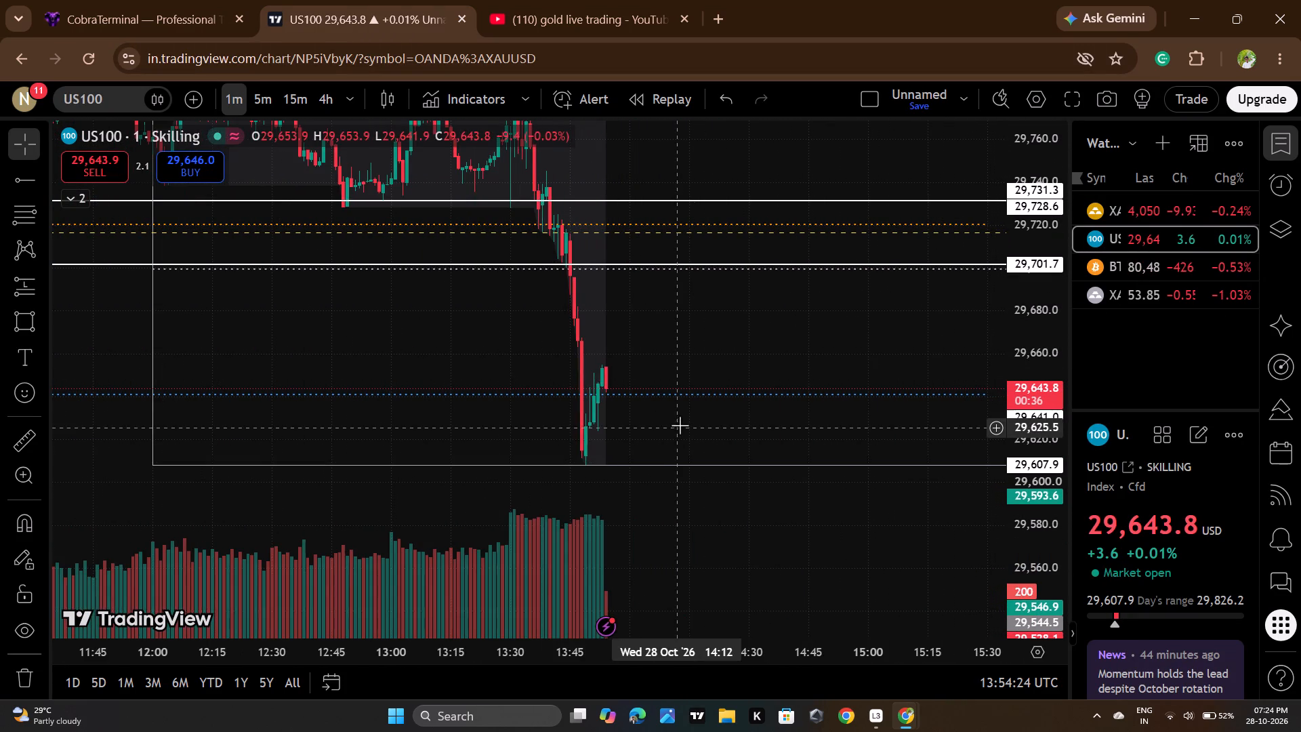
scroll(680, 424, "up", 3)
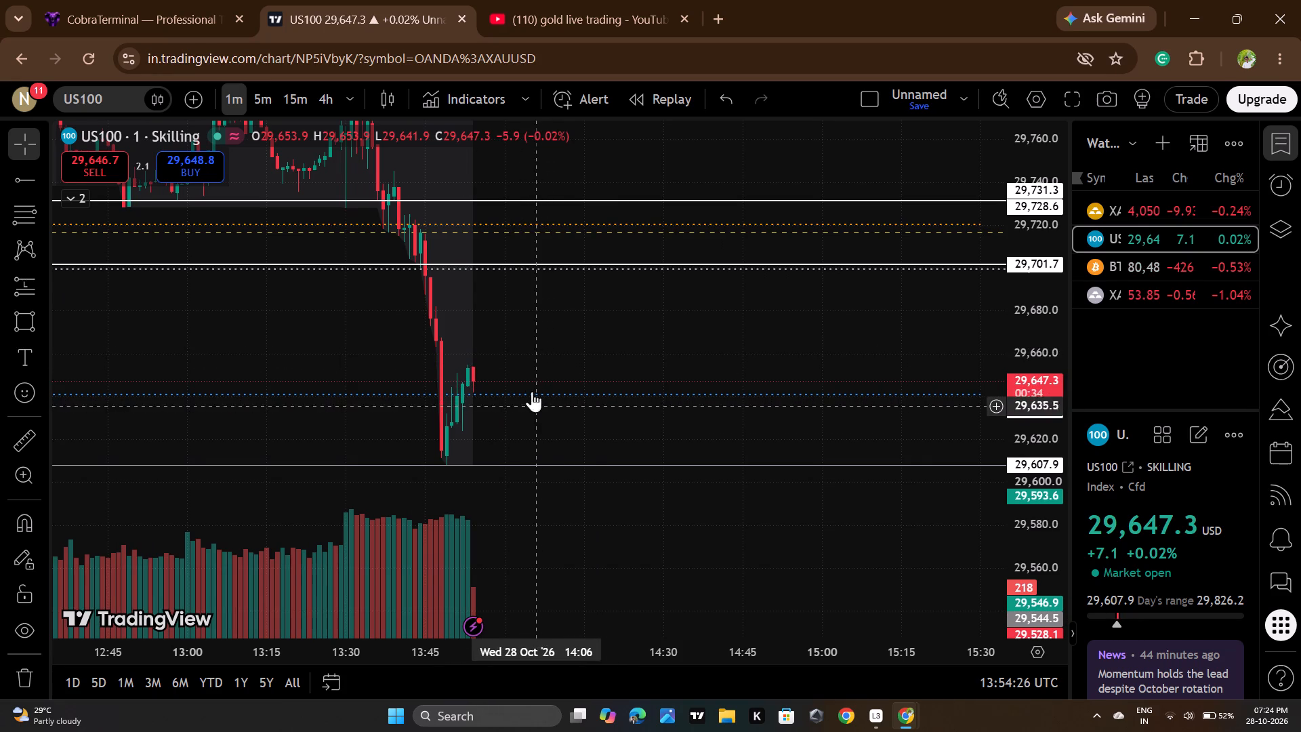
left_click(20, 328)
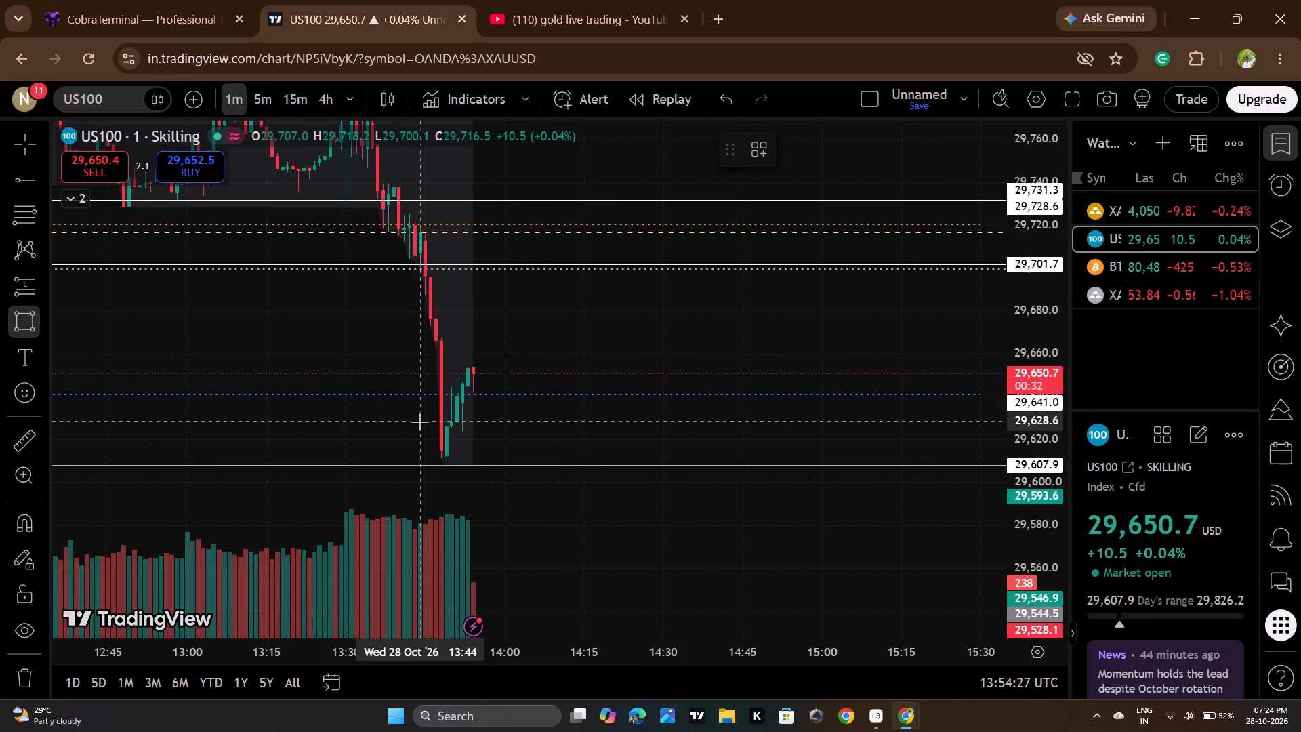
left_click(419, 414)
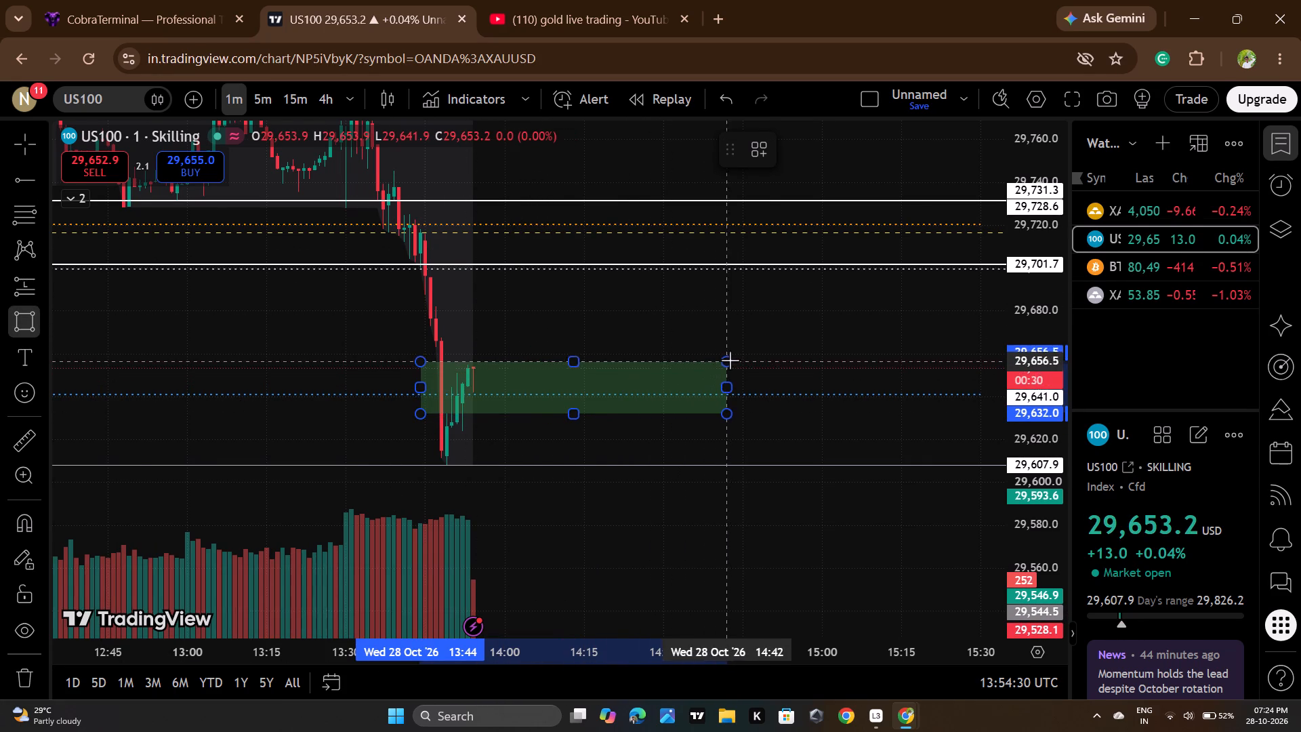
left_click(769, 356)
left_click(831, 391)
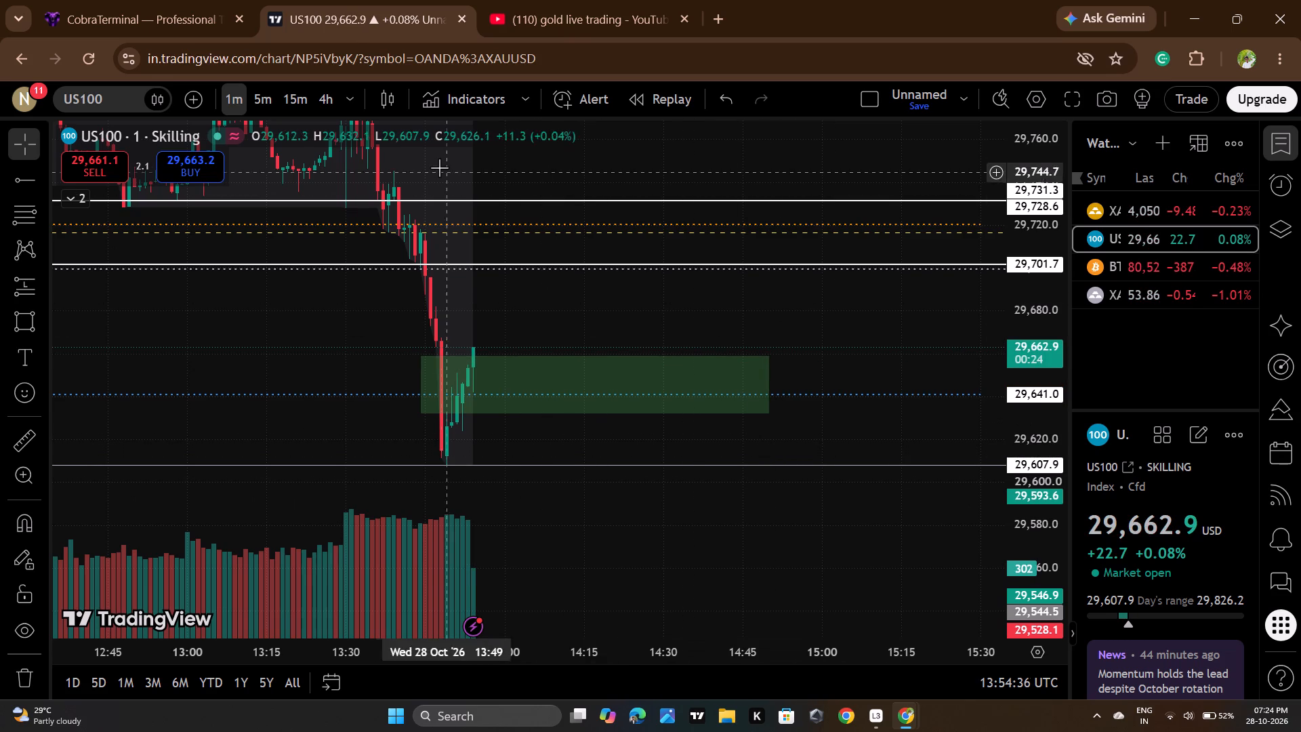
On CobraTerminal, examine the latest US100 M1 candles and EMA 50, comparing price with the zone marked on TradingView.
left_click(91, 0)
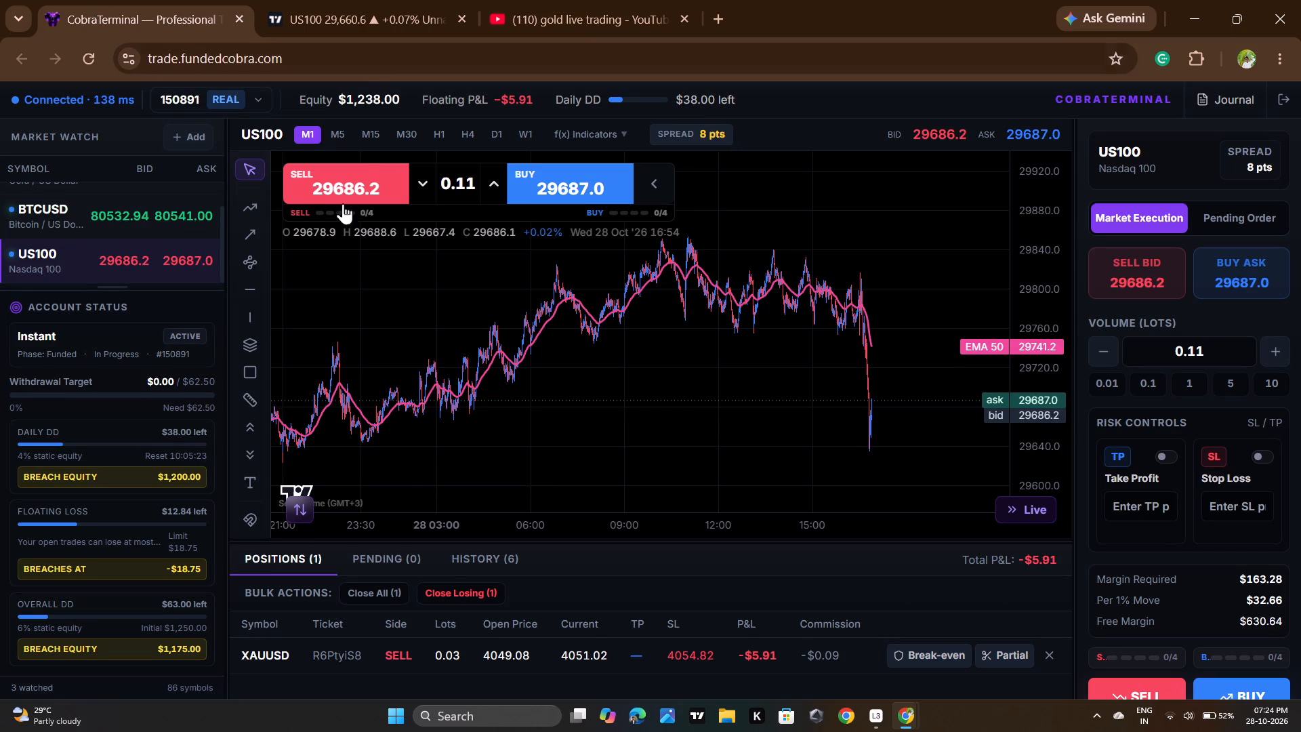
scroll(528, 369, "up", 2)
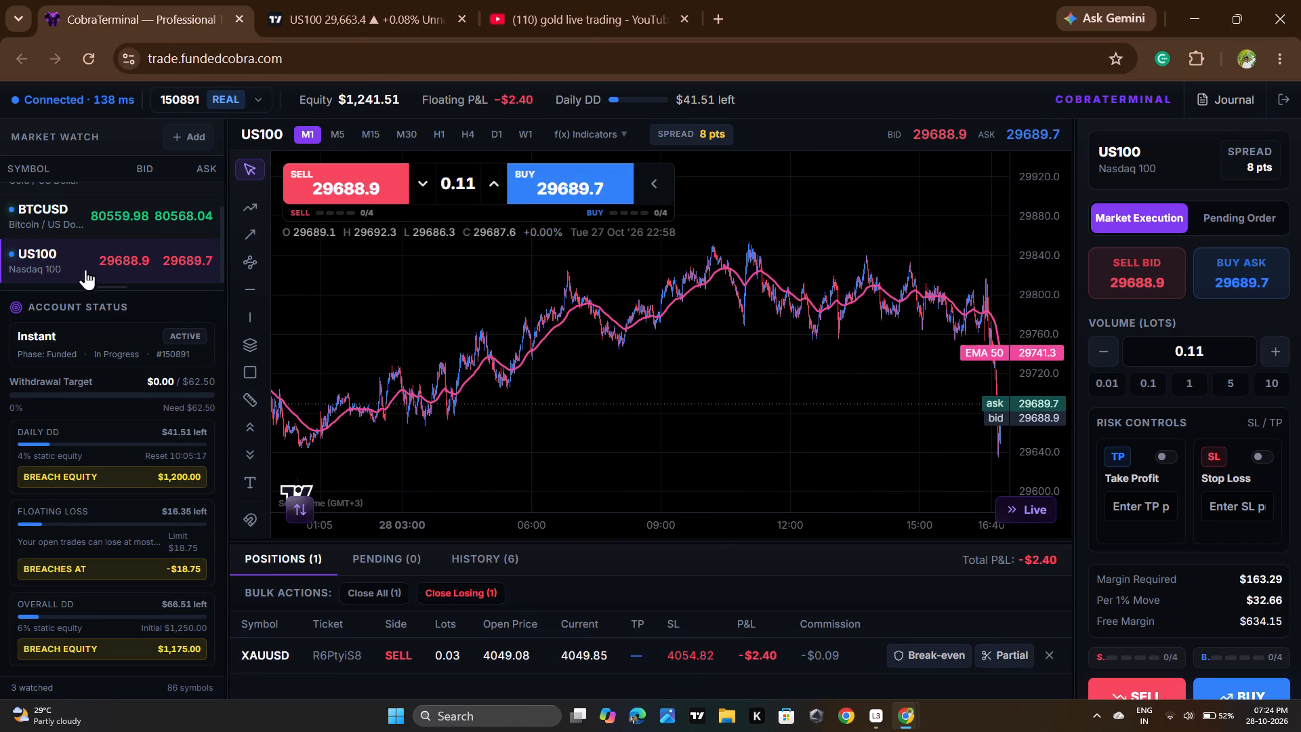
scroll(138, 256, "up", 2)
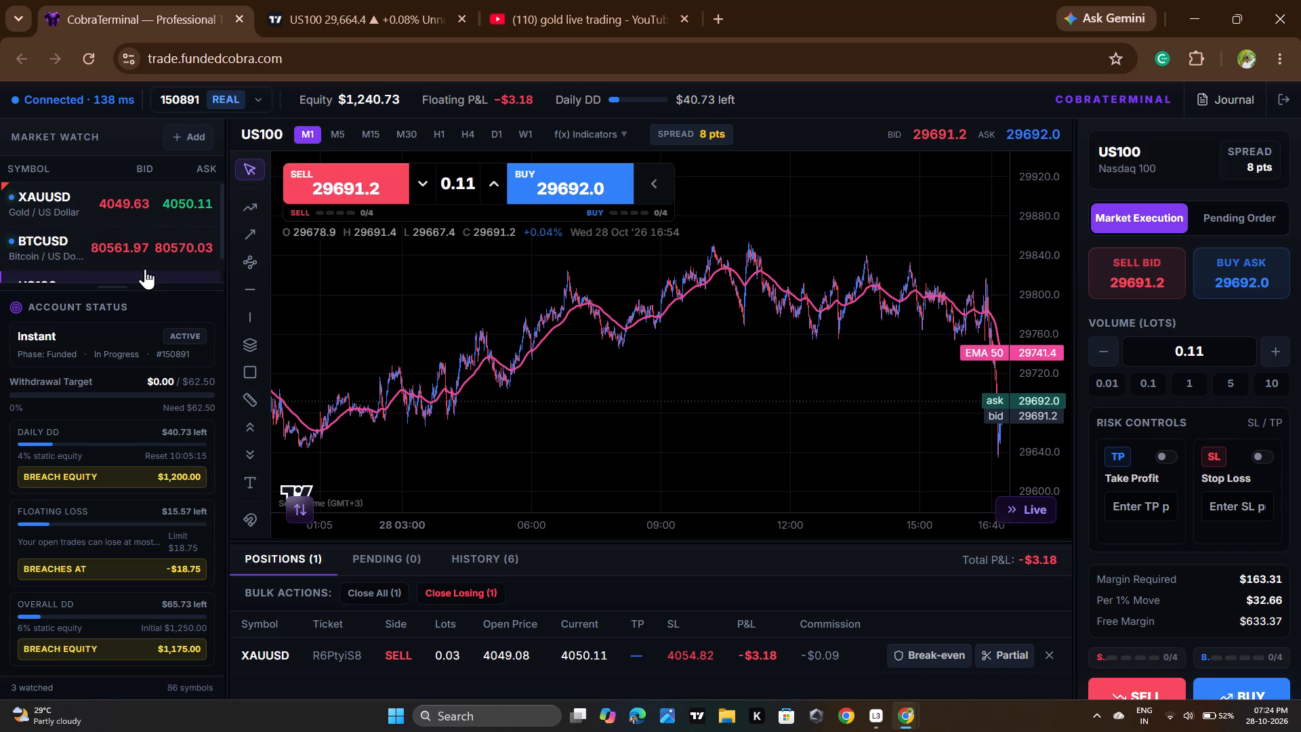
scroll(145, 268, "up", 1)
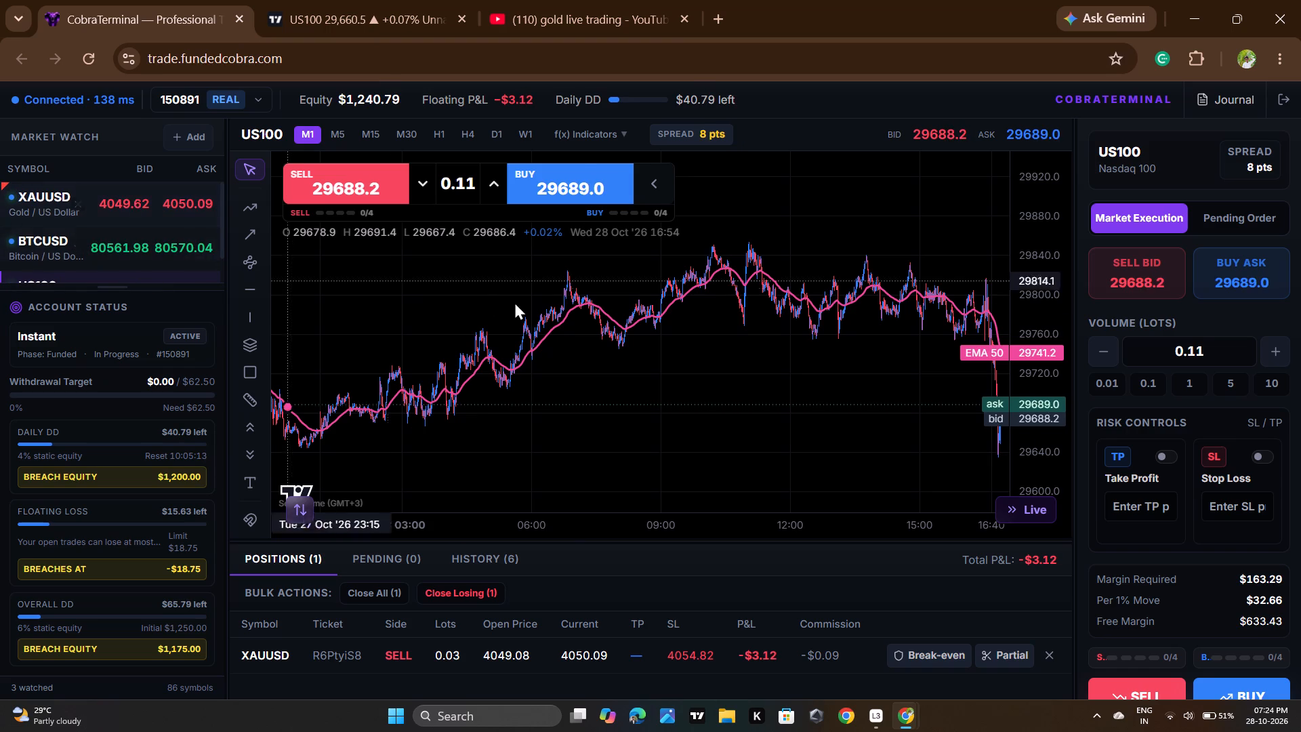
scroll(125, 228, "down", 1)
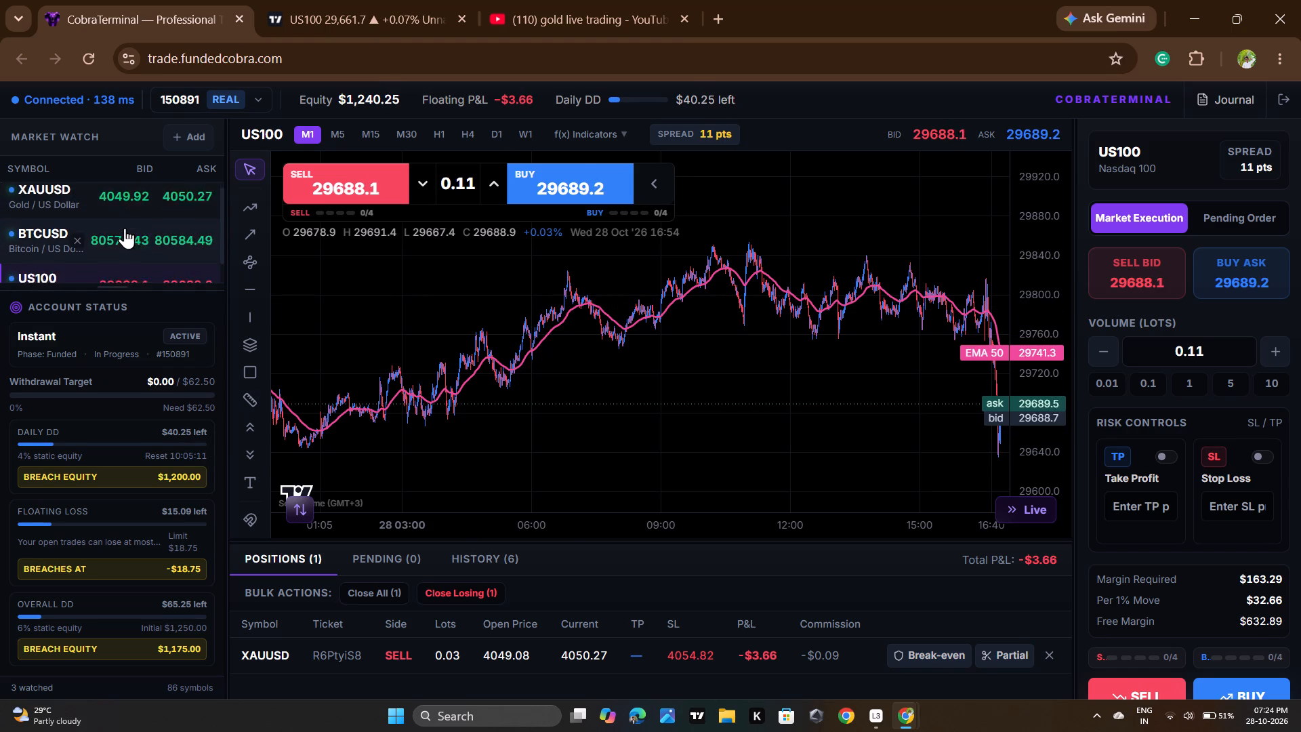
scroll(125, 228, "down", 2)
left_click(165, 266)
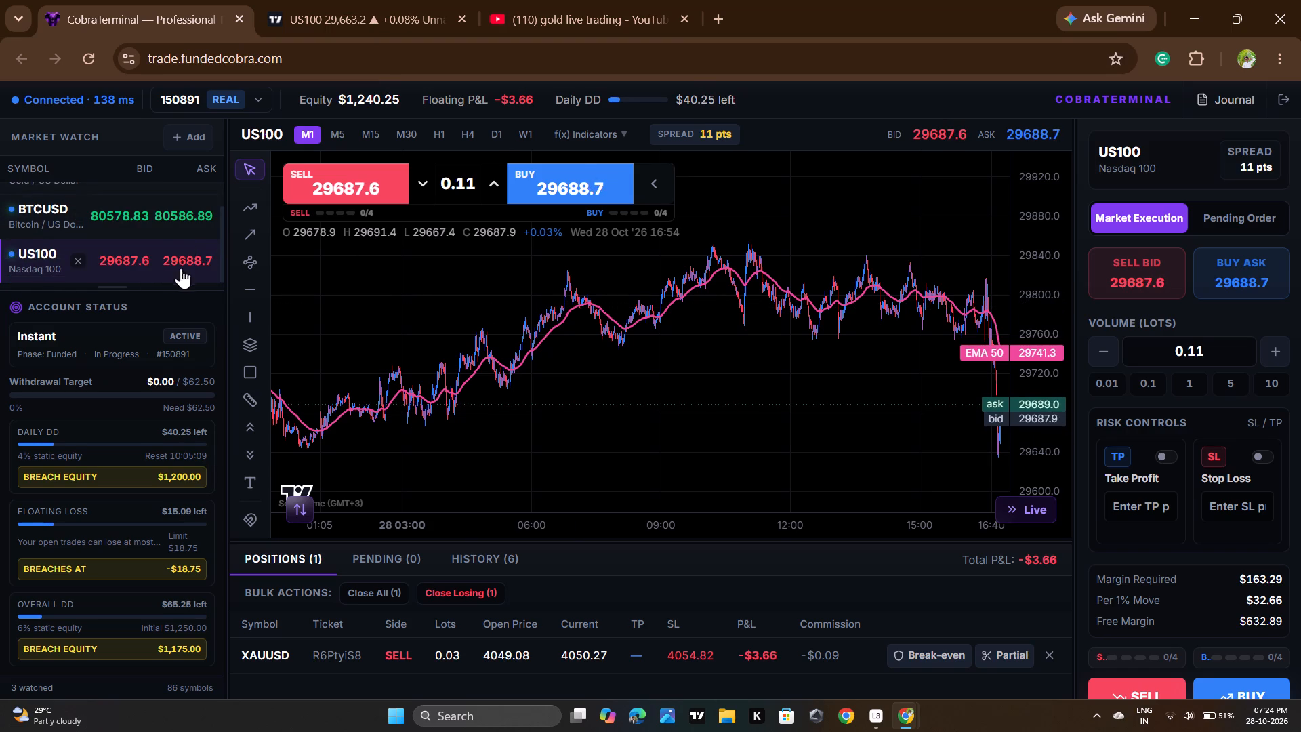
scroll(720, 434, "up", 4)
left_click_drag(753, 445, 228, 372)
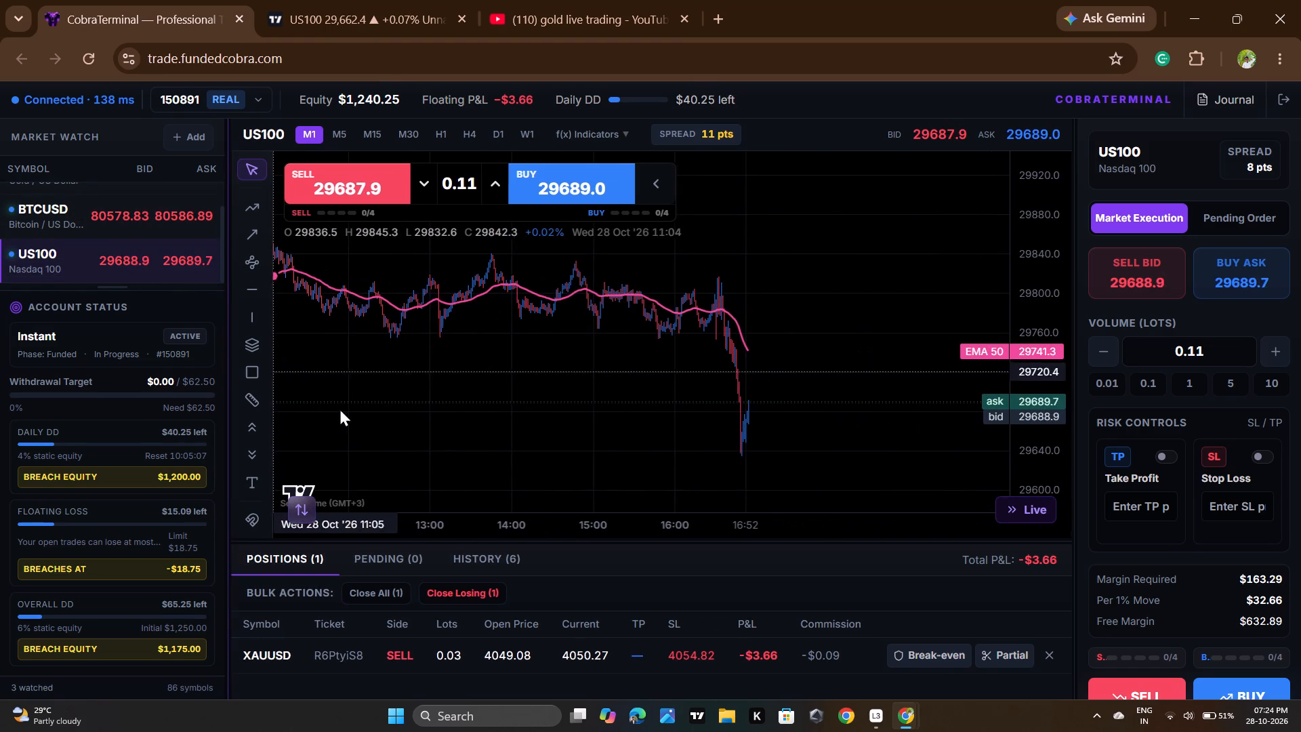
scroll(1025, 392, "up", 4)
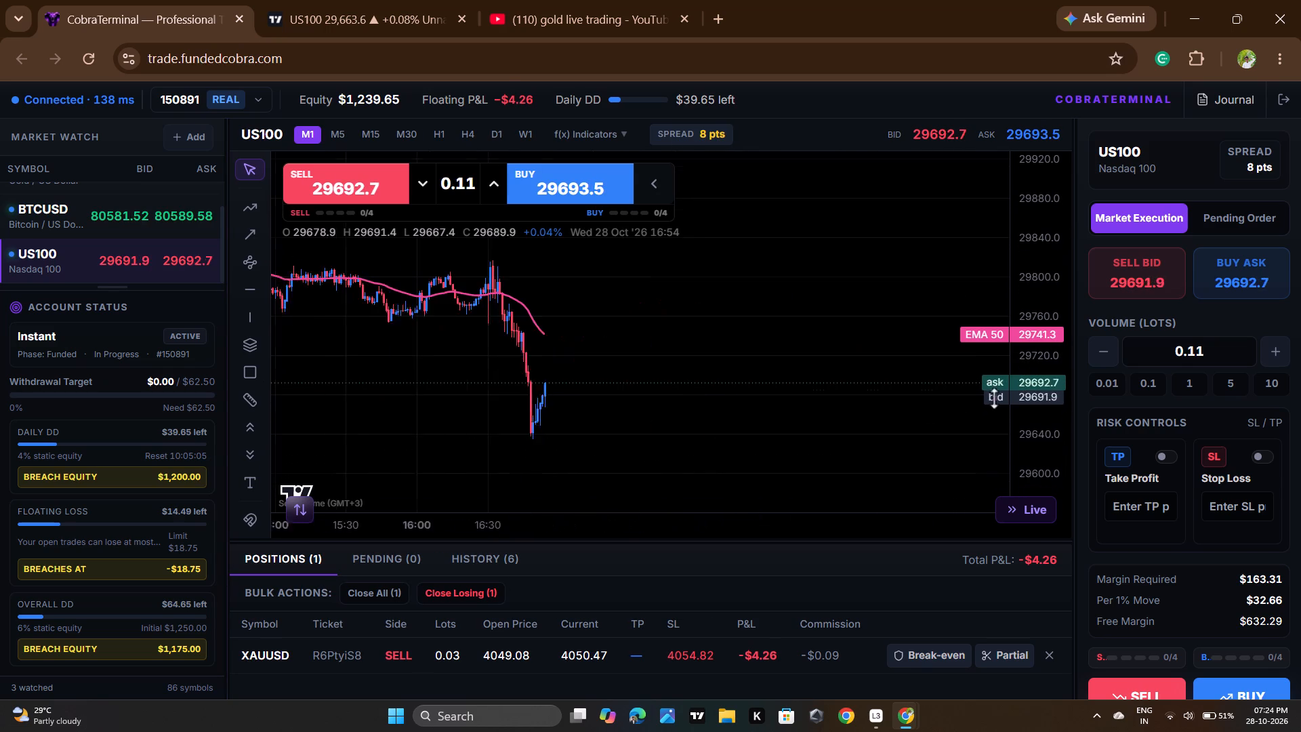
left_click(362, 0)
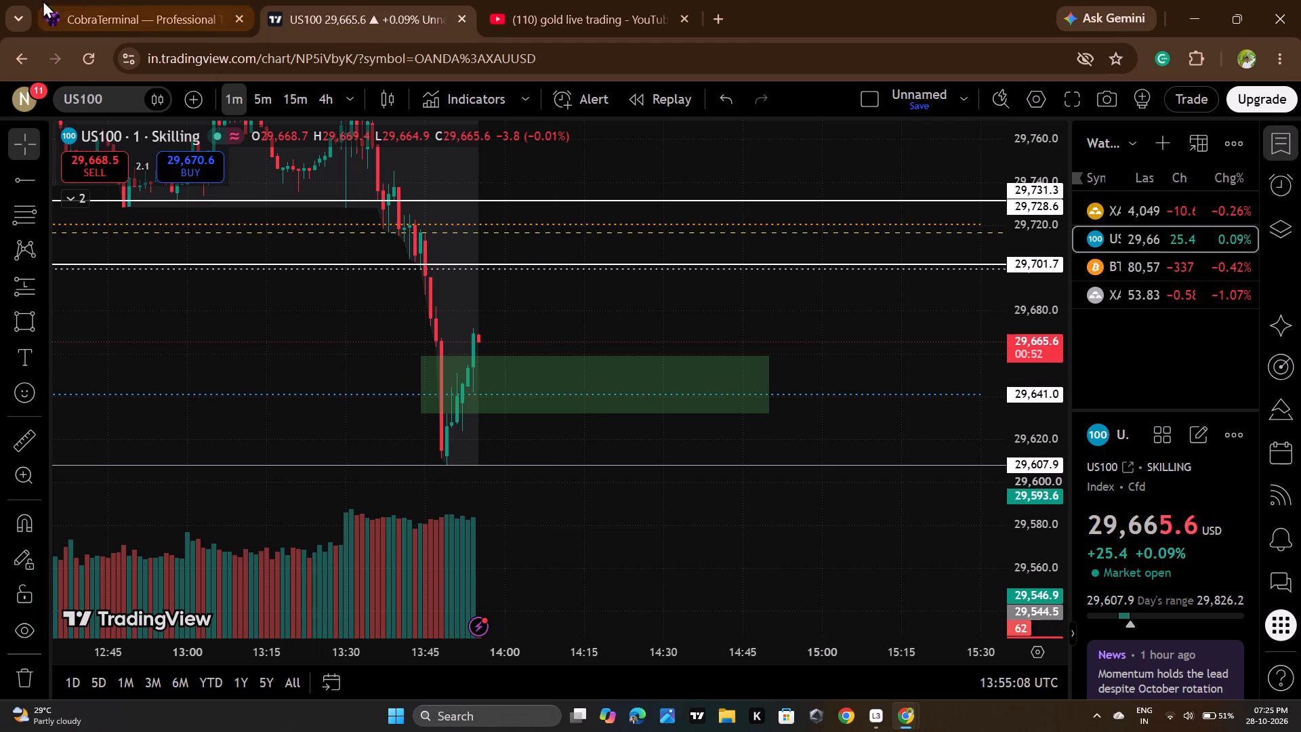
left_click(89, 0)
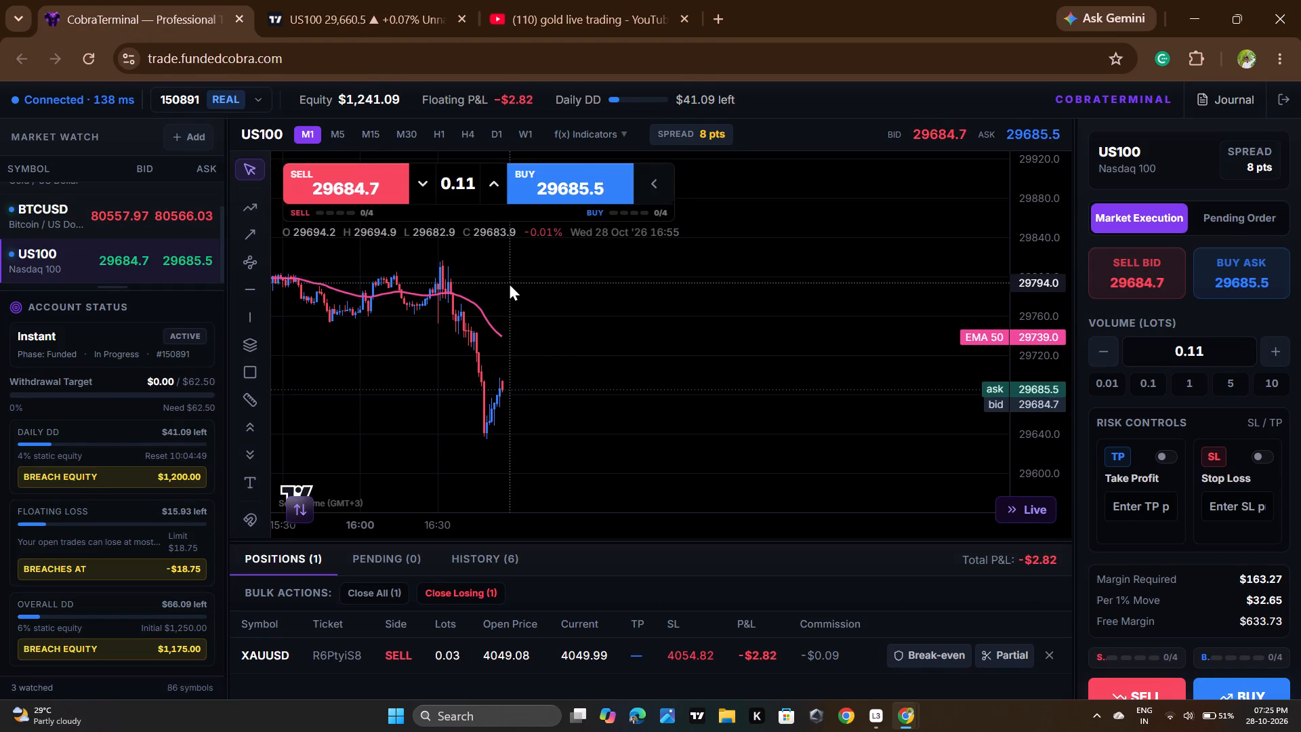
On TradingView, draw a US100 long position with entry at about 29,660, stop at about 29,601.5 and target at about 29,790.
left_click(426, 1)
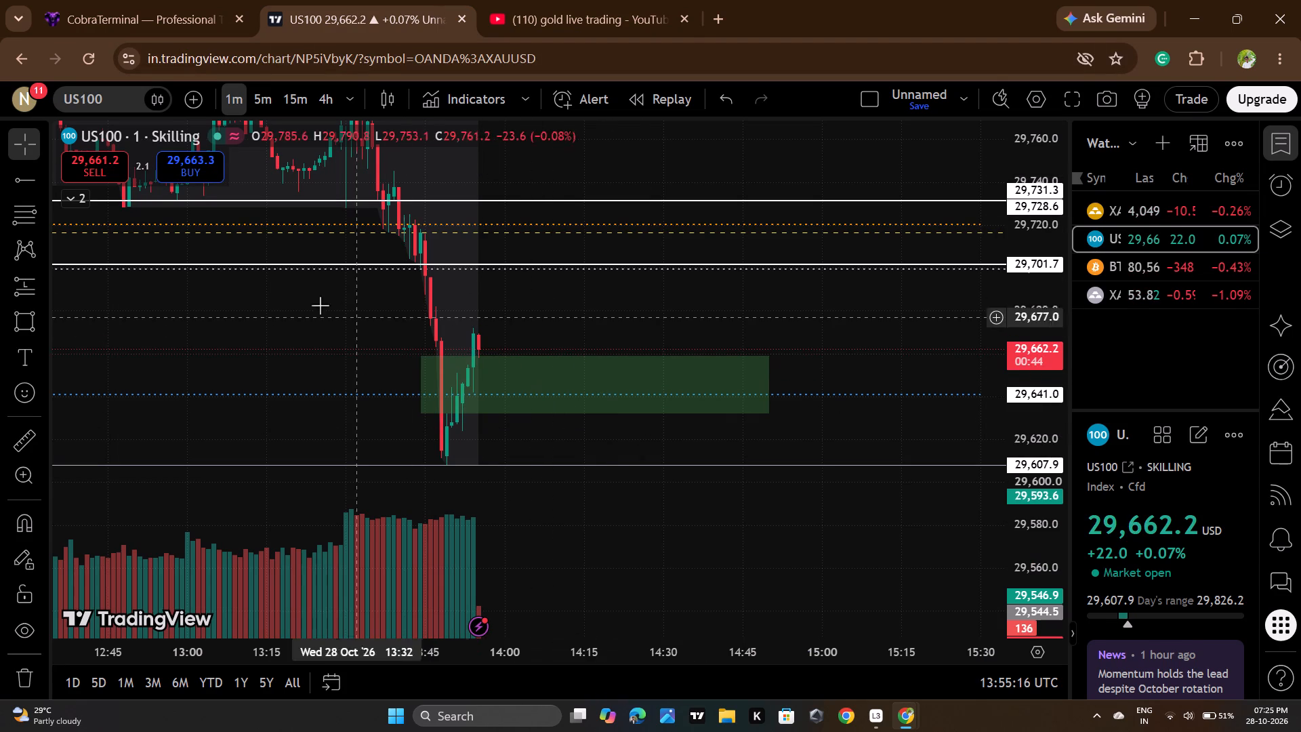
left_click(44, 286)
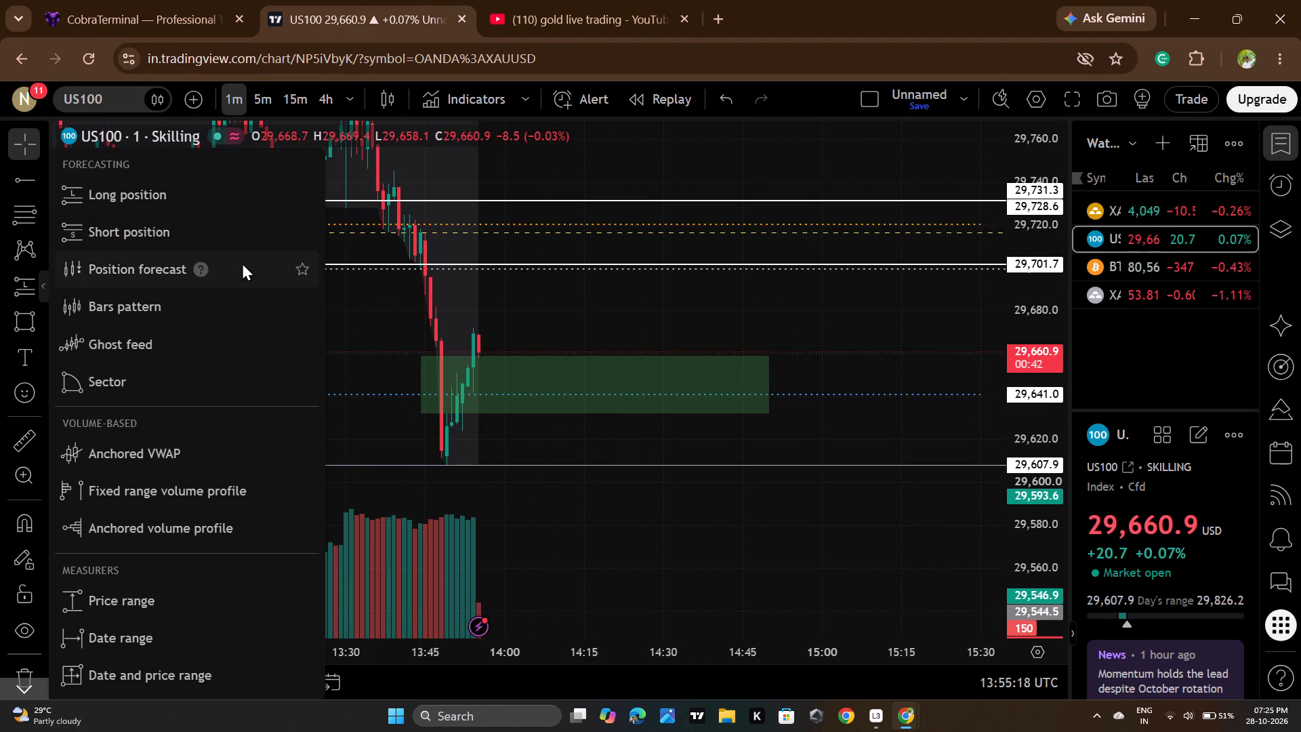
left_click(100, 184)
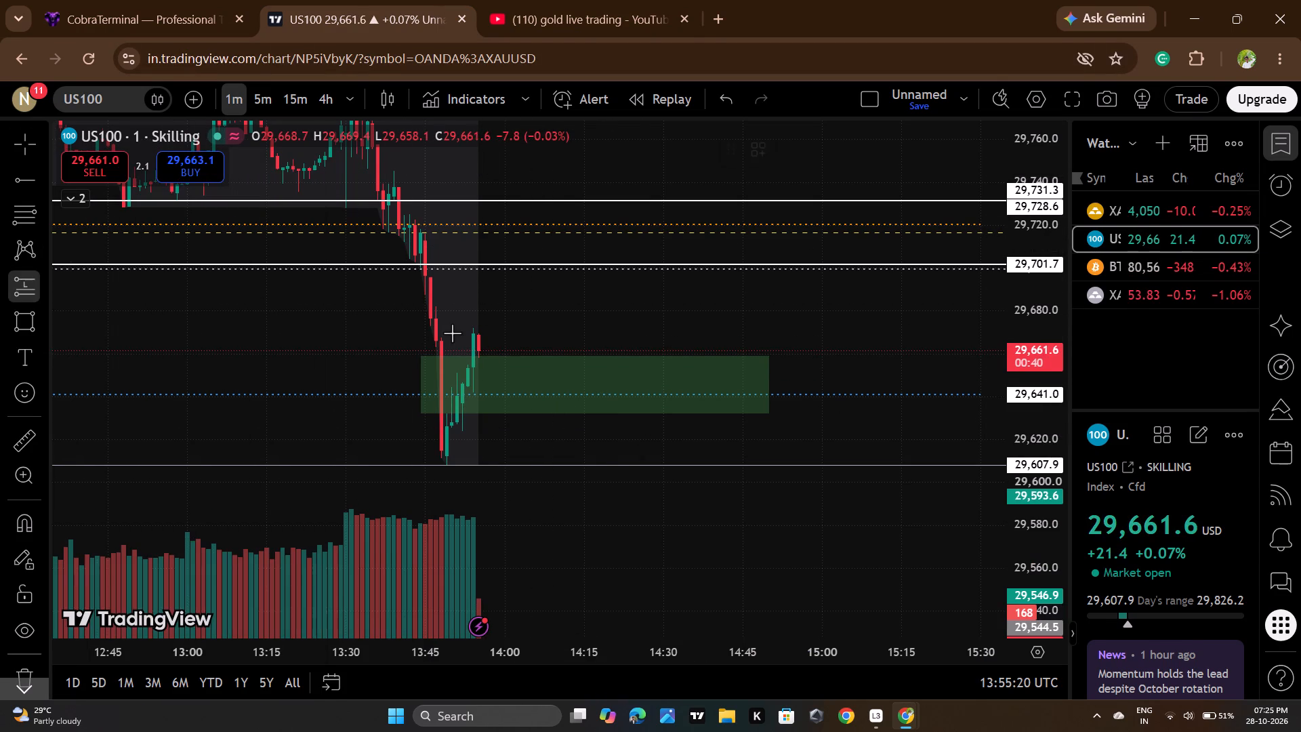
left_click(480, 354)
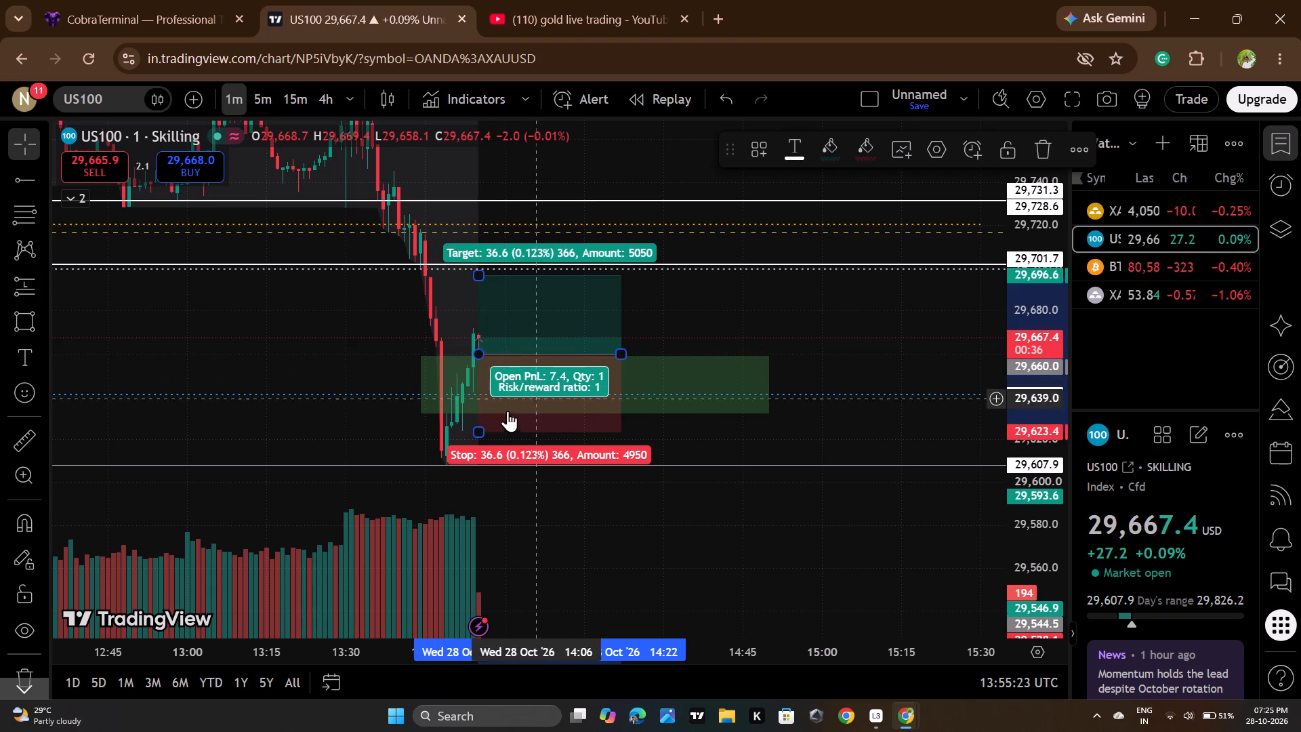
left_click_drag(484, 432, 487, 479)
scroll(665, 398, "down", 3)
left_click_drag(863, 470, 866, 693)
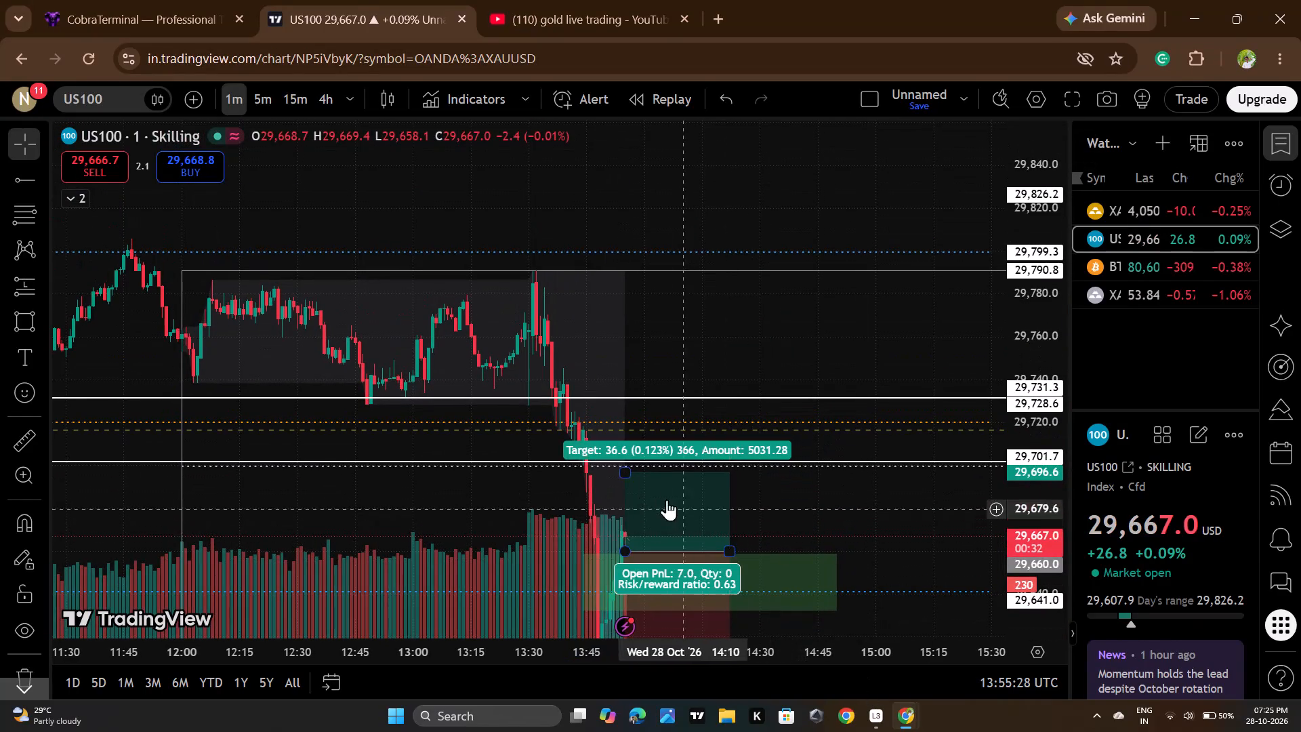
left_click_drag(628, 474, 624, 357)
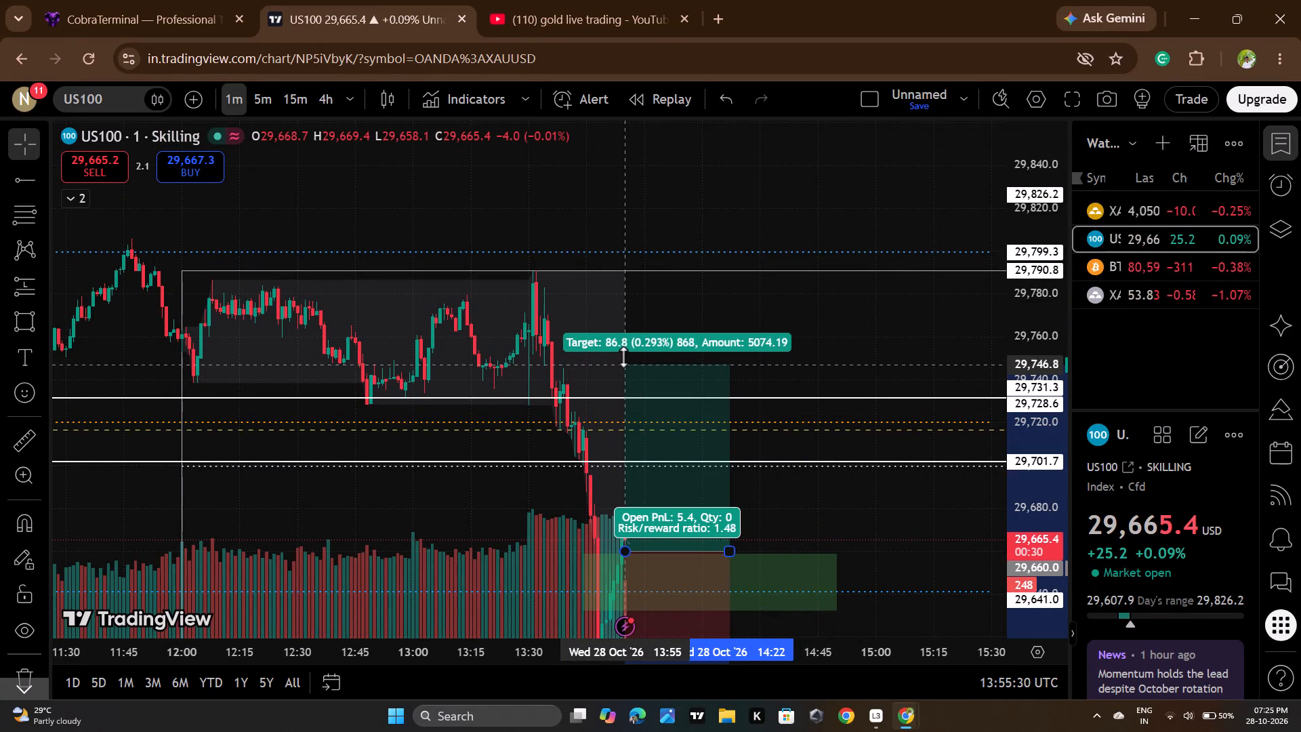
left_click_drag(624, 357, 636, 272)
left_click(848, 366)
left_click_drag(850, 324, 873, 213)
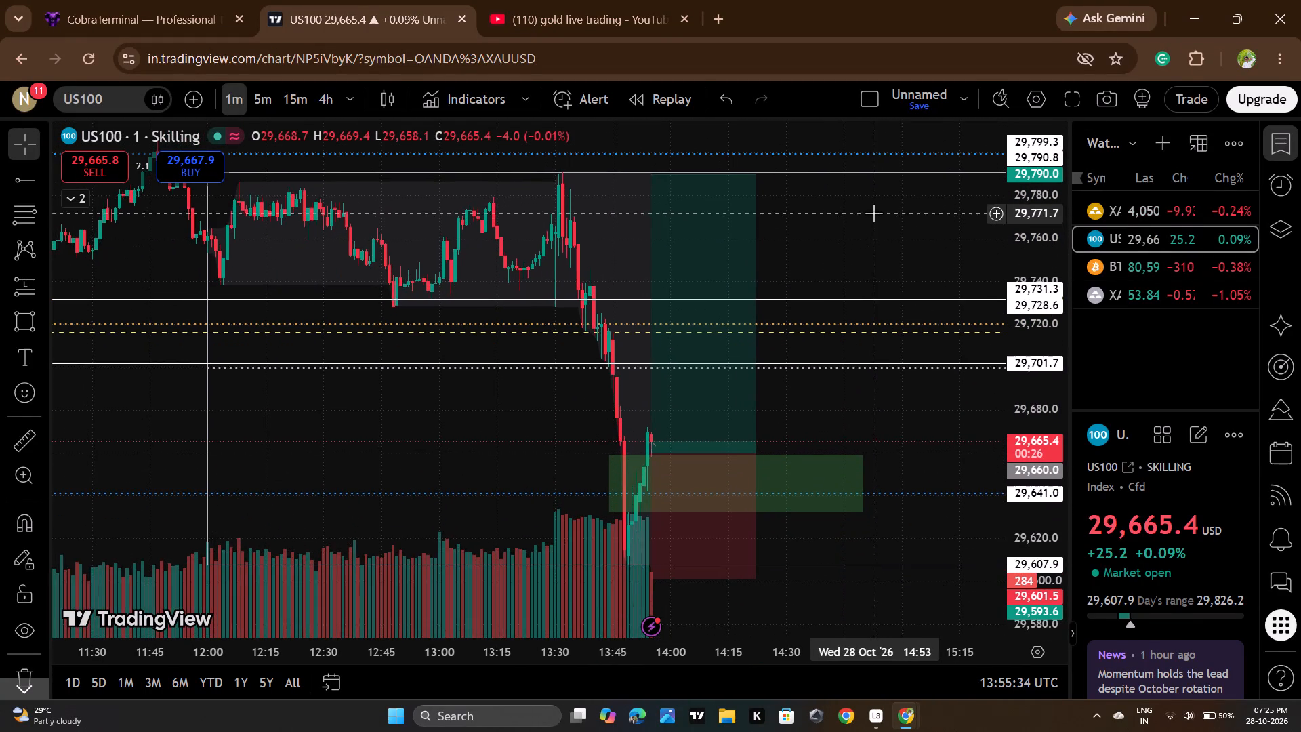
scroll(719, 472, "up", 3)
left_click_drag(805, 415, 821, 361)
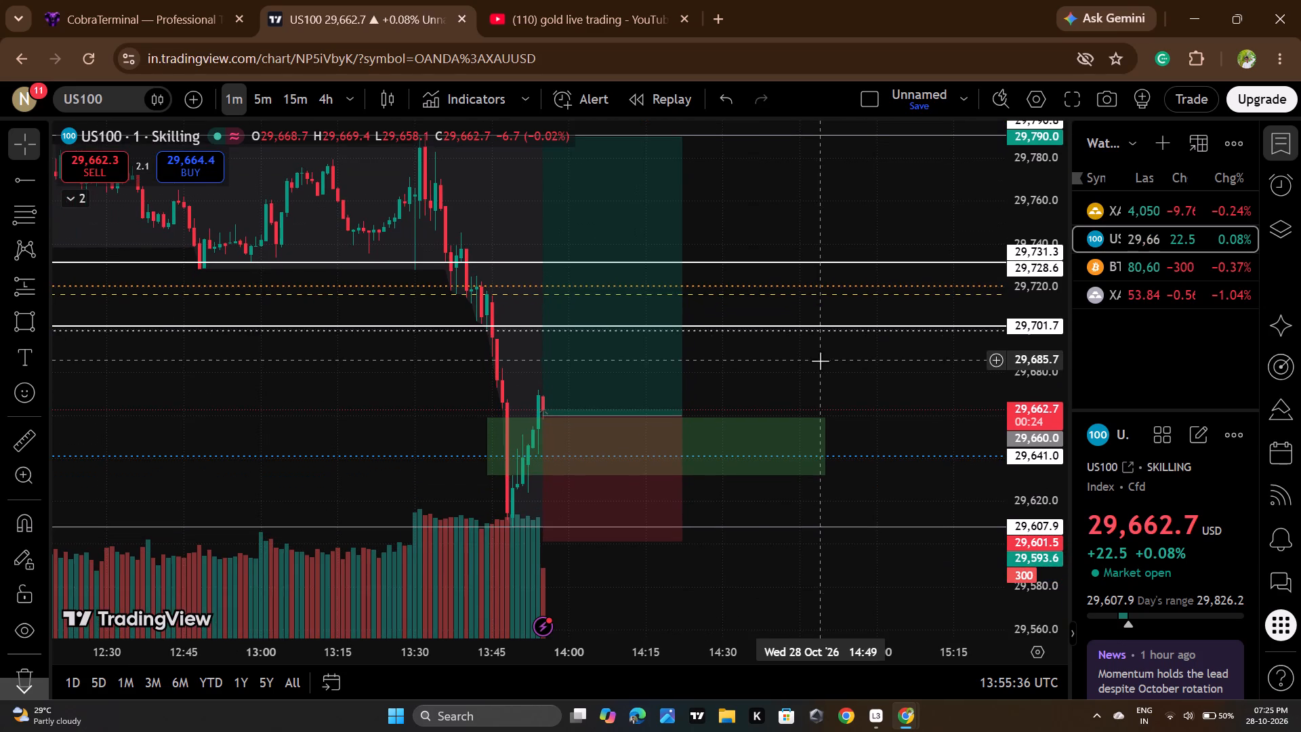
Load the XAUUSD 1-minute chart on TradingView and examine price around the marked zones, checking the open sell on CobraTerminal.
left_click(208, 1)
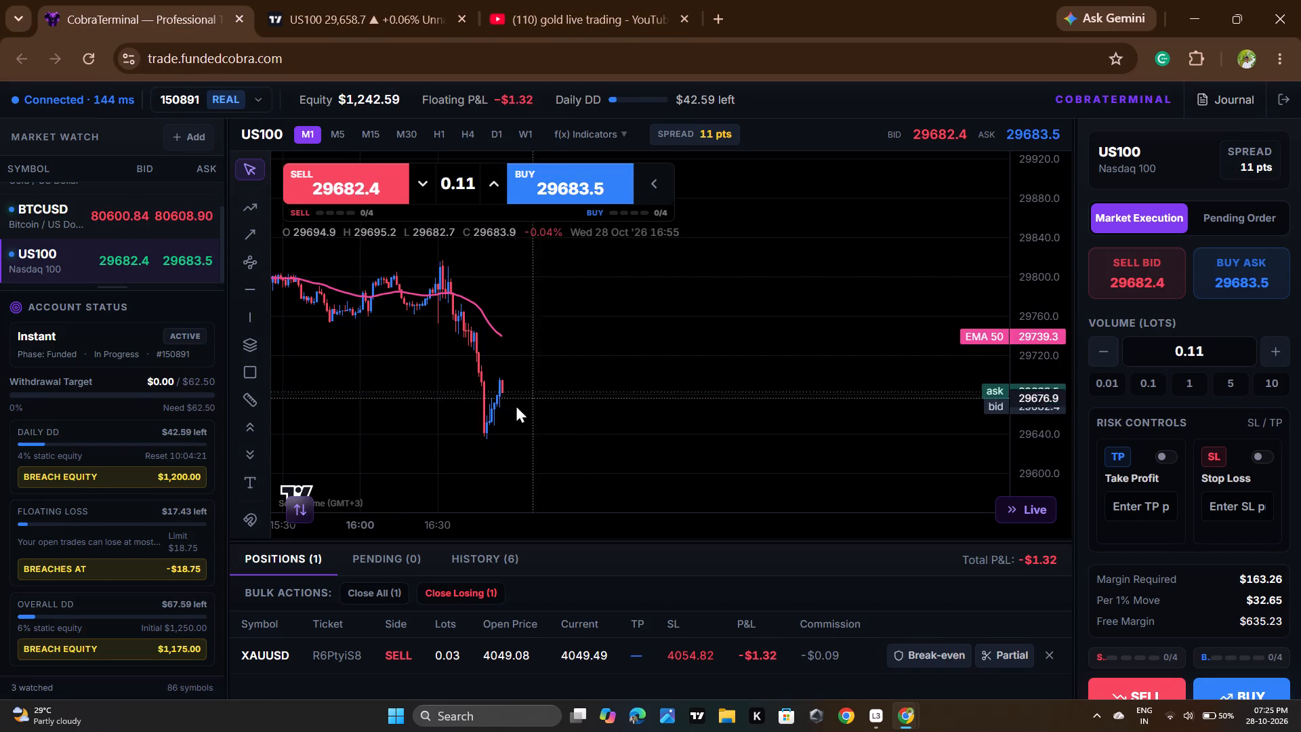
left_click(402, 0)
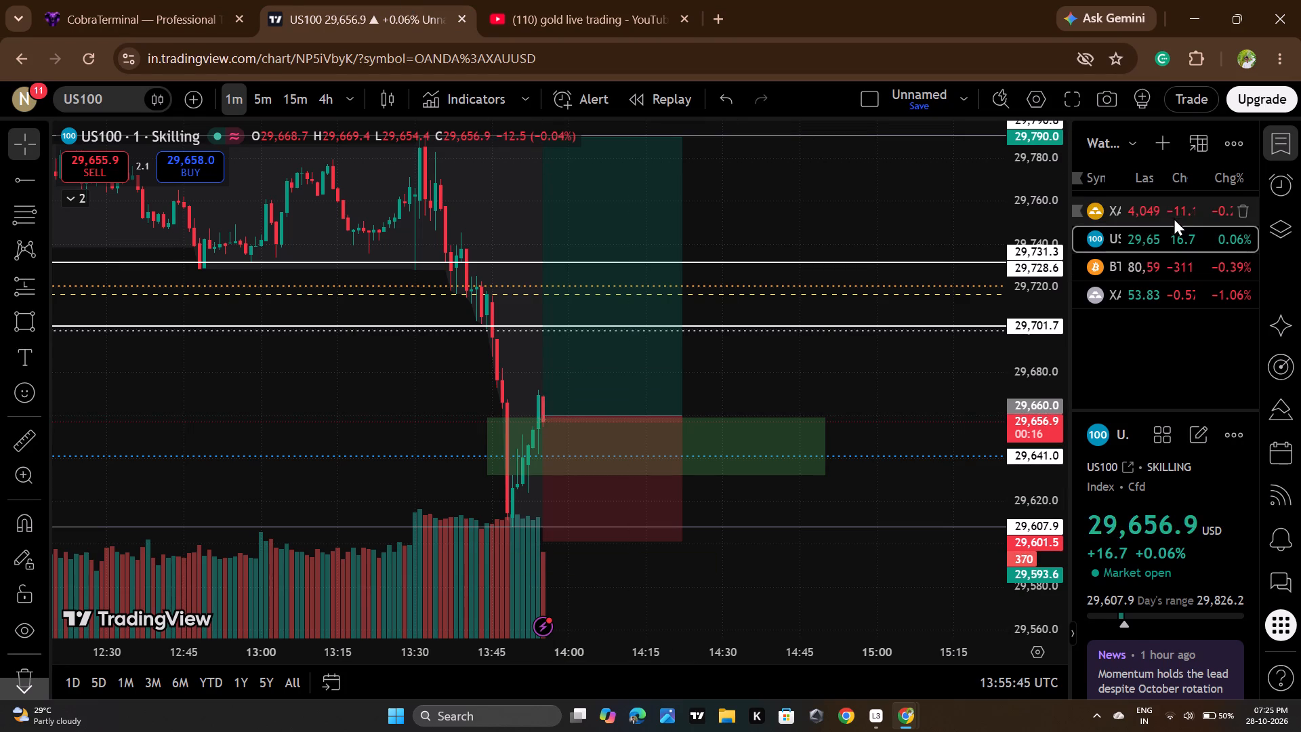
left_click(1174, 218)
scroll(712, 501, "down", 3)
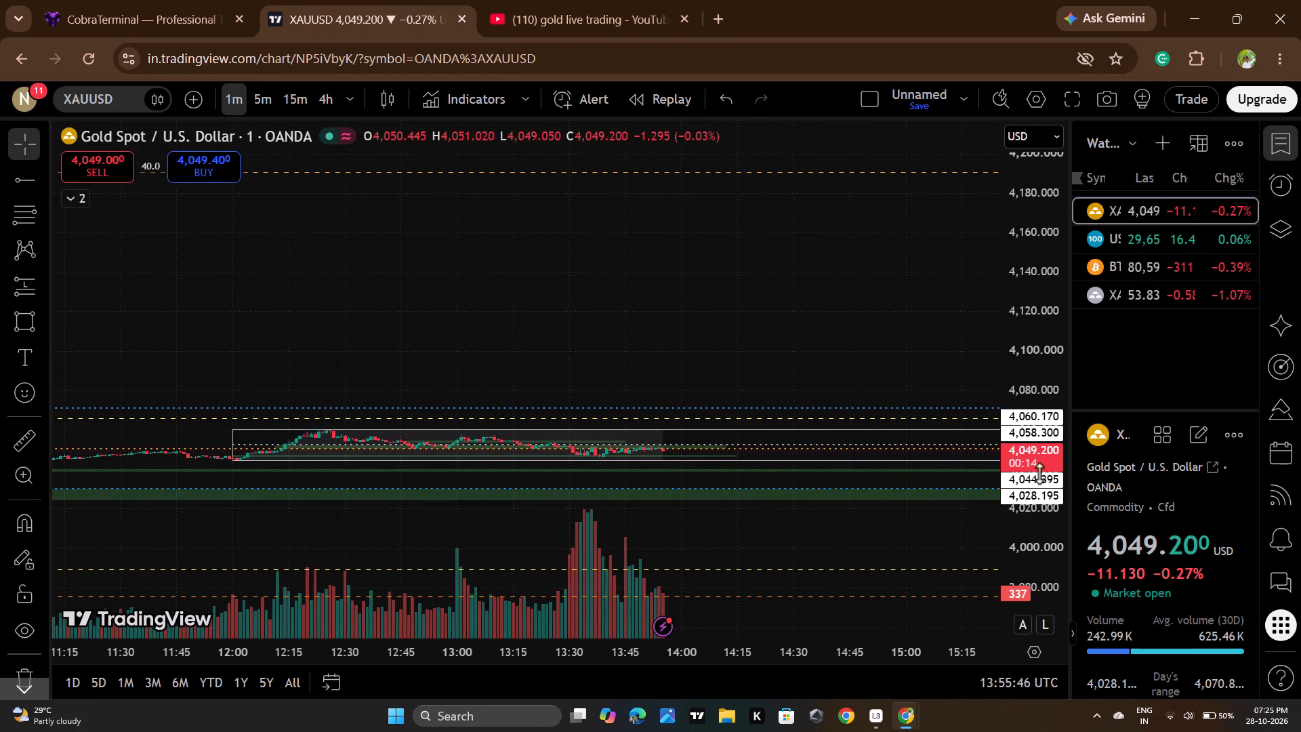
scroll(1046, 468, "up", 20)
scroll(1046, 468, "up", 20)
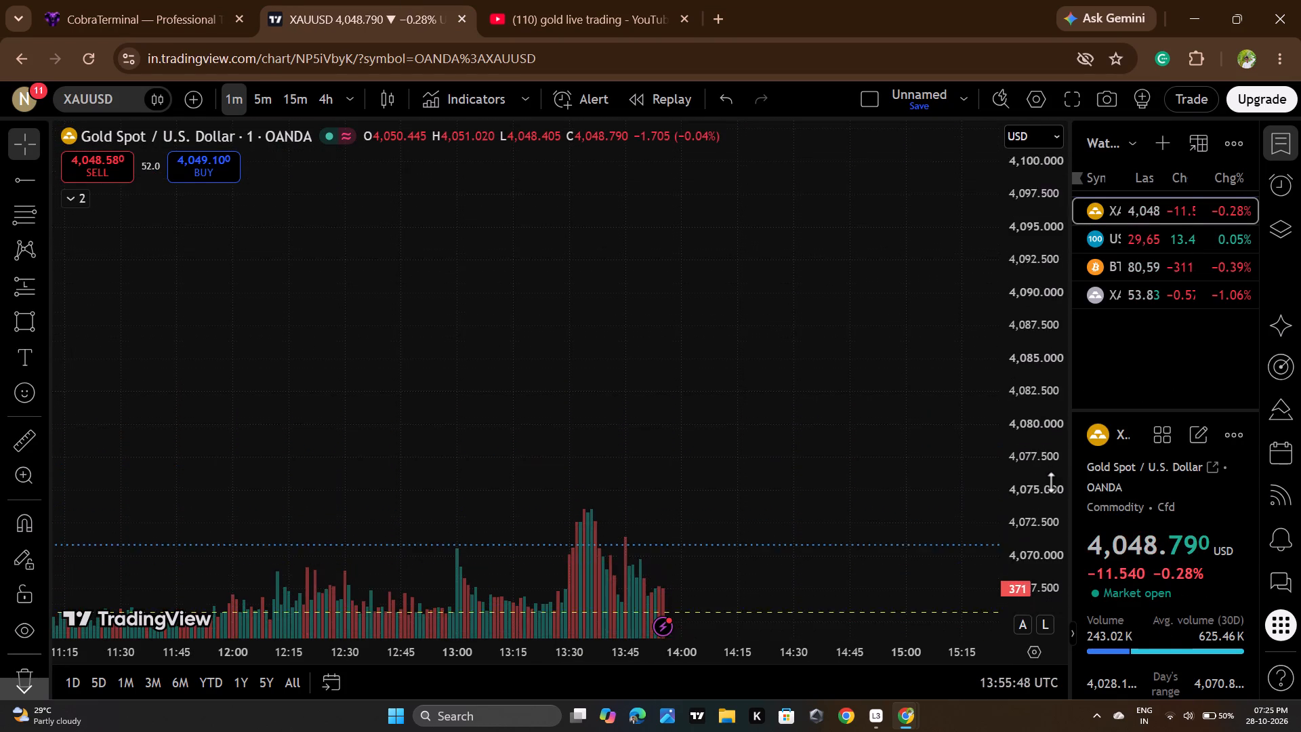
scroll(1052, 482, "up", 6)
left_click_drag(680, 588, 731, 232)
left_click_drag(732, 477, 742, 131)
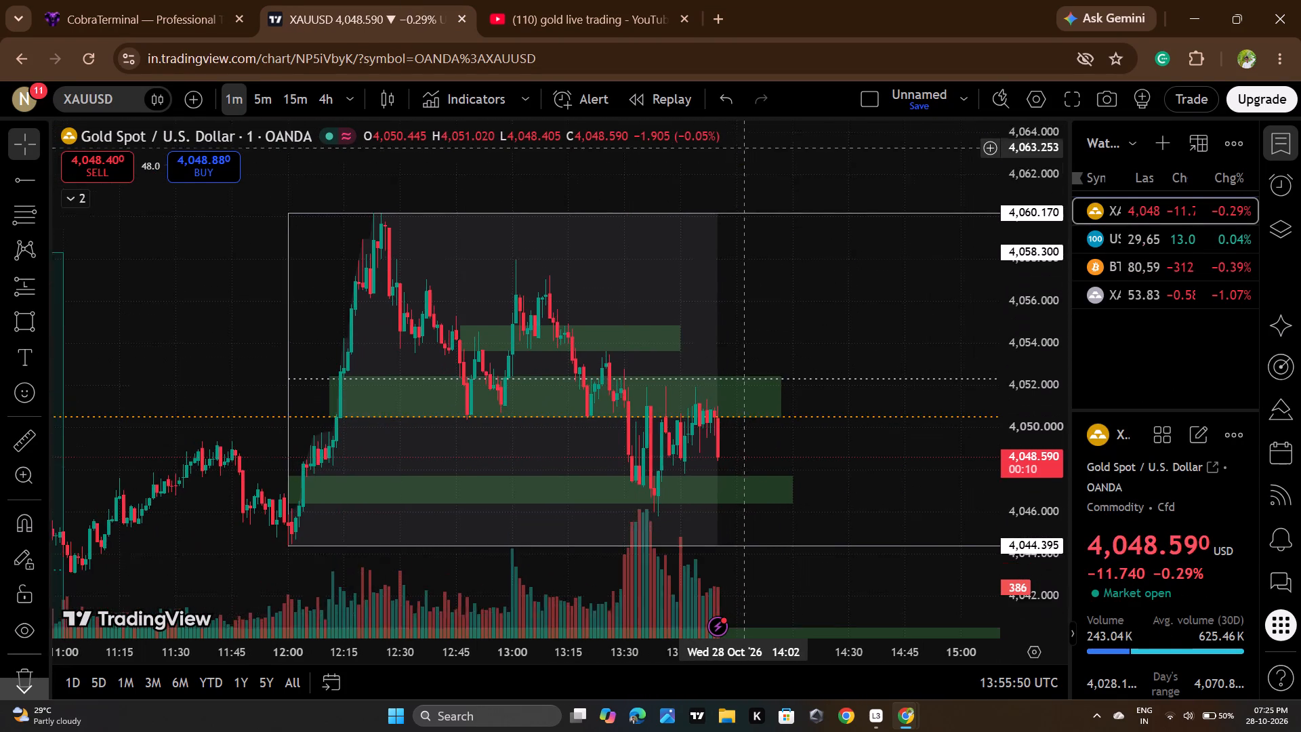
left_click_drag(742, 131, 741, 125)
scroll(1048, 442, "up", 5)
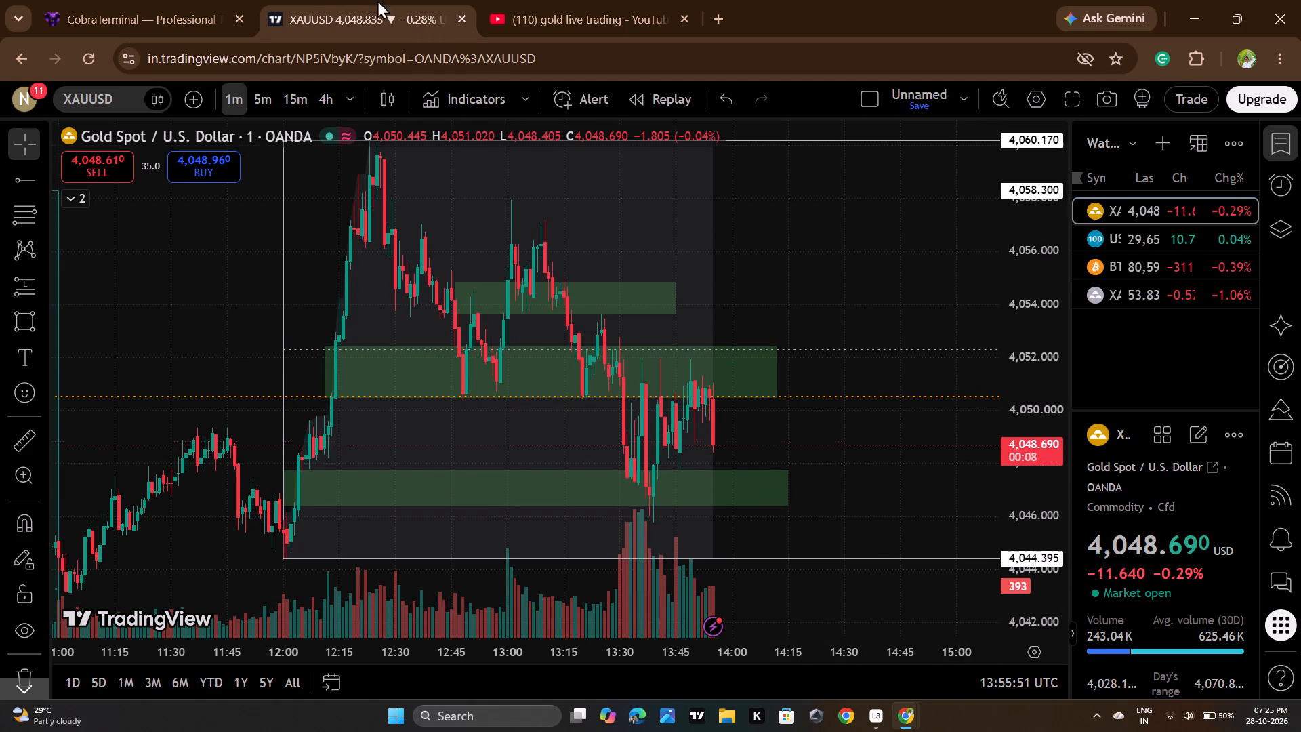
left_click(236, 0)
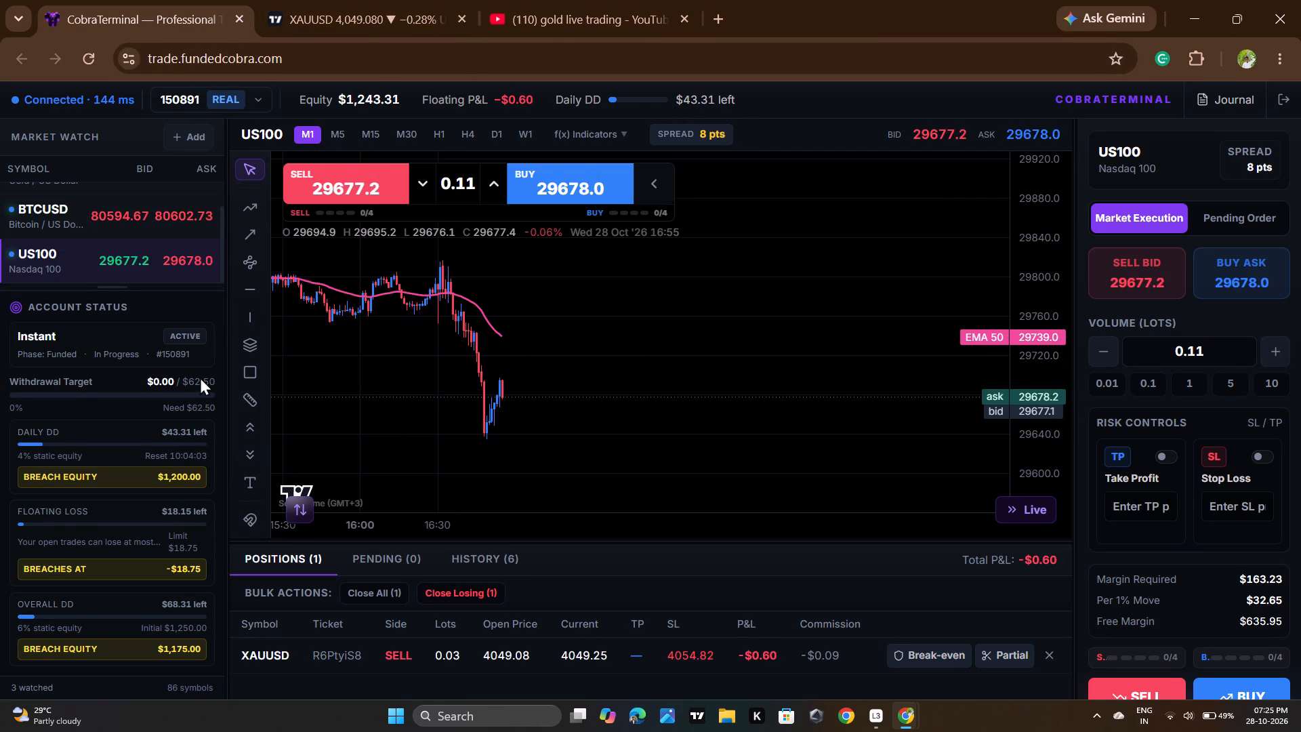
left_click(373, 0)
scroll(773, 491, "up", 2)
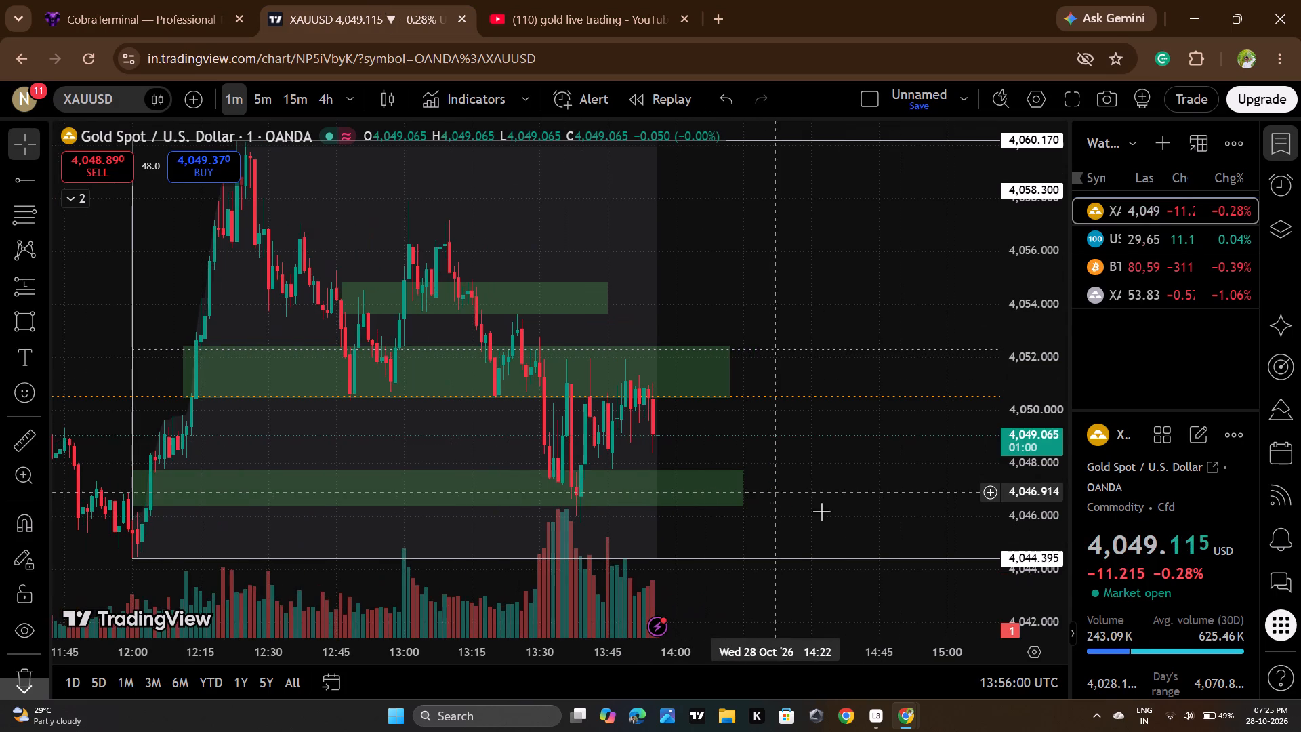
left_click_drag(847, 519, 863, 420)
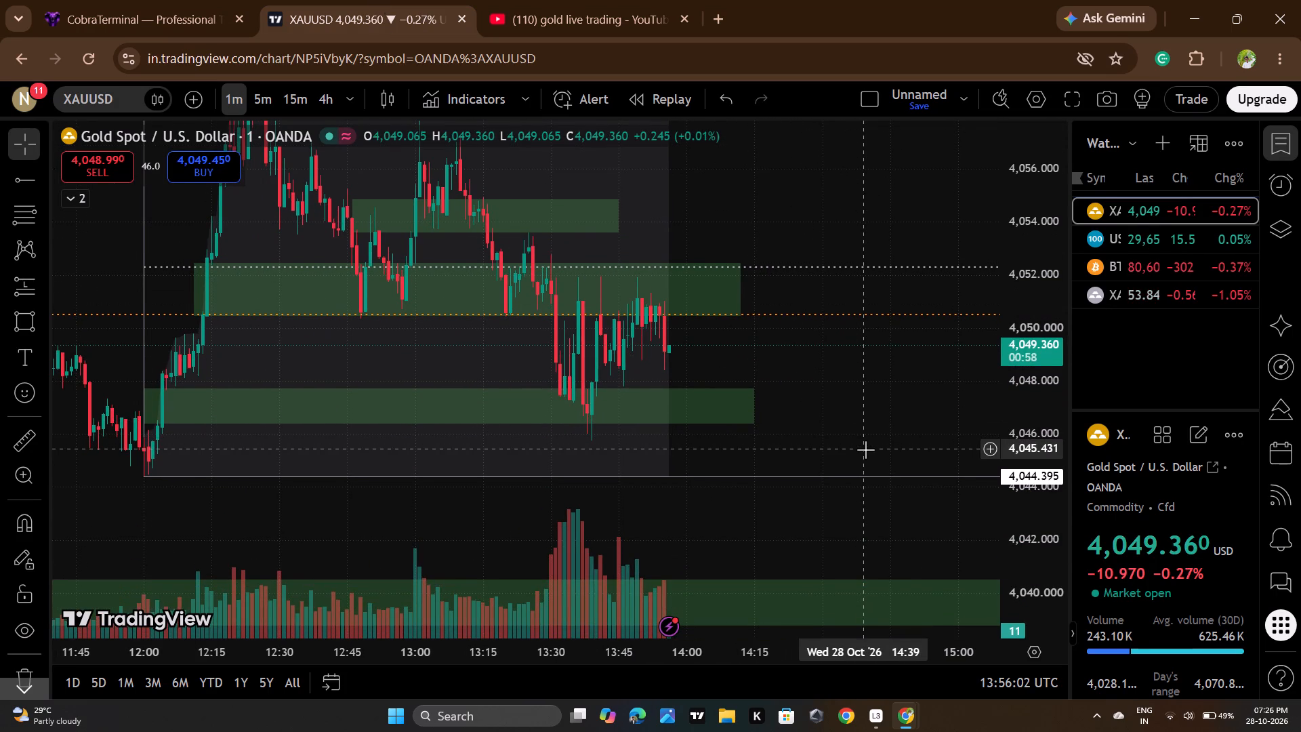
Compare the US100 M1 chart on CobraTerminal with the XAUUSD 1-minute chart on TradingView, glancing at the YouTube live streams.
left_click(540, 0)
left_click(165, 0)
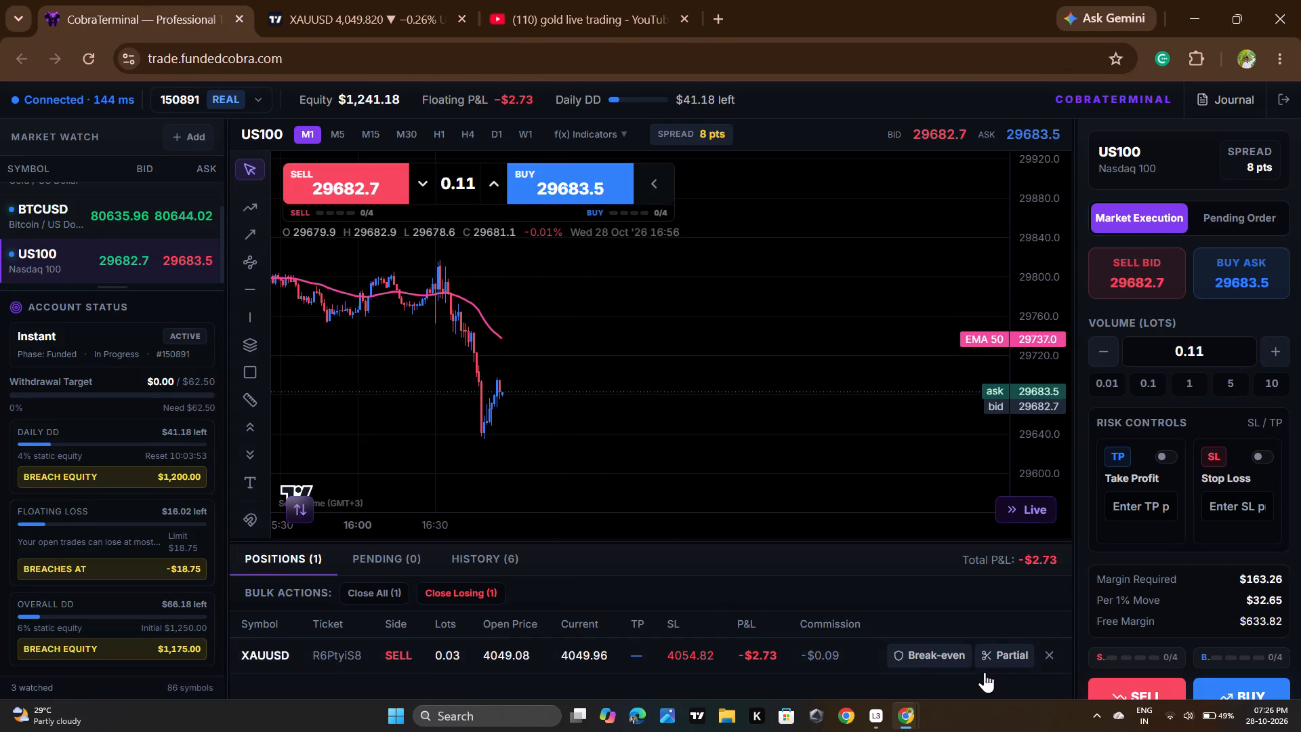
scroll(661, 428, "up", 2)
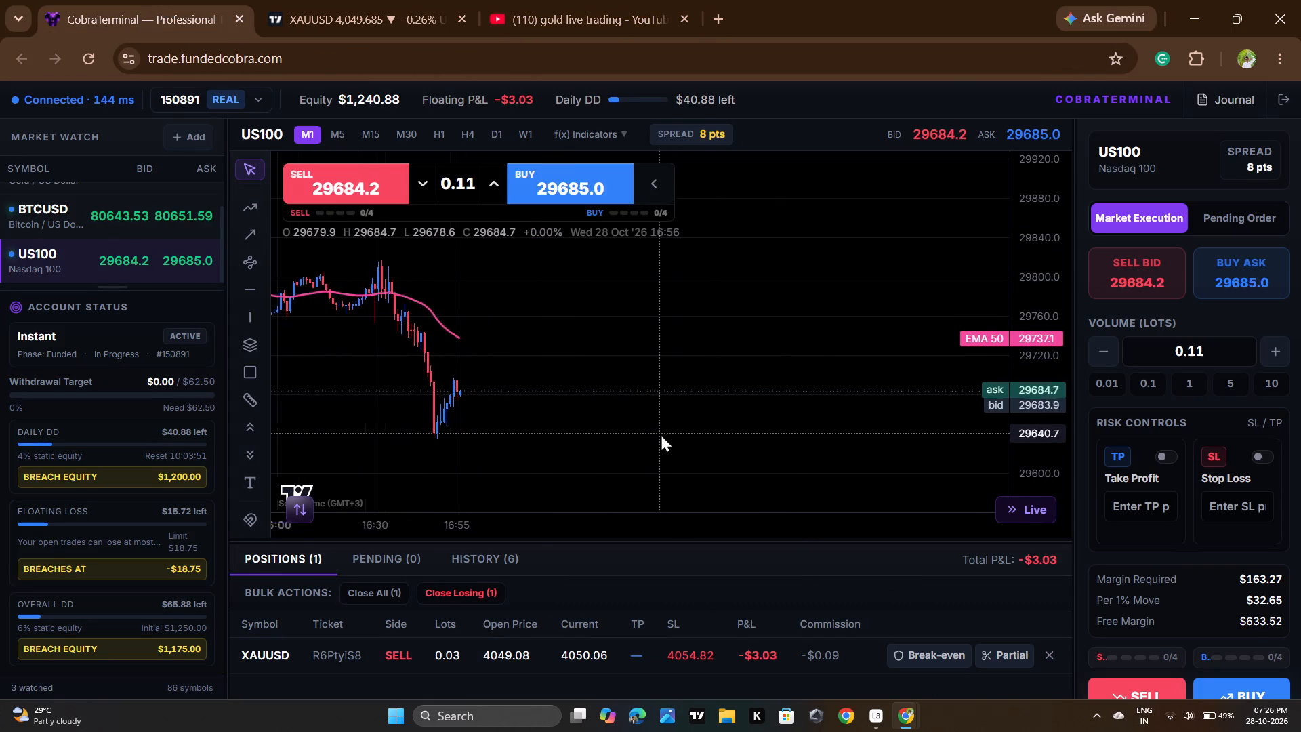
scroll(582, 452, "up", 2)
left_click(367, 0)
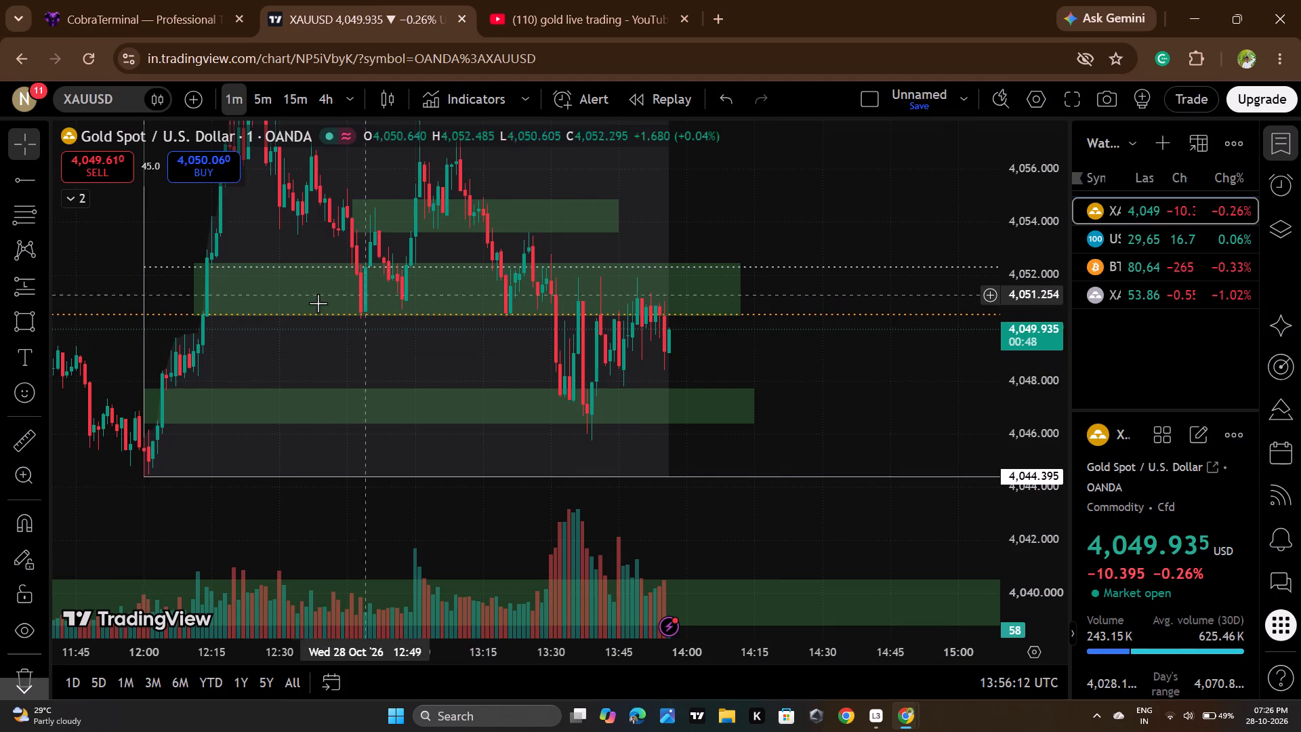
scroll(318, 304, "down", 1)
scroll(318, 304, "up", 2)
left_click(503, 0)
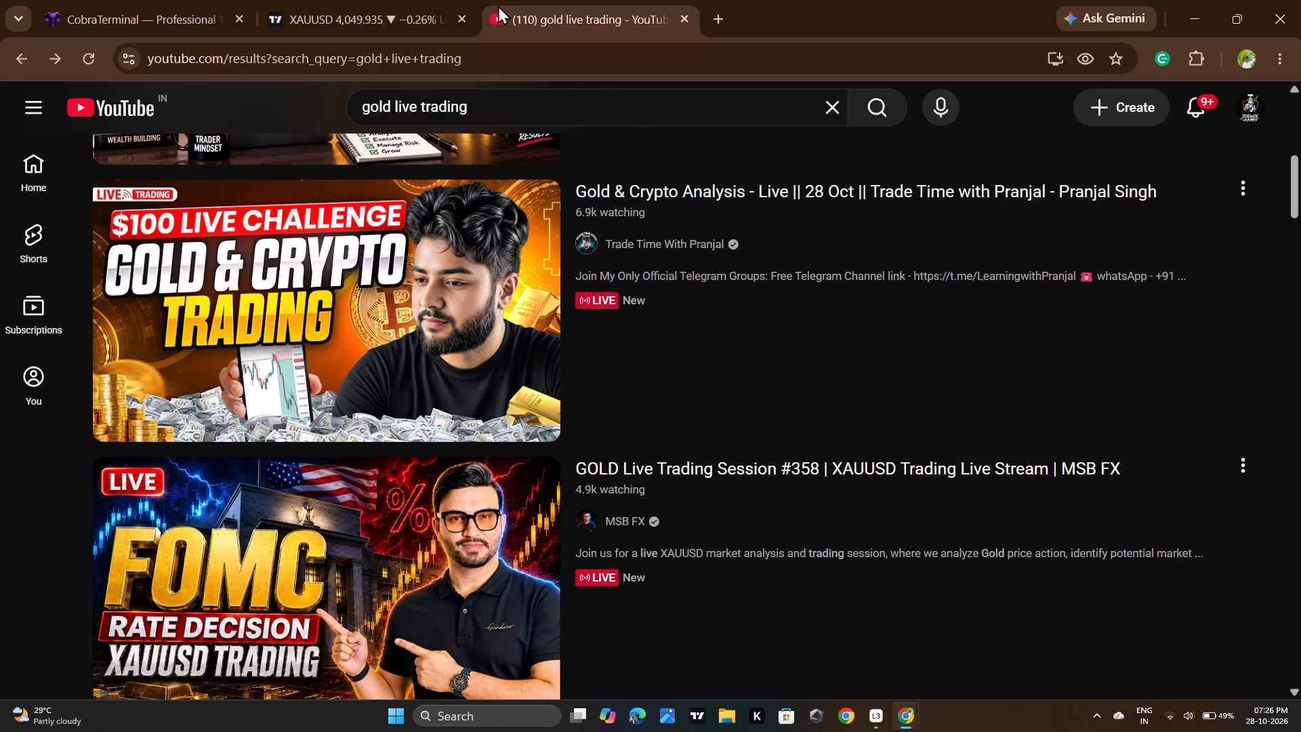
left_click(335, 11)
On CobraTerminal, close the open 0.03-lot XAUUSD sell position.
left_click(41, 1)
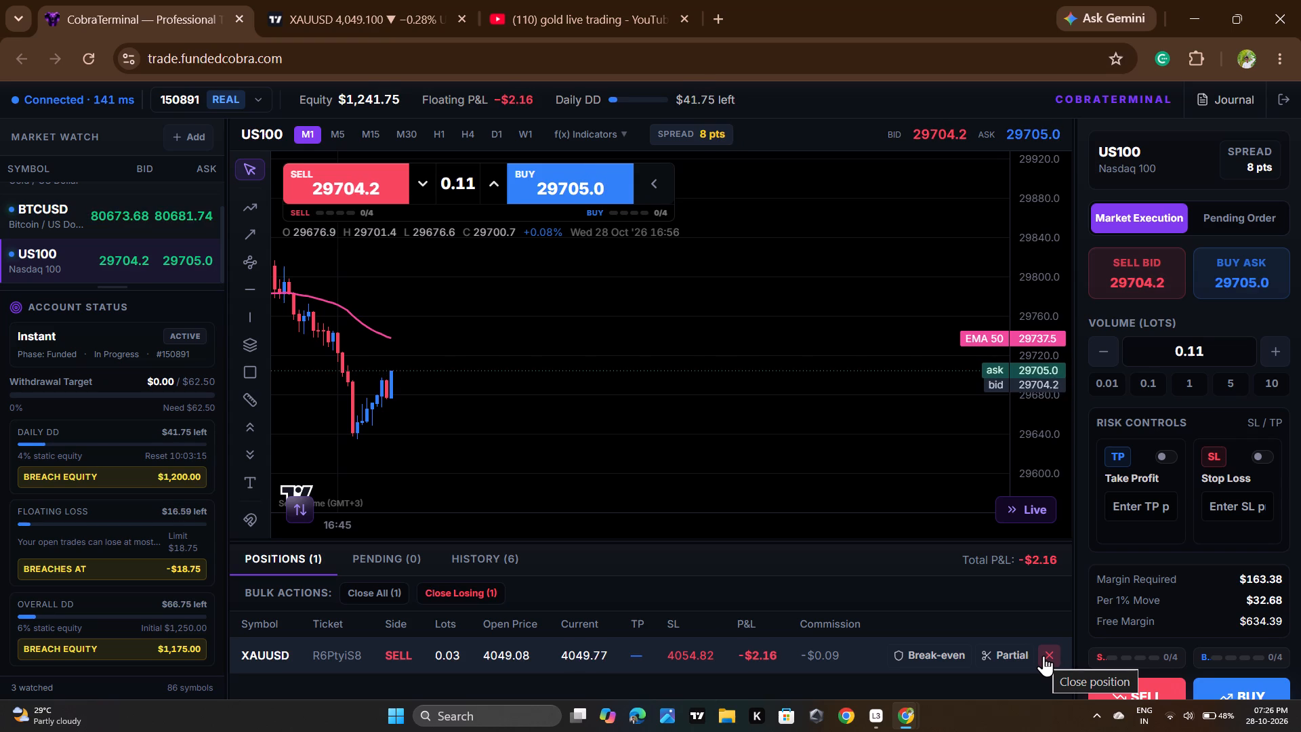
left_click(1044, 655)
Set the US100 market order volume to 0.5 lots.
scroll(814, 503, "down", 4)
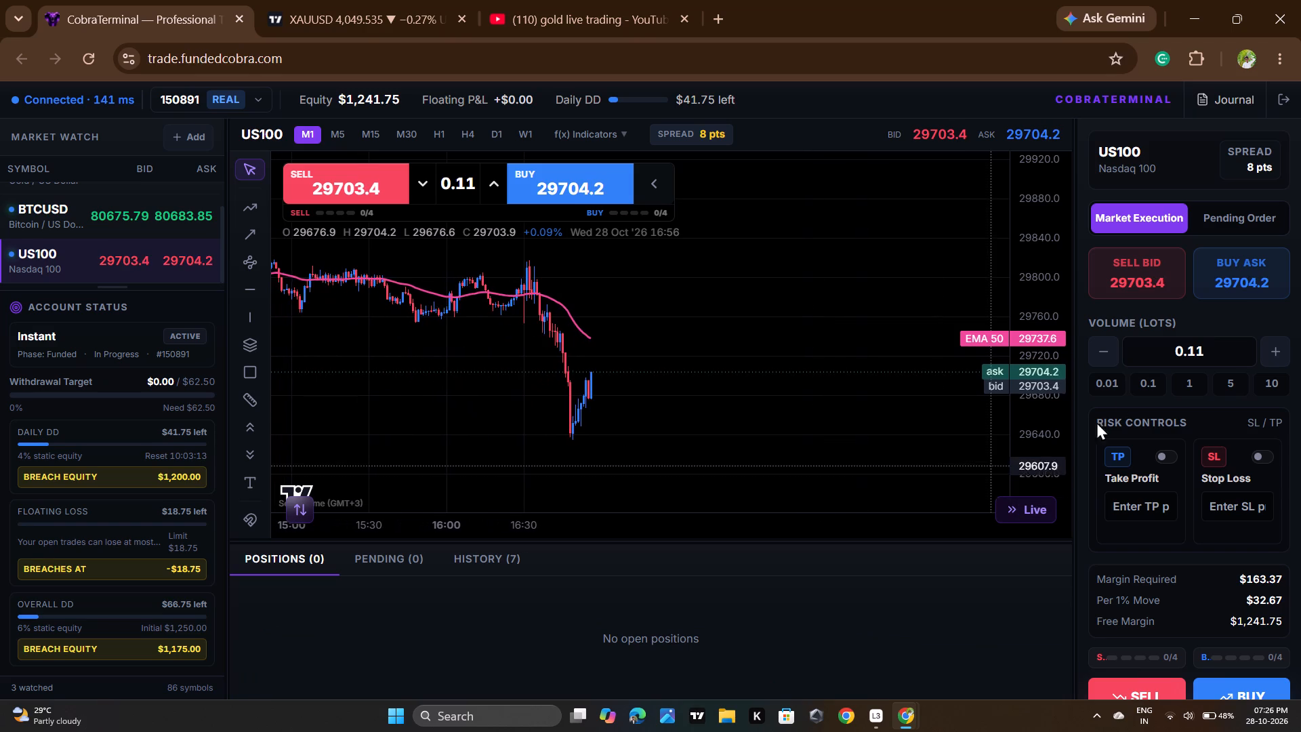
triple_click(1275, 358)
triple_click(1275, 359)
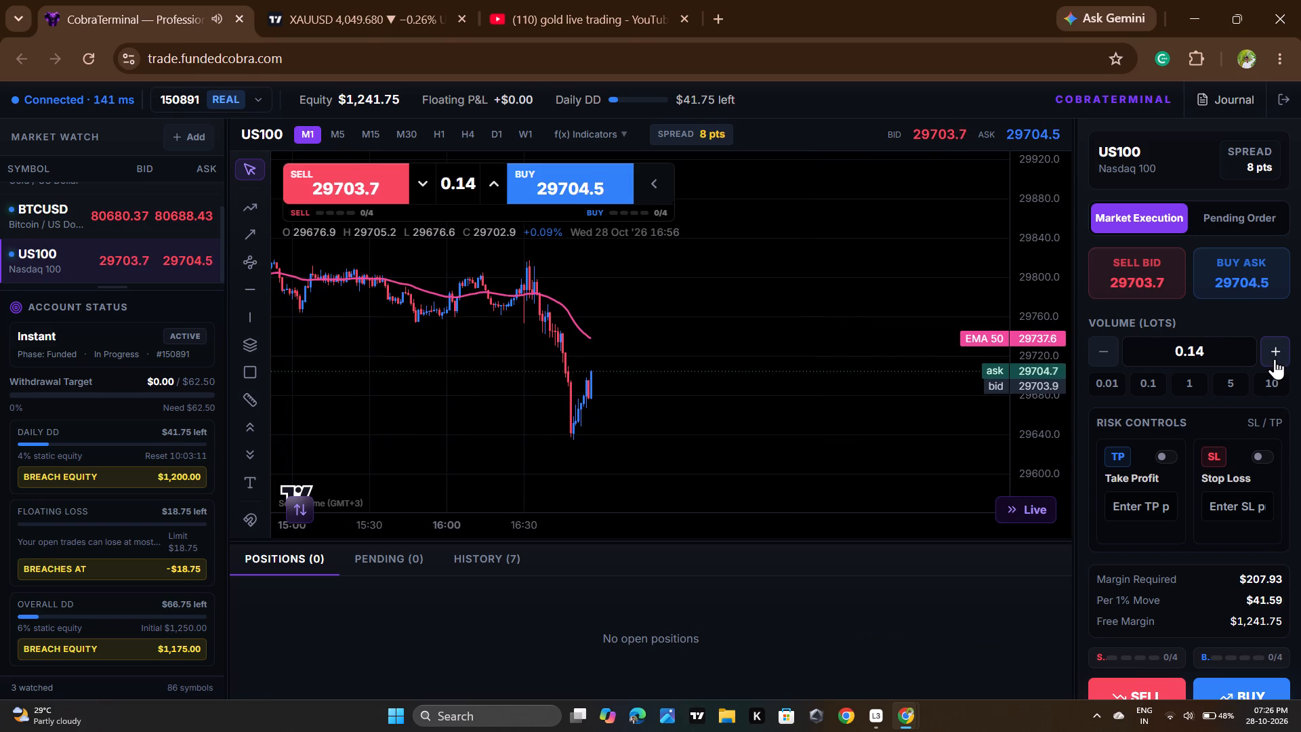
triple_click(1275, 359)
triple_click(1275, 360)
triple_click(1275, 360)
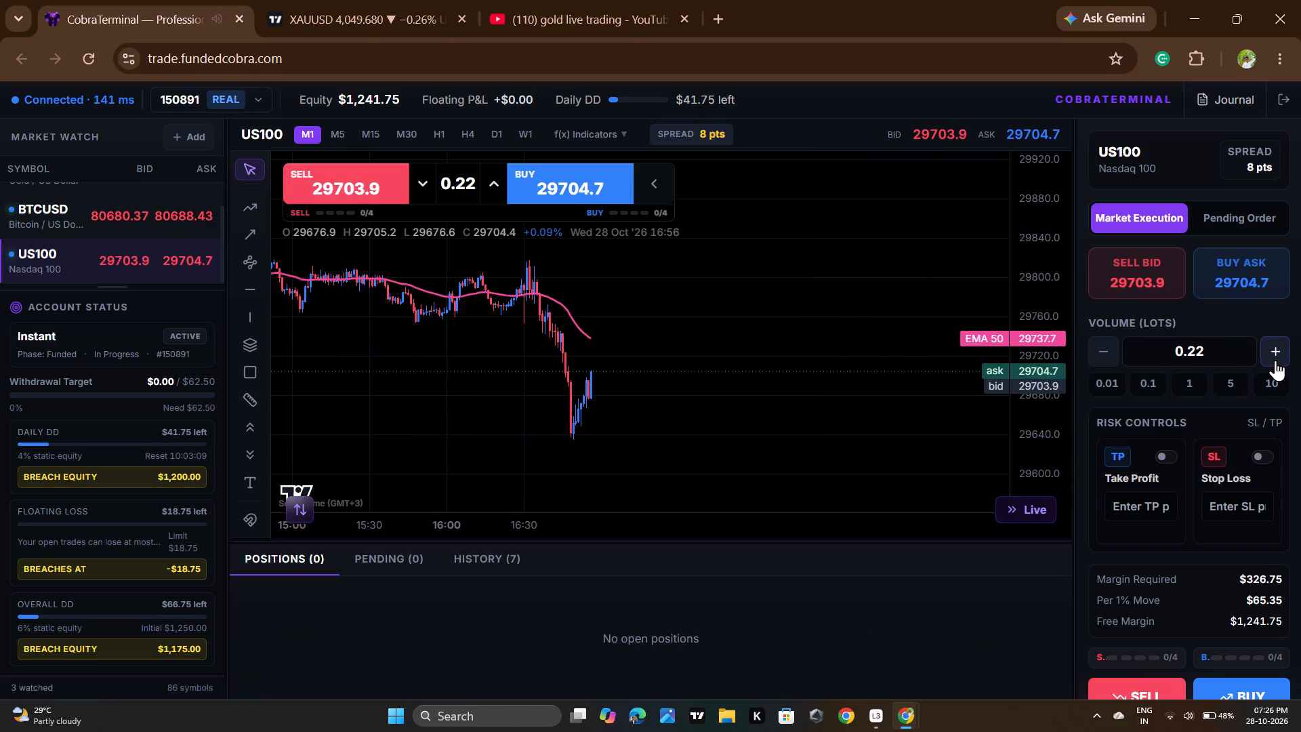
triple_click(1275, 360)
triple_click(1276, 362)
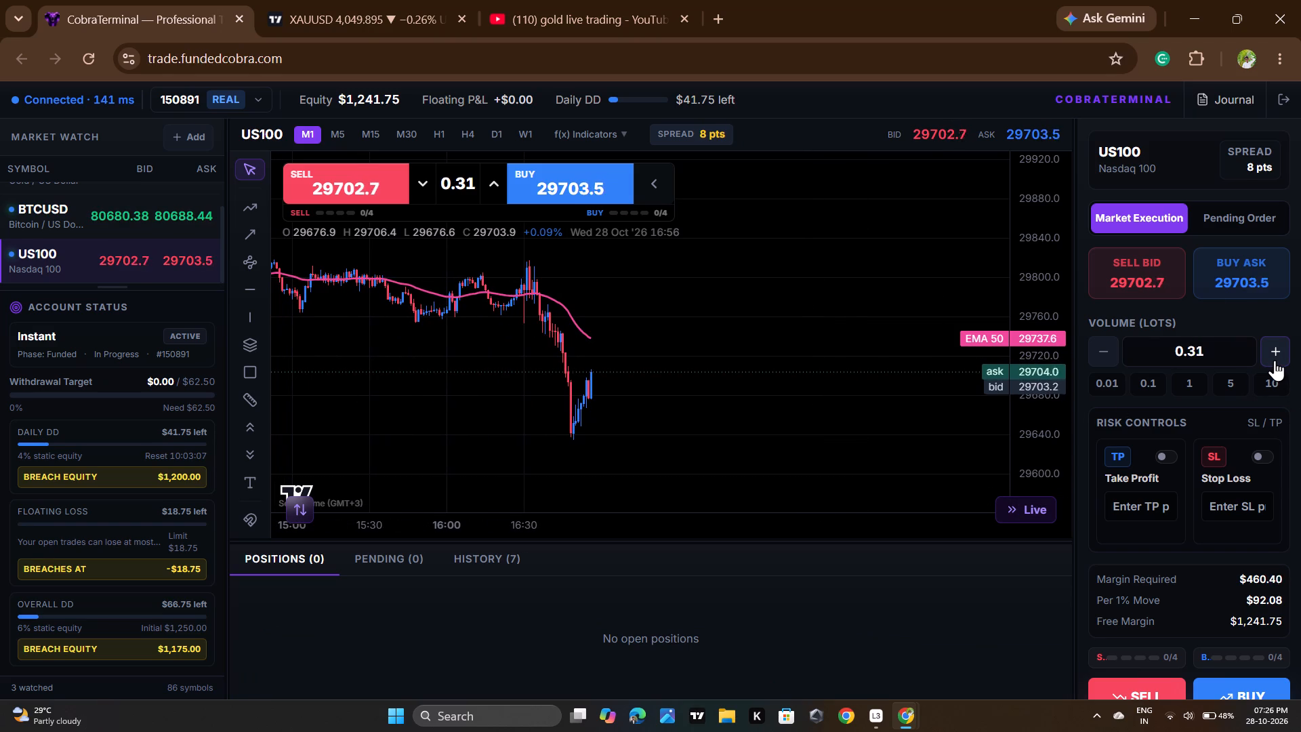
triple_click(1275, 360)
triple_click(1275, 360)
triple_click(1275, 360)
triple_click(1275, 360)
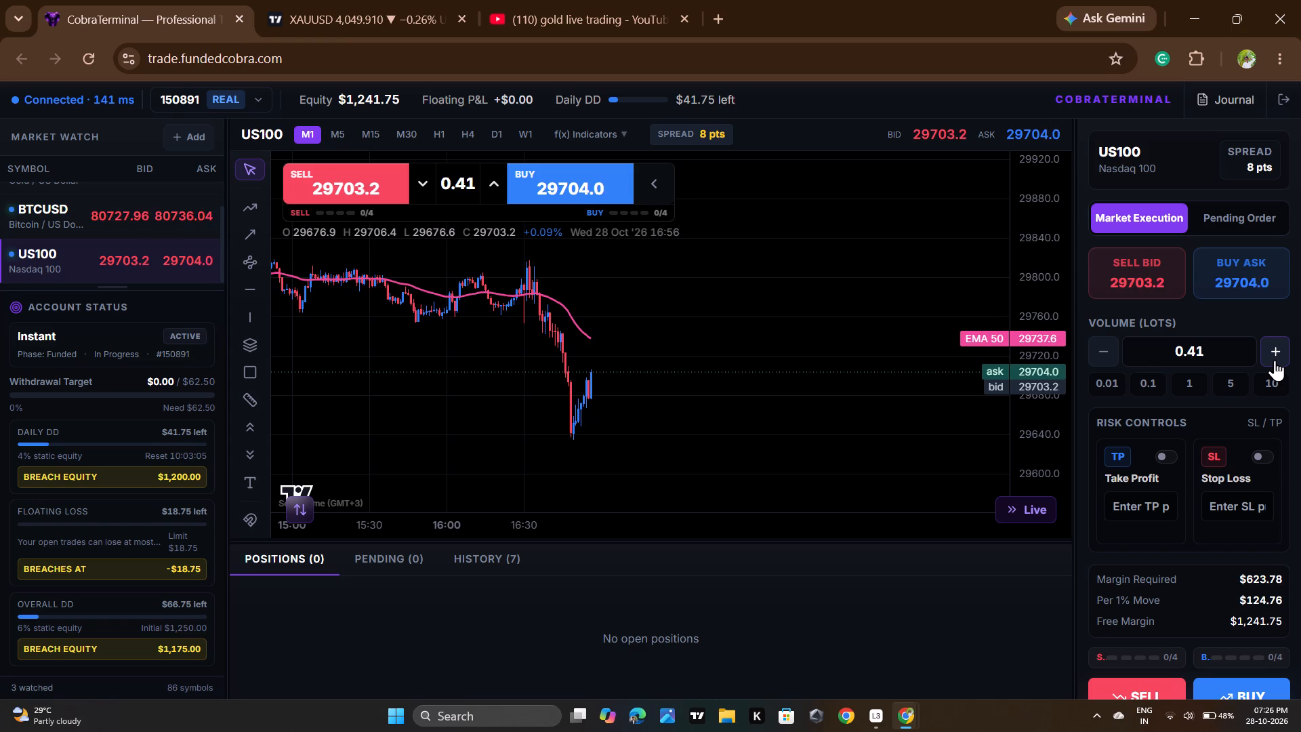
triple_click(1275, 360)
triple_click(1275, 360)
triple_click(1275, 360)
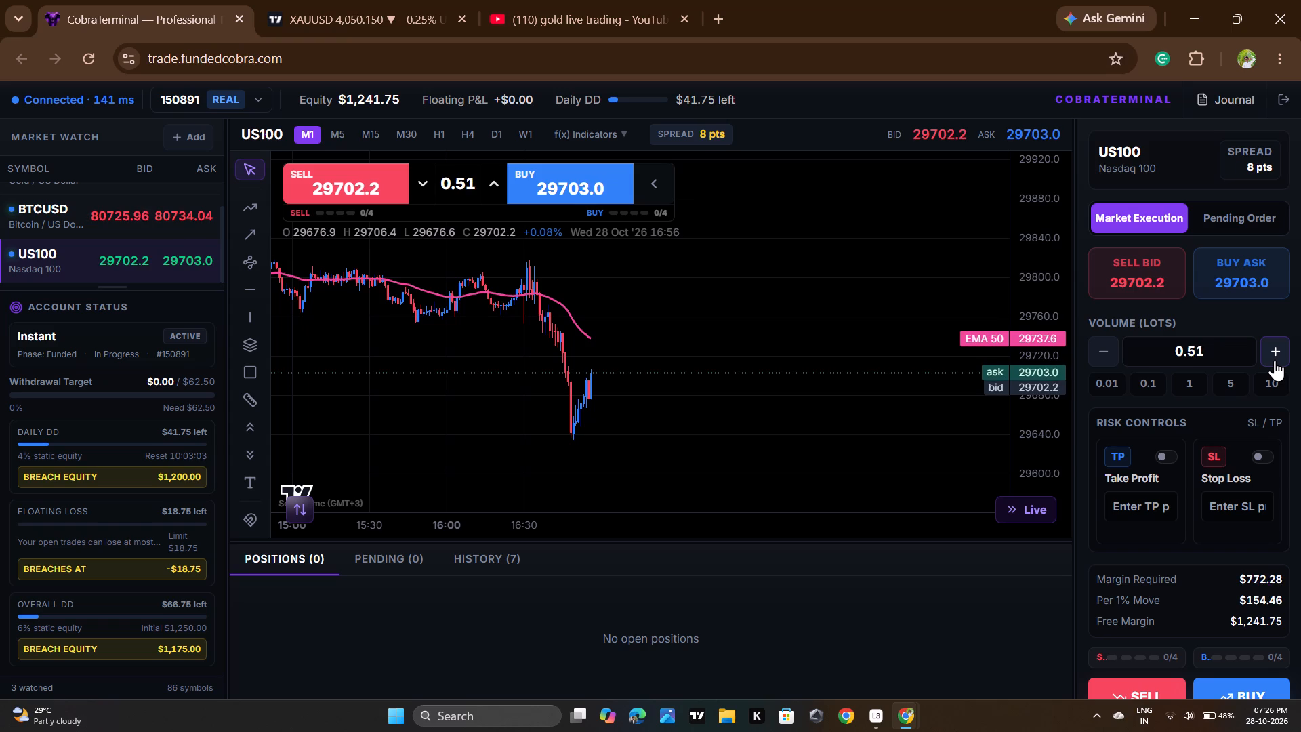
double_click(1275, 360)
triple_click(1118, 352)
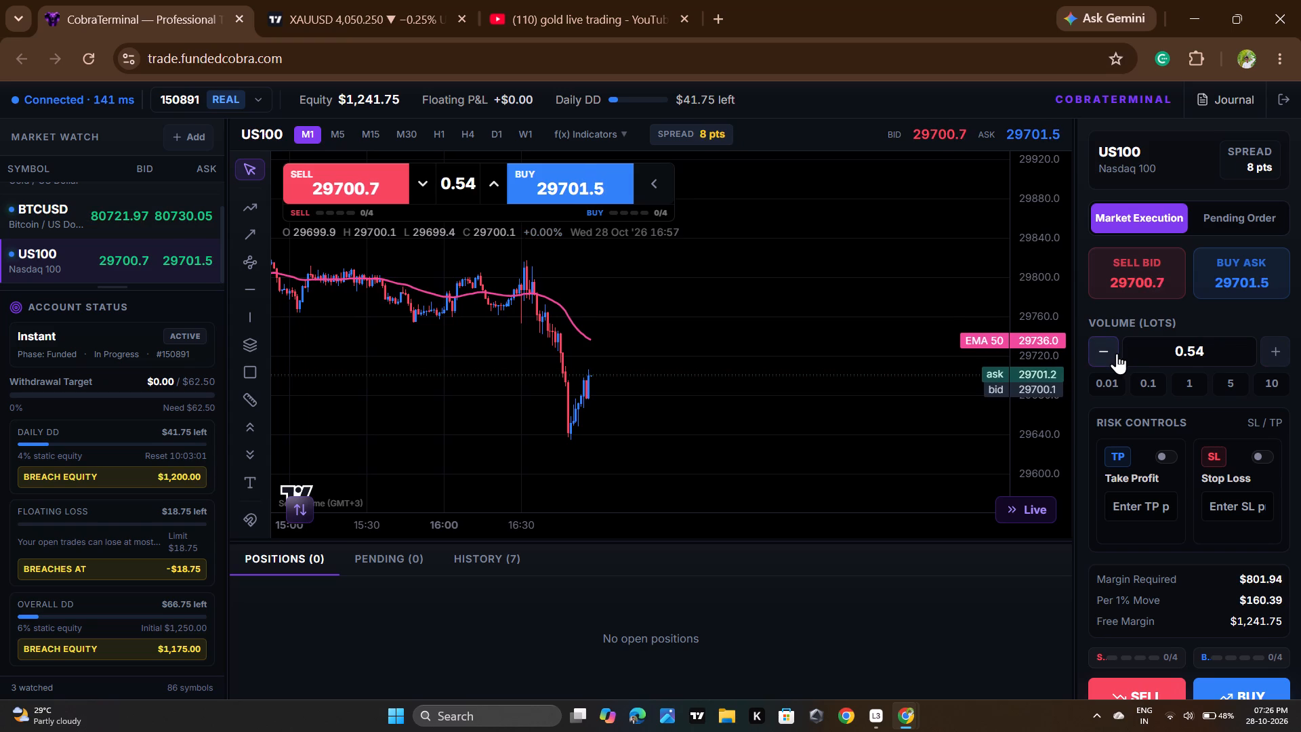
double_click(1117, 353)
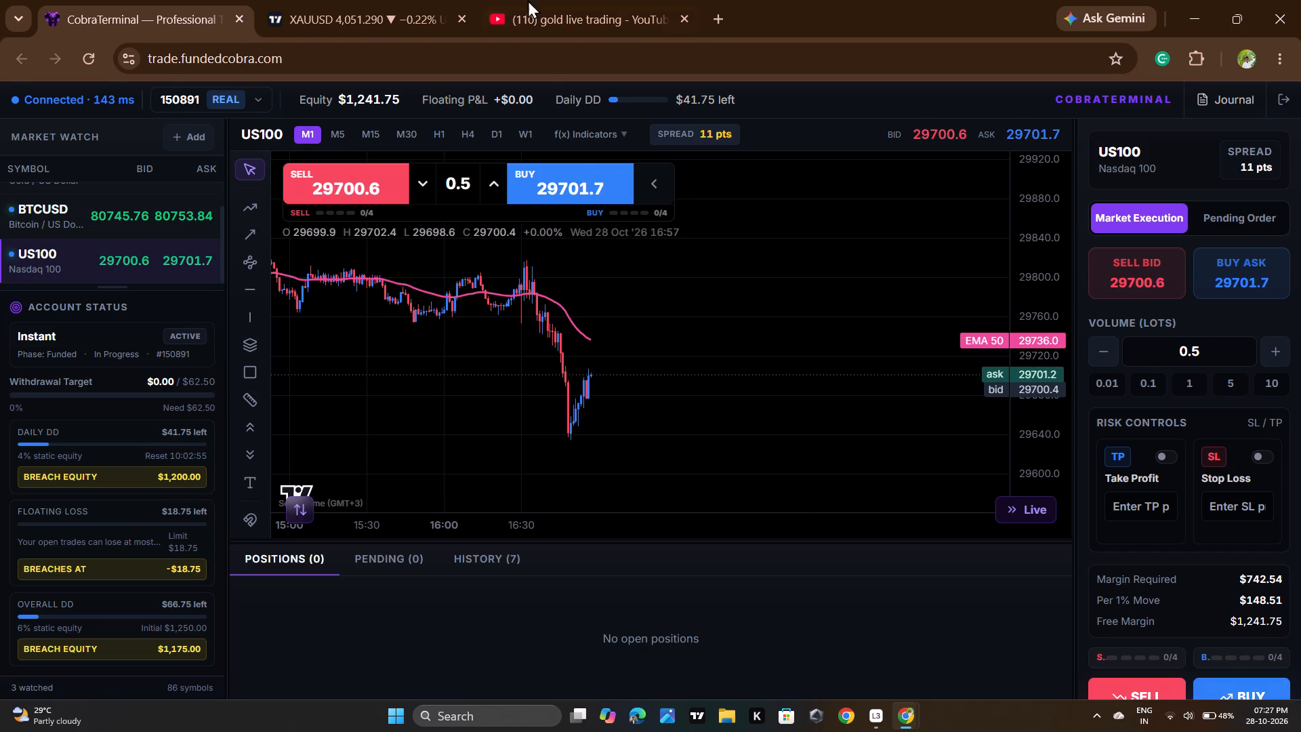
Return to the US100 chart on TradingView and examine price against the drawn long position and the green zone.
left_click(330, 1)
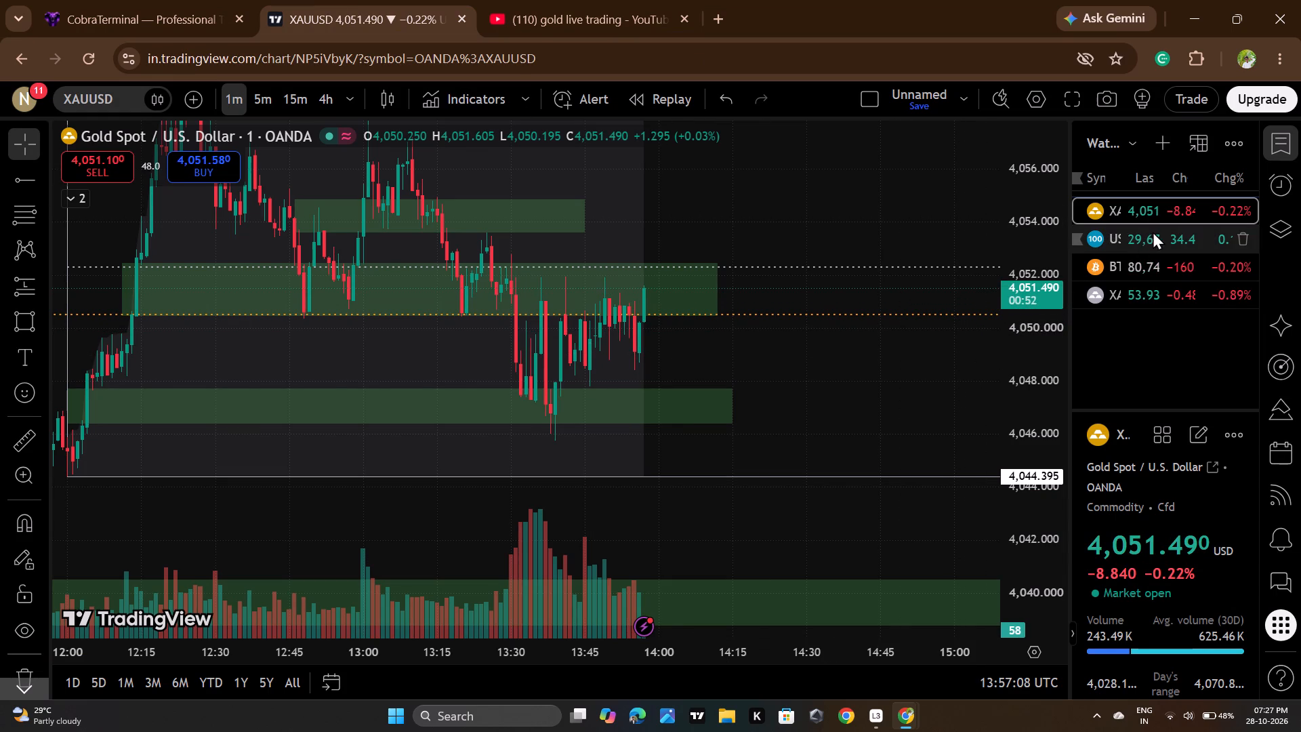
left_click(1161, 289)
left_click(1162, 237)
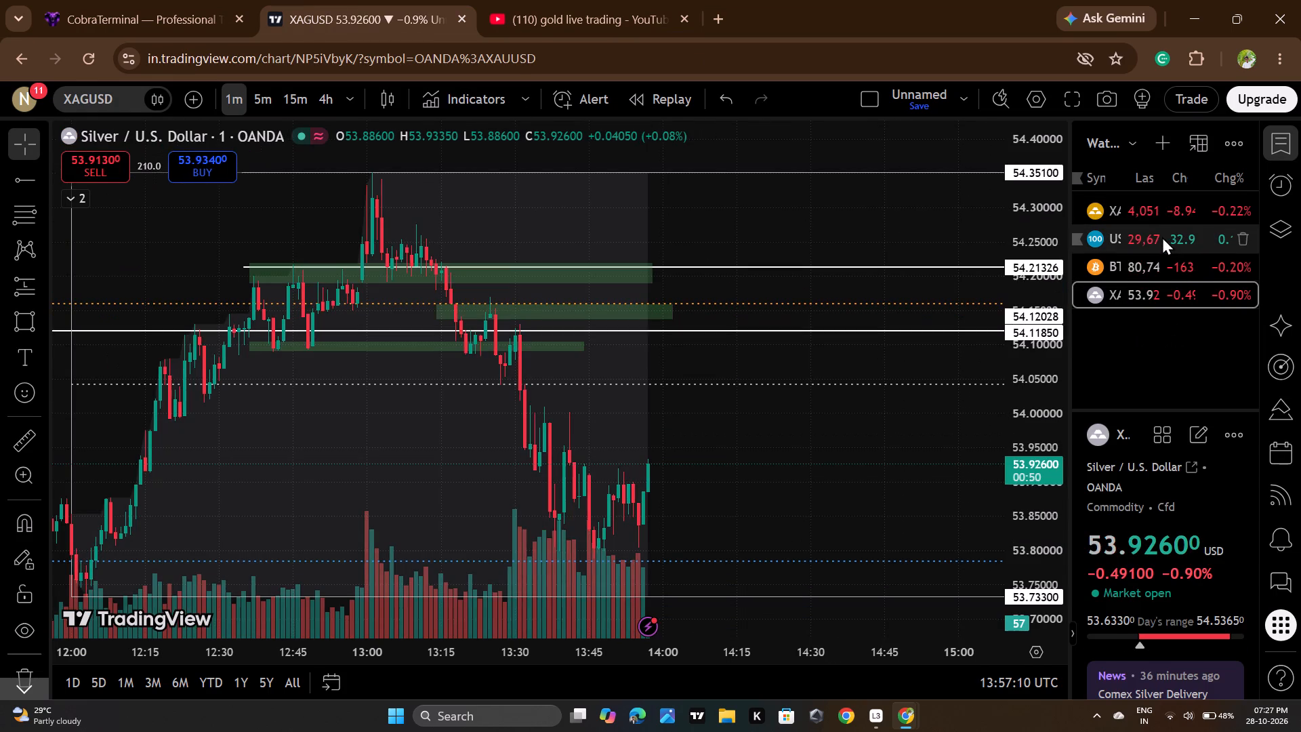
scroll(1022, 313, "up", 19)
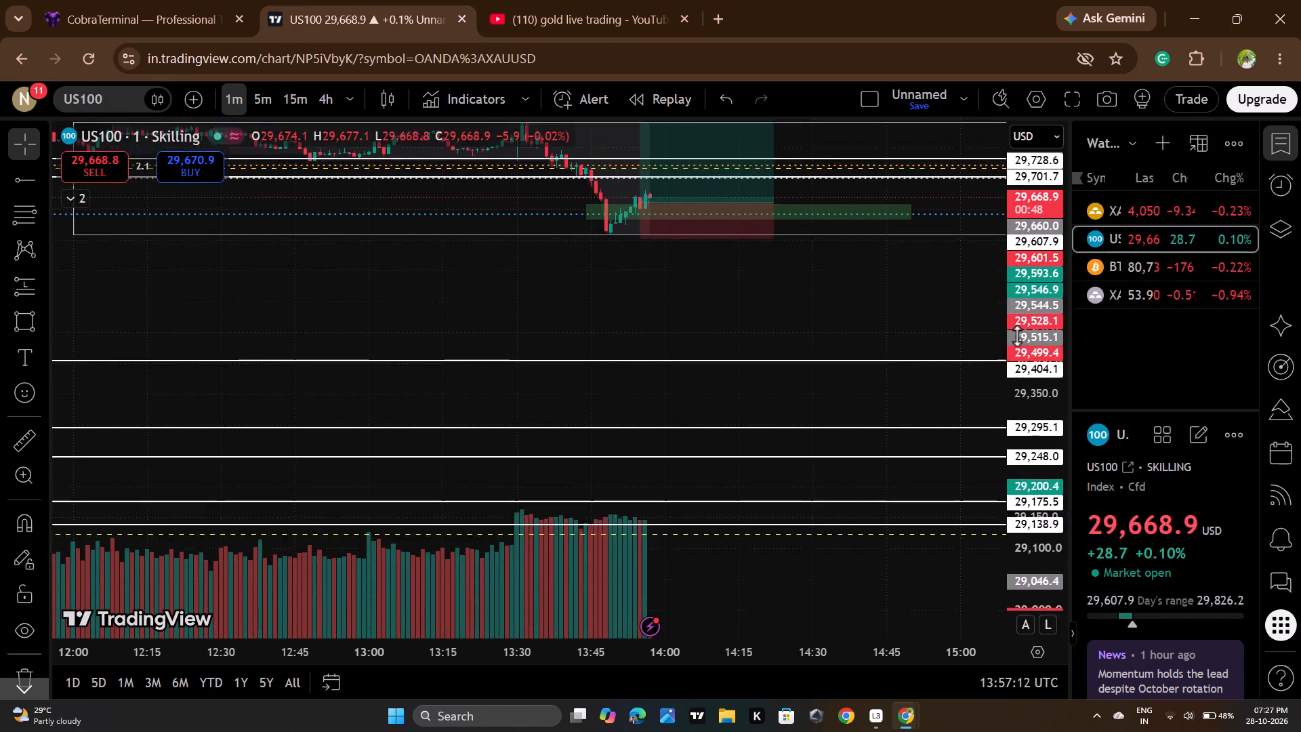
scroll(1018, 335, "up", 20)
scroll(1018, 335, "up", 1)
left_click_drag(916, 207, 869, 680)
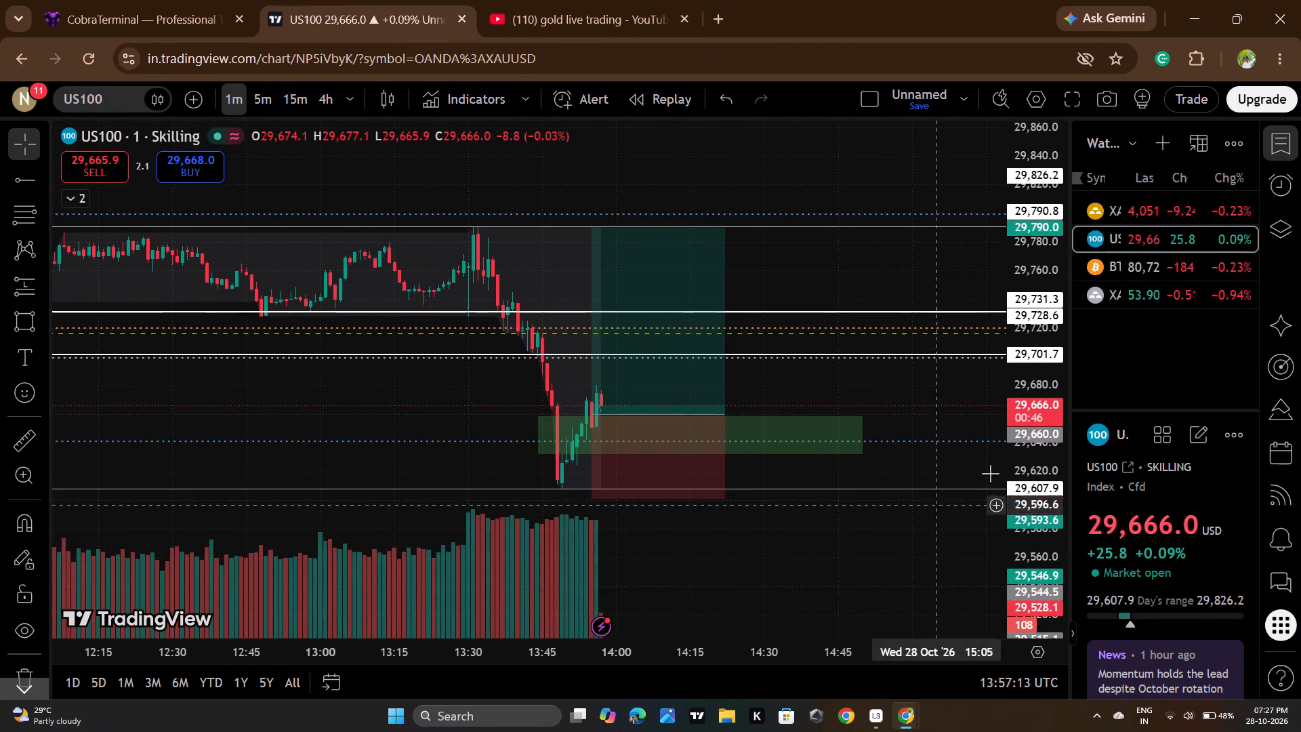
scroll(1037, 433, "up", 11)
scroll(889, 459, "up", 2)
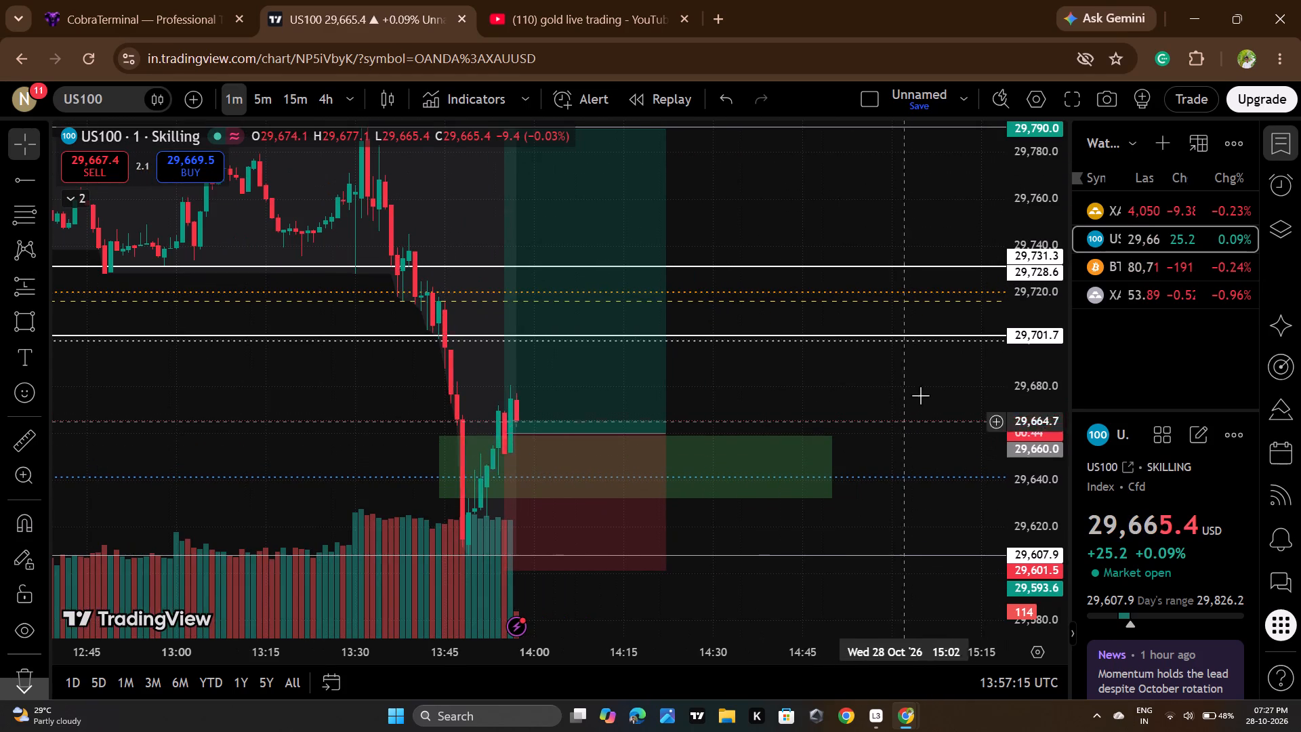
On CobraTerminal, buy 0.5 lots of US100 at market.
left_click_drag(934, 401, 929, 335)
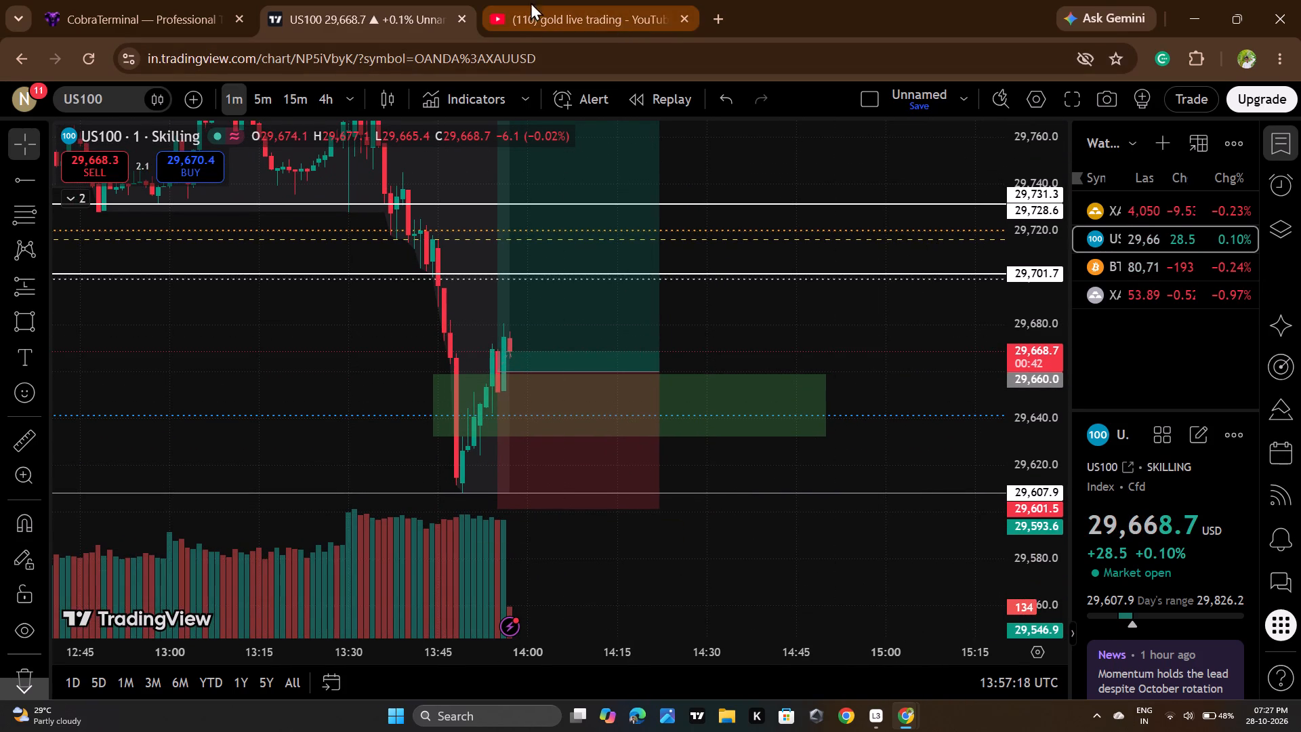
left_click(127, 0)
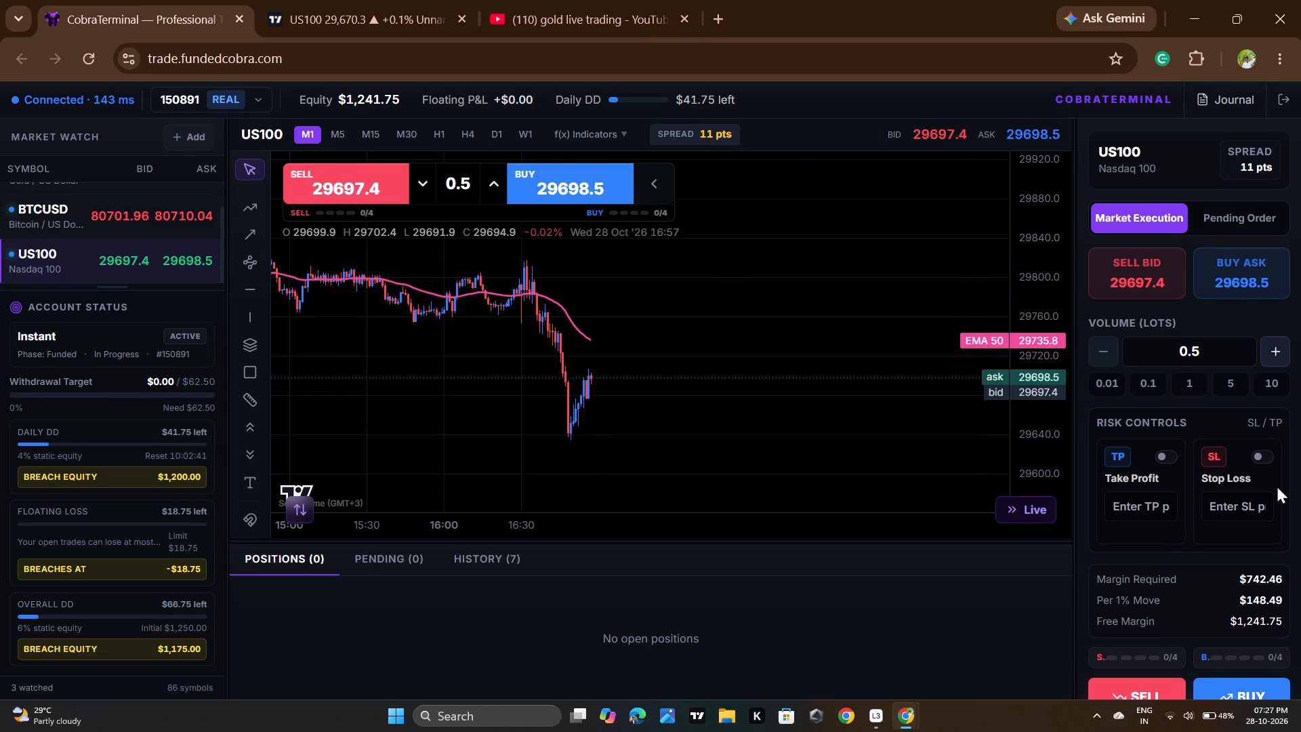
left_click(577, 169)
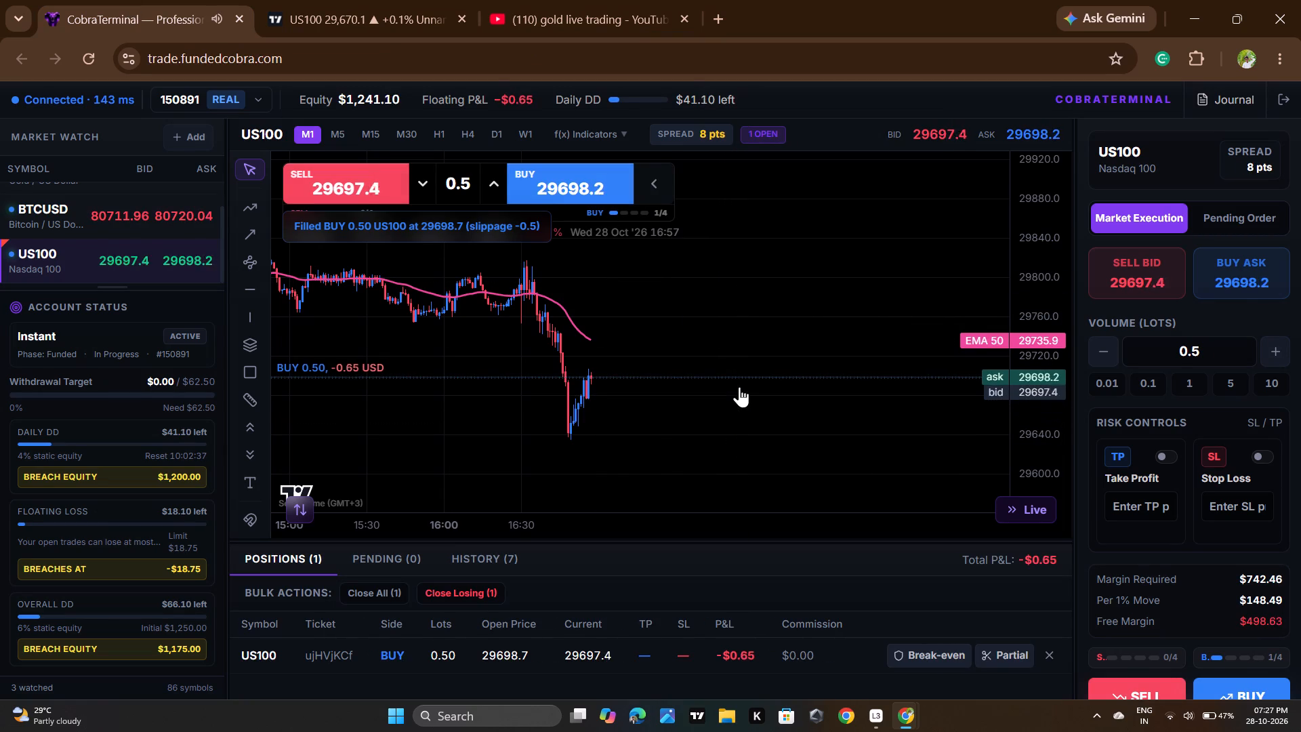
Add a stop loss to the open US100 buy and place it at 29664.2.
left_click(747, 381)
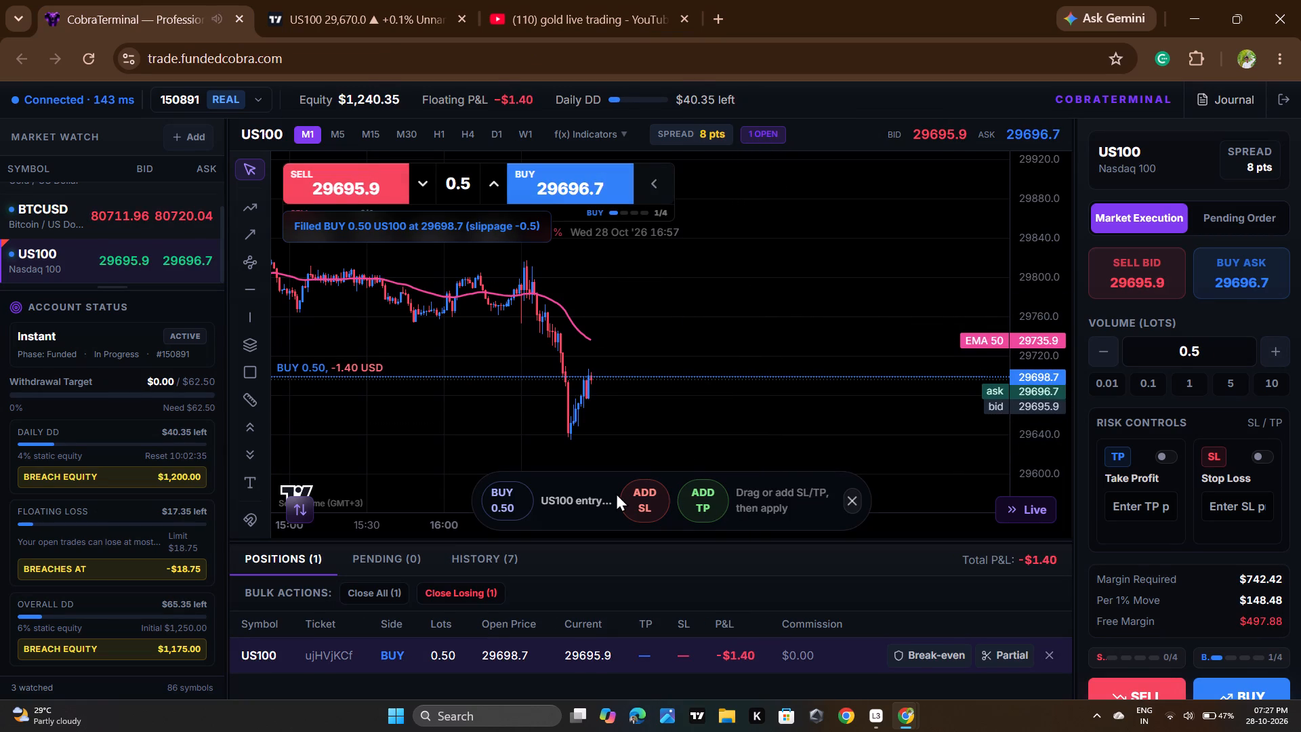
left_click(616, 493)
left_click(652, 485)
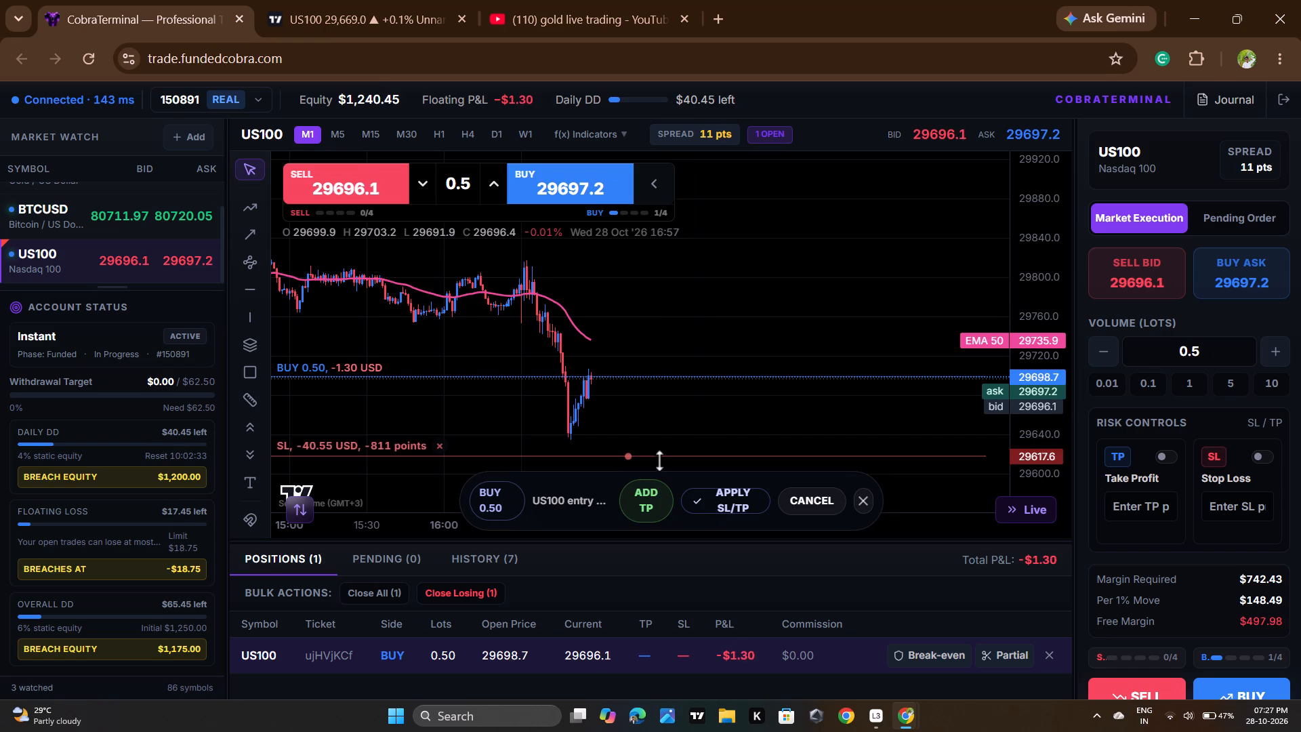
left_click_drag(657, 453, 681, 430)
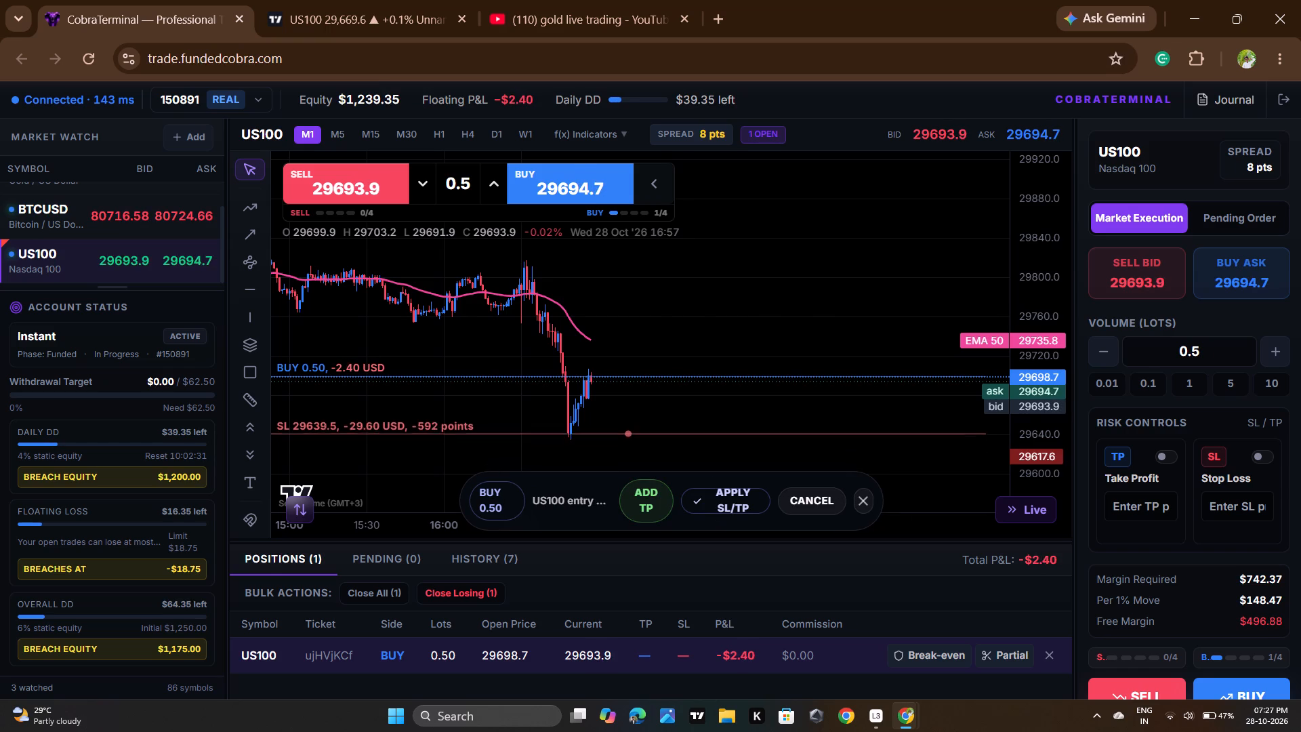
left_click_drag(681, 430, 686, 411)
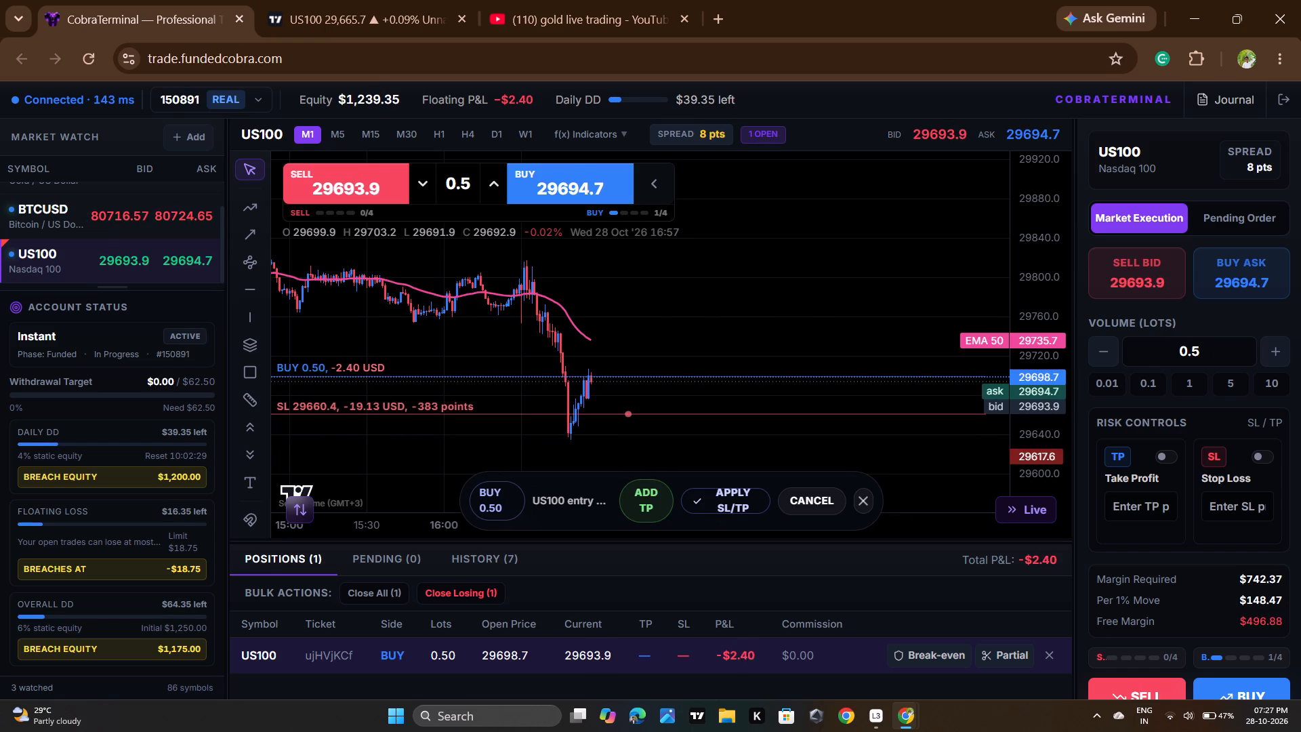
left_click_drag(686, 411, 688, 407)
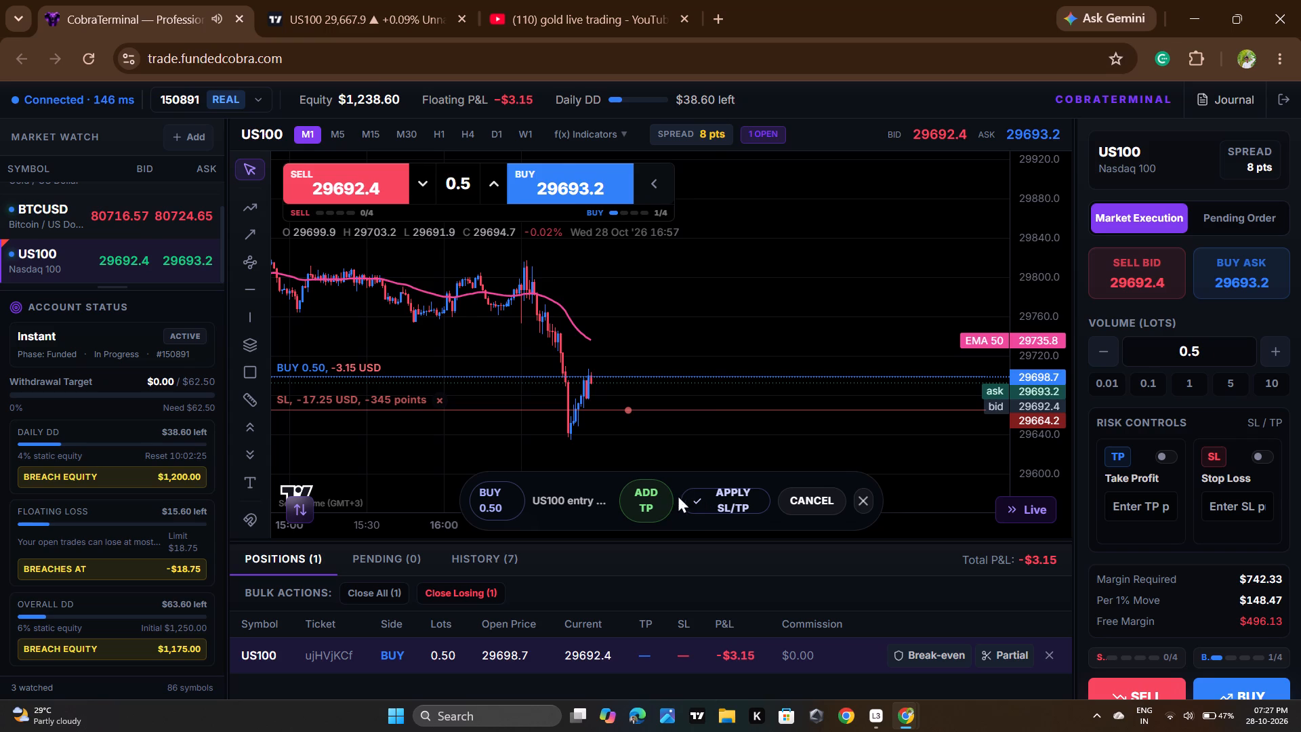
Add a take profit at 29769.7 to the US100 buy and apply both protective levels.
left_click(661, 495)
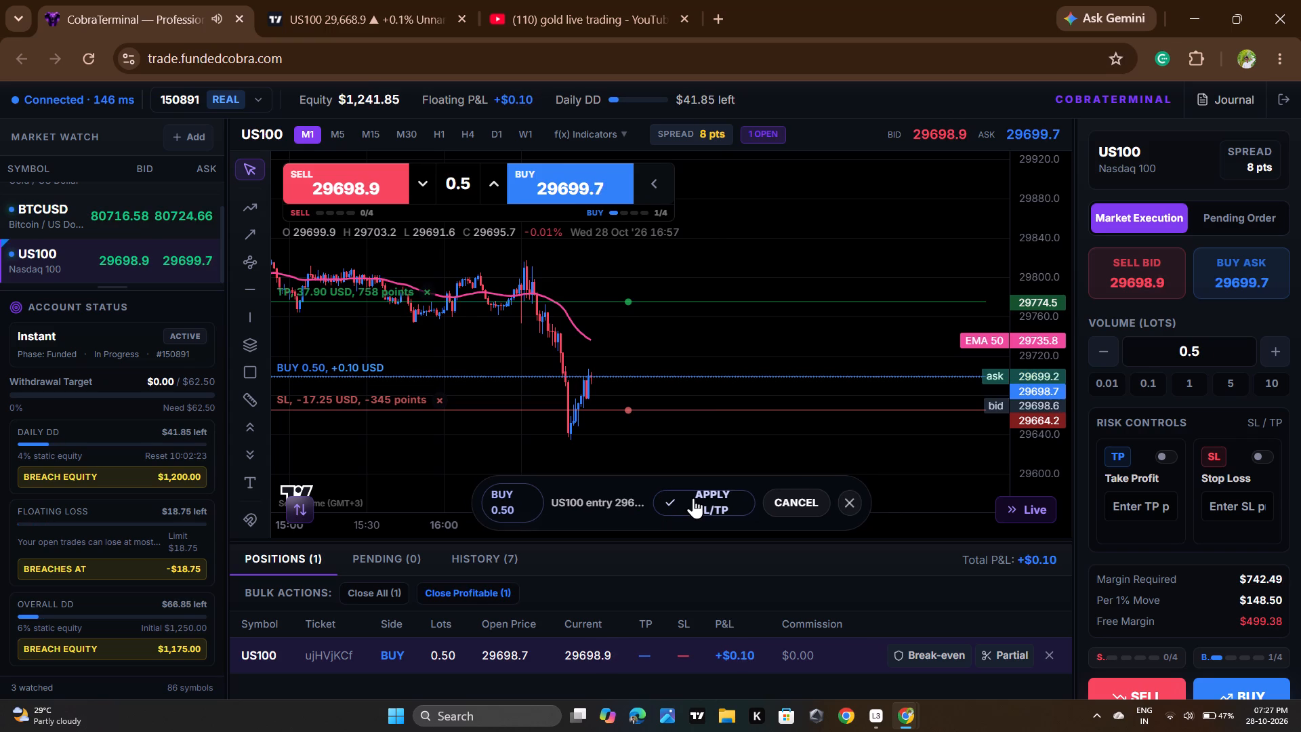
left_click(635, 303)
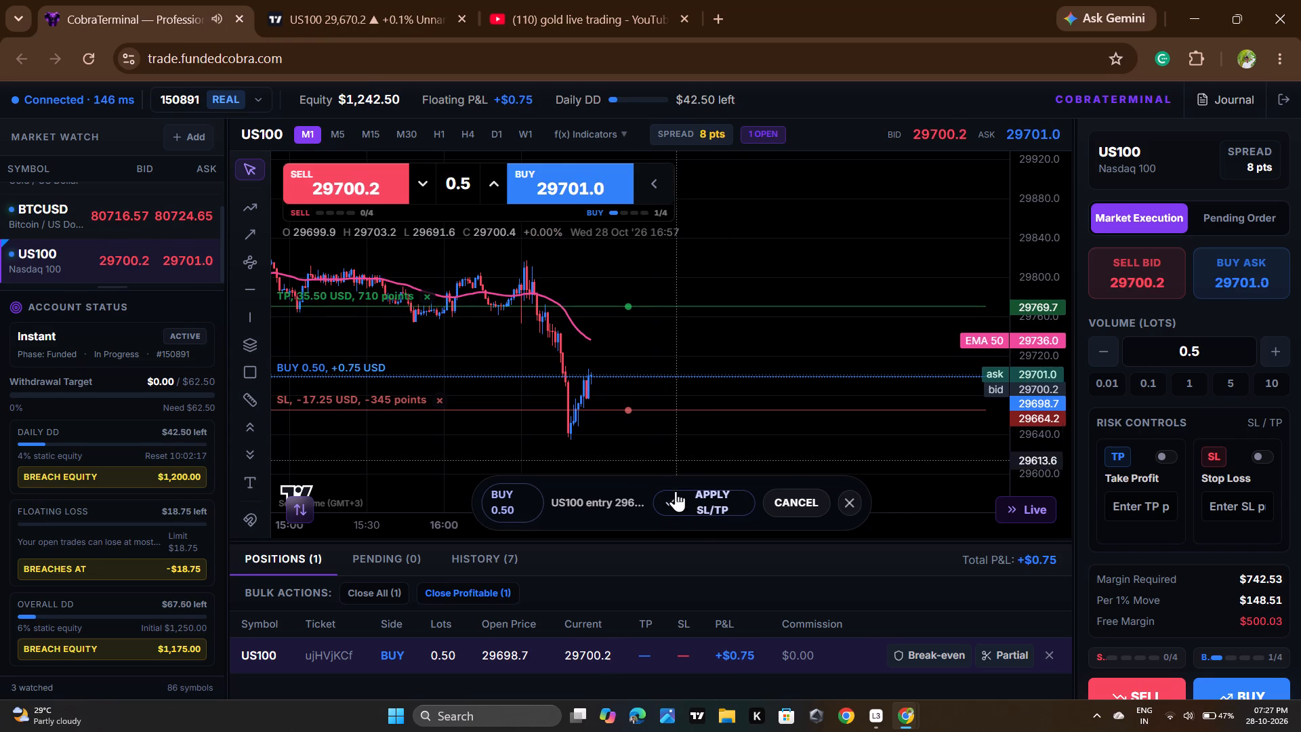
left_click(713, 505)
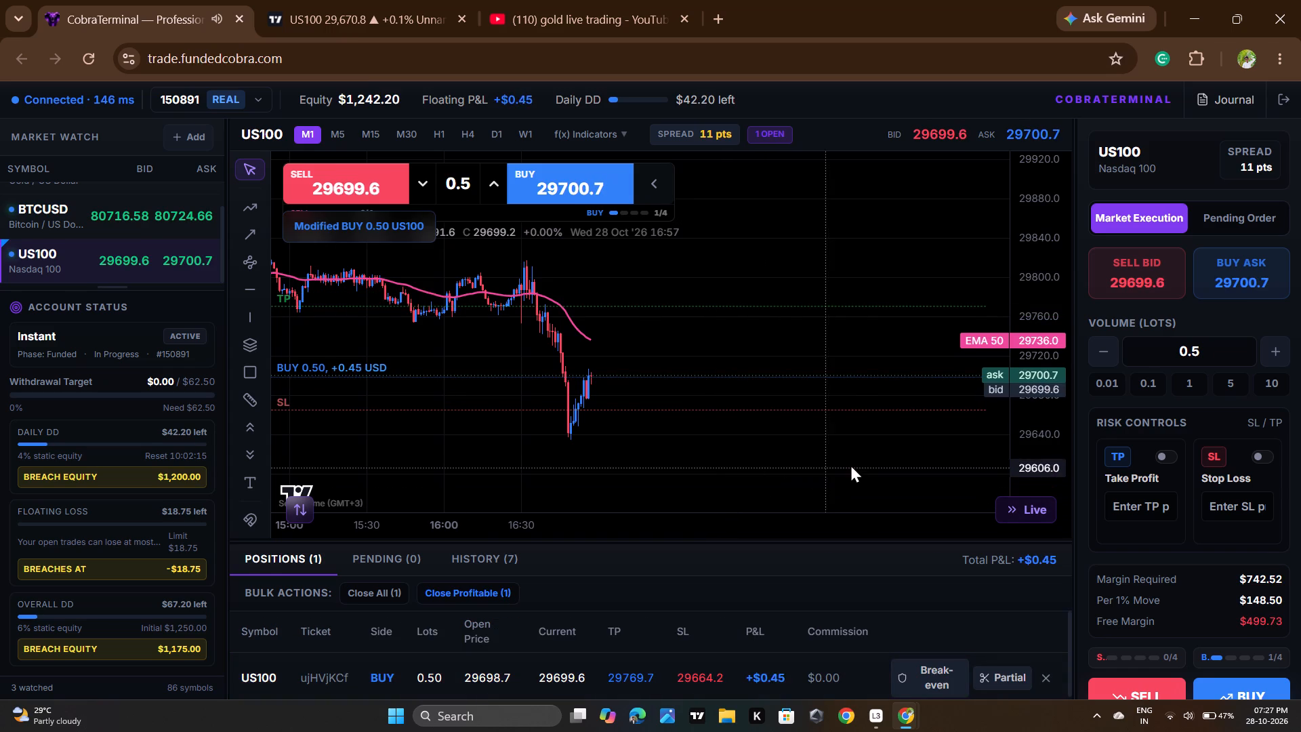
Review the US100 buy's stop-loss and take-profit levels, and examine TradingView's 1-minute chart around the drawn long position and green zone.
scroll(867, 462, "up", 3)
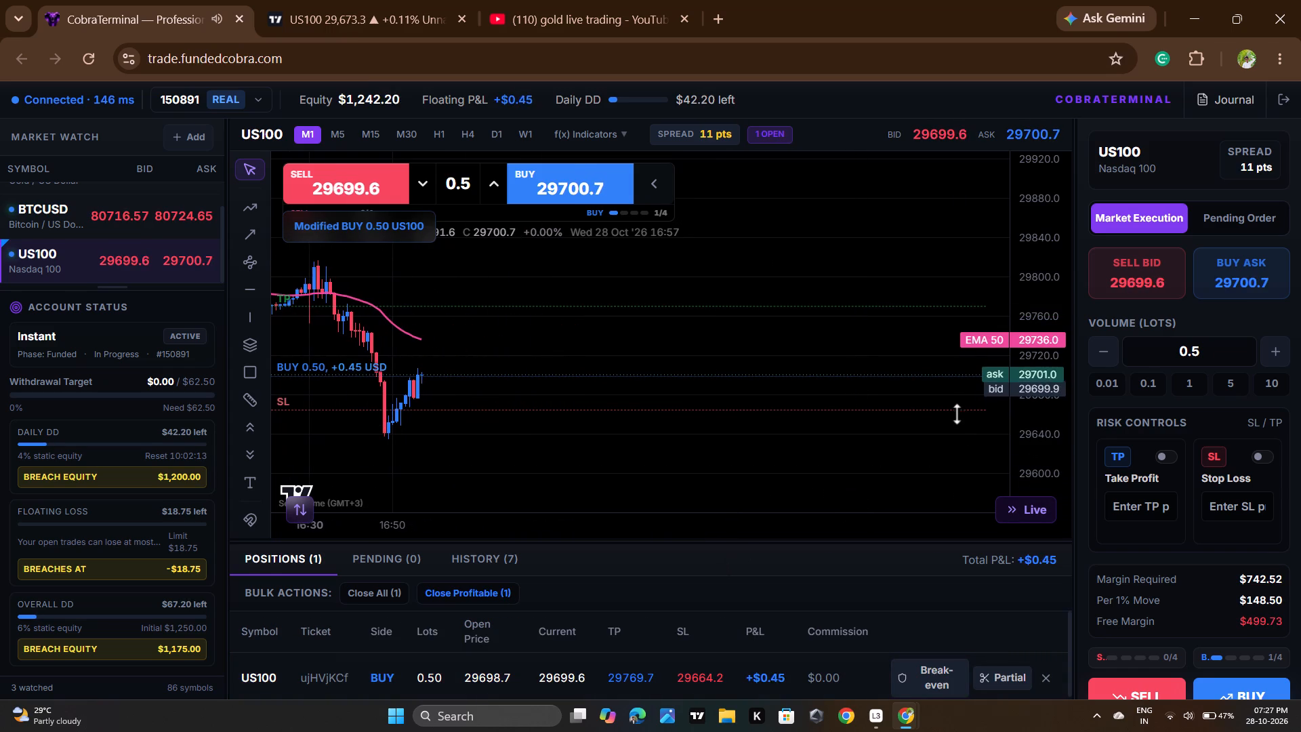
left_click(958, 412)
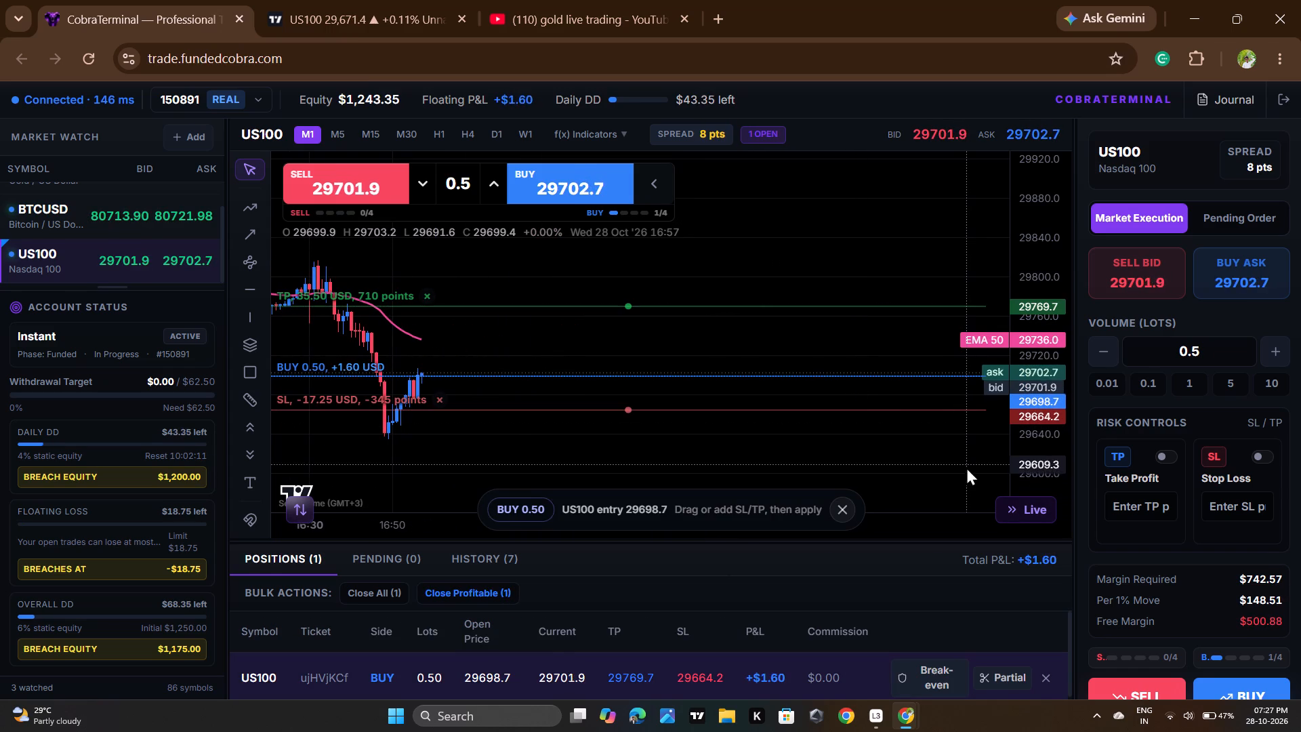
left_click(966, 468)
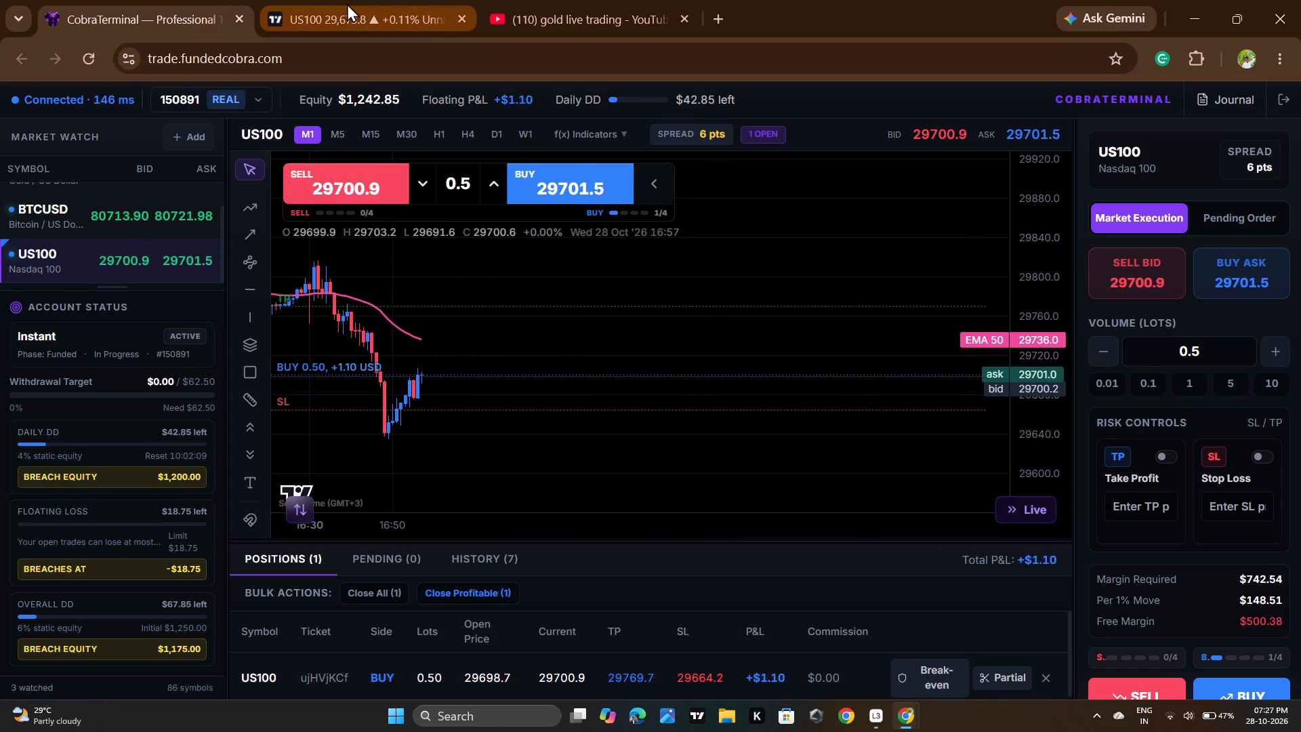
left_click(424, 9)
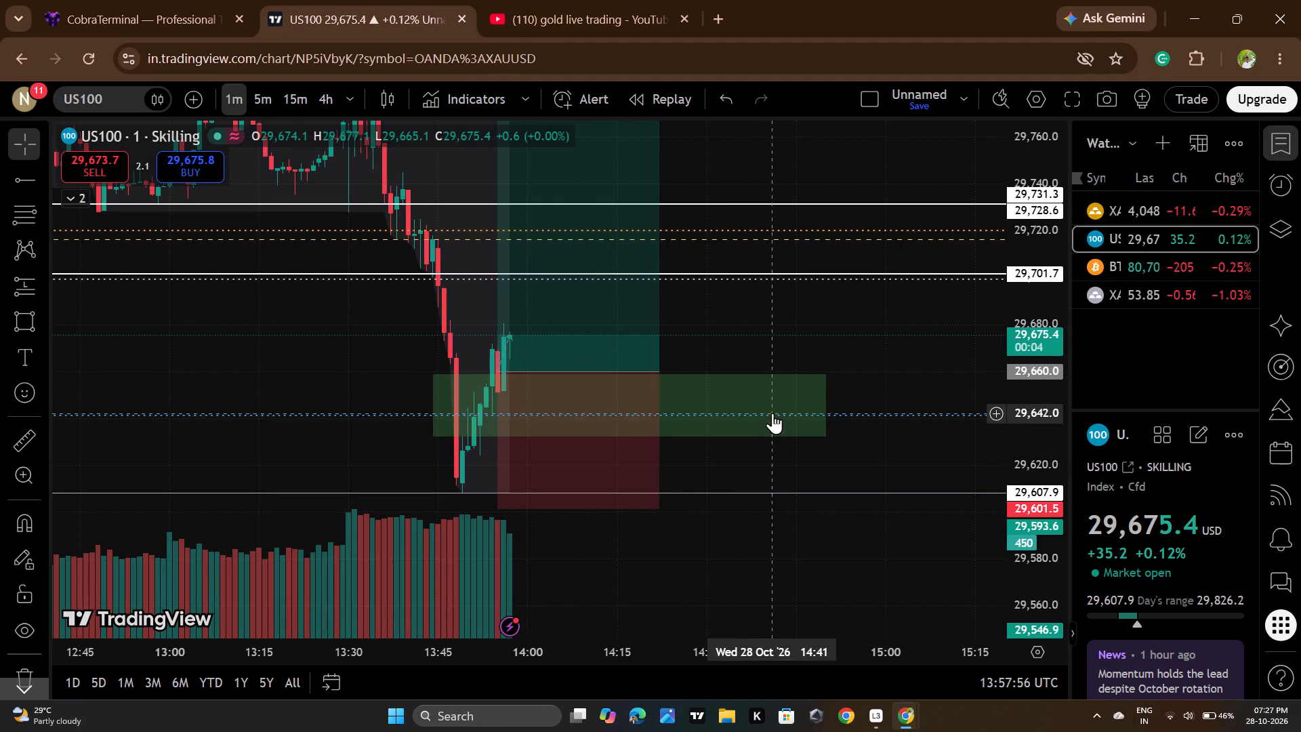
left_click(762, 476)
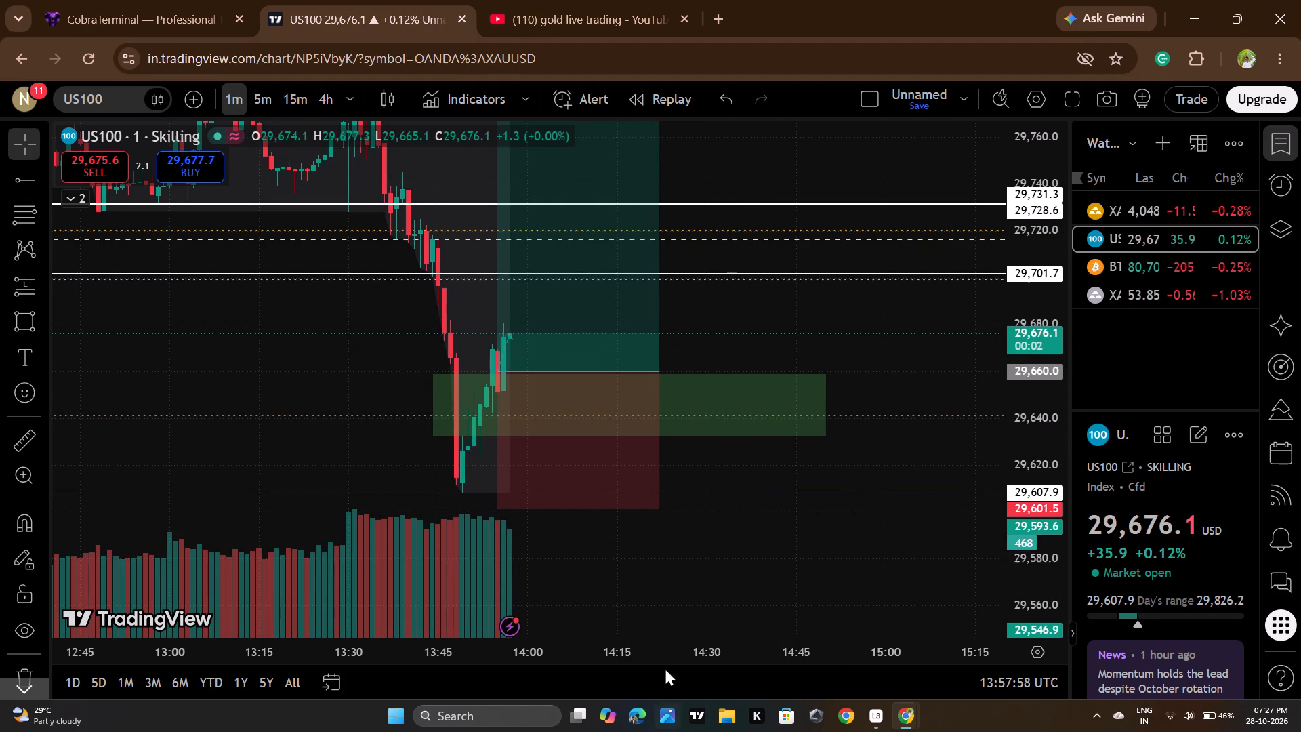
scroll(709, 609, "down", 1)
scroll(1044, 339, "up", 2)
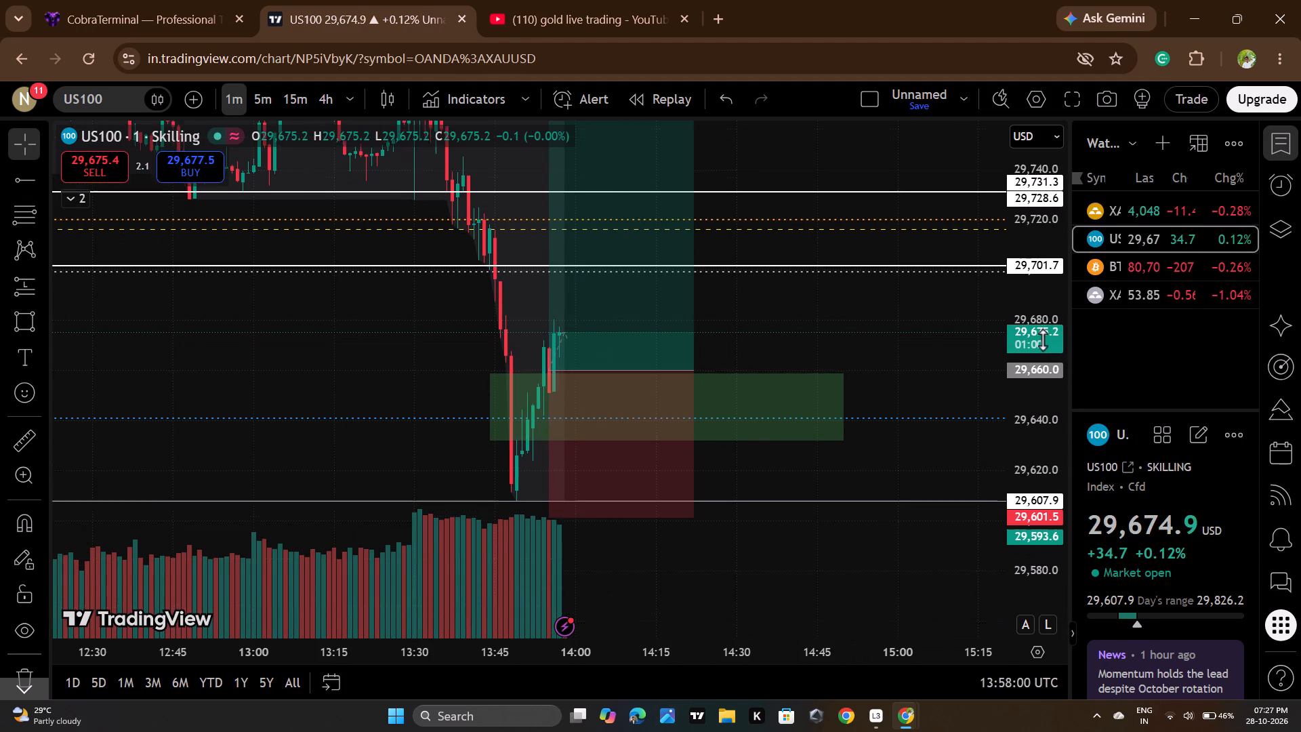
scroll(1044, 340, "up", 5)
scroll(966, 340, "up", 2)
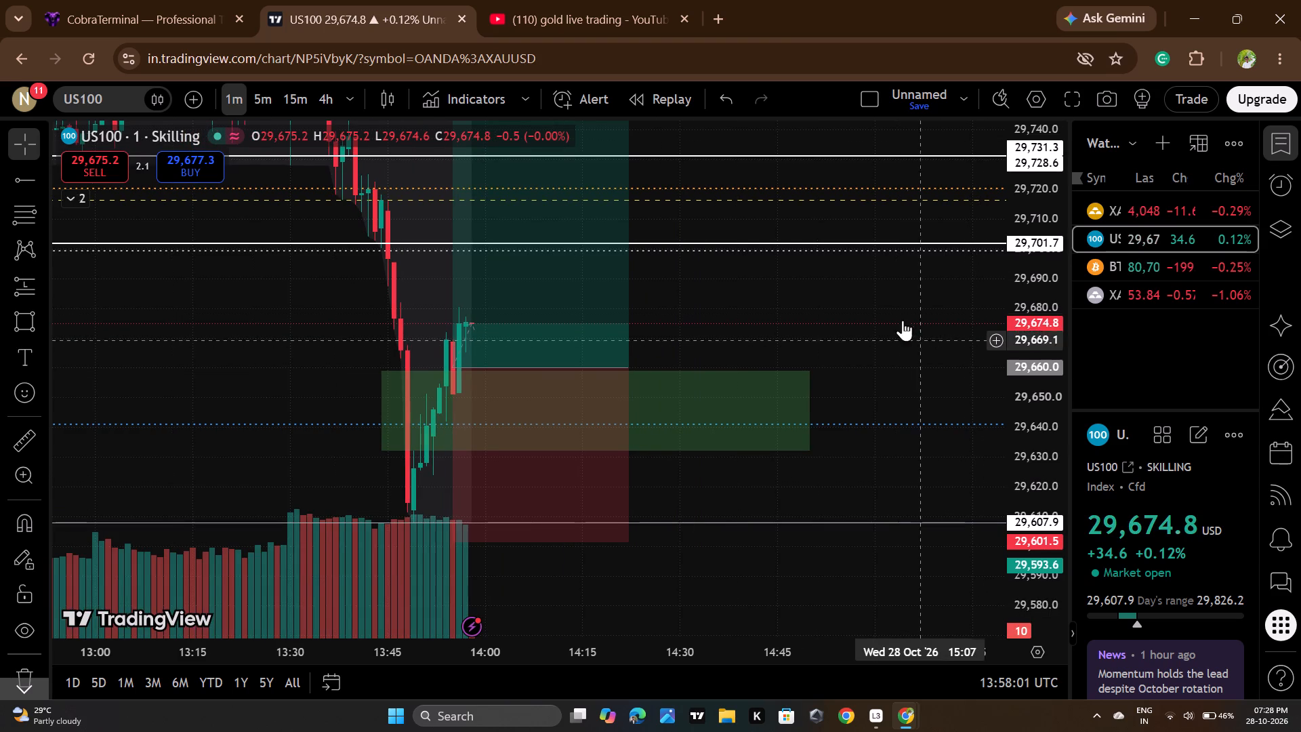
left_click_drag(899, 315, 901, 353)
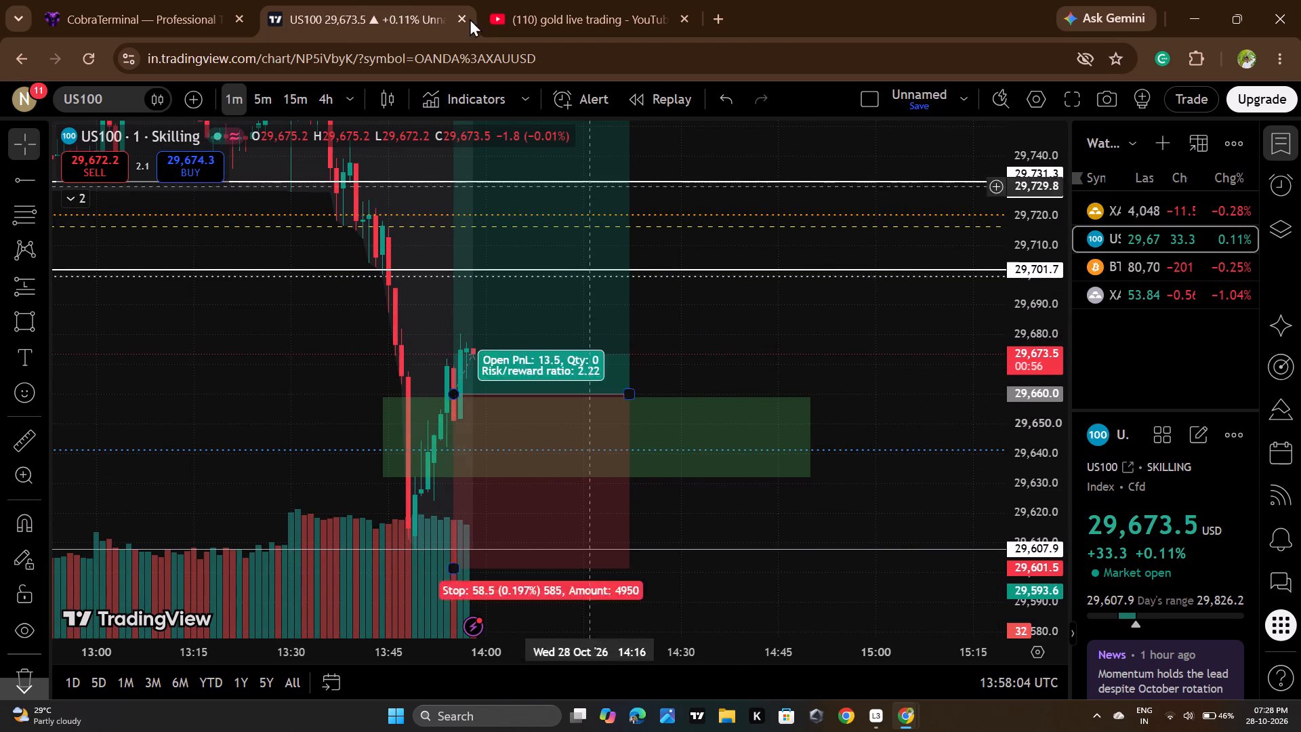
Monitor the open US100 buy on CobraTerminal against its stop-loss and take-profit levels, comparing price action with the US100 chart on TradingView.
left_click(214, 0)
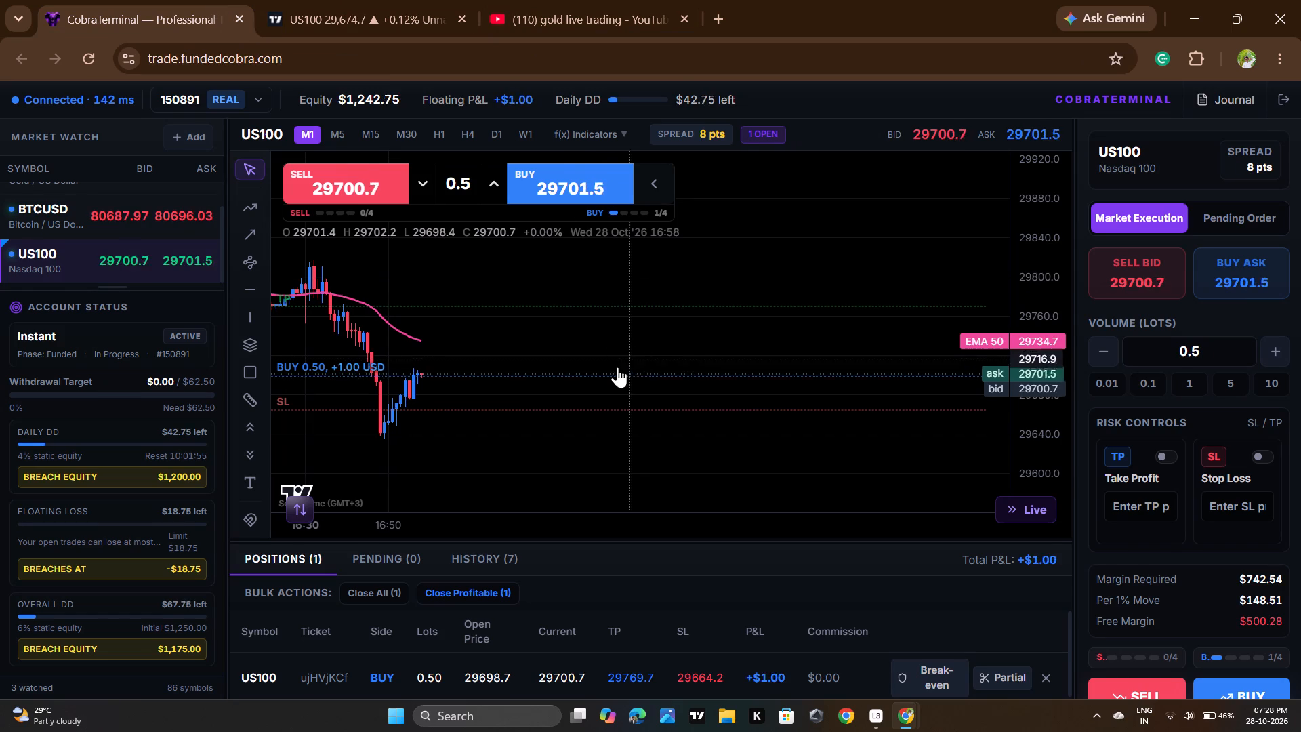
left_click(525, 415)
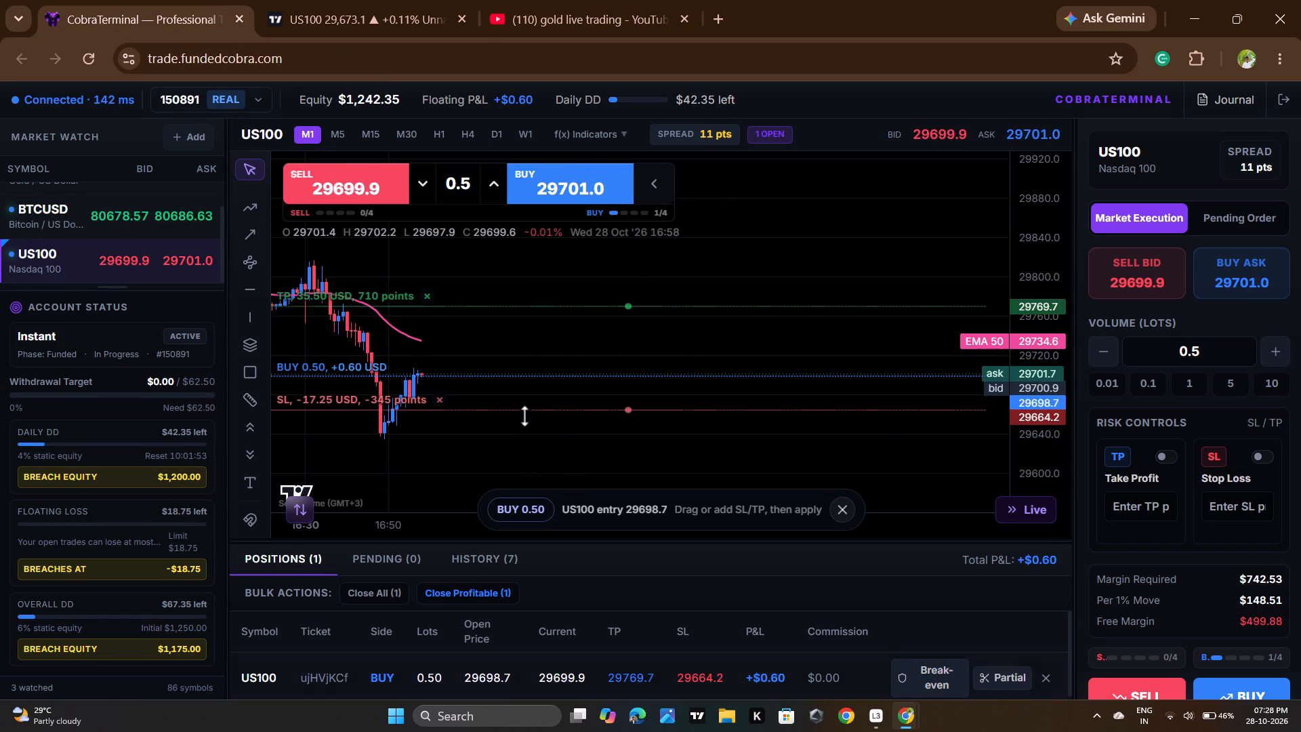
left_click(590, 461)
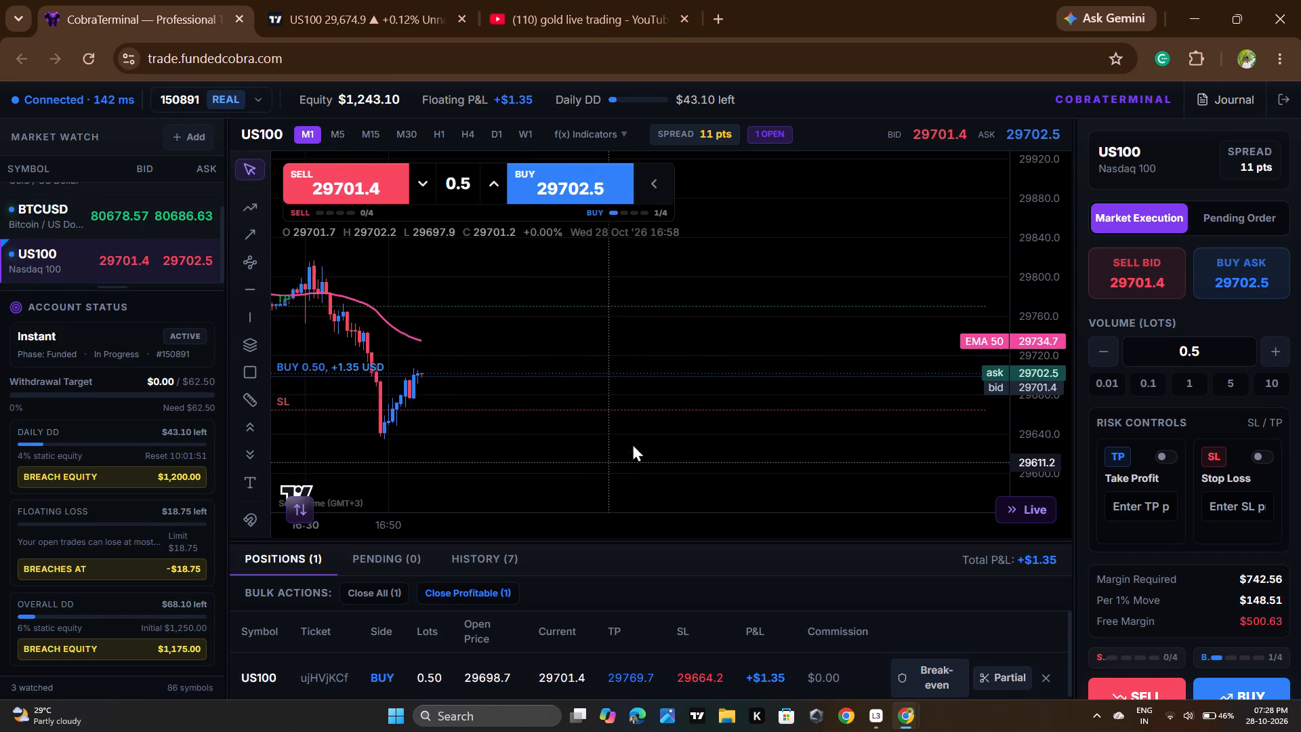
left_click(859, 307)
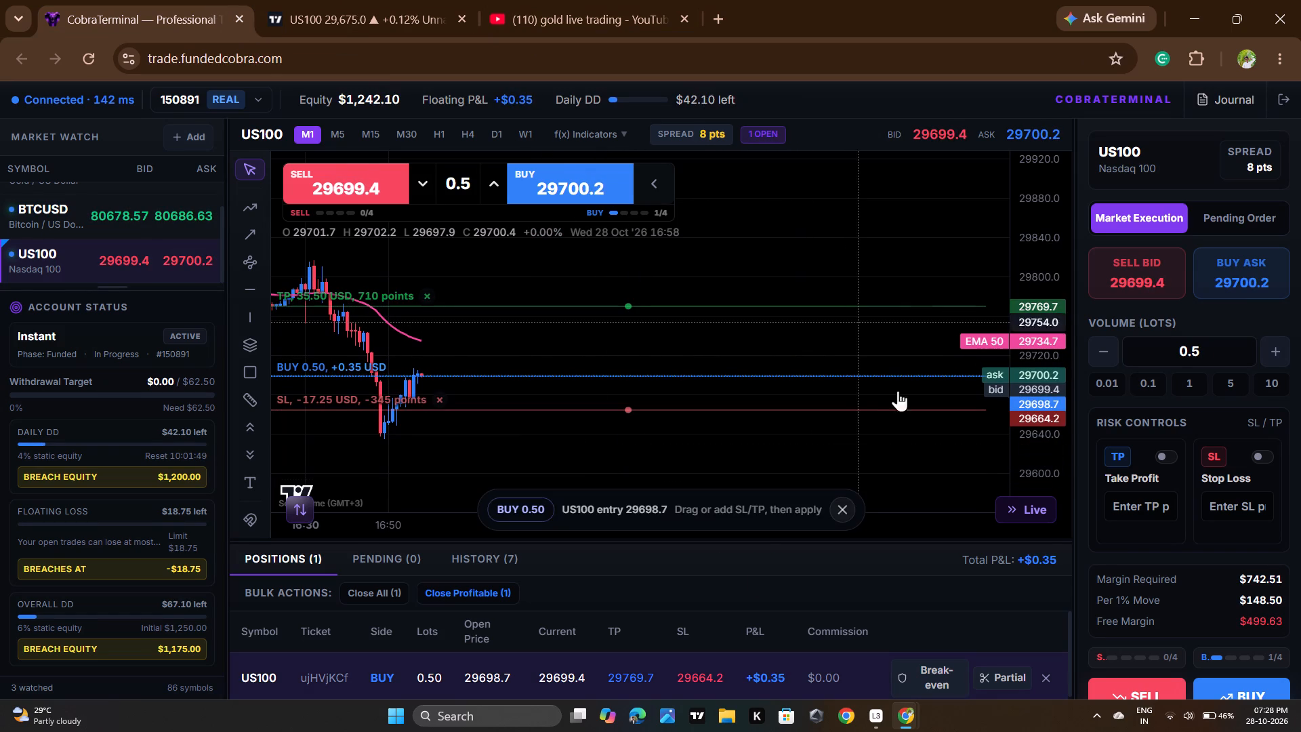
left_click(880, 449)
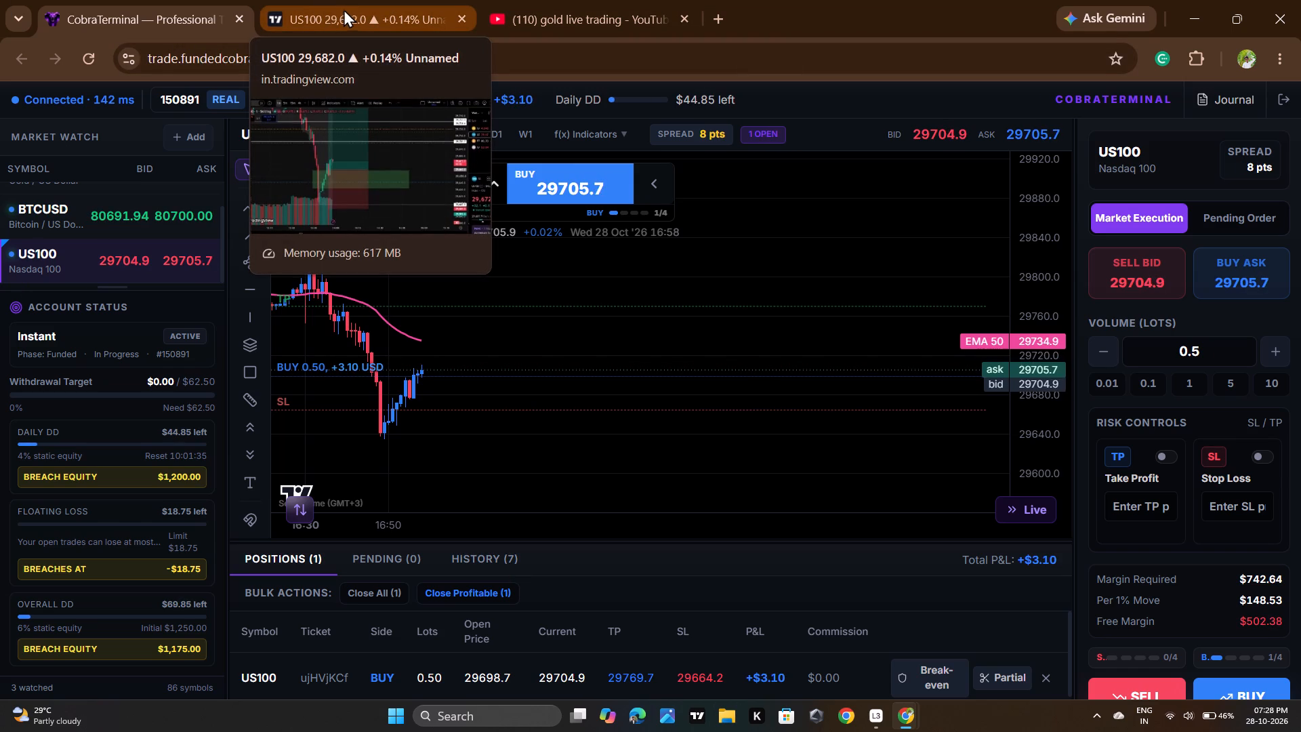
left_click(404, 2)
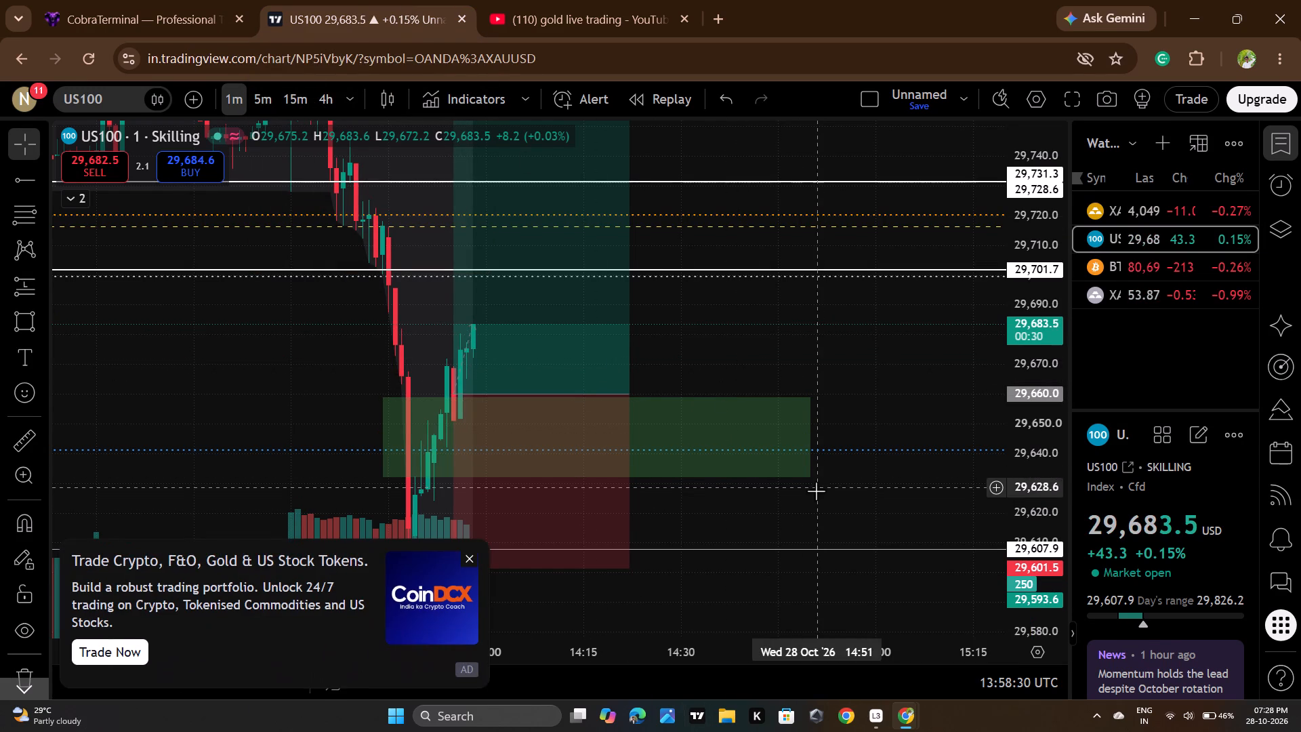
left_click(472, 554)
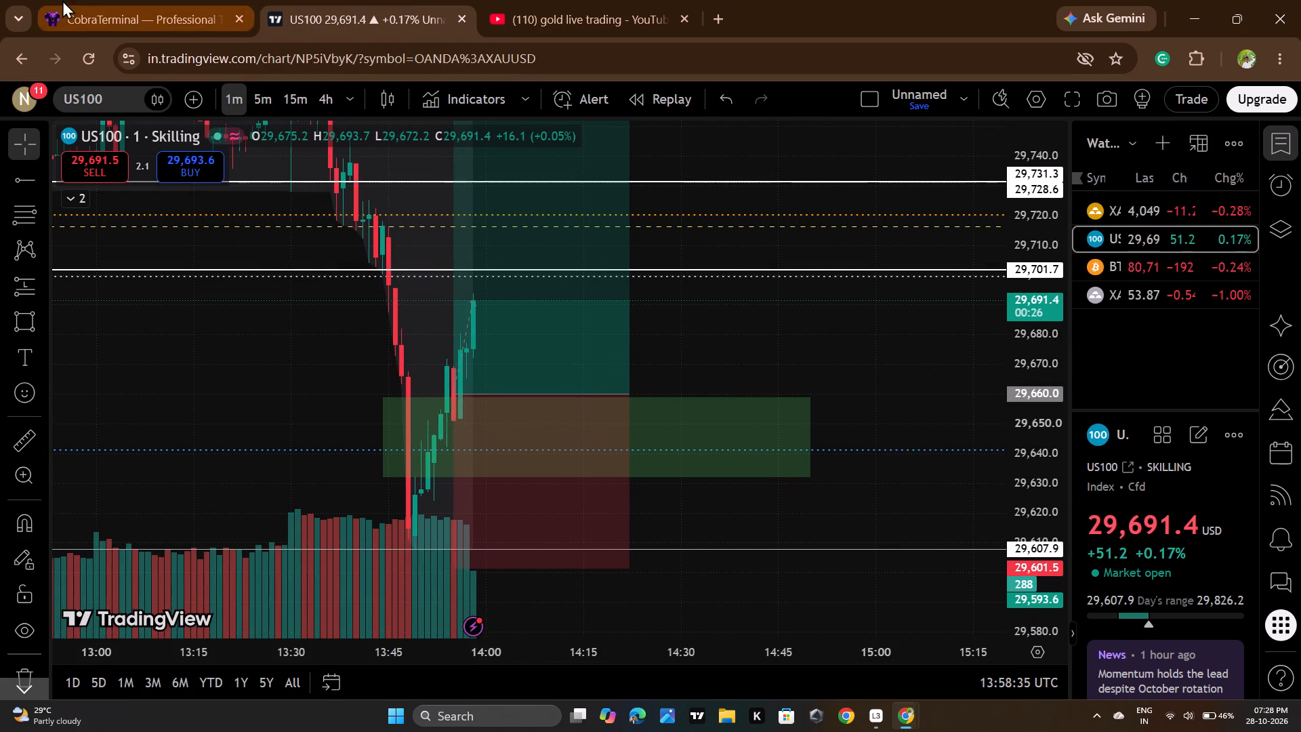
left_click(97, 0)
scroll(562, 456, "up", 2)
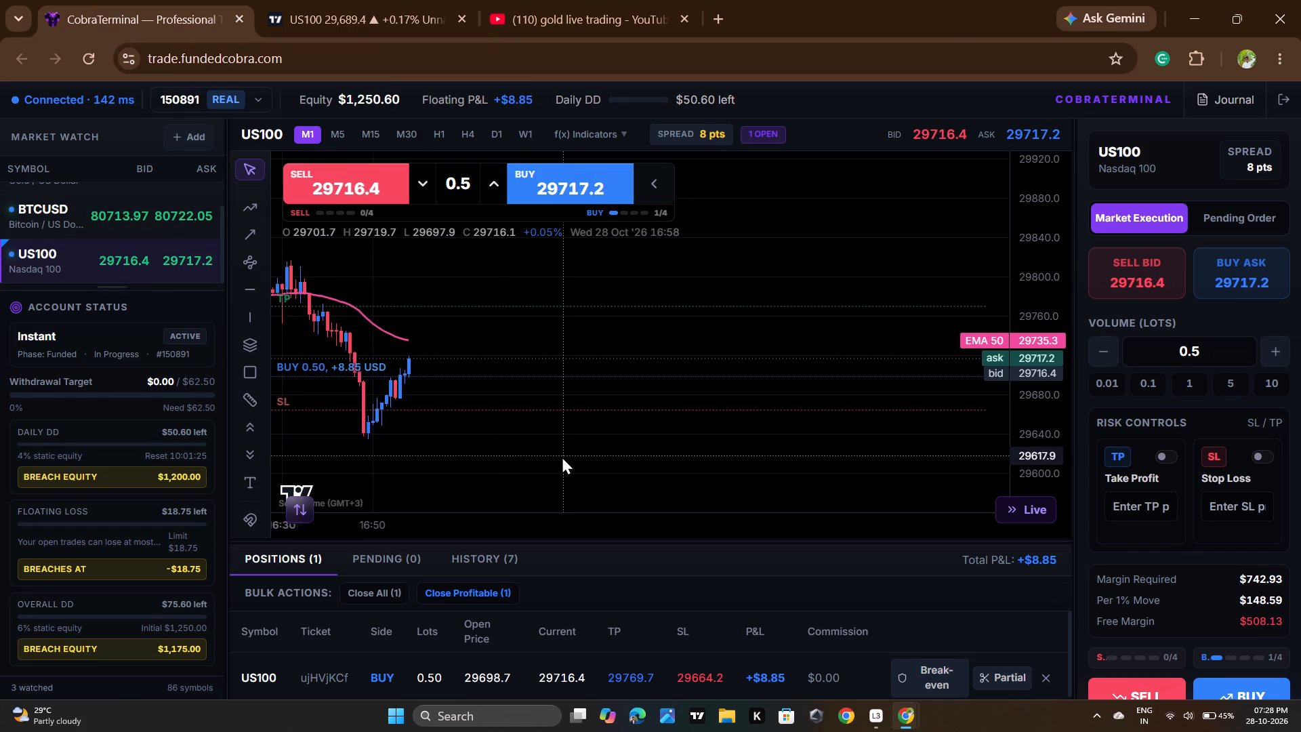
left_click_drag(488, 442, 512, 451)
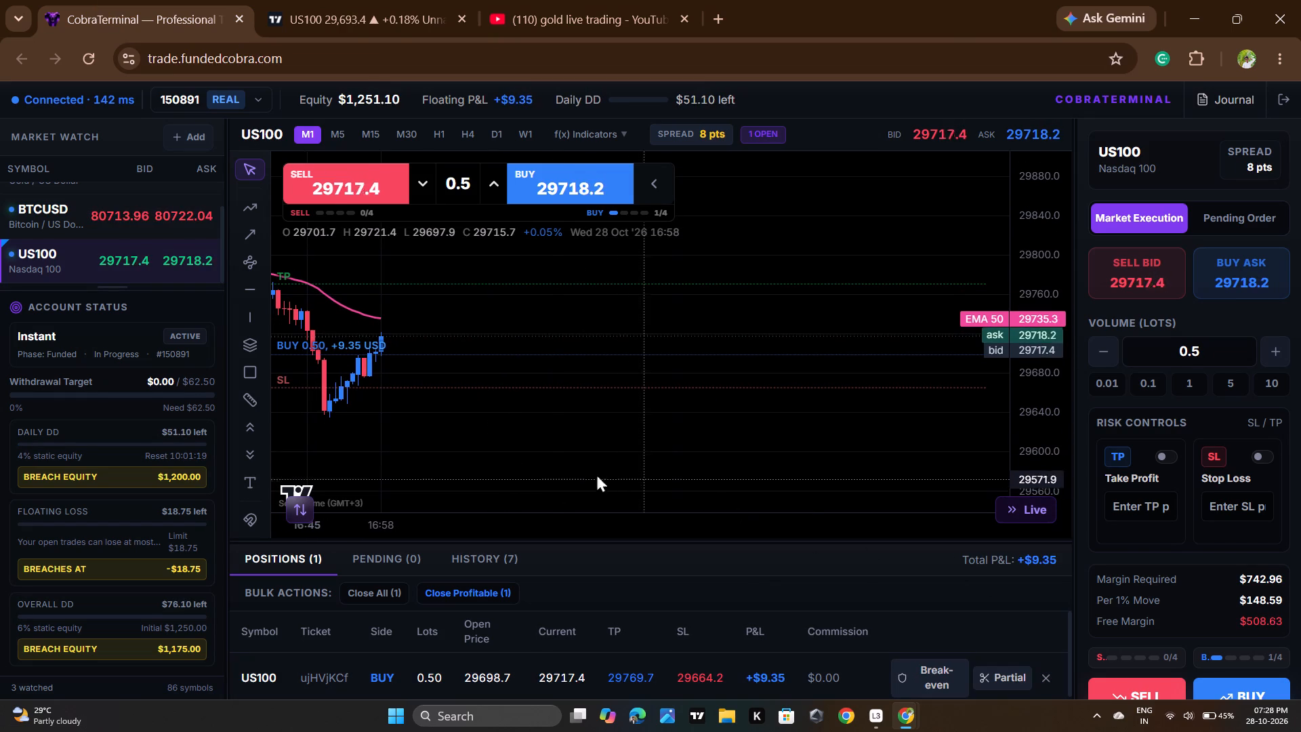
left_click_drag(552, 472, 673, 474)
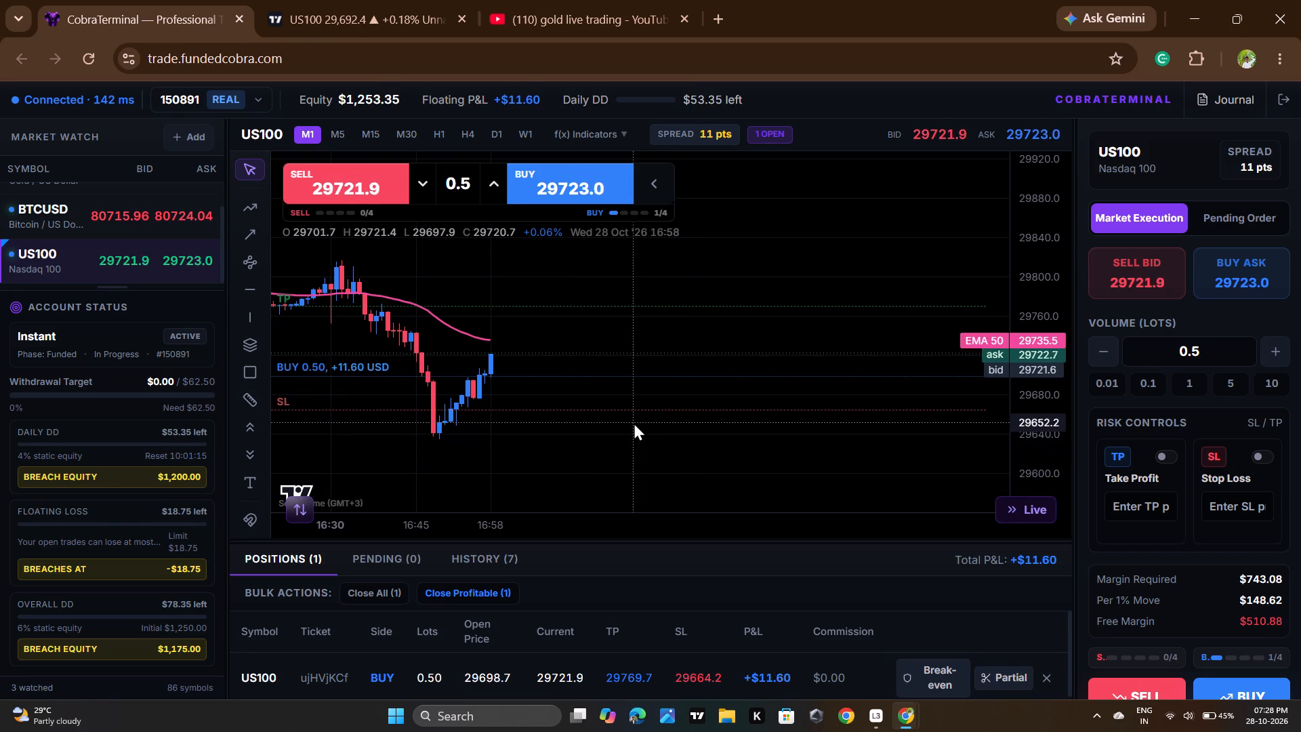
left_click(394, 1)
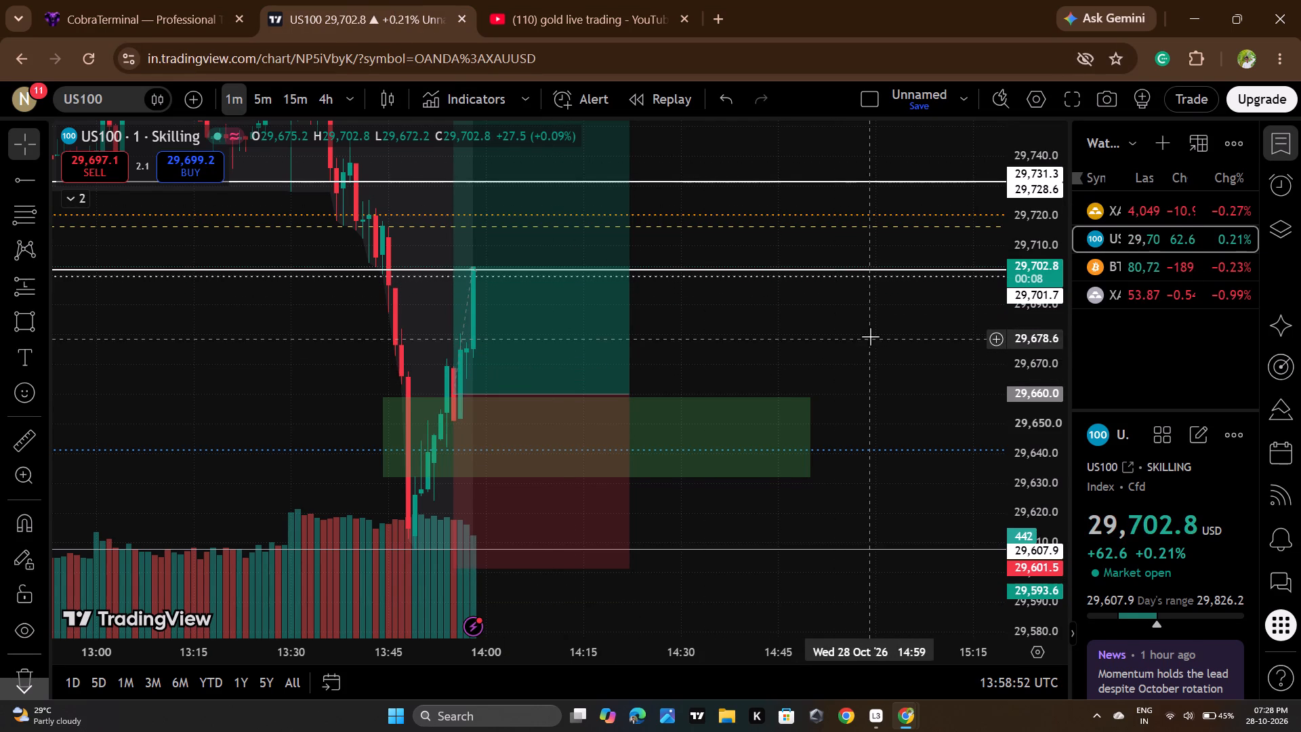
left_click_drag(870, 336, 876, 376)
left_click(161, 0)
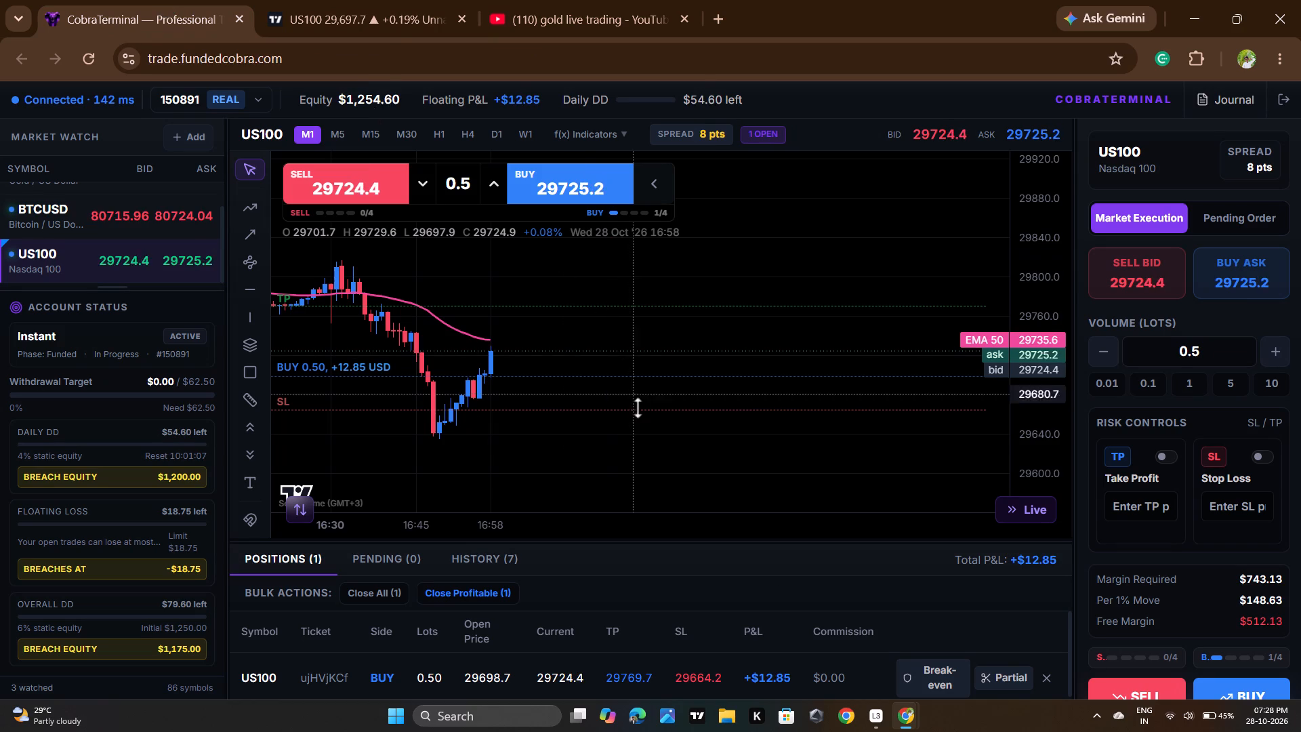
On TradingView, lower the target of the drawn US100 long position to about 82.9 points above its entry.
left_click(354, 0)
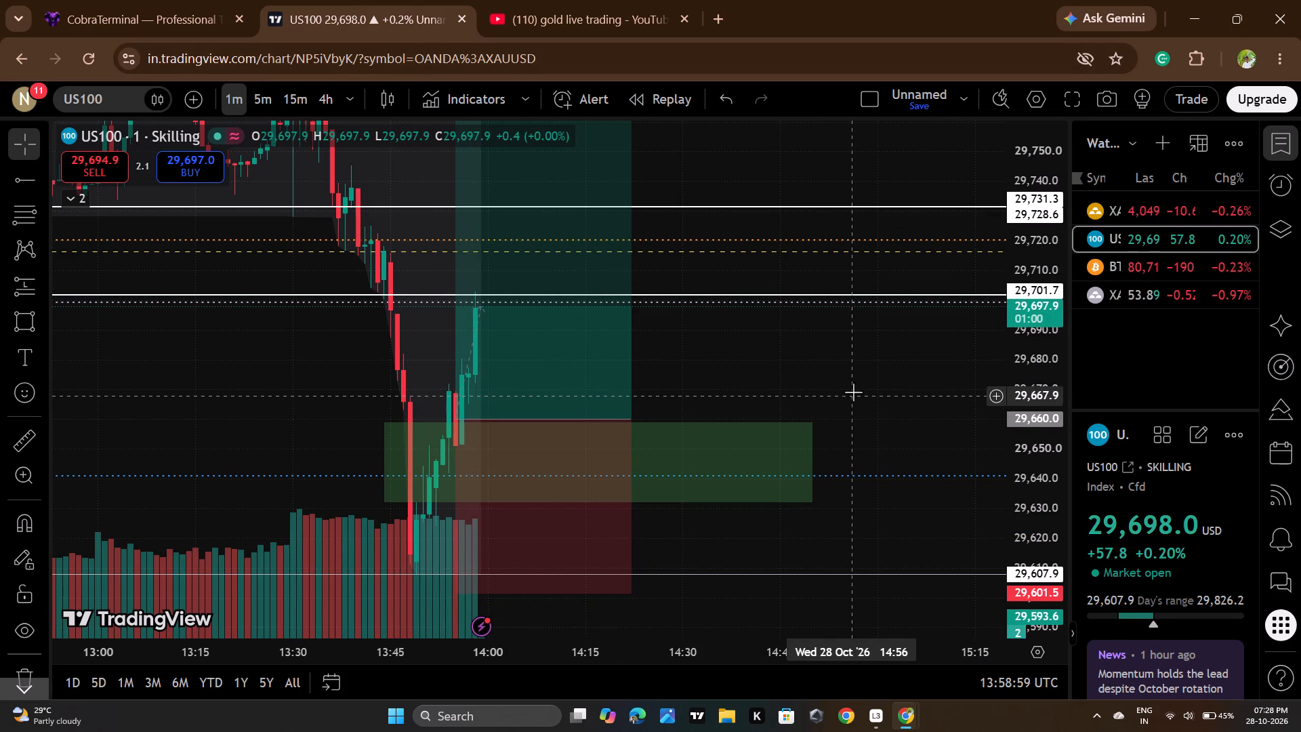
left_click_drag(833, 359, 843, 432)
scroll(1017, 281, "down", 5)
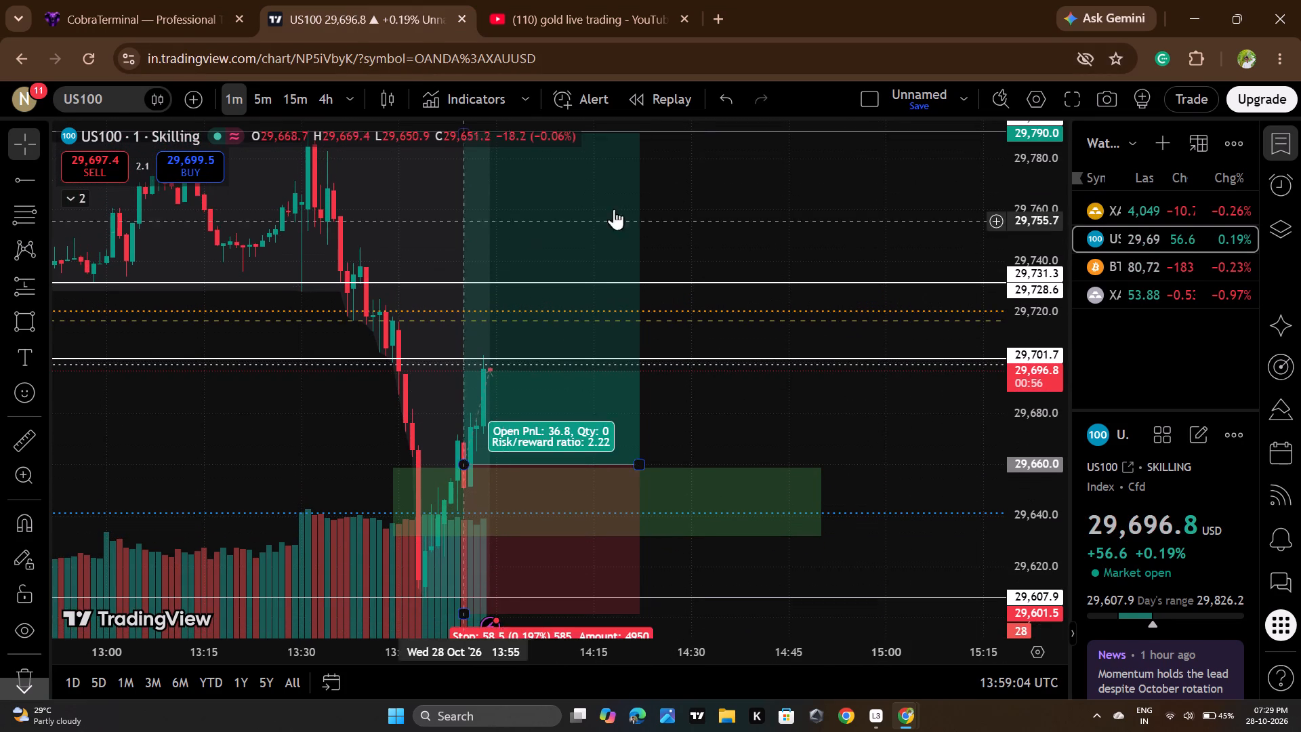
left_click_drag(730, 223, 766, 312)
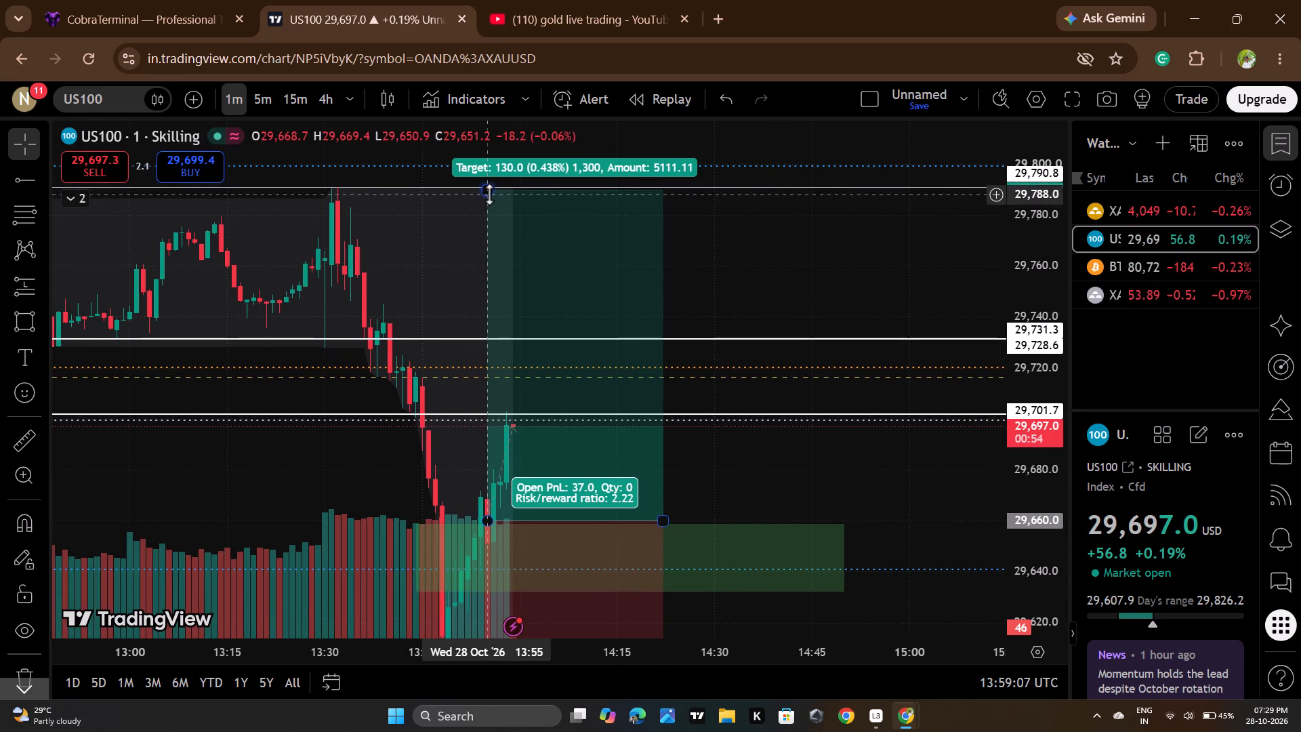
left_click_drag(490, 192, 491, 310)
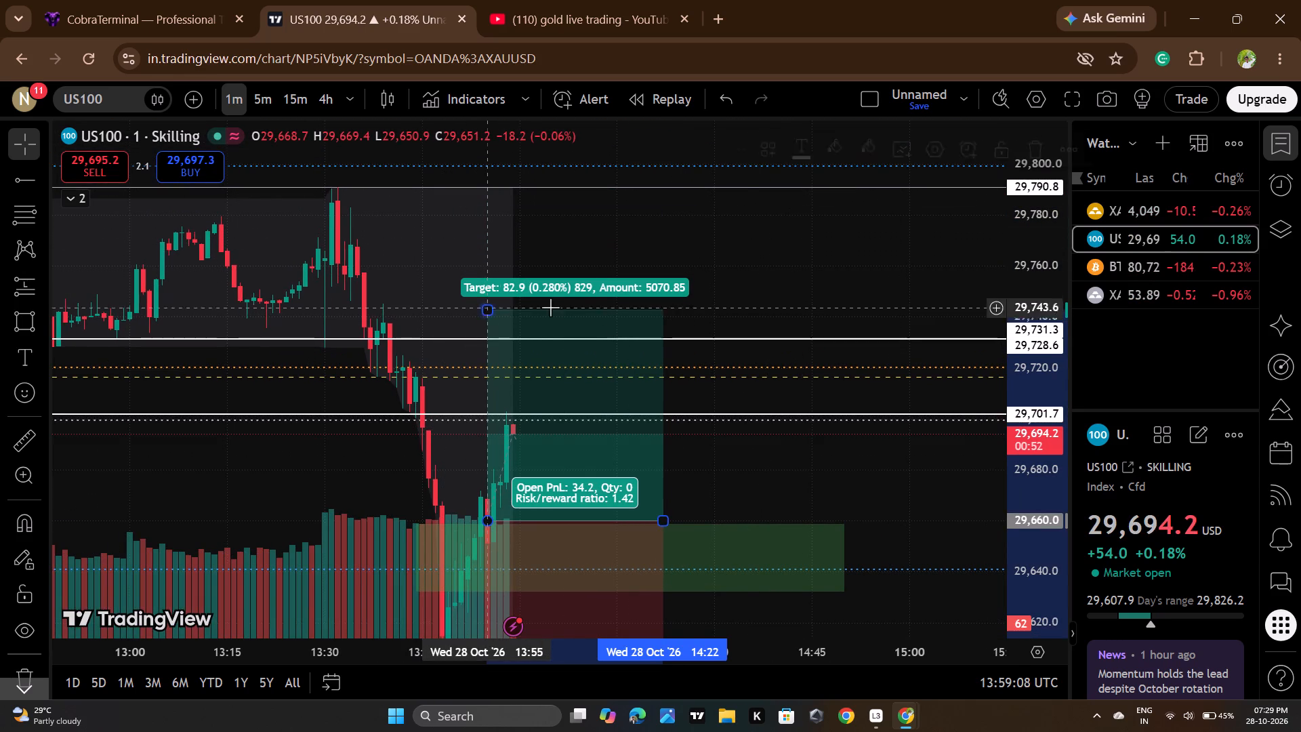
On CobraTerminal, move the open US100 buy's take profit to 29770.7 and apply the change.
left_click(749, 443)
left_click_drag(760, 458, 735, 402)
left_click(220, 0)
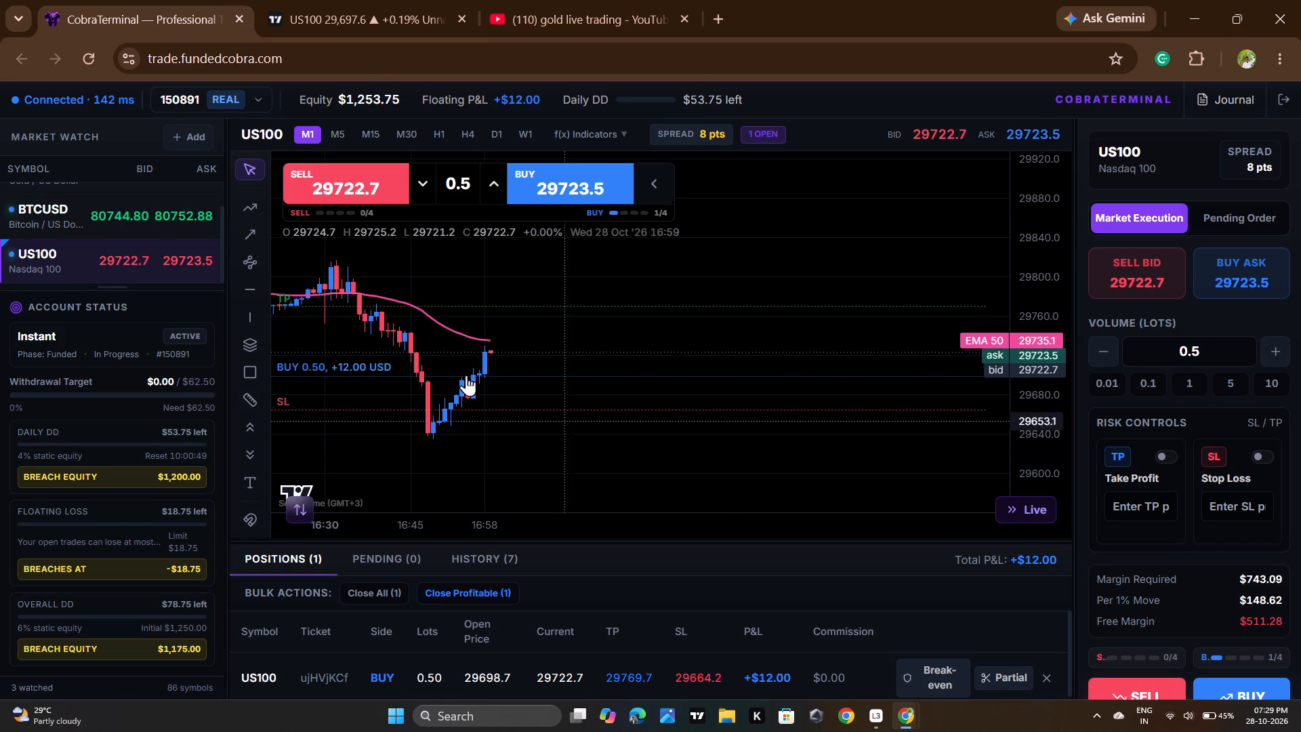
left_click(497, 310)
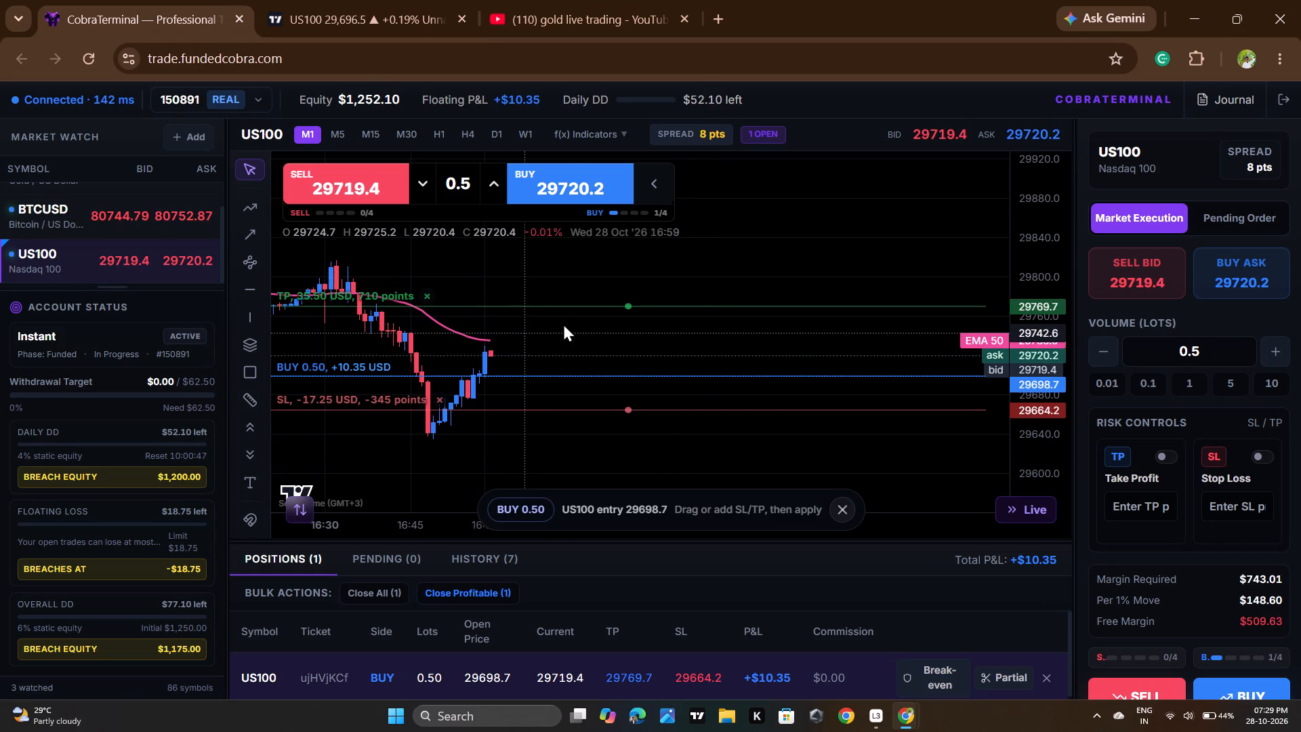
left_click_drag(617, 307, 623, 303)
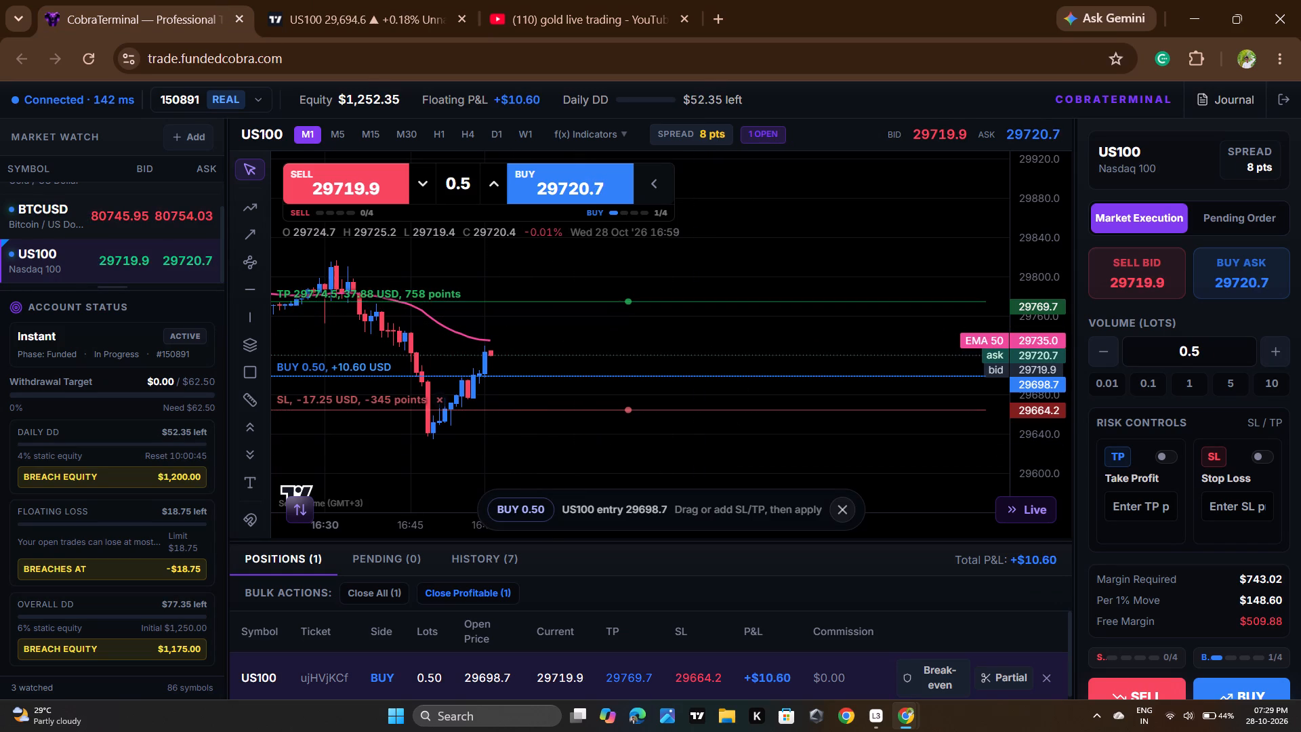
left_click_drag(623, 303, 623, 308)
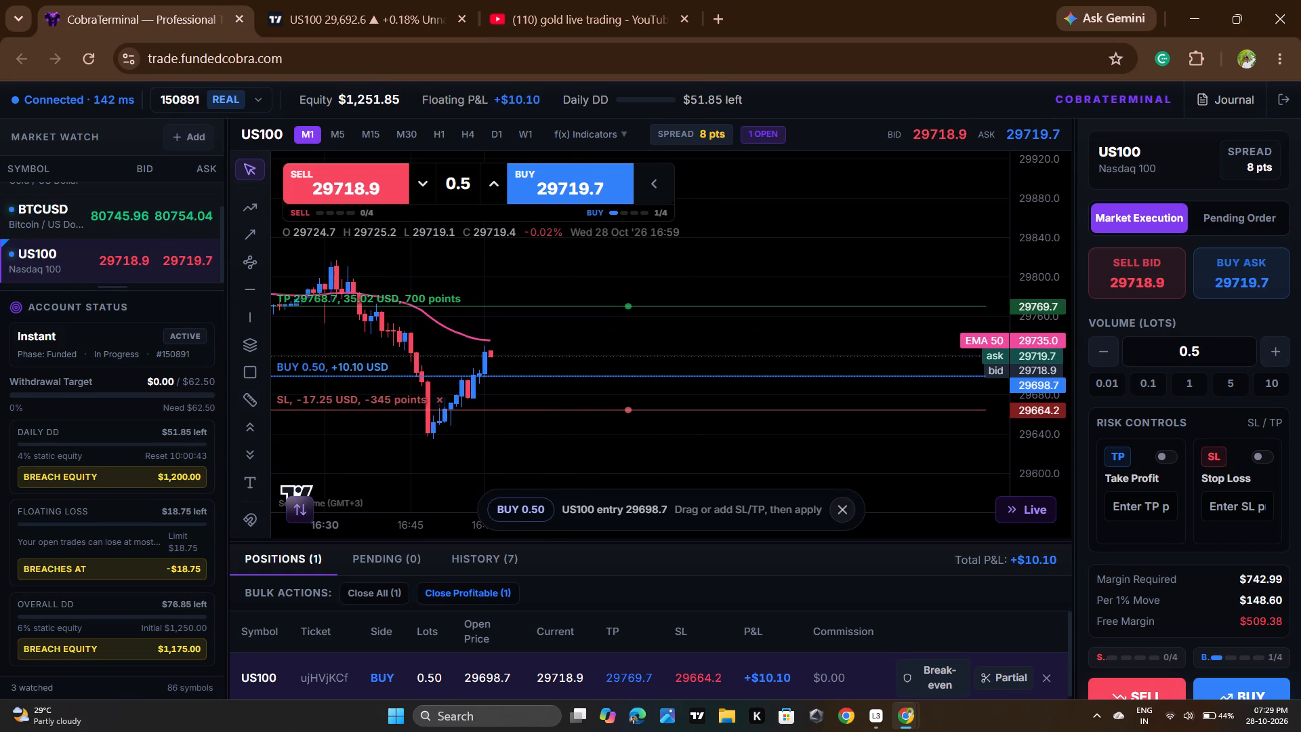
left_click_drag(623, 308, 623, 307)
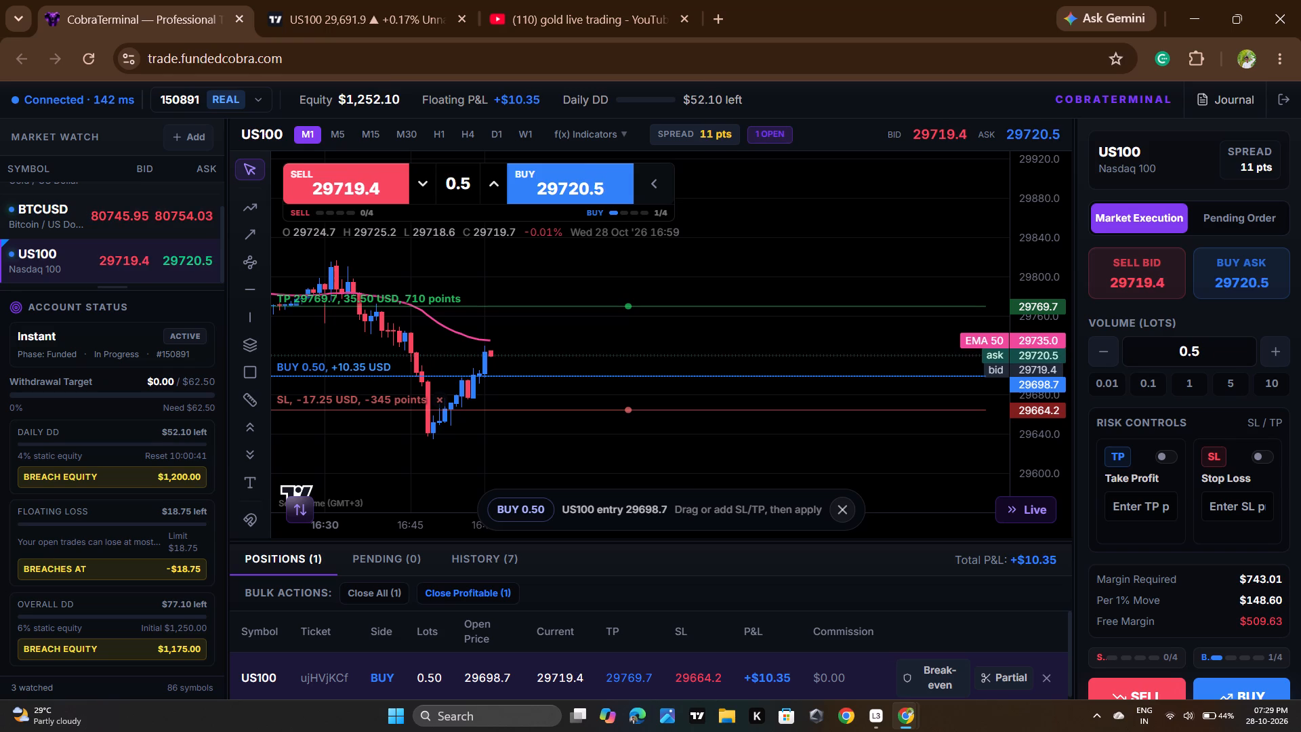
left_click_drag(623, 307, 624, 306)
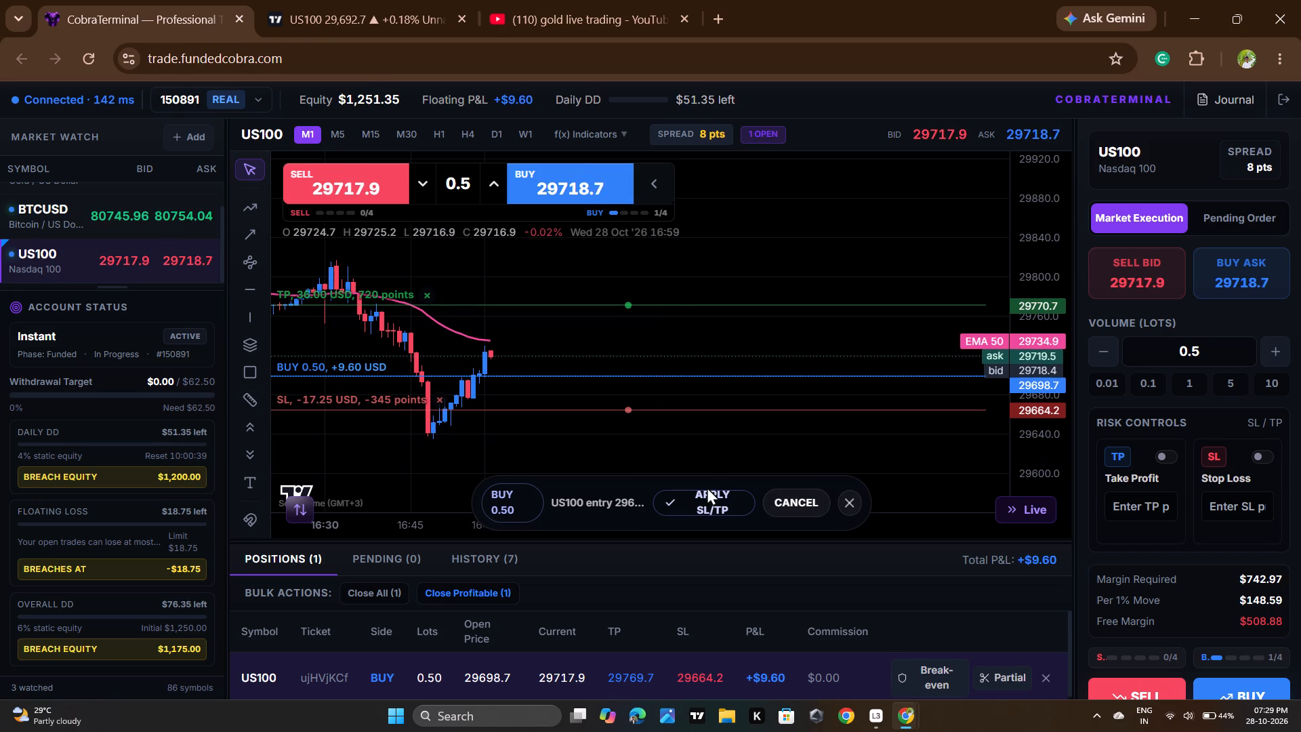
left_click(707, 496)
scroll(680, 456, "up", 1)
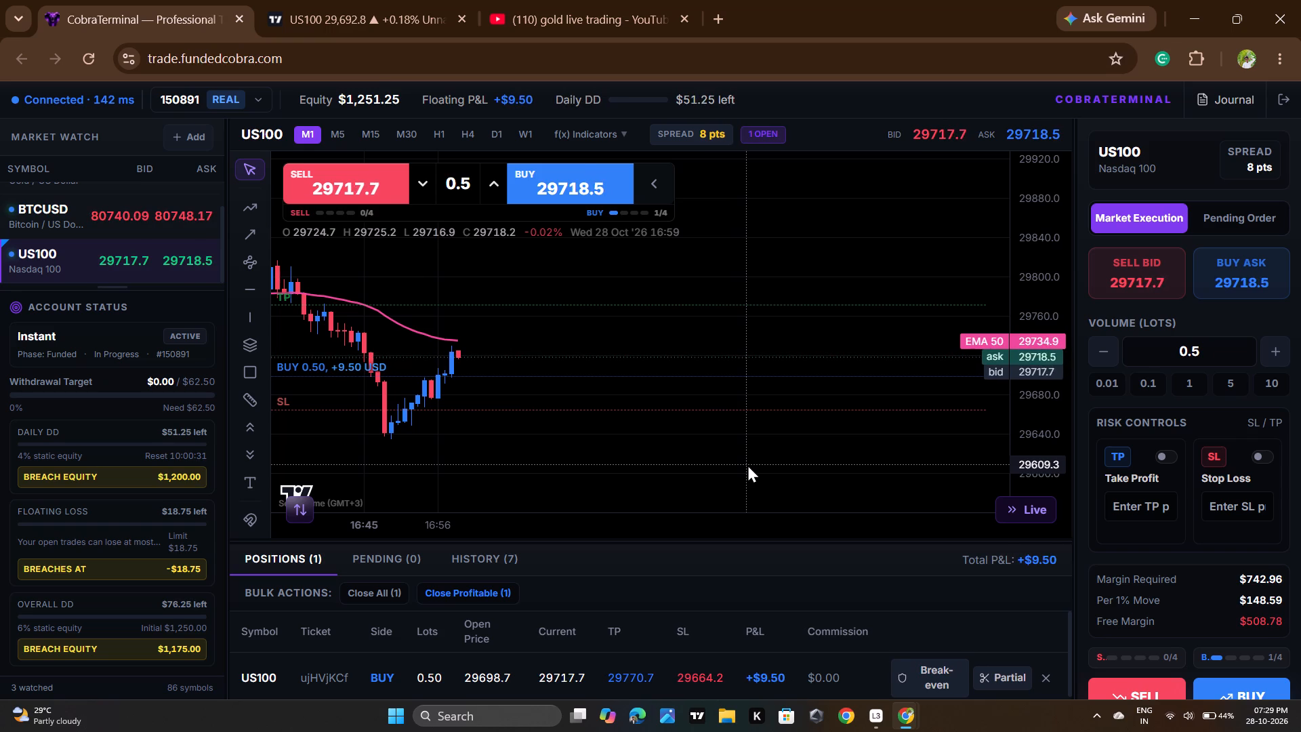
On TradingView, raise the target of the drawn US100 long position to about 93.9 points above its entry.
left_click(340, 0)
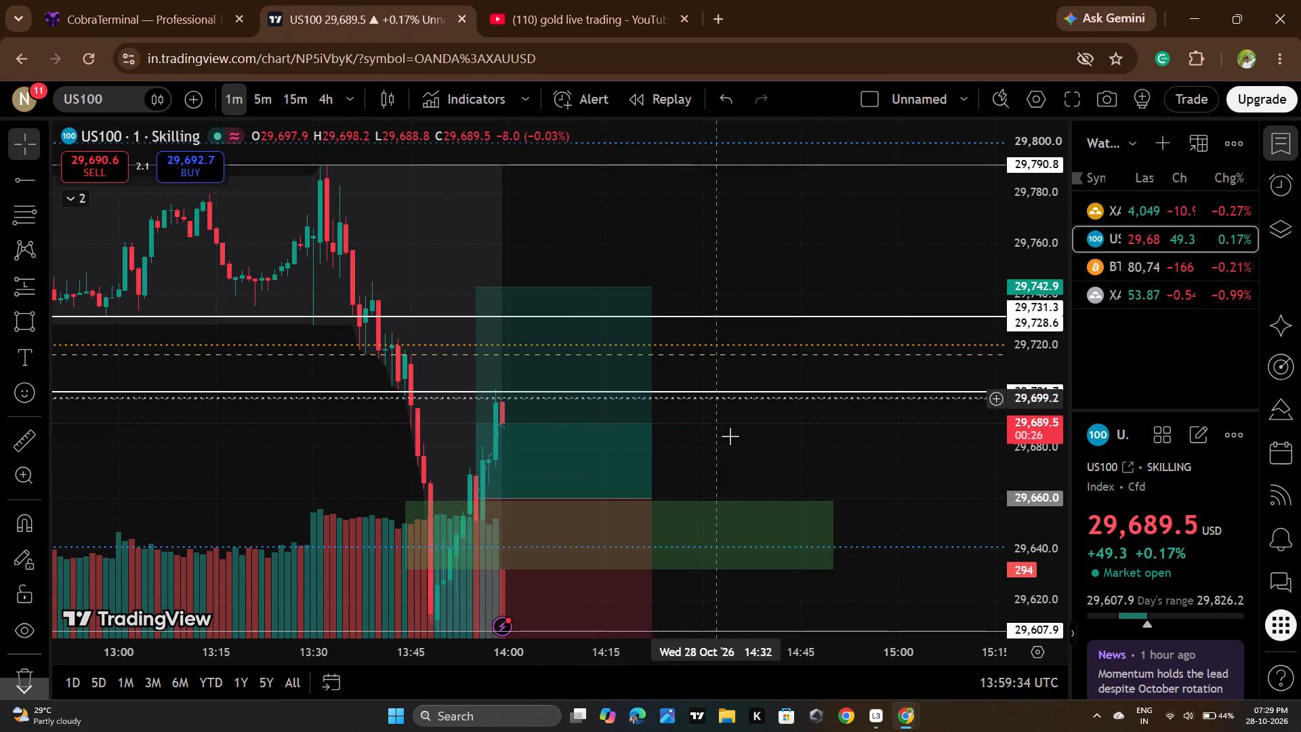
left_click_drag(835, 436, 819, 360)
scroll(1018, 380, "down", 5)
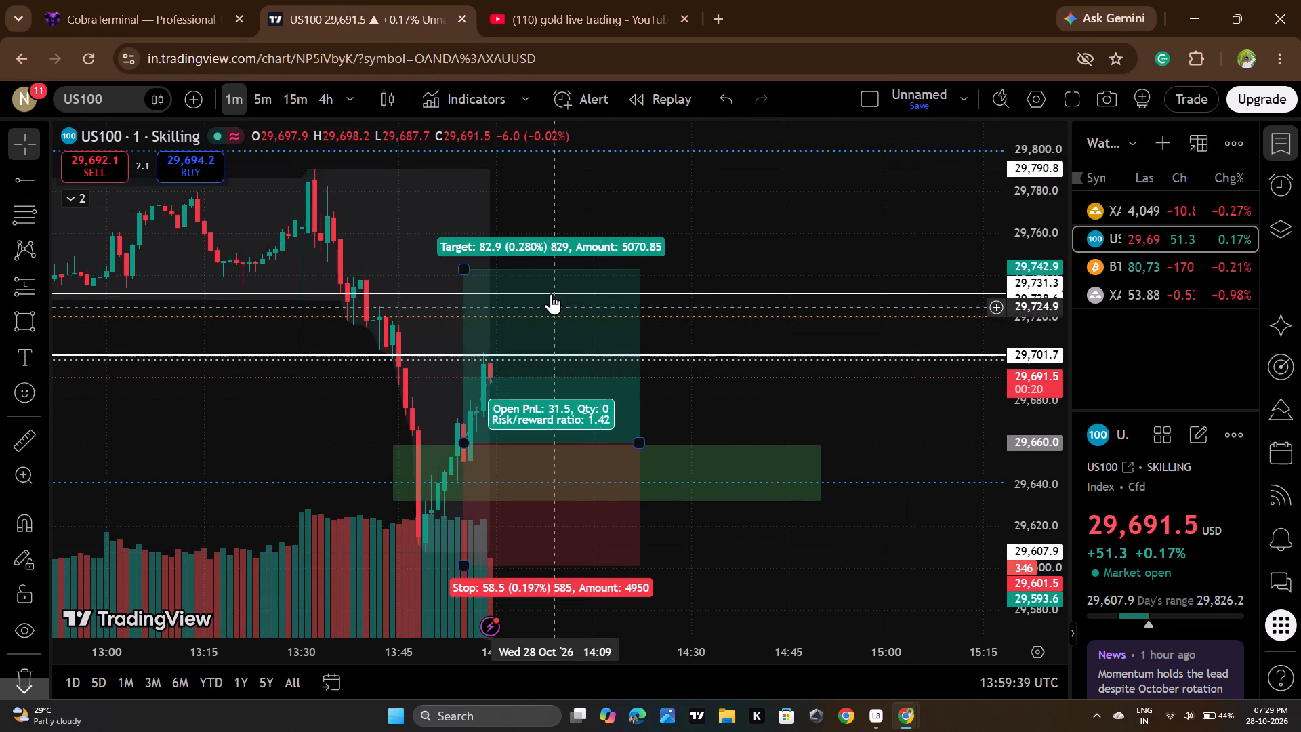
left_click_drag(468, 268, 476, 254)
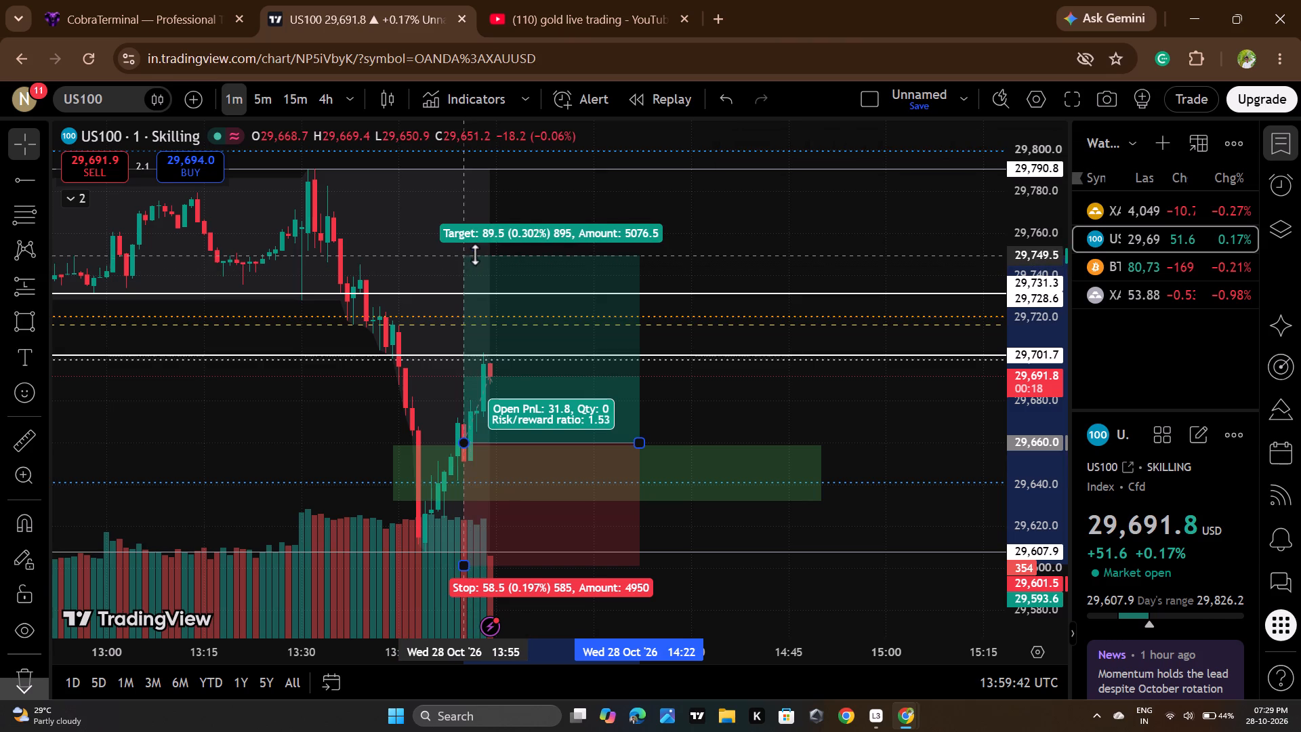
left_click_drag(476, 254, 478, 247)
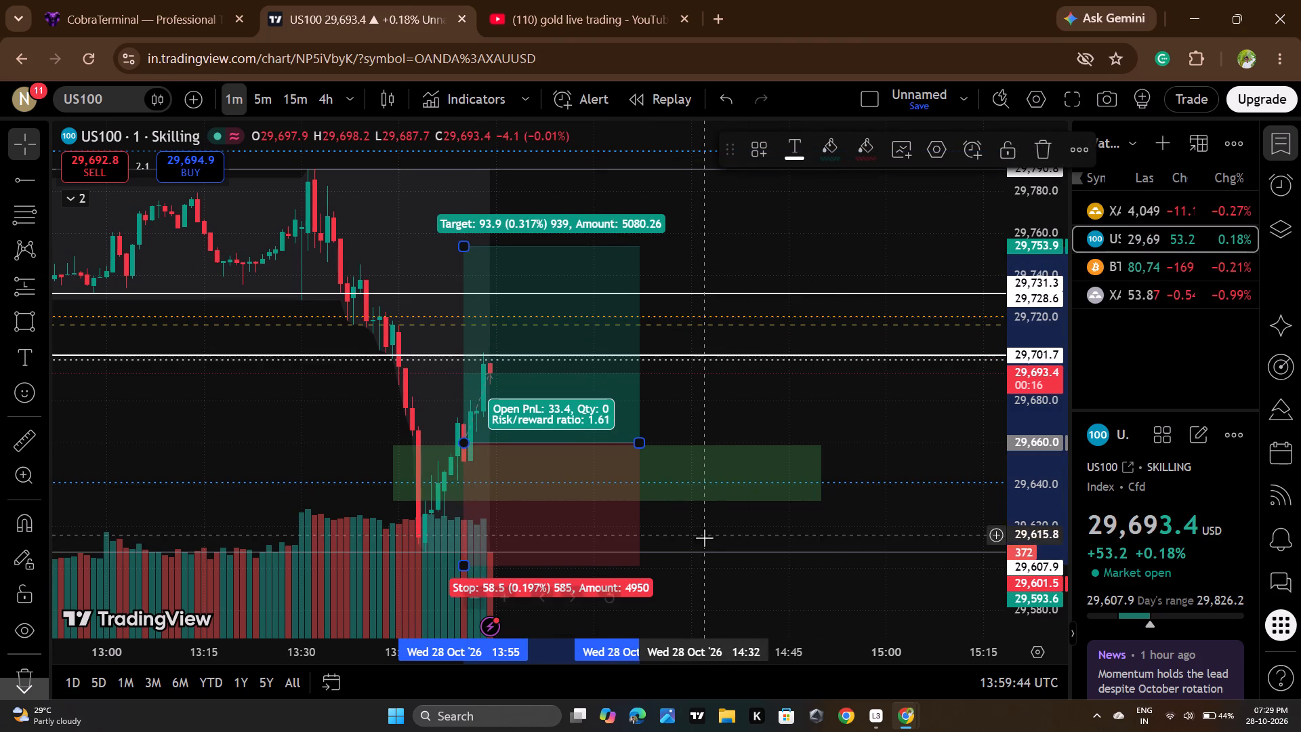
Tighten the drawn long position's stop to about 29,628.8, just below the green zone.
left_click_drag(704, 539, 706, 509)
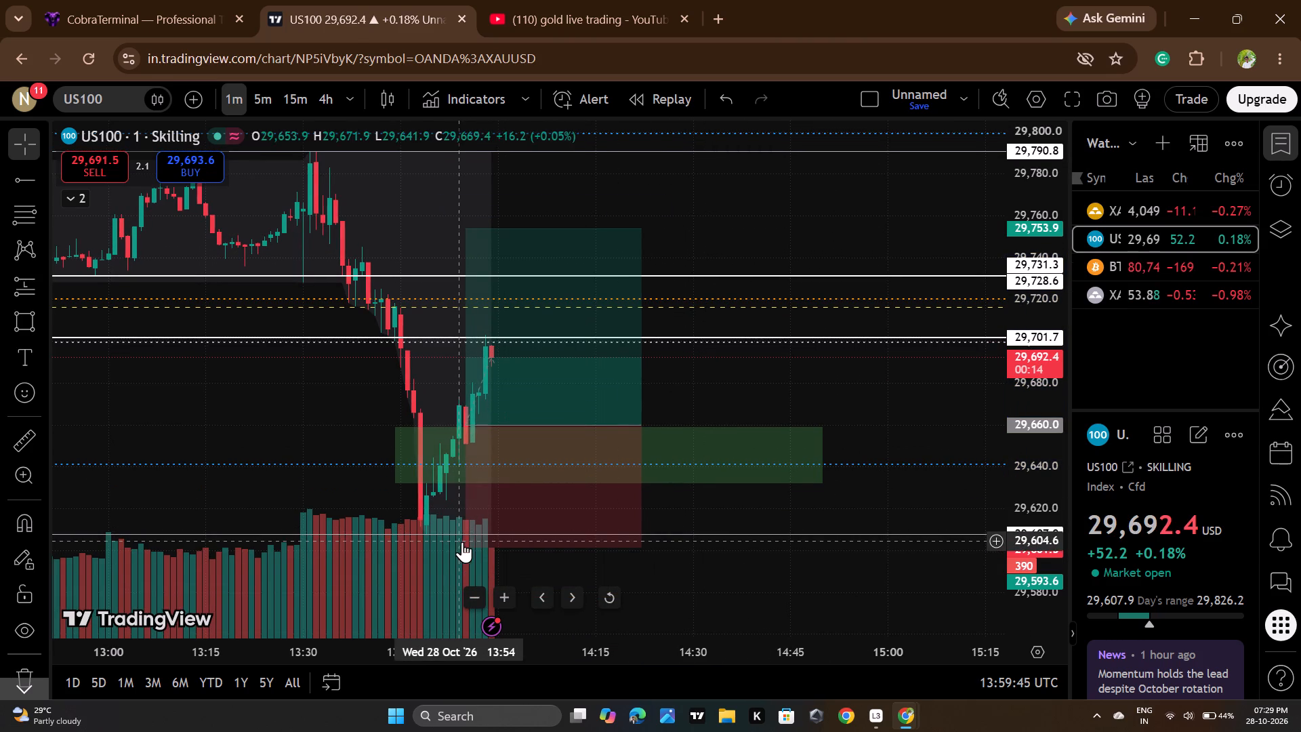
left_click_drag(472, 544, 487, 491)
left_click(638, 527)
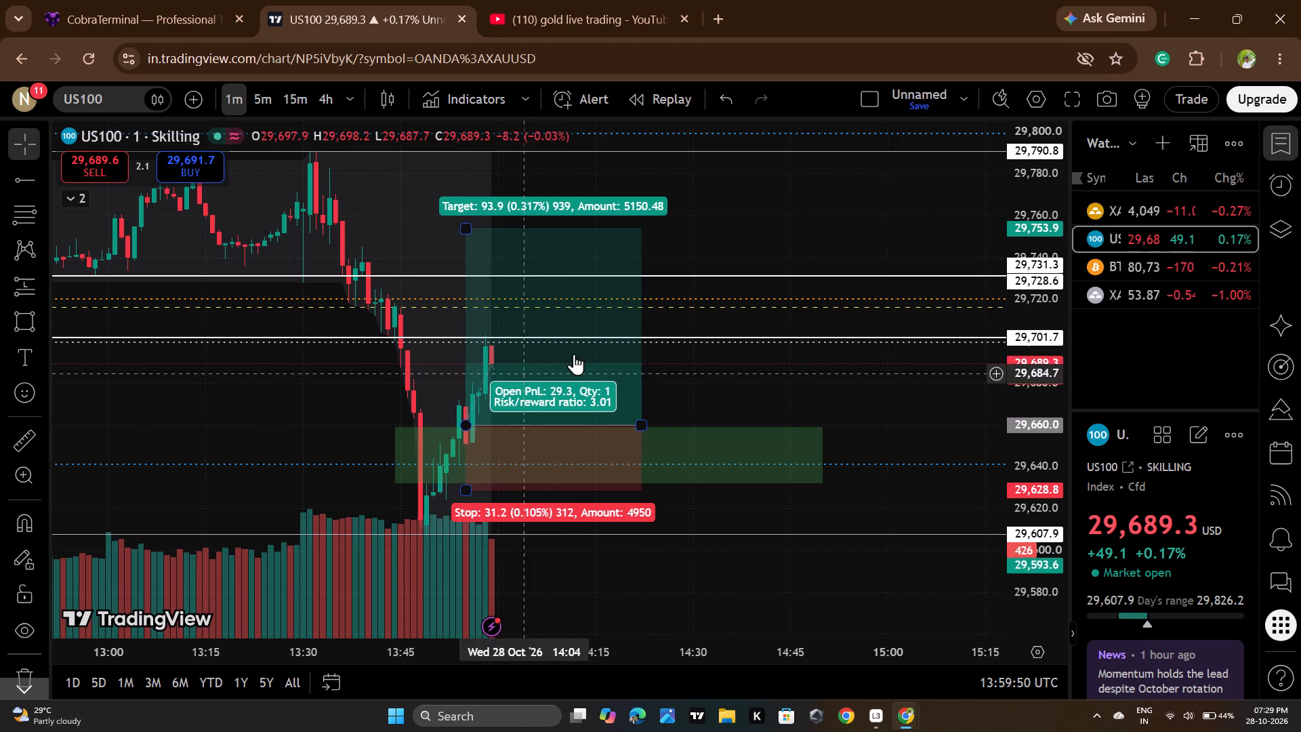
Switch back to CobraTerminal to check the open US100 buy.
left_click(87, 1)
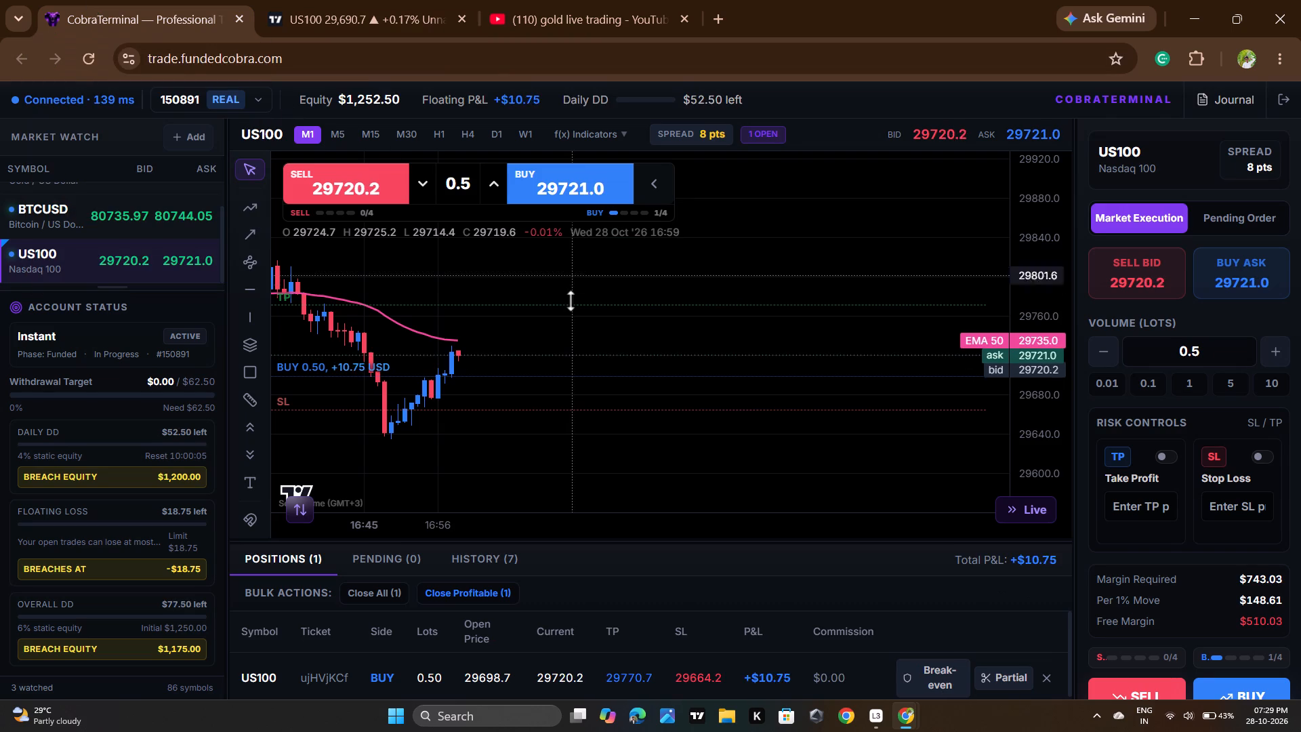
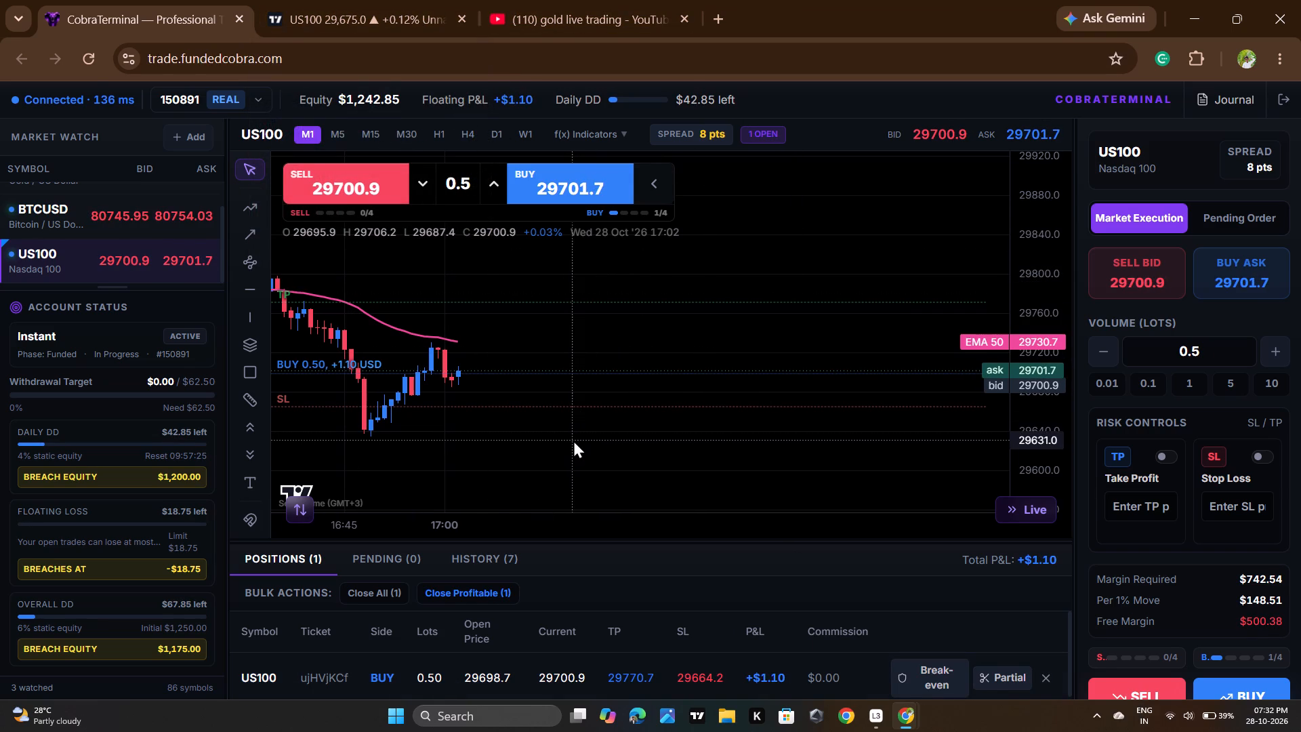
Compare the US100 one-minute price action on CobraTerminal and TradingView against the open buy's entry, stop loss and take profit.
scroll(573, 440, "down", 5)
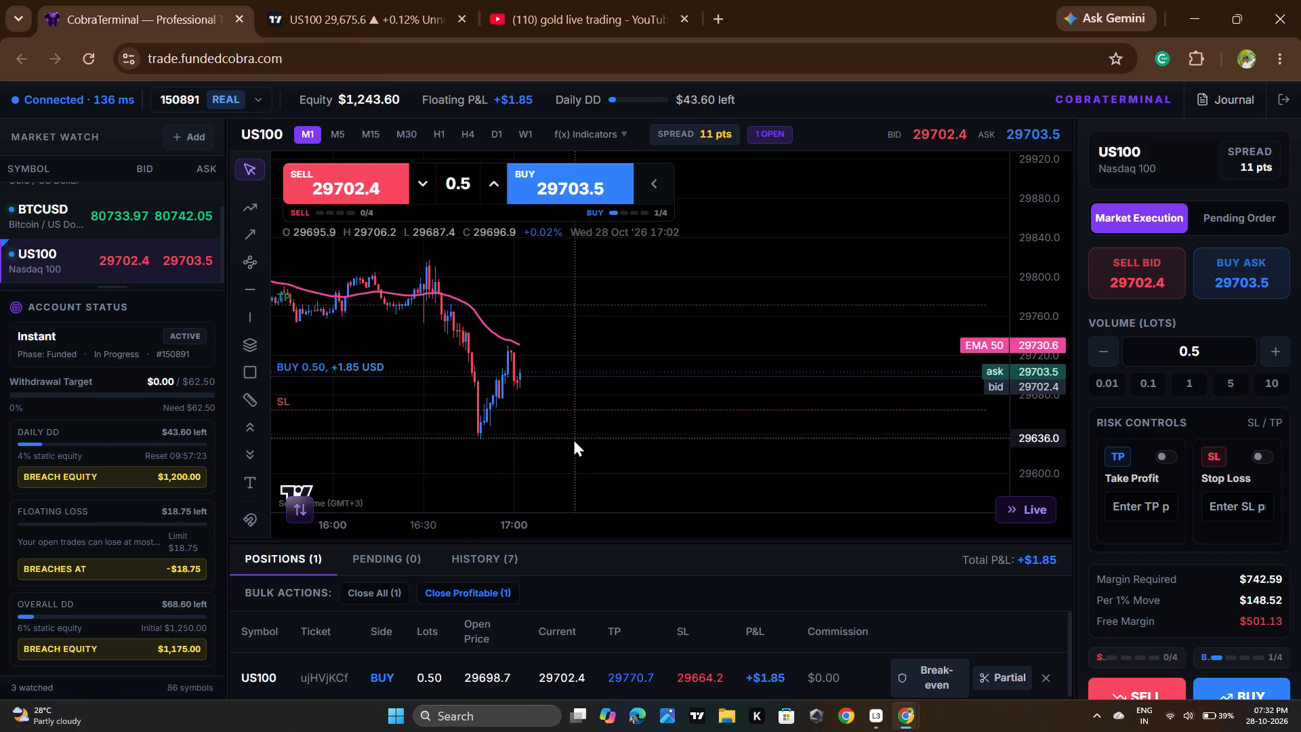
scroll(573, 438, "up", 1)
left_click(306, 0)
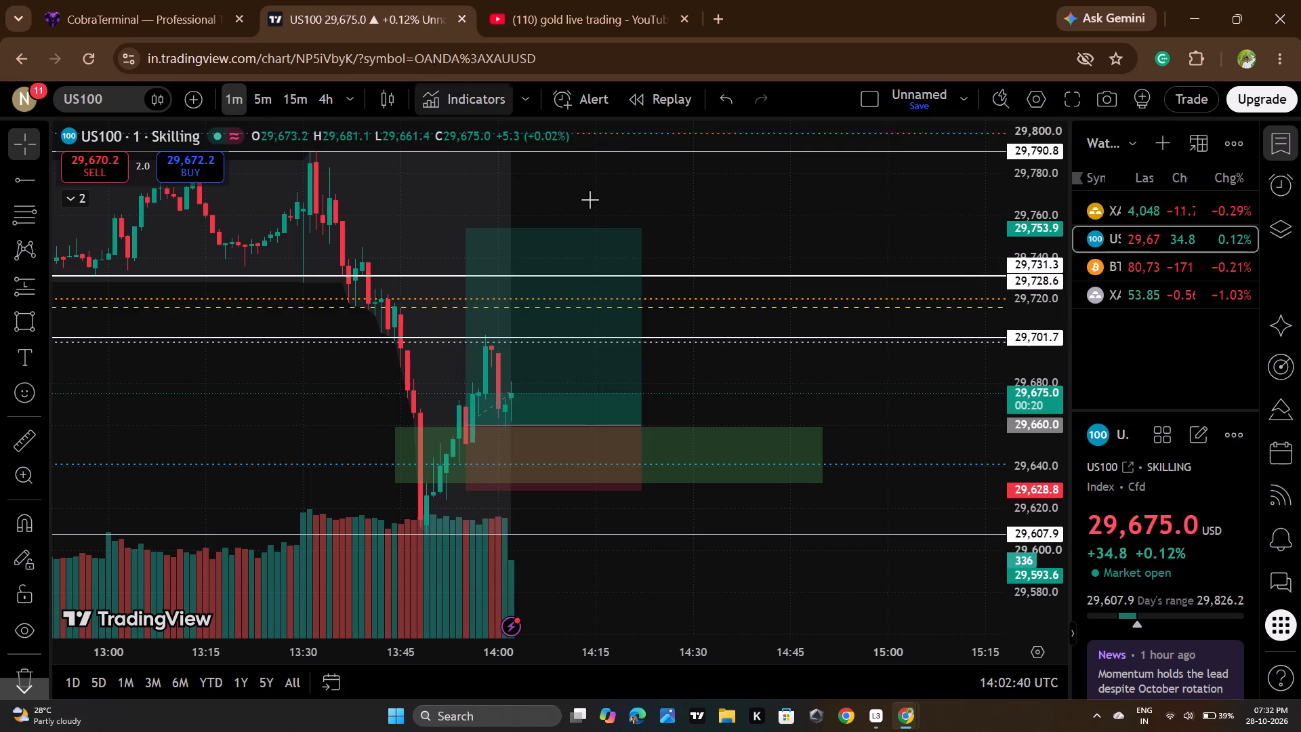
left_click(759, 349)
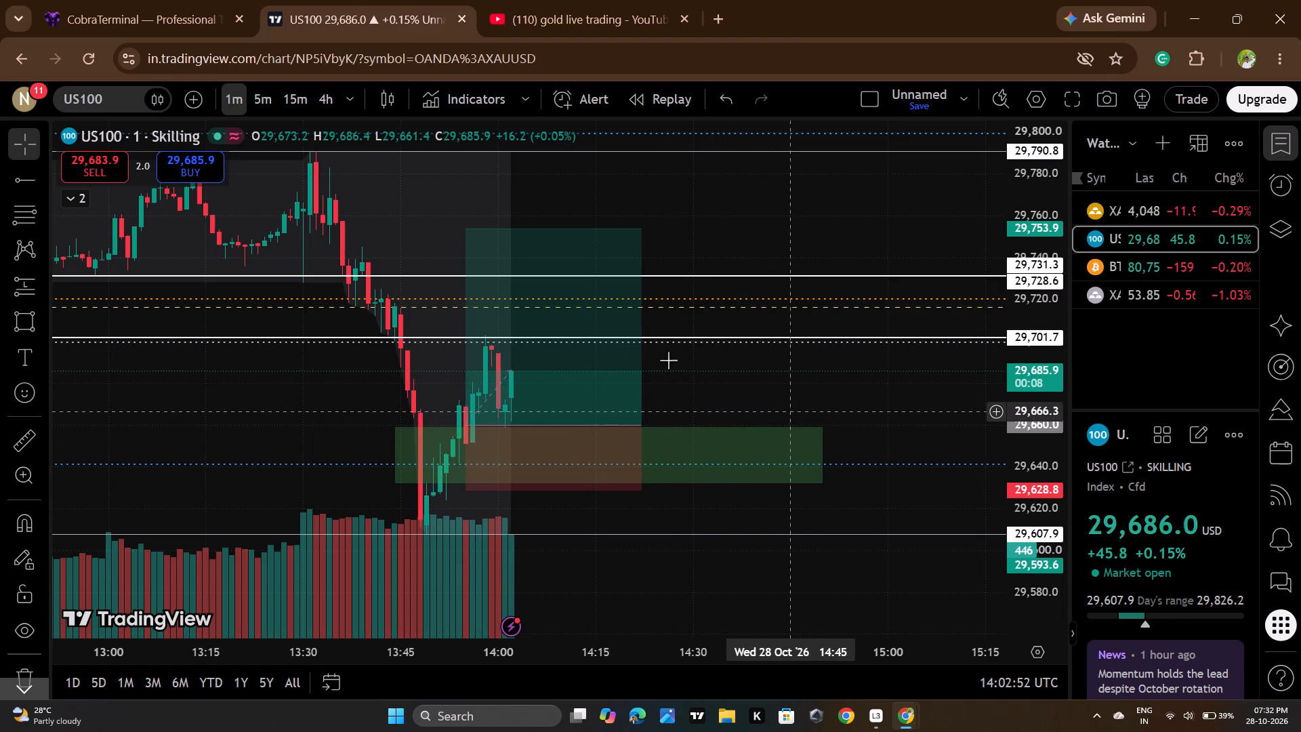
left_click(157, 0)
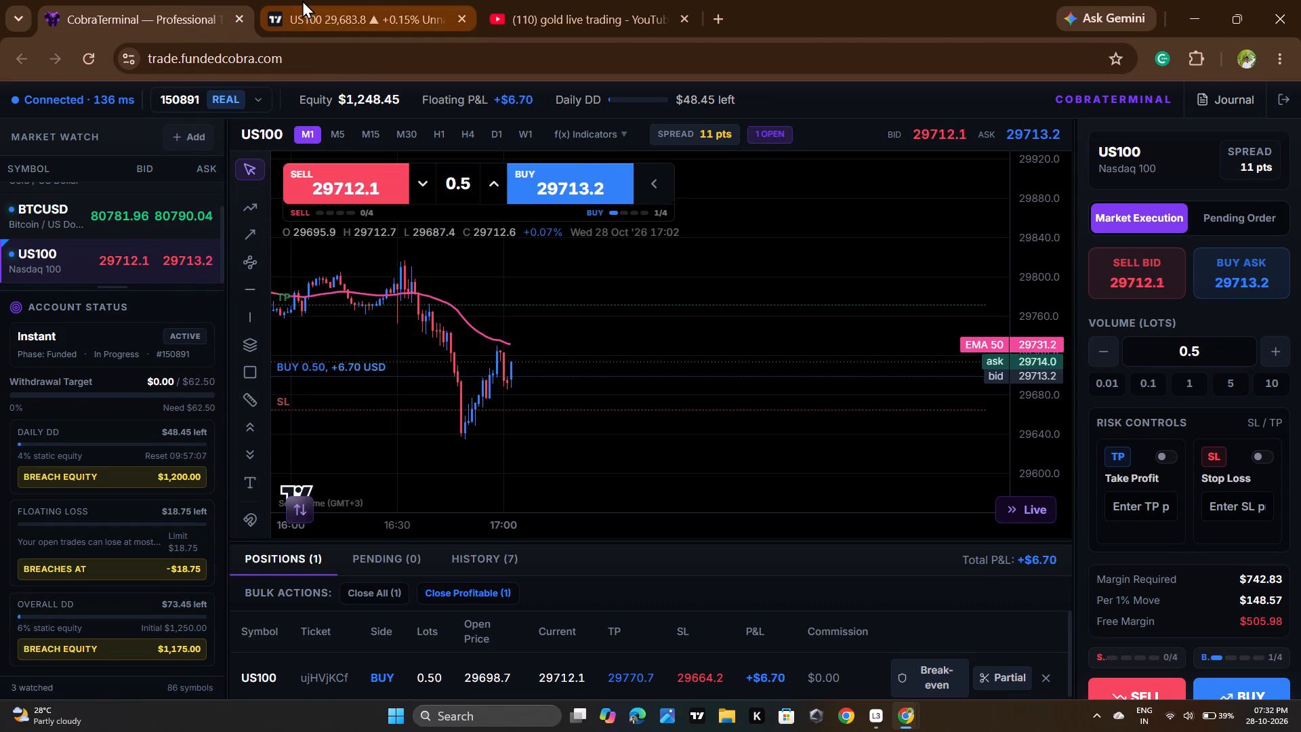
left_click(303, 0)
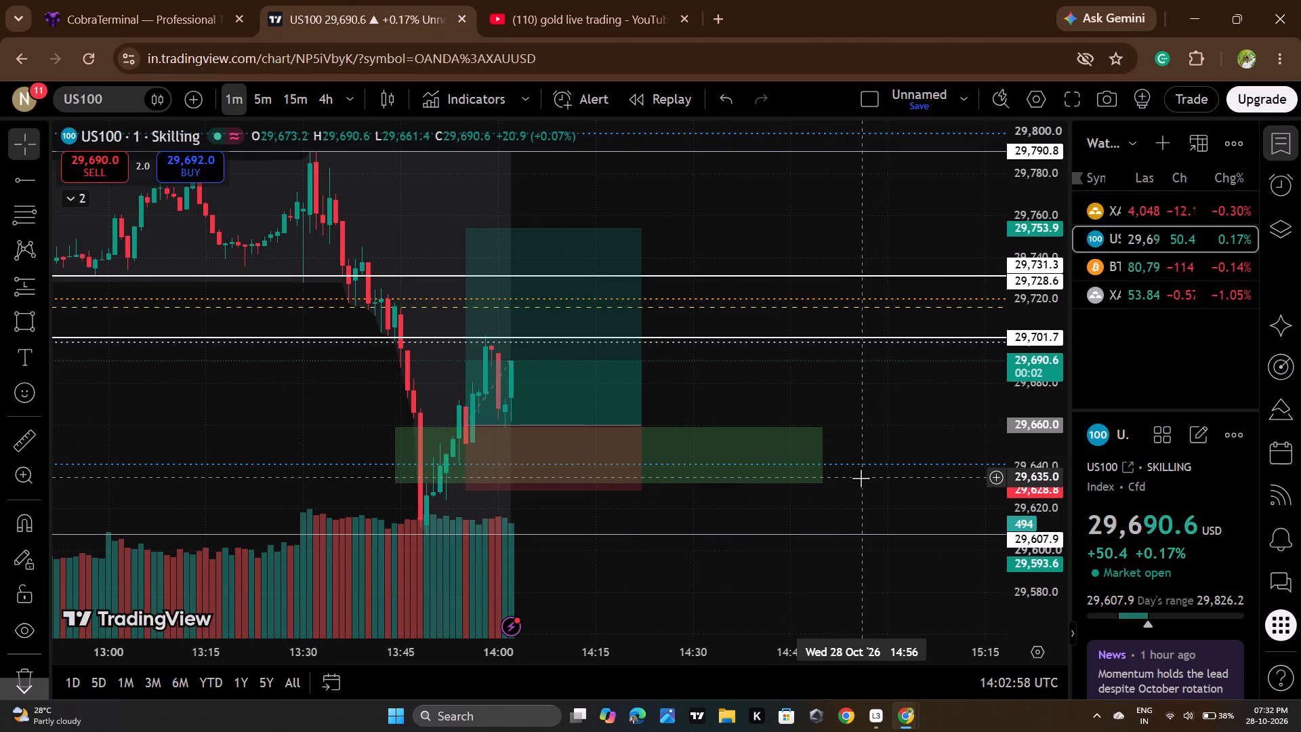
left_click(142, 0)
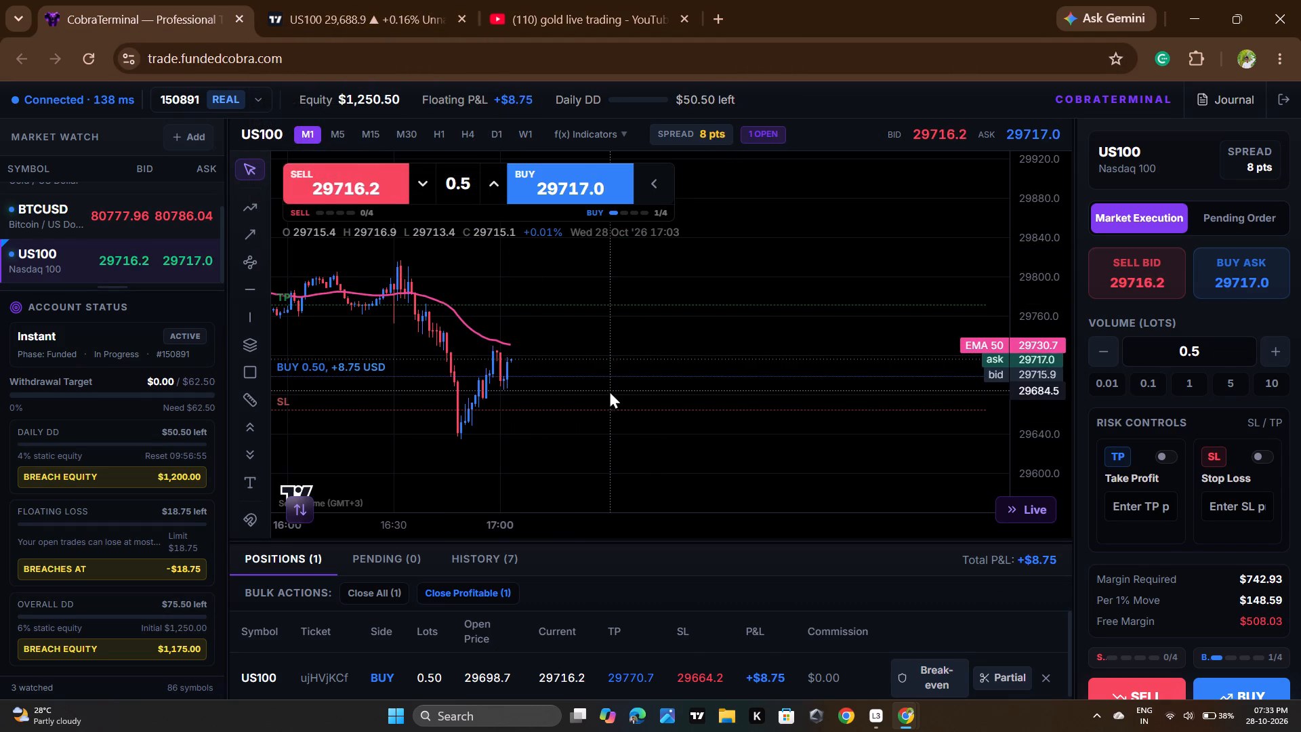
left_click(300, 0)
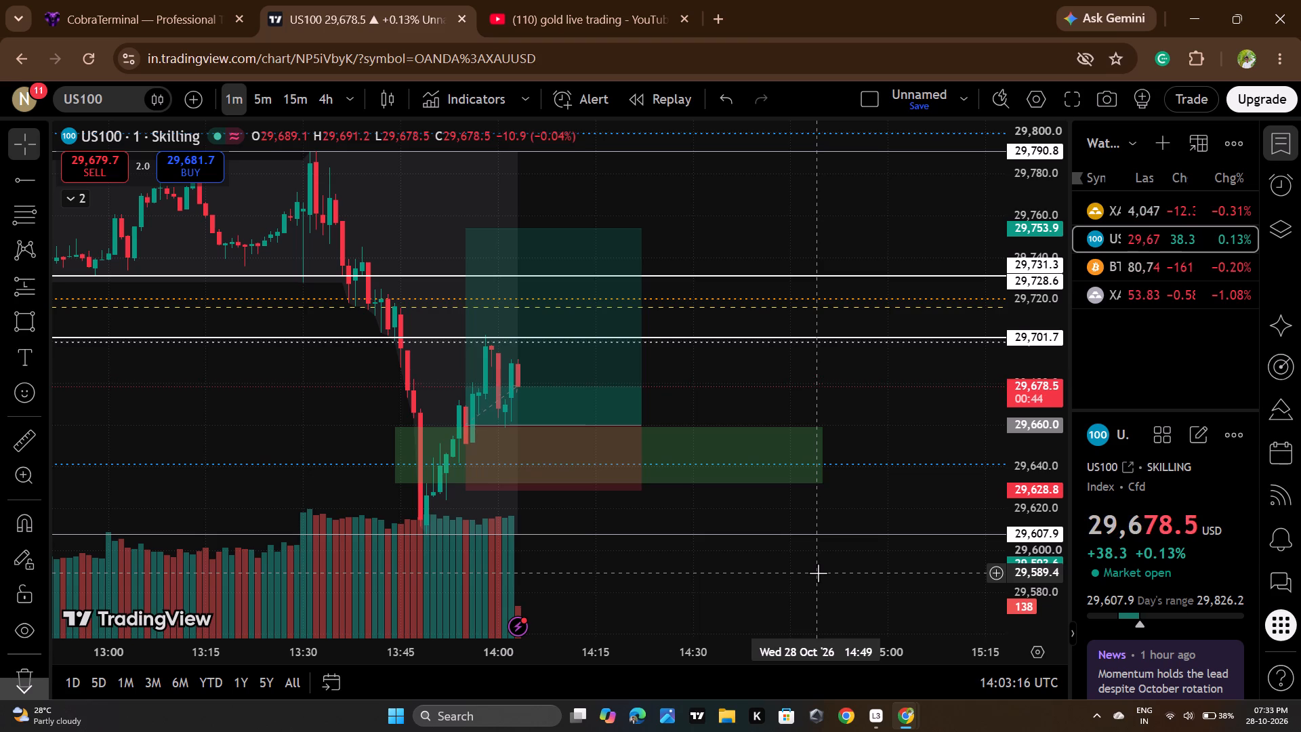
left_click(150, 0)
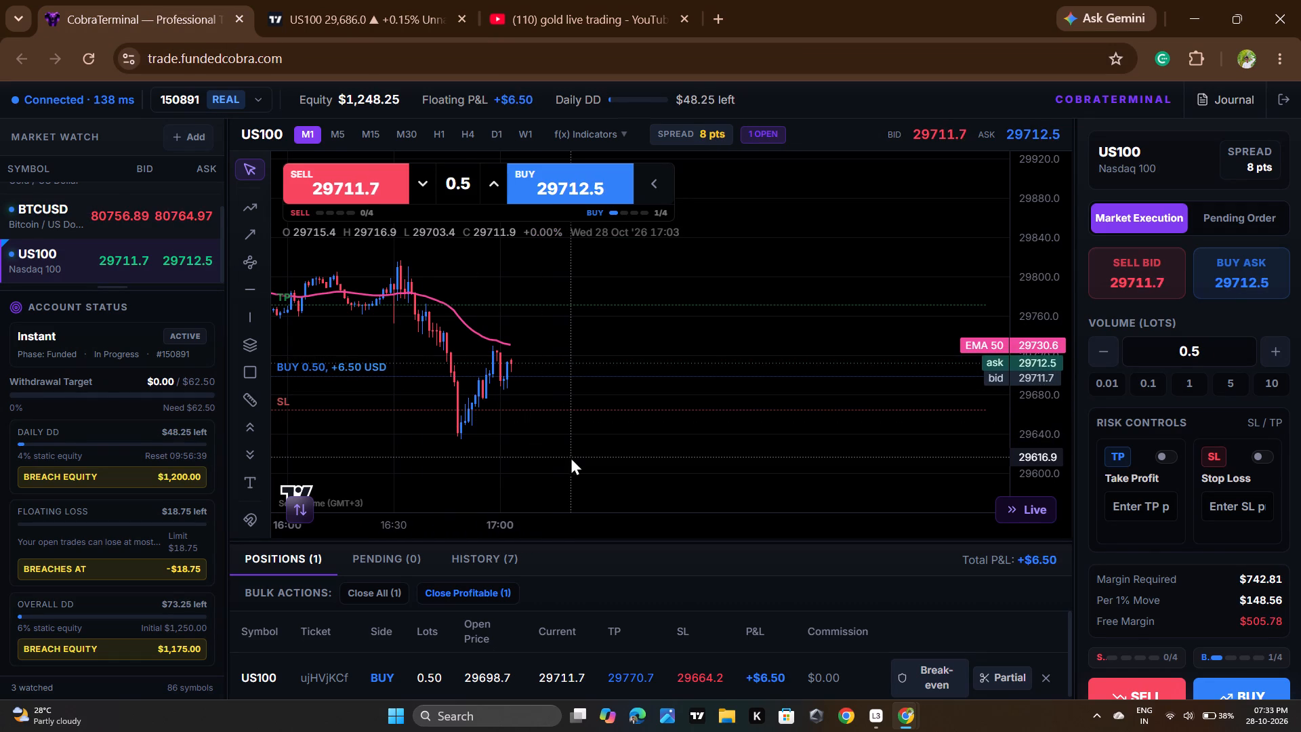
scroll(566, 453, "up", 8)
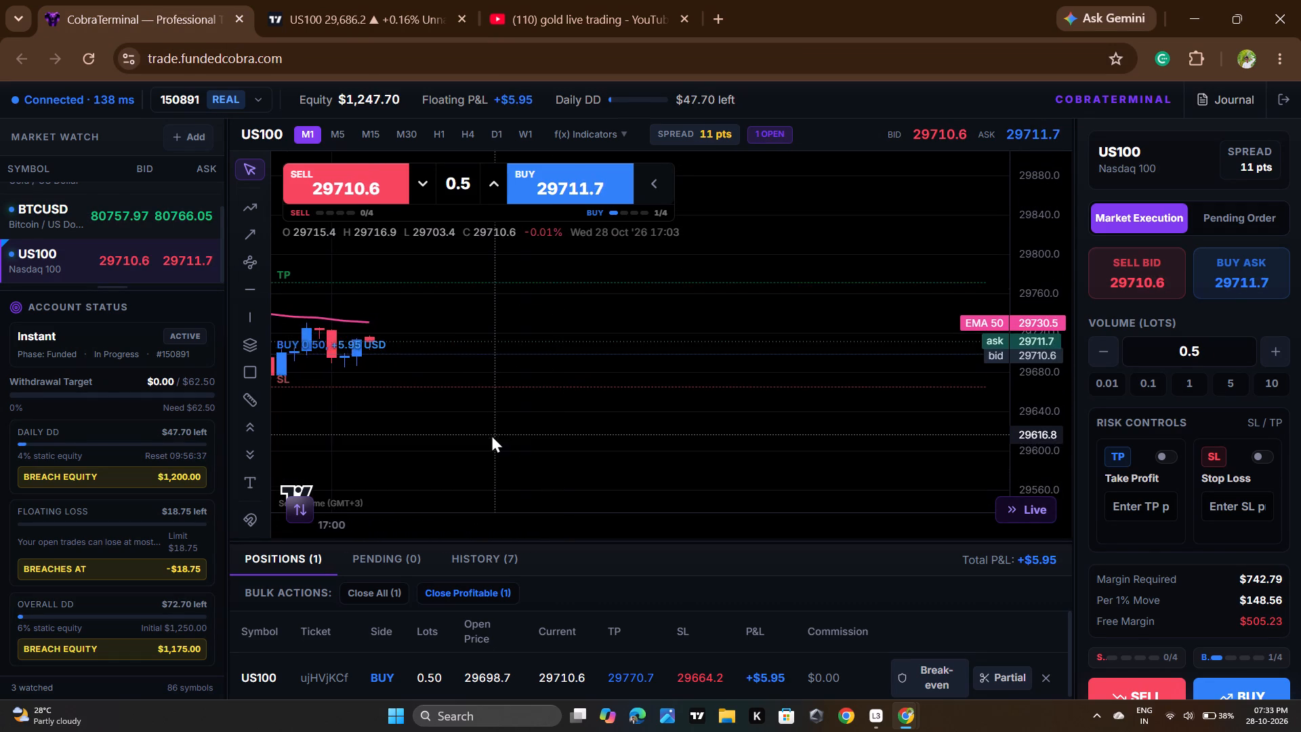
left_click_drag(491, 434, 657, 439)
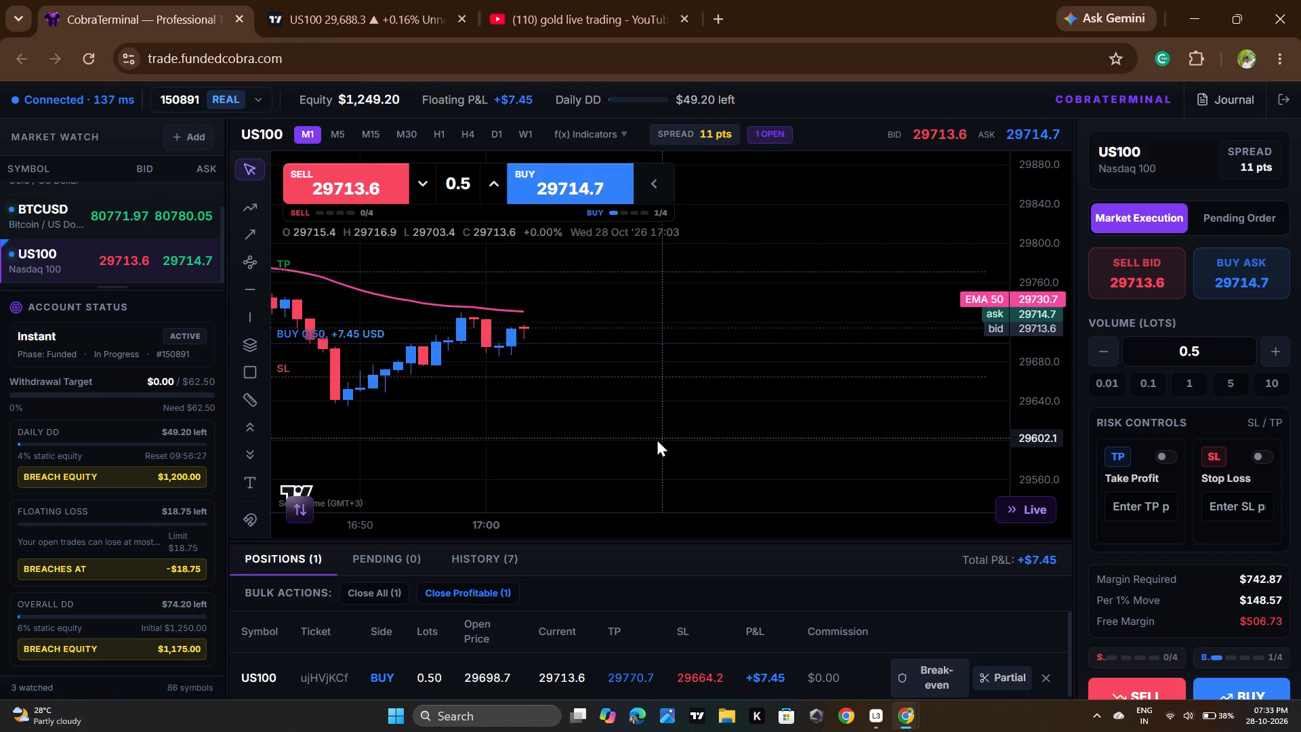
Dismiss TradingView's upgrade advert and examine US100's earlier price swings and levels around the drawn long position.
left_click(272, 0)
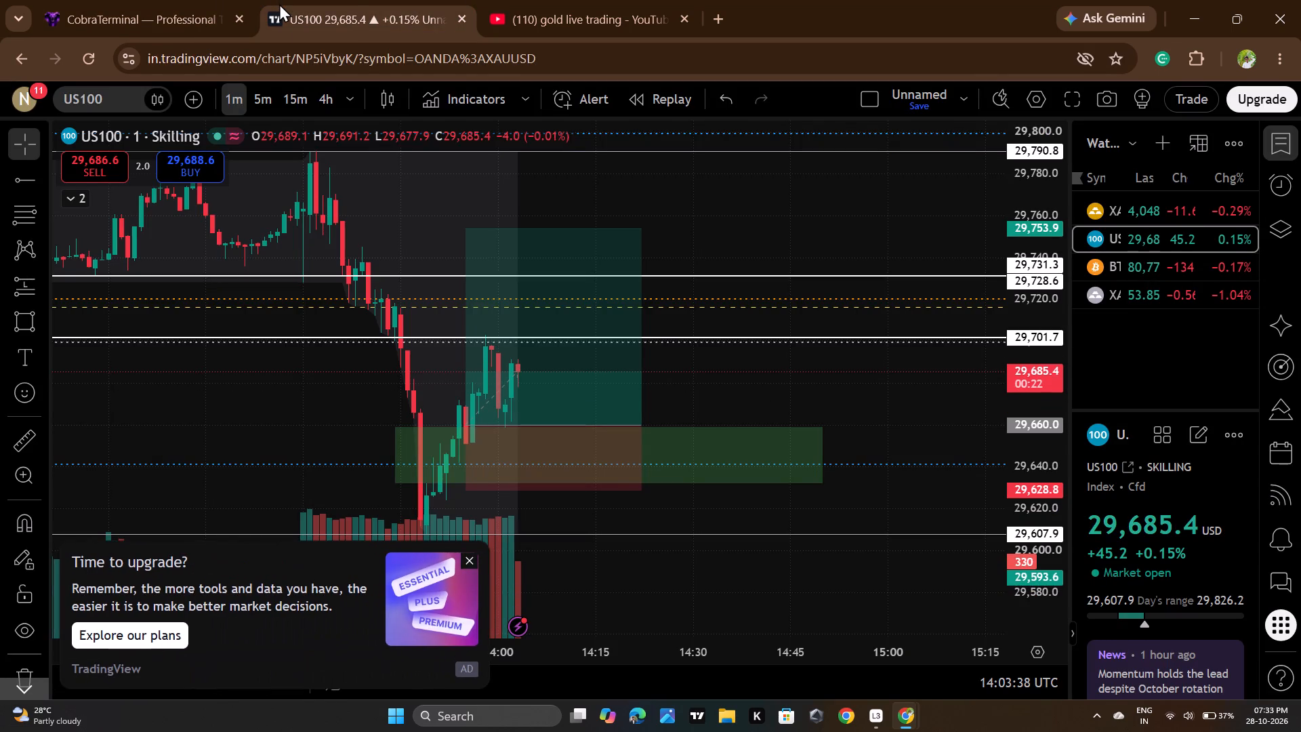
left_click(466, 556)
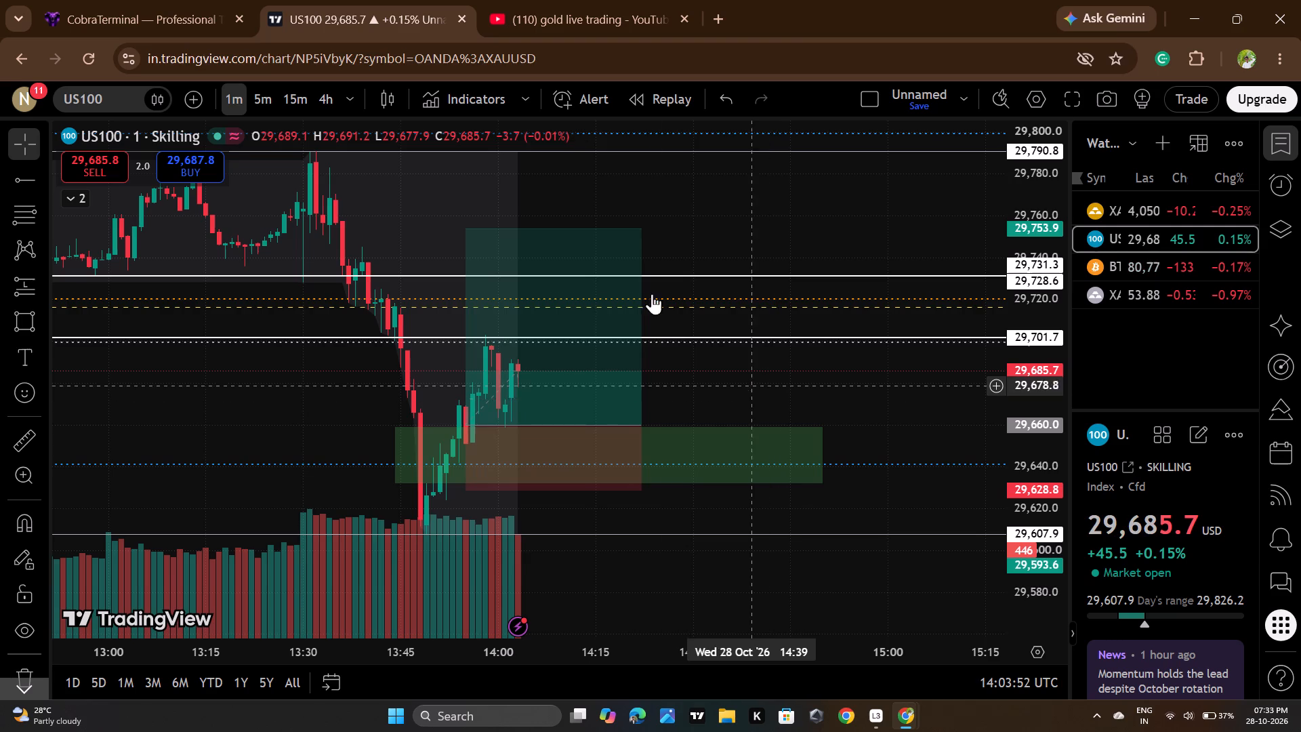
left_click(124, 0)
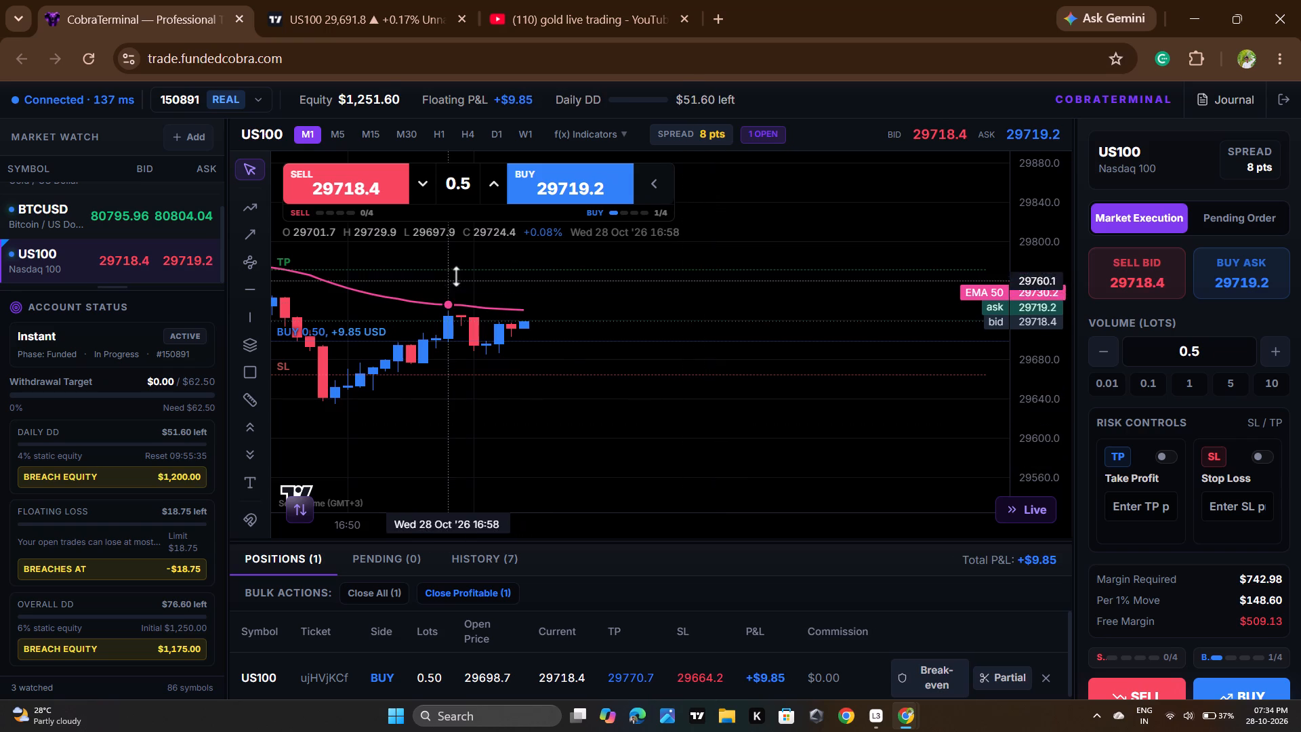
left_click(318, 0)
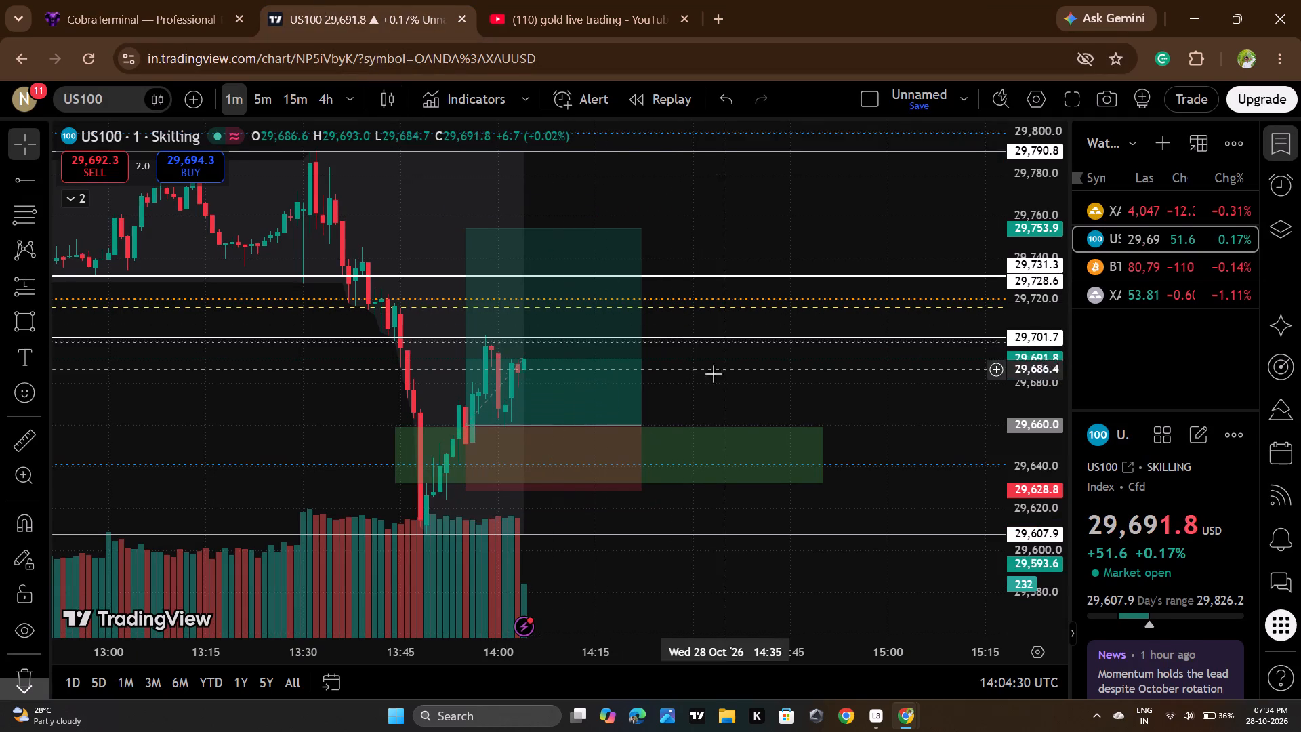
scroll(419, 340, "down", 6)
left_click_drag(474, 384, 477, 513)
scroll(473, 379, "down", 4)
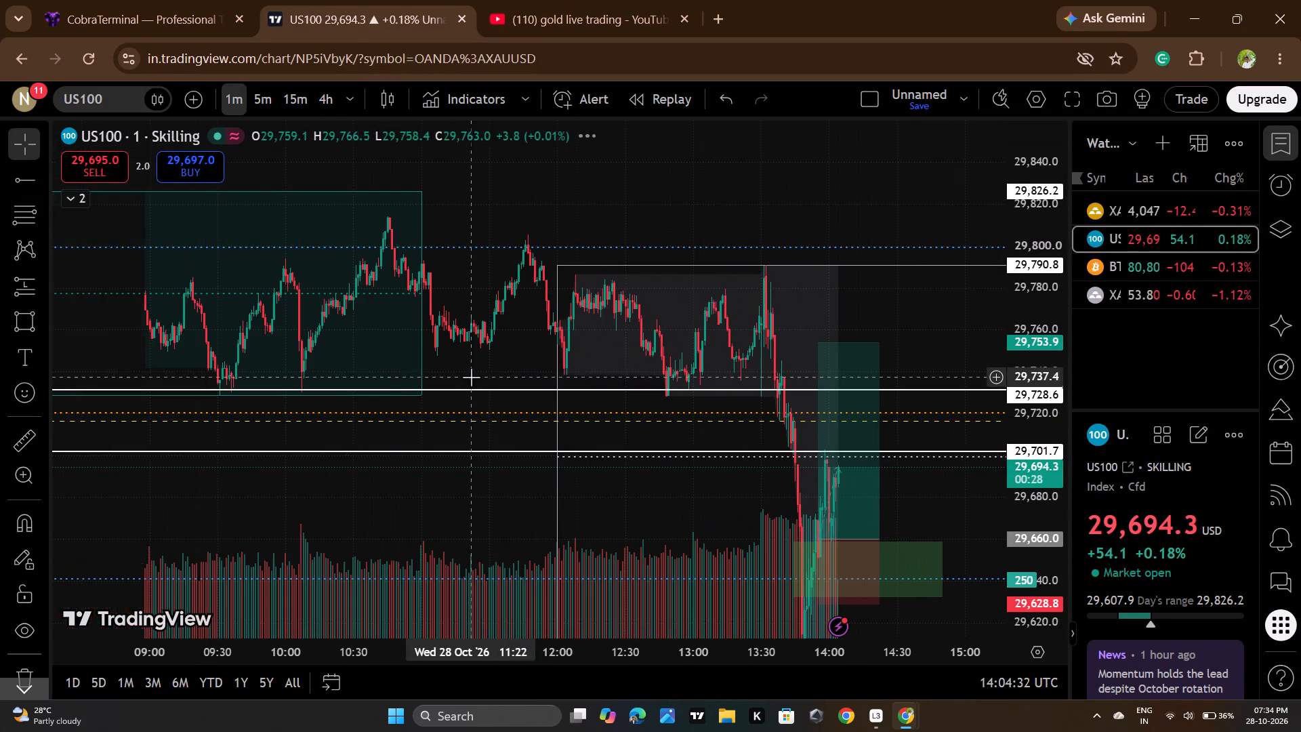
scroll(688, 476, "up", 8)
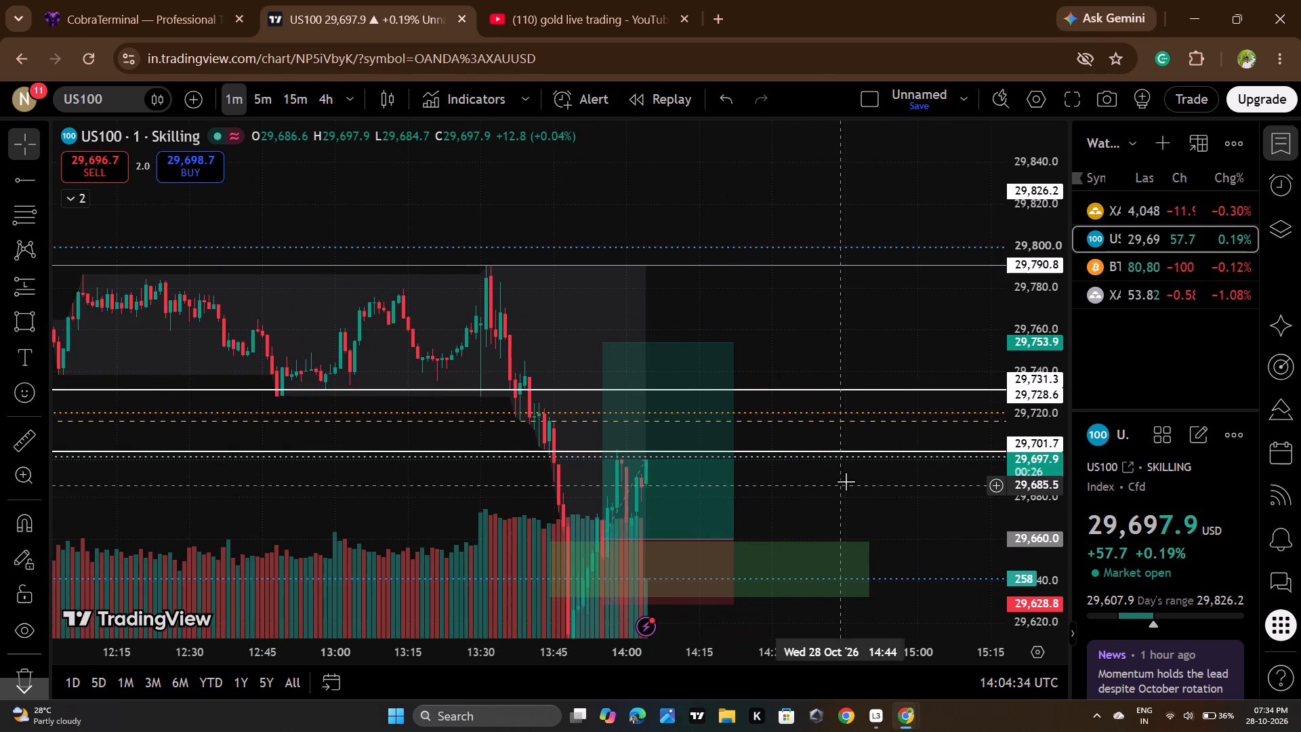
scroll(888, 486, "up", 2)
left_click_drag(848, 487, 844, 459)
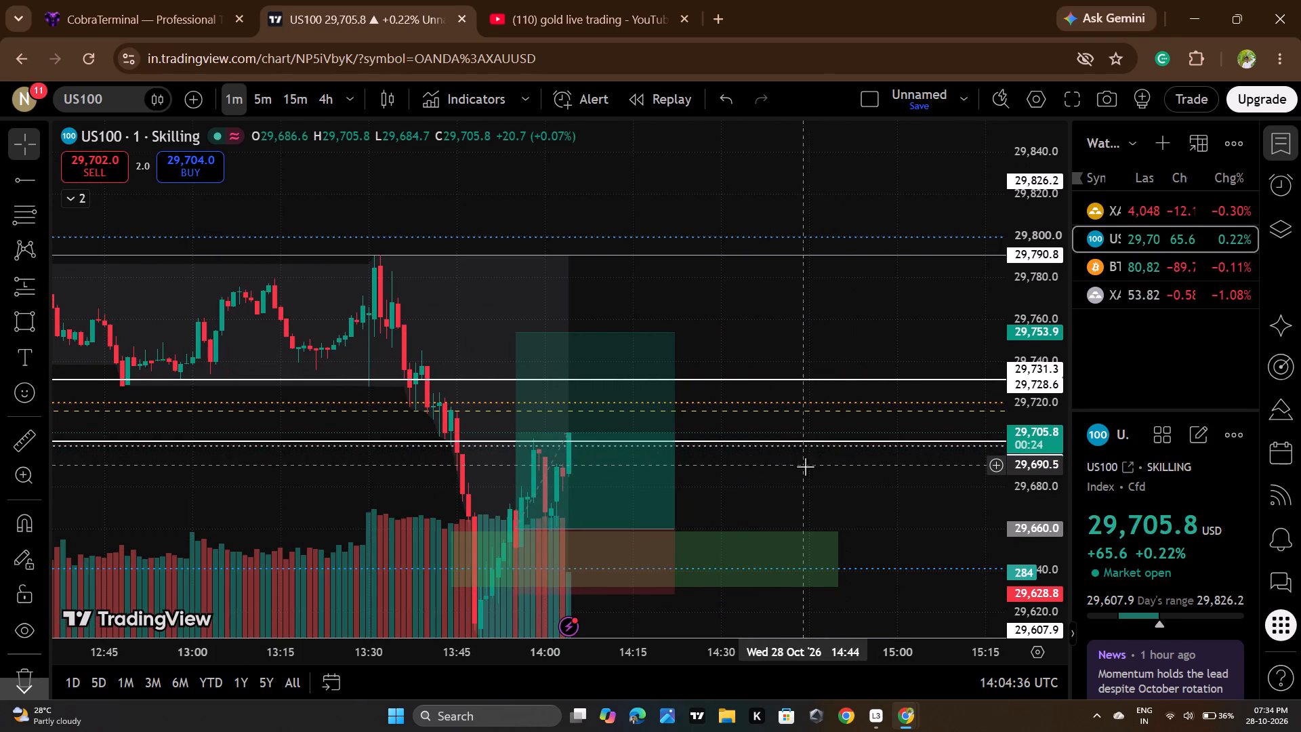
Check the open US100 buy on CobraTerminal against TradingView's horizontal levels, drawn long position and green zone.
left_click(153, 0)
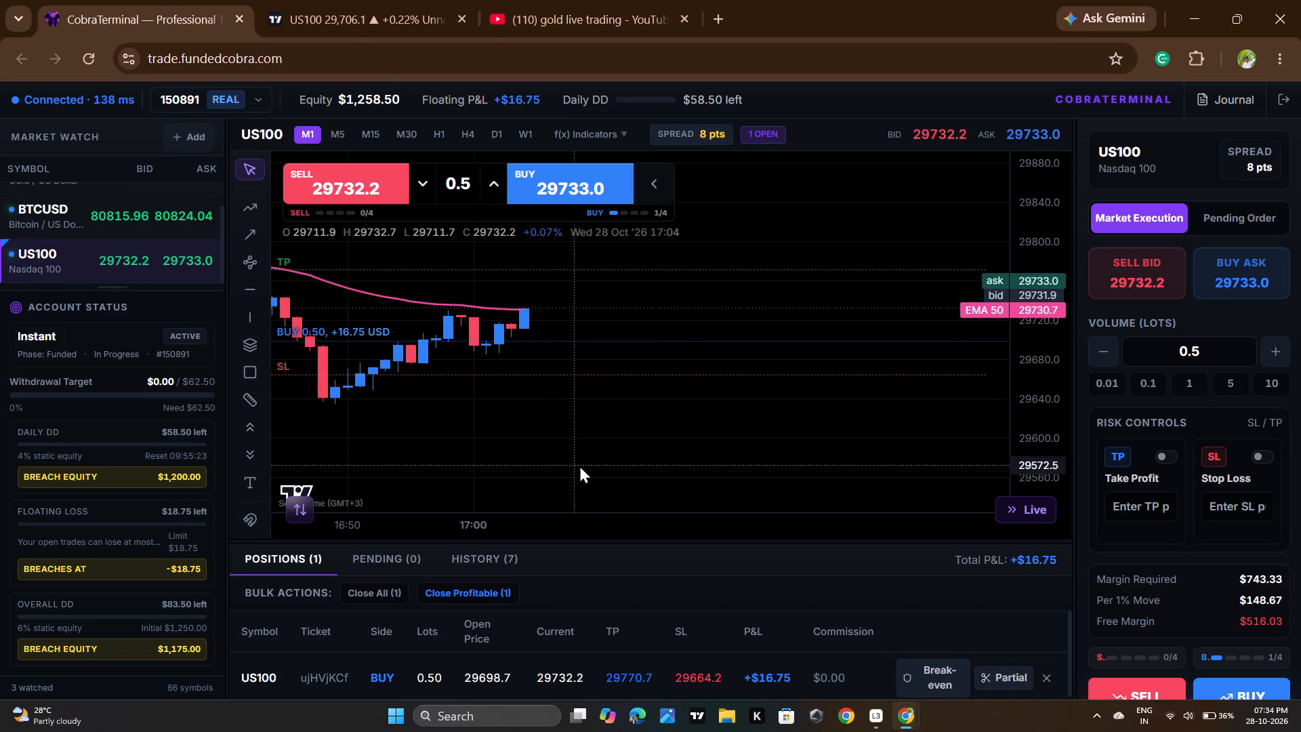
left_click_drag(579, 465, 612, 503)
scroll(630, 429, "down", 2)
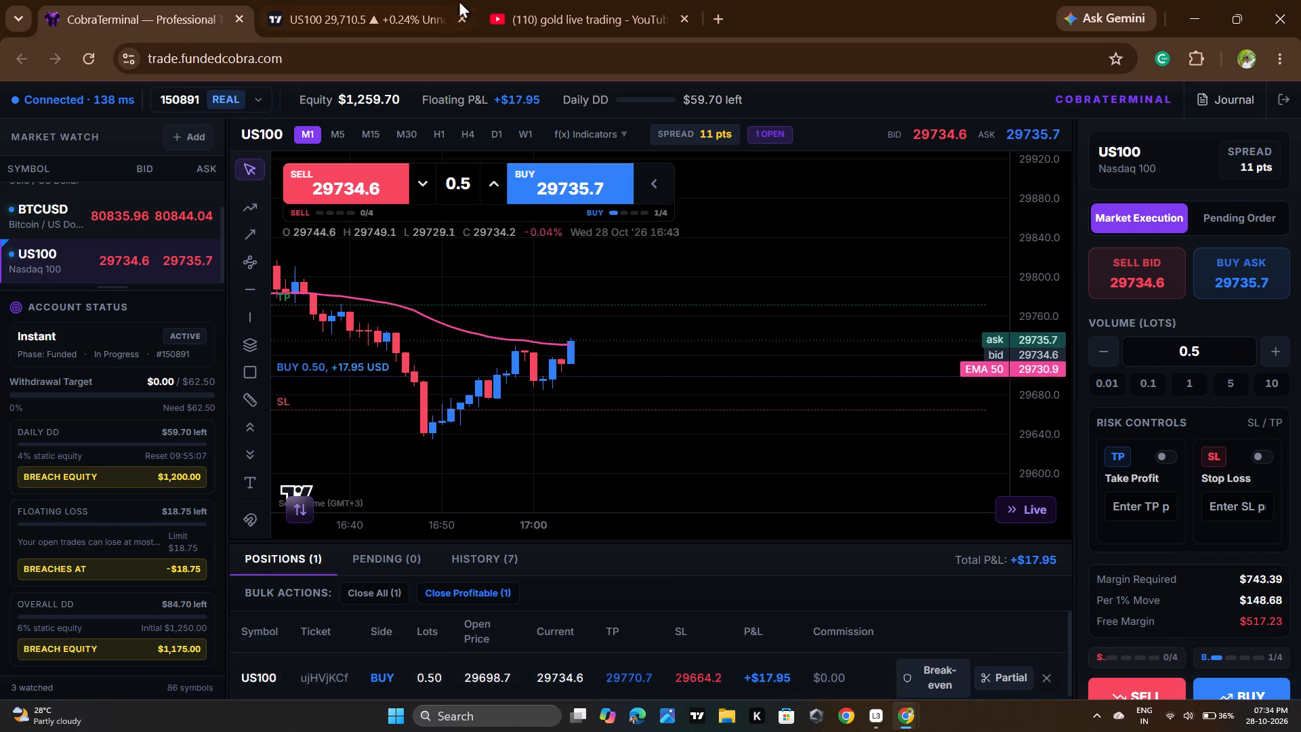
left_click(419, 0)
scroll(772, 455, "up", 1)
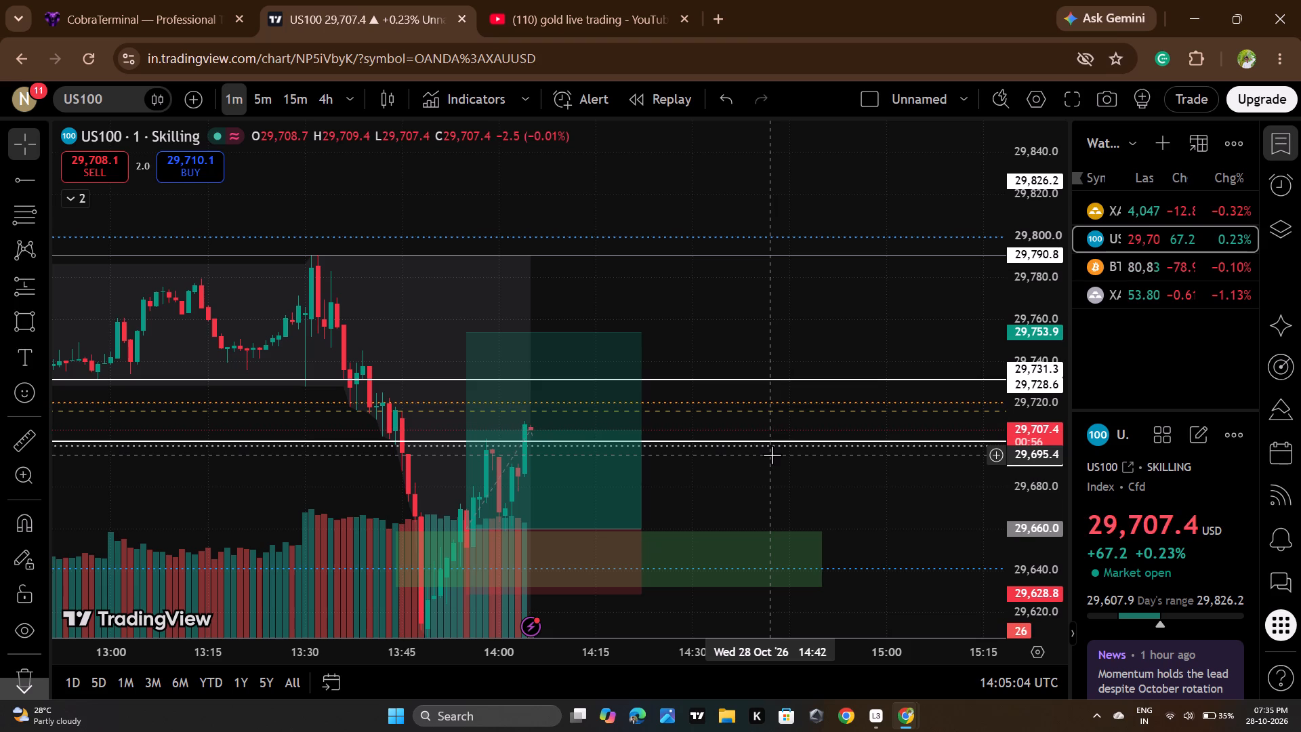
left_click(130, 0)
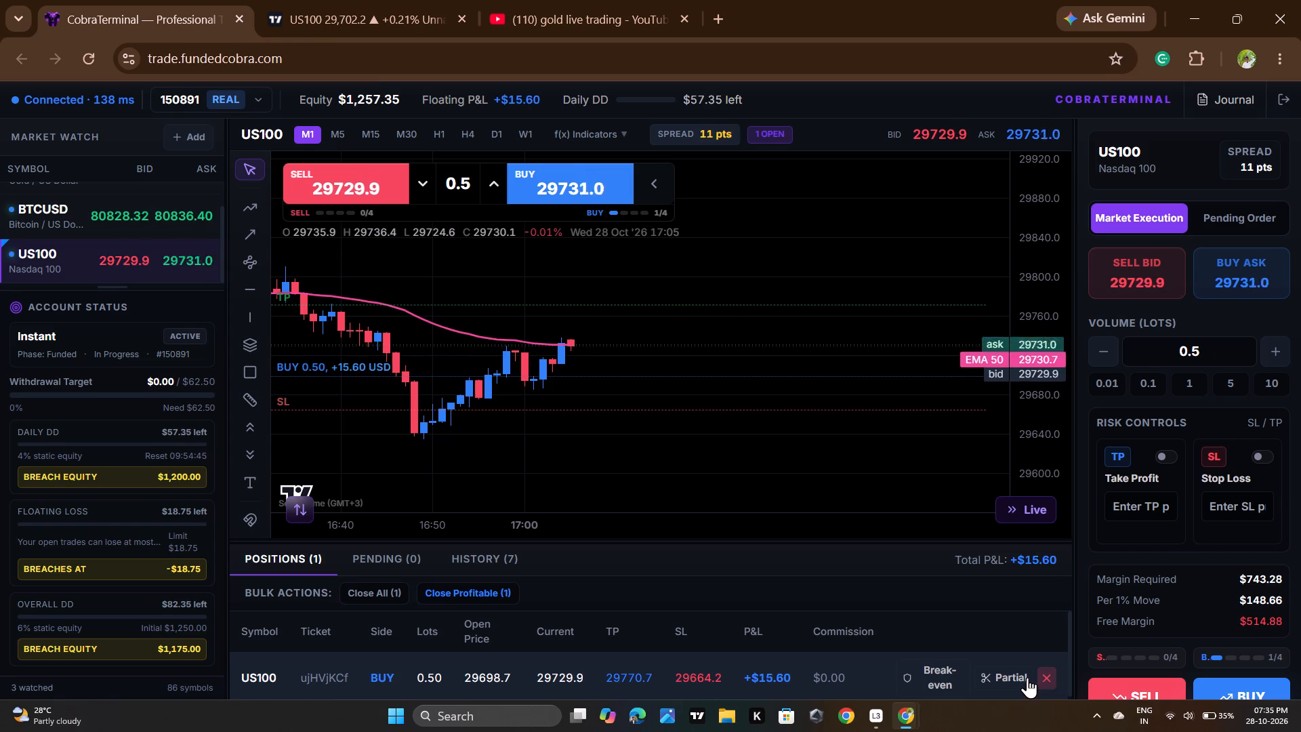
left_click(350, 0)
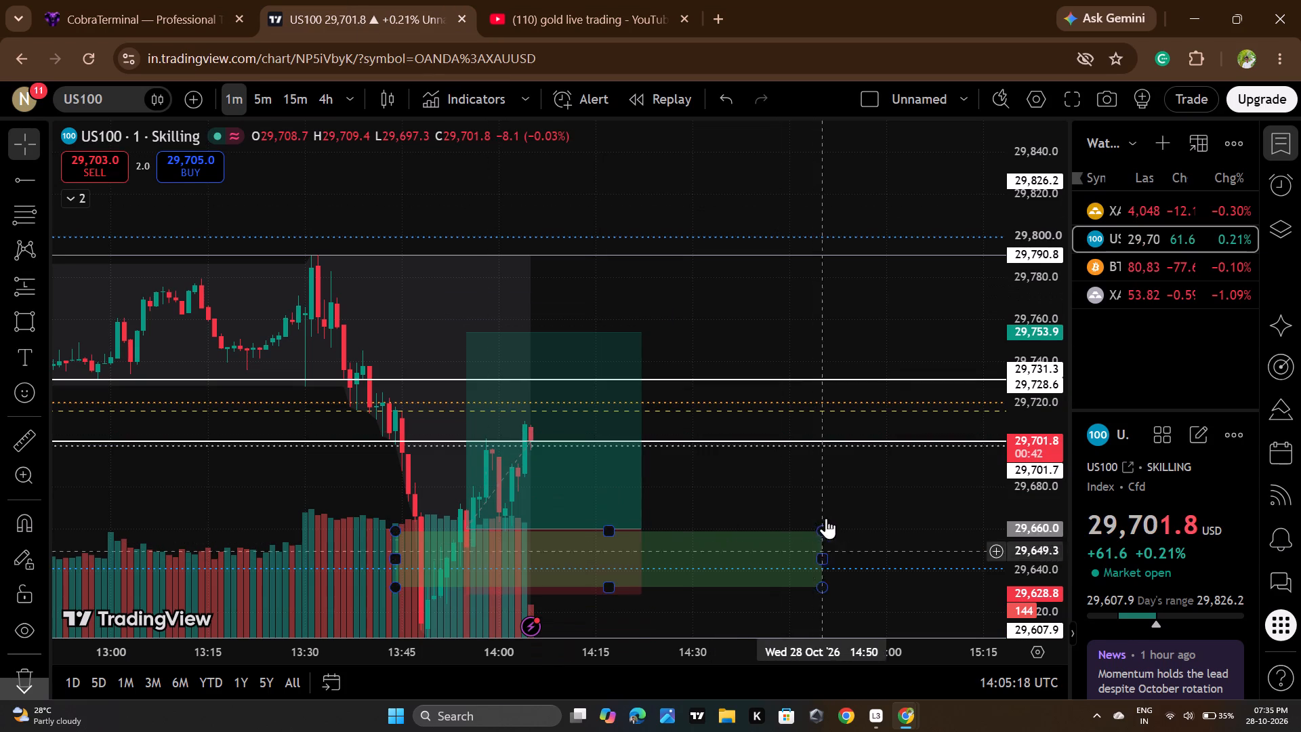
left_click_drag(836, 494, 837, 457)
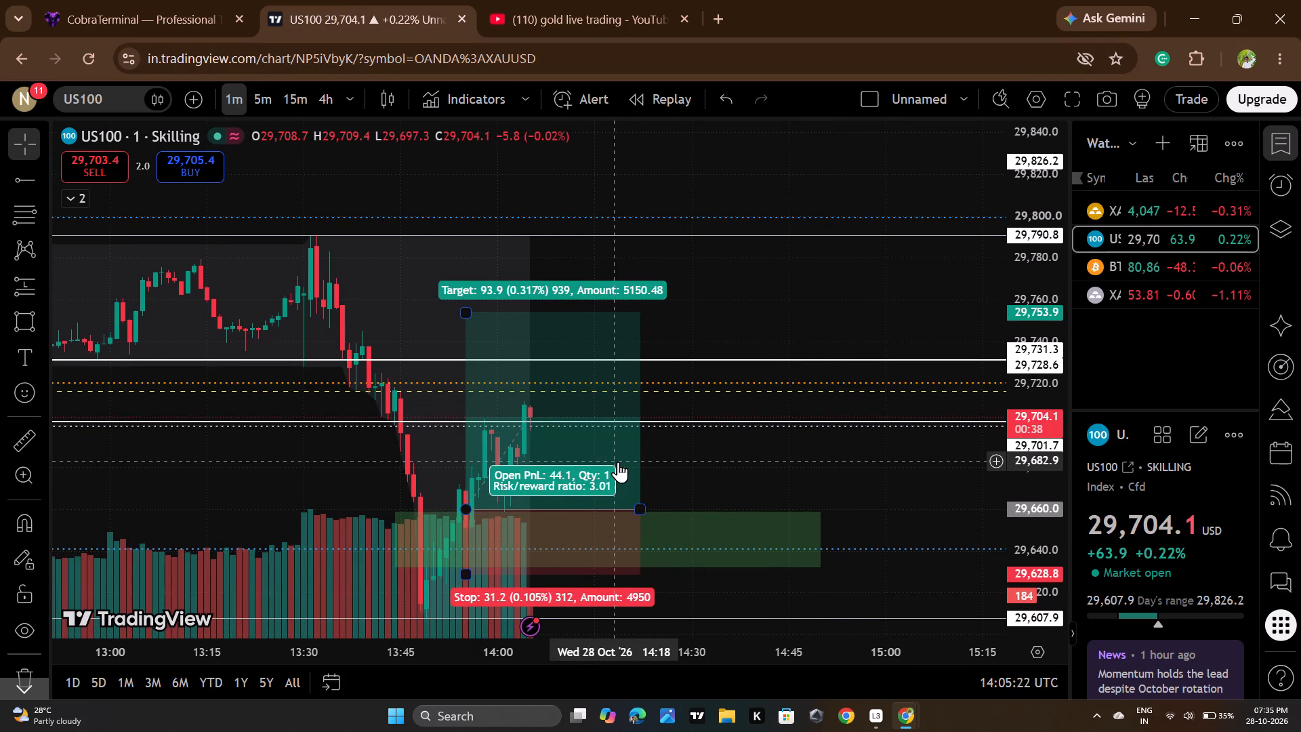
left_click_drag(779, 461, 778, 413)
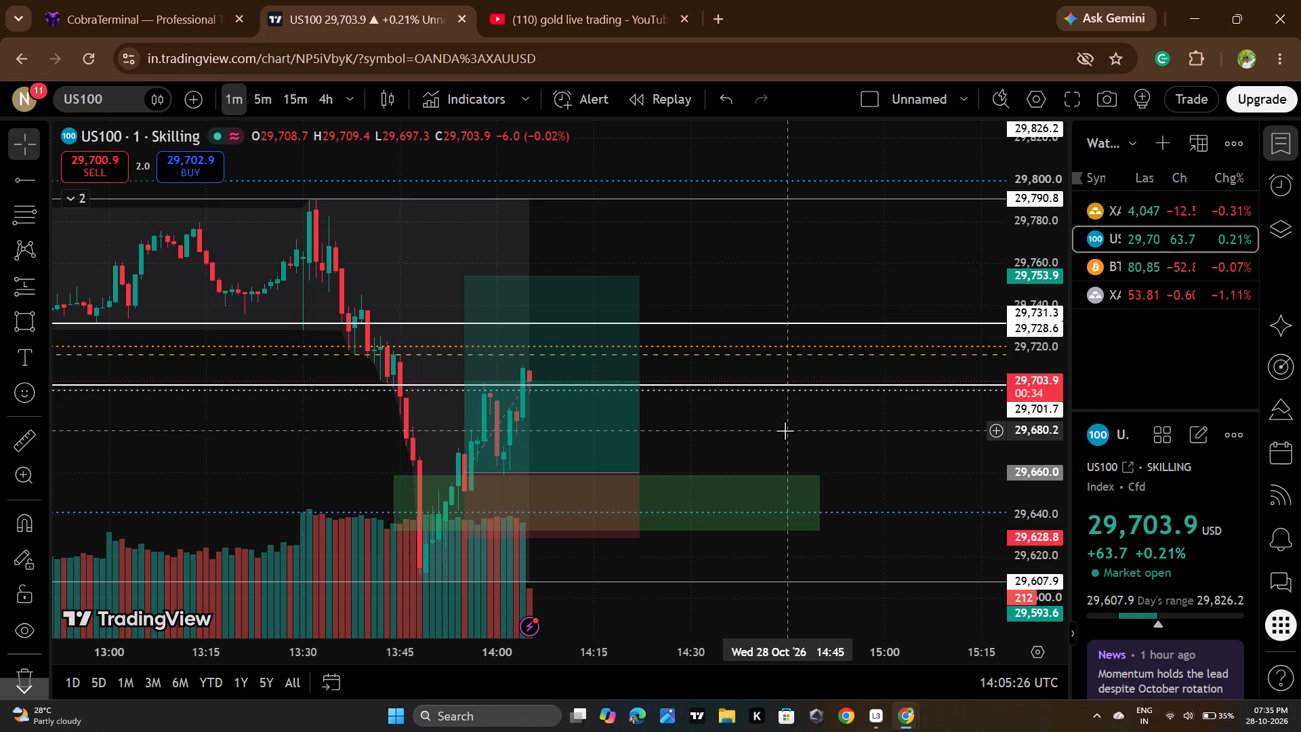
On CobraTerminal, raise the open US100 buy's stop loss to 29699.4, just above its entry, and apply the change.
left_click(222, 0)
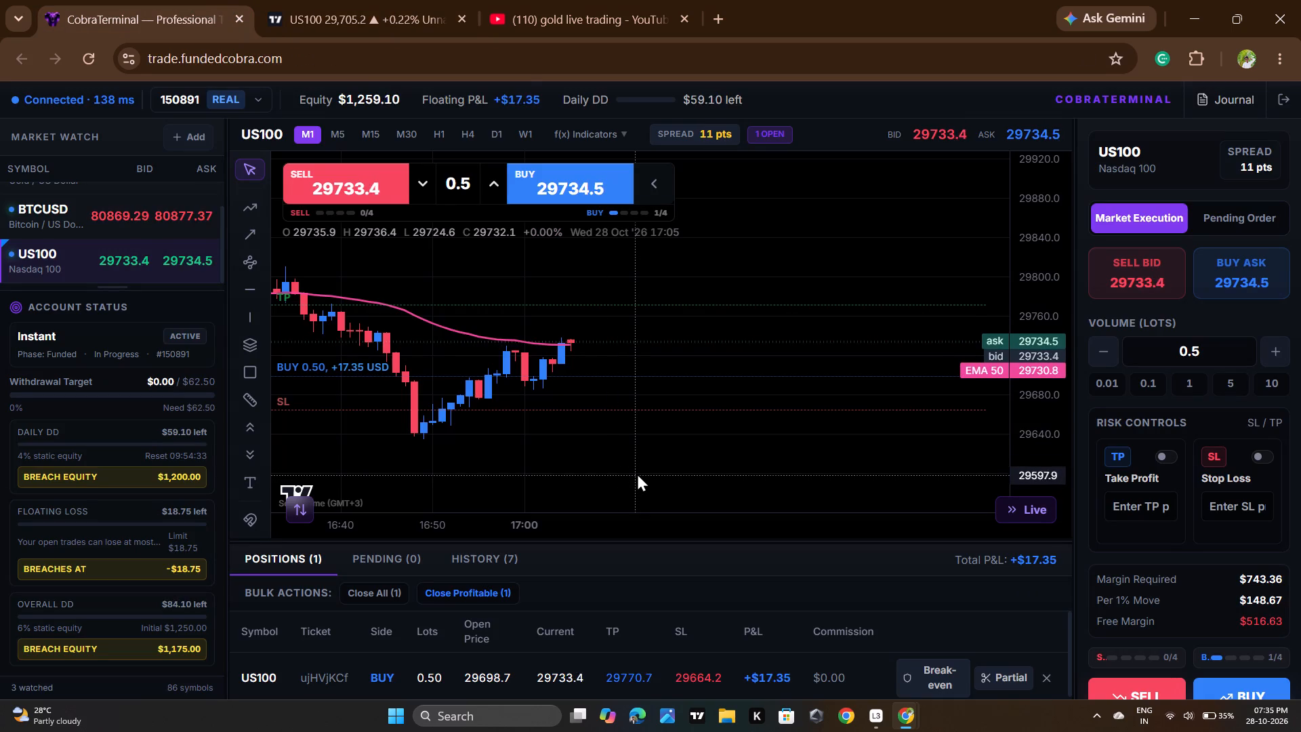
left_click_drag(644, 414, 657, 385)
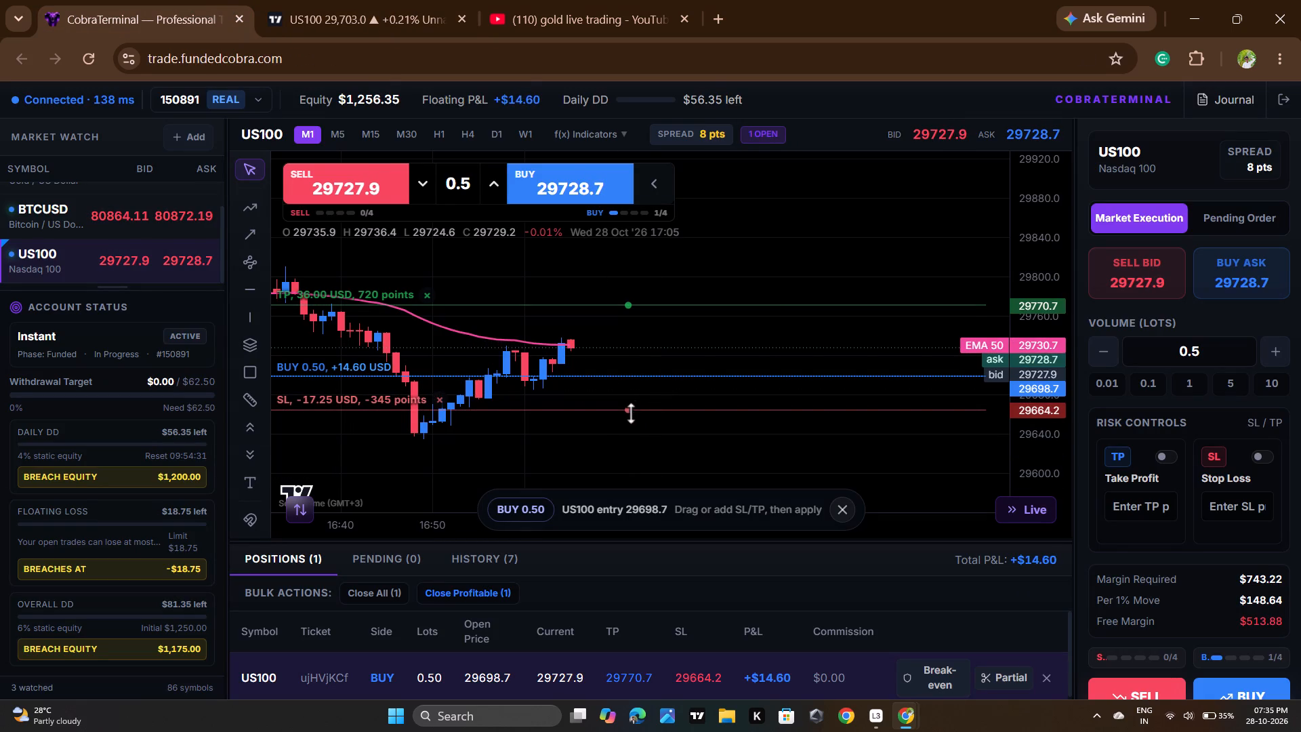
left_click_drag(629, 407, 638, 393)
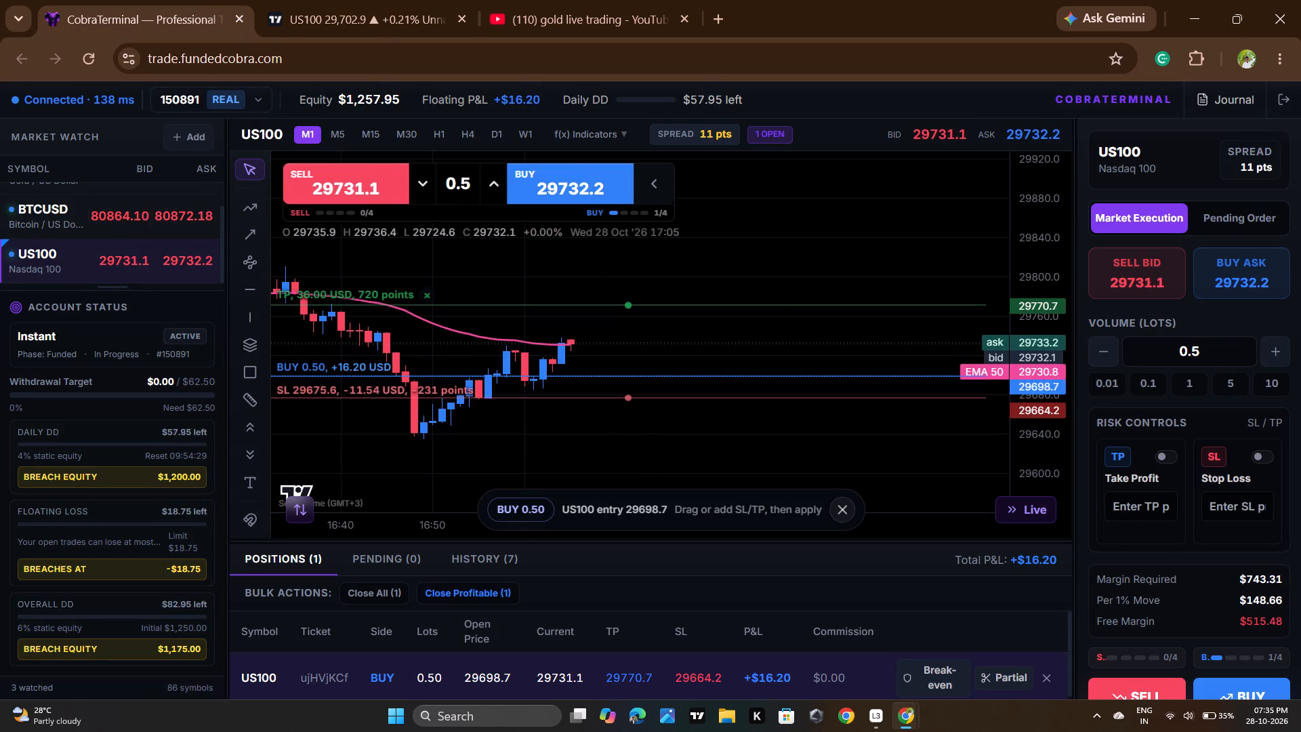
left_click_drag(638, 393, 648, 372)
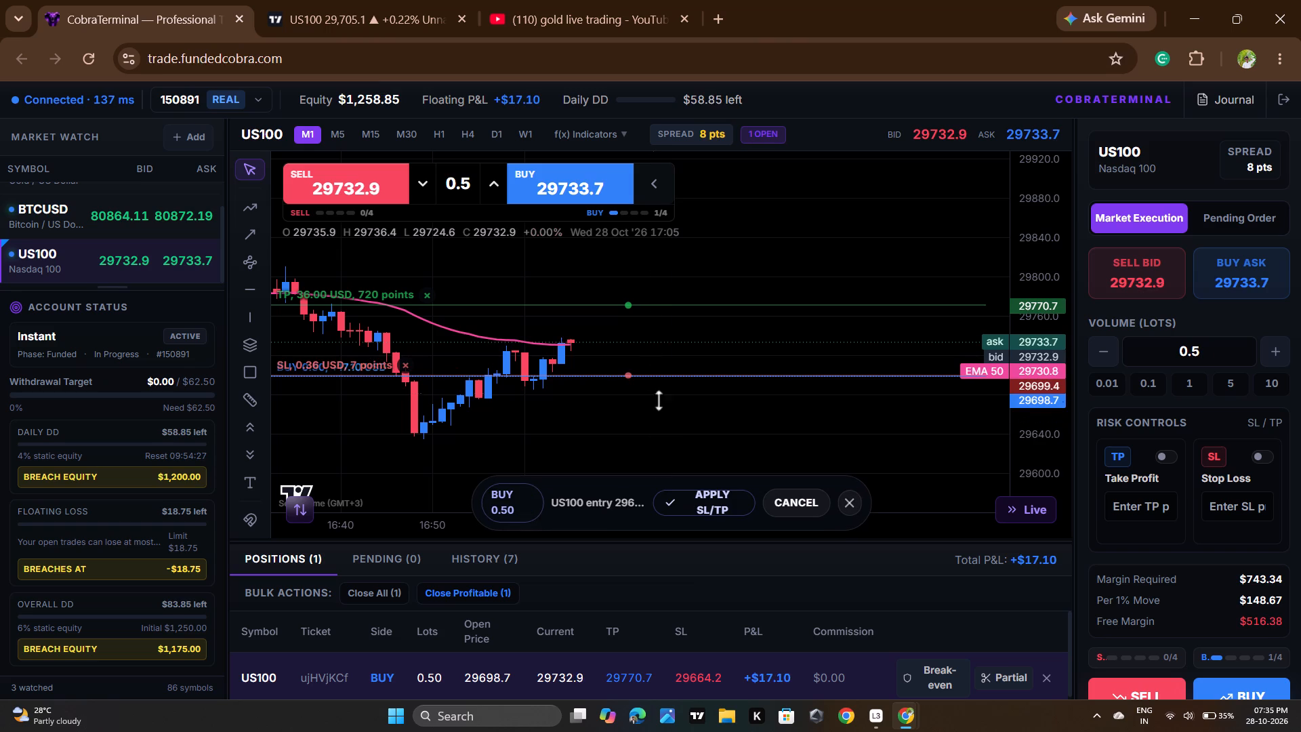
left_click(733, 496)
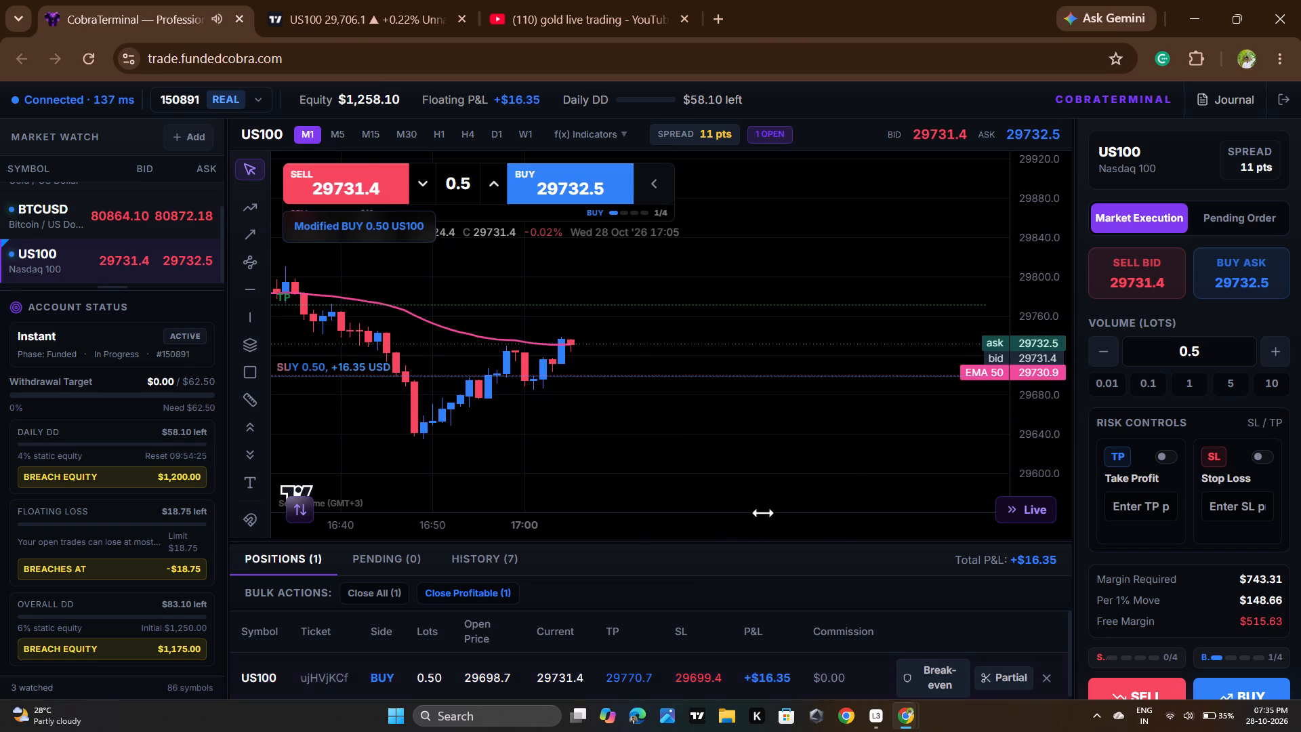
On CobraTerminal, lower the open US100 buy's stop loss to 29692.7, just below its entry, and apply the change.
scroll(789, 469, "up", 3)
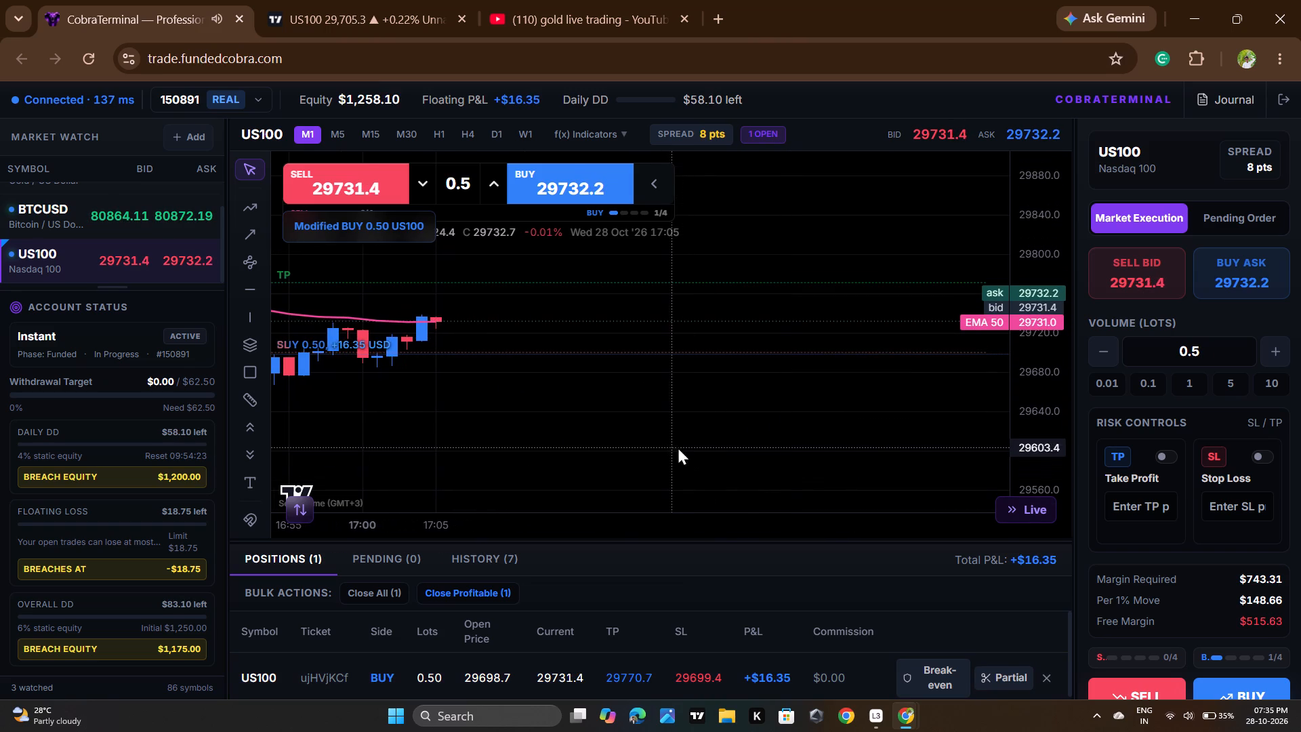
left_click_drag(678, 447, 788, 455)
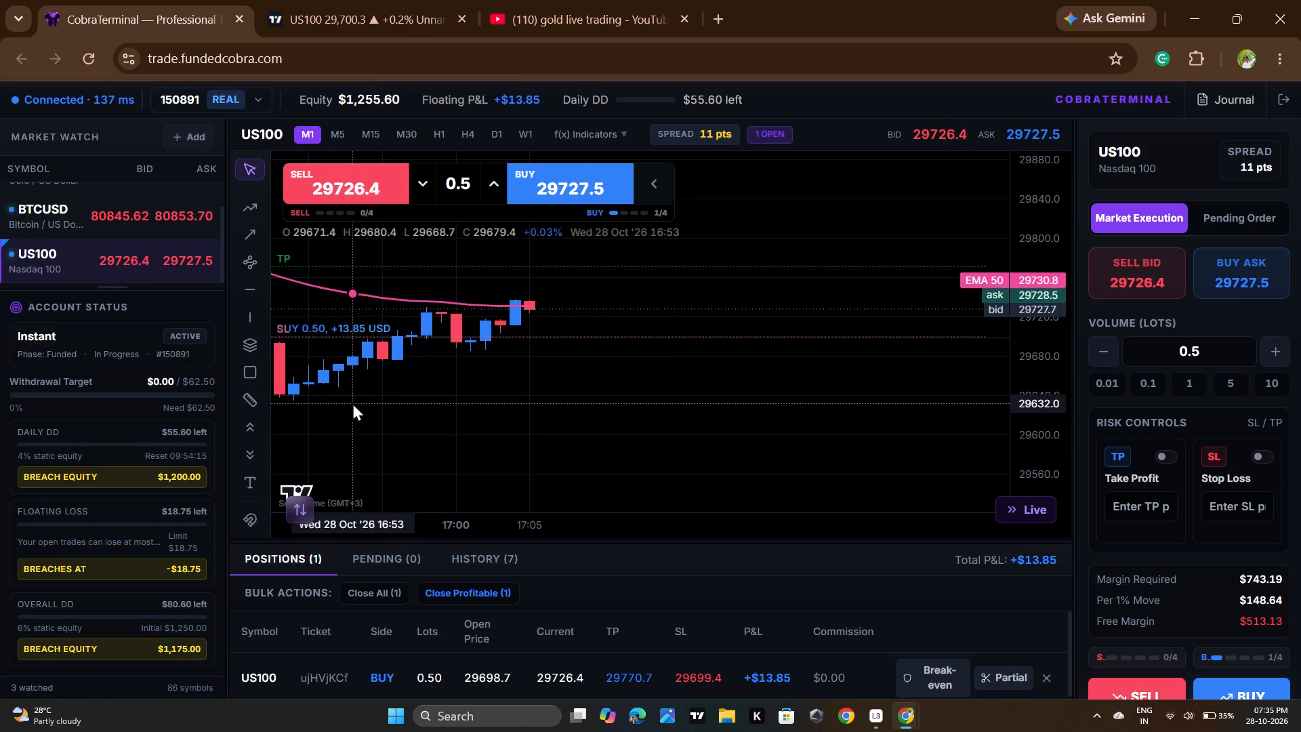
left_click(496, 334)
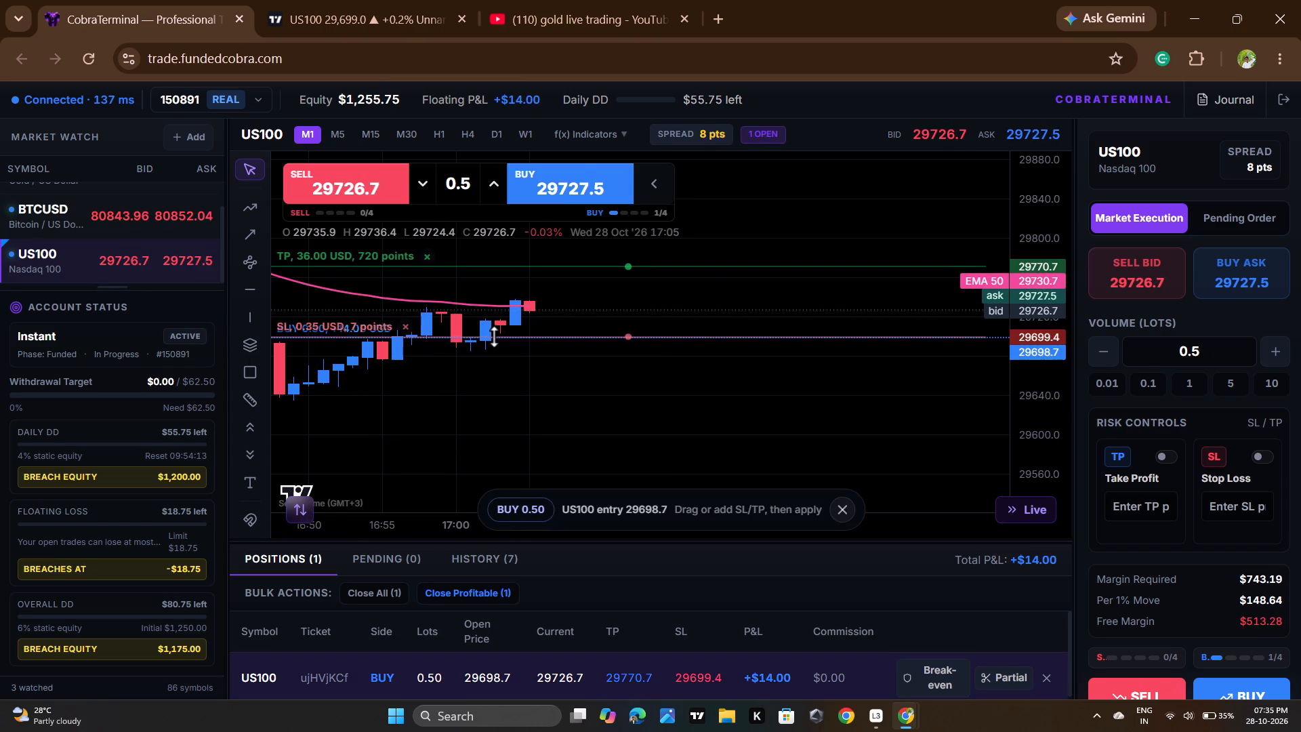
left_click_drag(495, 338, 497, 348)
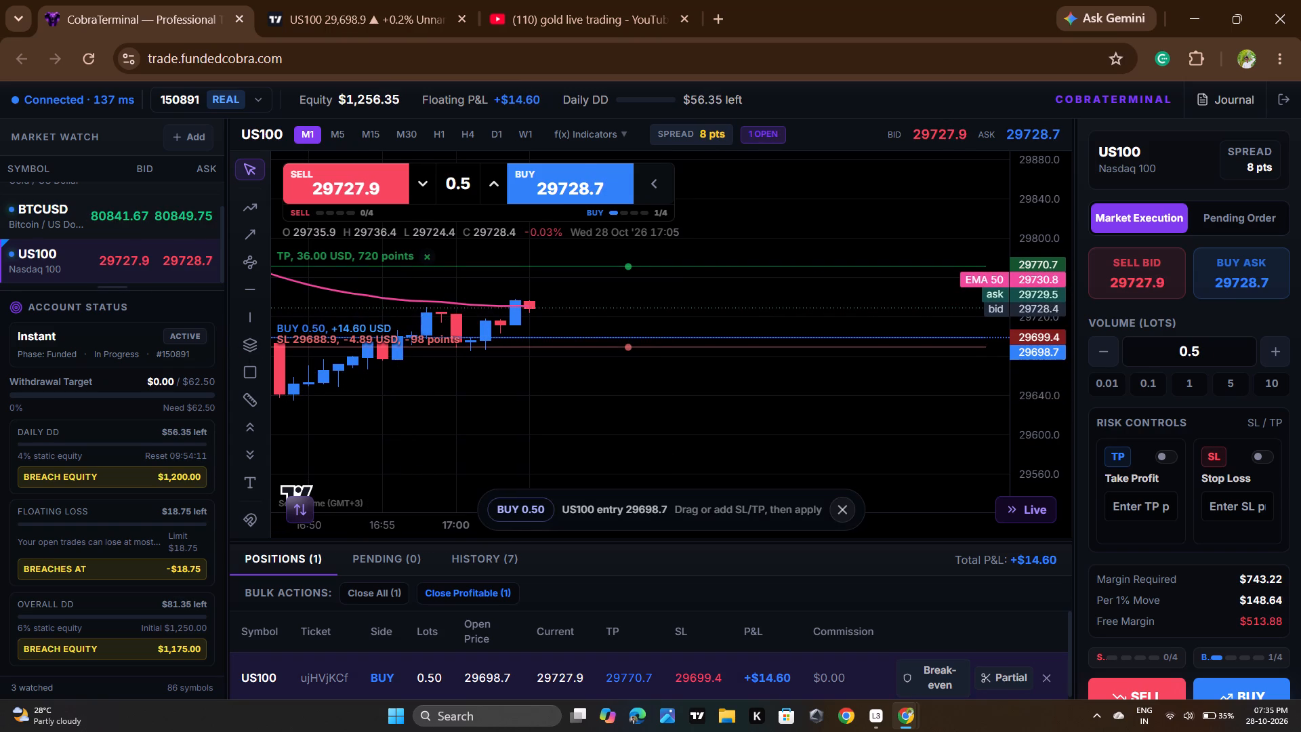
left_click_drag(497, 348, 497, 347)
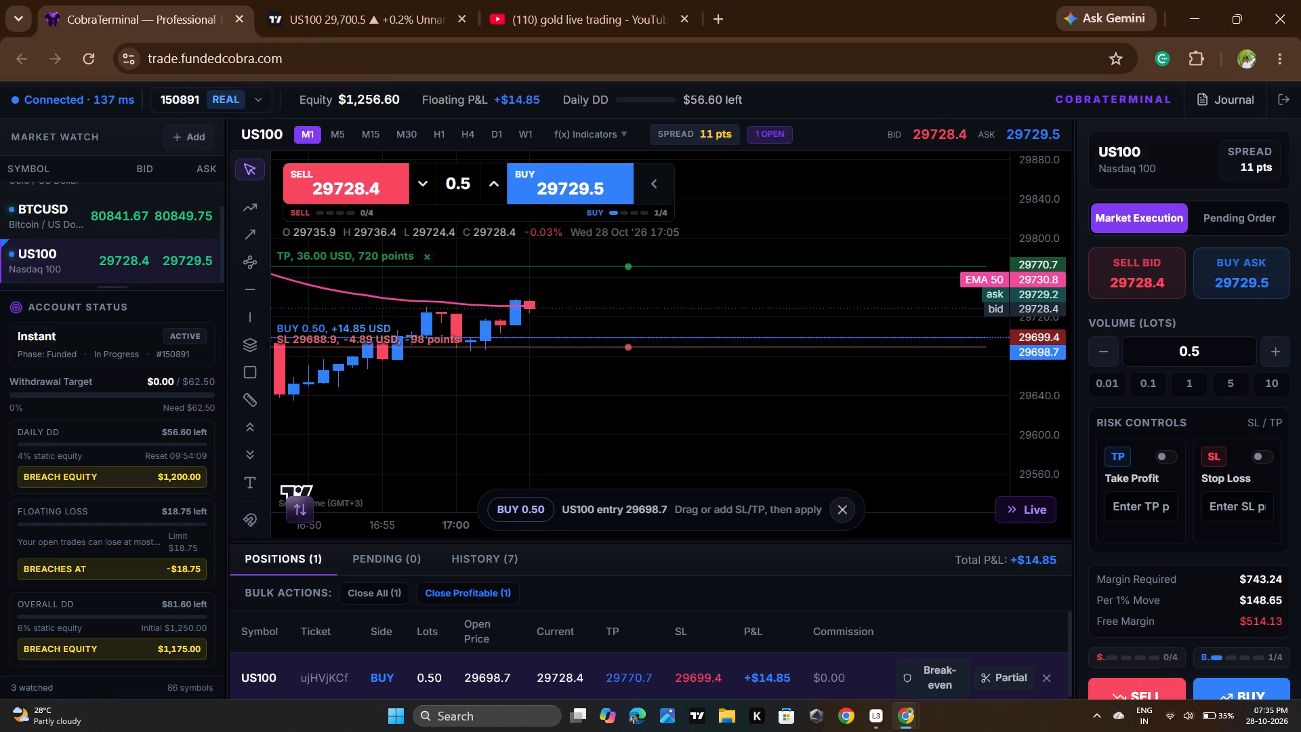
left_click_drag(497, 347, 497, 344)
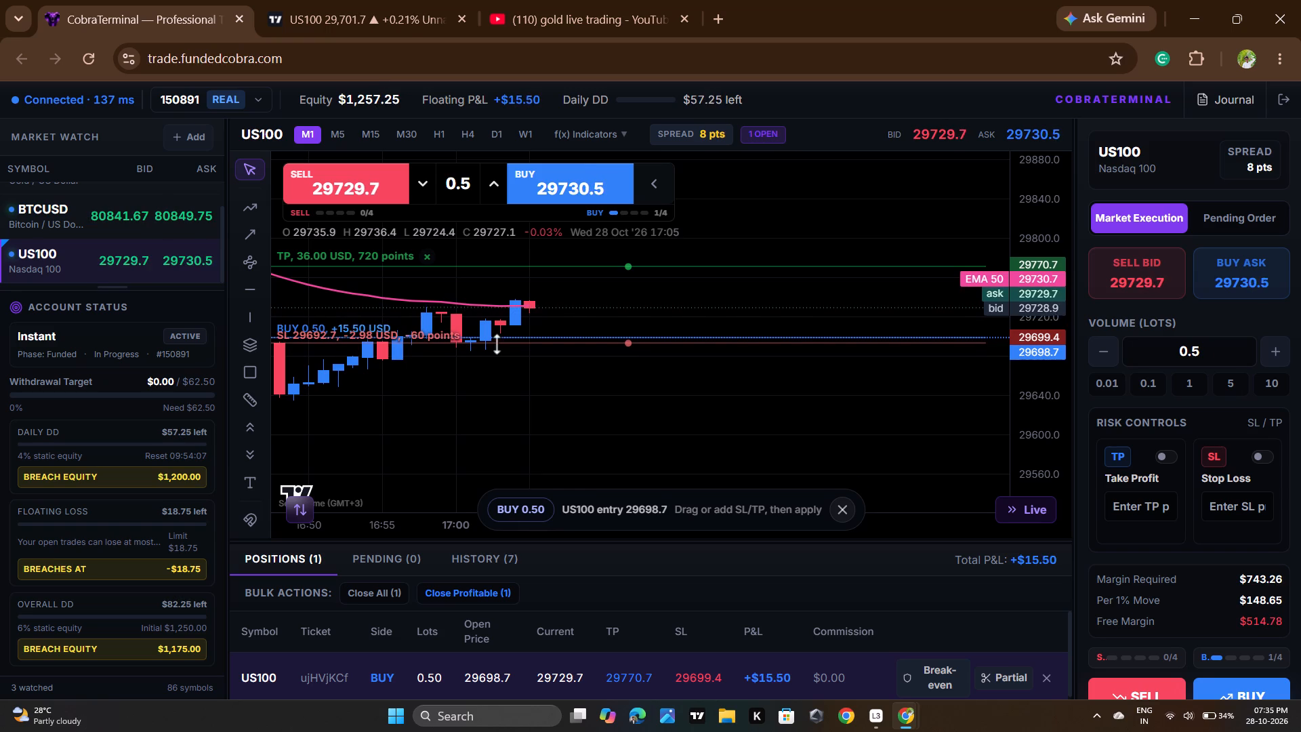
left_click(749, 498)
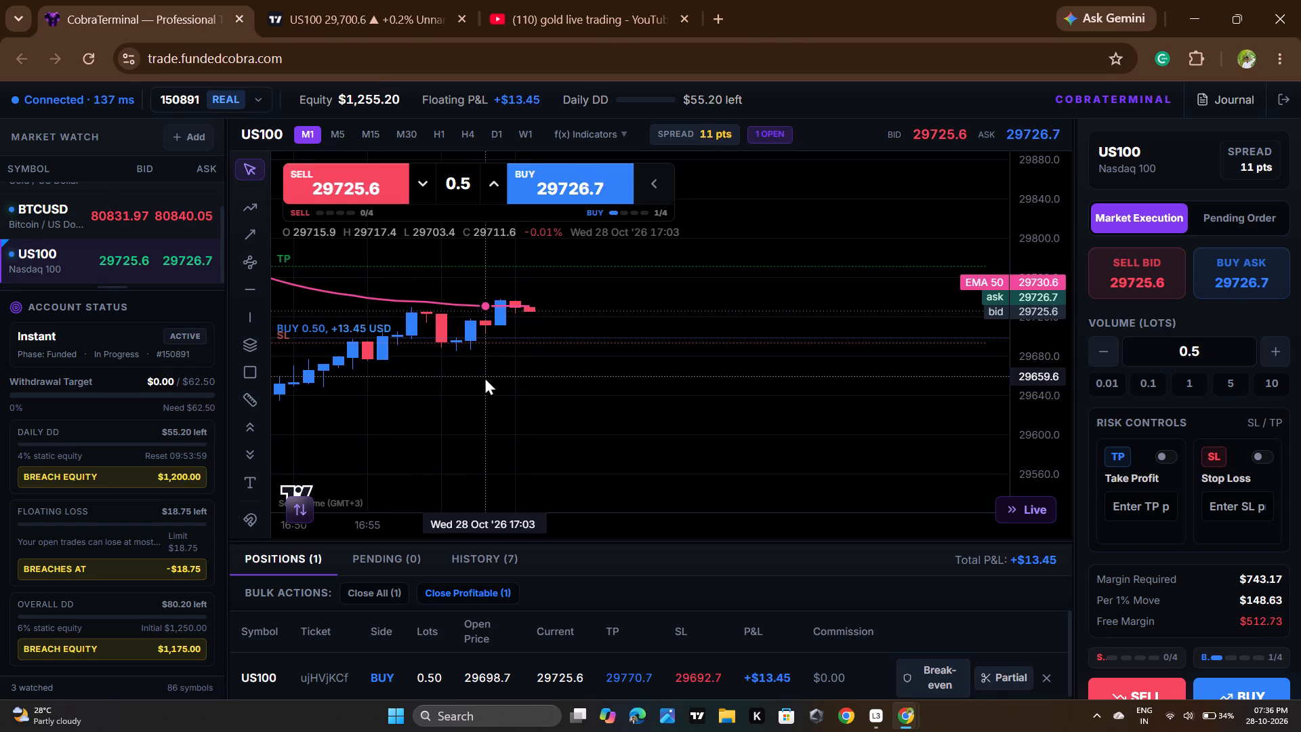
Check US100 on TradingView, and on CobraTerminal lower the open buy's stop loss to 29667.0 and apply it.
left_click(425, 0)
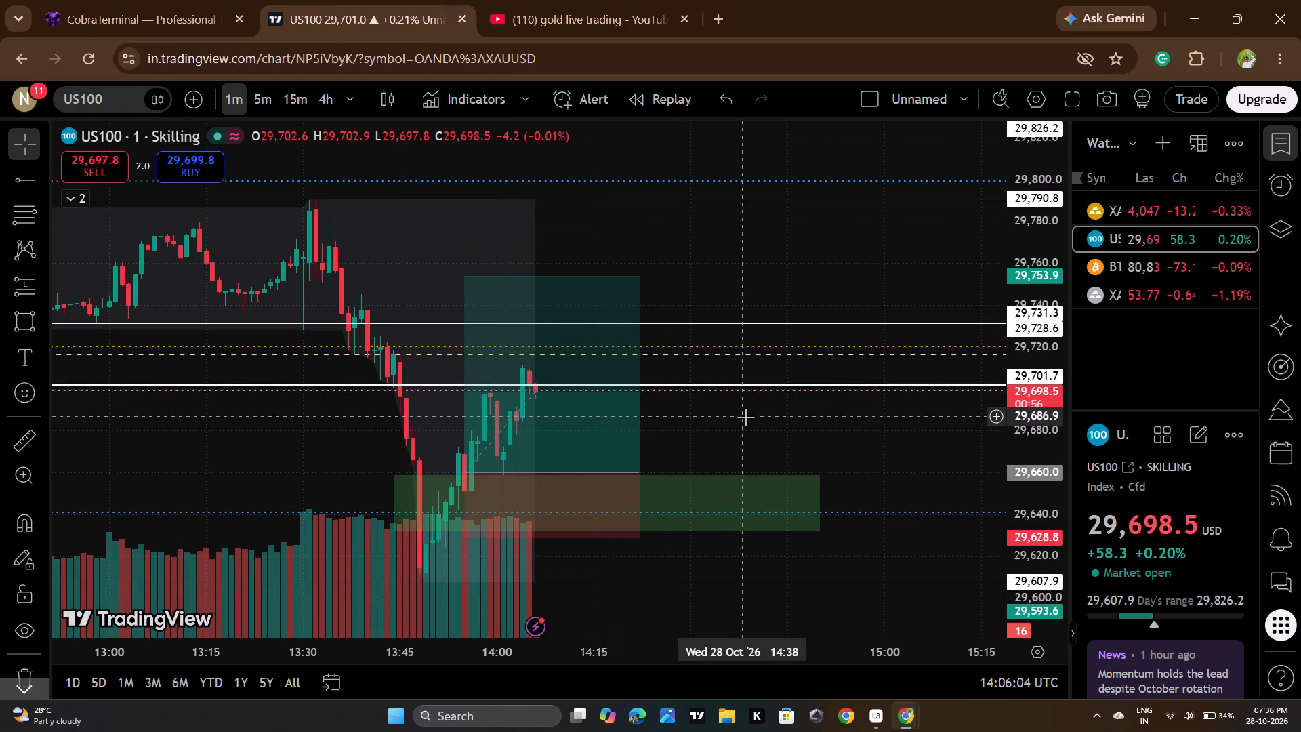
scroll(745, 417, "up", 1)
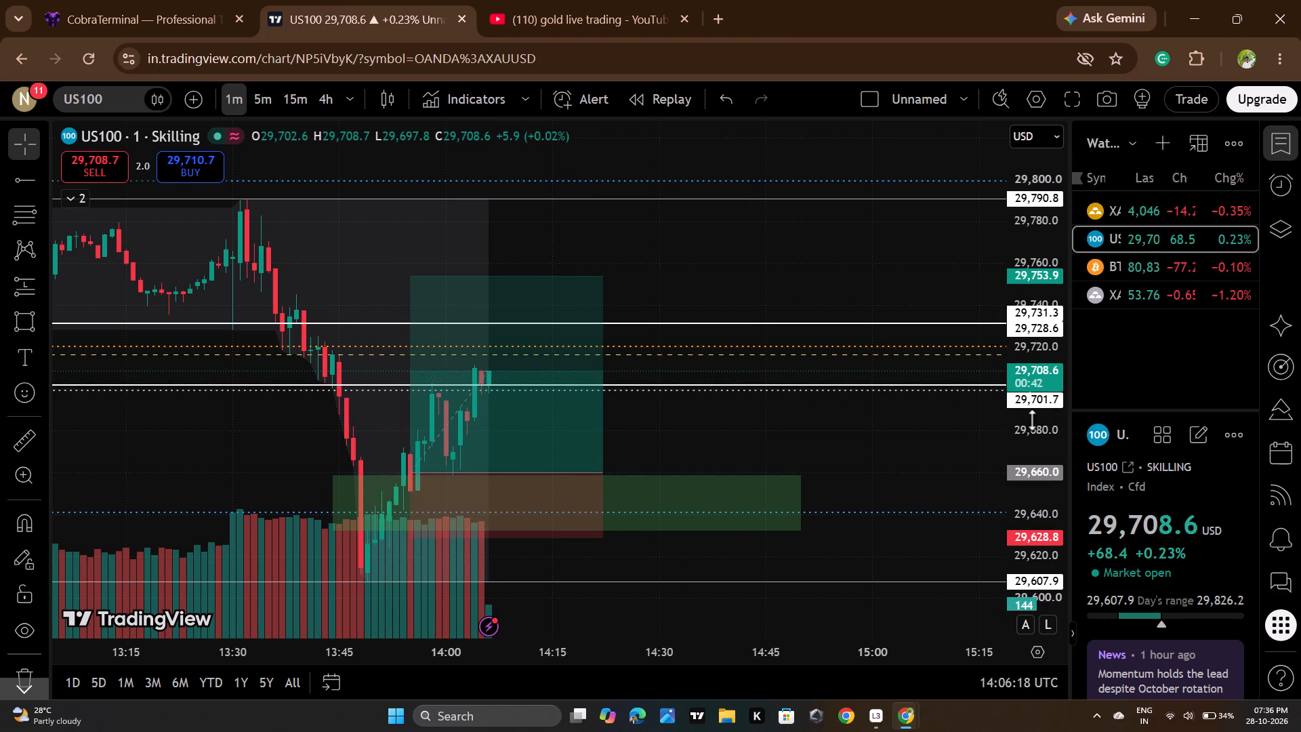
left_click(126, 0)
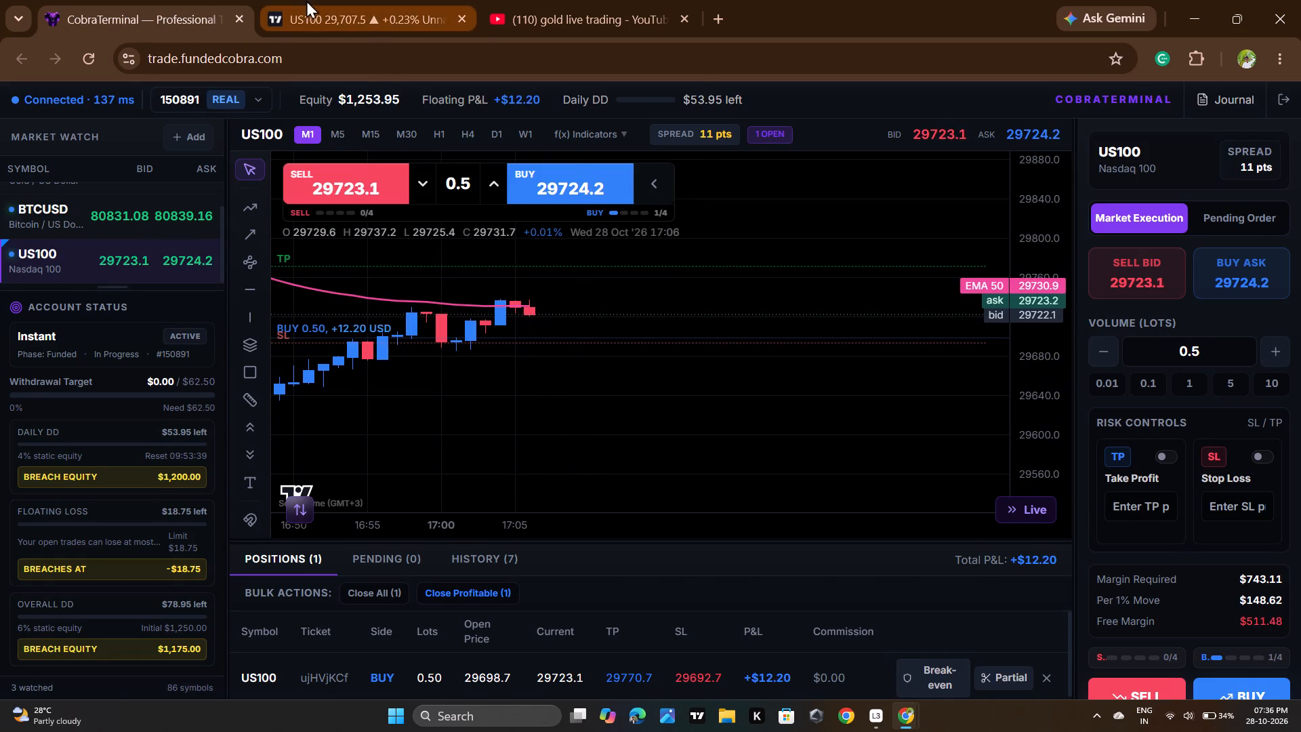
left_click(329, 0)
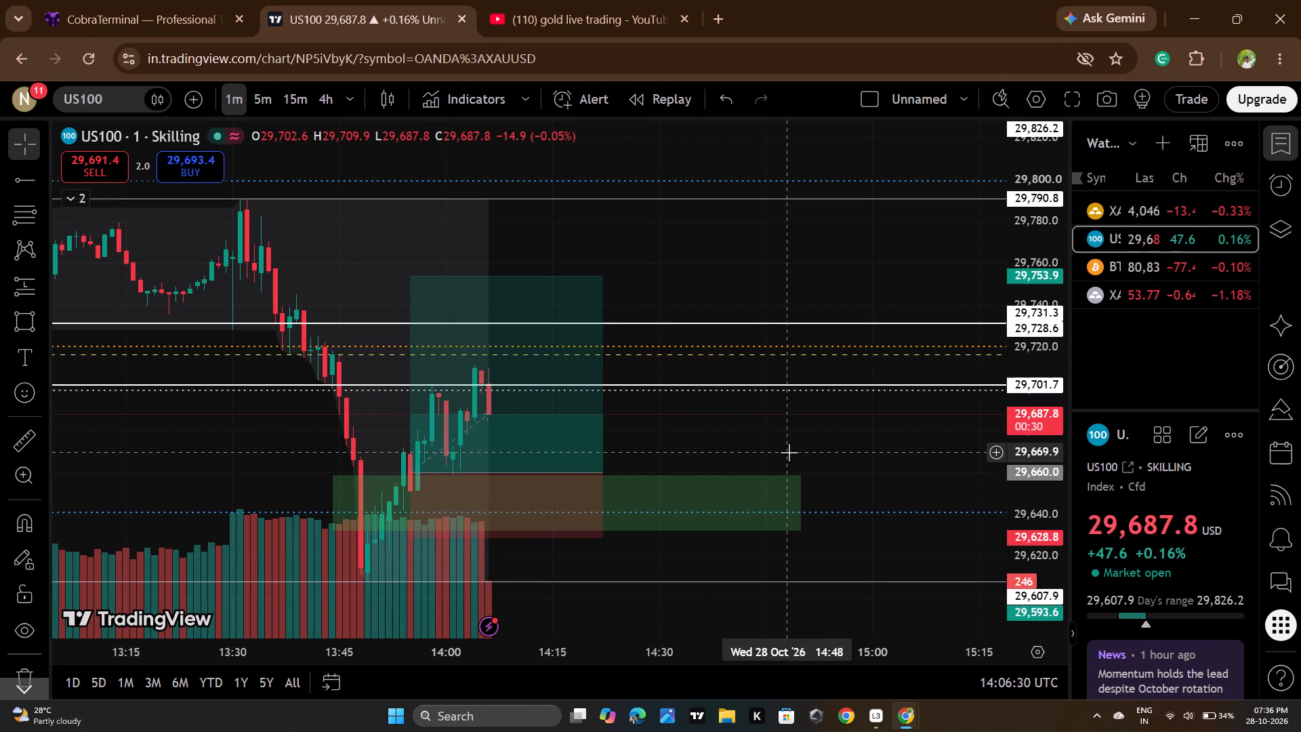
left_click(197, 0)
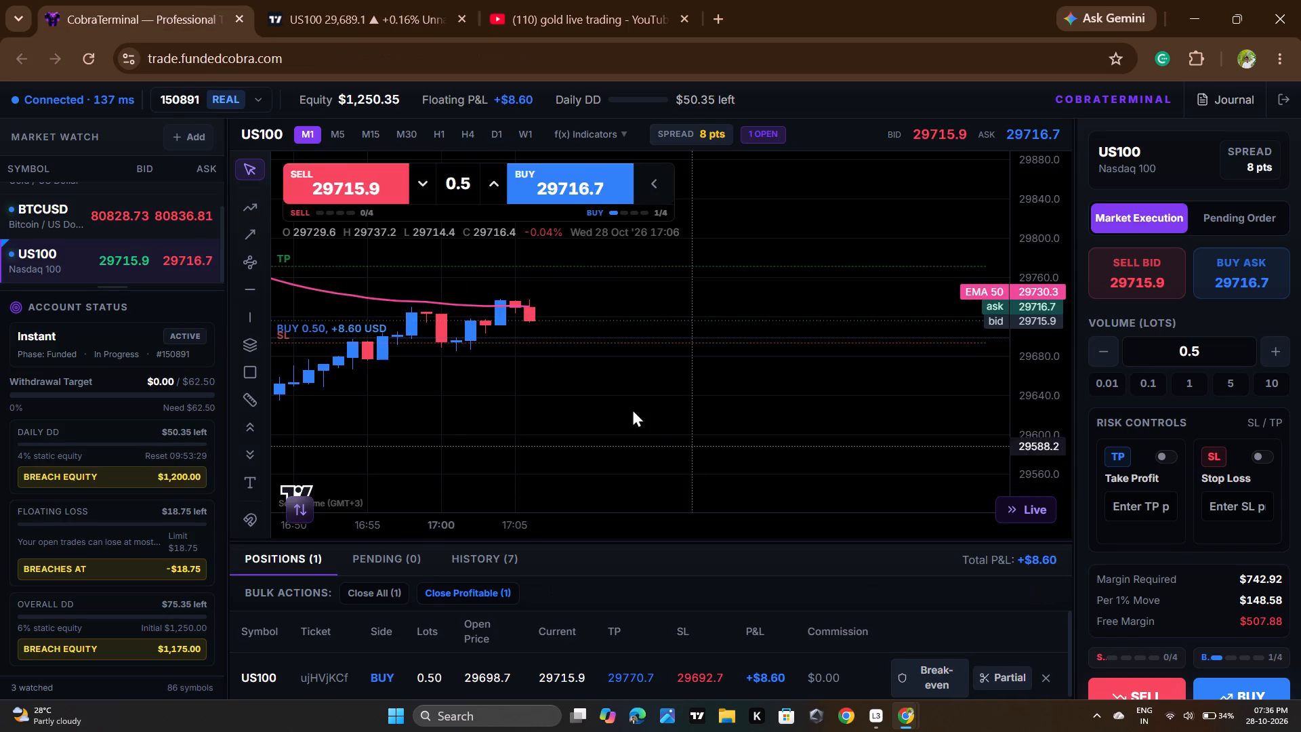
left_click(583, 340)
left_click_drag(588, 342, 591, 361)
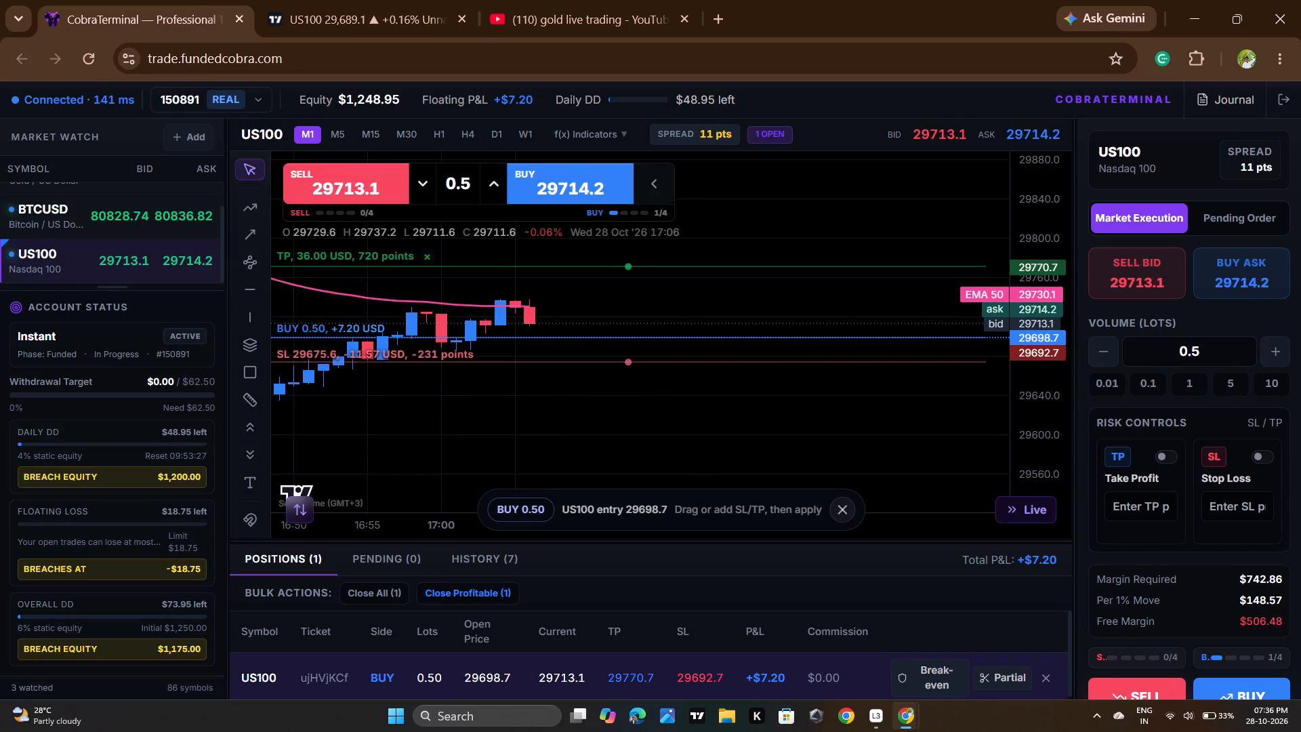
left_click_drag(591, 361, 587, 367)
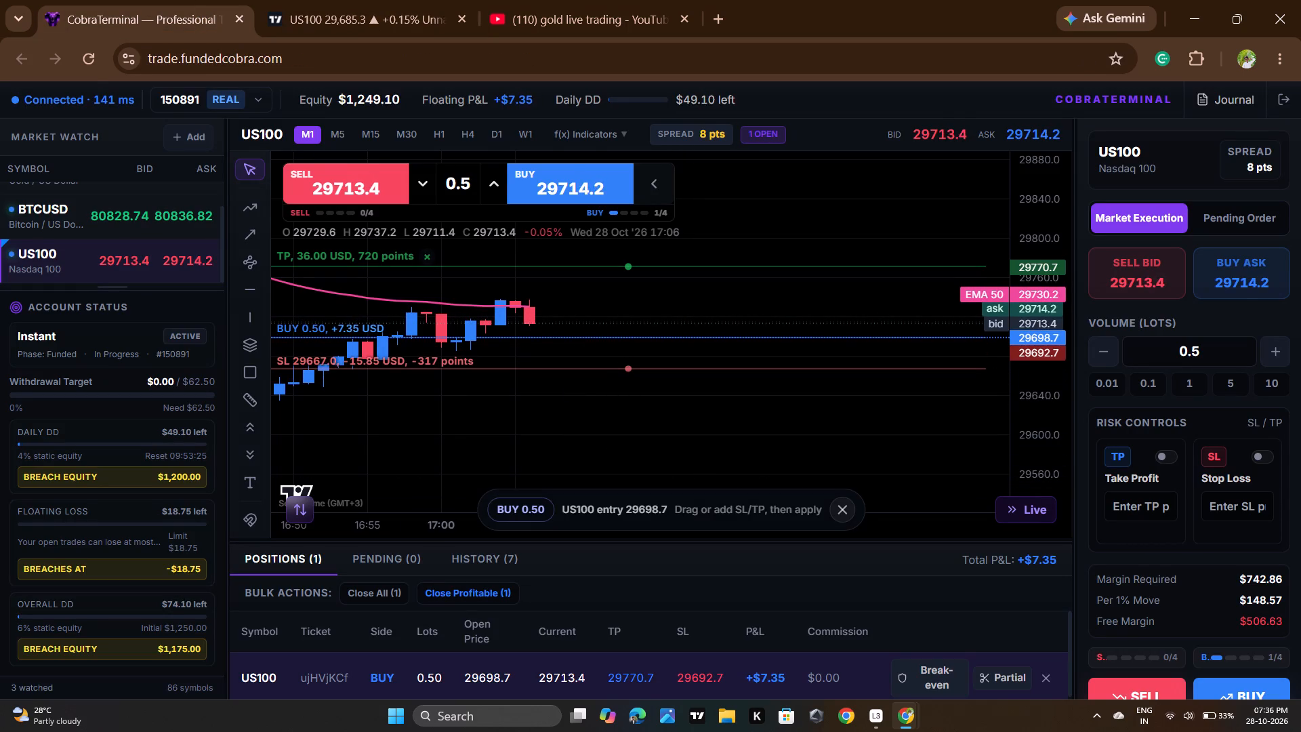
left_click_drag(587, 367, 587, 367)
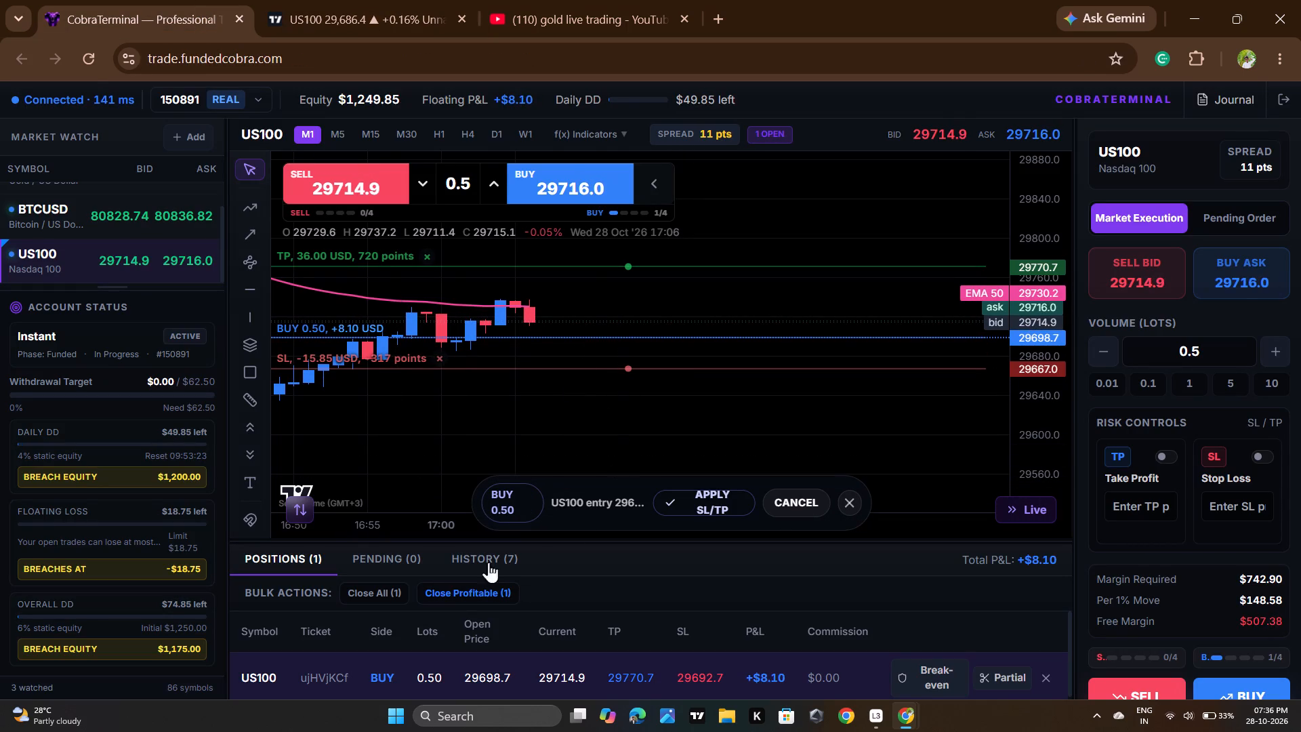
left_click(724, 500)
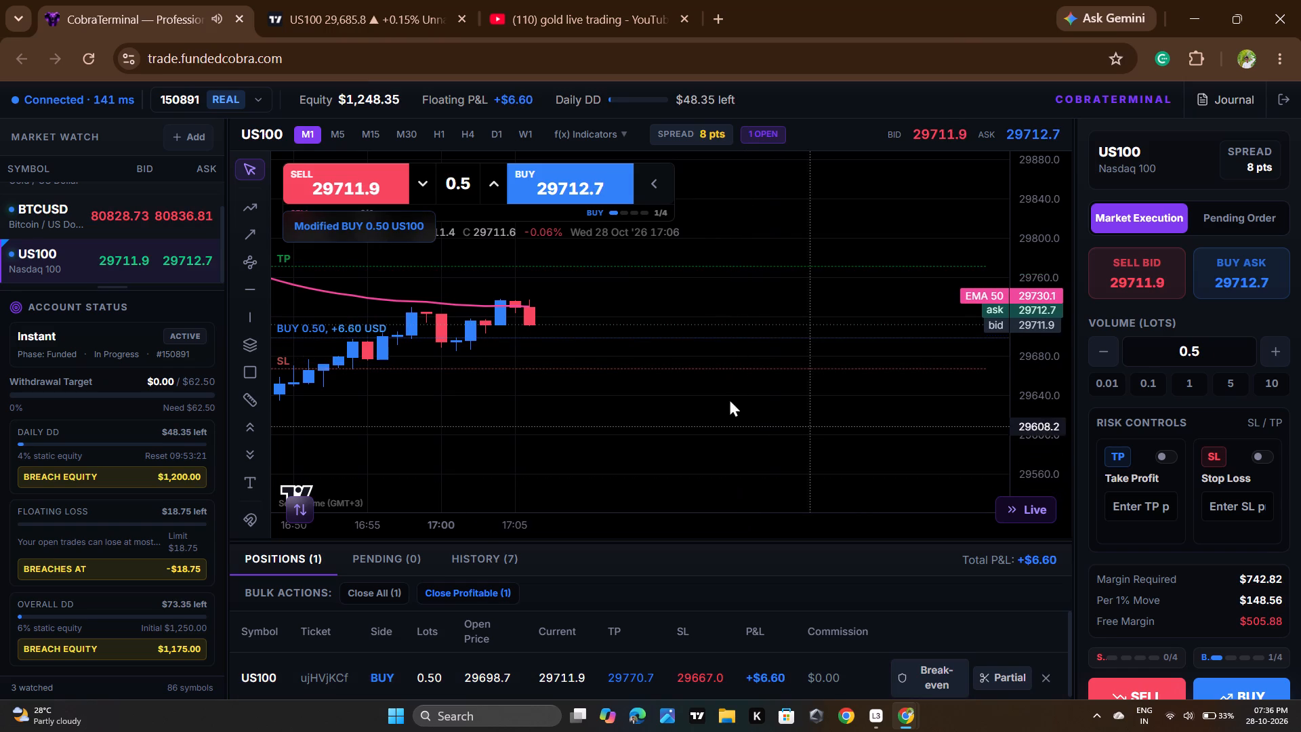
Close the open 0.5-lot US100 buy position on CobraTerminal.
scroll(711, 403, "down", 3)
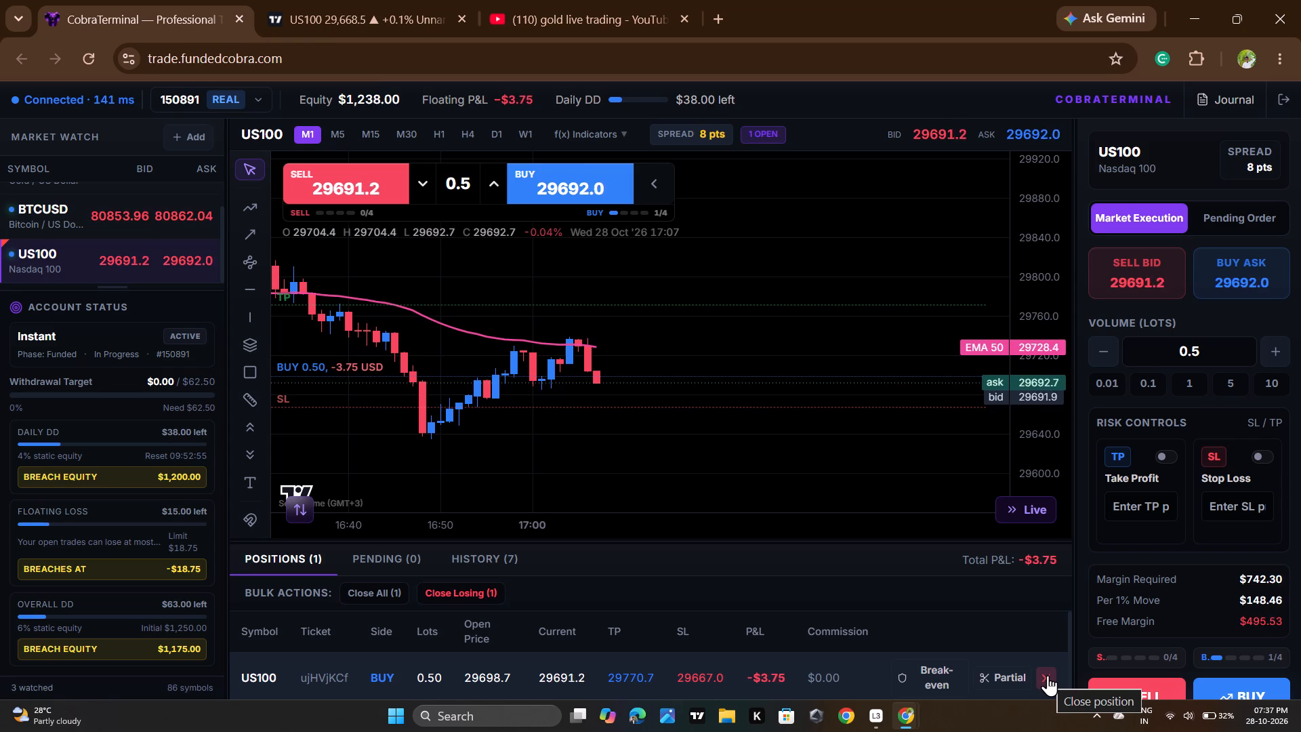
double_click(1048, 675)
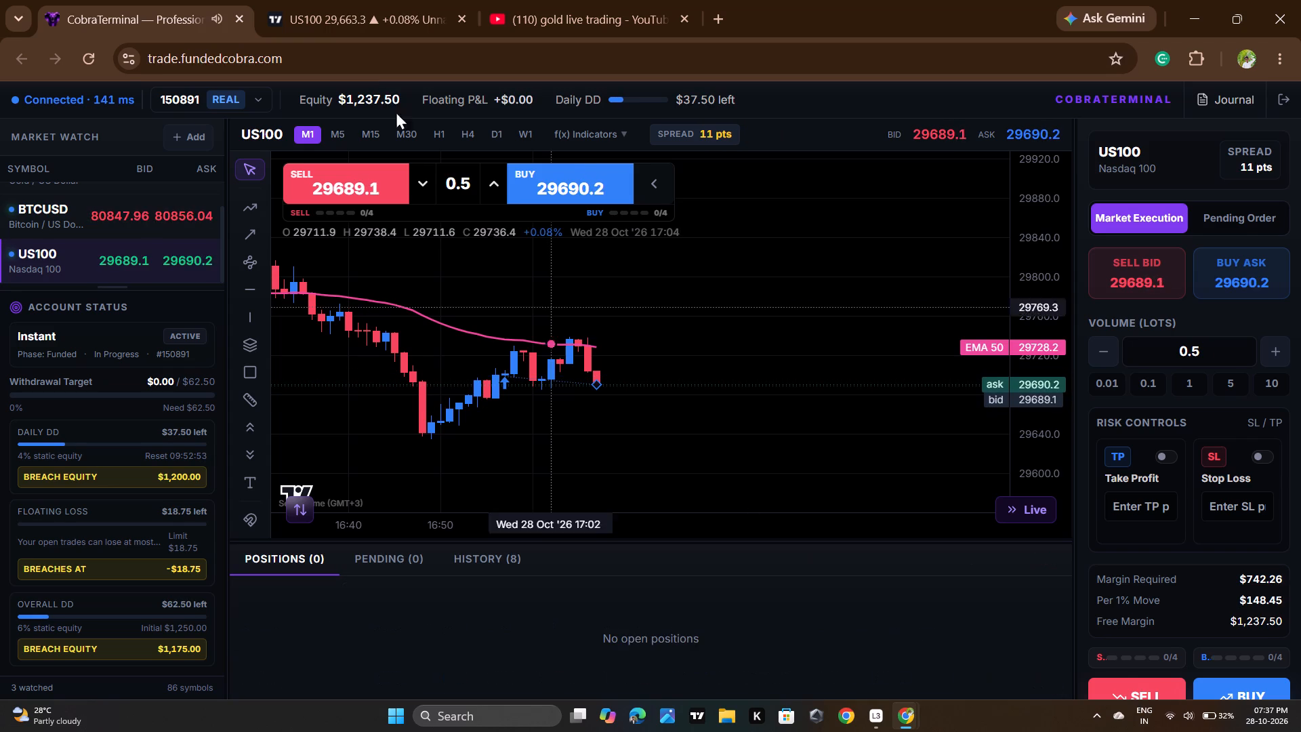
On TradingView's US100 chart, shift the drawn long position slightly down to an entry of 29,659.0 and deselect it.
left_click(396, 0)
left_click_drag(699, 460, 693, 399)
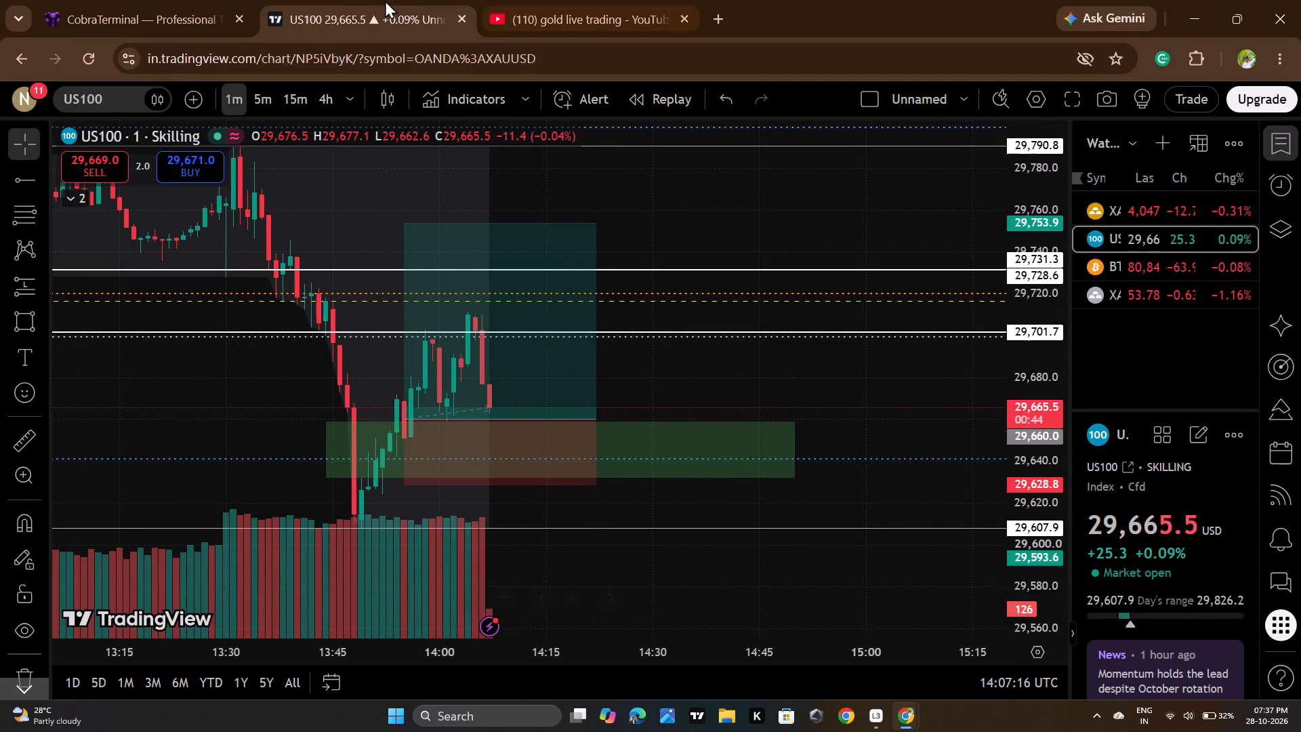
left_click(150, 0)
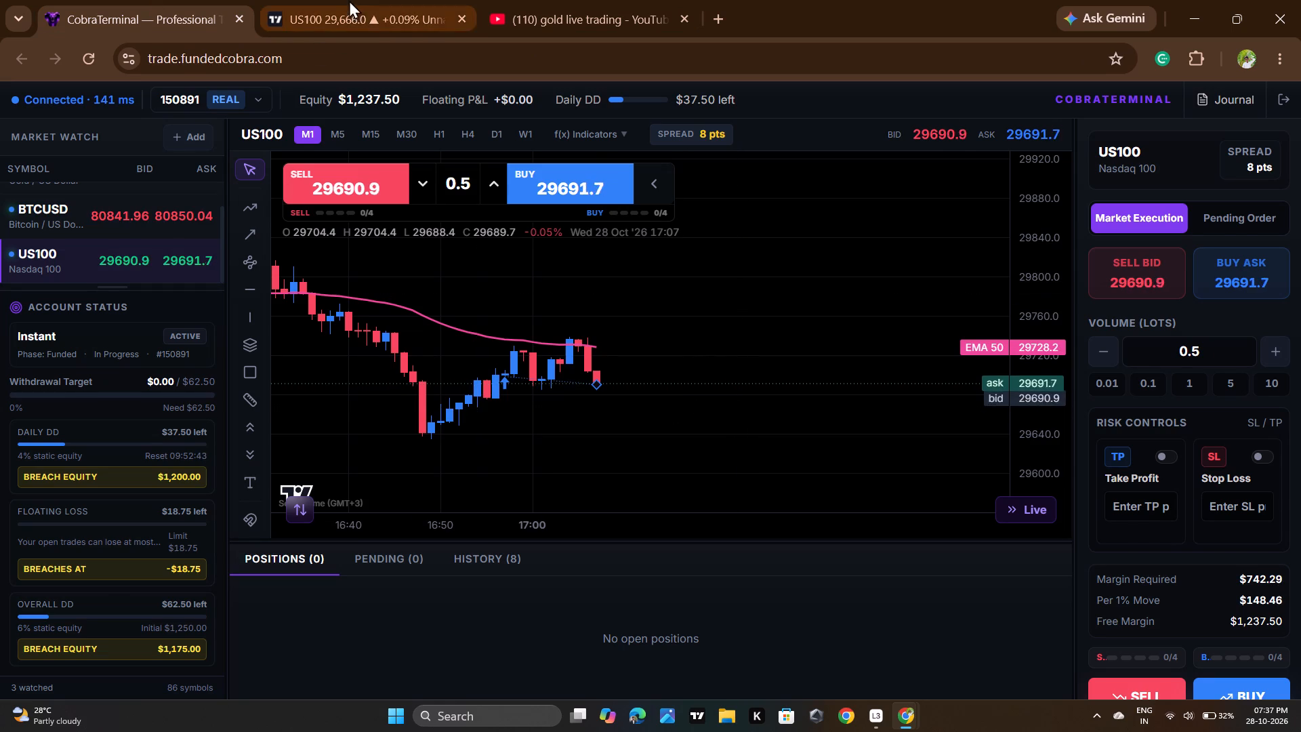
left_click(353, 0)
scroll(684, 365, "down", 4)
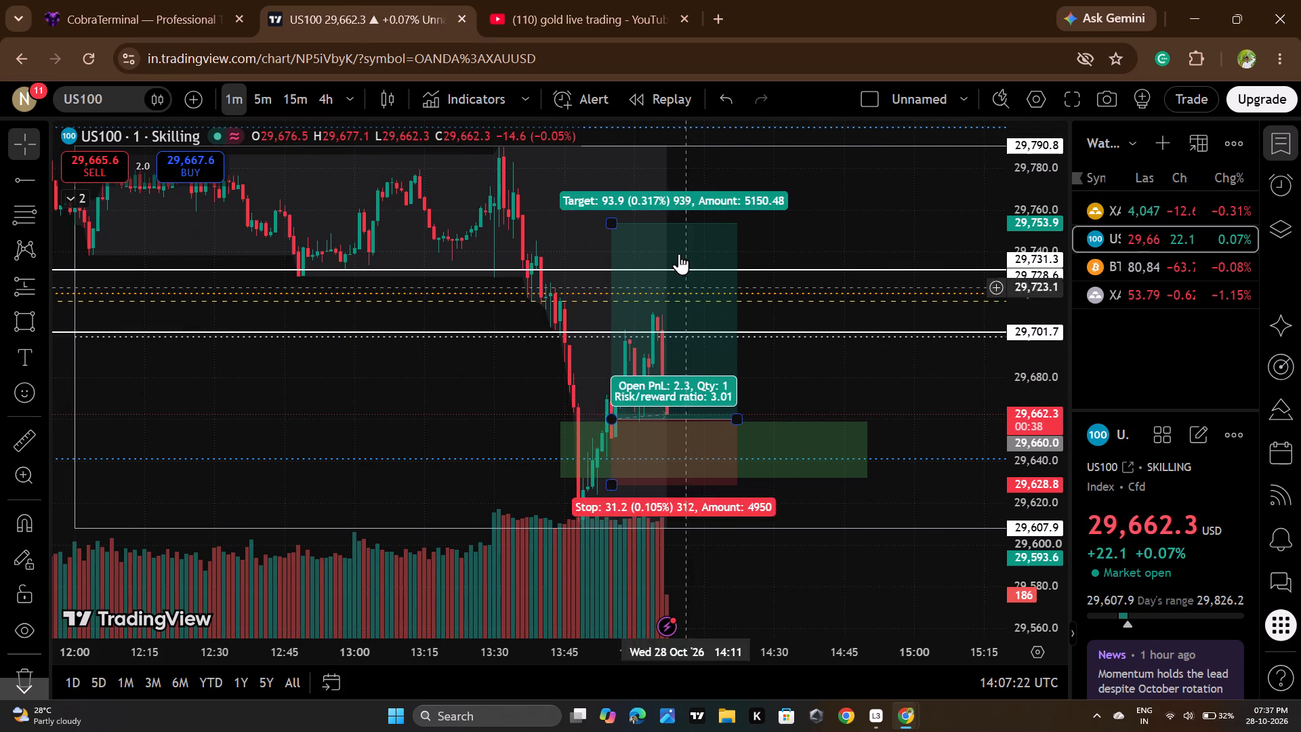
scroll(1027, 256, "down", 4)
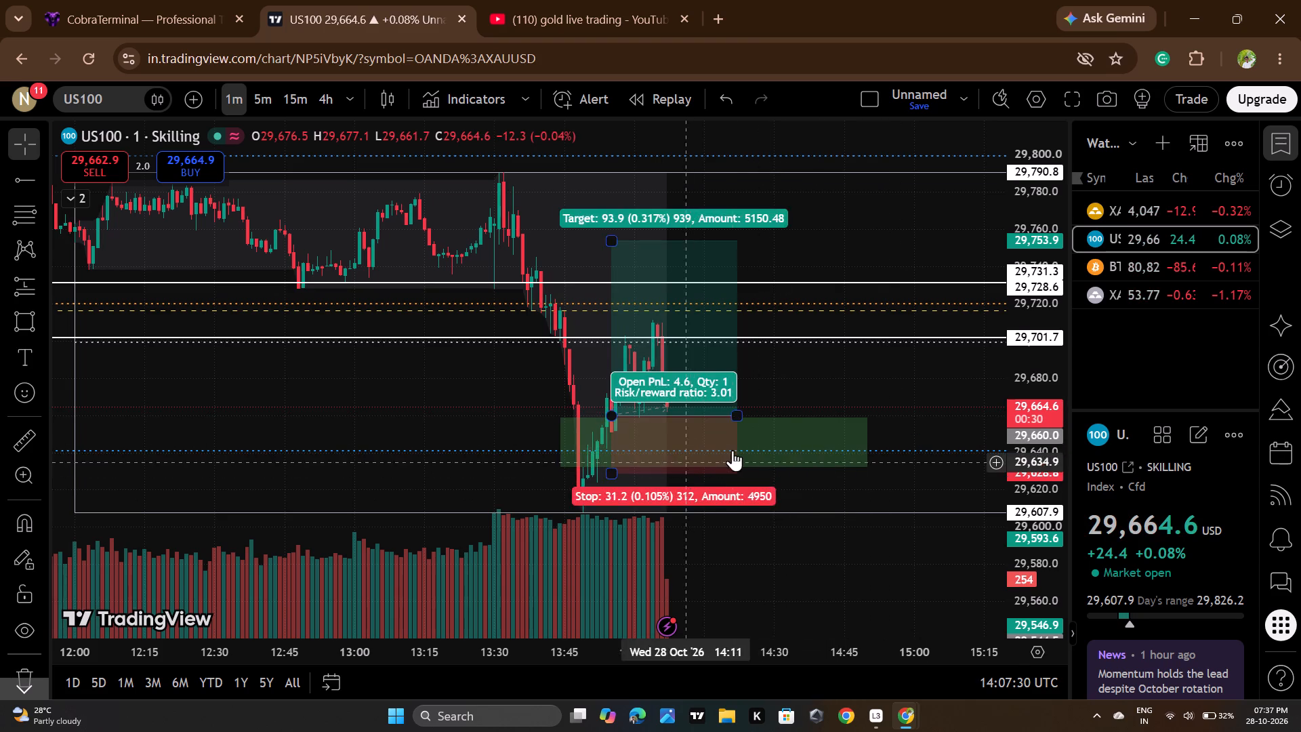
left_click(688, 470)
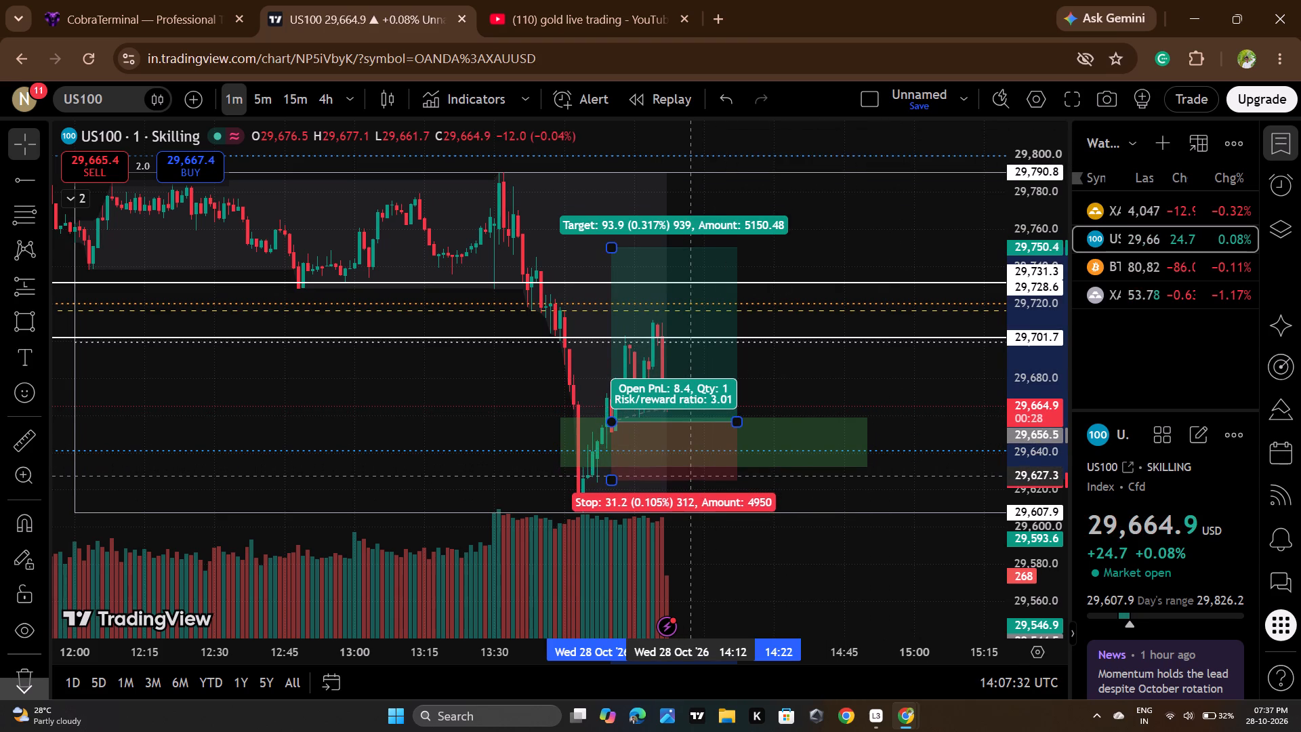
left_click(880, 334)
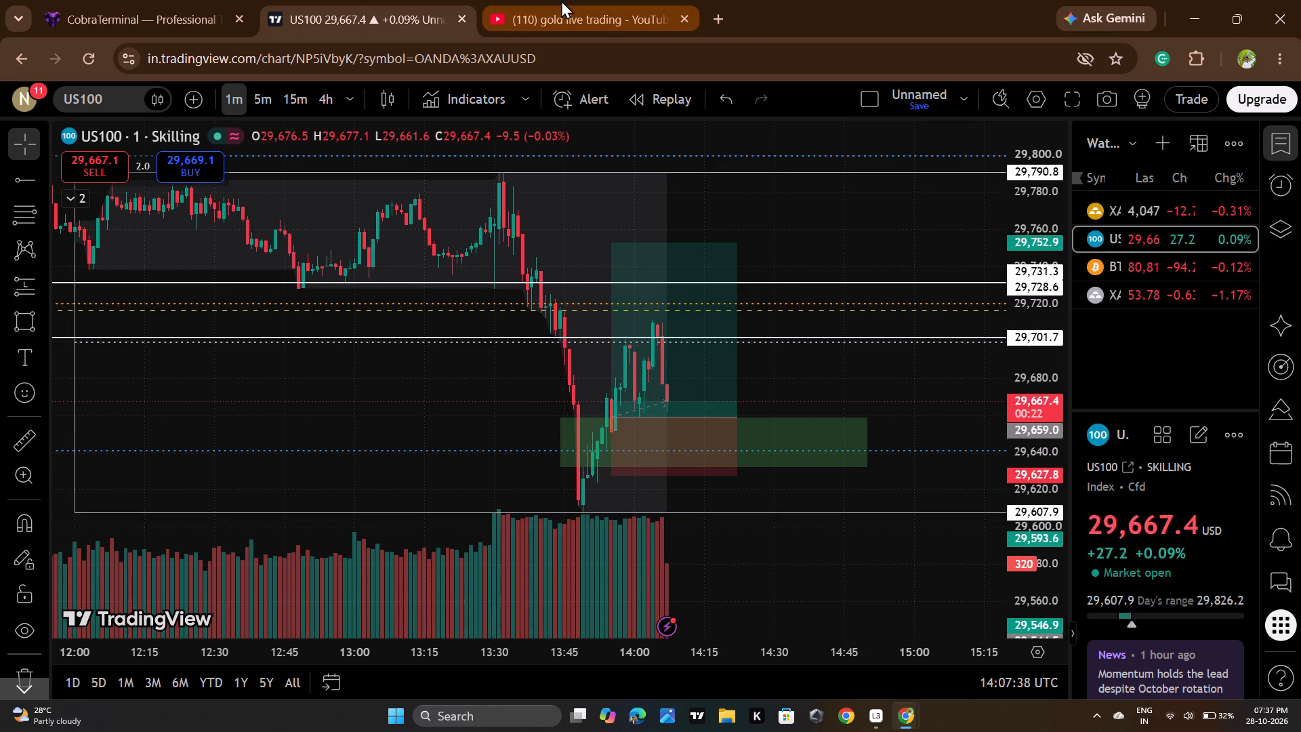
Close the YouTube gold live trading page.
left_click(685, 13)
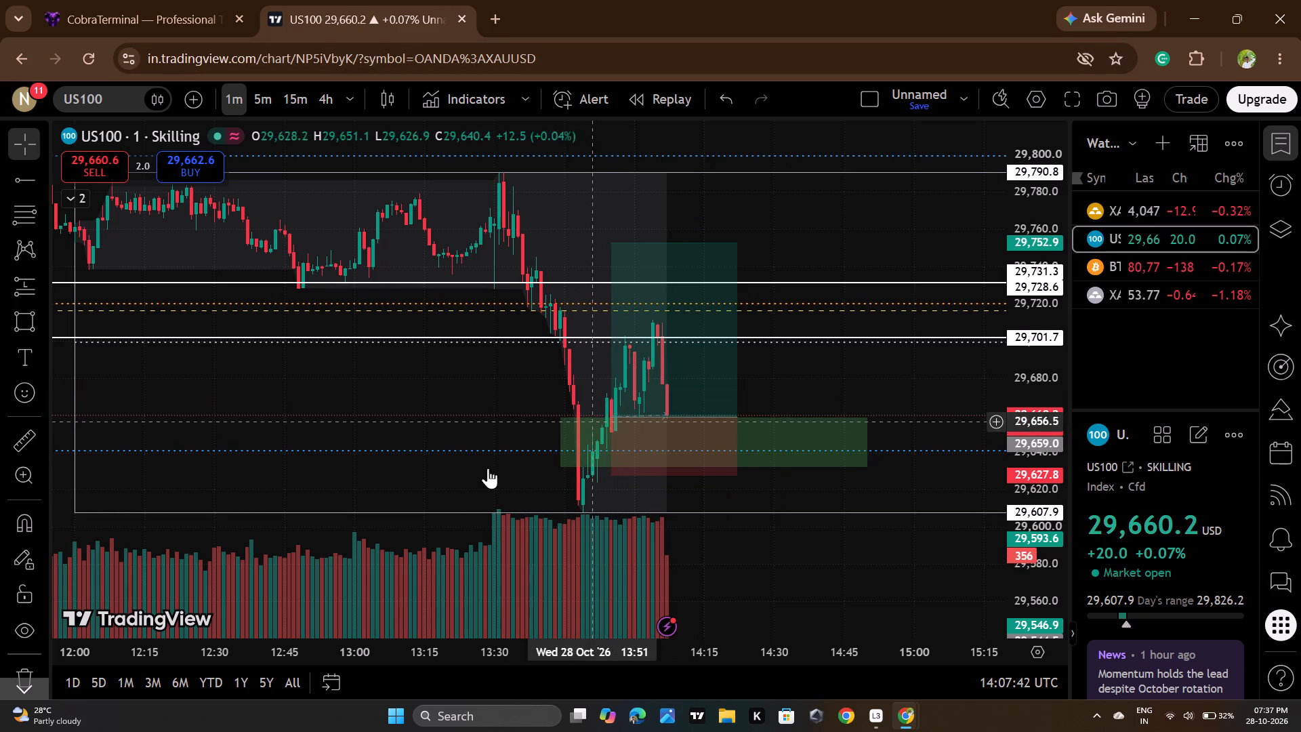
On CobraTerminal, set the US100 order volume to 0.45 lots.
left_click(165, 0)
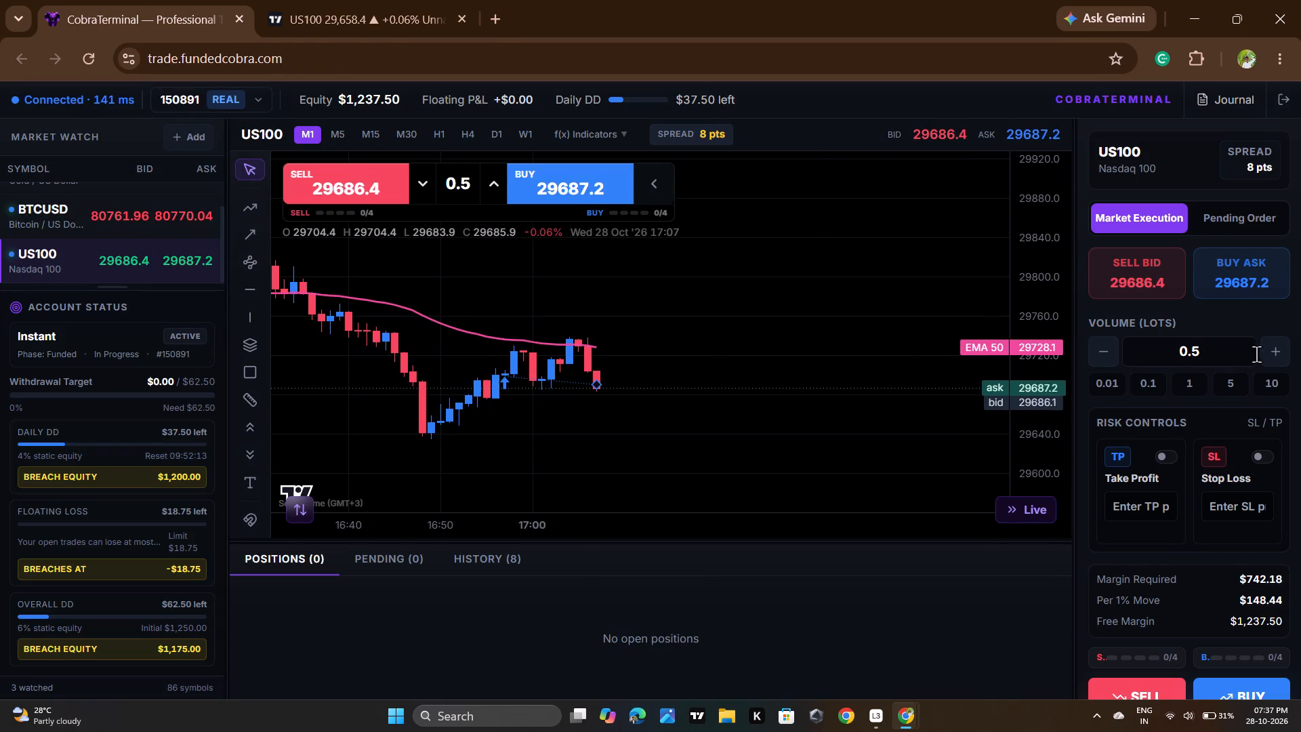
left_click(1290, 350)
double_click(1290, 350)
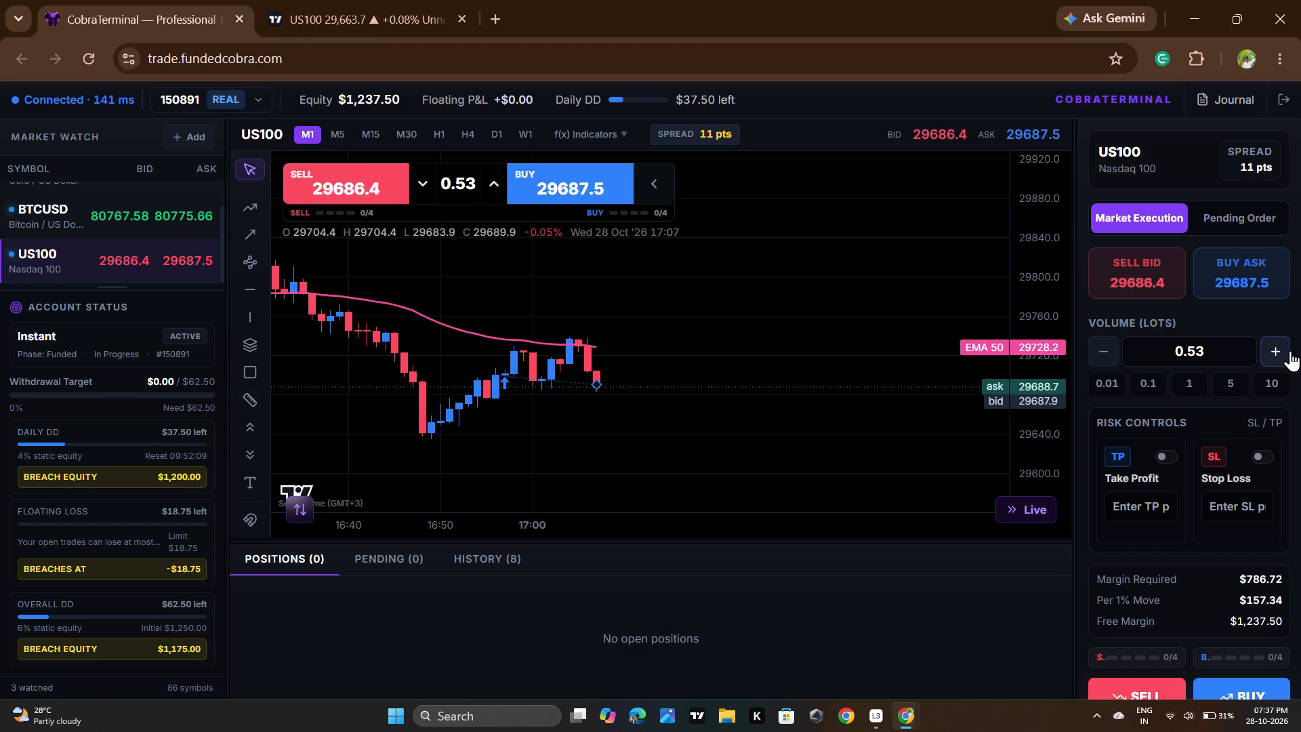
left_click(1079, 355)
triple_click(1091, 353)
triple_click(1091, 353)
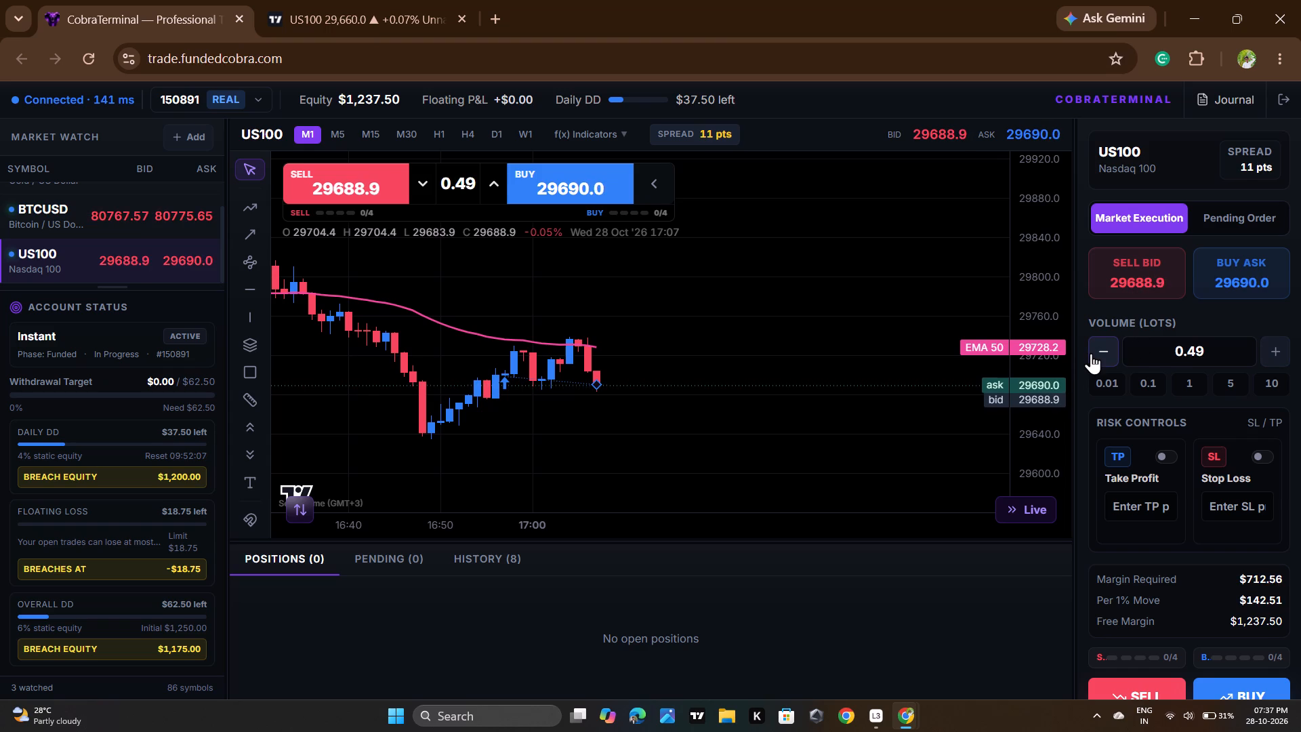
triple_click(1089, 350)
left_click(1270, 342)
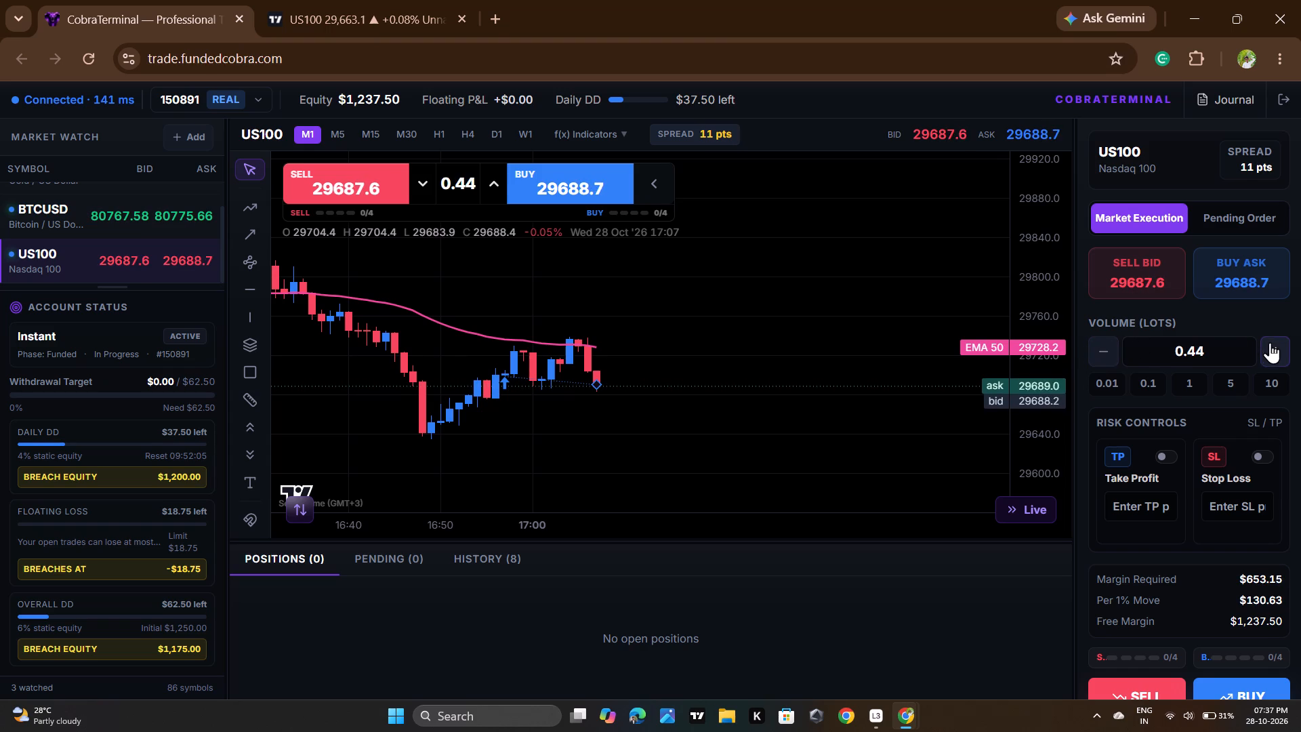
Examine US100's latest one-minute candles around TradingView's green zone and drawn long position, comparing them with CobraTerminal's chart.
left_click(294, 0)
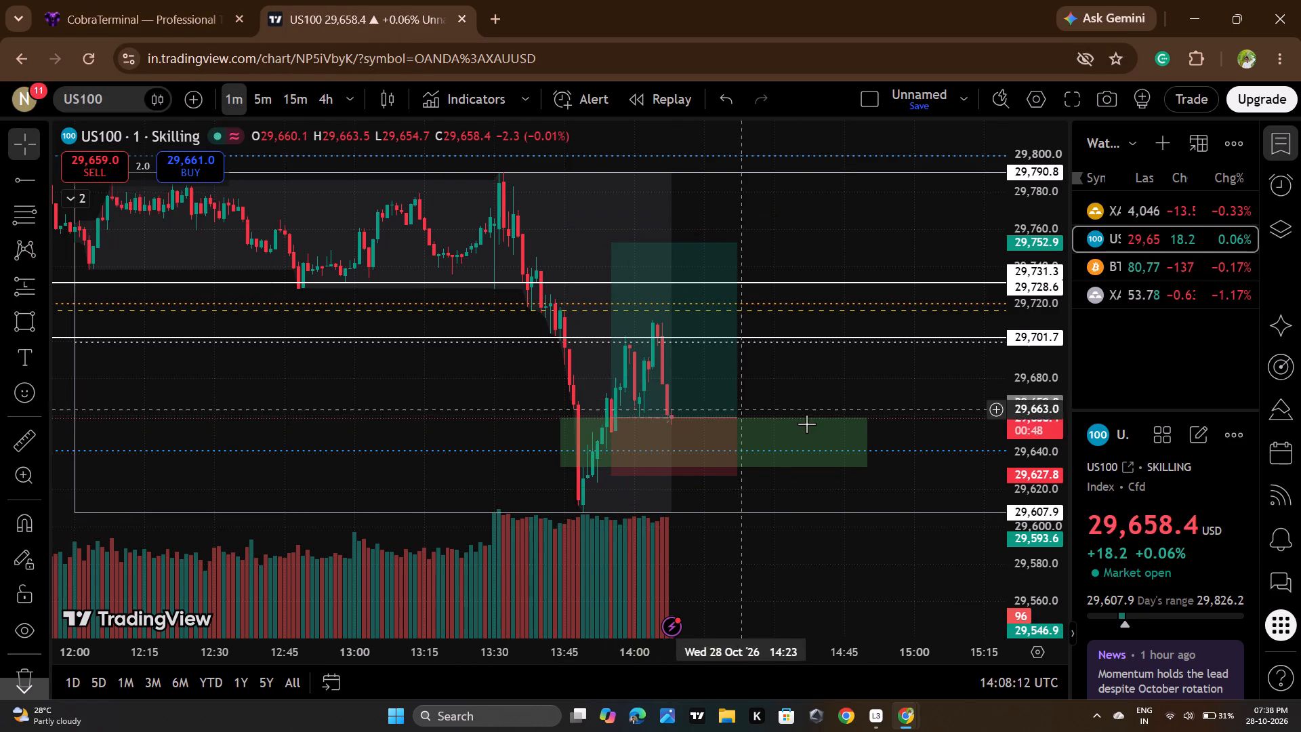
scroll(808, 424, "up", 6)
left_click_drag(901, 518, 887, 415)
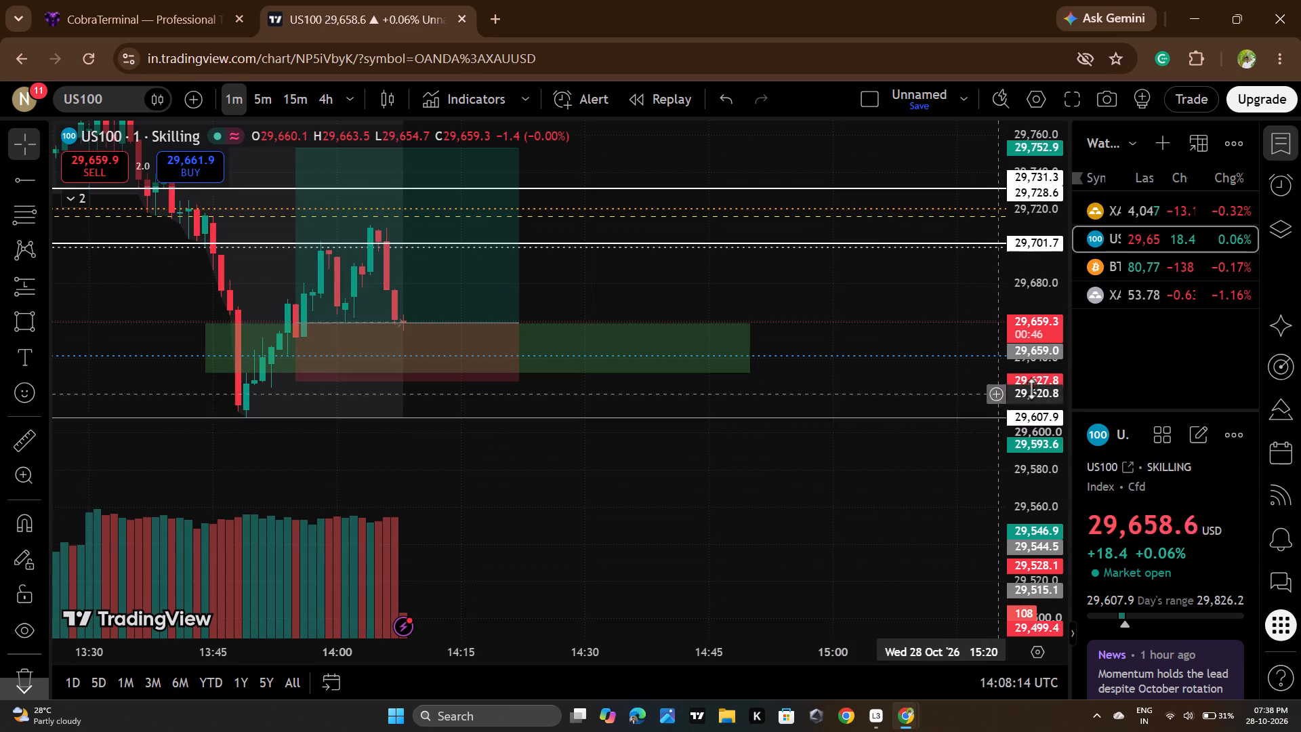
scroll(1035, 388, "up", 18)
scroll(702, 384, "down", 2)
left_click_drag(821, 449, 820, 521)
left_click_drag(719, 513, 721, 558)
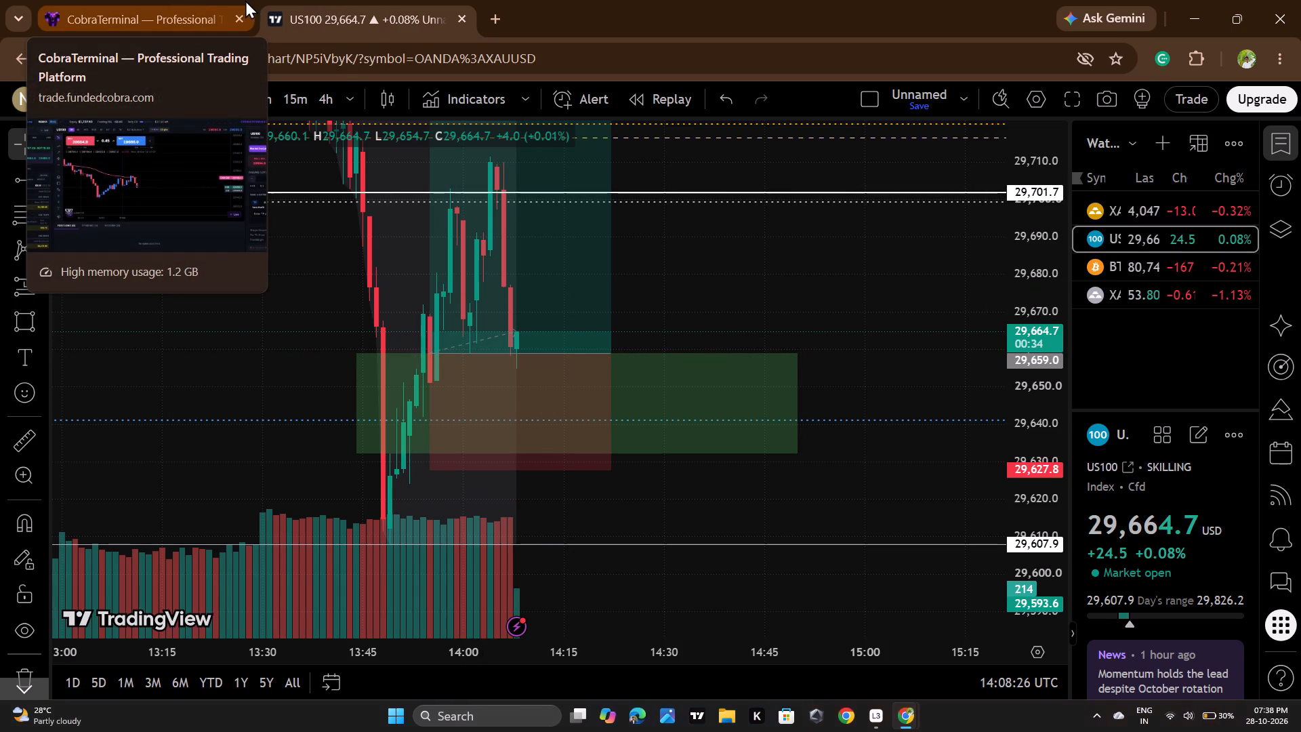
left_click(206, 7)
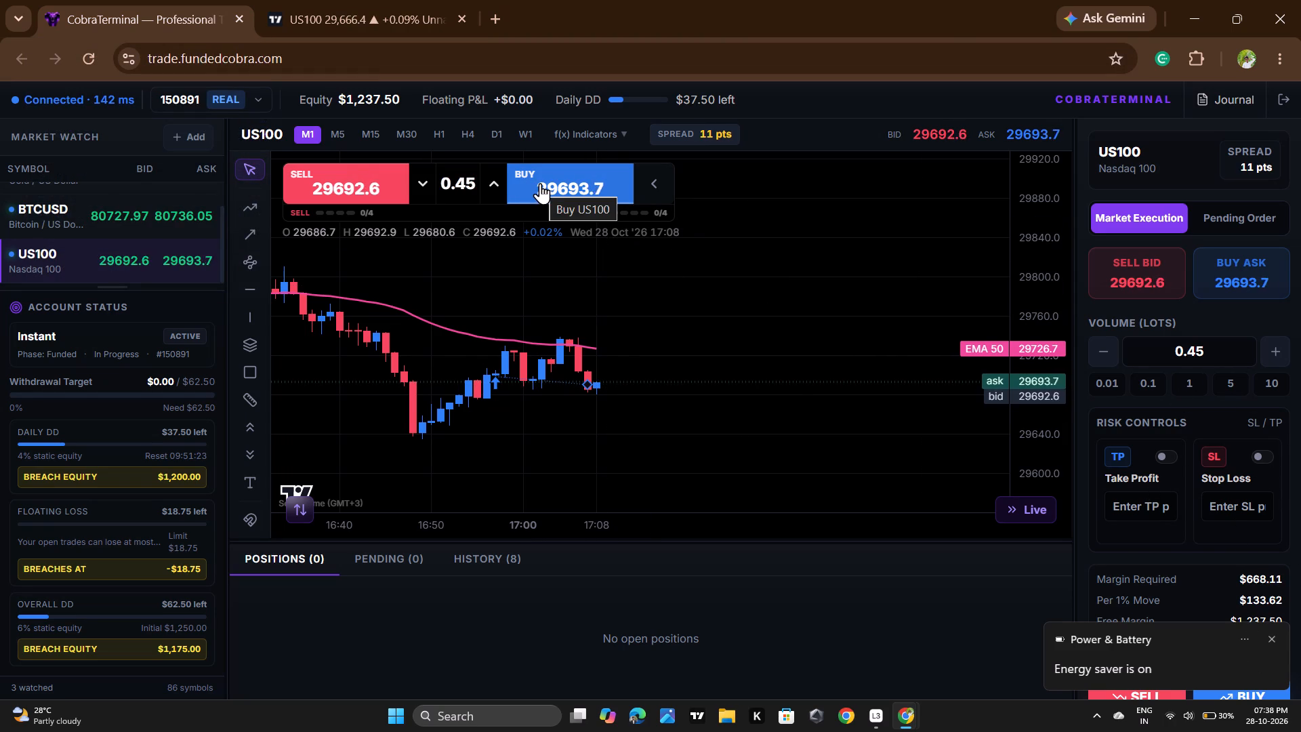
left_click(404, 5)
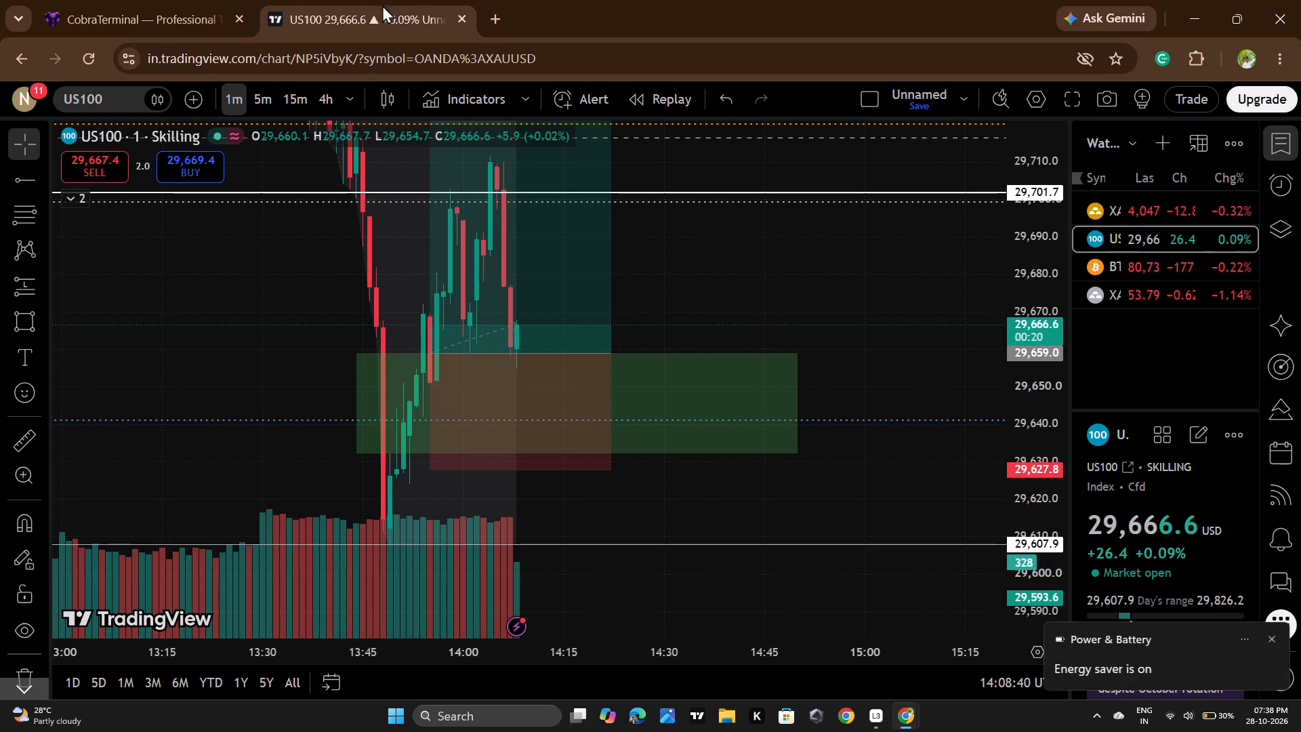
left_click(164, 0)
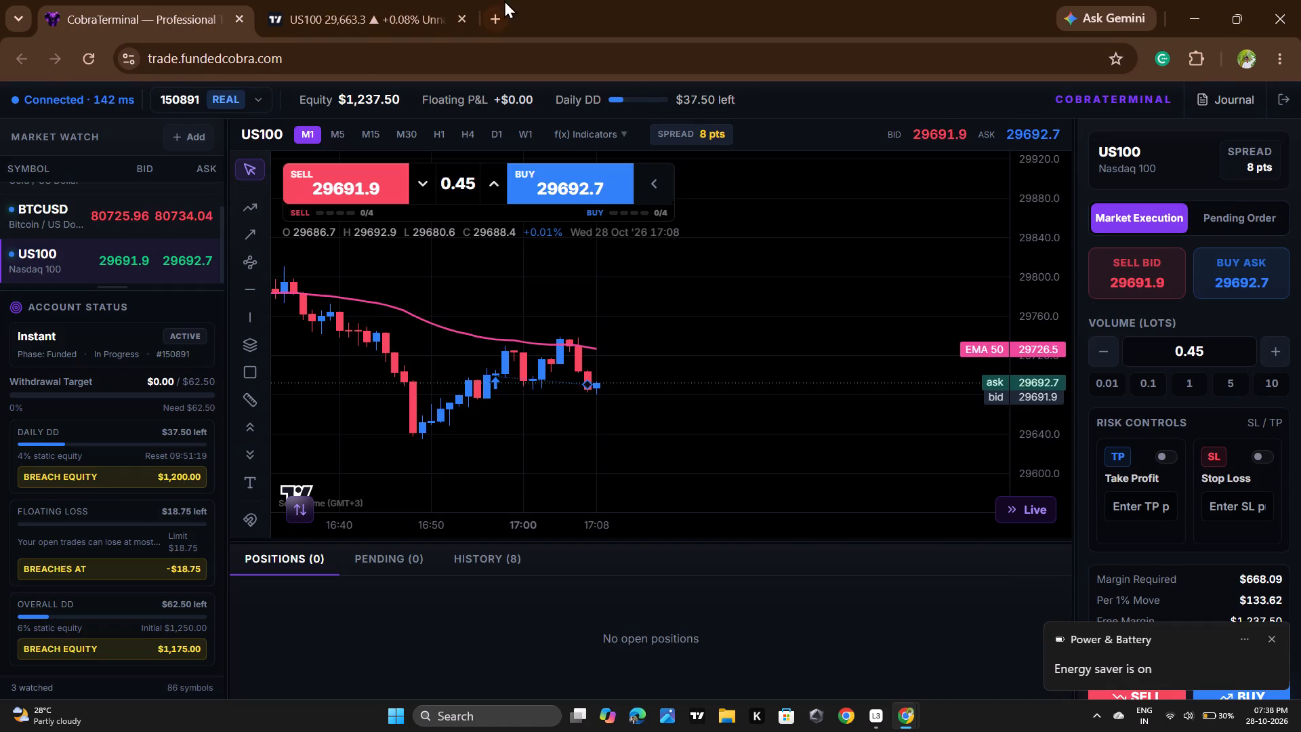
Compare US100's one-minute price action near TradingView's green zone and 29,659.0 entry level with CobraTerminal's chart before re-entering.
left_click(400, 0)
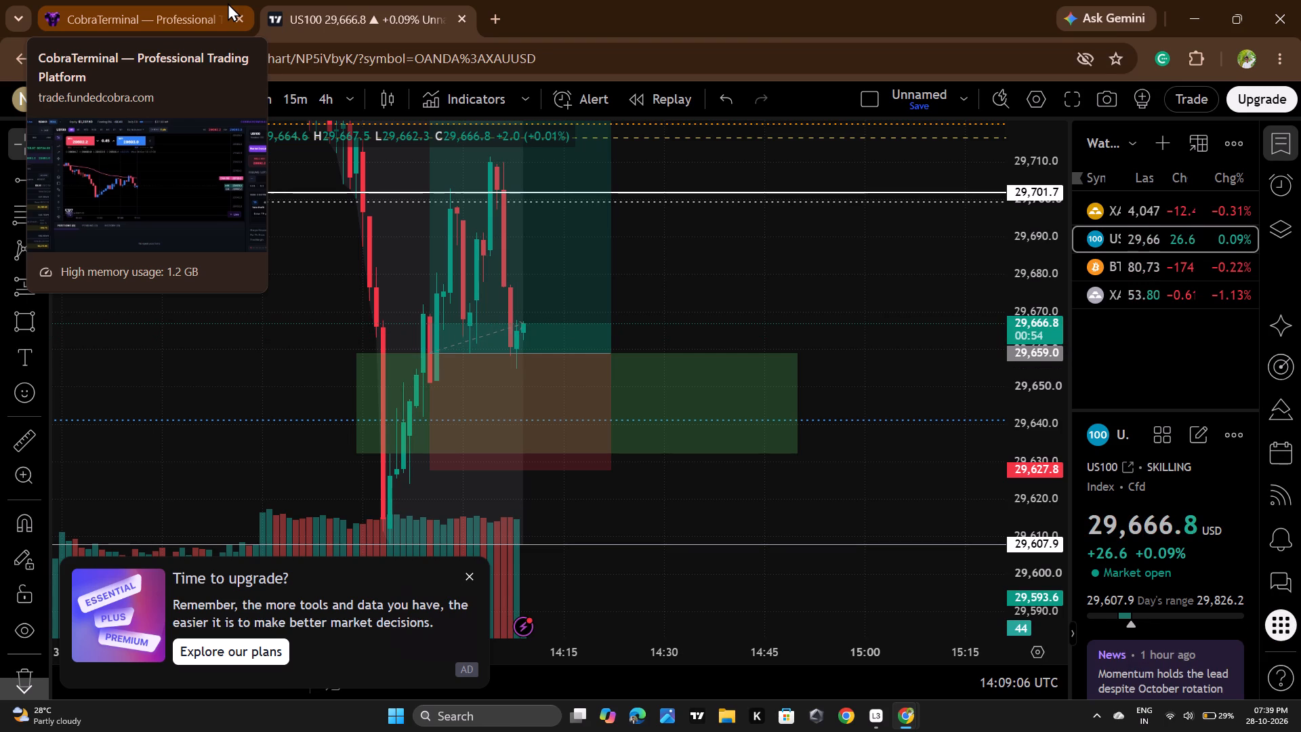
left_click(228, 3)
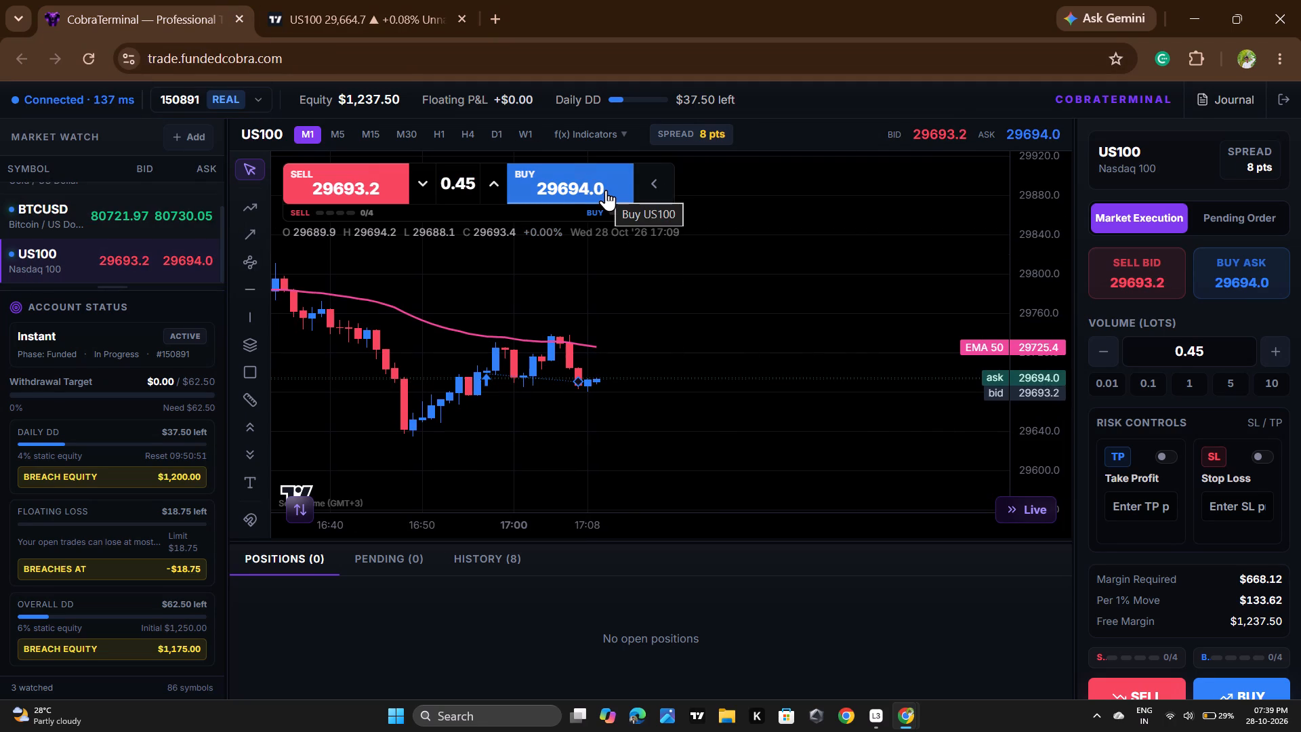
left_click(329, 26)
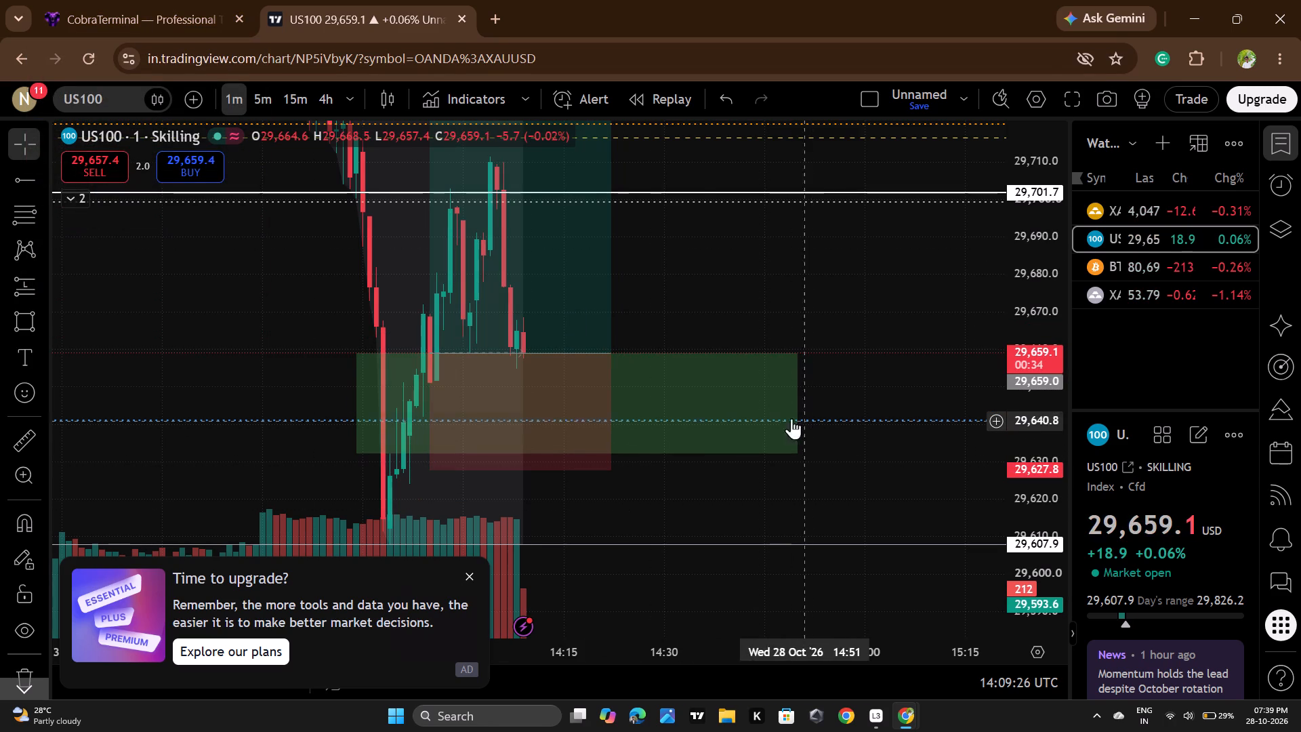
scroll(1026, 346, "down", 5)
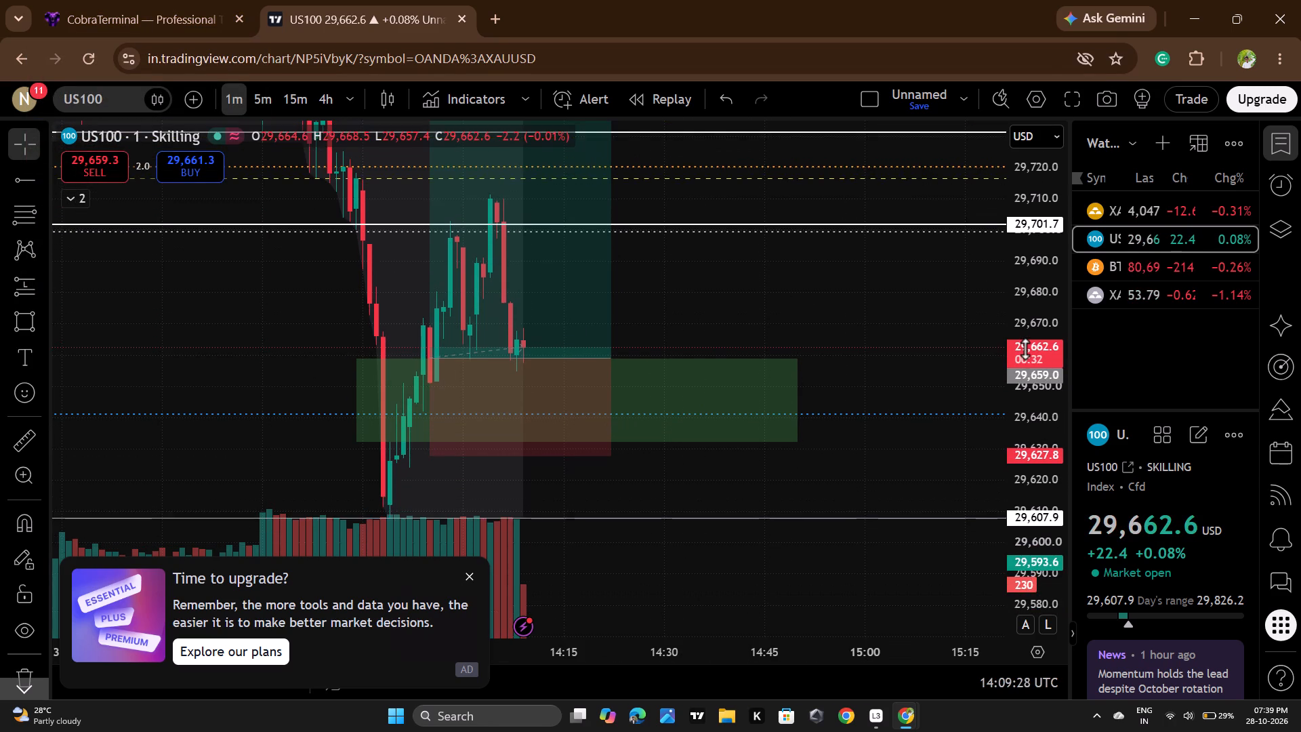
scroll(1026, 348, "up", 7)
left_click_drag(871, 262, 885, 306)
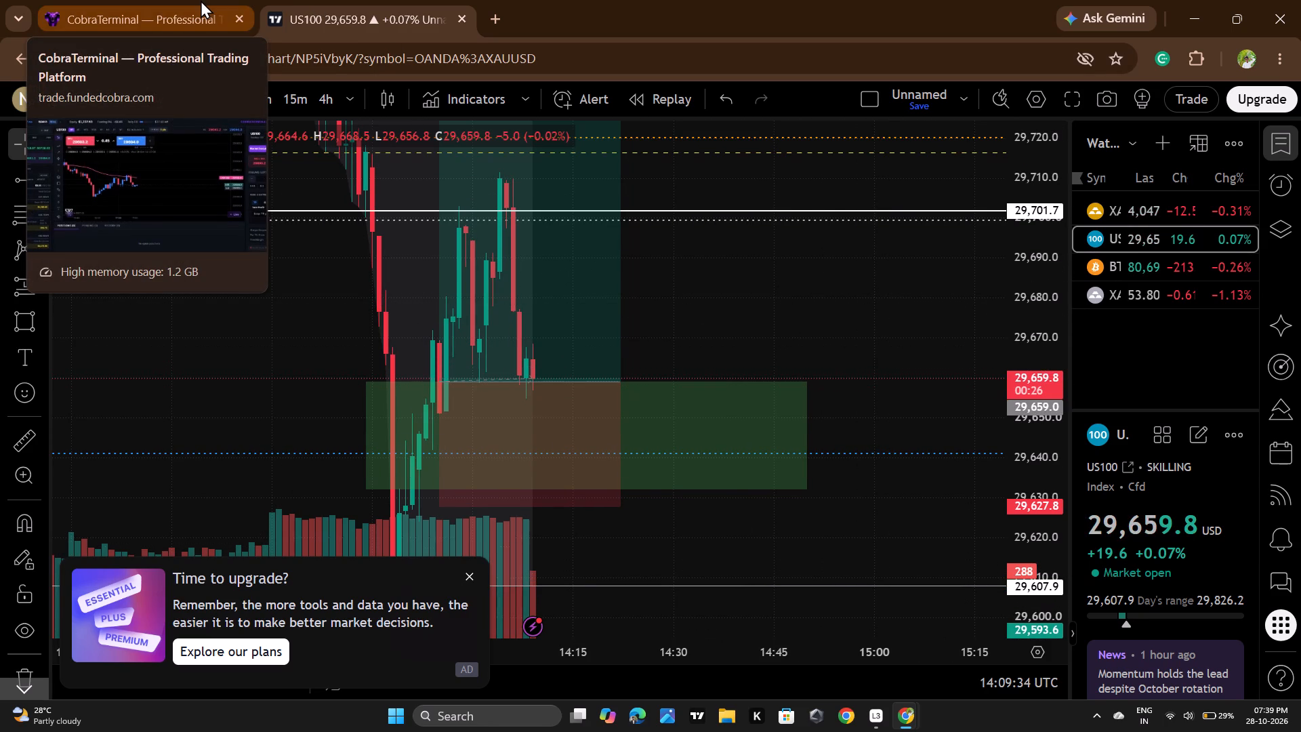
scroll(1040, 346, "down", 4)
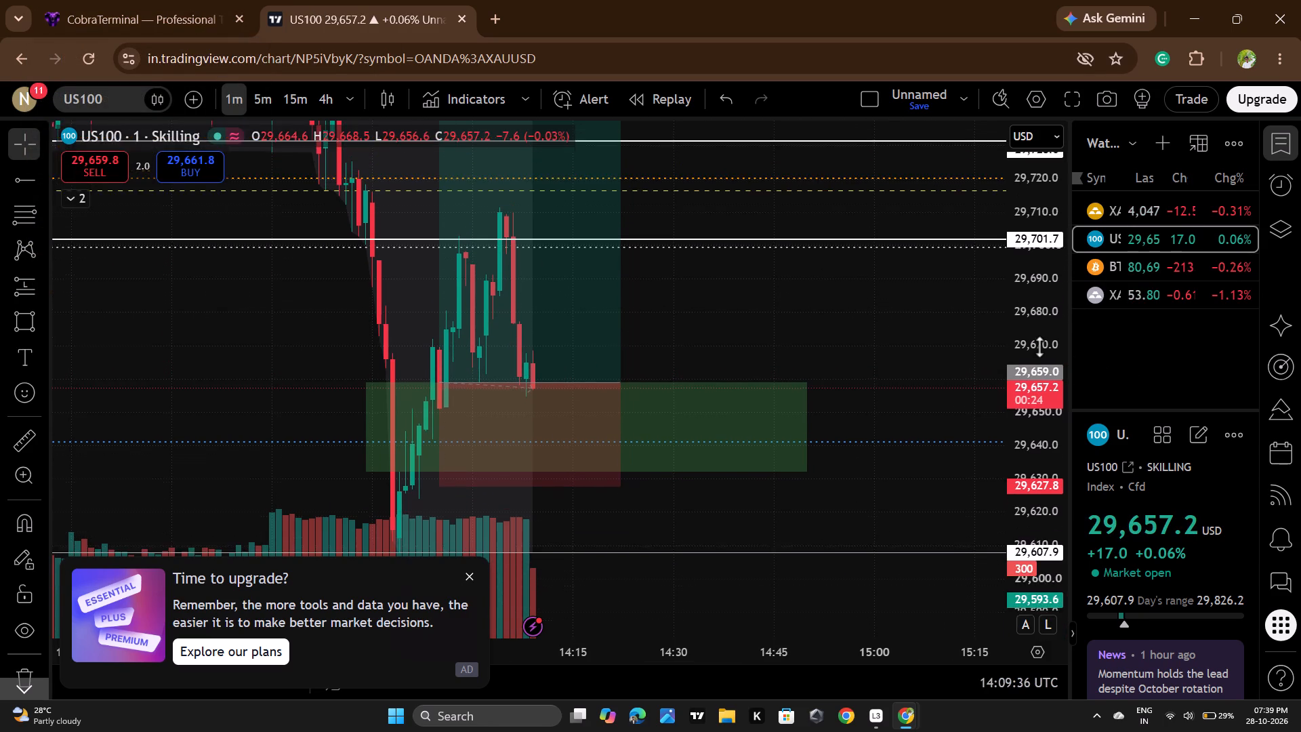
scroll(1040, 346, "down", 6)
left_click(165, 0)
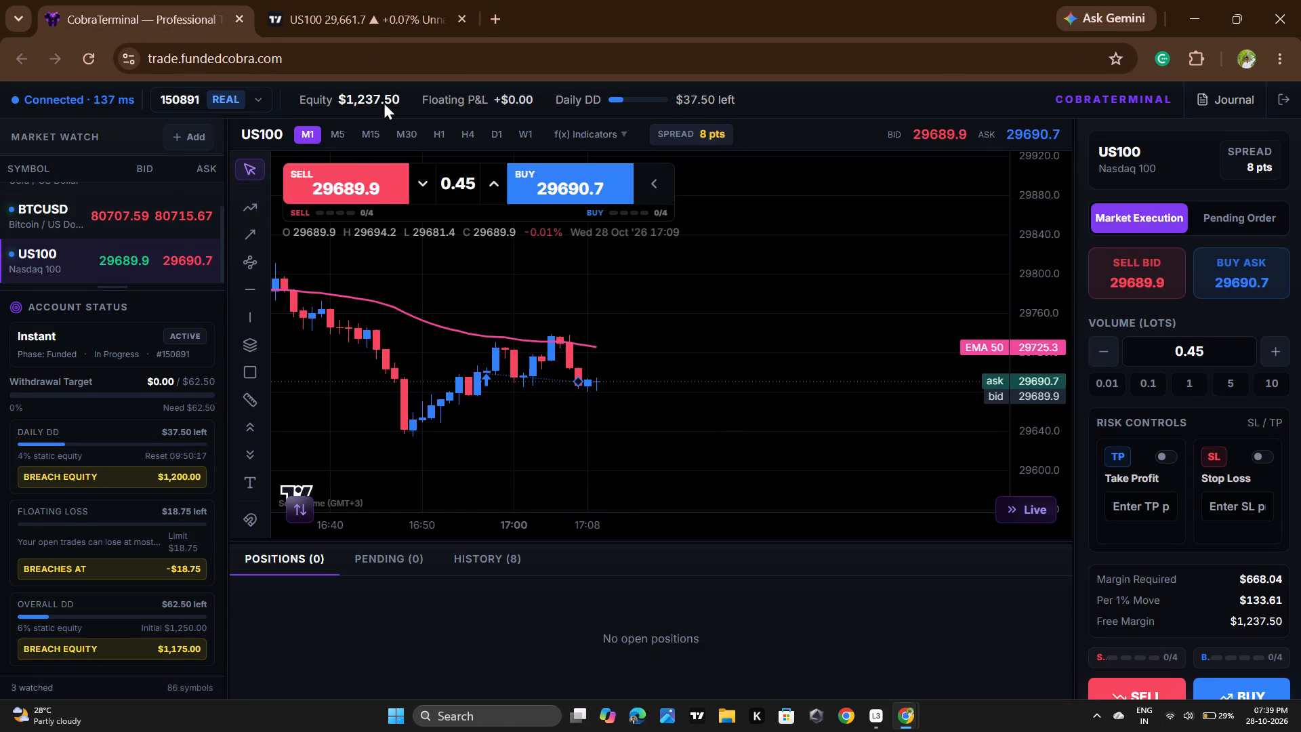
left_click(314, 31)
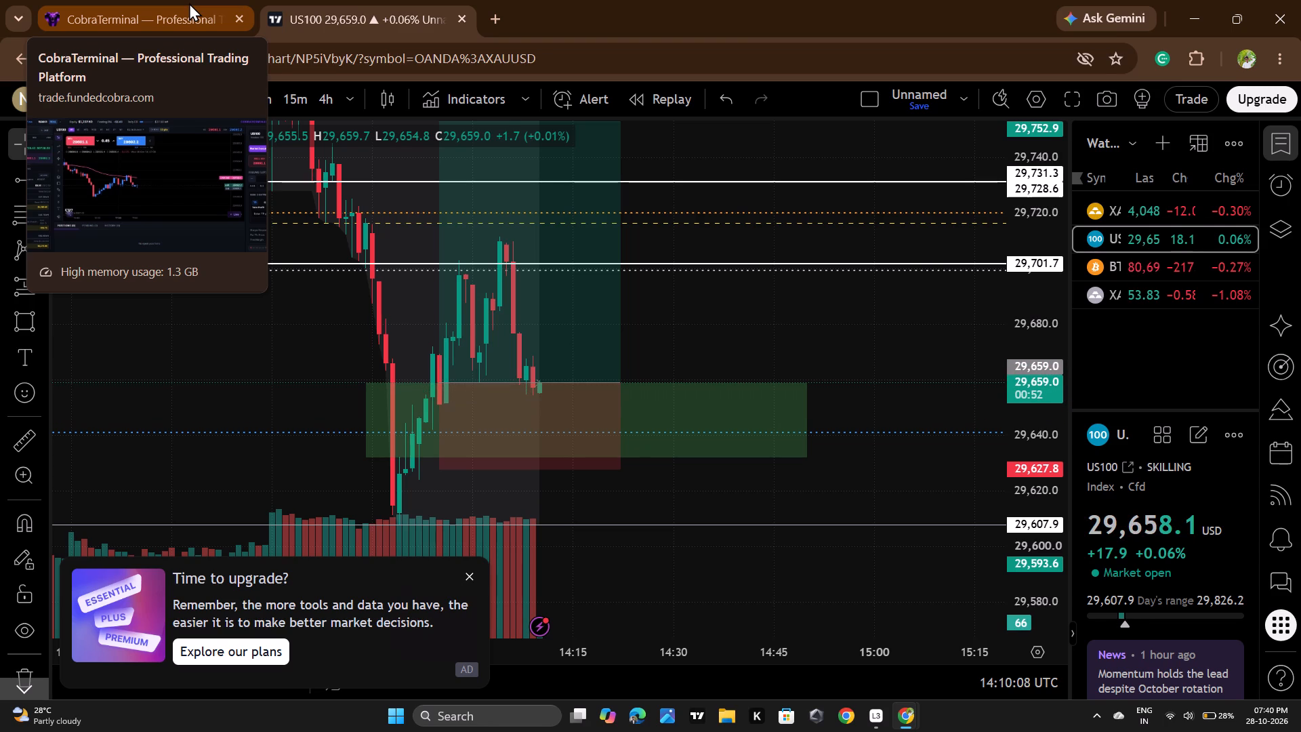
On CobraTerminal, buy 0.45 lots of US100 at market.
left_click(189, 3)
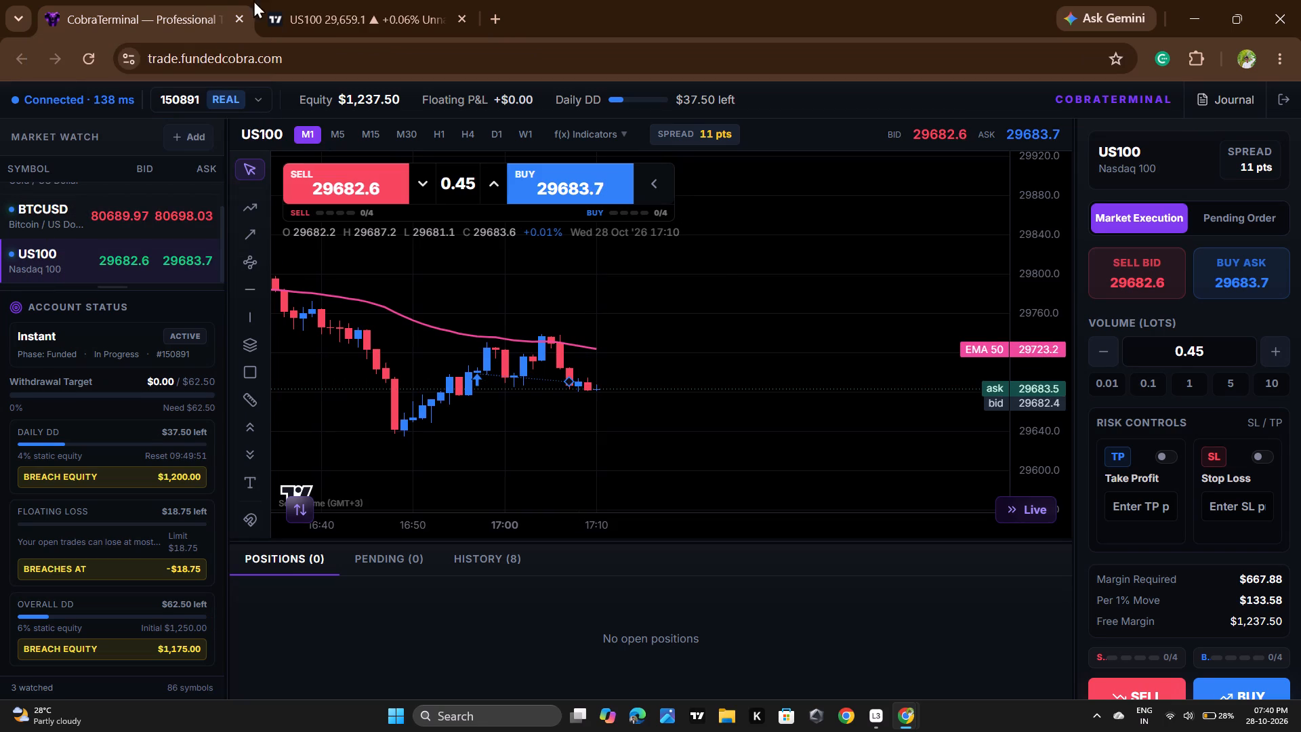
left_click(583, 186)
Add a stop loss at 29,654.5 to the open US100 buy position from the chart and apply it.
left_click(696, 384)
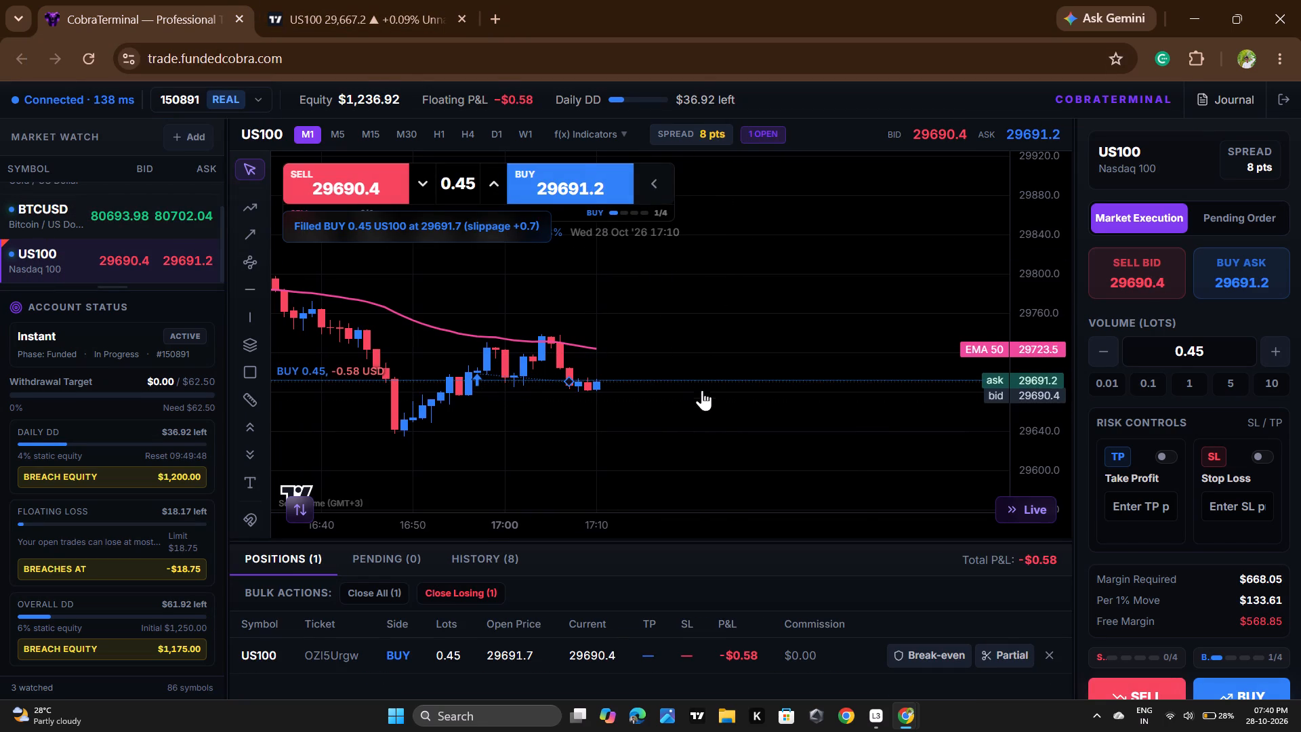
left_click(638, 494)
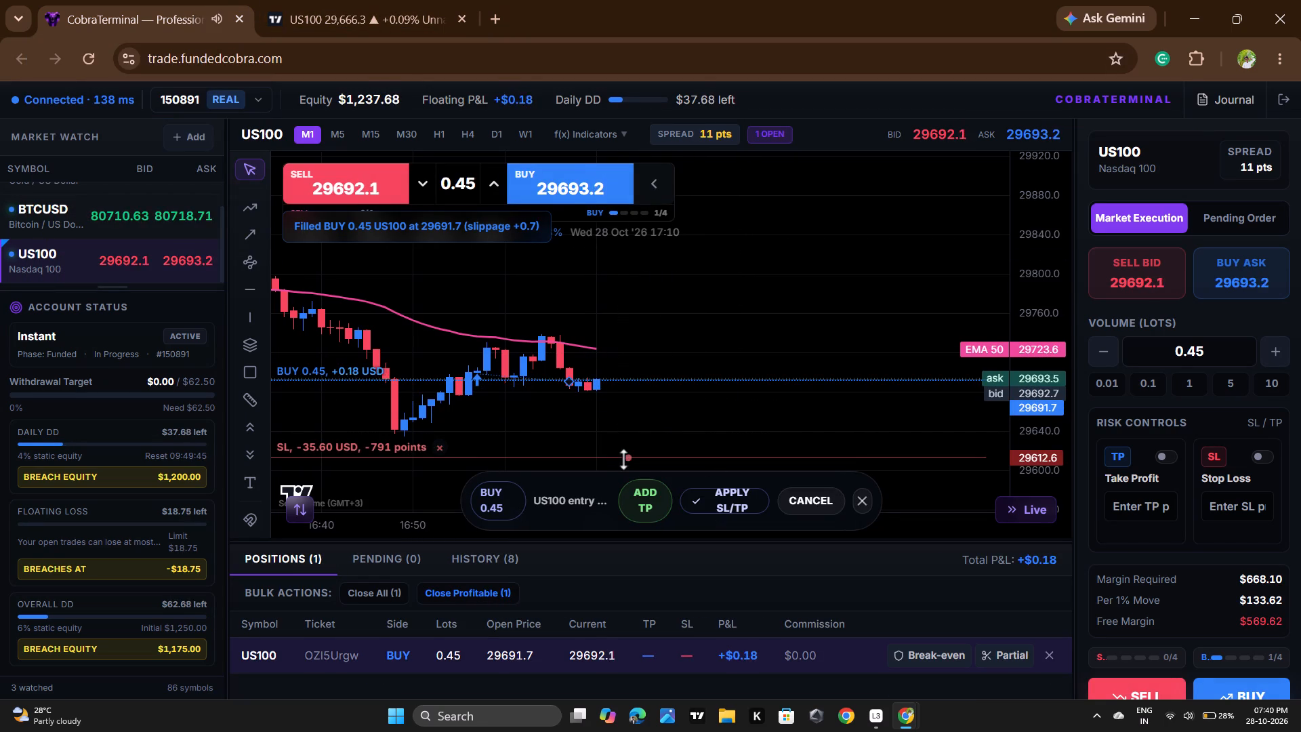
left_click_drag(629, 458, 648, 422)
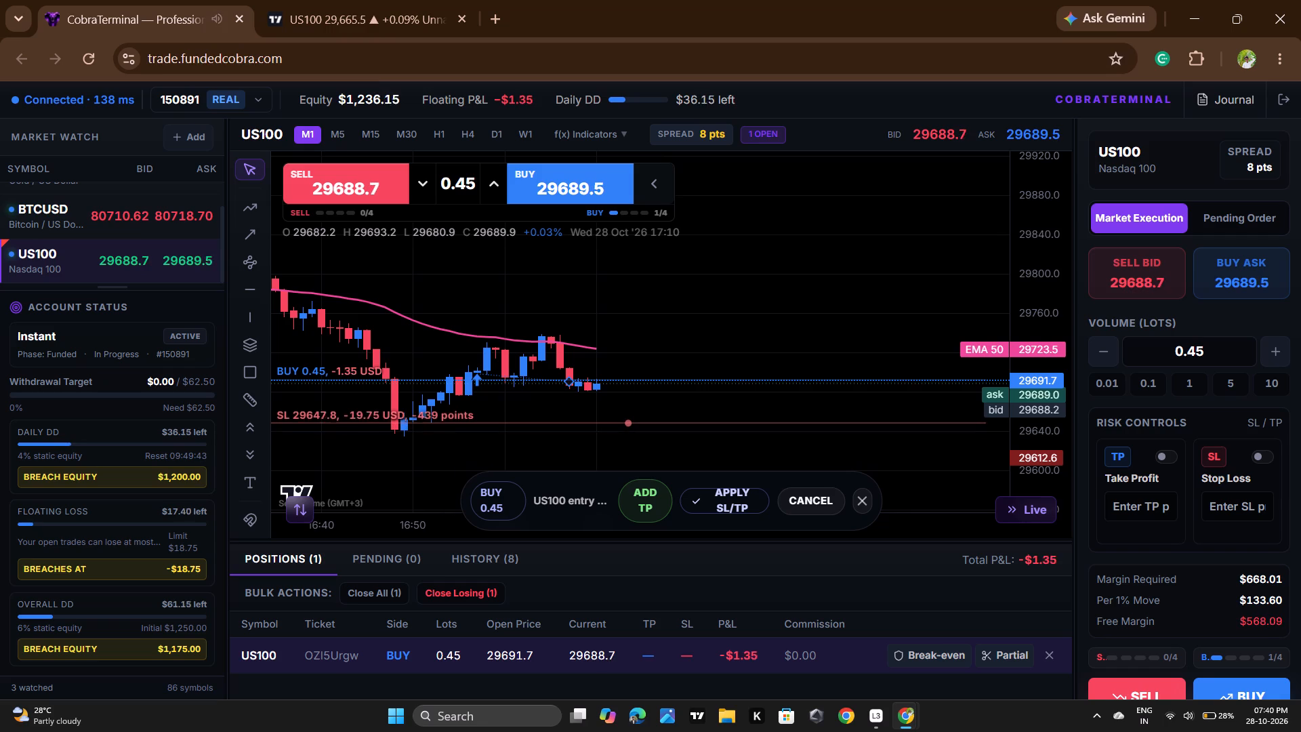
left_click_drag(648, 422, 650, 417)
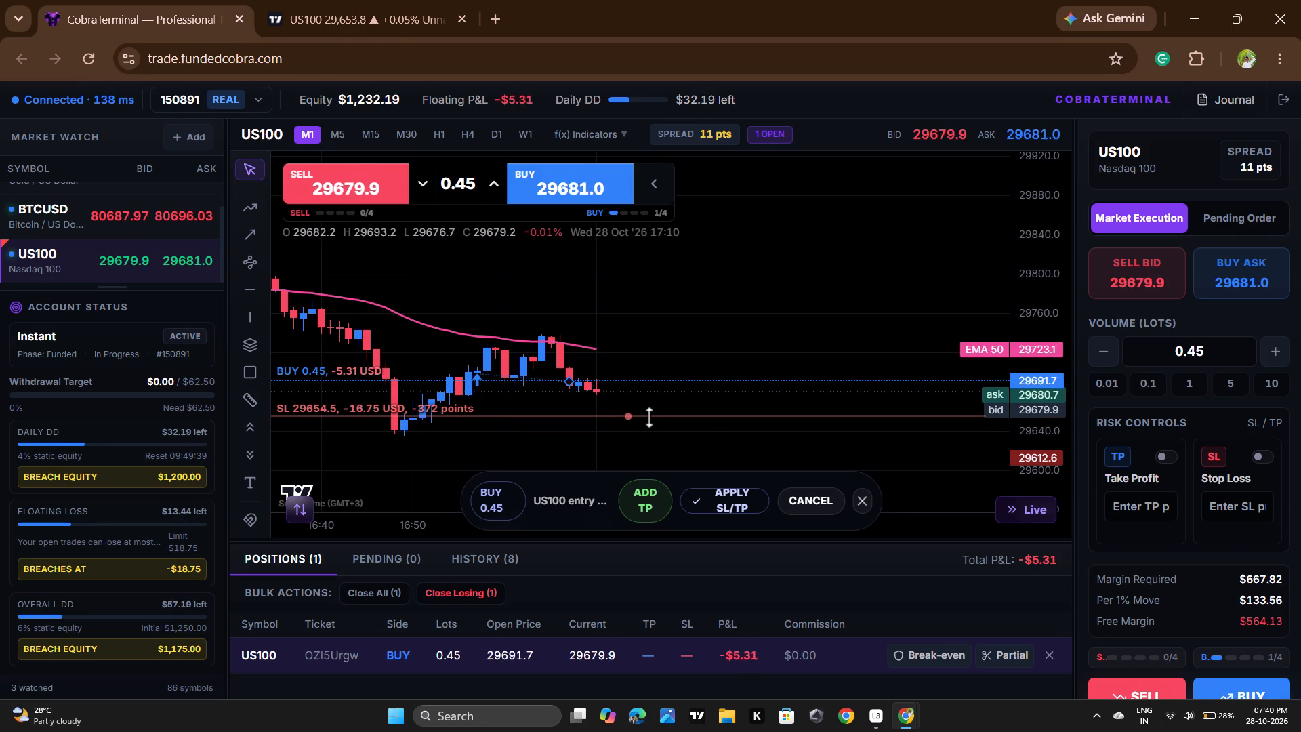
left_click(711, 499)
Add a take profit at 29,771.0 to the open US100 buy position from the chart and apply it.
scroll(1045, 422, "up", 2)
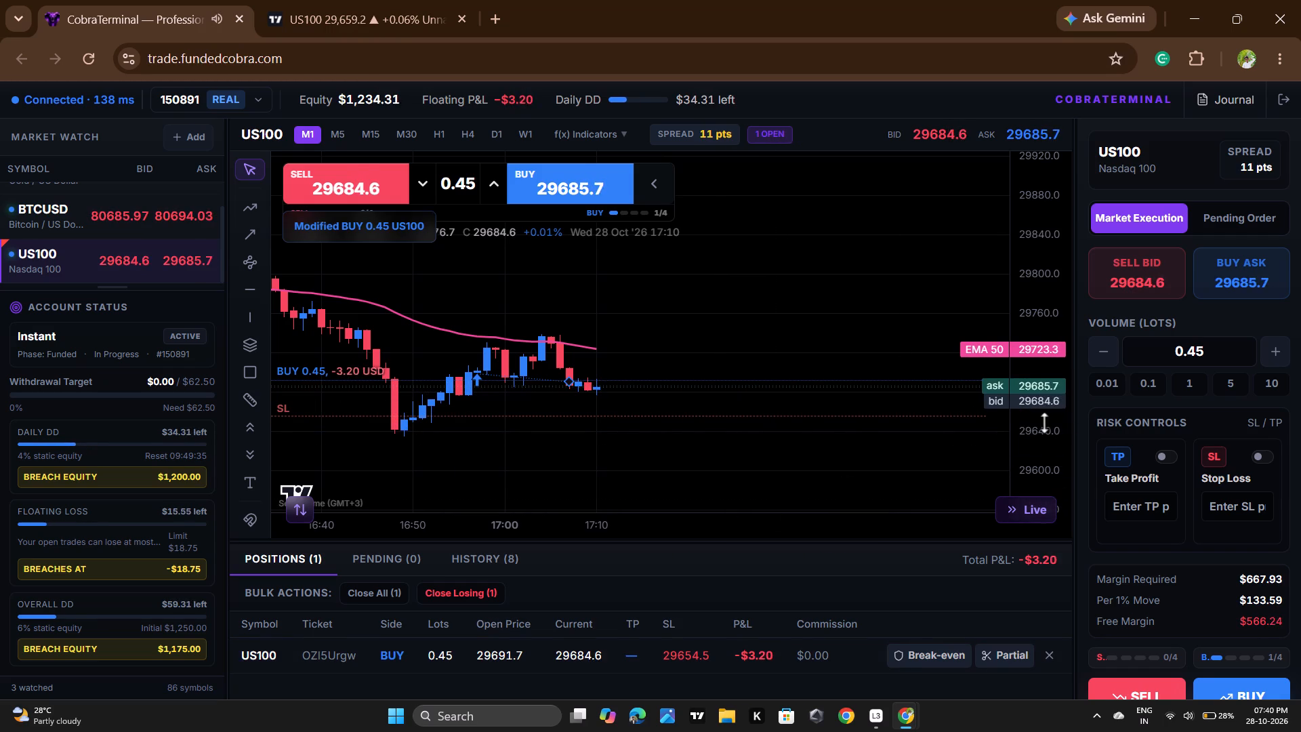
scroll(1045, 422, "up", 2)
scroll(706, 436, "down", 4)
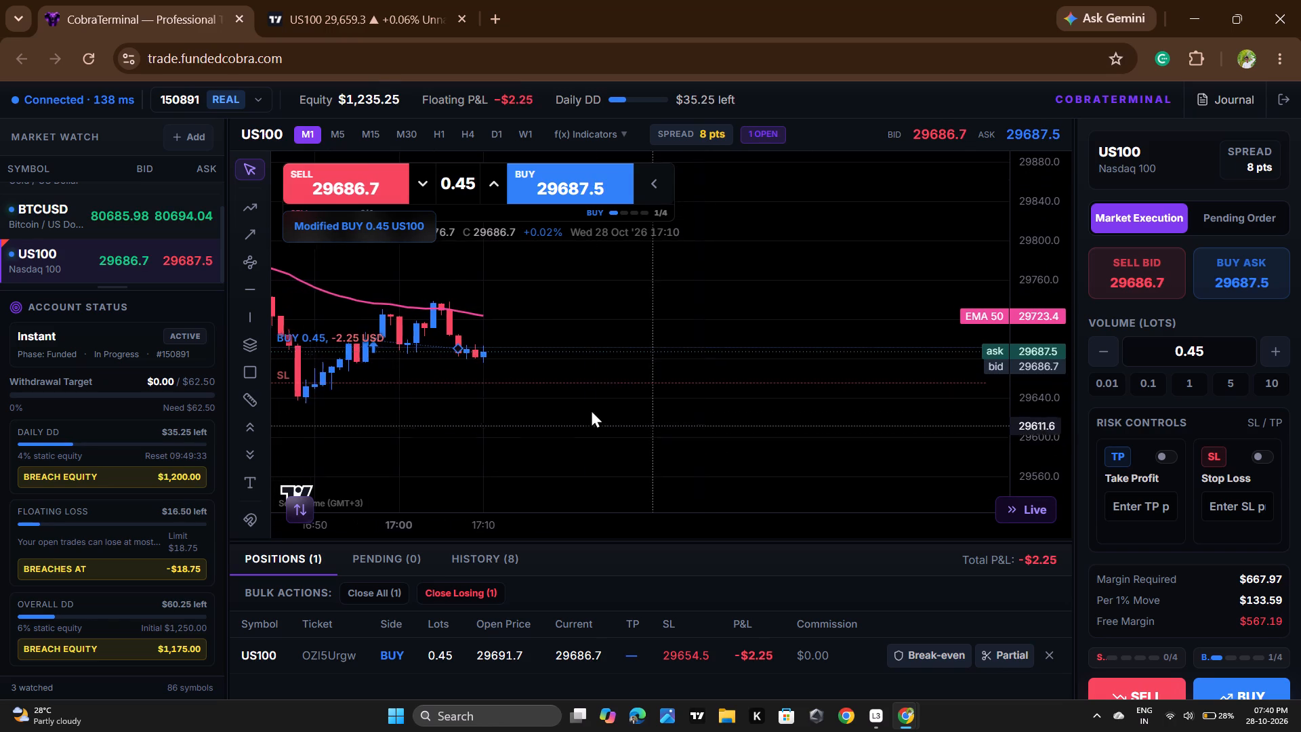
left_click(642, 350)
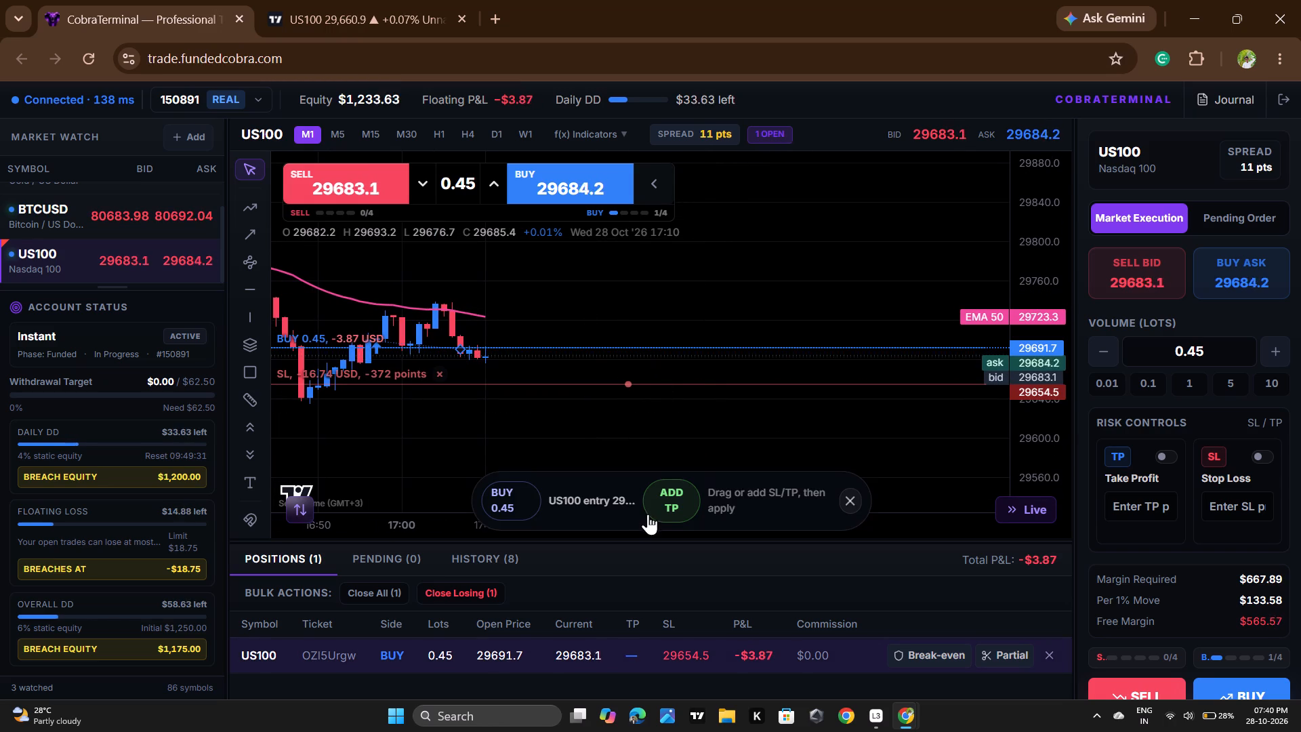
left_click(678, 489)
left_click_drag(632, 282, 634, 281)
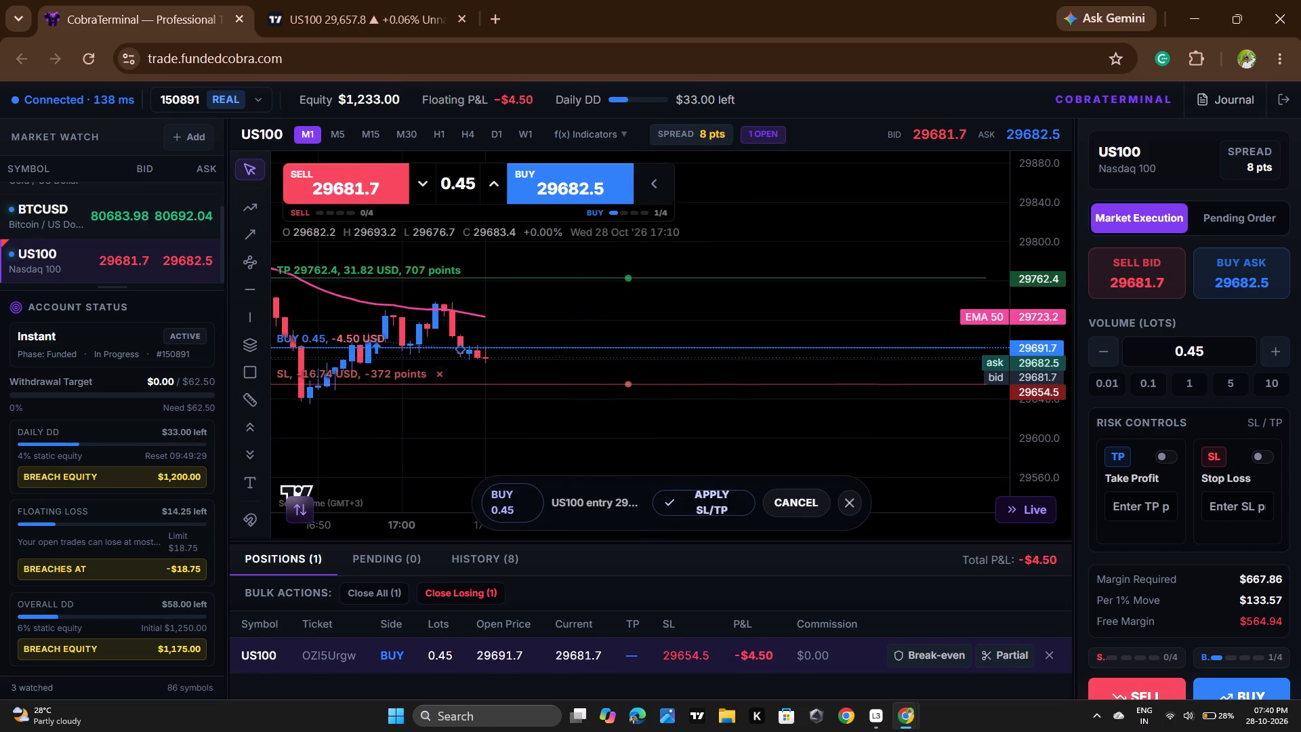
left_click_drag(634, 281, 644, 273)
left_click(700, 498)
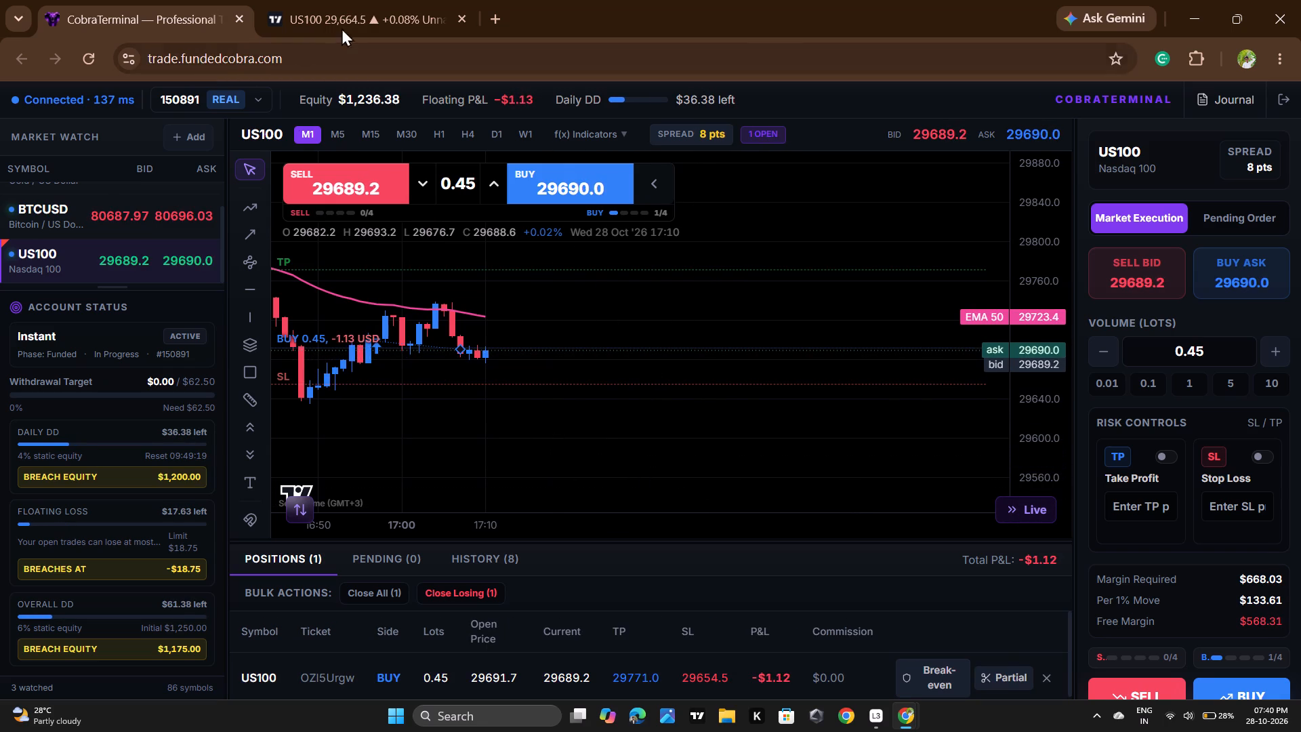
Monitor US100 on TradingView's one-minute chart against the green zone, checking the open buy position on CobraTerminal.
left_click(374, 0)
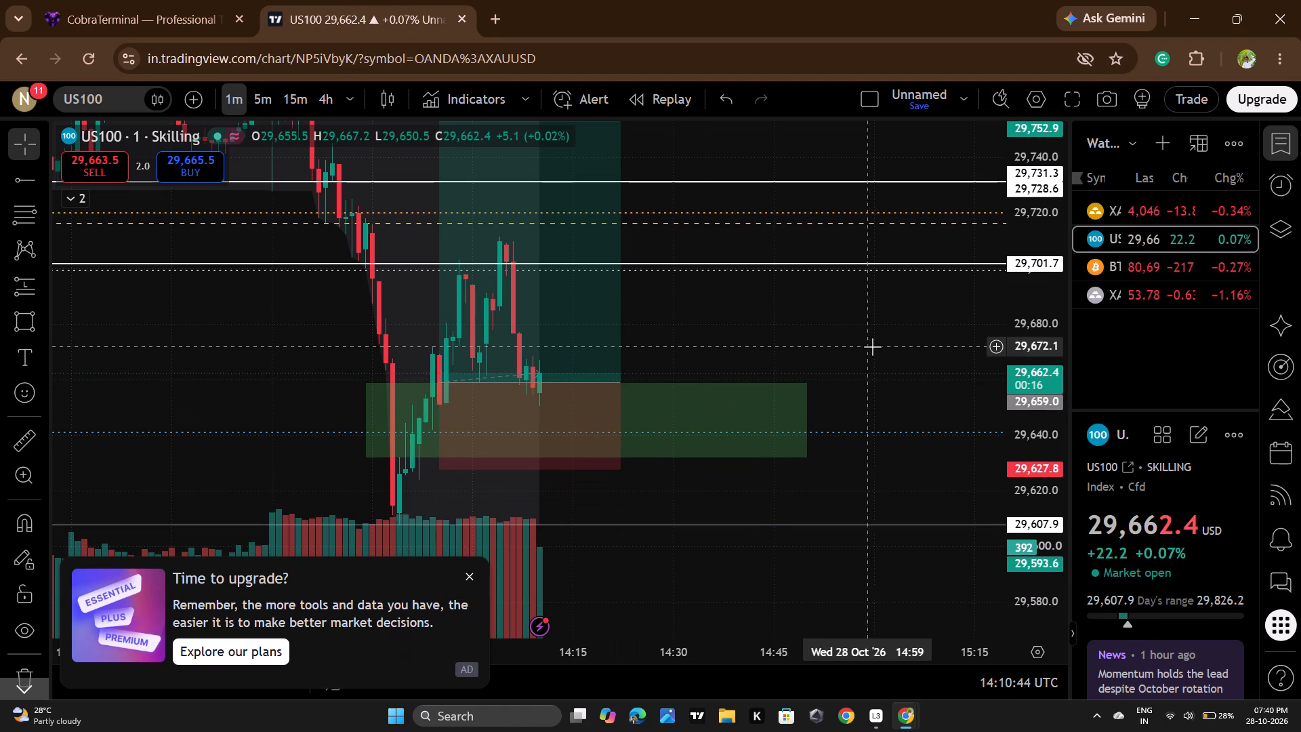
scroll(1036, 325, "down", 4)
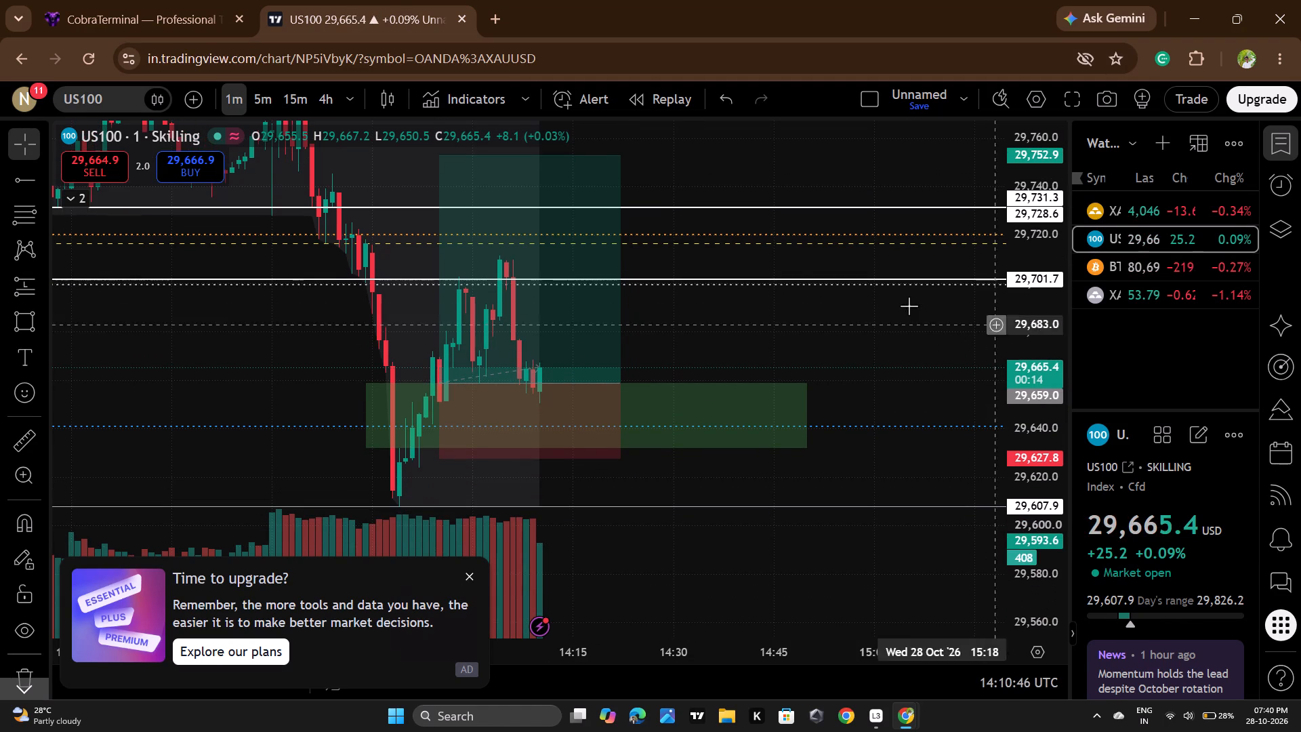
left_click(189, 0)
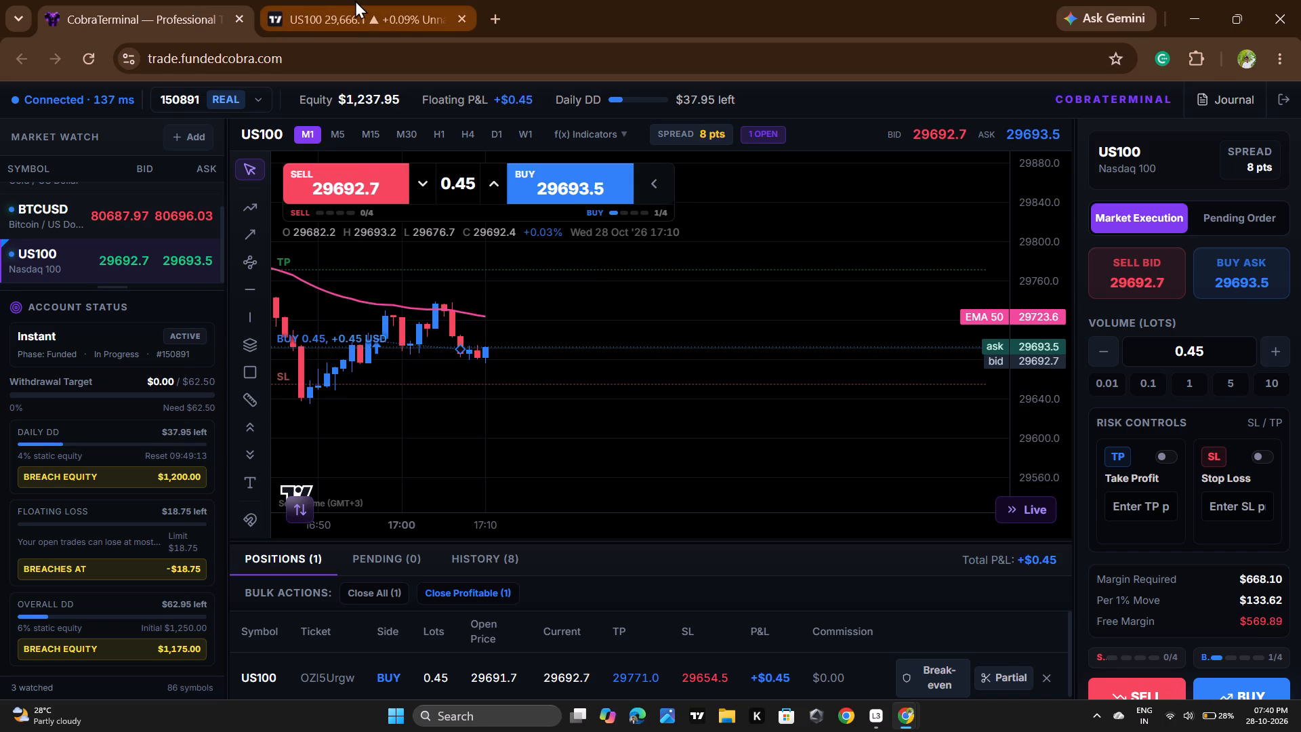
left_click(356, 0)
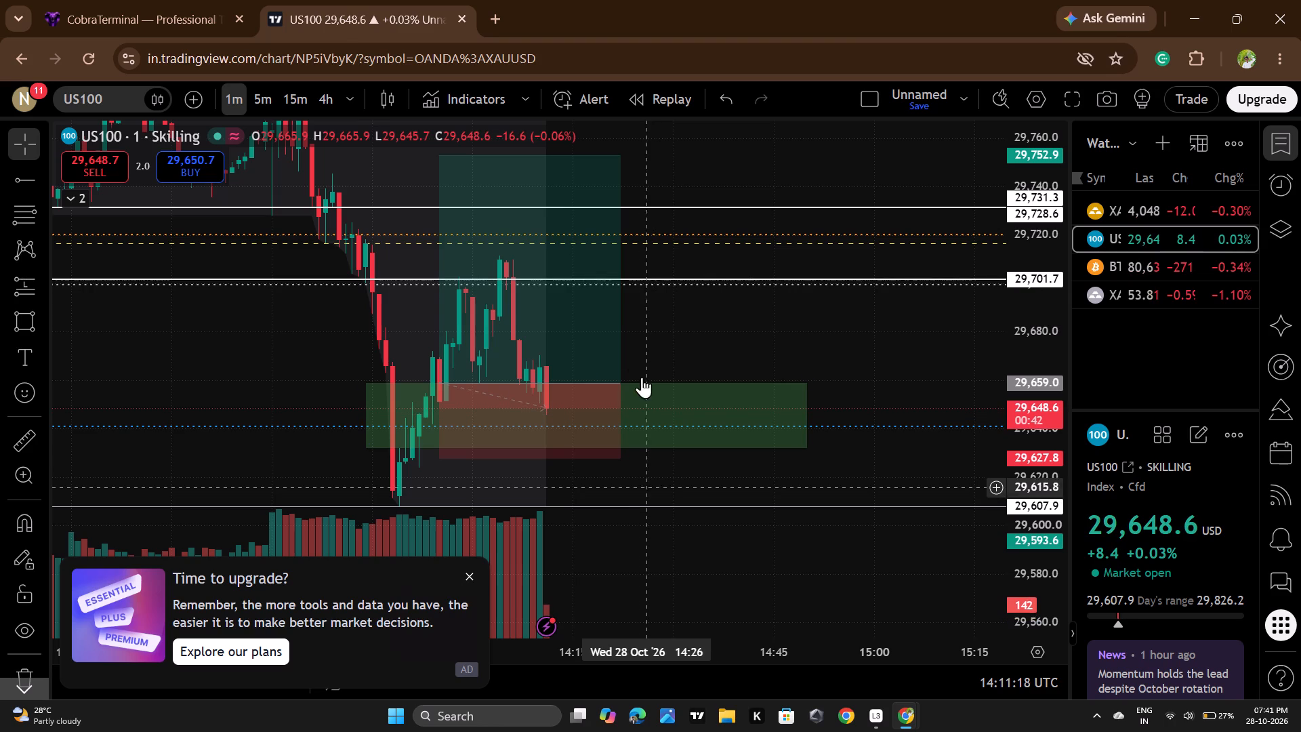
left_click(180, 18)
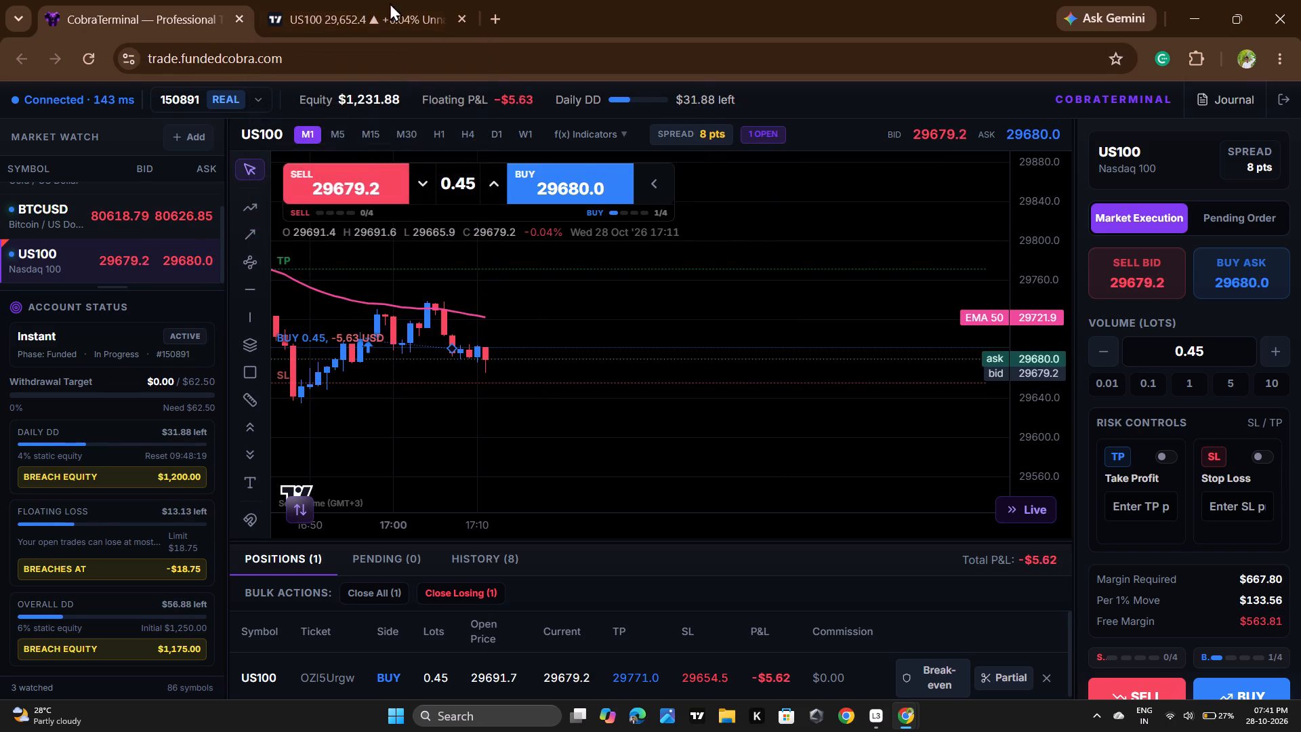
left_click(350, 0)
scroll(819, 308, "up", 2)
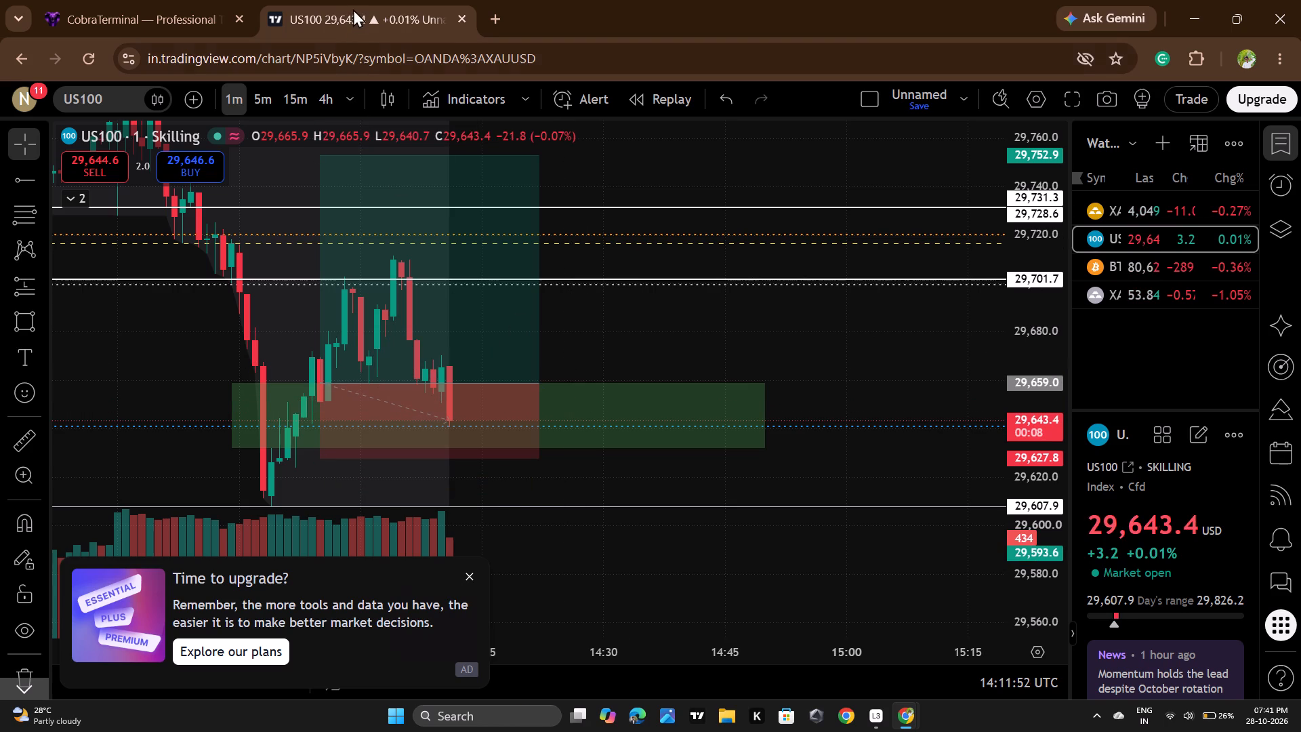
Examine CobraTerminal's latest US100 candles relative to the position's stop-loss line and follow its floating profit and loss.
left_click(203, 2)
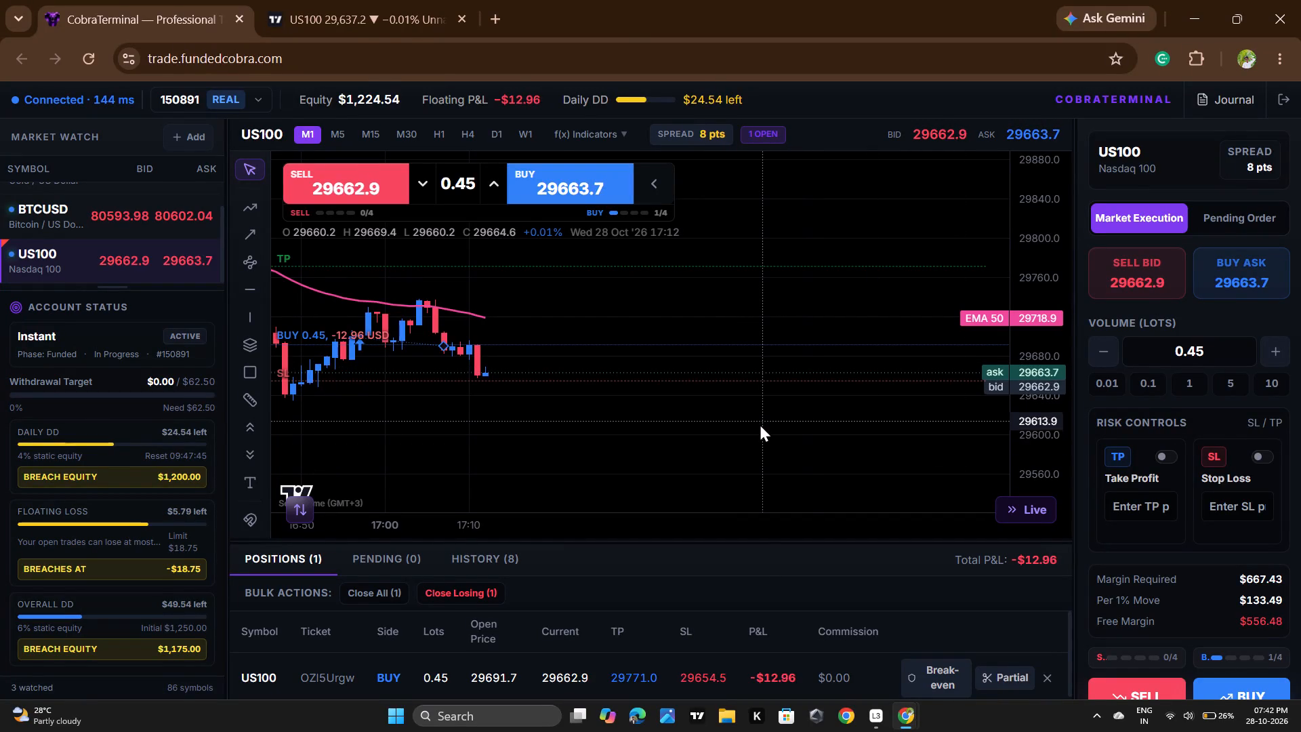
scroll(760, 424, "down", 1)
scroll(760, 424, "up", 5)
left_click_drag(640, 413, 764, 419)
left_click_drag(658, 422, 659, 422)
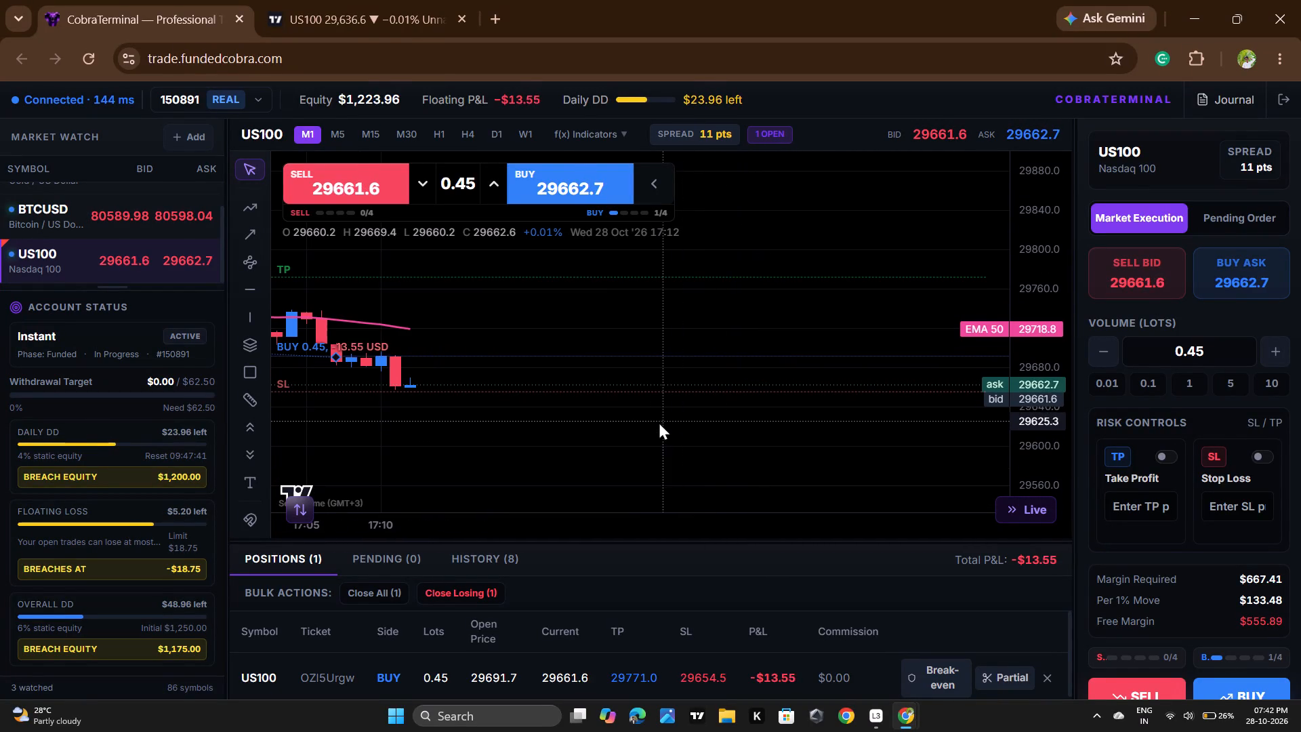
left_click_drag(659, 422, 758, 421)
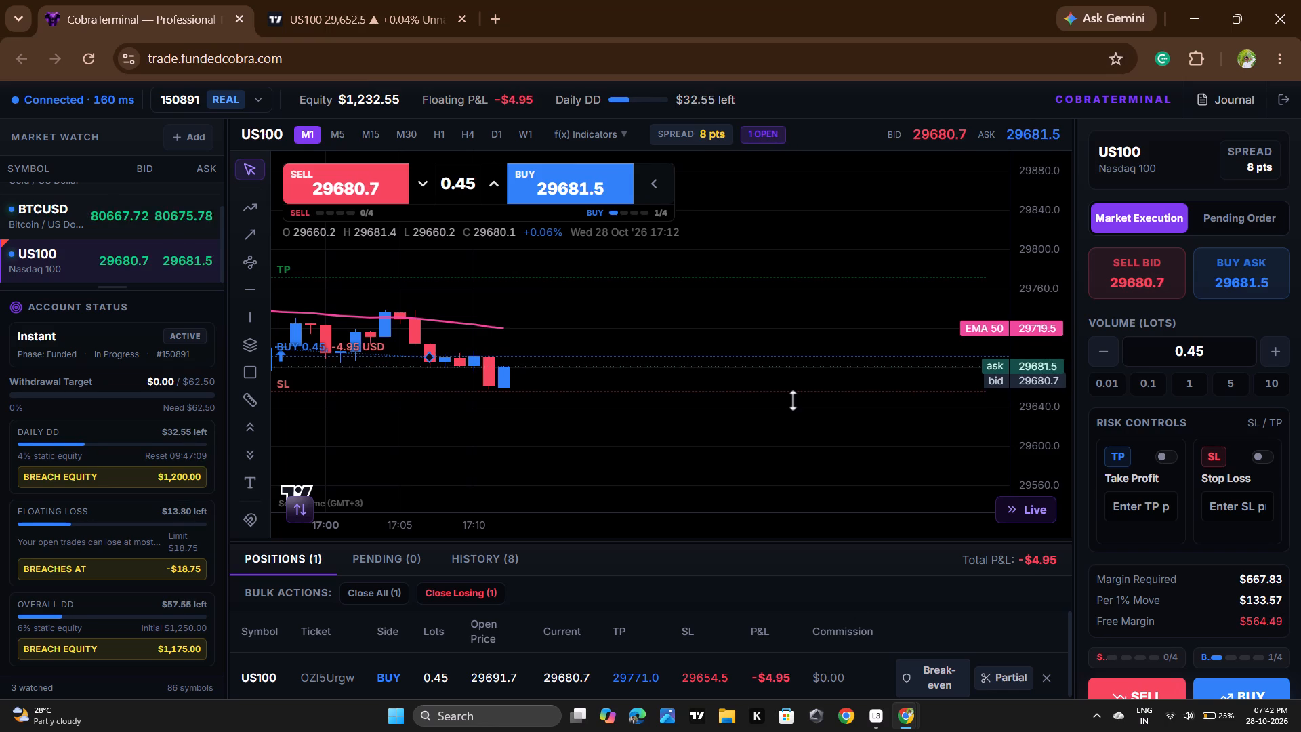
Compare US100's newest candles on TradingView's green zone with the open position's entry, stop-loss and take-profit lines on CobraTerminal.
left_click(340, 0)
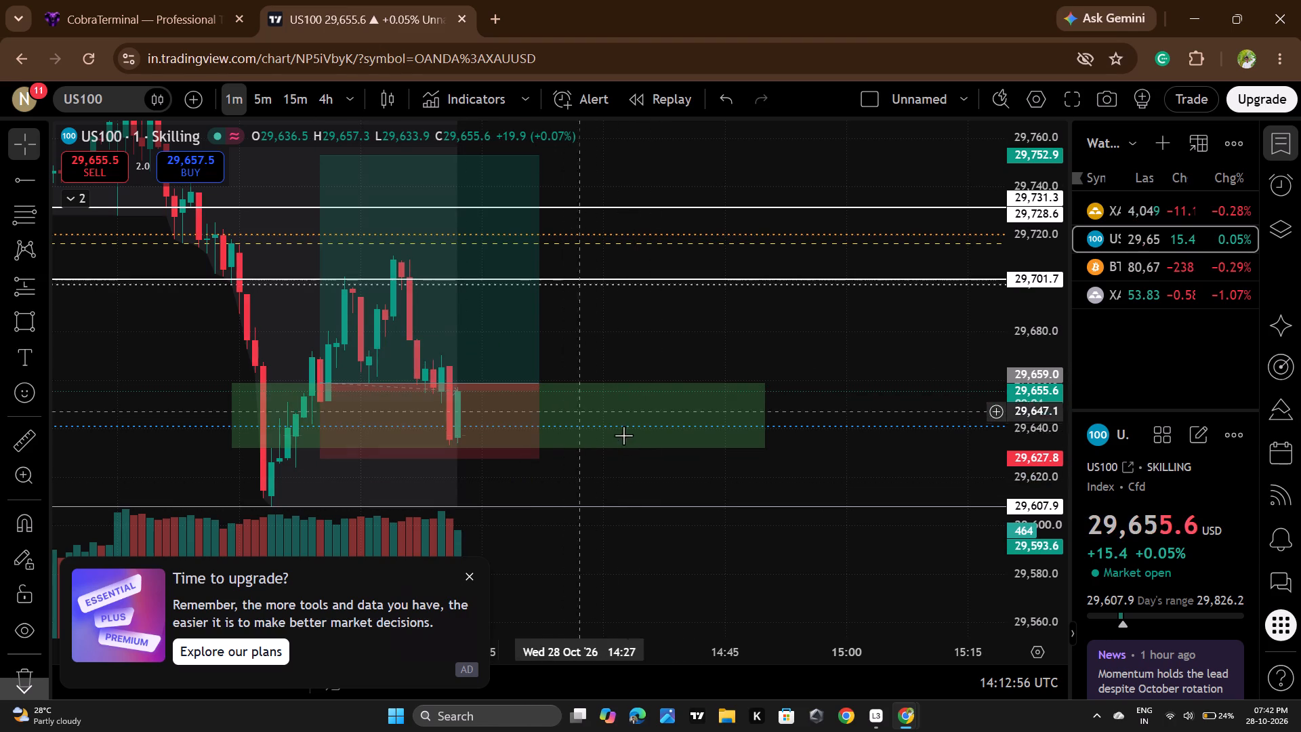
left_click(201, 0)
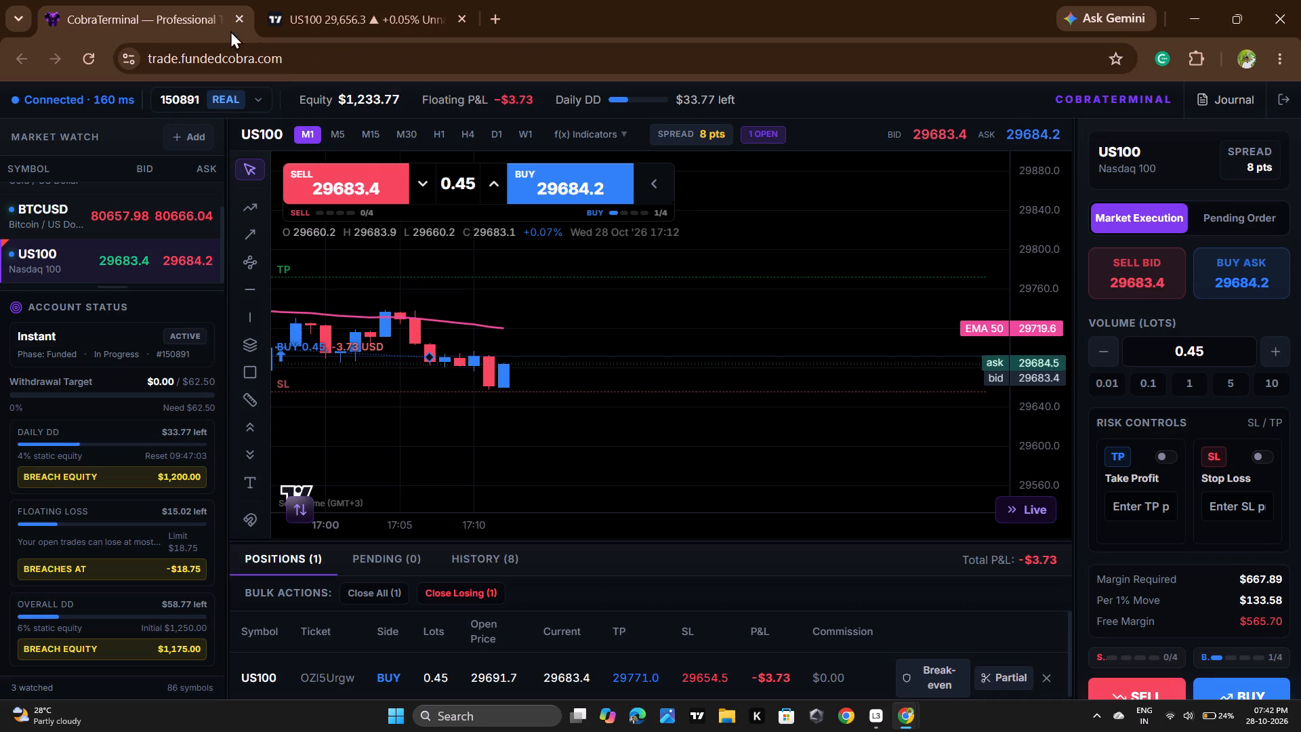
left_click(325, 0)
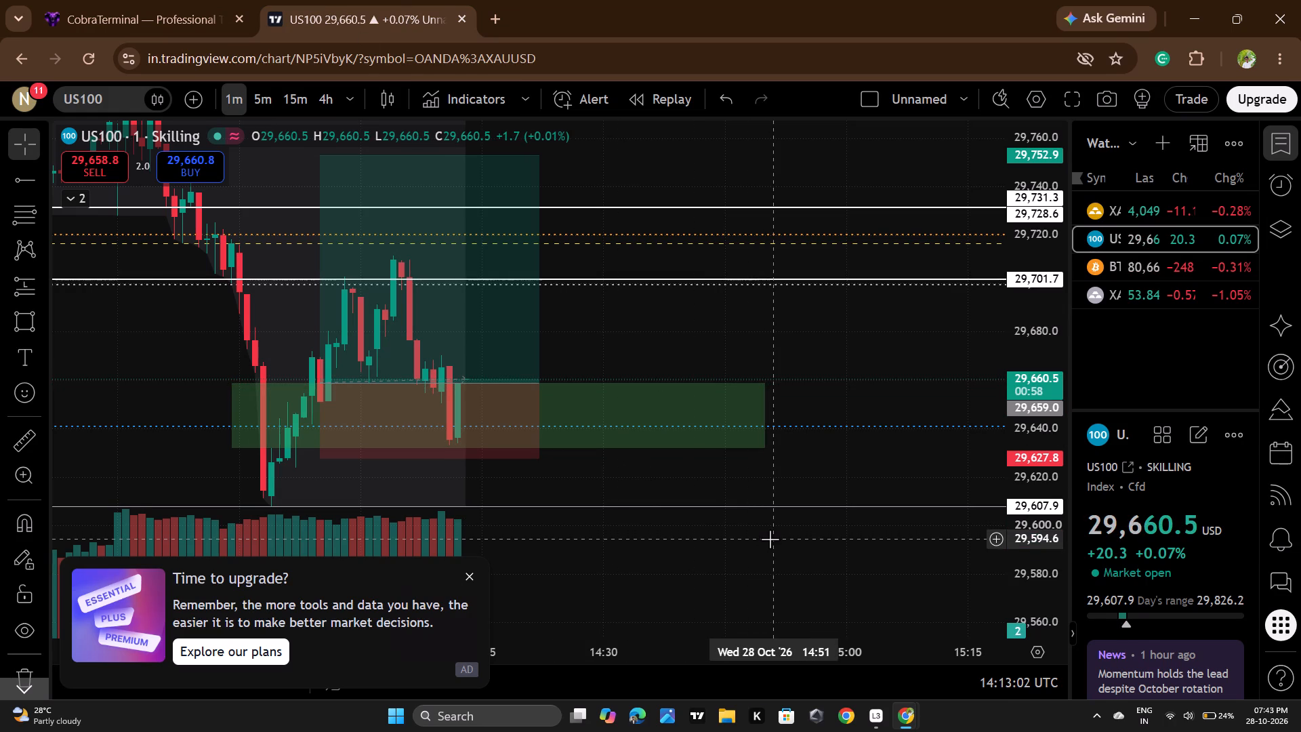
left_click(222, 0)
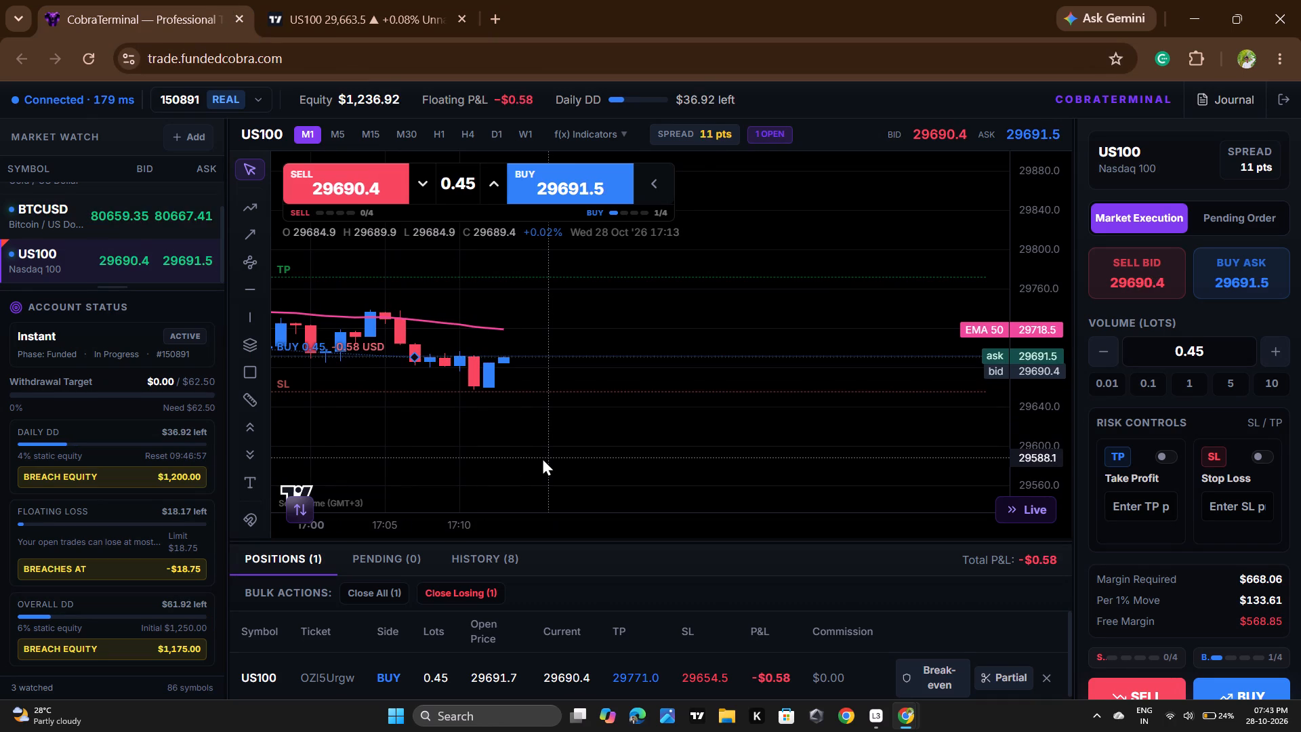
scroll(542, 457, "down", 4)
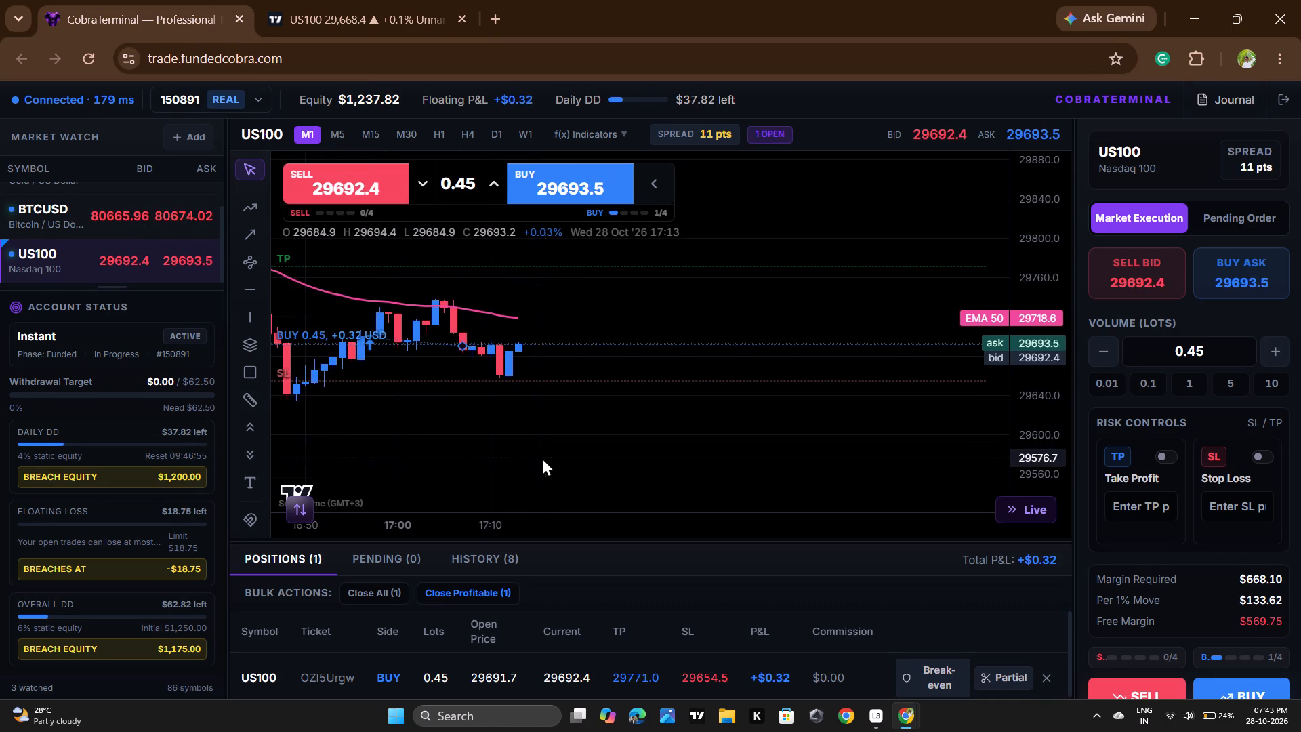
scroll(544, 451, "up", 5)
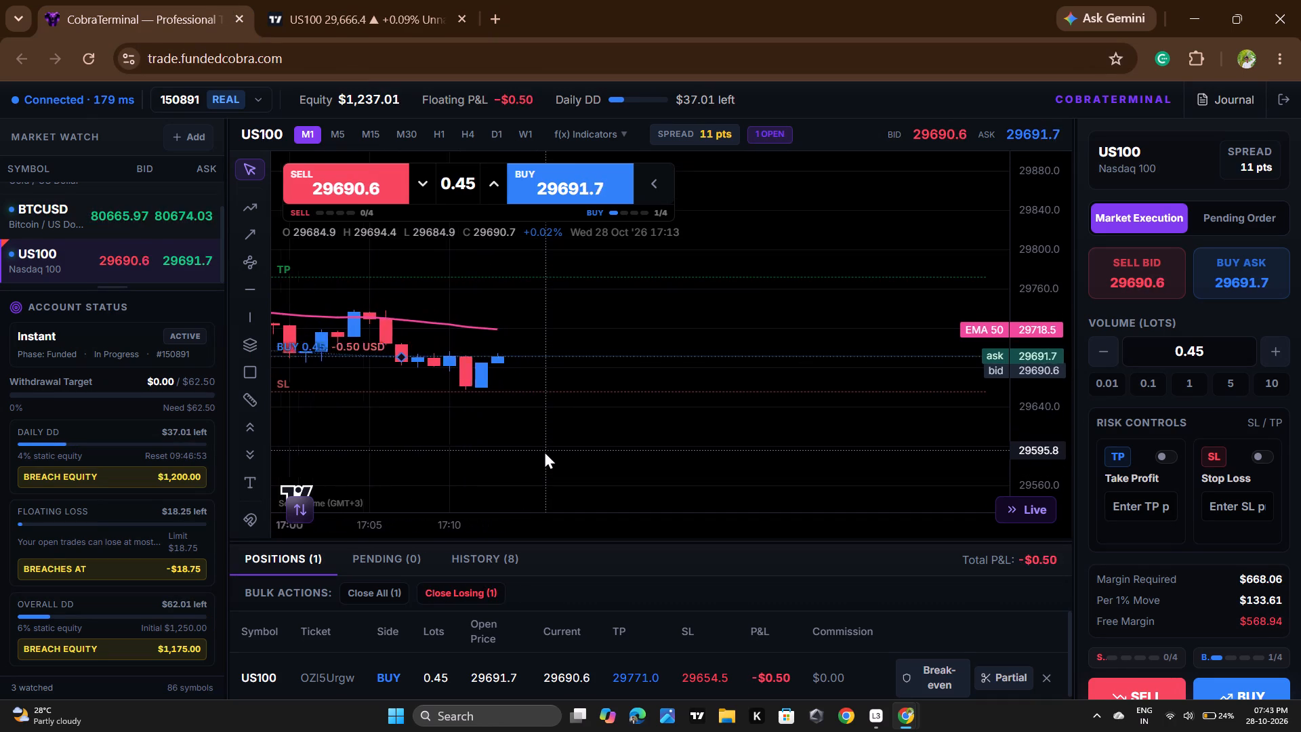
left_click(337, 0)
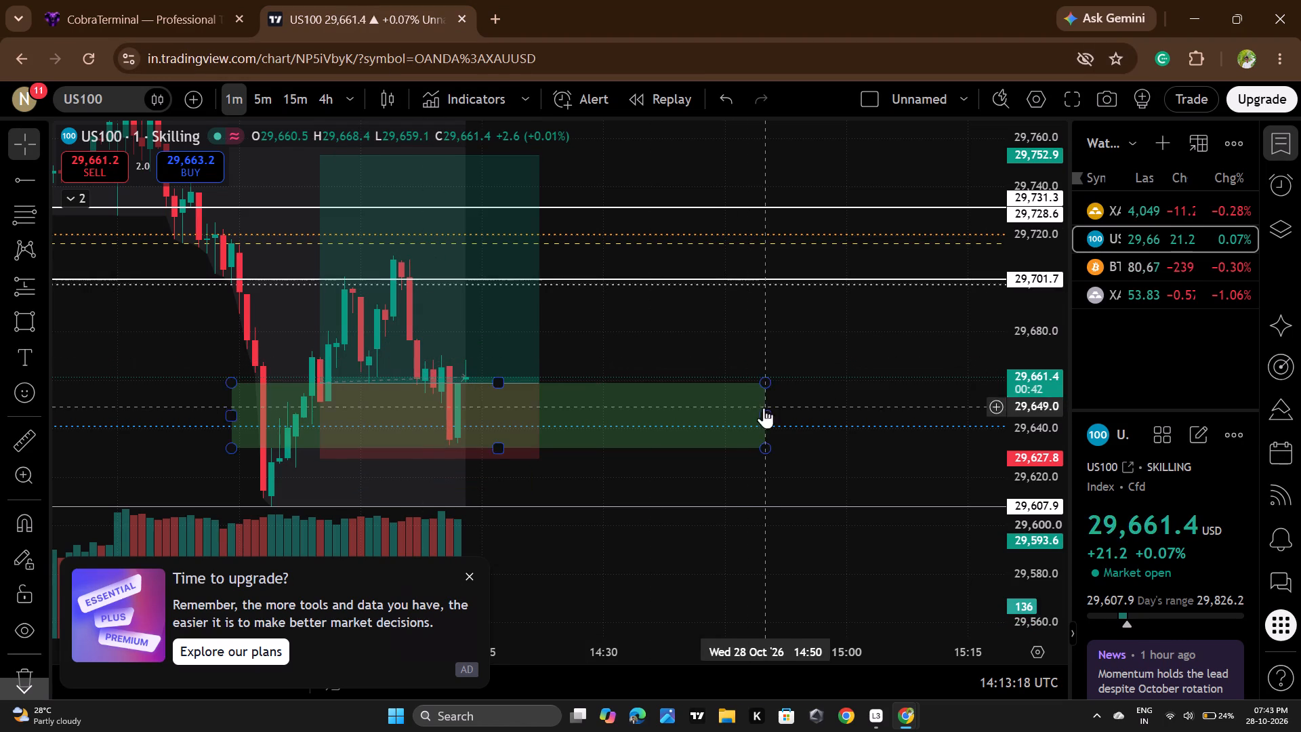
left_click_drag(646, 274, 646, 256)
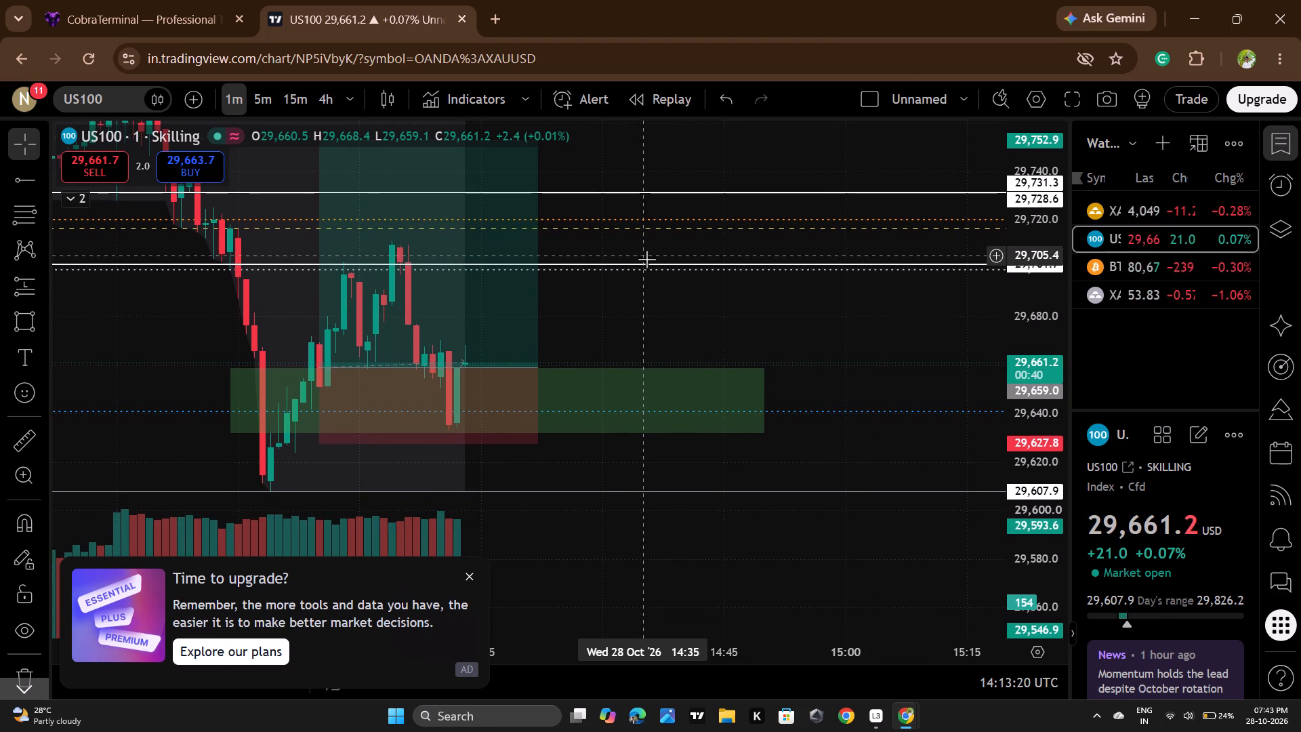
Raise the white horizontal line just above 29,700 on TradingView's US100 chart to 29,708.8, at the recent swing high.
left_click_drag(647, 260, 655, 243)
left_click_drag(656, 248, 666, 239)
left_click_drag(632, 251, 634, 247)
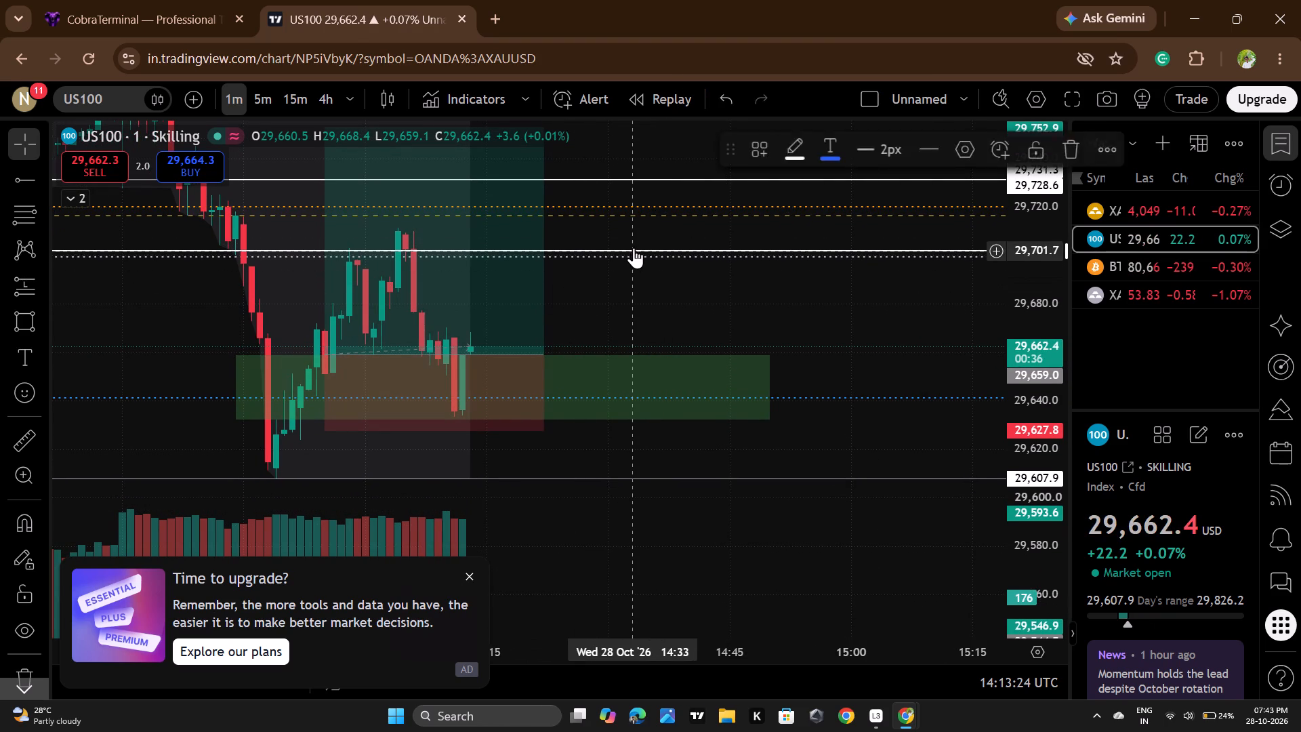
left_click_drag(634, 247, 637, 234)
left_click(661, 264)
Delete the white horizontal line at 29,731.3 from the US100 chart.
left_click_drag(690, 298, 710, 348)
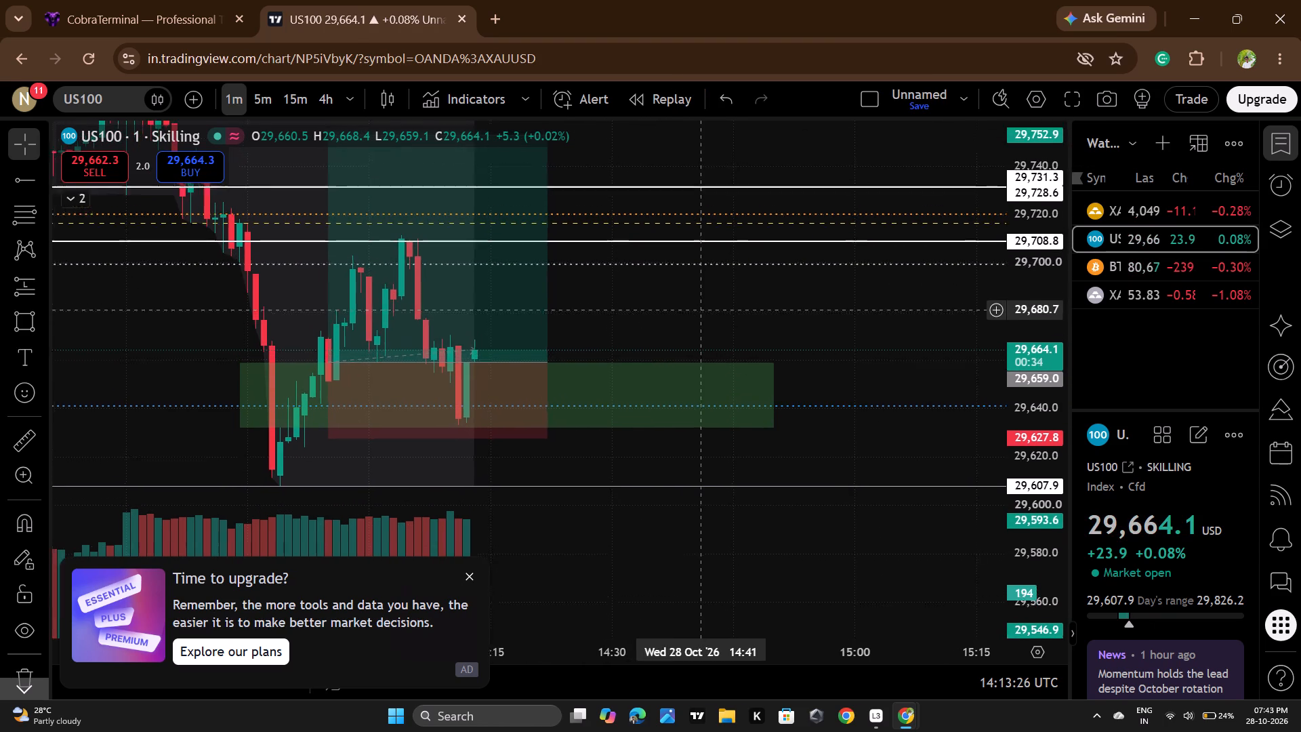
left_click_drag(710, 348, 730, 432)
left_click(707, 308)
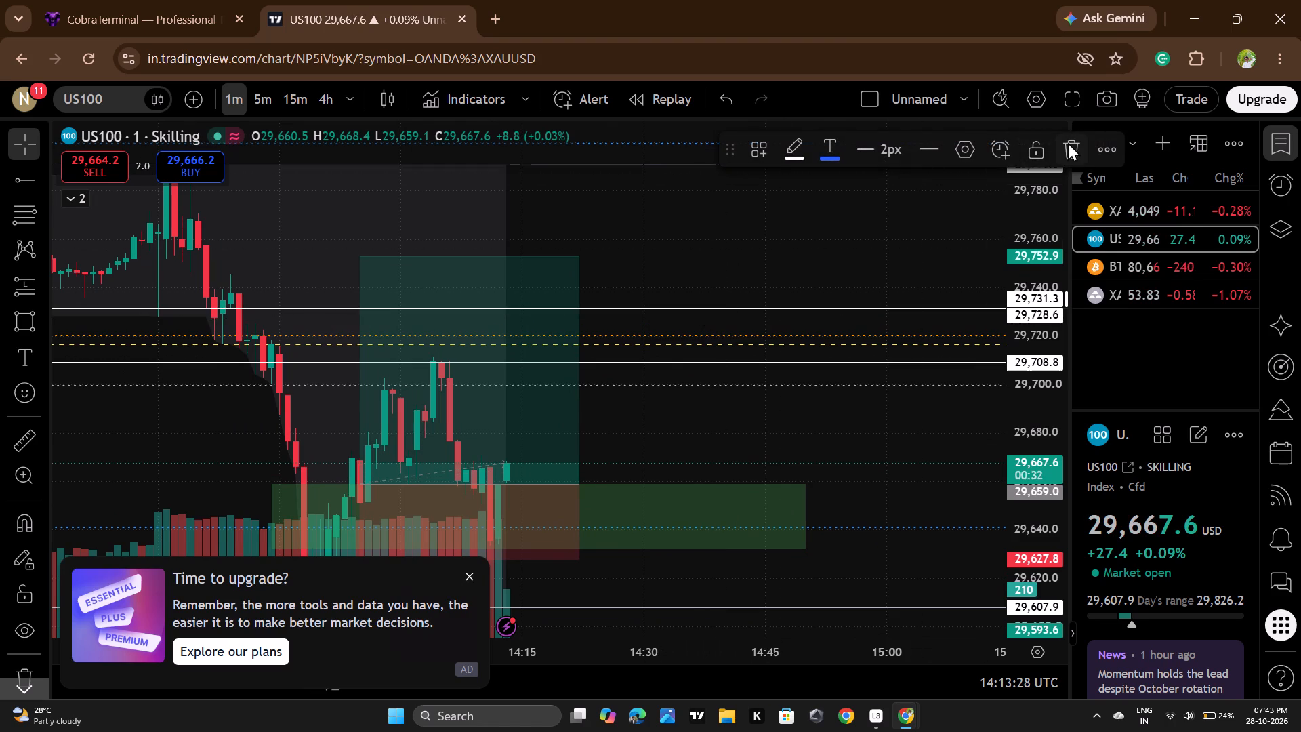
left_click(1068, 142)
Check the open US100 buy position and its surrounding candles on CobraTerminal.
left_click(179, 0)
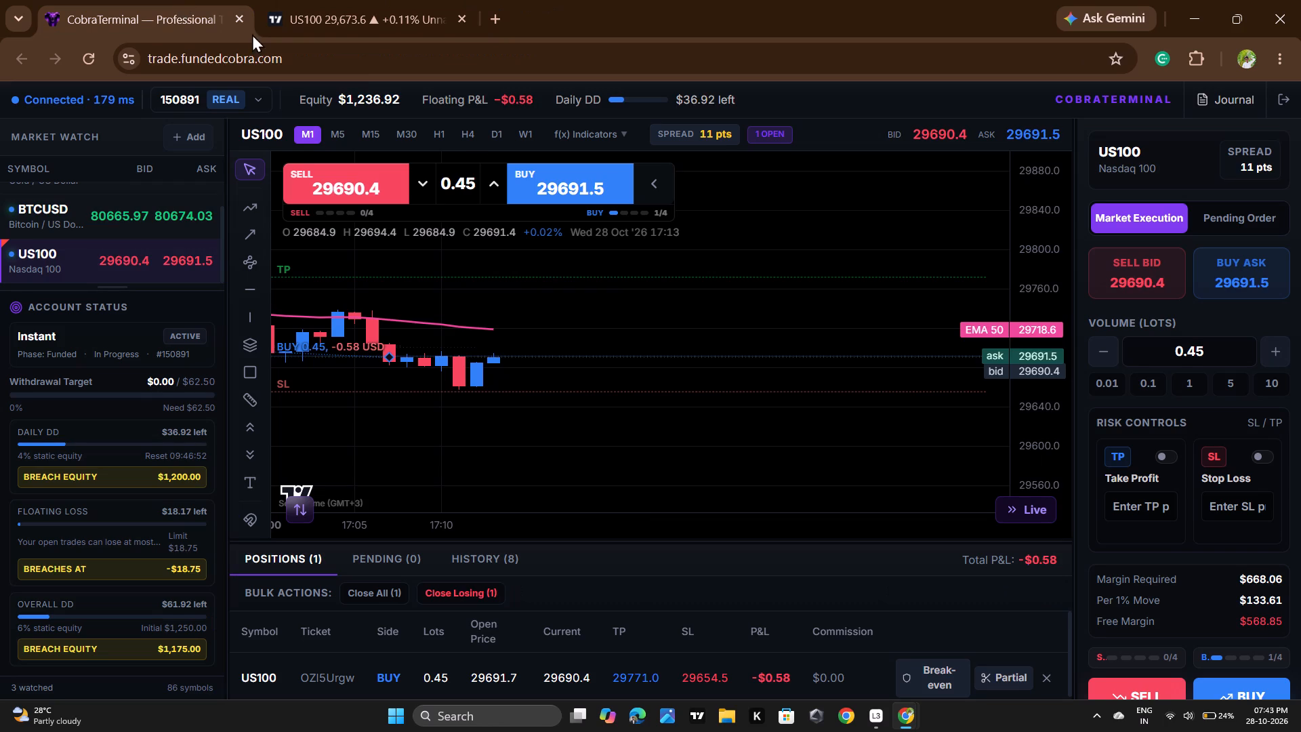
scroll(644, 412, "down", 6)
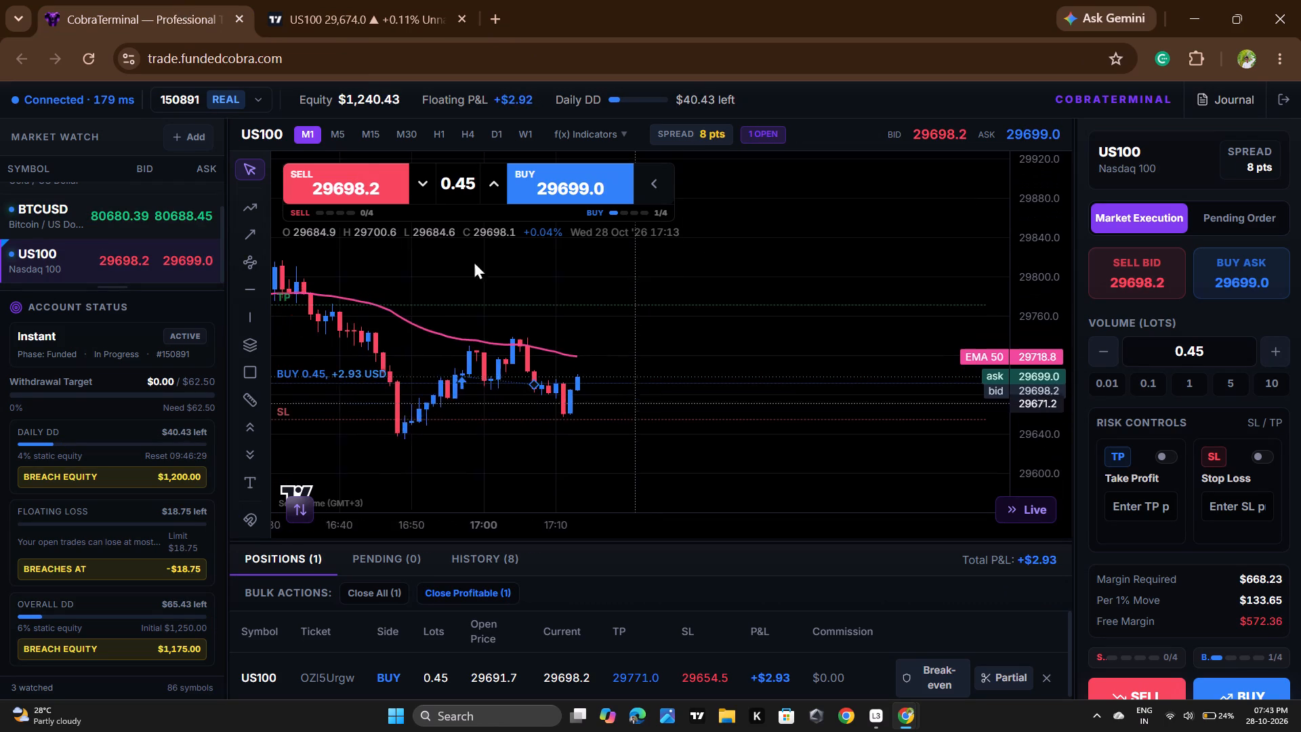
On TradingView, draw a green rectangle zone from about 29,680 to 29,698, starting at the drop after the swing high.
left_click(339, 18)
left_click_drag(613, 423, 621, 402)
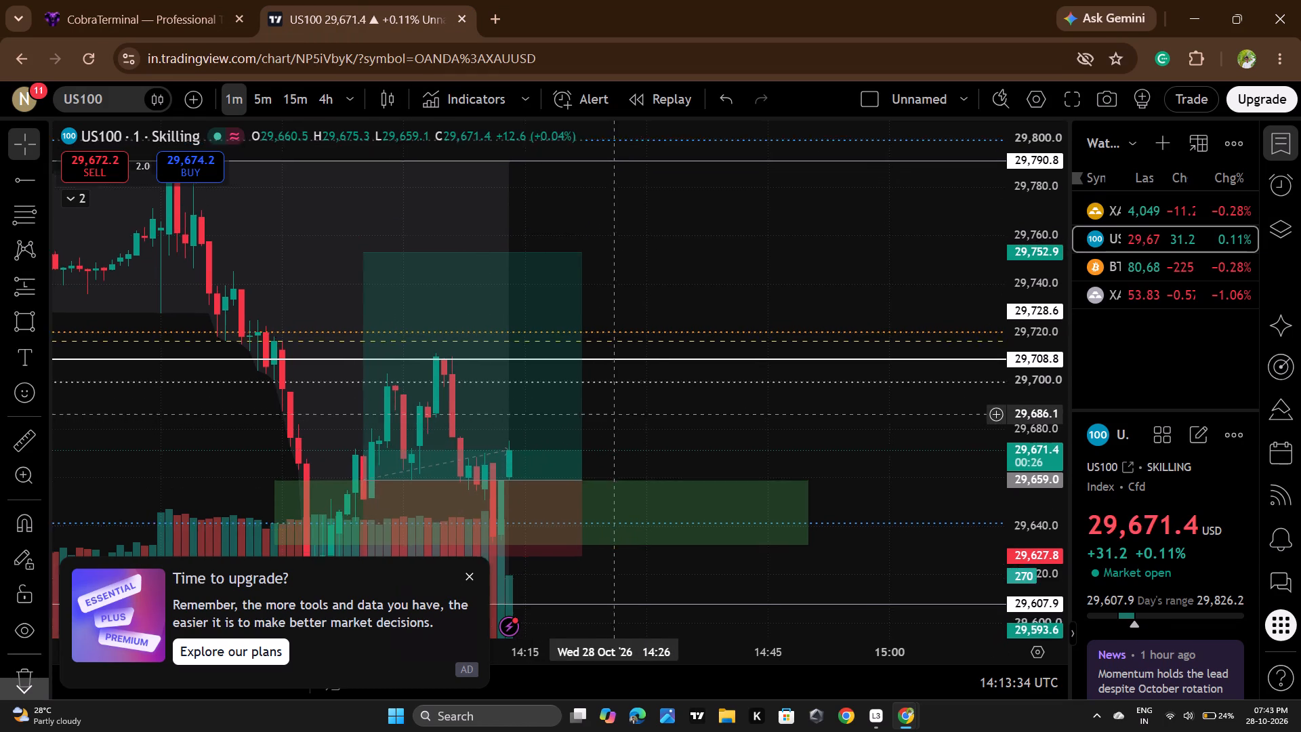
left_click_drag(621, 402, 623, 394)
left_click(10, 325)
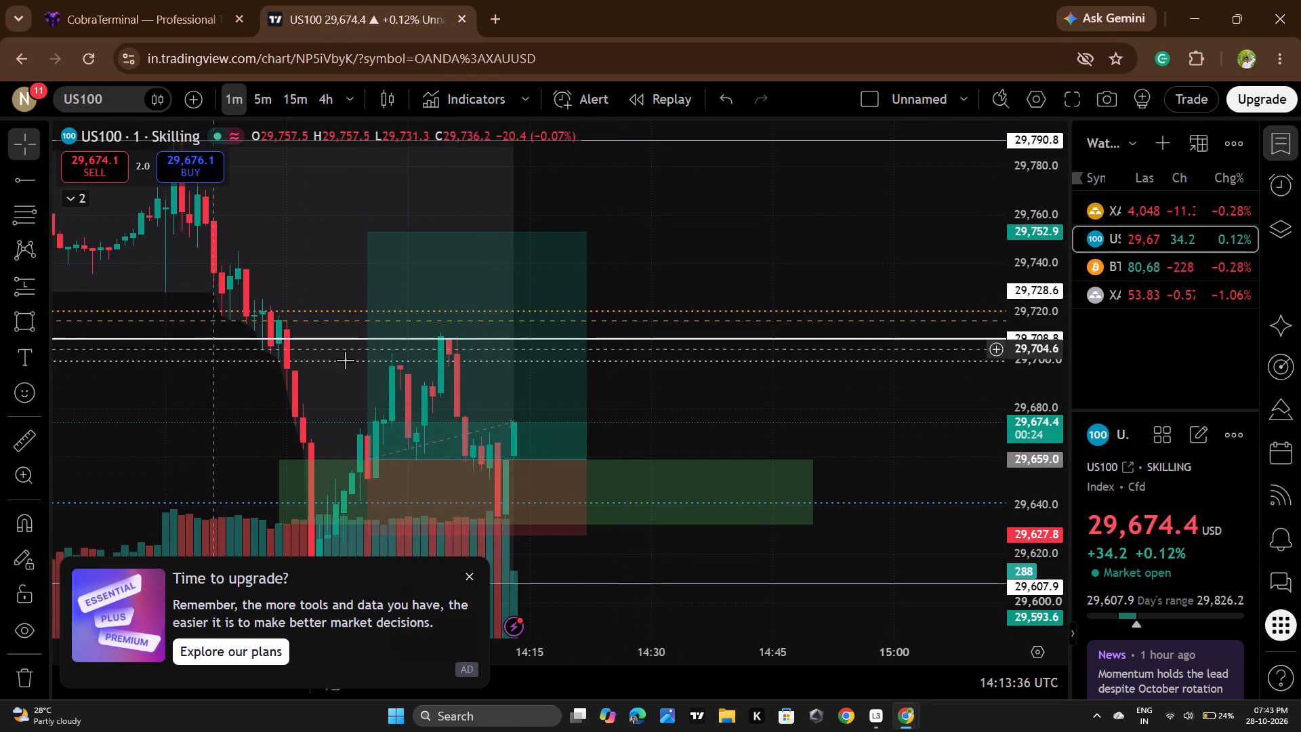
left_click(452, 409)
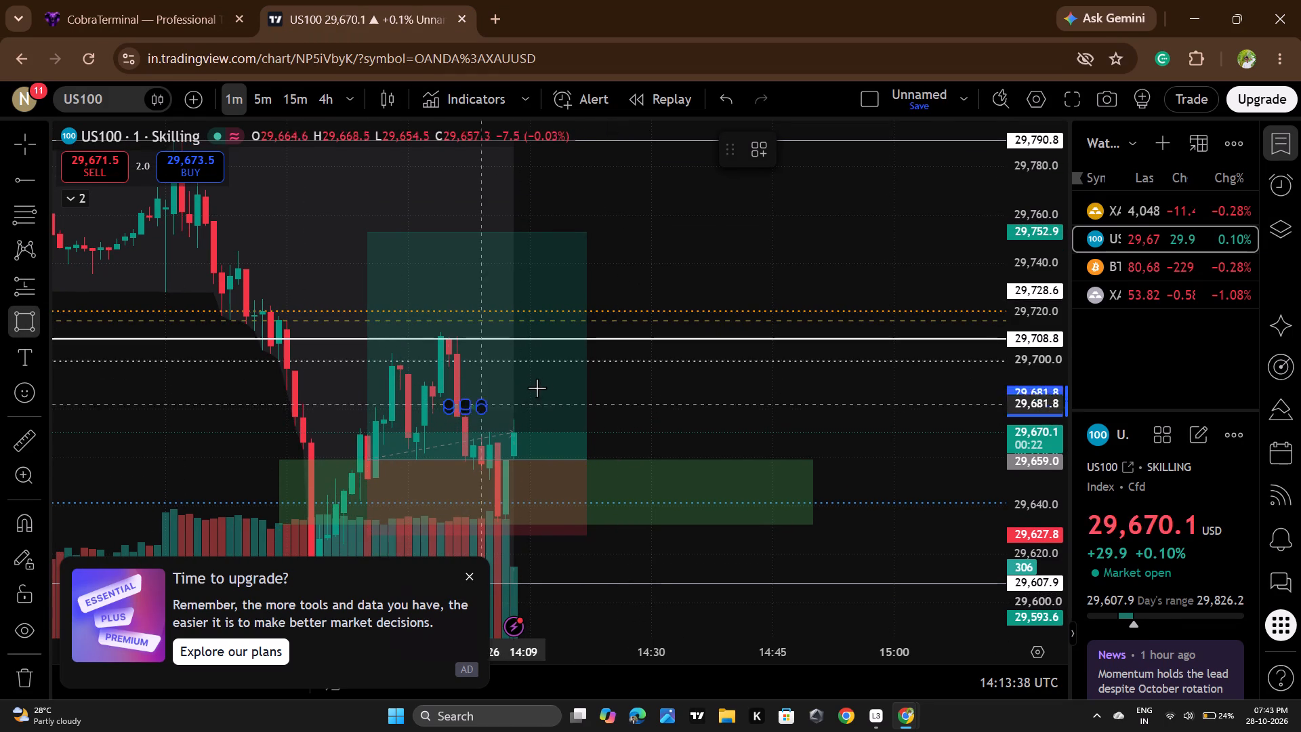
left_click(682, 365)
left_click(835, 415)
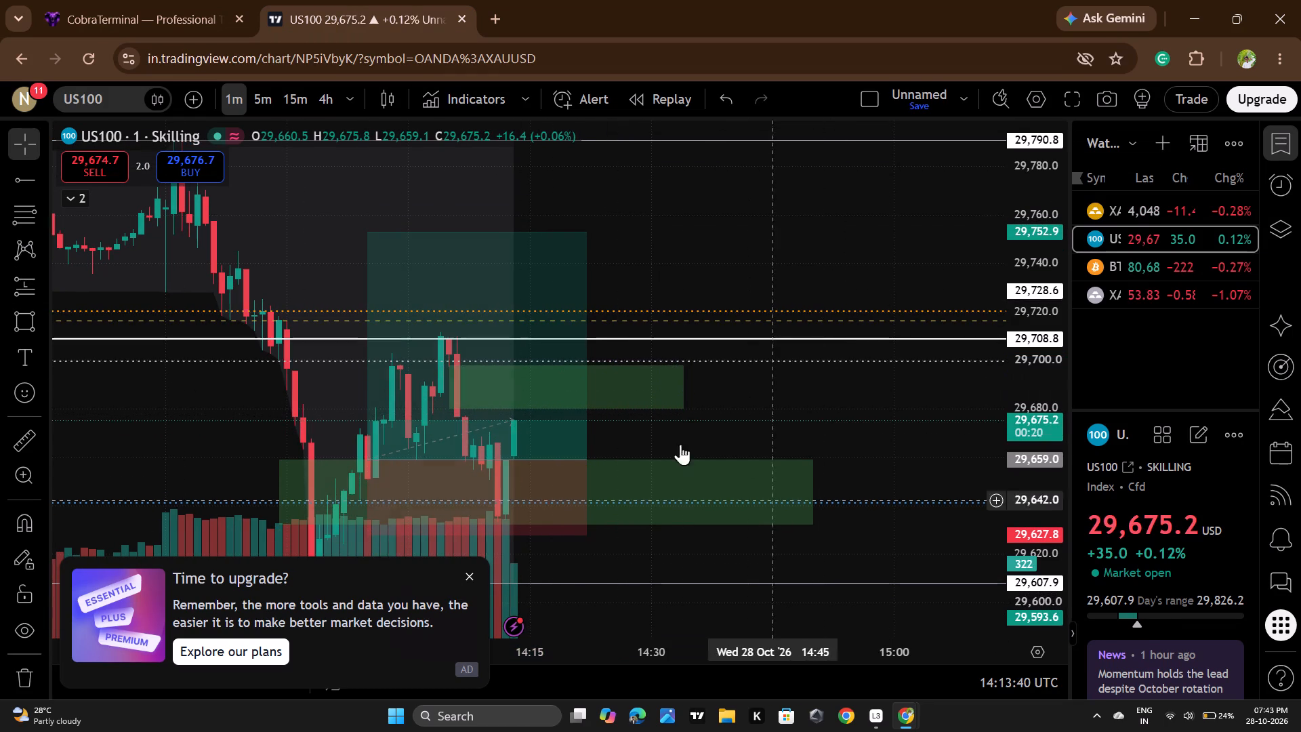
Monitor US100 against the upper green zone on TradingView, checking the open buy position's profit and loss on CobraTerminal.
left_click_drag(816, 441, 831, 400)
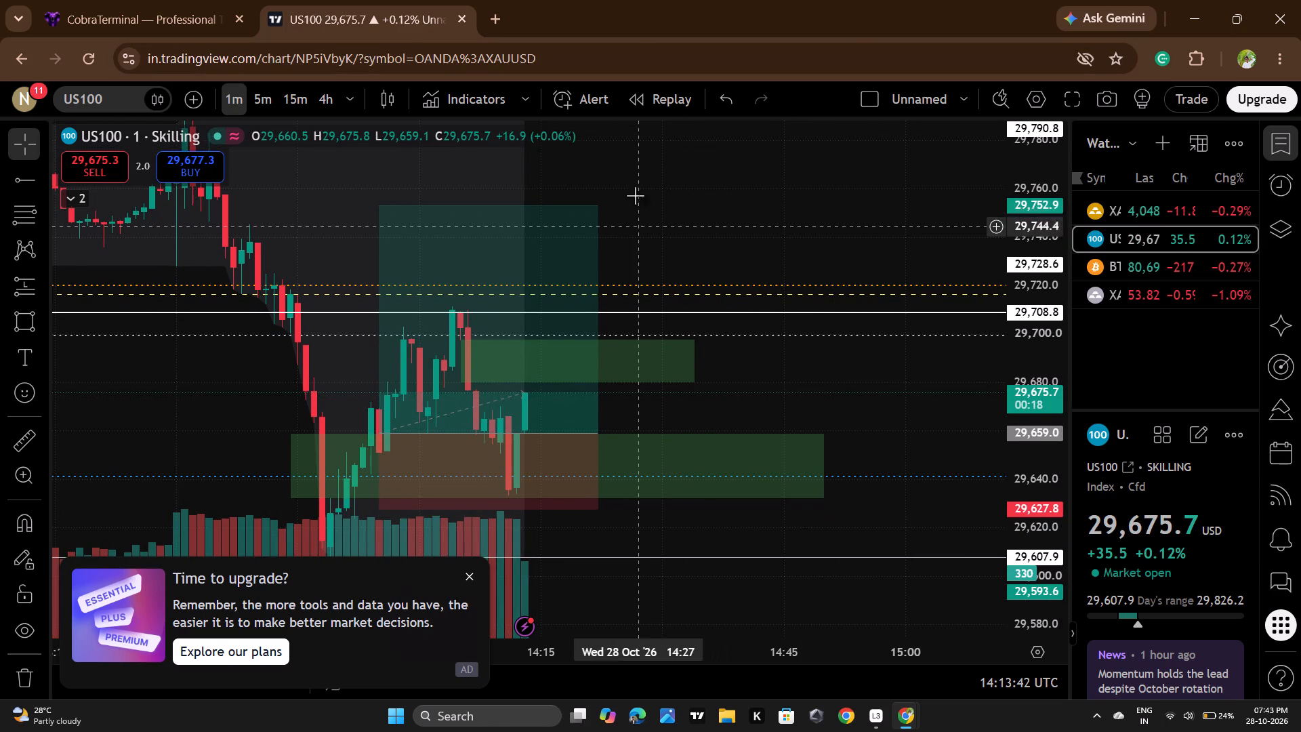
left_click(167, 0)
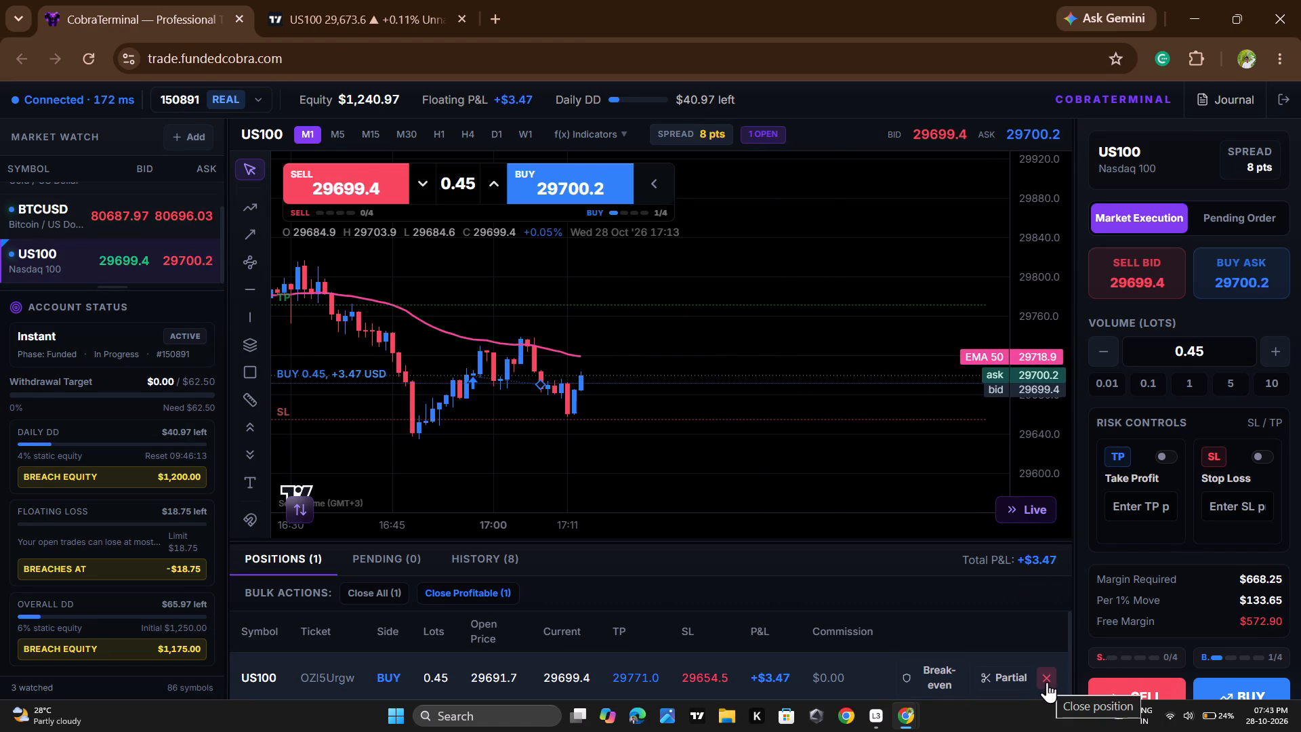
left_click(117, 0)
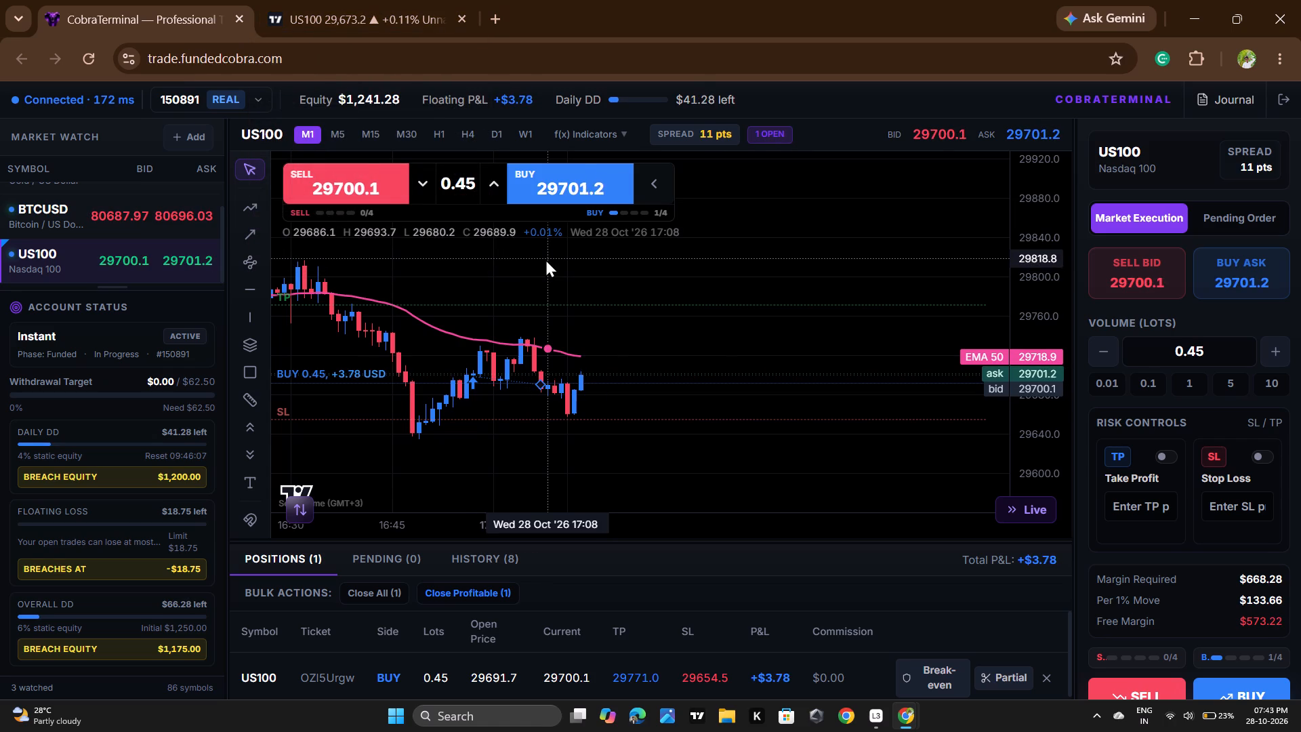
left_click(316, 0)
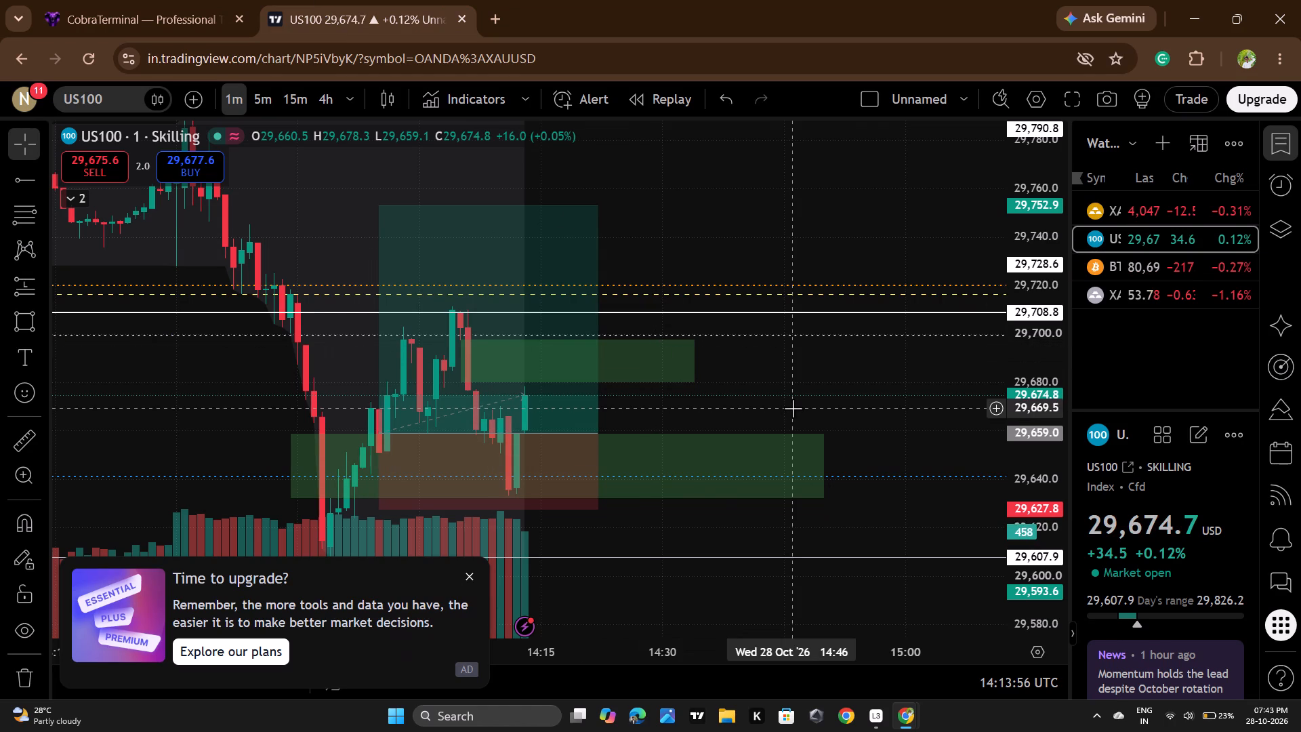
scroll(793, 408, "up", 3)
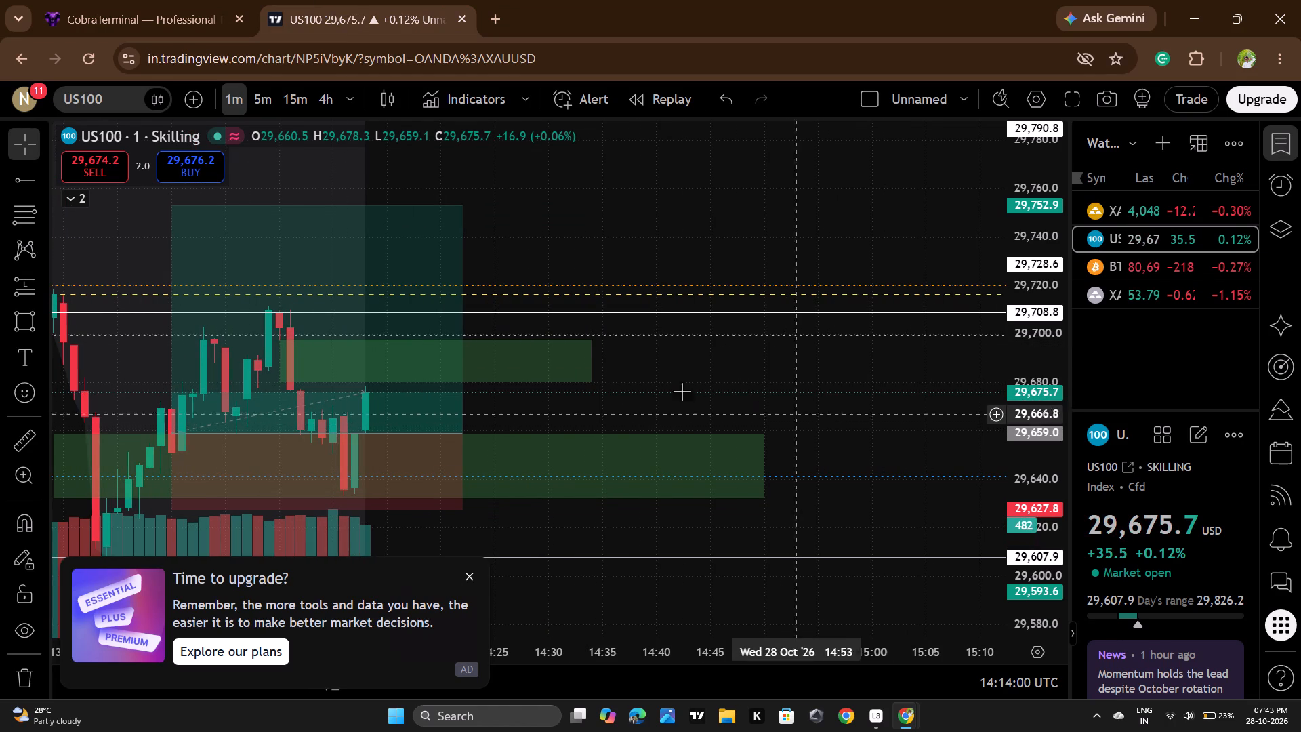
scroll(644, 394, "down", 1)
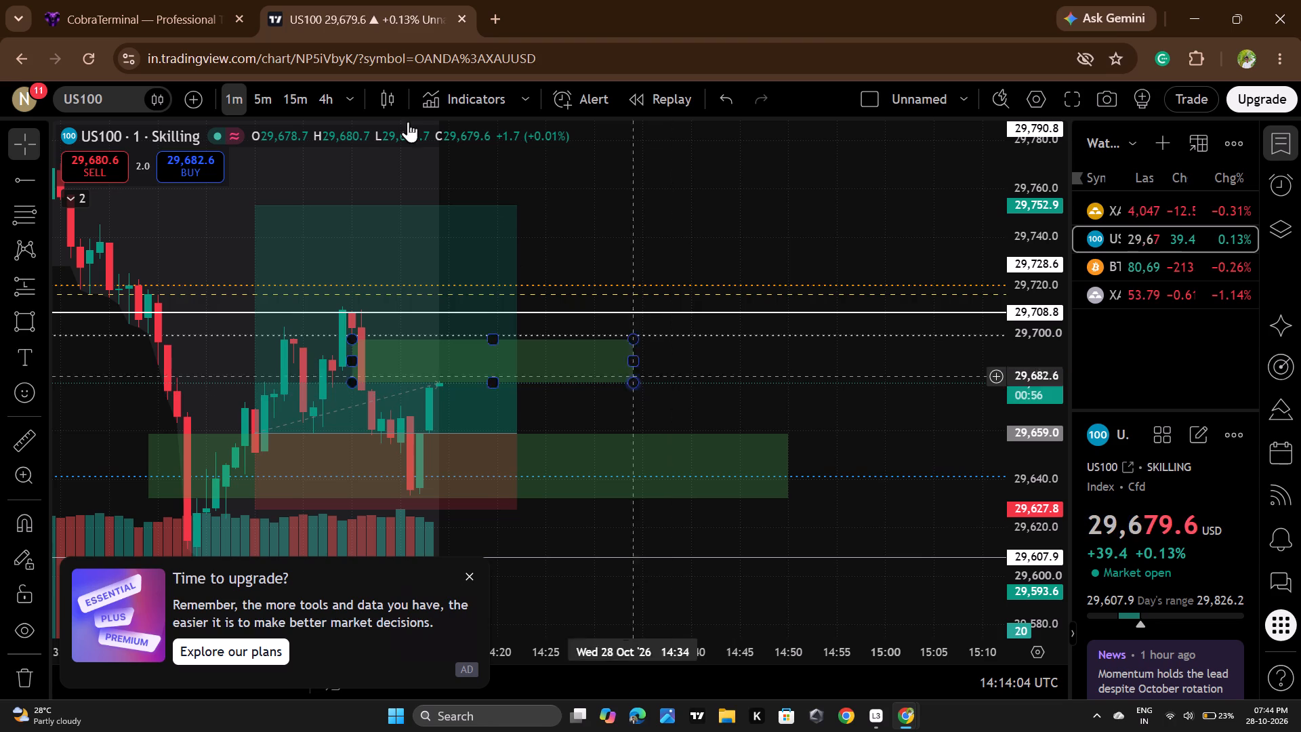
left_click(178, 0)
left_click(305, 0)
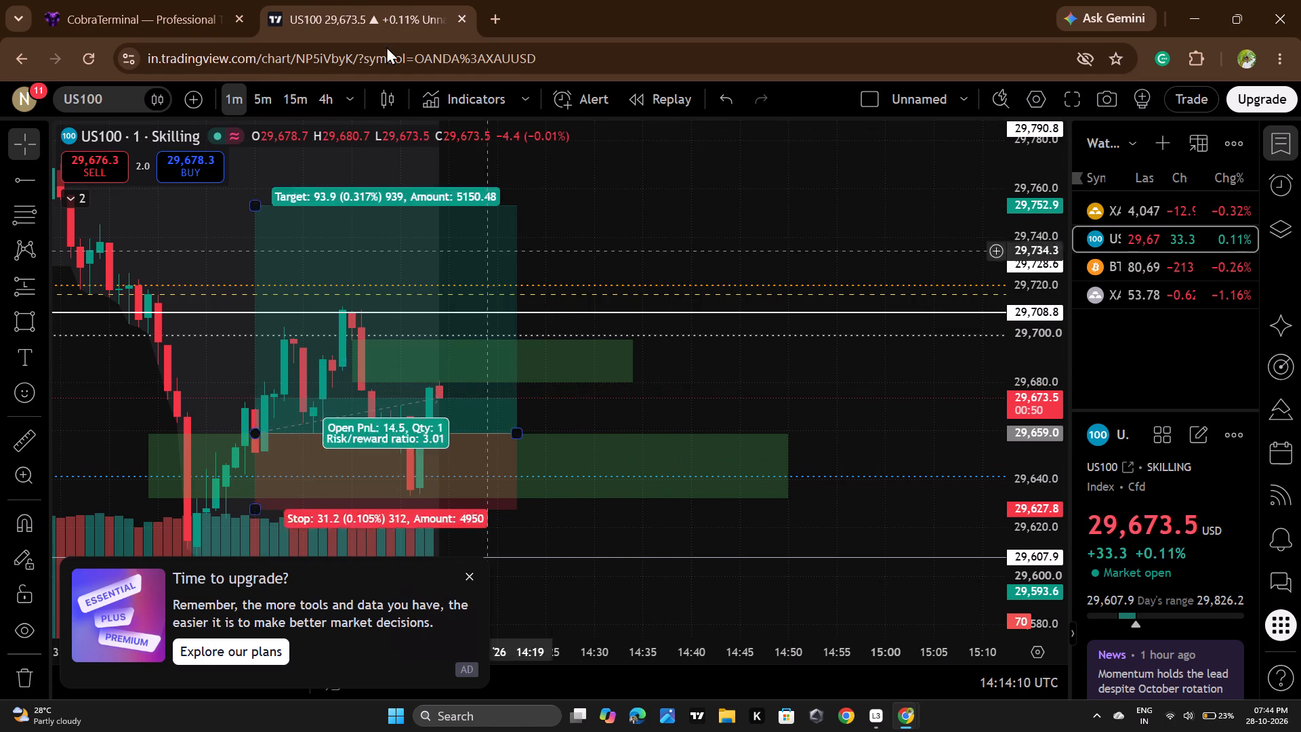
left_click(125, 0)
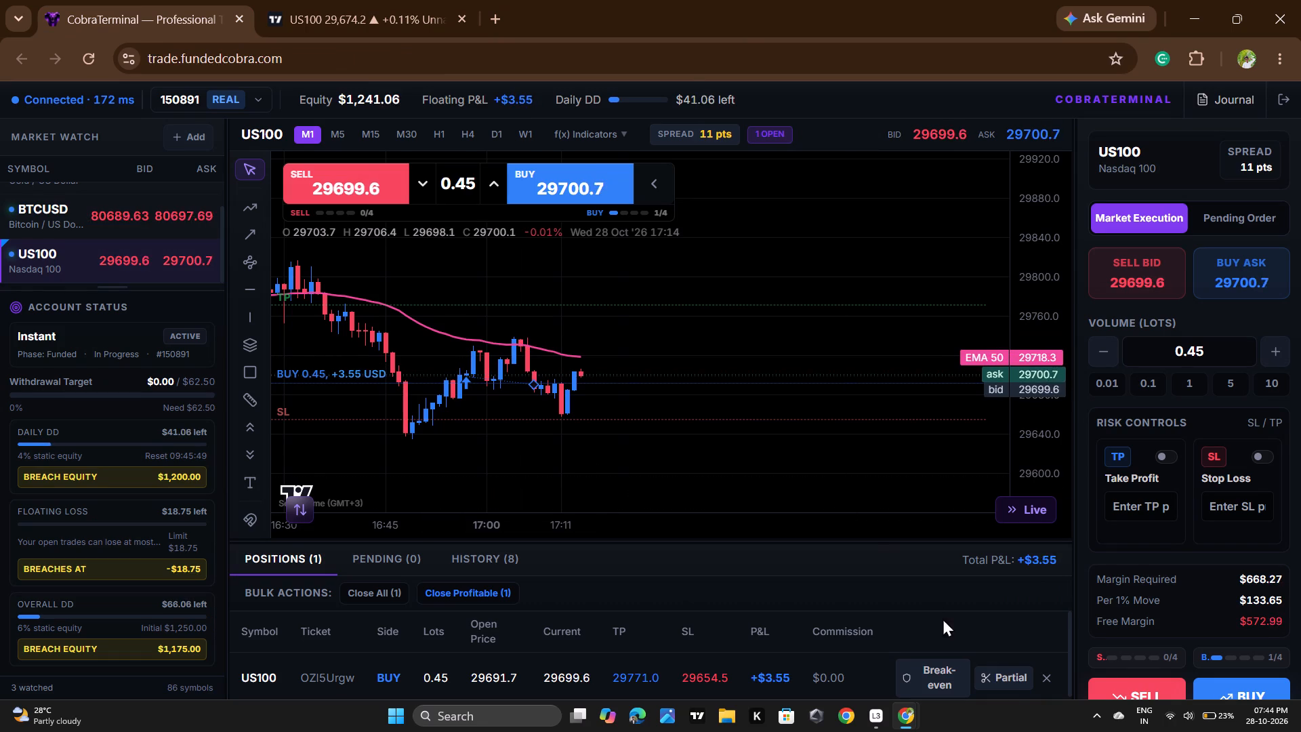
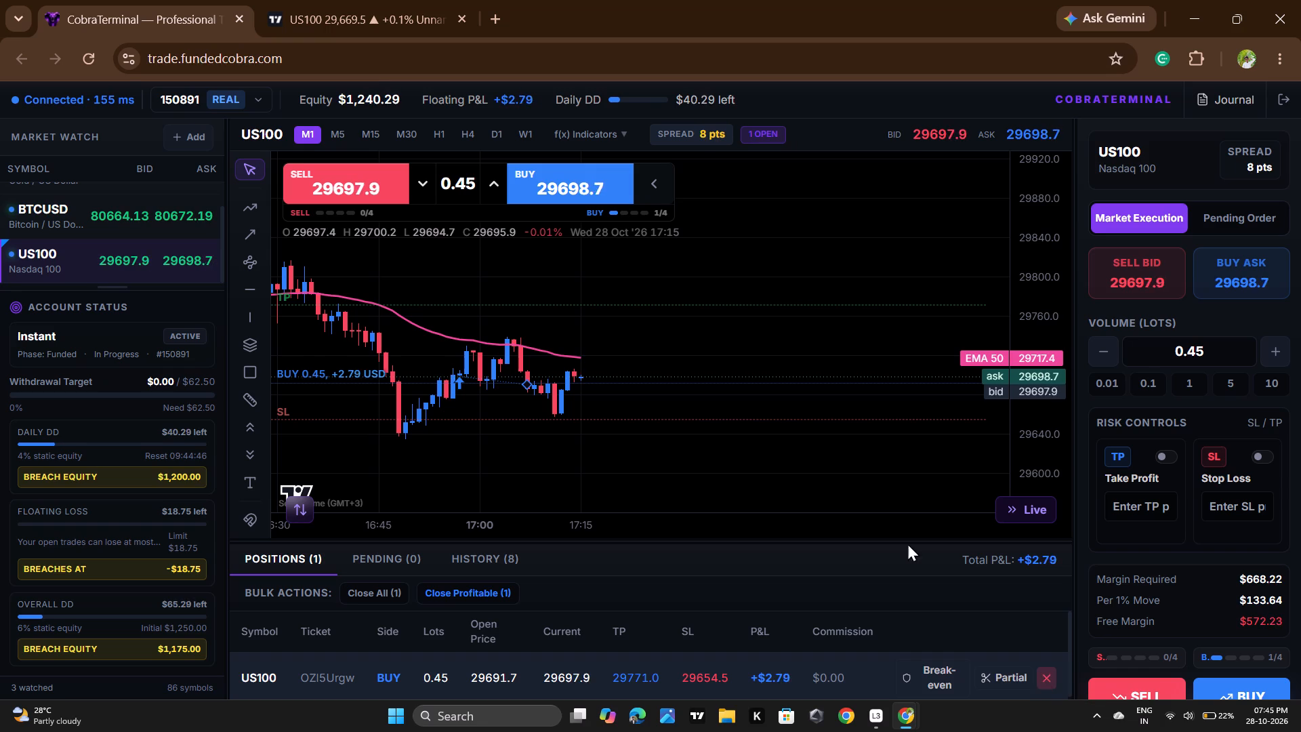
Check US100 on TradingView, then close the open 0.45-lot US100 buy position on CobraTerminal.
left_click(381, 0)
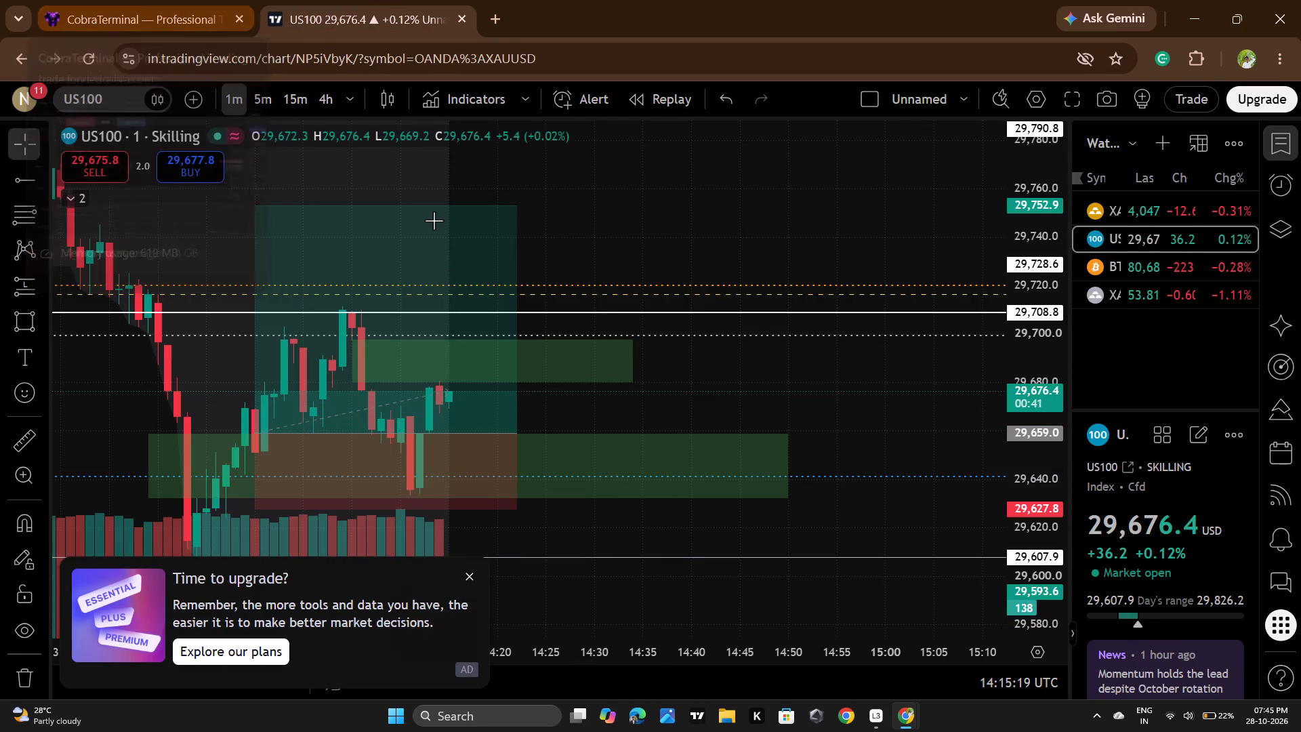
left_click(172, 0)
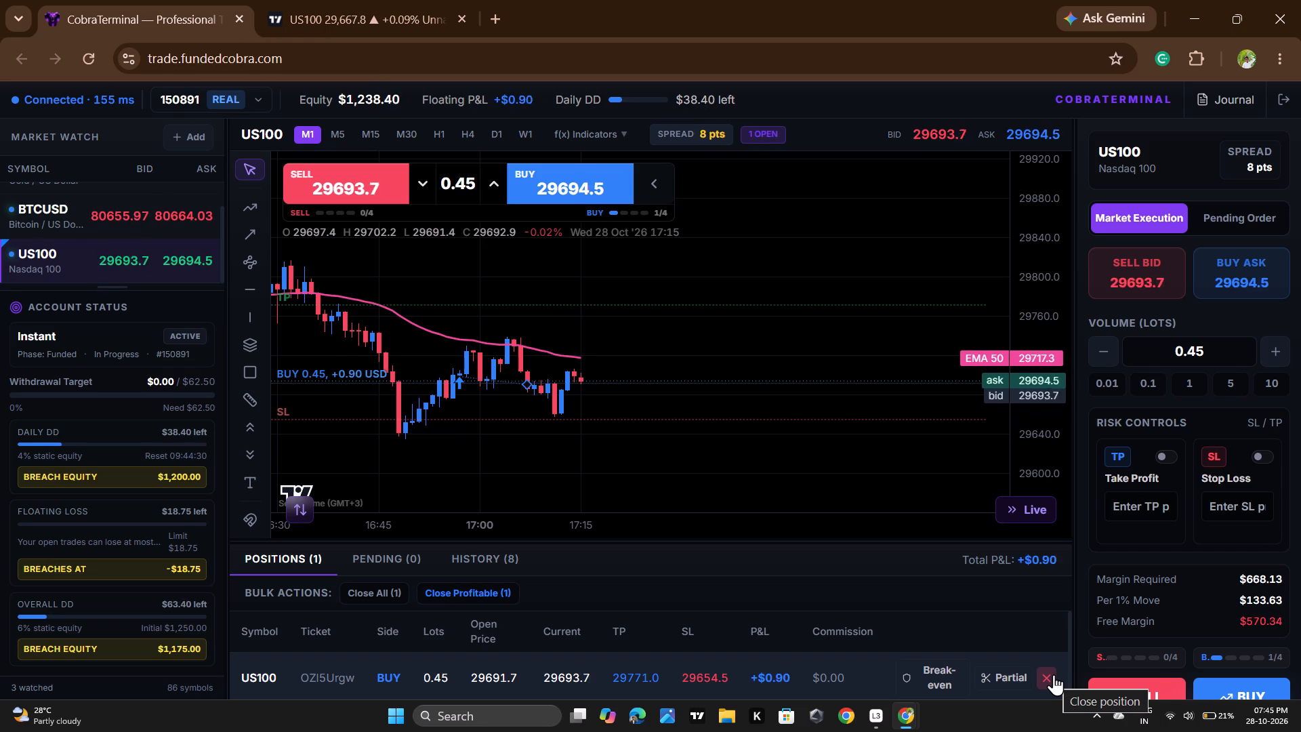
left_click(1054, 674)
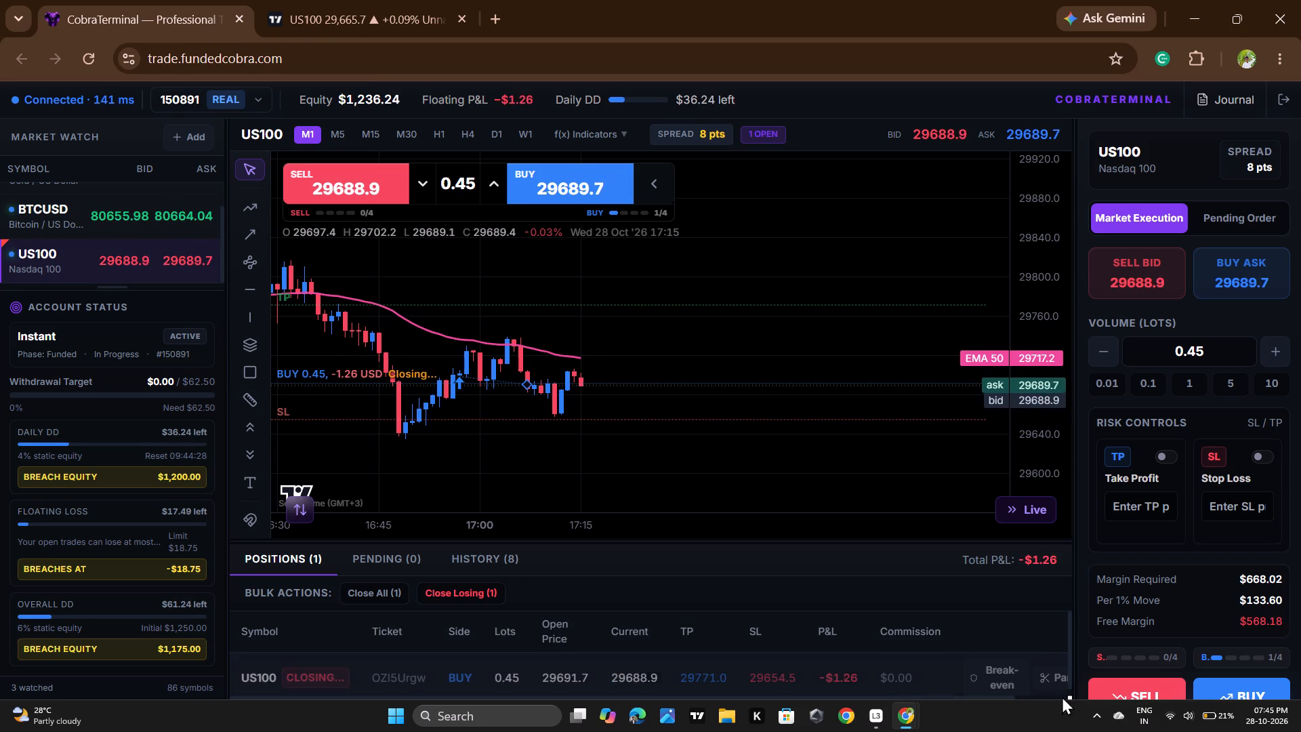
Review recent US100 candles on TradingView and the positions list and chart on CobraTerminal.
left_click(276, 0)
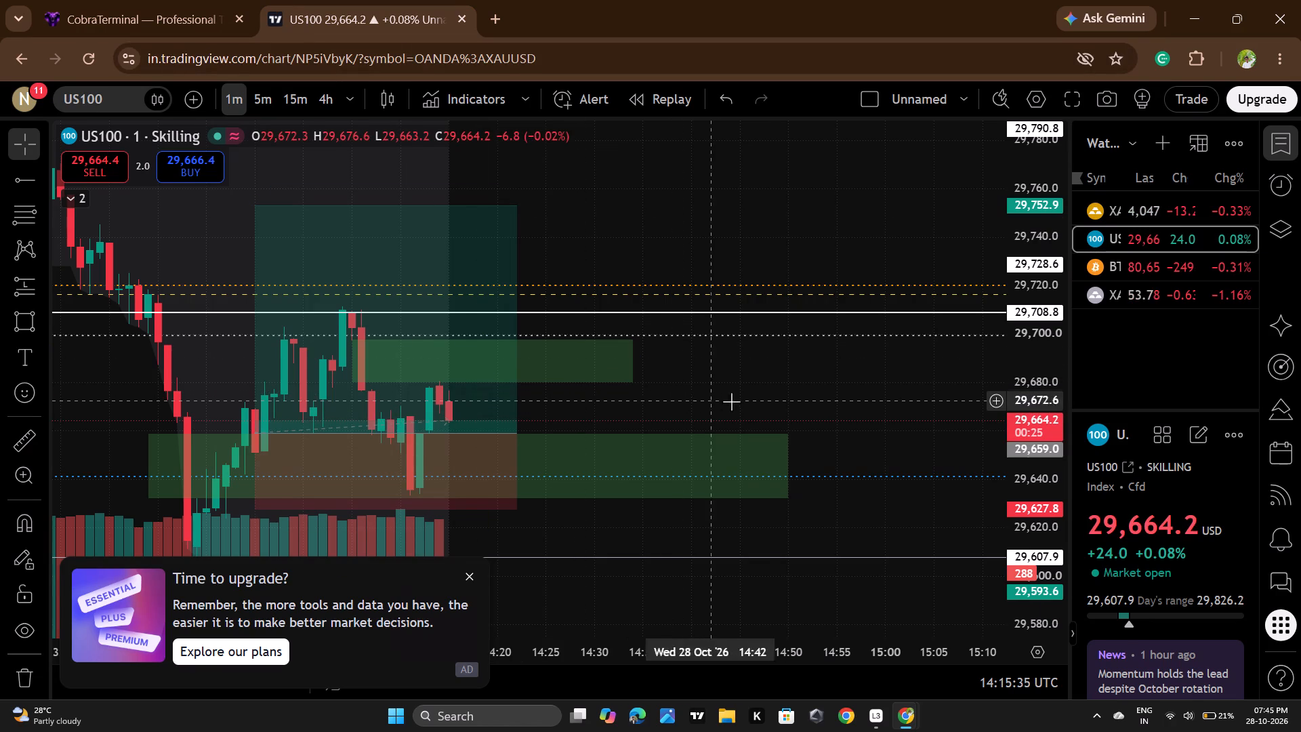
scroll(766, 399, "down", 3)
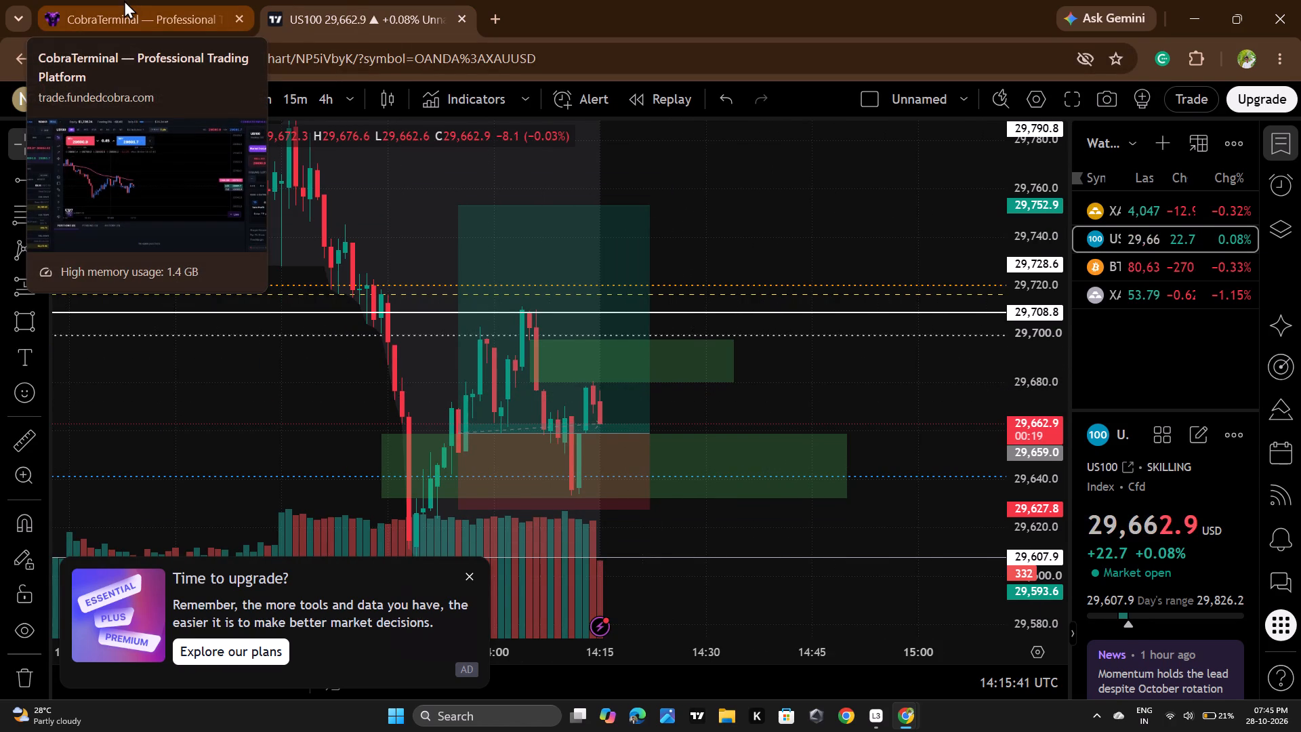
left_click(124, 0)
scroll(493, 354, "down", 2)
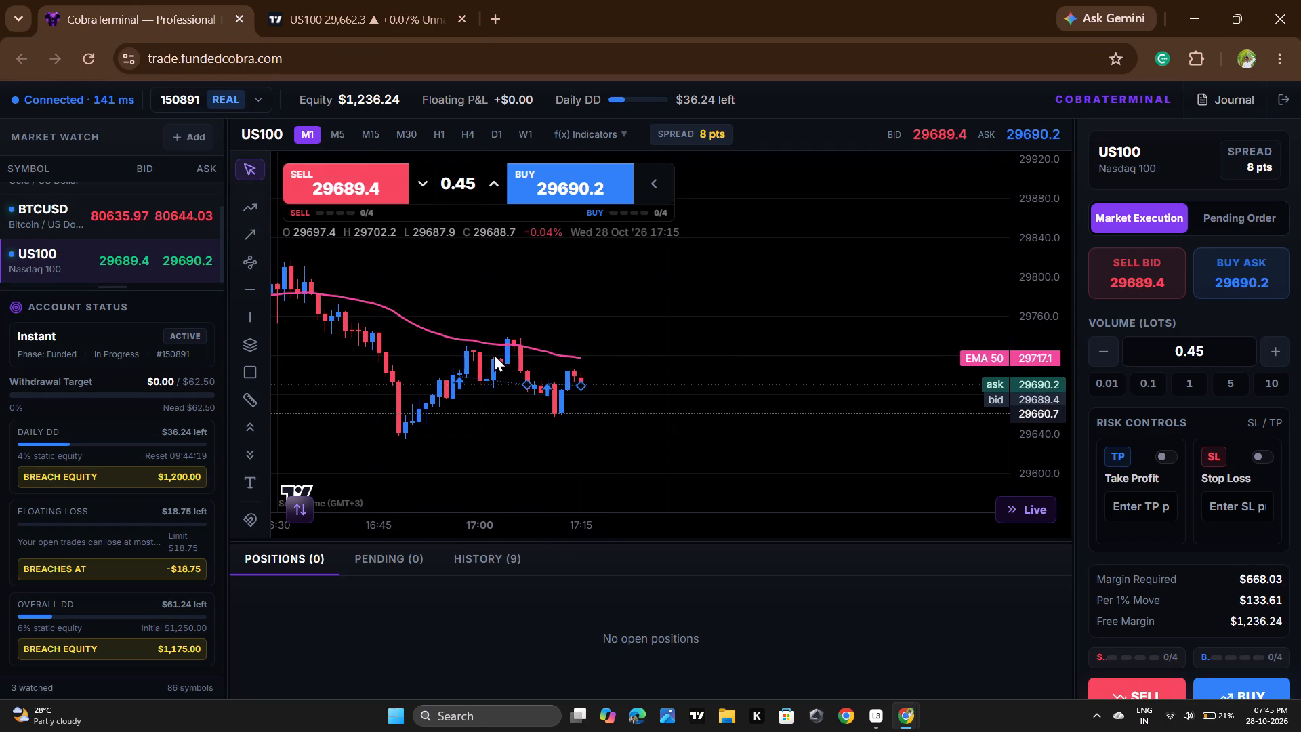
scroll(494, 354, "down", 2)
scroll(636, 394, "up", 7)
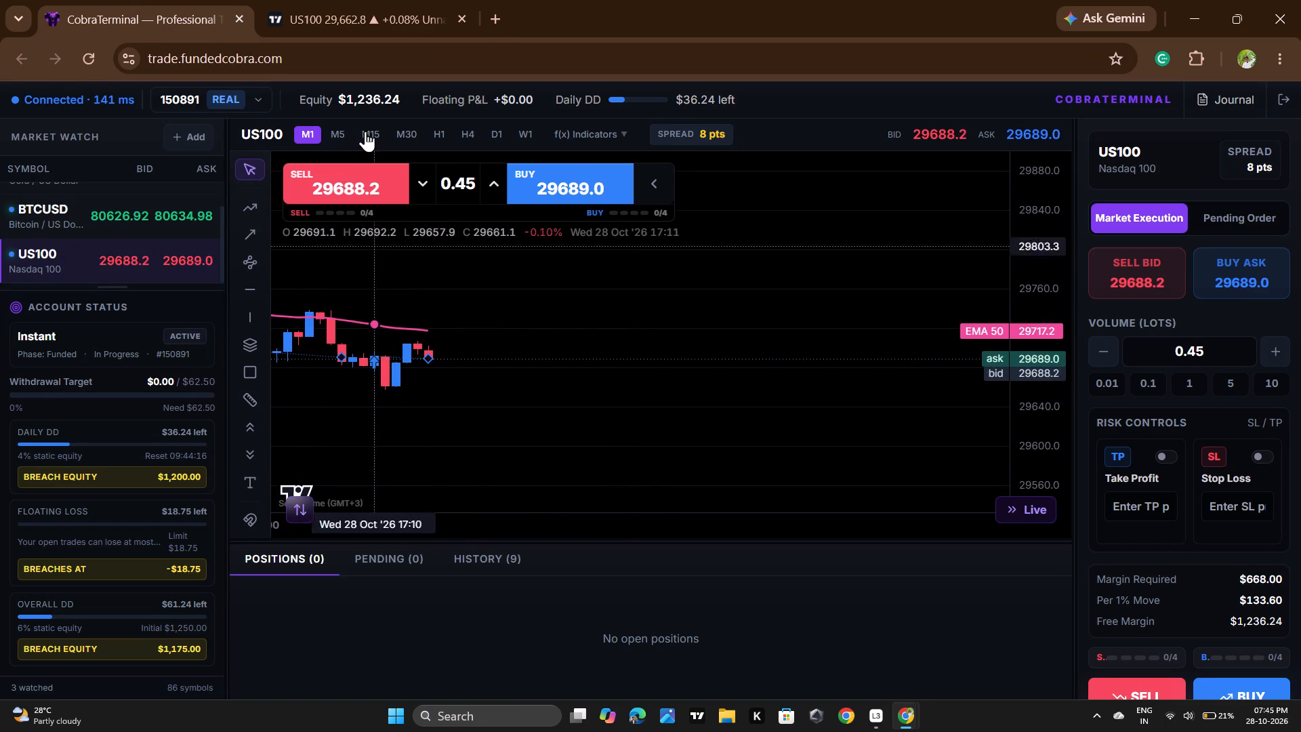
On TradingView, delete the upper green rectangle zone between about 29,680 and 29,698 from the US100 chart.
left_click(380, 0)
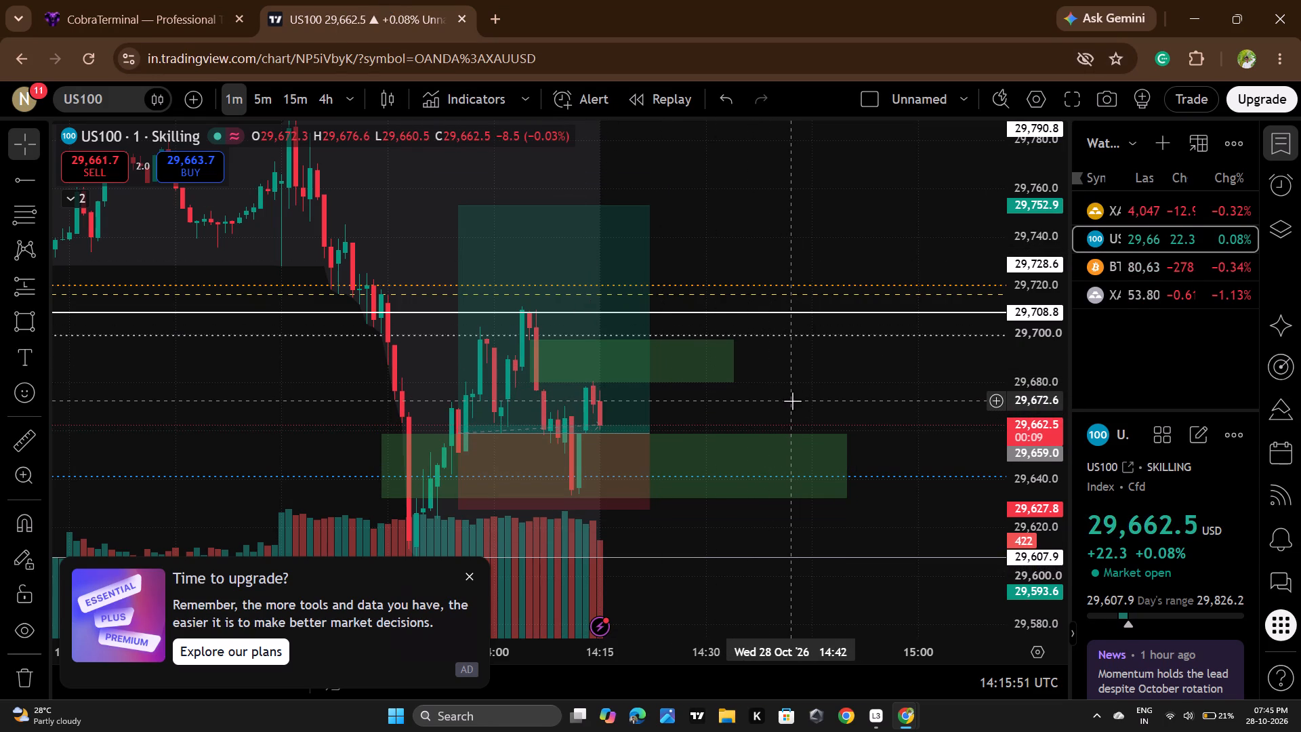
left_click(684, 378)
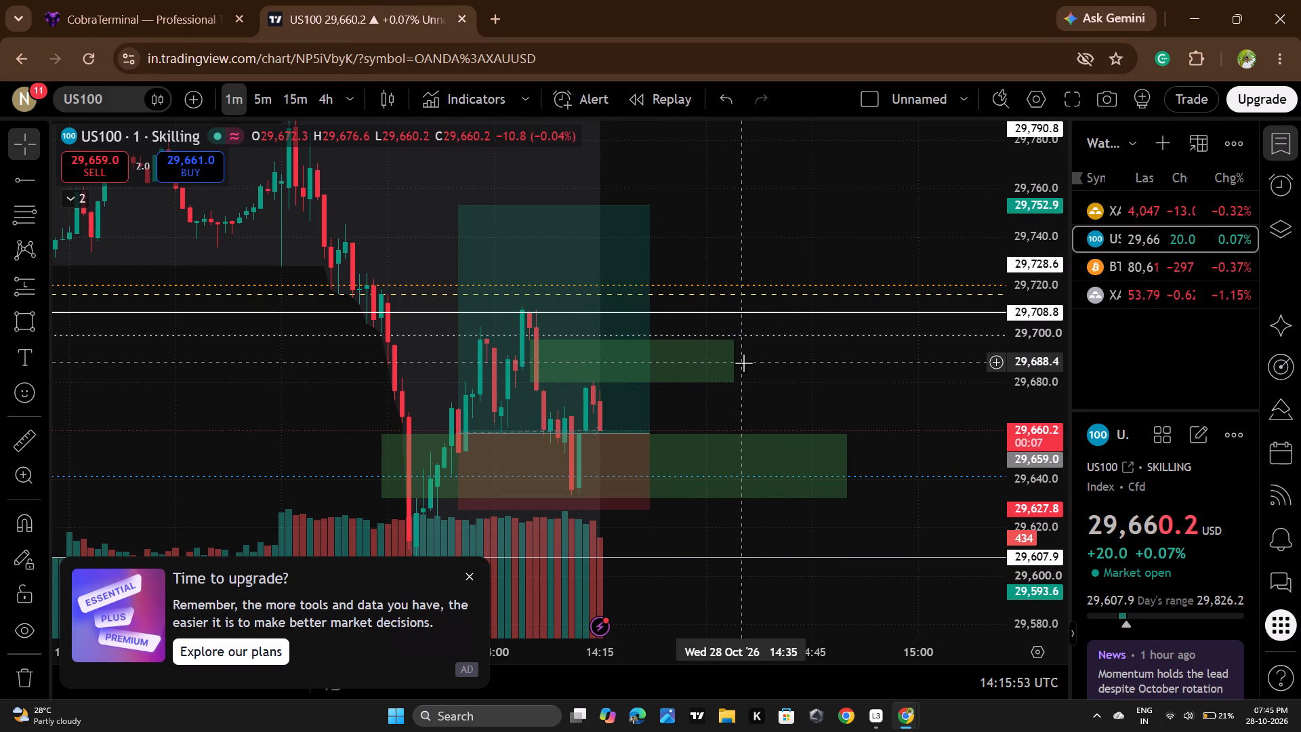
left_click(741, 363)
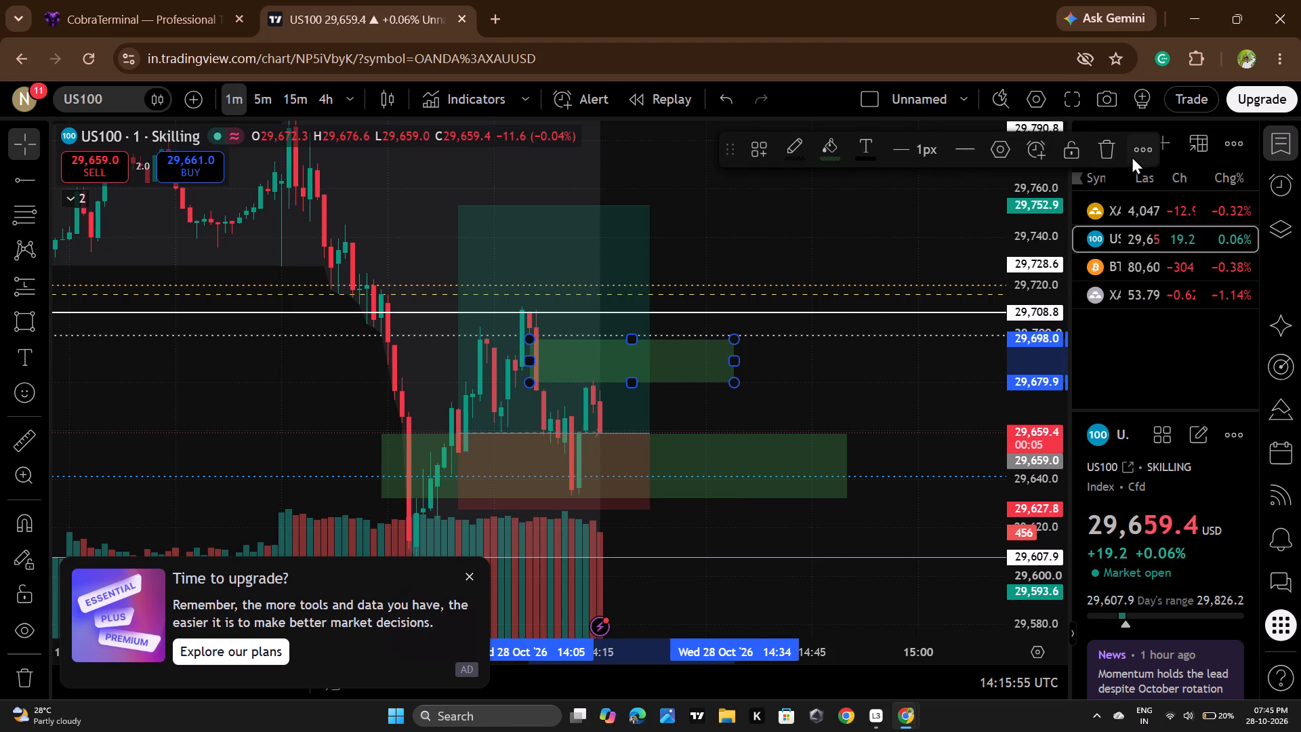
left_click(1103, 154)
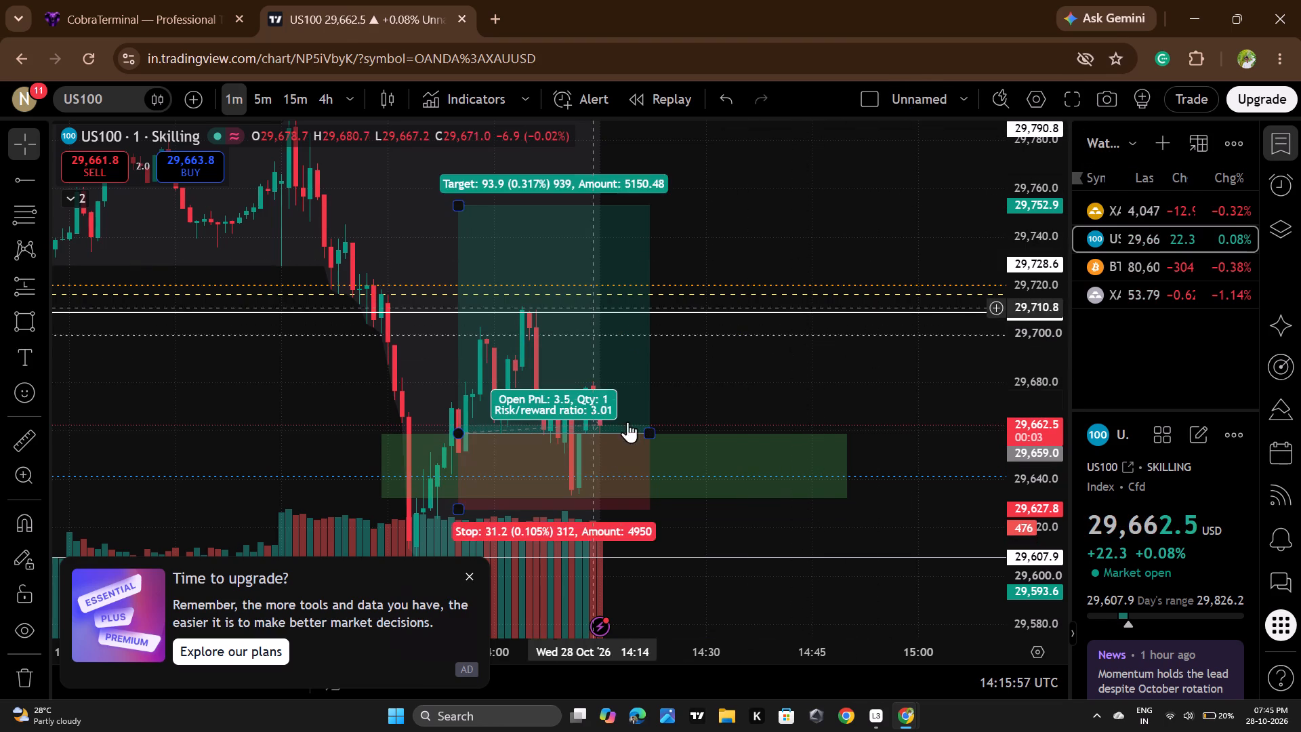
Dismiss the upgrade advertisement covering the TradingView chart.
left_click(476, 574)
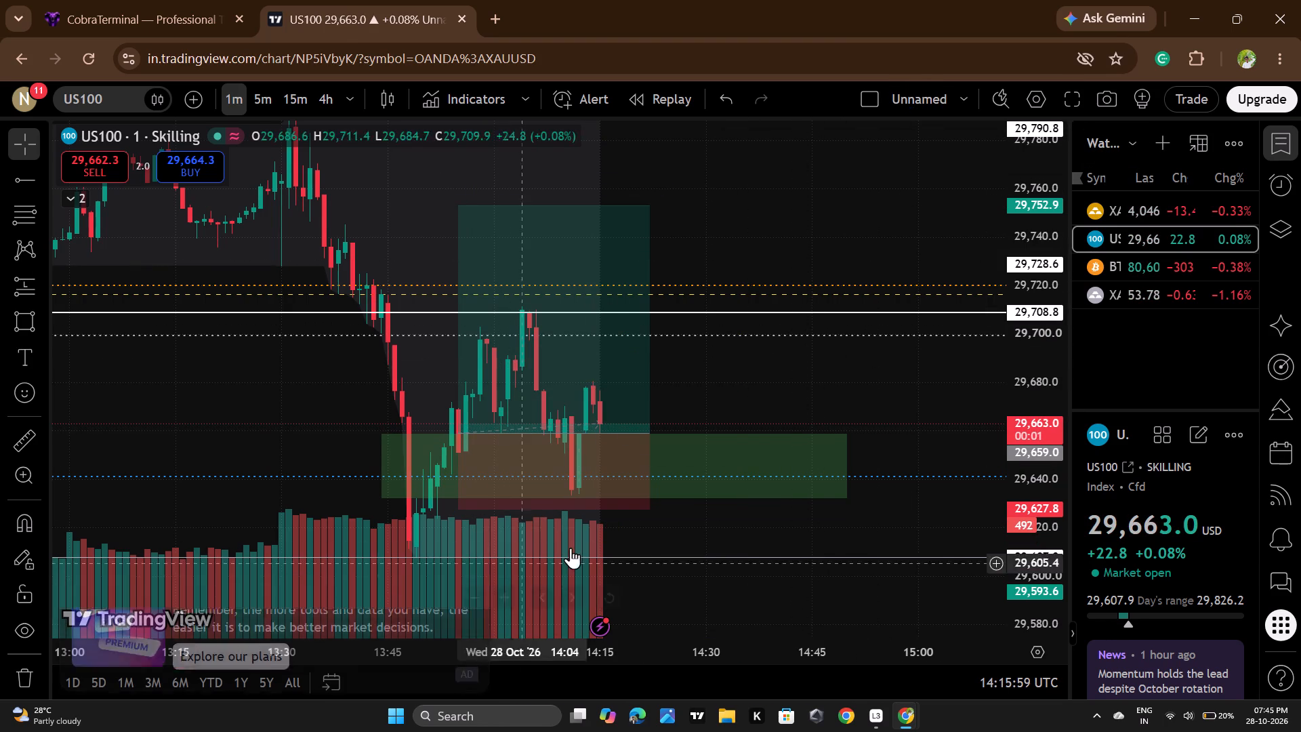
On CobraTerminal, set the US100 order volume to 0.5 lots.
left_click(193, 0)
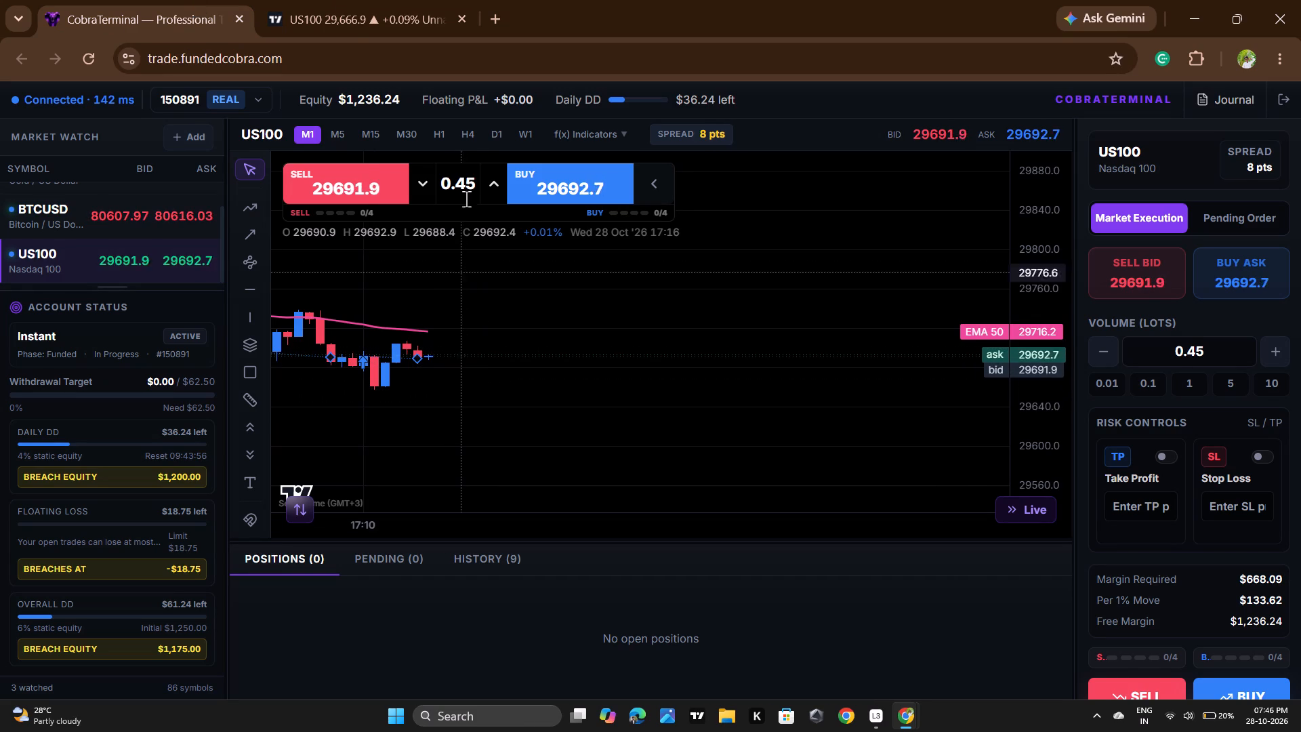
triple_click(493, 188)
double_click(493, 188)
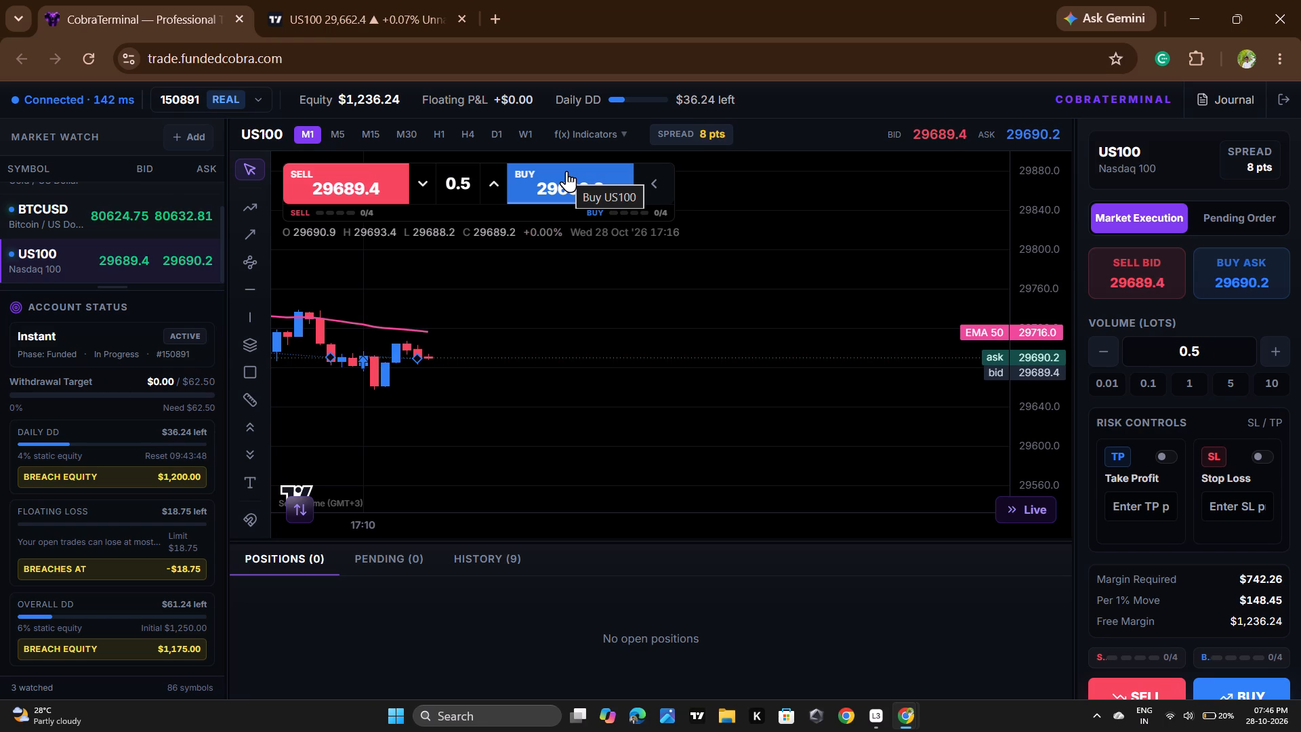
Compare the latest US100 price action on TradingView with the one-minute chart on CobraTerminal.
left_click(364, 0)
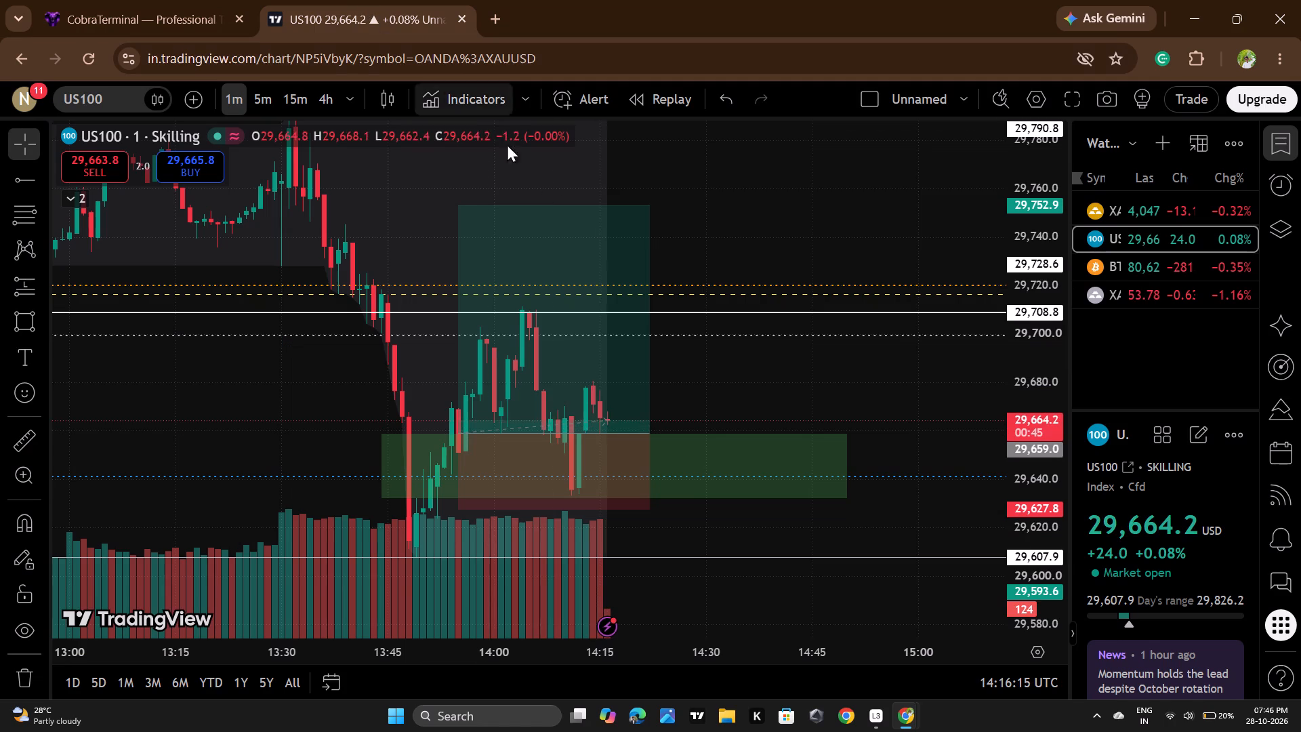
scroll(716, 308, "up", 1)
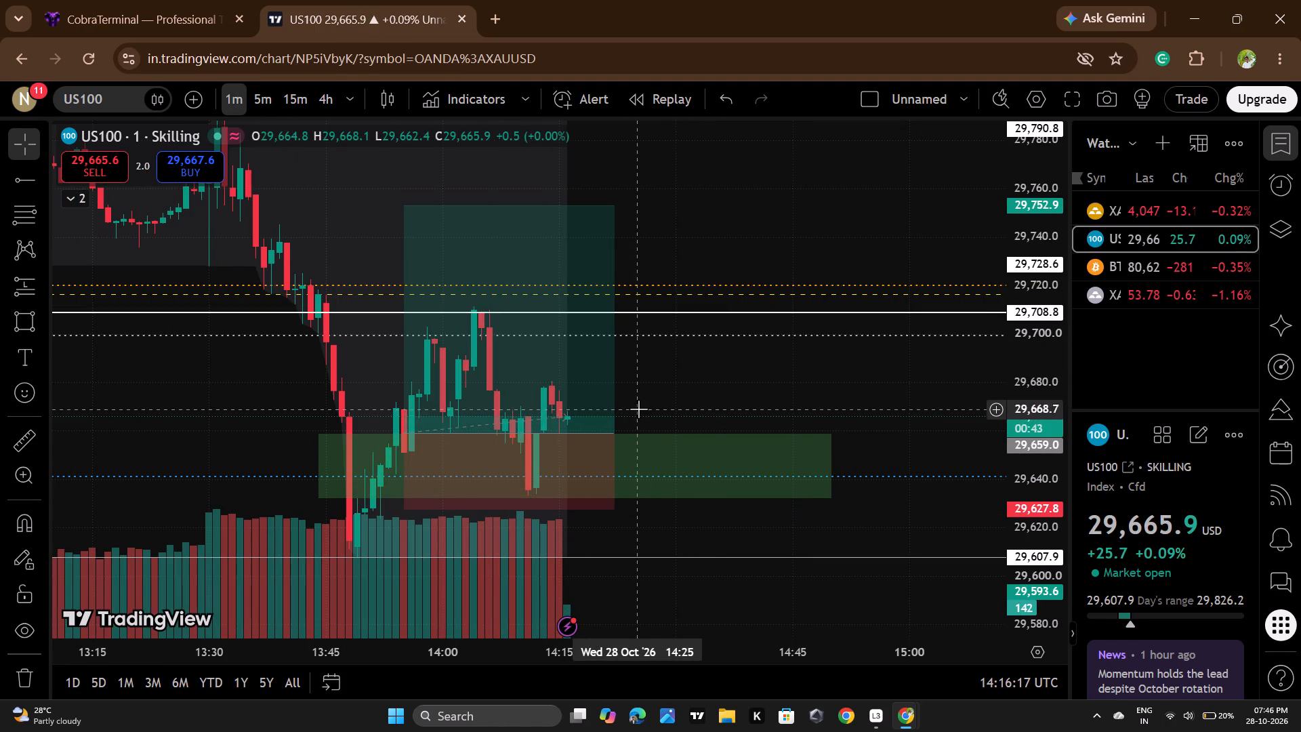
left_click(465, 0)
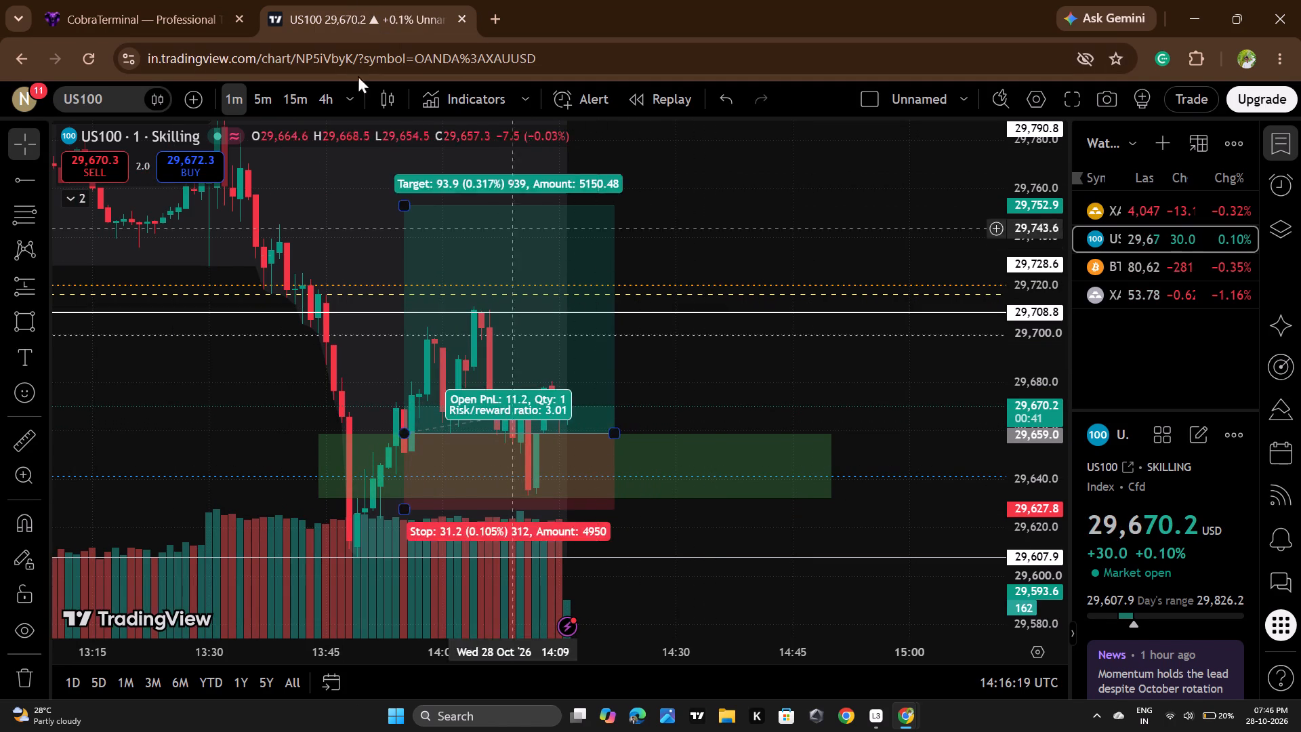
left_click(124, 0)
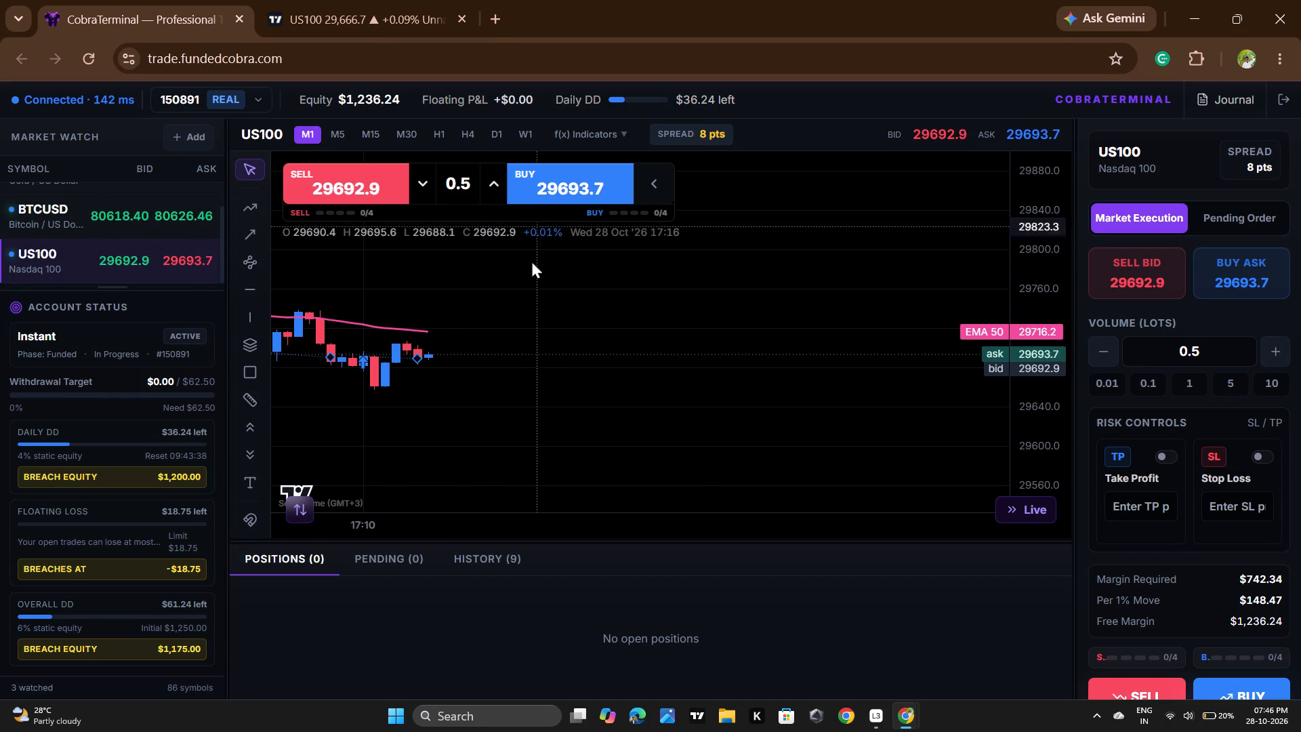
scroll(464, 383, "down", 4)
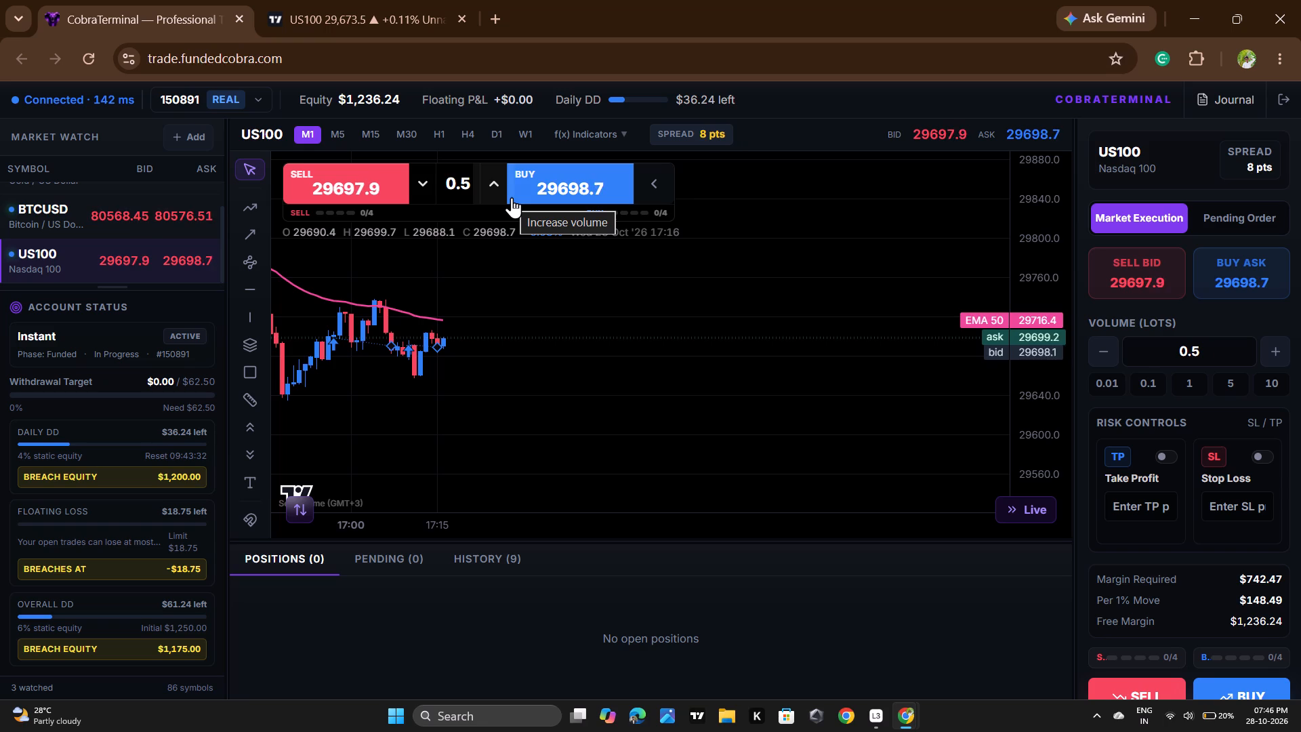
Examine US100 on TradingView against the remaining green zone and recent swings, checking CobraTerminal's quotes for a possible entry.
left_click(300, 14)
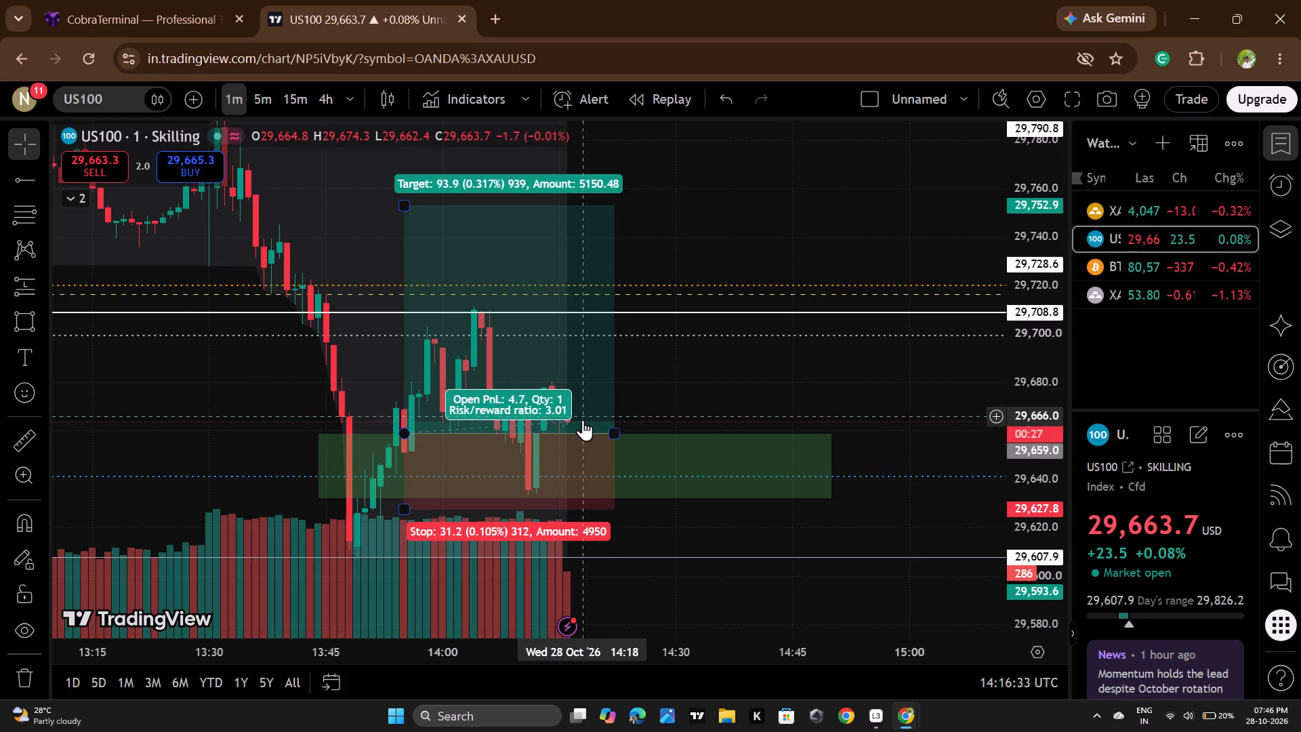
scroll(582, 420, "down", 1)
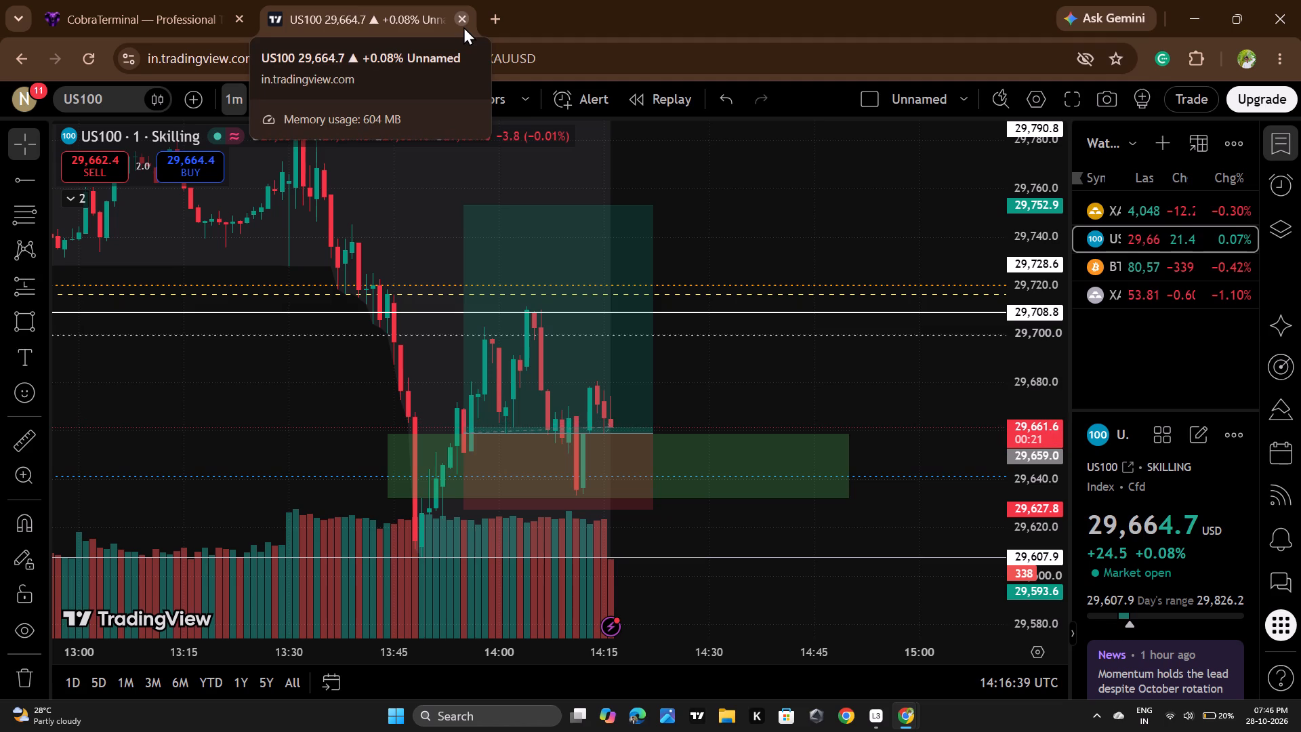
scroll(463, 43, "down", 5)
scroll(405, 186, "down", 5)
scroll(463, 340, "down", 4)
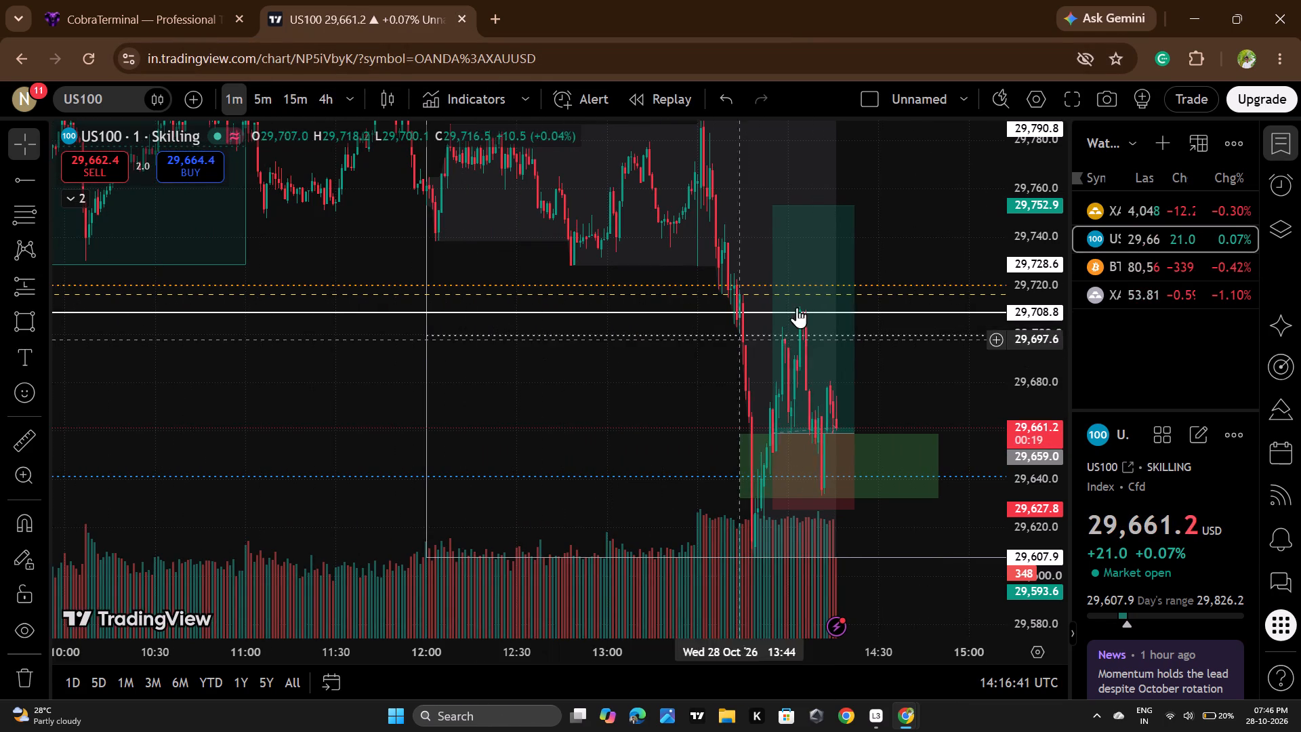
scroll(1046, 303, "up", 5)
scroll(992, 453, "up", 4)
scroll(950, 414, "up", 2)
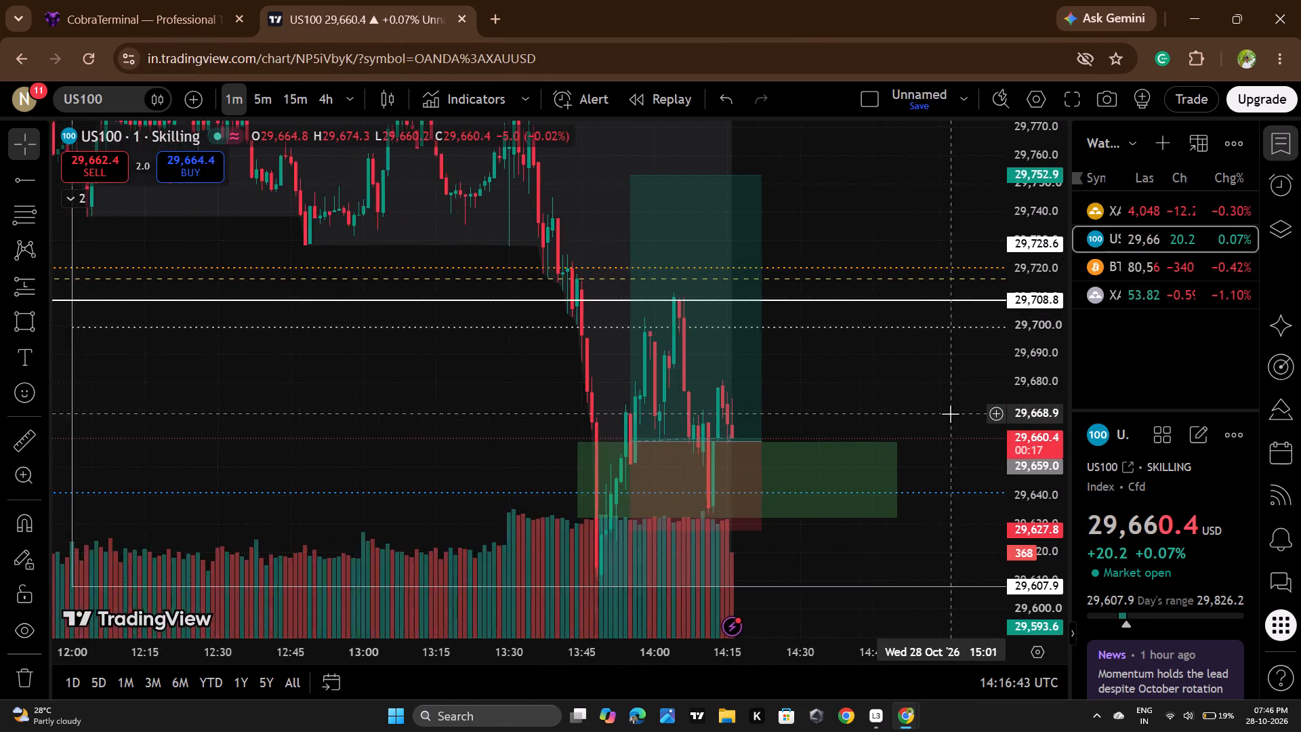
scroll(950, 413, "up", 3)
left_click_drag(819, 401, 745, 333)
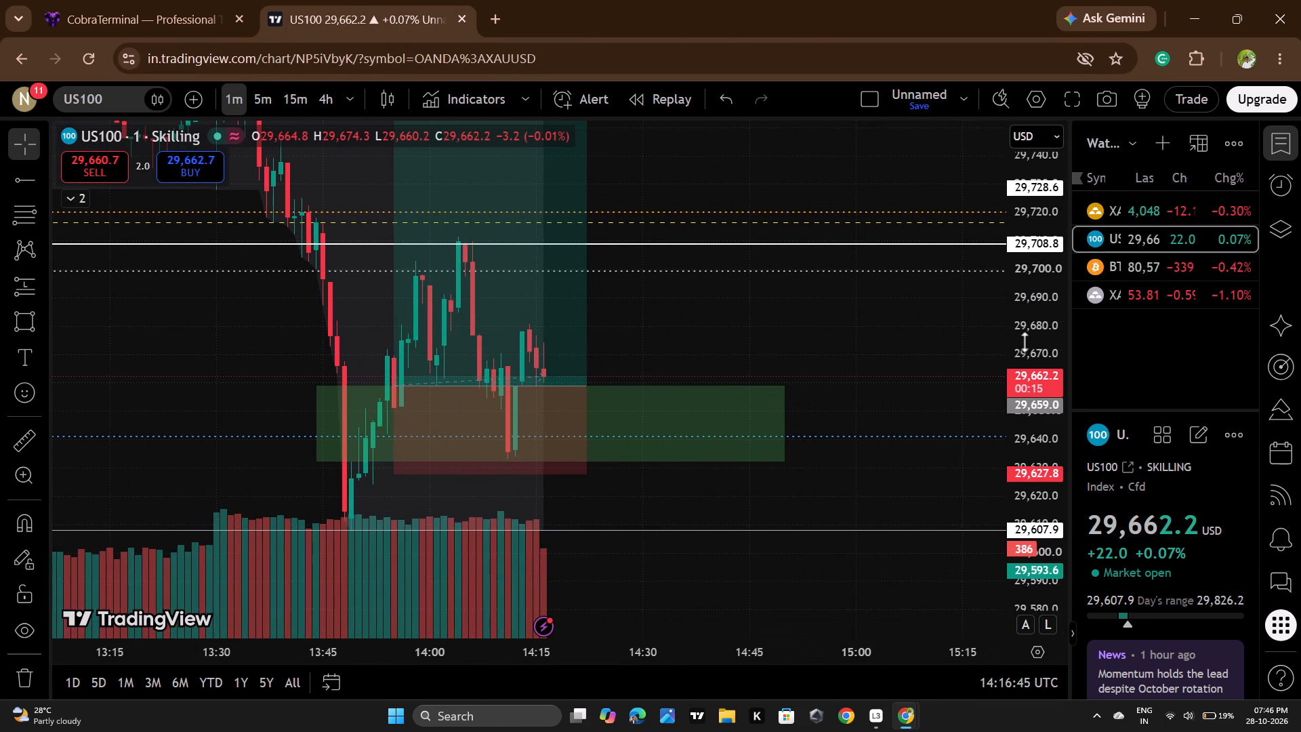
scroll(1030, 348, "down", 7)
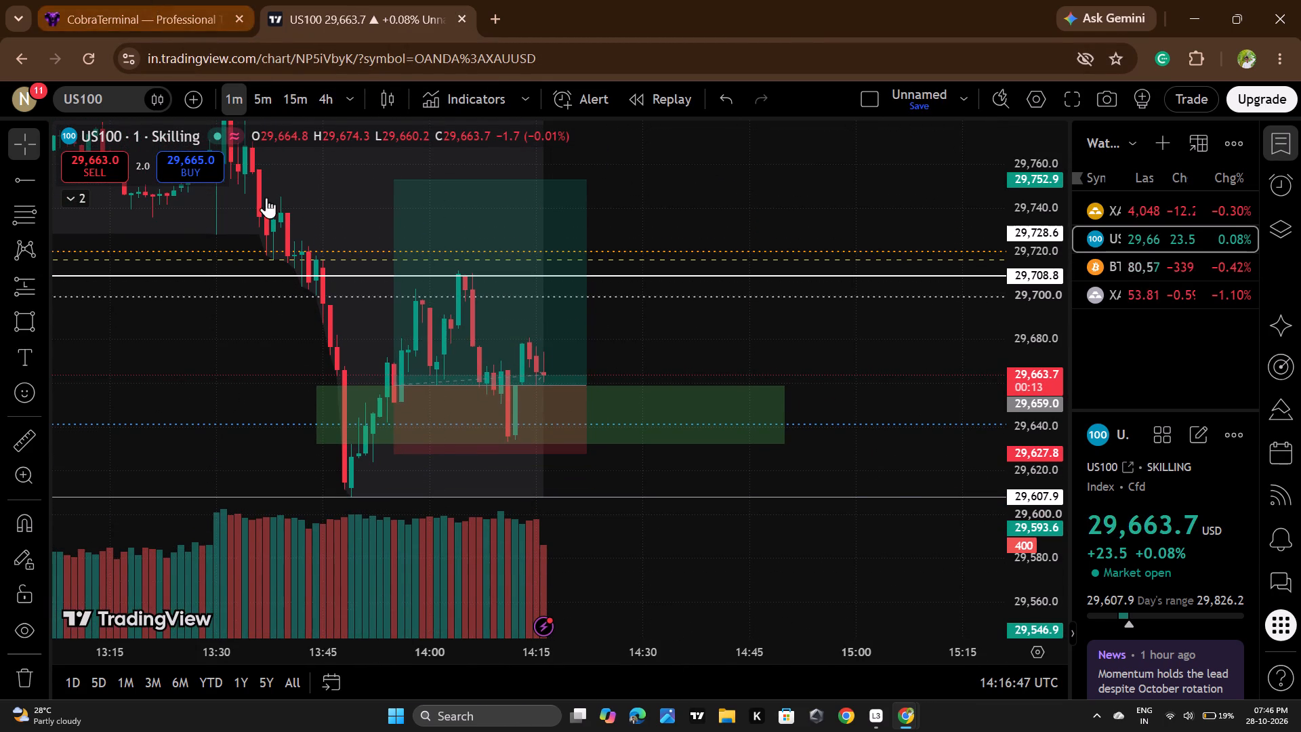
scroll(333, 269, "down", 5)
scroll(373, 339, "down", 4)
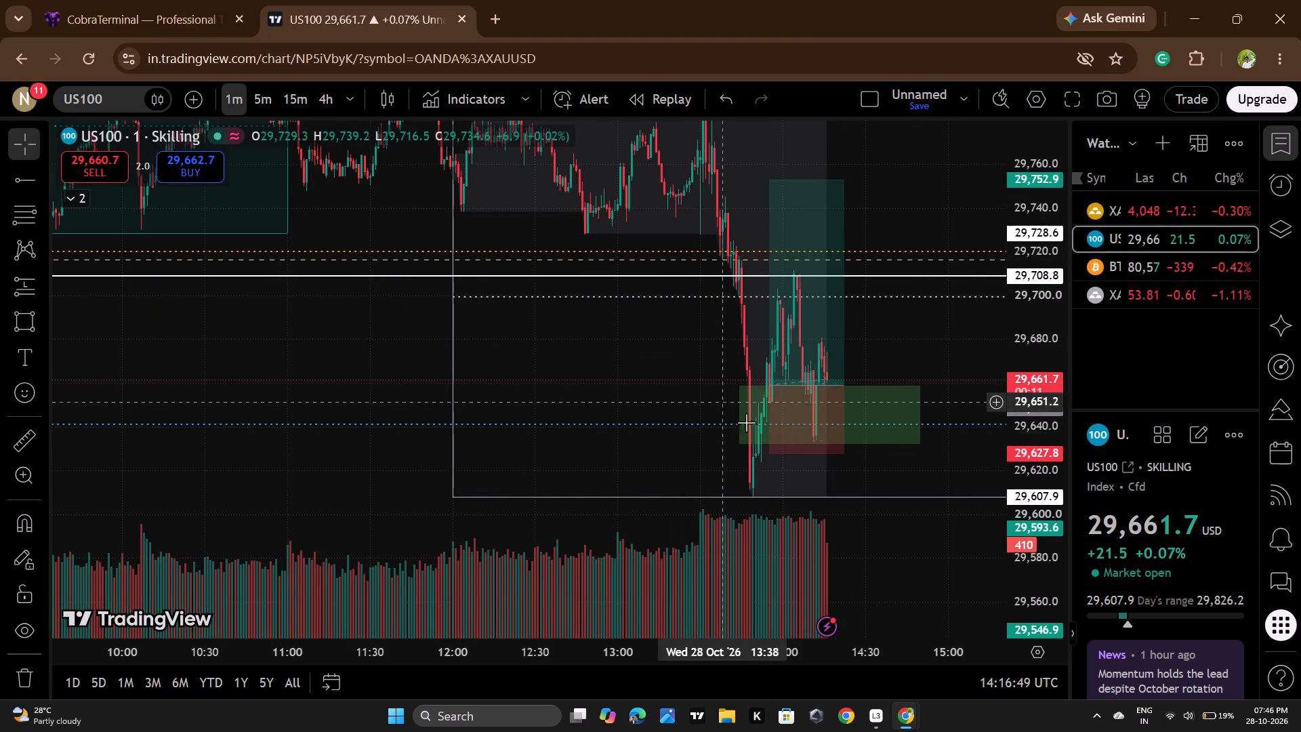
scroll(789, 449, "up", 8)
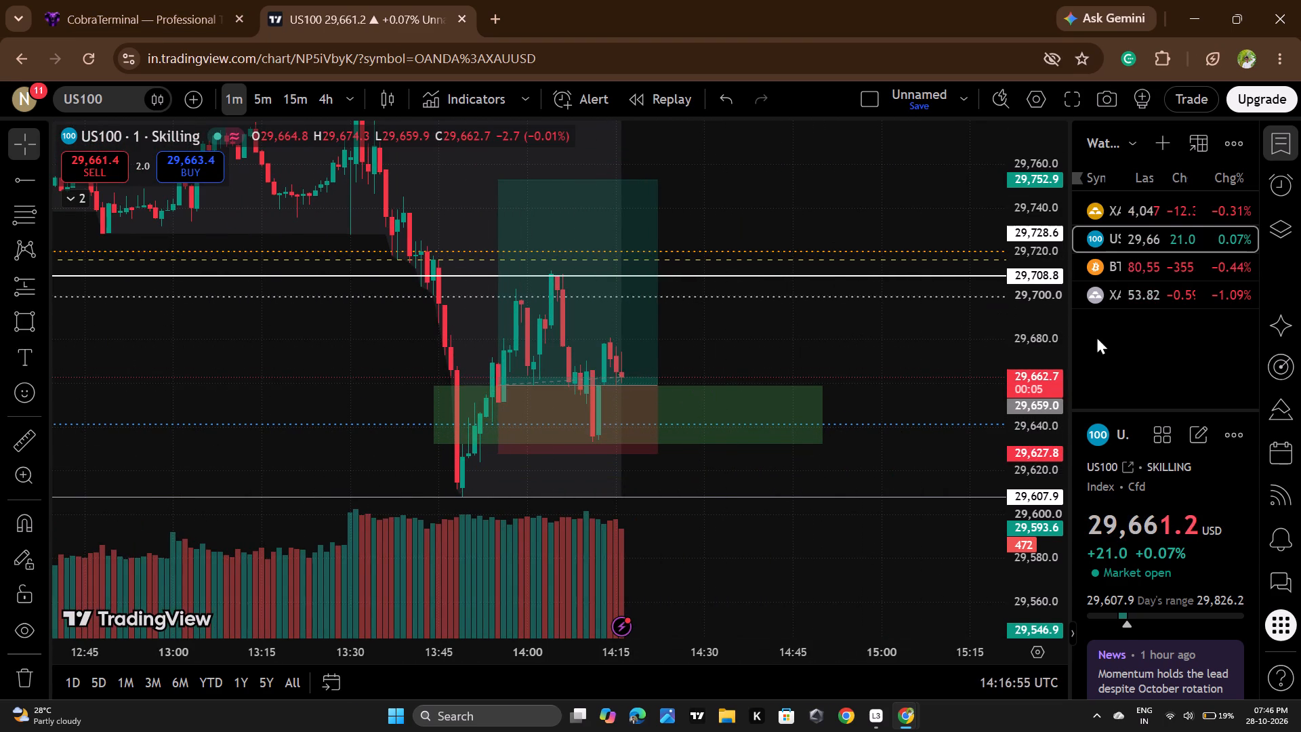
scroll(1058, 360, "up", 15)
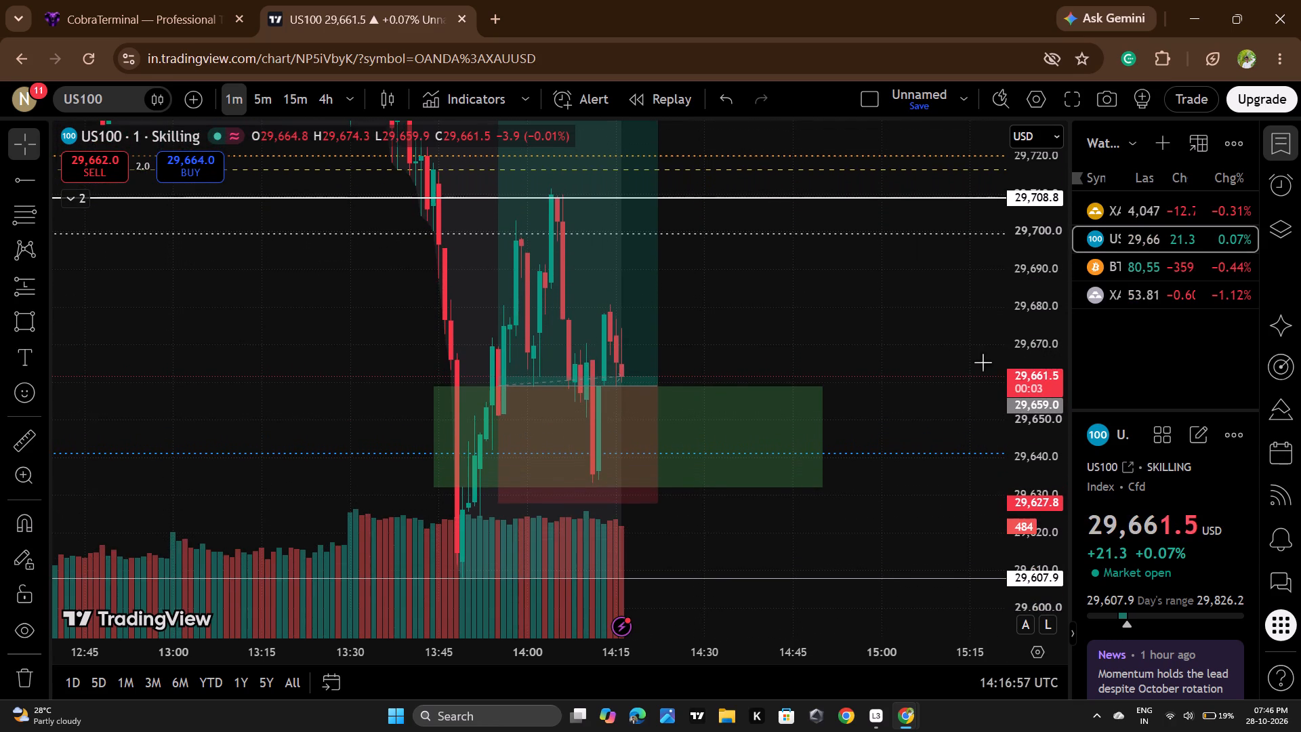
scroll(979, 362, "up", 3)
scroll(739, 421, "down", 2)
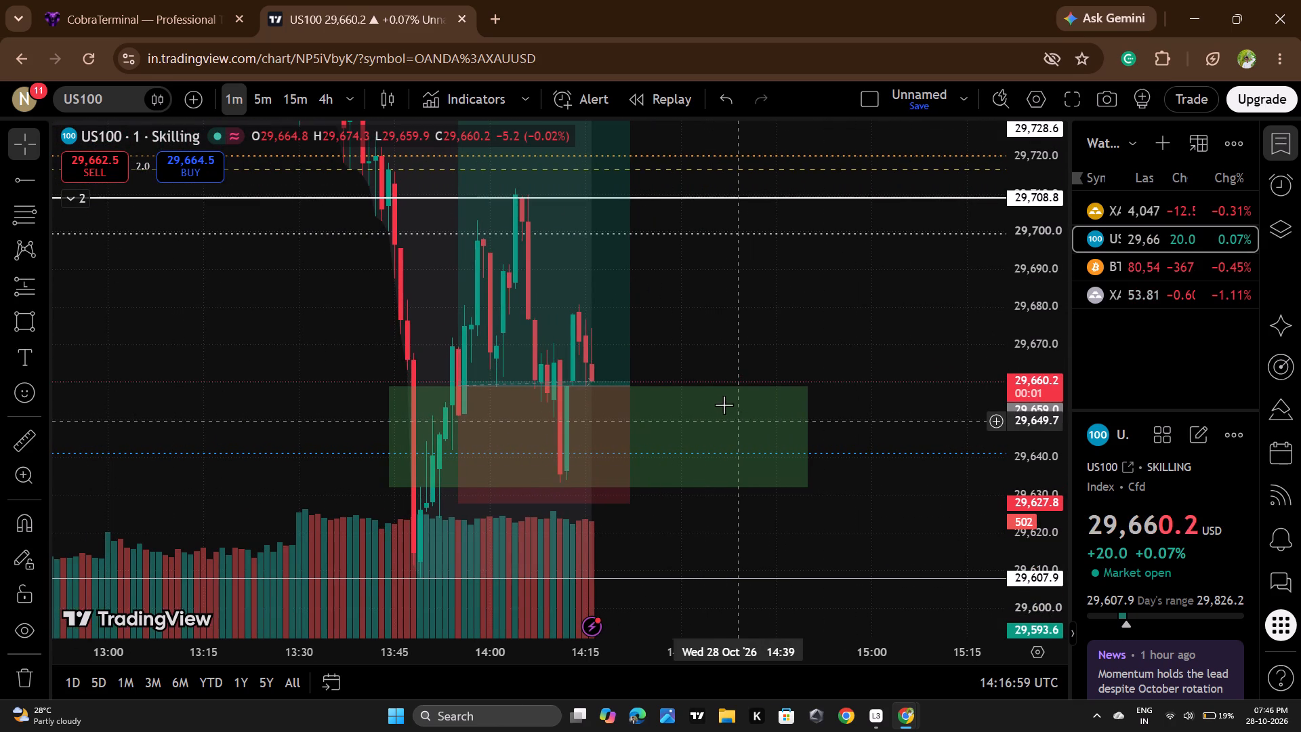
scroll(729, 397, "up", 2)
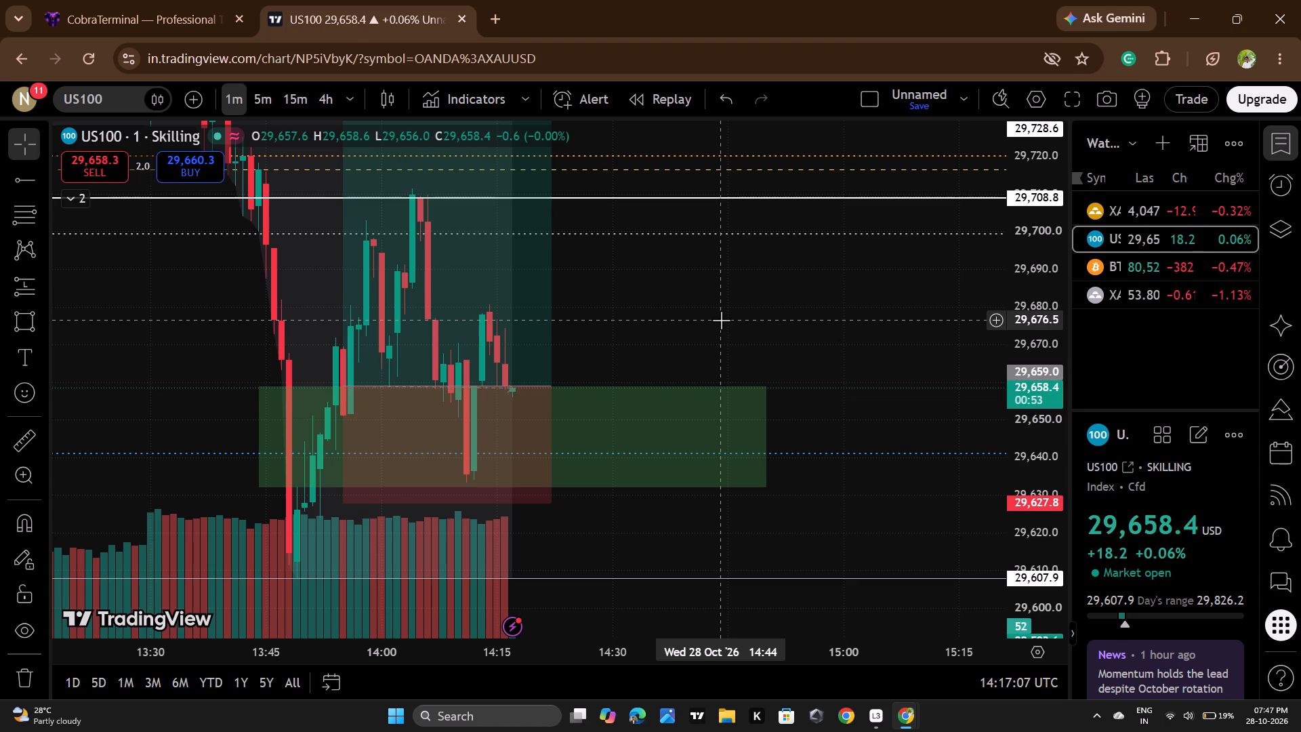
scroll(721, 320, "down", 5)
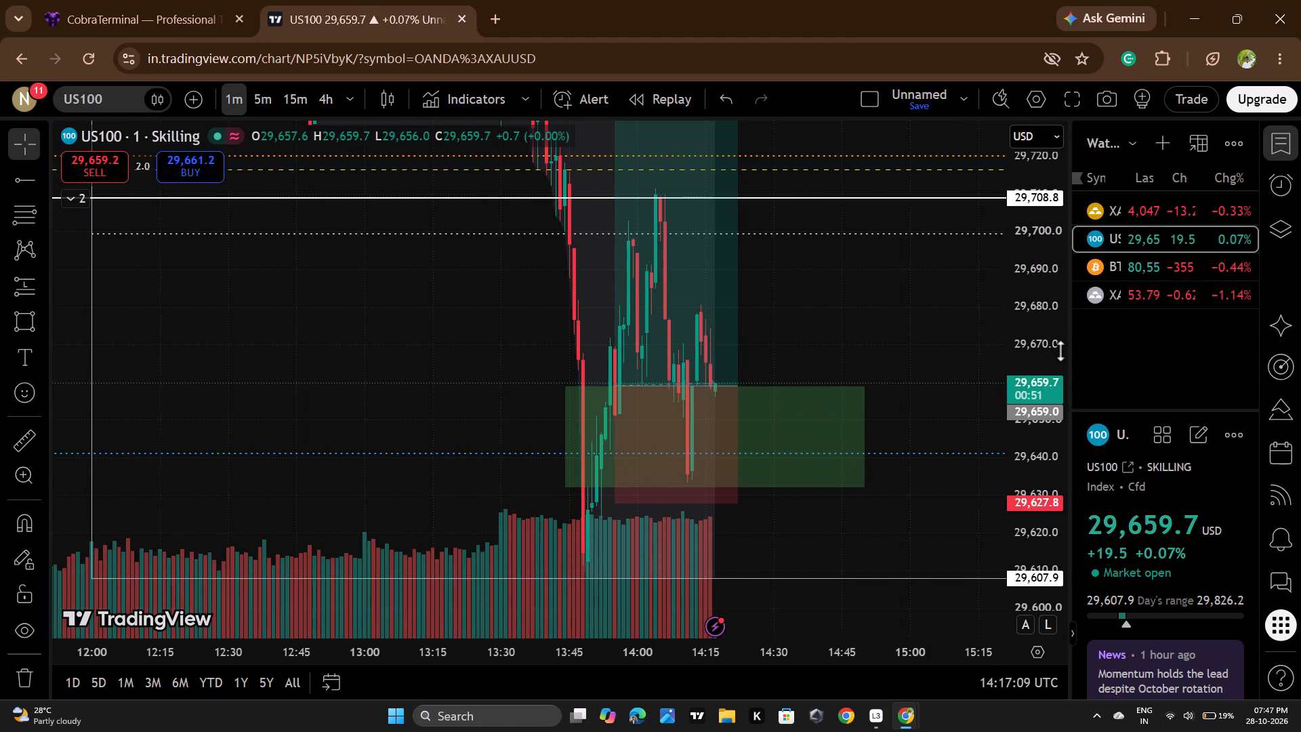
scroll(1061, 350, "down", 11)
scroll(1060, 356, "up", 6)
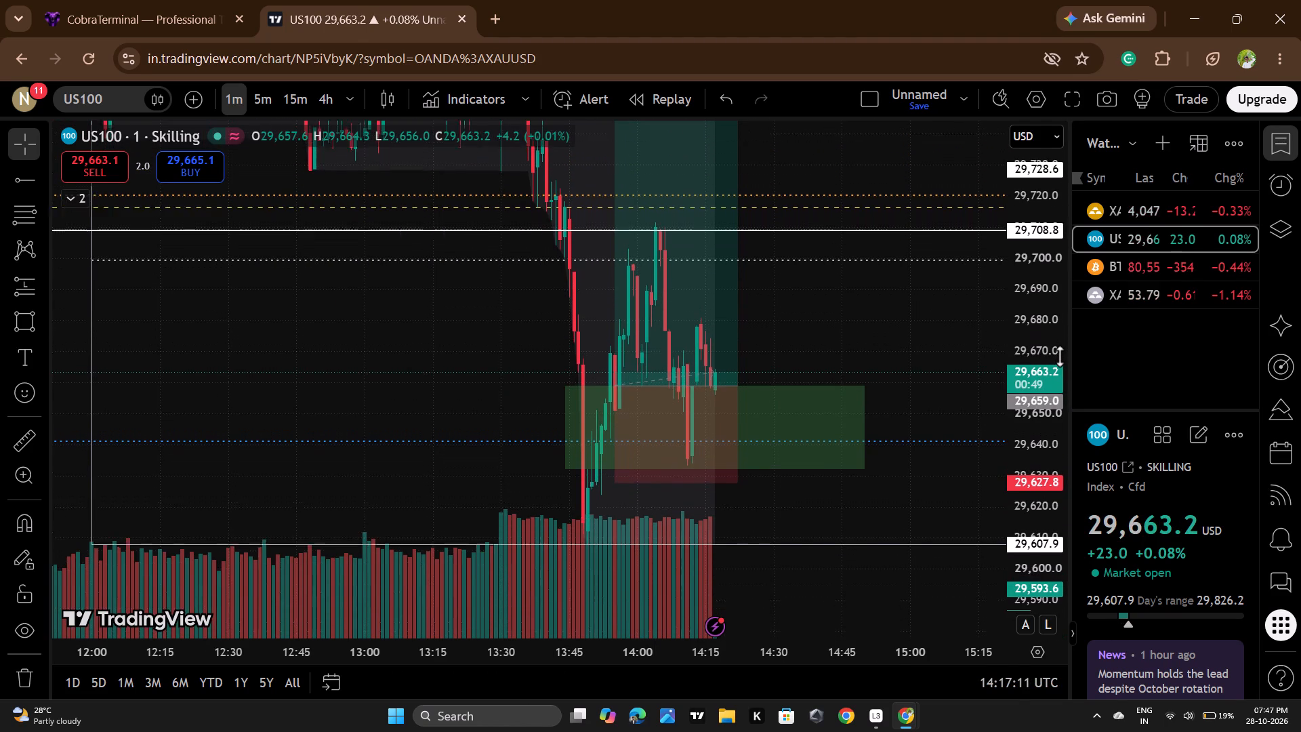
scroll(1060, 356, "up", 4)
scroll(870, 352, "up", 2)
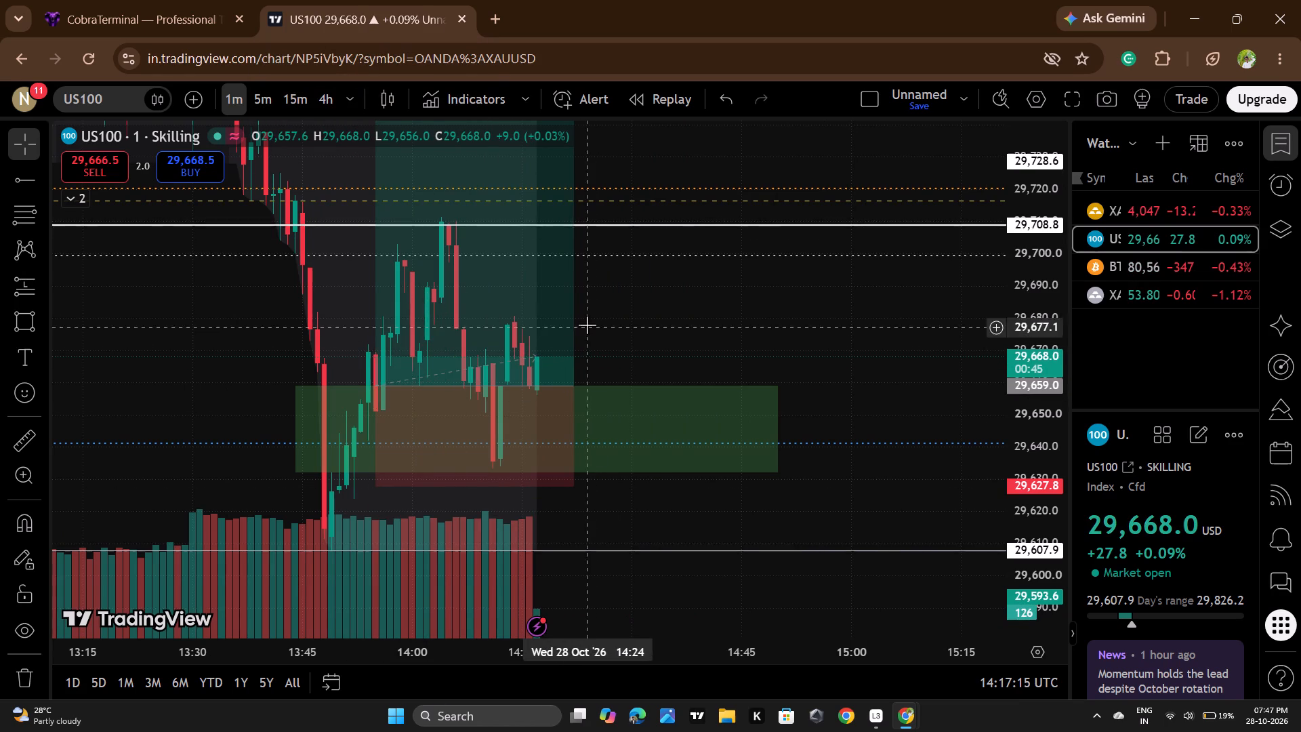
left_click(403, 0)
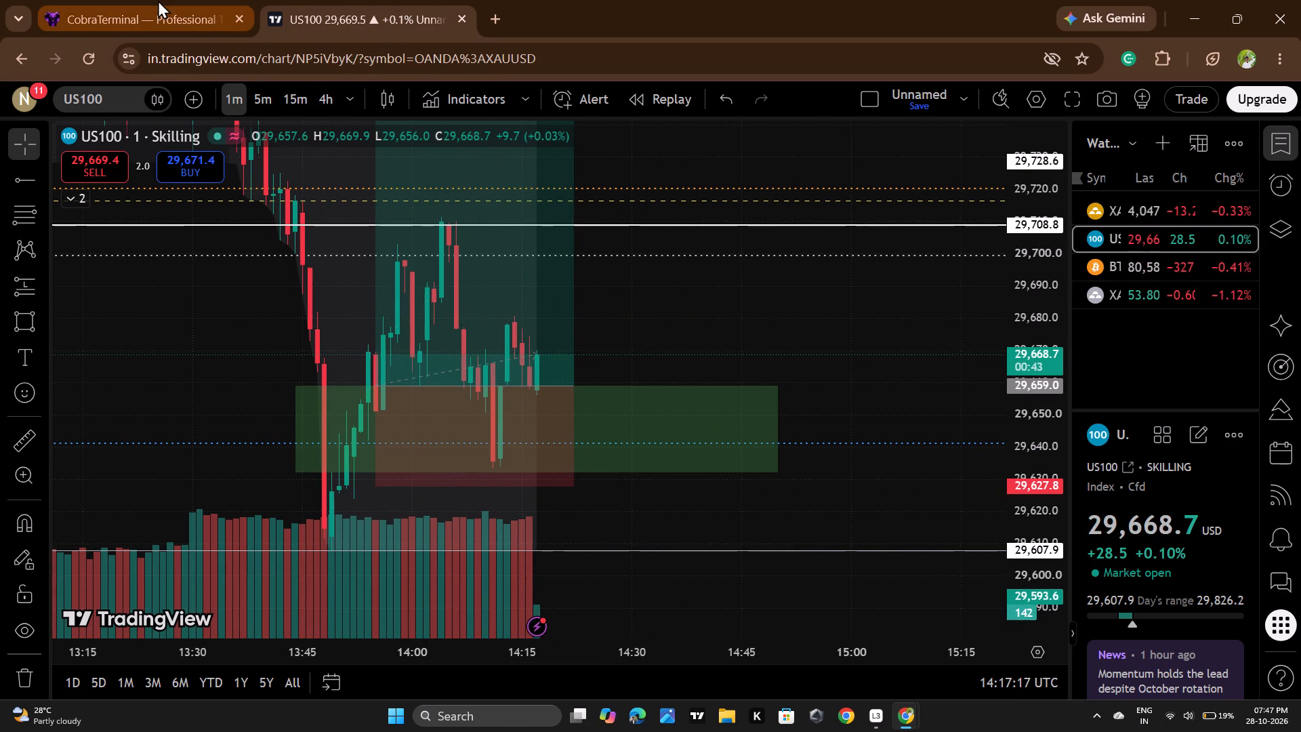
left_click(158, 0)
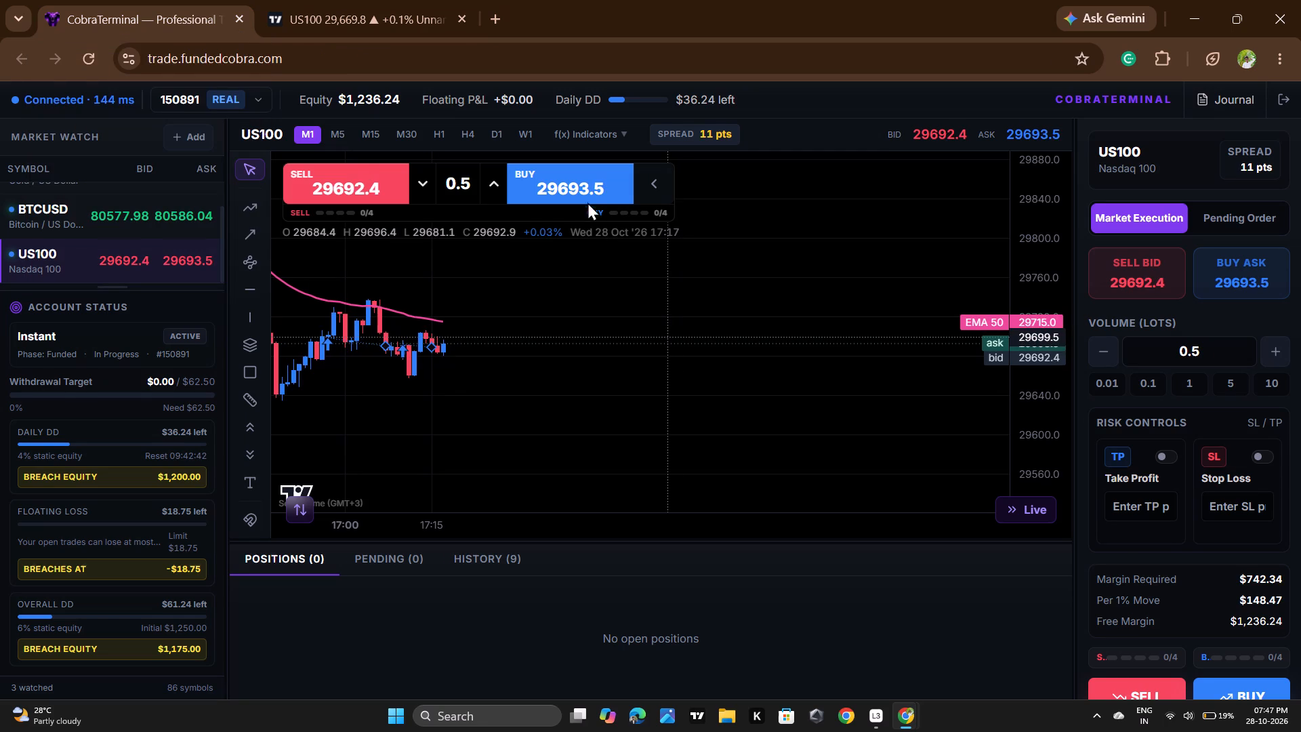
Recheck US100 on TradingView and buy 0.5 lots of US100 at market on CobraTerminal.
left_click(402, 0)
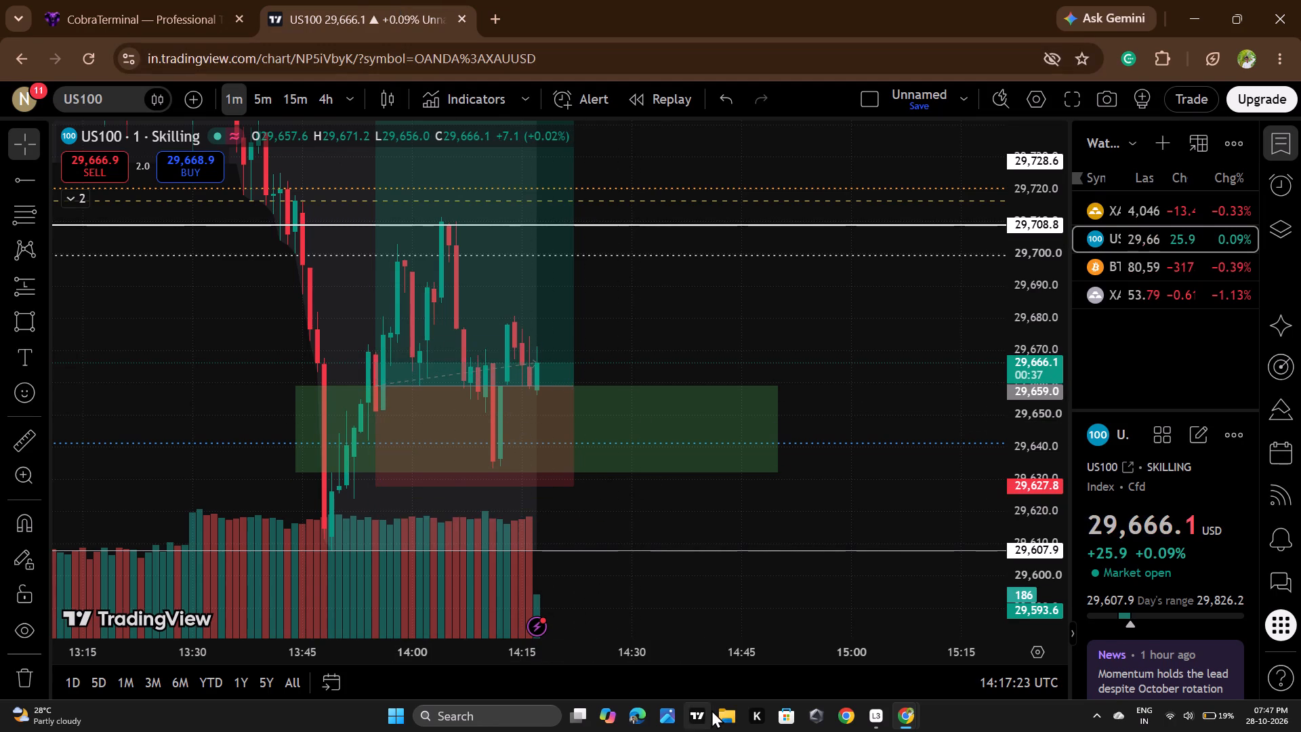
left_click(176, 0)
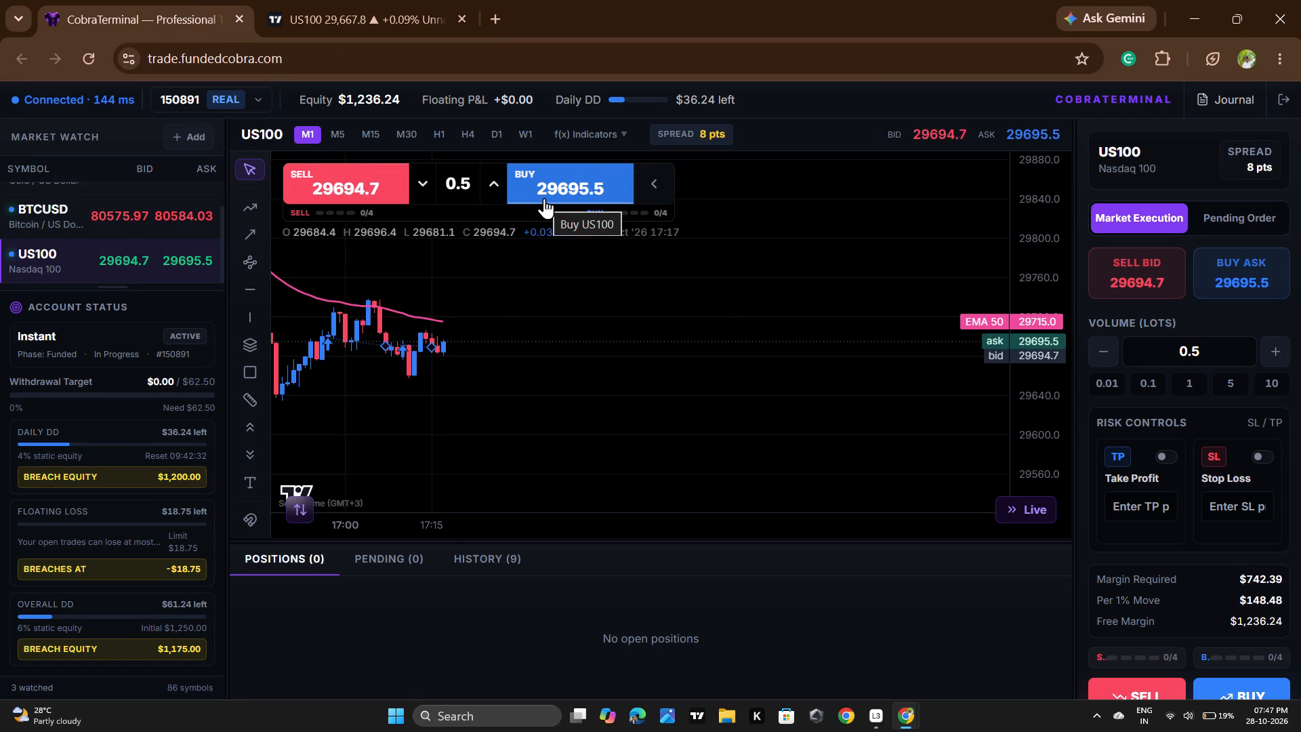
left_click(304, 14)
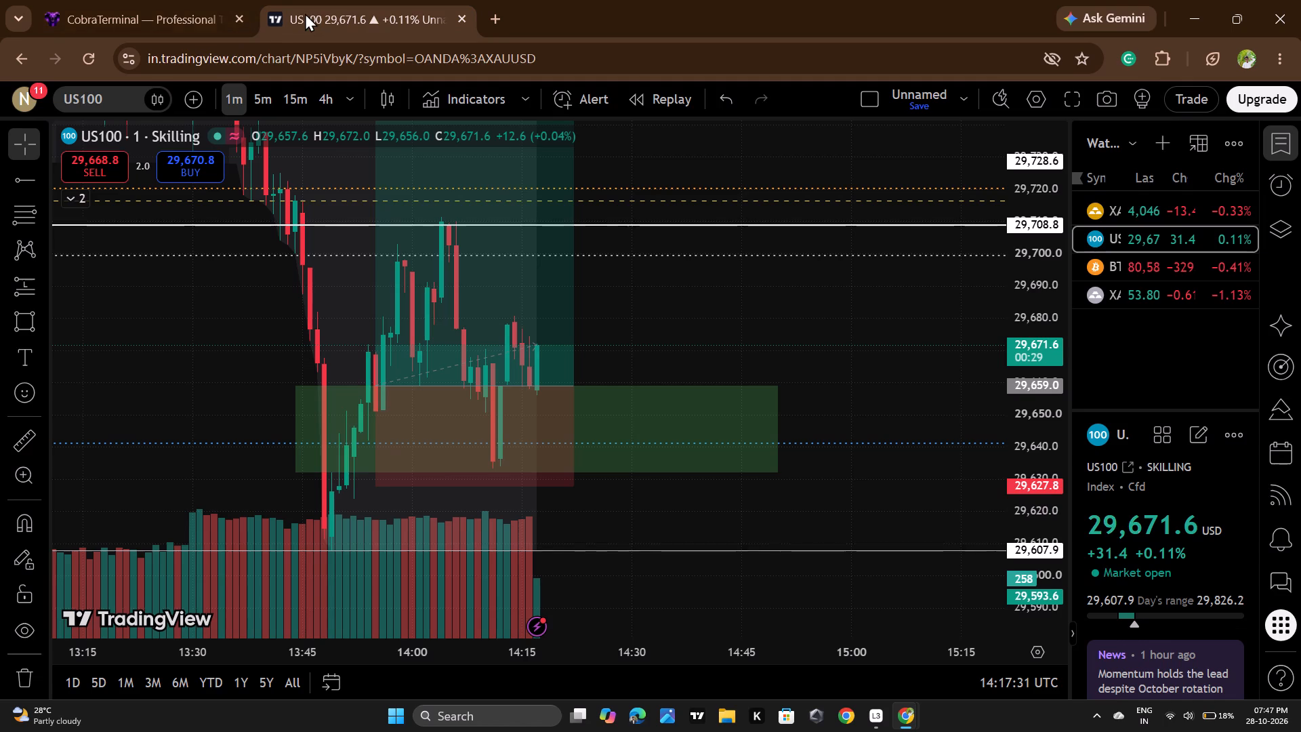
left_click(169, 0)
left_click(556, 182)
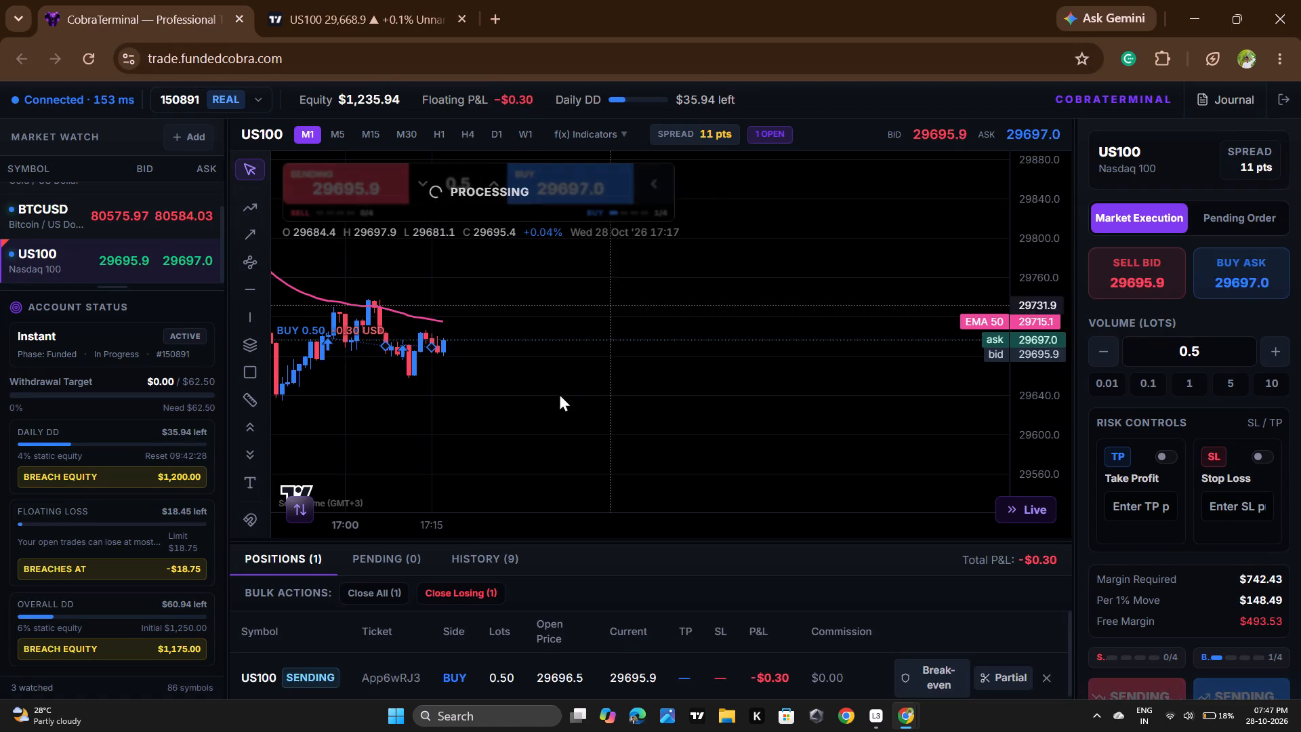
Add a stop loss at 29664.8 to the open US100 buy position from the chart and apply it.
left_click_drag(604, 345, 610, 365)
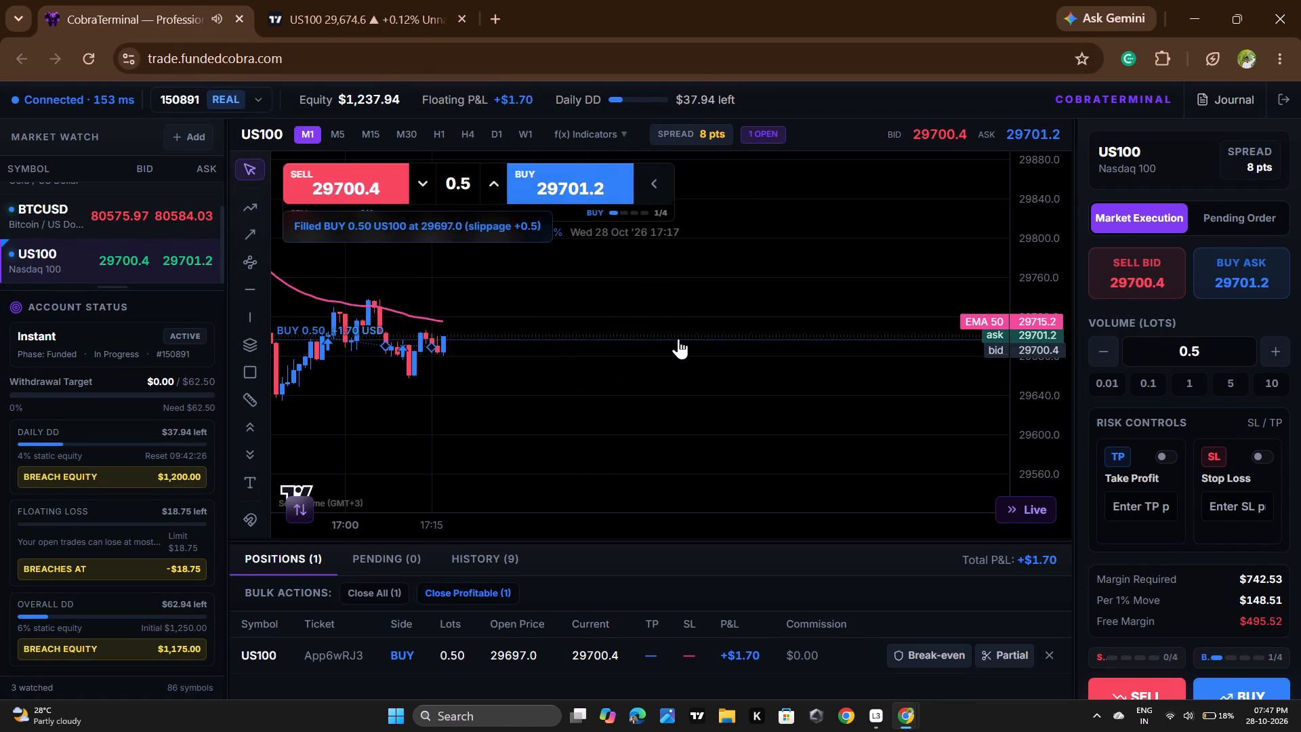
left_click(679, 338)
left_click(633, 502)
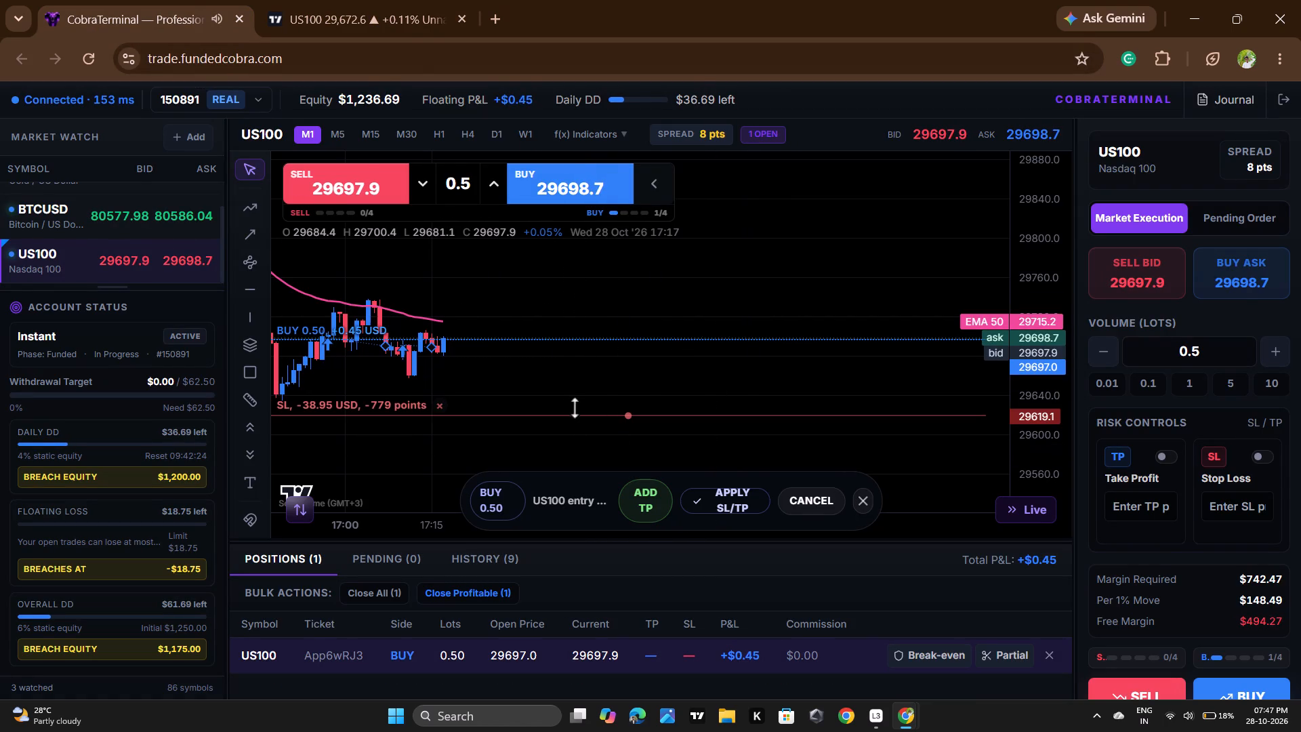
left_click_drag(543, 410, 569, 372)
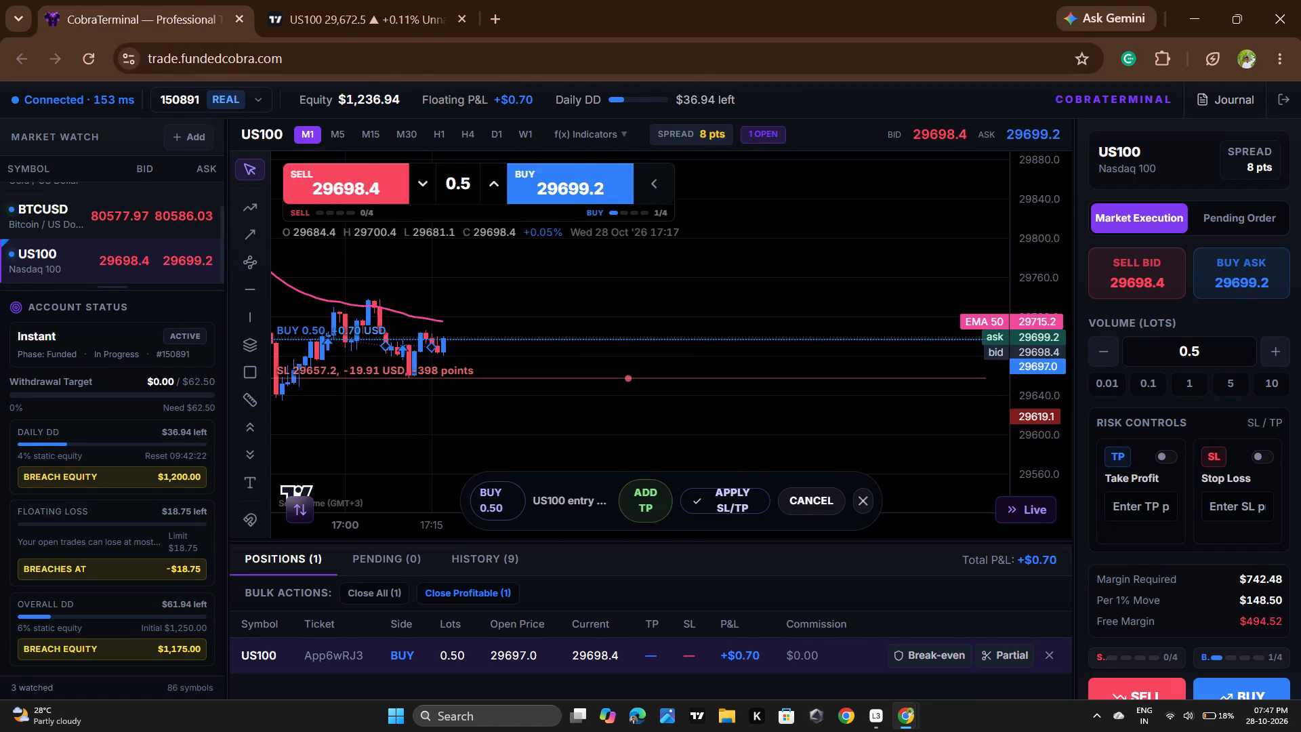
left_click_drag(569, 372, 569, 365)
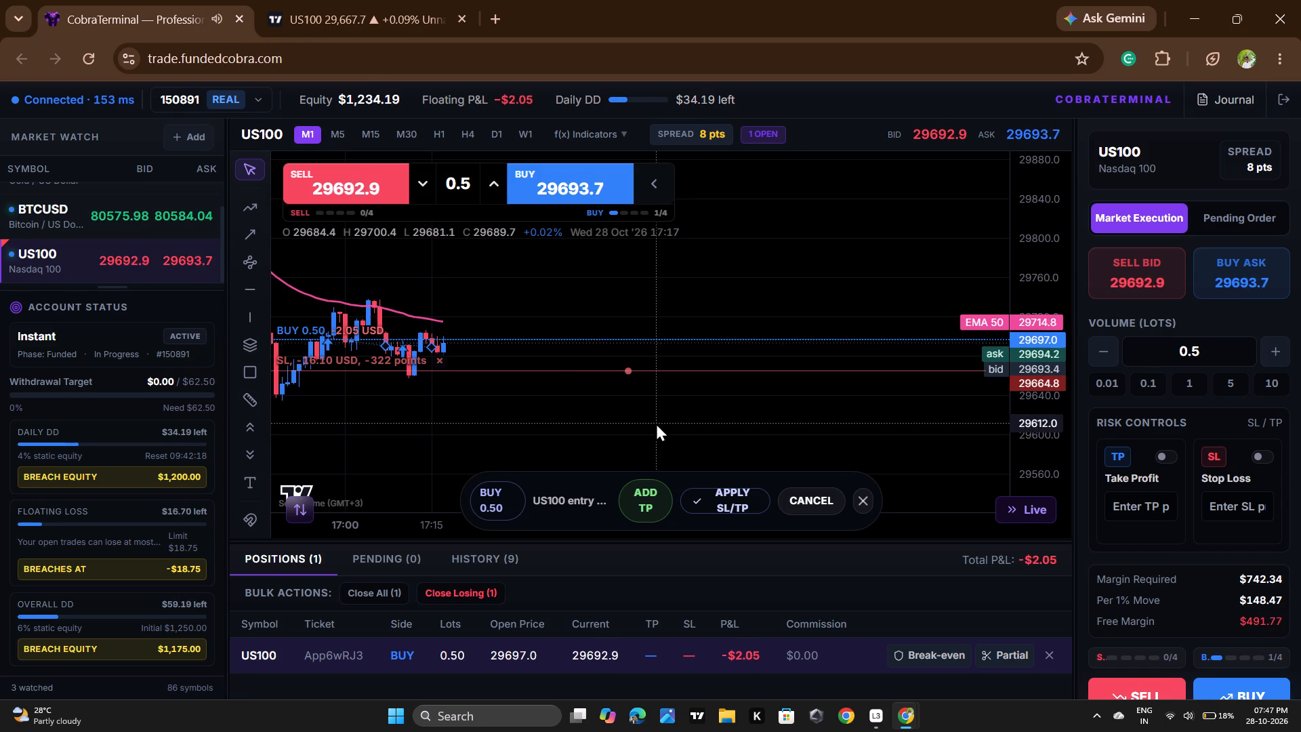
left_click(720, 504)
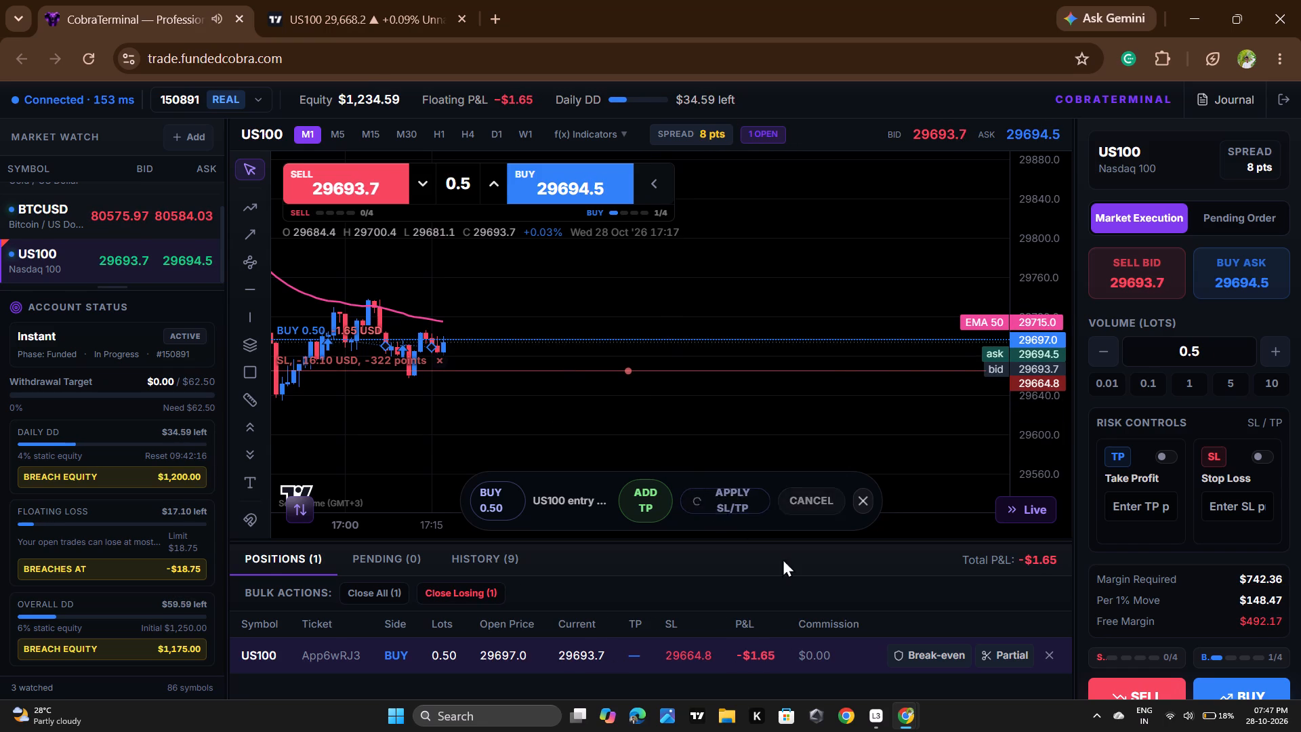
Add a take profit at 29768.6 to the US100 buy position from the chart and apply it.
scroll(702, 368, "up", 2)
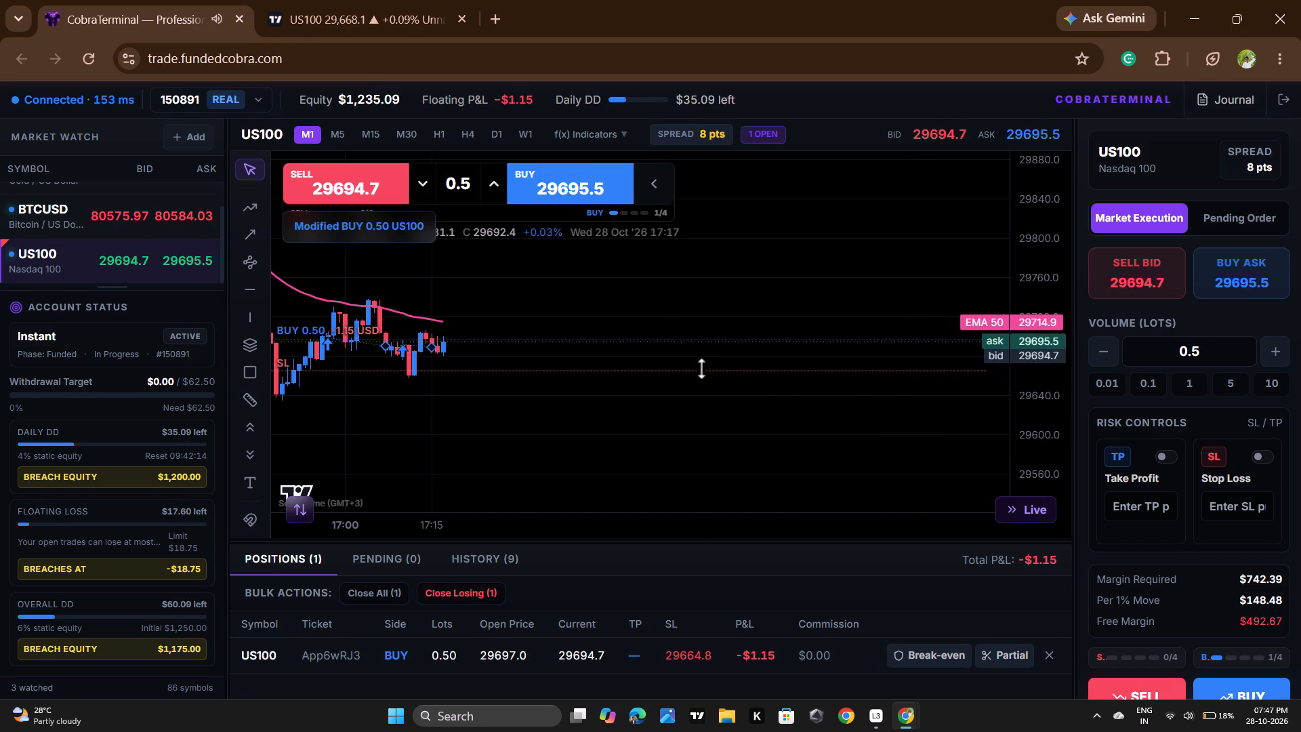
scroll(722, 434, "up", 3)
scroll(556, 372, "down", 2)
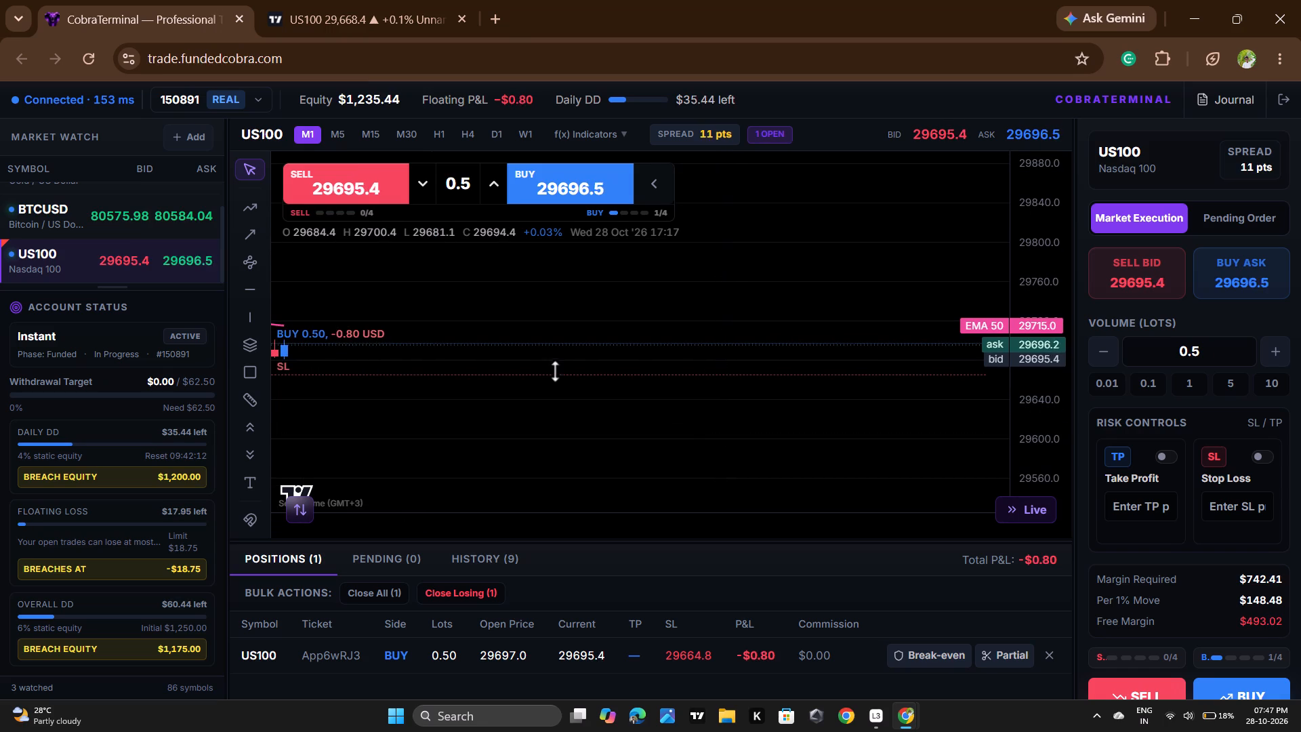
scroll(568, 361, "down", 3)
left_click(561, 344)
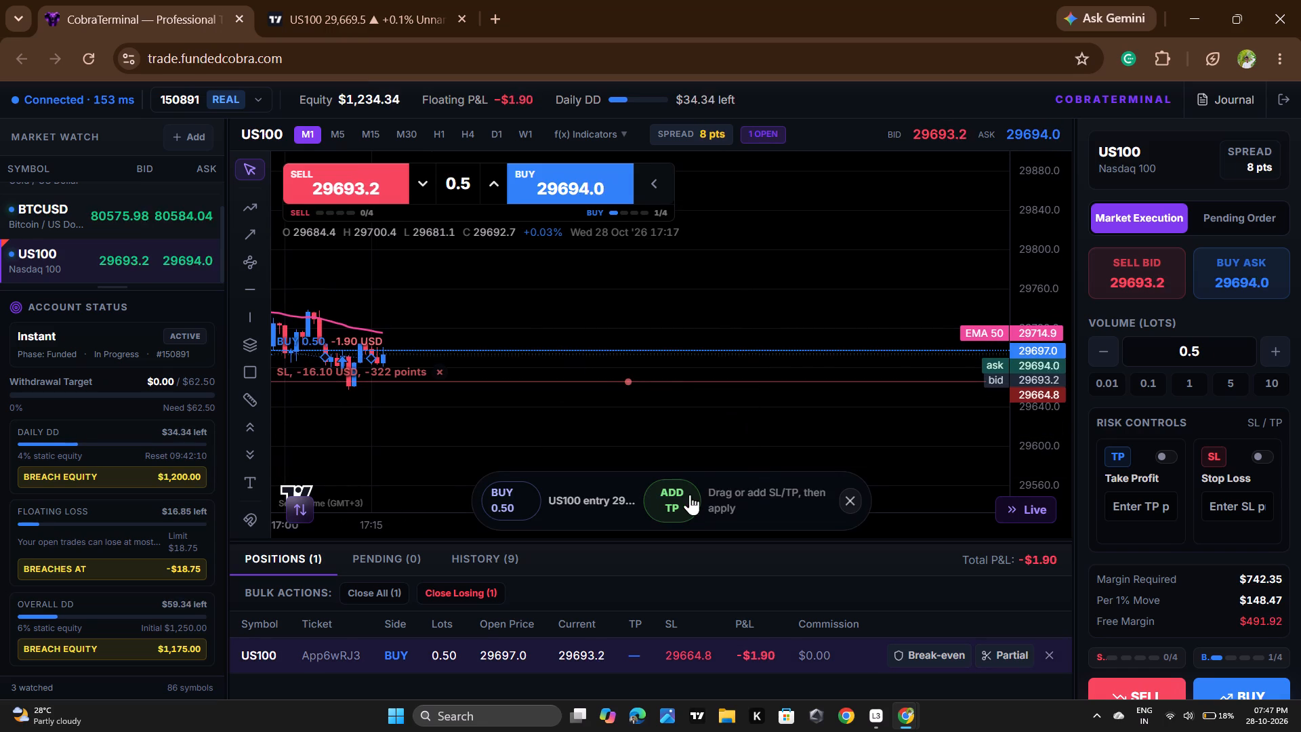
left_click(670, 500)
scroll(648, 384, "down", 3)
scroll(478, 334, "down", 1)
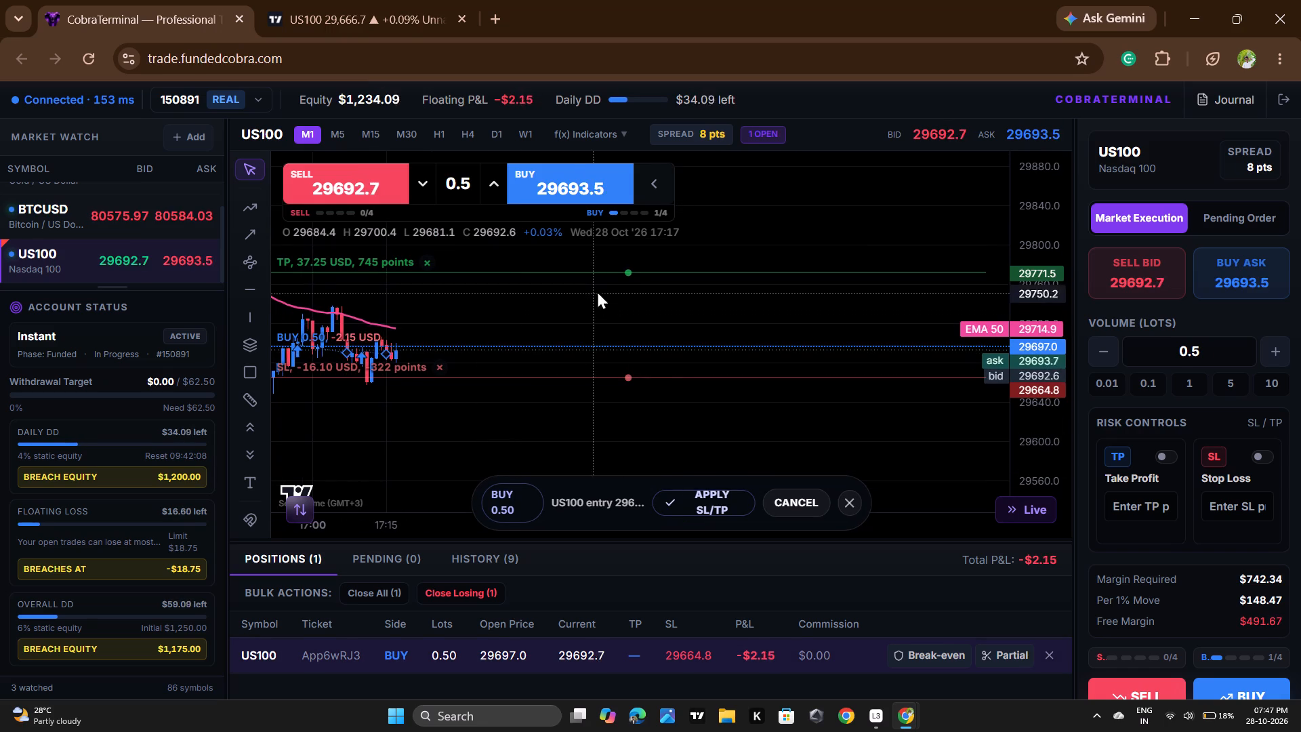
left_click(622, 274)
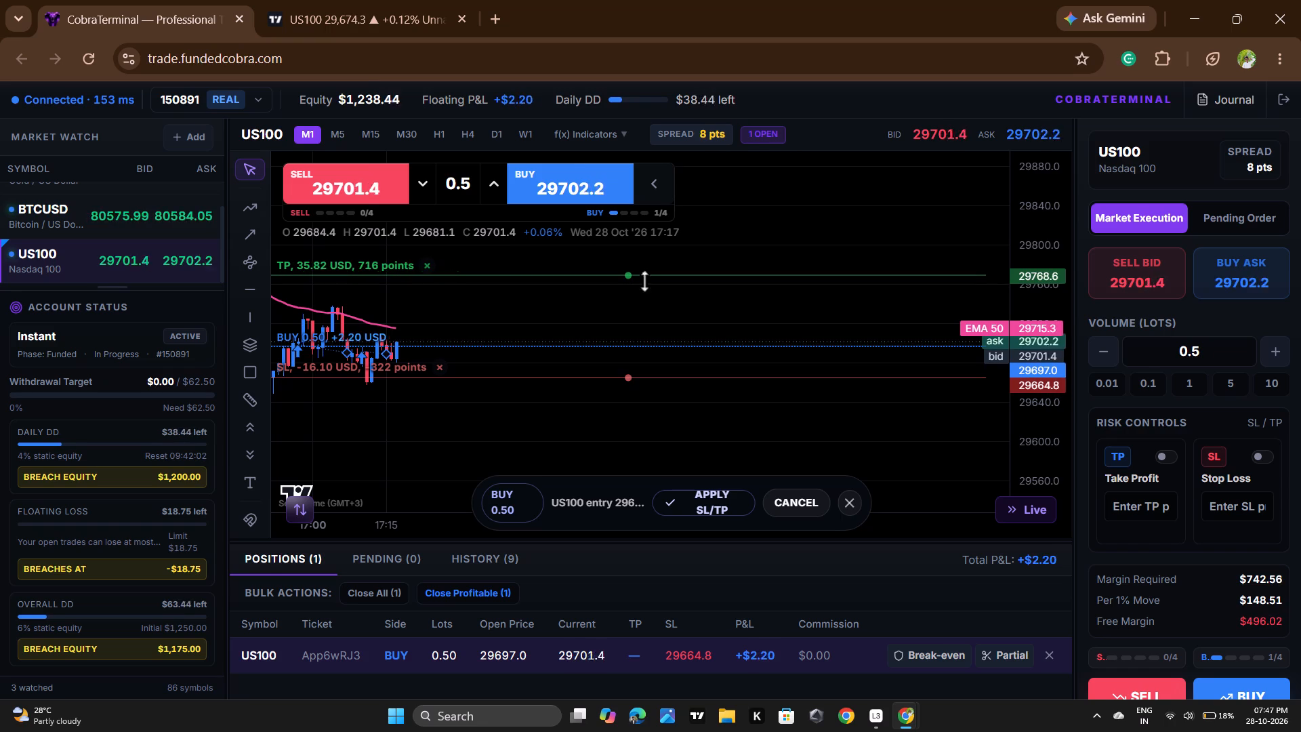
left_click(688, 512)
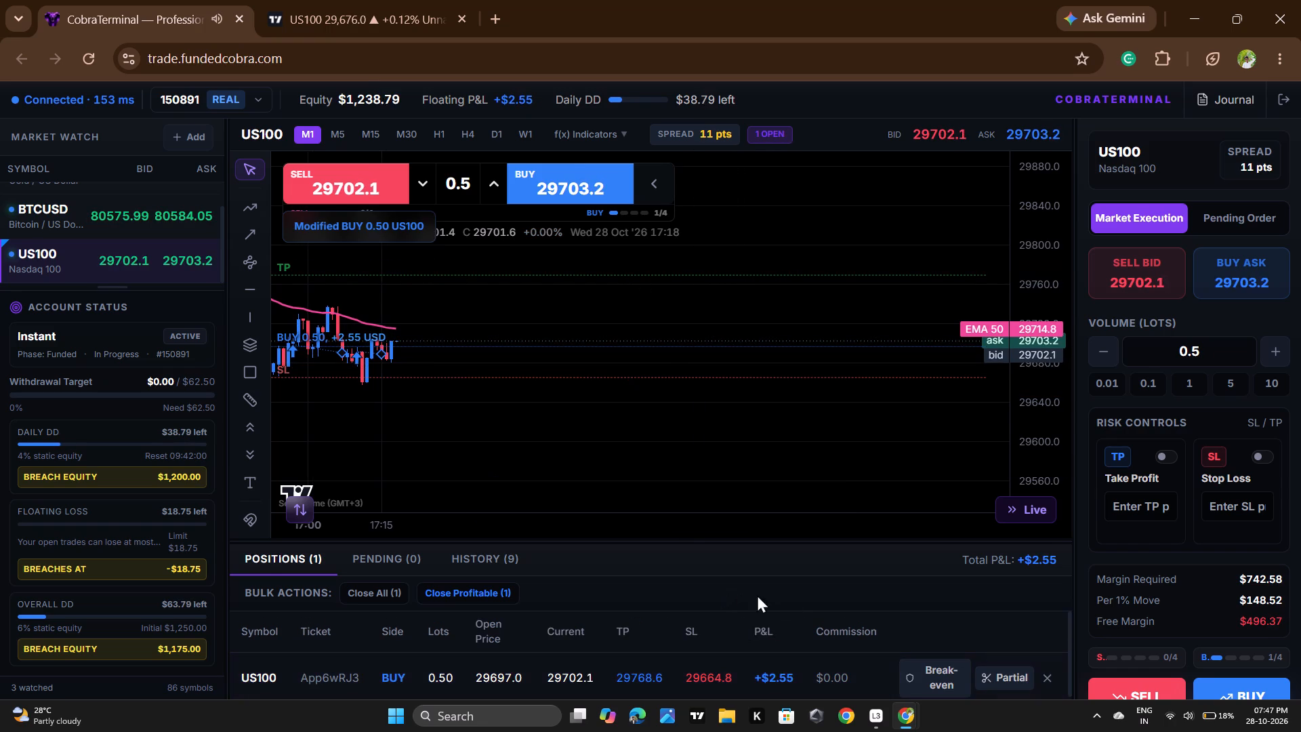
Compare US100 on TradingView with the open buy's entry, stop-loss and take-profit lines on CobraTerminal.
left_click(279, 35)
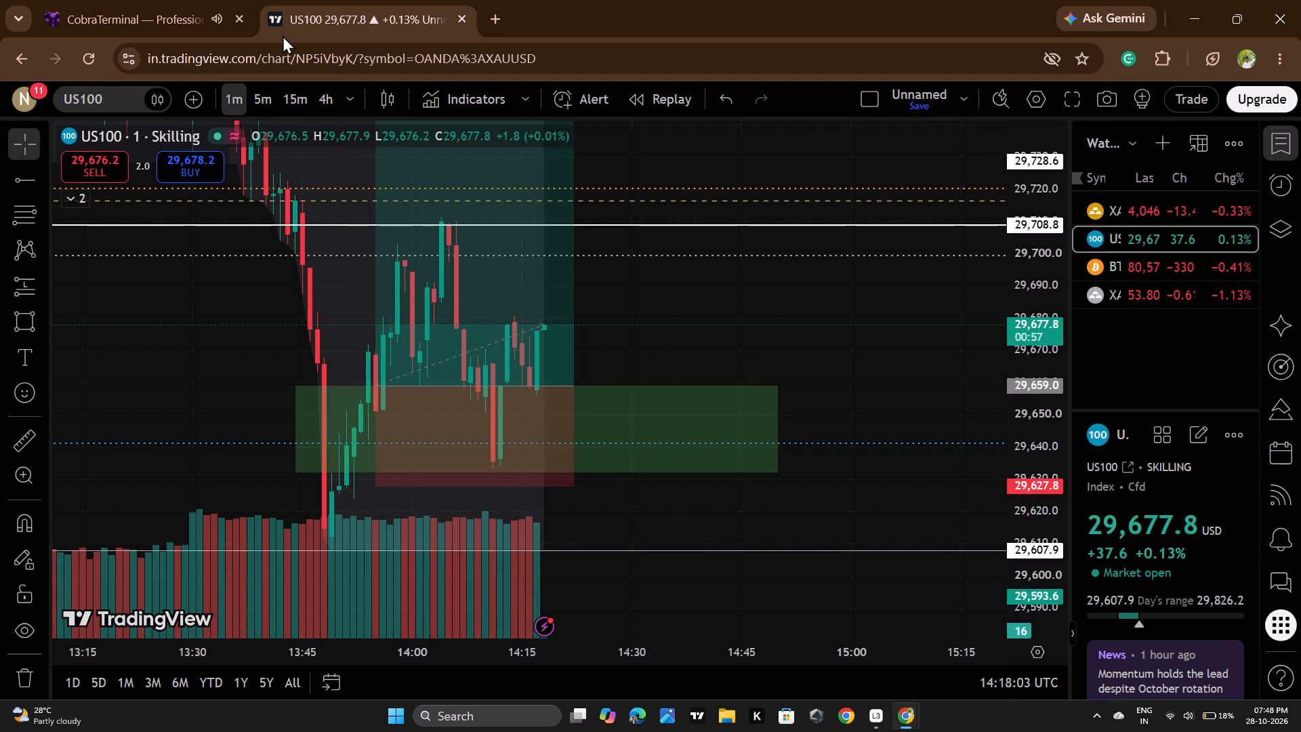
left_click(206, 0)
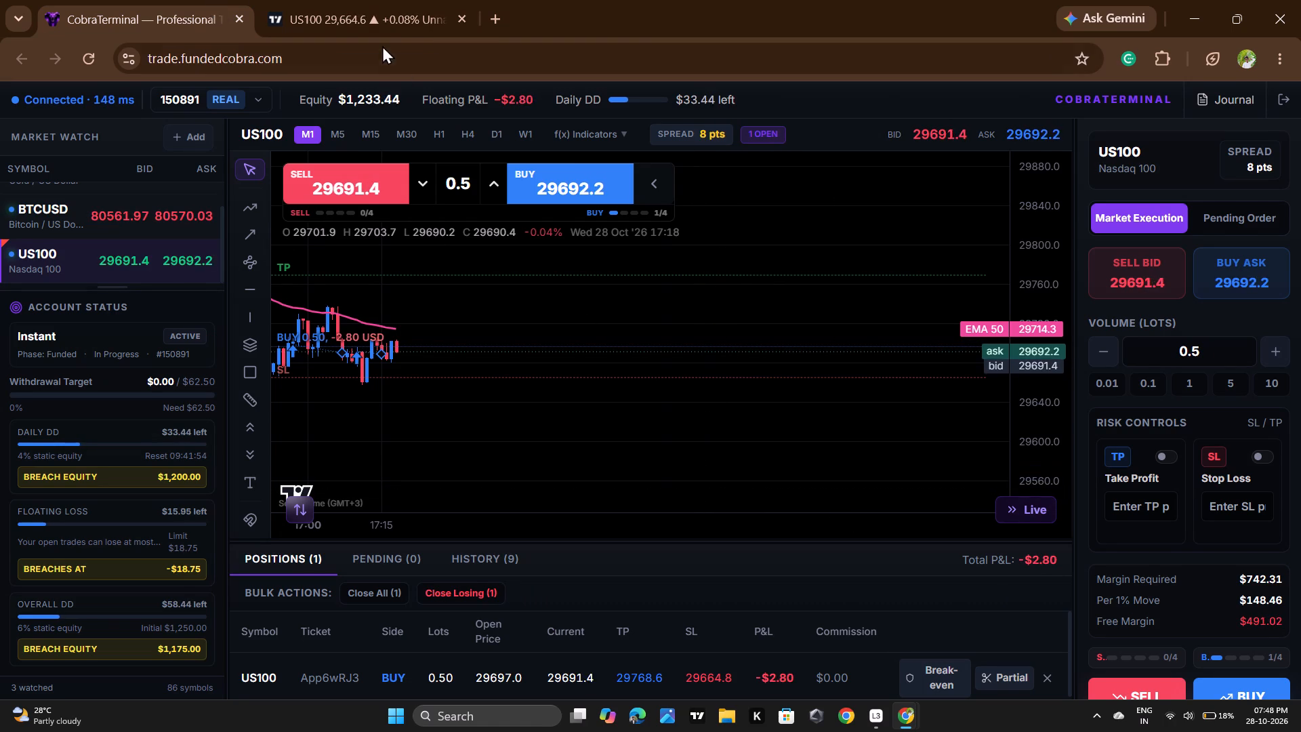
left_click(385, 23)
left_click(231, 6)
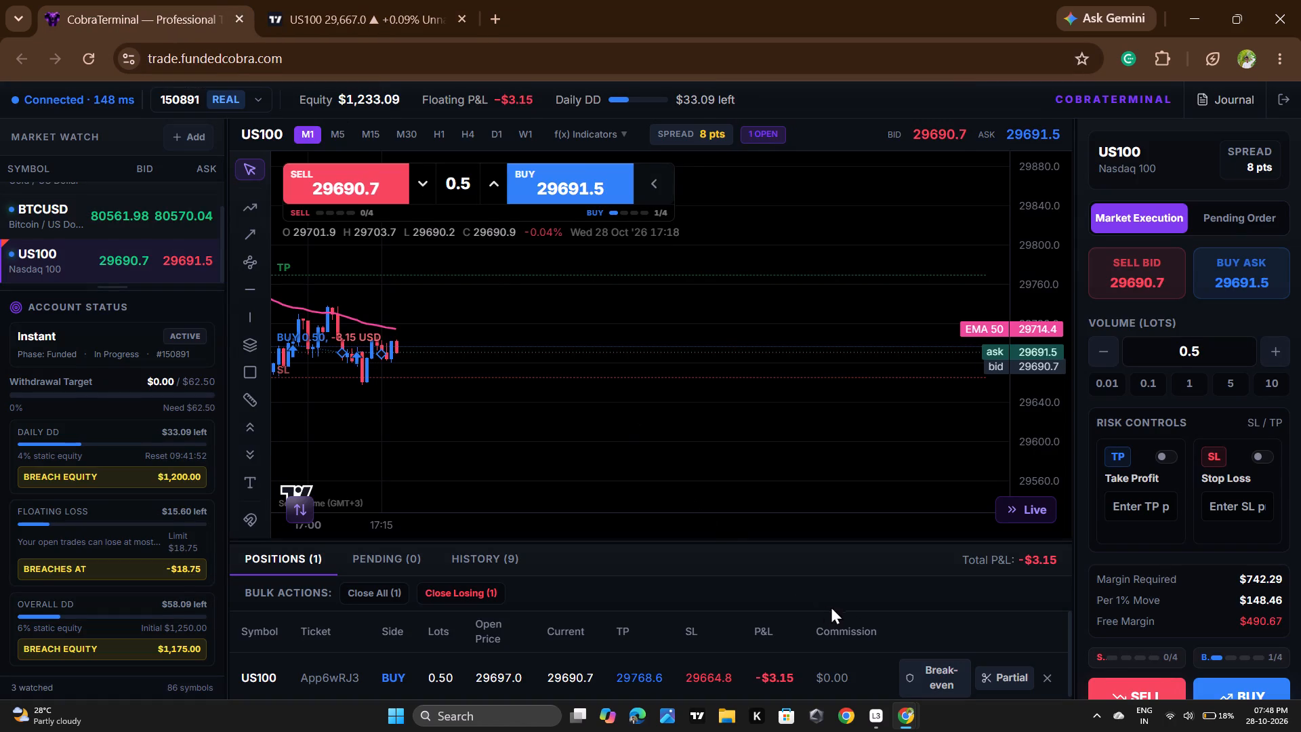
scroll(717, 489, "down", 2)
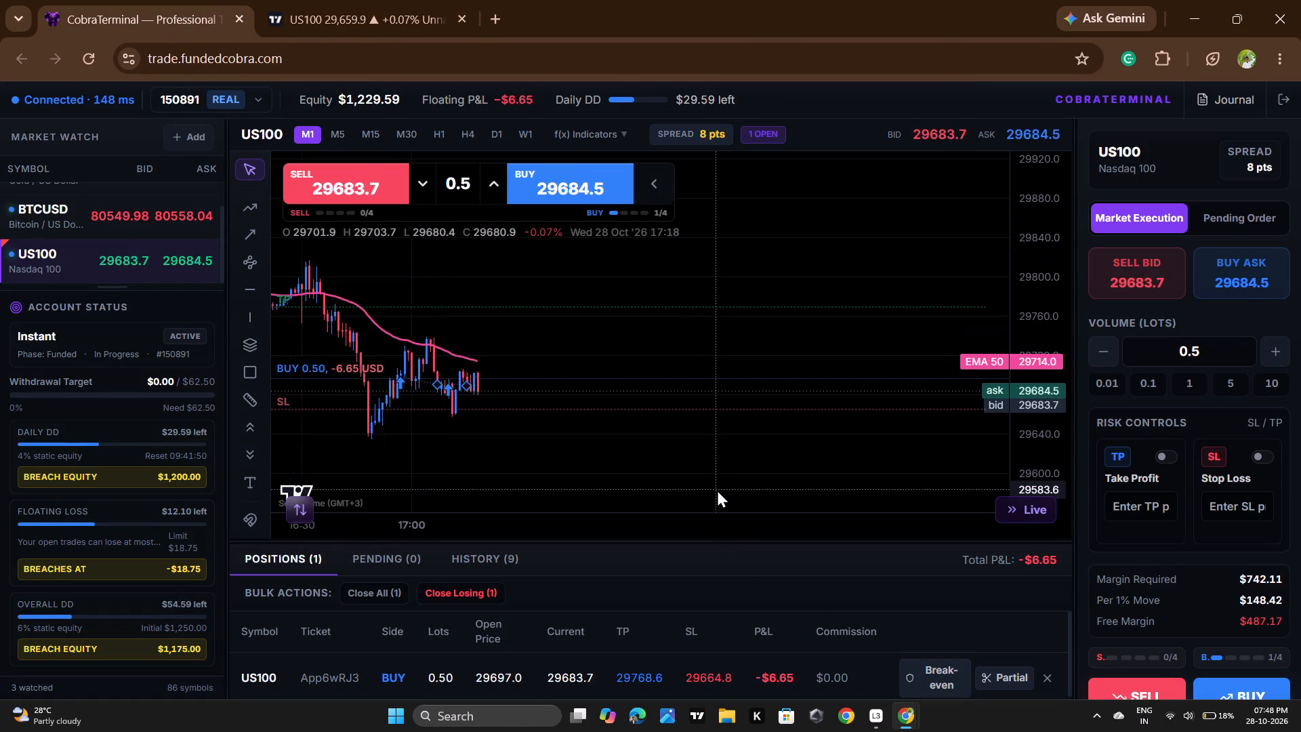
scroll(717, 489, "up", 2)
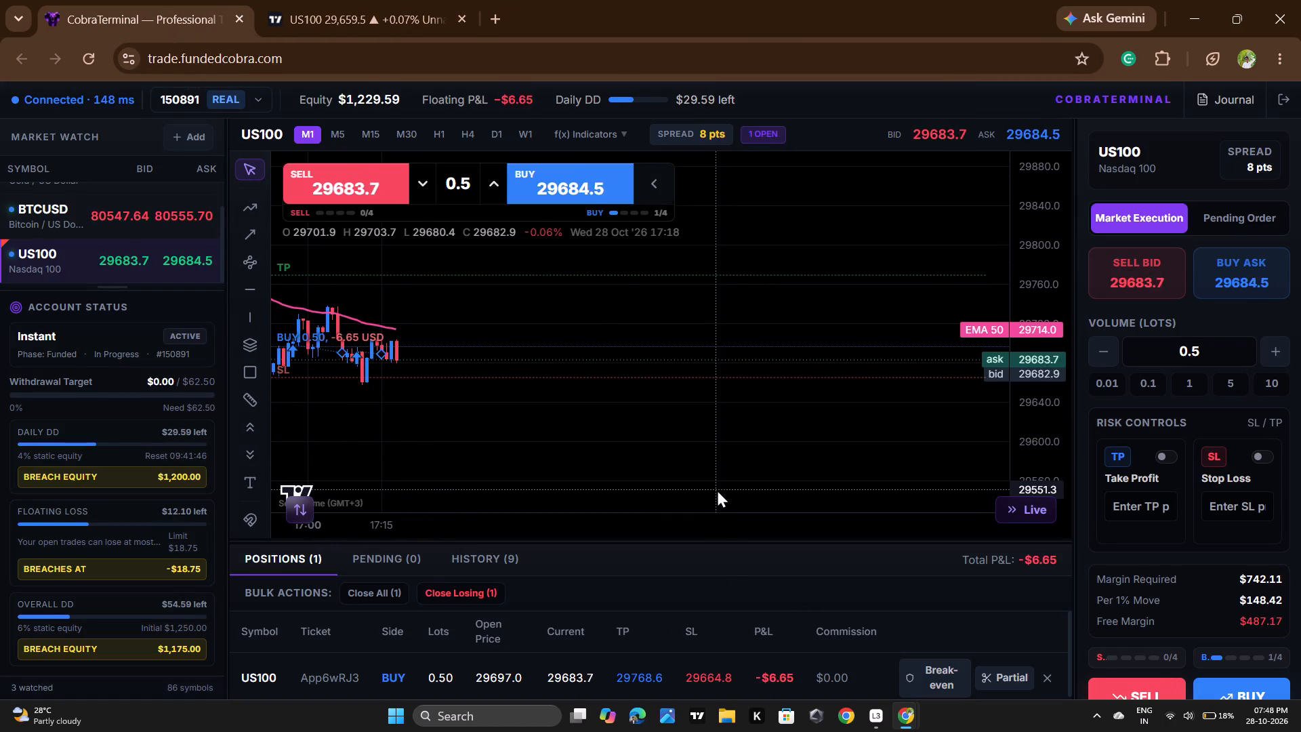
Examine US100 price action around TradingView's green zone and check the open buy against CobraTerminal's wider one-minute history.
left_click(271, 0)
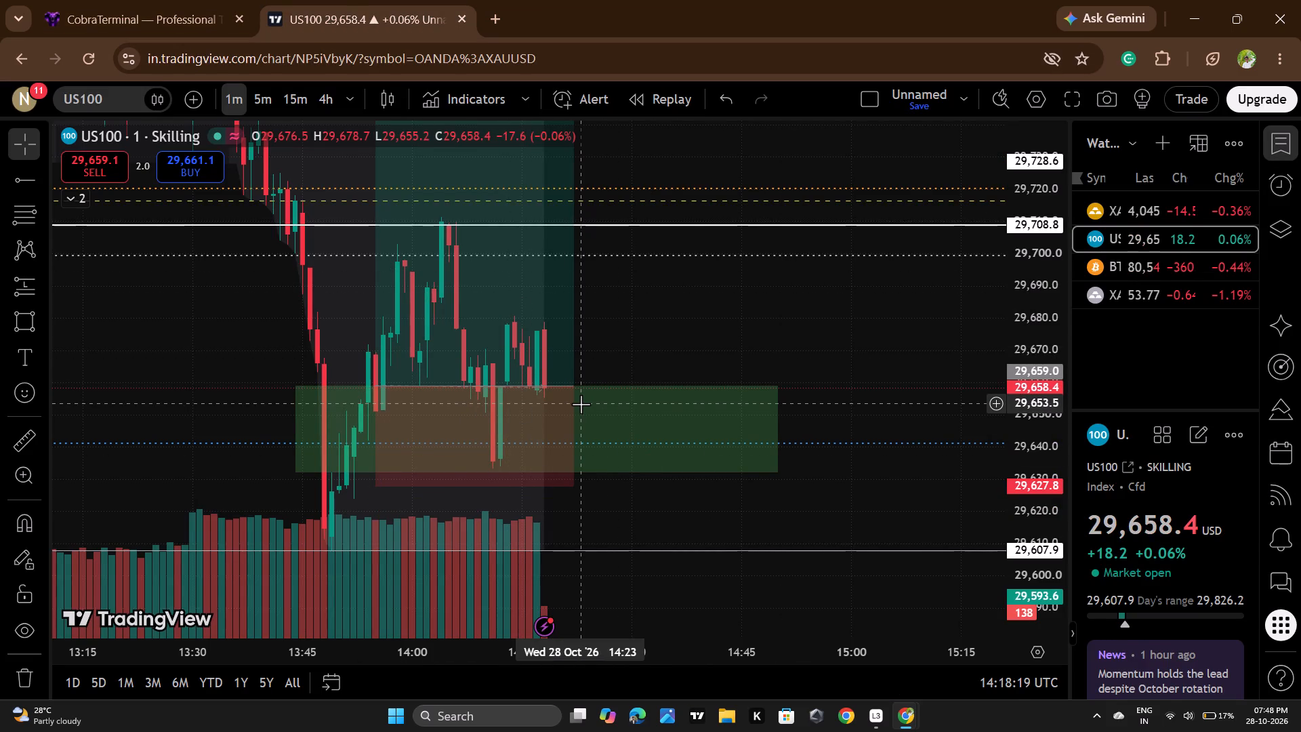
left_click(190, 0)
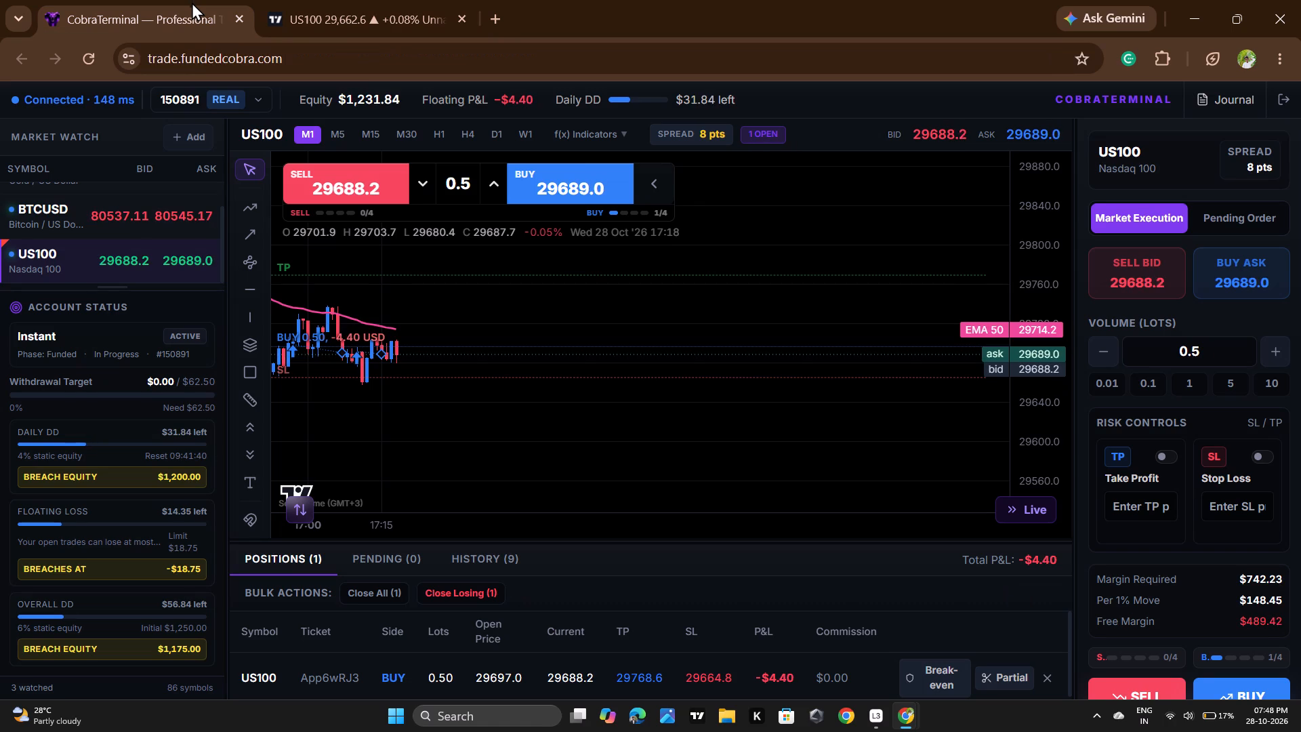
scroll(382, 244, "down", 2)
scroll(505, 415, "down", 1)
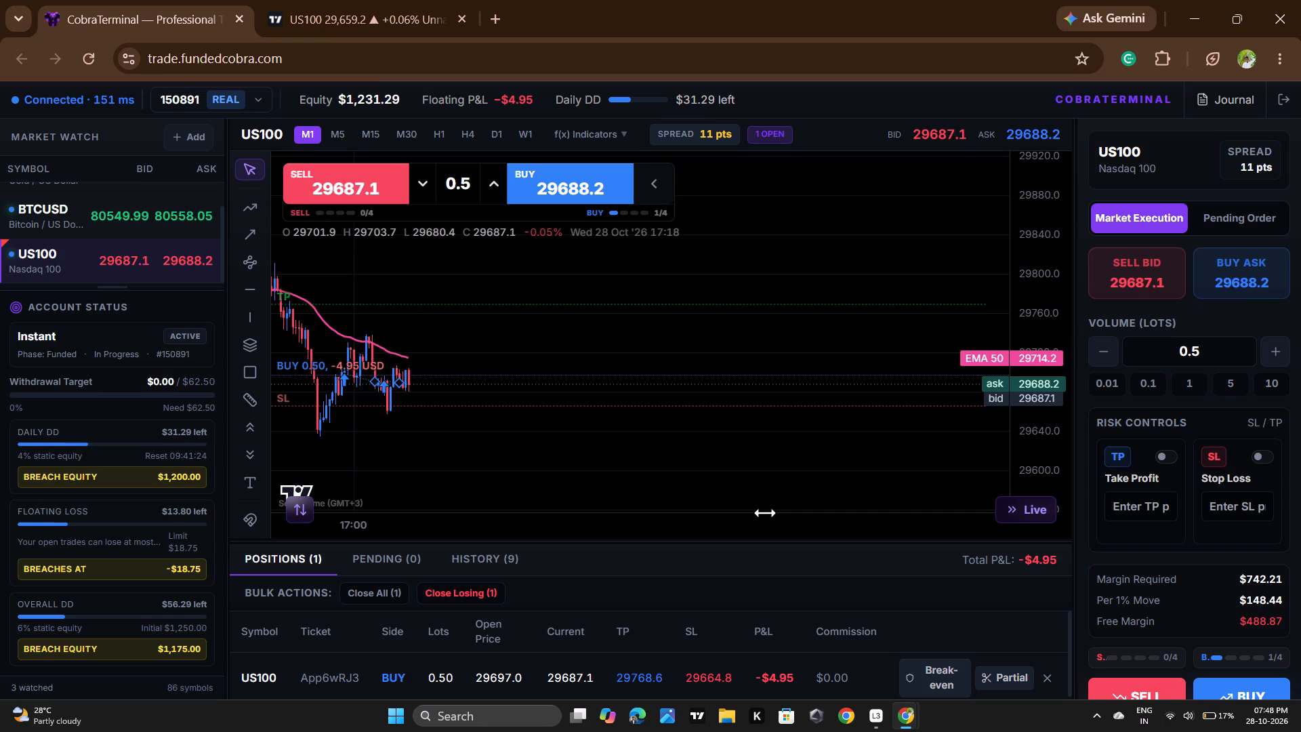
scroll(764, 512, "down", 2)
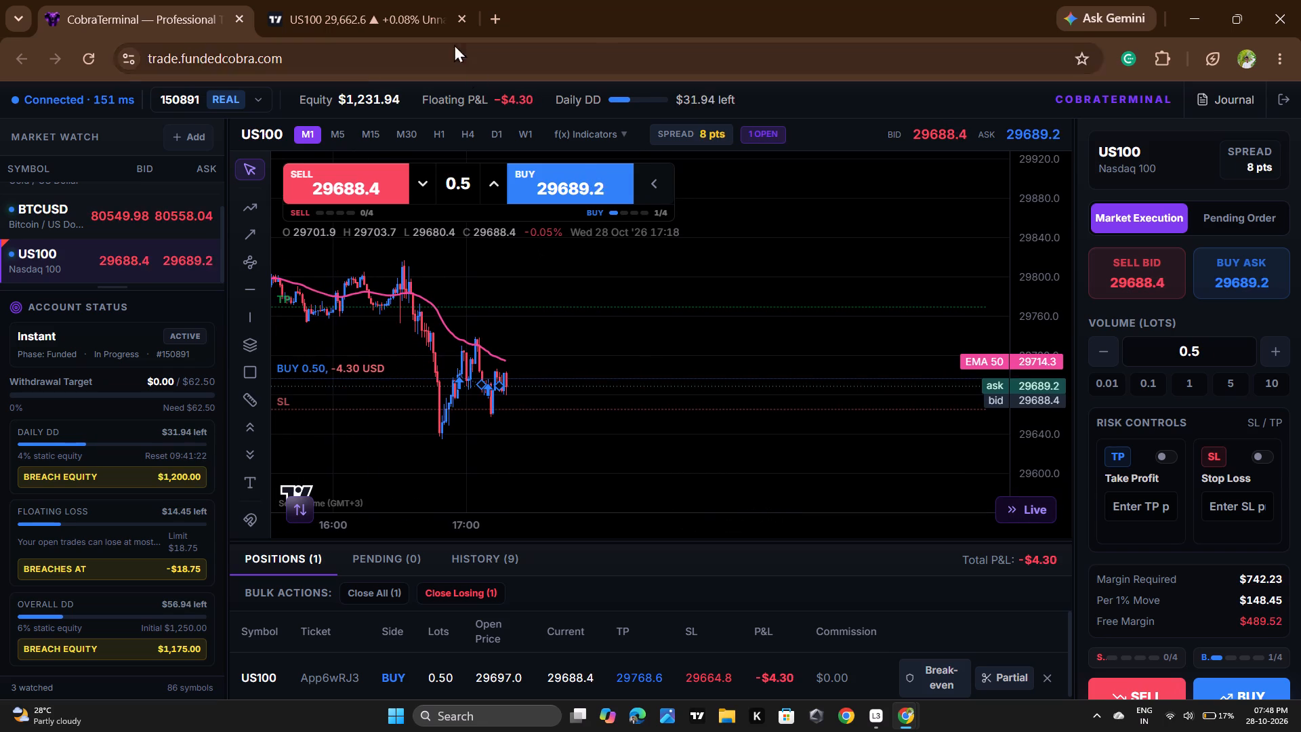
left_click(385, 9)
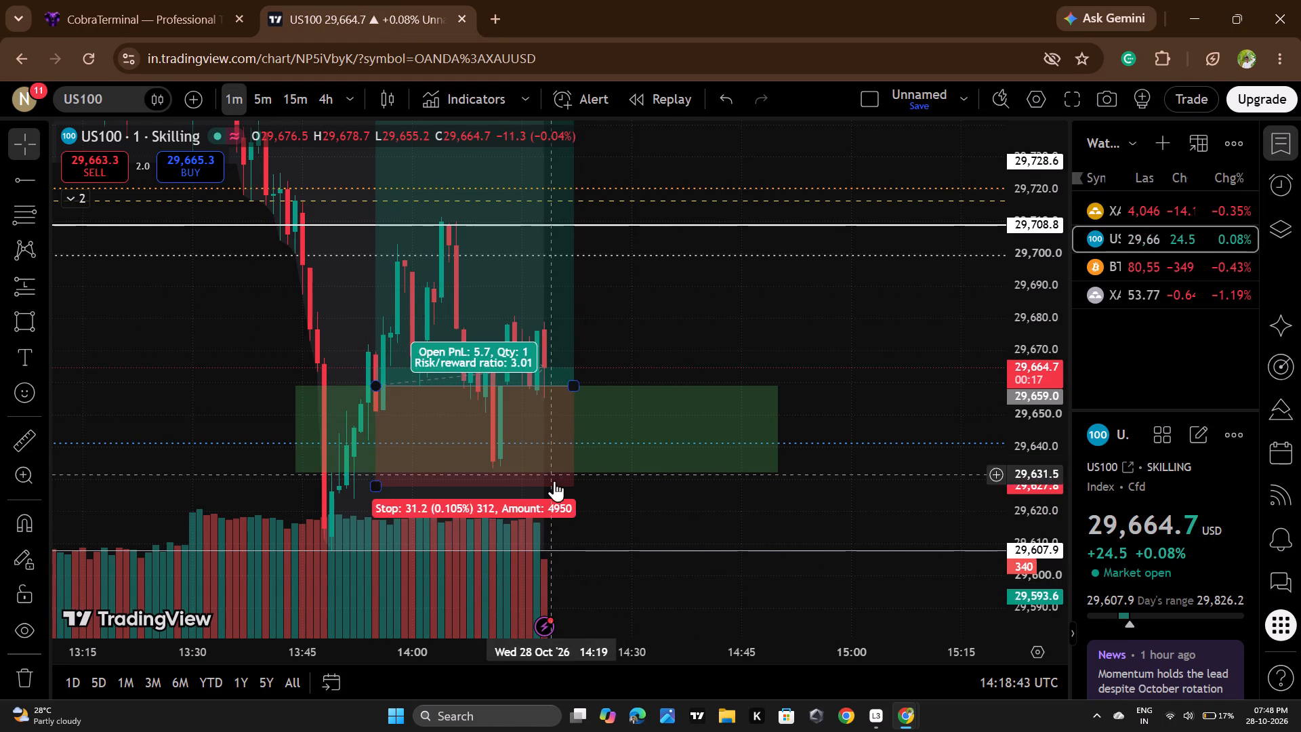
left_click_drag(527, 507, 588, 505)
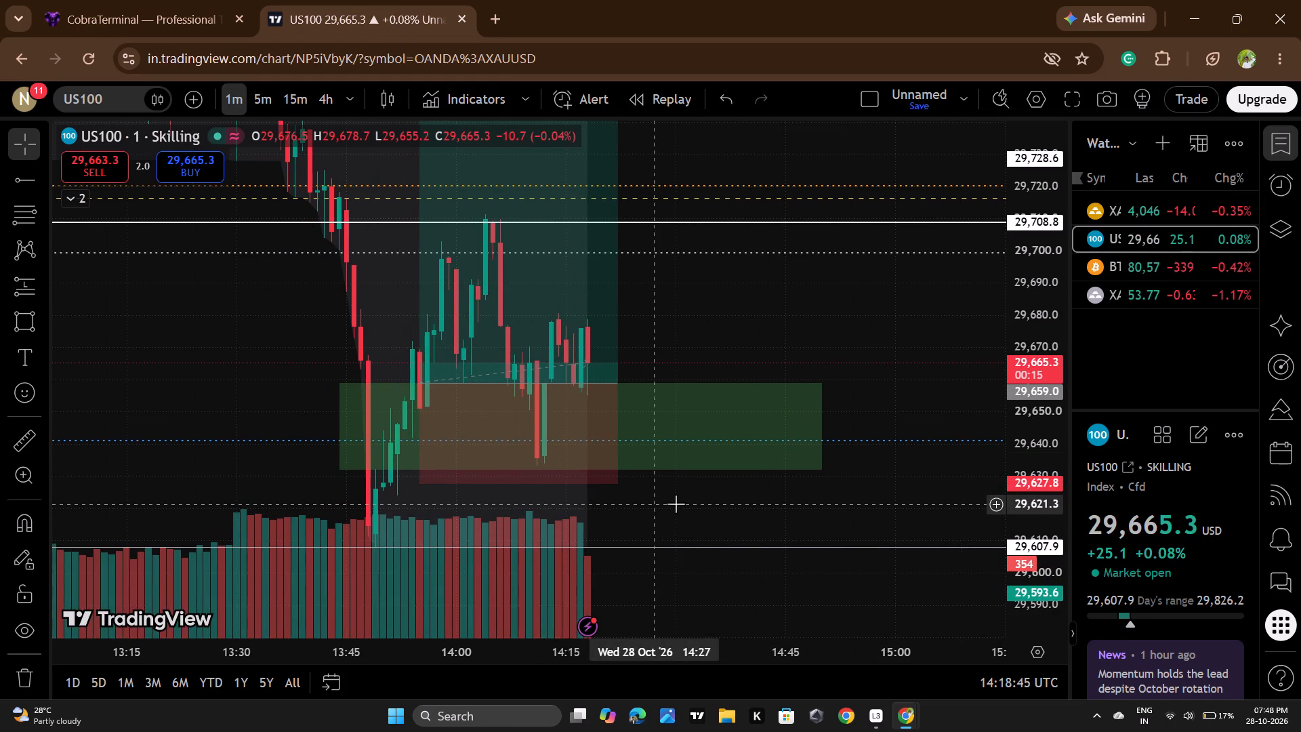
left_click(178, 0)
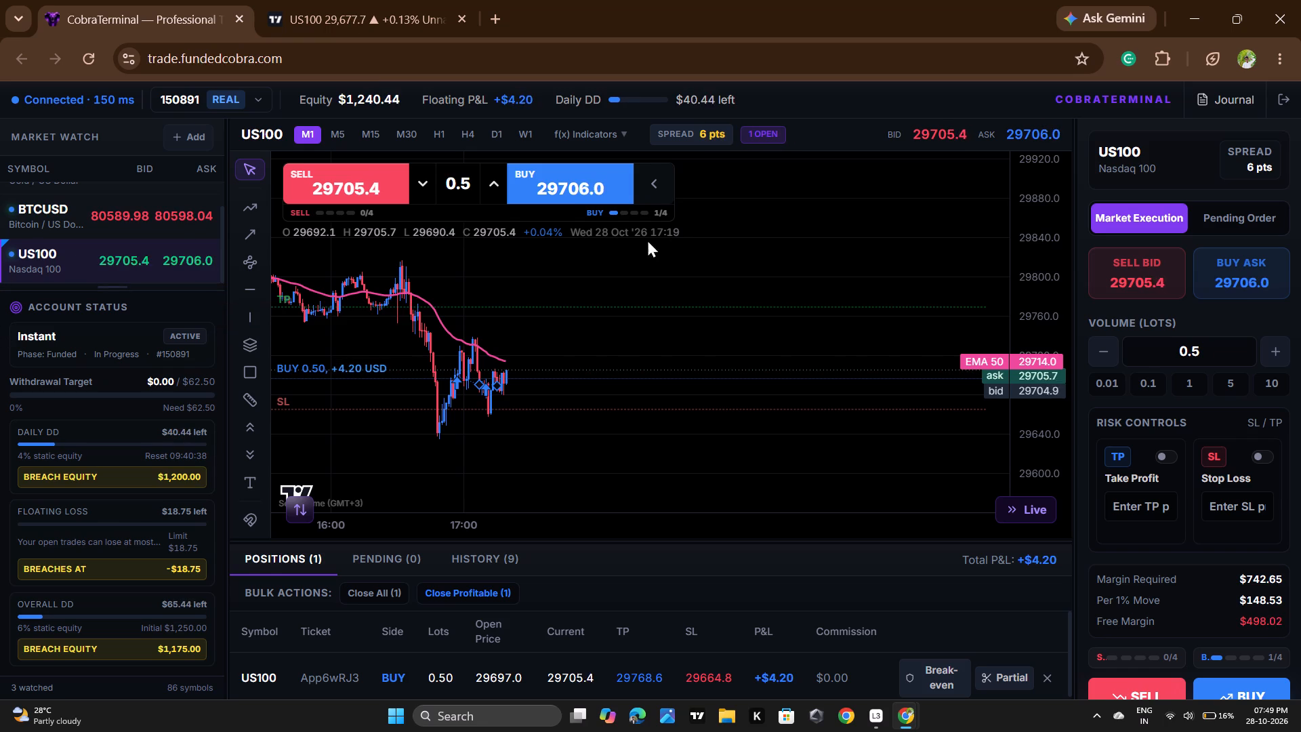
On TradingView, draw a green rectangle zone above current price from about 29,680 to 29,697, spanning about 14:05 to 14:42.
left_click(377, 0)
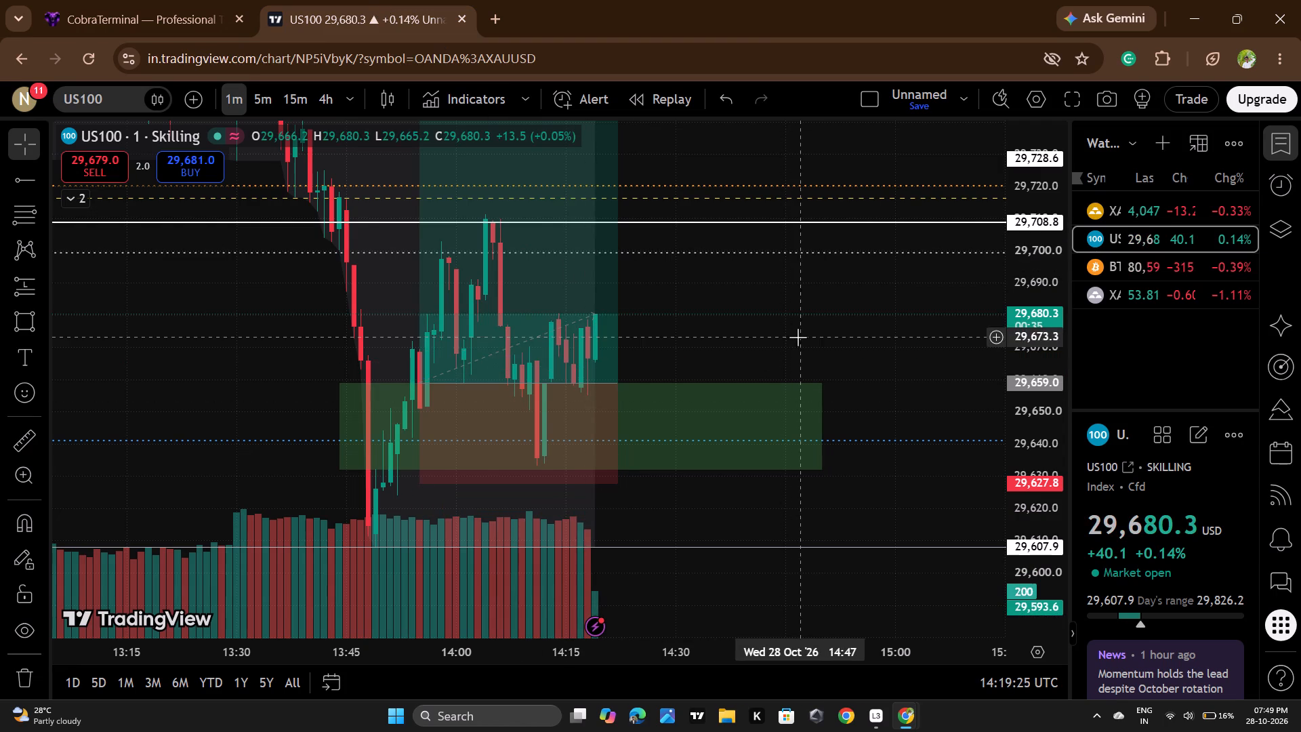
left_click_drag(798, 337, 808, 378)
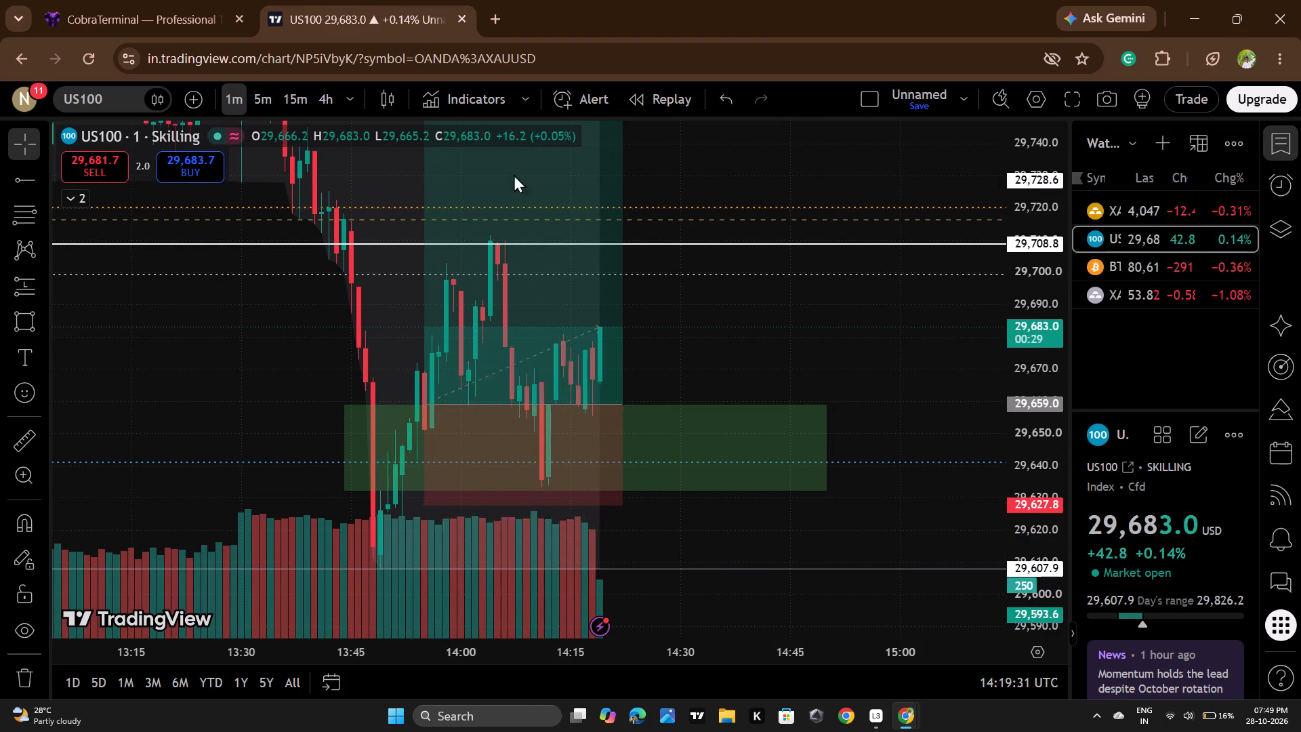
left_click(24, 331)
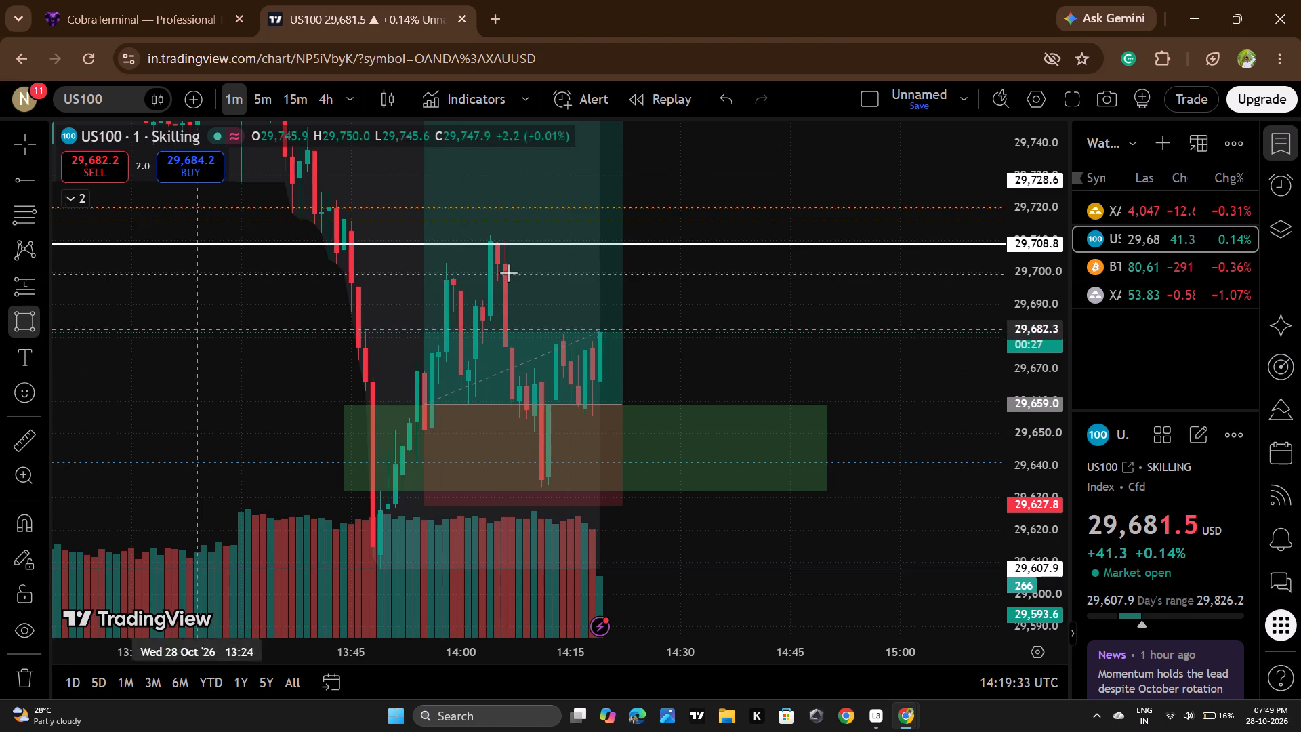
left_click(500, 335)
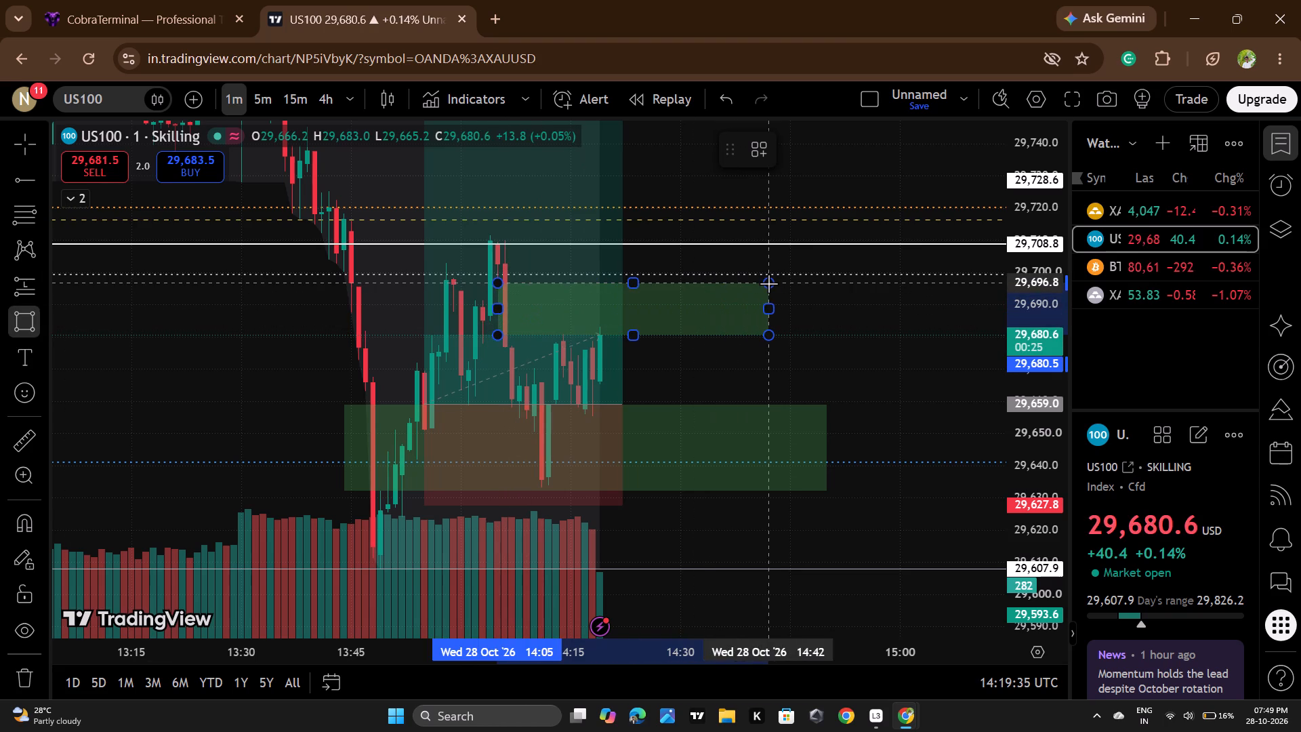
left_click(768, 283)
left_click(913, 322)
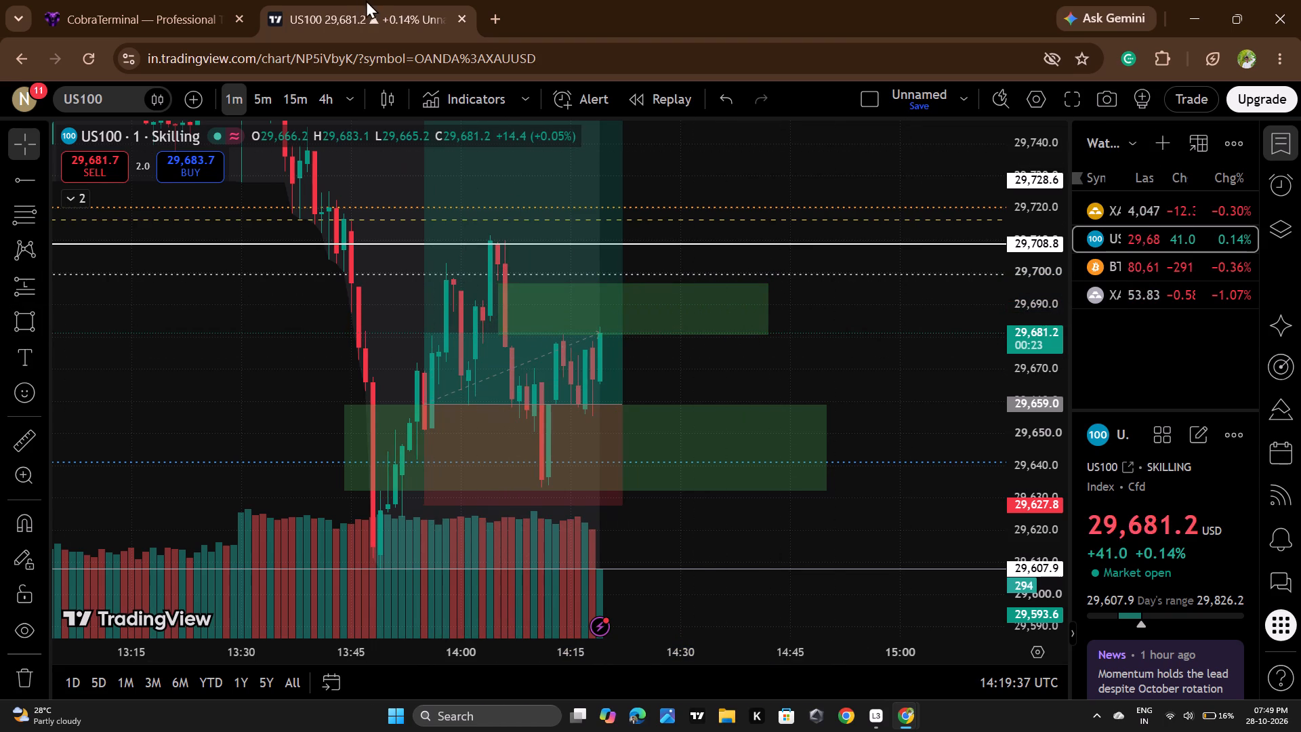
Check the US100 buy position on CobraTerminal against price action near the upper green zone on TradingView.
left_click(205, 3)
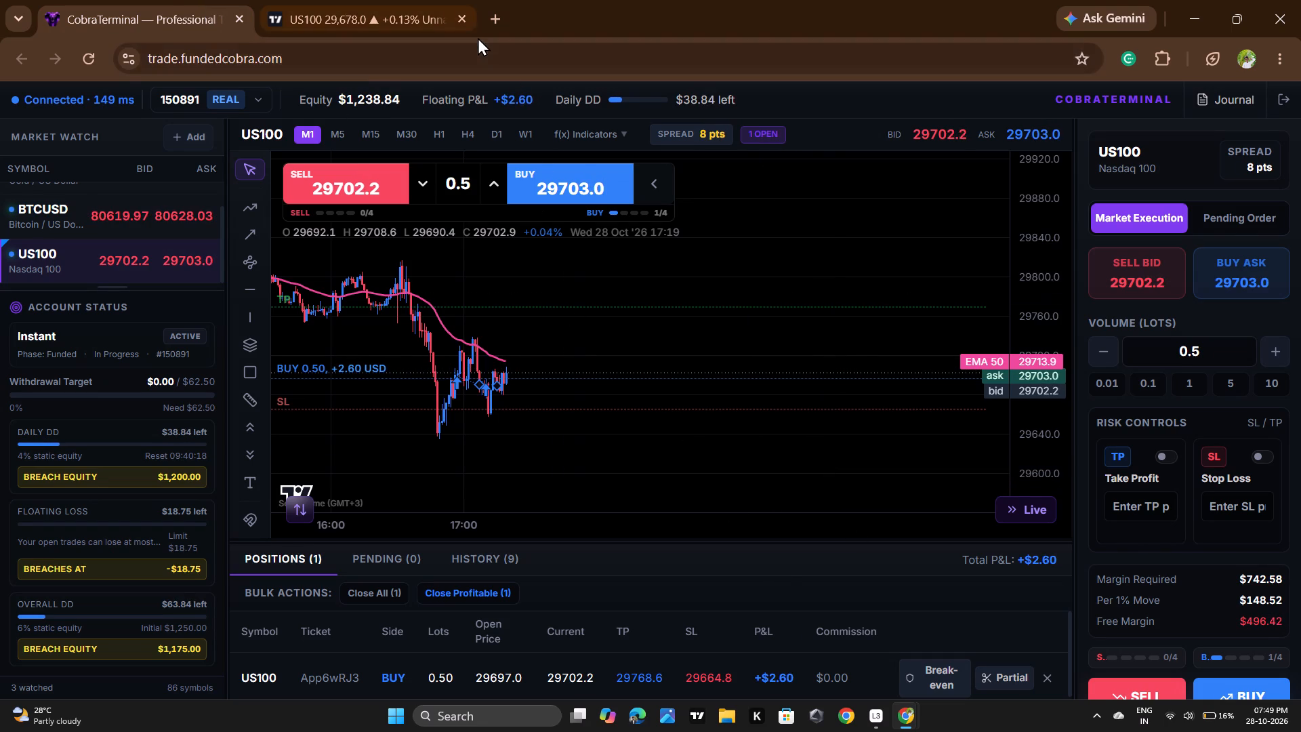
left_click(431, 24)
scroll(797, 388, "up", 2)
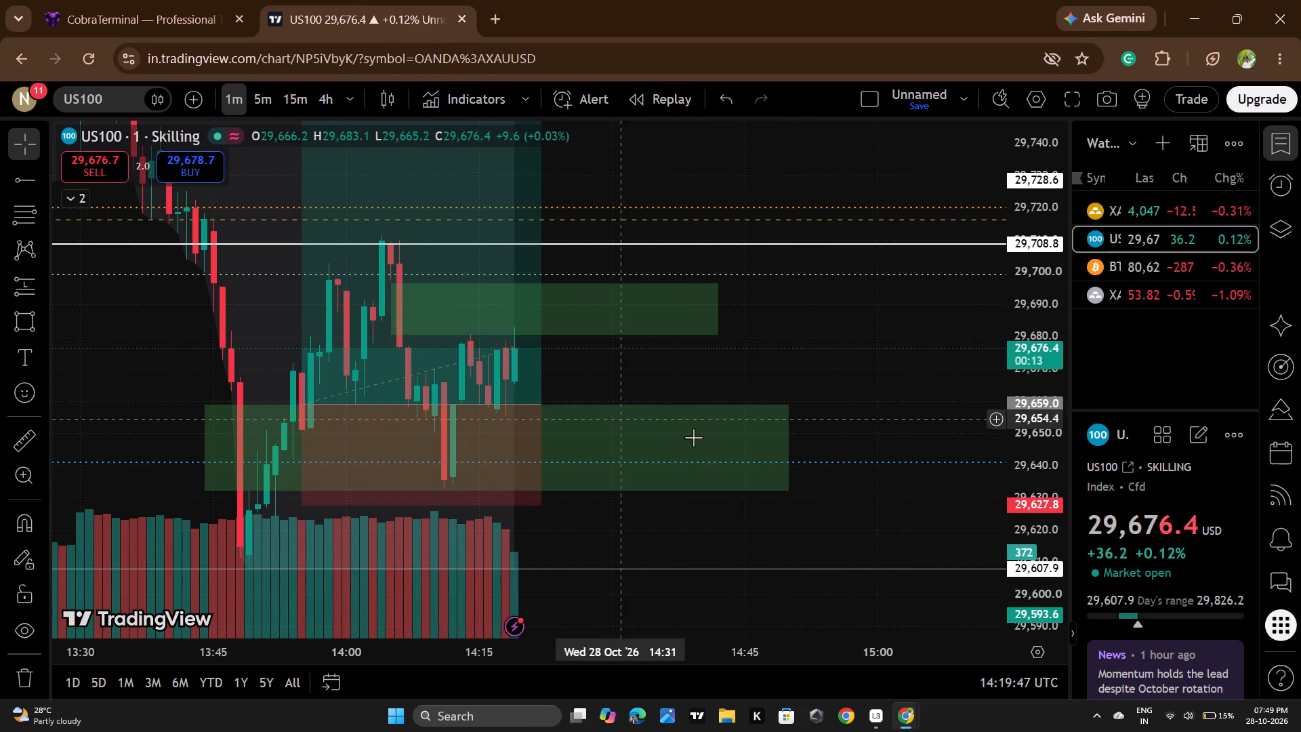
left_click(169, 12)
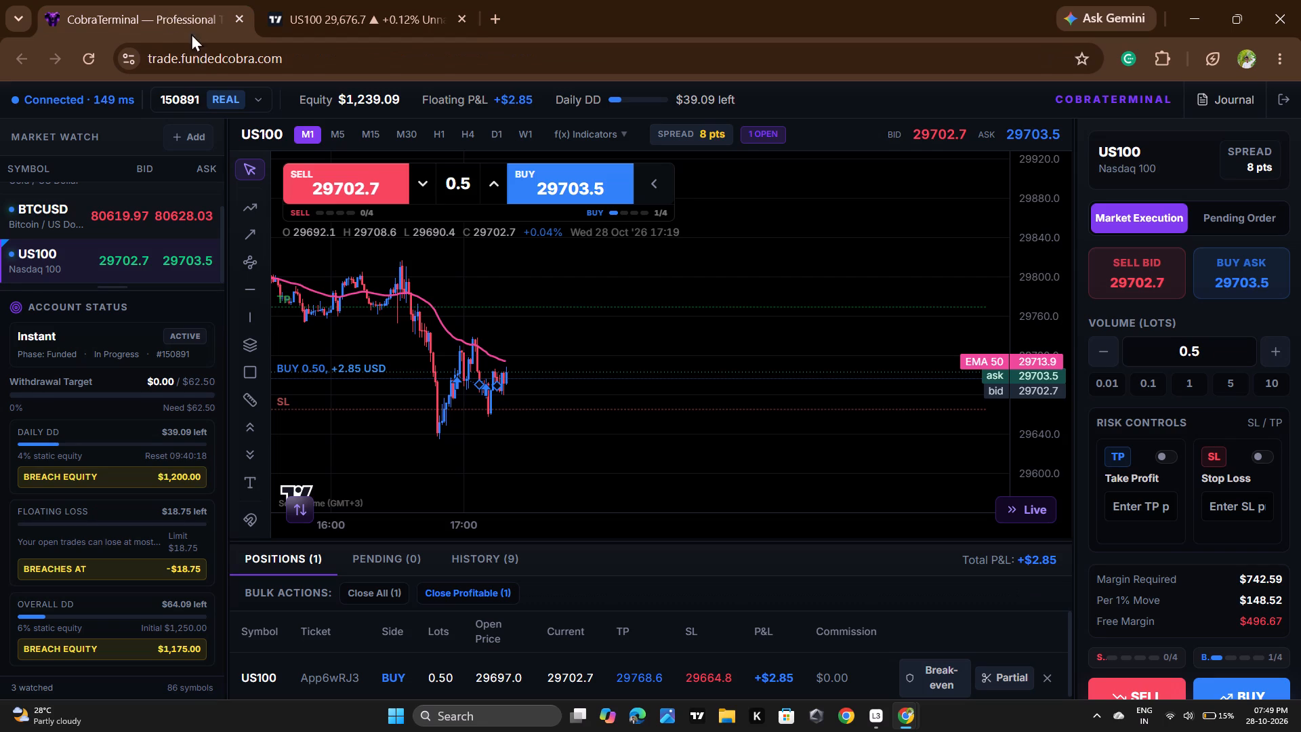
Examine the latest one-minute US100 candles against the open buy's entry, stop-loss and take-profit lines on CobraTerminal.
scroll(742, 456, "up", 3)
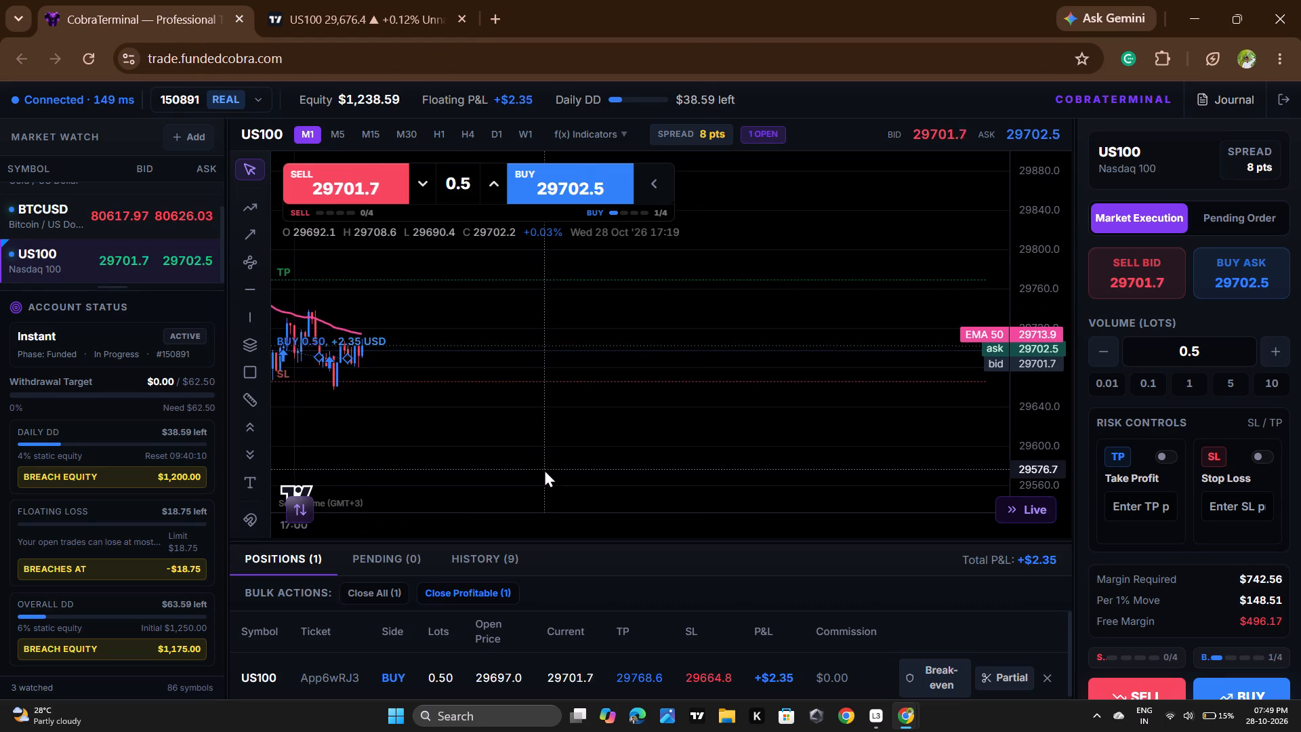
scroll(544, 469, "up", 3)
left_click_drag(484, 453, 664, 460)
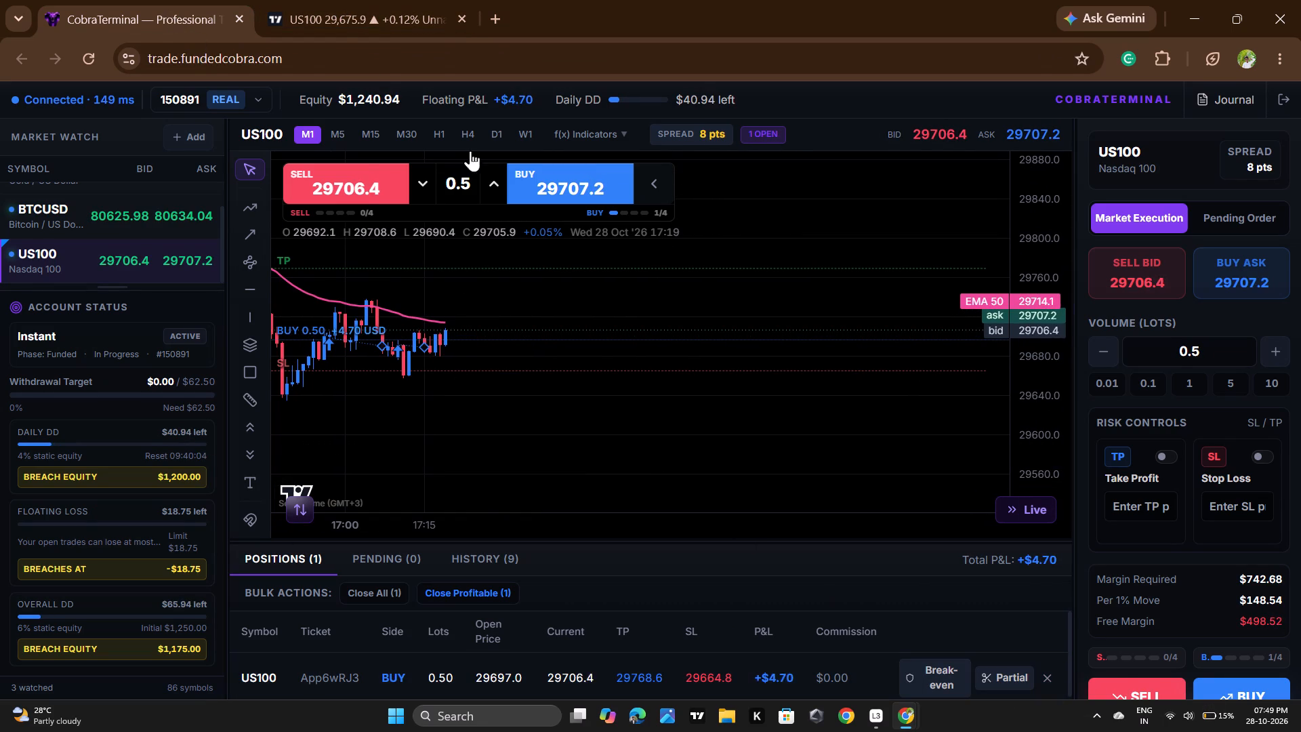
On TradingView, lower the target of the US100 long position drawing to about 29,746.
left_click(400, 0)
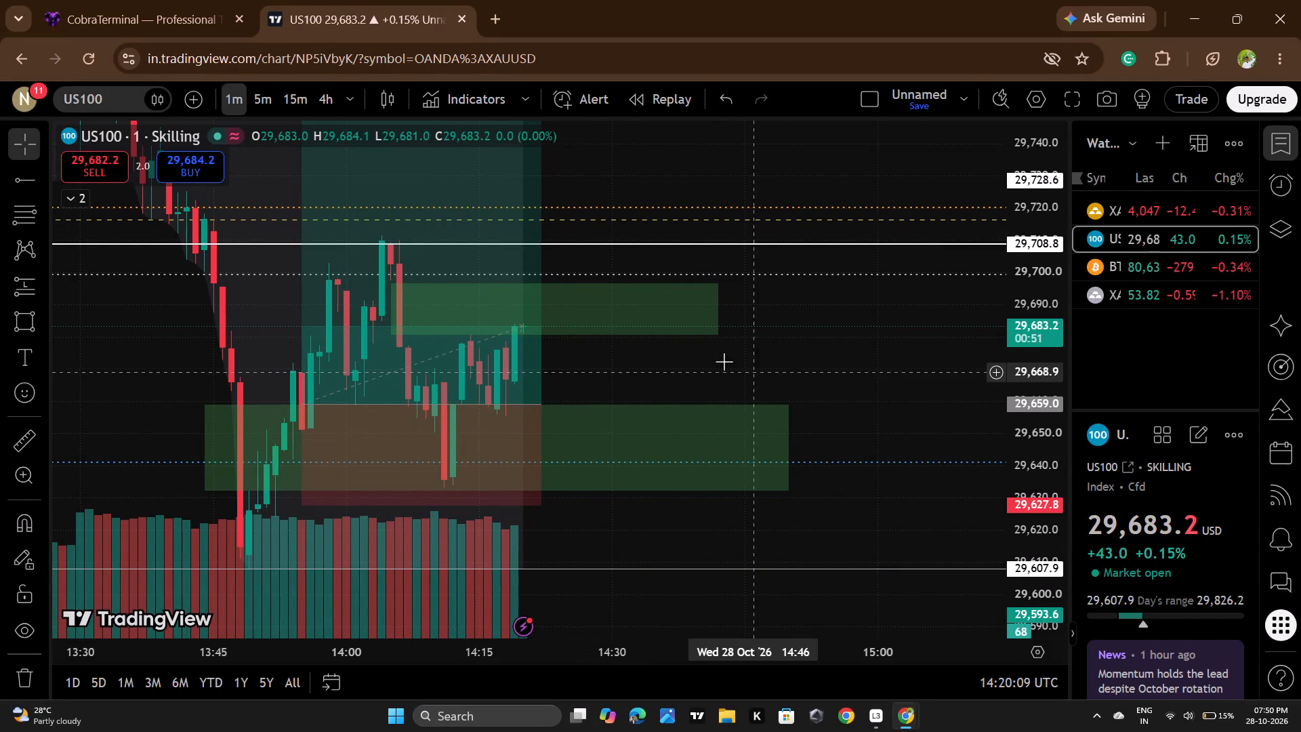
scroll(831, 303, "down", 2)
left_click_drag(913, 362, 926, 434)
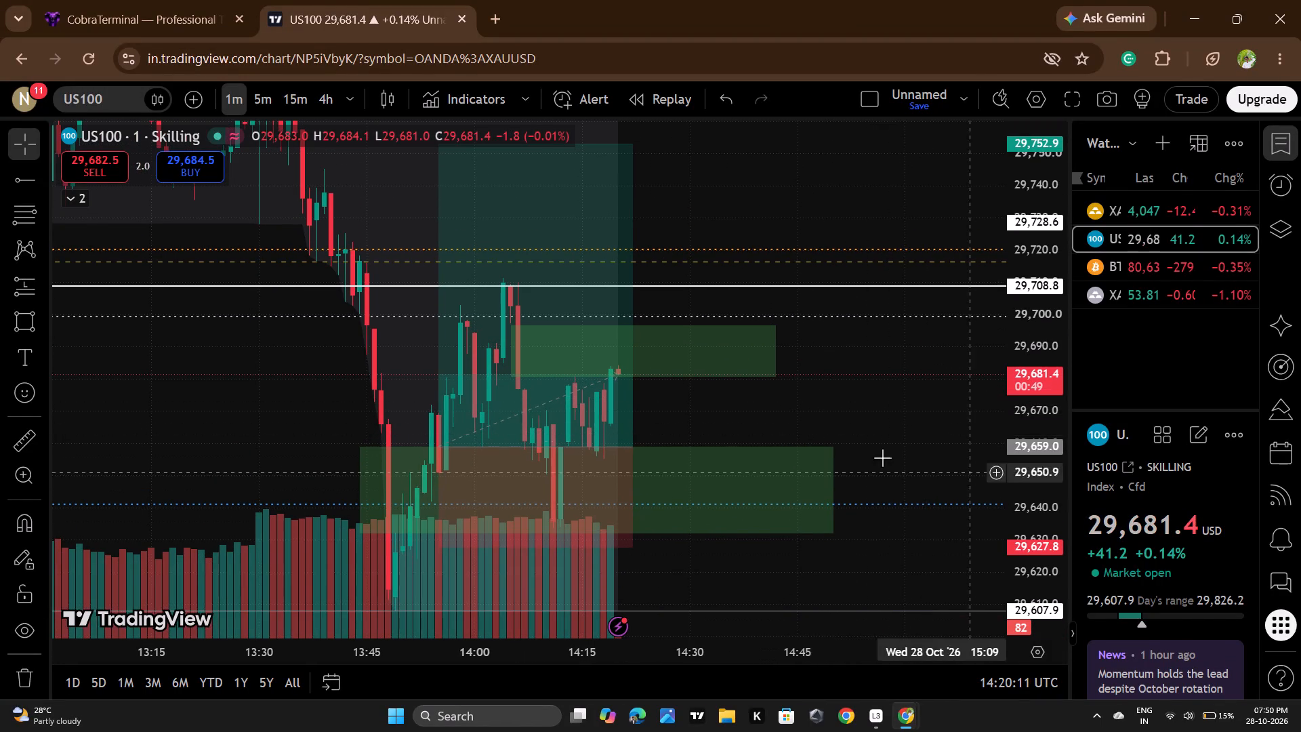
left_click_drag(878, 411, 908, 484)
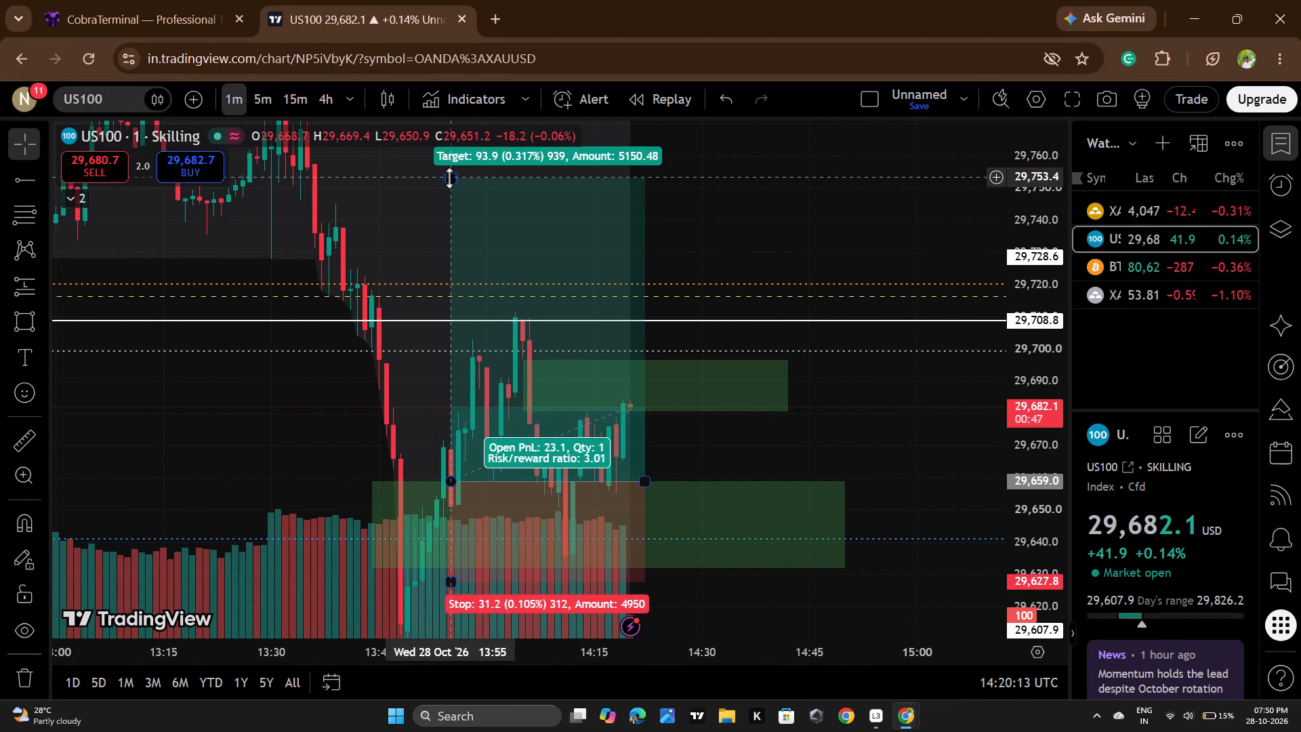
left_click_drag(453, 178, 458, 201)
left_click(785, 205)
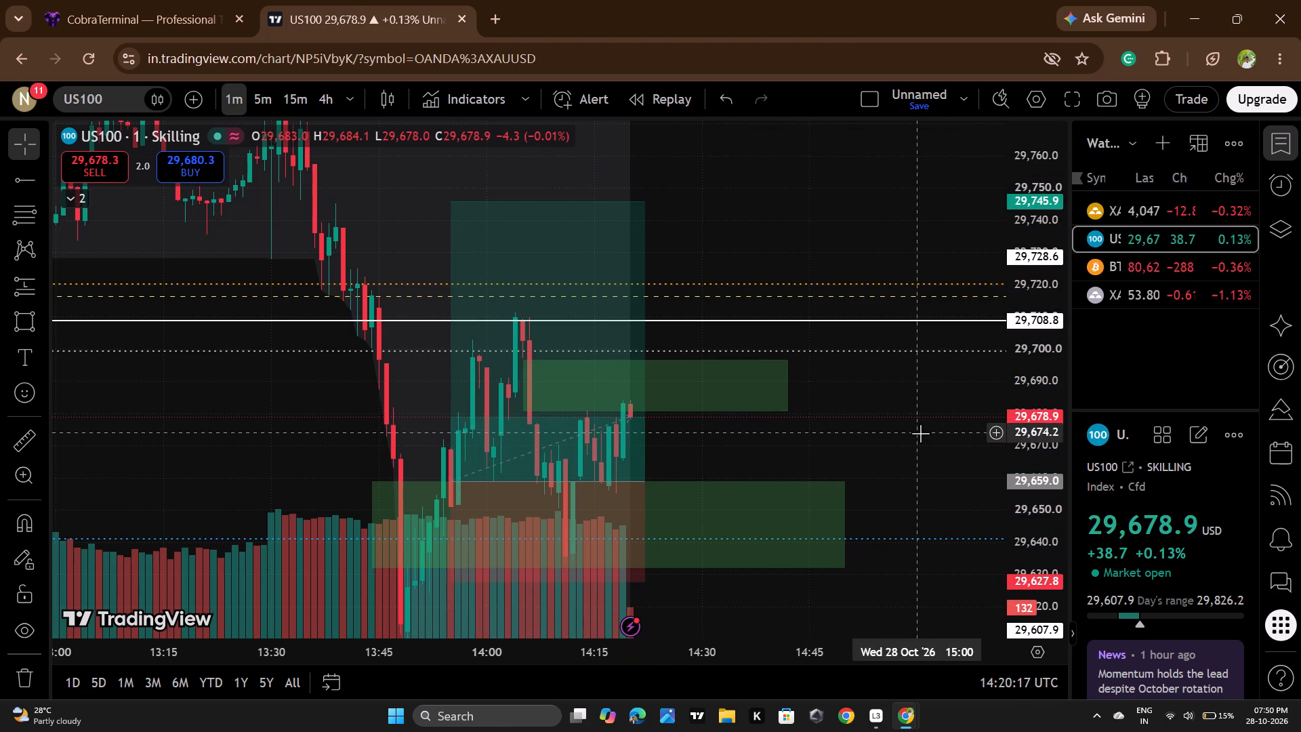
Compare US100 price action between TradingView's two green zones with the open buy's floating result on CobraTerminal.
scroll(920, 433, "up", 2)
left_click(200, 0)
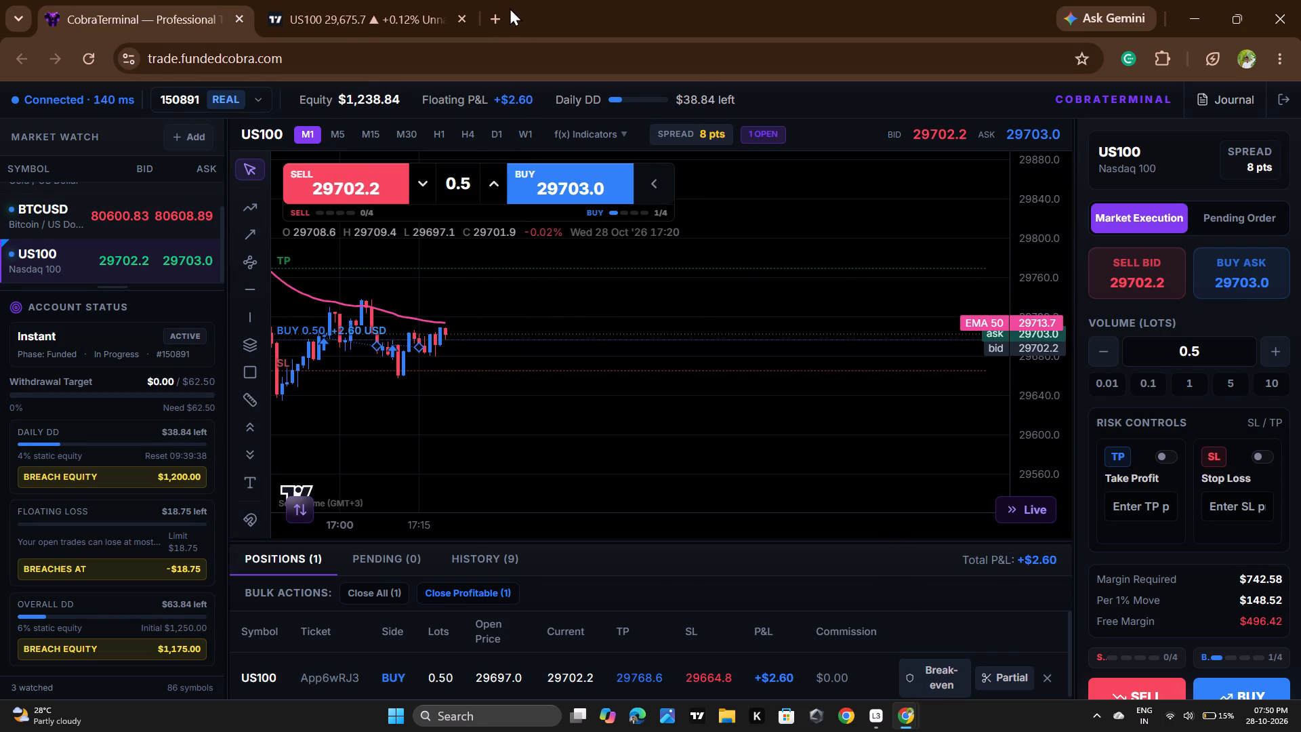
left_click(416, 3)
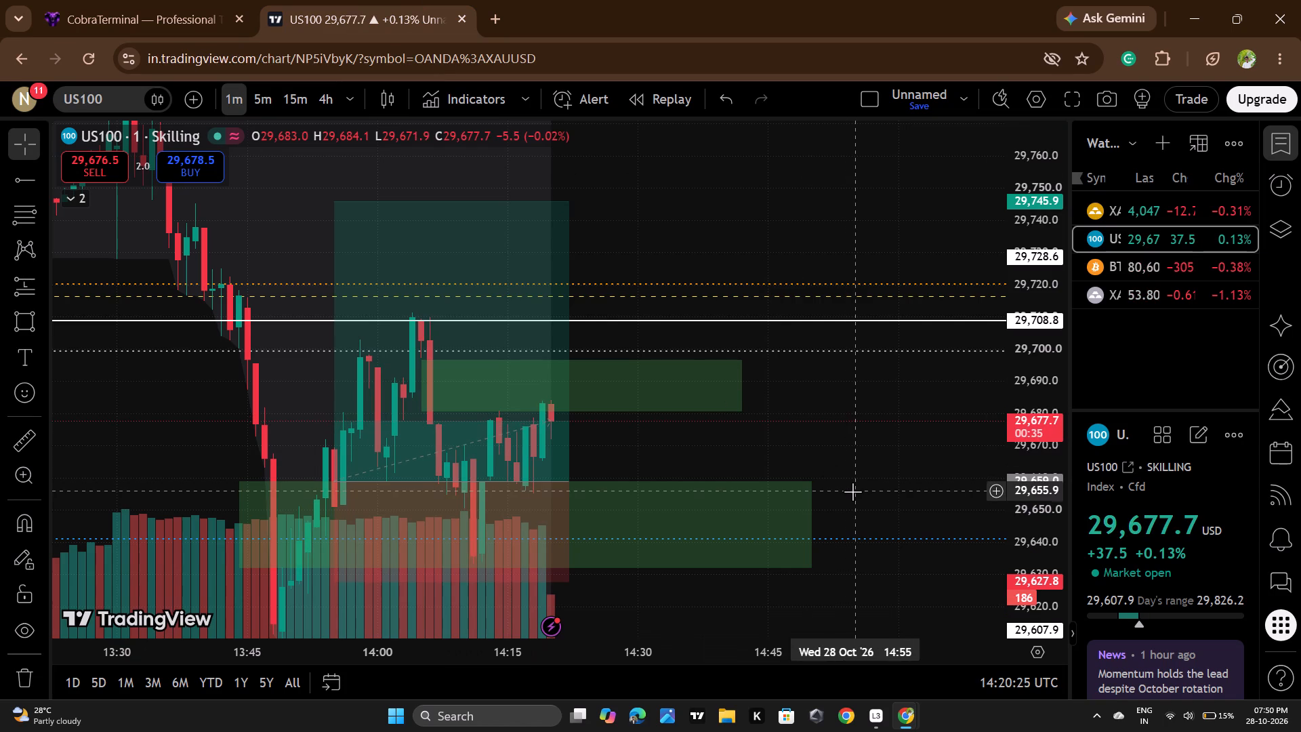
left_click(401, 0)
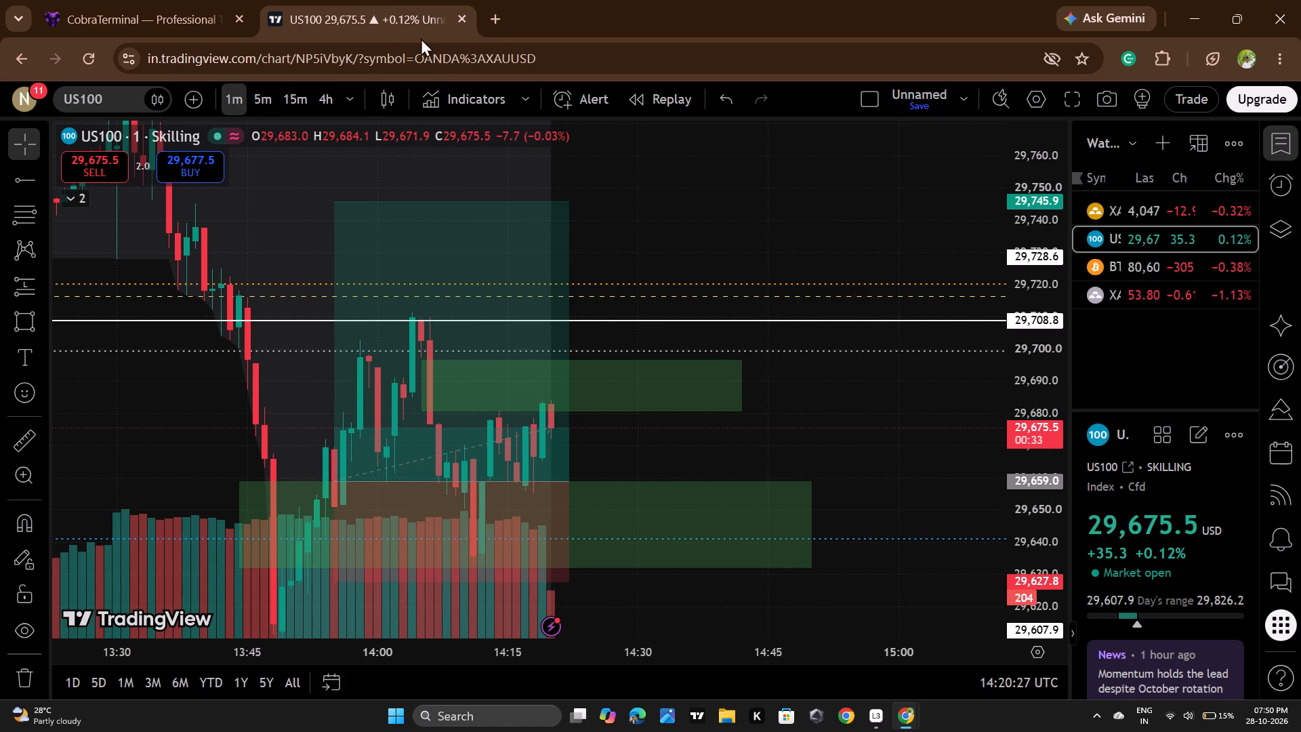
left_click(180, 0)
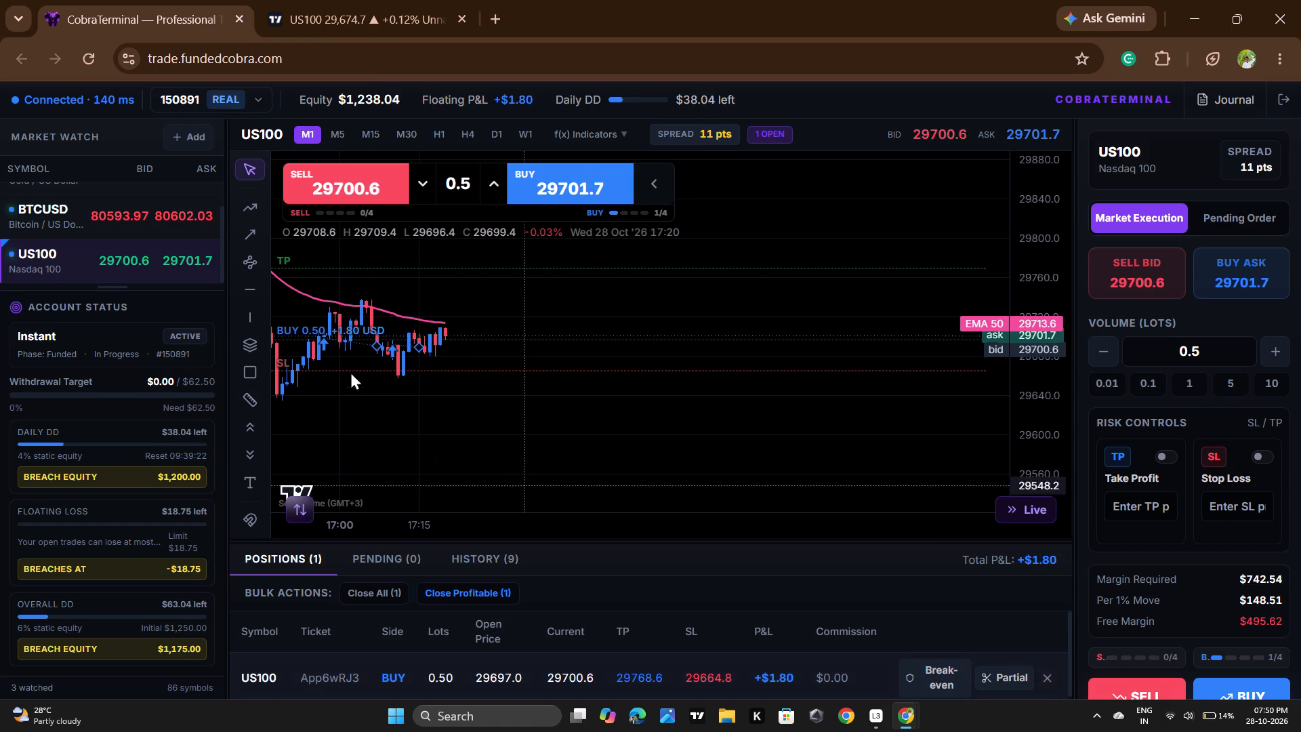
left_click(332, 0)
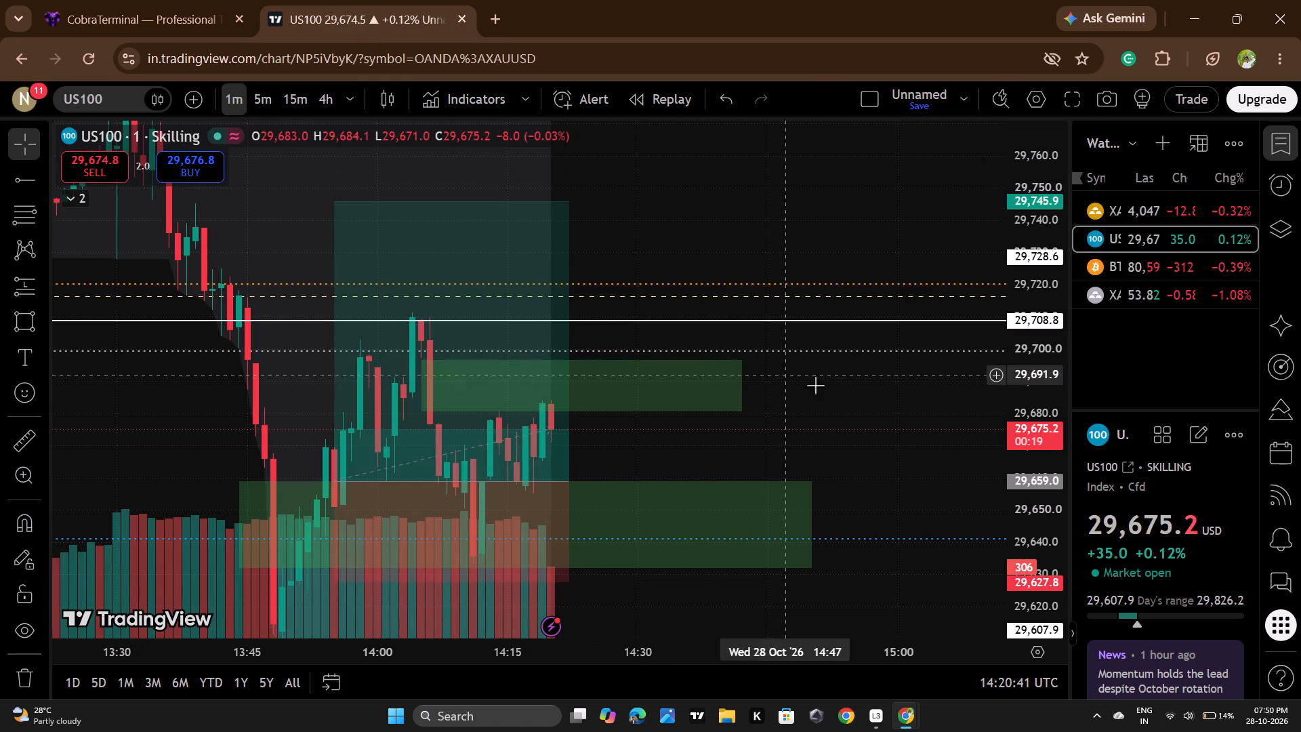
left_click_drag(831, 385, 831, 370)
left_click_drag(855, 403, 854, 327)
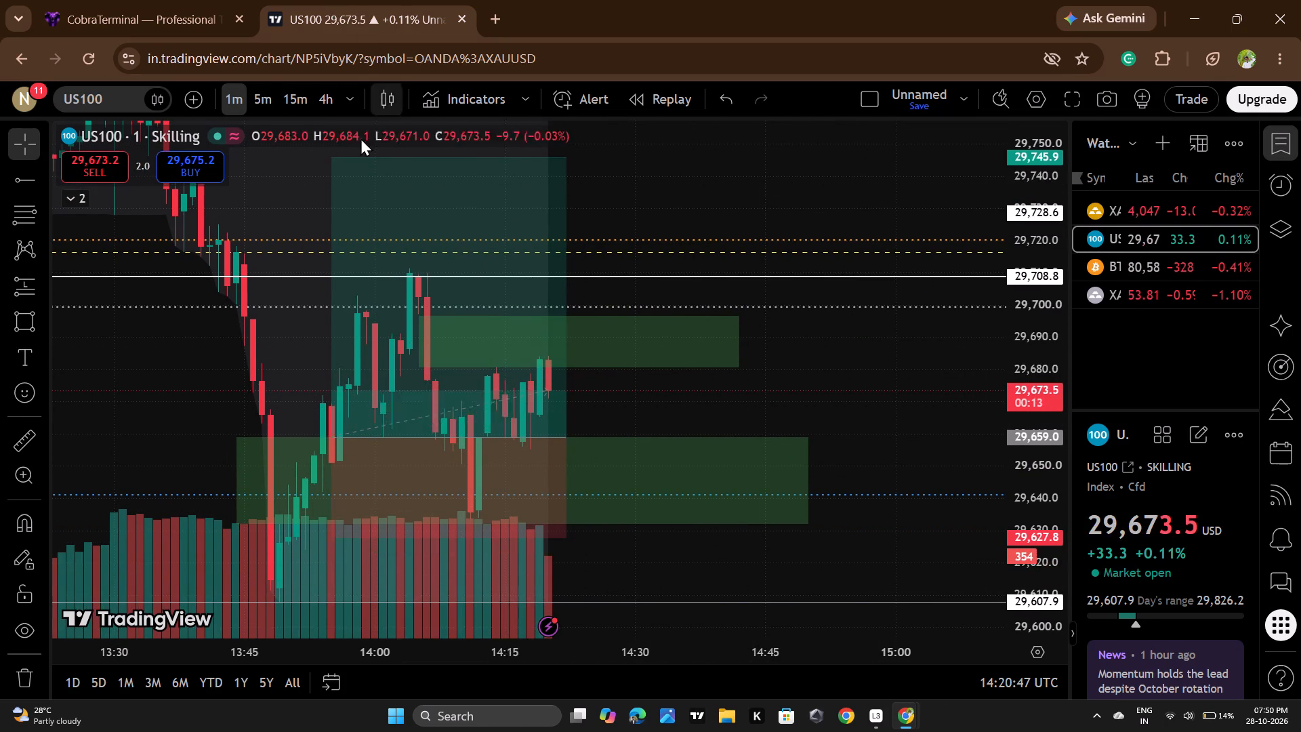
left_click(176, 26)
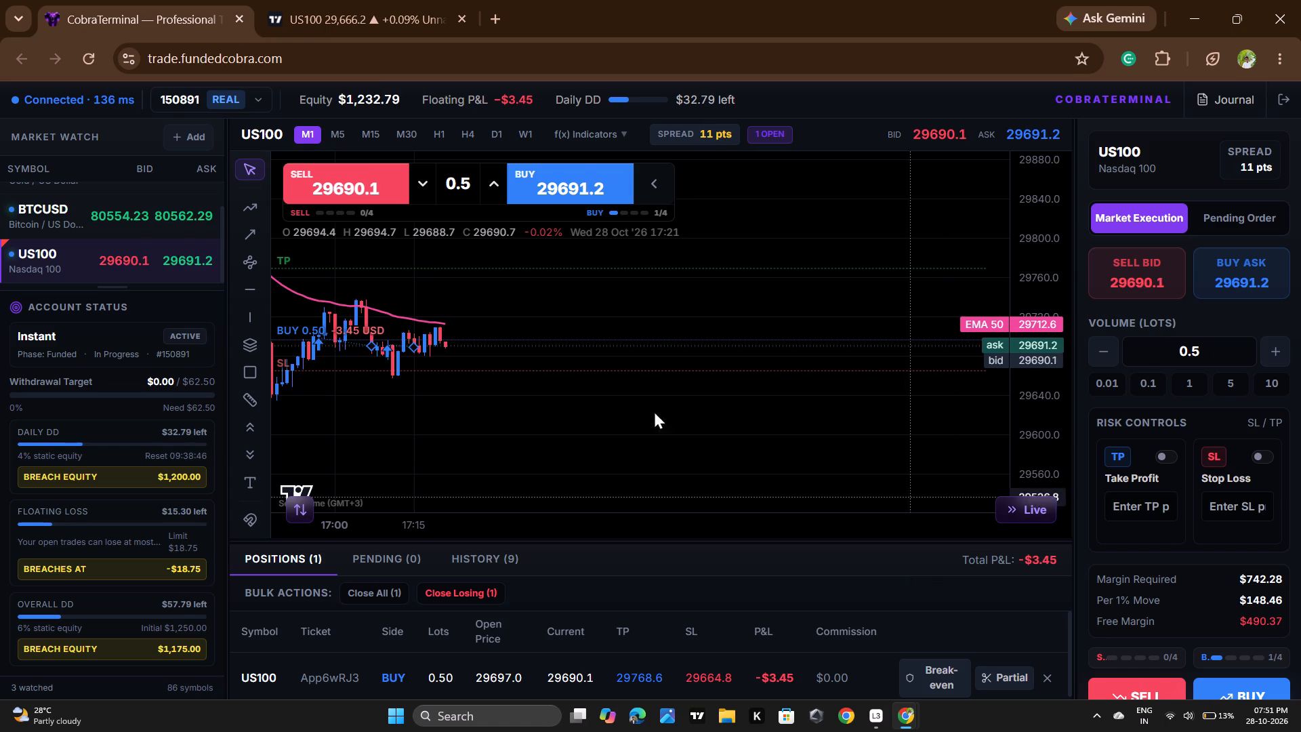
left_click(273, 0)
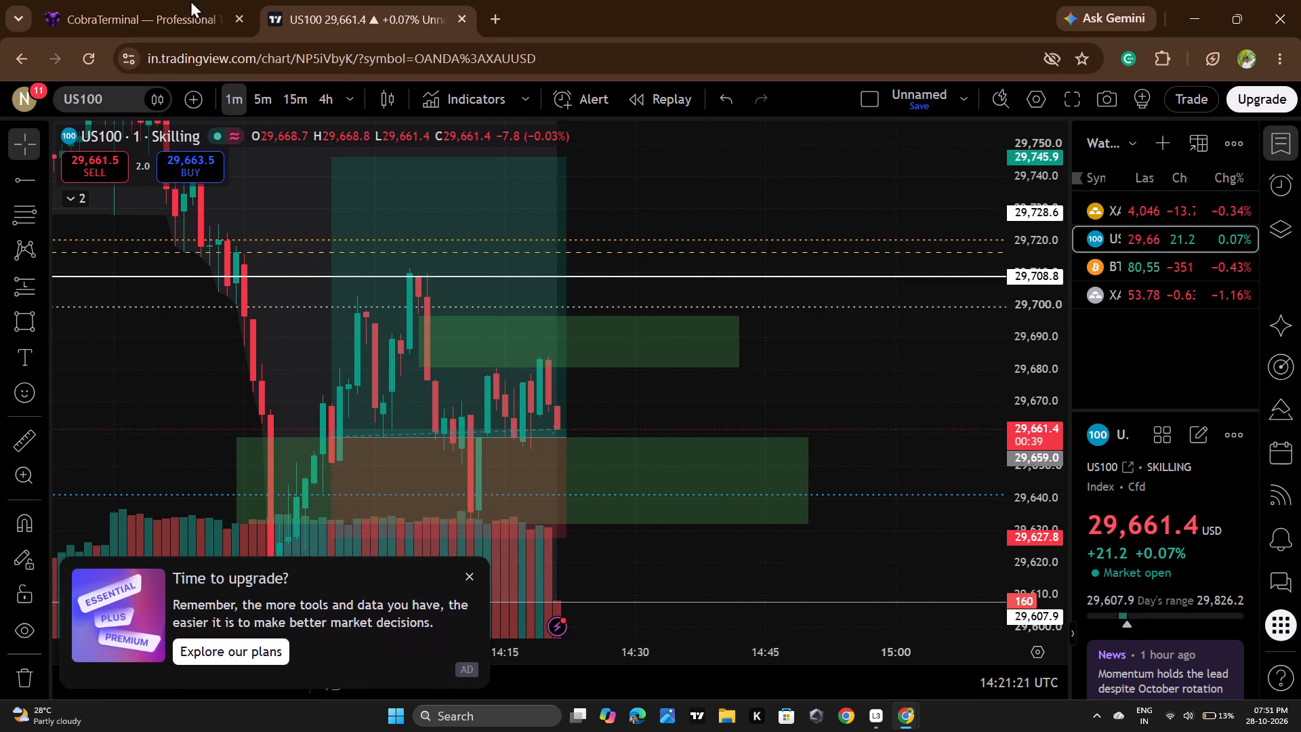
left_click(158, 0)
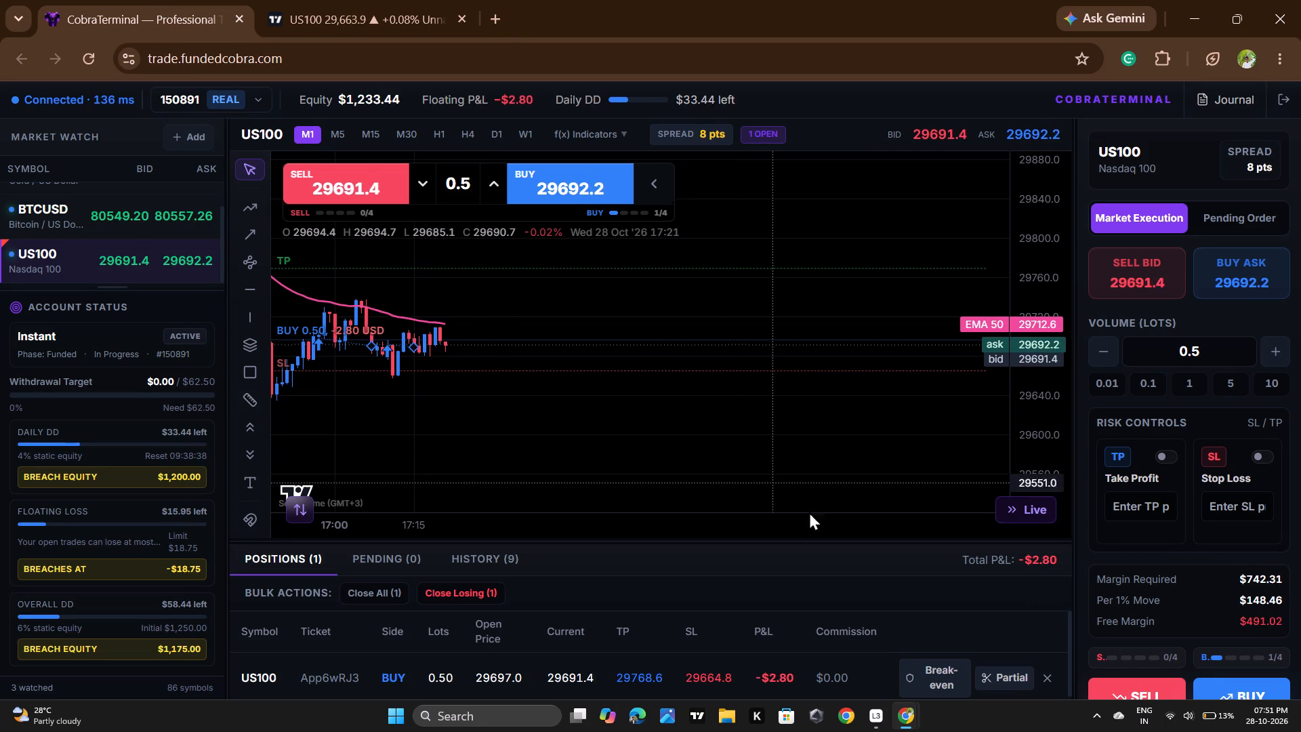
On TradingView, open the XAUUSD one-minute chart and examine gold's price action around its green zones and dotted levels.
left_click(367, 0)
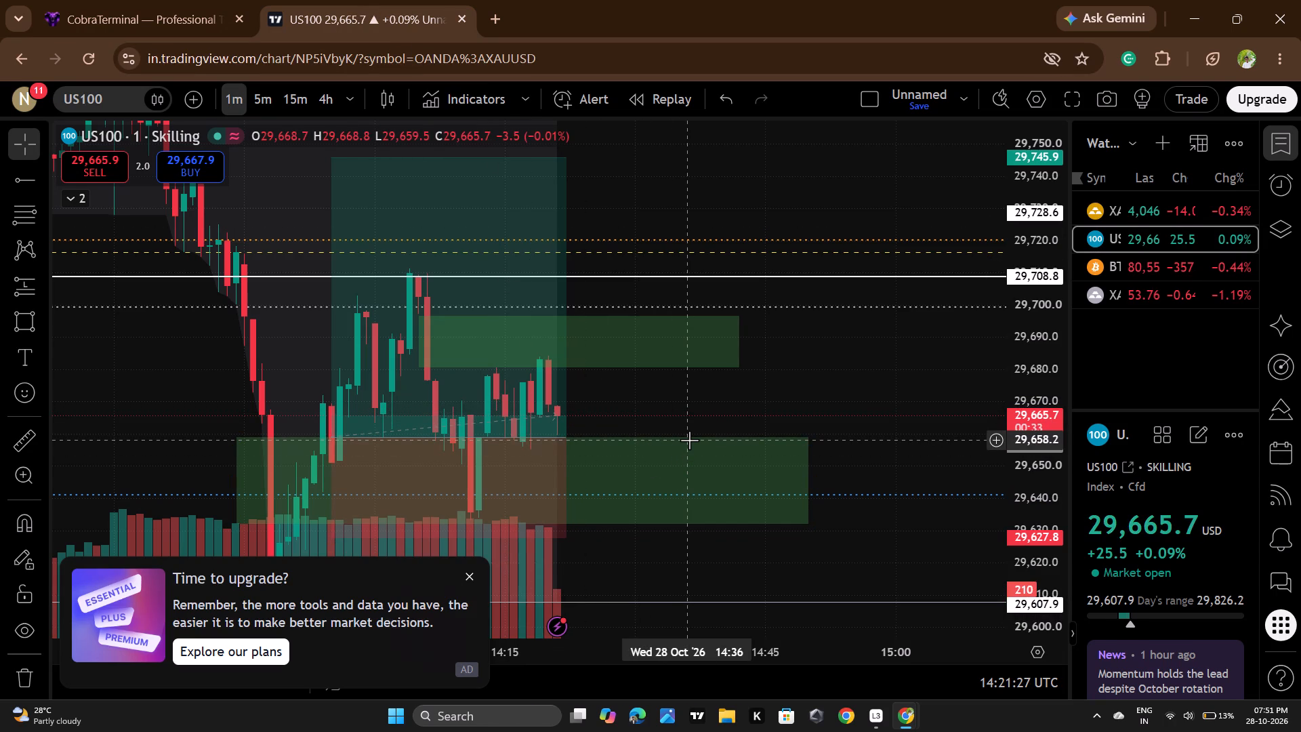
left_click(1143, 197)
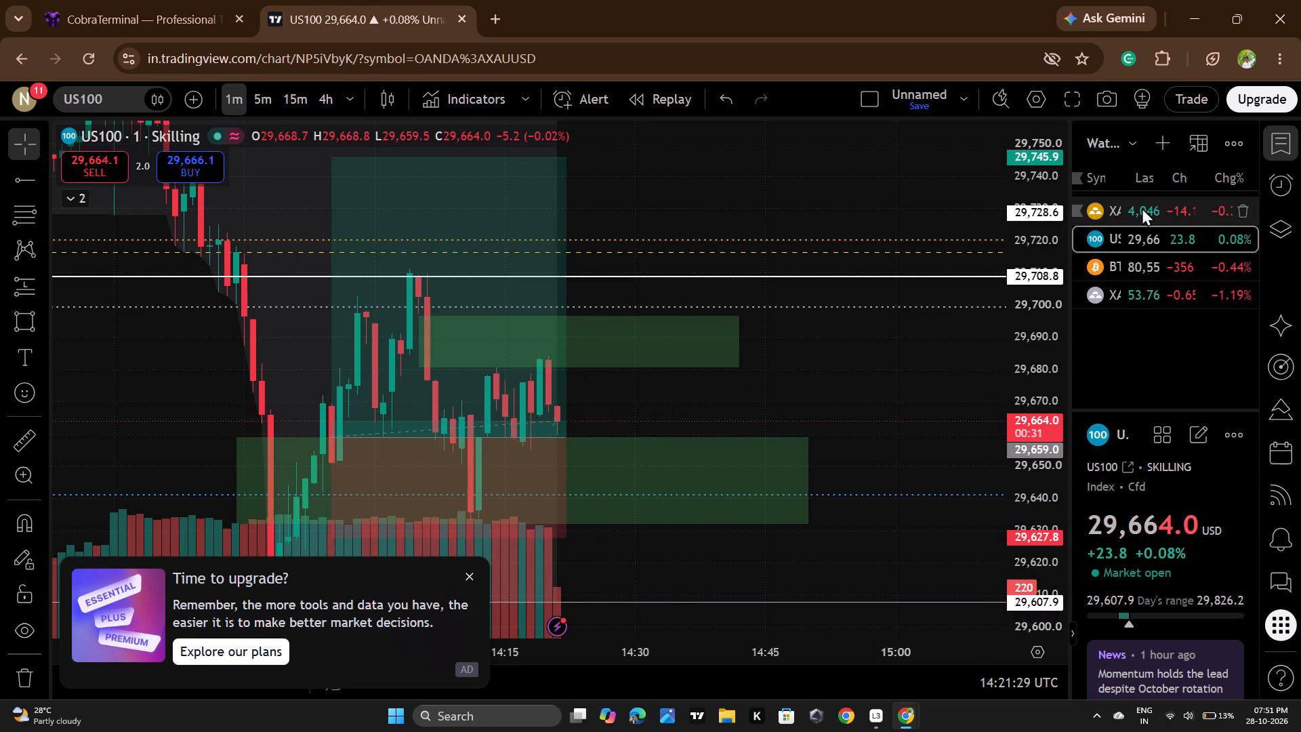
left_click(1142, 207)
left_click_drag(733, 484, 711, 287)
scroll(755, 418, "down", 4)
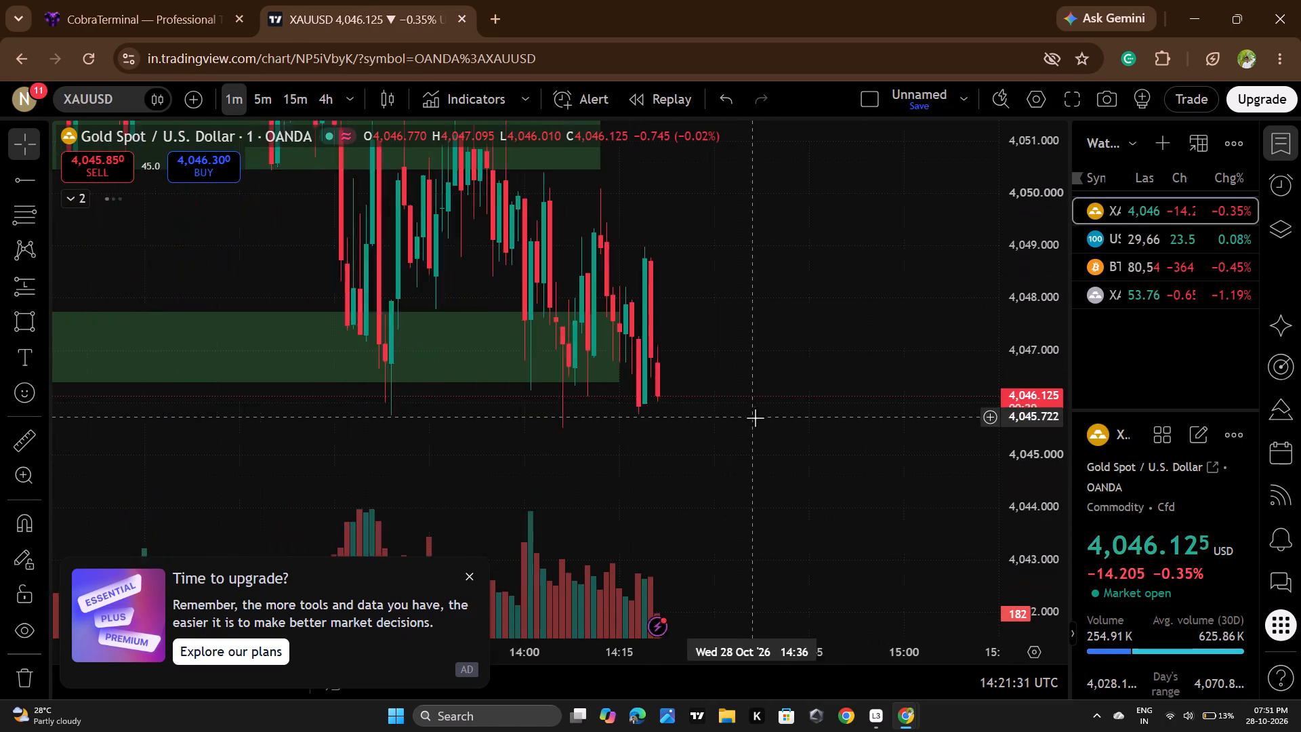
left_click_drag(887, 276, 894, 392)
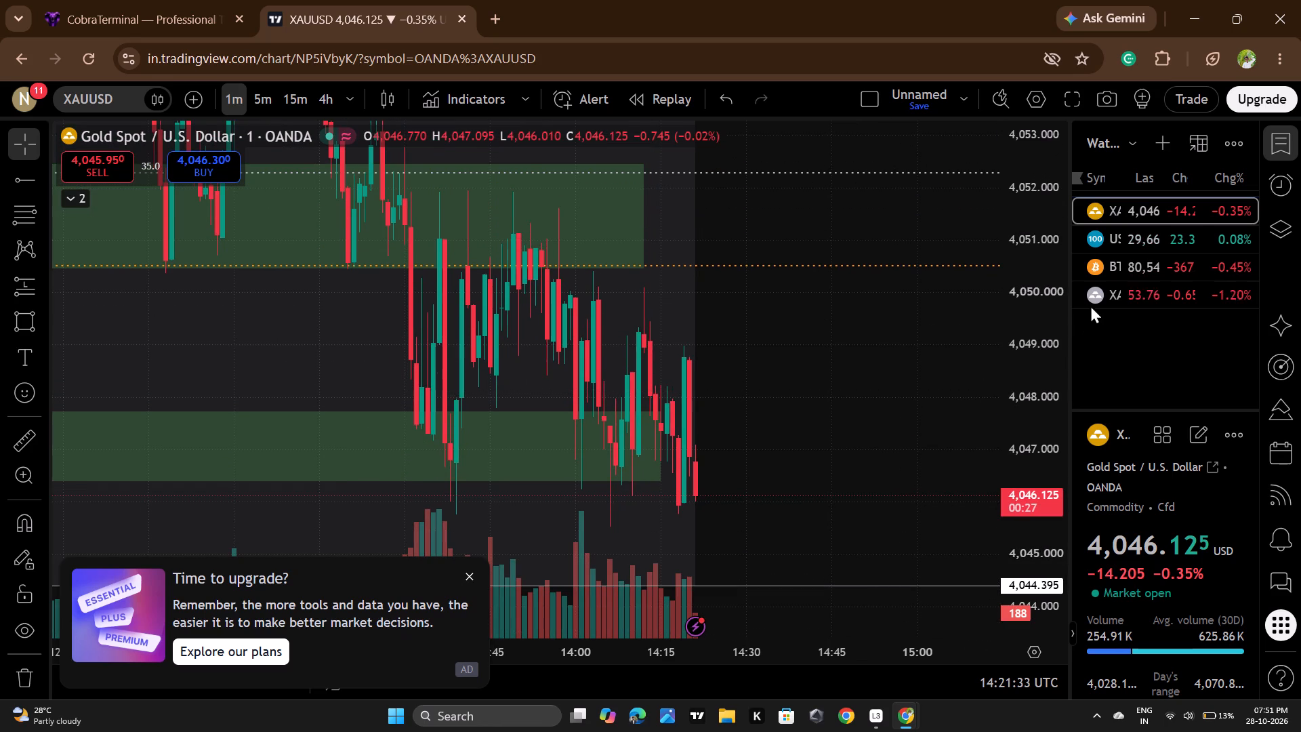
scroll(1018, 321, "down", 14)
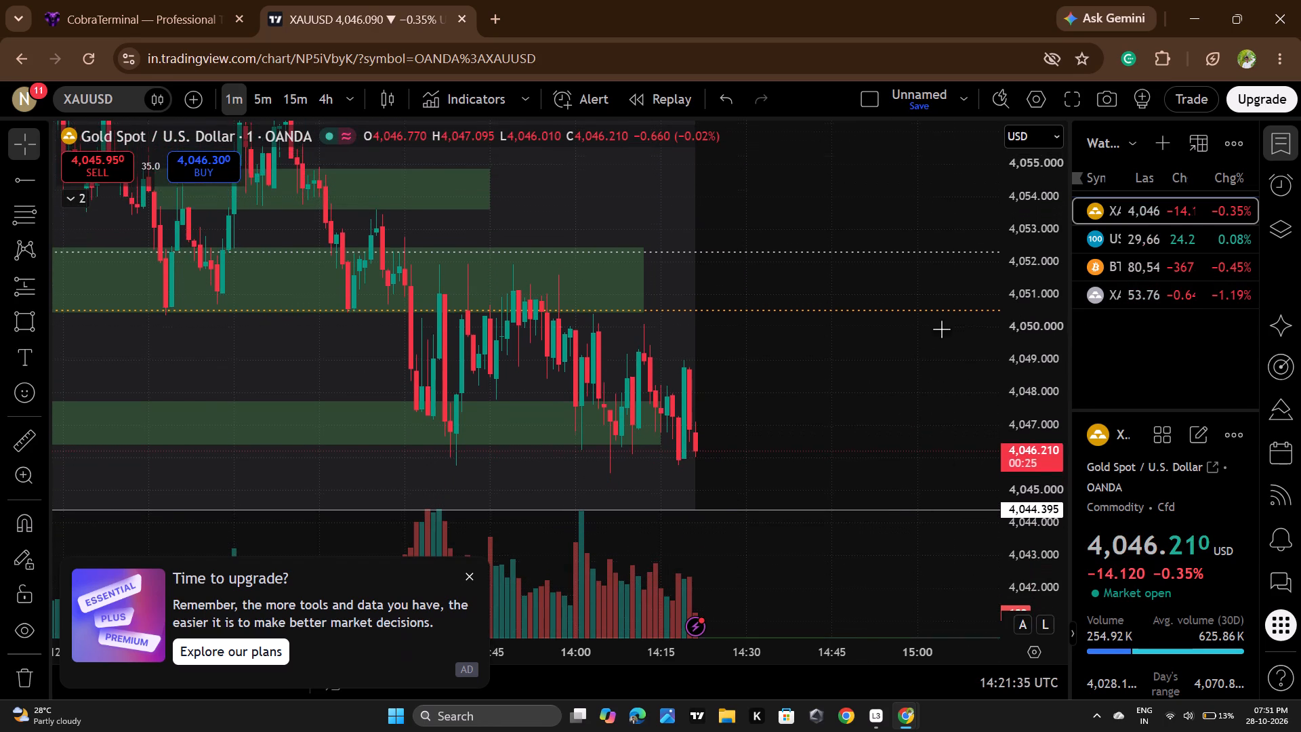
scroll(825, 407, "down", 2)
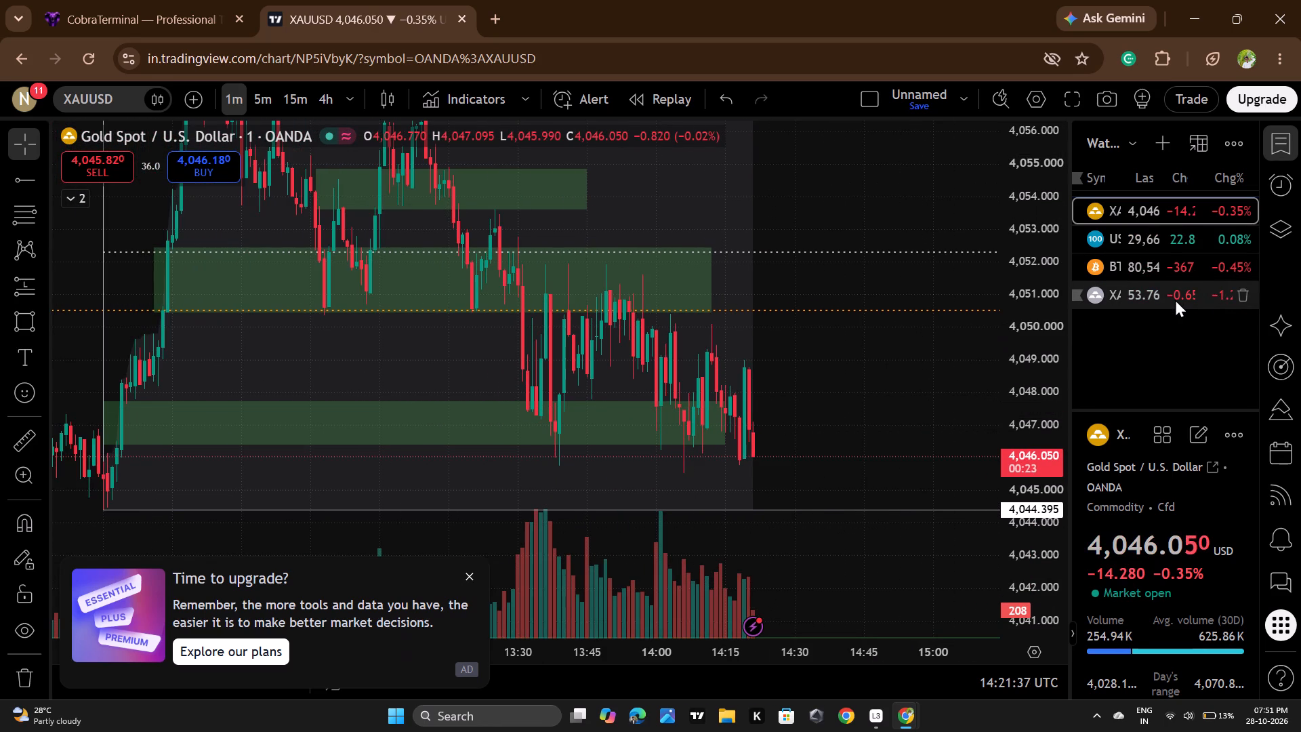
Return TradingView's chart to US100 and examine current price against the lower green zone and the long position's entry and stop.
left_click(1170, 249)
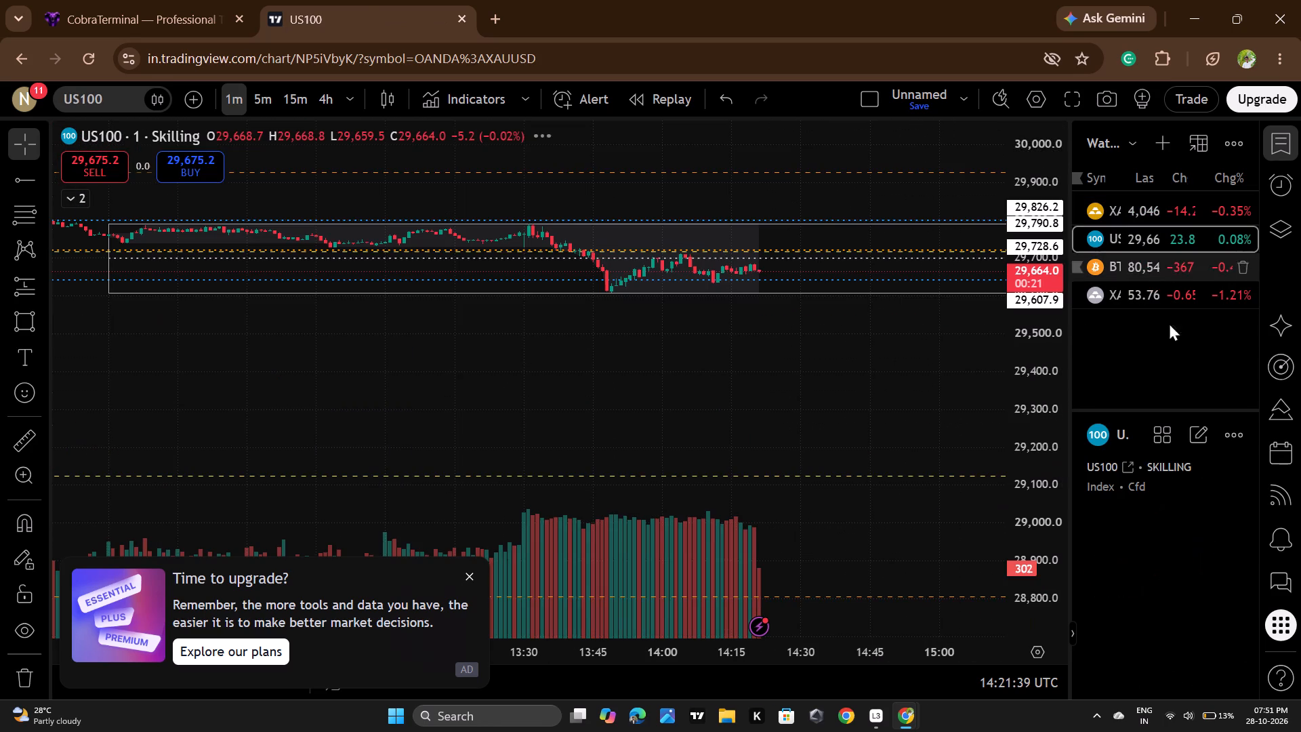
scroll(1016, 312, "up", 11)
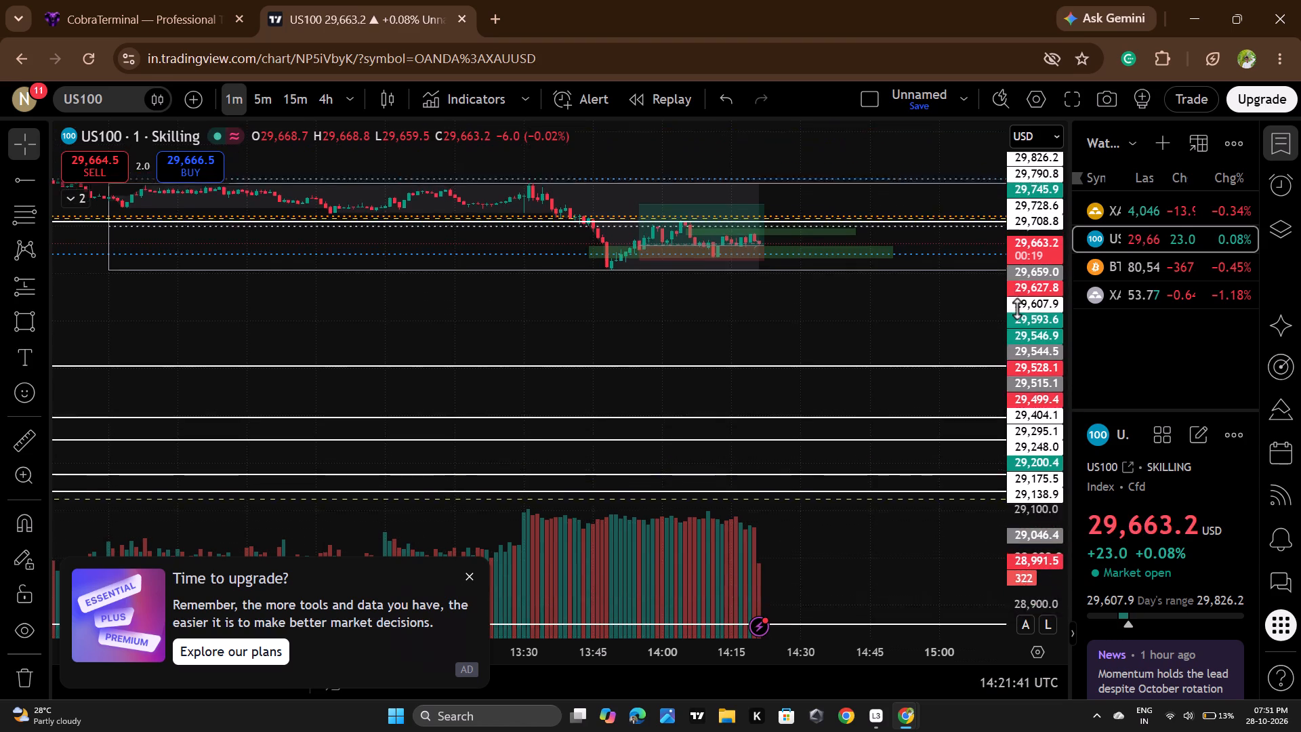
scroll(1018, 308, "up", 20)
scroll(1018, 308, "up", 19)
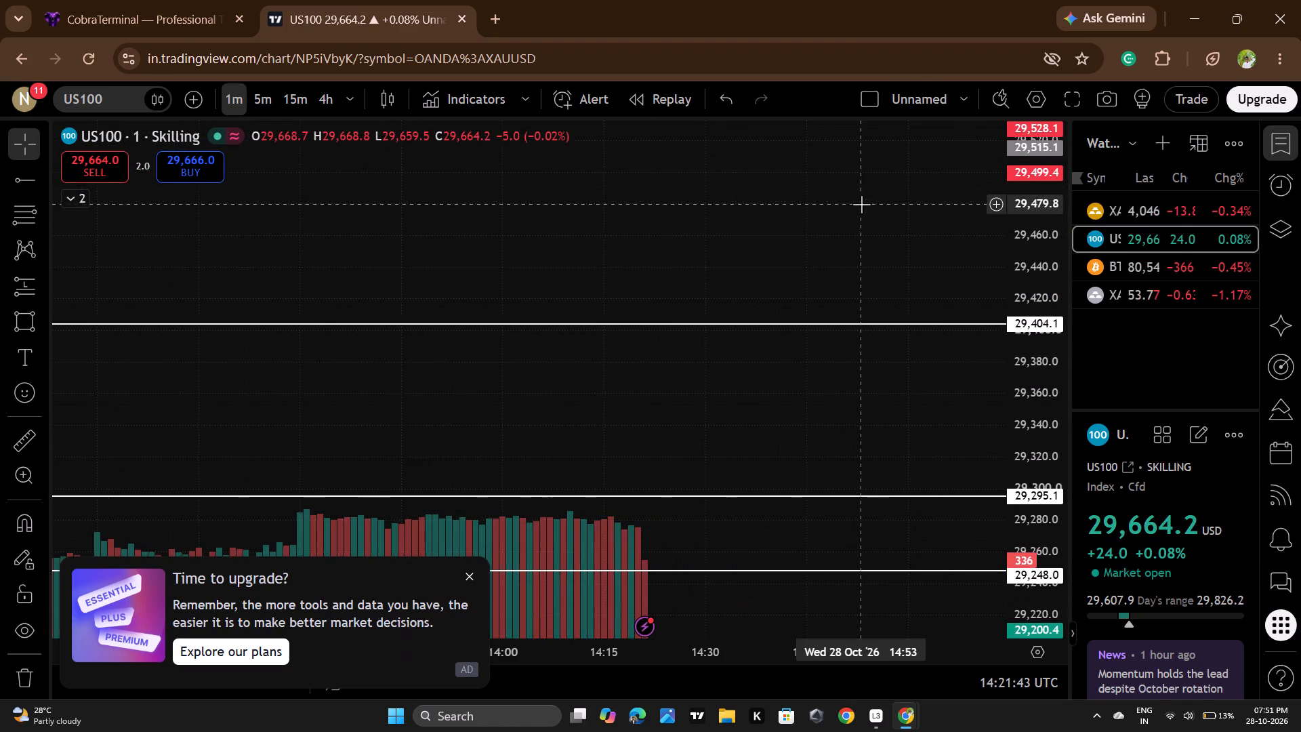
left_click_drag(861, 204, 860, 572)
scroll(1028, 335, "up", 12)
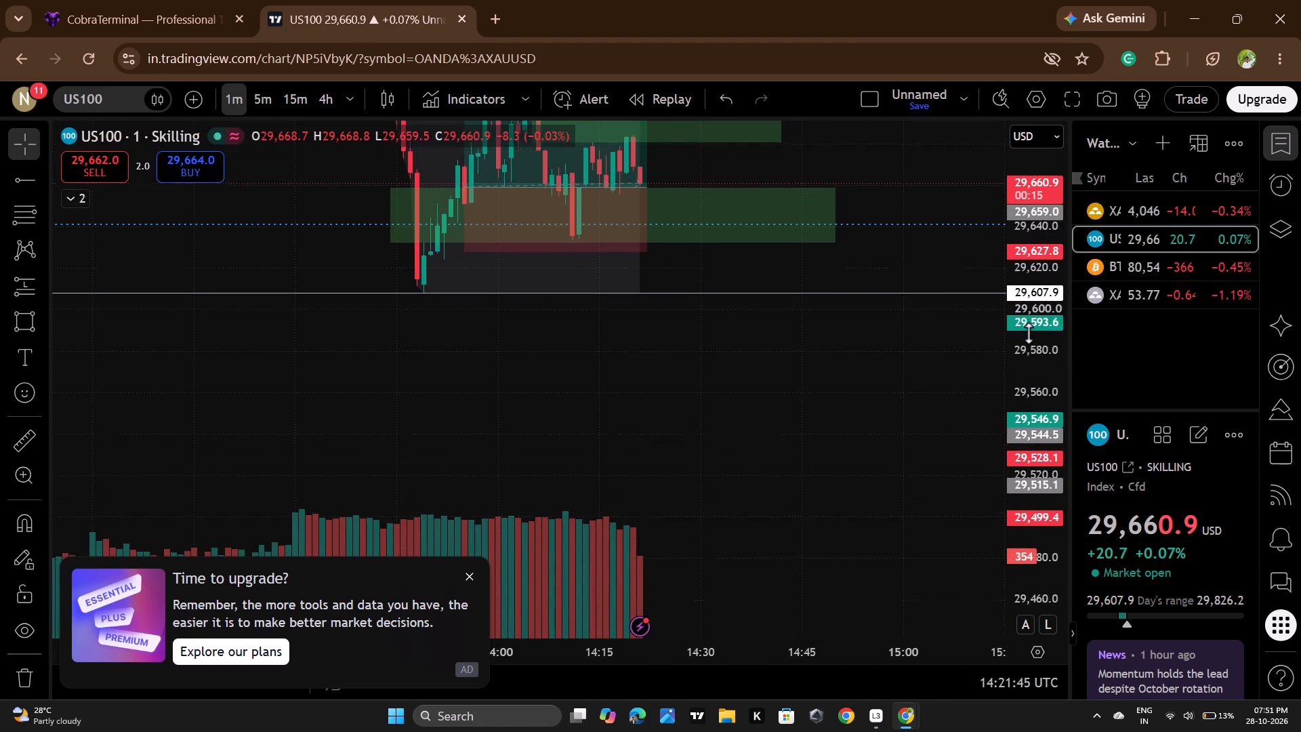
scroll(1029, 333, "up", 3)
left_click_drag(810, 361, 817, 618)
scroll(988, 355, "up", 7)
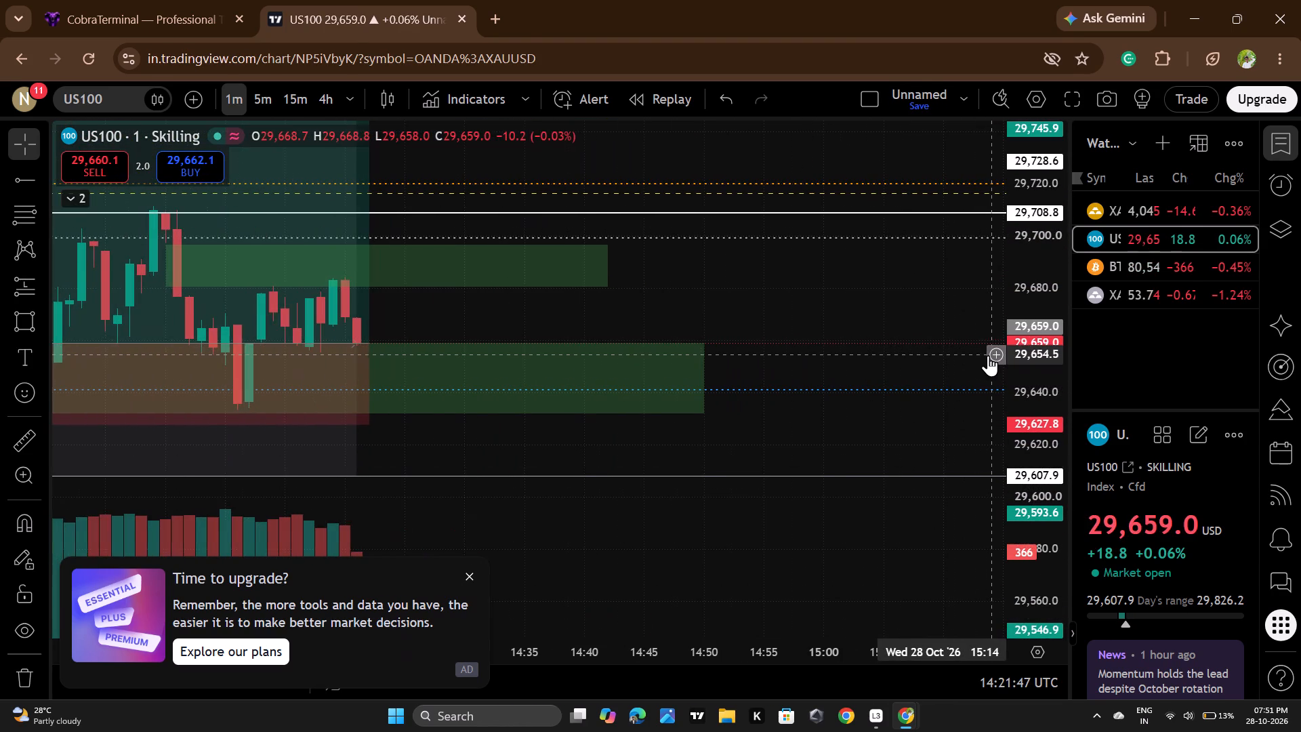
scroll(937, 363, "down", 4)
scroll(1028, 381, "up", 10)
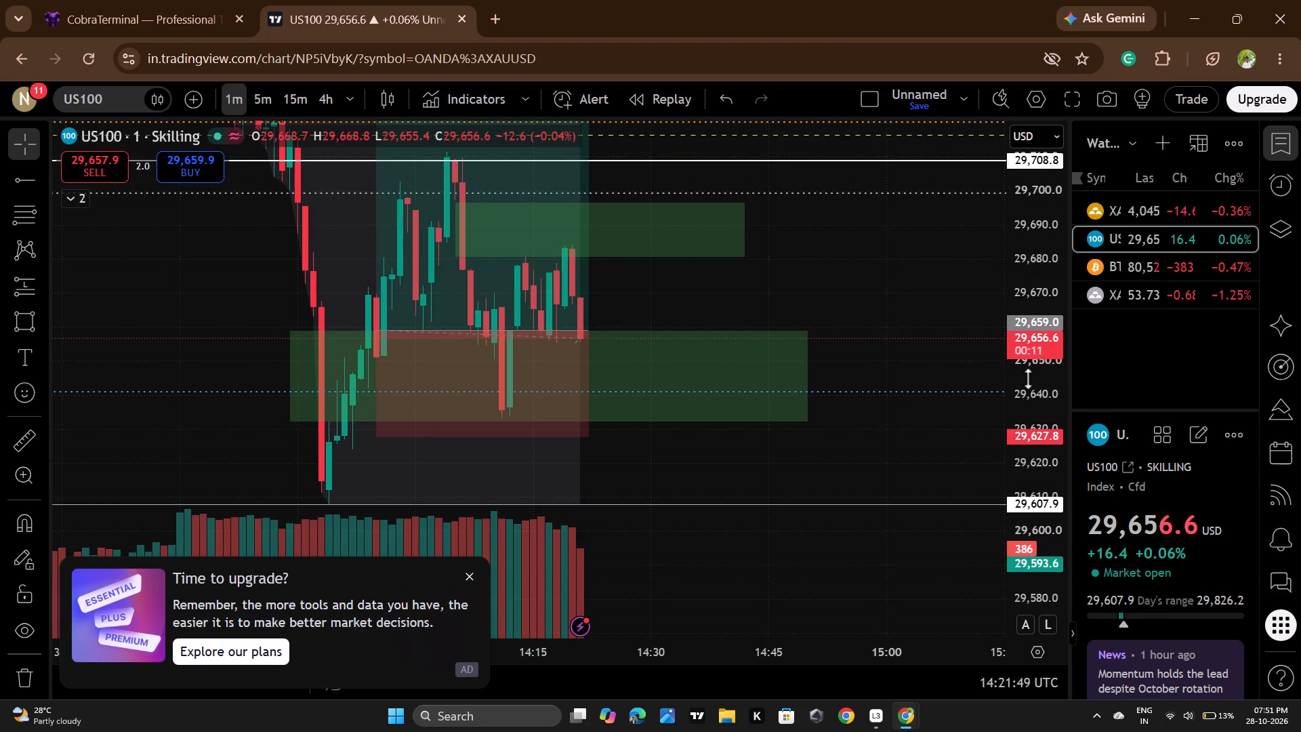
scroll(1029, 378, "up", 4)
Check the open US100 buy against CobraTerminal's one-minute history, then compare it with TradingView's lower green zone.
left_click(117, 0)
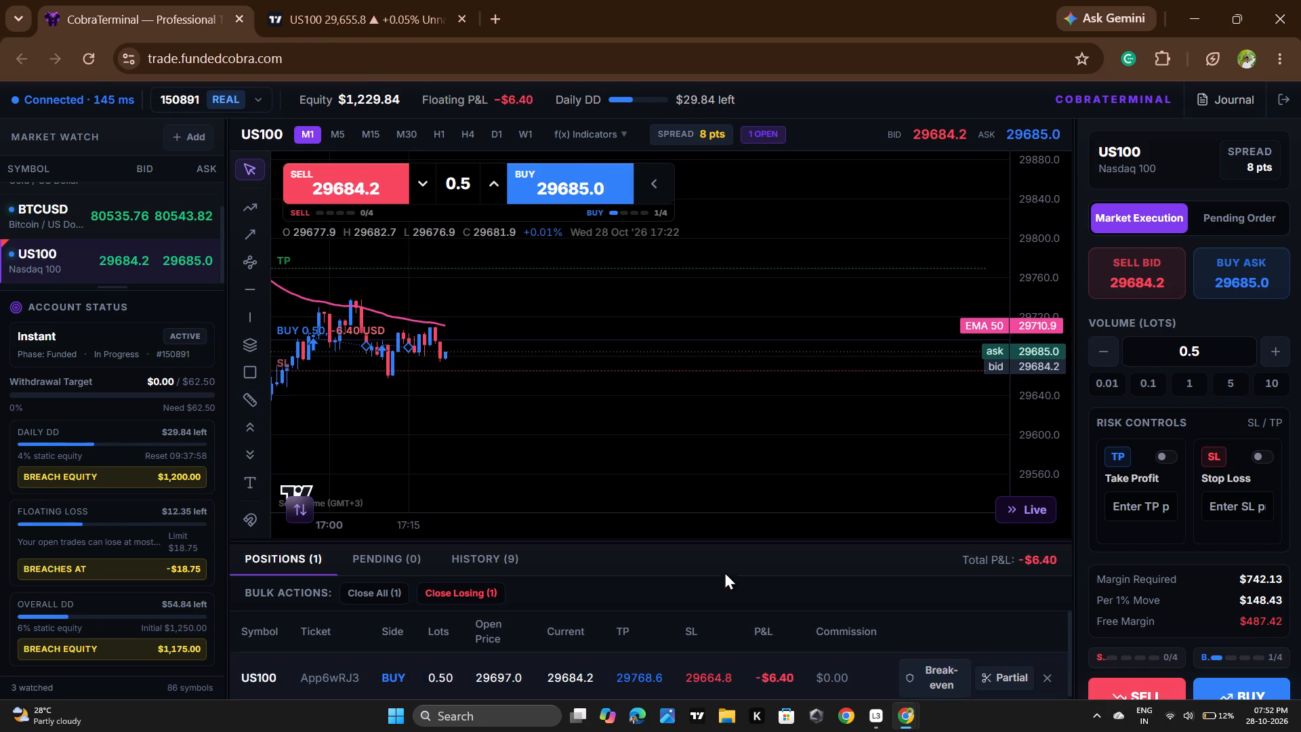
scroll(695, 573, "down", 1)
scroll(648, 487, "down", 2)
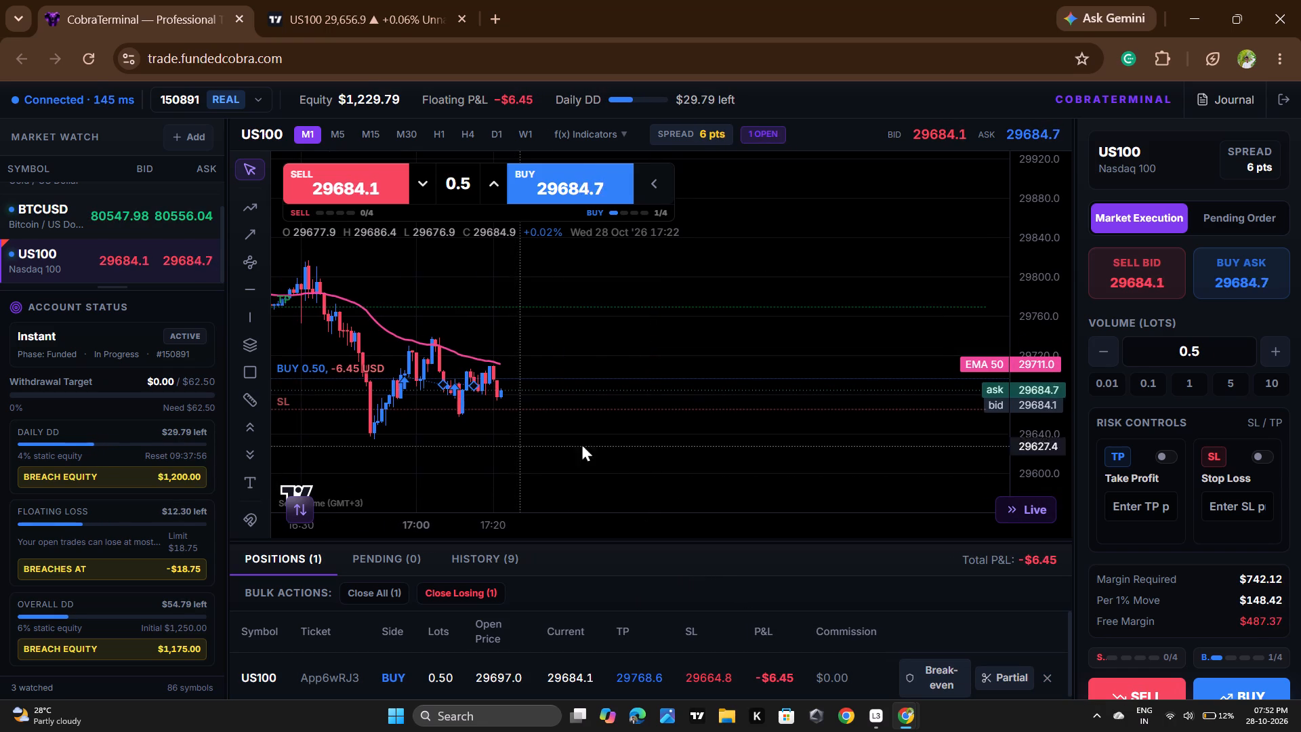
scroll(1038, 453, "up", 2)
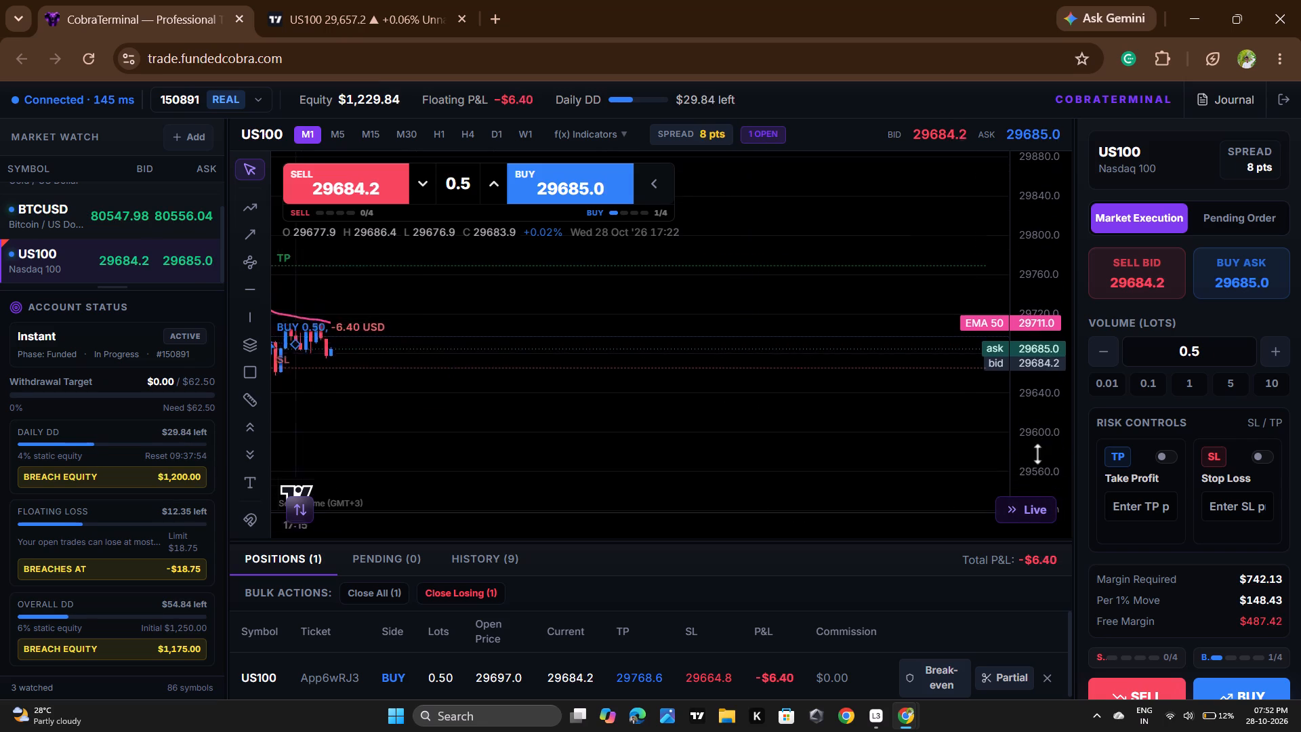
left_click_drag(372, 470, 566, 485)
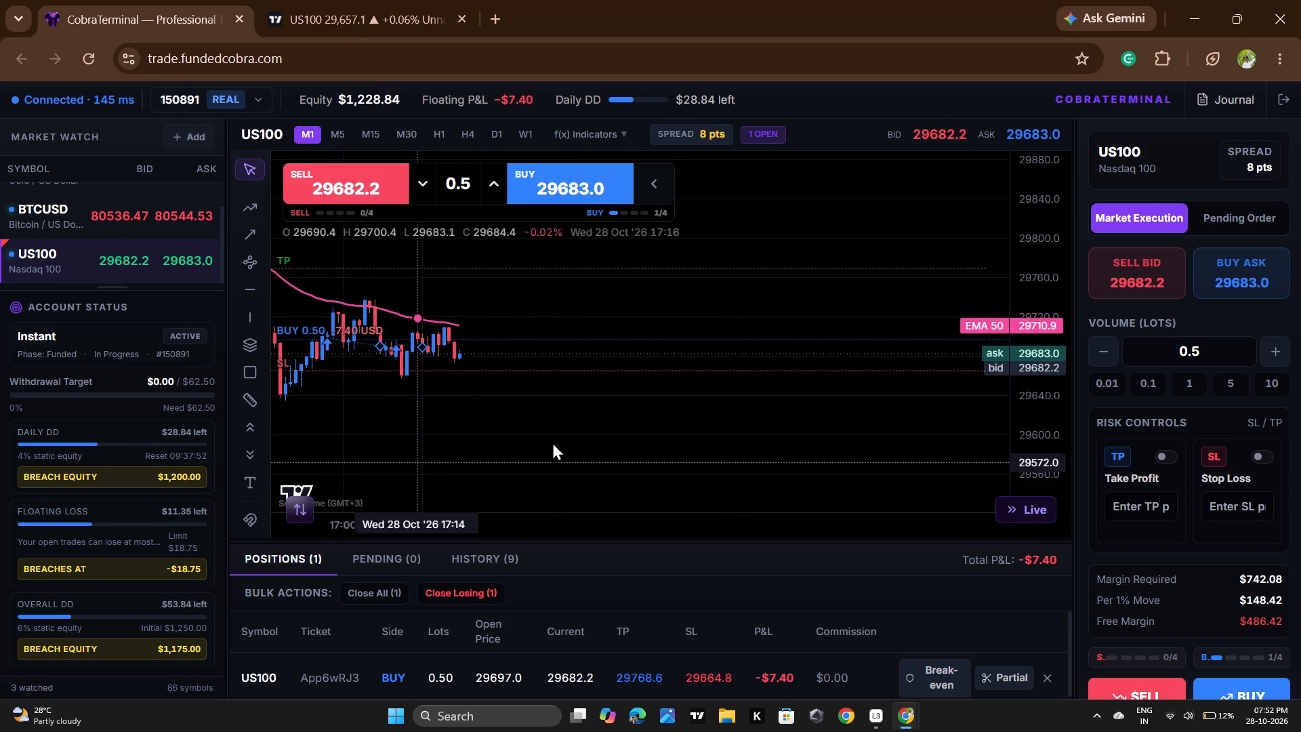
left_click(336, 0)
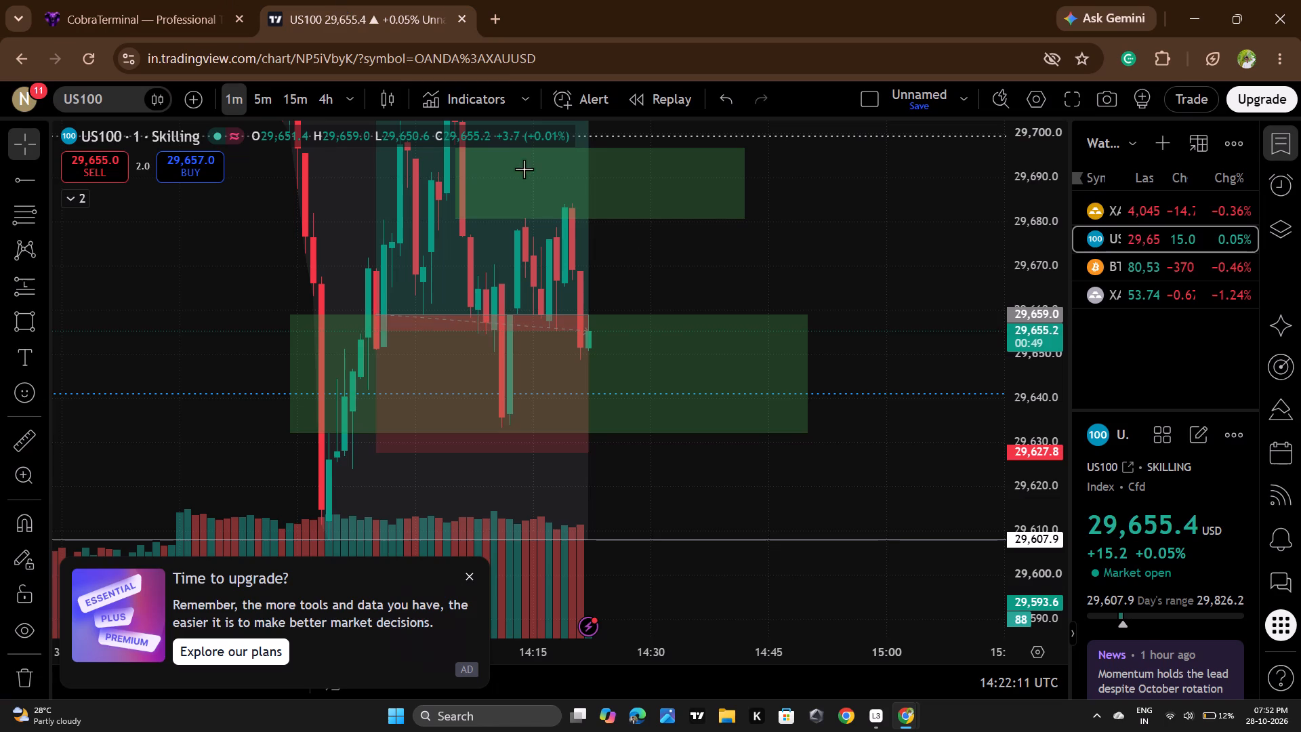
scroll(867, 436, "up", 2)
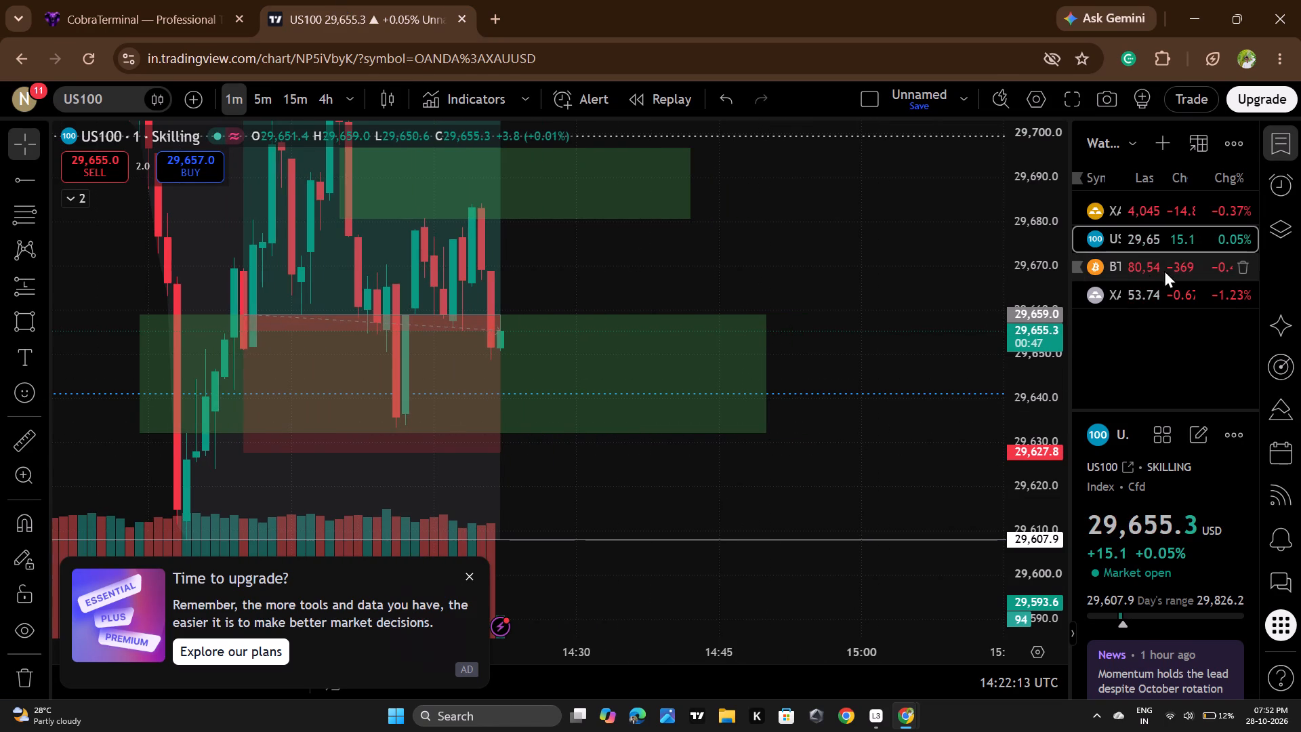
Open XAUUSD on TradingView and examine the one-minute price action around the green zones and the solid support line.
left_click(1169, 213)
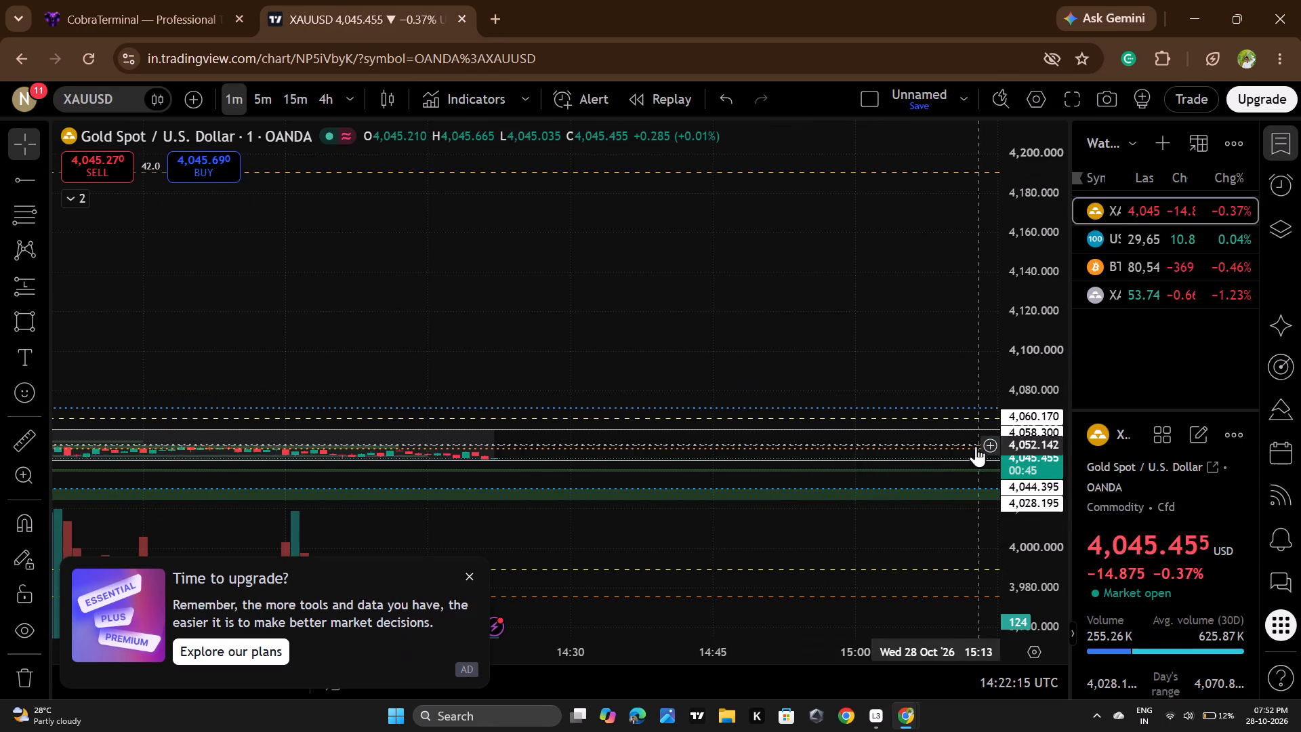
scroll(989, 458, "up", 7)
scroll(1042, 437, "down", 1)
scroll(1042, 437, "up", 20)
scroll(1042, 437, "up", 3)
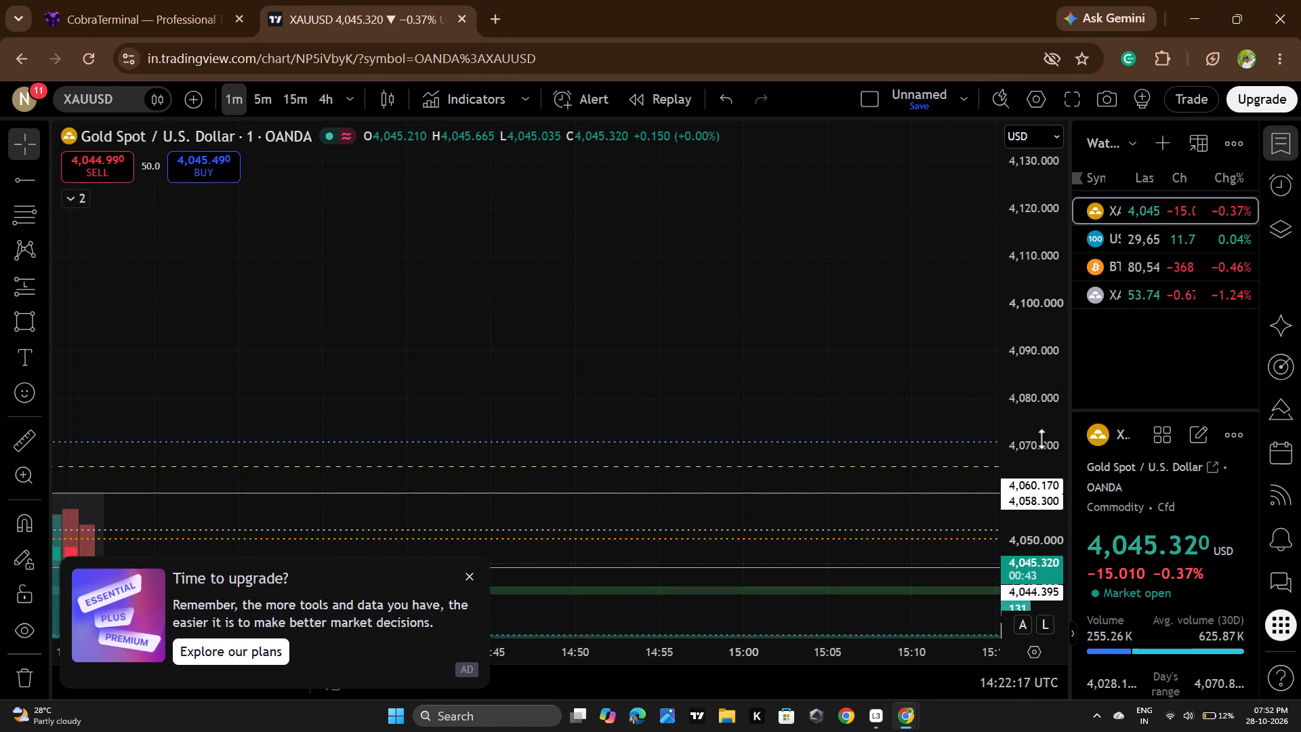
scroll(1042, 439, "up", 20)
scroll(1042, 439, "up", 9)
left_click_drag(730, 447, 798, 166)
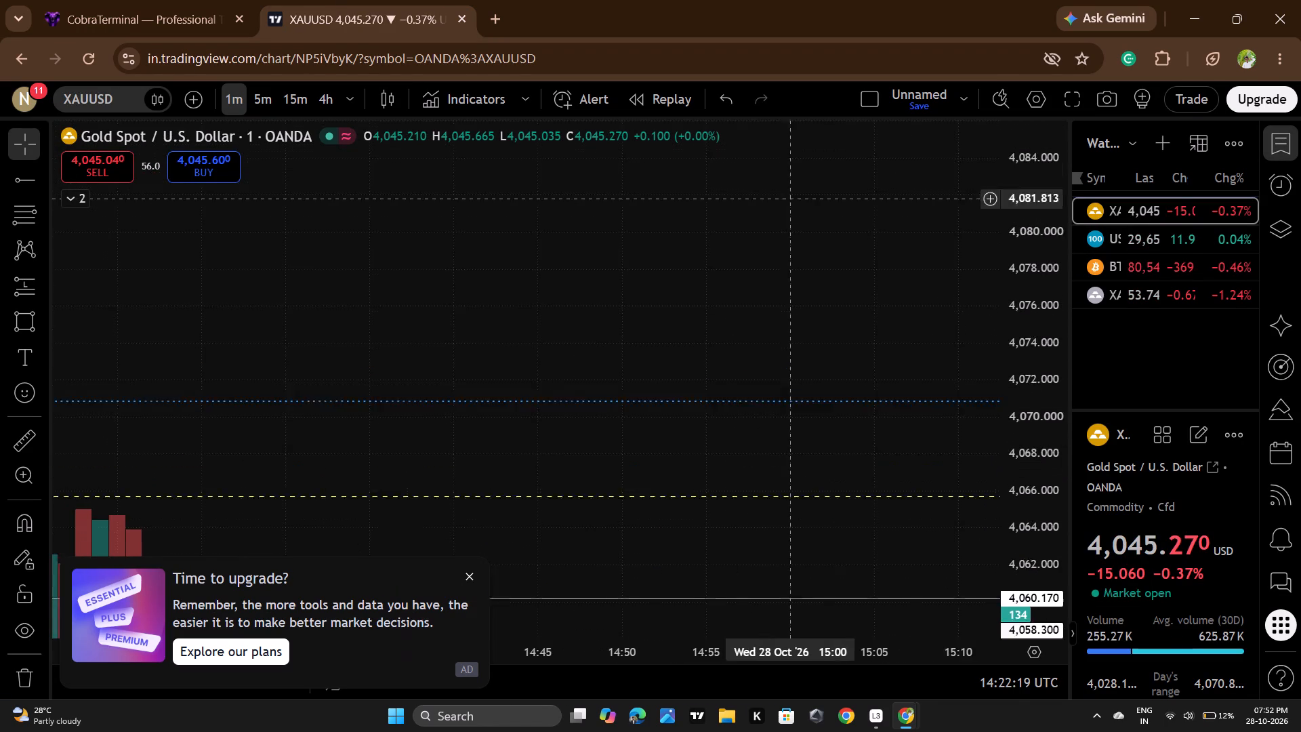
left_click_drag(529, 347, 789, 103)
left_click_drag(689, 439, 840, 124)
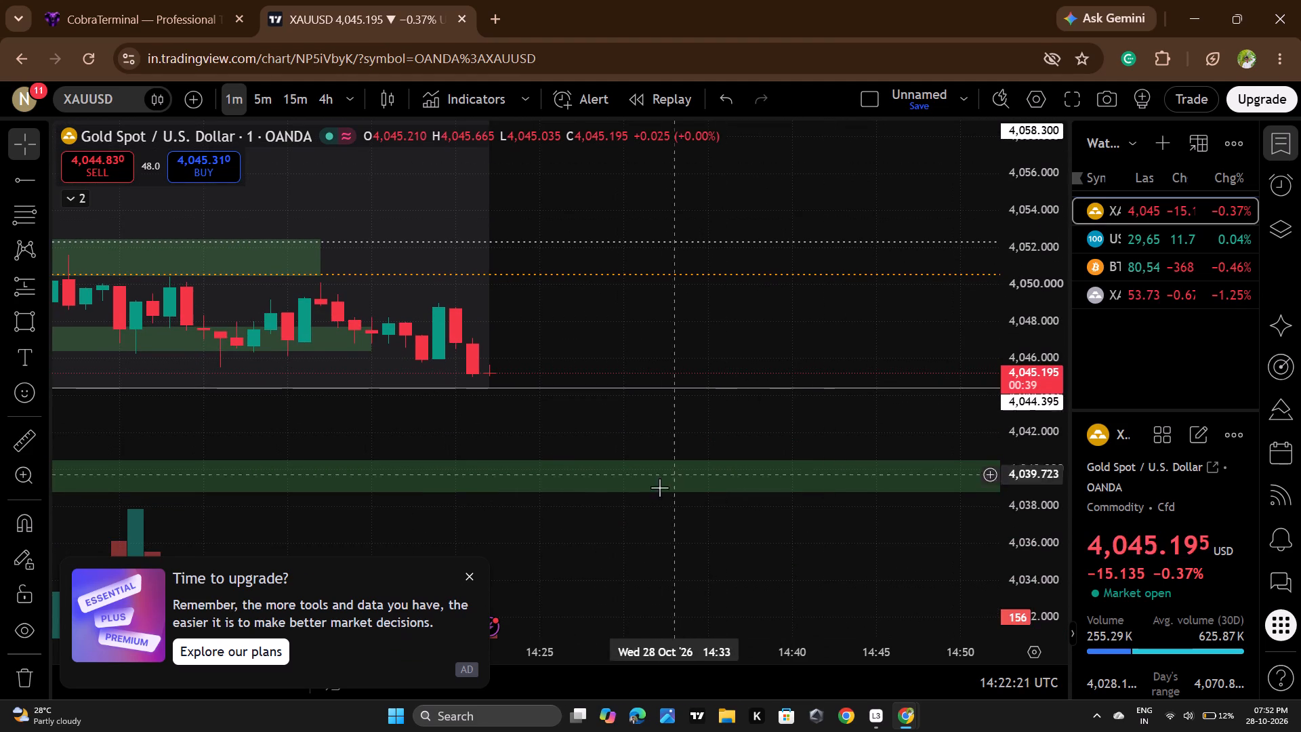
left_click_drag(590, 625, 685, 603)
scroll(728, 533, "up", 3)
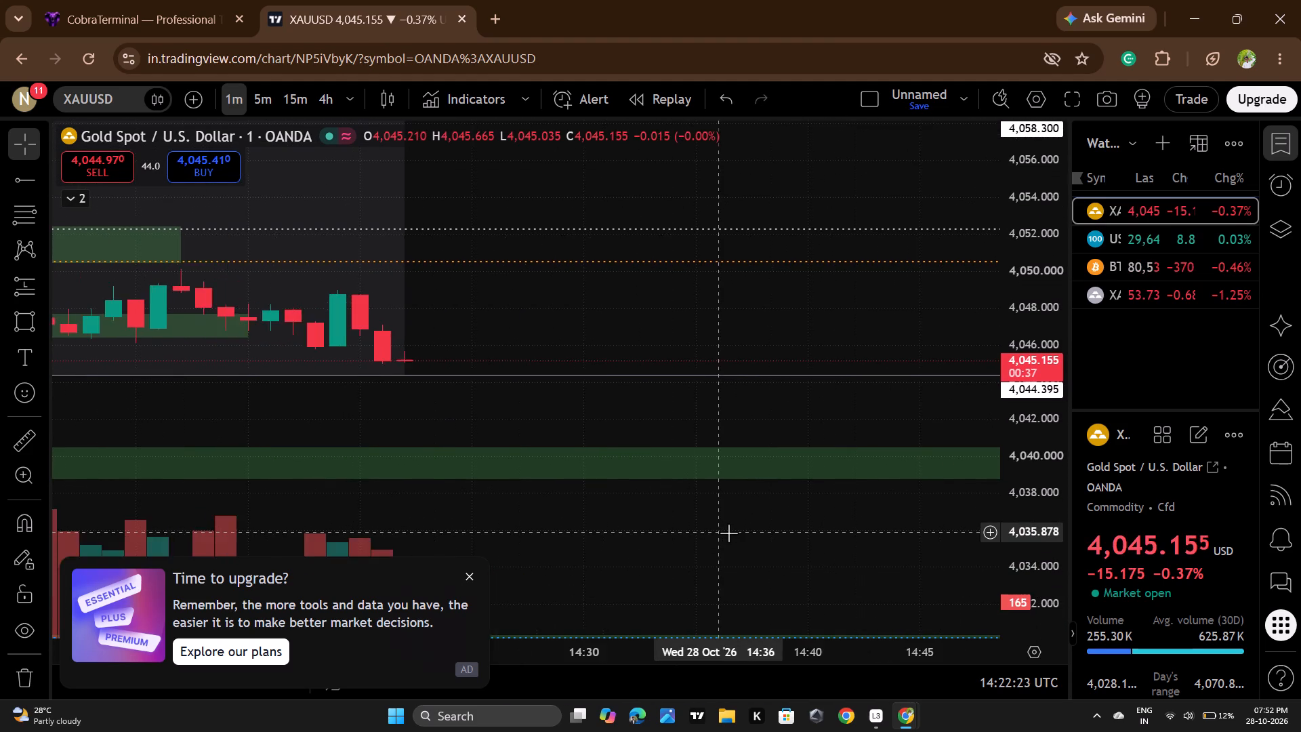
scroll(728, 533, "down", 8)
scroll(1038, 397, "up", 11)
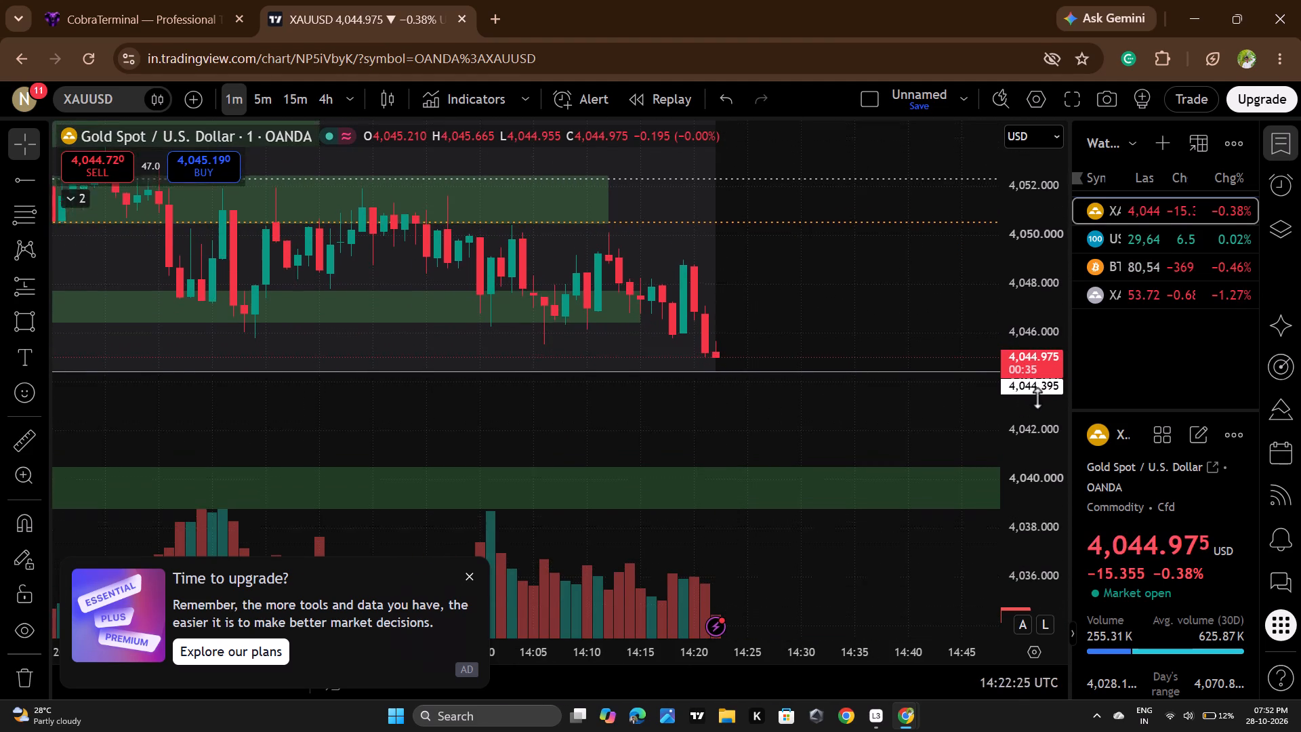
scroll(1038, 398, "up", 9)
scroll(621, 420, "down", 4)
left_click_drag(686, 413, 693, 472)
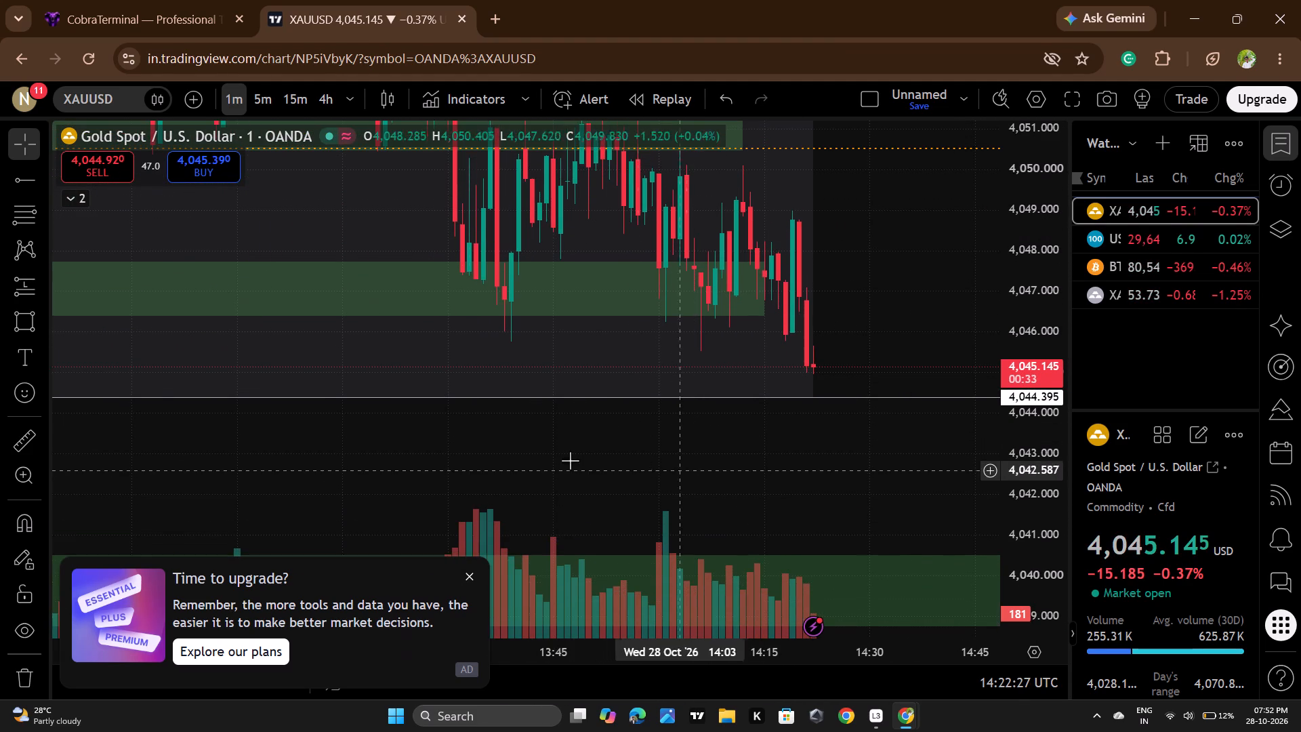
Check the US100 buy and one-minute chart on CobraTerminal, and examine TradingView's gold price above its lower green zone.
left_click(112, 0)
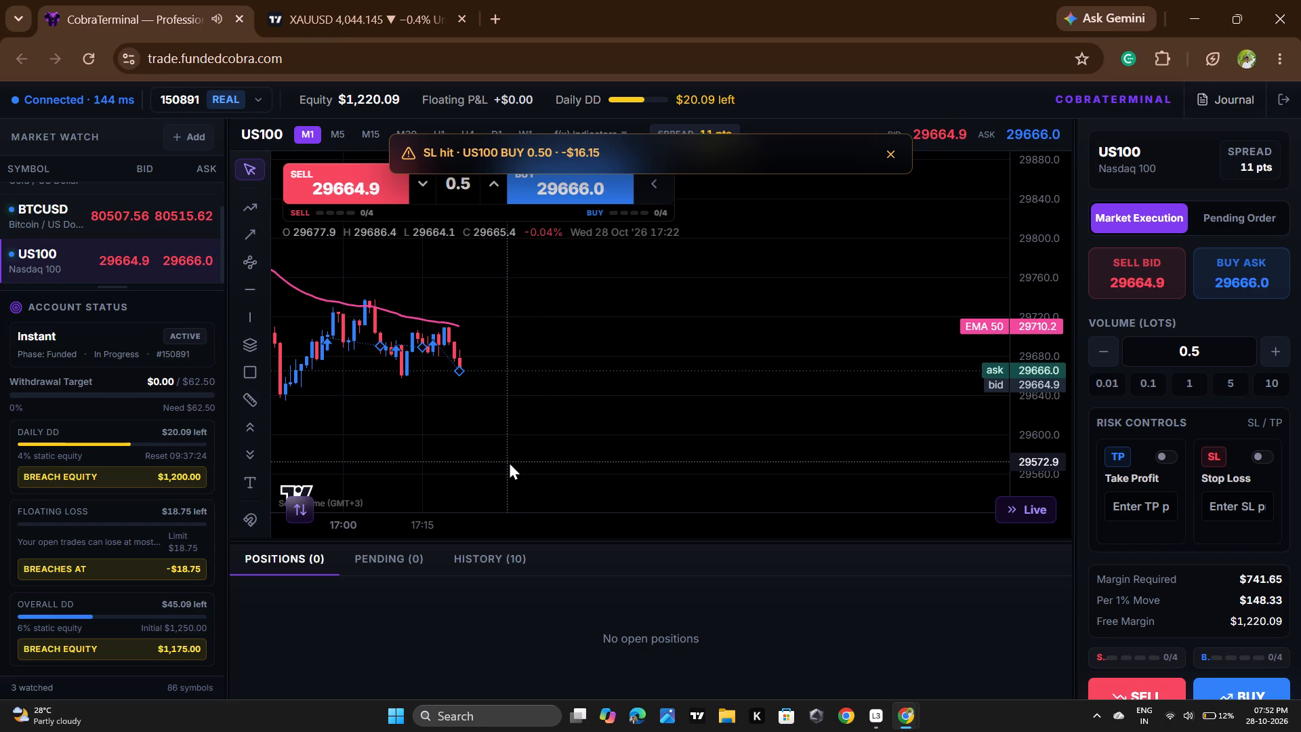
scroll(534, 448, "up", 2)
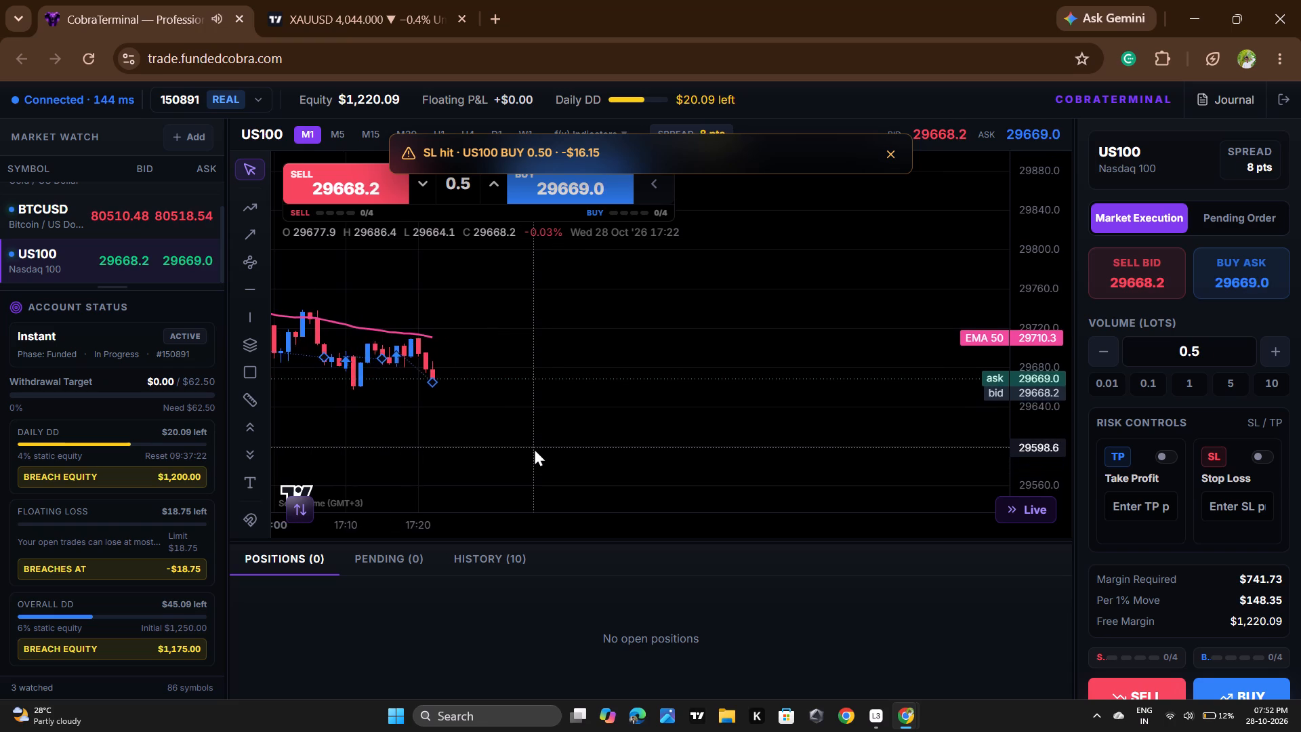
scroll(534, 448, "down", 2)
left_click(393, 1)
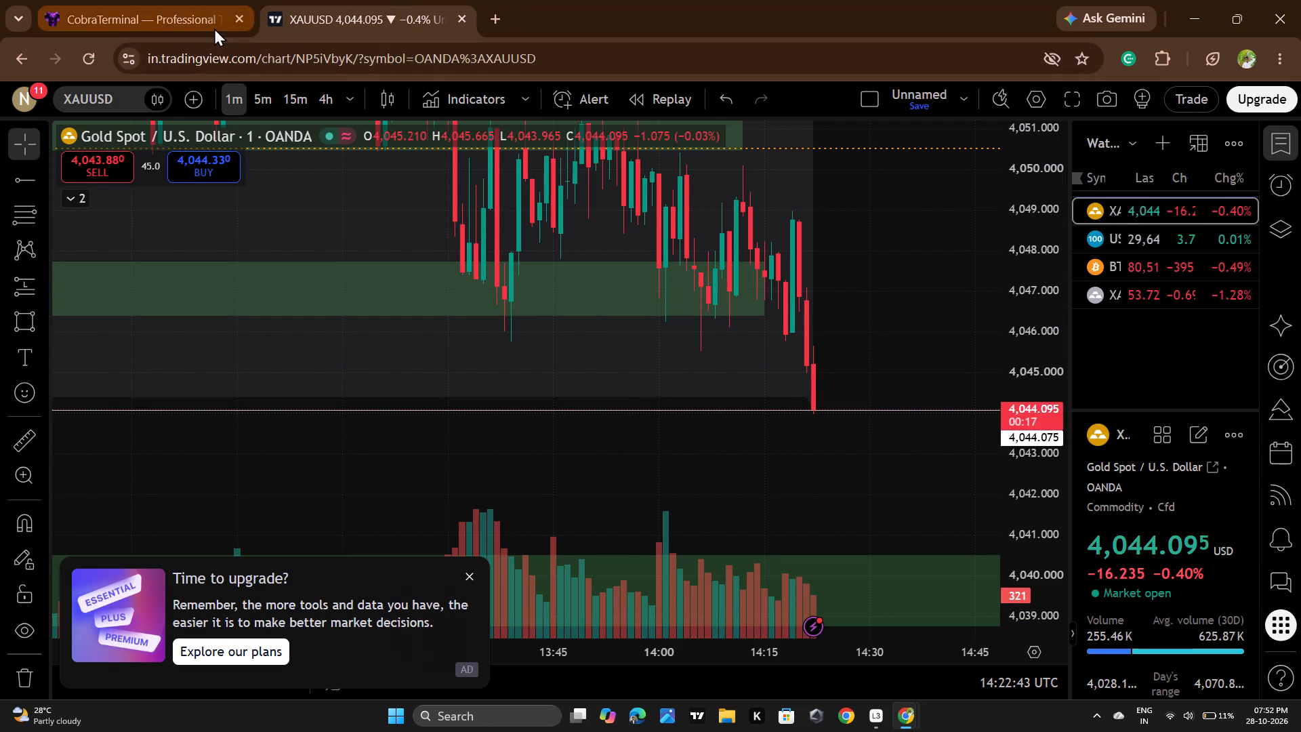
left_click_drag(876, 497, 609, 365)
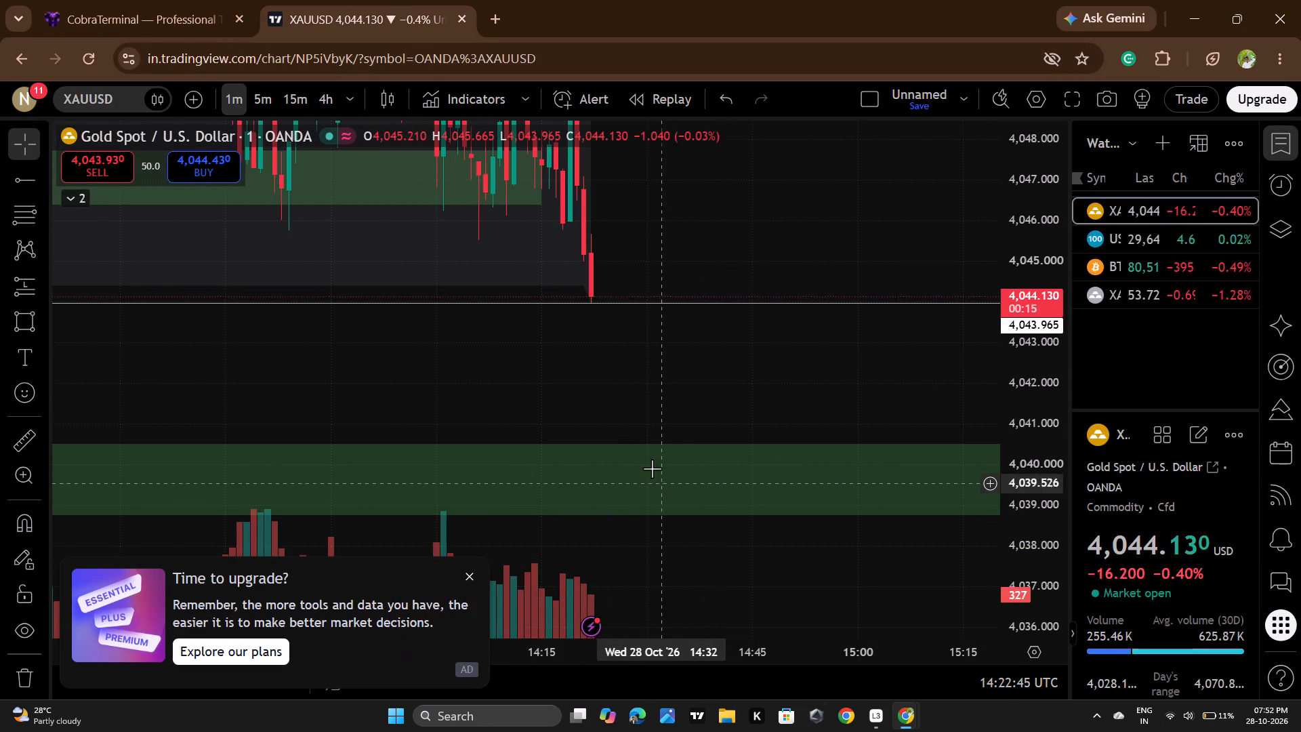
scroll(684, 390, "down", 2)
left_click_drag(783, 385, 785, 421)
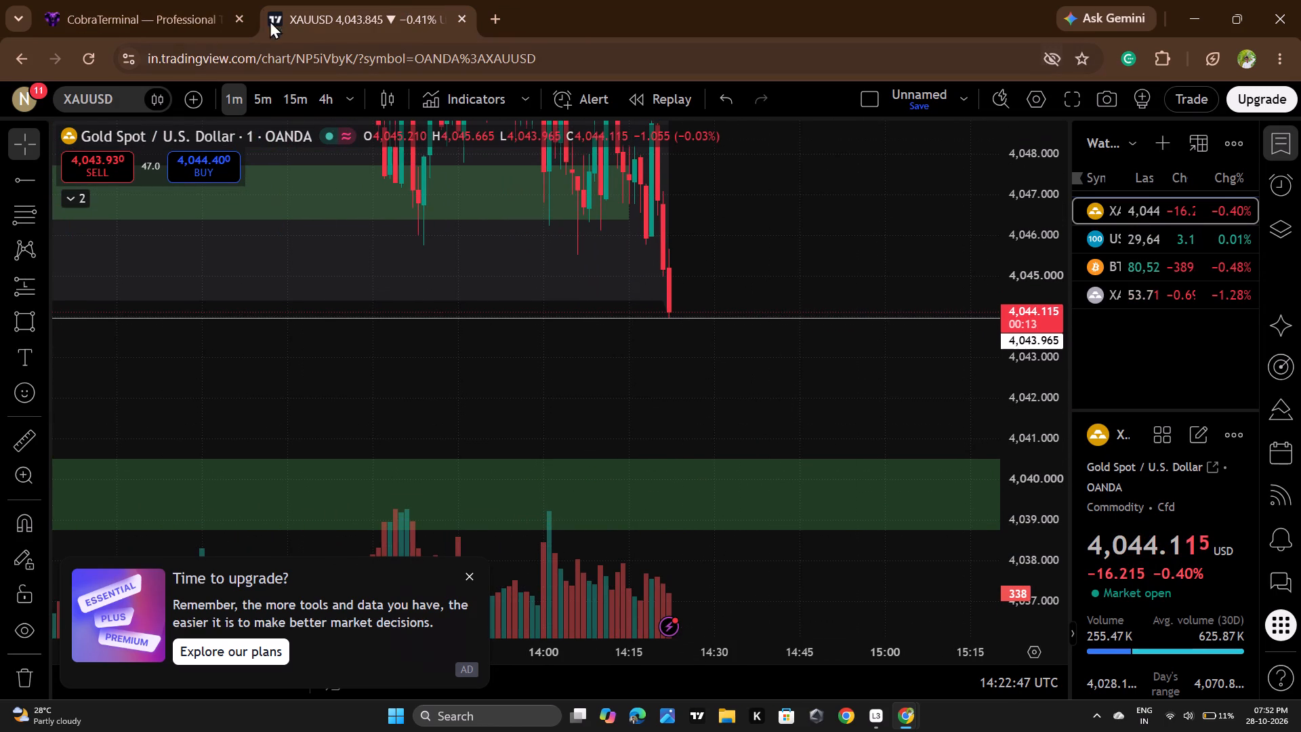
left_click(169, 3)
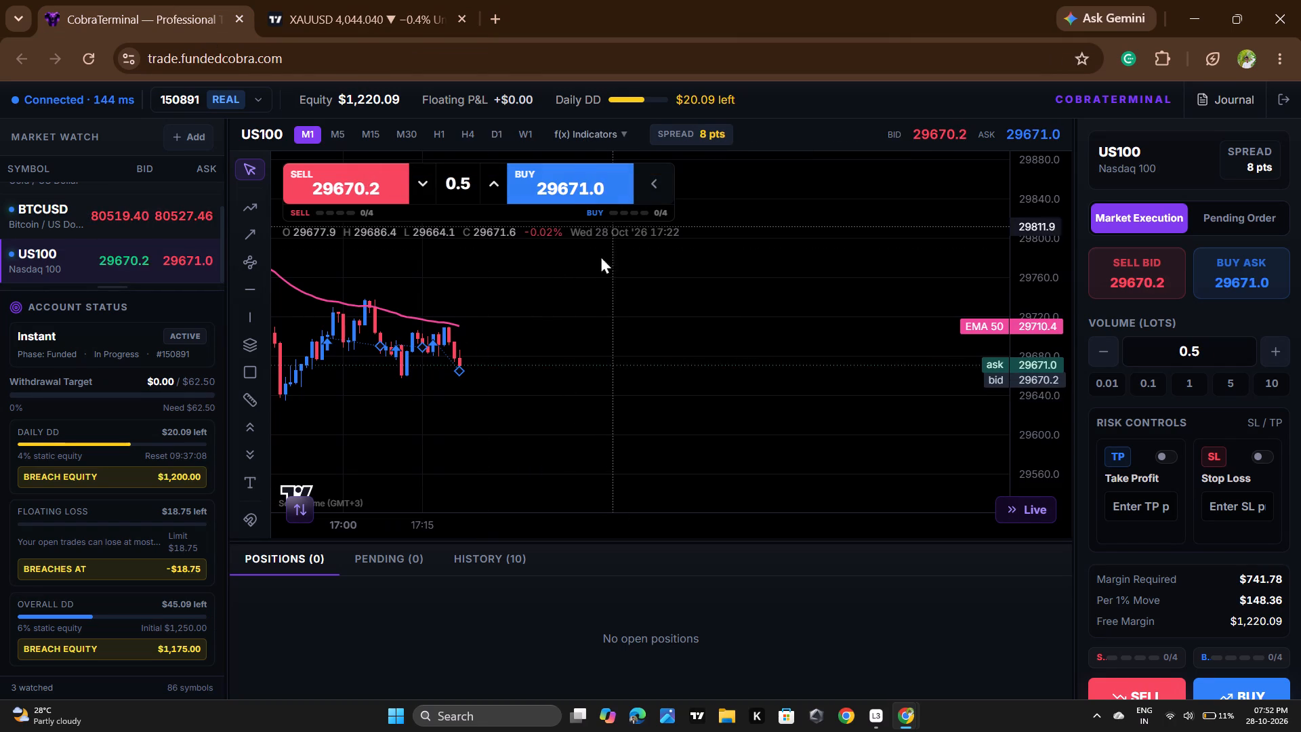
On TradingView's XAUUSD chart, draw a horizontal ray from the earlier swing low at about 4,043.2.
left_click(436, 0)
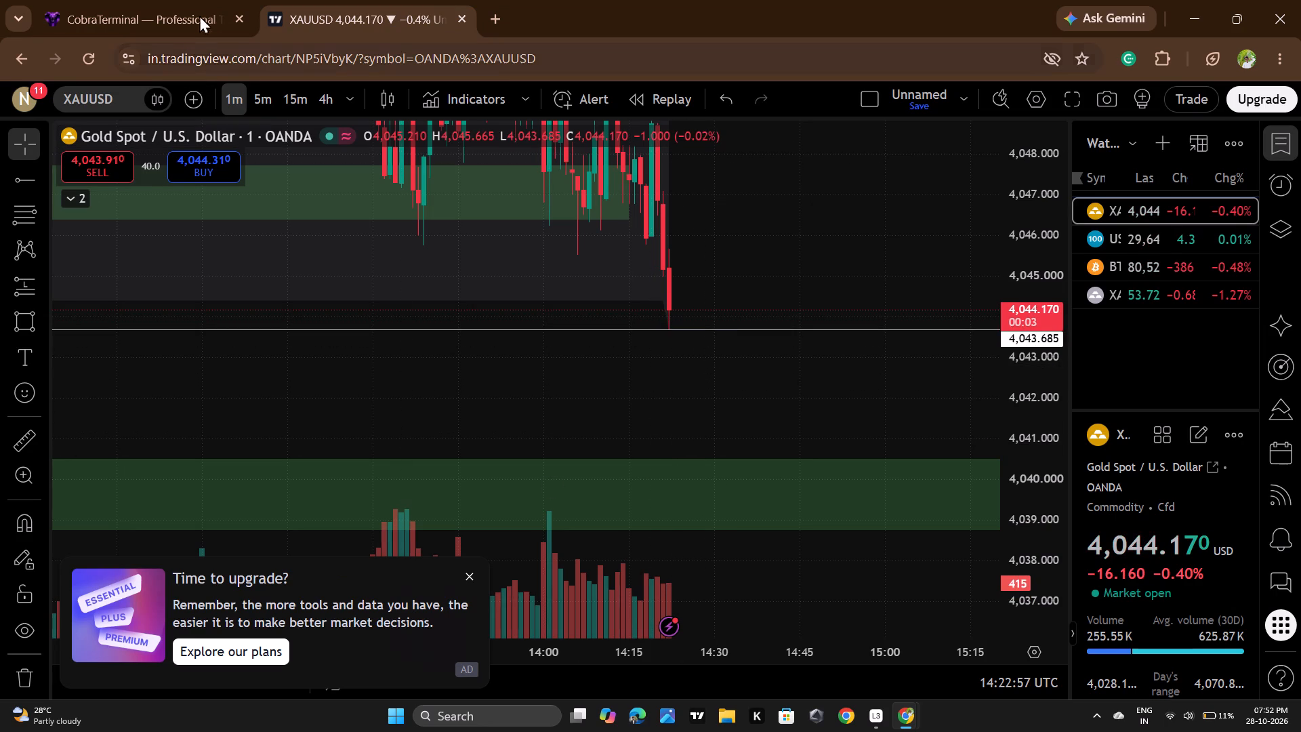
scroll(325, 150, "down", 8)
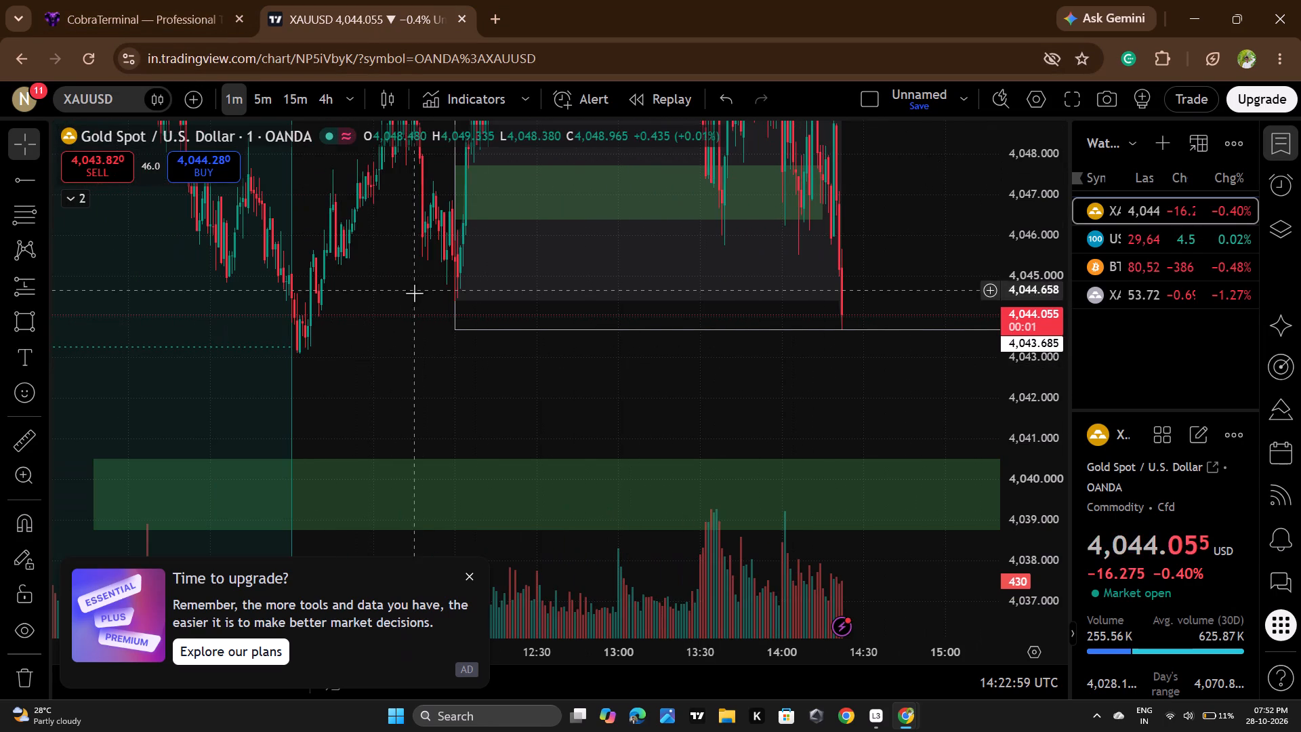
left_click(1, 188)
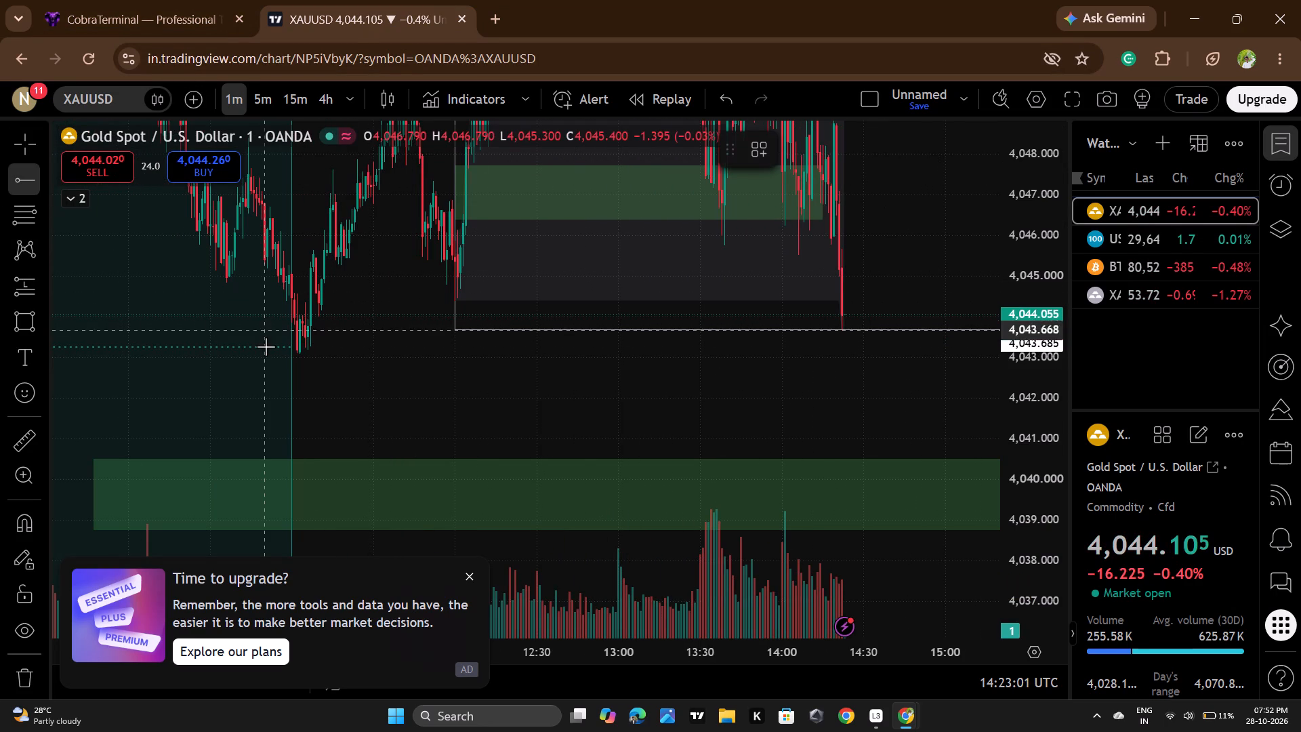
left_click(266, 350)
left_click(488, 366)
left_click_drag(661, 397, 521, 416)
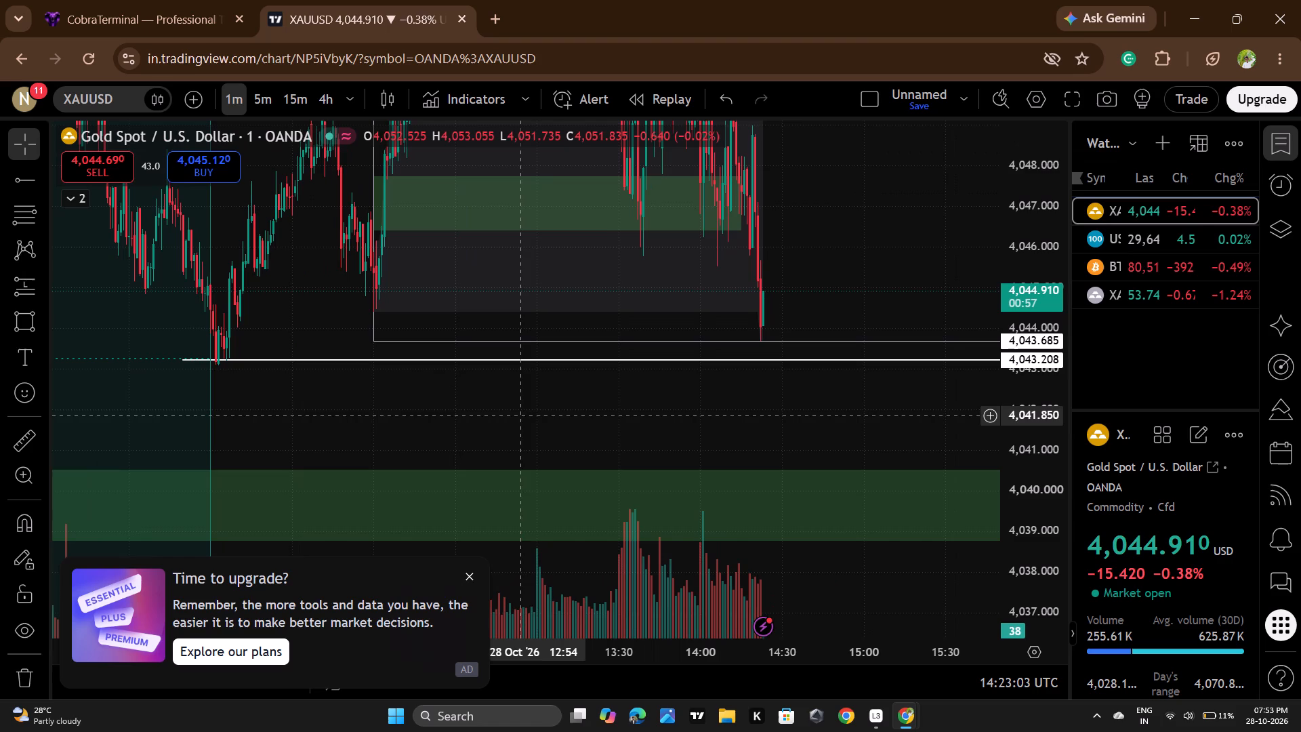
left_click_drag(521, 416, 520, 416)
Open XAUUSD on CobraTerminal and examine its one-minute price against the EMA 50 and the blue horizontal line.
scroll(628, 365, "up", 5)
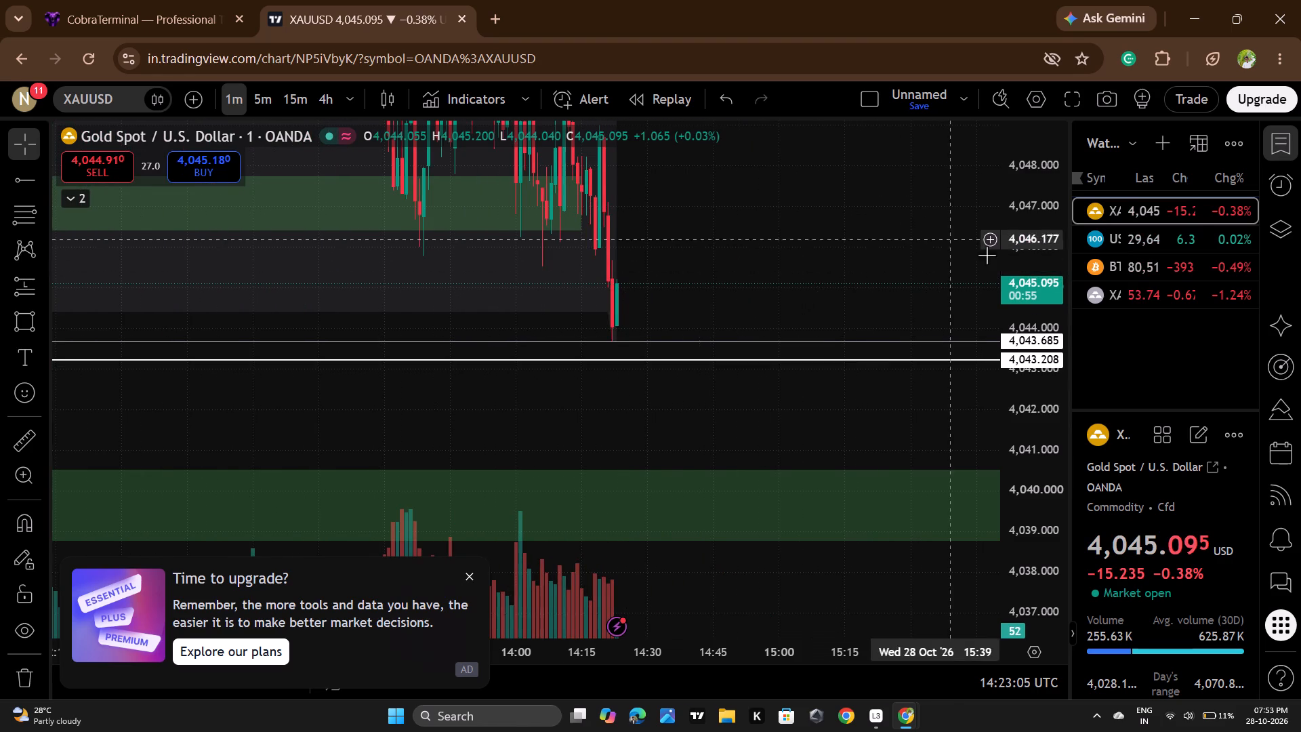
scroll(1008, 277, "down", 4)
left_click(143, 0)
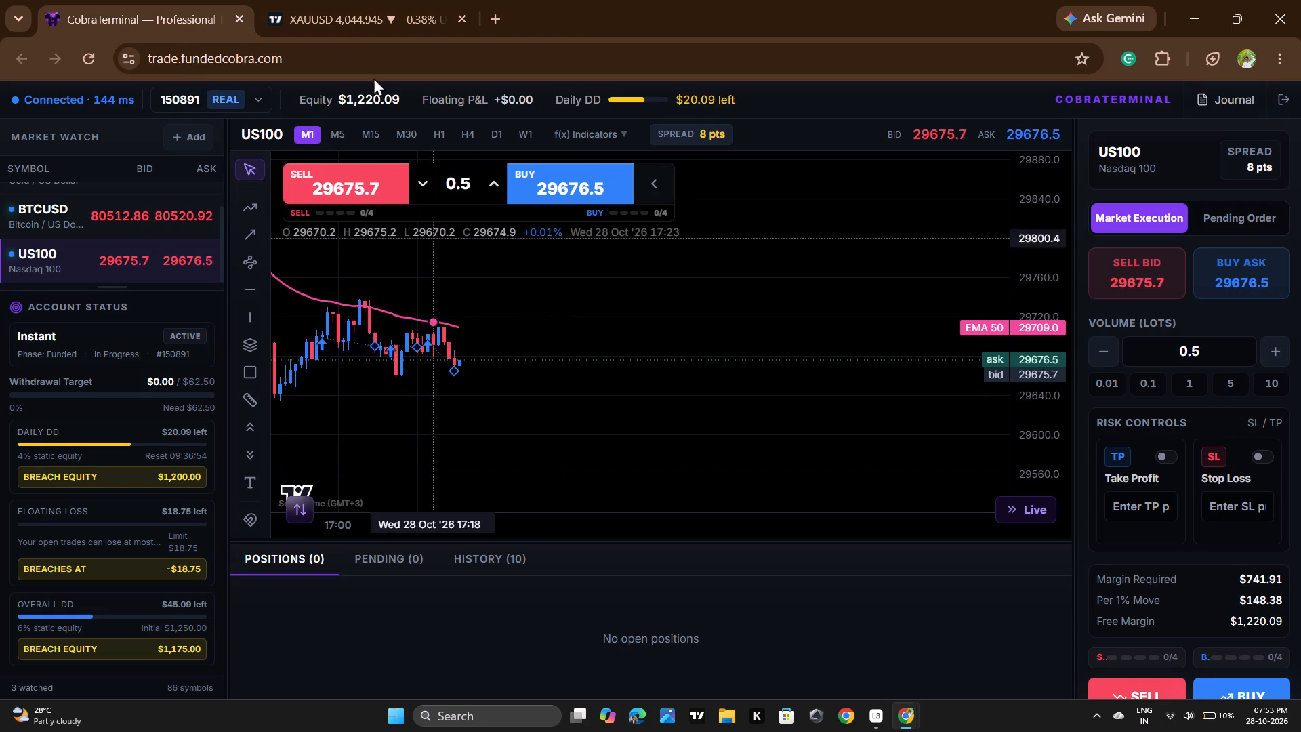
scroll(145, 232, "up", 4)
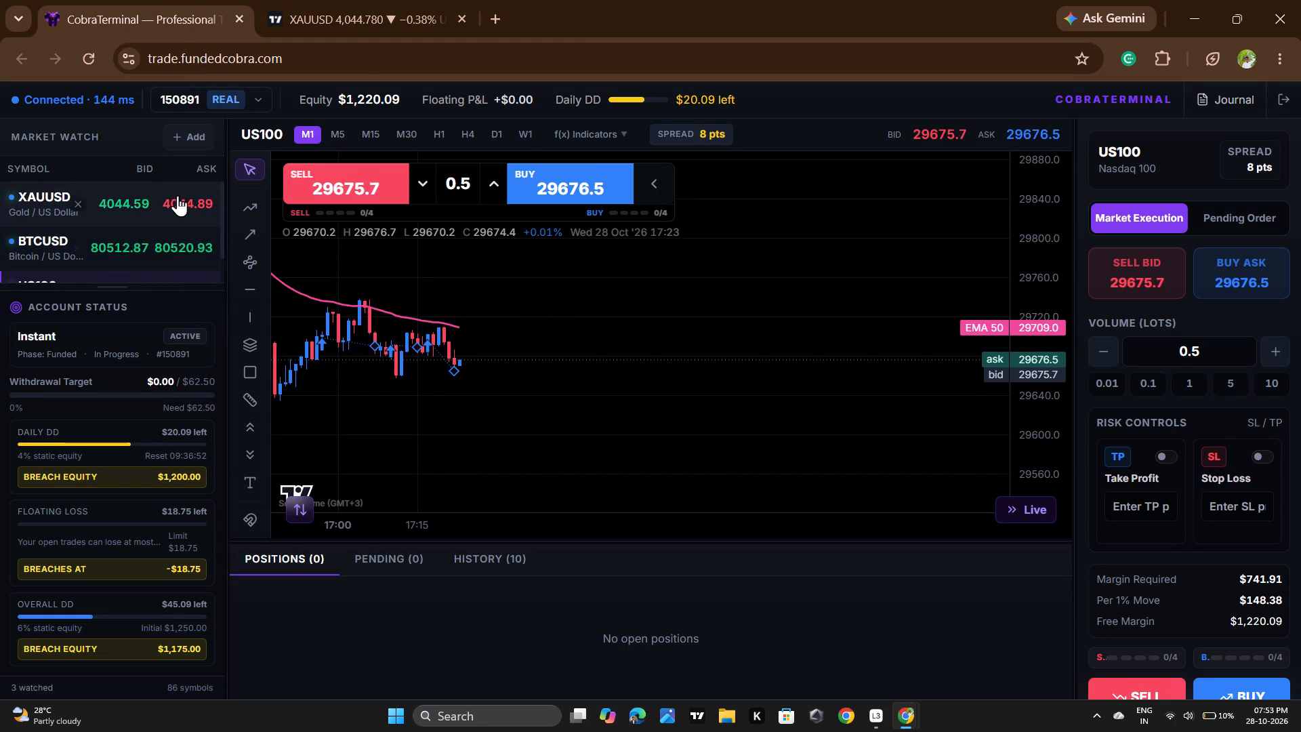
left_click(154, 206)
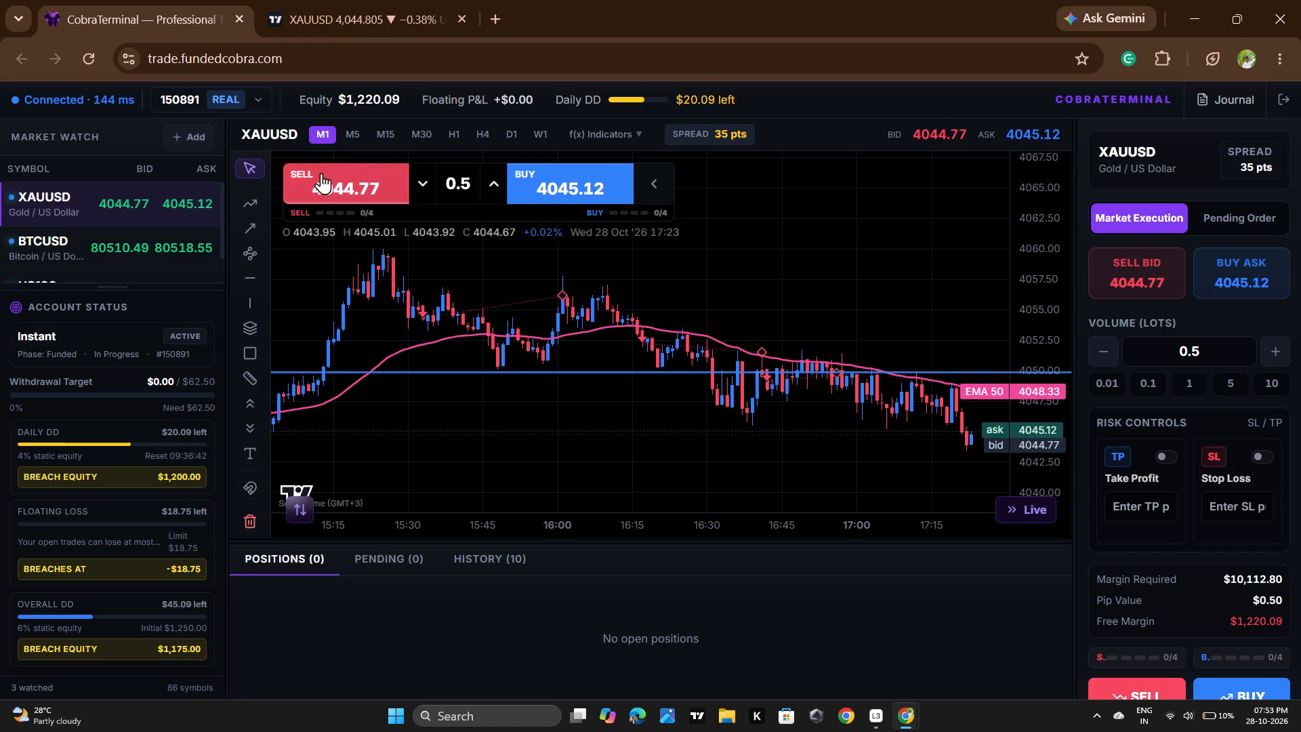
scroll(405, 137, "down", 2)
scroll(589, 464, "down", 2)
left_click_drag(659, 419, 495, 394)
scroll(1044, 436, "up", 3)
Return to TradingView and examine gold's price against the new horizontal ray and the green zone below it.
left_click(288, 0)
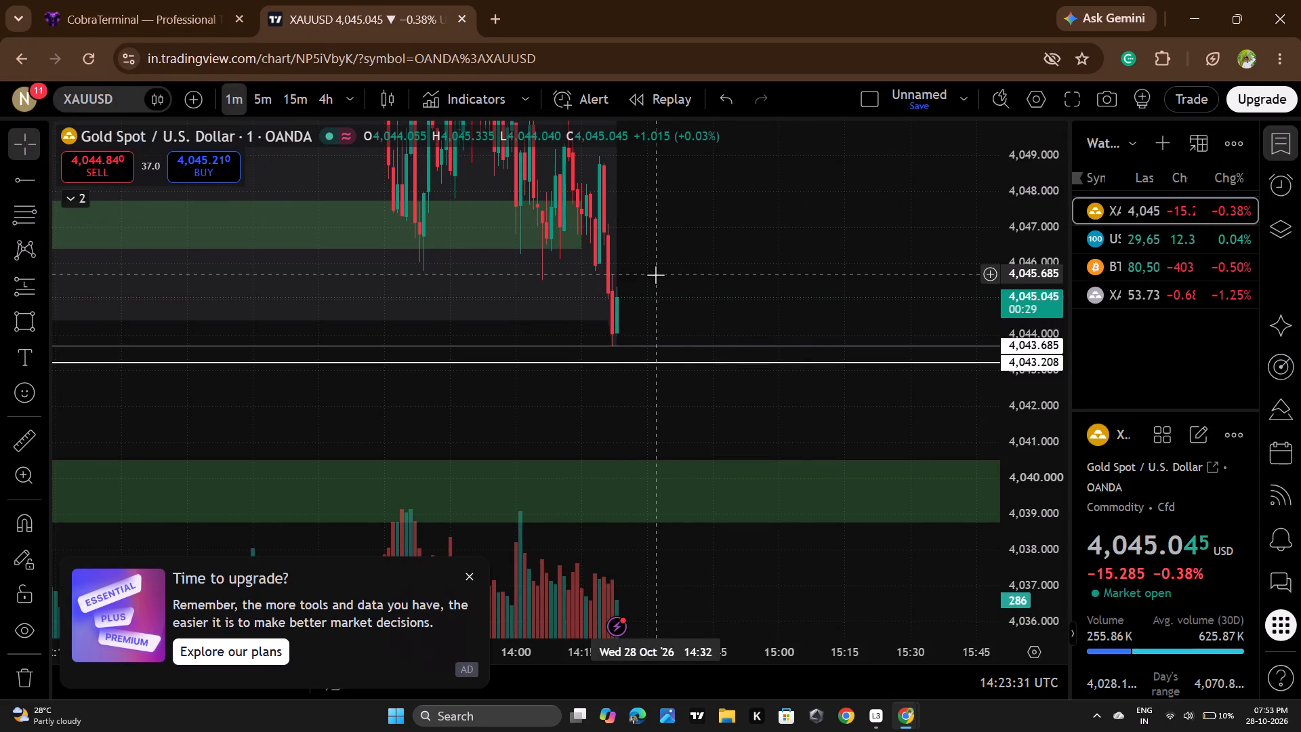
scroll(655, 274, "down", 1)
scroll(655, 274, "up", 3)
scroll(655, 274, "down", 7)
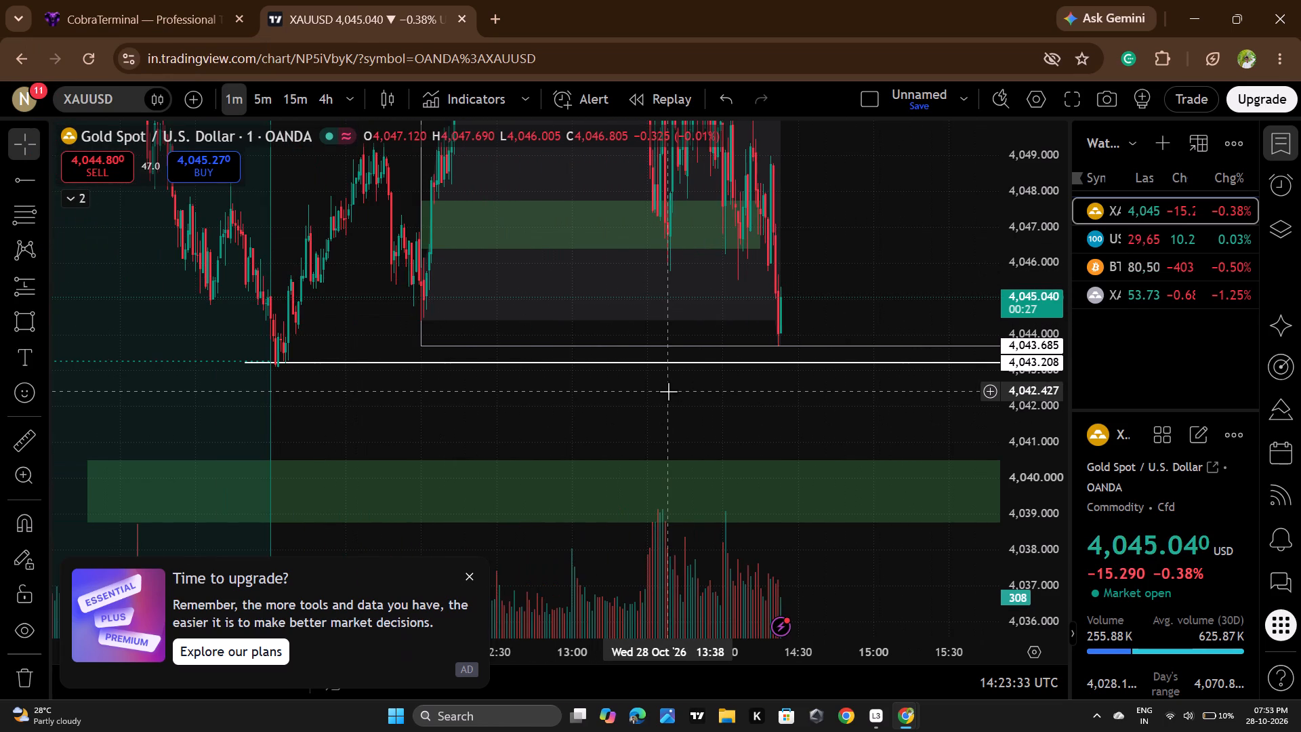
left_click_drag(668, 391, 668, 418)
scroll(1045, 314, "down", 6)
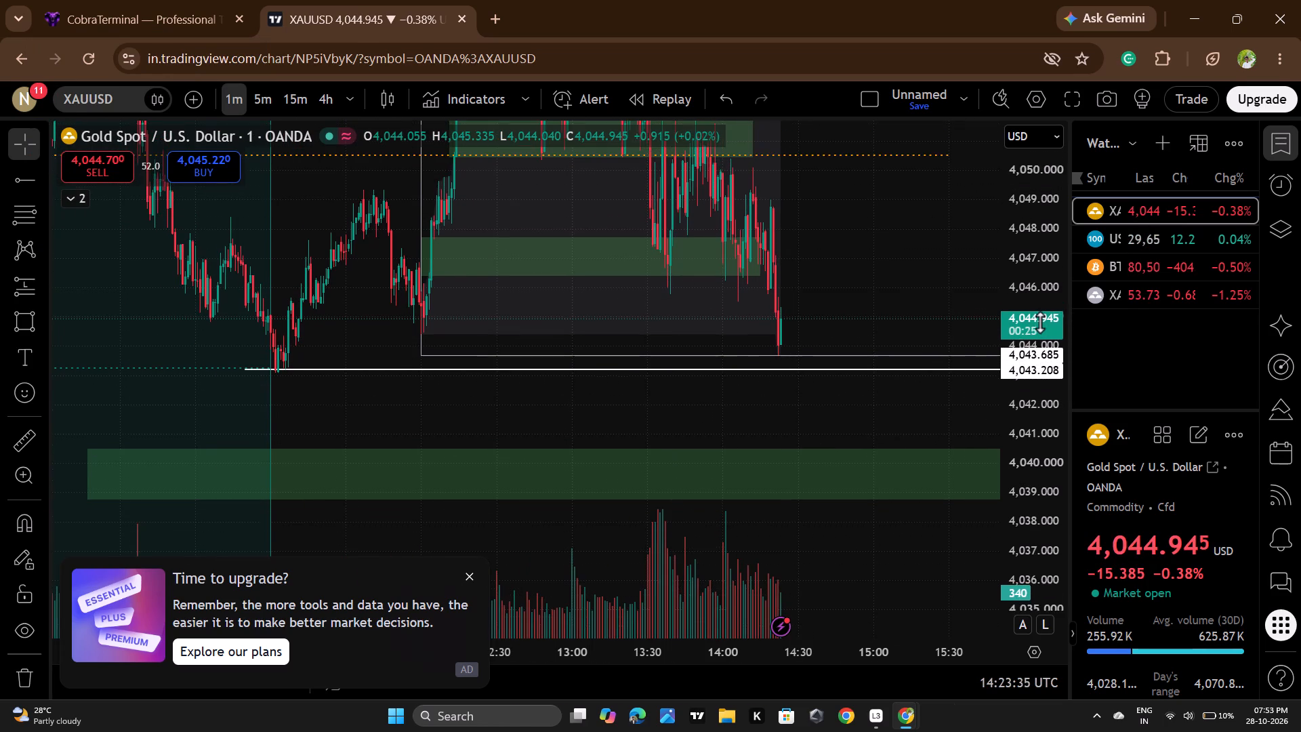
scroll(1041, 323, "down", 5)
Switch TradingView to US100, dismiss the upgrade advert and examine price around the two green zones and the long position's levels.
left_click(1218, 230)
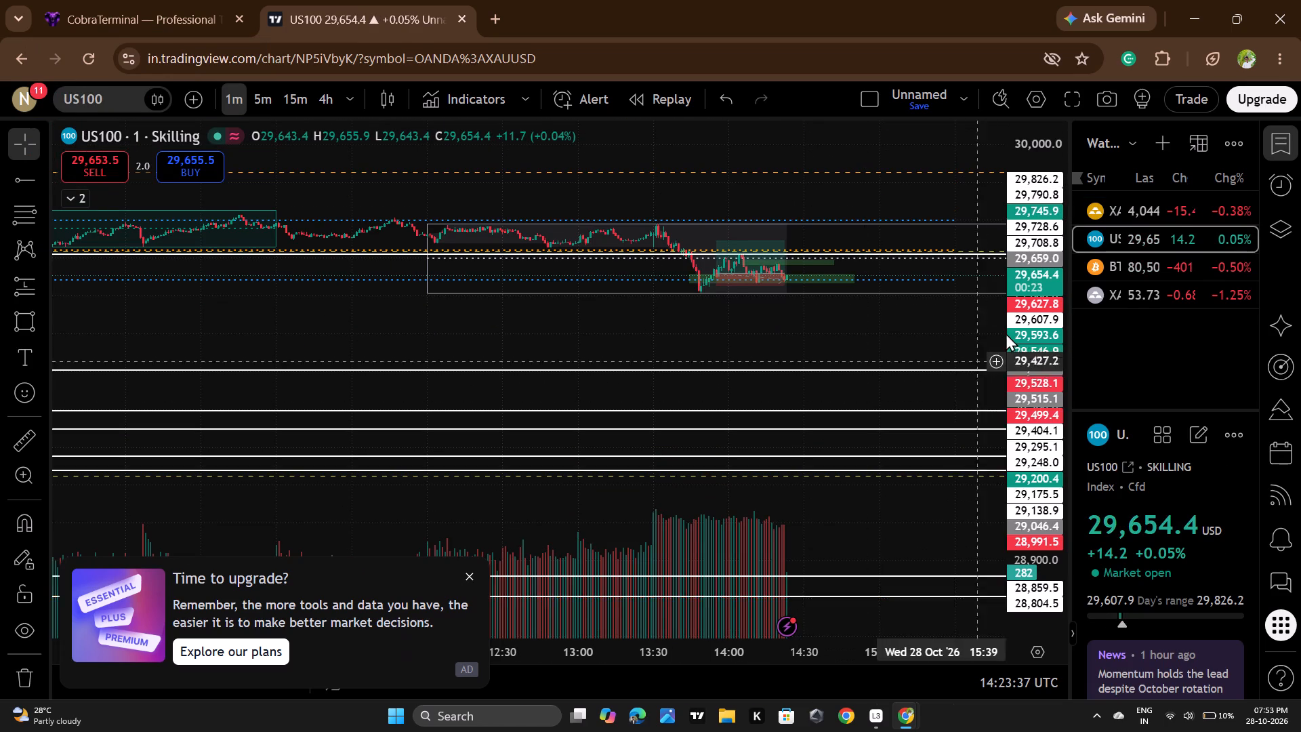
scroll(1006, 332, "up", 20)
scroll(1006, 332, "up", 20)
scroll(1006, 332, "up", 7)
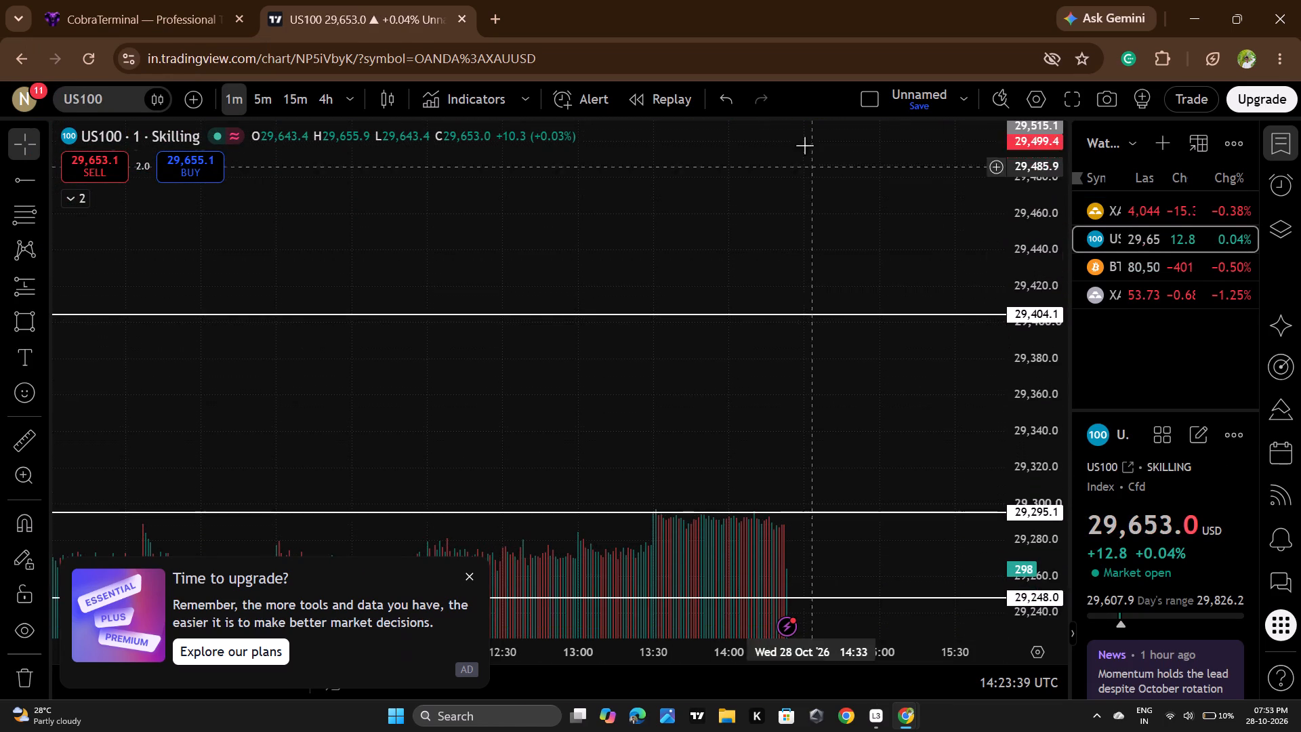
left_click_drag(804, 144, 864, 731)
scroll(960, 526, "up", 6)
scroll(1026, 476, "up", 3)
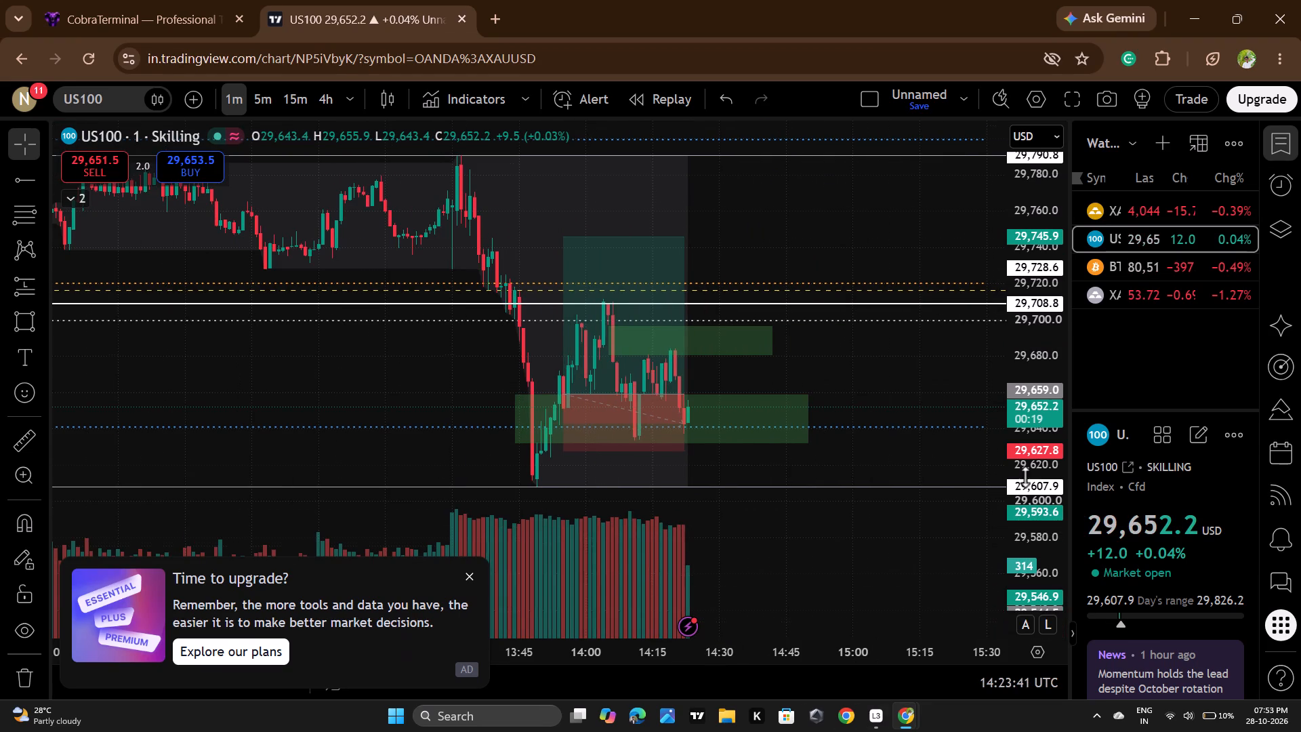
scroll(1026, 476, "up", 16)
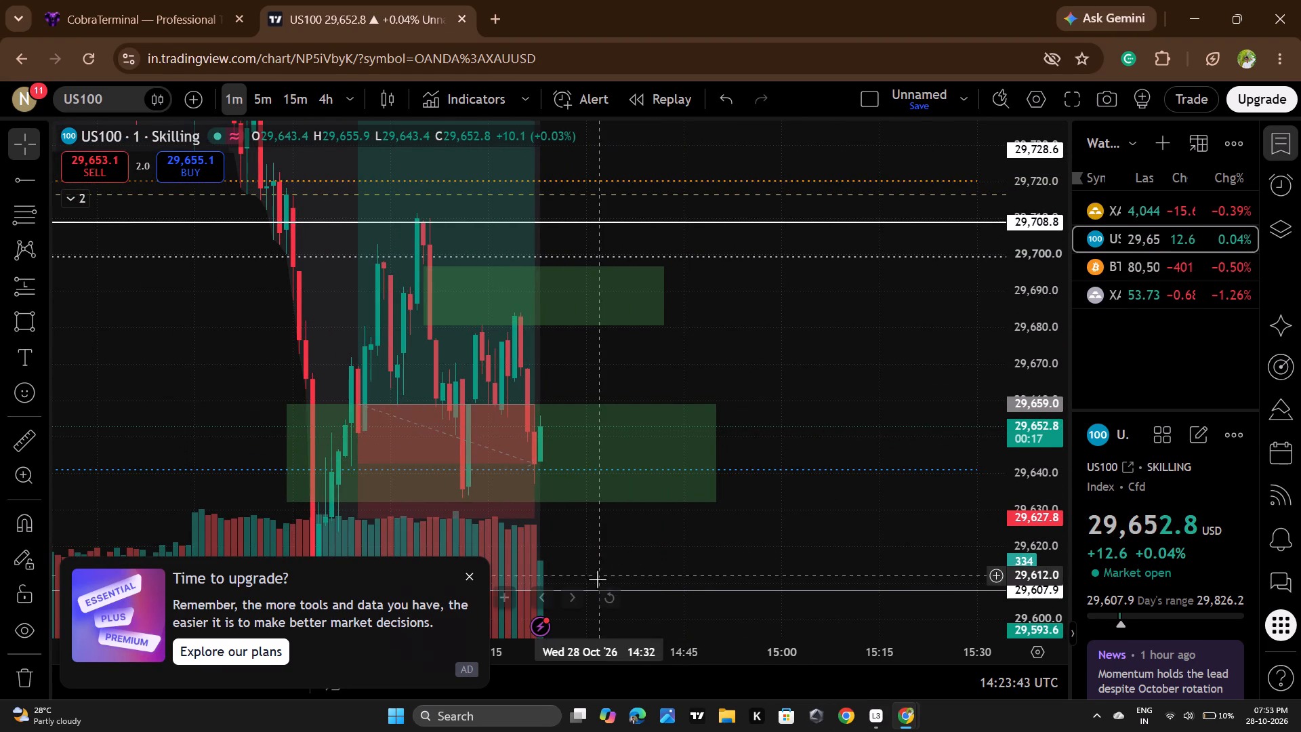
left_click(471, 580)
scroll(1016, 374, "down", 2)
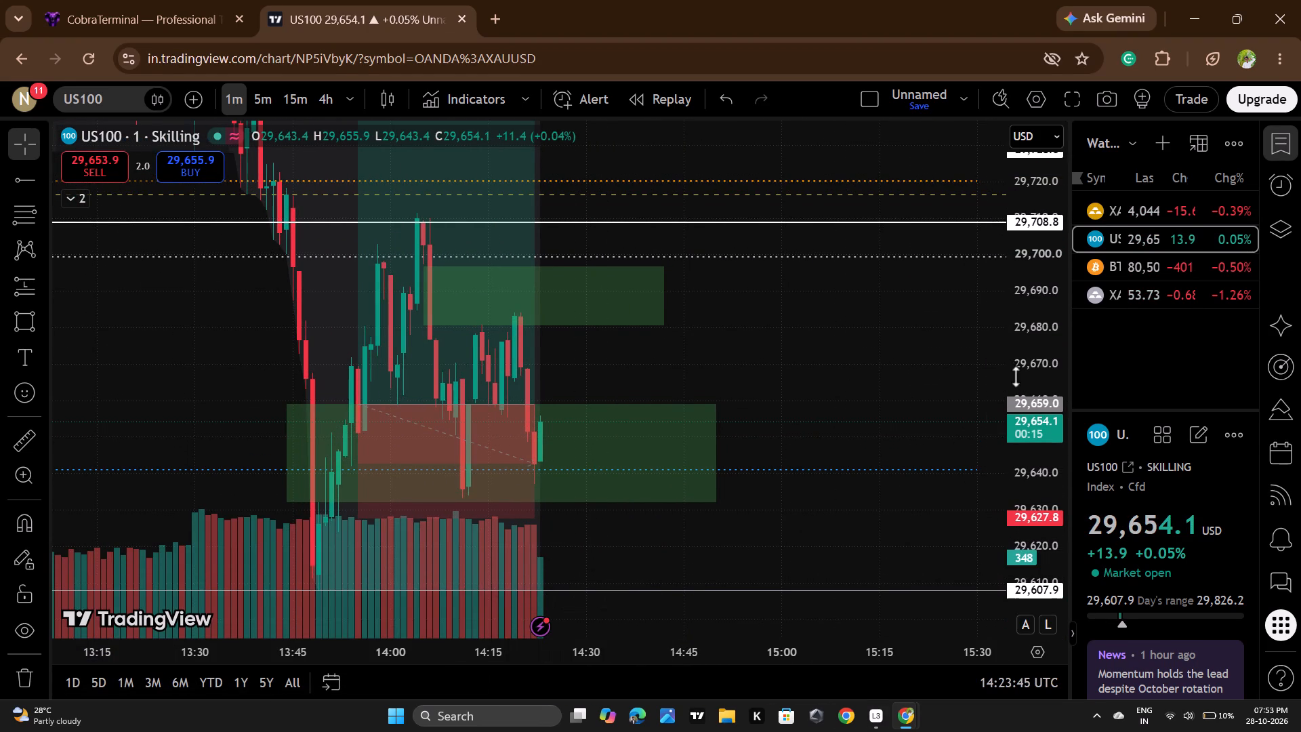
scroll(1016, 376, "down", 3)
On CobraTerminal, review the one-minute XAUUSD chart, then open US100 and examine recent price and trade markers against the EMA 50.
left_click(200, 0)
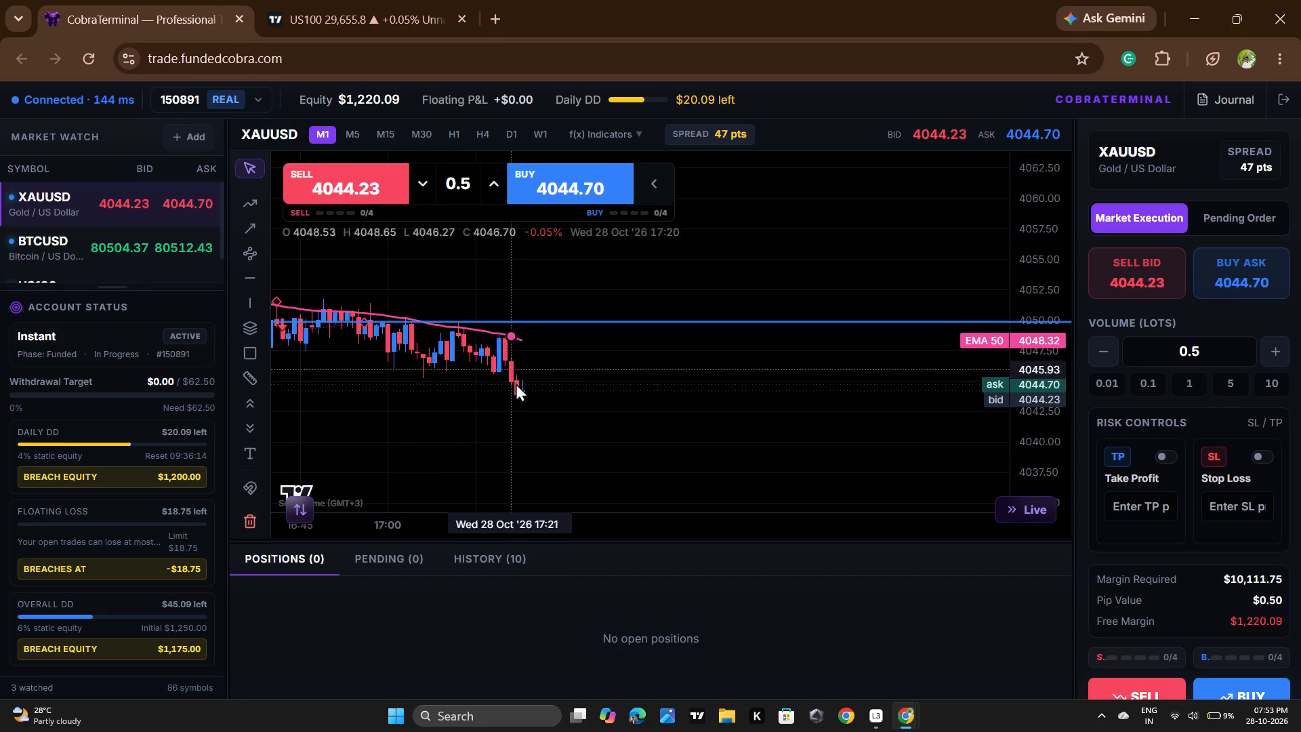
scroll(516, 384, "down", 3)
scroll(115, 232, "down", 2)
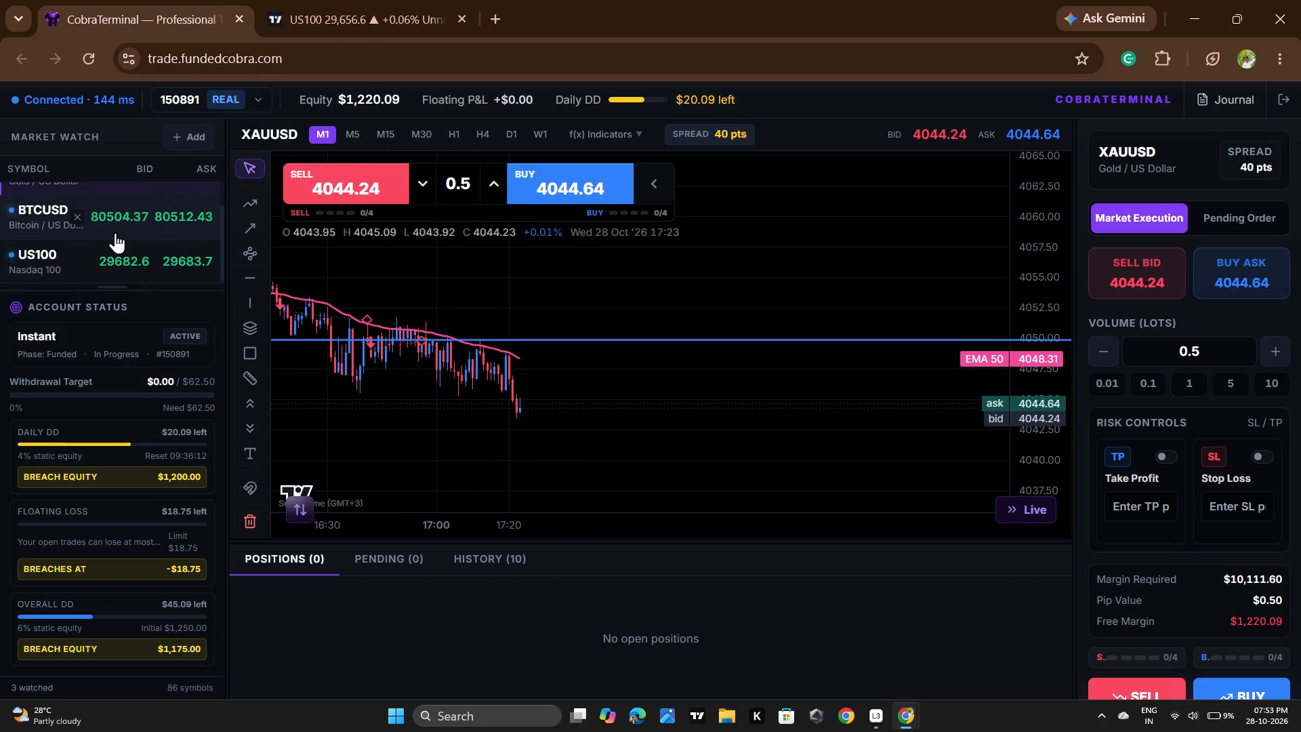
scroll(115, 232, "down", 2)
left_click(169, 259)
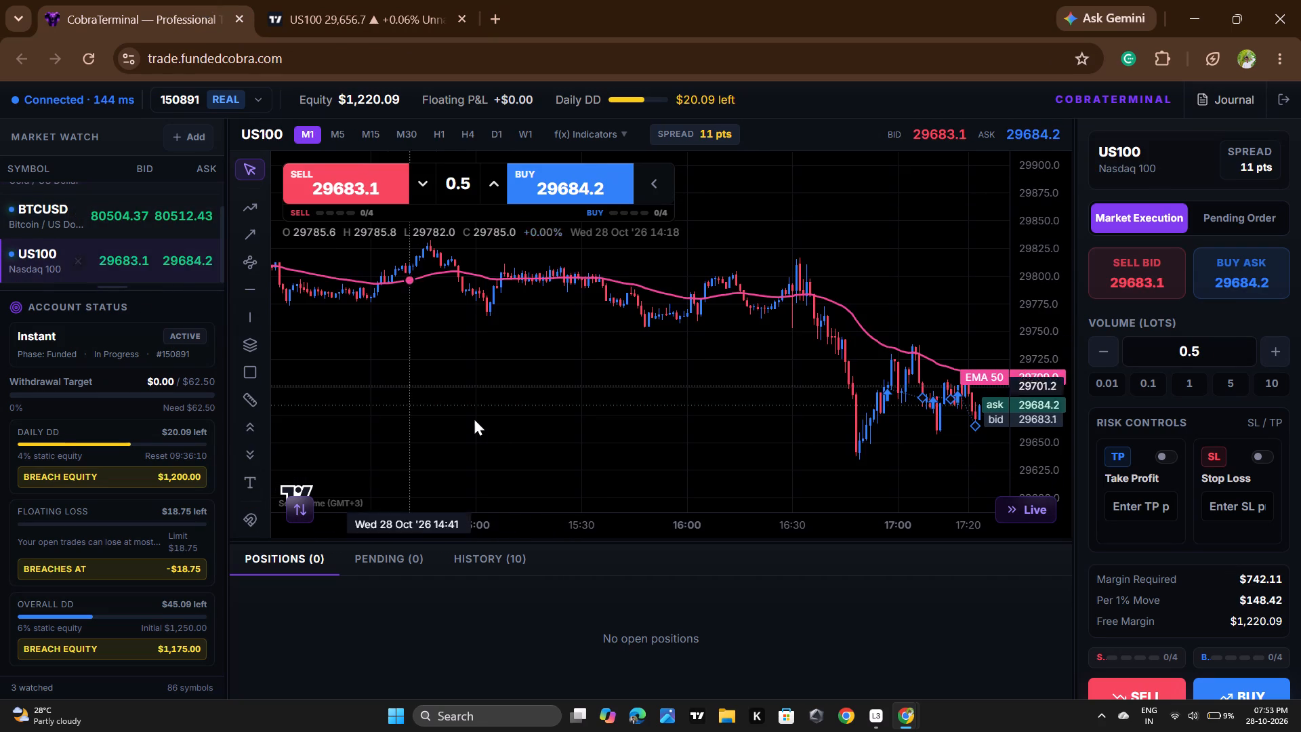
left_click_drag(650, 386, 432, 381)
scroll(860, 384, "up", 5)
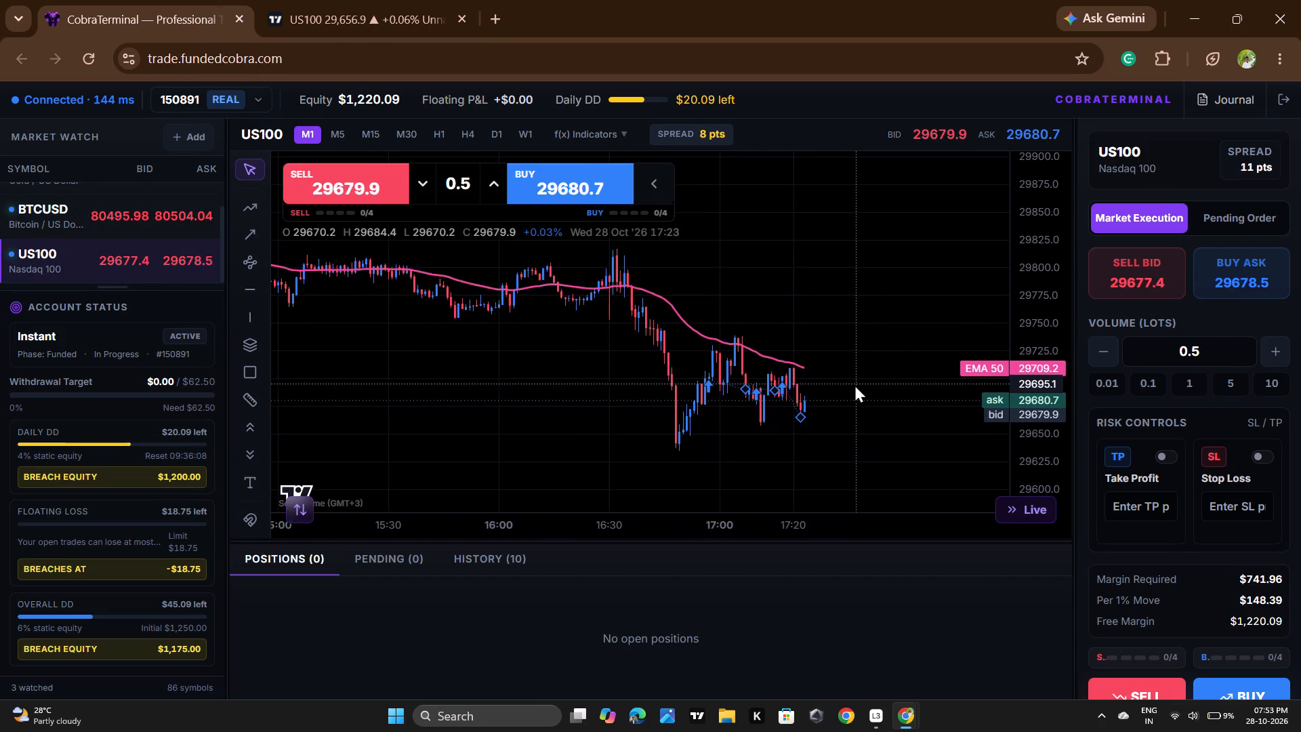
left_click_drag(819, 430, 756, 429)
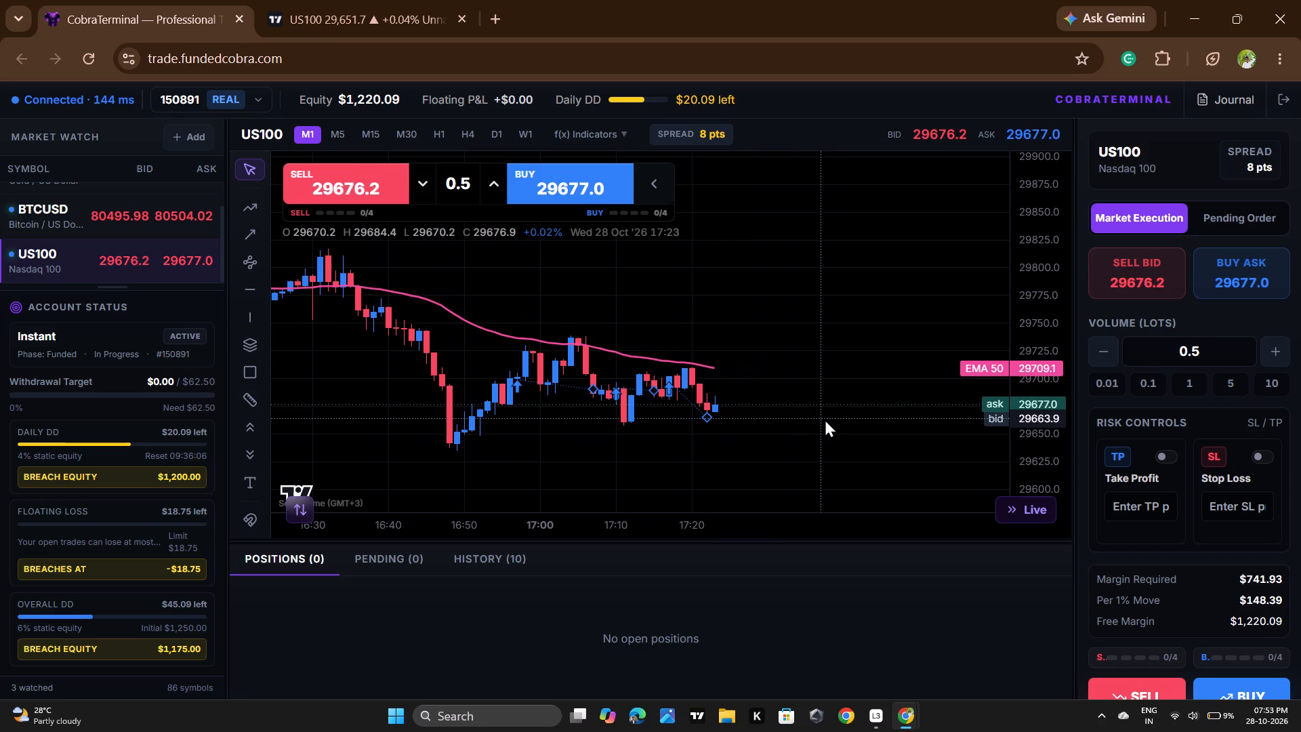
scroll(825, 419, "down", 2)
On TradingView, recheck US100 in its lower green zone, then reopen XAUUSD and examine price just above the horizontal ray.
left_click(387, 20)
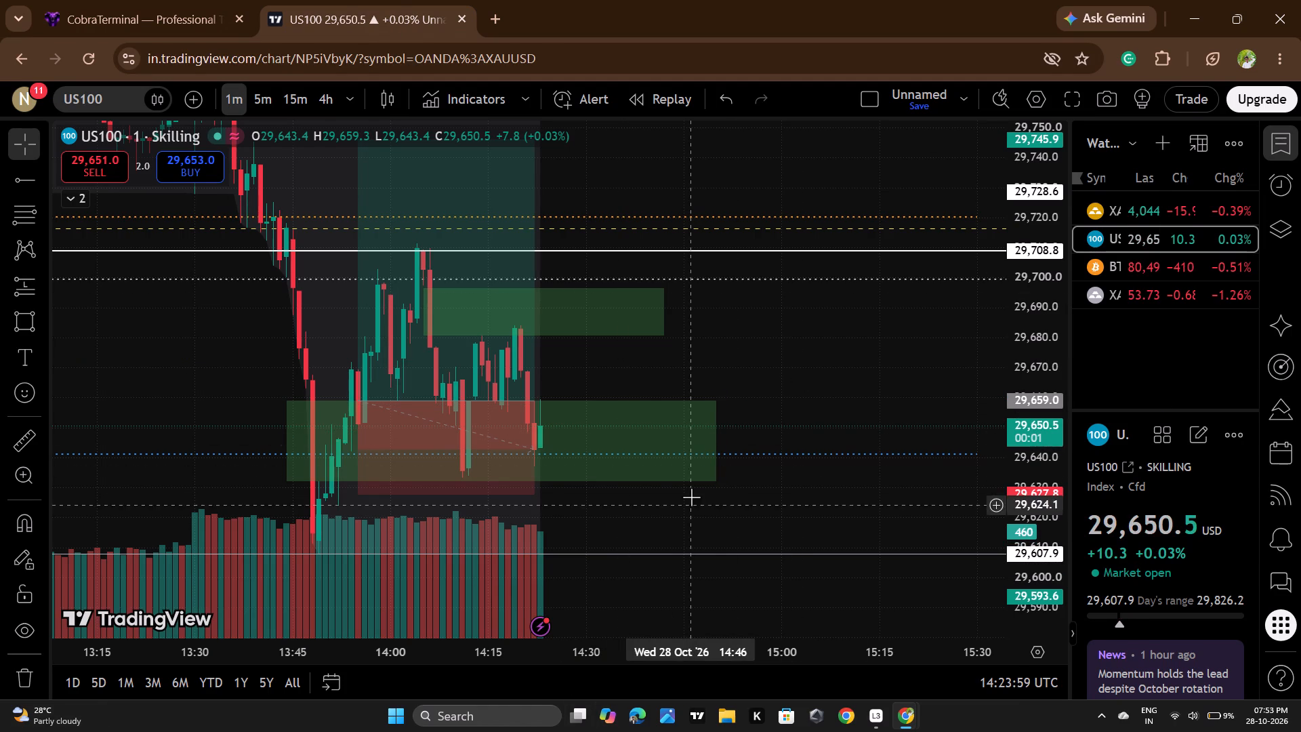
scroll(721, 279, "down", 2)
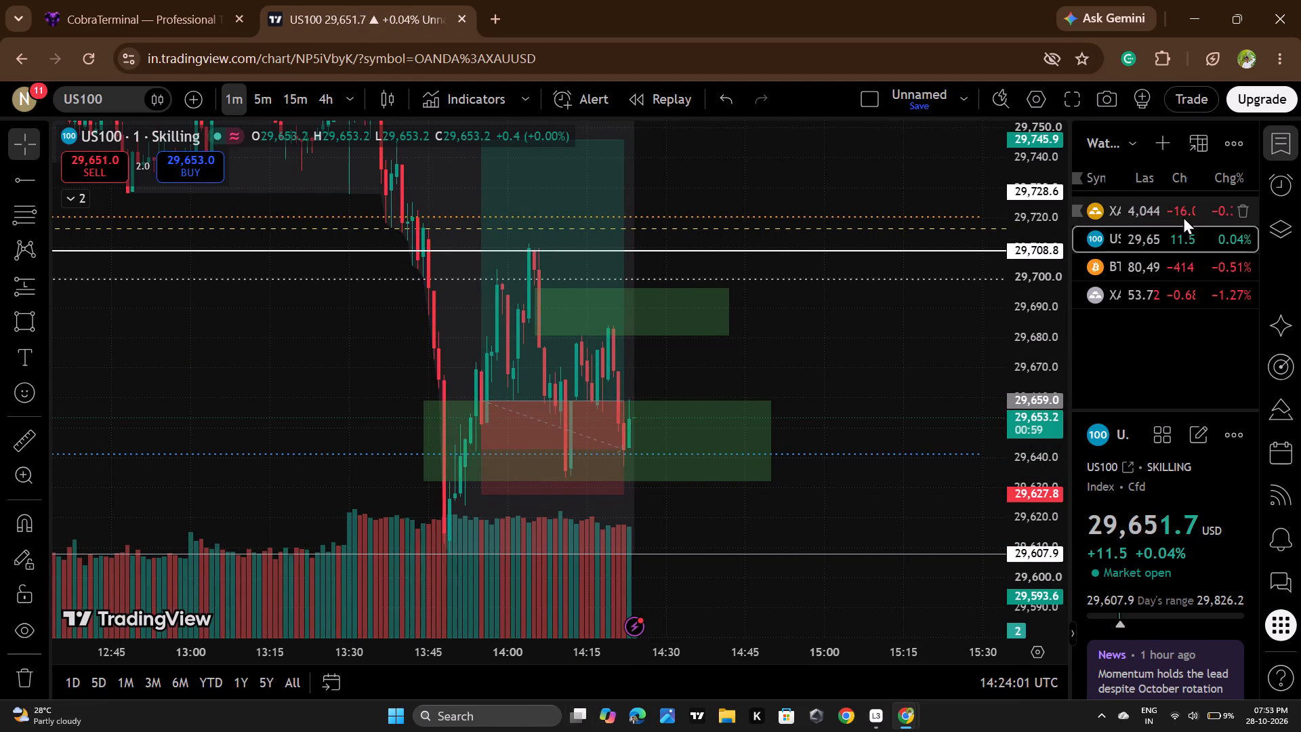
left_click(1183, 216)
left_click_drag(915, 495, 871, 312)
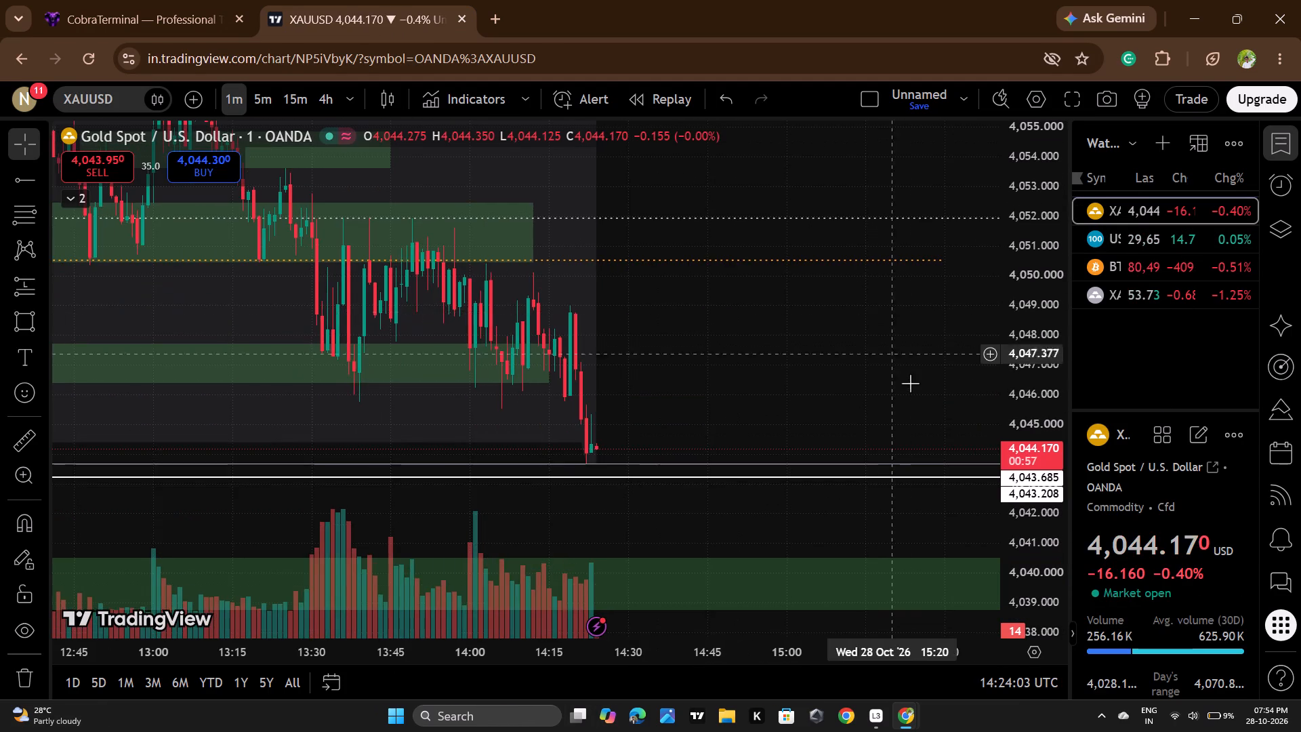
scroll(910, 383, "up", 3)
left_click_drag(862, 390, 922, 212)
scroll(607, 393, "down", 3)
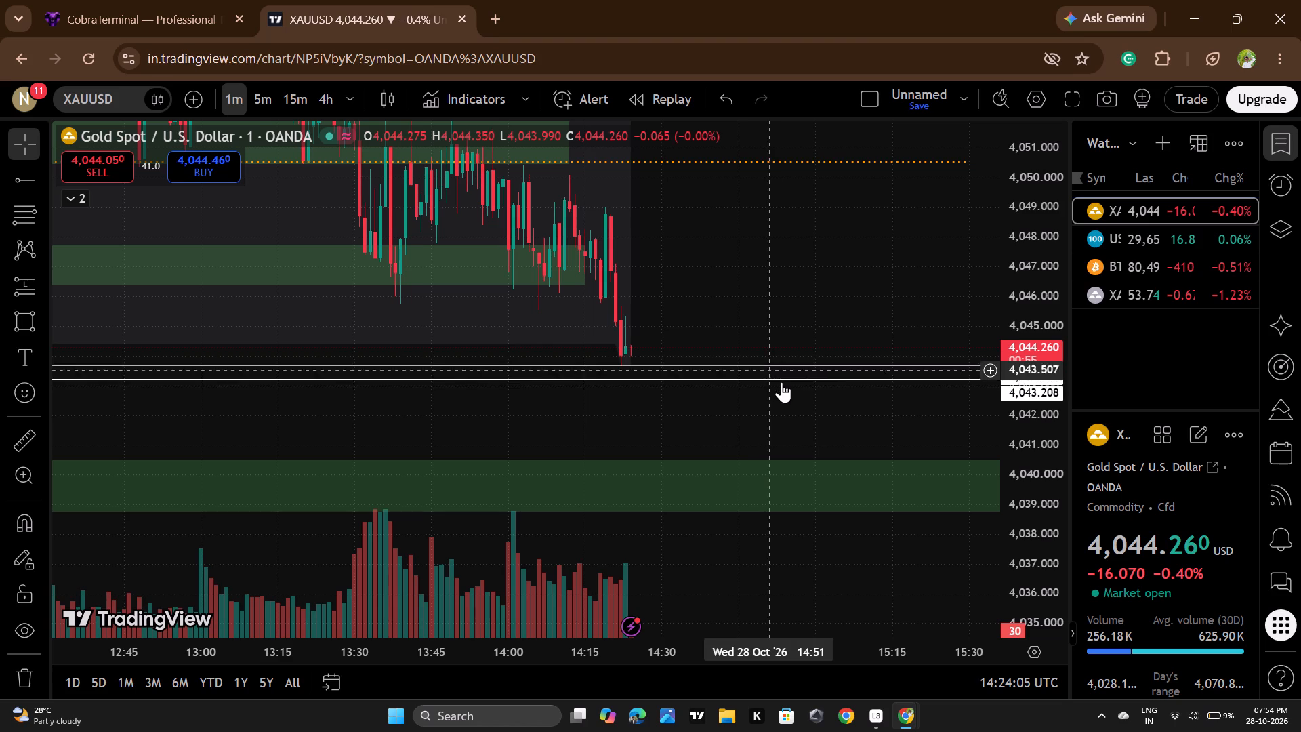
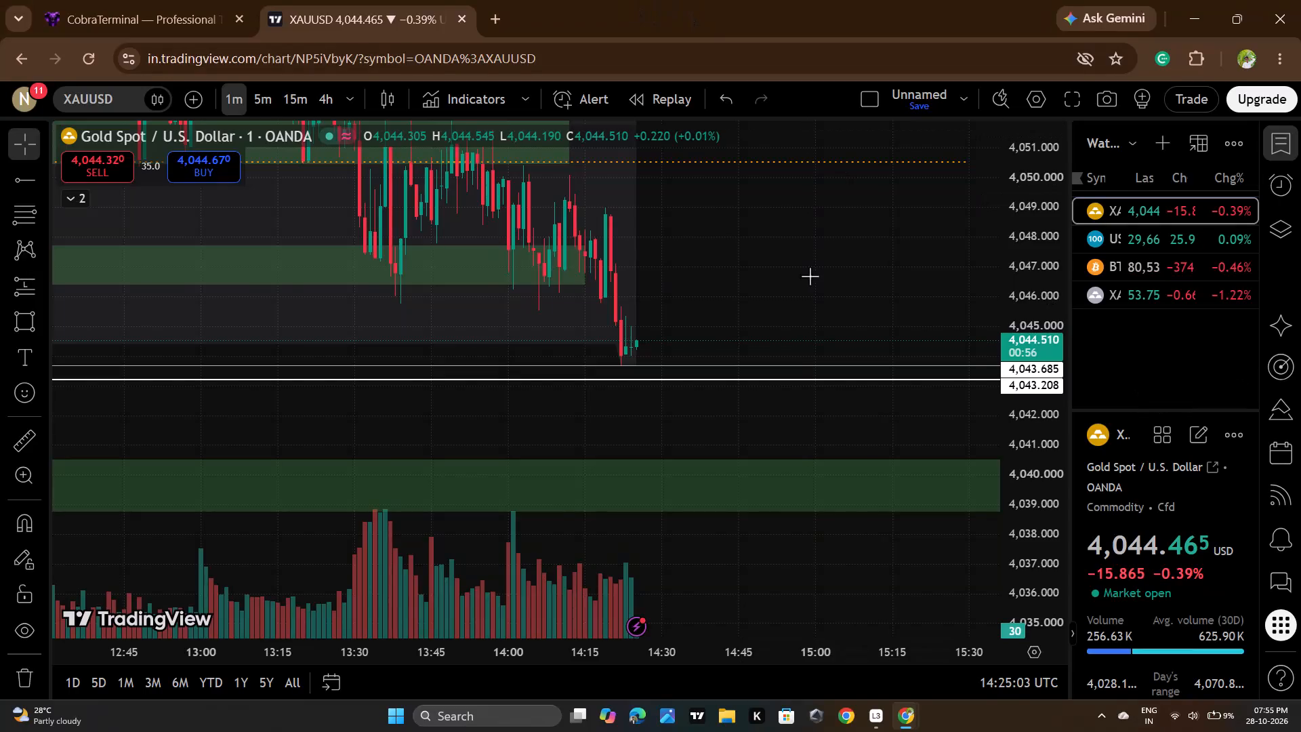
Open US100 on TradingView and extend the long position drawing's time range past the latest candle to about 14:31.
scroll(821, 292, "down", 2)
left_click(1161, 244)
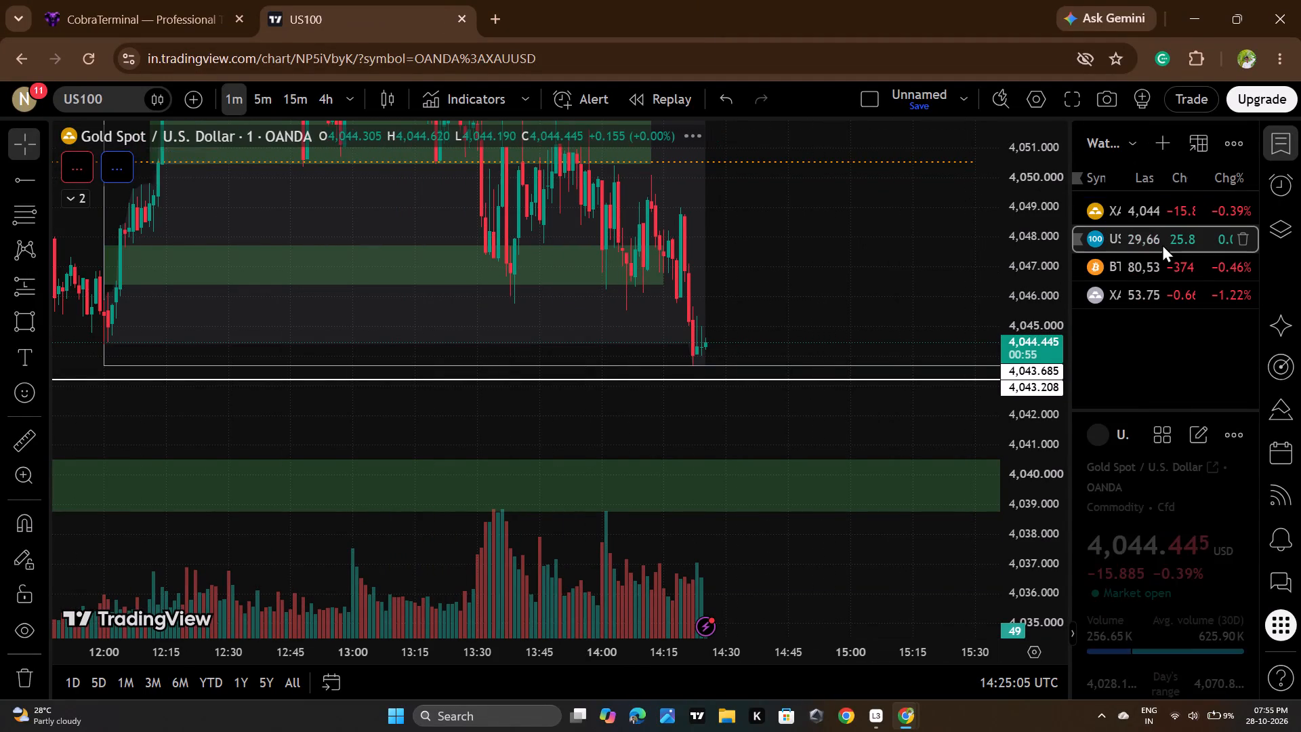
scroll(1053, 323, "up", 20)
scroll(1053, 323, "up", 2)
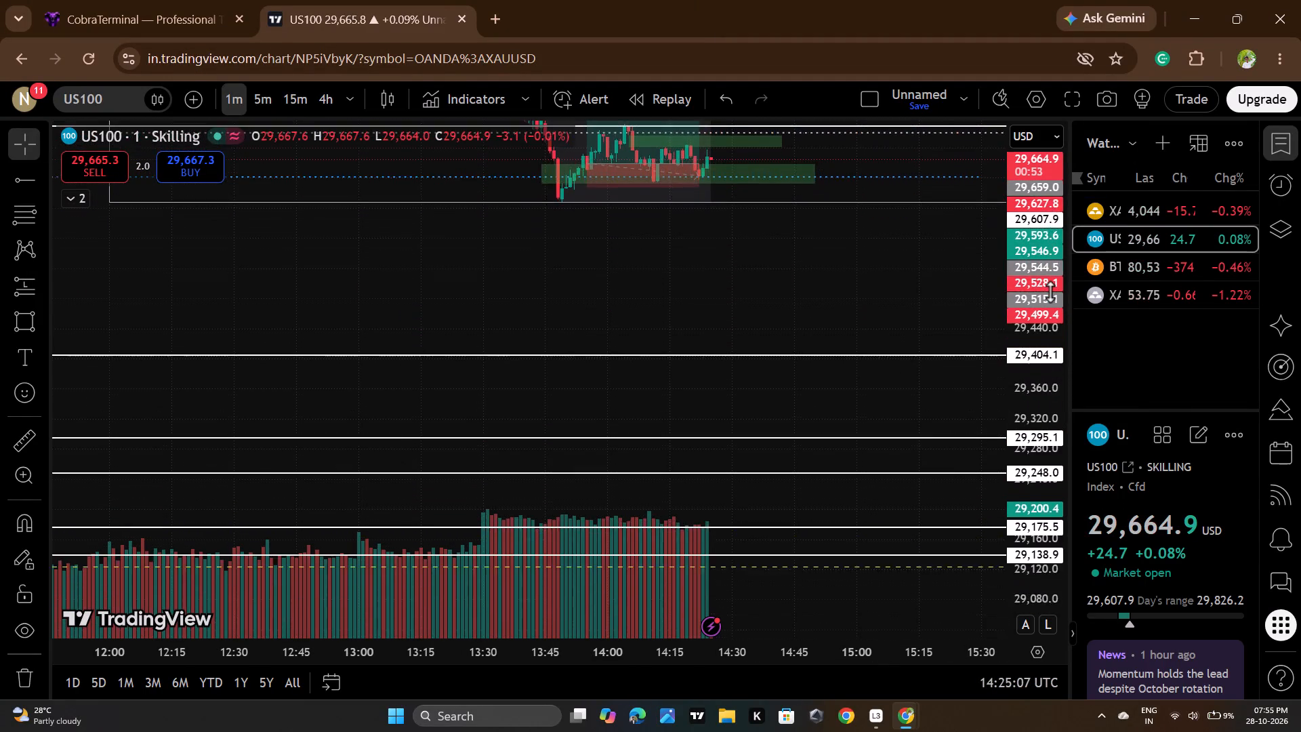
scroll(1051, 291, "up", 16)
left_click_drag(882, 249, 896, 607)
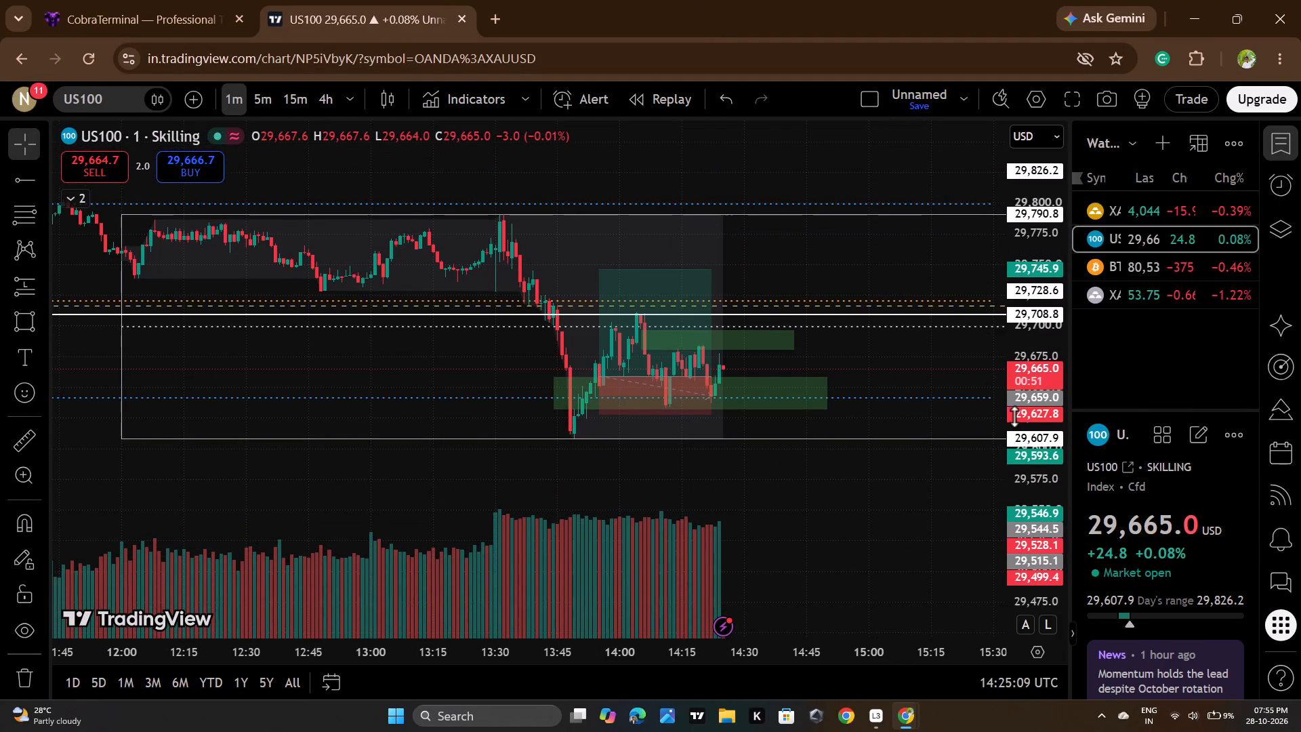
scroll(1025, 412, "up", 16)
scroll(956, 348, "up", 3)
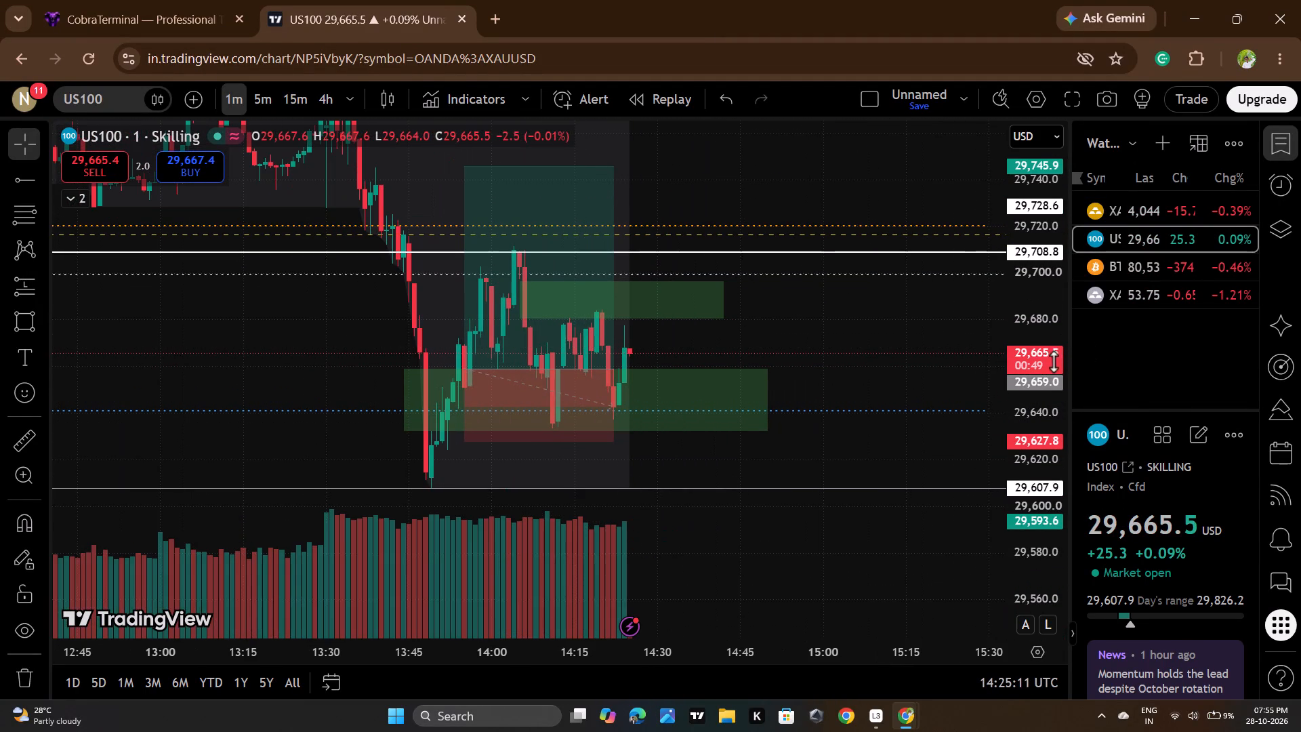
scroll(1054, 361, "up", 7)
left_click_drag(617, 367, 634, 368)
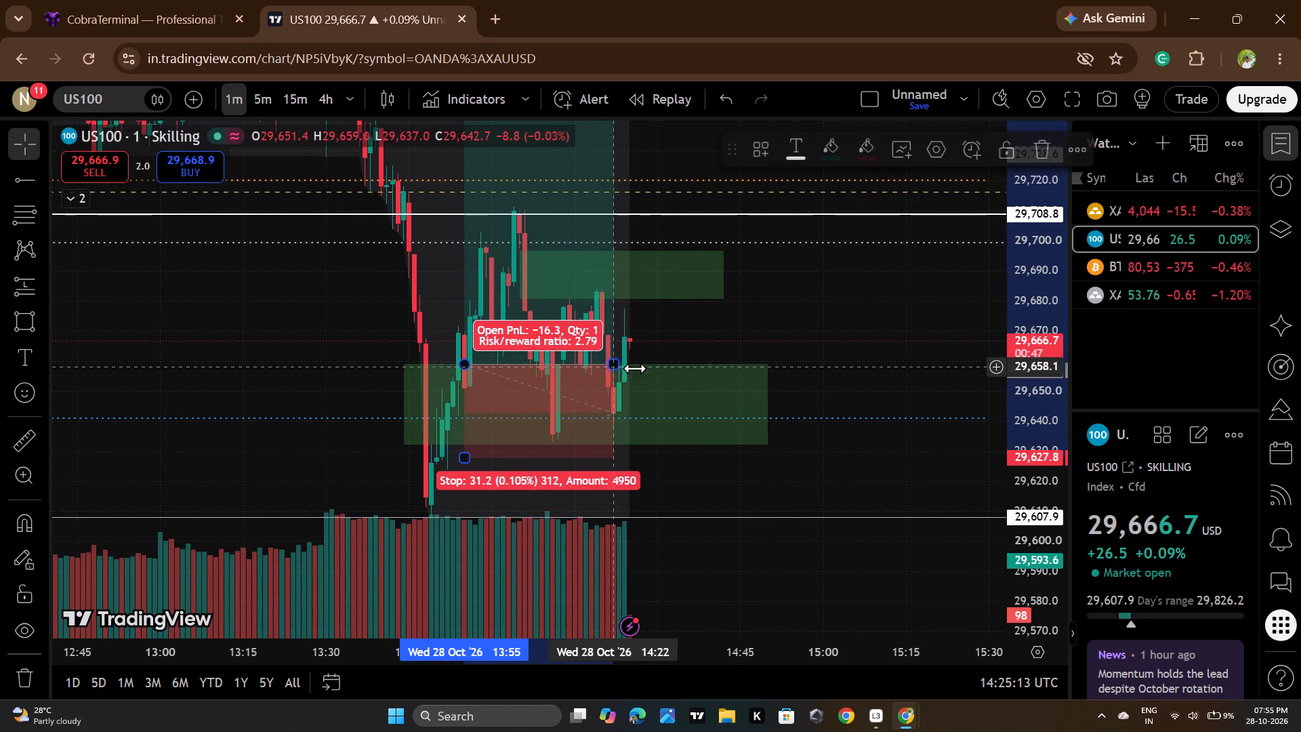
left_click_drag(634, 368, 663, 368)
left_click(900, 382)
left_click_drag(953, 340, 955, 391)
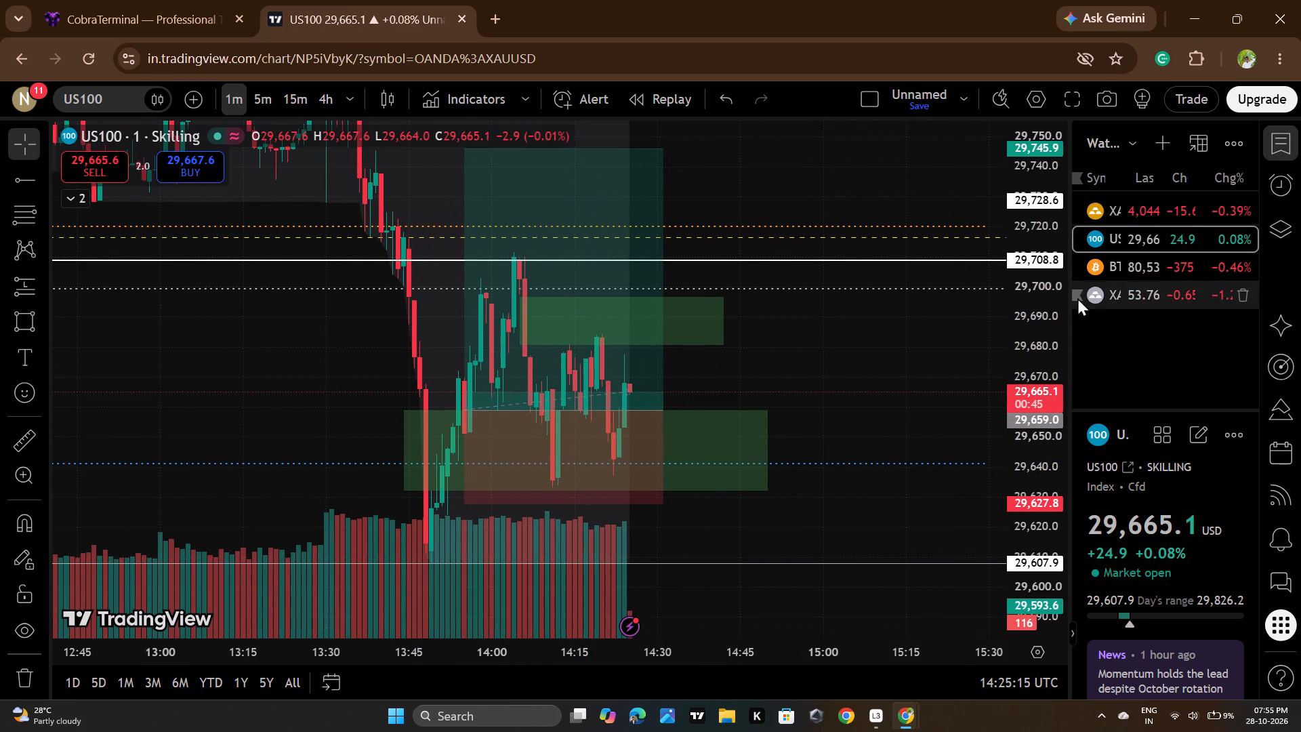
Review US100's wider one-minute structure, then open XAUUSD and examine price just above the horizontal ray and the green zone below.
scroll(1071, 304, "down", 1)
scroll(1002, 349, "down", 14)
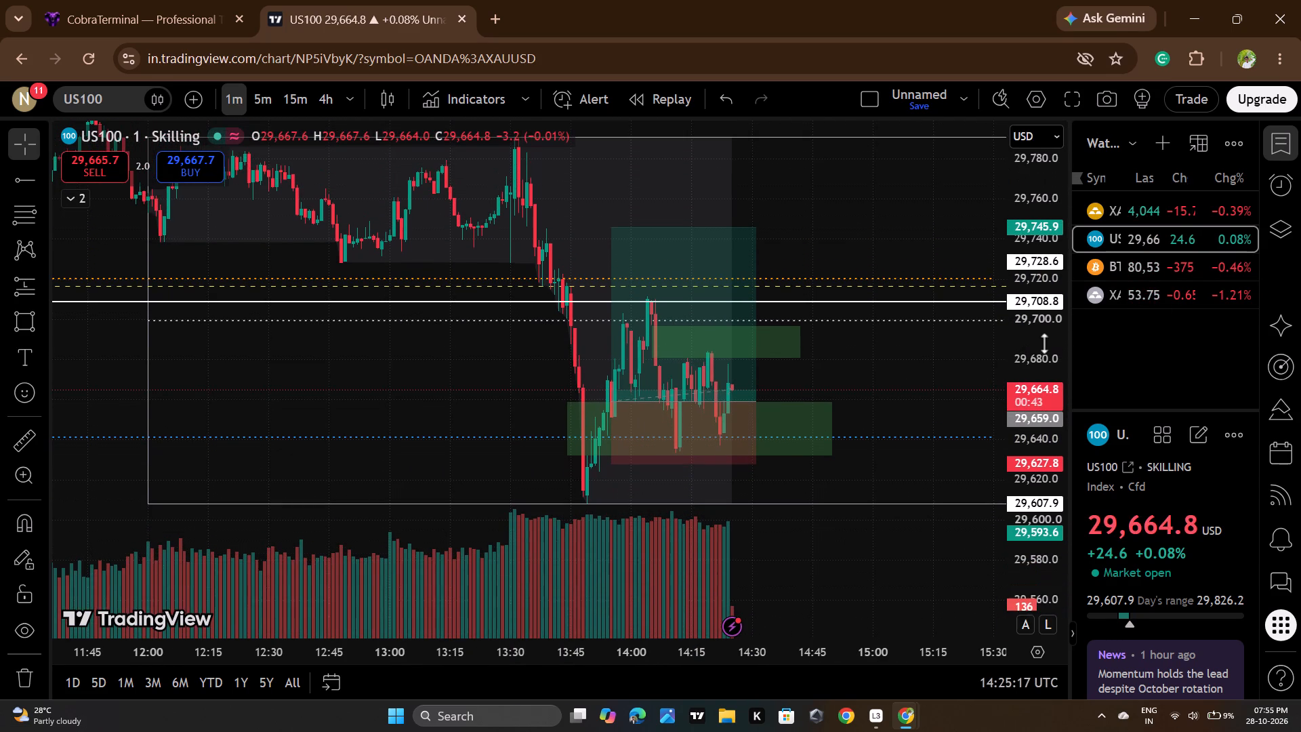
left_click(1175, 219)
scroll(1020, 399, "up", 8)
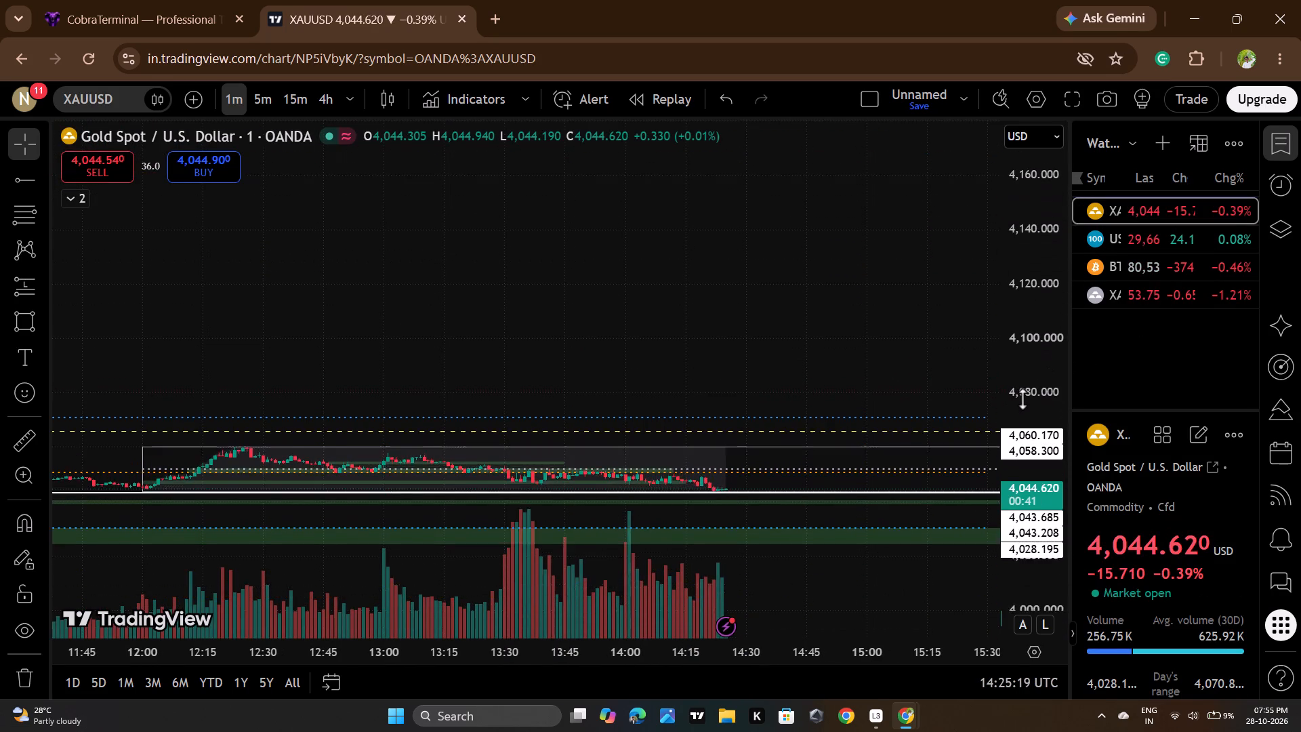
scroll(1023, 399, "up", 20)
scroll(1023, 399, "up", 18)
left_click_drag(845, 433, 840, 197)
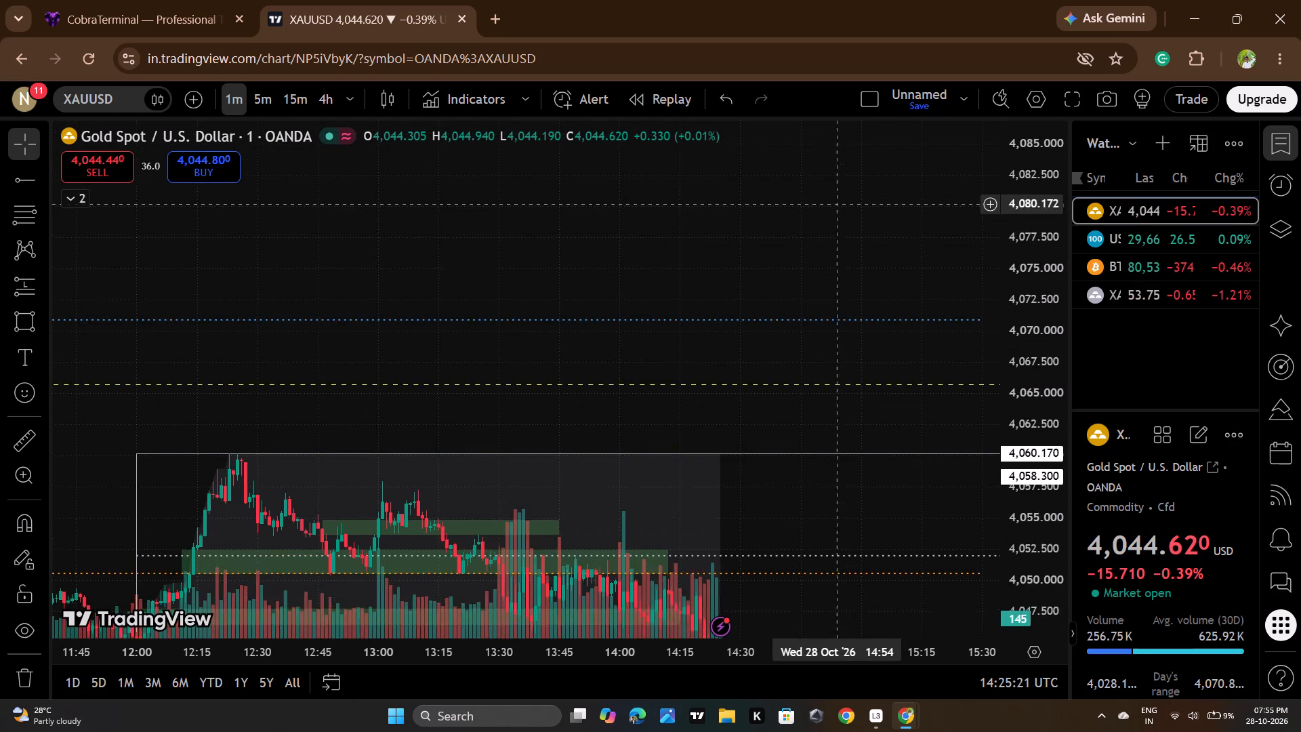
left_click_drag(840, 197, 840, 195)
left_click_drag(876, 360, 861, 69)
scroll(1044, 396, "up", 15)
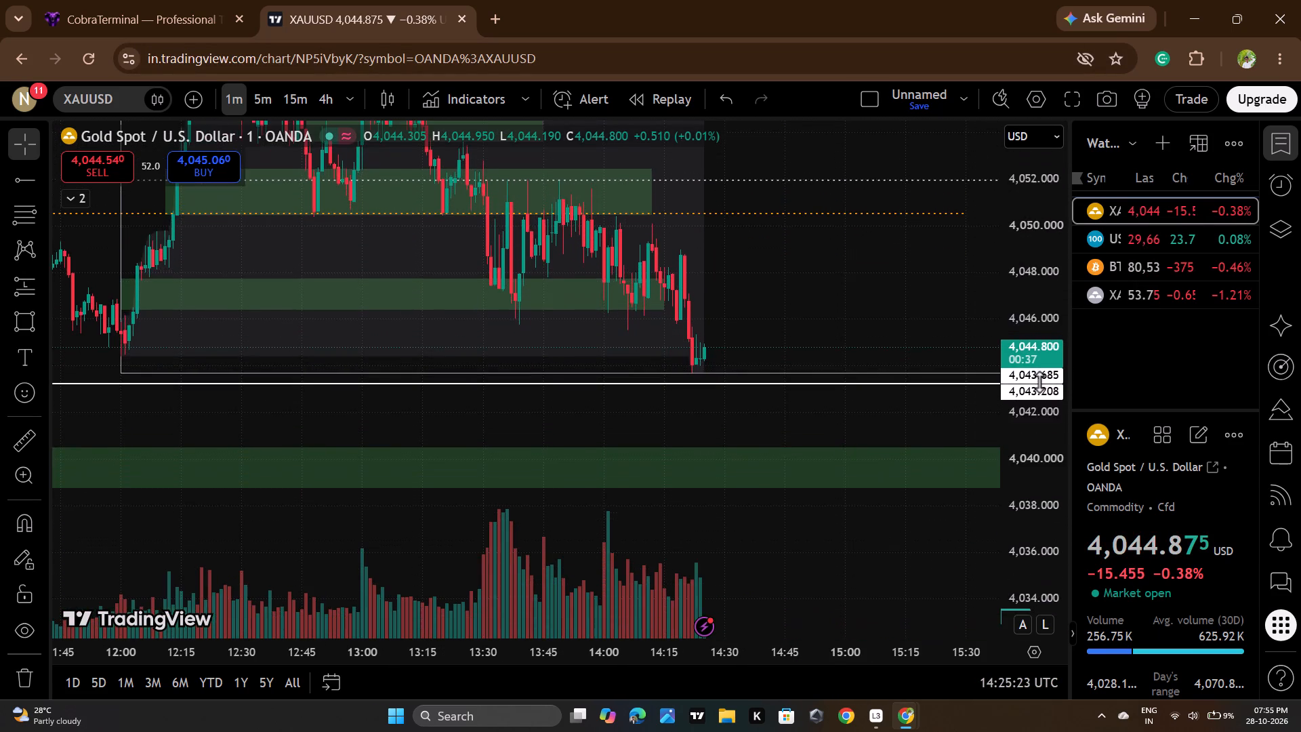
scroll(1040, 382, "up", 16)
scroll(924, 380, "up", 2)
Check US100 on CobraTerminal, then reopen US100 on TradingView and examine price against the lower green zone and long position.
left_click(220, 0)
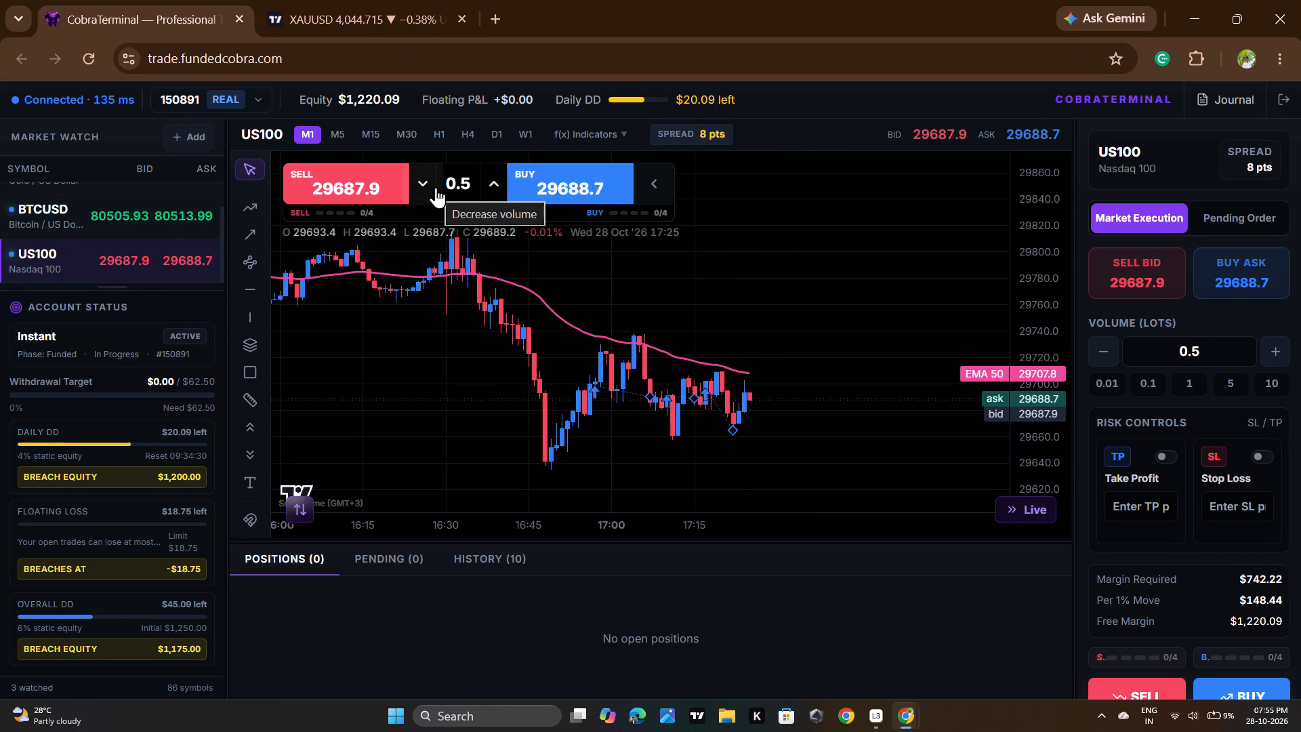
left_click(356, 0)
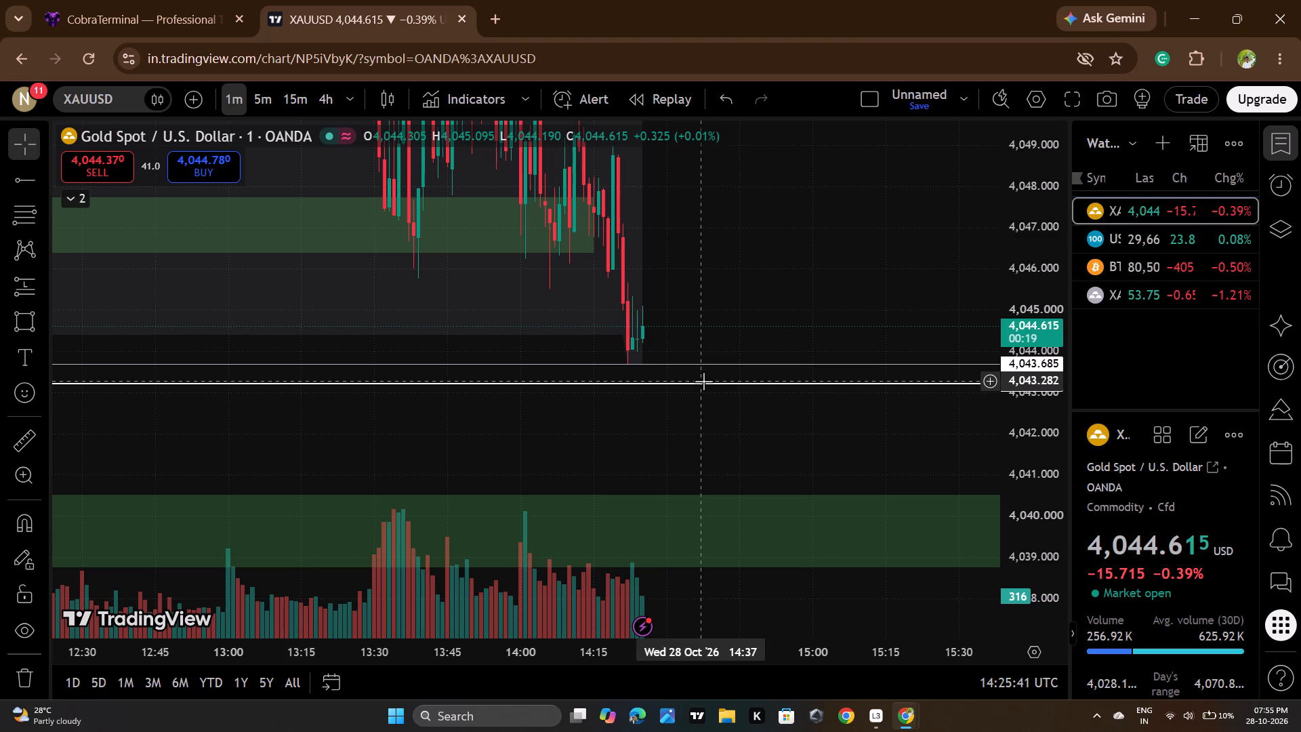
left_click(1159, 237)
scroll(900, 359, "down", 2)
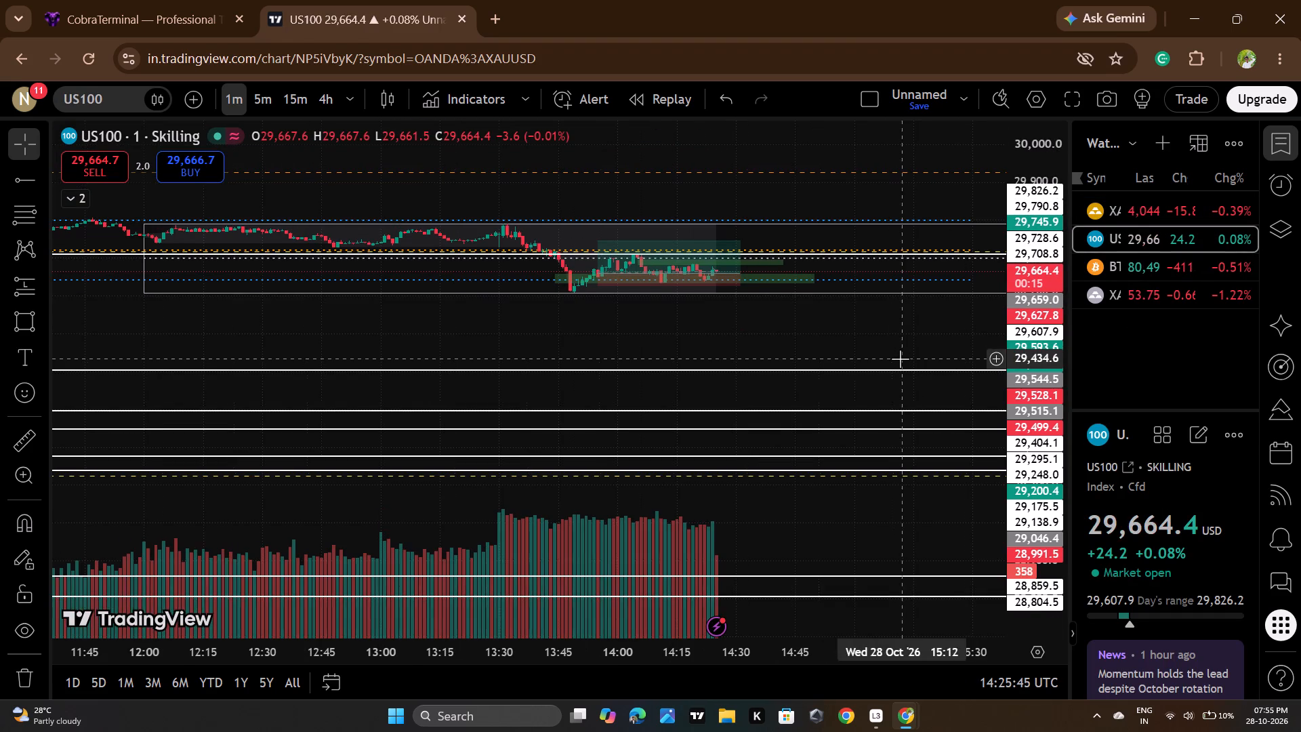
scroll(1017, 300, "up", 20)
scroll(1017, 300, "up", 7)
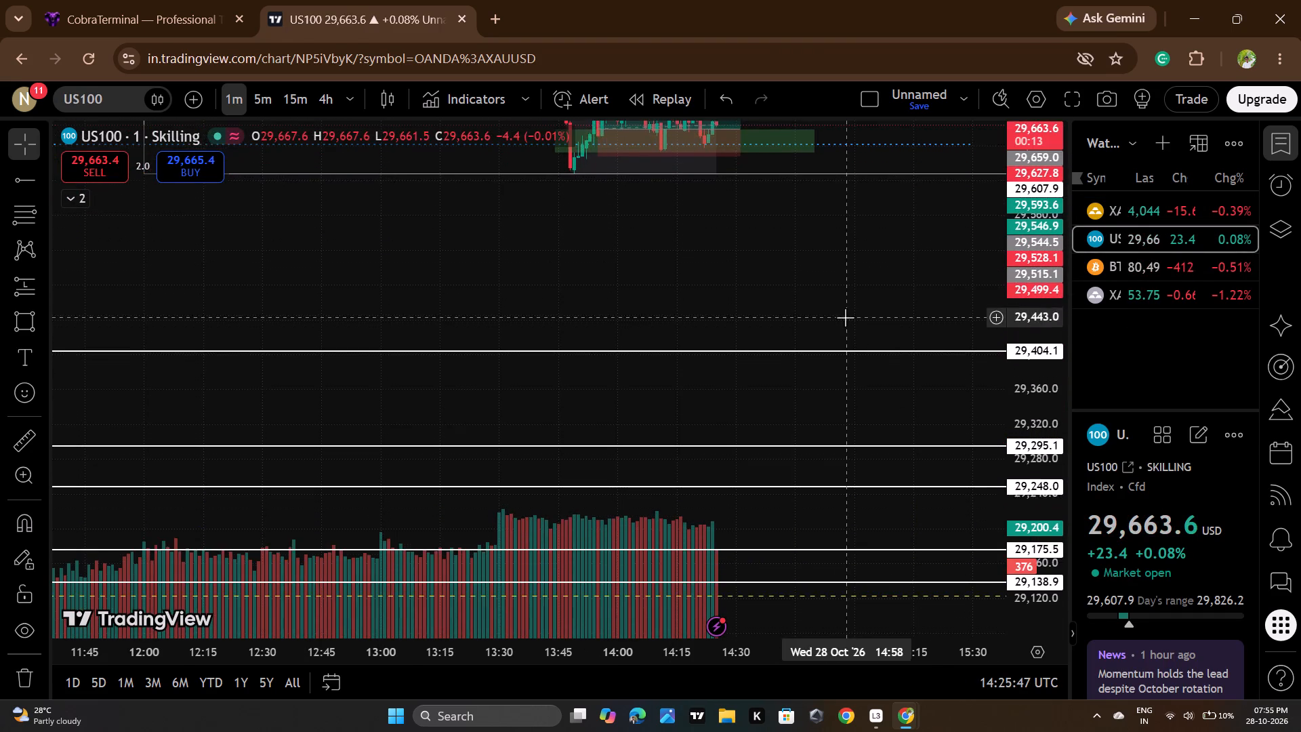
left_click_drag(845, 317, 864, 475)
scroll(1053, 363, "up", 20)
scroll(1053, 363, "up", 4)
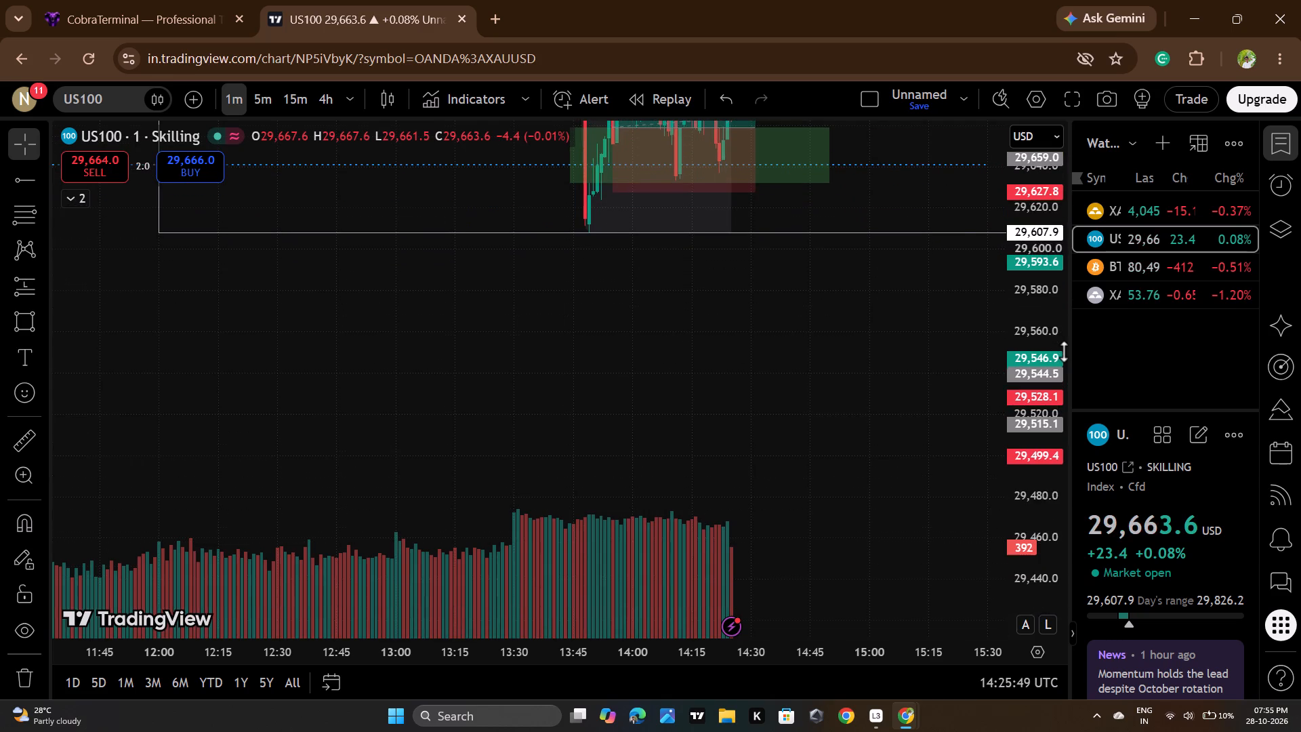
left_click_drag(886, 304, 896, 473)
scroll(1031, 351, "up", 10)
scroll(920, 407, "up", 3)
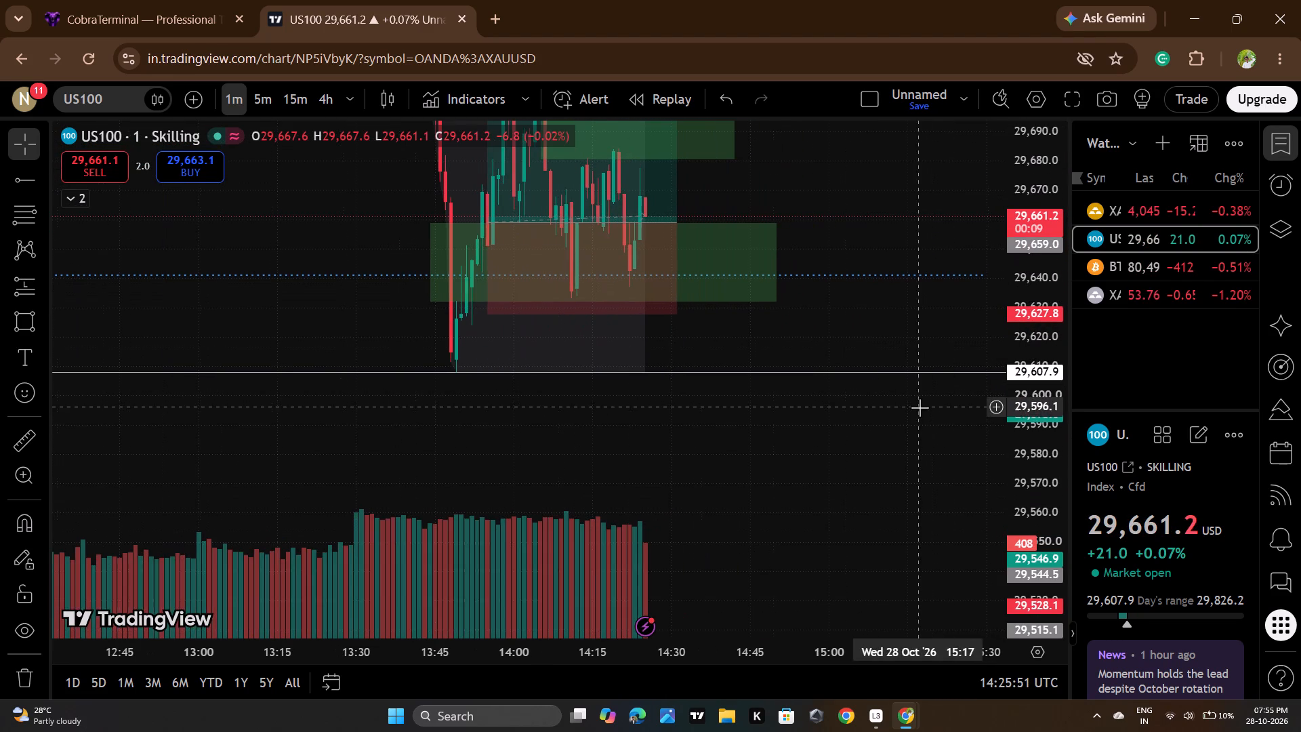
Reopen XAUUSD on TradingView and examine price against the horizontal ray and the earlier low where the ray starts.
left_click(1196, 221)
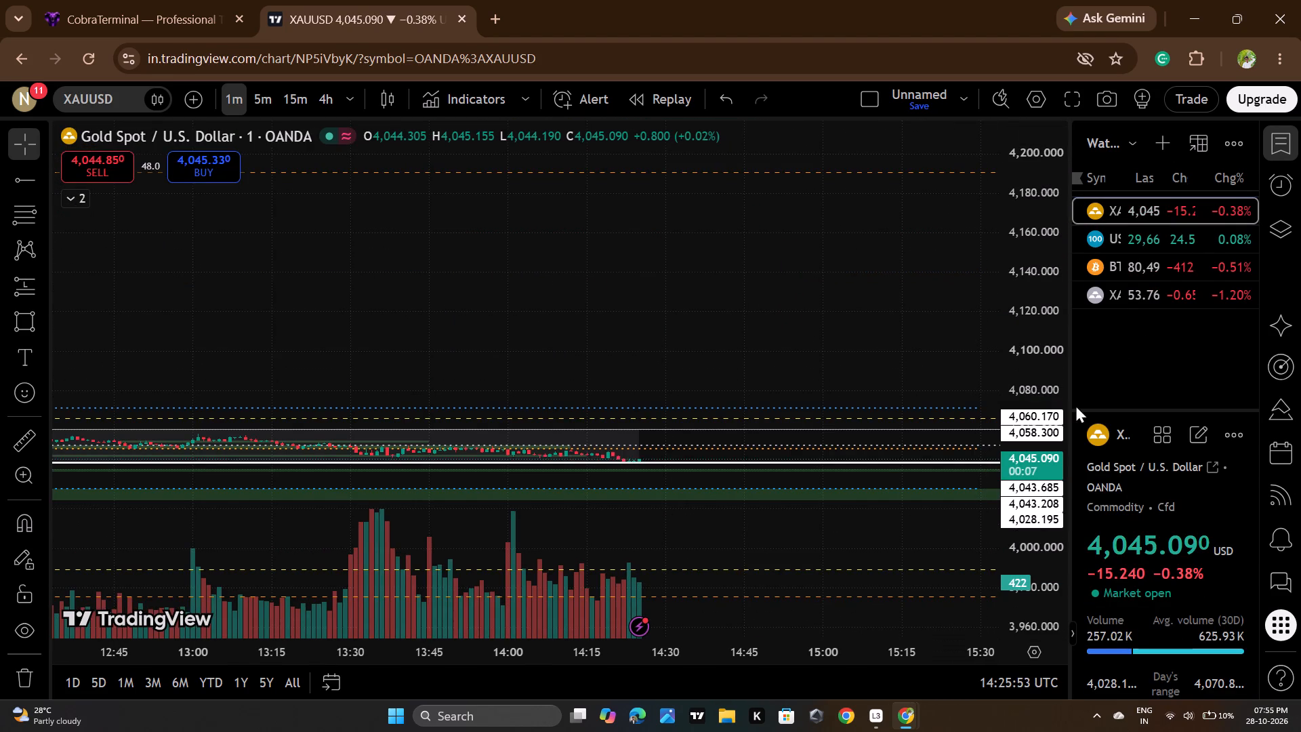
scroll(1045, 426, "up", 20)
scroll(1045, 426, "up", 13)
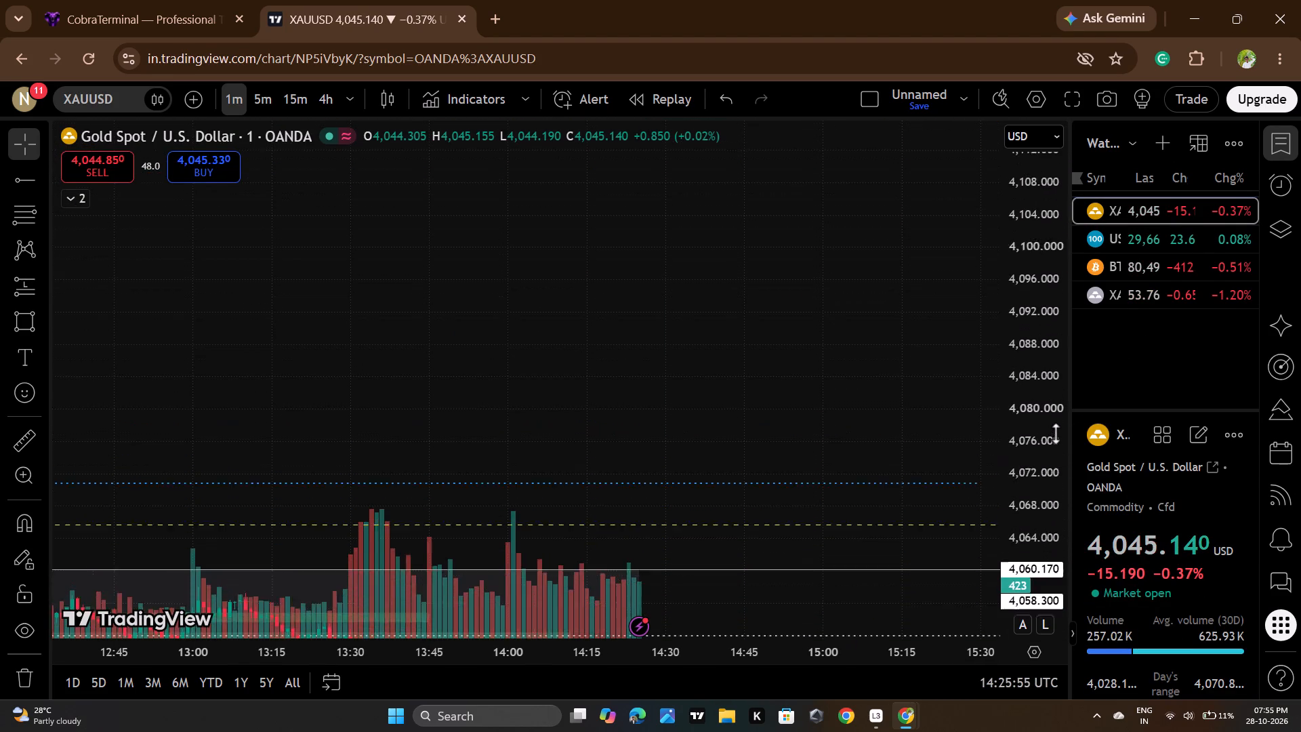
scroll(1056, 433, "up", 11)
left_click_drag(881, 485, 831, 202)
left_click_drag(789, 430, 814, 146)
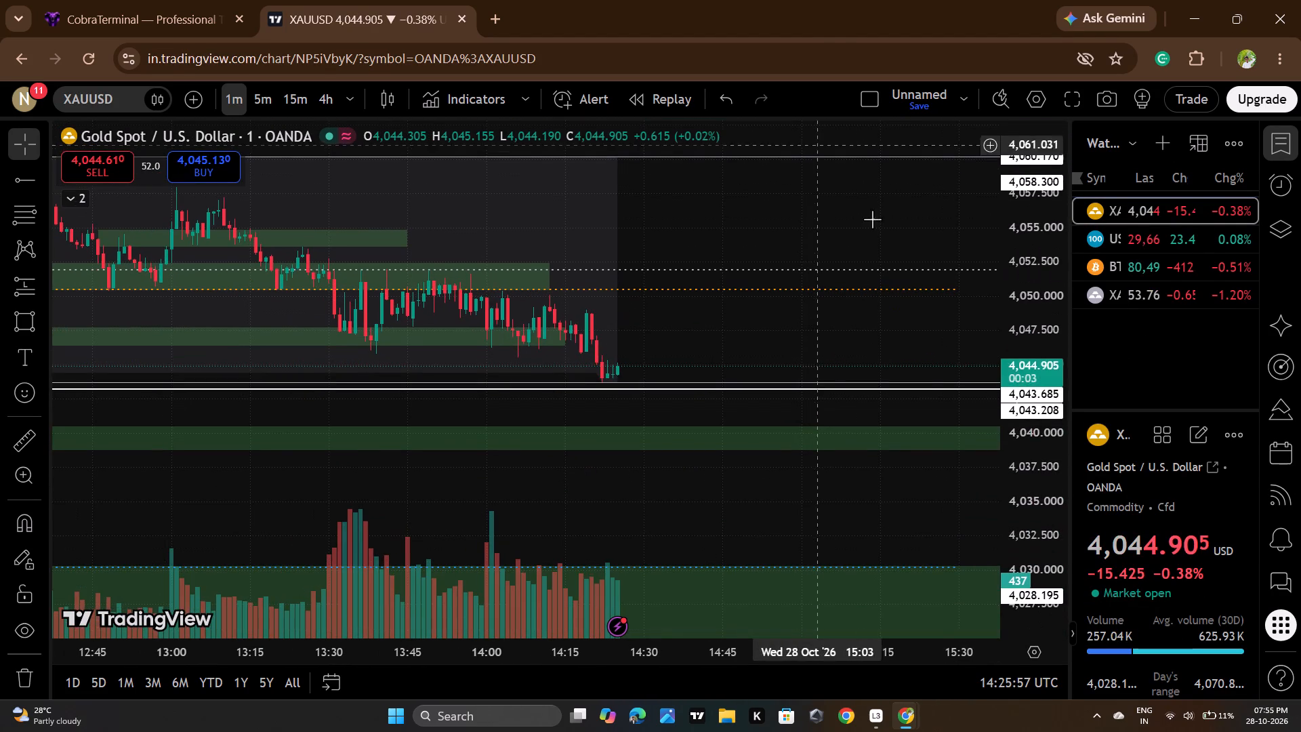
scroll(1023, 436, "up", 20)
scroll(1023, 436, "up", 2)
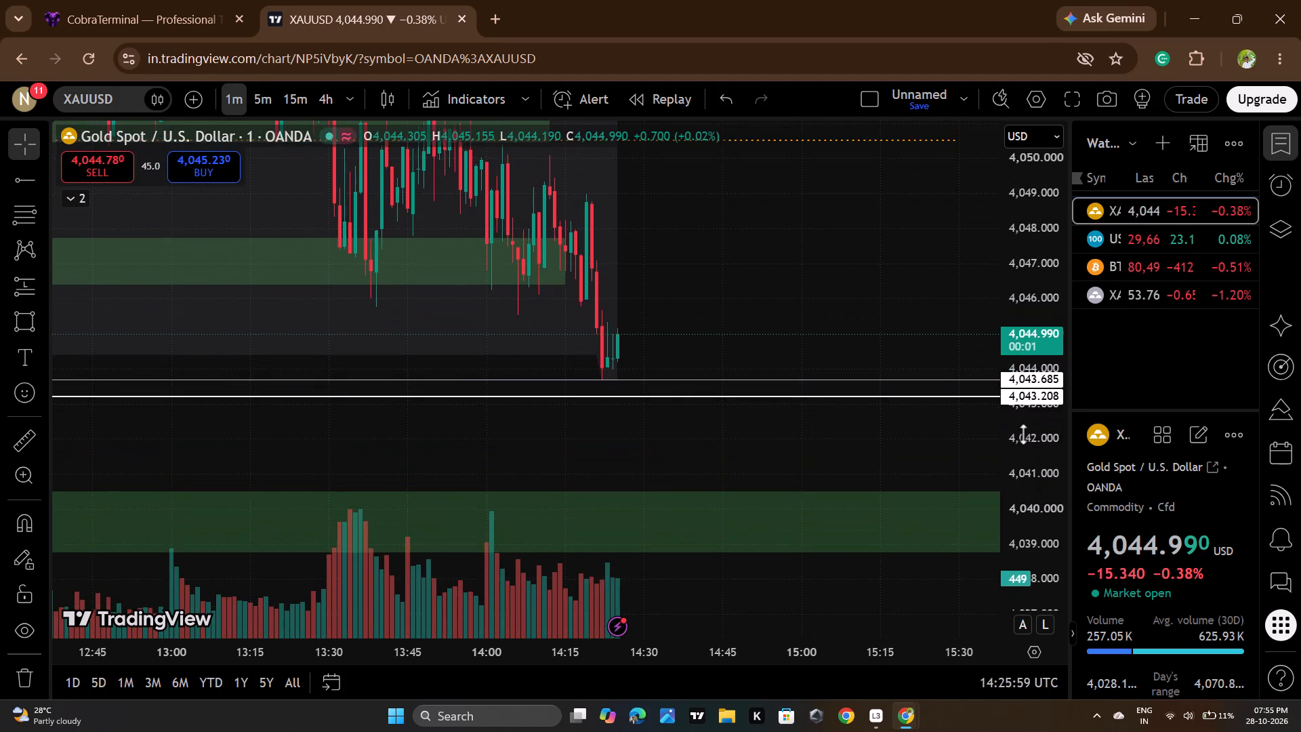
scroll(1024, 434, "up", 4)
scroll(881, 491, "up", 1)
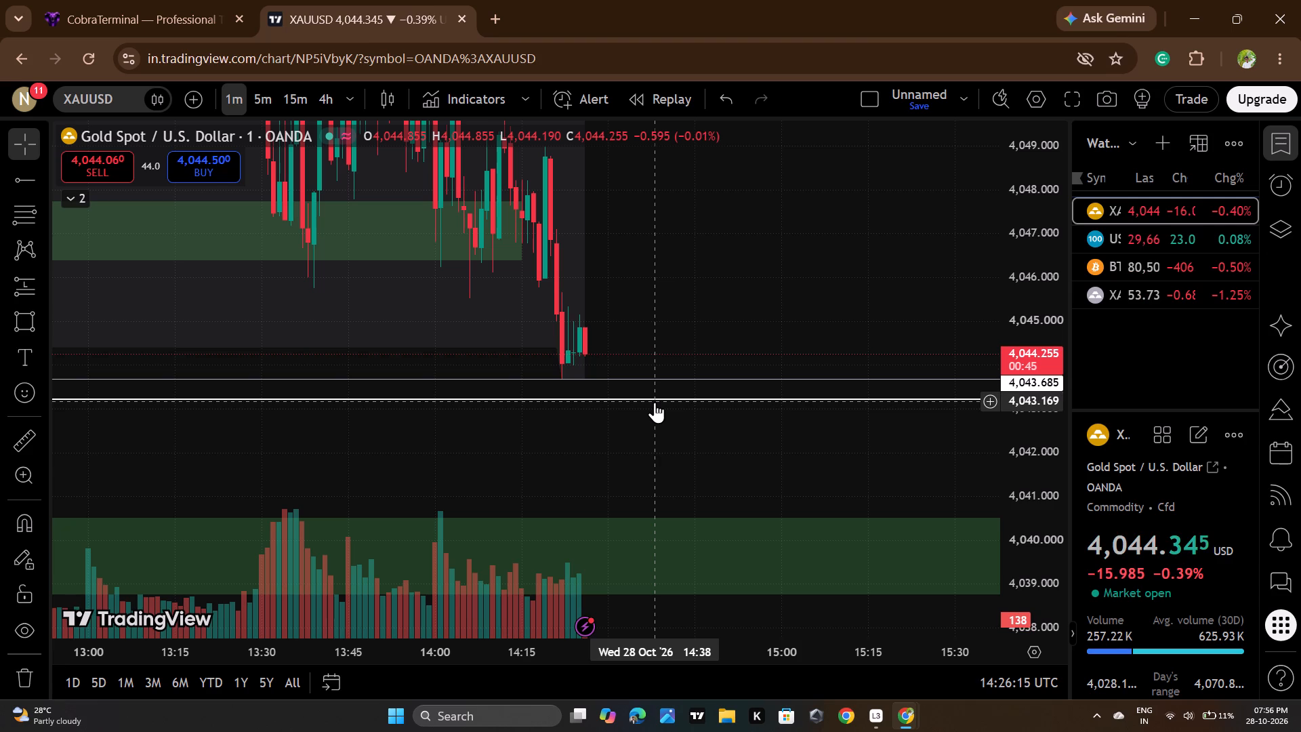
scroll(667, 375, "down", 3)
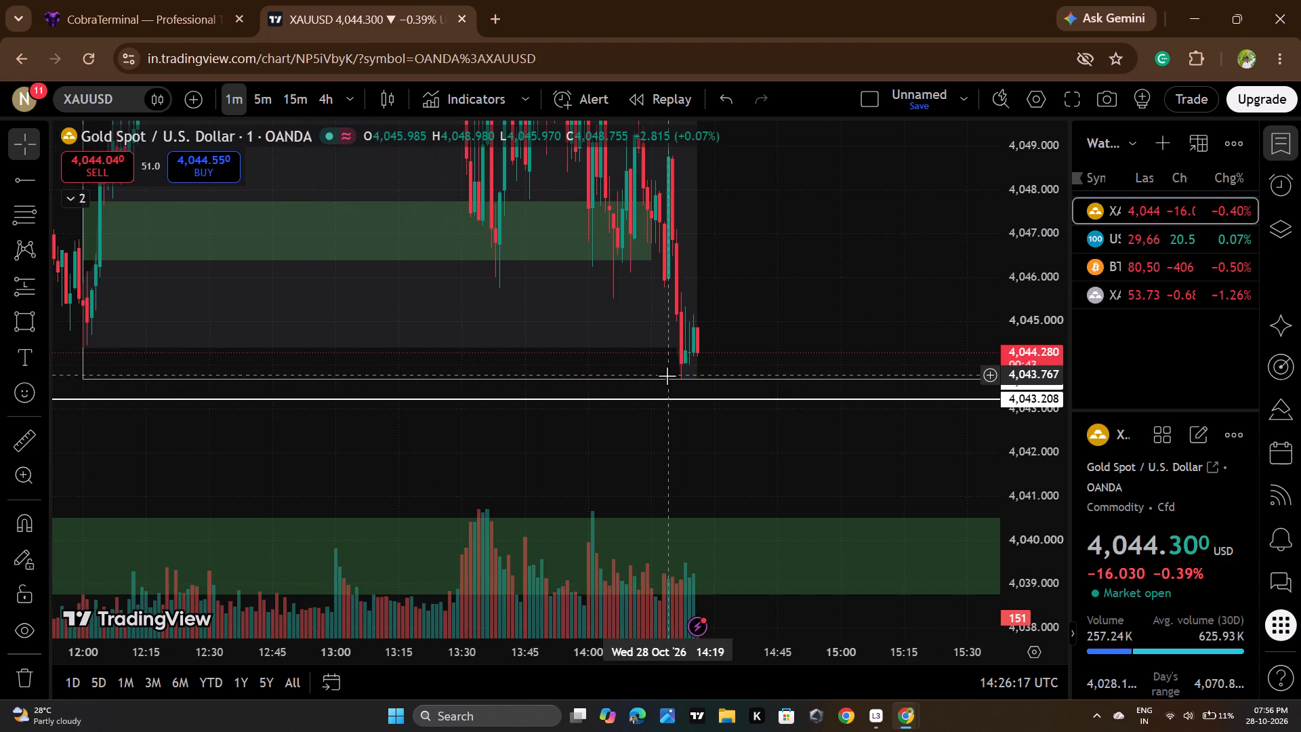
scroll(667, 373, "down", 3)
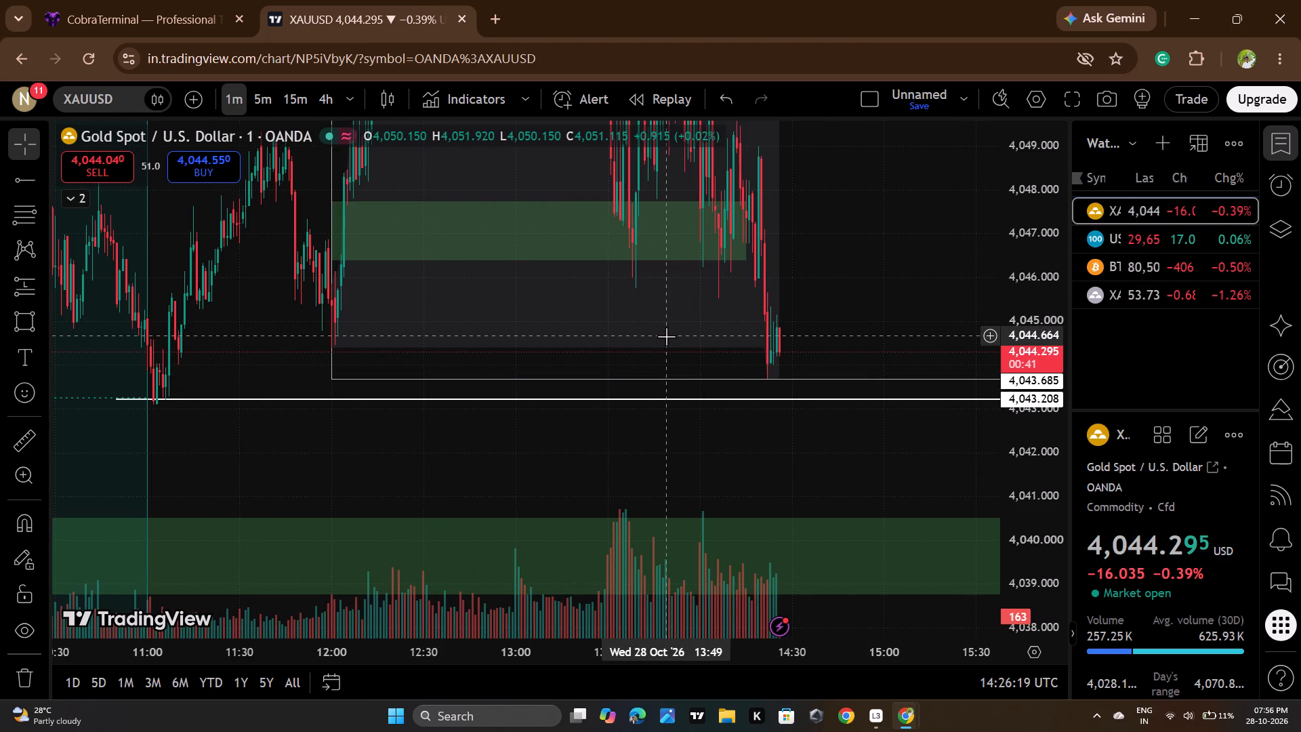
On CobraTerminal, open XAUUSD and set the order volume to 0.04 lots.
left_click(223, 0)
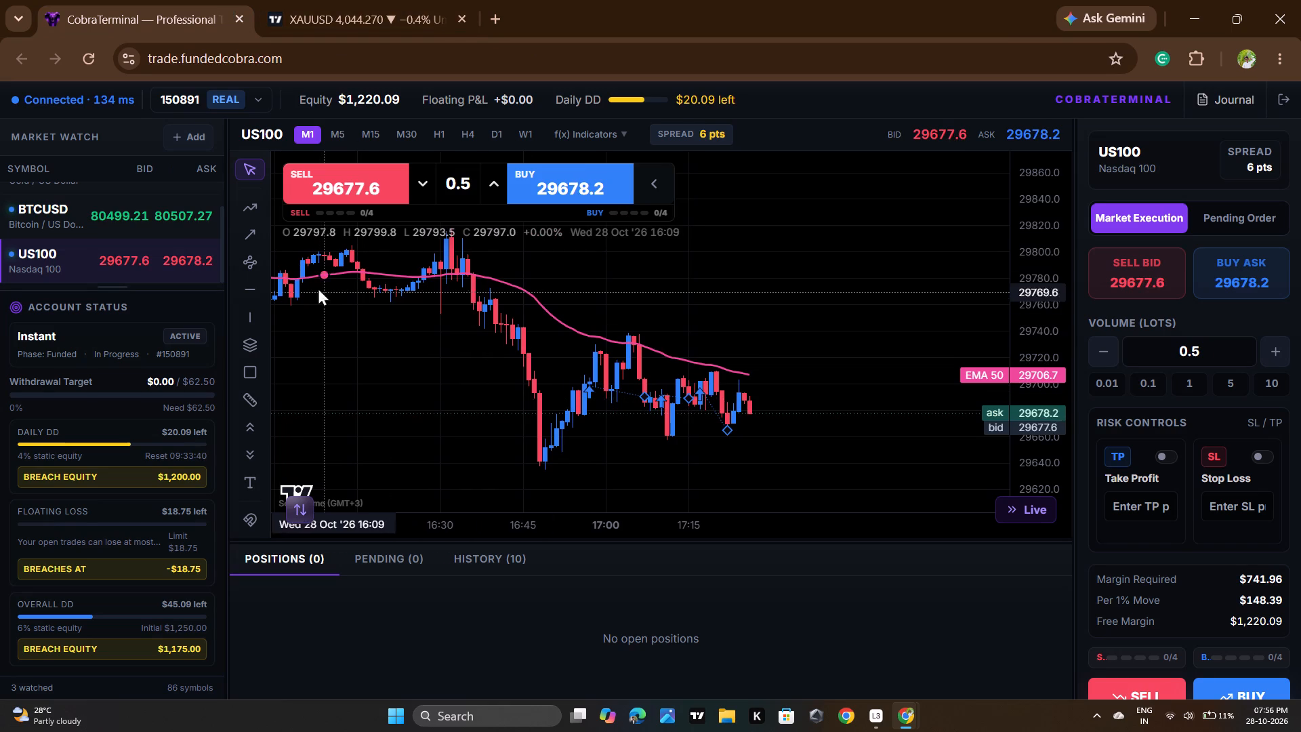
scroll(121, 217, "up", 3)
left_click(131, 217)
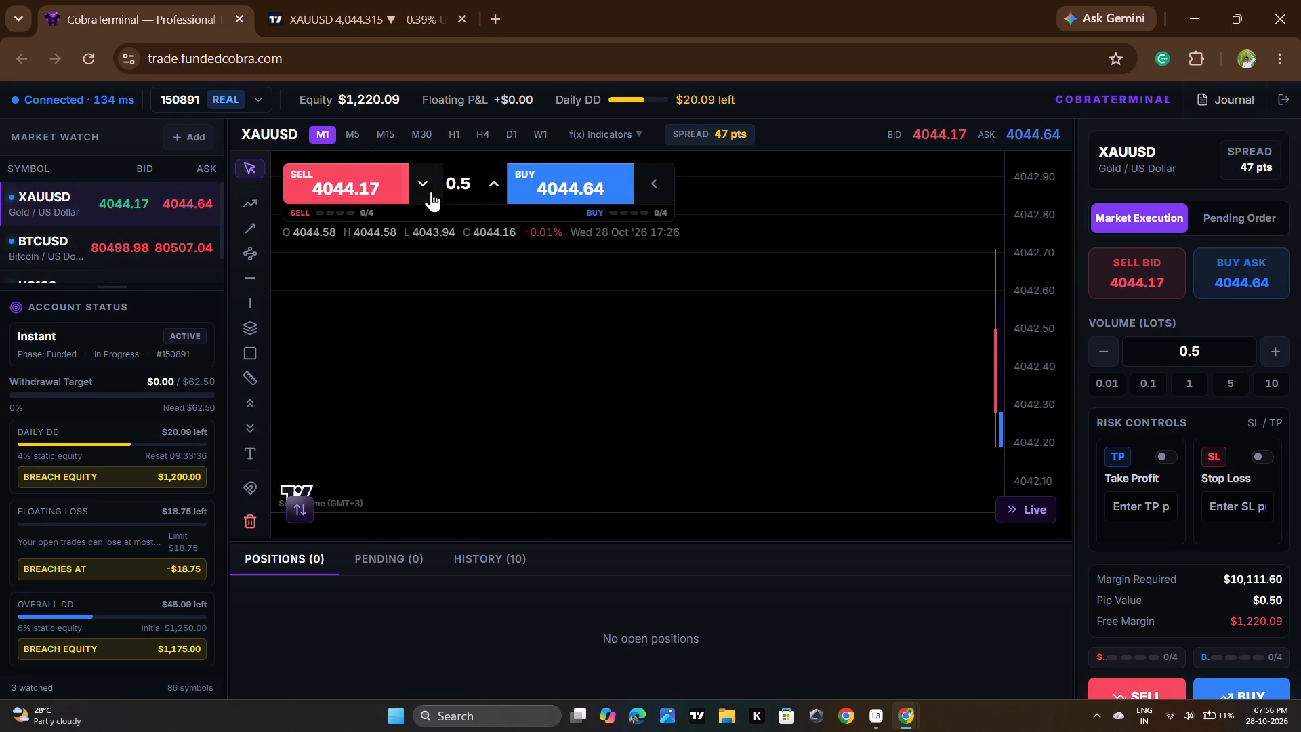
left_click(431, 191)
left_click(426, 184)
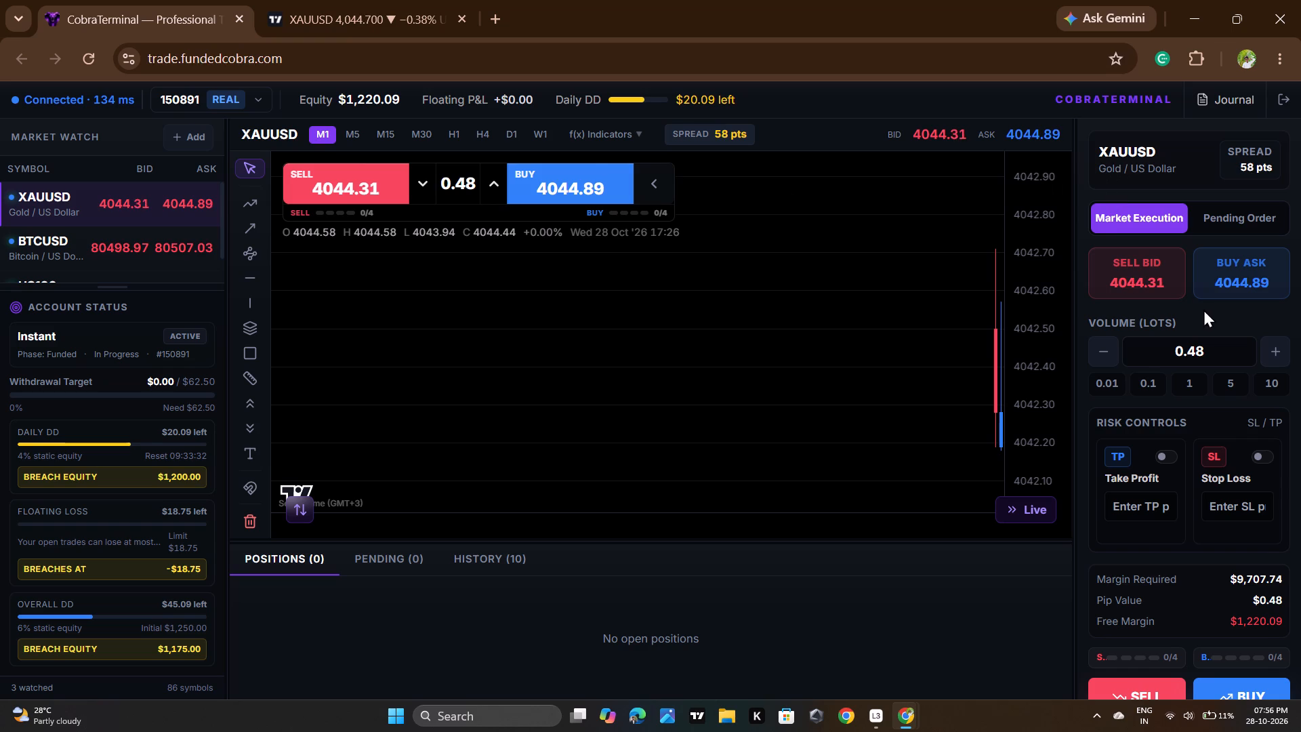
left_click(1214, 343)
key("BackSpace")
key("BackSpace")
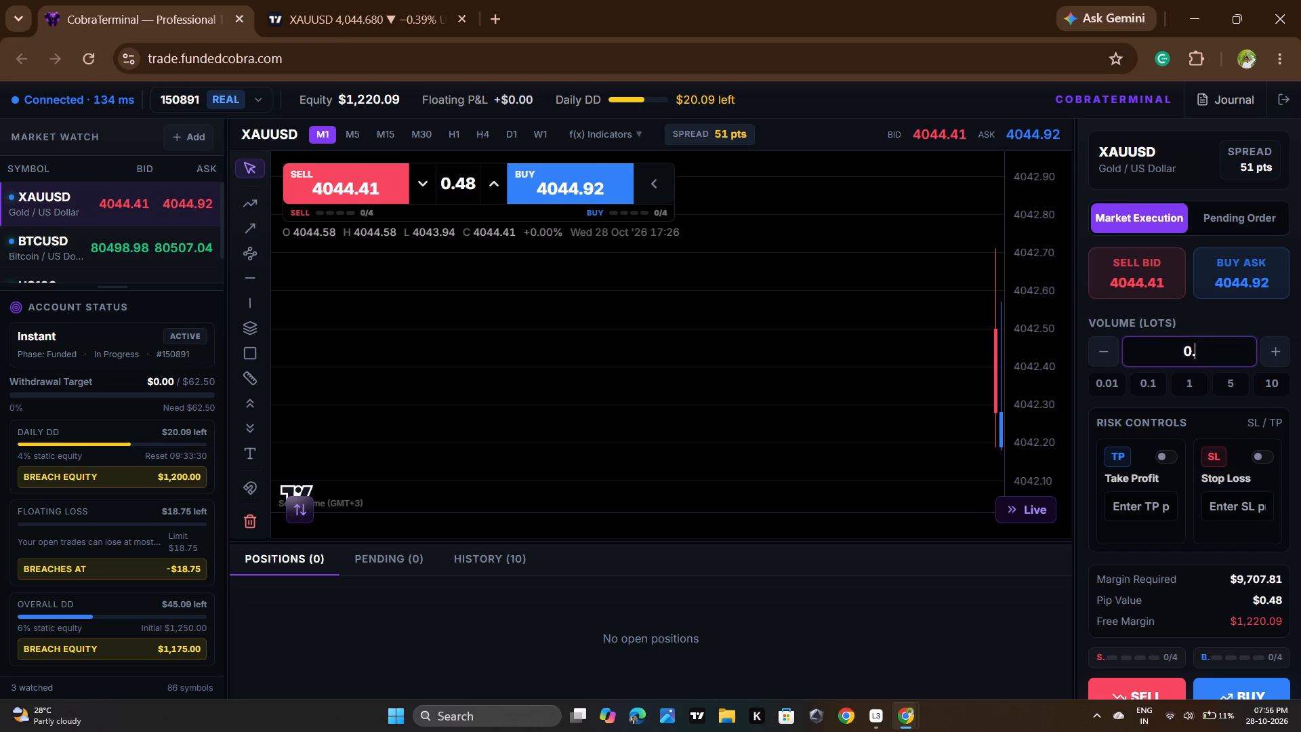
key("0")
key("4")
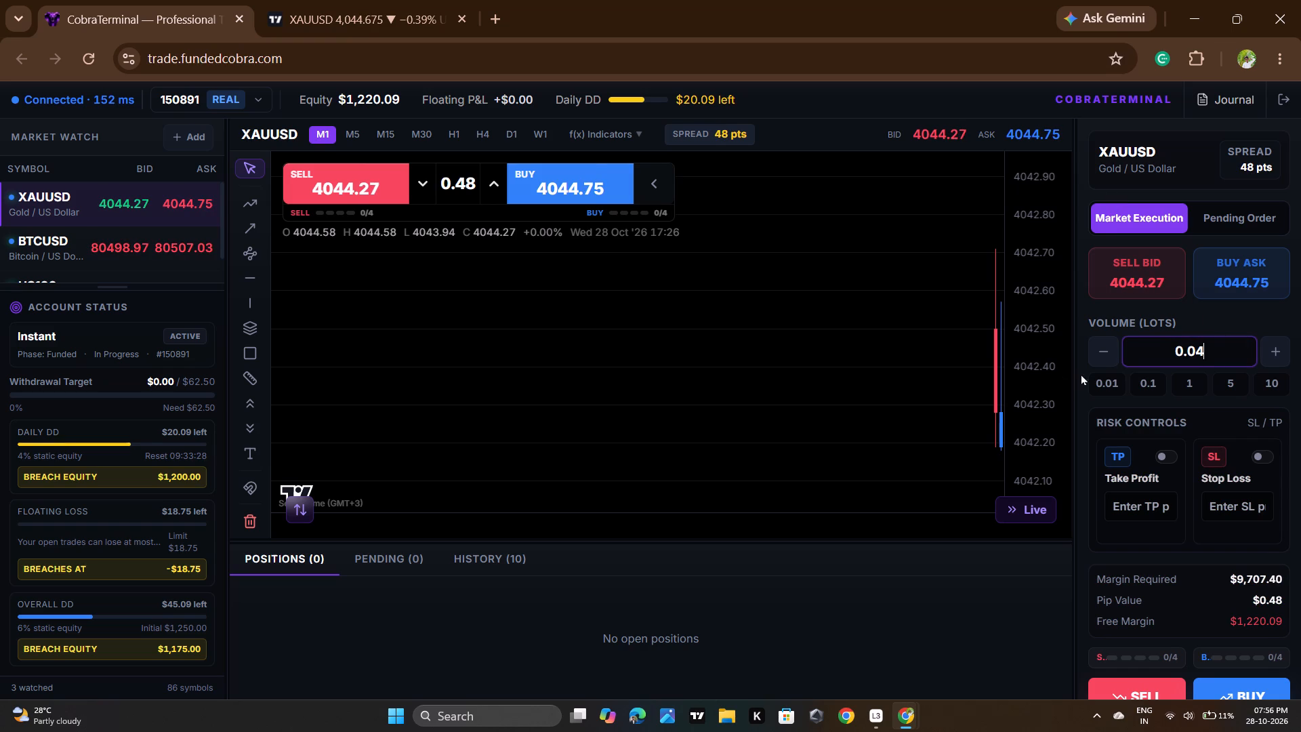
Examine XAUUSD's latest one-minute candles on CobraTerminal against the EMA 50 and the blue horizontal line.
scroll(882, 392, "up", 2)
left_click_drag(677, 373, 400, 290)
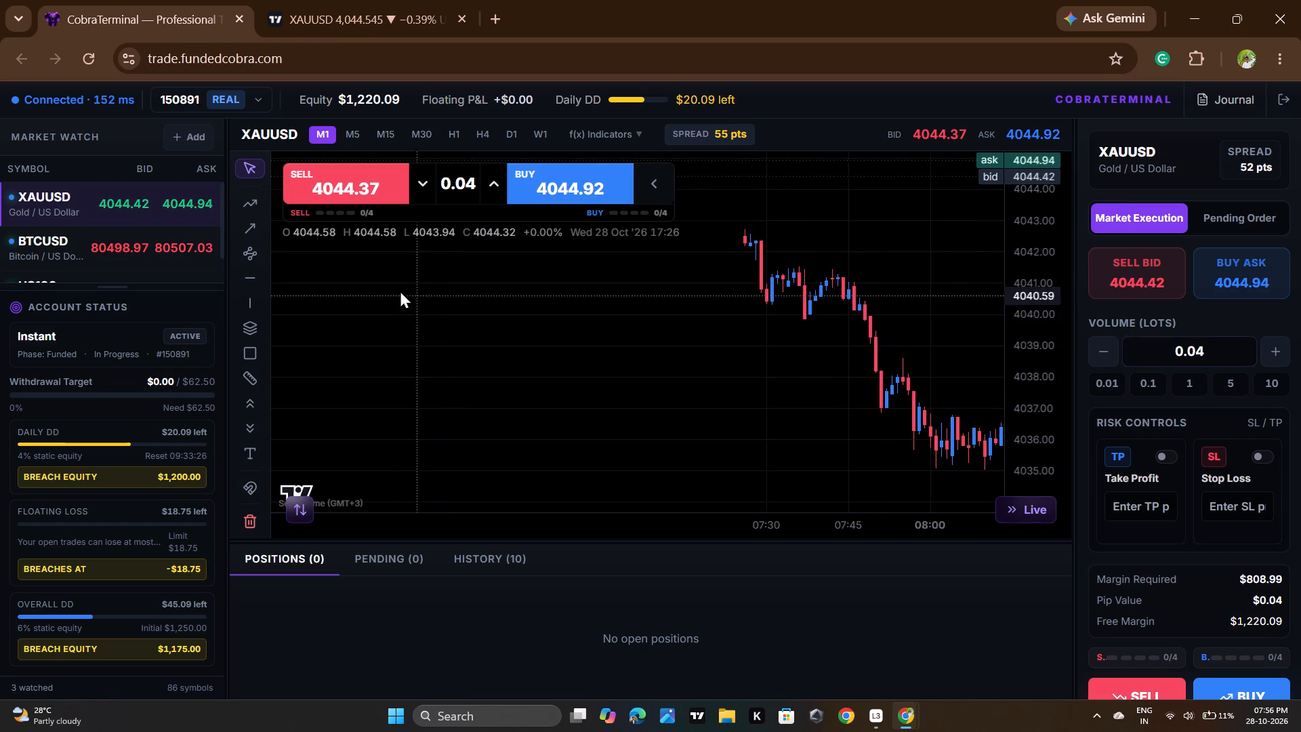
left_click_drag(400, 290, 358, 281)
left_click_drag(785, 358, 196, 389)
left_click_drag(884, 370, 851, 368)
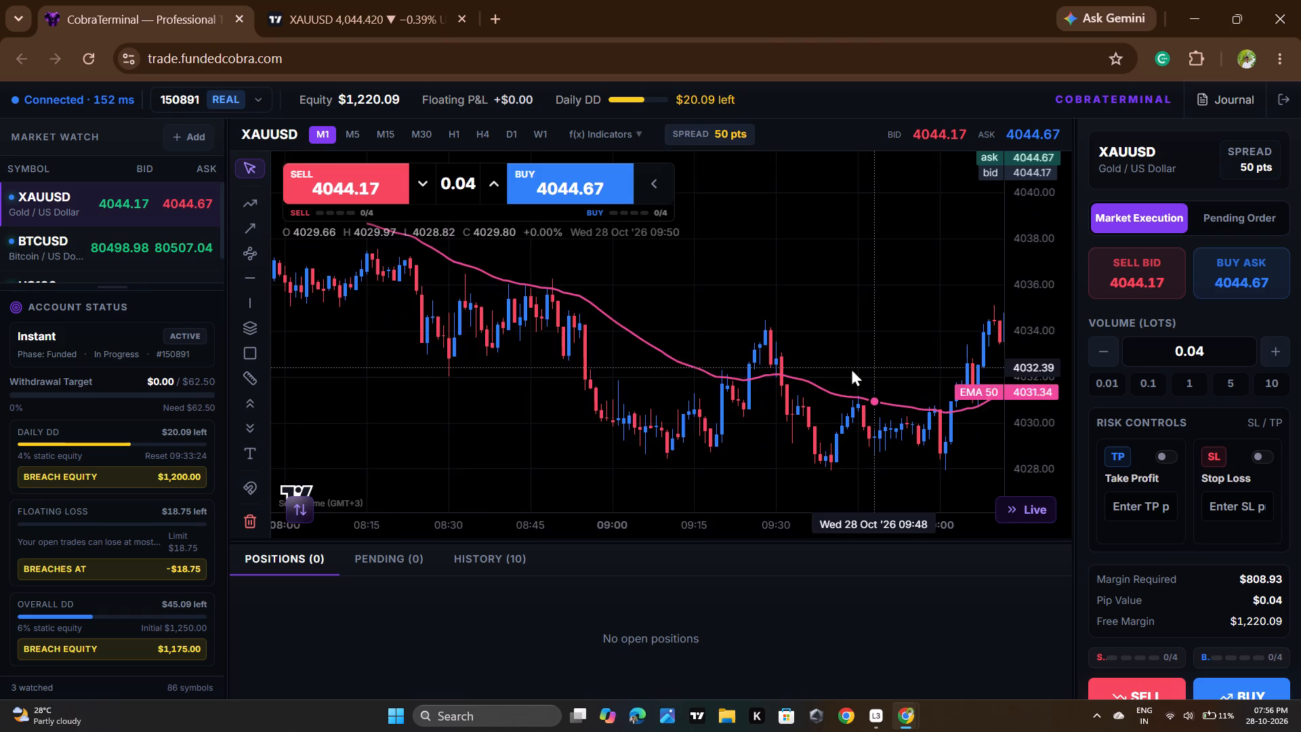
left_click_drag(851, 368, 147, 369)
left_click_drag(950, 348, 169, 392)
left_click_drag(751, 395, 21, 399)
left_click_drag(758, 401, 179, 403)
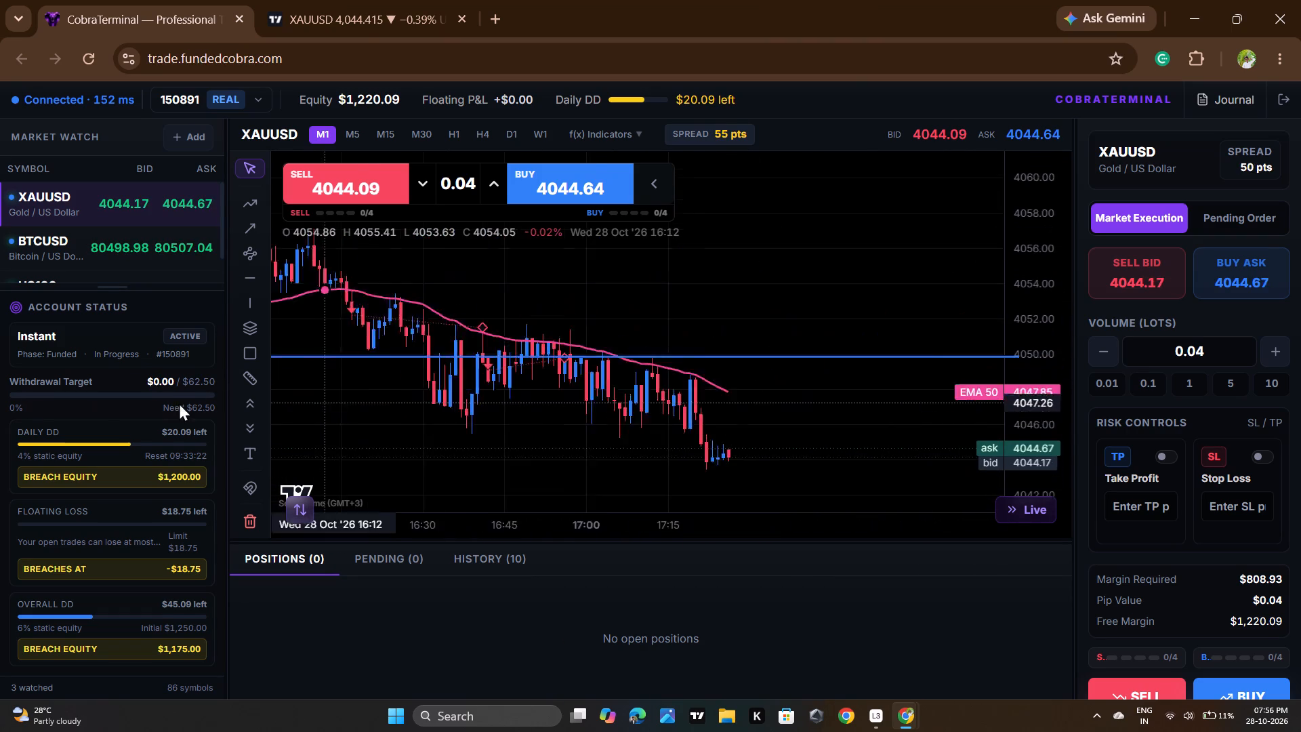
left_click_drag(179, 403, 169, 403)
left_click_drag(808, 403, 249, 401)
left_click_drag(813, 404, 1126, 369)
left_click_drag(833, 385, 886, 319)
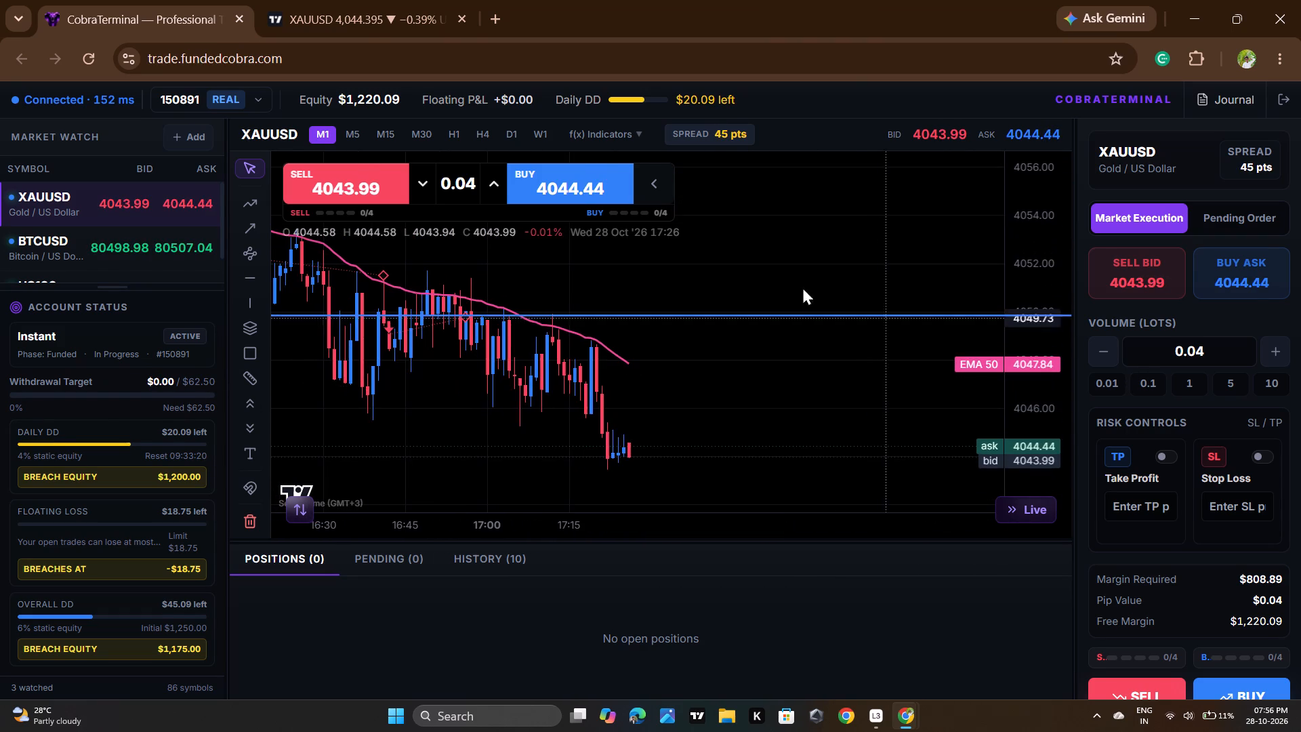
Return to TradingView and examine how gold's price behaves just above the horizontal ray, including the earlier session low.
left_click(339, 0)
scroll(699, 388, "up", 3)
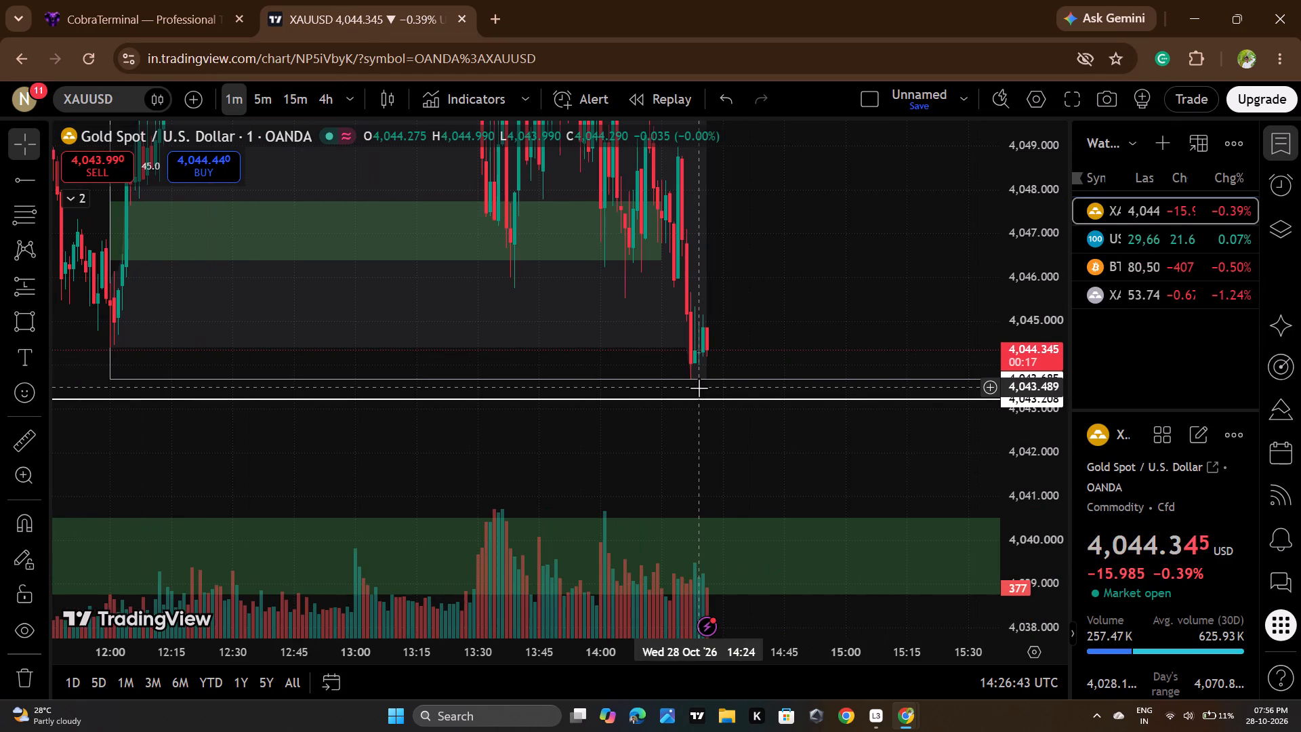
scroll(699, 388, "up", 2)
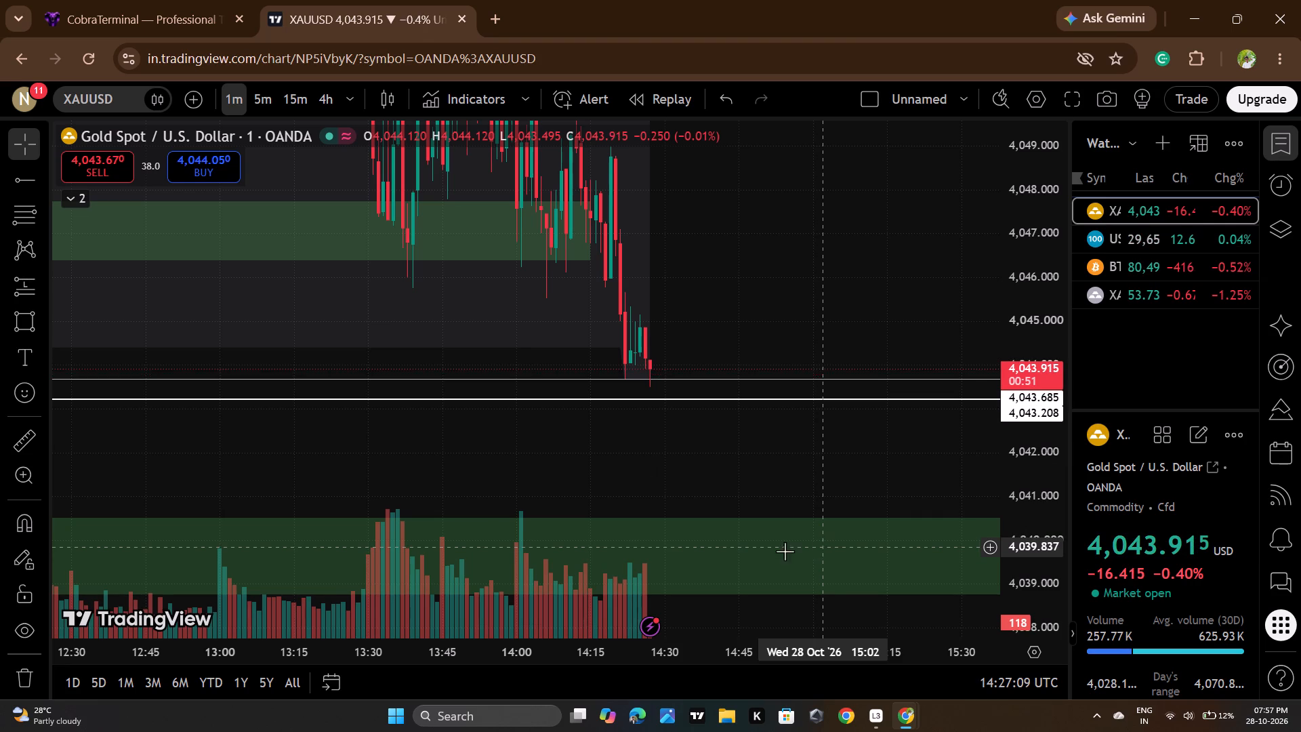
scroll(514, 423, "down", 4)
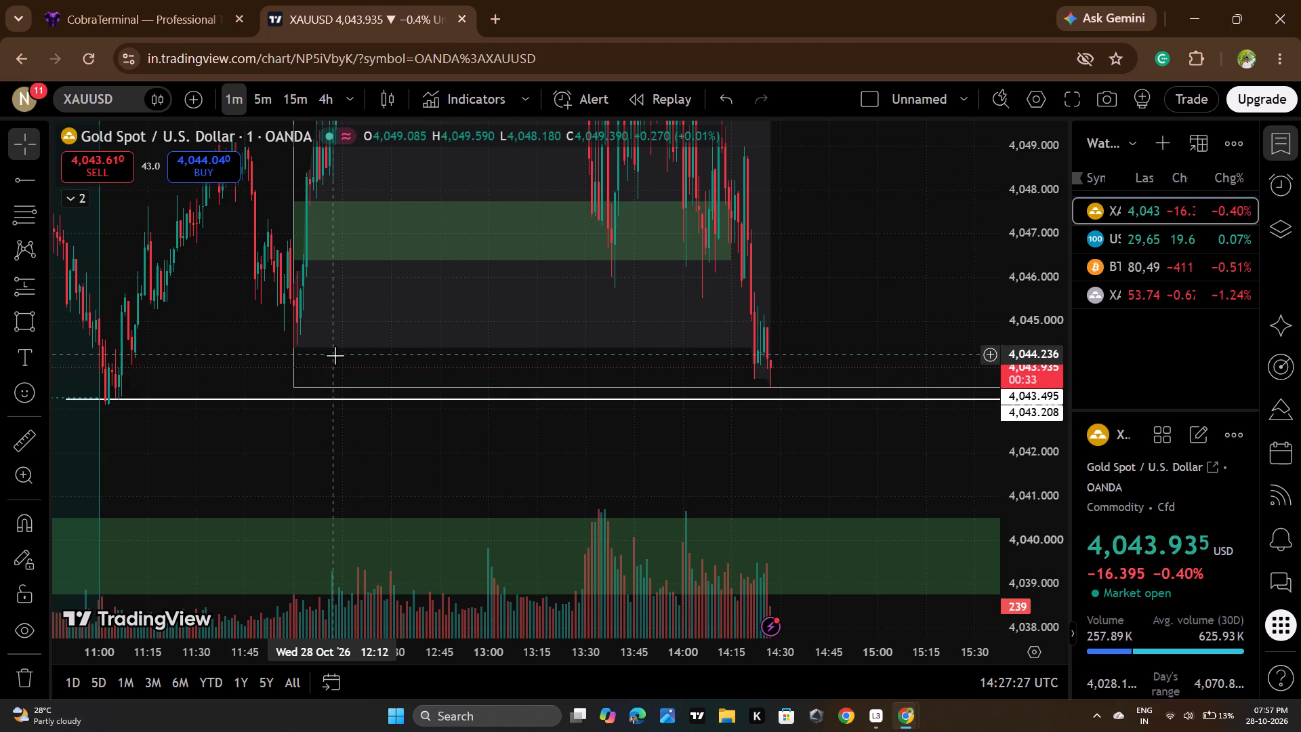
Compare XAUUSD's approach to the horizontal ray on TradingView with the live one-minute chart on CobraTerminal.
scroll(1041, 426, "up", 2)
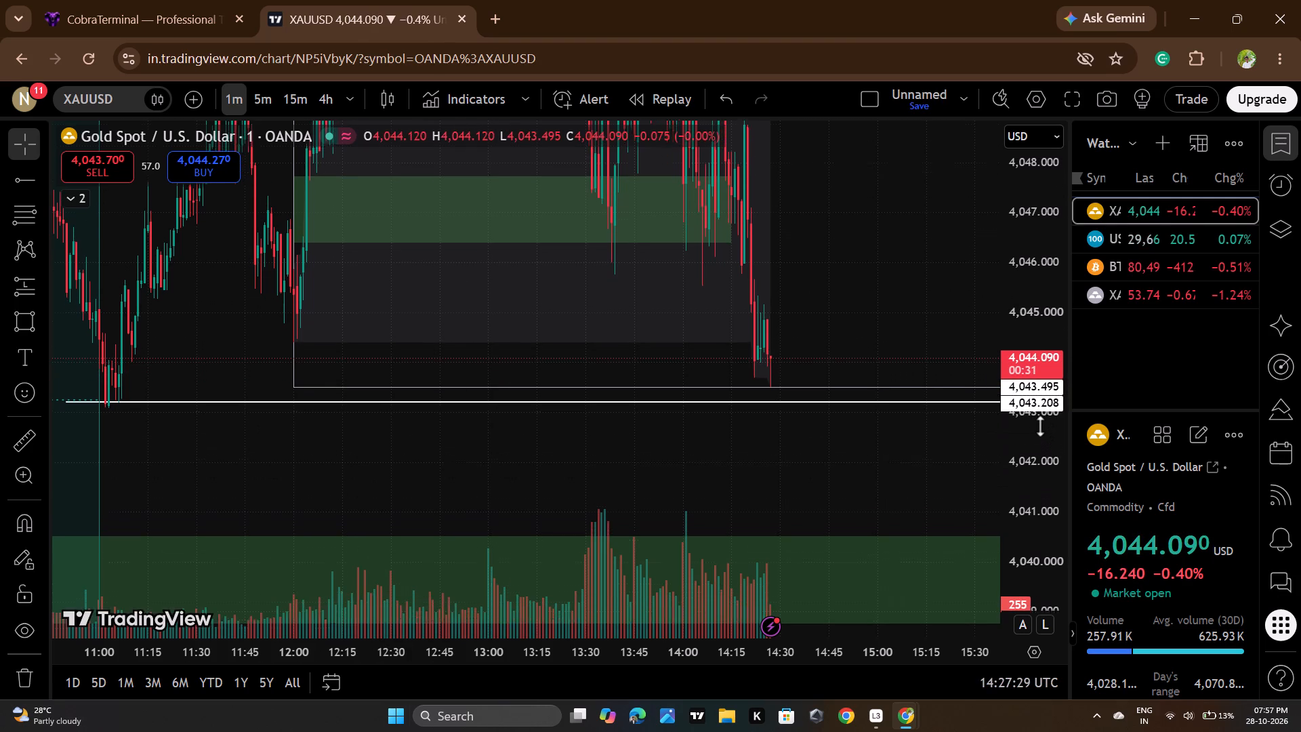
scroll(1041, 426, "up", 2)
scroll(812, 472, "up", 3)
scroll(812, 472, "down", 3)
scroll(812, 472, "up", 2)
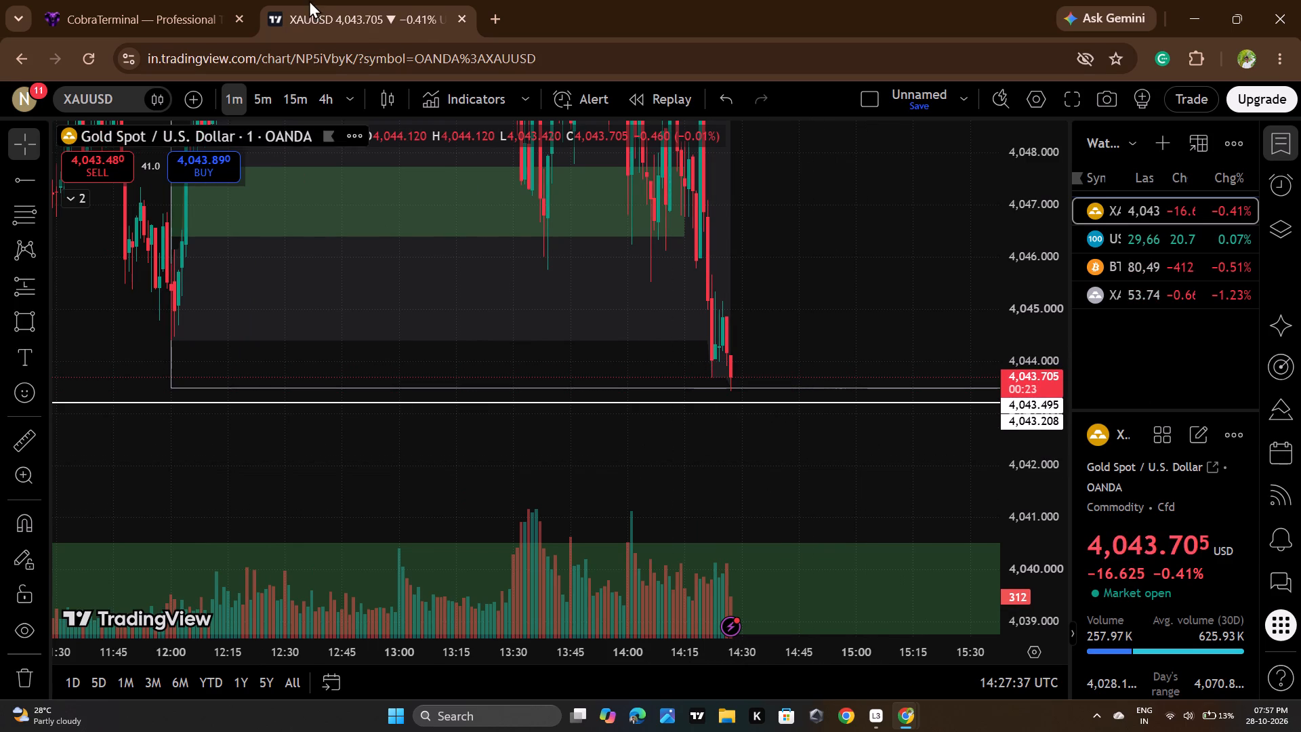
left_click(205, 13)
scroll(729, 451, "down", 2)
scroll(731, 451, "up", 2)
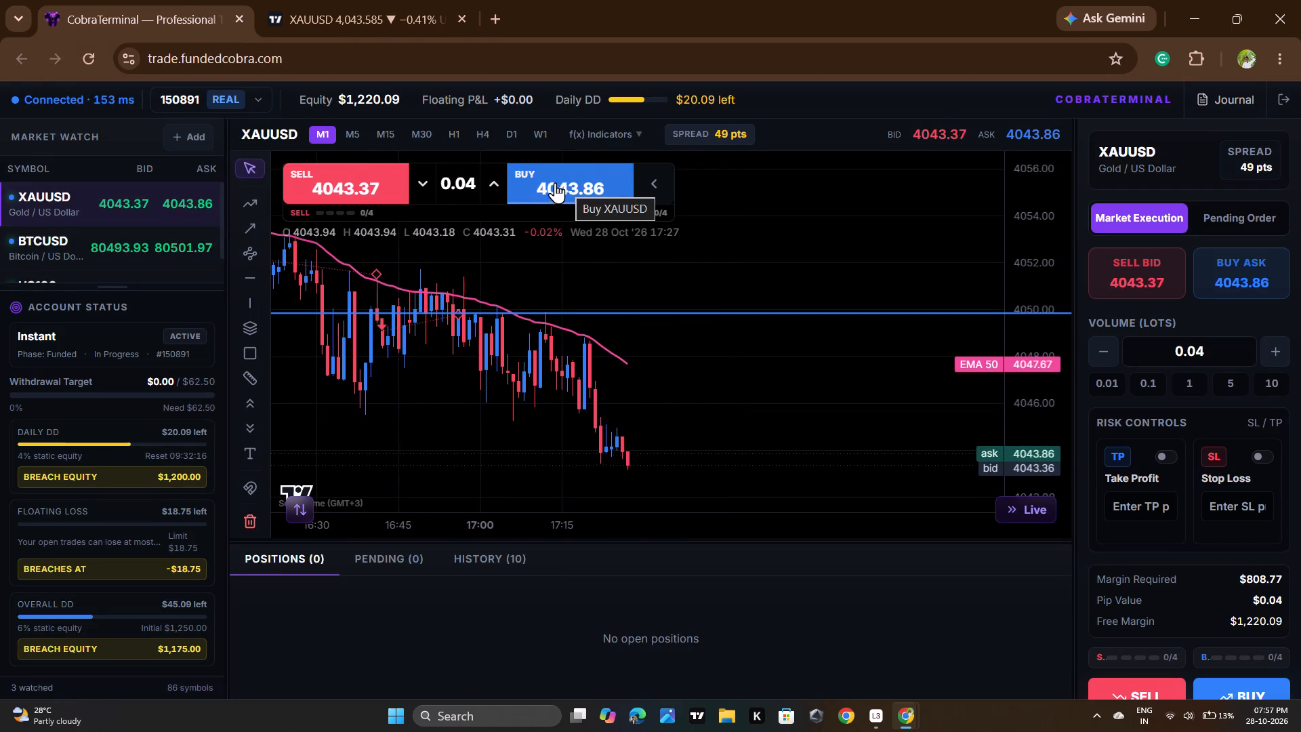
left_click(281, 0)
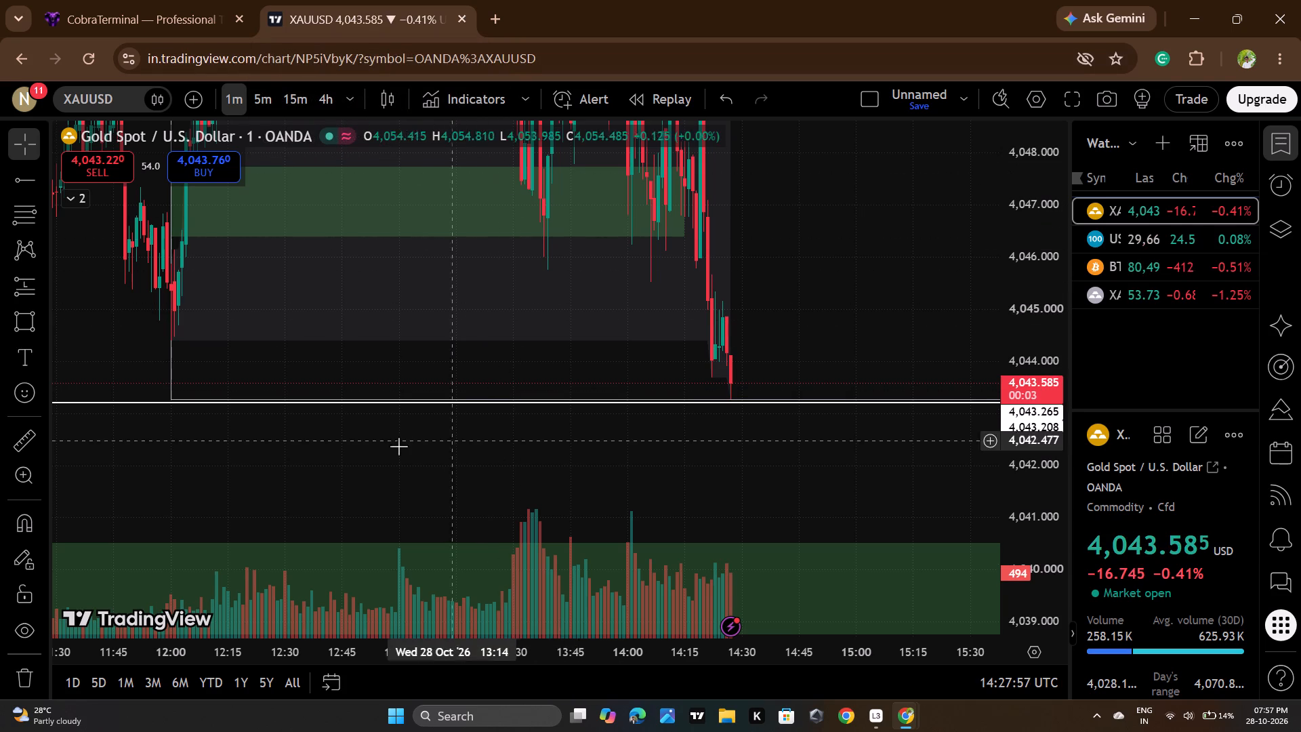
scroll(265, 257, "down", 3)
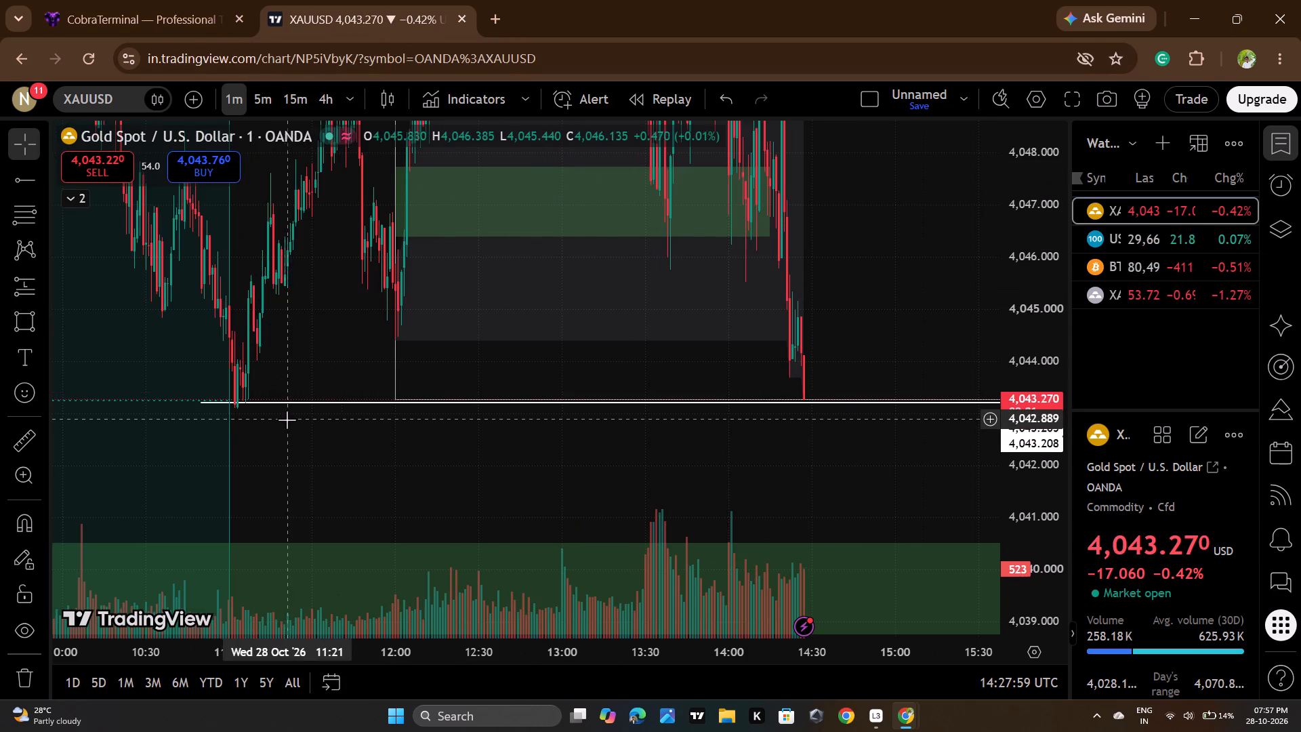
scroll(287, 420, "up", 5)
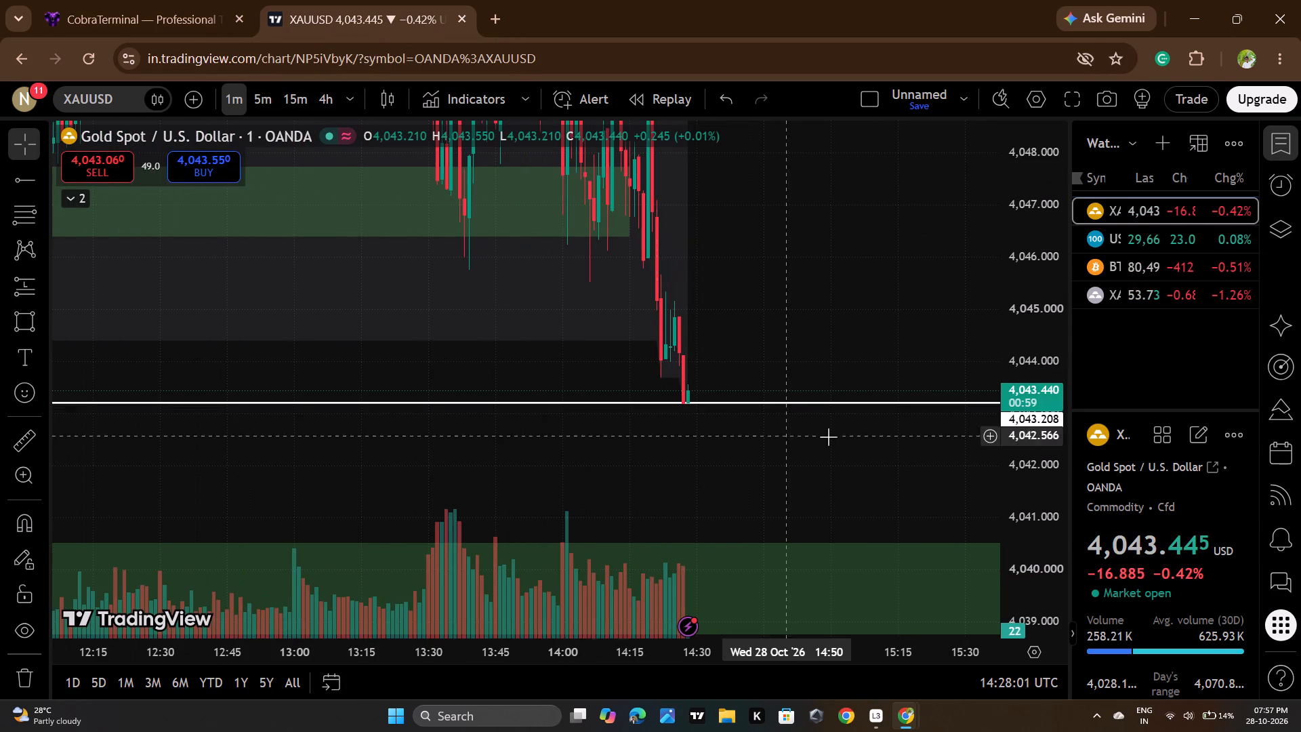
Switch to CobraTerminal and buy 0.04 lots of XAUUSD at market.
left_click(197, 1)
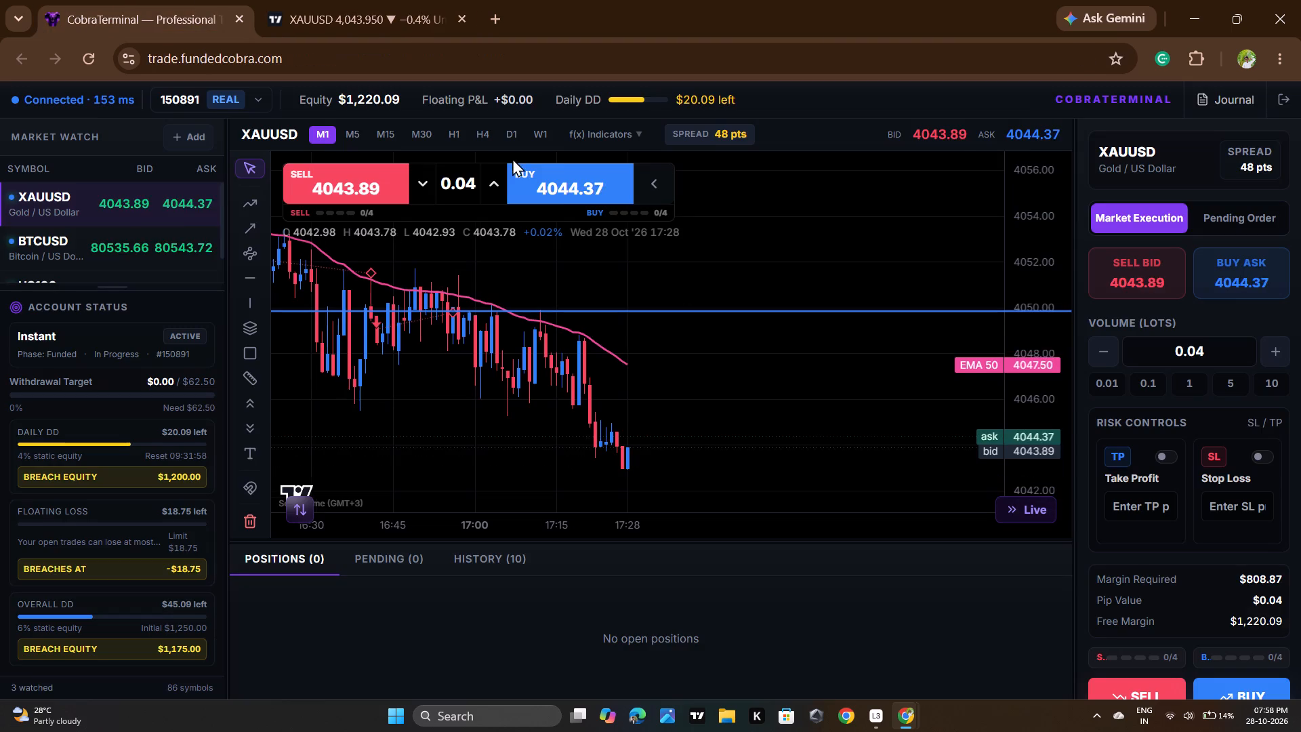
left_click(543, 184)
Add a stop loss at 4040.08 to the open XAUUSD buy position and apply it.
scroll(741, 456, "down", 3)
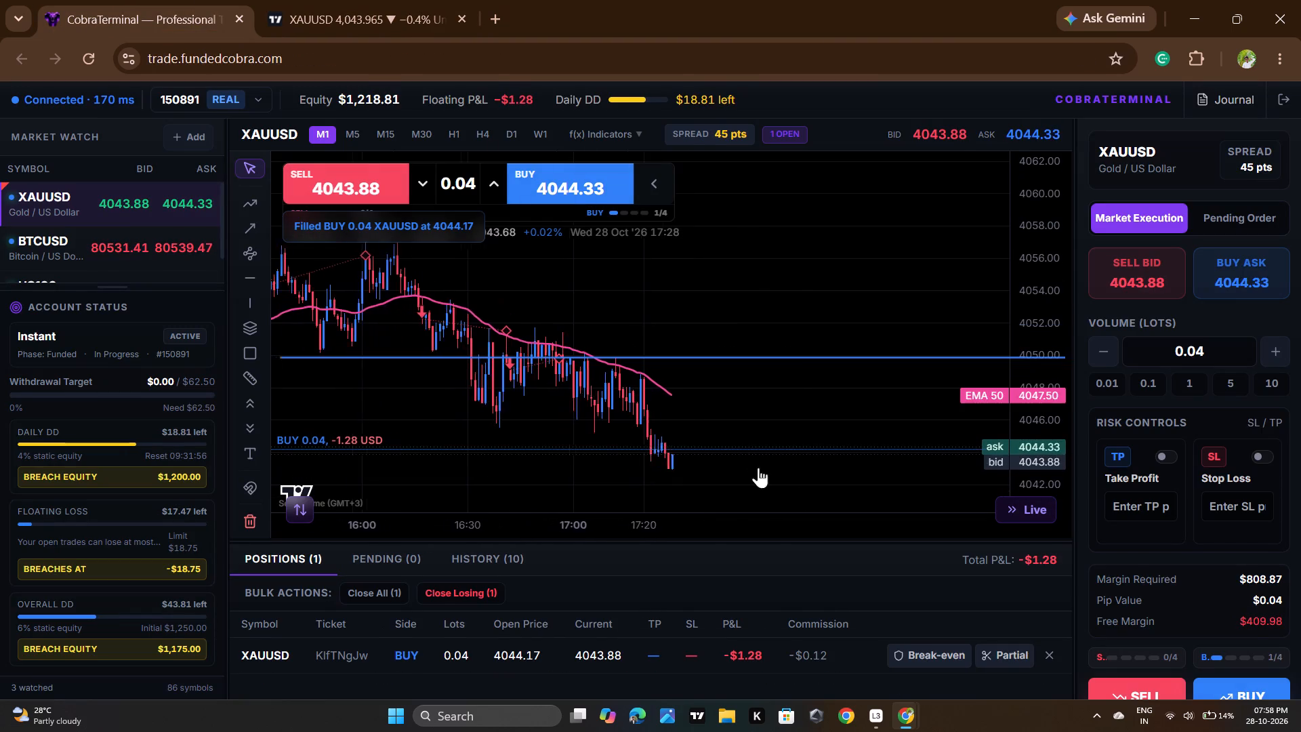
left_click(804, 445)
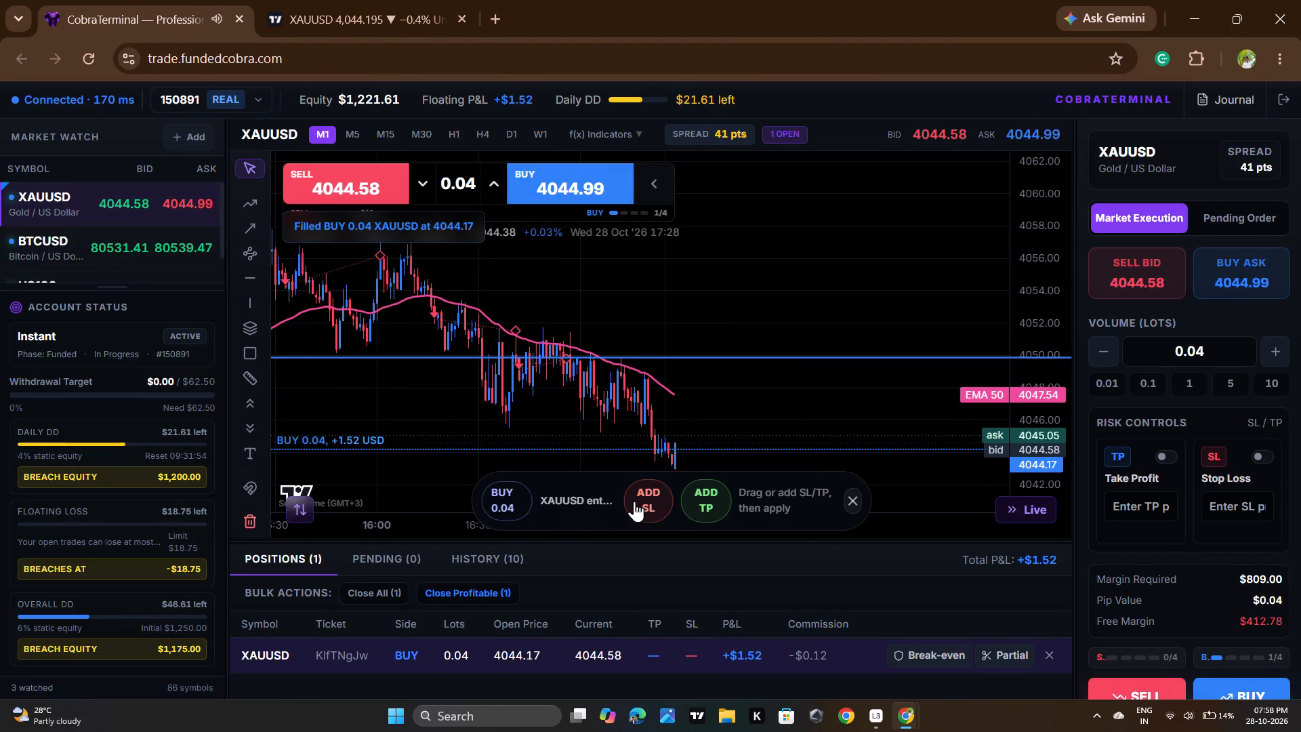
left_click(634, 502)
scroll(643, 477, "down", 3)
left_click_drag(777, 409, 743, 375)
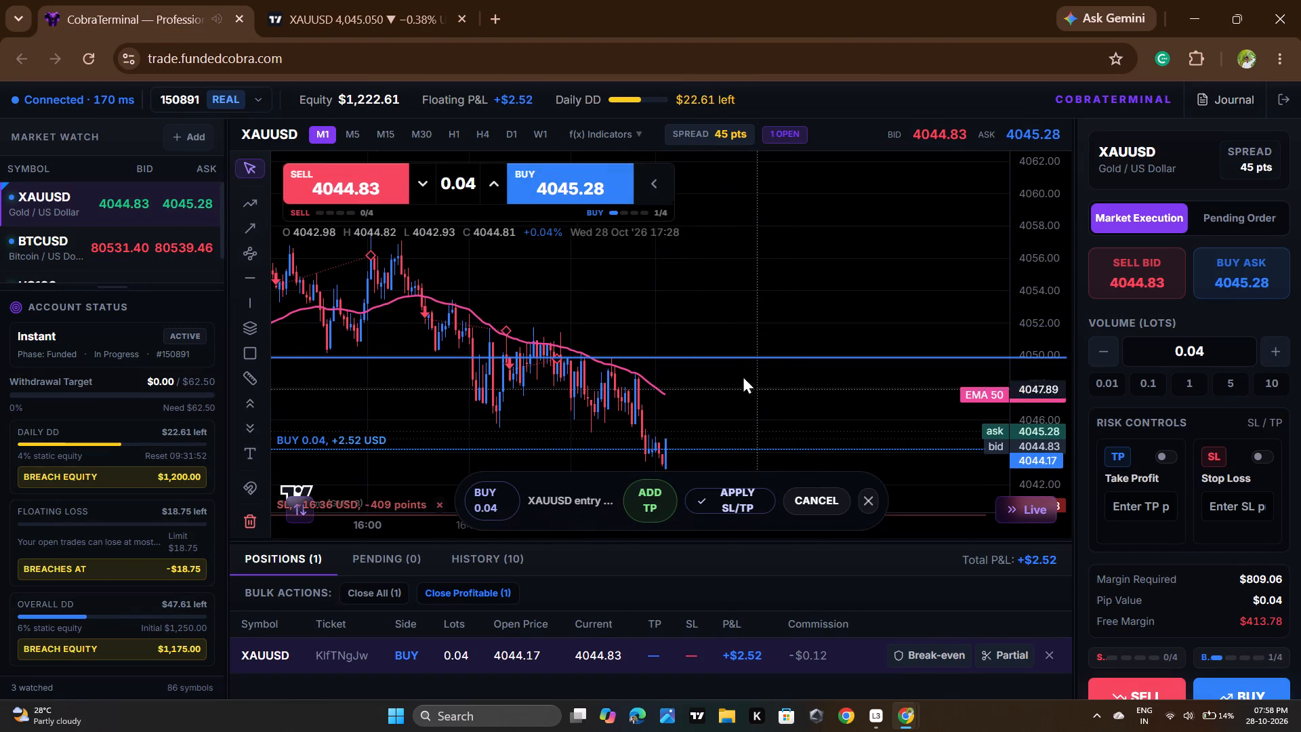
left_click_drag(743, 375, 721, 358)
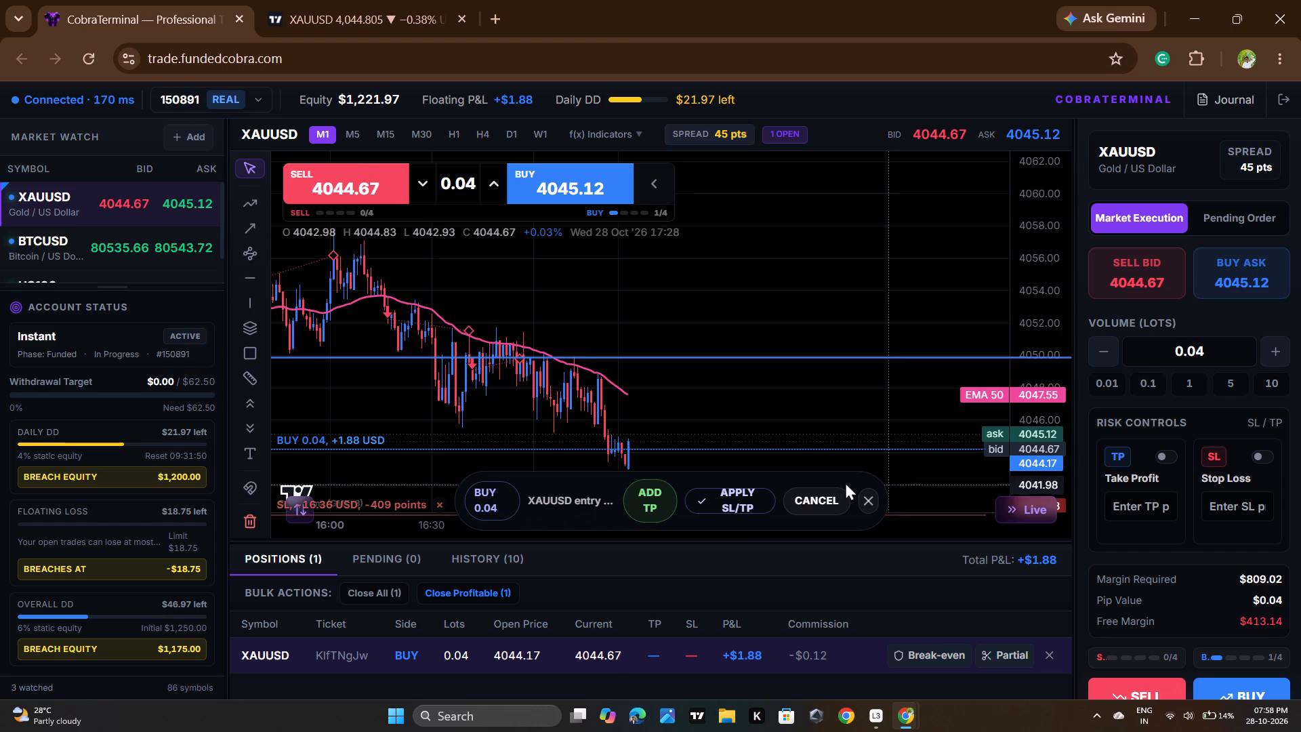
left_click(749, 502)
Examine gold's wider one-minute price history on CobraTerminal around the buy entry, earlier highs and EMA 50.
scroll(869, 436, "down", 2)
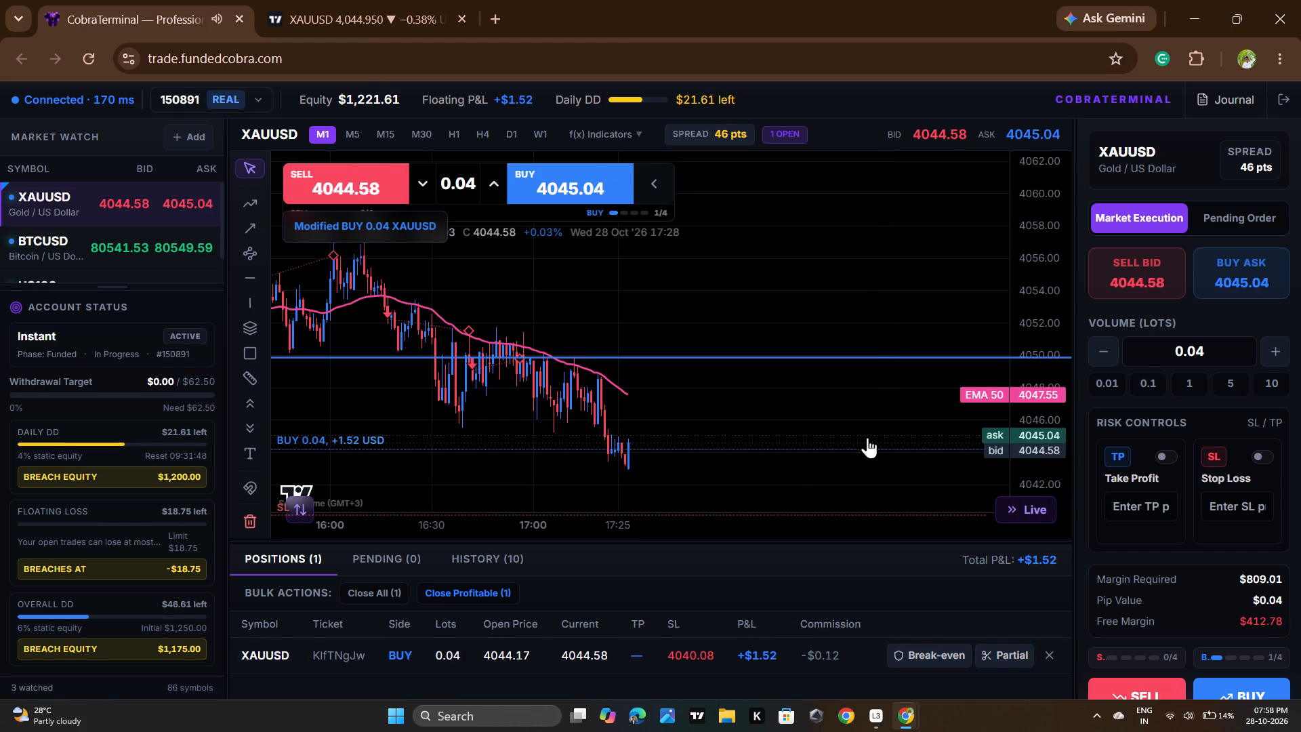
scroll(867, 437, "down", 1)
scroll(713, 490, "down", 2)
scroll(789, 466, "down", 3)
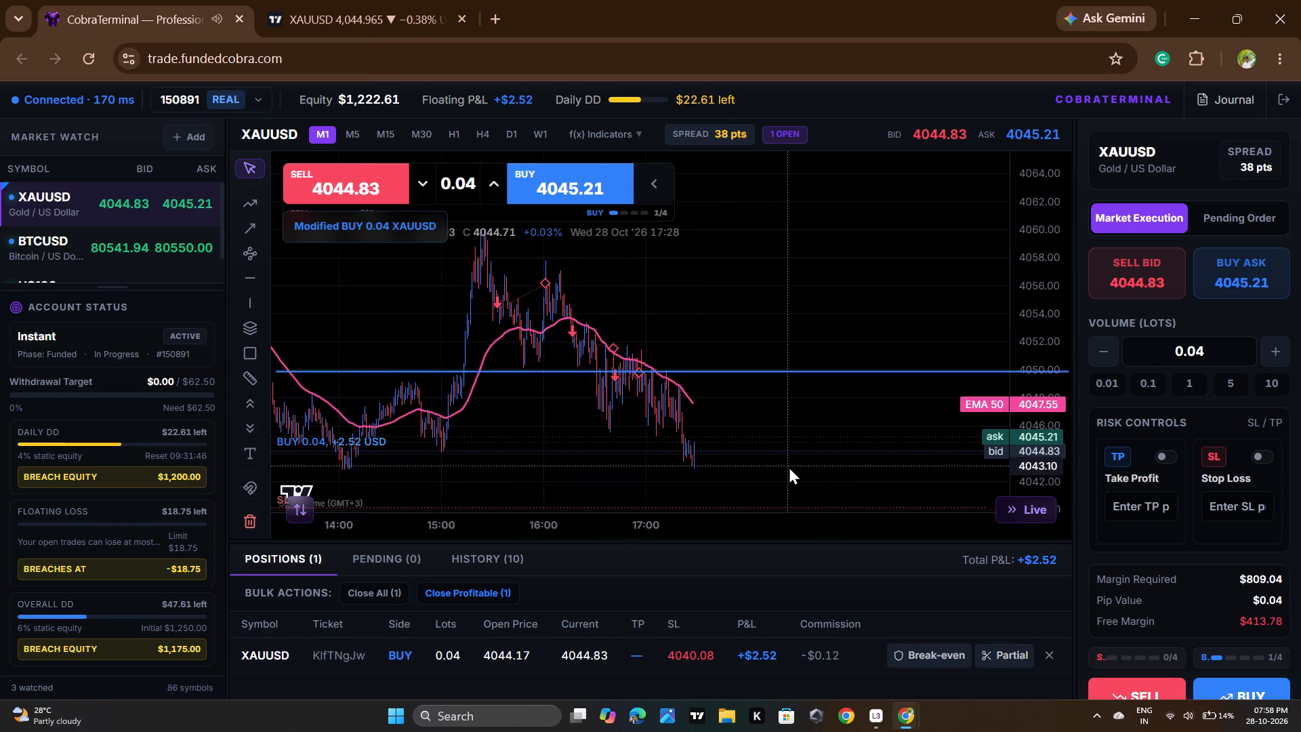
scroll(789, 466, "down", 1)
left_click_drag(842, 468, 821, 454)
left_click_drag(868, 487, 772, 449)
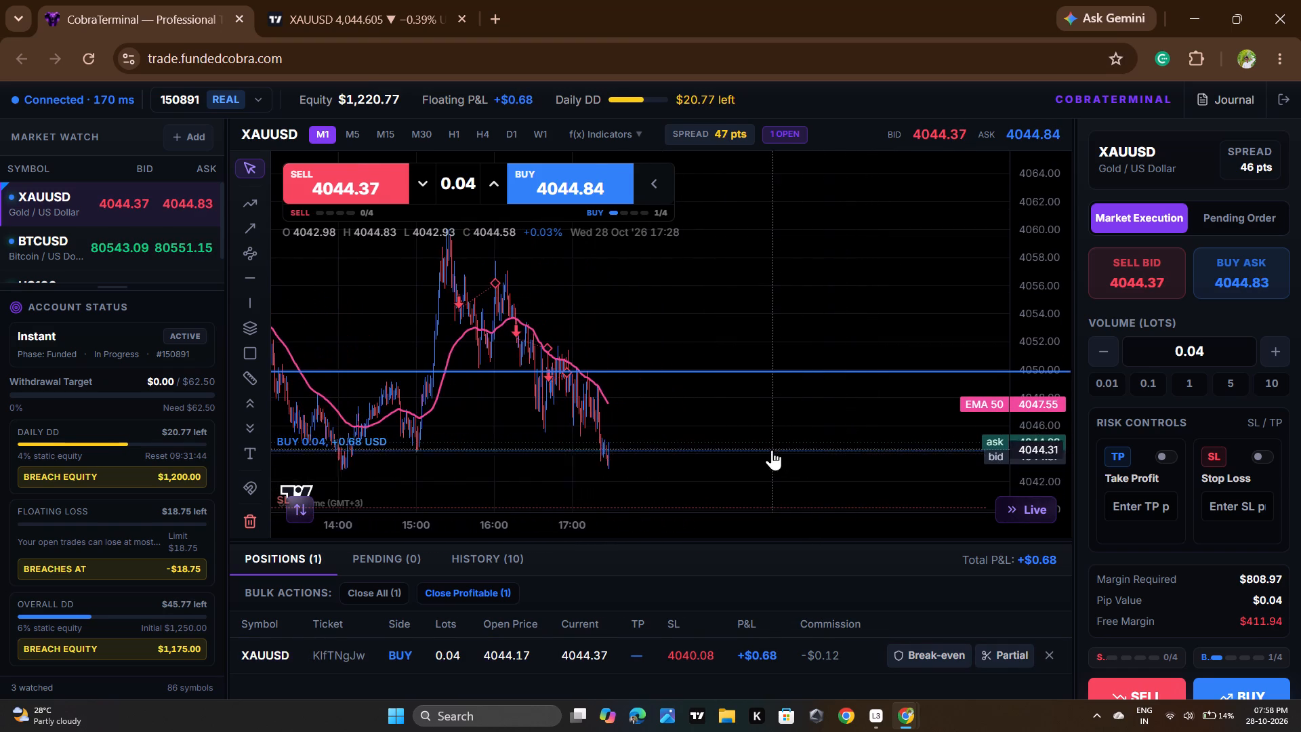
left_click_drag(772, 449, 773, 512)
scroll(709, 476, "up", 2)
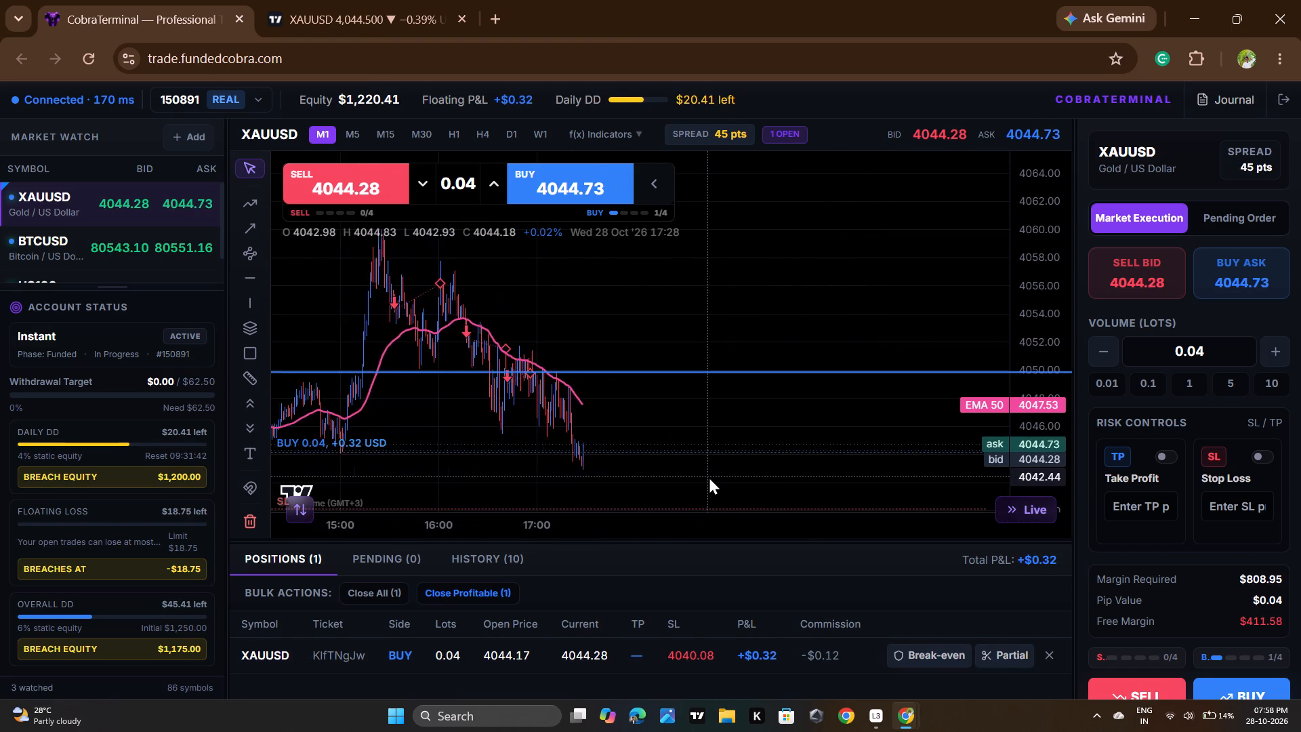
scroll(709, 476, "up", 5)
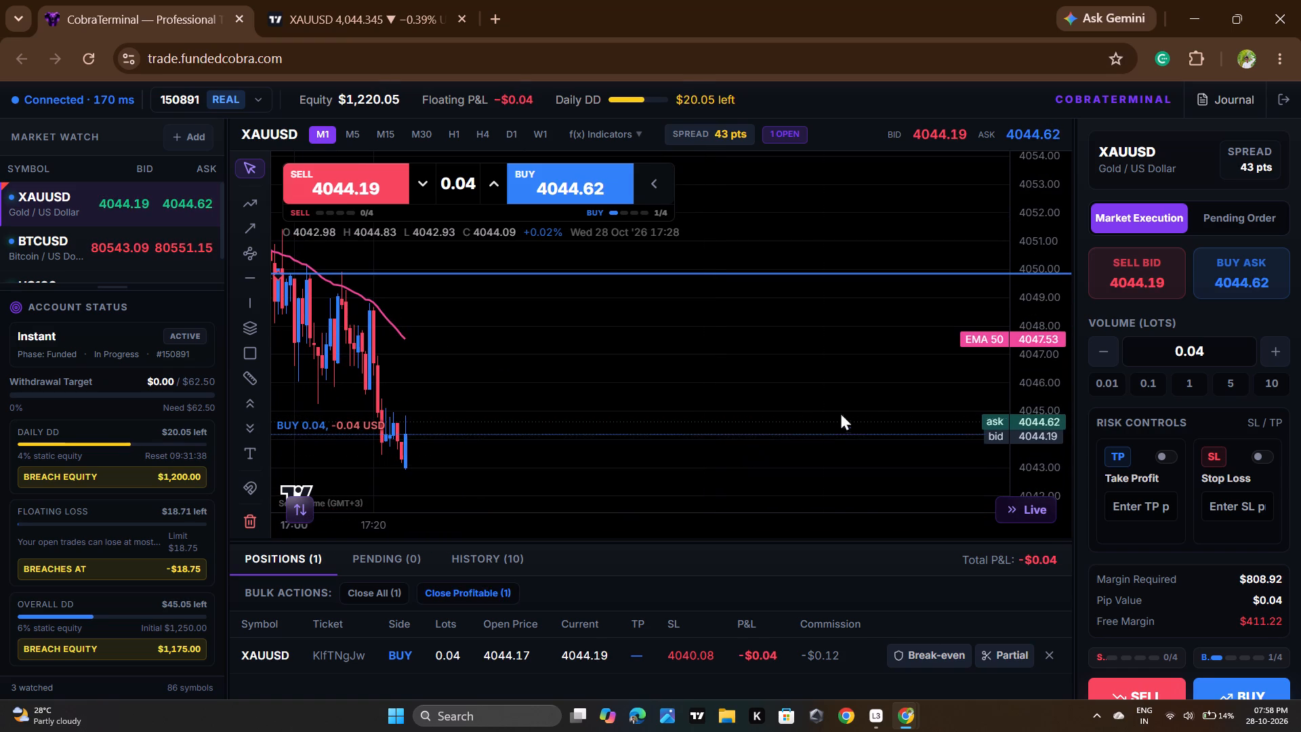
Add a take profit to the XAUUSD buy position, adjust its level to 4053.00 and apply it.
left_click(764, 431)
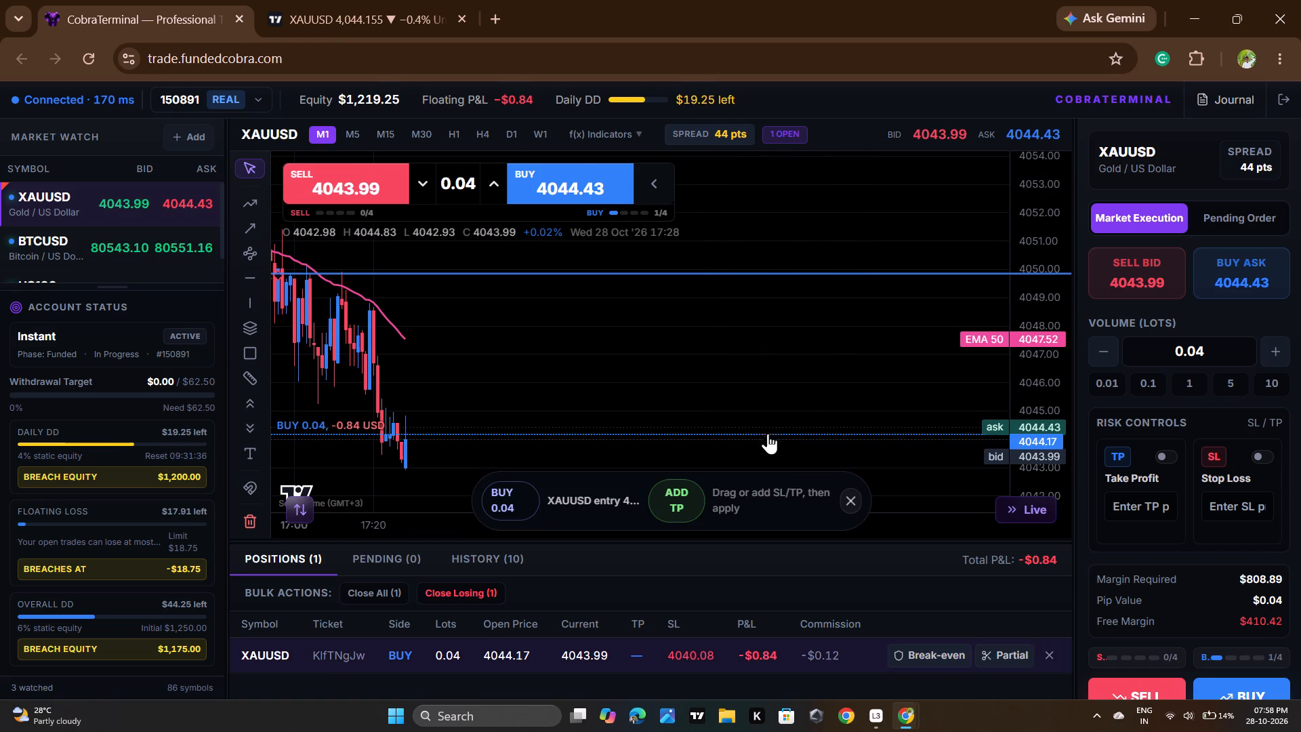
left_click(679, 495)
left_click_drag(639, 357, 644, 351)
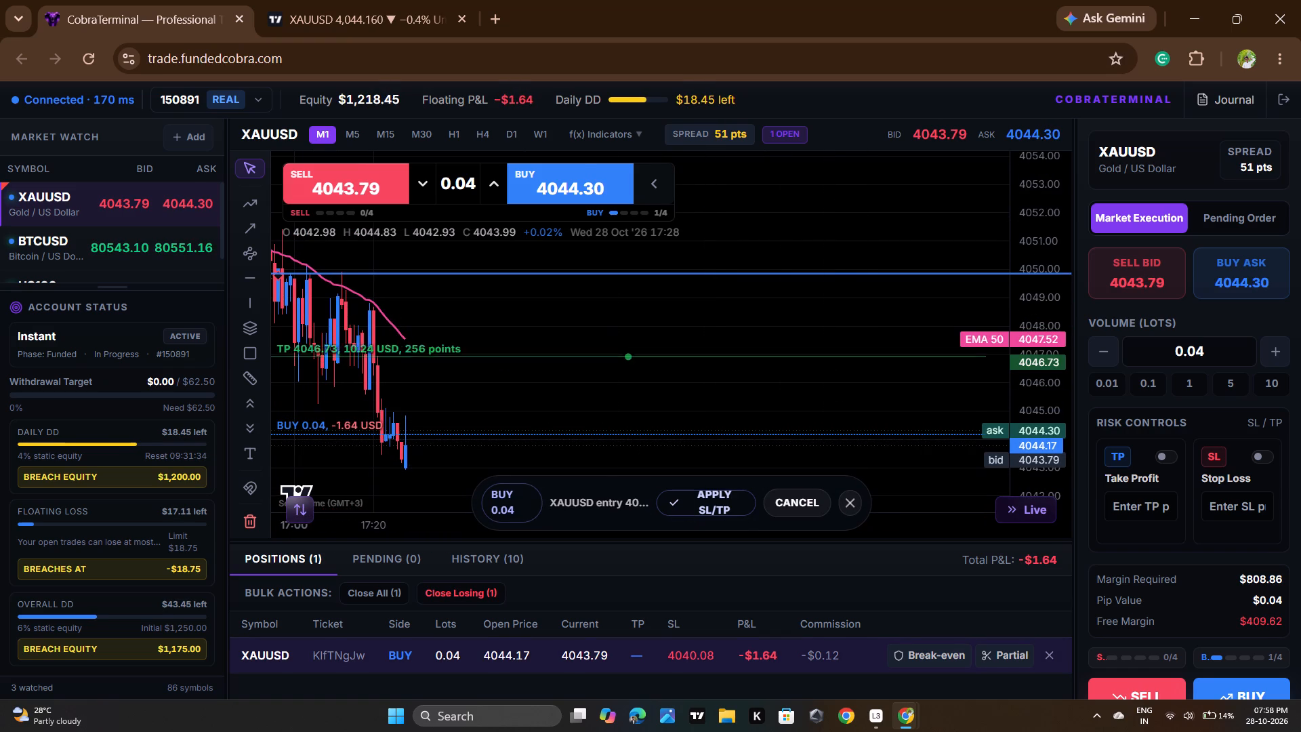
left_click_drag(644, 351, 680, 251)
scroll(691, 275, "down", 4)
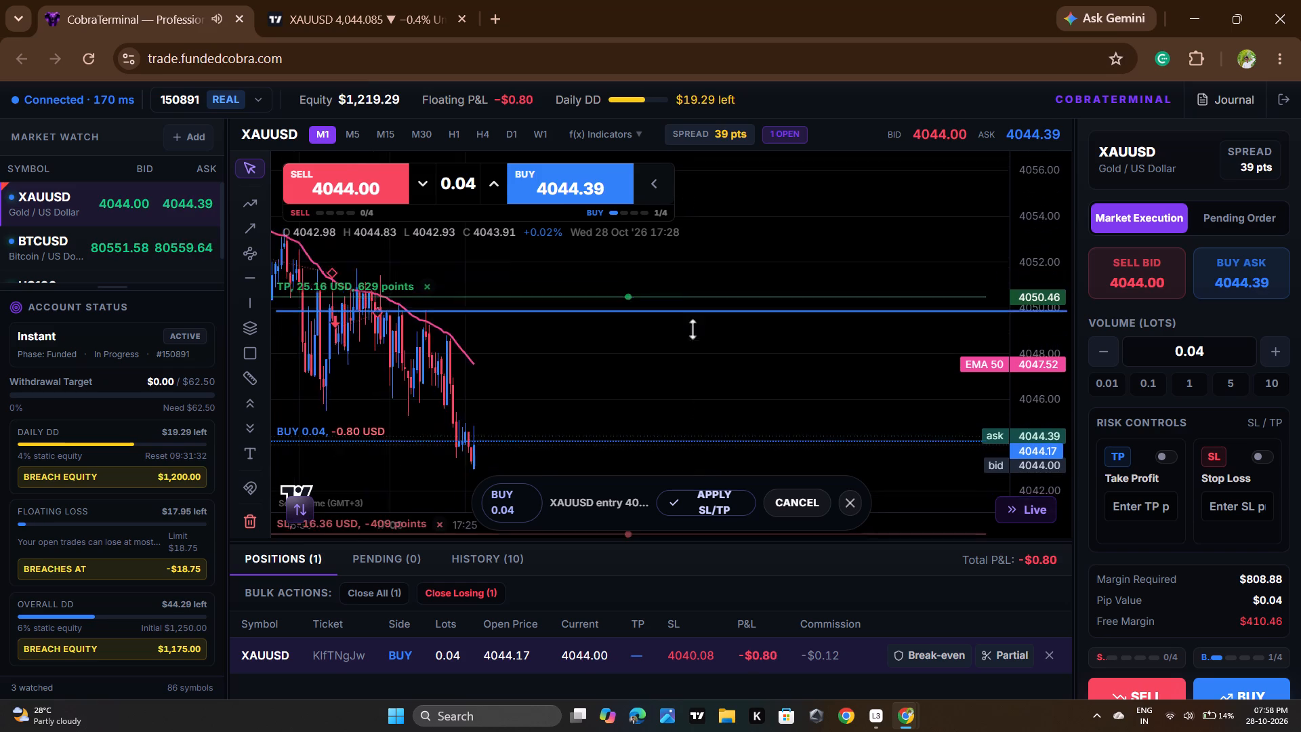
scroll(687, 386, "down", 1)
left_click_drag(649, 344, 673, 294)
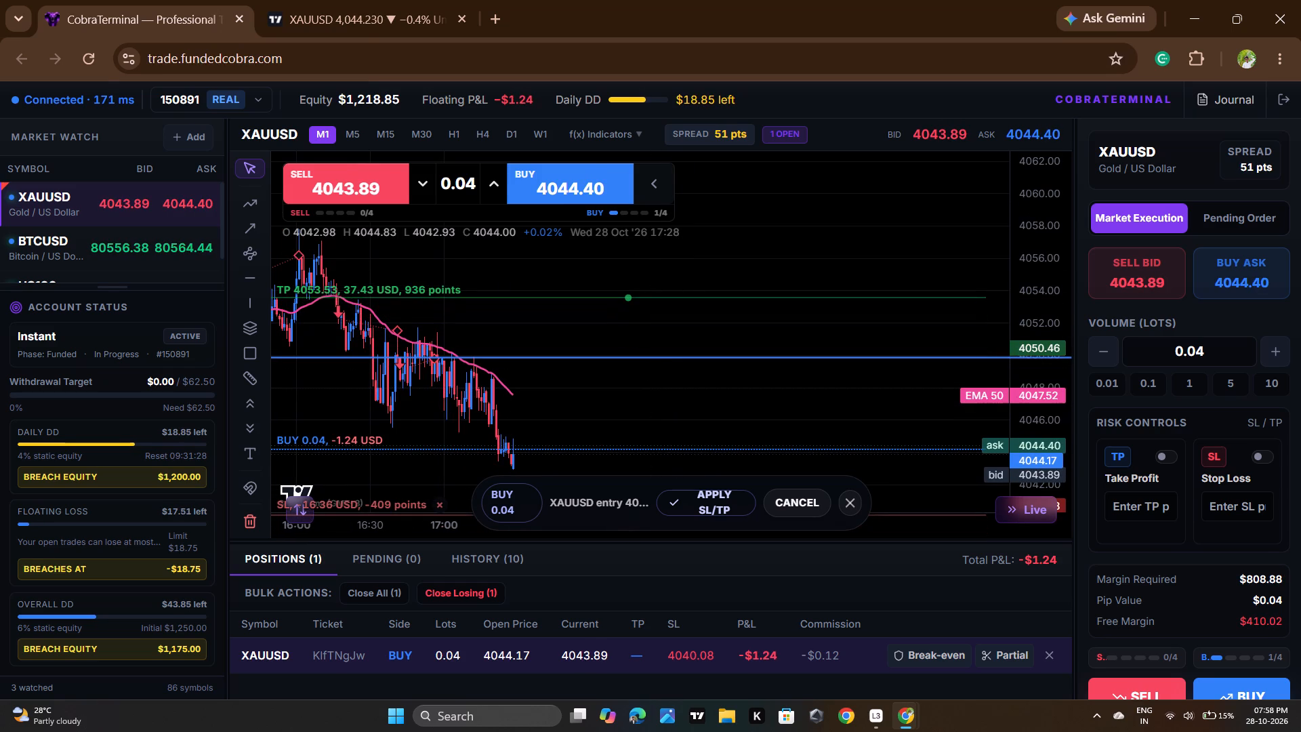
left_click_drag(673, 294, 675, 293)
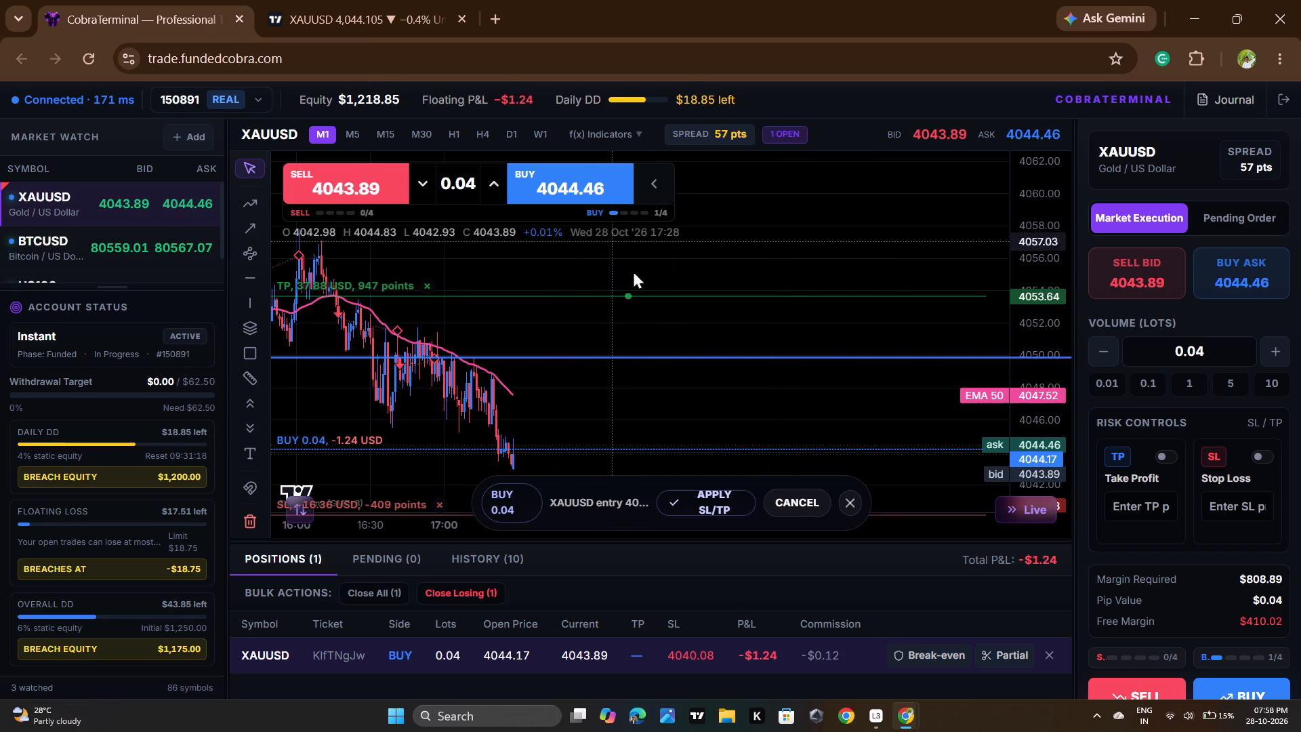
left_click_drag(645, 300, 648, 310)
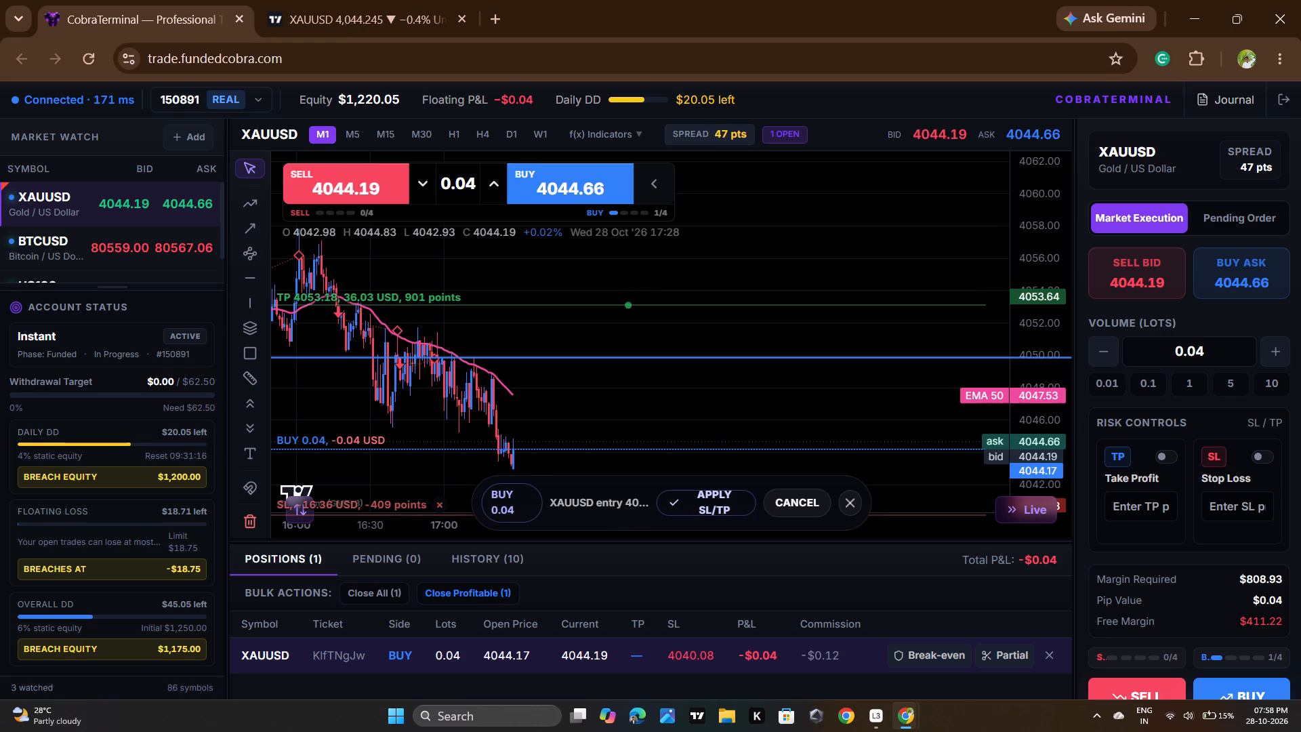
left_click_drag(648, 310, 648, 310)
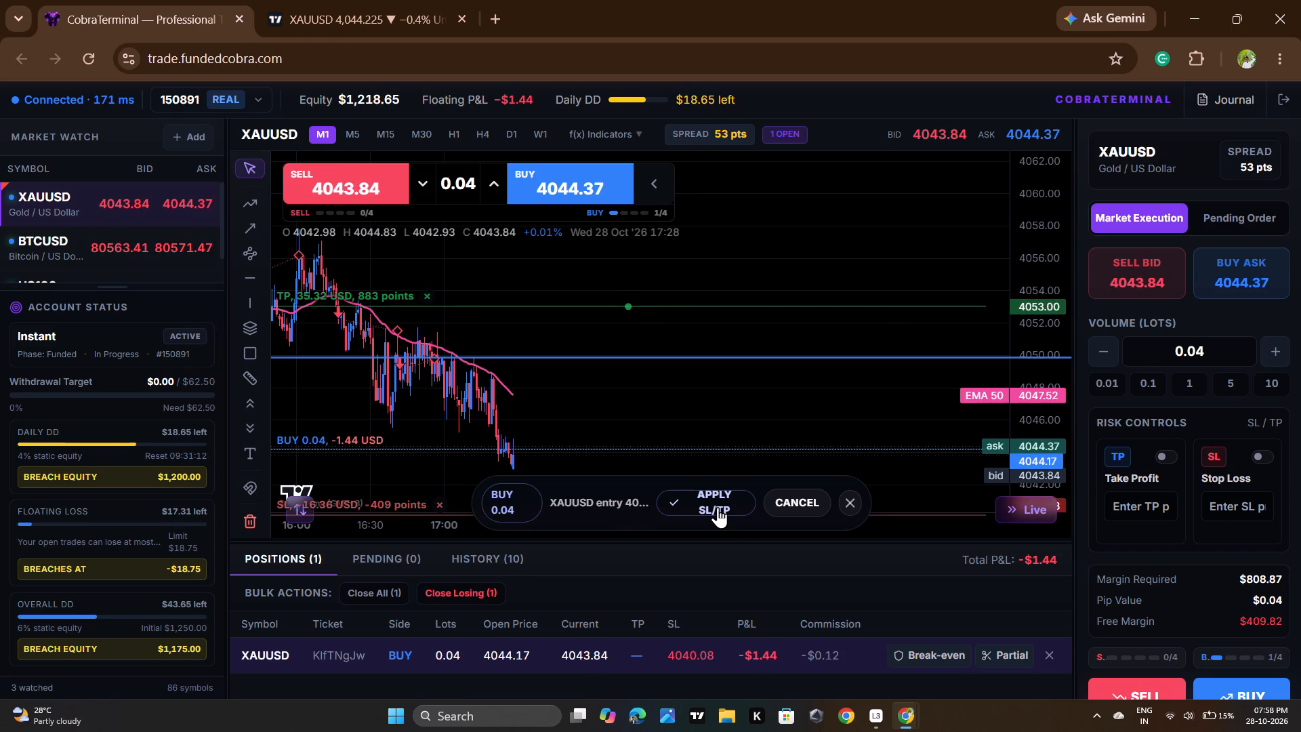
left_click(718, 507)
Return to TradingView and examine XAUUSD's latest candles against the horizontal ray and the earlier low.
scroll(621, 434, "up", 2)
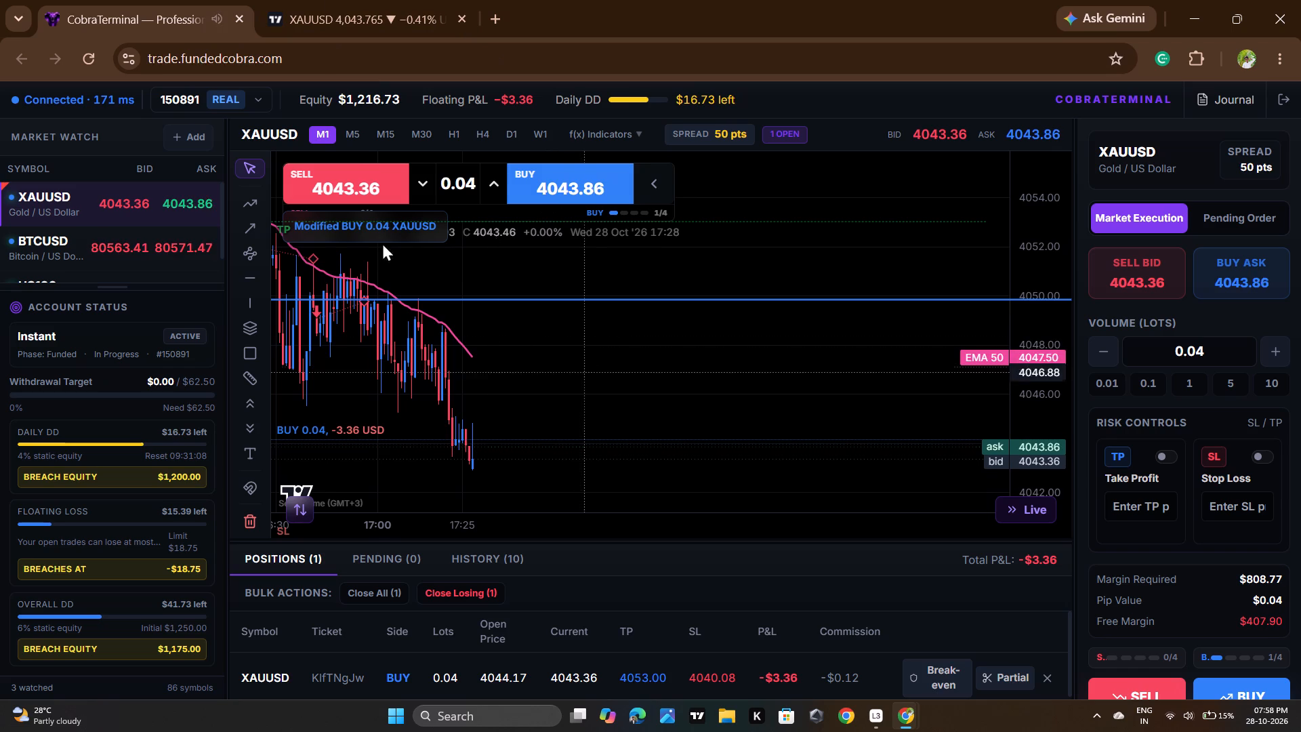
left_click(175, 0)
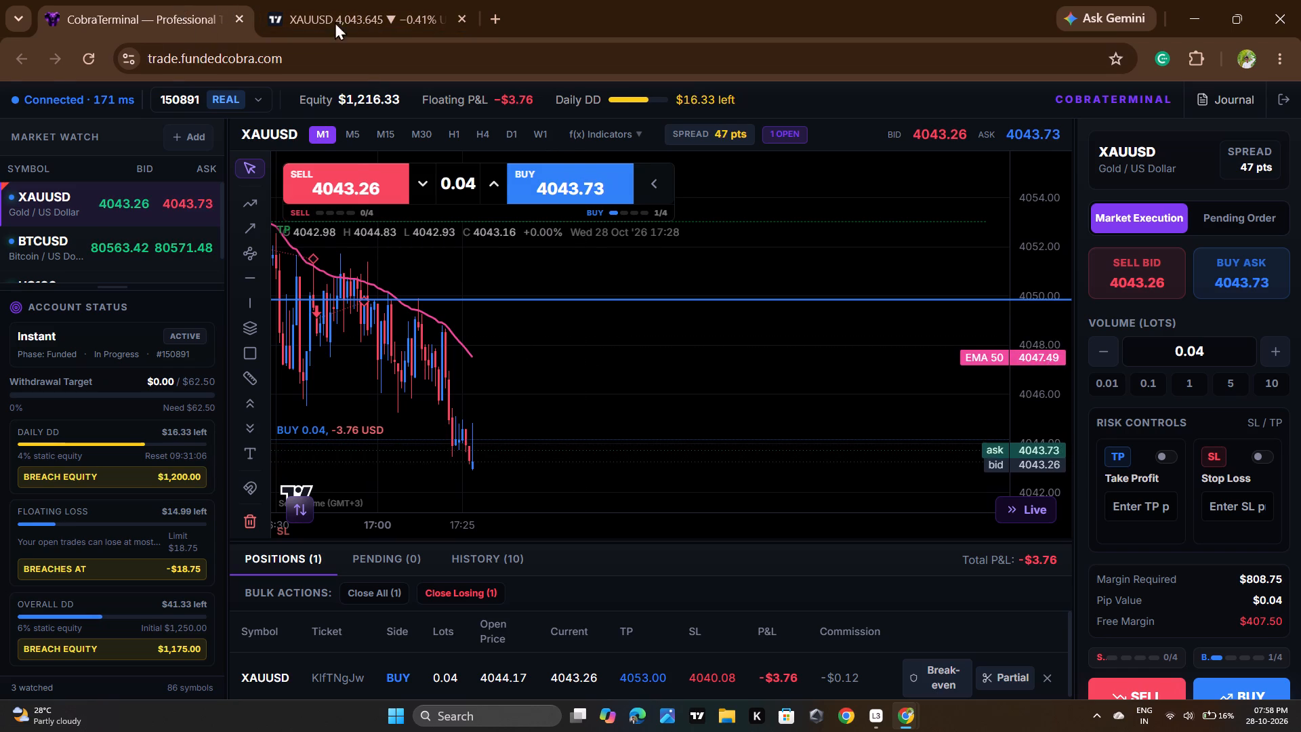
left_click(337, 0)
scroll(608, 376, "down", 3)
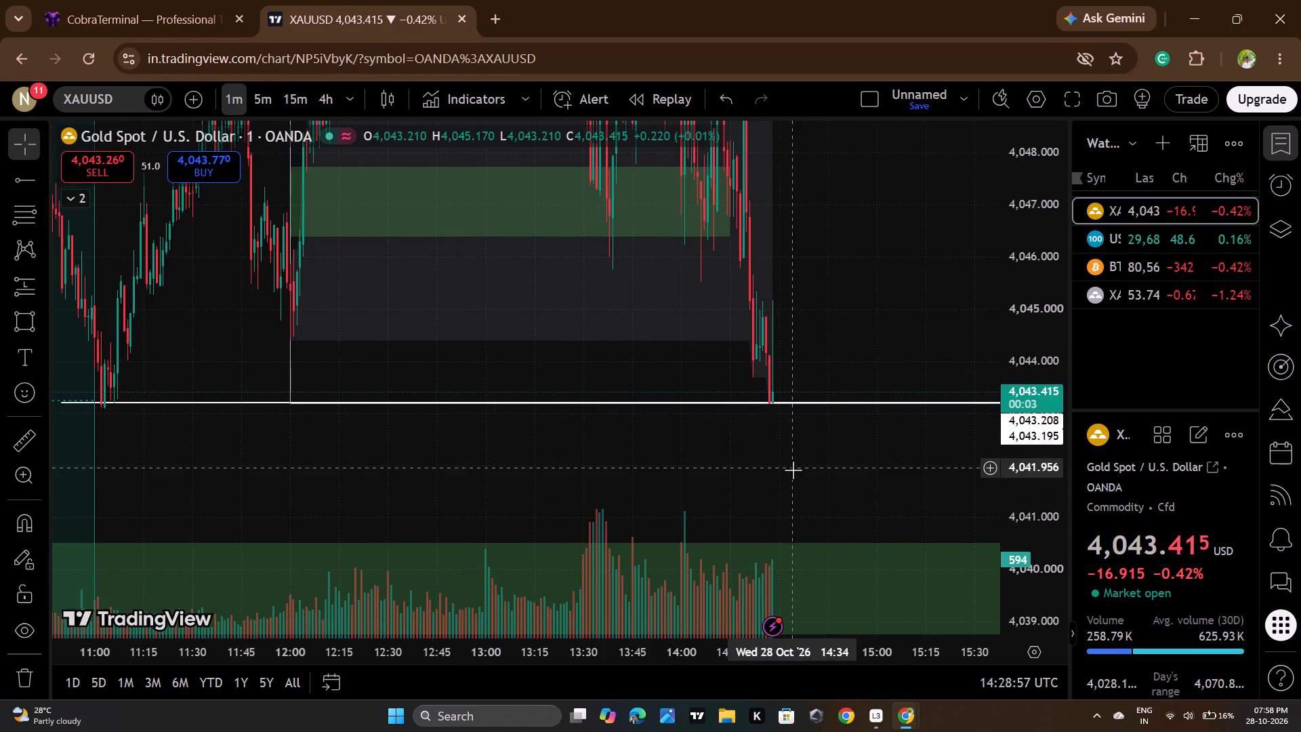
scroll(860, 449, "up", 3)
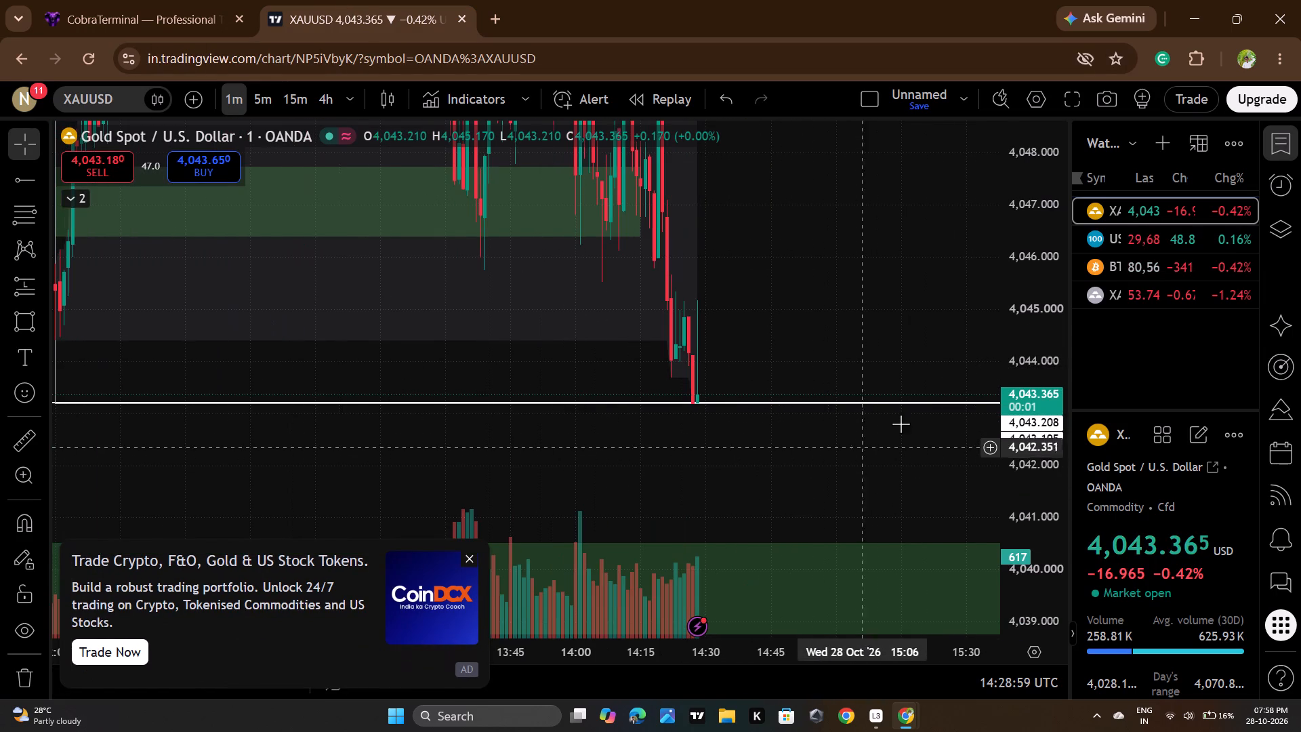
scroll(1050, 316, "down", 11)
scroll(767, 426, "down", 3)
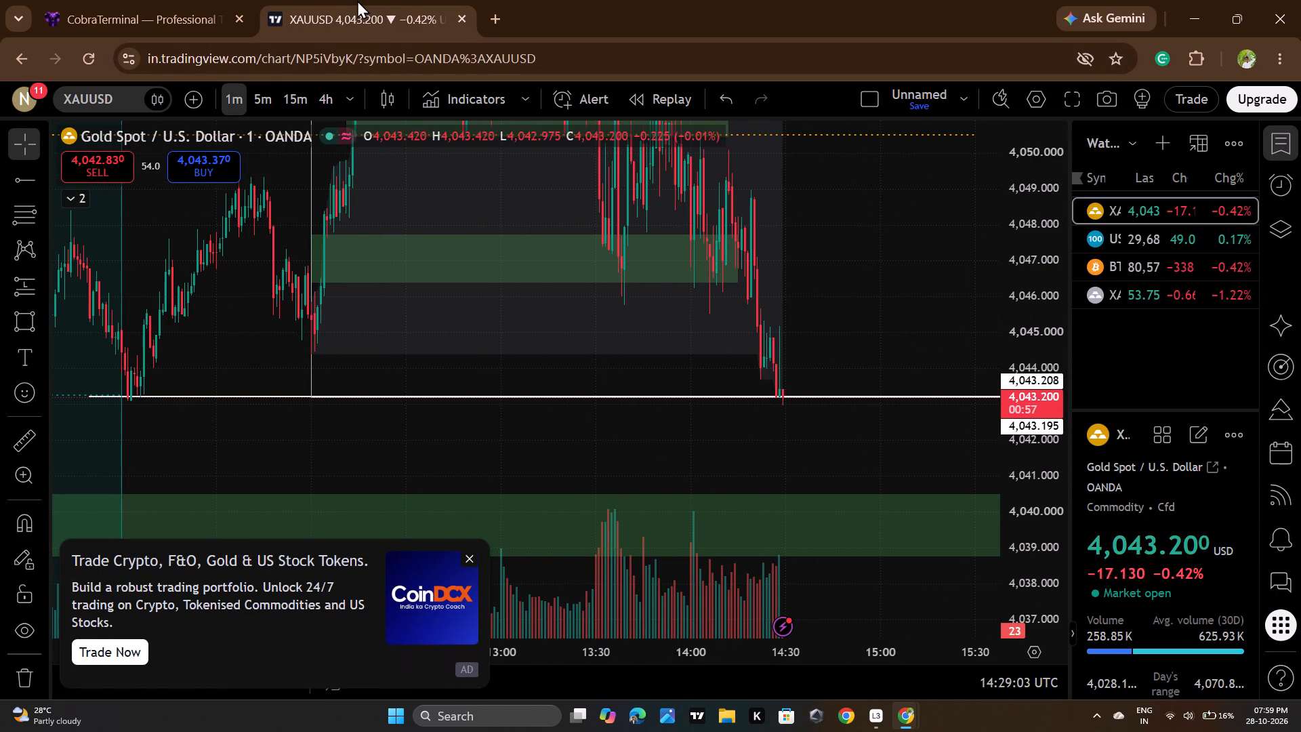
Monitor the open gold buy on CobraTerminal, watching price against the entry line and stop loss.
left_click(176, 1)
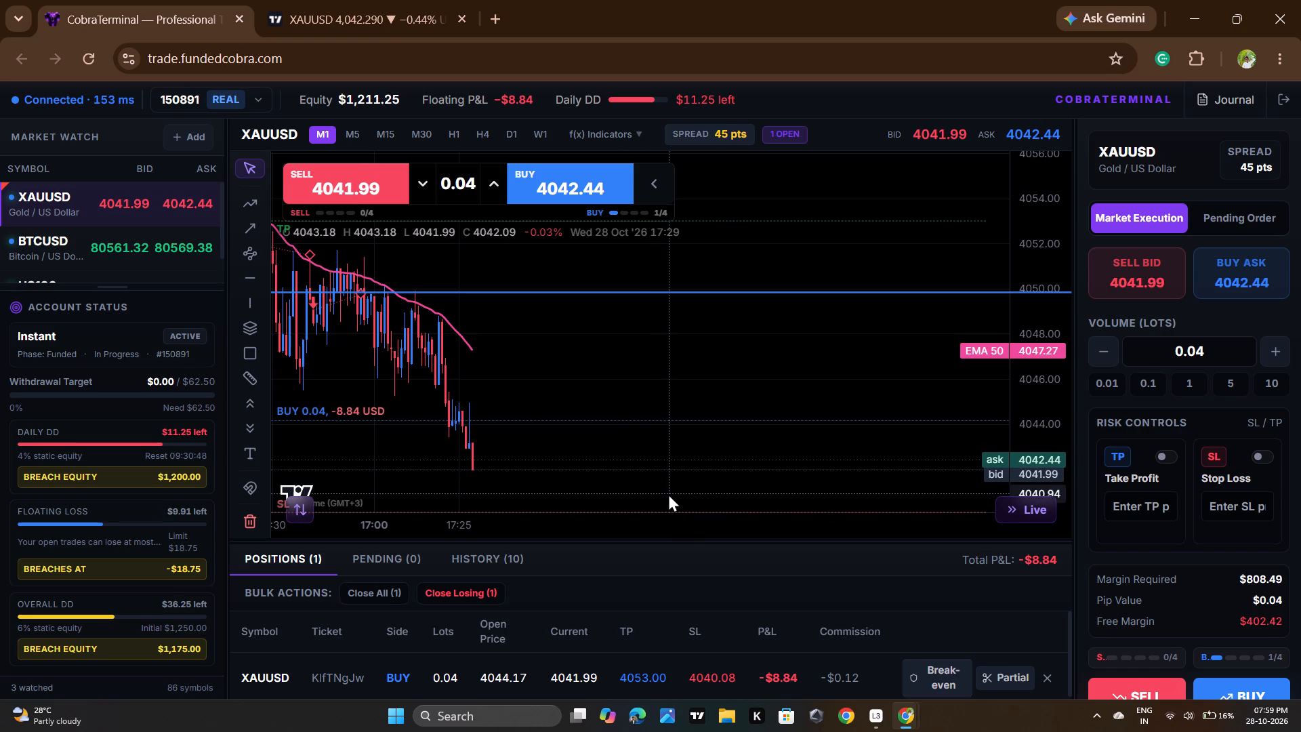
scroll(677, 505, "down", 2)
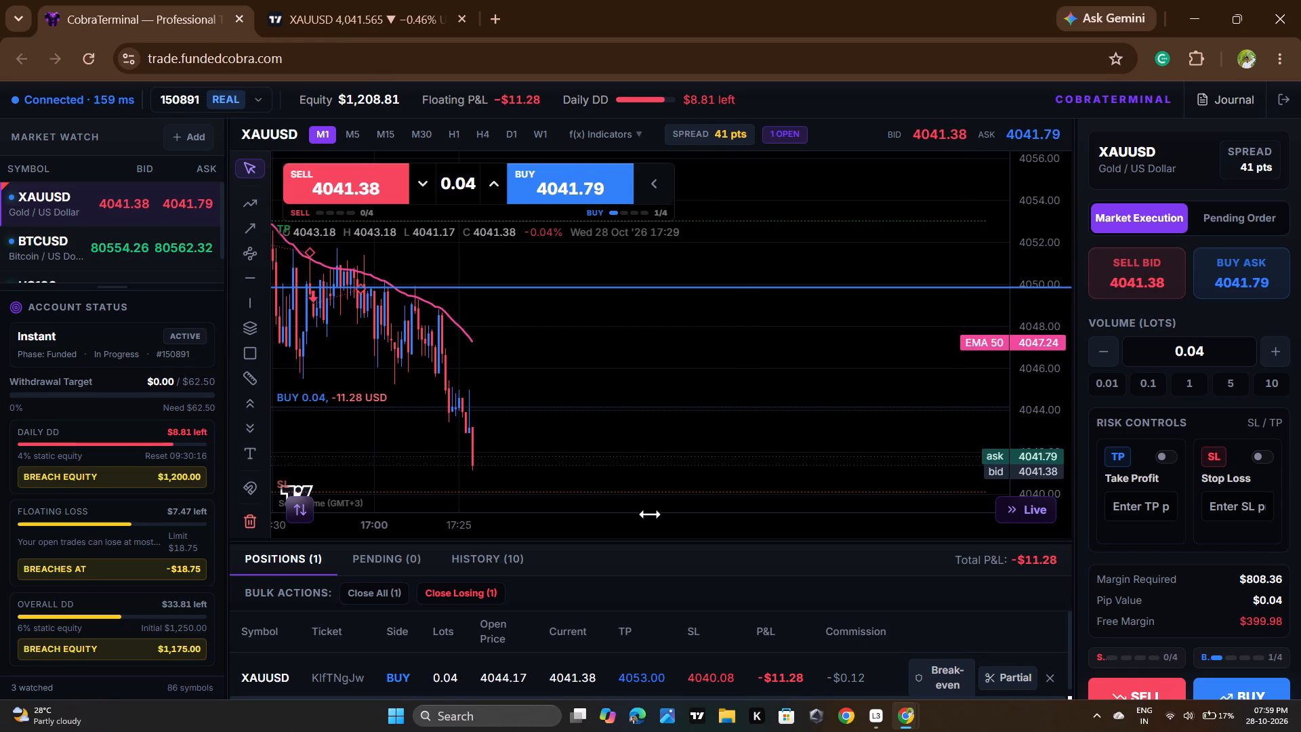
scroll(649, 514, "down", 2)
scroll(655, 511, "up", 6)
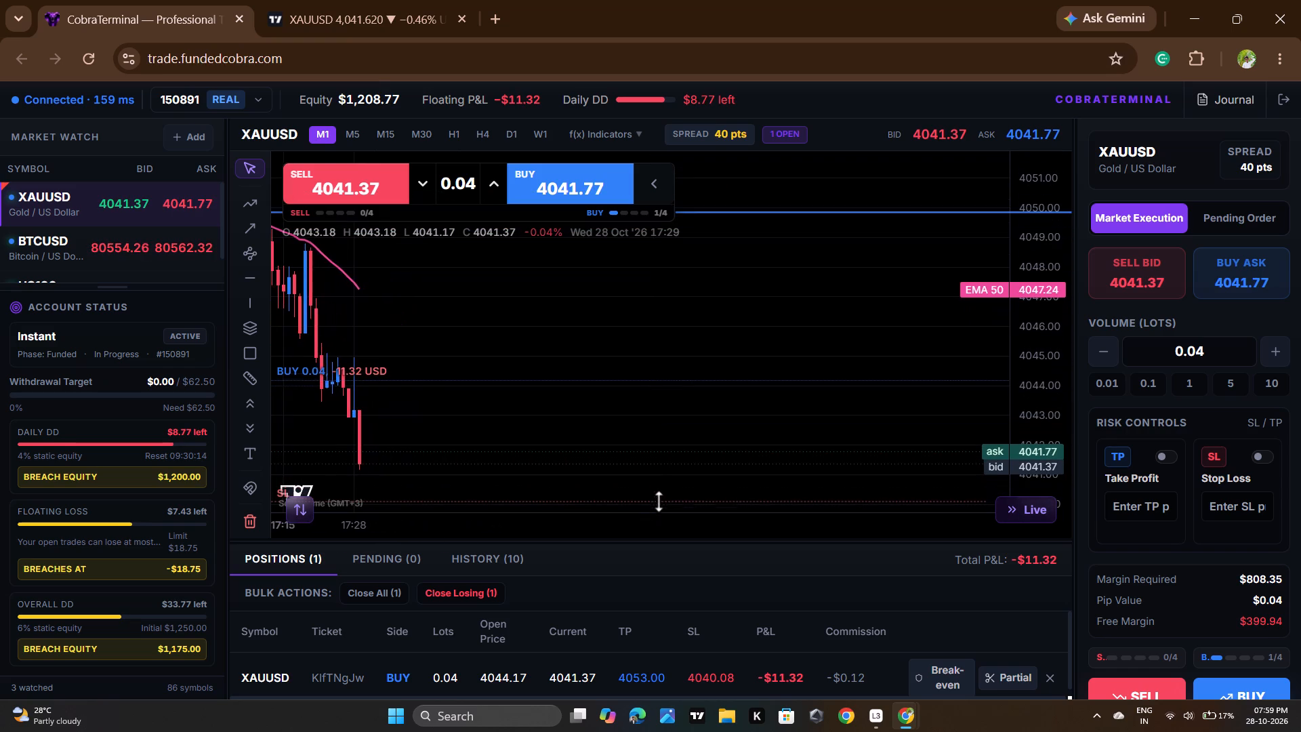
left_click_drag(573, 428, 724, 378)
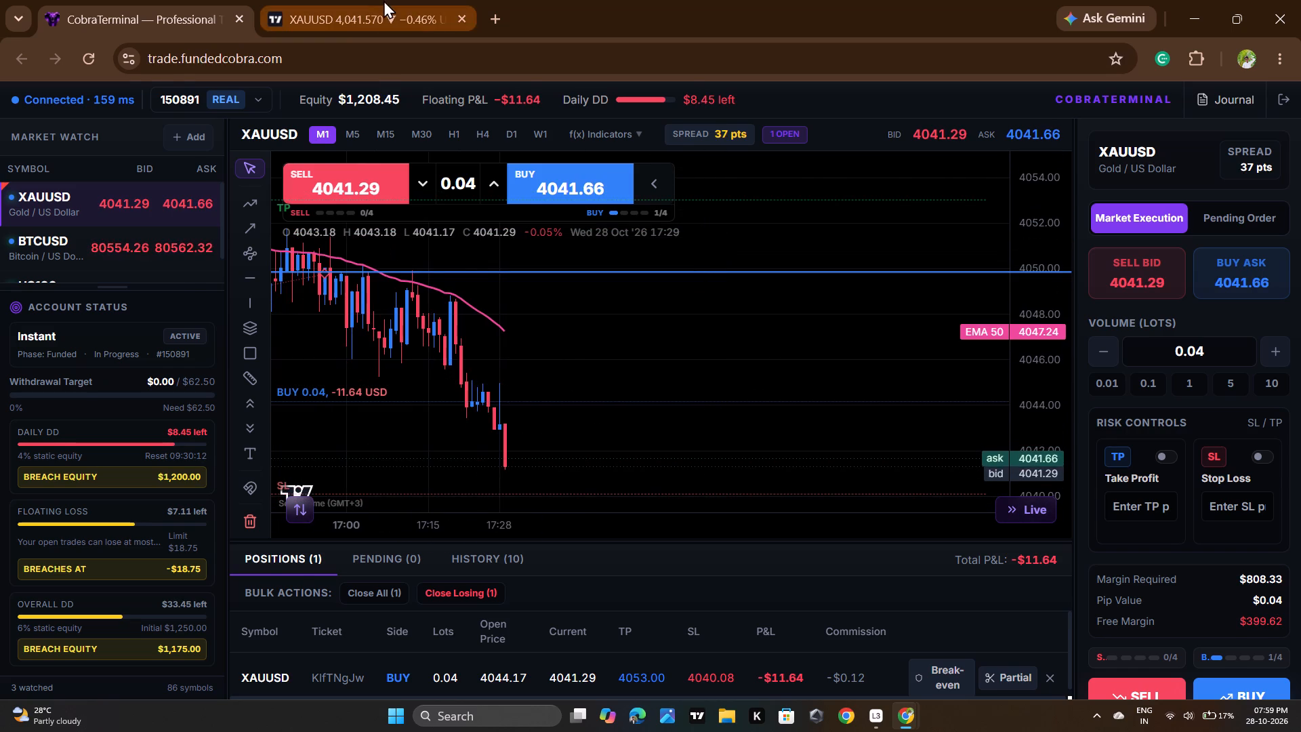
Check gold on TradingView against the green zone below the horizontal ray, then go back to the CobraTerminal position.
left_click(384, 0)
left_click_drag(704, 441, 645, 421)
scroll(642, 407, "down", 3)
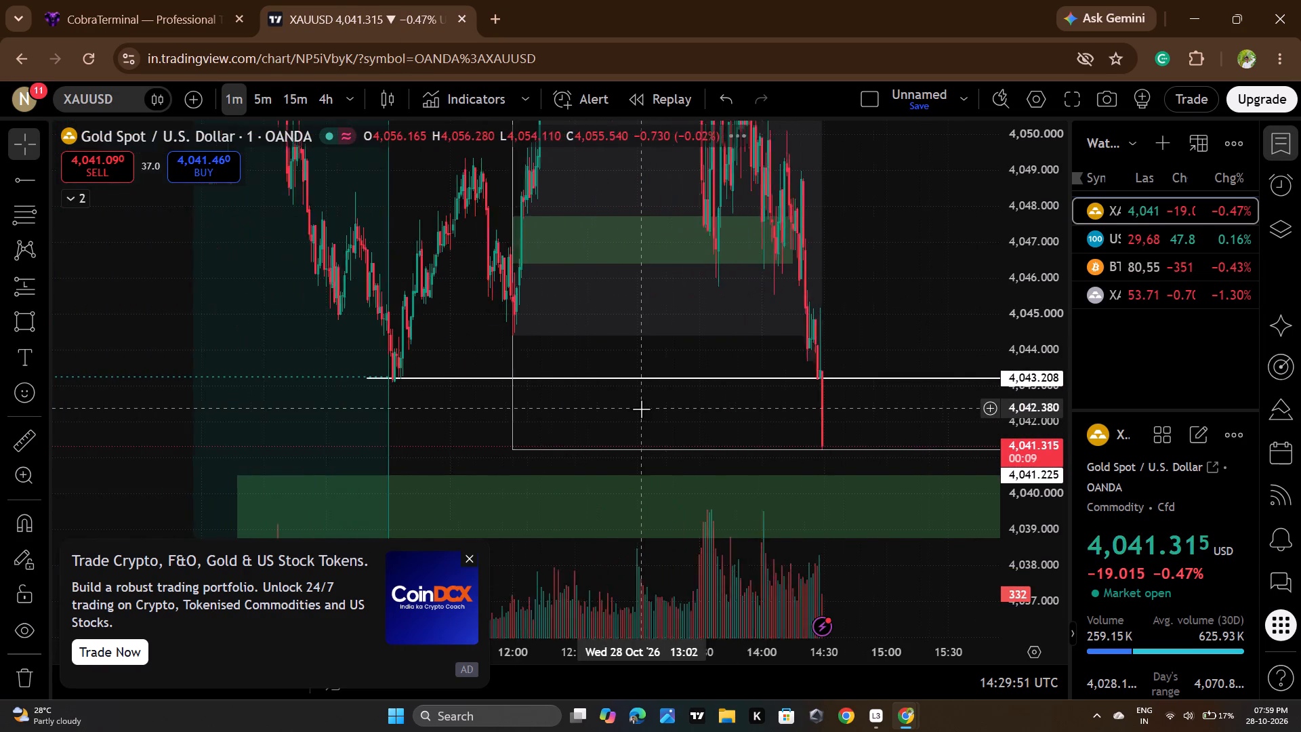
scroll(641, 409, "down", 2)
scroll(641, 409, "up", 2)
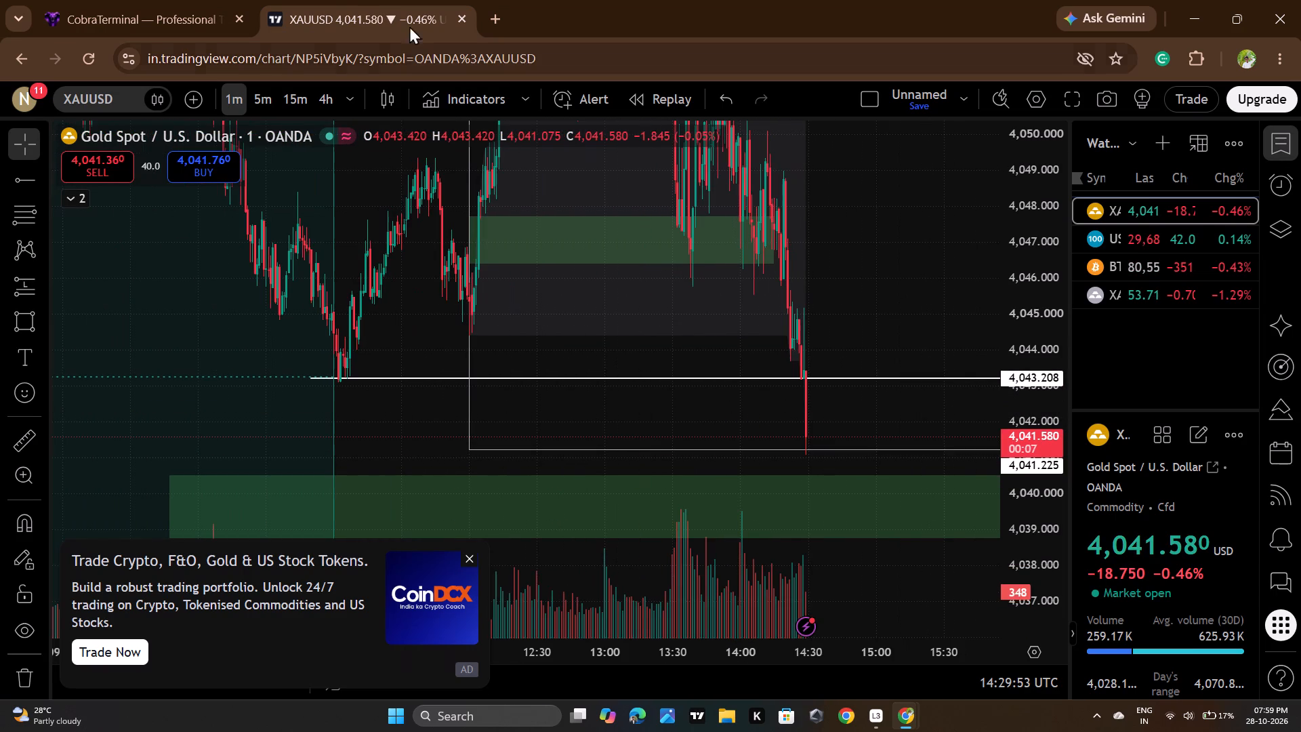
left_click(20, 0)
left_click(76, 11)
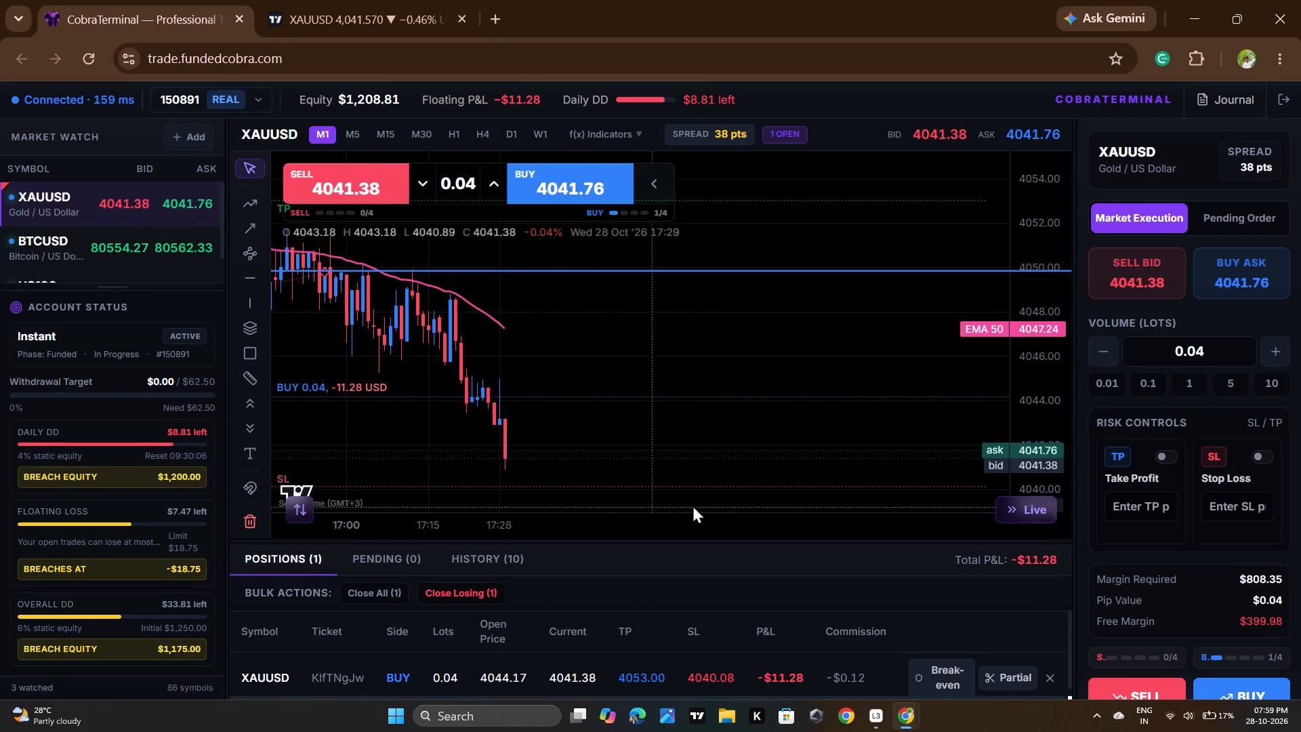
Examine the latest M1 gold candles on CobraTerminal between the buy entry line and the stop loss.
scroll(716, 489, "up", 3)
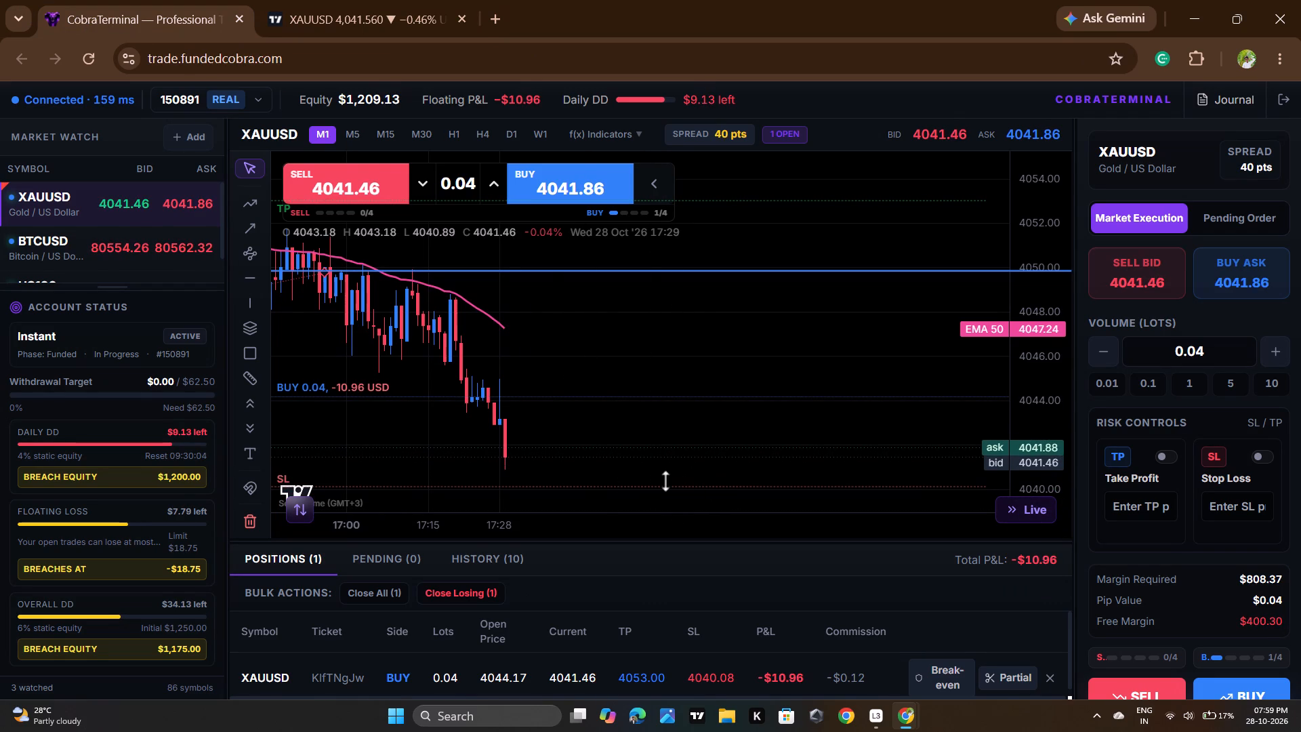
scroll(513, 467, "up", 3)
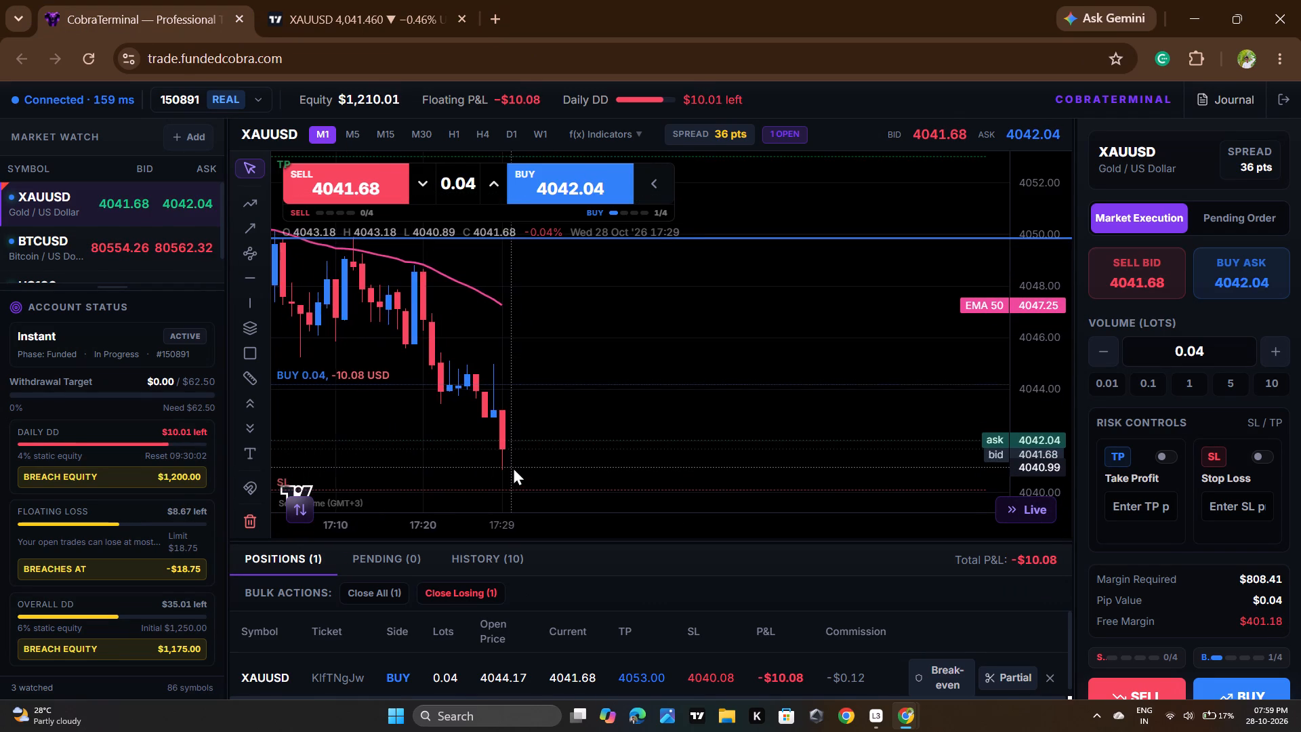
scroll(513, 467, "up", 5)
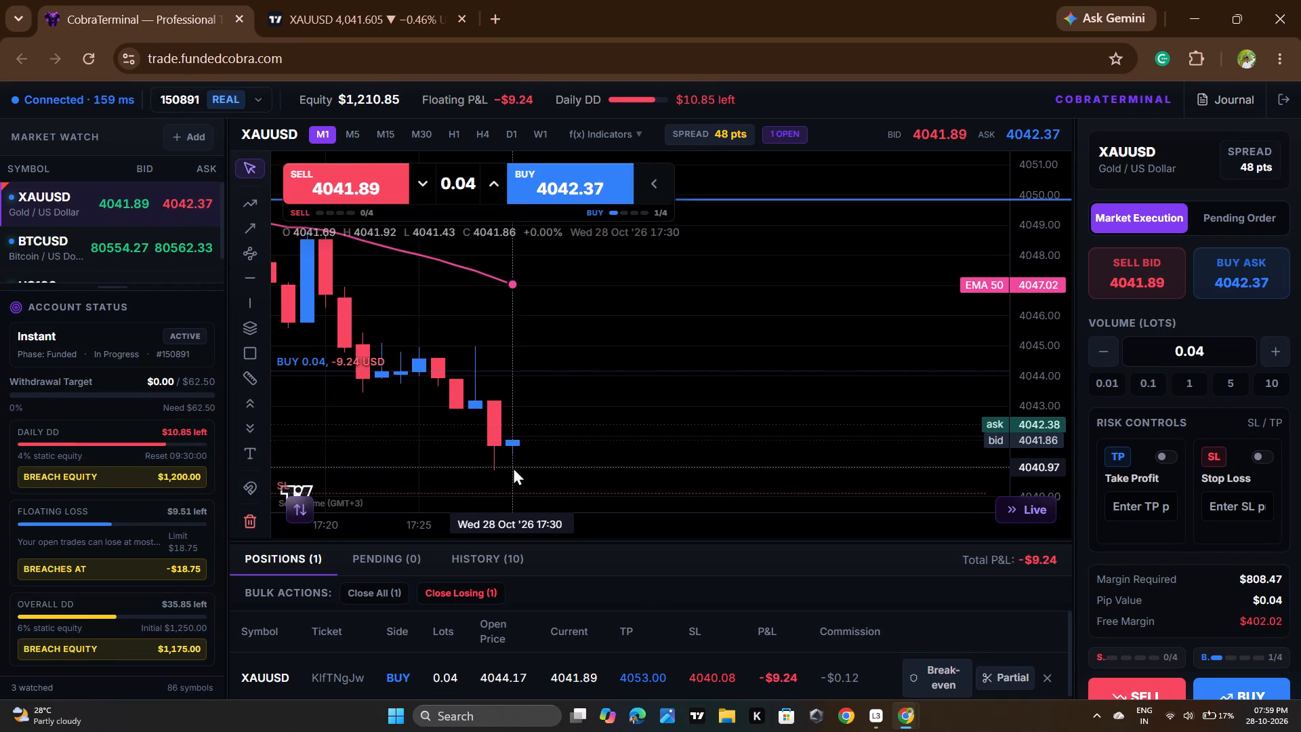
scroll(513, 467, "up", 2)
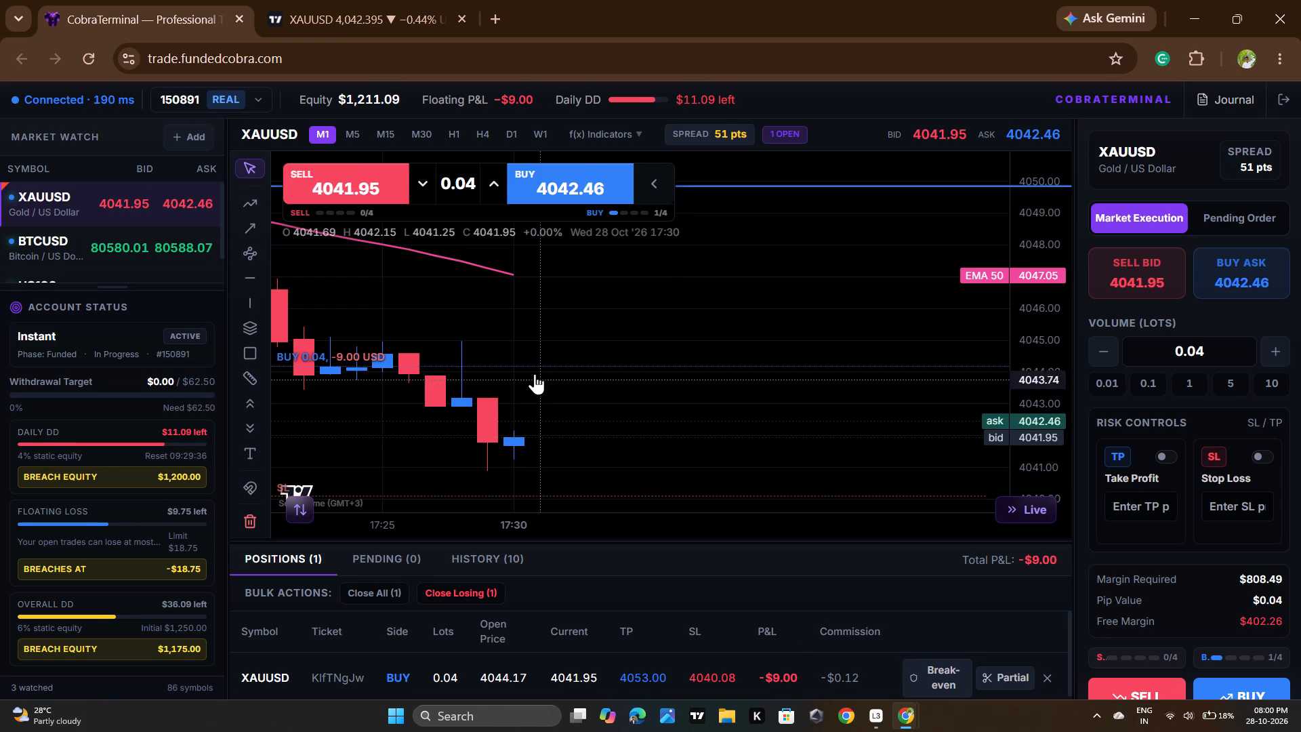
Check gold's latest candles on TradingView against the green zone below the horizontal ray, then return to CobraTerminal.
left_click(314, 0)
scroll(691, 477, "up", 3)
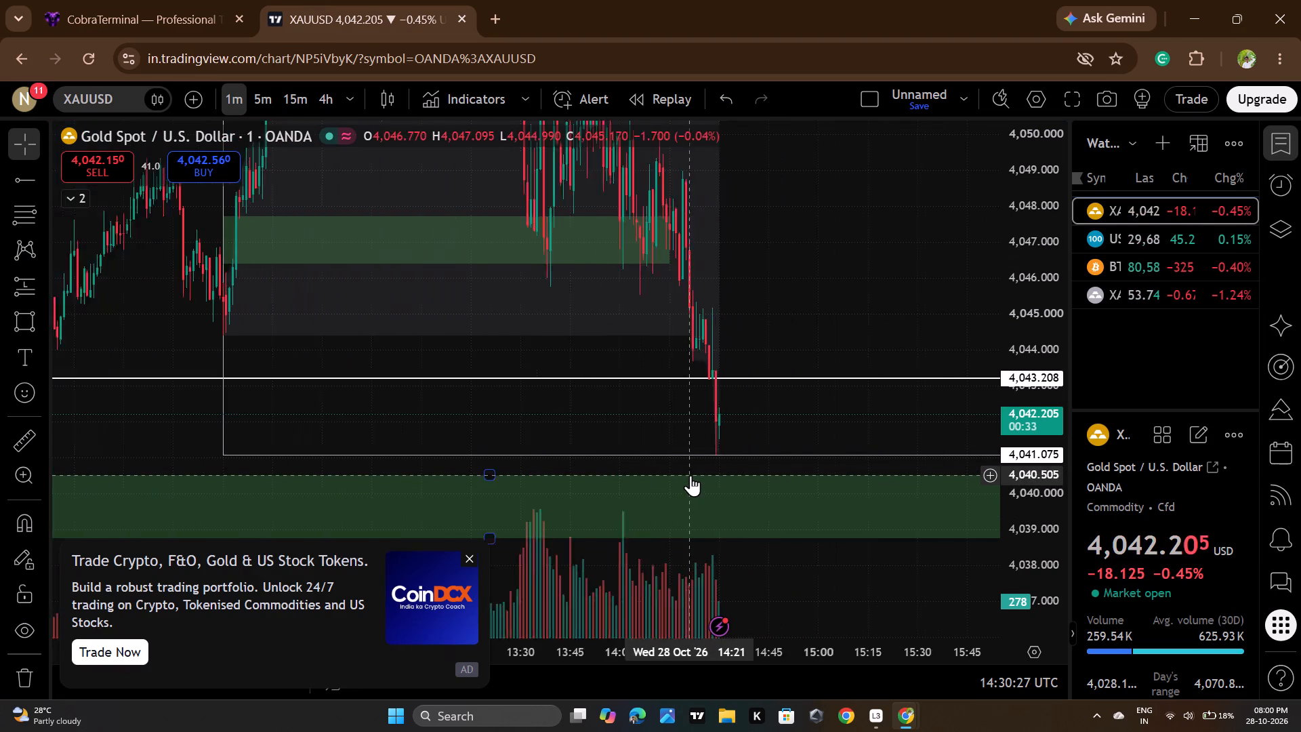
scroll(690, 475, "up", 8)
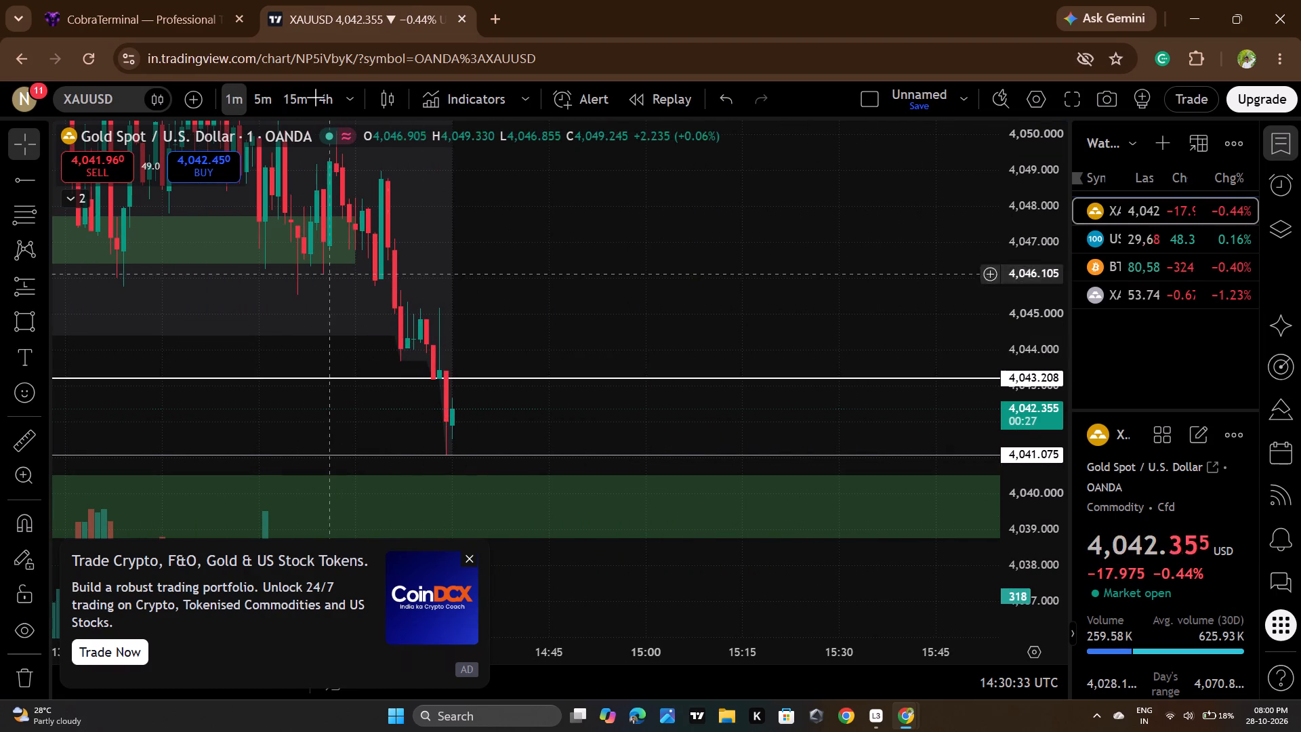
left_click(196, 3)
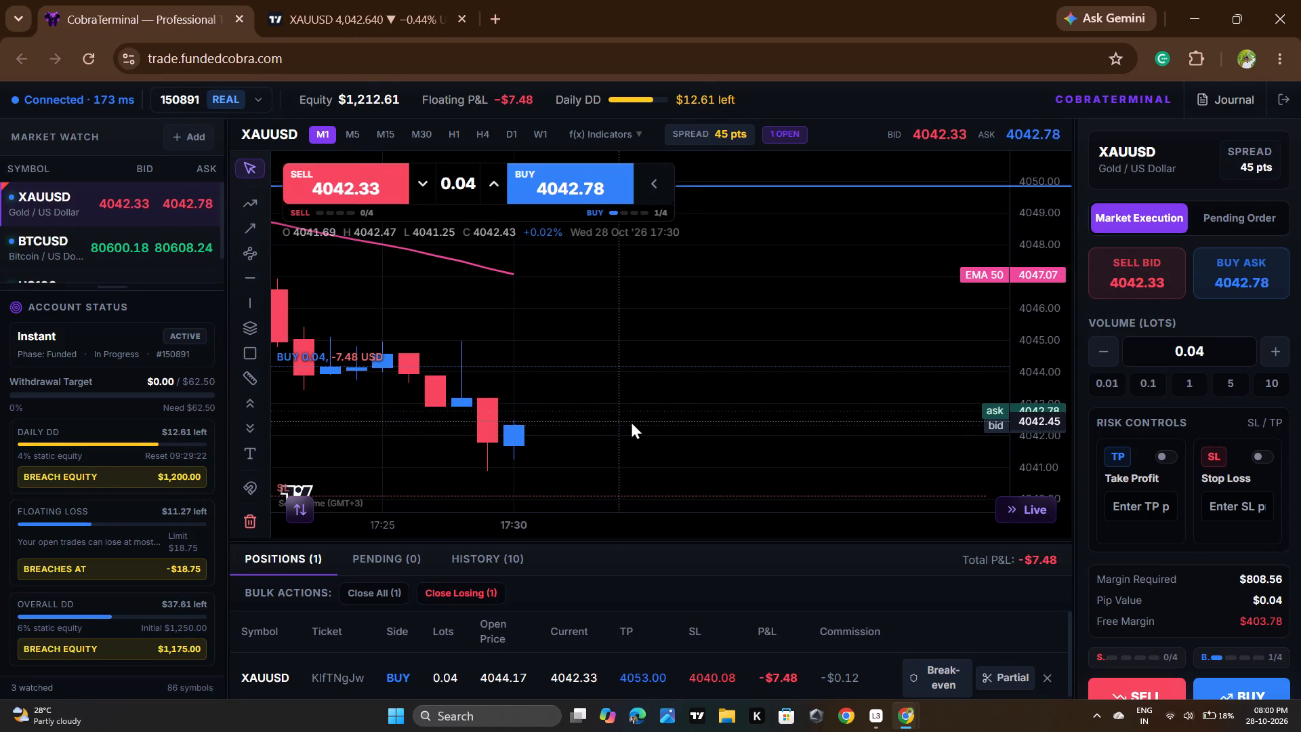
Set the XAUUSD order volume to 0.01 lots.
left_click(493, 195)
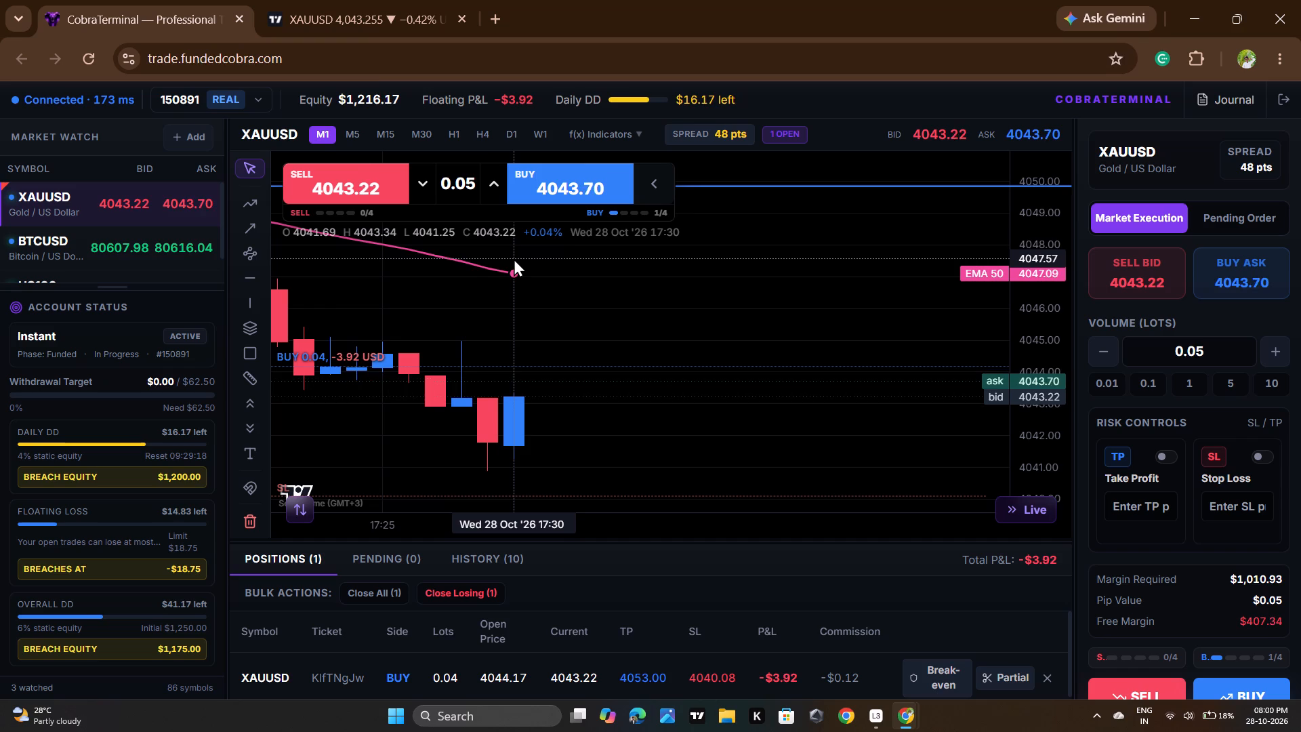
triple_click(419, 184)
left_click(419, 184)
left_click(419, 184)
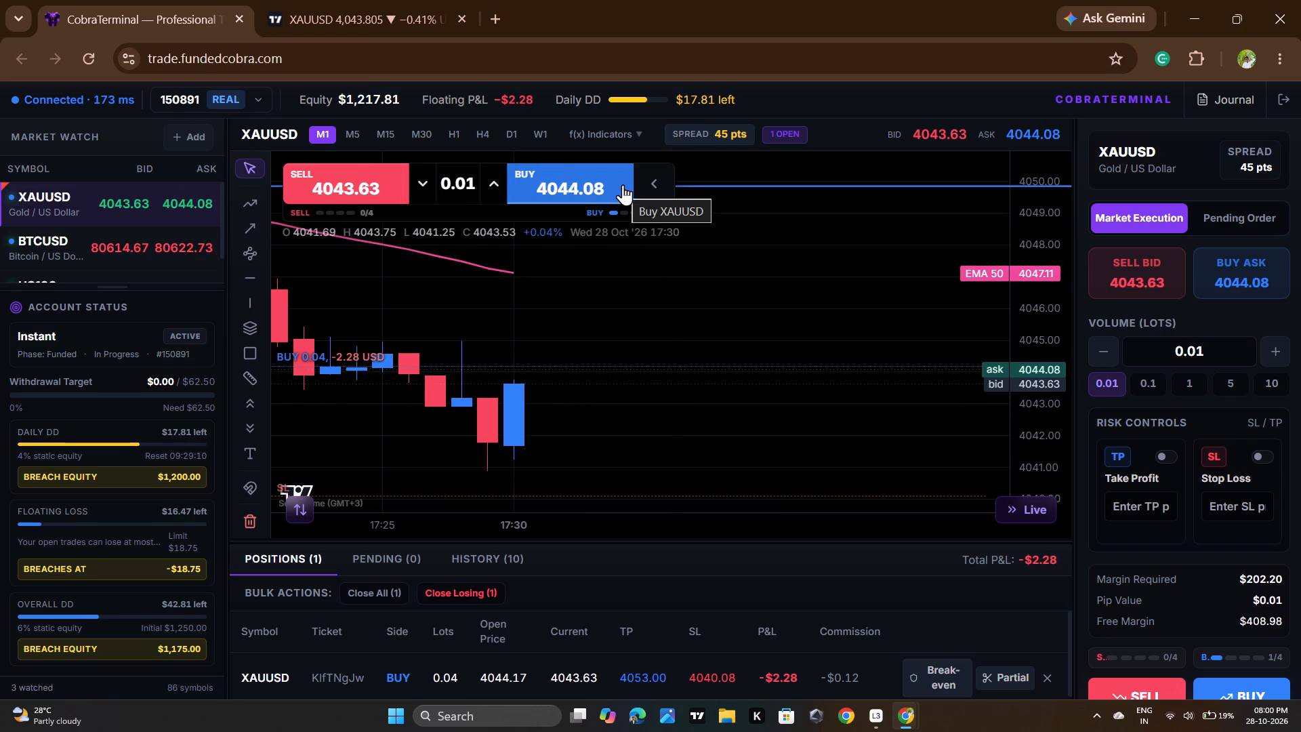
Watch the gold price on the M1 chart against the buy entry line and EMA 50.
scroll(504, 134, "down", 3)
scroll(513, 293, "down", 3)
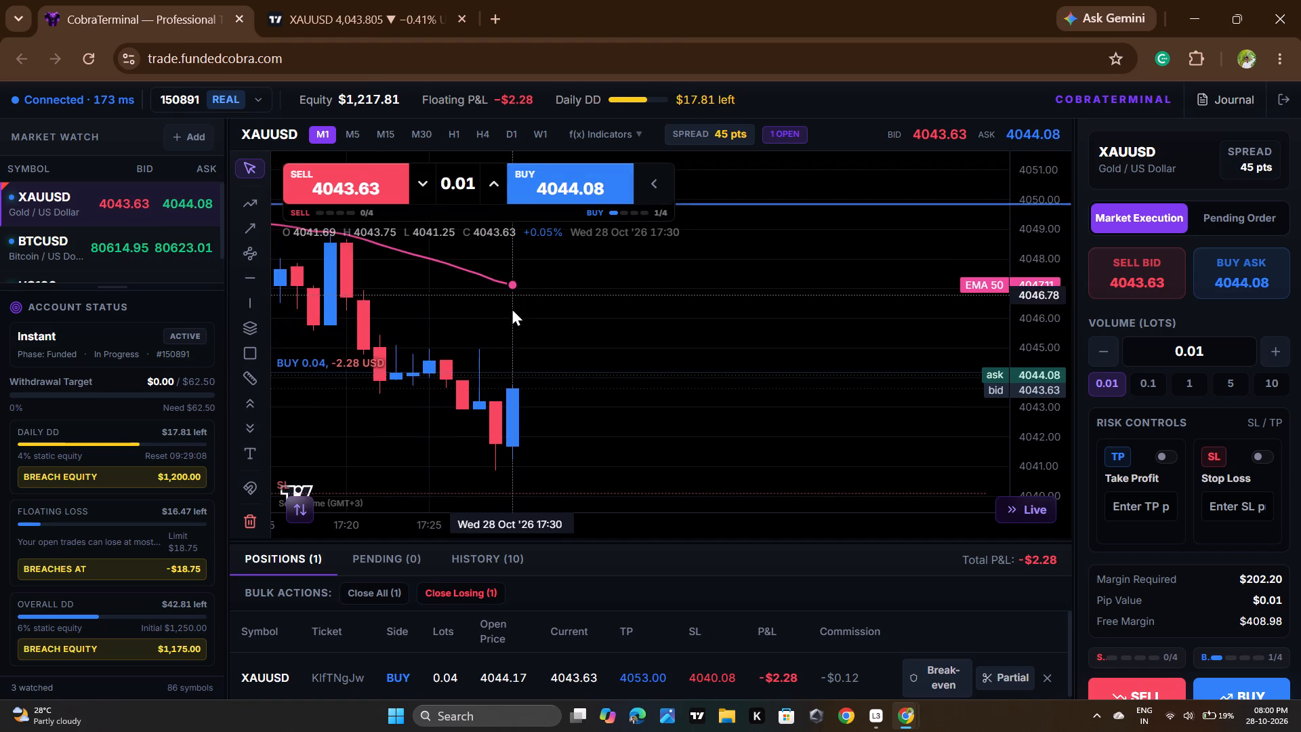
scroll(512, 329, "down", 2)
left_click(572, 325)
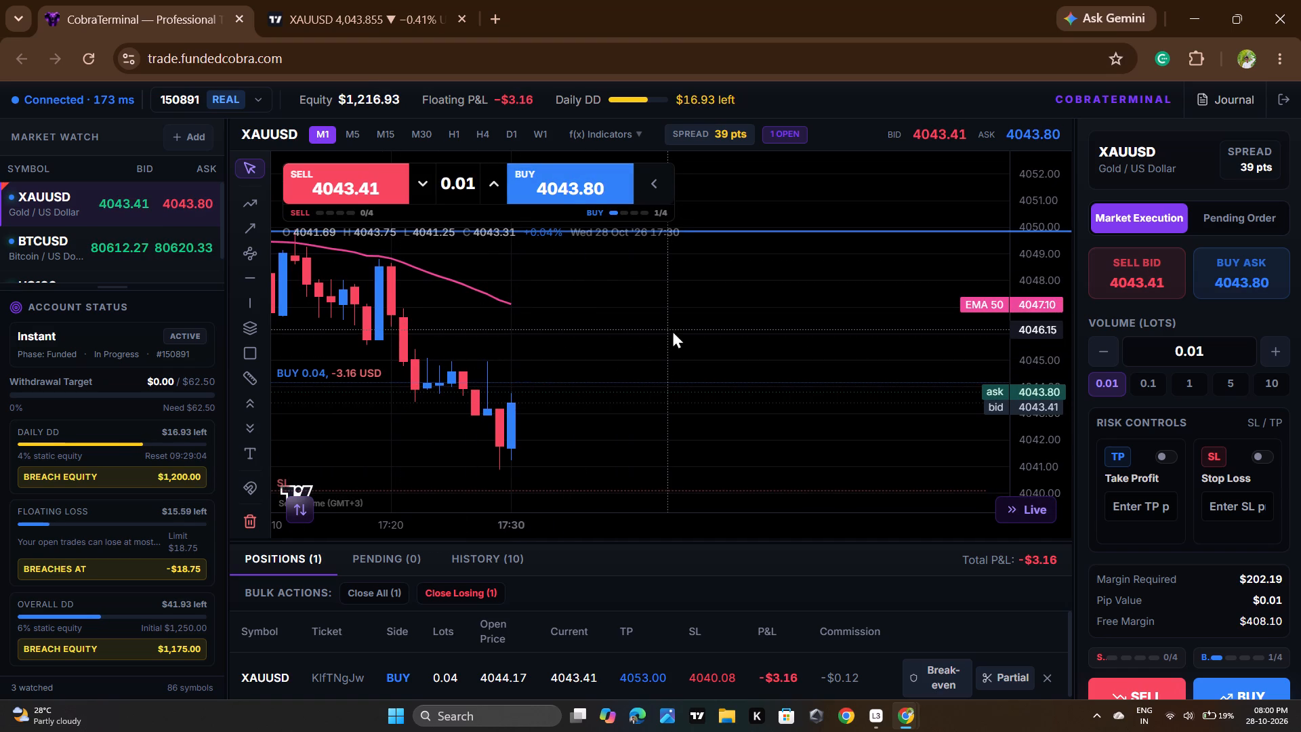
scroll(647, 357, "up", 1)
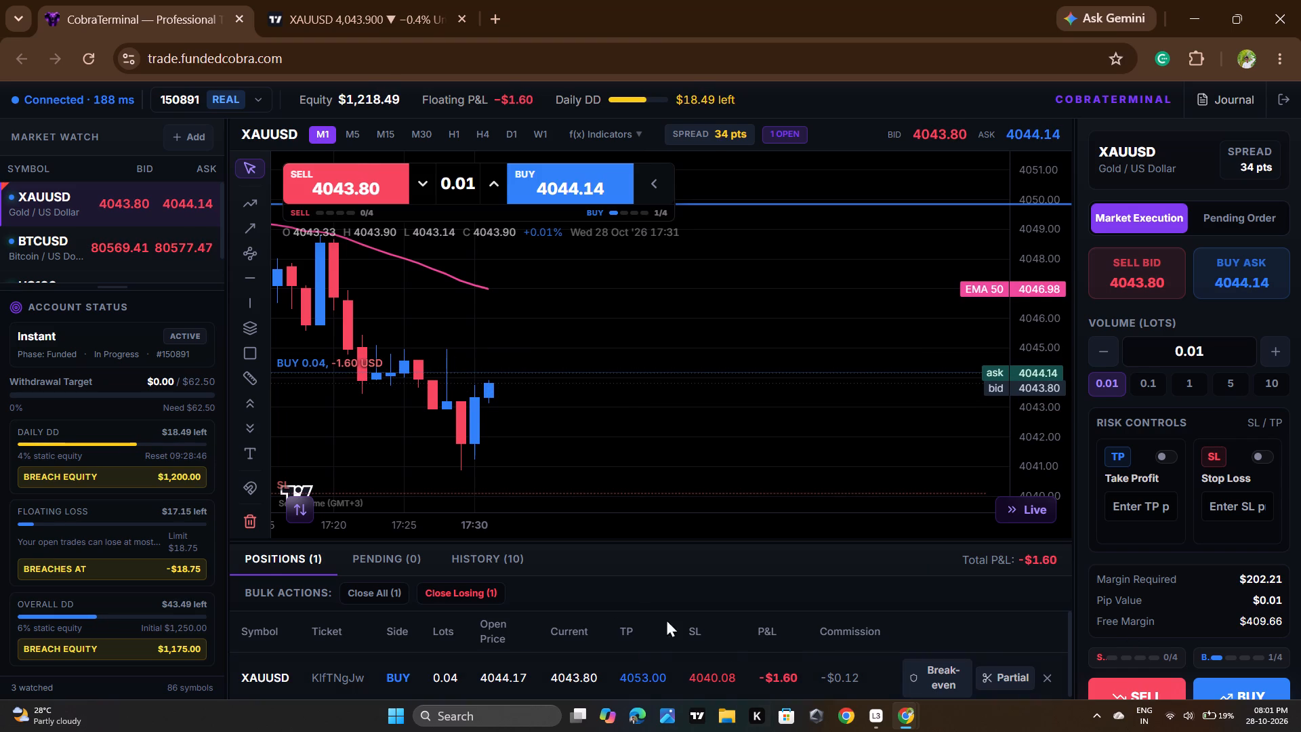
Switch to Loggy3, stop the running recording and start a new one.
left_click(887, 714)
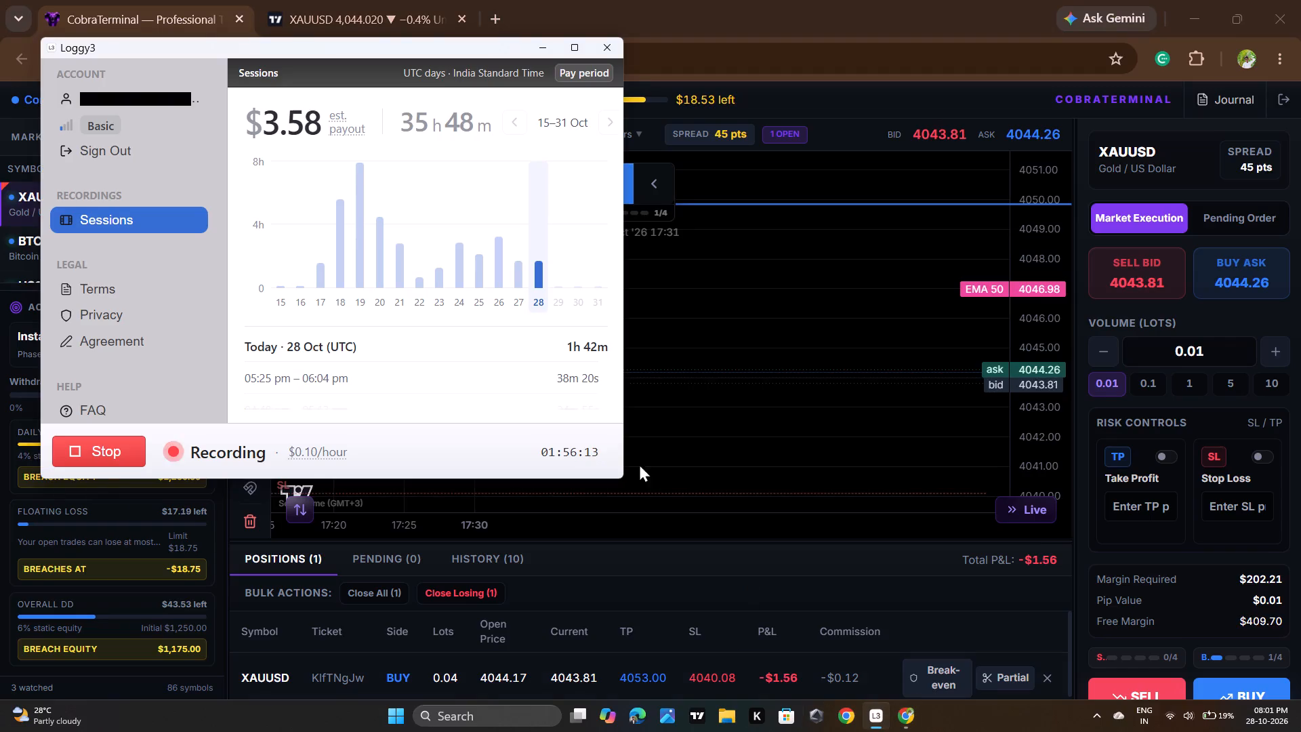
left_click(127, 445)
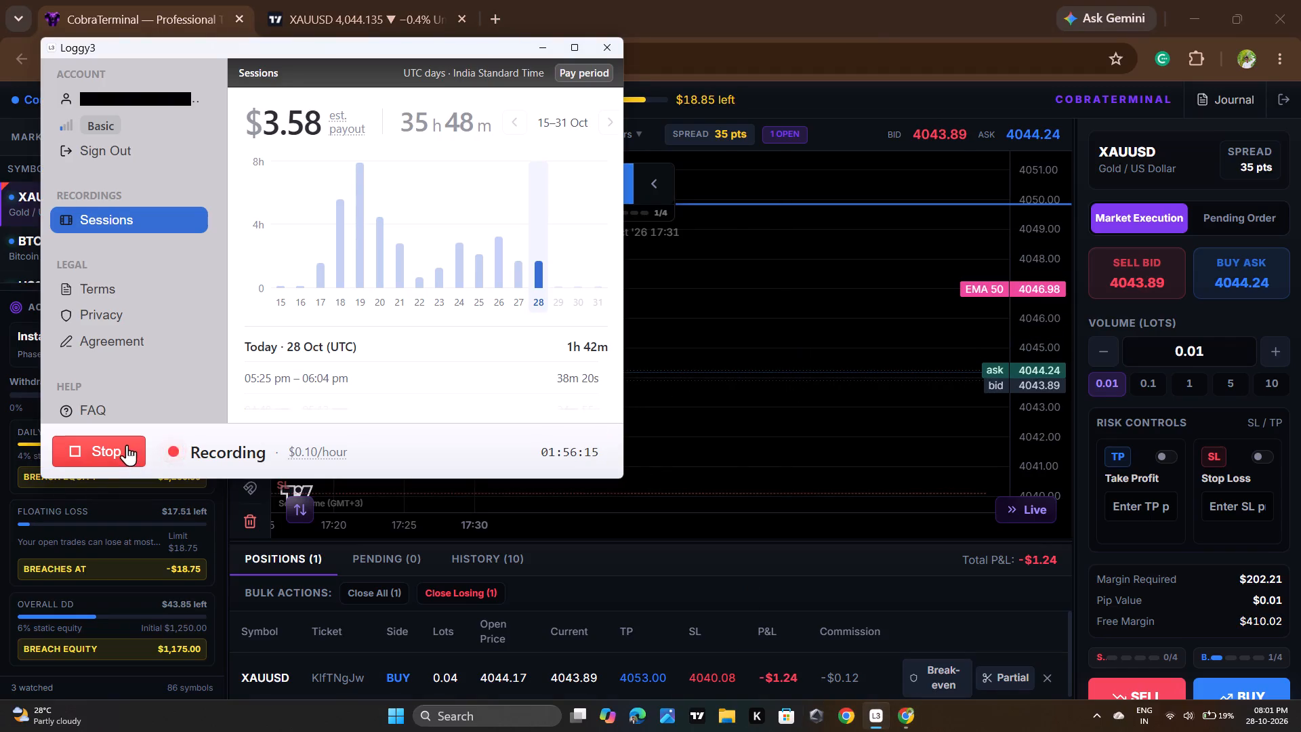
left_click(137, 455)
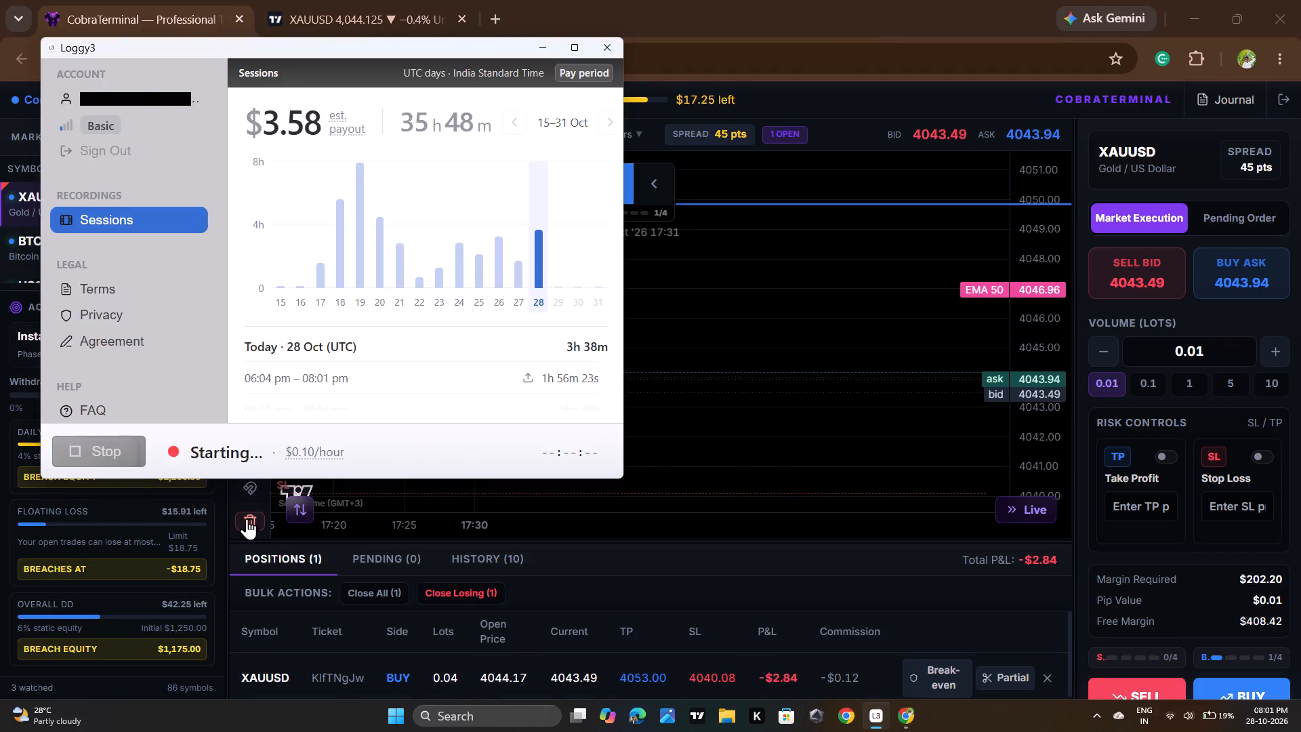
Return to CobraTerminal and monitor the gold buy position's candles against the entry and stop loss lines.
left_click(771, 343)
scroll(697, 449, "up", 2)
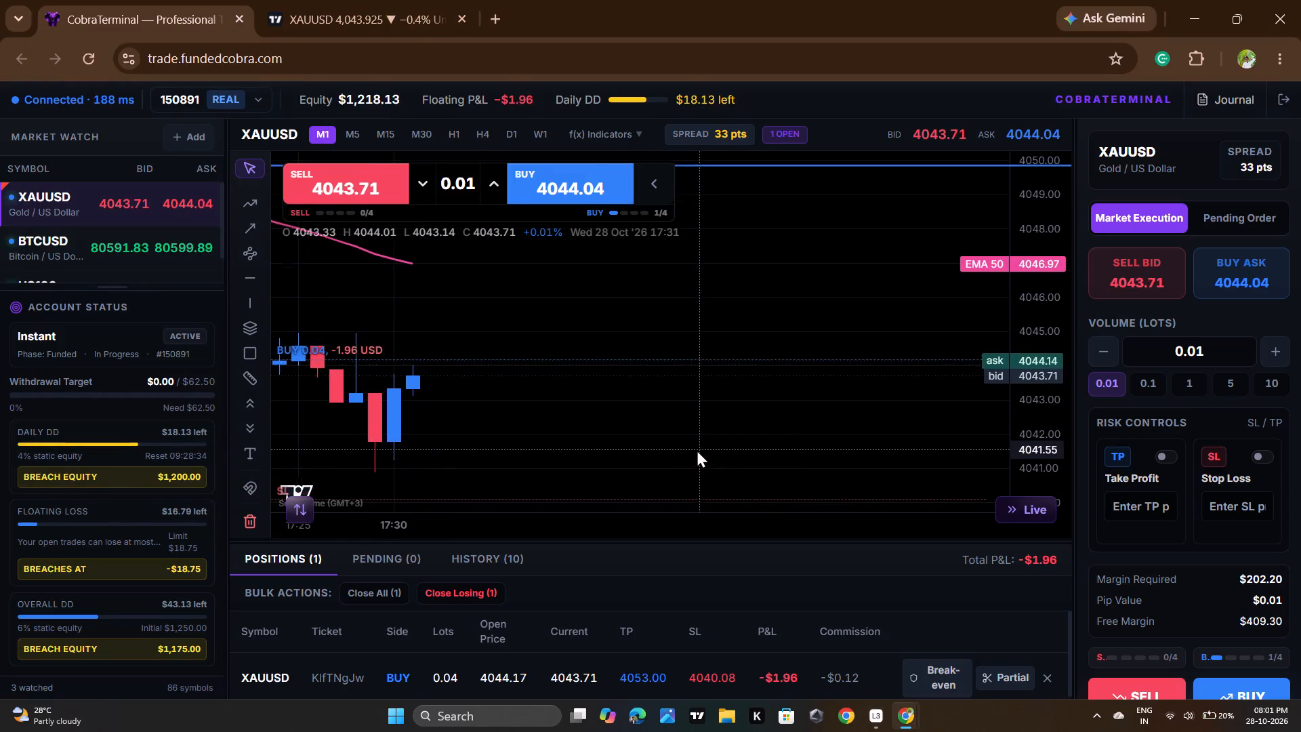
left_click_drag(619, 451, 842, 450)
scroll(809, 441, "up", 1)
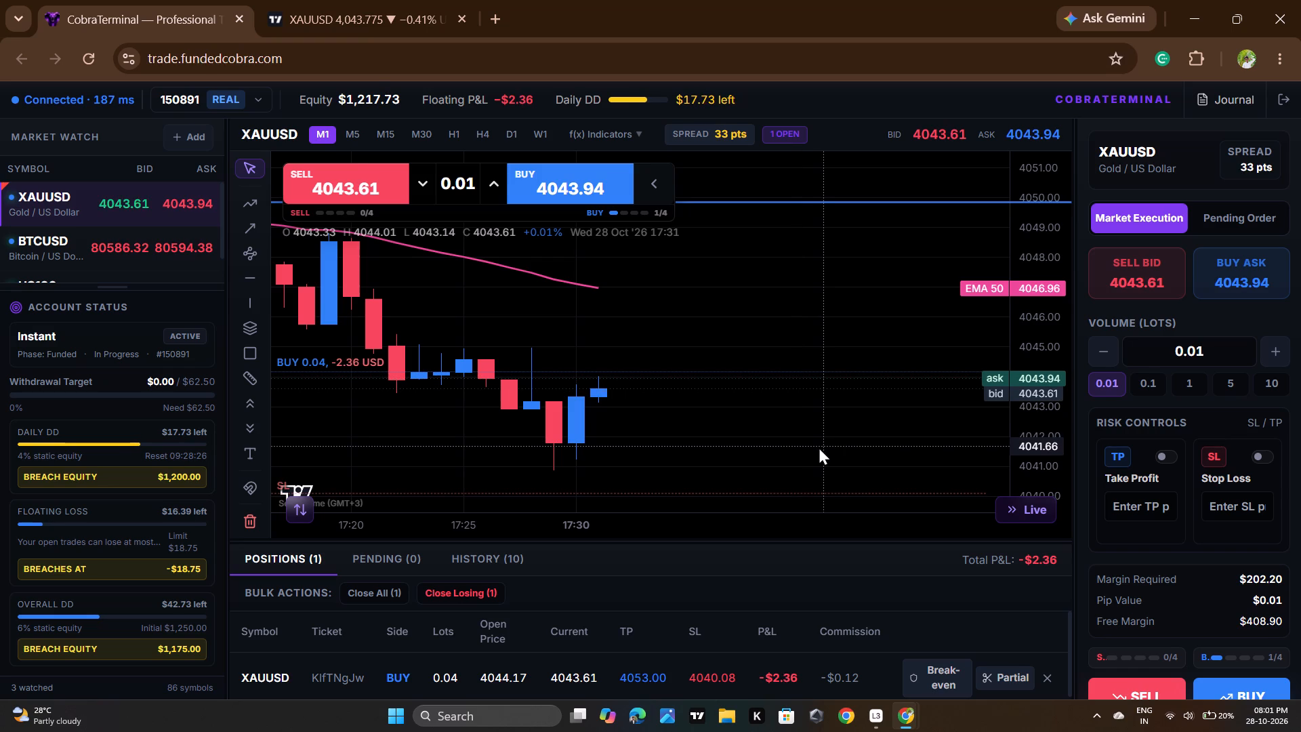
scroll(819, 447, "up", 1)
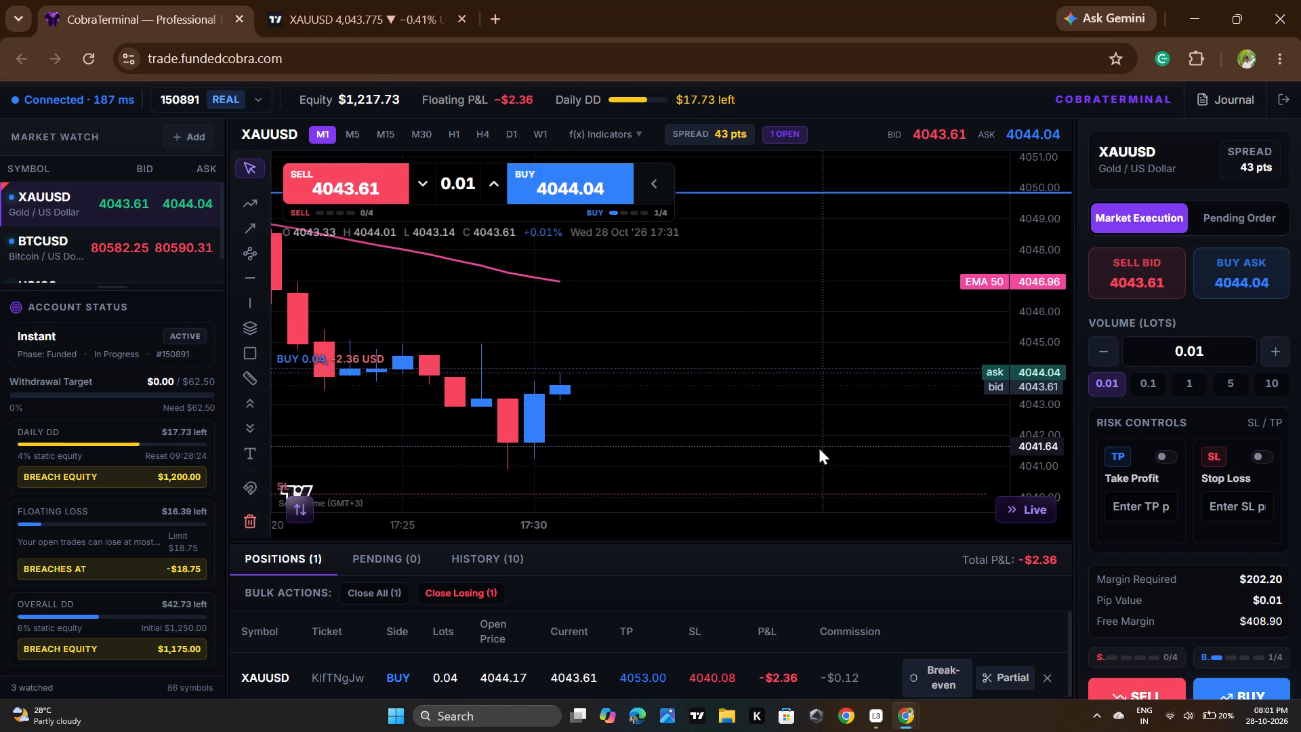
scroll(819, 448, "down", 3)
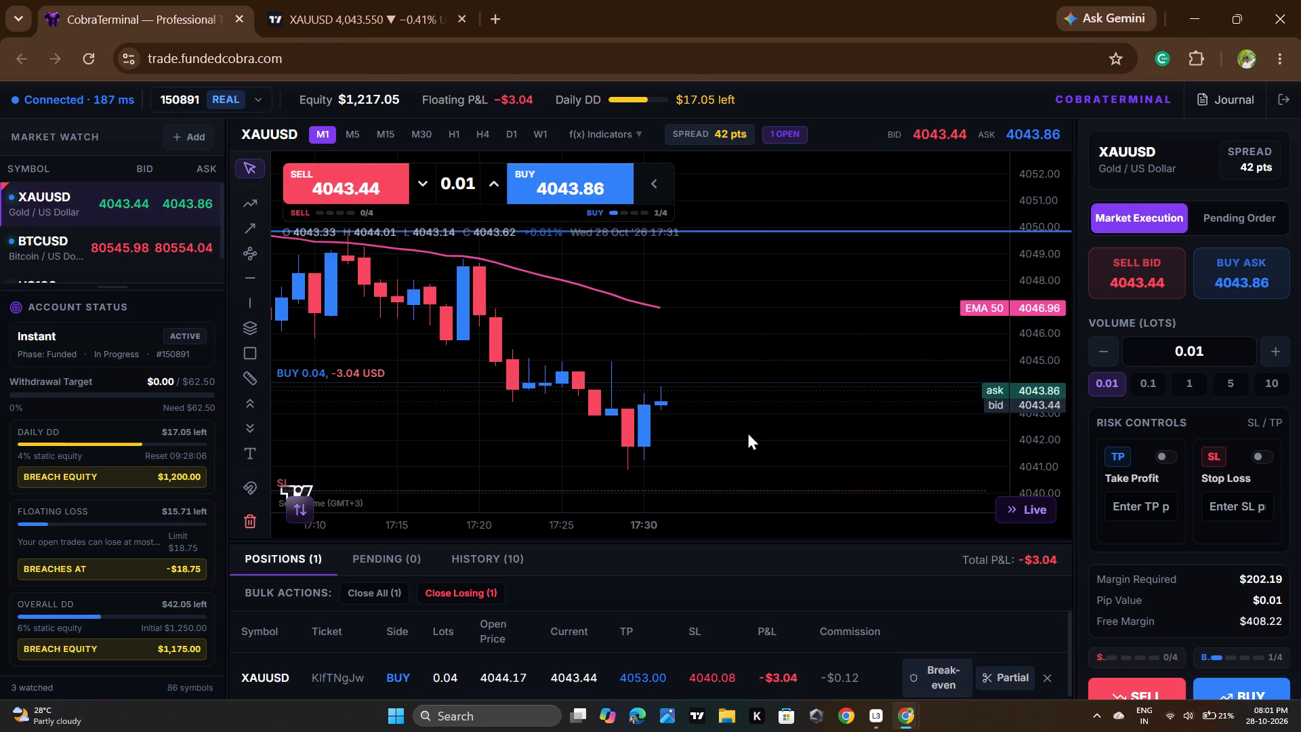
Switch to TradingView, dismiss the advertisement and examine XAUUSD's price around the horizontal ray and green zone.
left_click(371, 0)
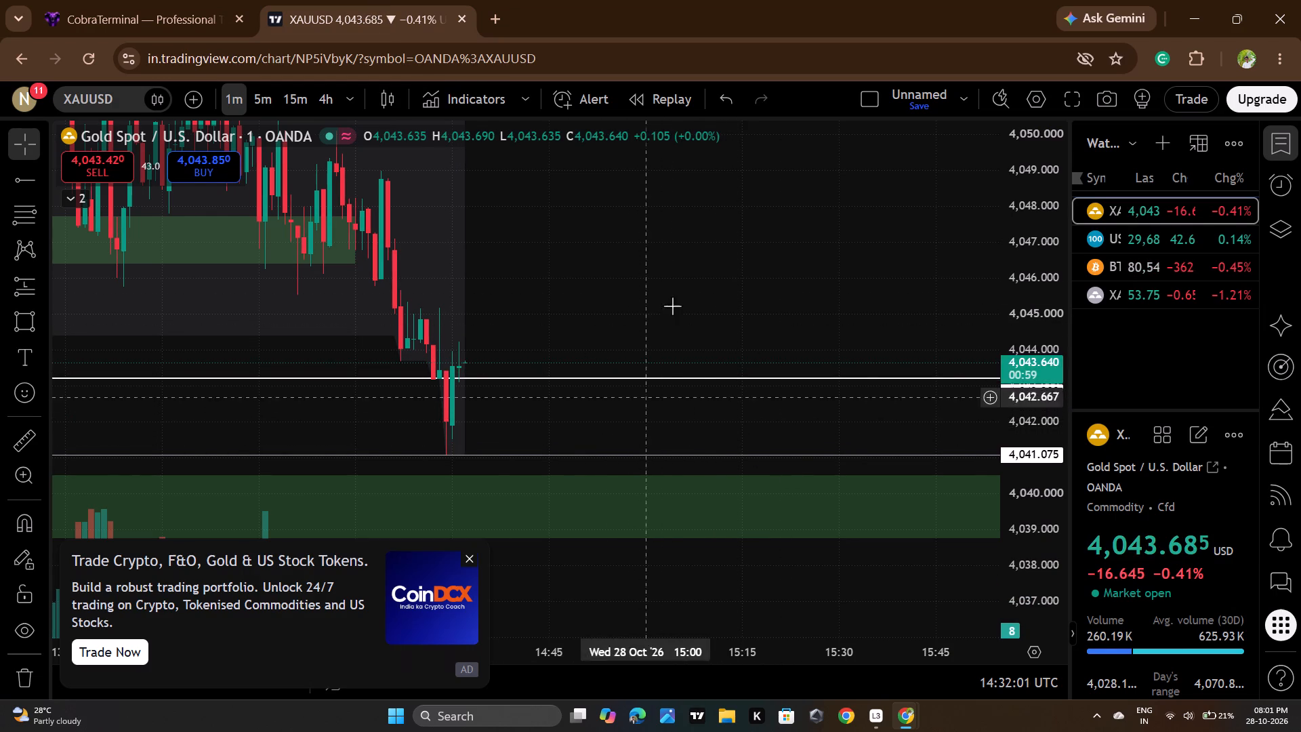
left_click(472, 557)
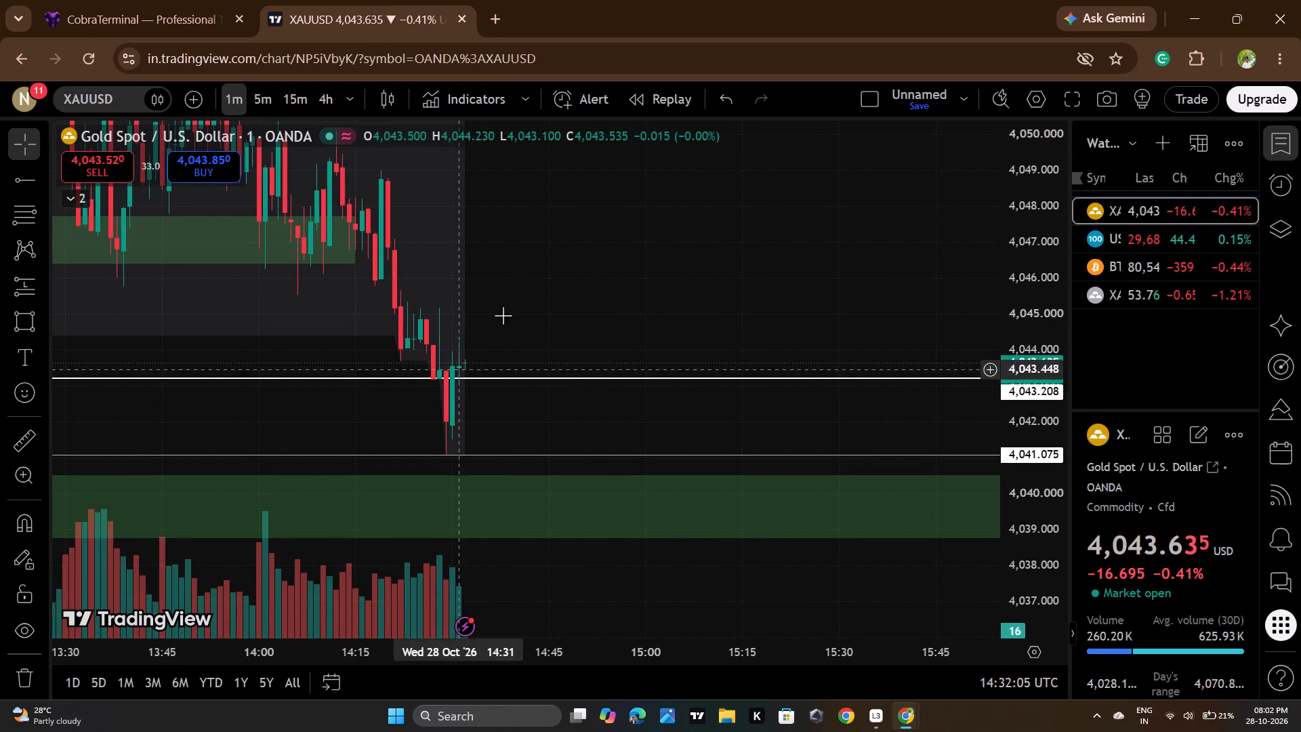
scroll(557, 342, "down", 3)
scroll(698, 335, "up", 2)
scroll(698, 335, "down", 3)
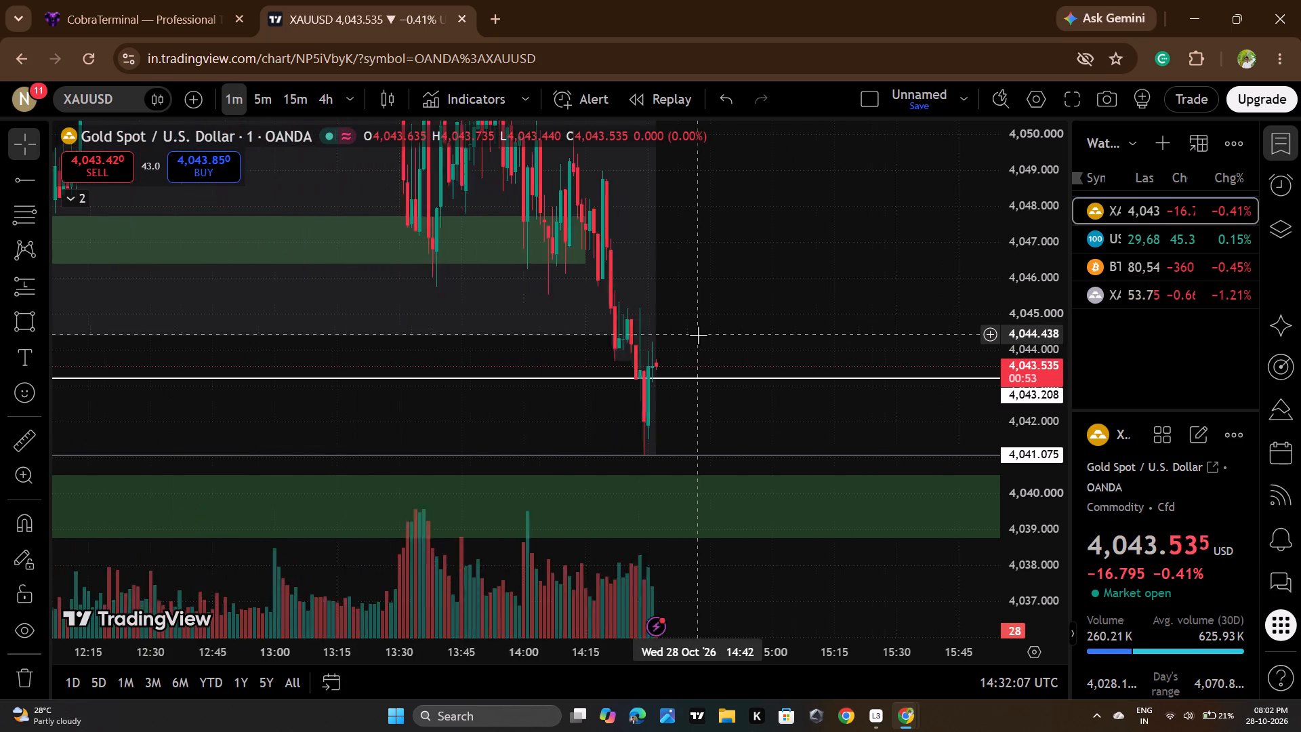
scroll(698, 335, "down", 1)
scroll(1041, 247, "down", 8)
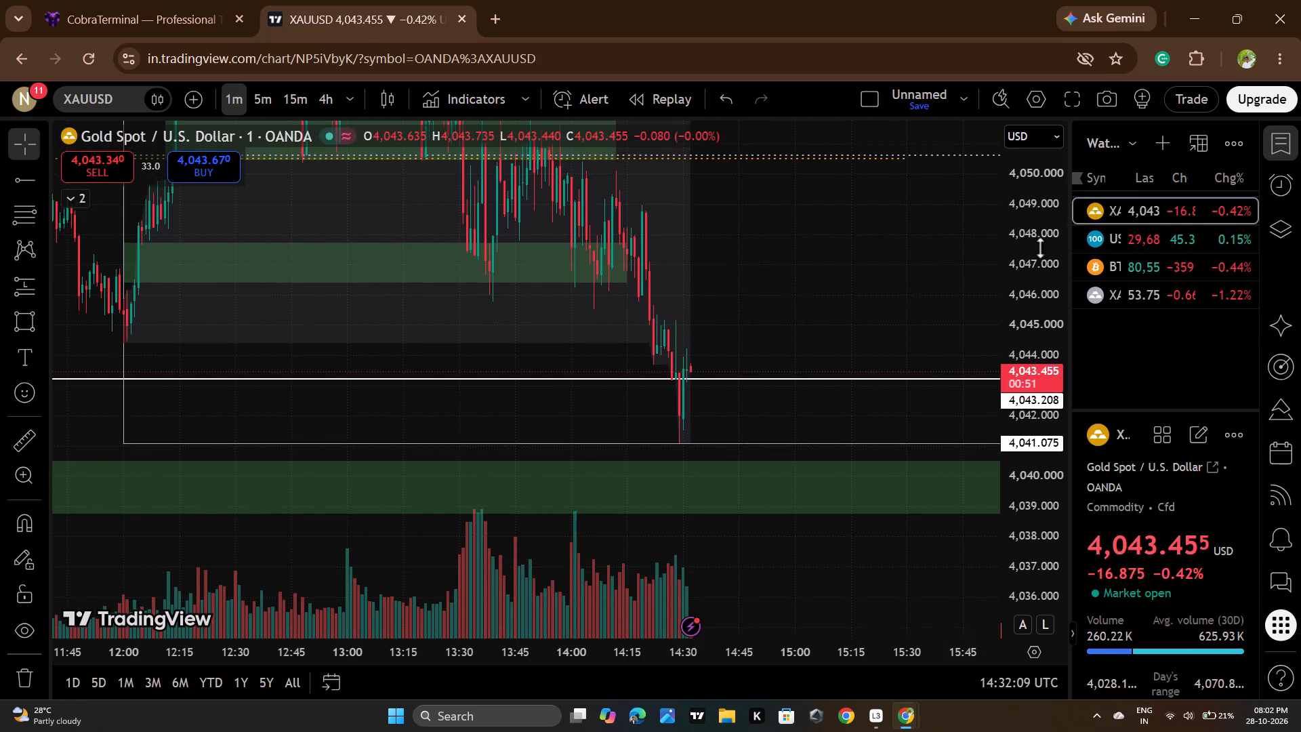
scroll(1041, 247, "down", 13)
scroll(1041, 248, "up", 18)
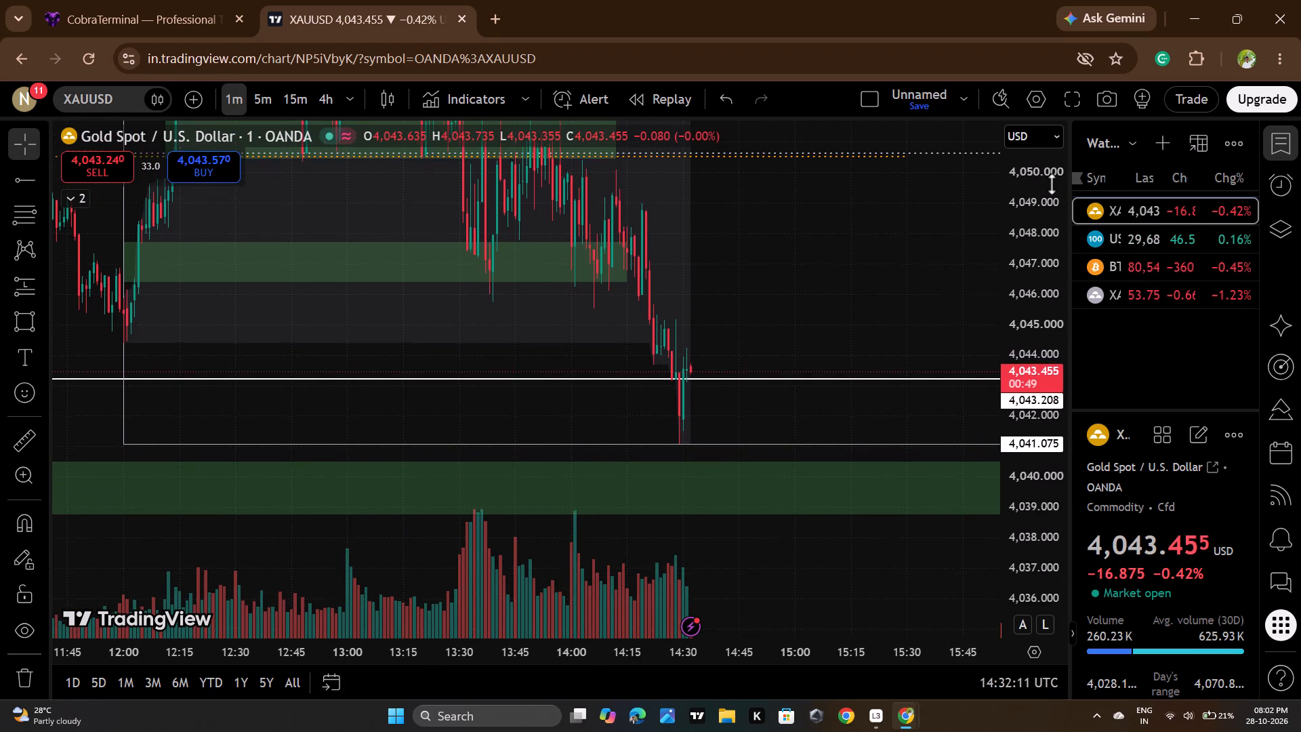
scroll(875, 280, "up", 4)
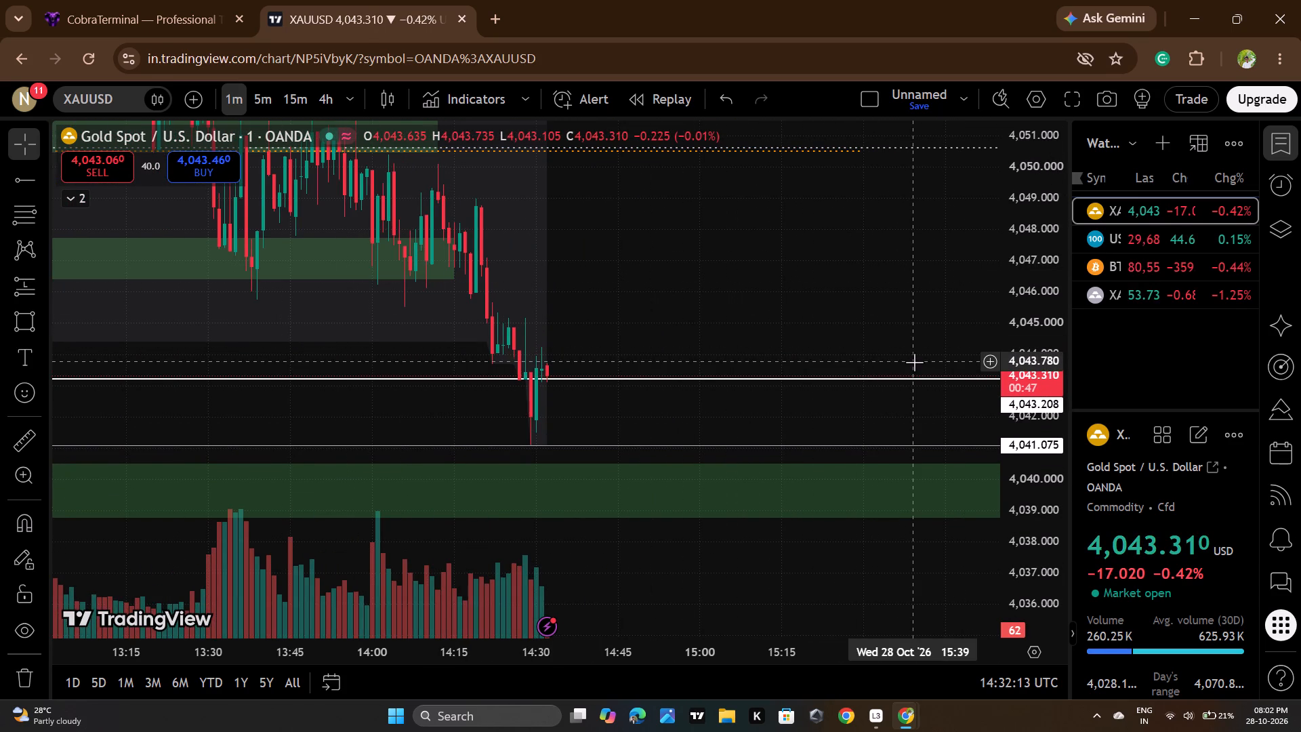
Show the US100 chart and inspect price around its green zones and the marked long position.
left_click(1170, 239)
scroll(869, 469, "down", 2)
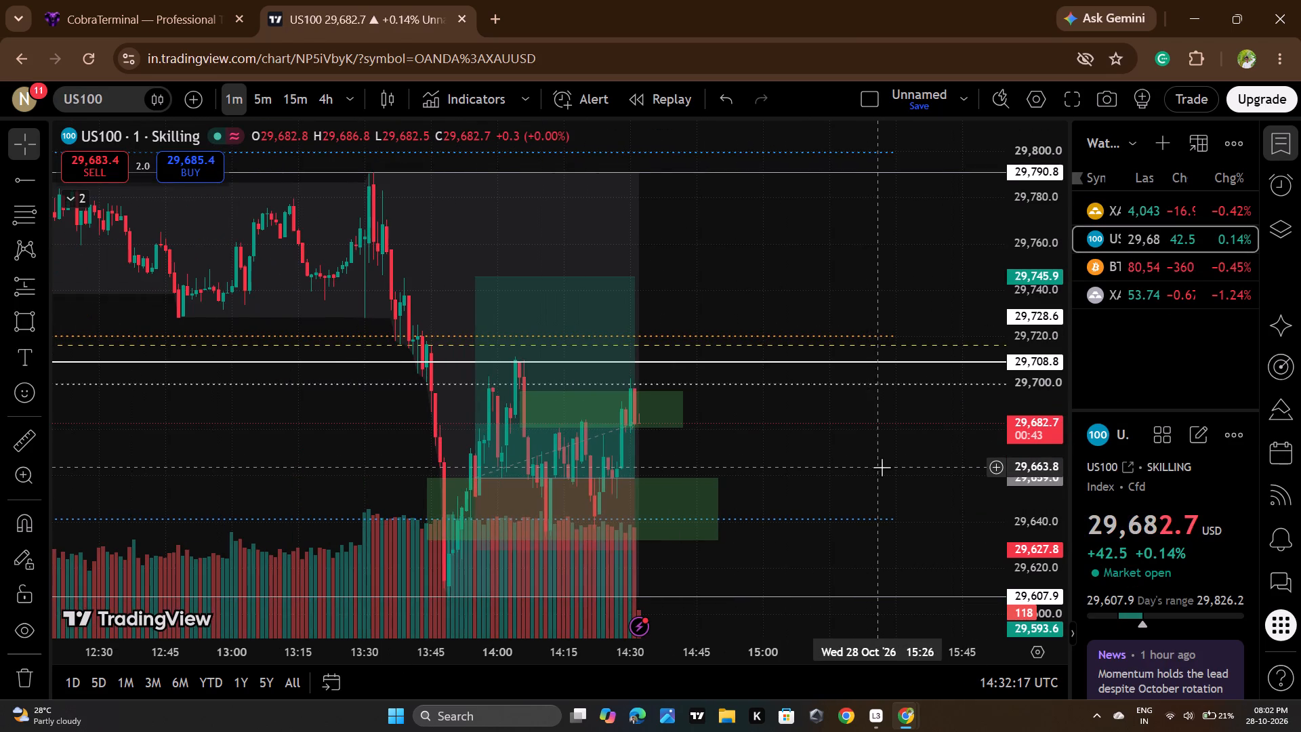
left_click_drag(882, 467, 892, 386)
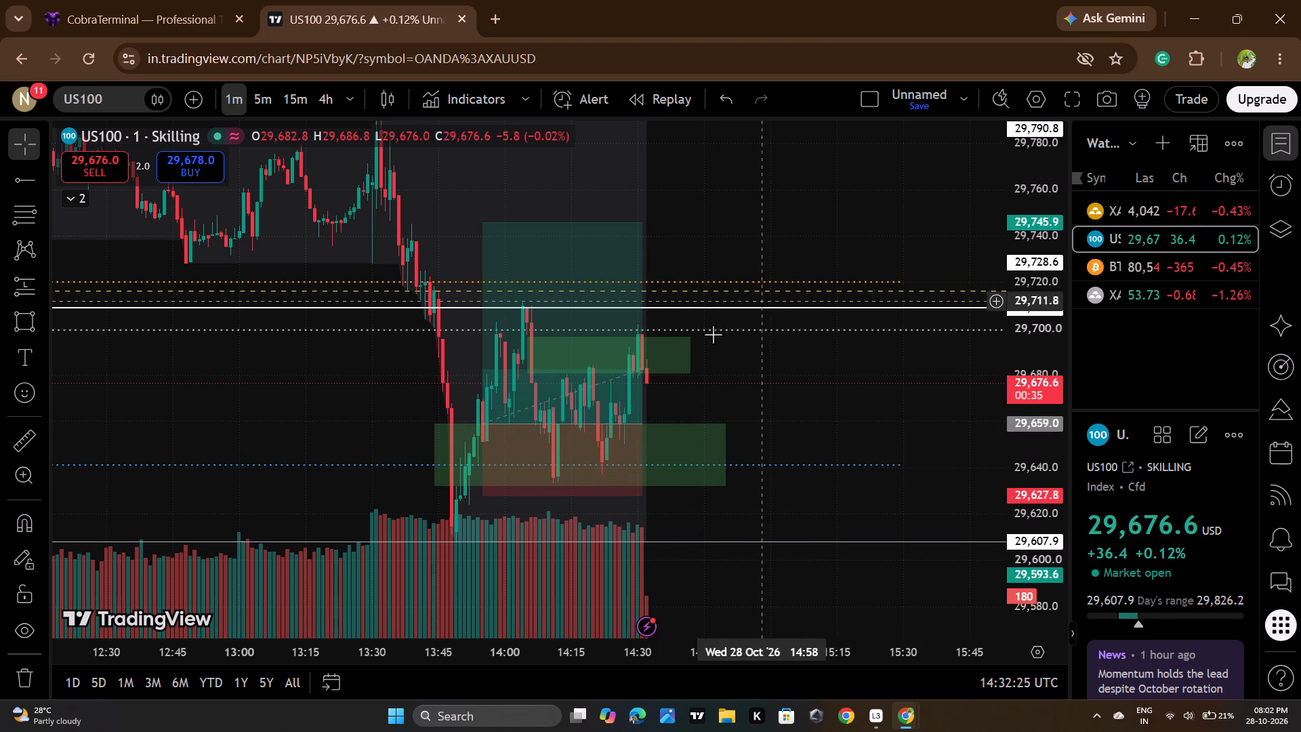
Bring back the XAUUSD chart, check price near the lower green zone, and return to the CobraTerminal position.
left_click(1187, 215)
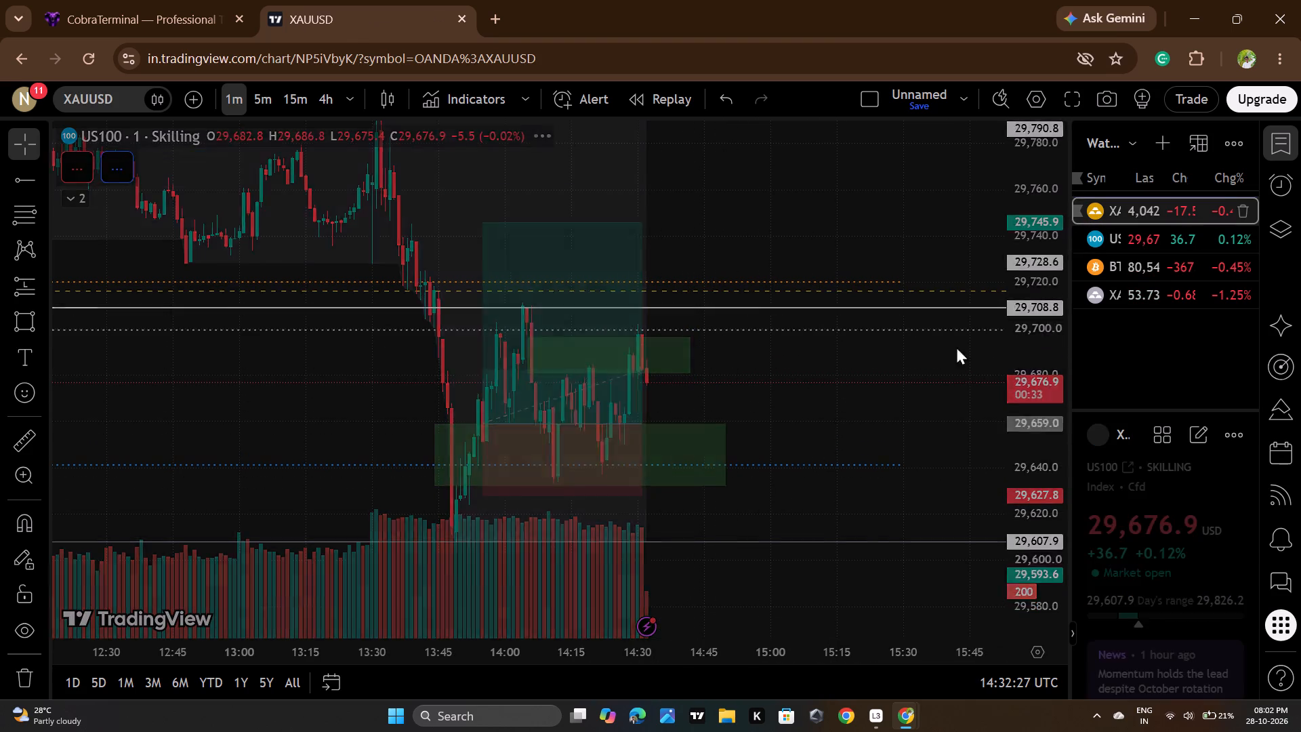
scroll(1029, 435, "up", 20)
scroll(1029, 435, "up", 5)
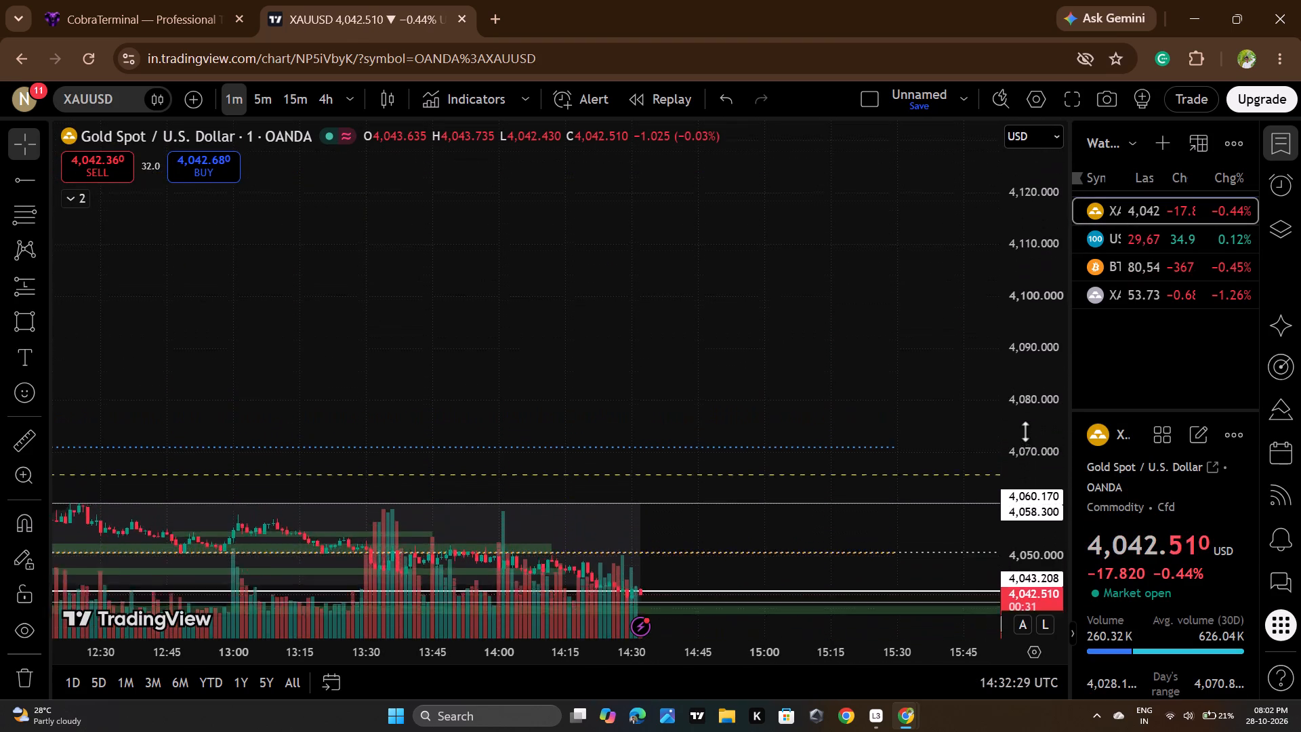
scroll(1026, 431, "up", 20)
scroll(1026, 431, "up", 5)
left_click_drag(793, 531, 795, 141)
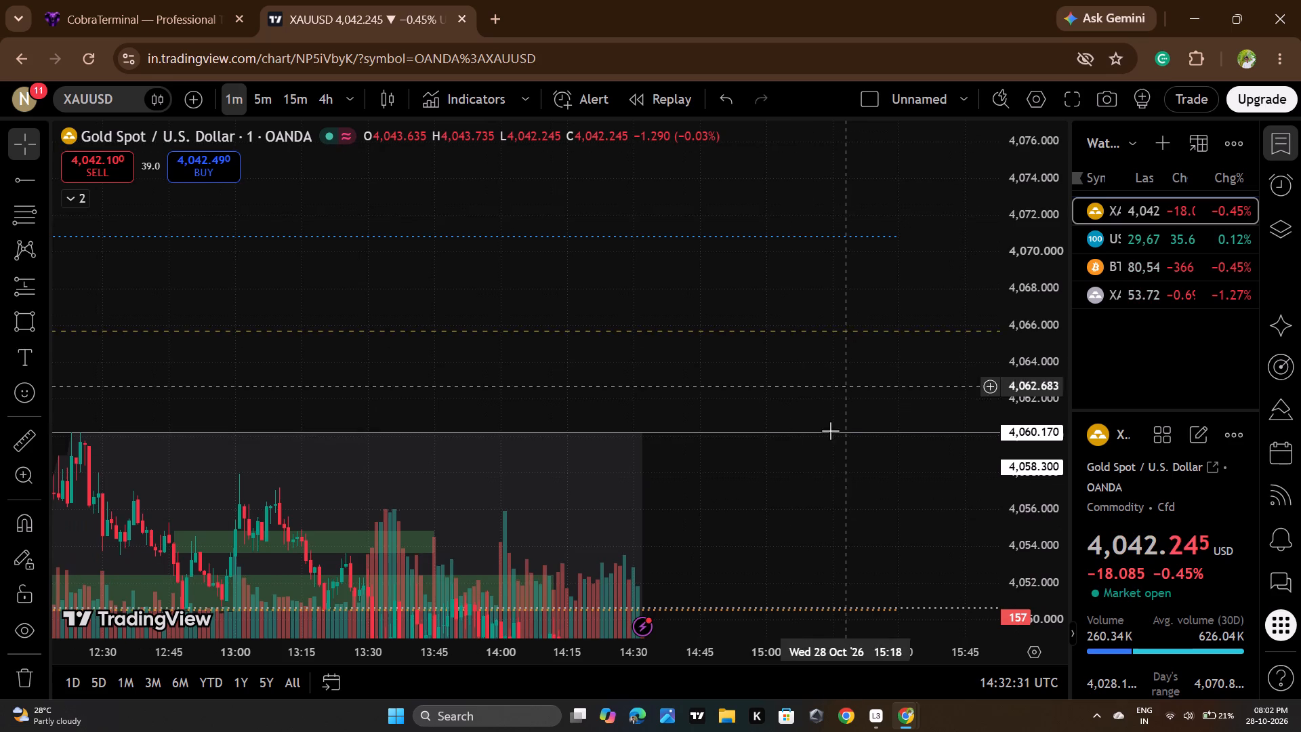
left_click_drag(822, 519, 819, 208)
scroll(1035, 427, "up", 8)
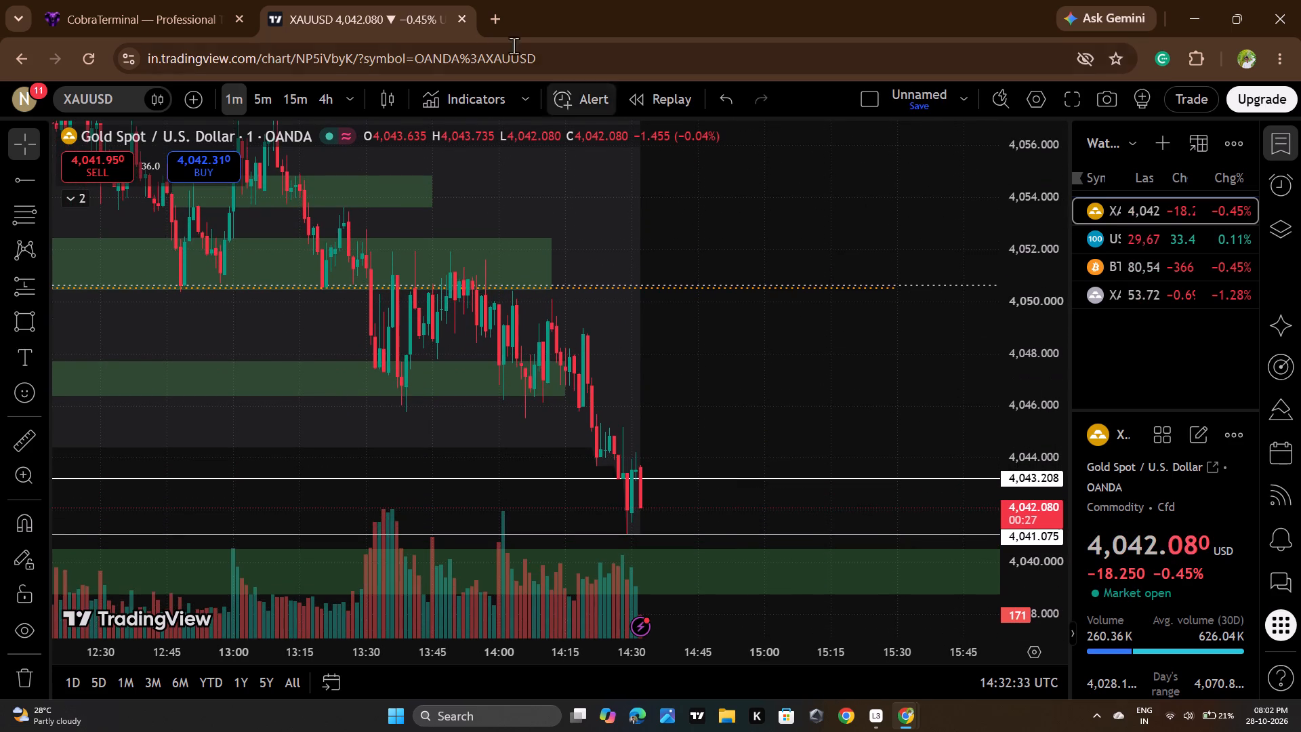
left_click(171, 0)
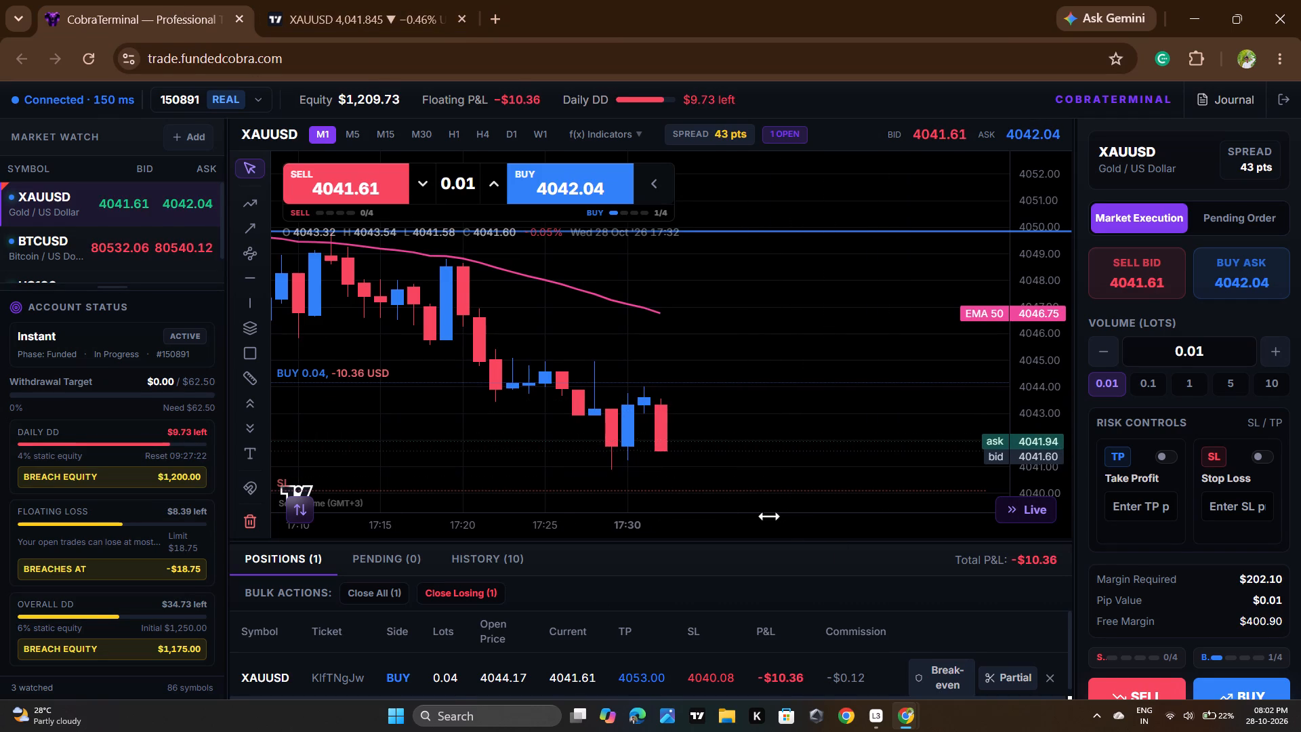
Compare gold's current drop on TradingView with the earlier session lows and lower green zone, then return to CobraTerminal.
left_click(393, 0)
left_click_drag(770, 415, 770, 371)
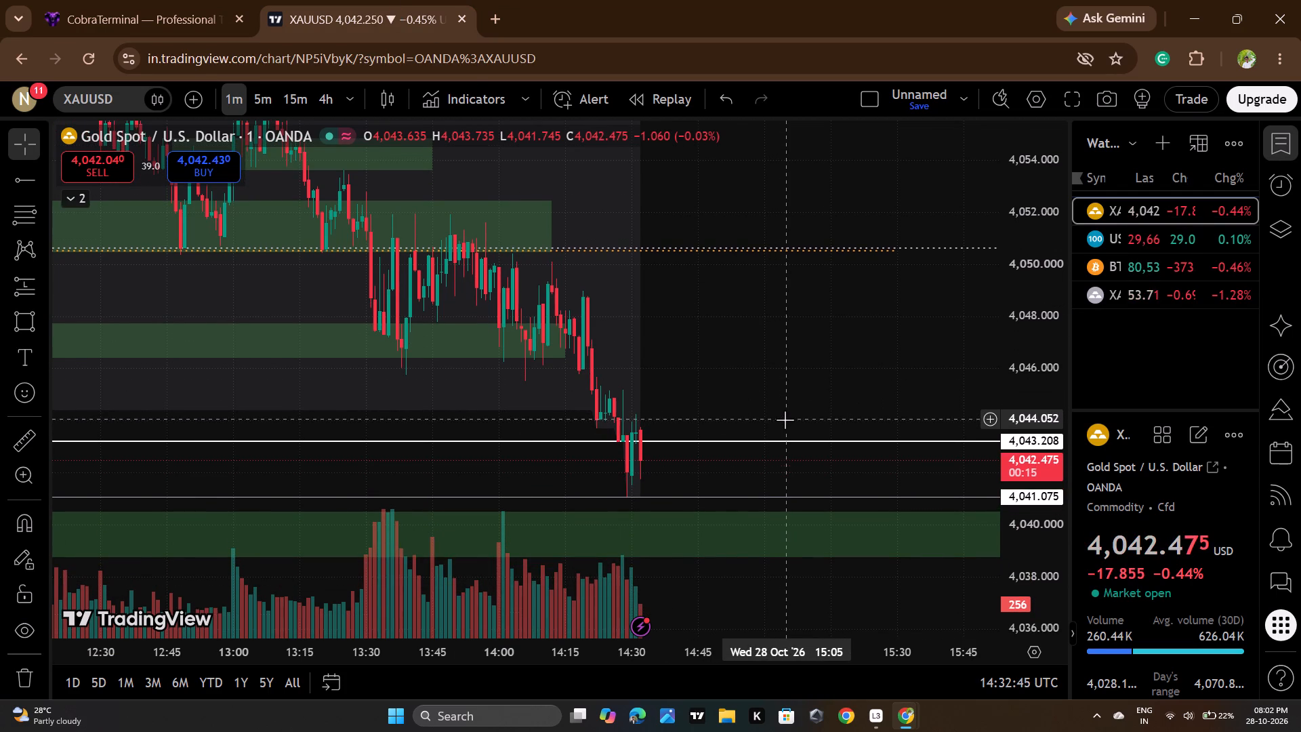
scroll(736, 413, "down", 11)
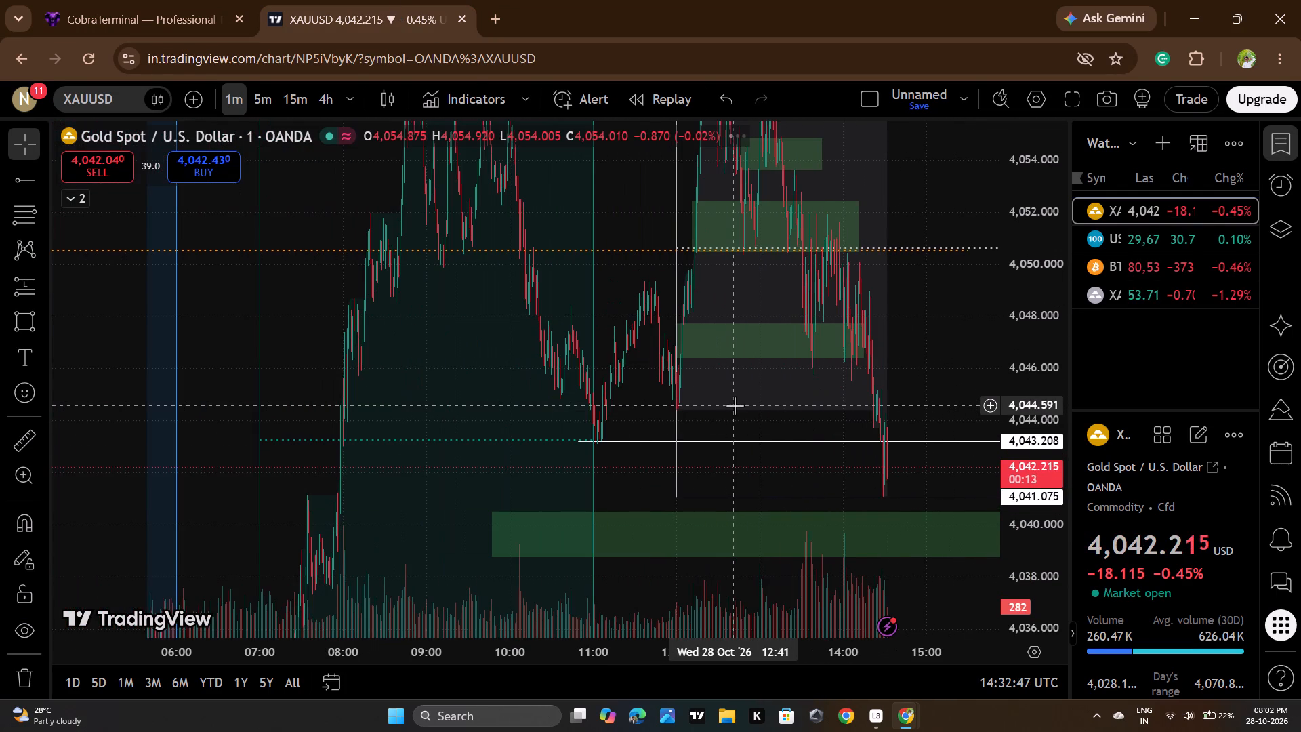
left_click_drag(557, 490, 559, 453)
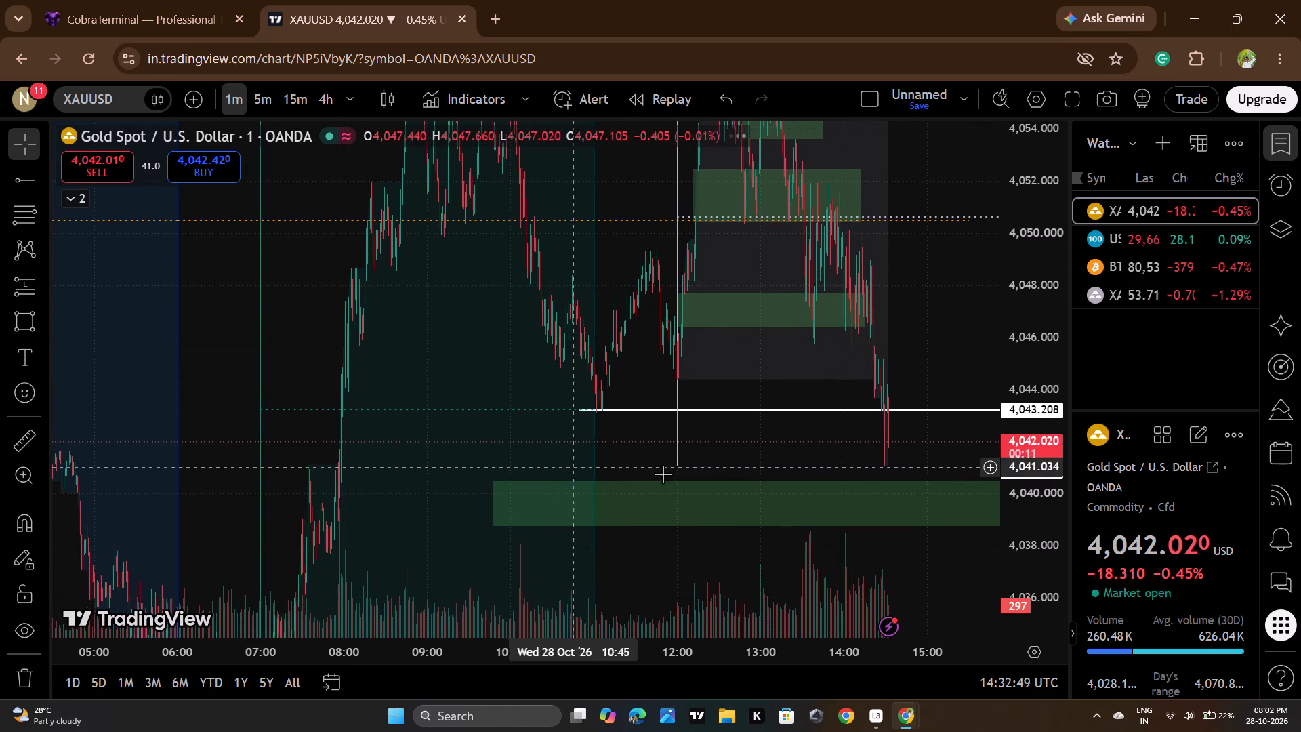
scroll(791, 476, "up", 9)
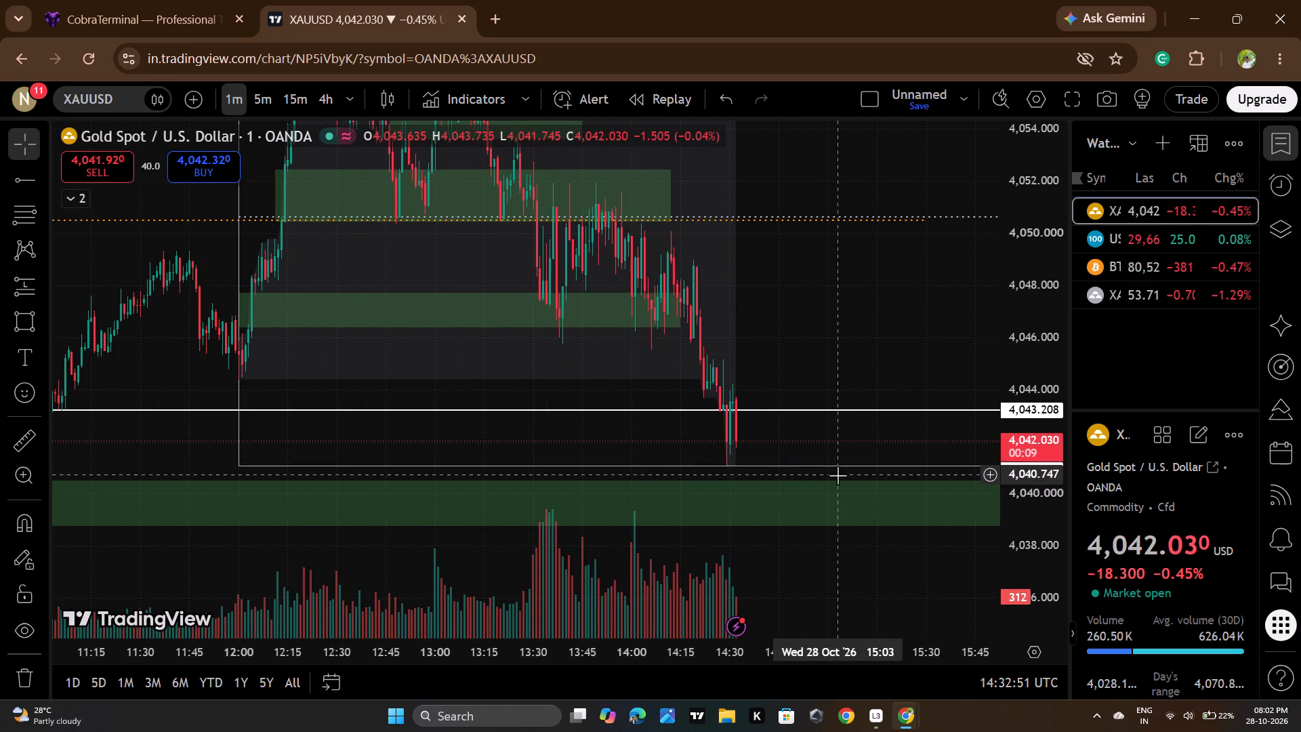
scroll(814, 472, "down", 4)
scroll(741, 471, "down", 4)
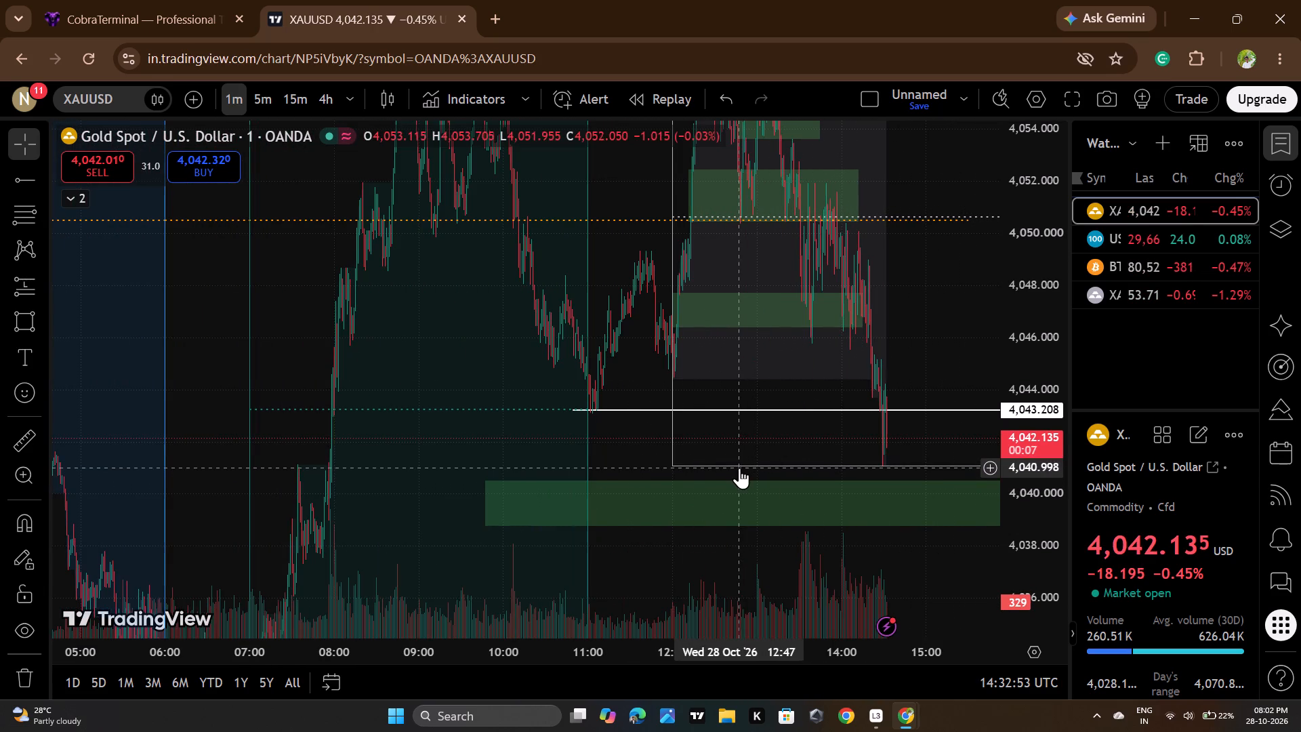
scroll(676, 442, "down", 3)
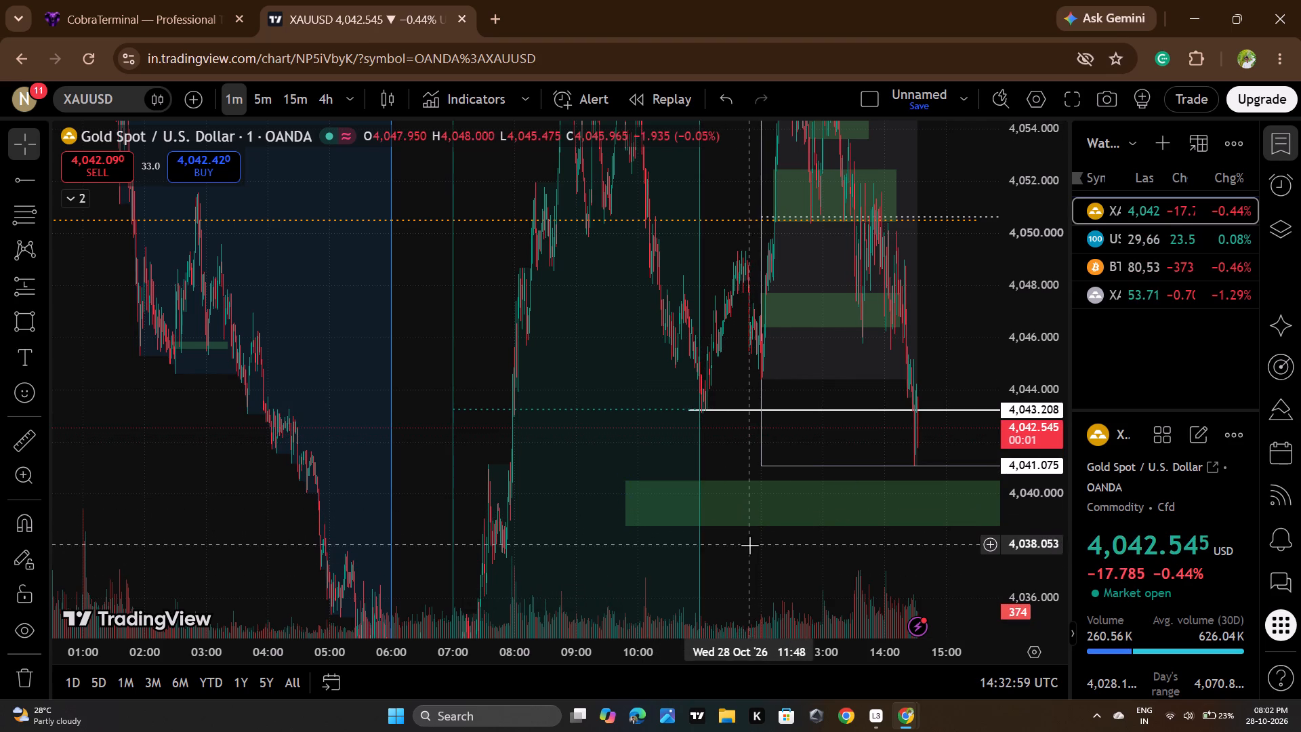
scroll(884, 490, "up", 11)
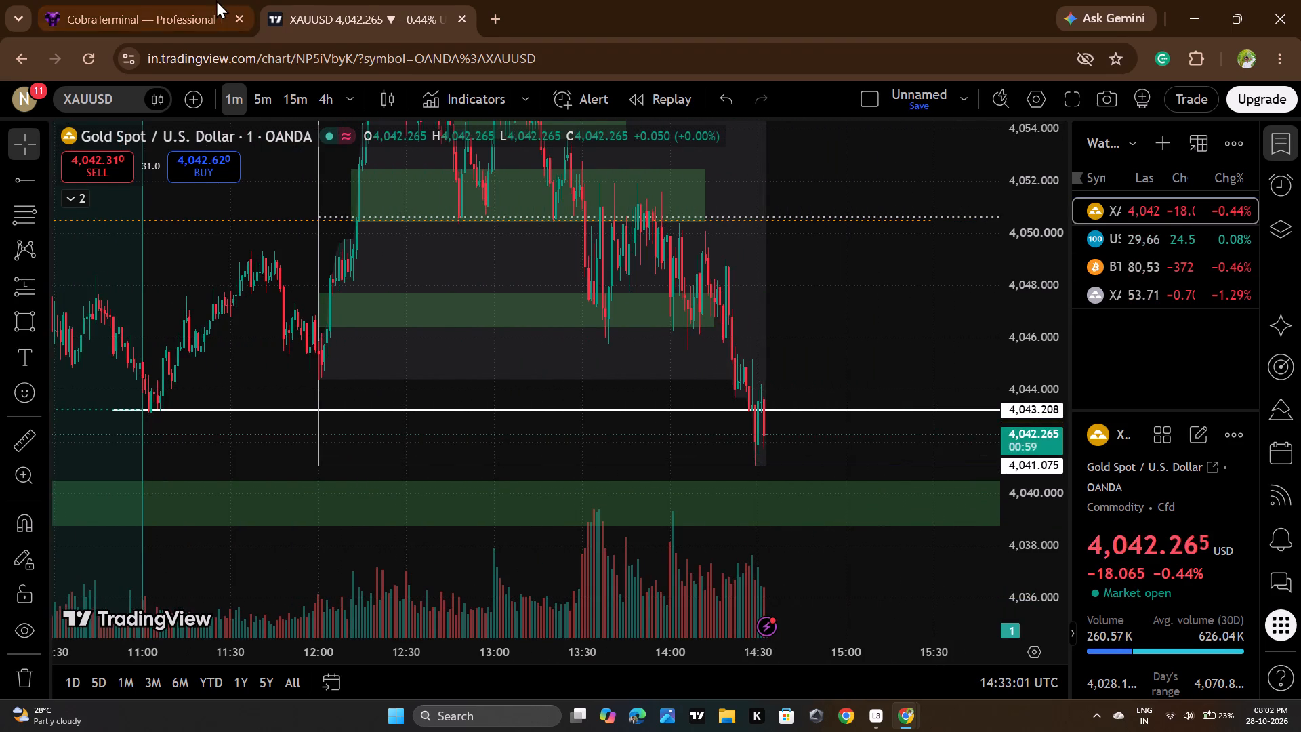
left_click(216, 0)
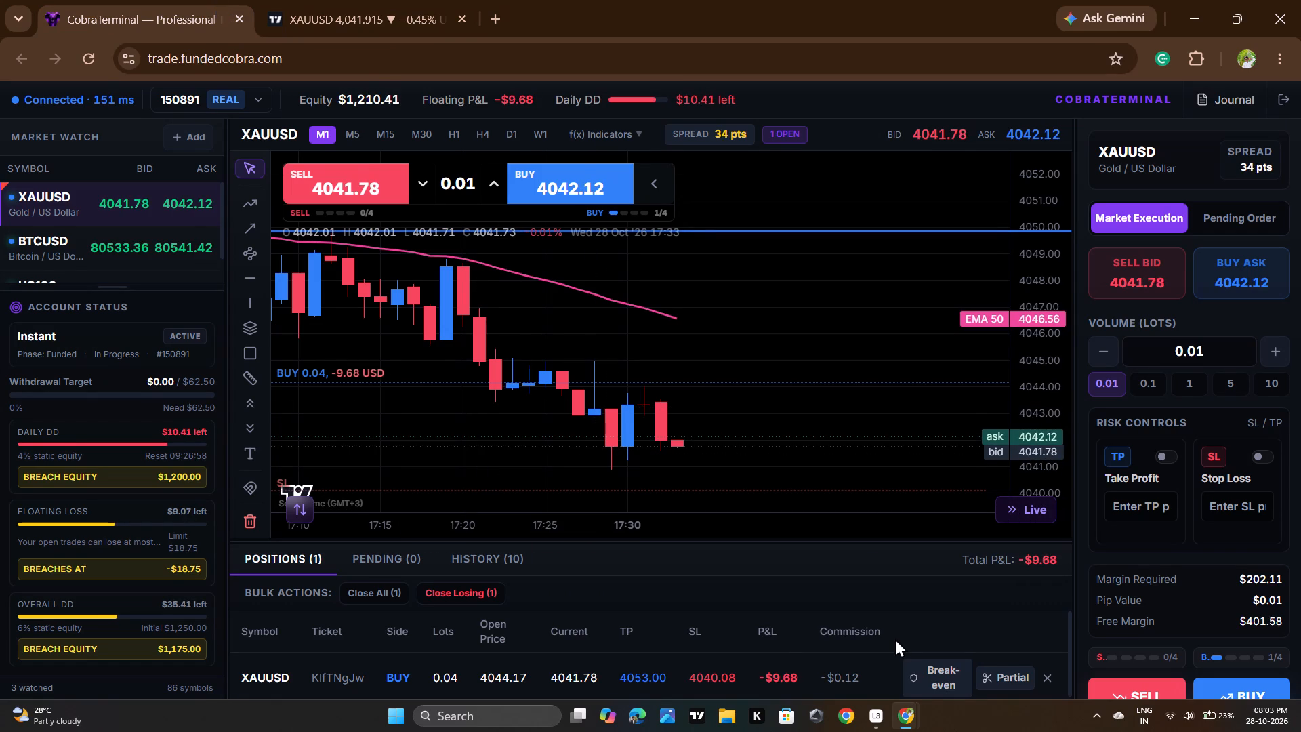
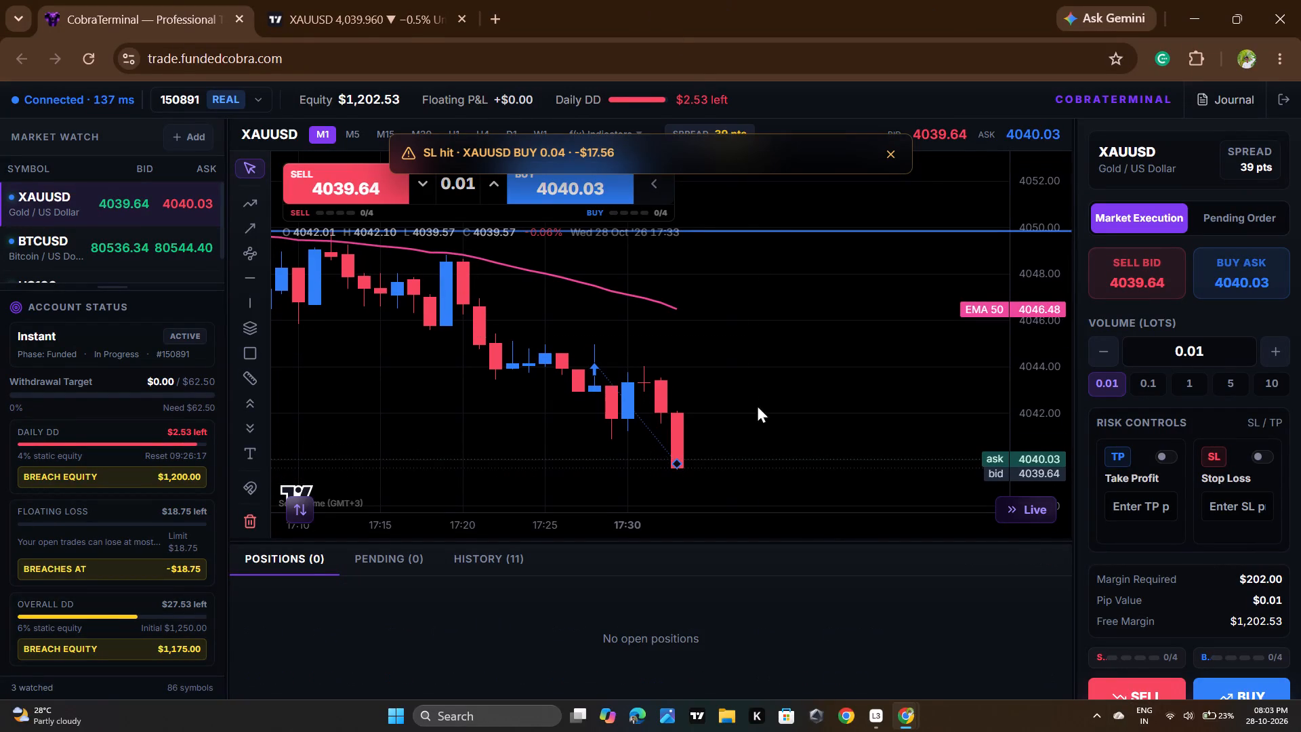
Dismiss the stop-loss notification and sell 0.01 lot of XAUUSD at market.
left_click(896, 152)
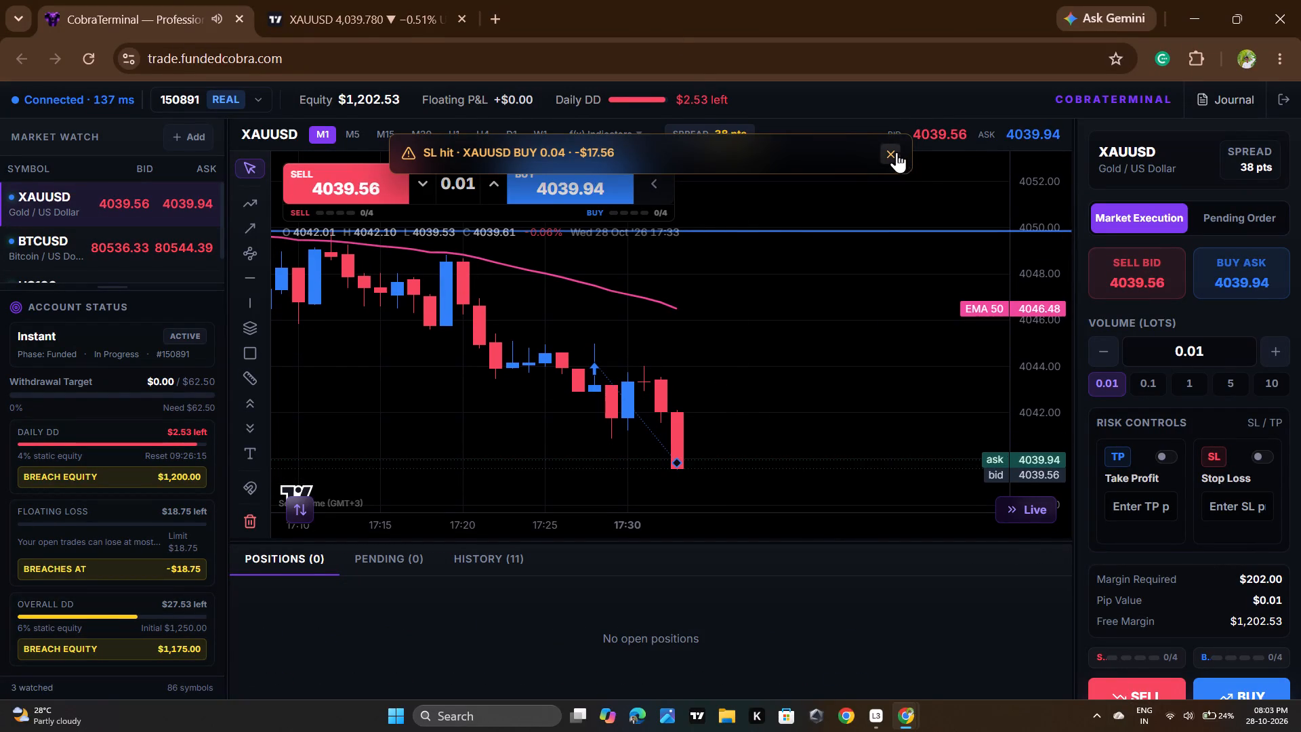
scroll(792, 278, "down", 4)
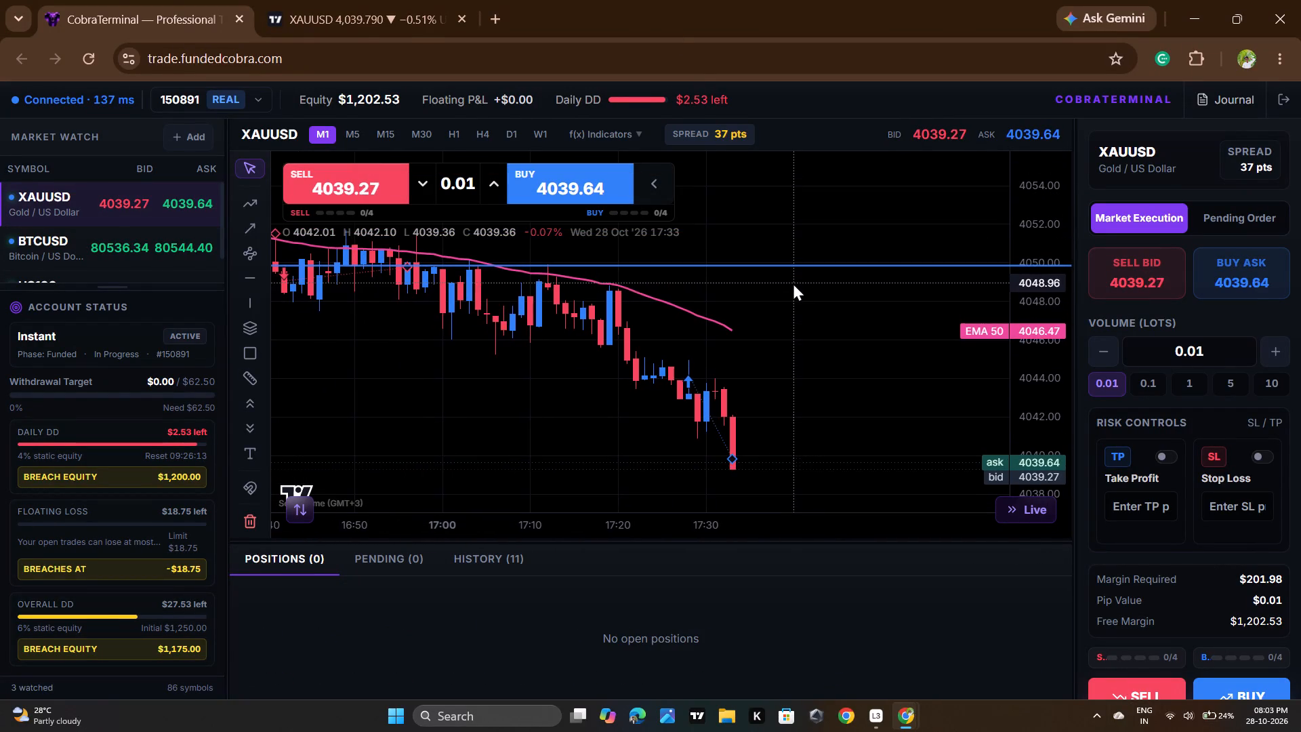
left_click(346, 180)
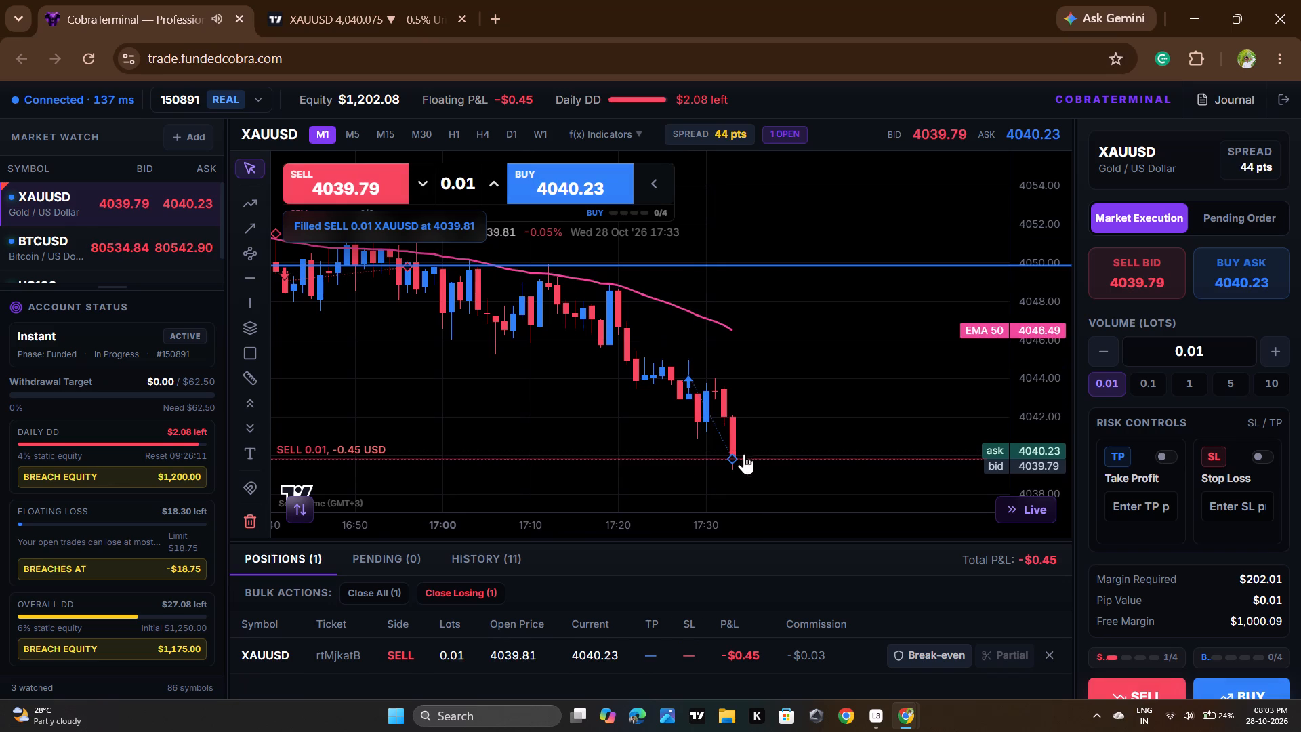
Add a stop loss at 4041.78 to the open XAUUSD sell position and apply it.
left_click(783, 459)
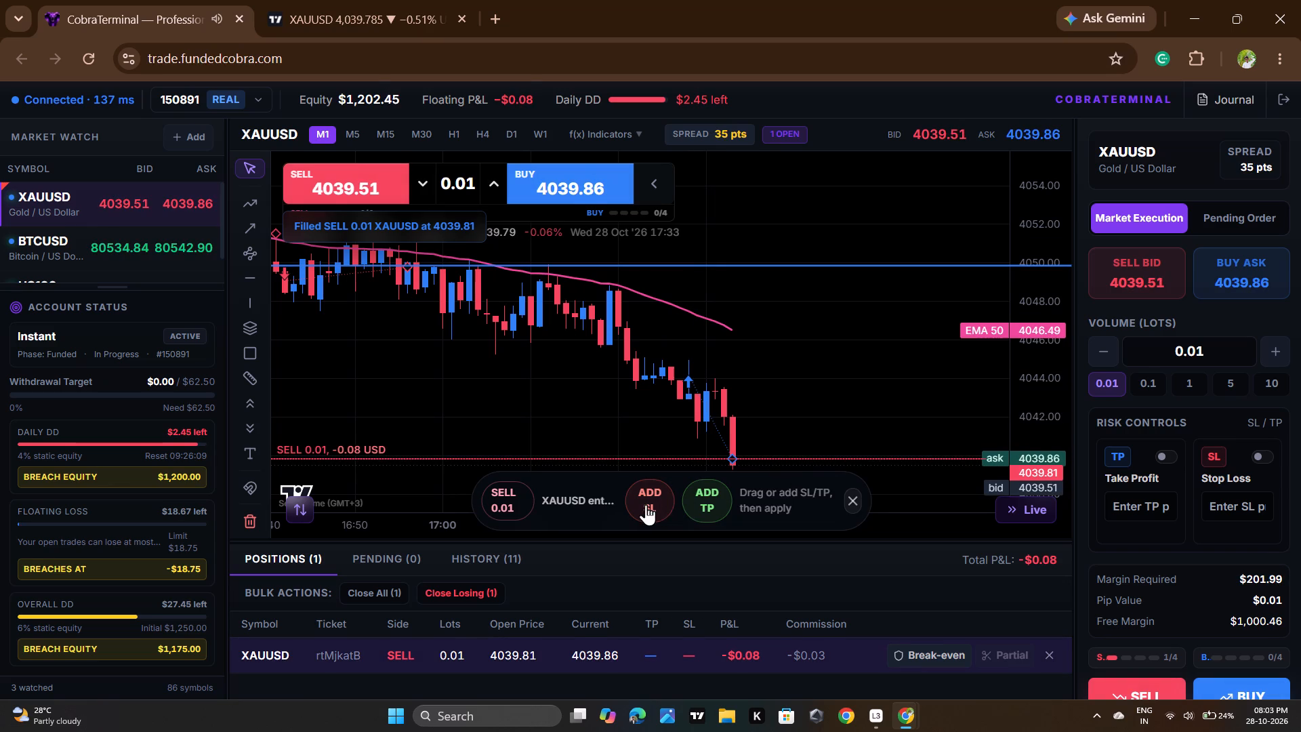
left_click(646, 504)
left_click_drag(739, 375, 739, 375)
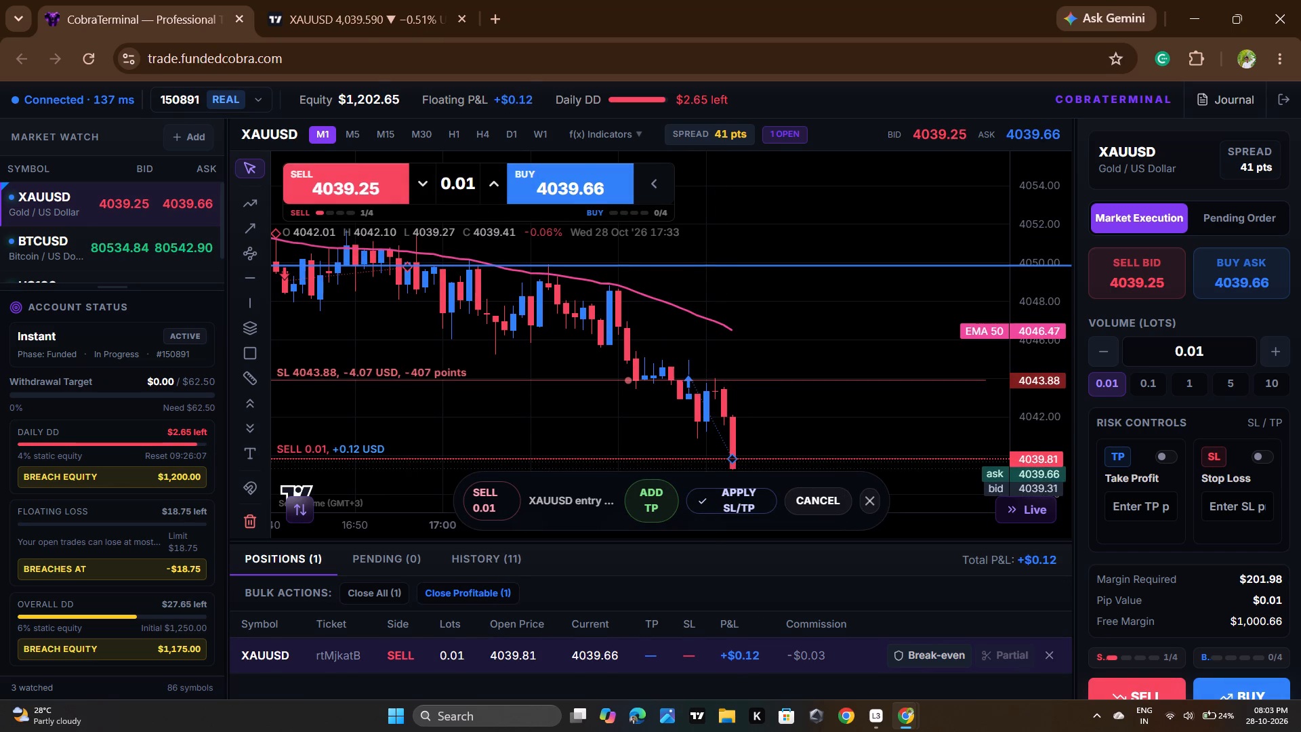
left_click_drag(739, 375, 741, 414)
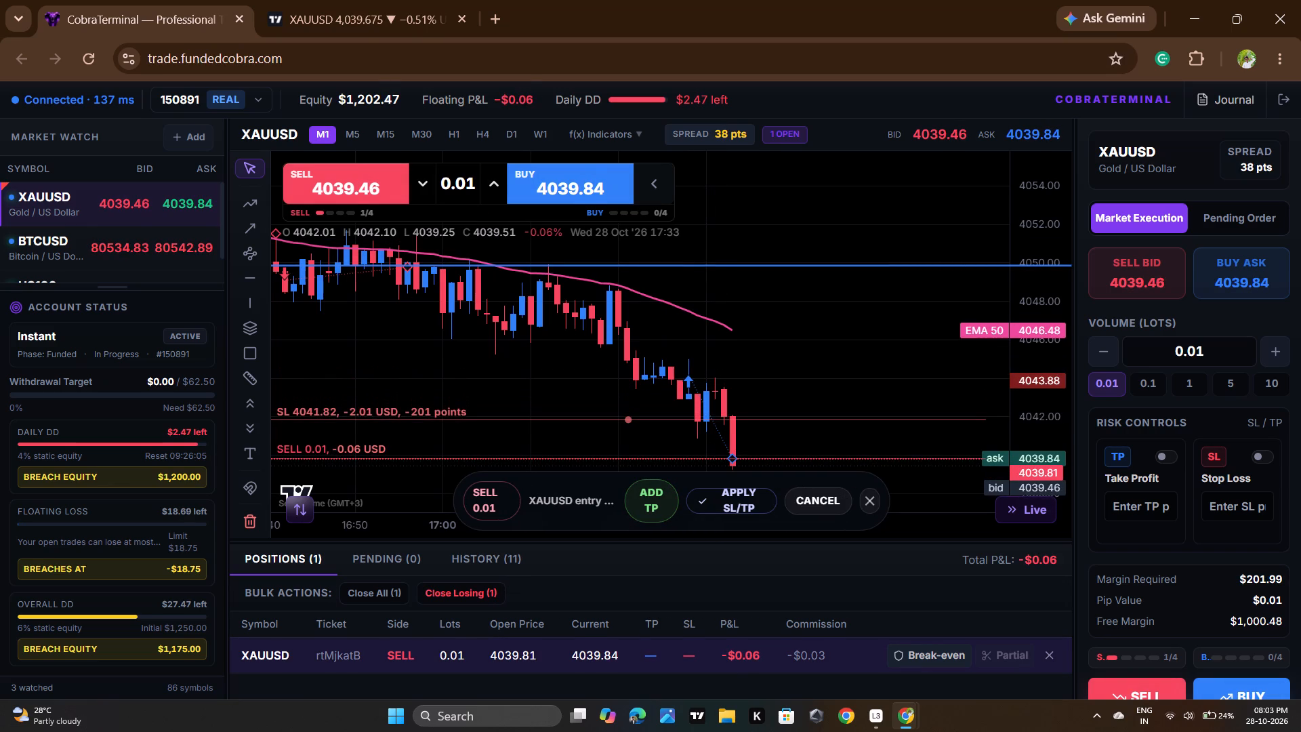
left_click_drag(741, 414, 741, 415)
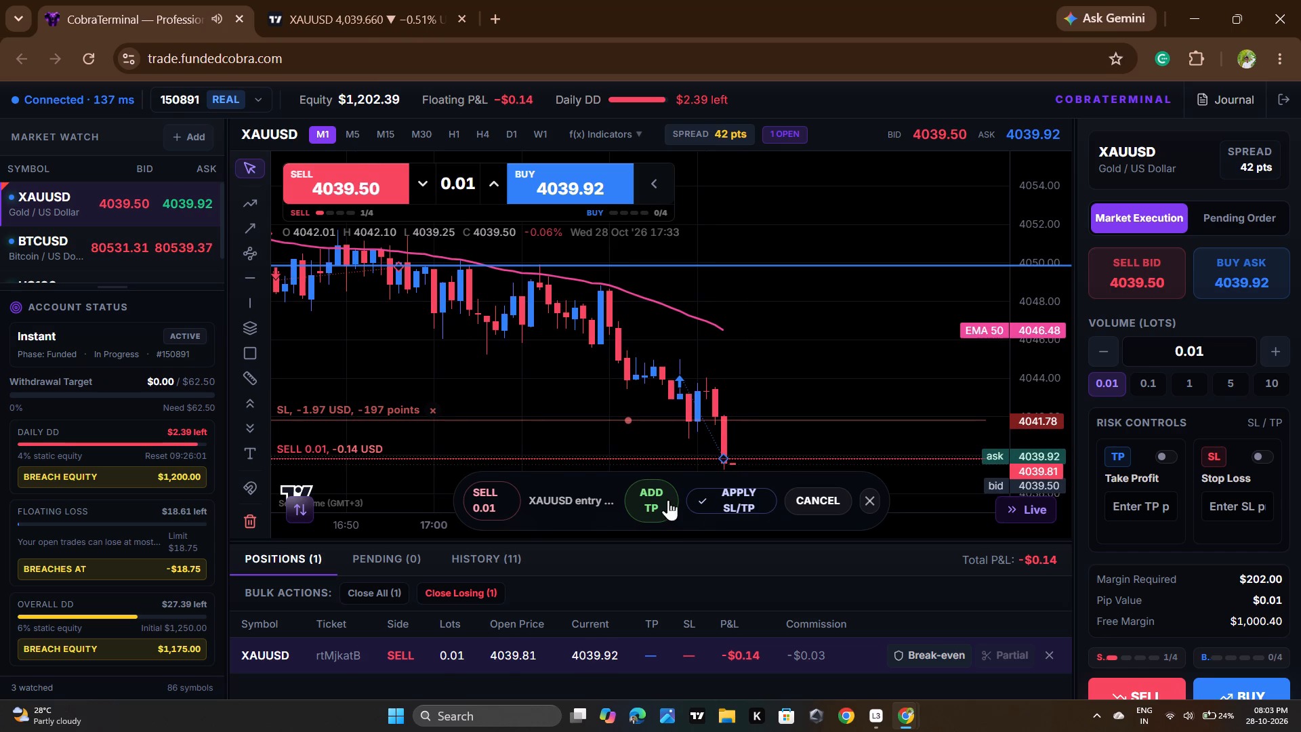
left_click(741, 505)
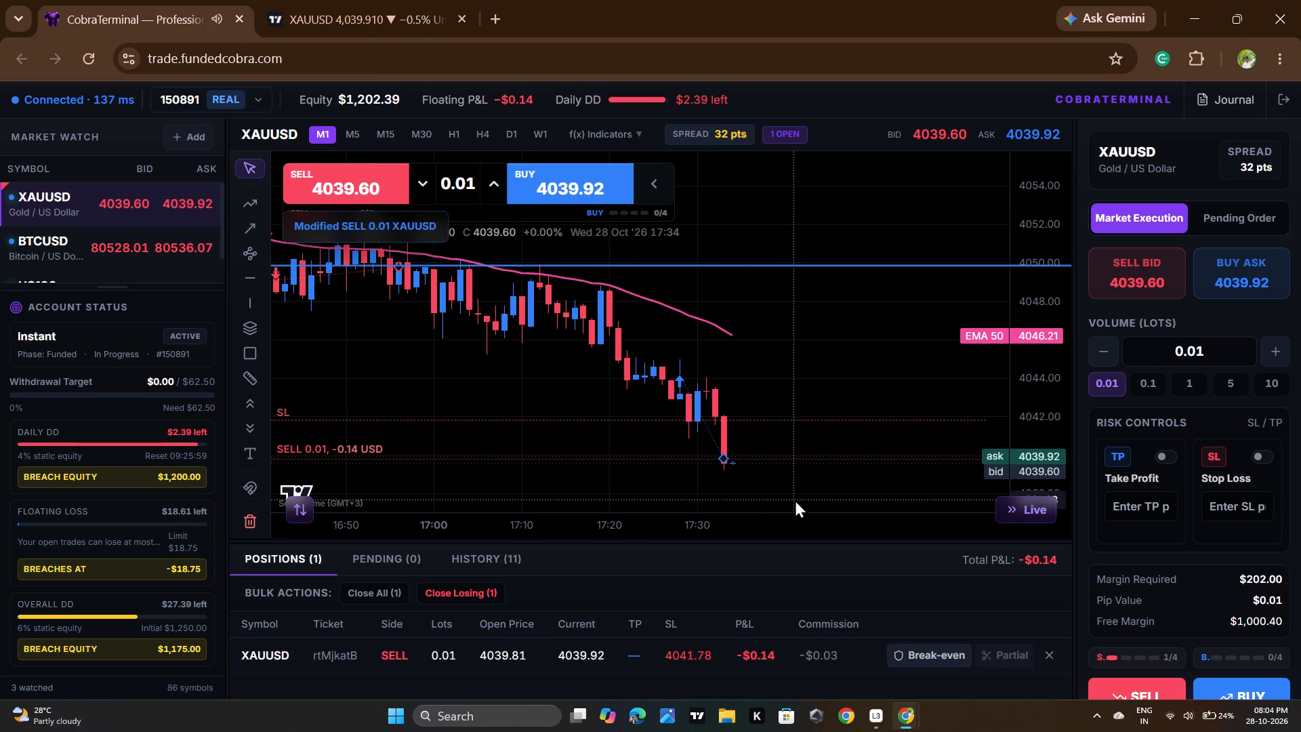
Set the XAUUSD order volume to 0.03 lots.
scroll(795, 500, "up", 1)
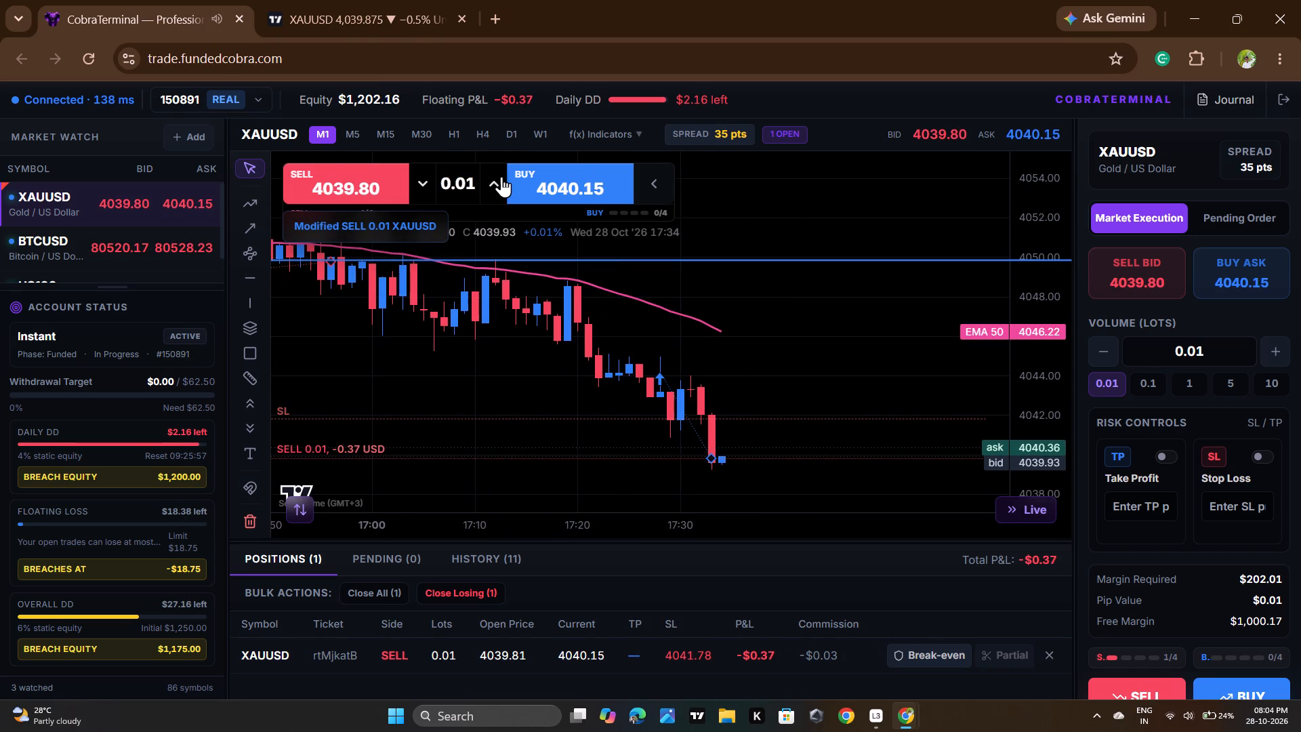
triple_click(494, 176)
triple_click(494, 176)
triple_click(494, 176)
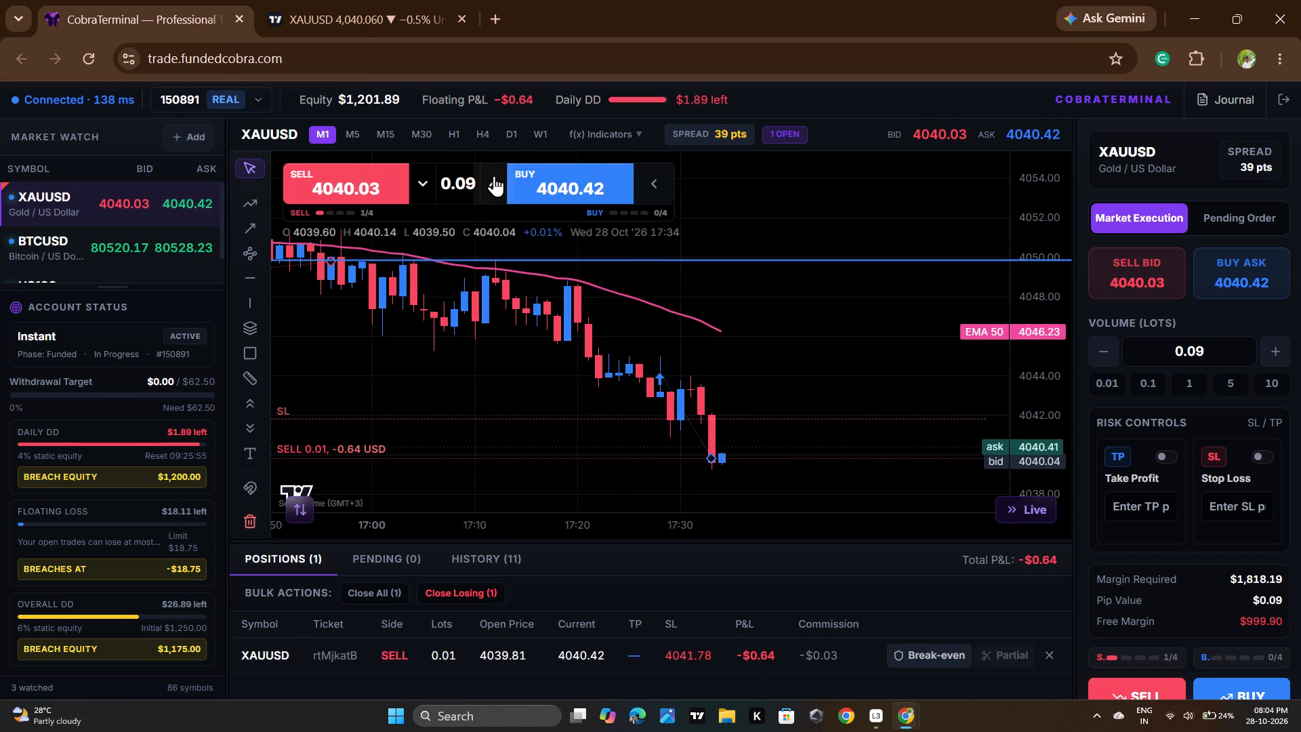
double_click(494, 176)
left_click(406, 184)
triple_click(415, 180)
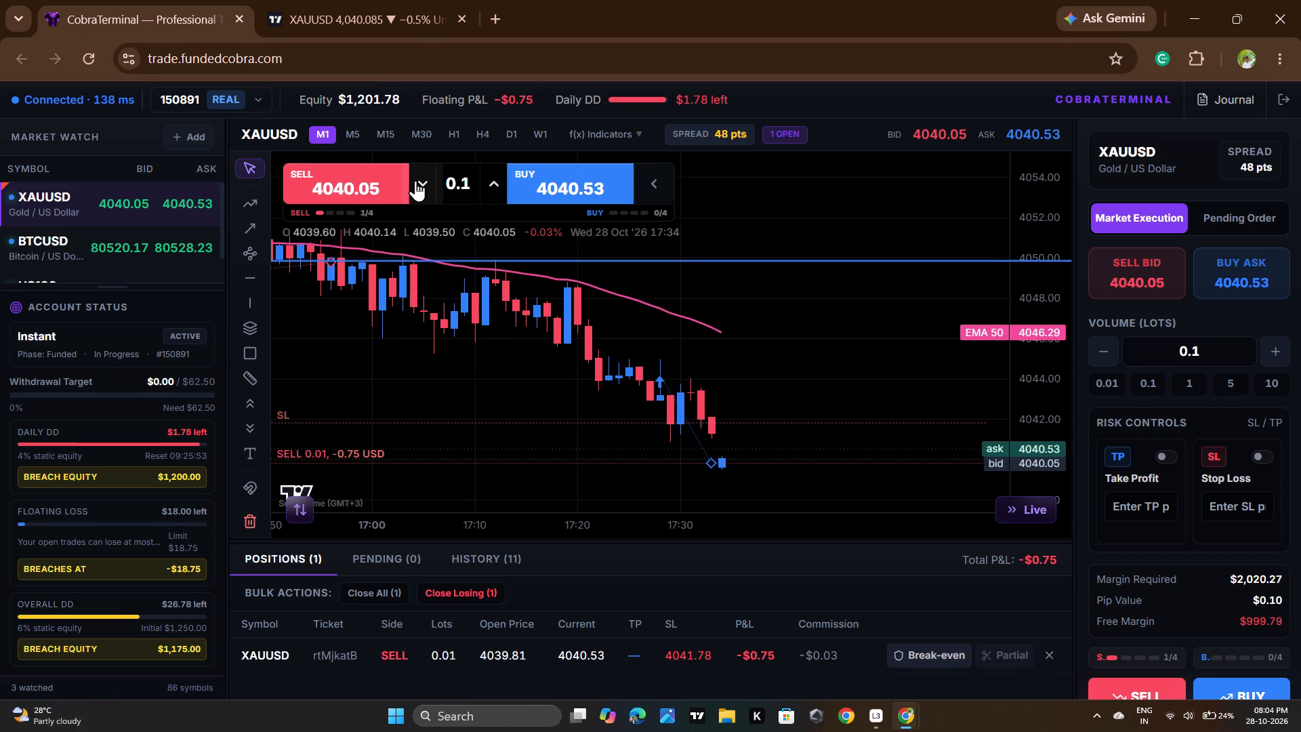
triple_click(415, 180)
double_click(415, 180)
left_click(415, 180)
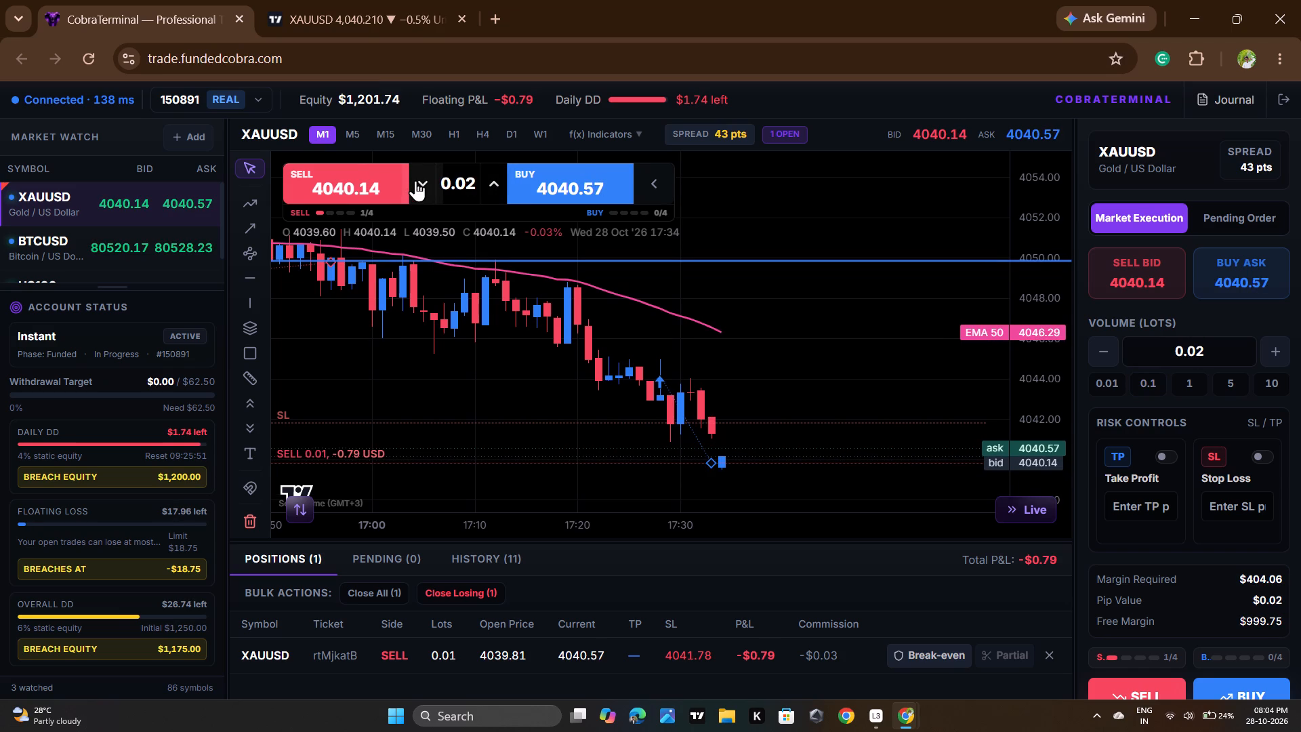
double_click(504, 192)
left_click(504, 192)
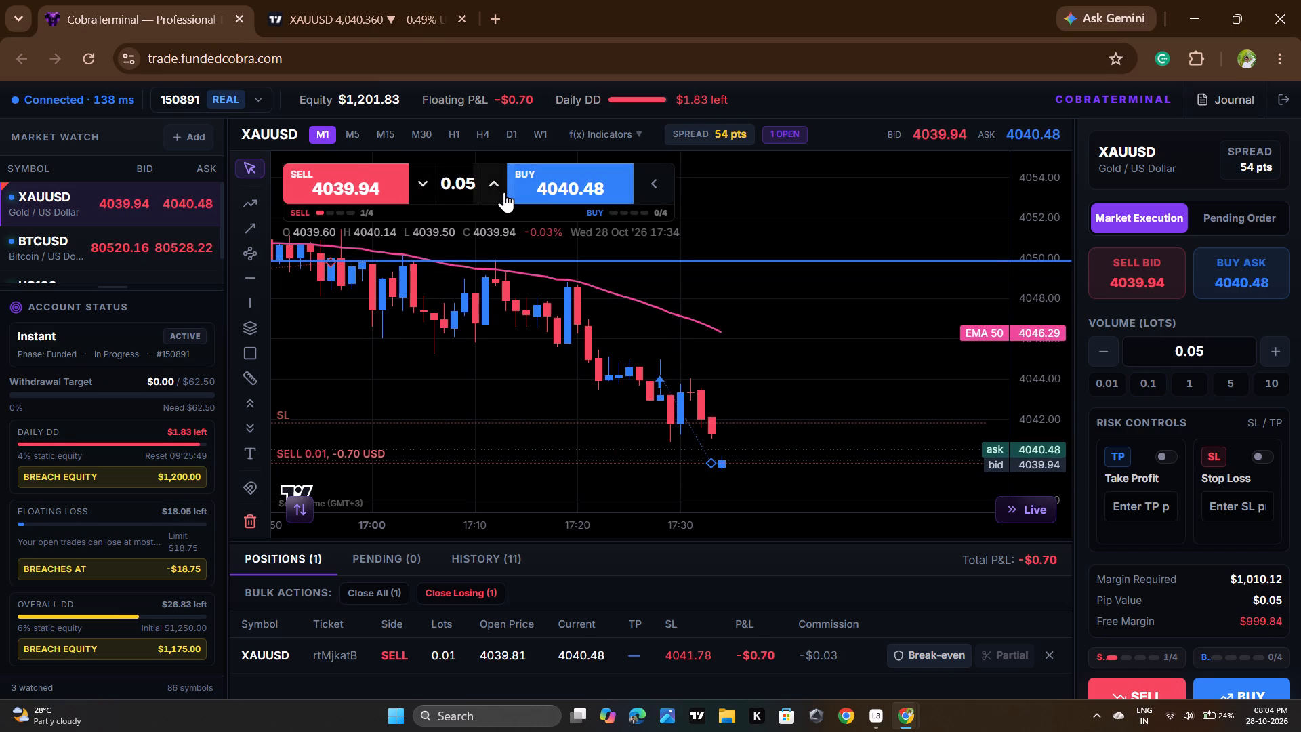
left_click(504, 192)
triple_click(433, 188)
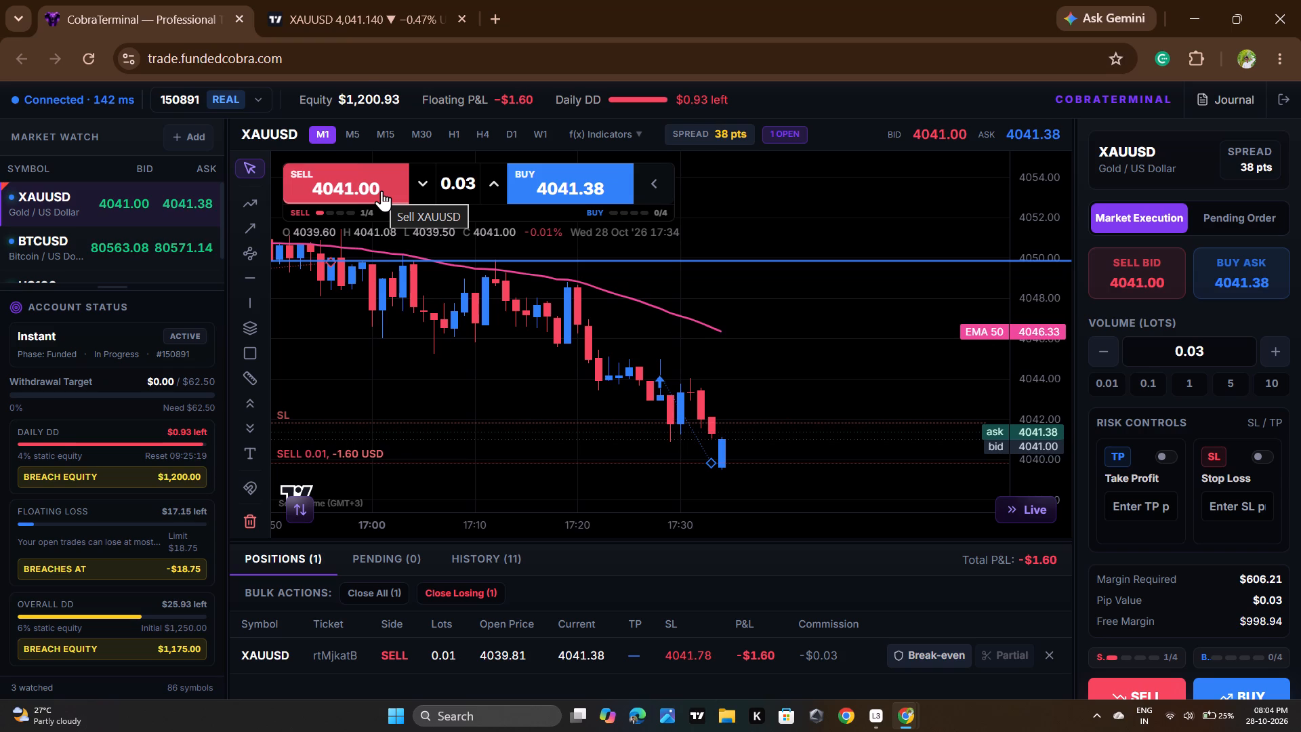
Examine XAUUSD on TradingView around the 4,043.208 line and the green zones below it, recheck the price, and return to CobraTerminal.
left_click(387, 0)
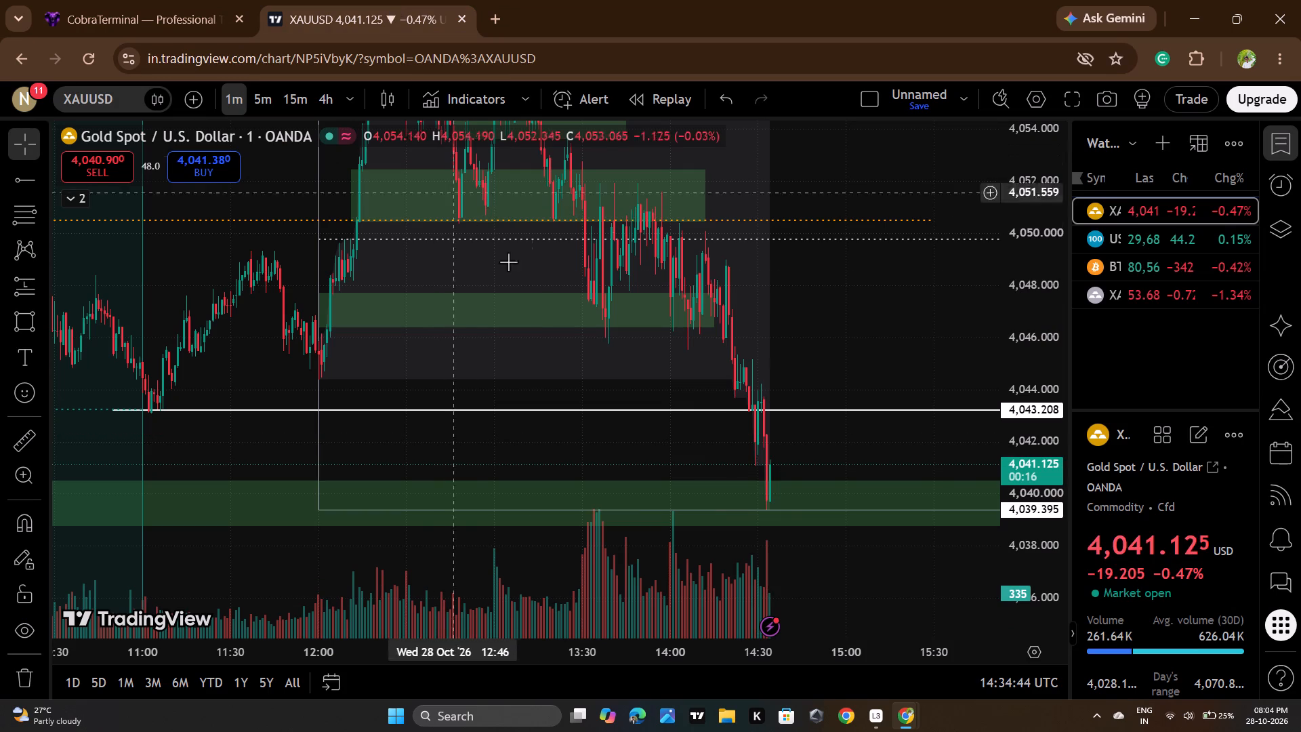
scroll(787, 359, "up", 6)
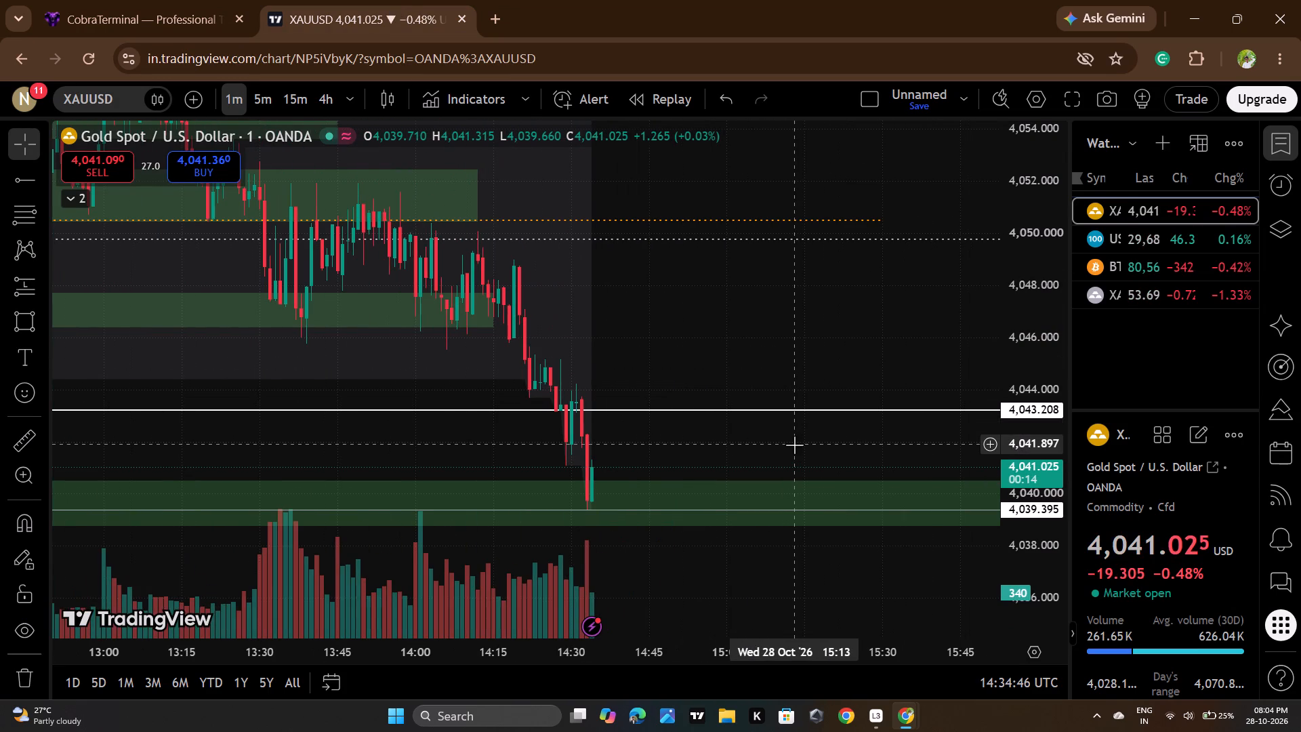
left_click_drag(794, 445, 839, 336)
scroll(722, 432, "down", 9)
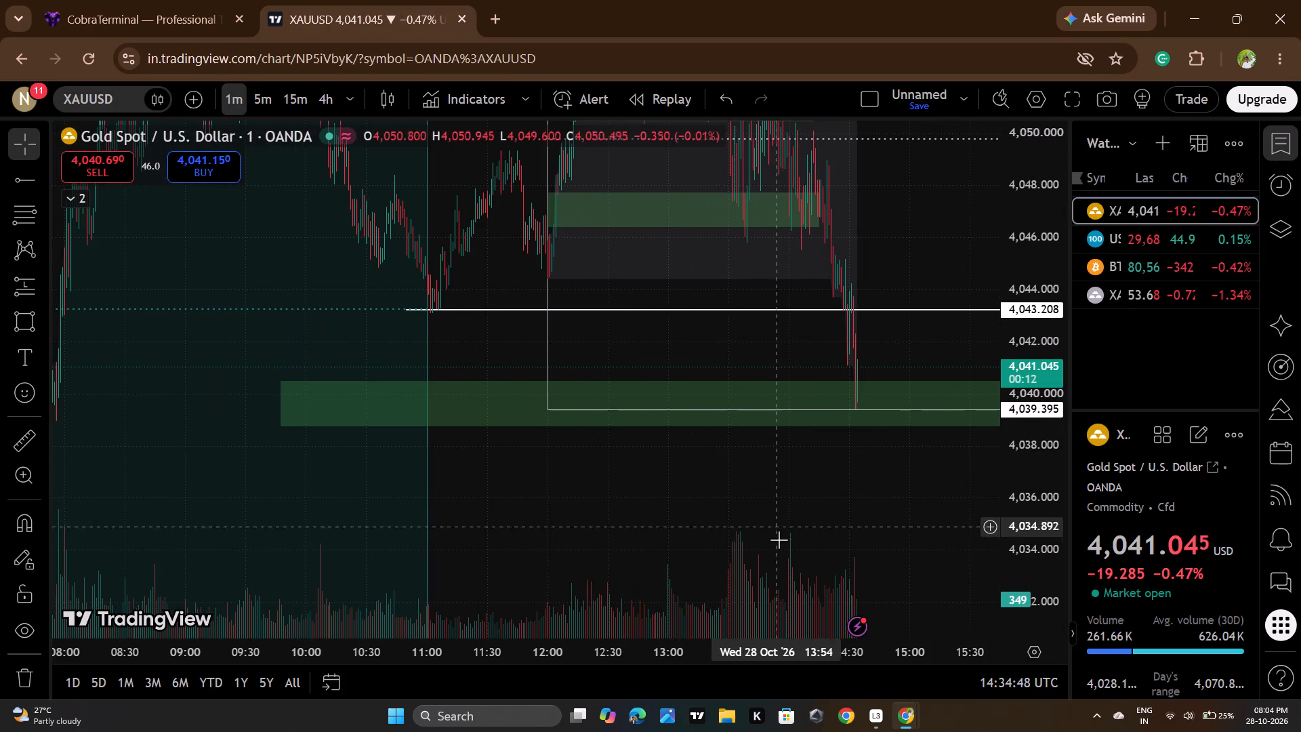
left_click_drag(779, 540, 533, 495)
scroll(554, 483, "up", 9)
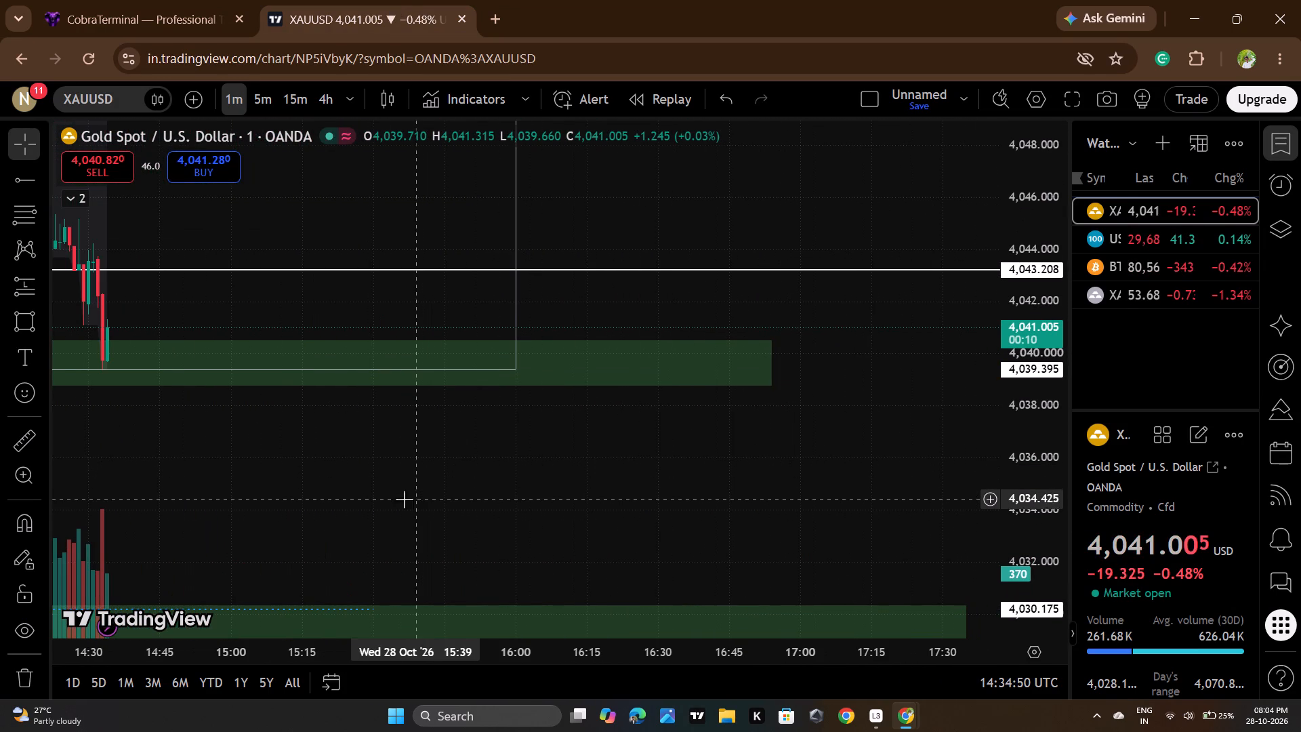
left_click_drag(402, 500, 681, 490)
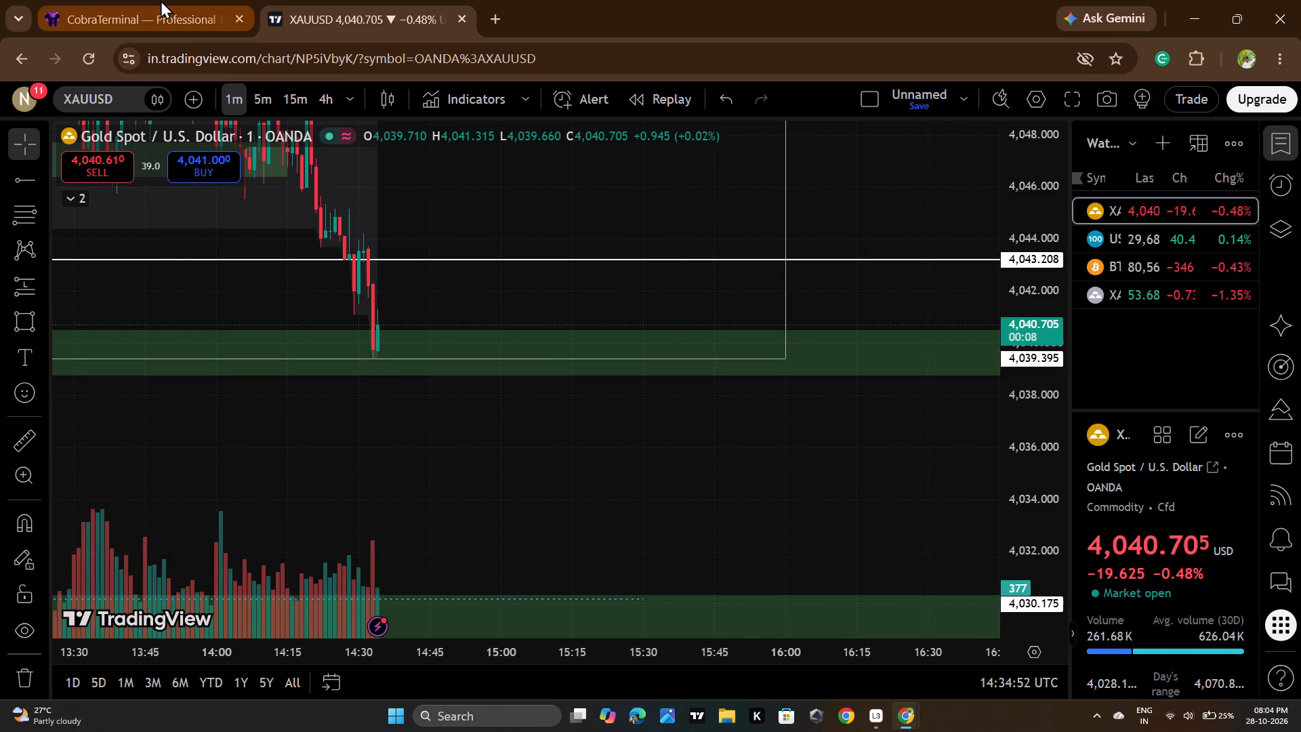
left_click(161, 0)
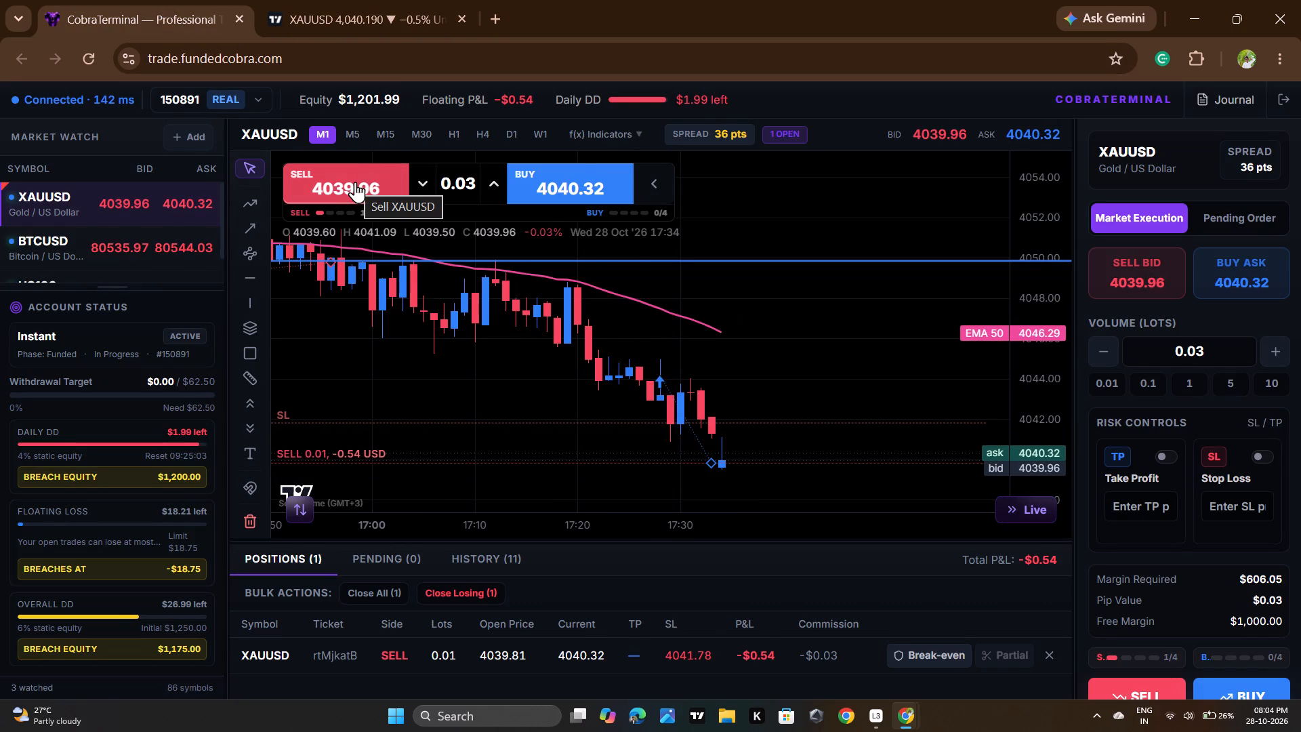
left_click(379, 0)
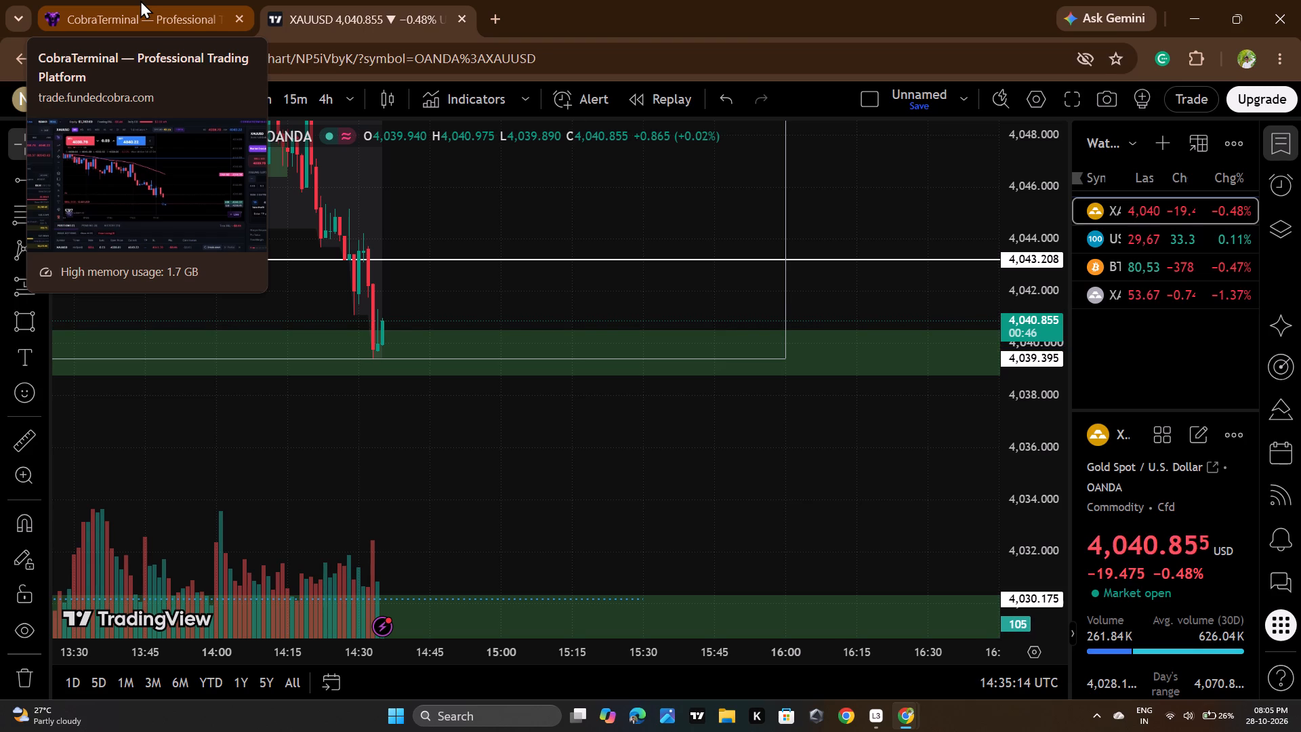
left_click(442, 0)
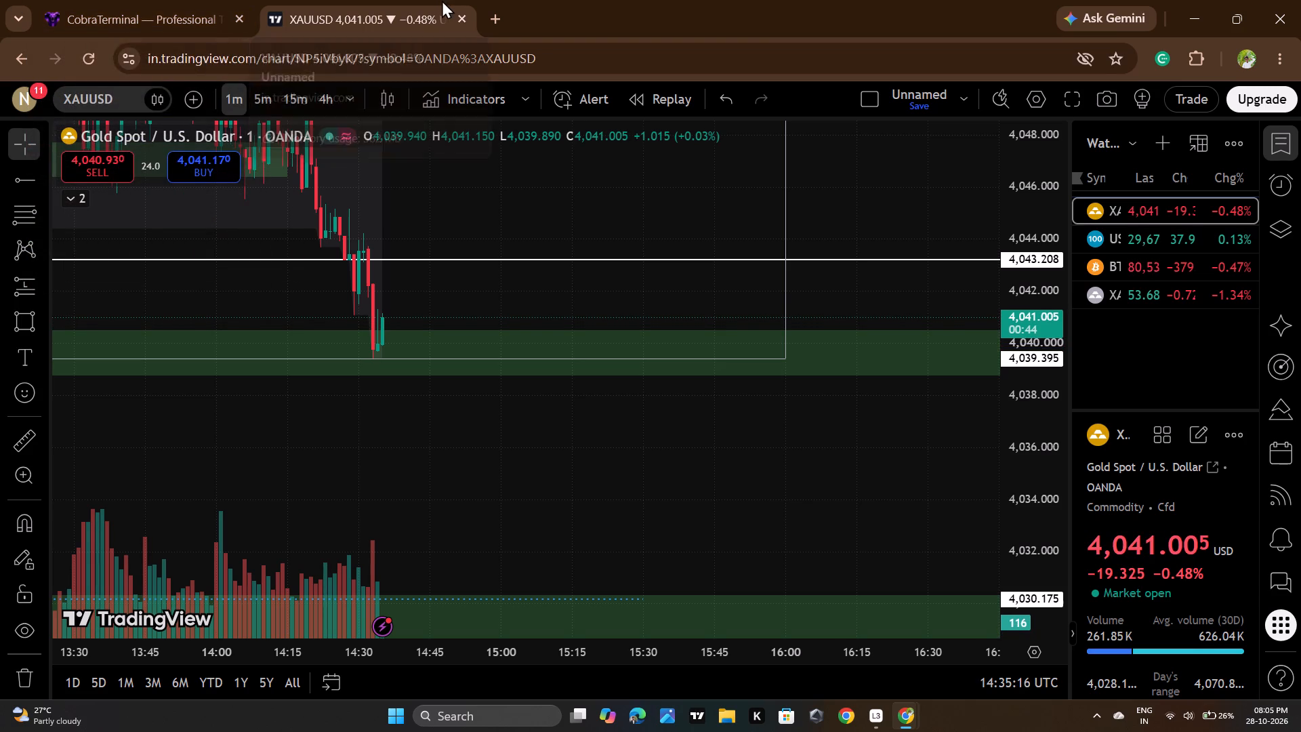
left_click(154, 31)
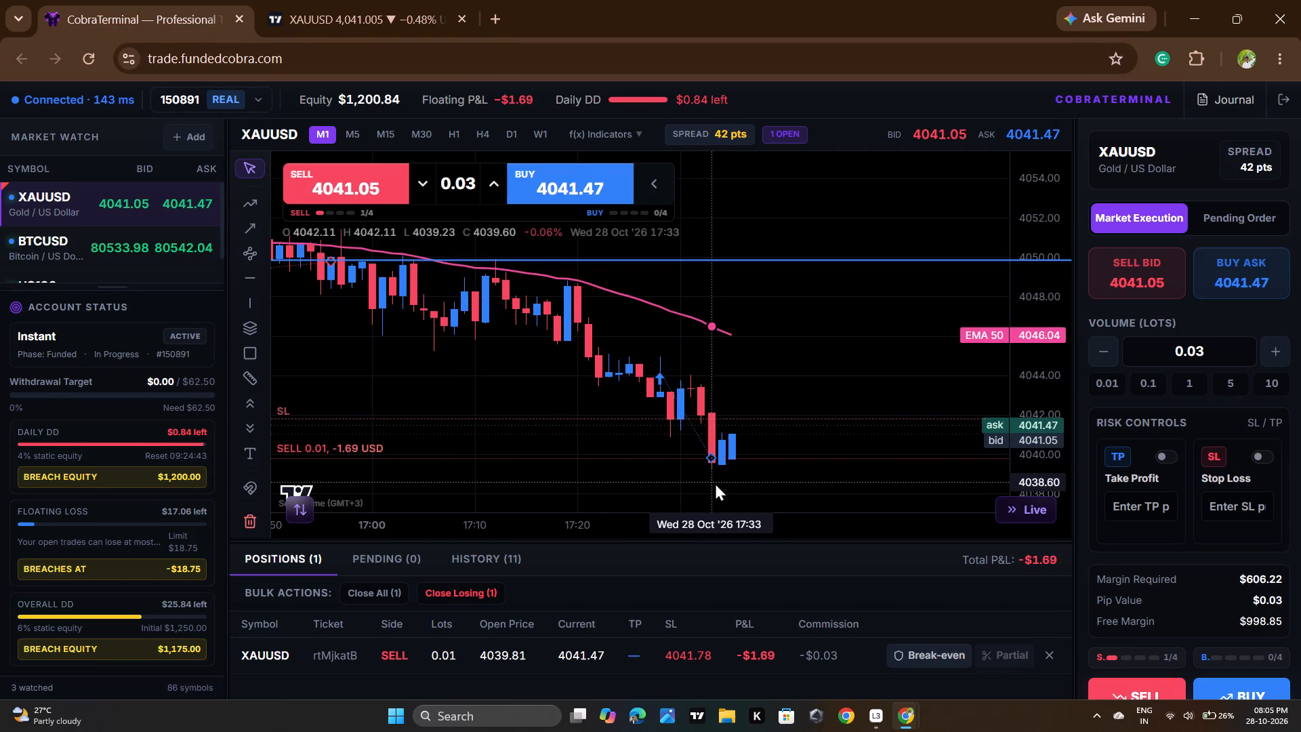
Examine recent XAUUSD one-minute candles on CobraTerminal against the open sell's entry, its stop loss and the EMA 50.
scroll(996, 413, "up", 4)
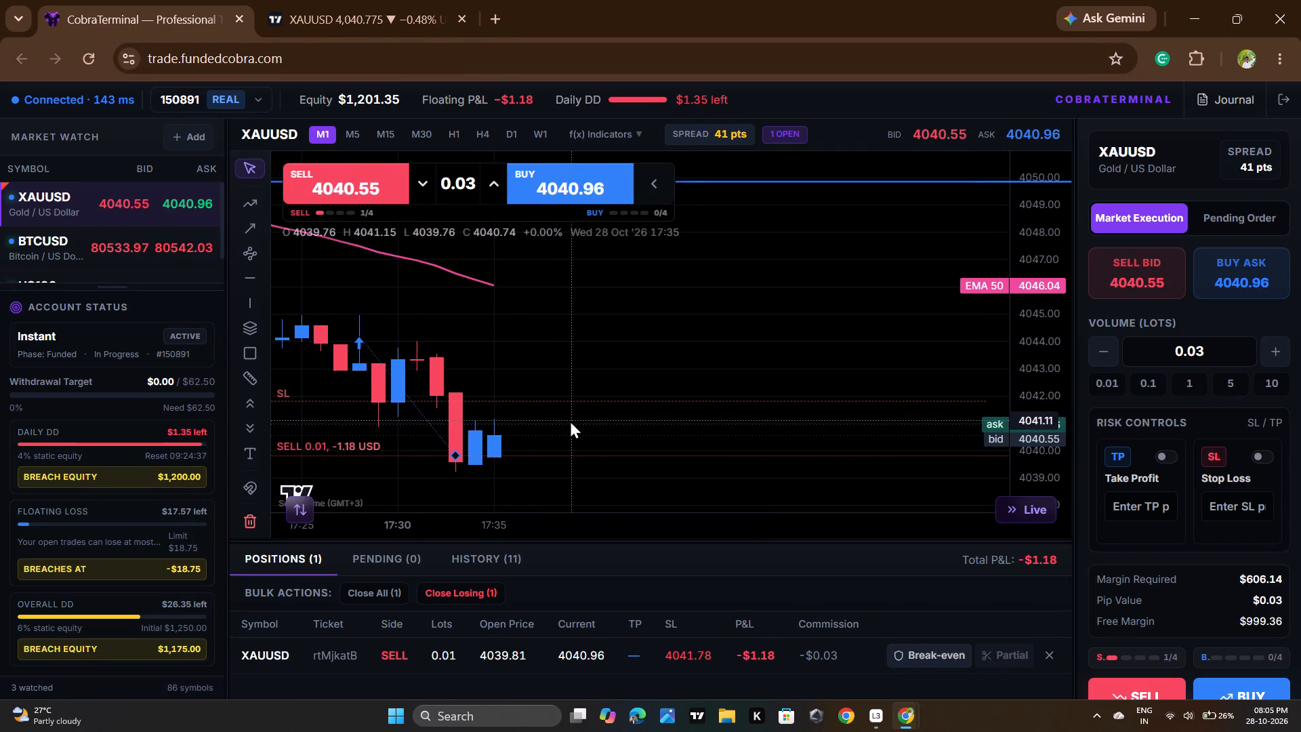
scroll(594, 406, "down", 1)
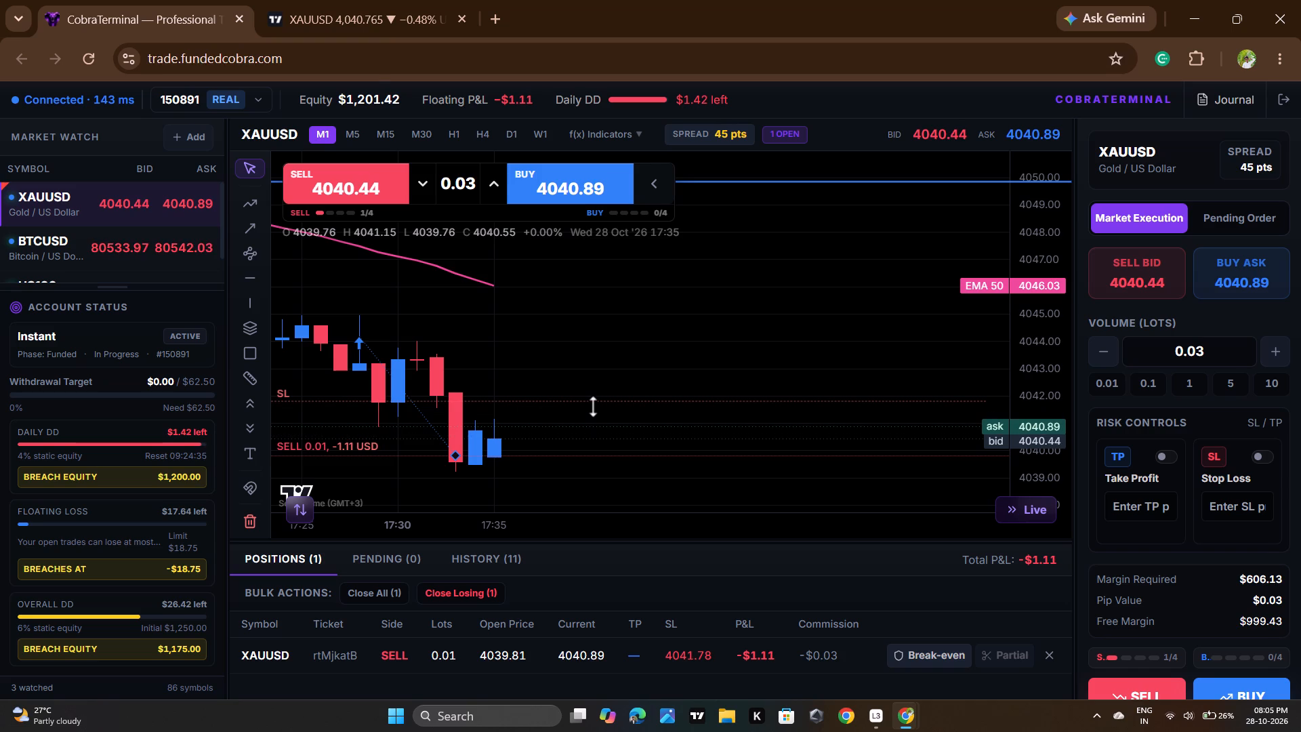
scroll(594, 406, "down", 2)
scroll(505, 465, "down", 3)
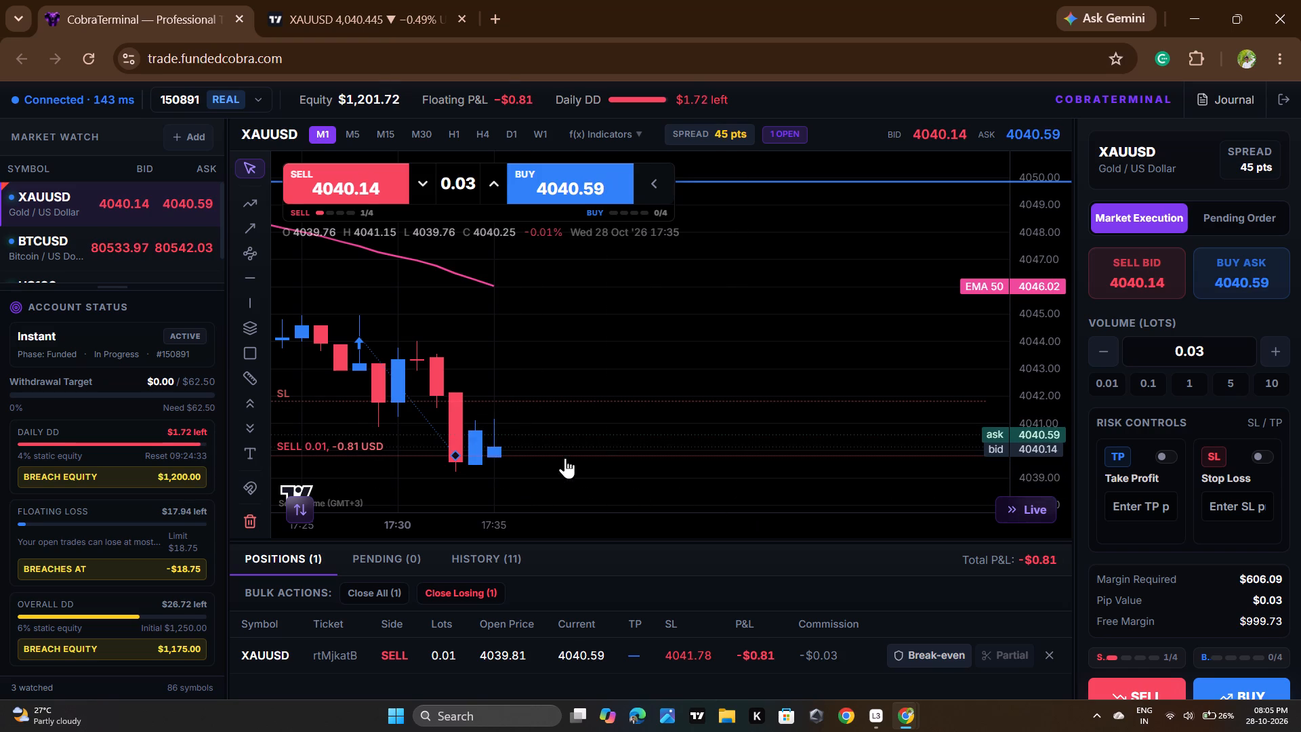
left_click_drag(647, 476, 767, 473)
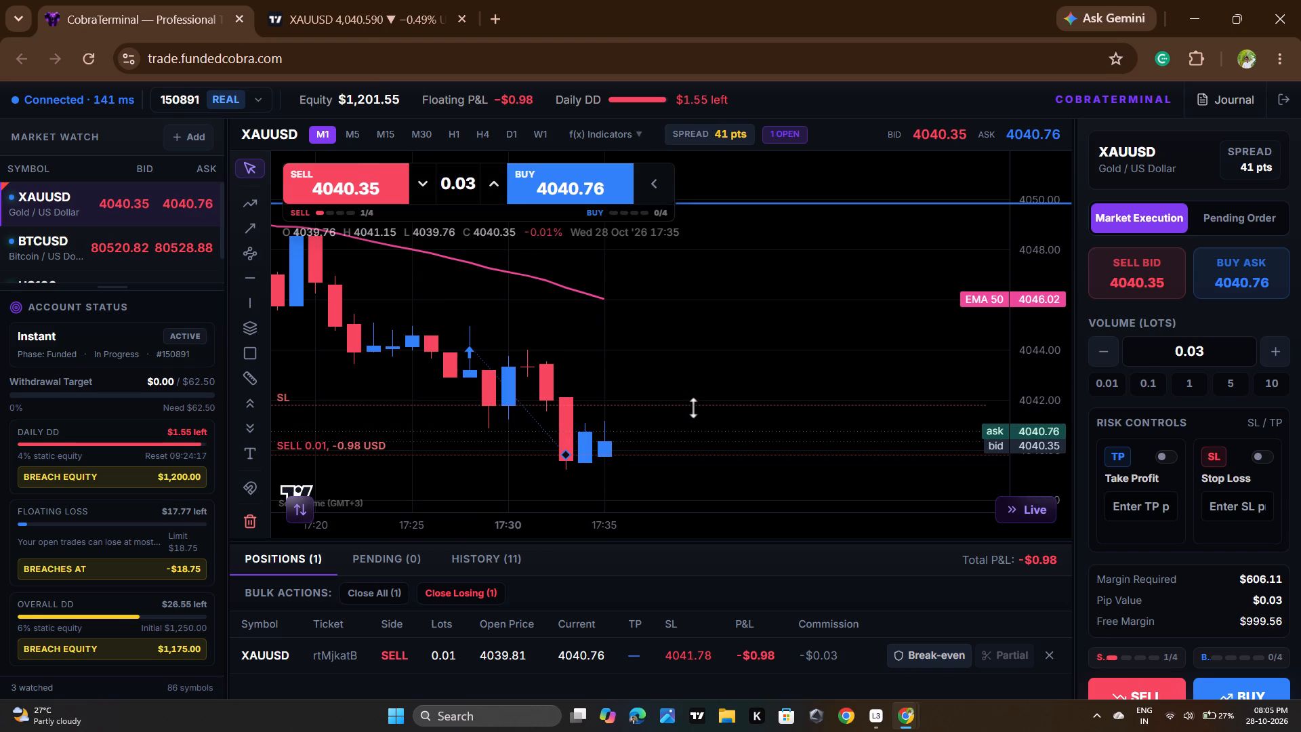
scroll(694, 407, "down", 3)
scroll(459, 421, "down", 2)
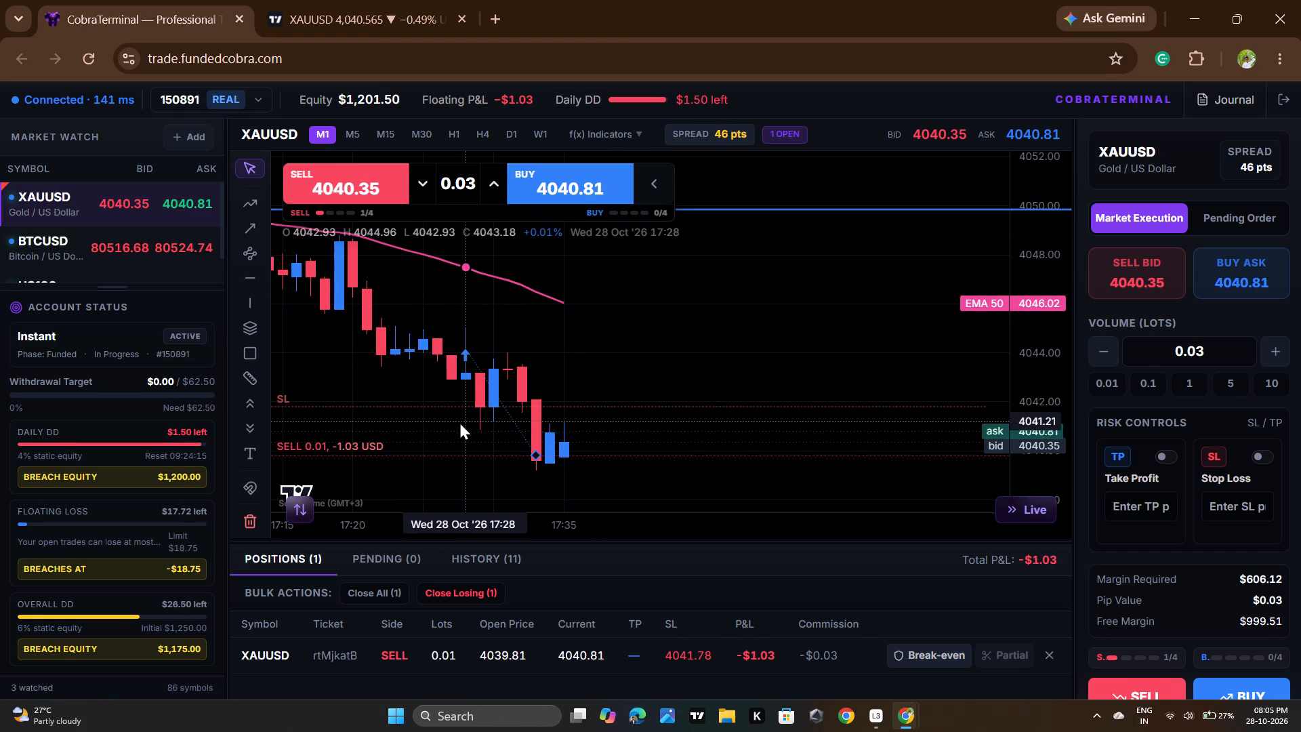
left_click_drag(756, 317, 935, 303)
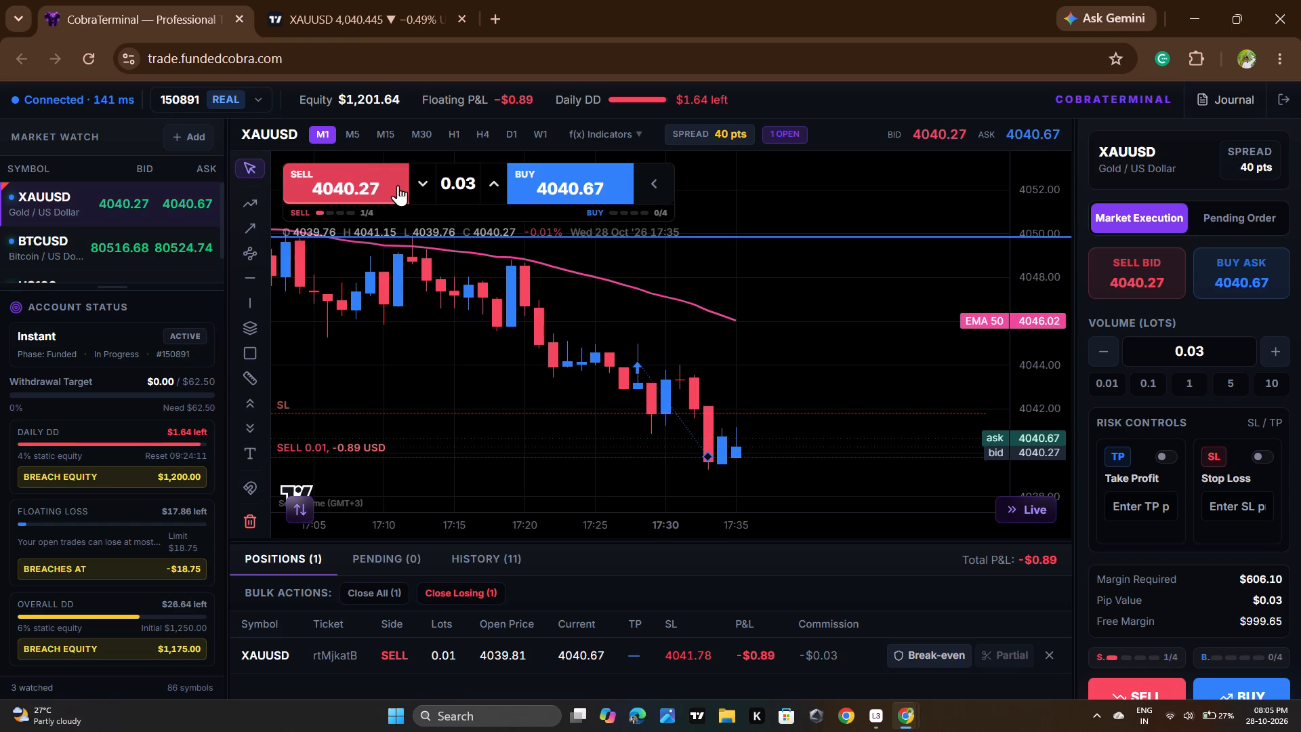
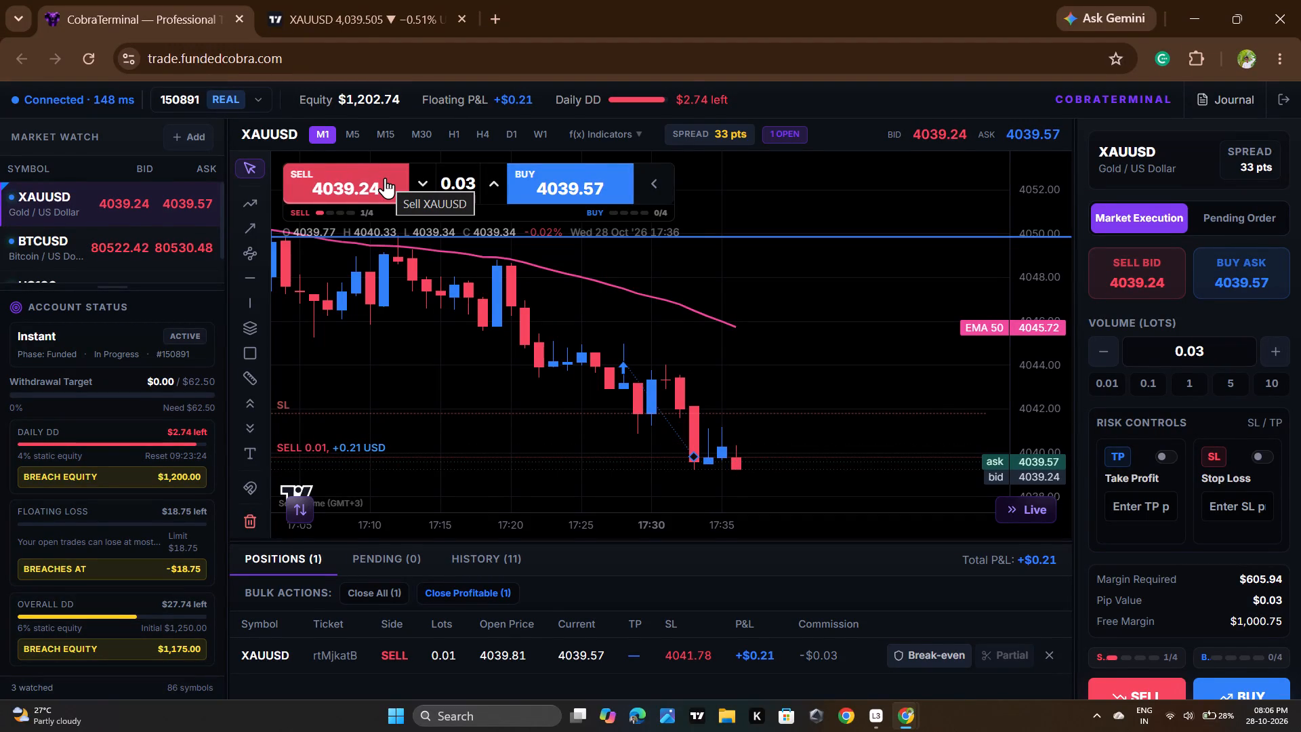
Sell 0.03 lots of XAUUSD at market.
left_click(385, 178)
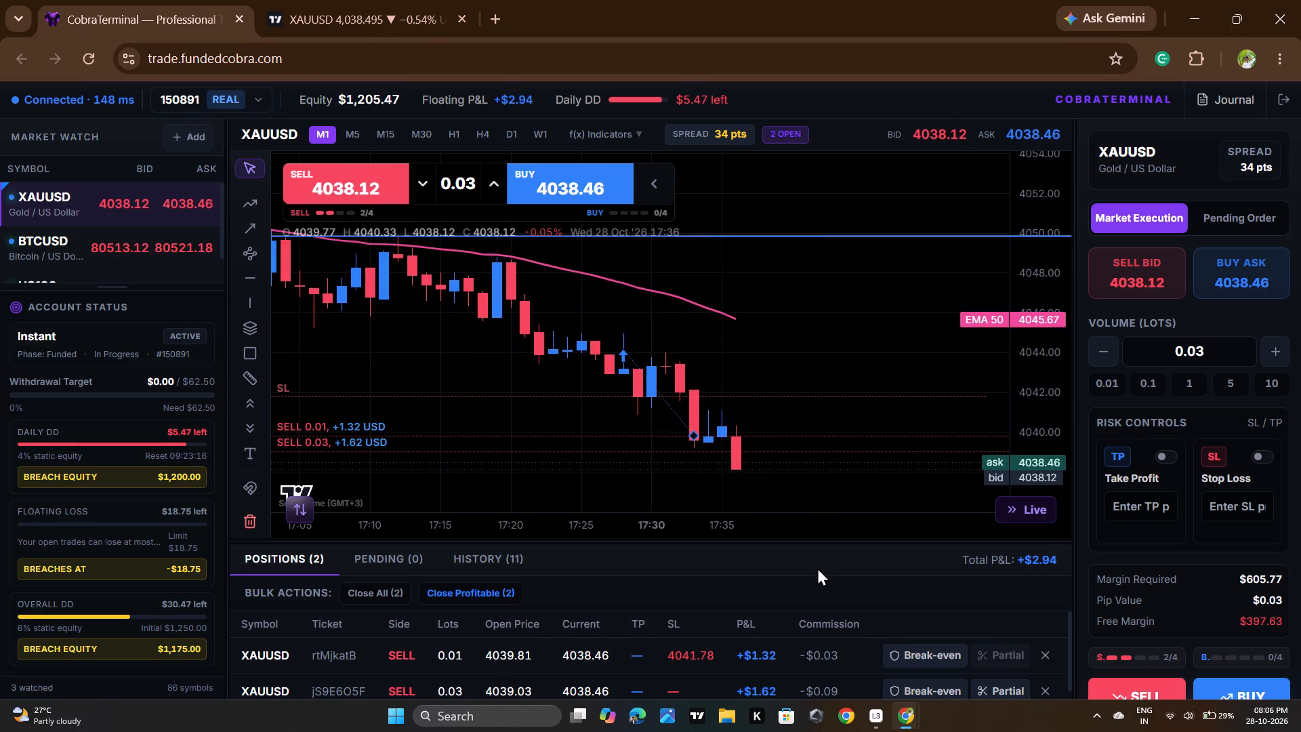
scroll(817, 579, "down", 3)
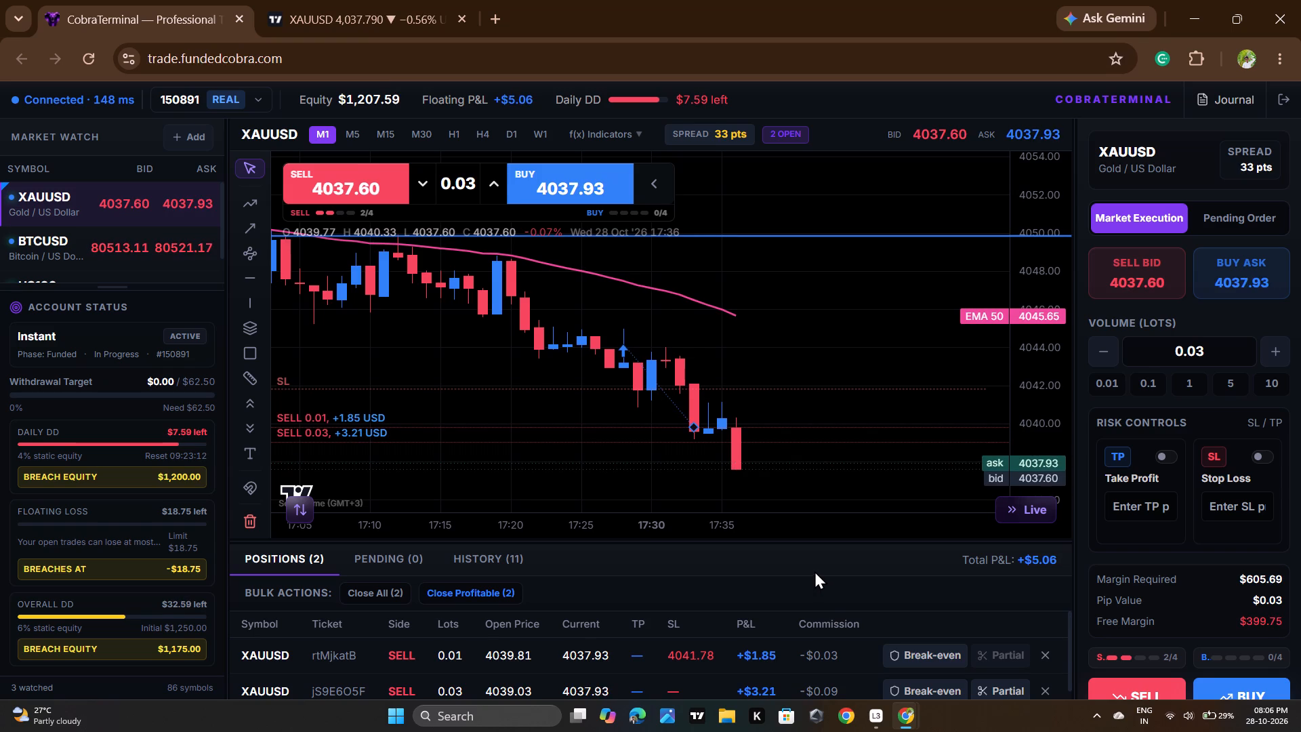
Examine one-minute XAUUSD on TradingView from the 4,043.208 line down to the green zone around 4,030.175, and return to CobraTerminal.
left_click(270, 0)
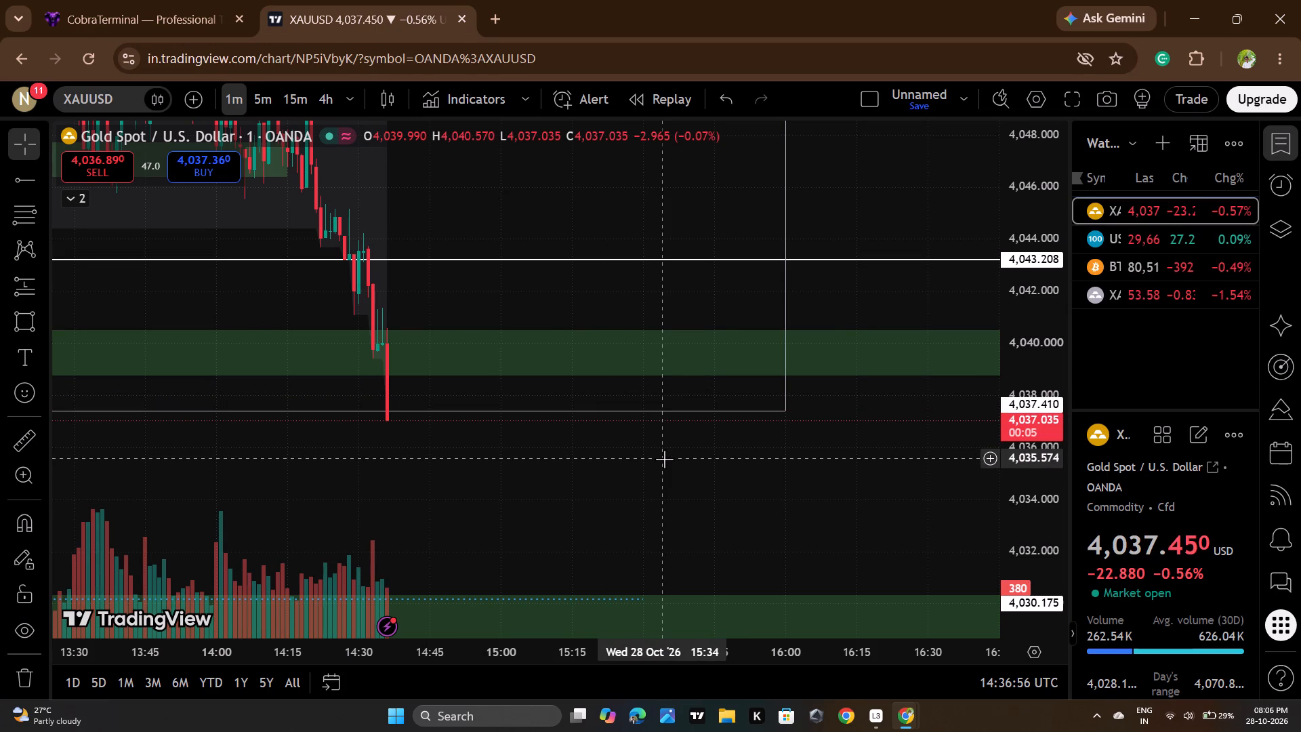
scroll(588, 455, "down", 5)
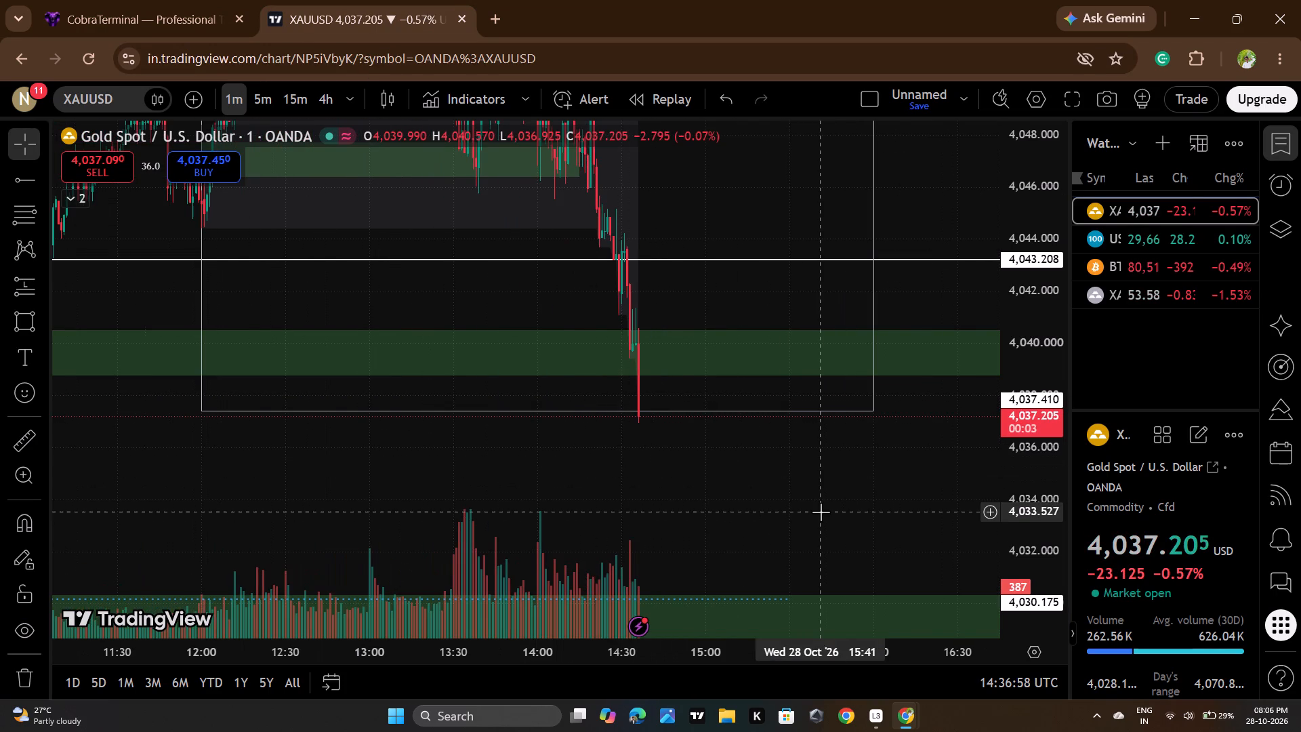
scroll(821, 512, "up", 2)
scroll(815, 511, "down", 3)
left_click_drag(815, 511, 923, 409)
scroll(793, 419, "down", 5)
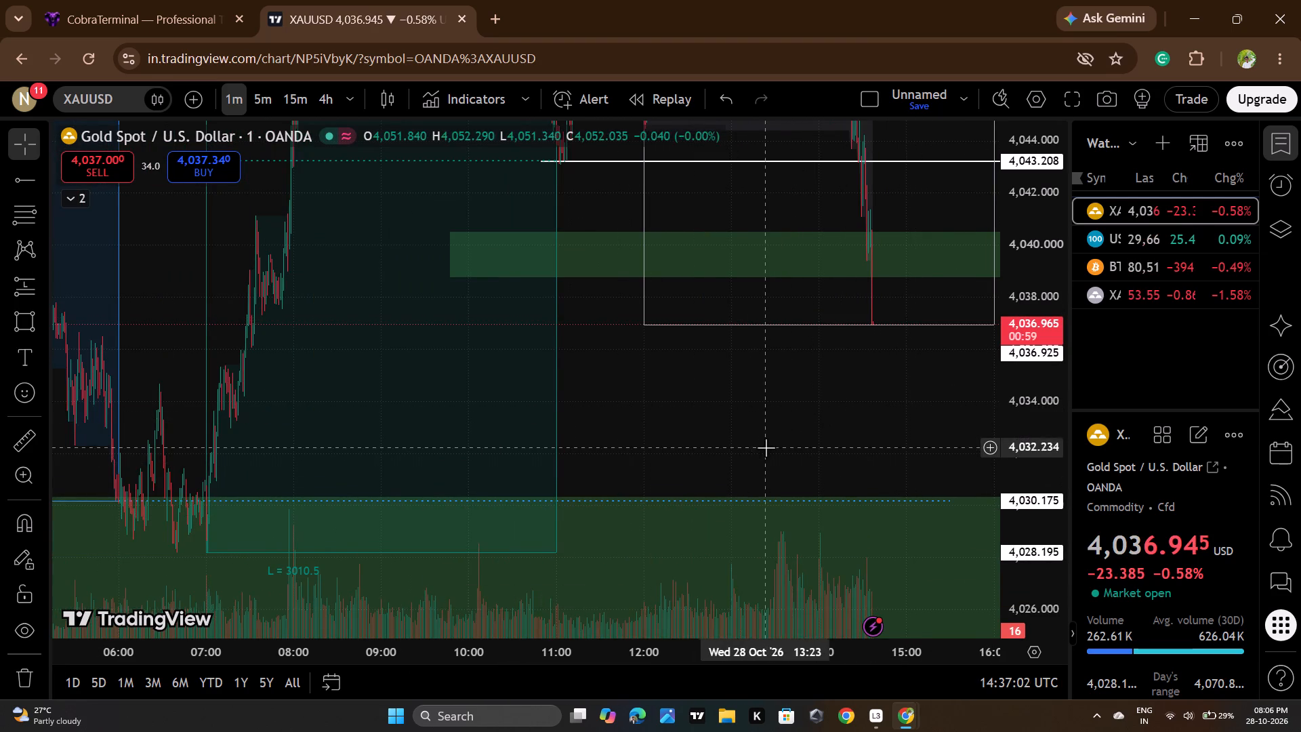
left_click_drag(731, 439, 615, 436)
scroll(642, 432, "up", 4)
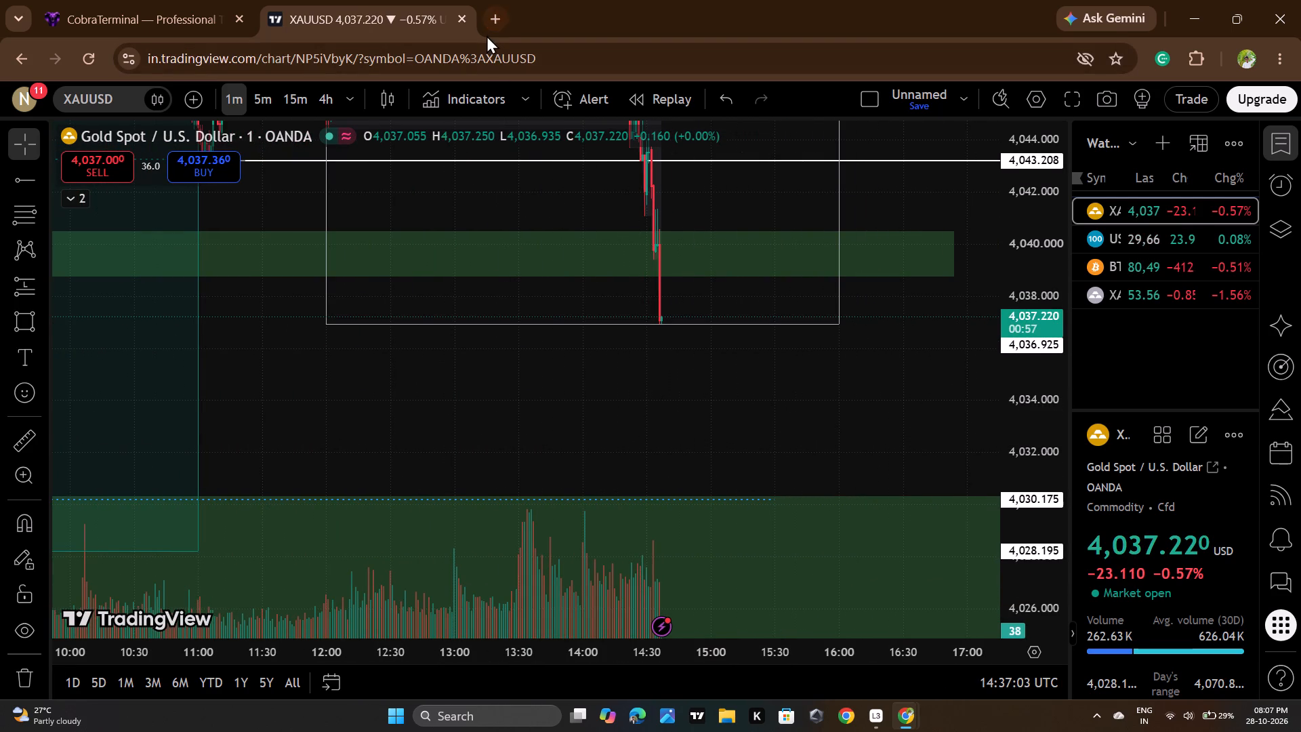
left_click(160, 0)
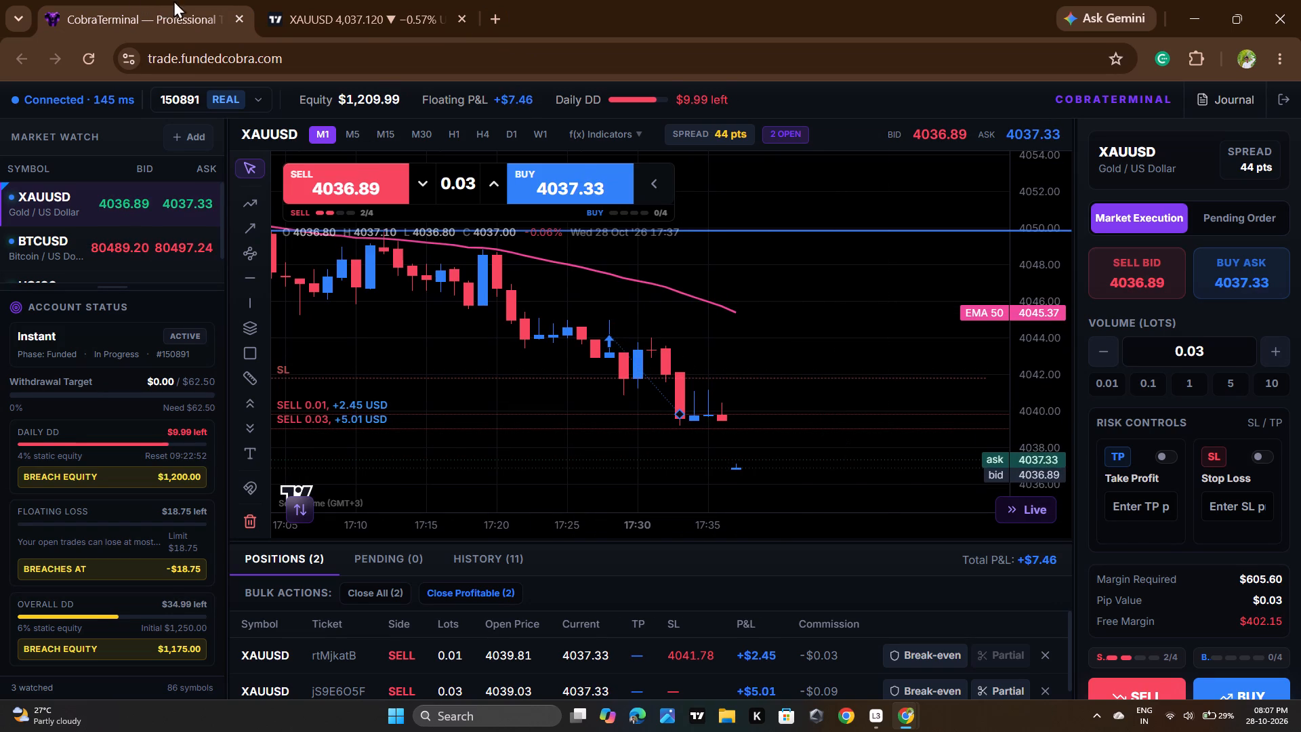
Recheck XAUUSD on TradingView against the zones above and below price, dismissing the upgrade ad, and return to CobraTerminal.
left_click(343, 0)
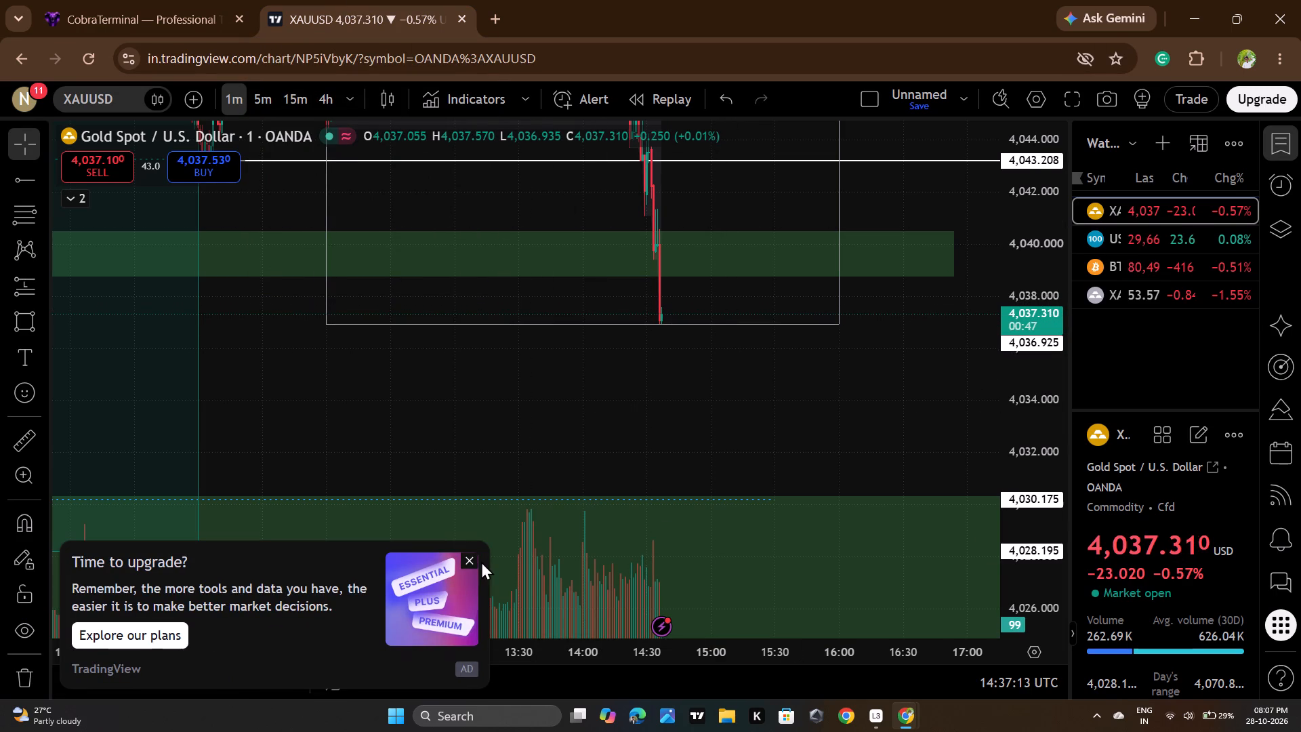
left_click(463, 556)
scroll(705, 394, "up", 3)
left_click_drag(717, 411, 719, 555)
scroll(1039, 357, "down", 10)
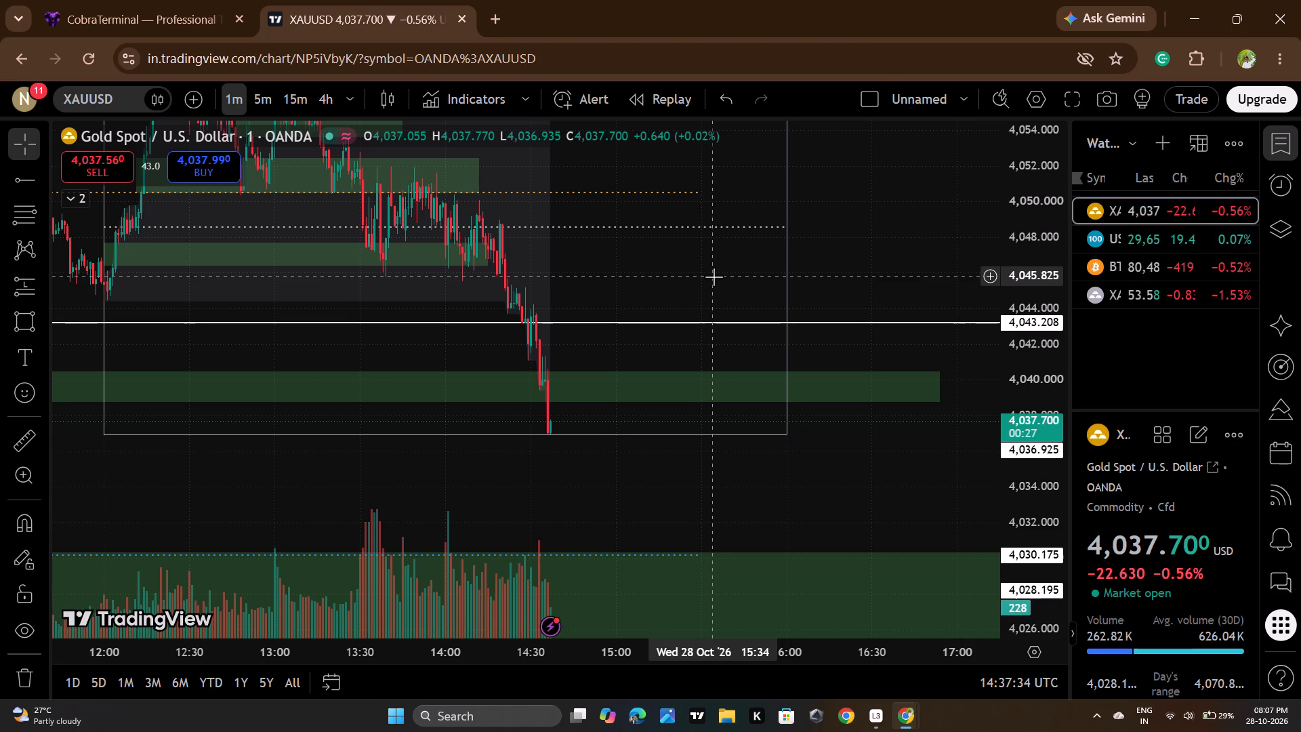
left_click(159, 0)
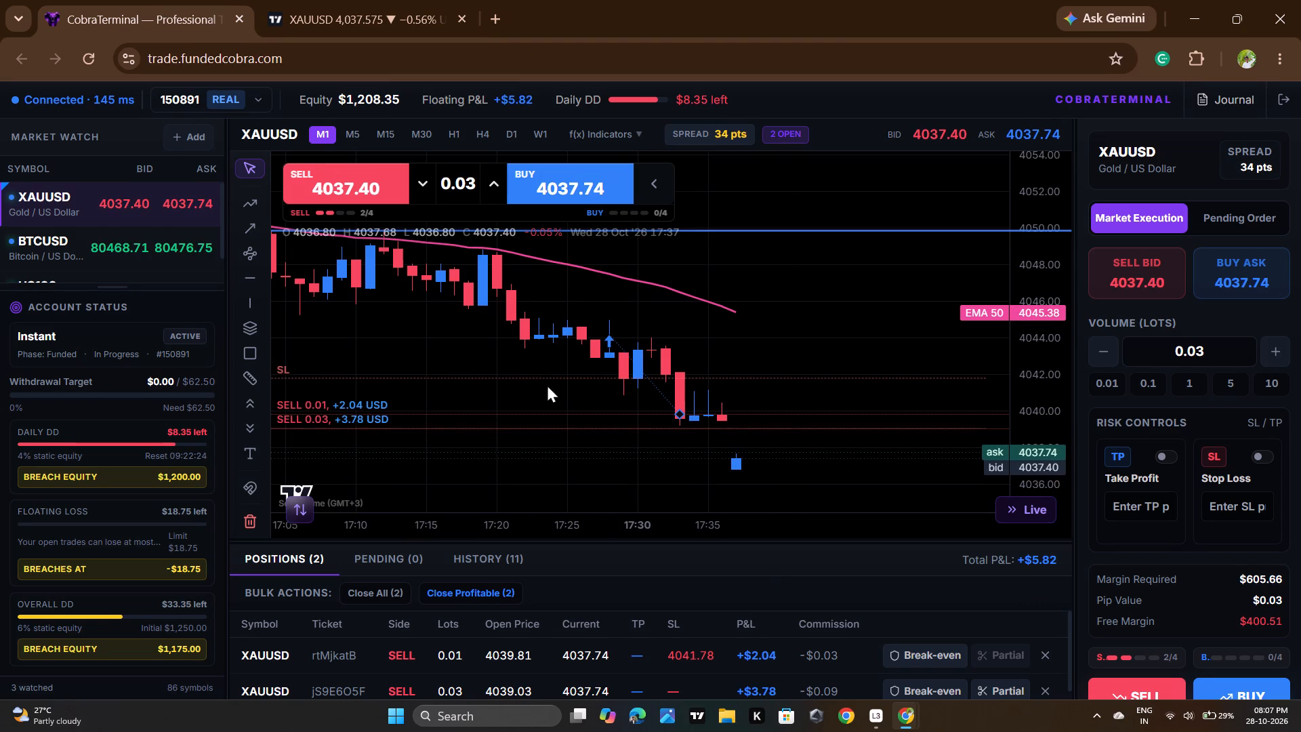
Reload the CobraTerminal page and watch the latest XAUUSD one-minute candles against the two open sells.
left_click(90, 70)
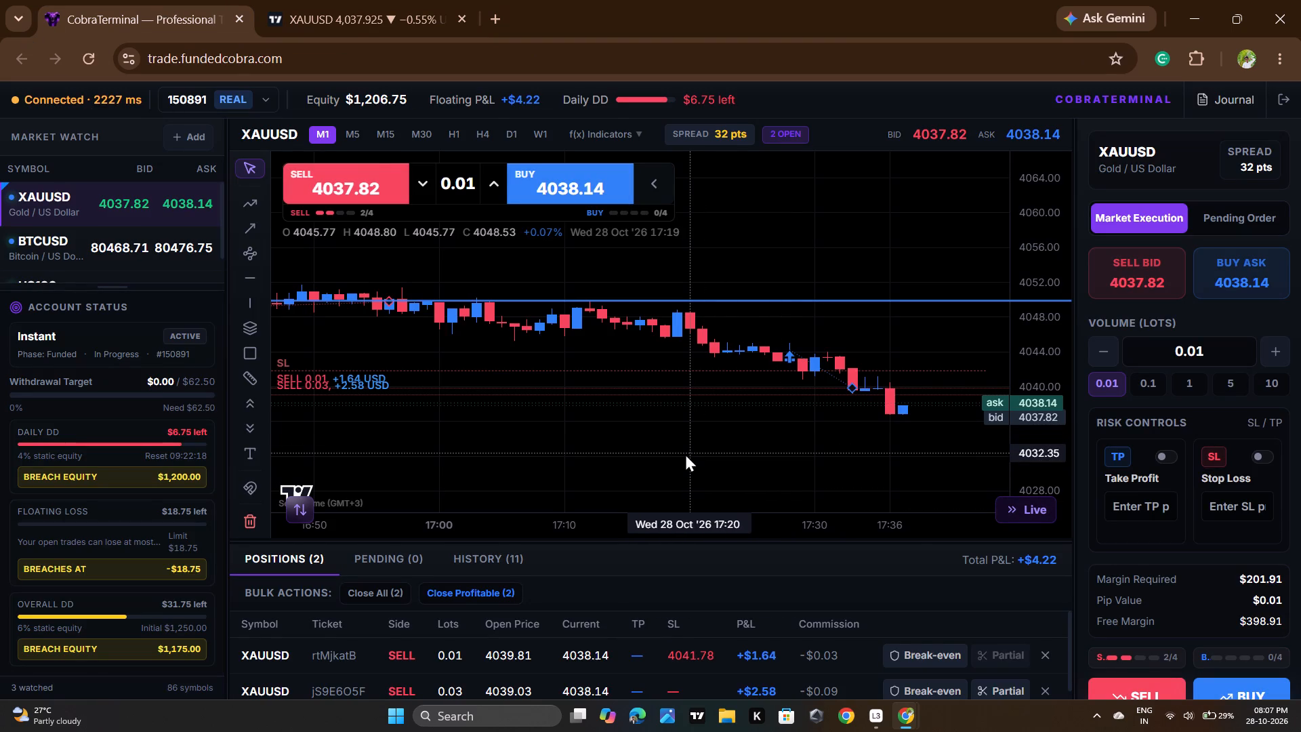
left_click_drag(688, 444, 358, 445)
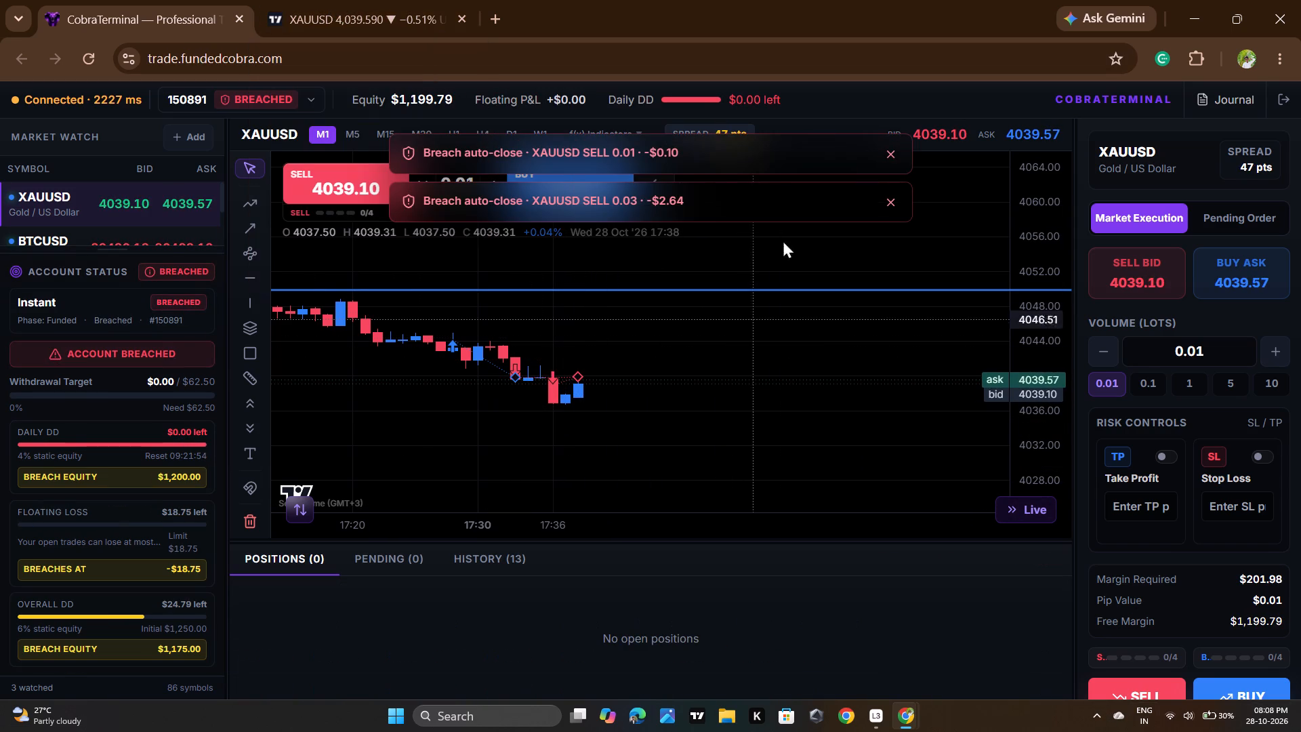
Dismiss both breach auto-close notifications for the XAUUSD sells.
left_click(896, 207)
left_click(884, 153)
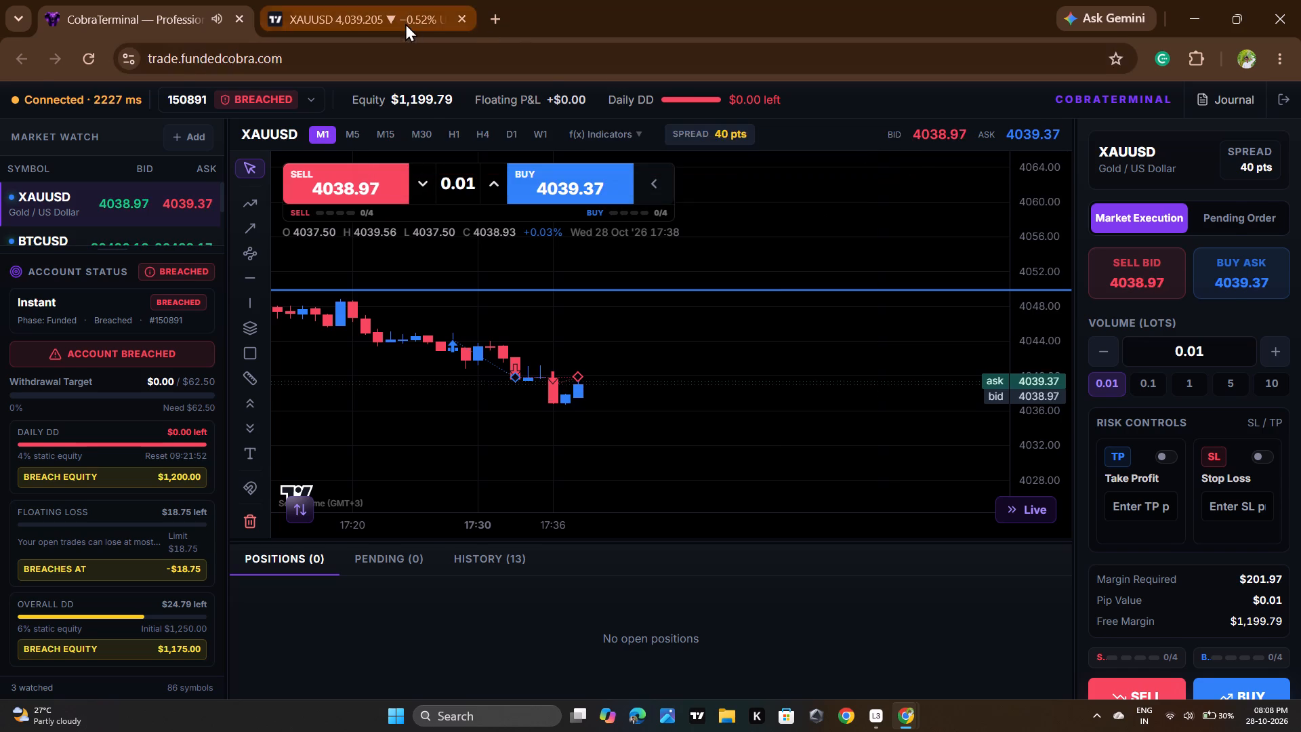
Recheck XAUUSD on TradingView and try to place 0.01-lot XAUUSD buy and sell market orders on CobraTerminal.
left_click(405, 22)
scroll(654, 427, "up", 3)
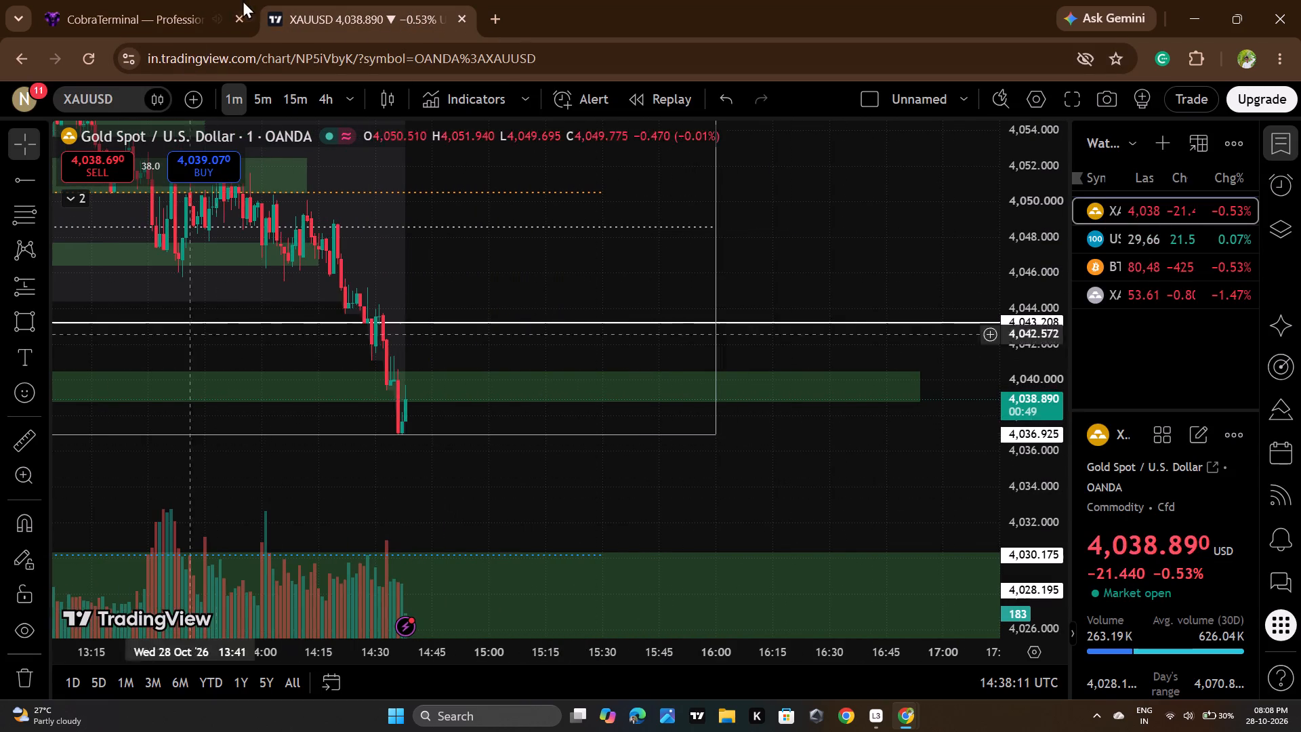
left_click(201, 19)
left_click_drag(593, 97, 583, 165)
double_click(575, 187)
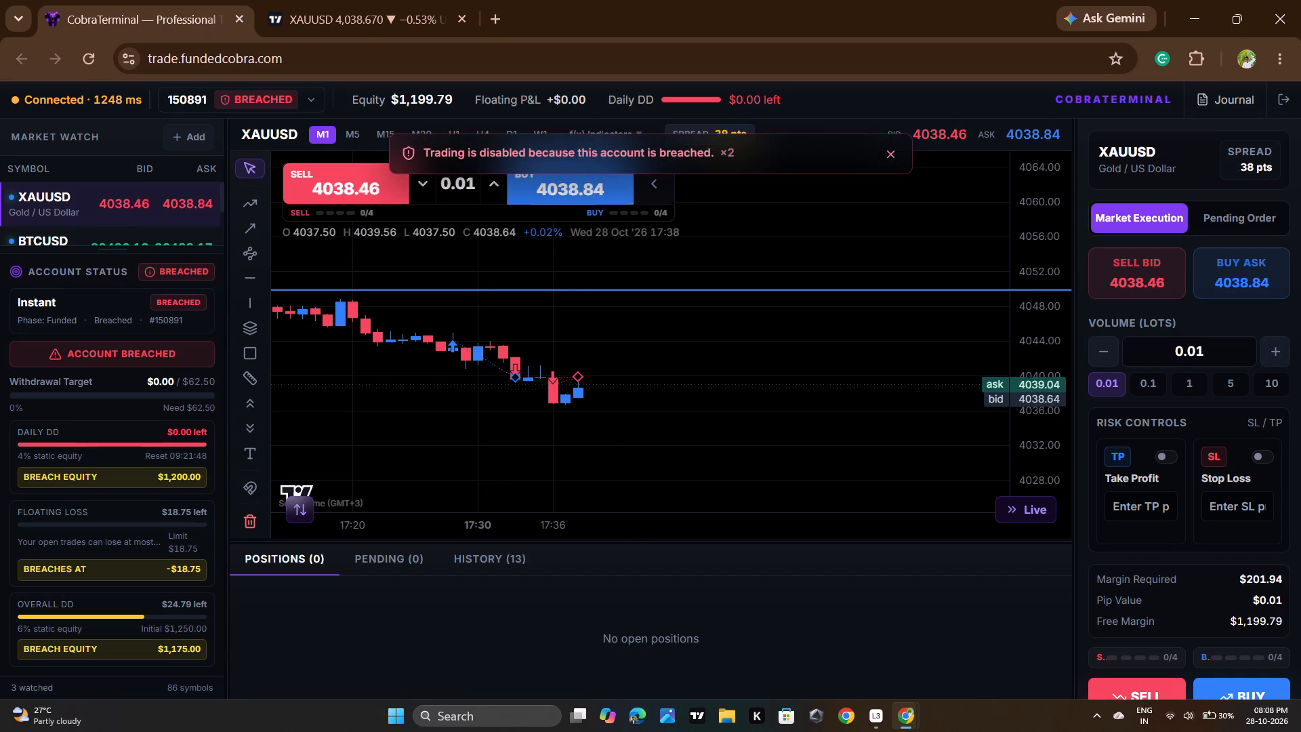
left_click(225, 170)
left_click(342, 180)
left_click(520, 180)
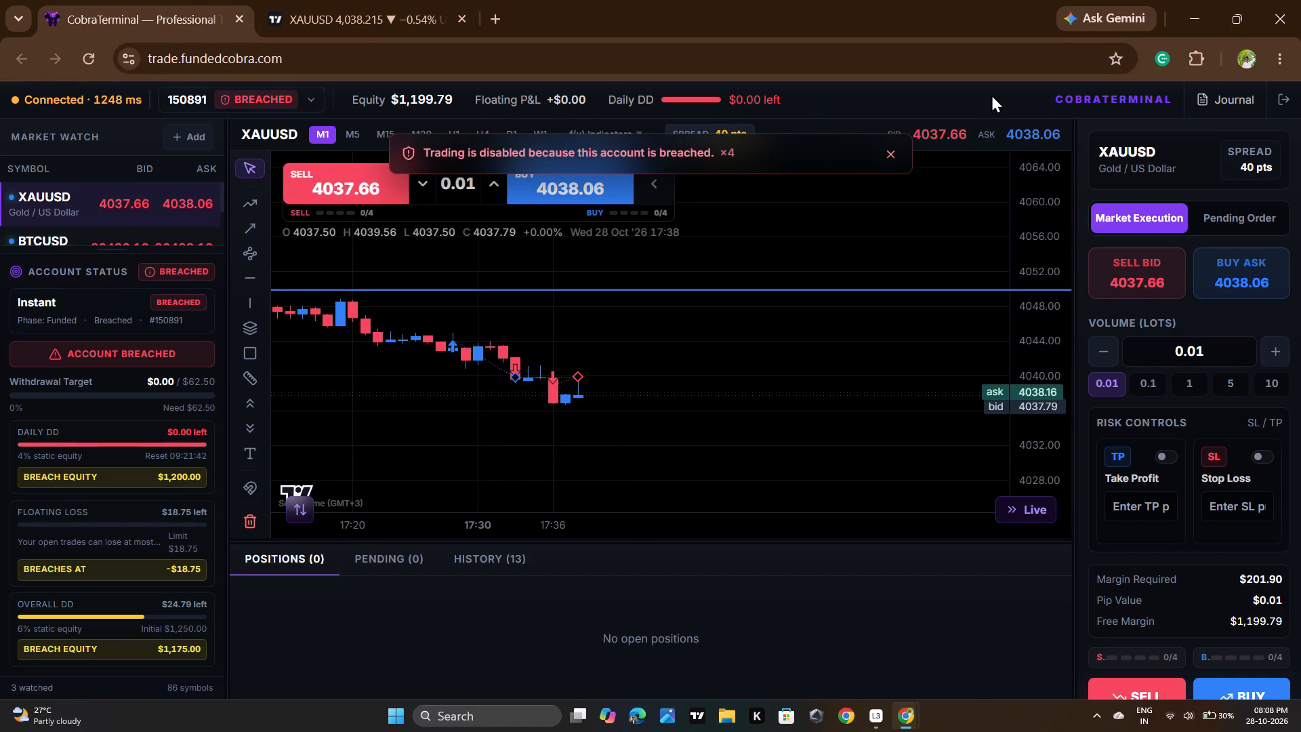
Compare XAUUSD's price between TradingView and CobraTerminal, dismissing the trading notice on CobraTerminal.
left_click(447, 8)
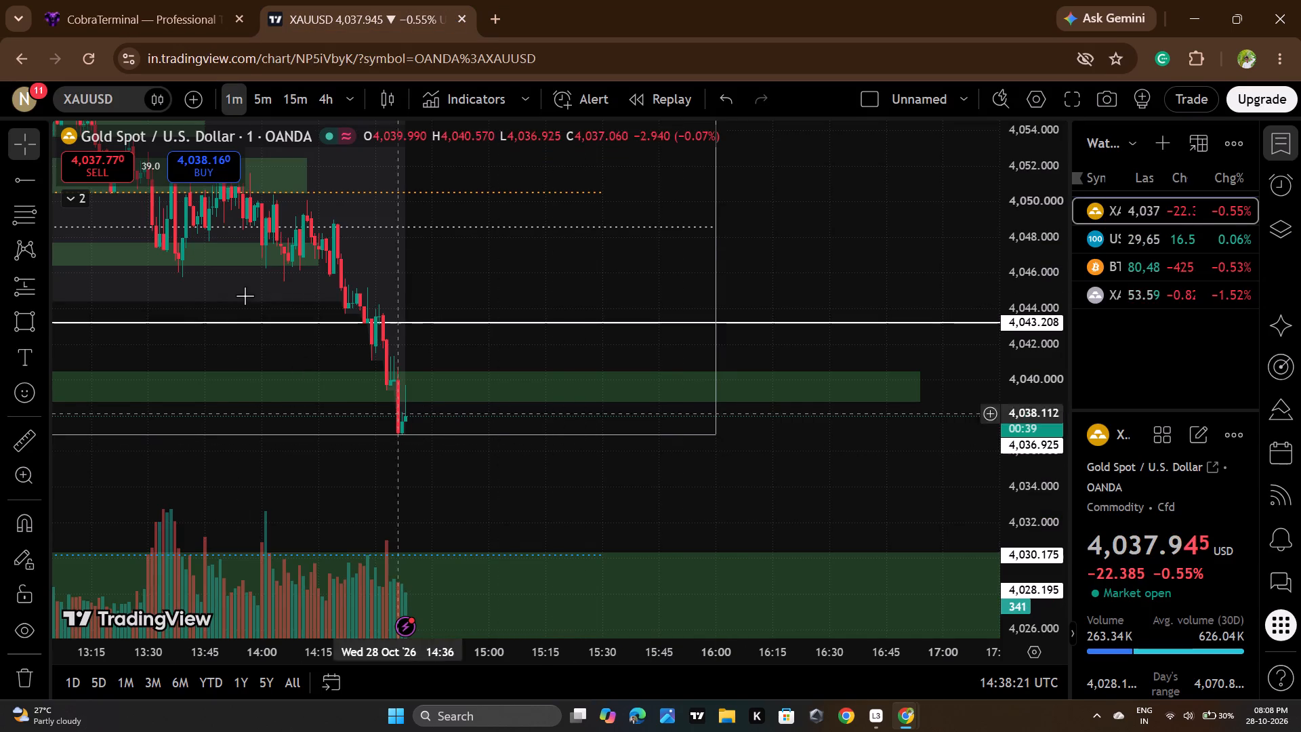
left_click(176, 23)
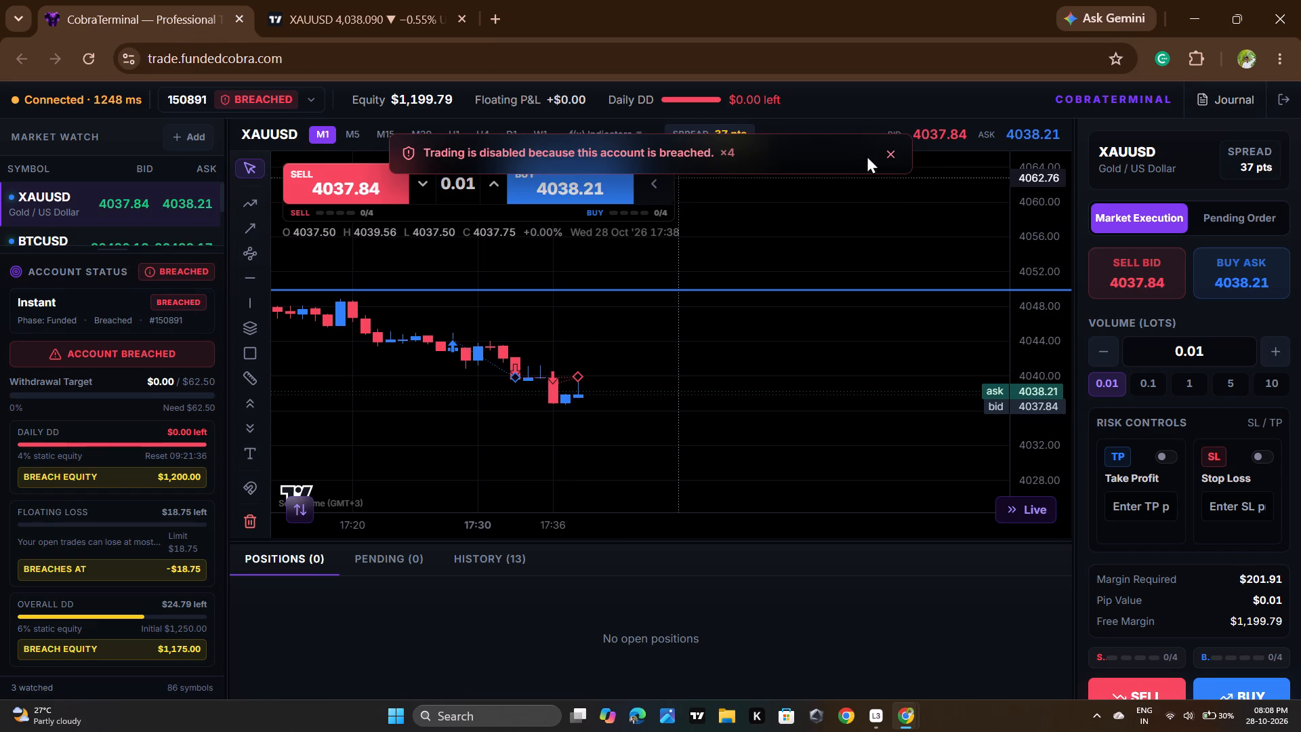
left_click(890, 154)
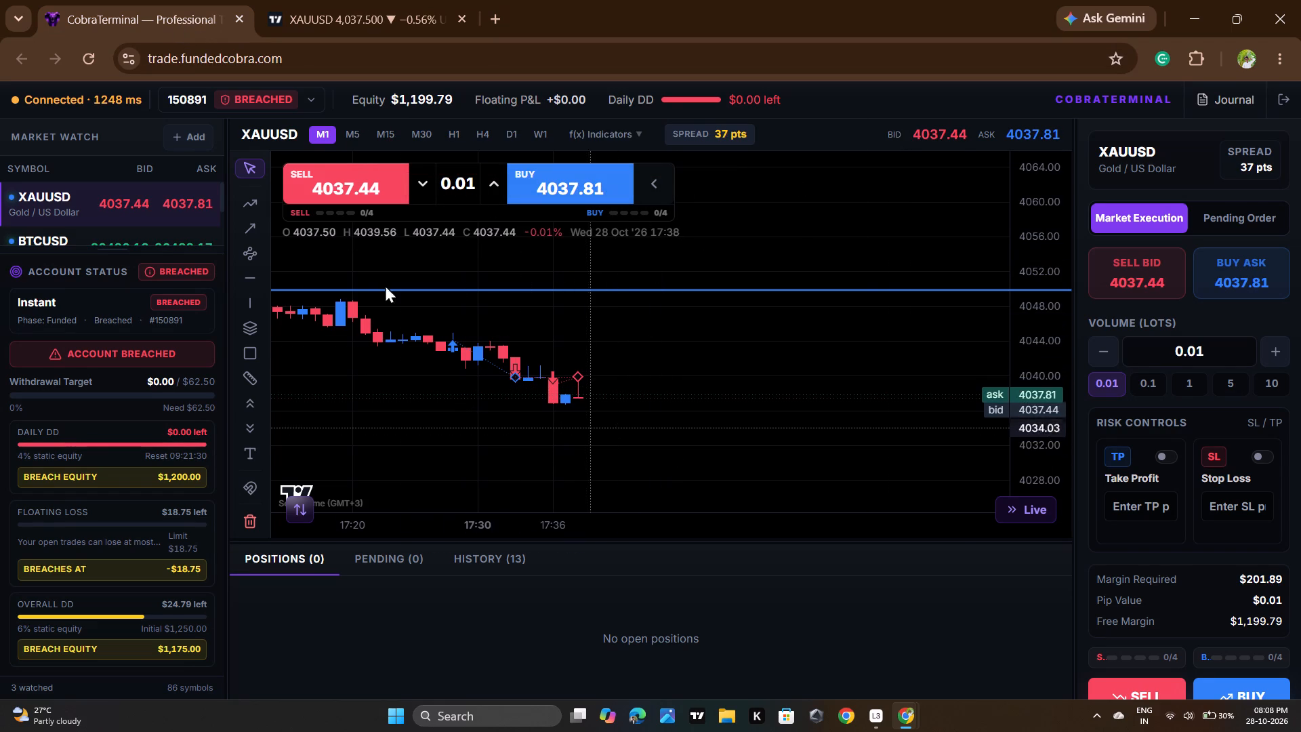
left_click(281, 2)
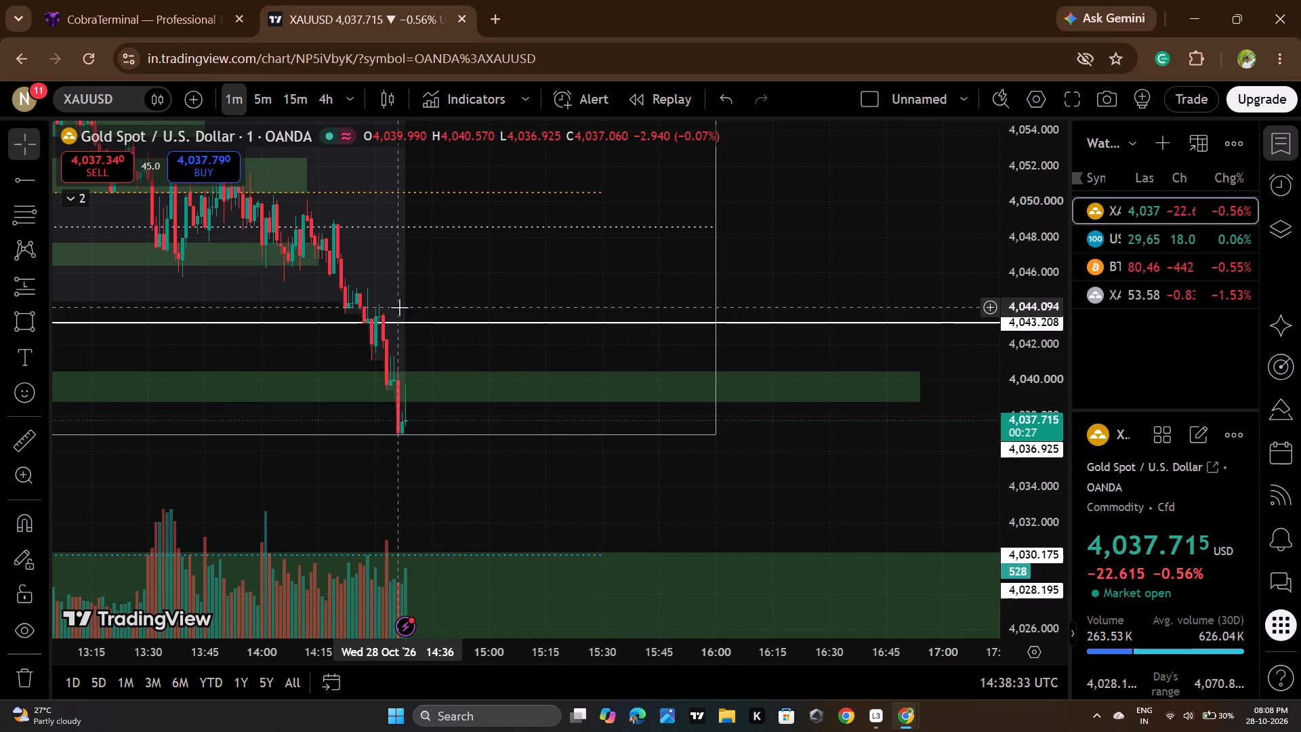
left_click(207, 40)
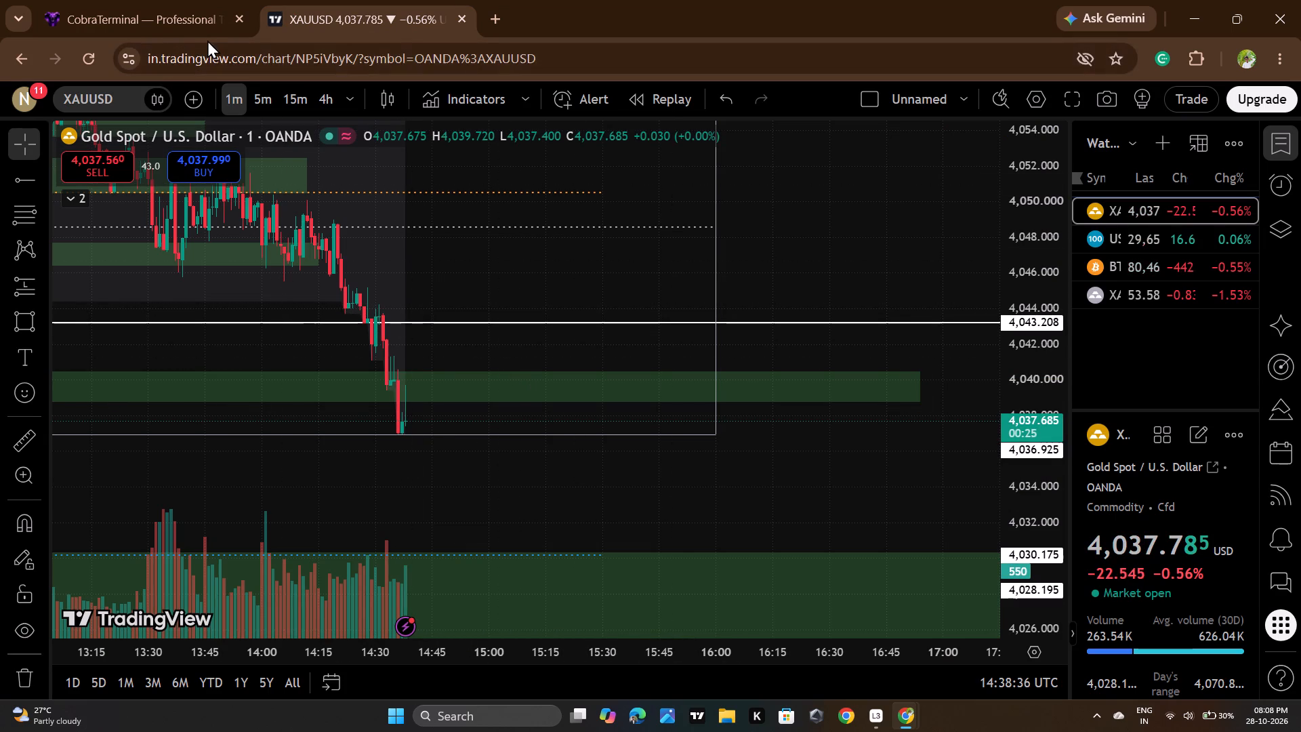
left_click(215, 36)
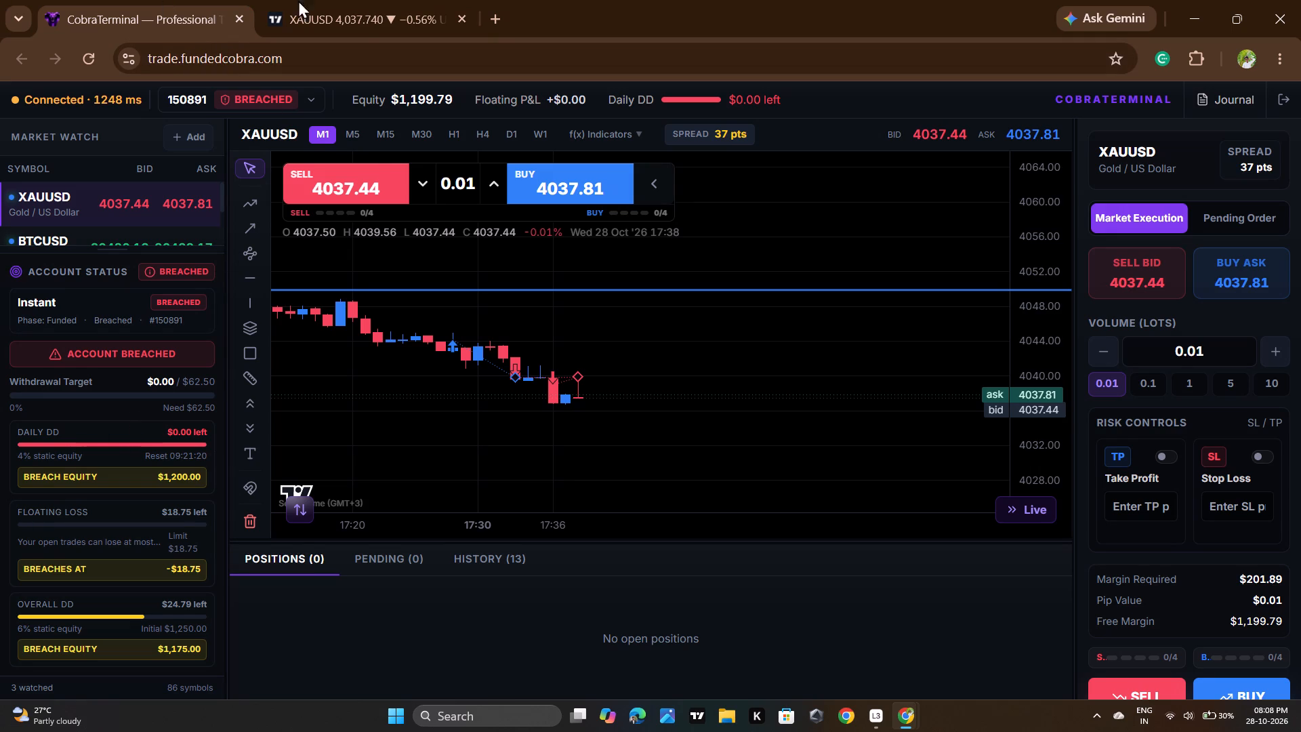
Close the TradingView and CobraTerminal browser tabs.
left_click(463, 22)
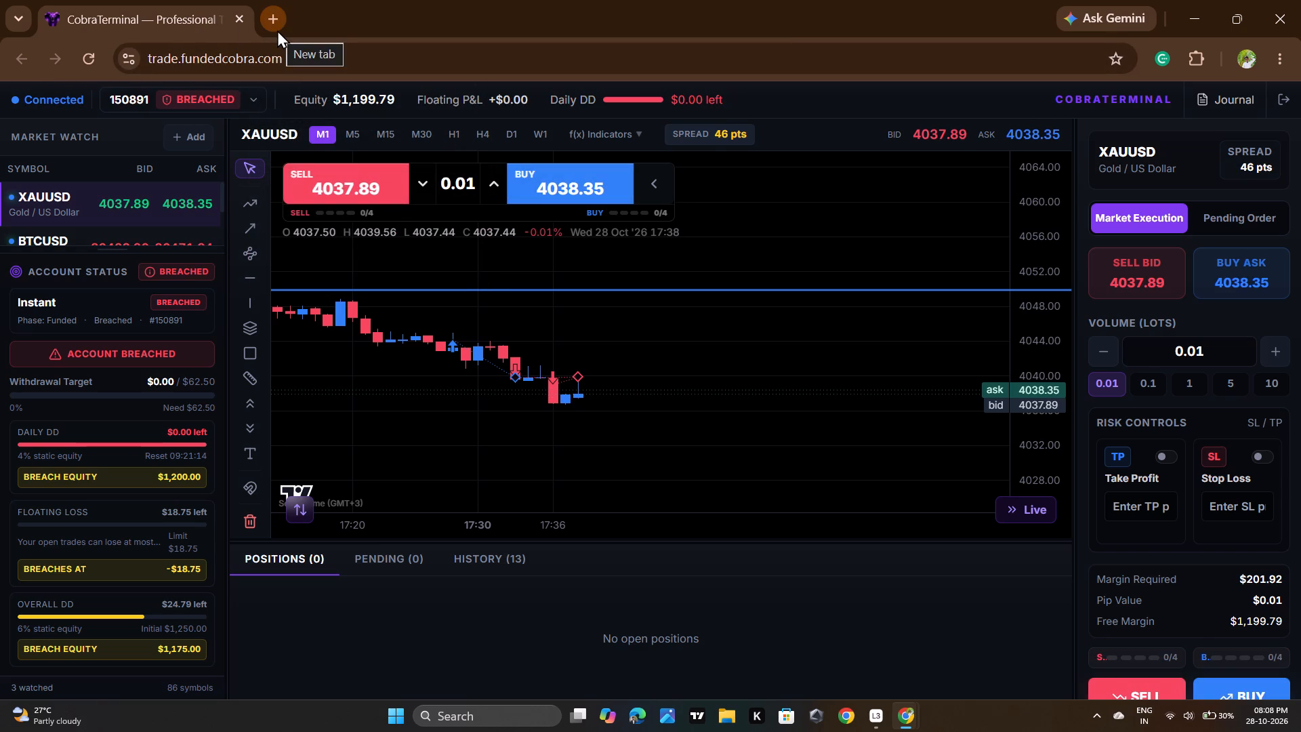
left_click(232, 22)
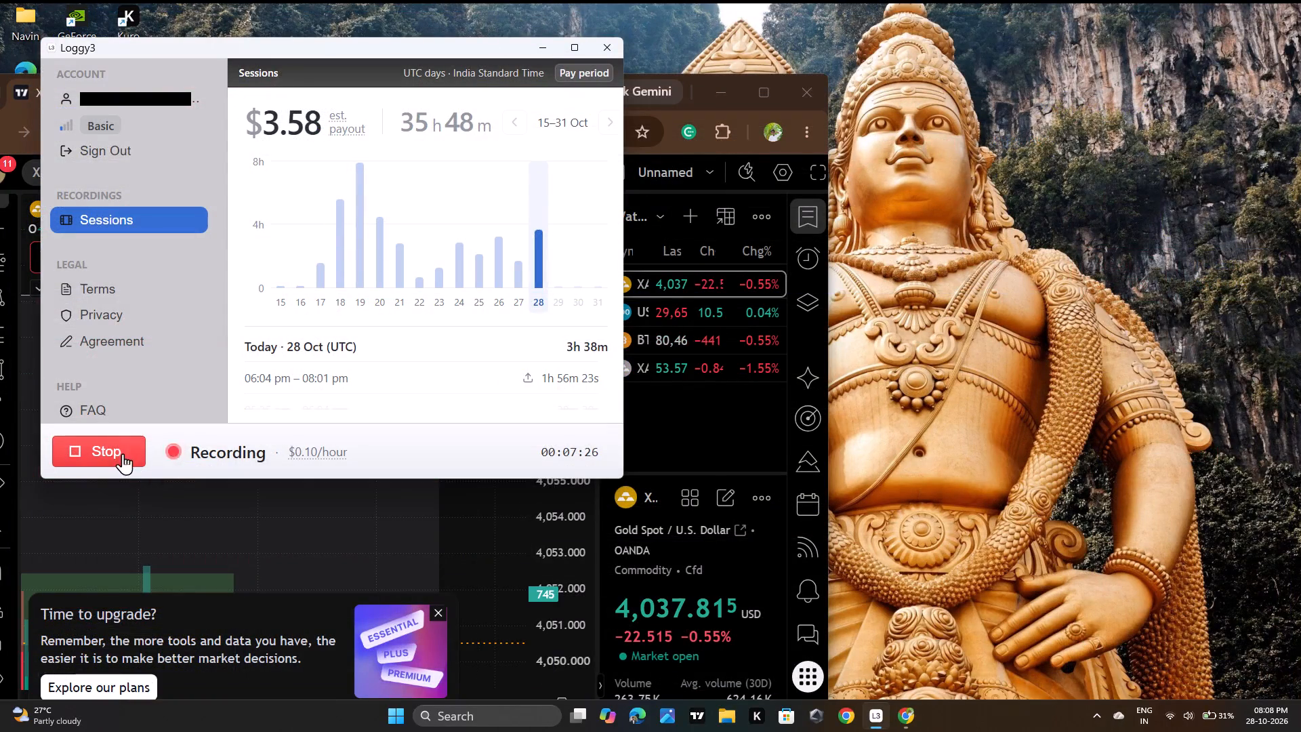
Stop the session recording in Loggy3 and close its window.
left_click(123, 453)
left_click(599, 51)
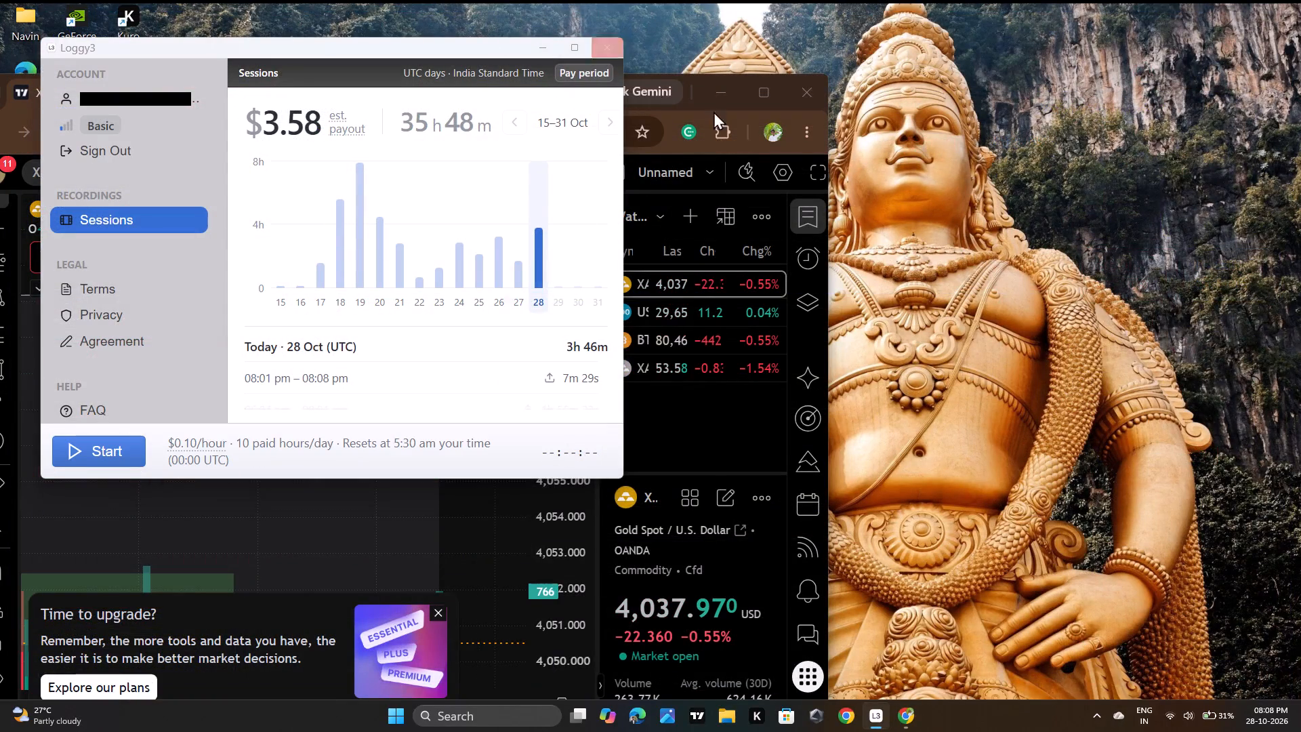
Take a last look at XAUUSD in the remaining TradingView browser window and close that window.
left_click(791, 376)
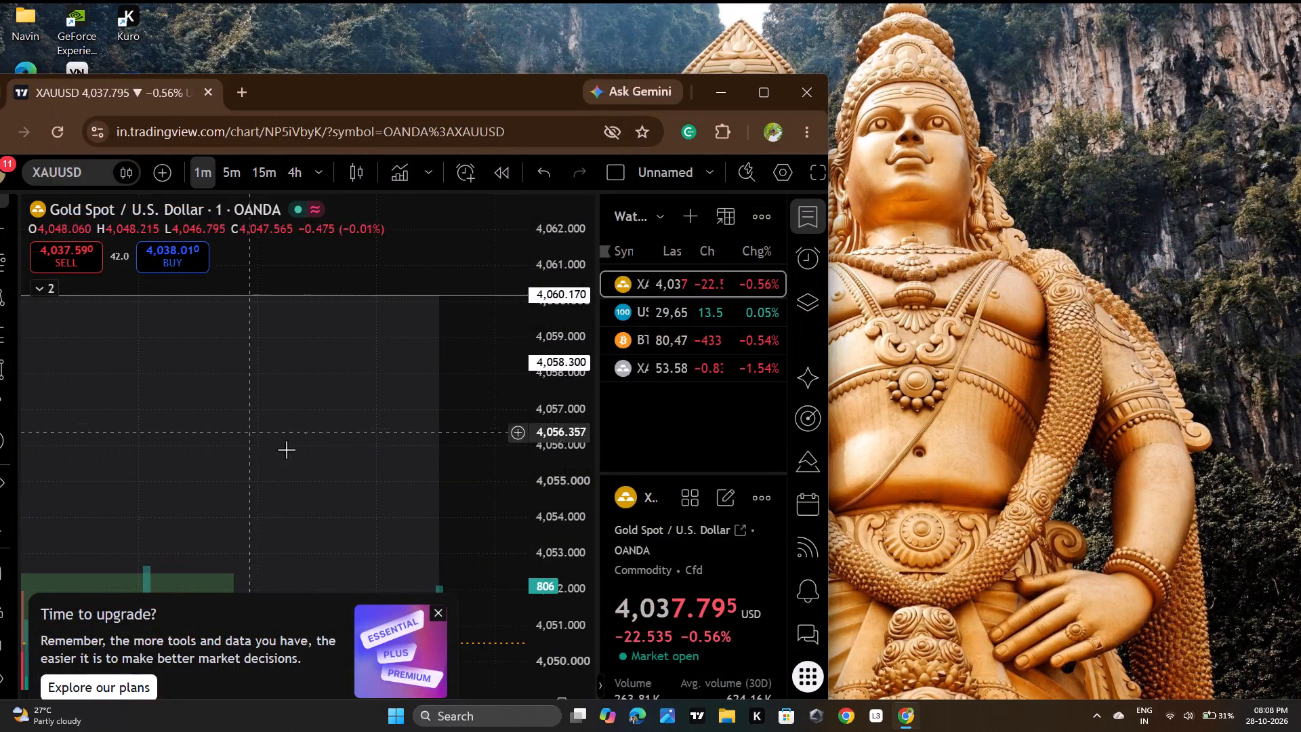
left_click_drag(417, 466, 262, 180)
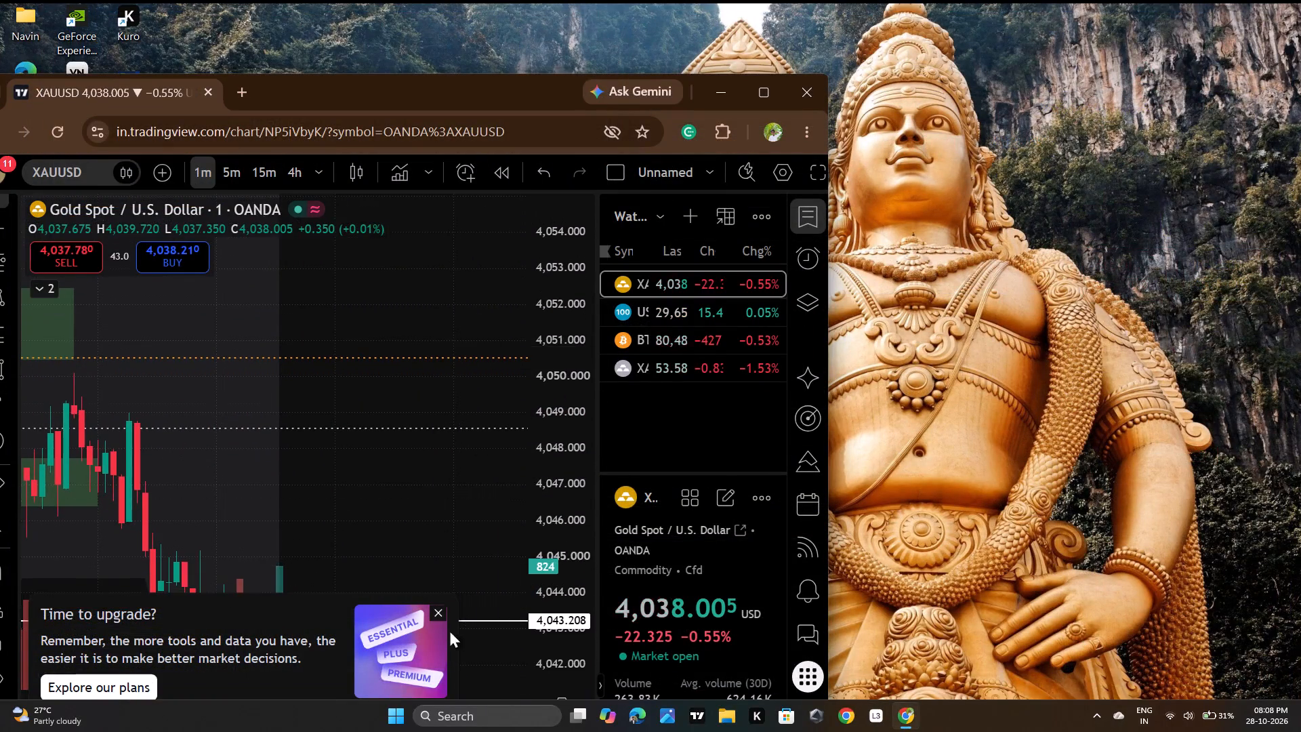
left_click(798, 96)
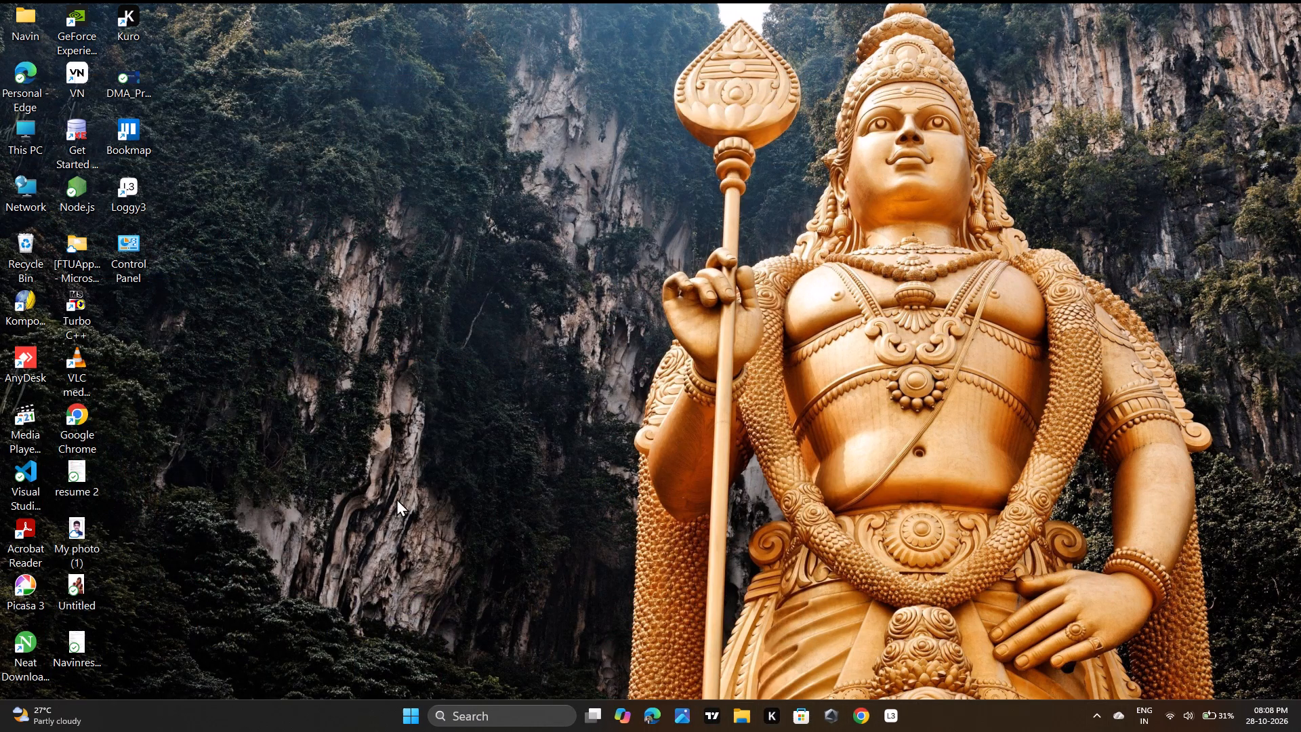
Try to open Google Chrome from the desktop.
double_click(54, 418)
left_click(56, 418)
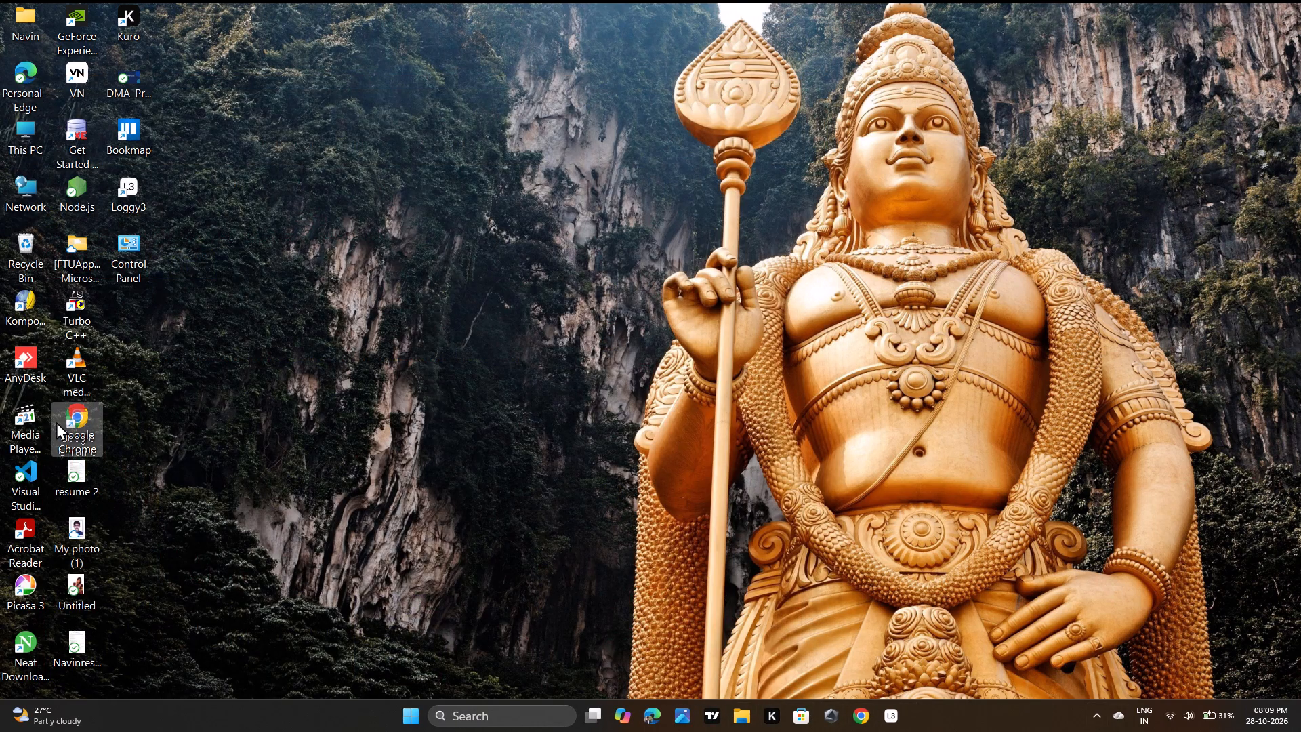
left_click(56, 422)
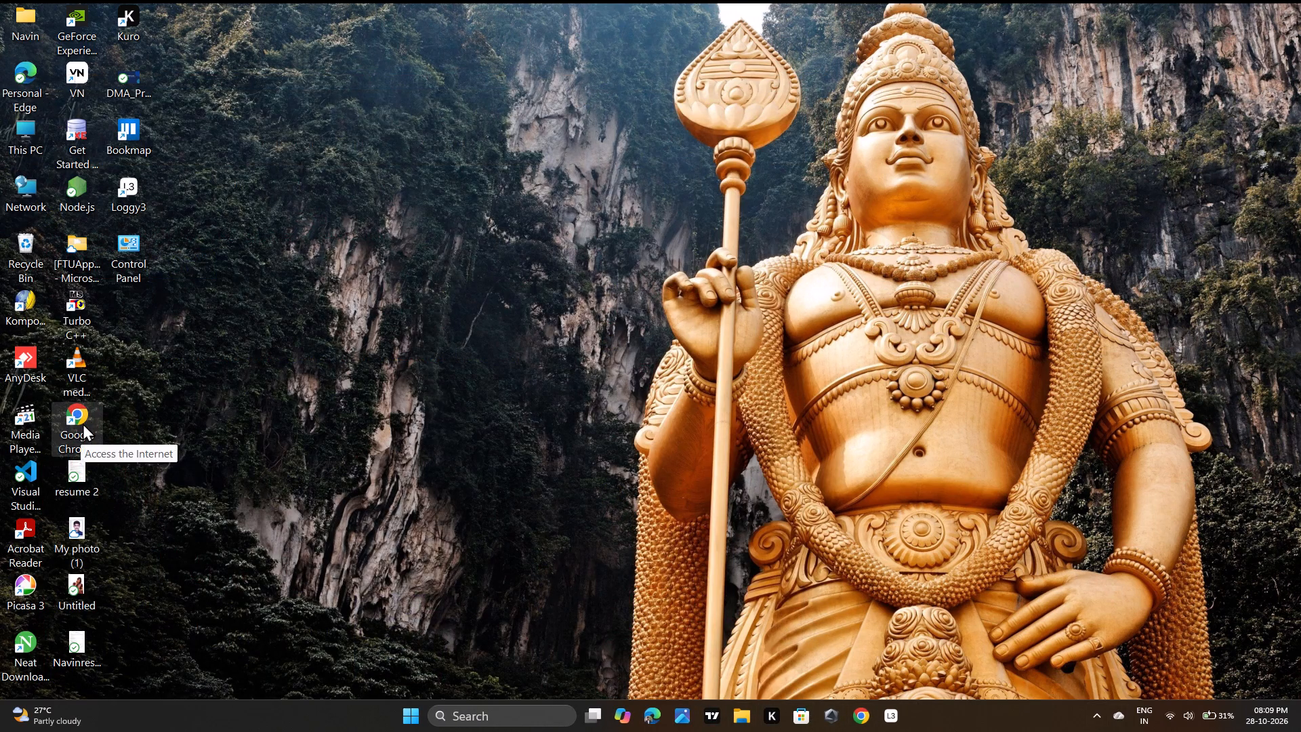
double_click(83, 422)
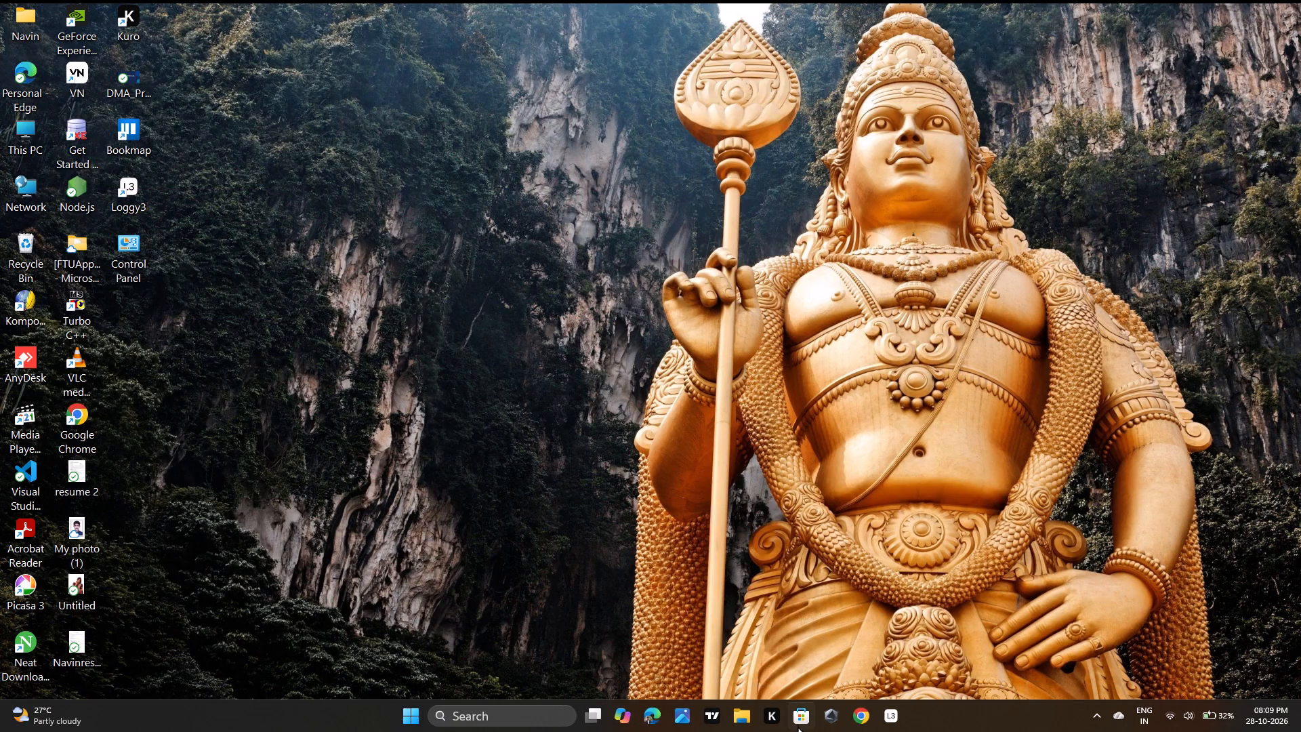
Shut down the computer from the desktop.
right_click(770, 529)
left_click(831, 357)
key("alt+F4")
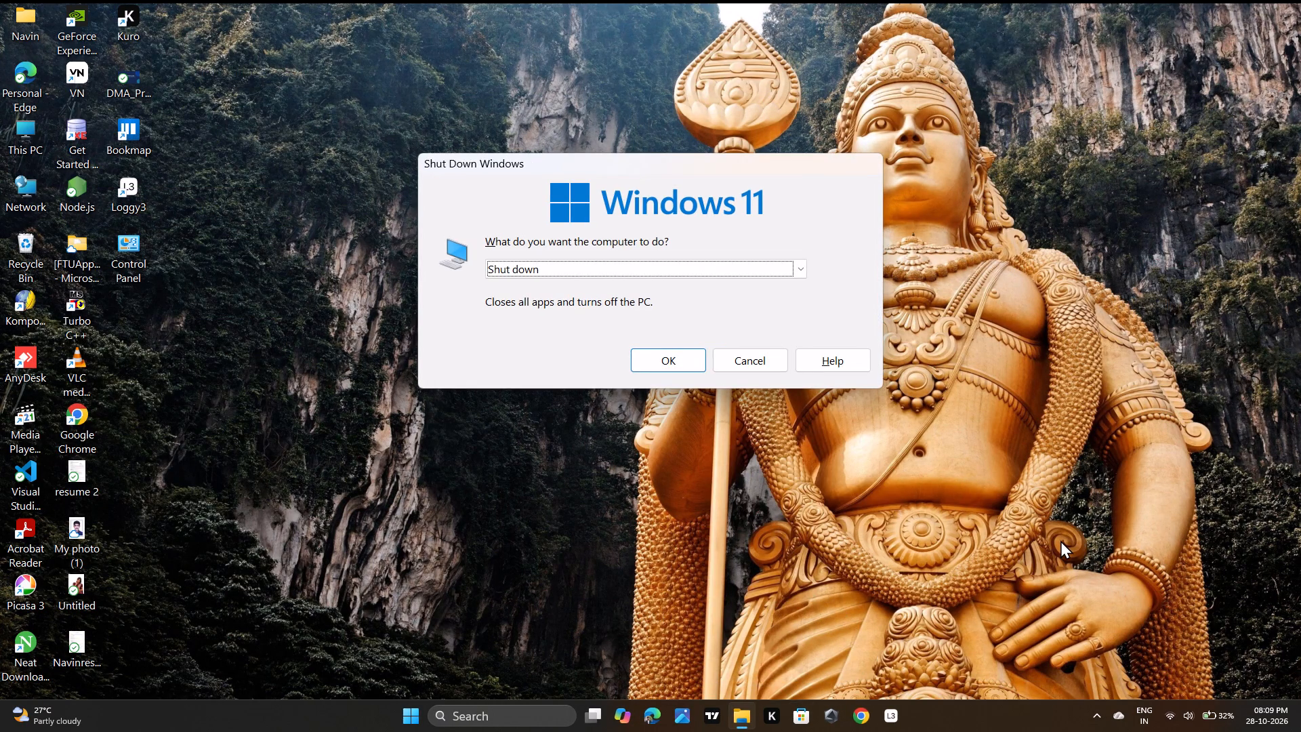
key("Return")
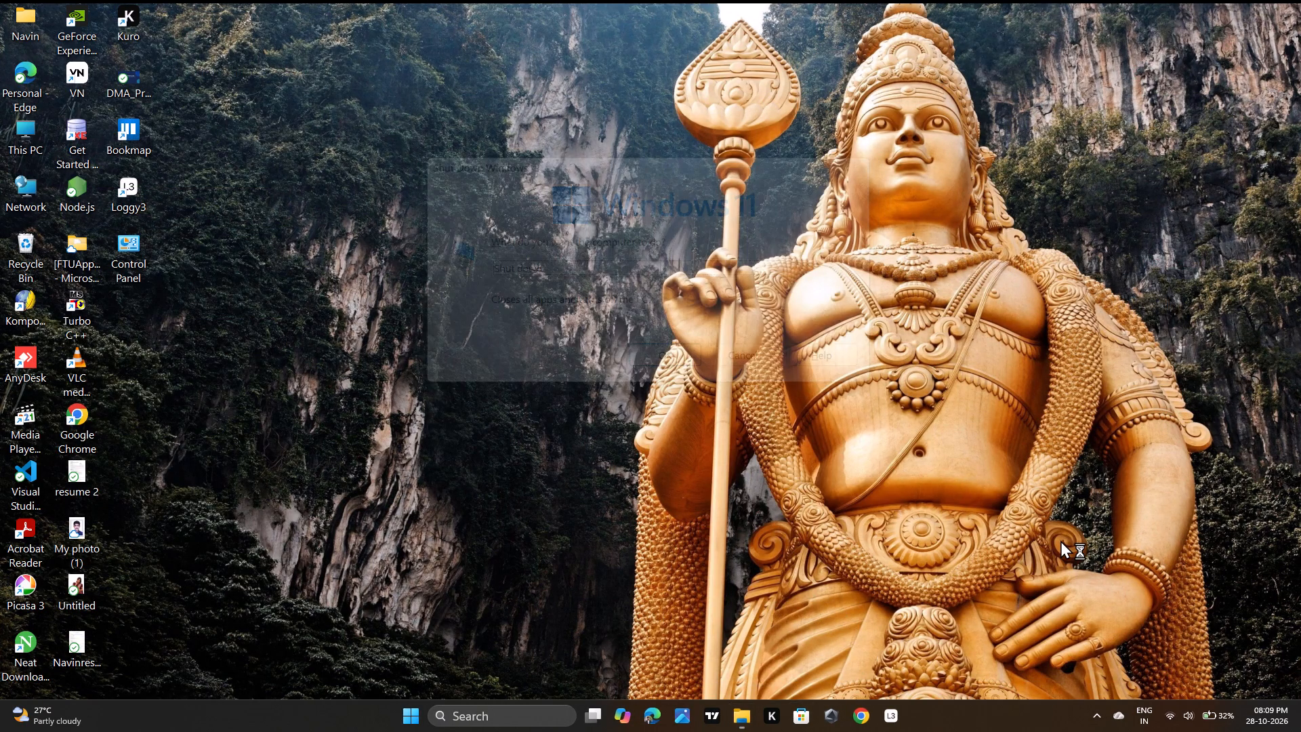